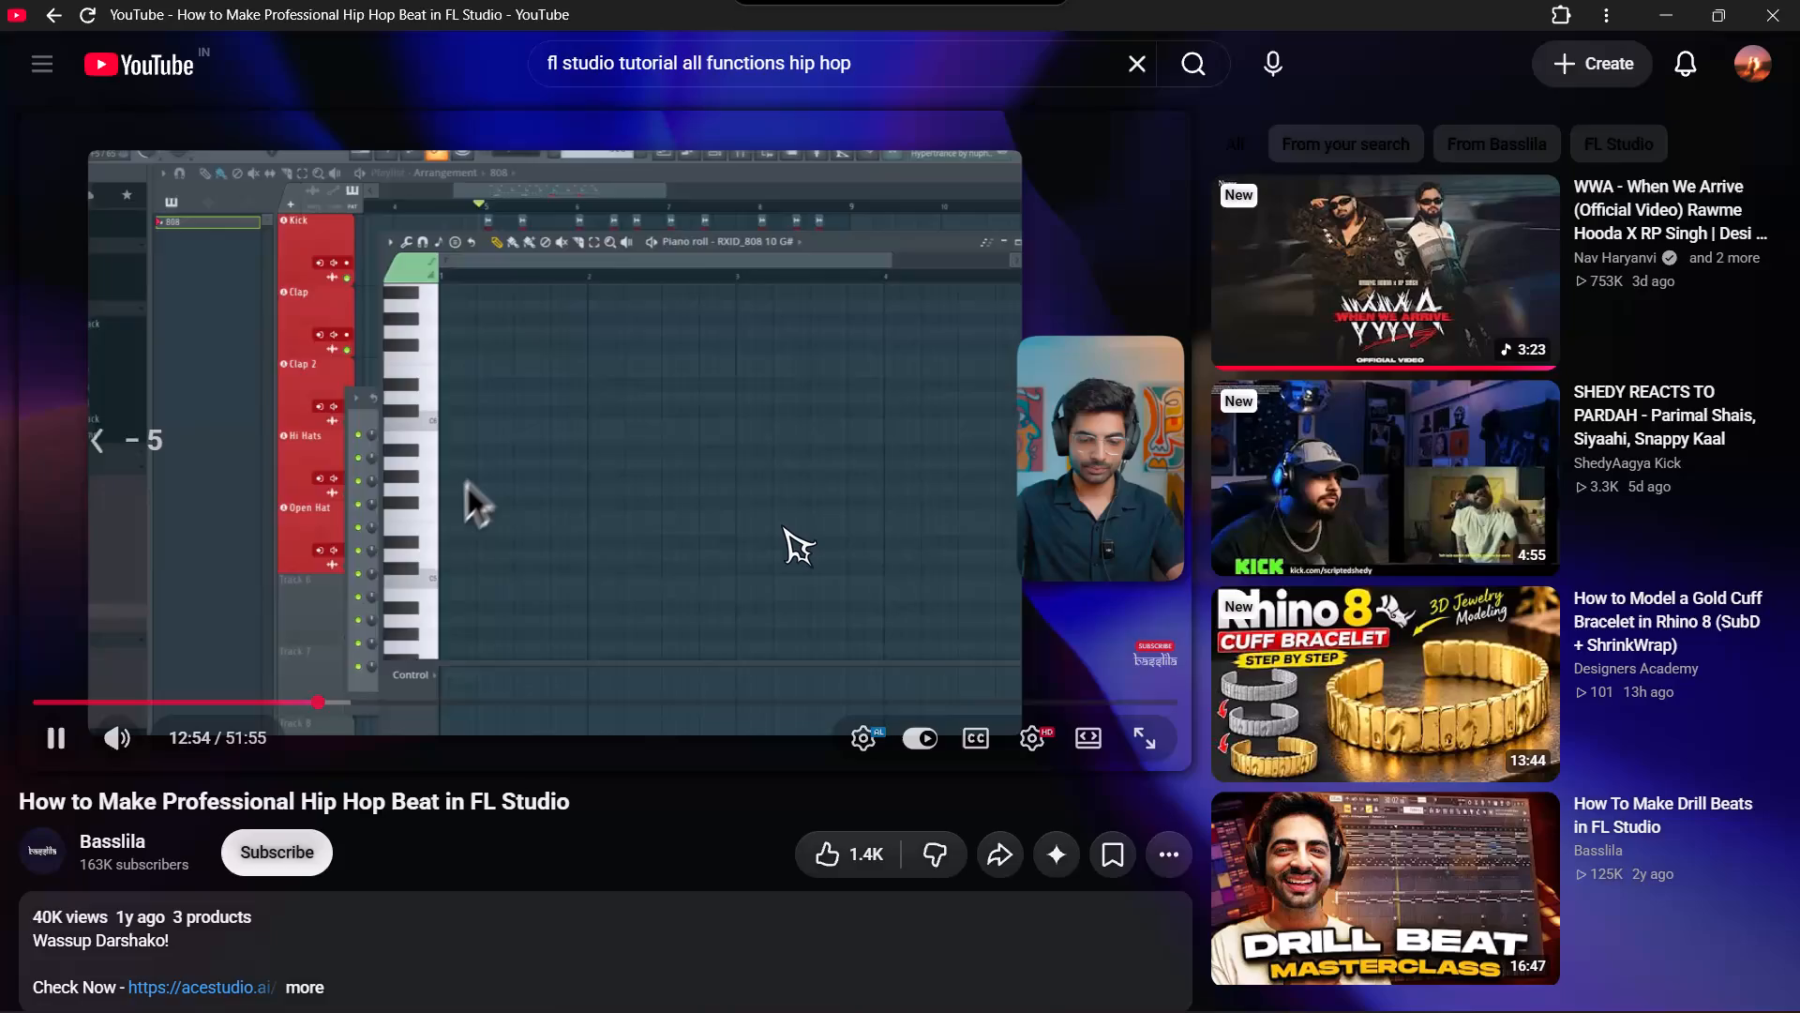
# Rewind the hip hop beat tutorial repeatedly to review the 808 channel and piano roll section around the 13-minute mark.
pyautogui.press('Left')
pyautogui.press('Left')
pyautogui.press('Left')
pyautogui.press('Left')
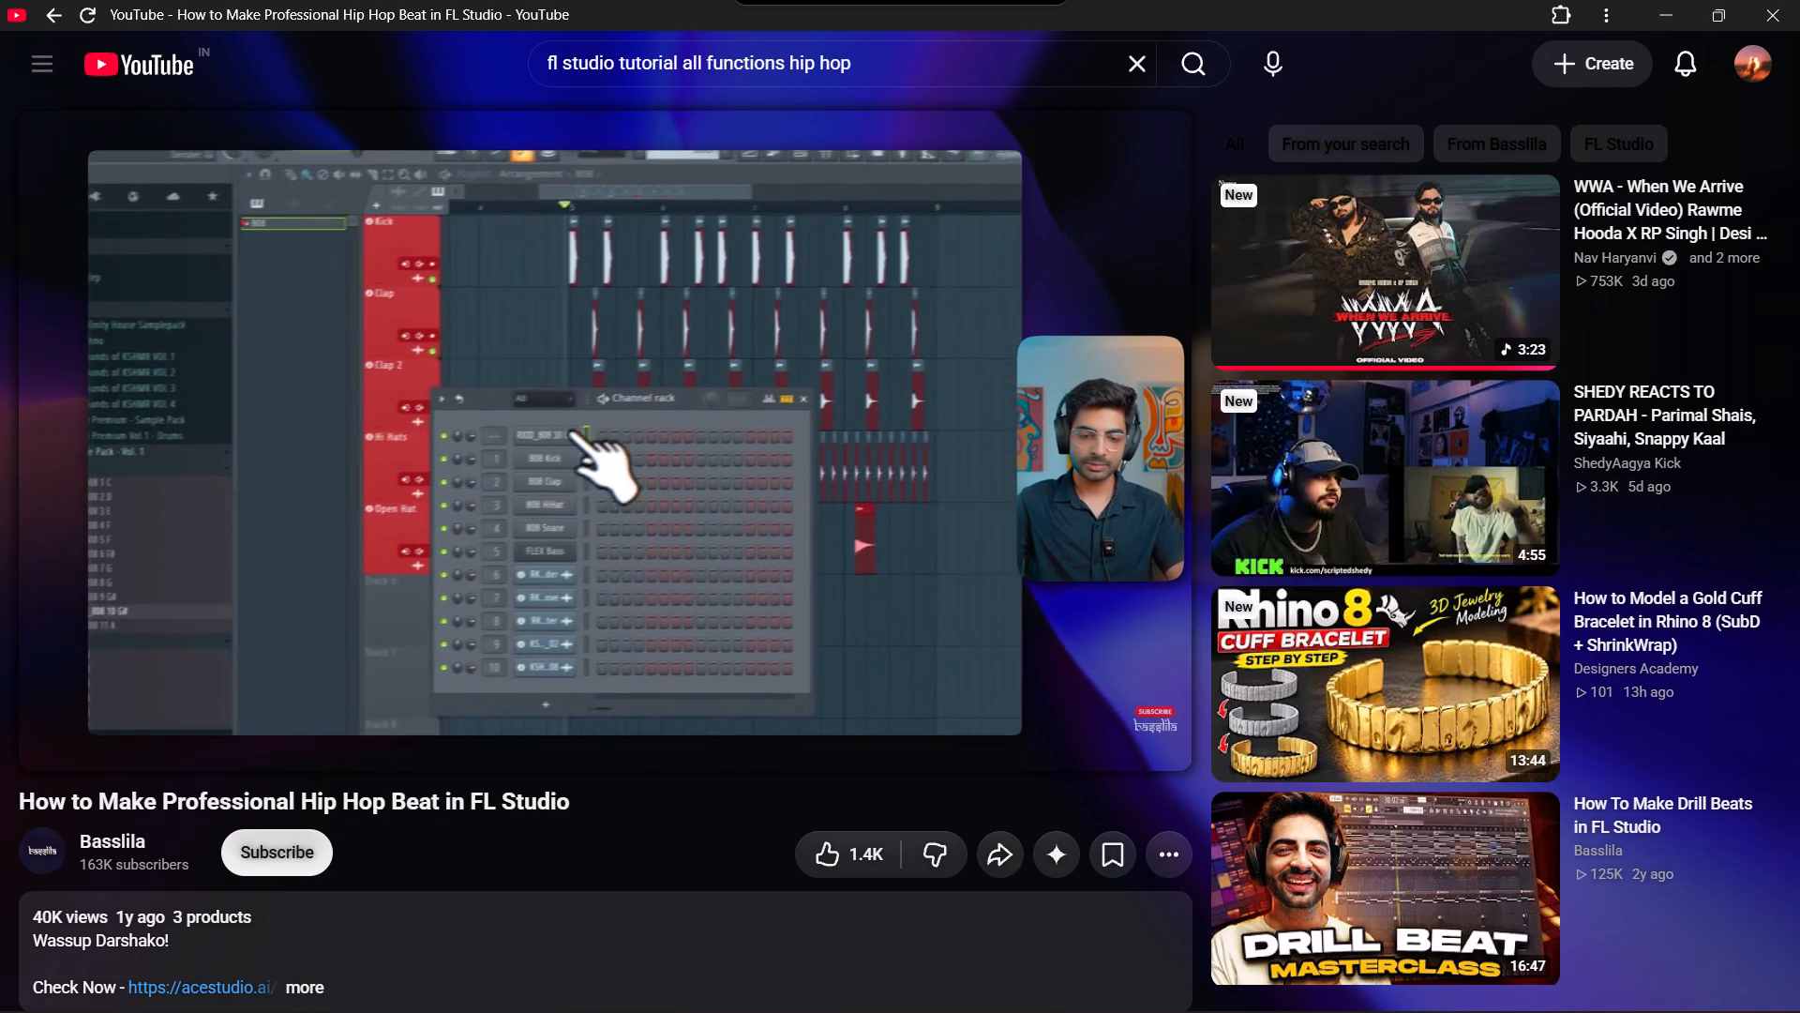
pyautogui.press('Left')
pyautogui.press('Left')
pyautogui.press('Left')
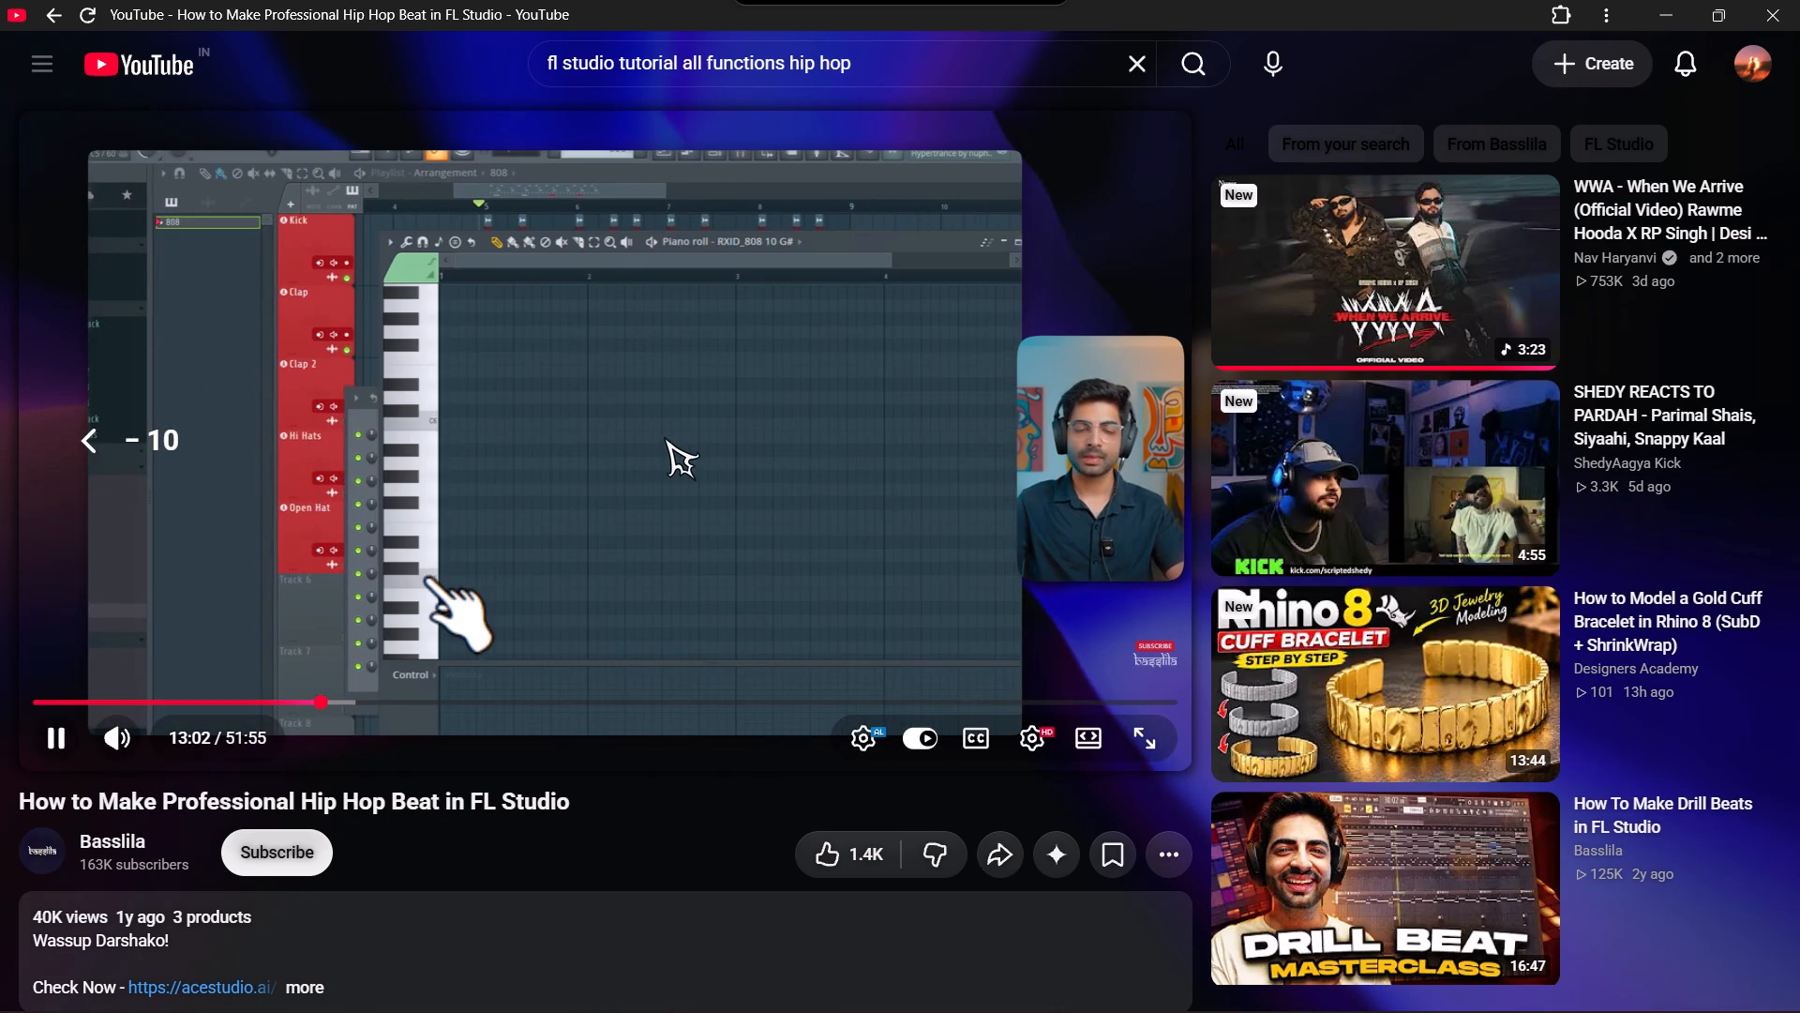
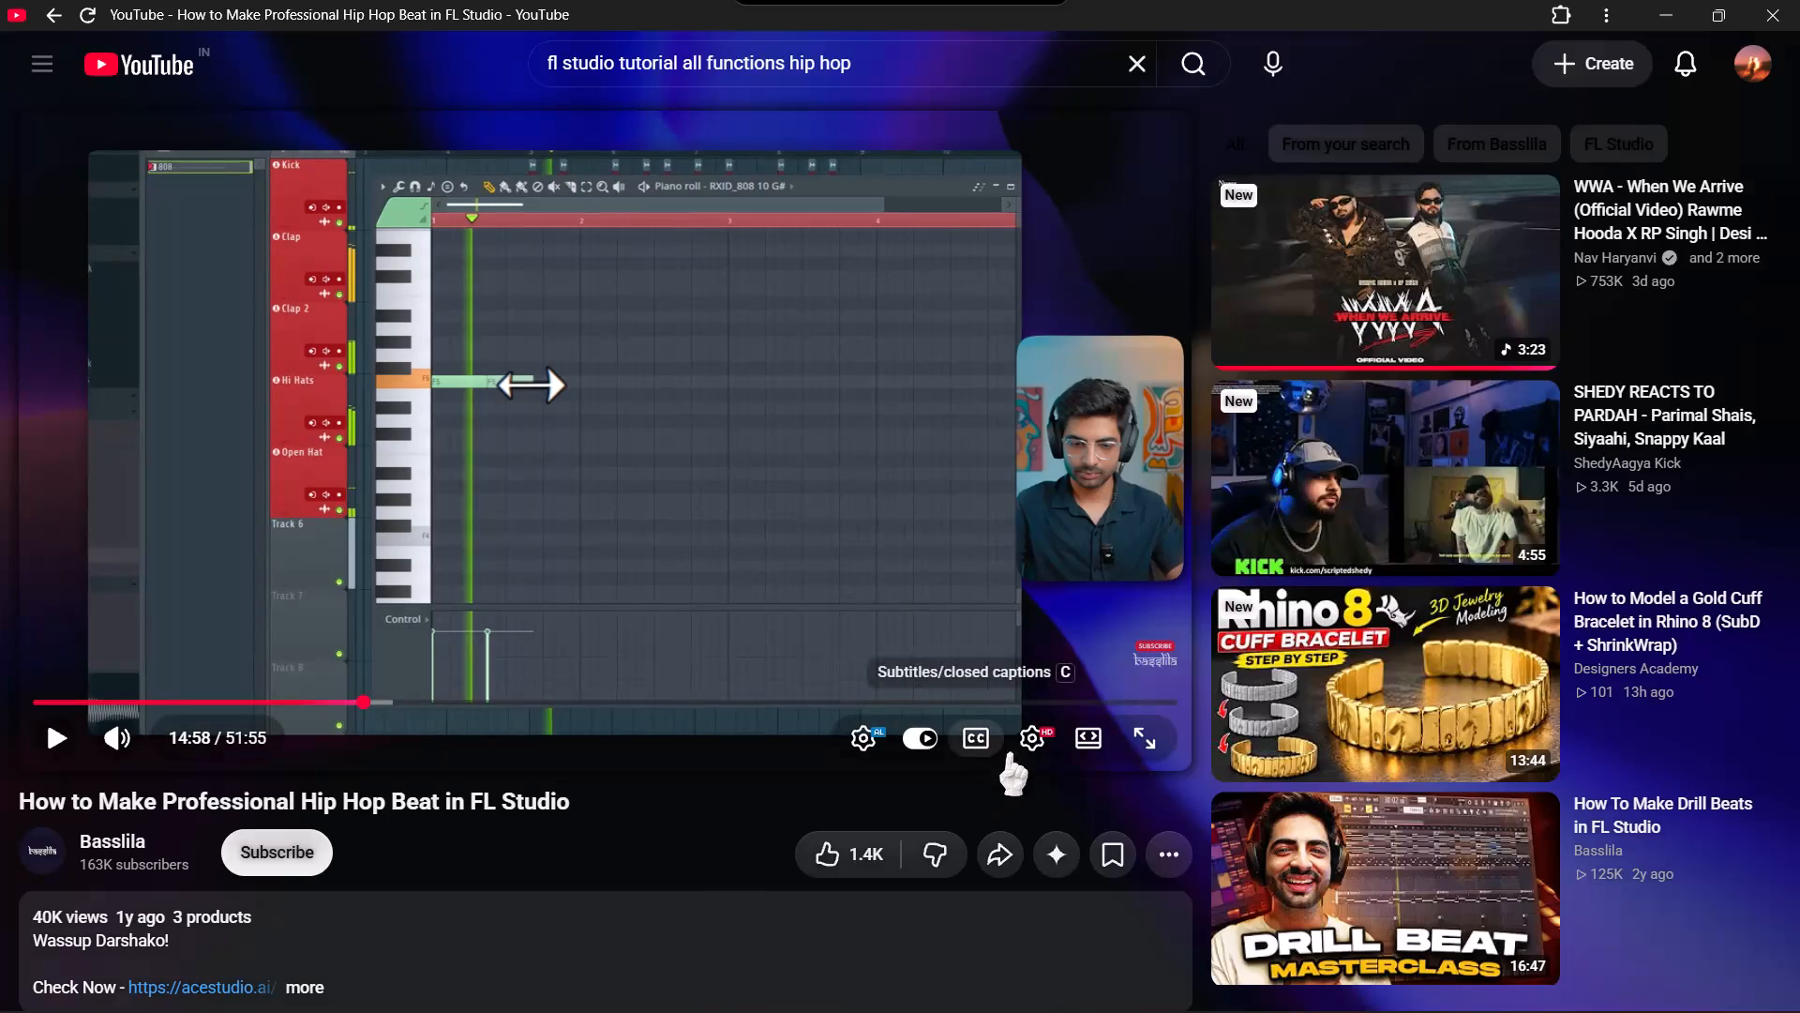
# Resume the hip hop beat tutorial from the 808 piano roll section at 14:58.
pyautogui.click(951, 506)
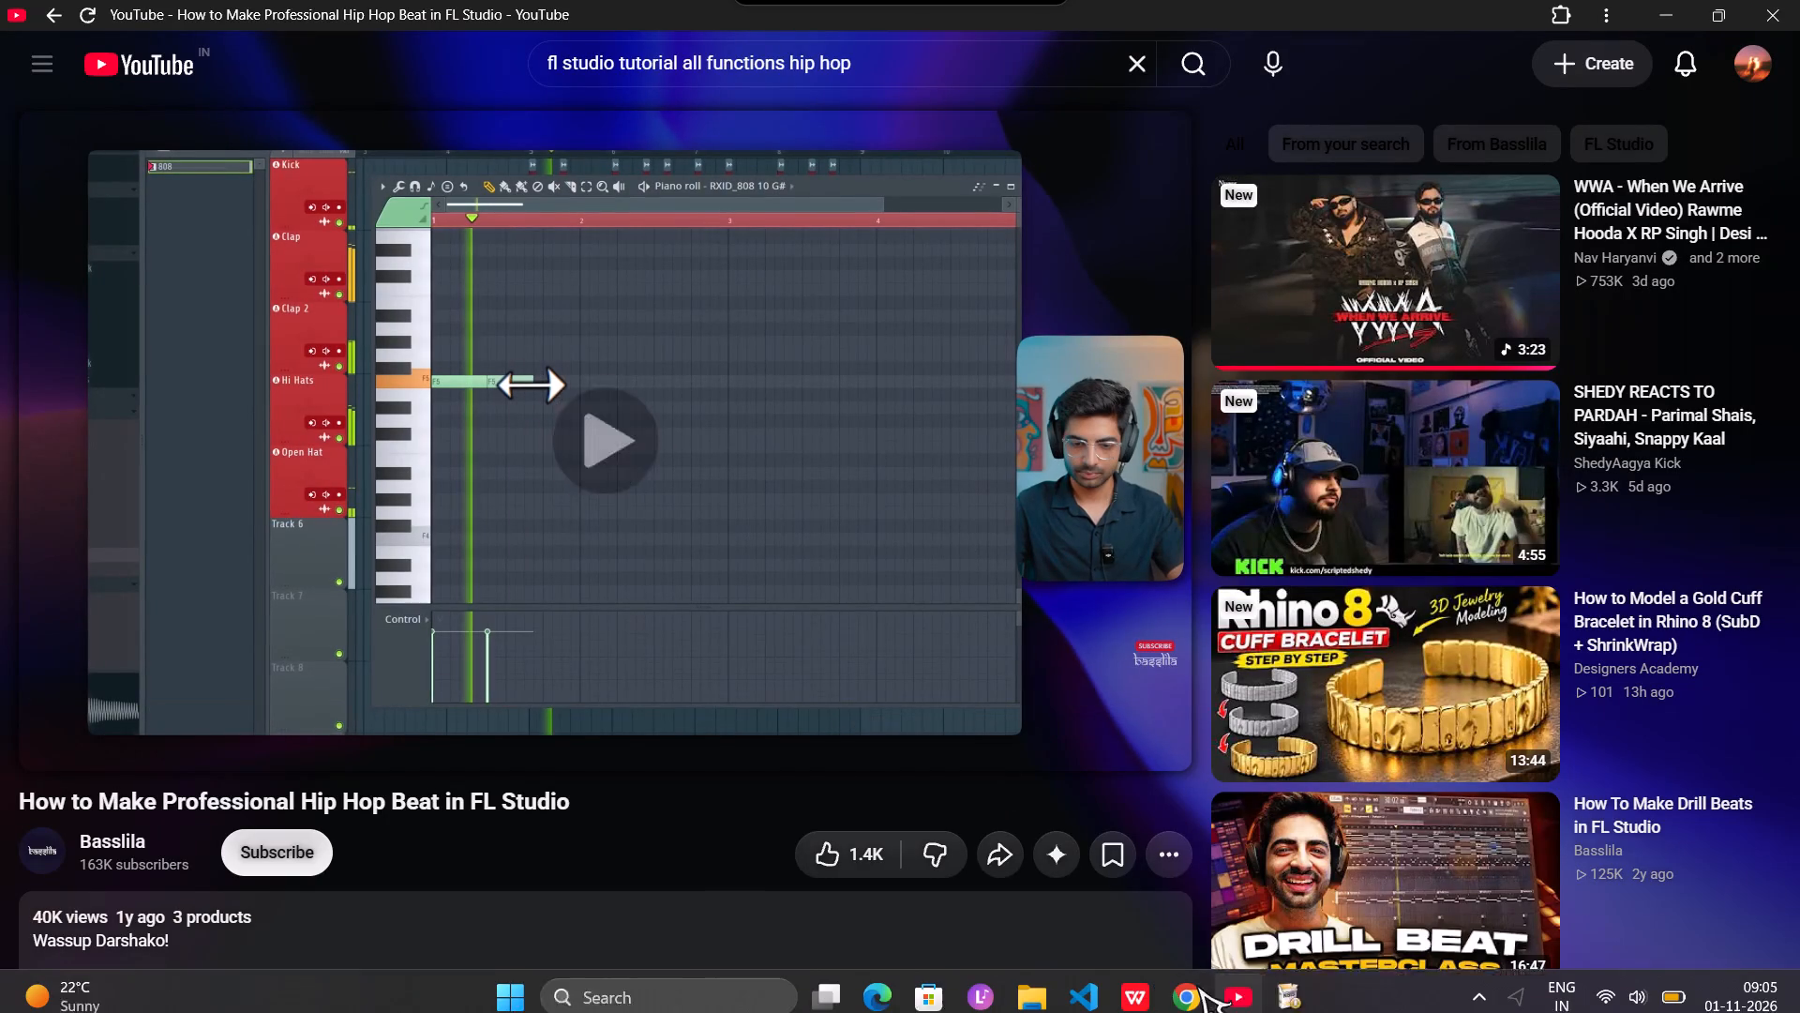
pyautogui.click(1325, 867)
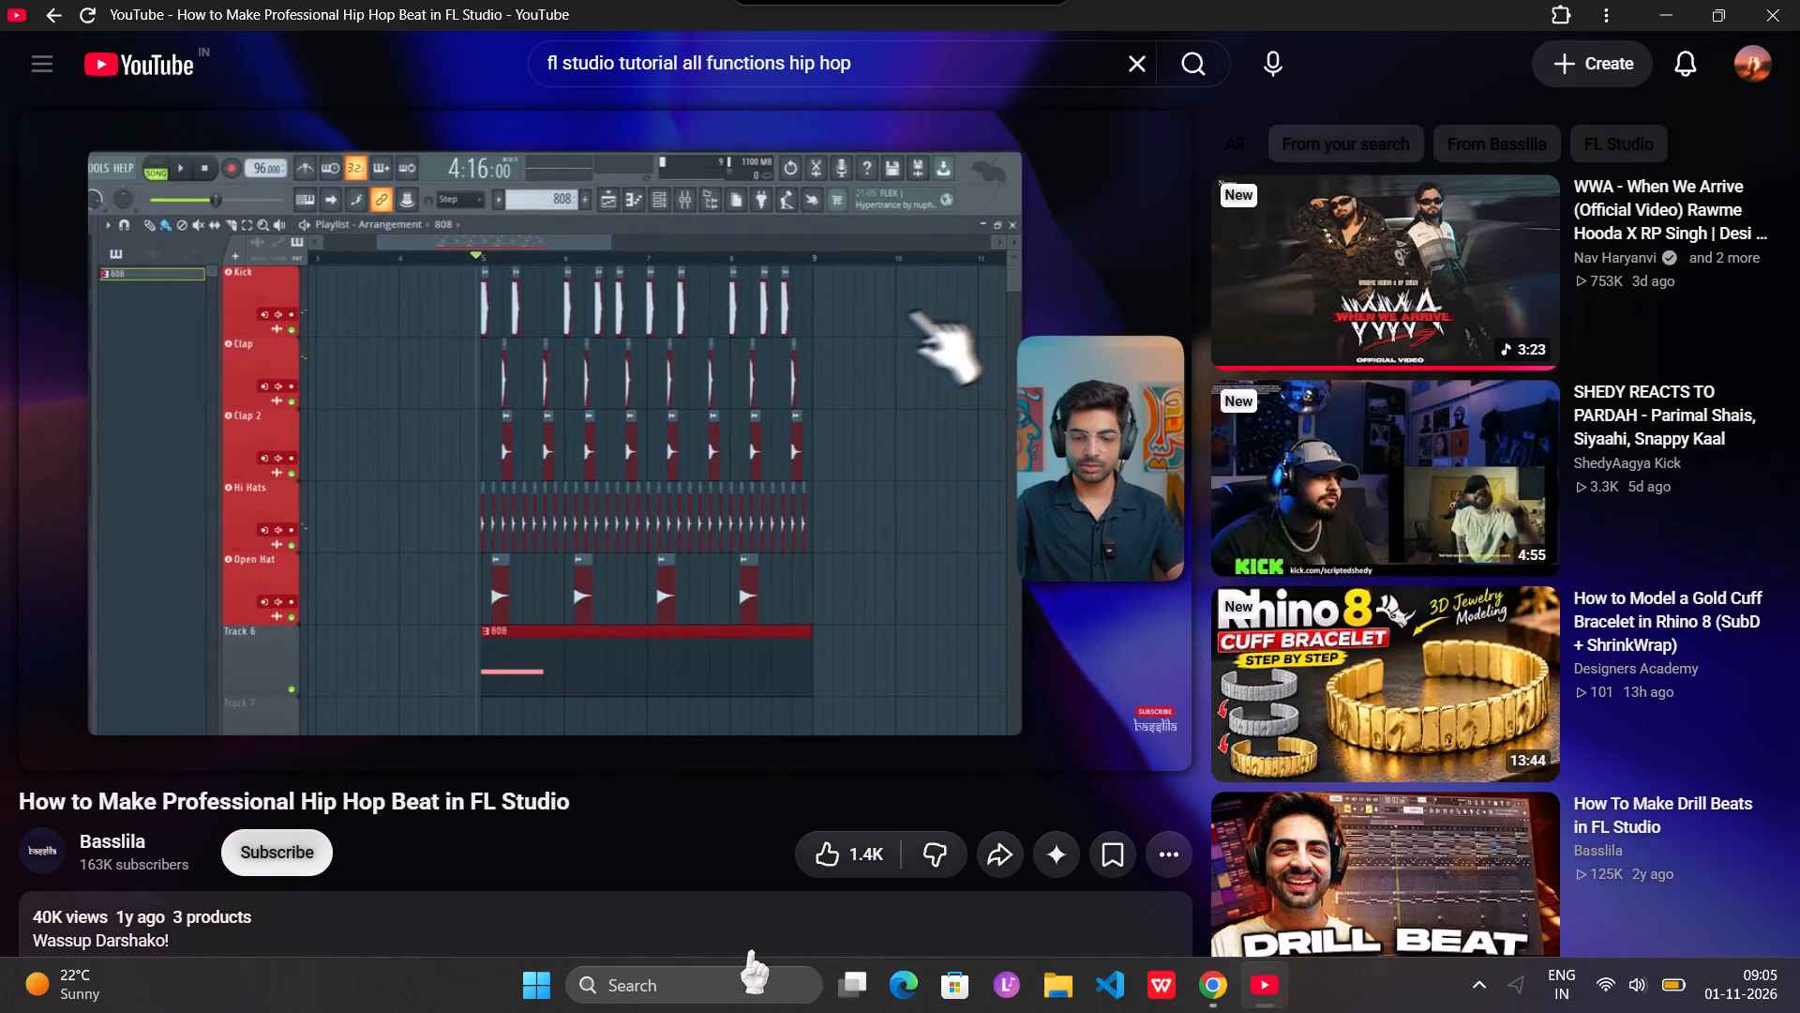
# Search the computer for "fl" and launch FL Studio 2026.
pyautogui.click(734, 995)
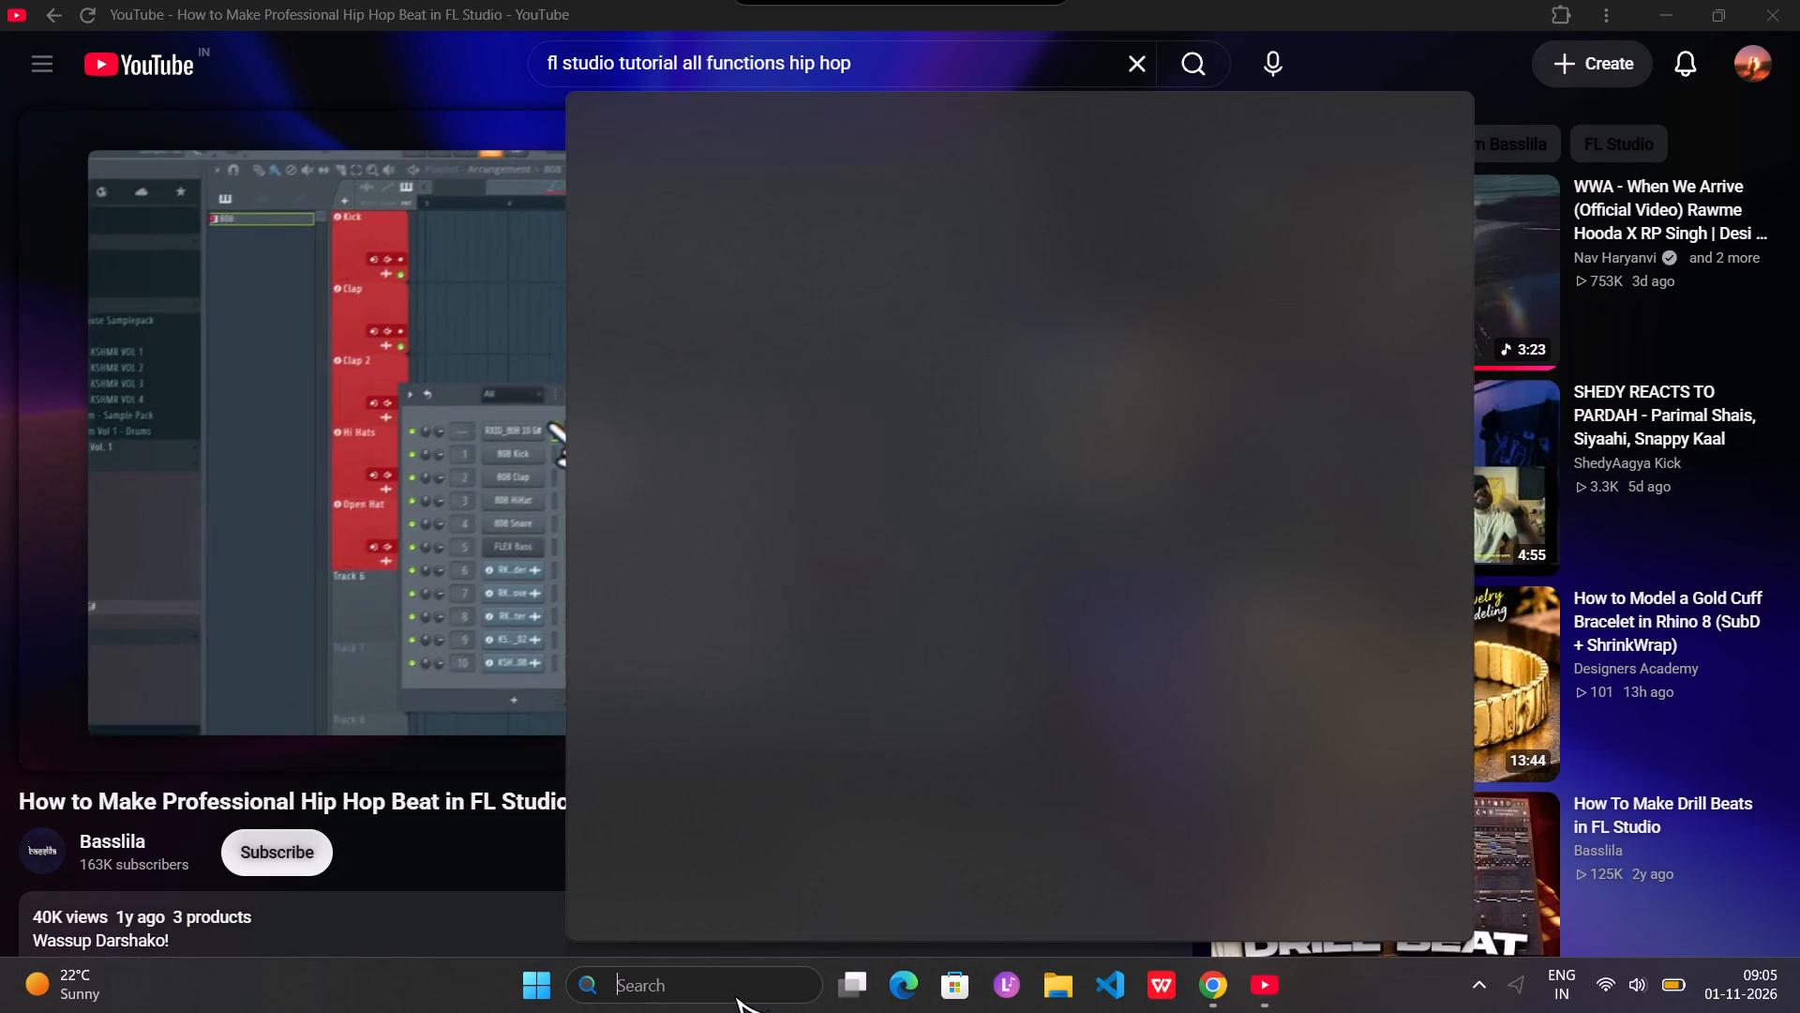
pyautogui.write('fl')
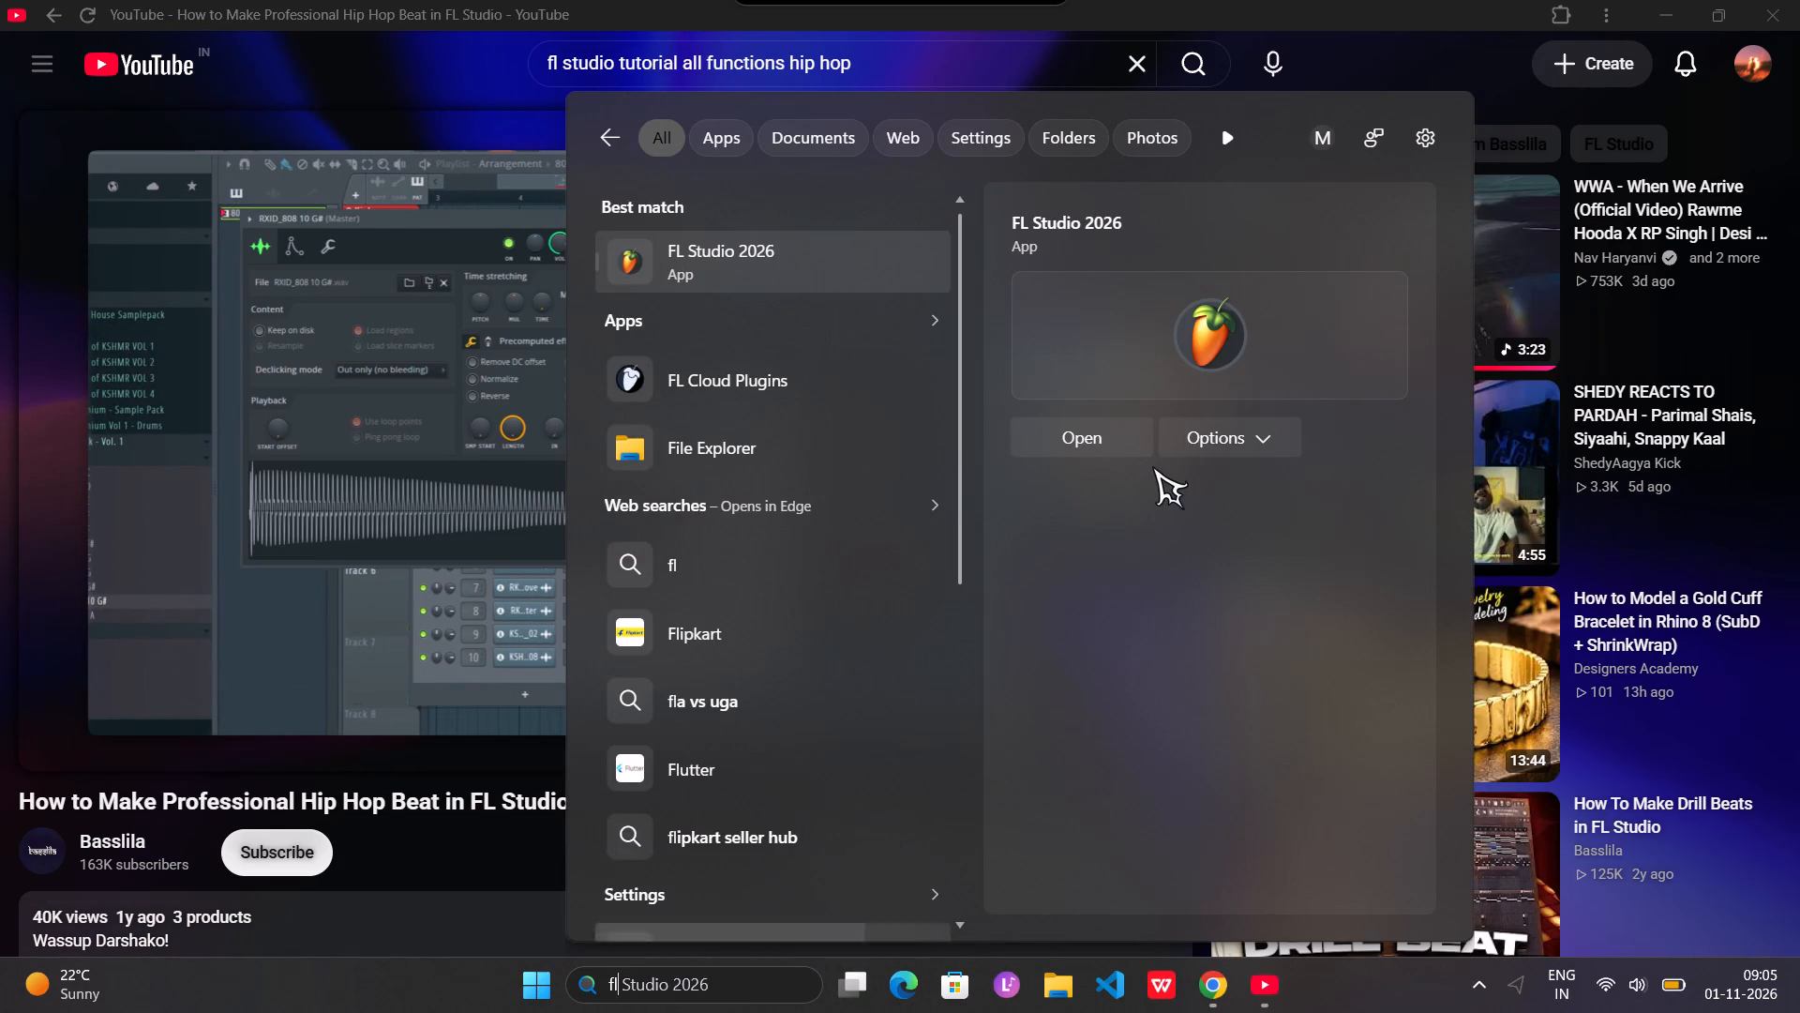
pyautogui.click(1106, 442)
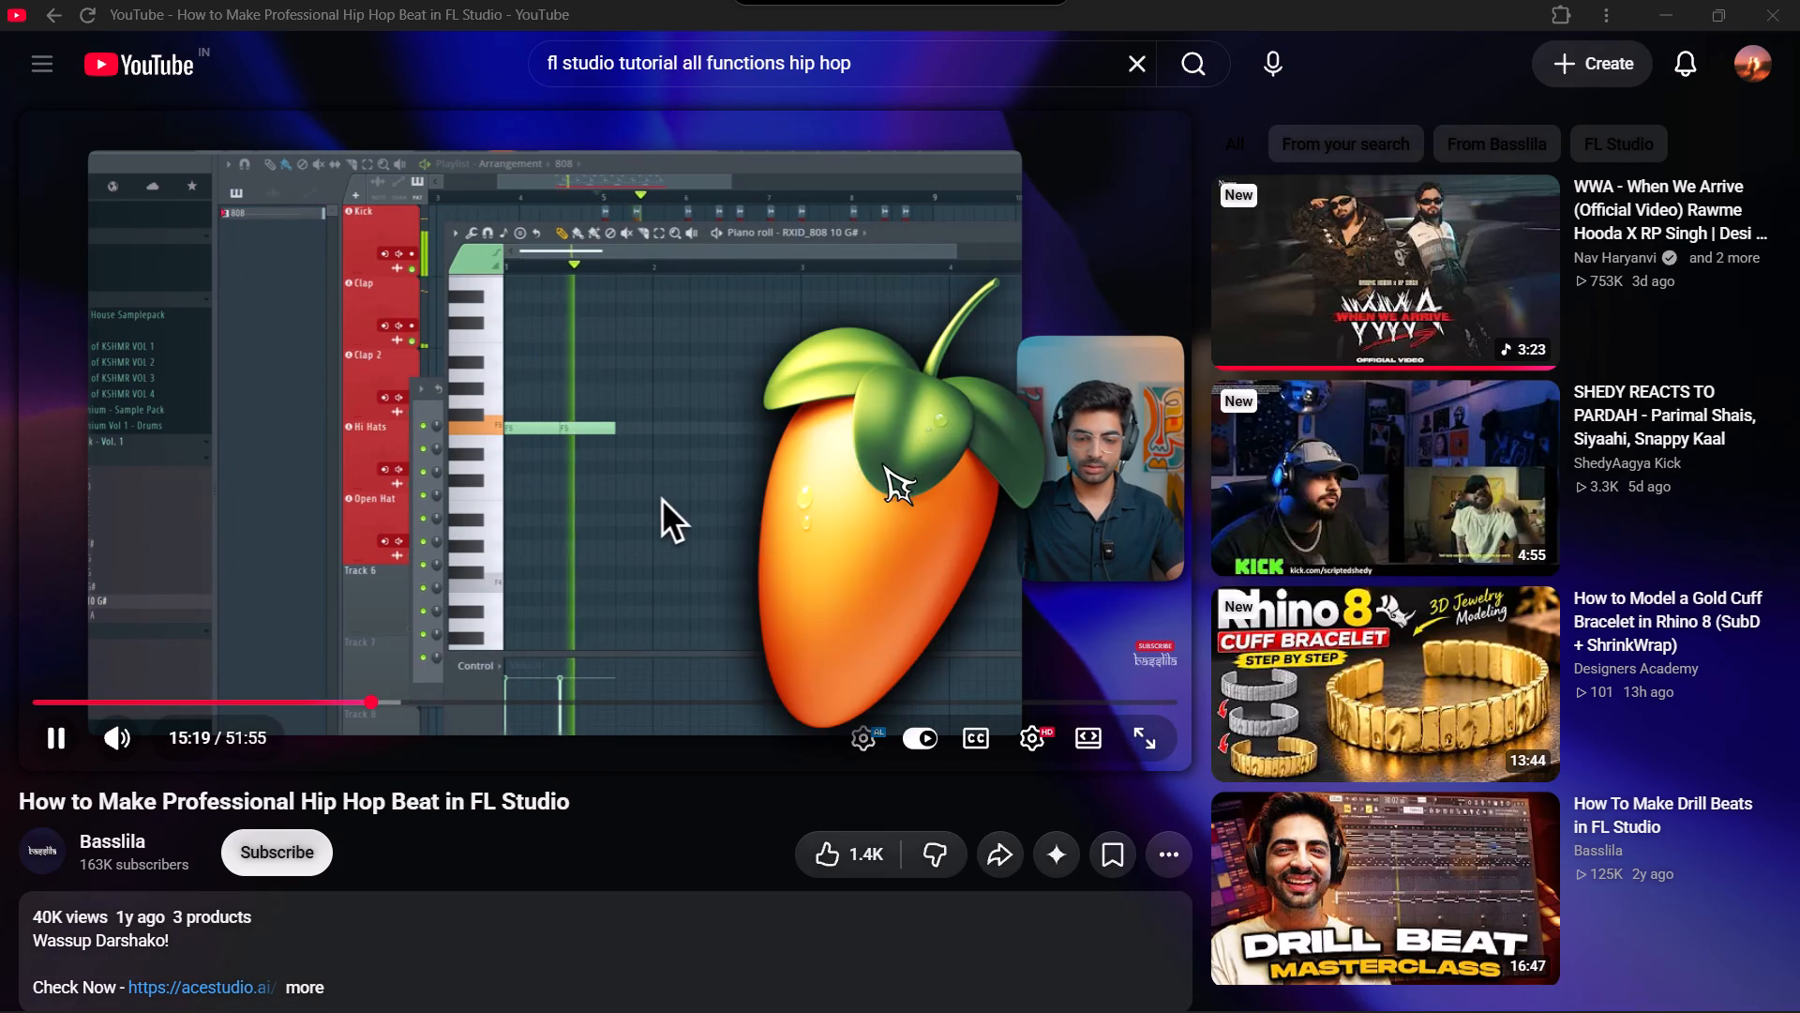
# Pause the tutorial video at about 15:23 while FL Studio loads.
pyautogui.click(692, 444)
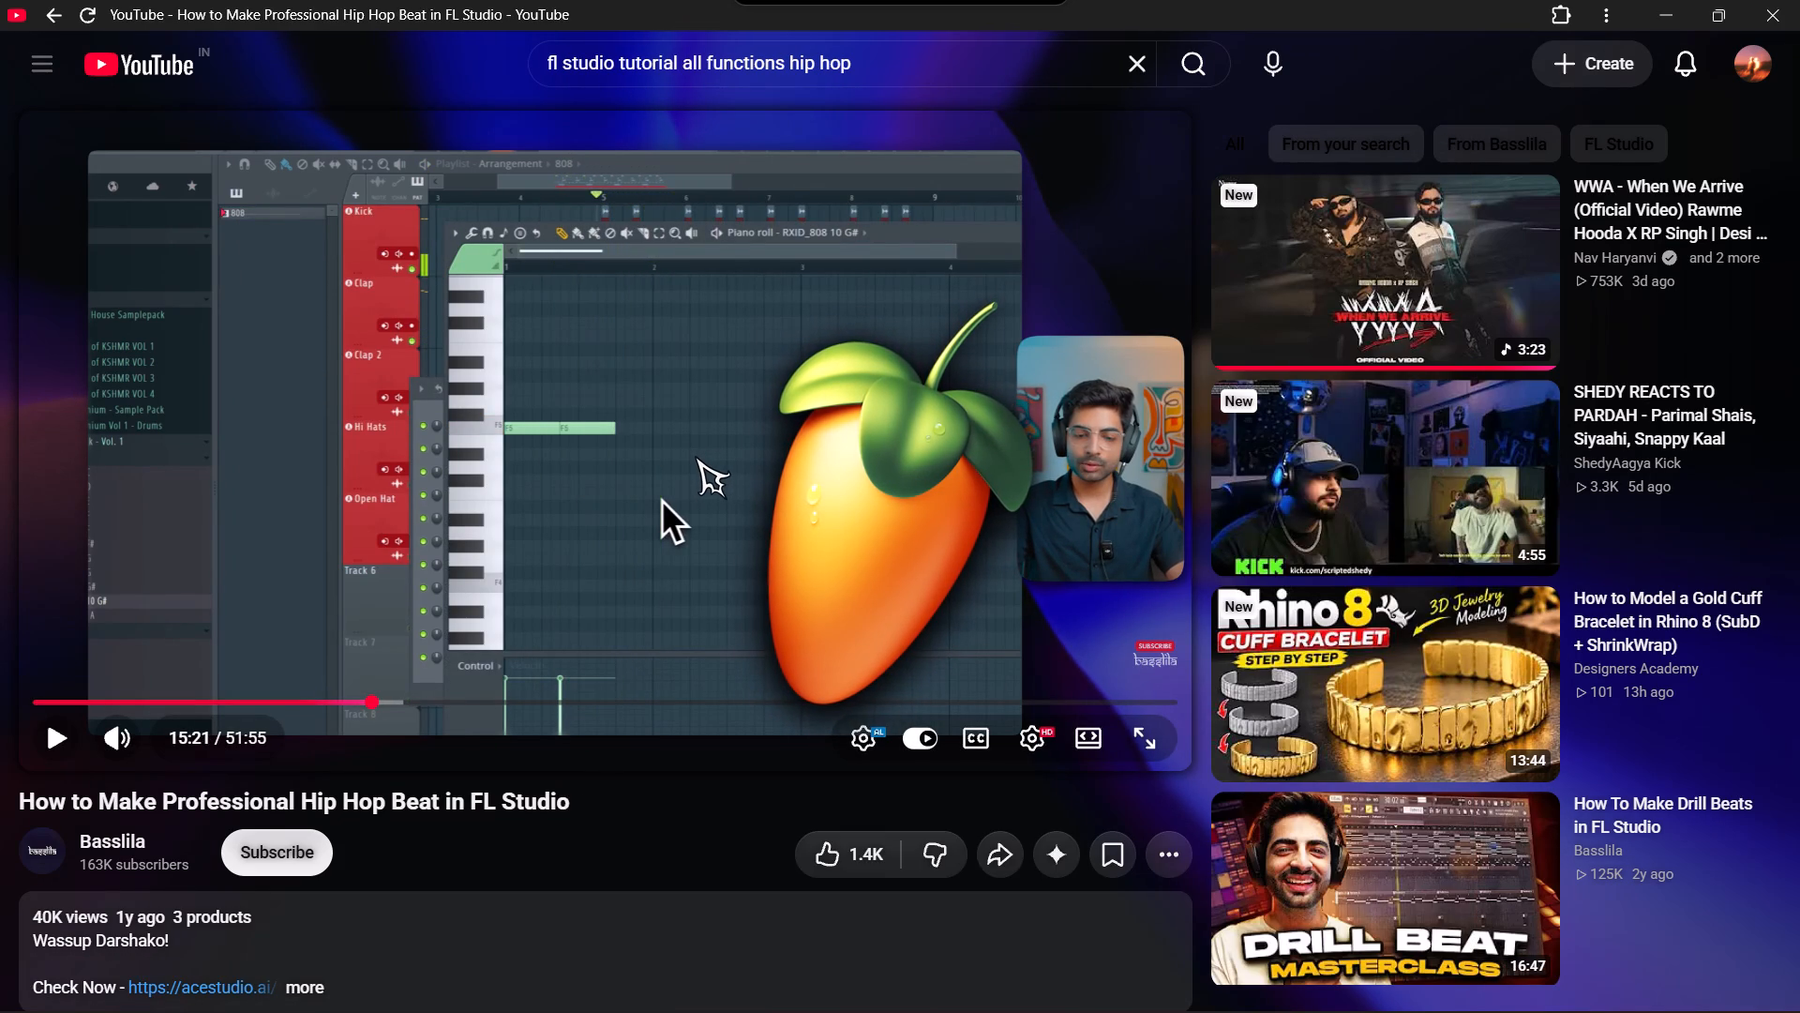
pyautogui.click(695, 456)
pyautogui.click(695, 456)
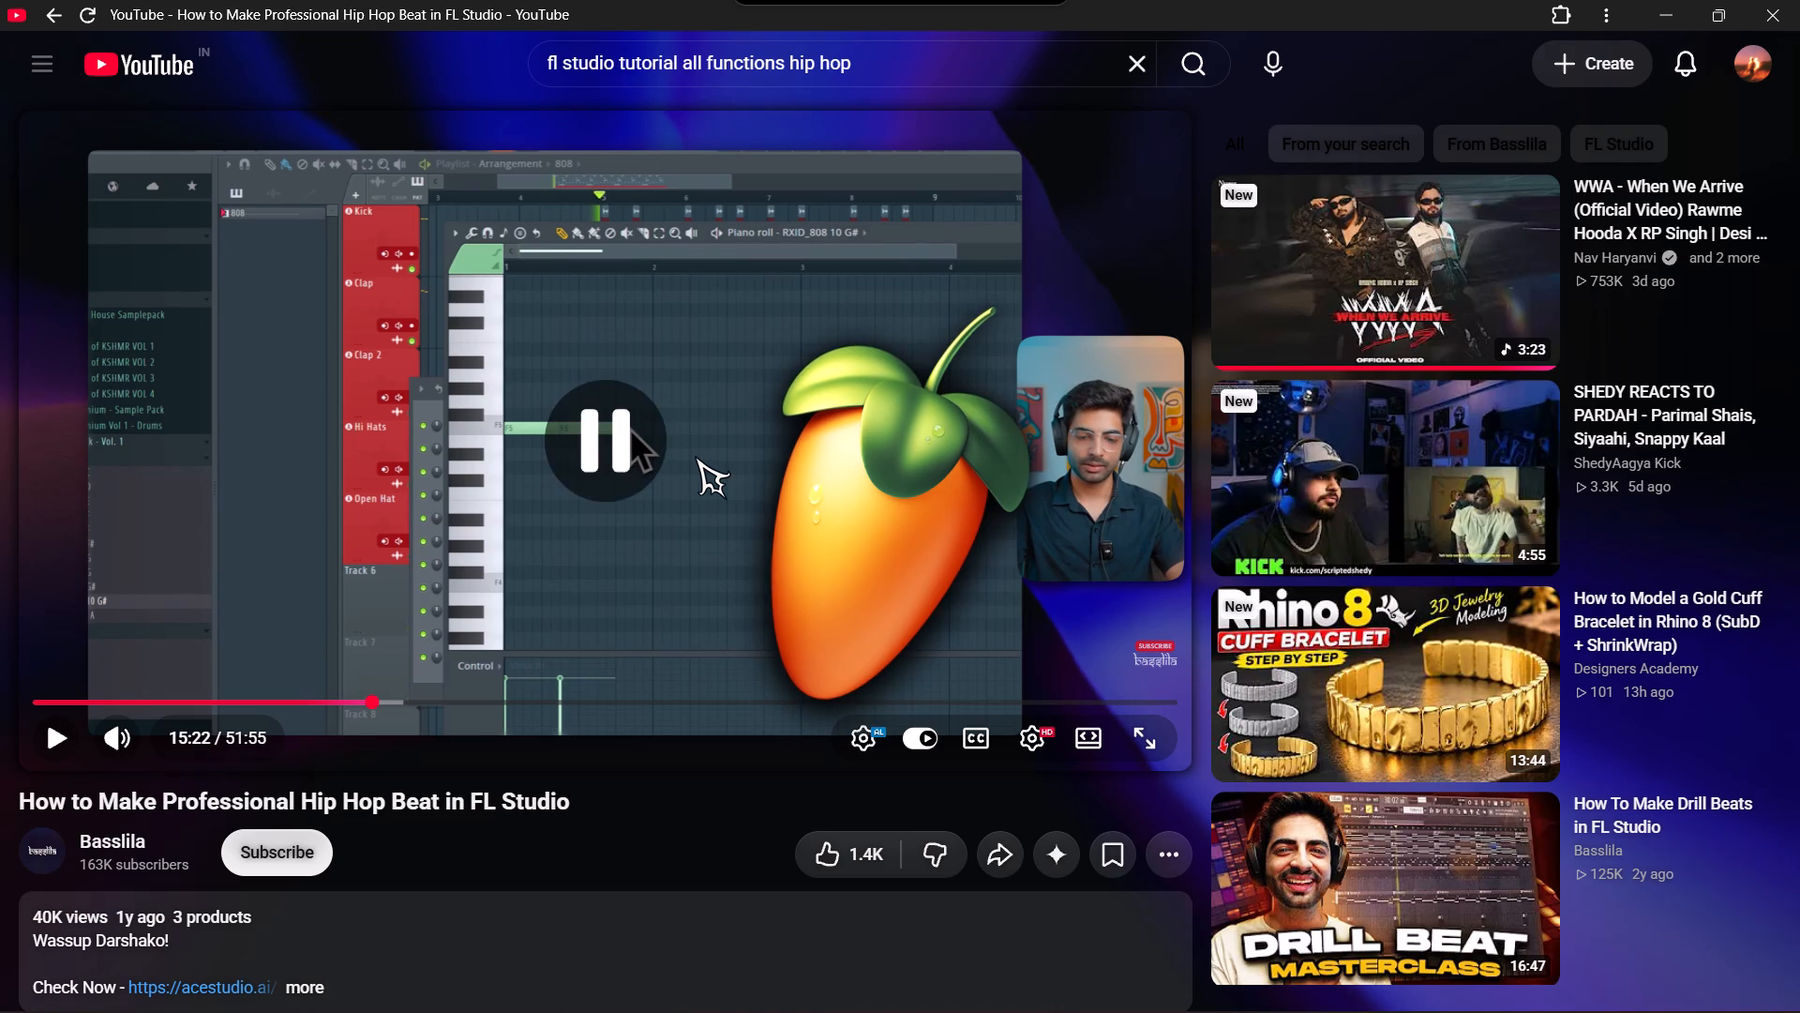
pyautogui.click(874, 506)
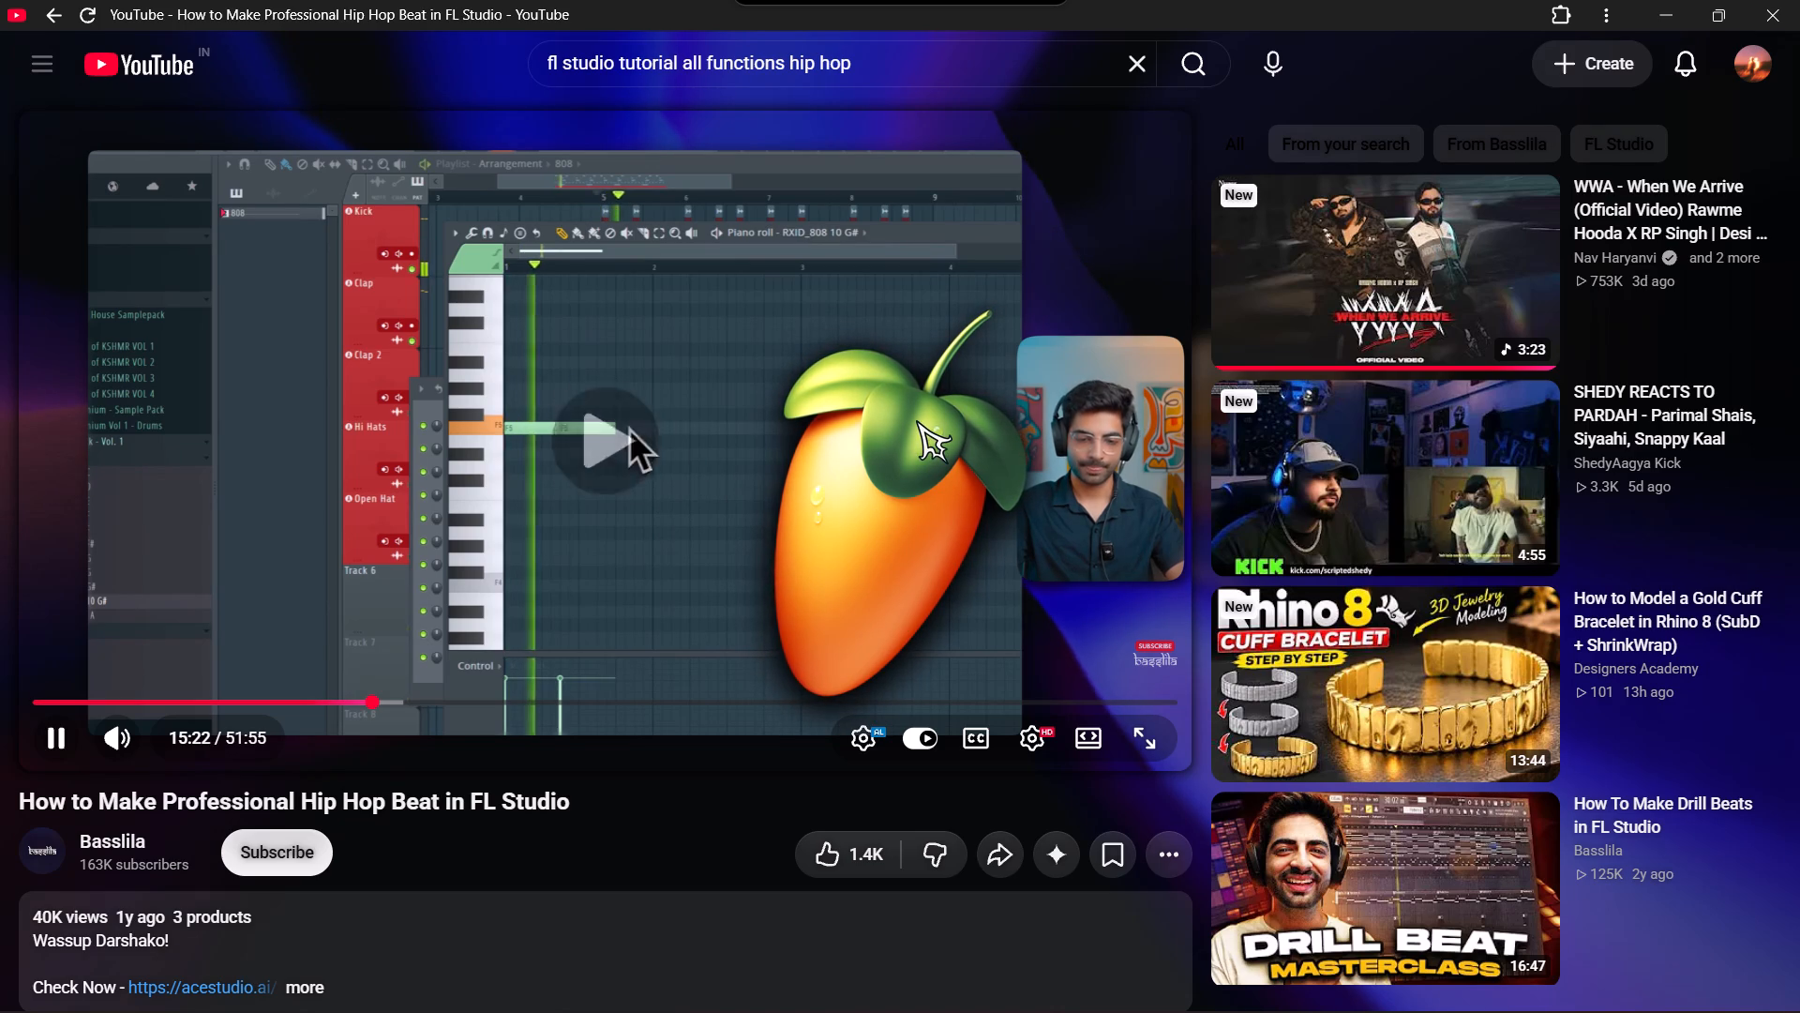
pyautogui.moveTo(916, 420); pyautogui.dragTo(929, 628)
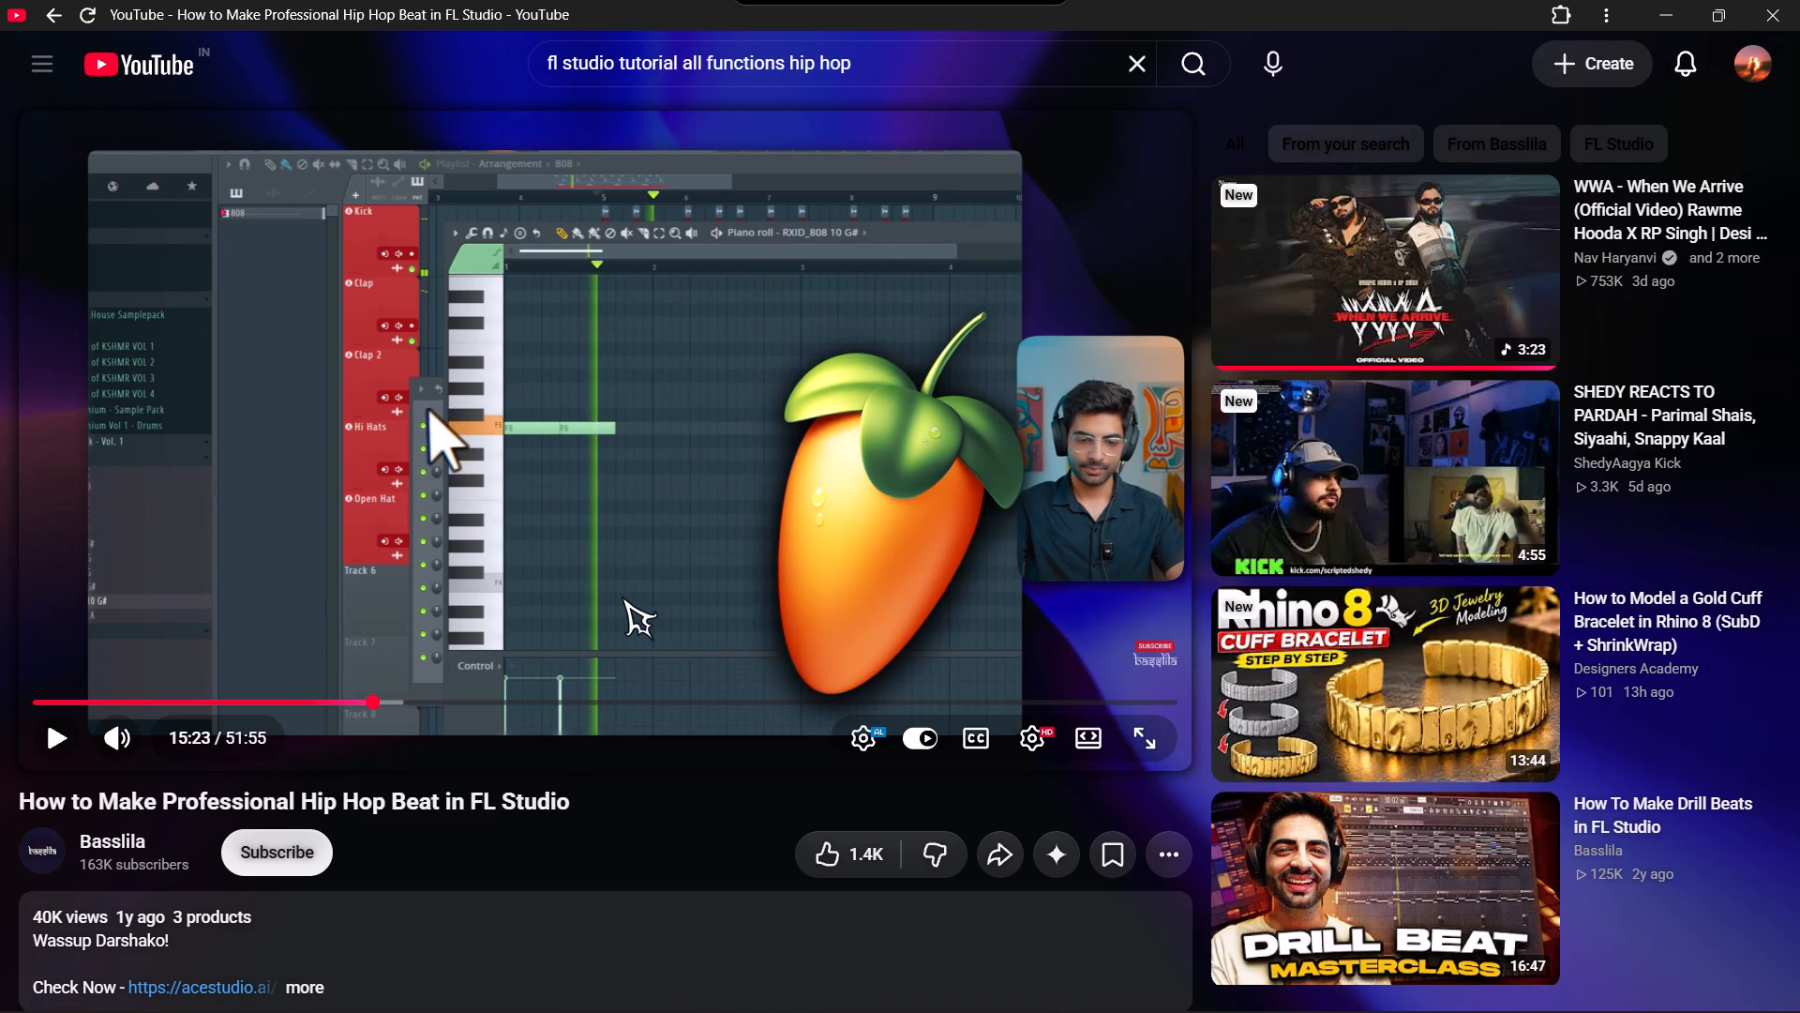
pyautogui.click(622, 597)
pyautogui.click(622, 597)
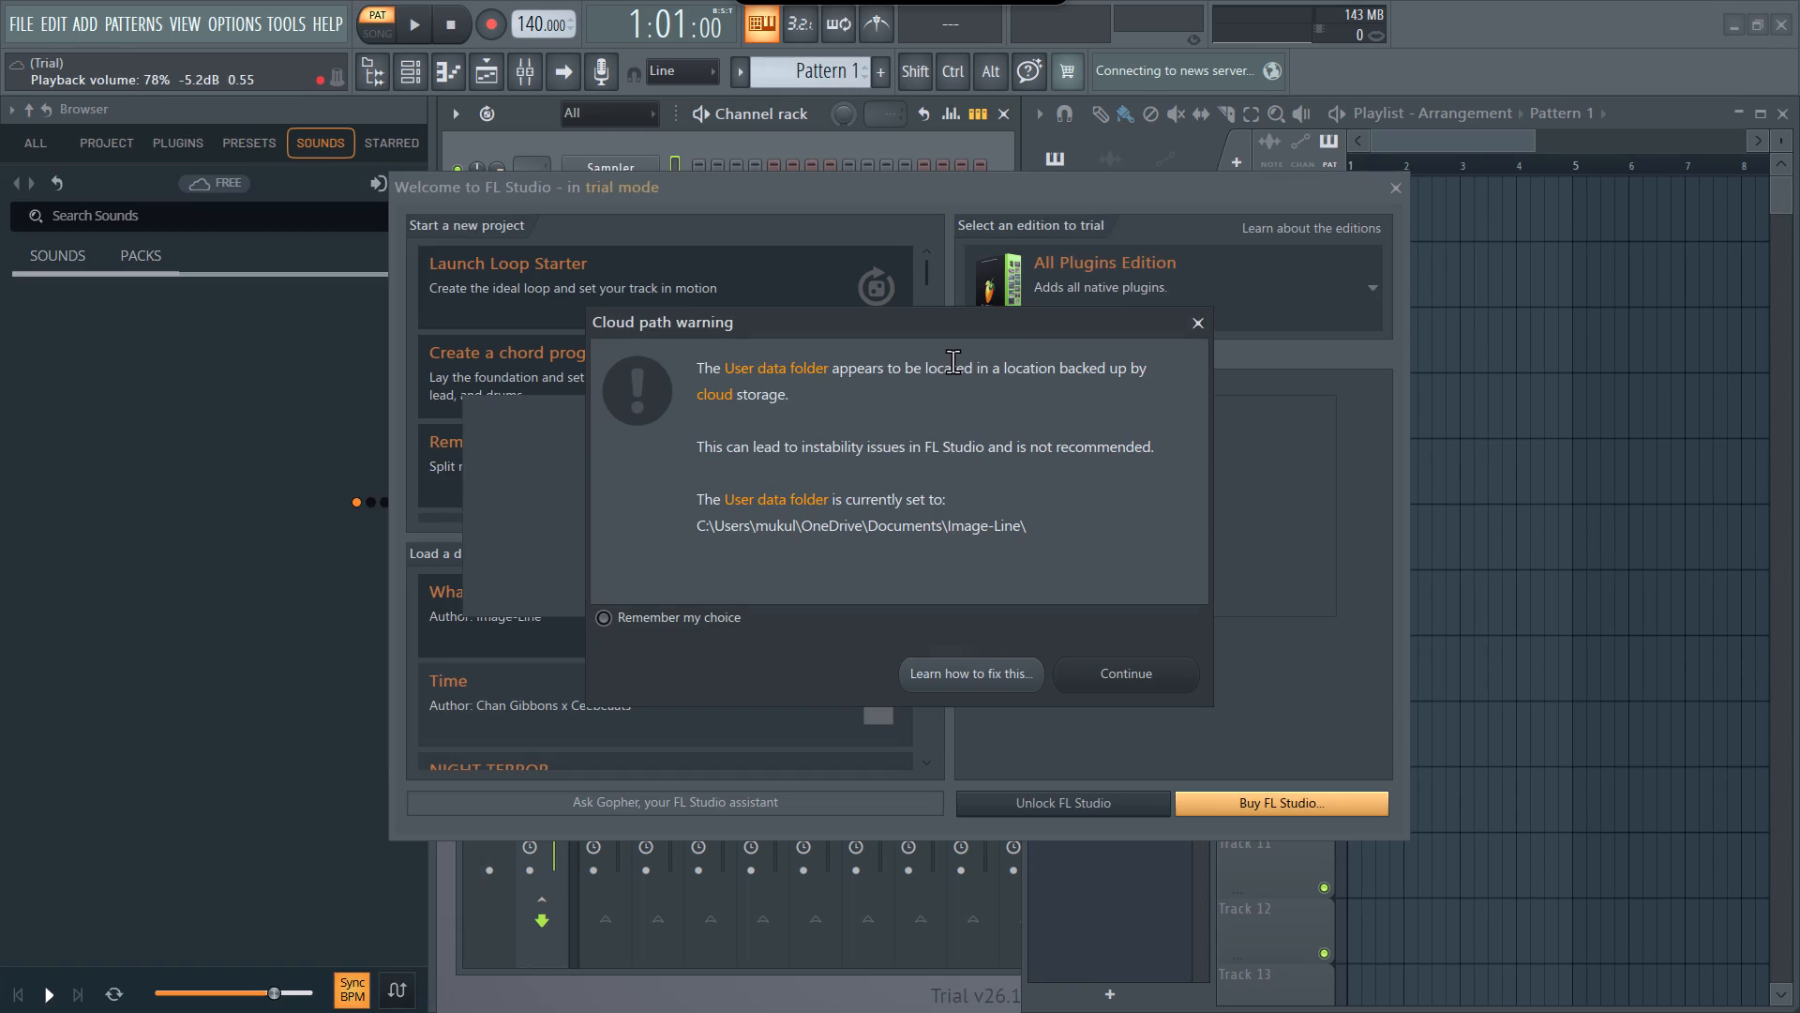
# Continue past the cloud path warning and decline sending usage data.
pyautogui.click(1132, 682)
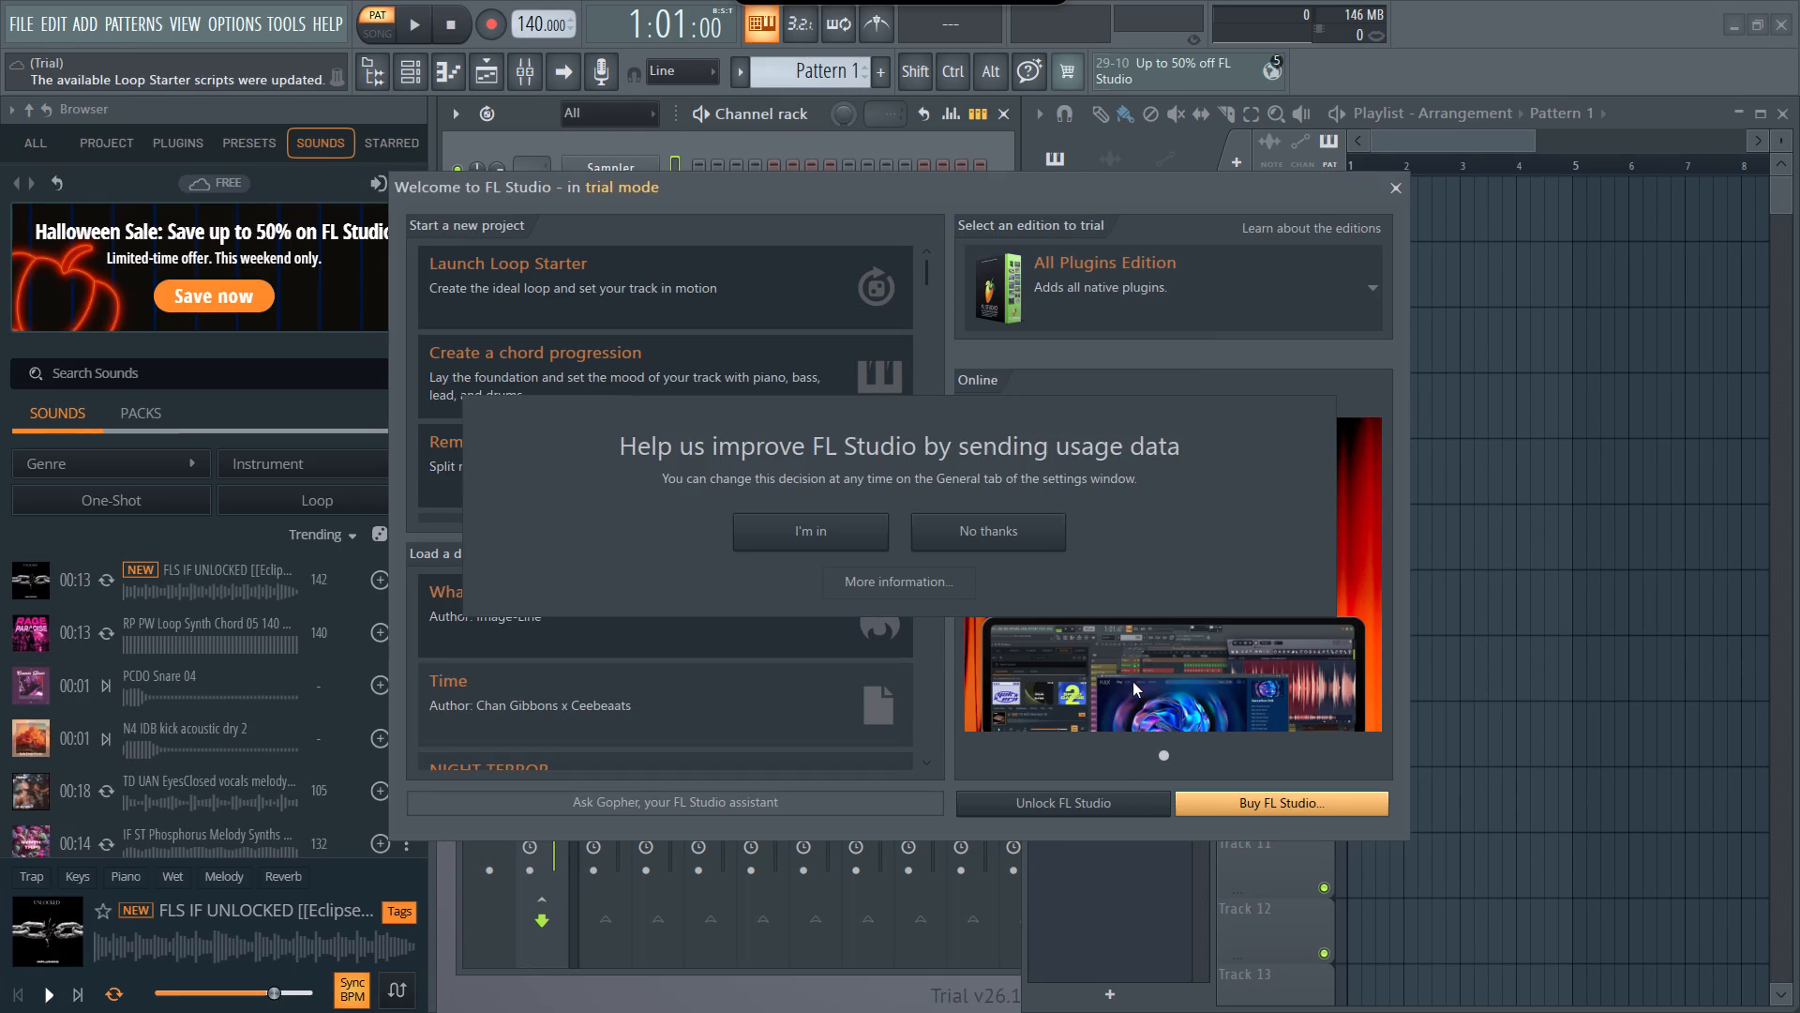
pyautogui.click(997, 539)
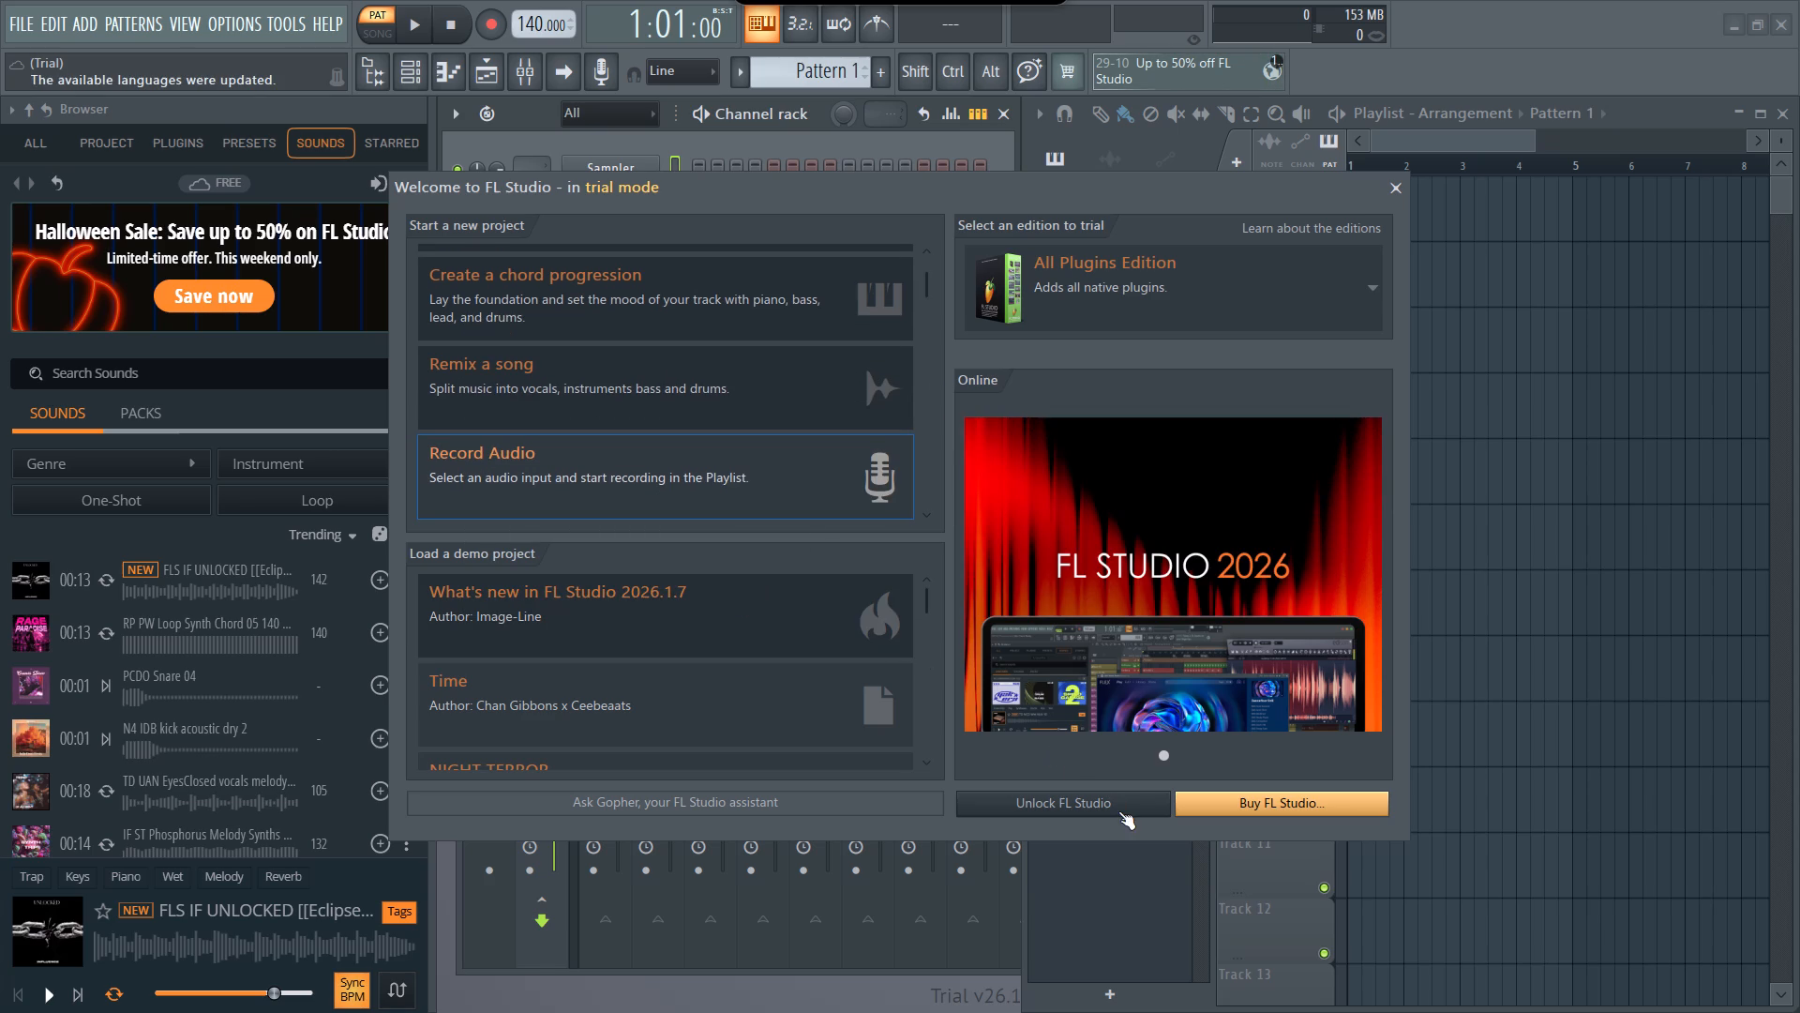
# Open the Gopher assistant from the welcome window and look over its side pane.
pyautogui.click(760, 797)
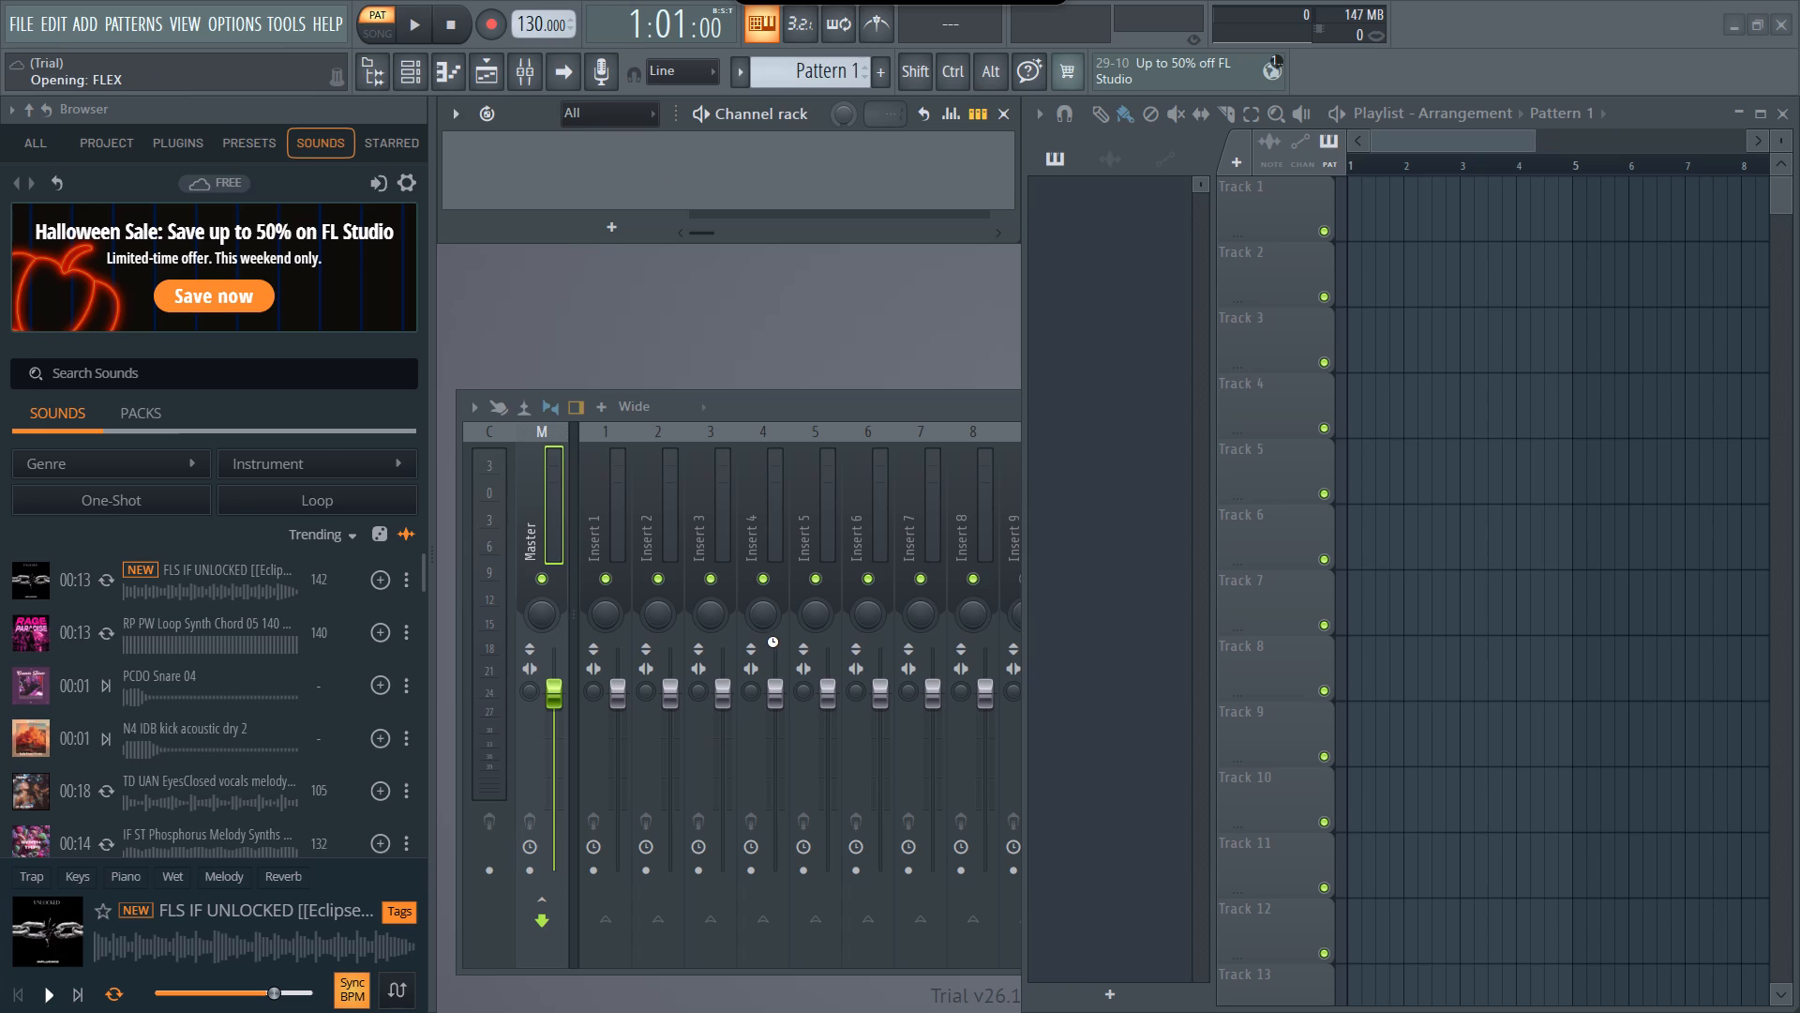
pyautogui.scroll(1, 772, 642)
pyautogui.scroll(5, 995, 192)
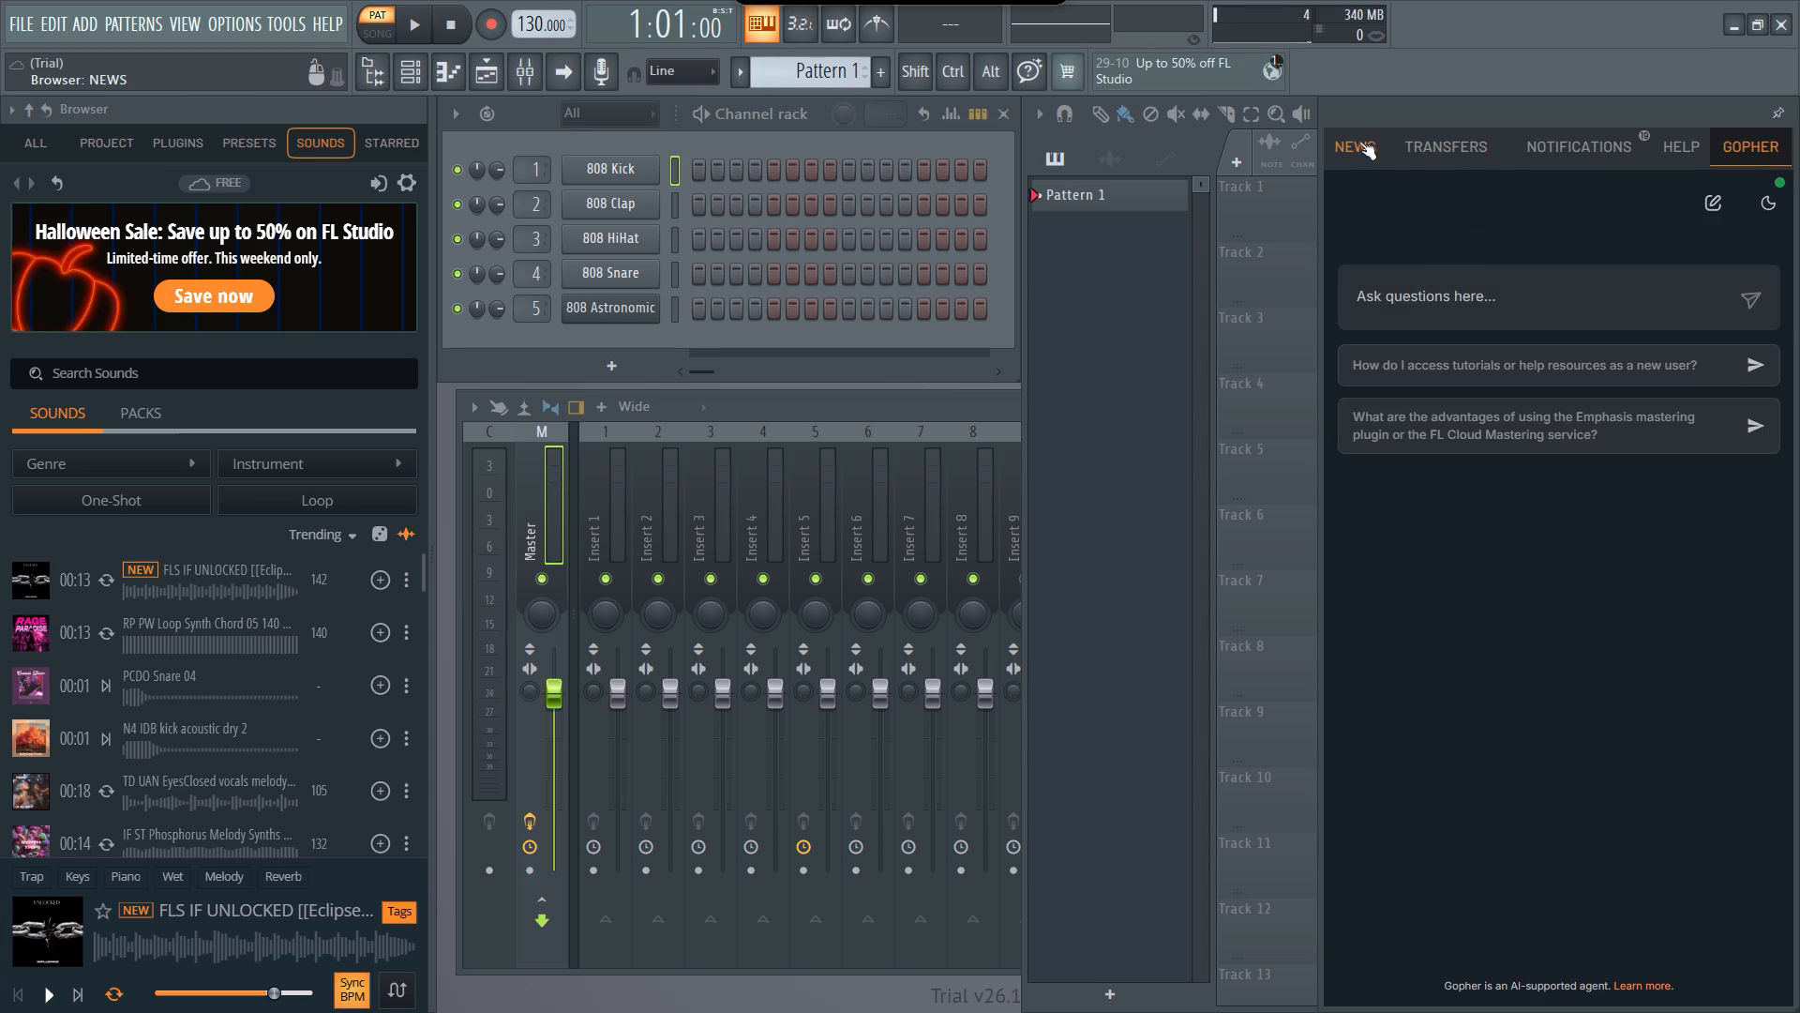
pyautogui.click(1356, 145)
pyautogui.hscroll(4, 1356, 145)
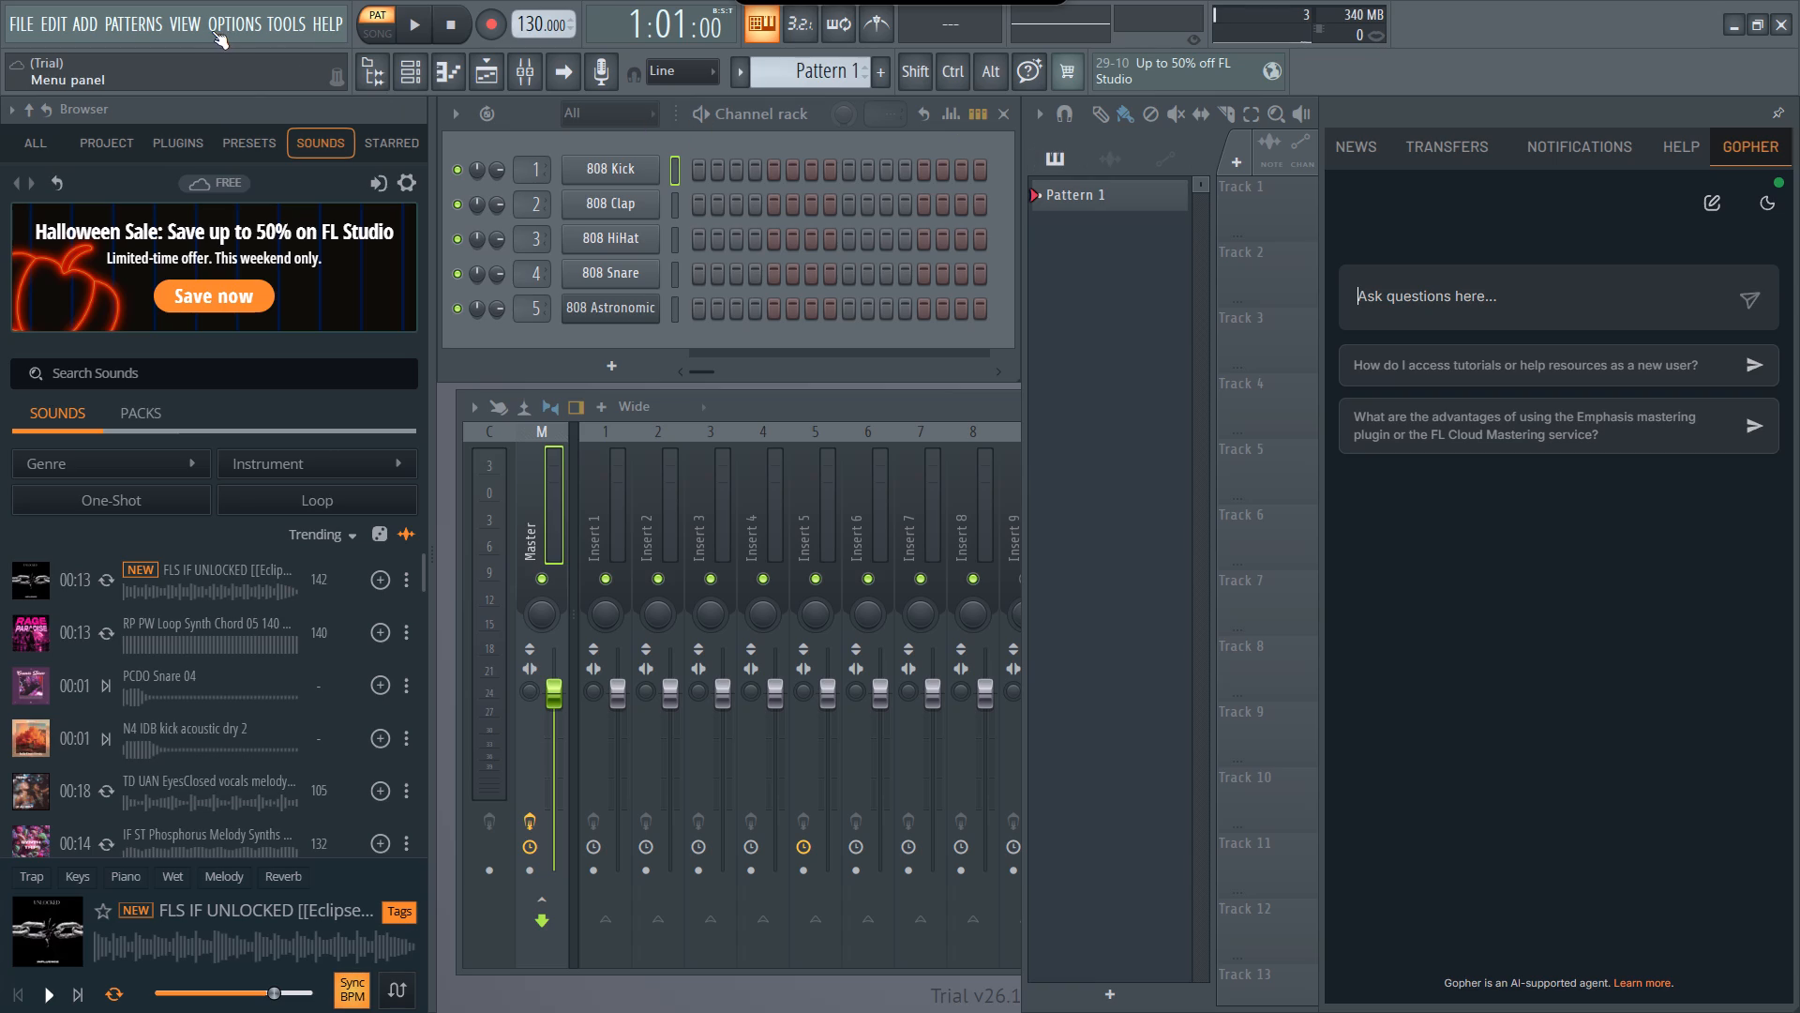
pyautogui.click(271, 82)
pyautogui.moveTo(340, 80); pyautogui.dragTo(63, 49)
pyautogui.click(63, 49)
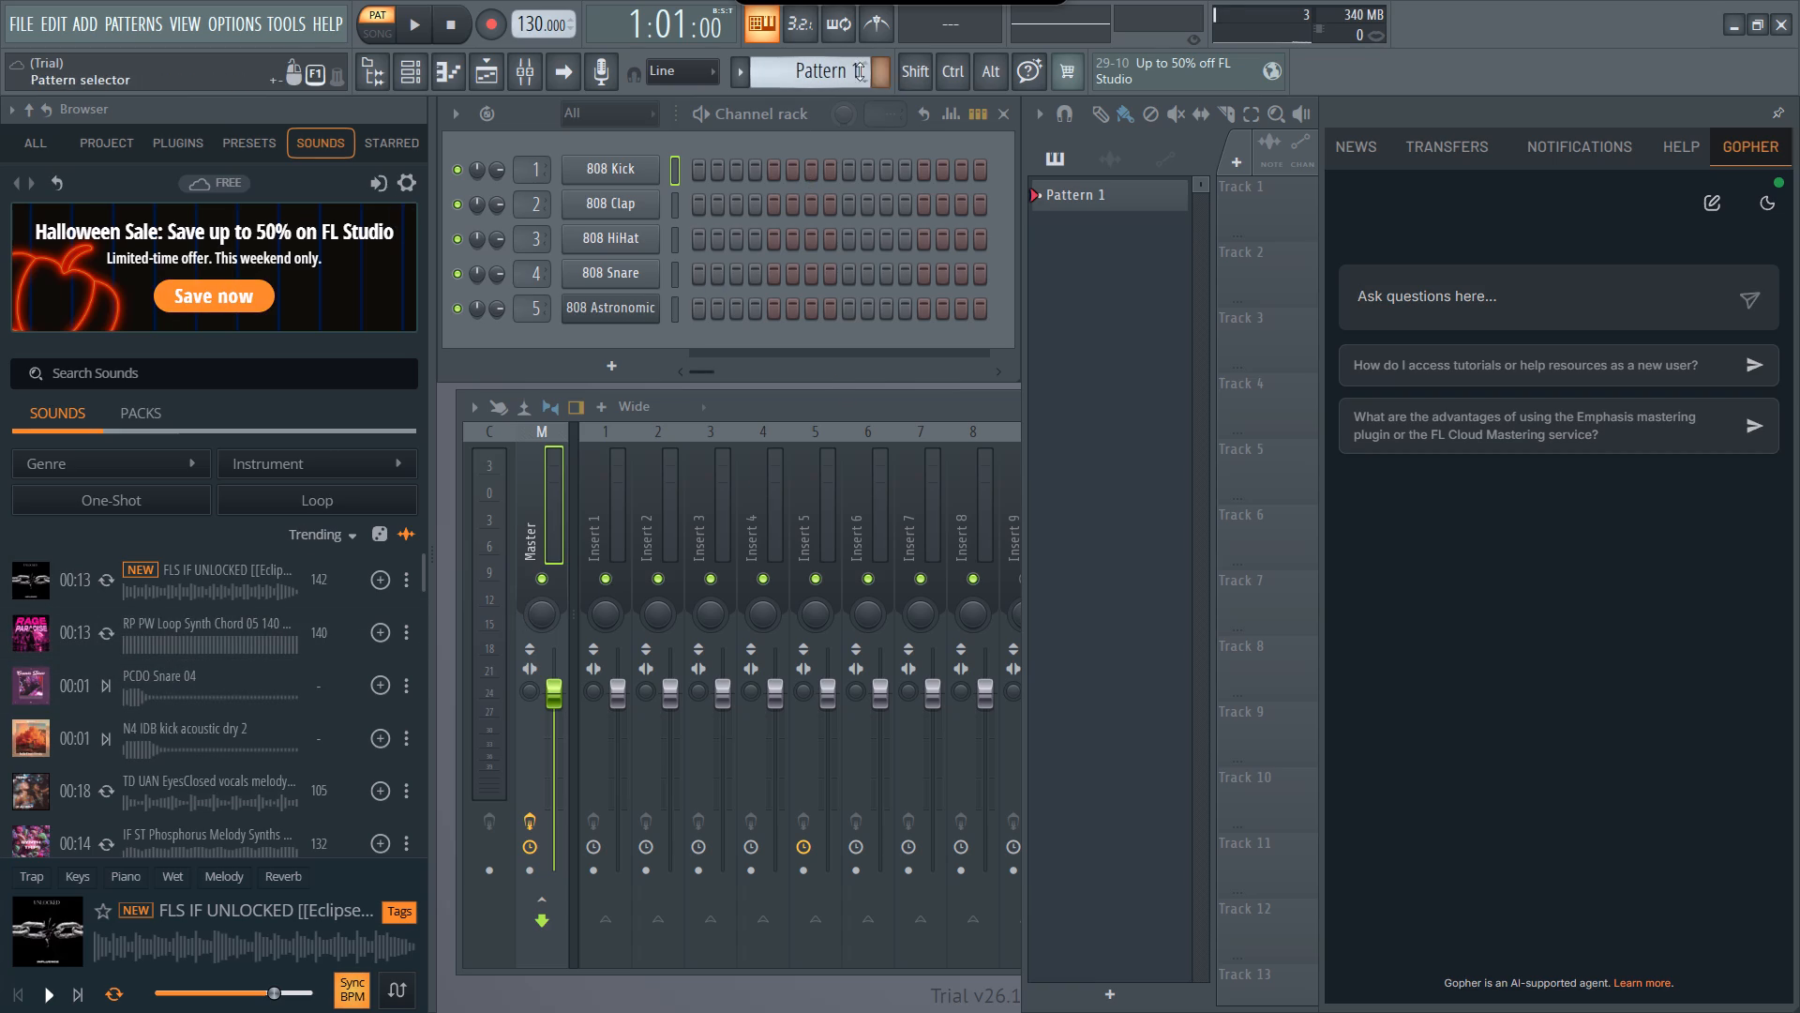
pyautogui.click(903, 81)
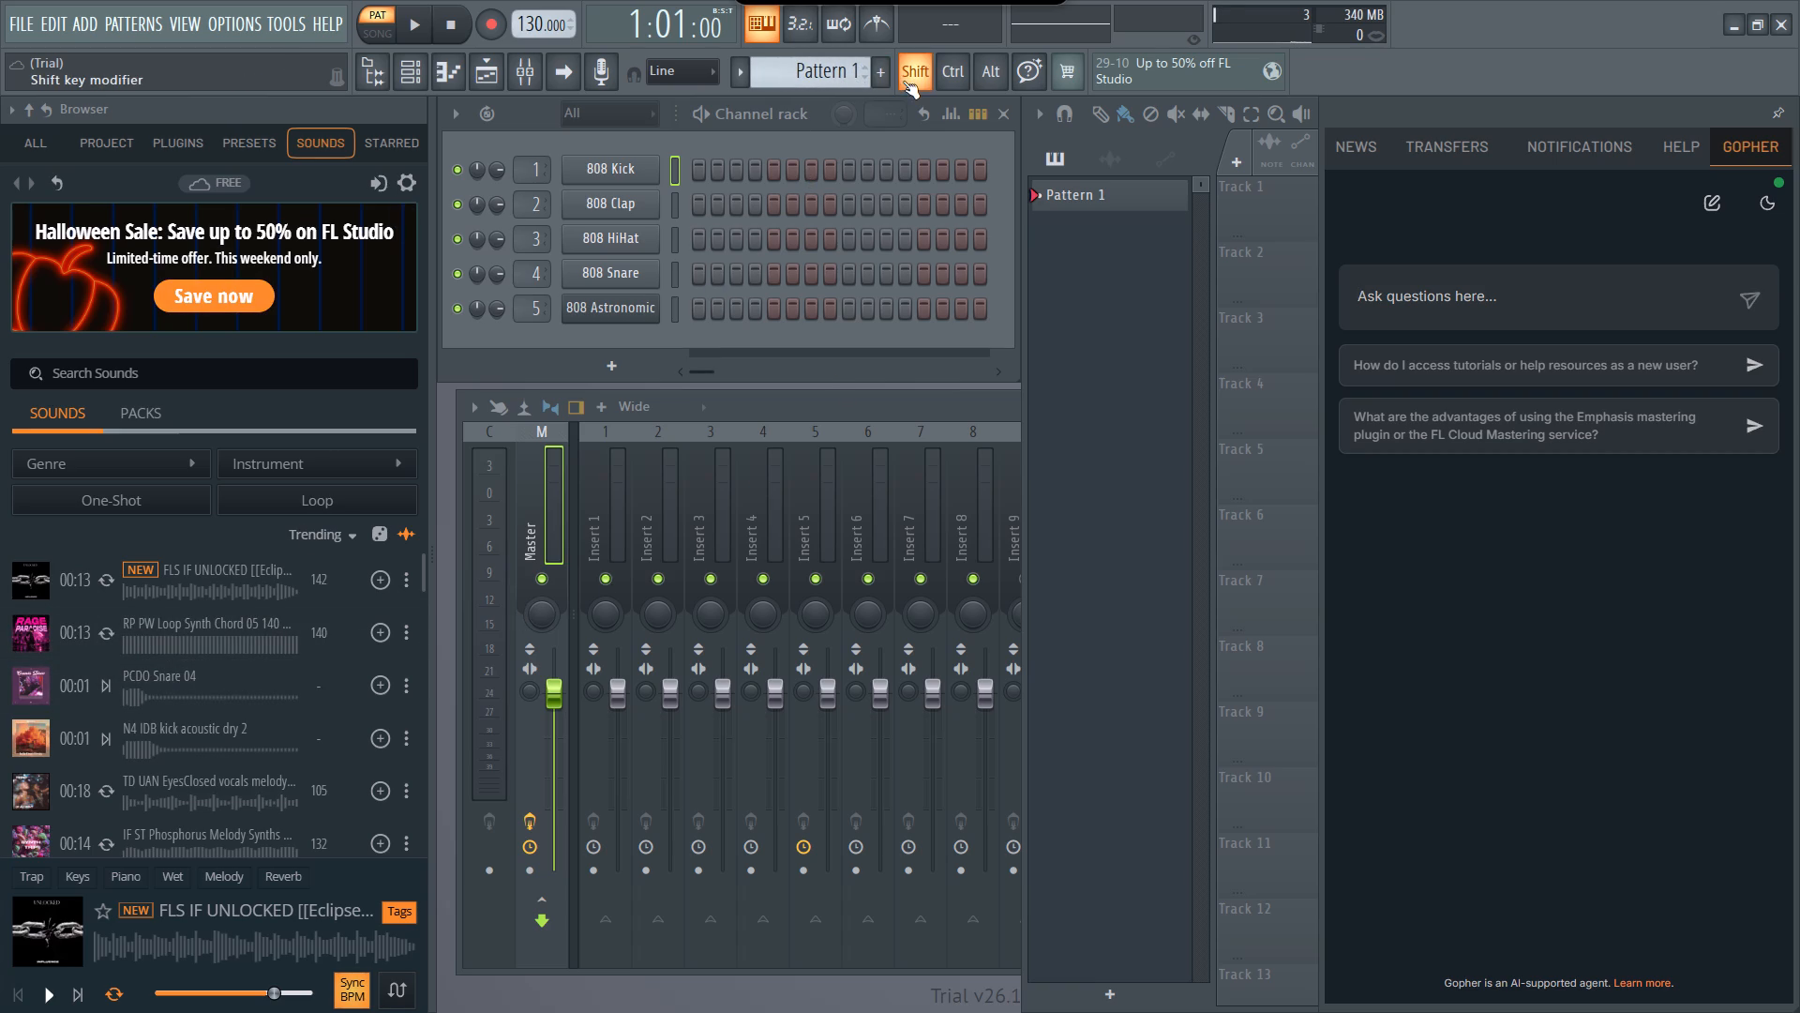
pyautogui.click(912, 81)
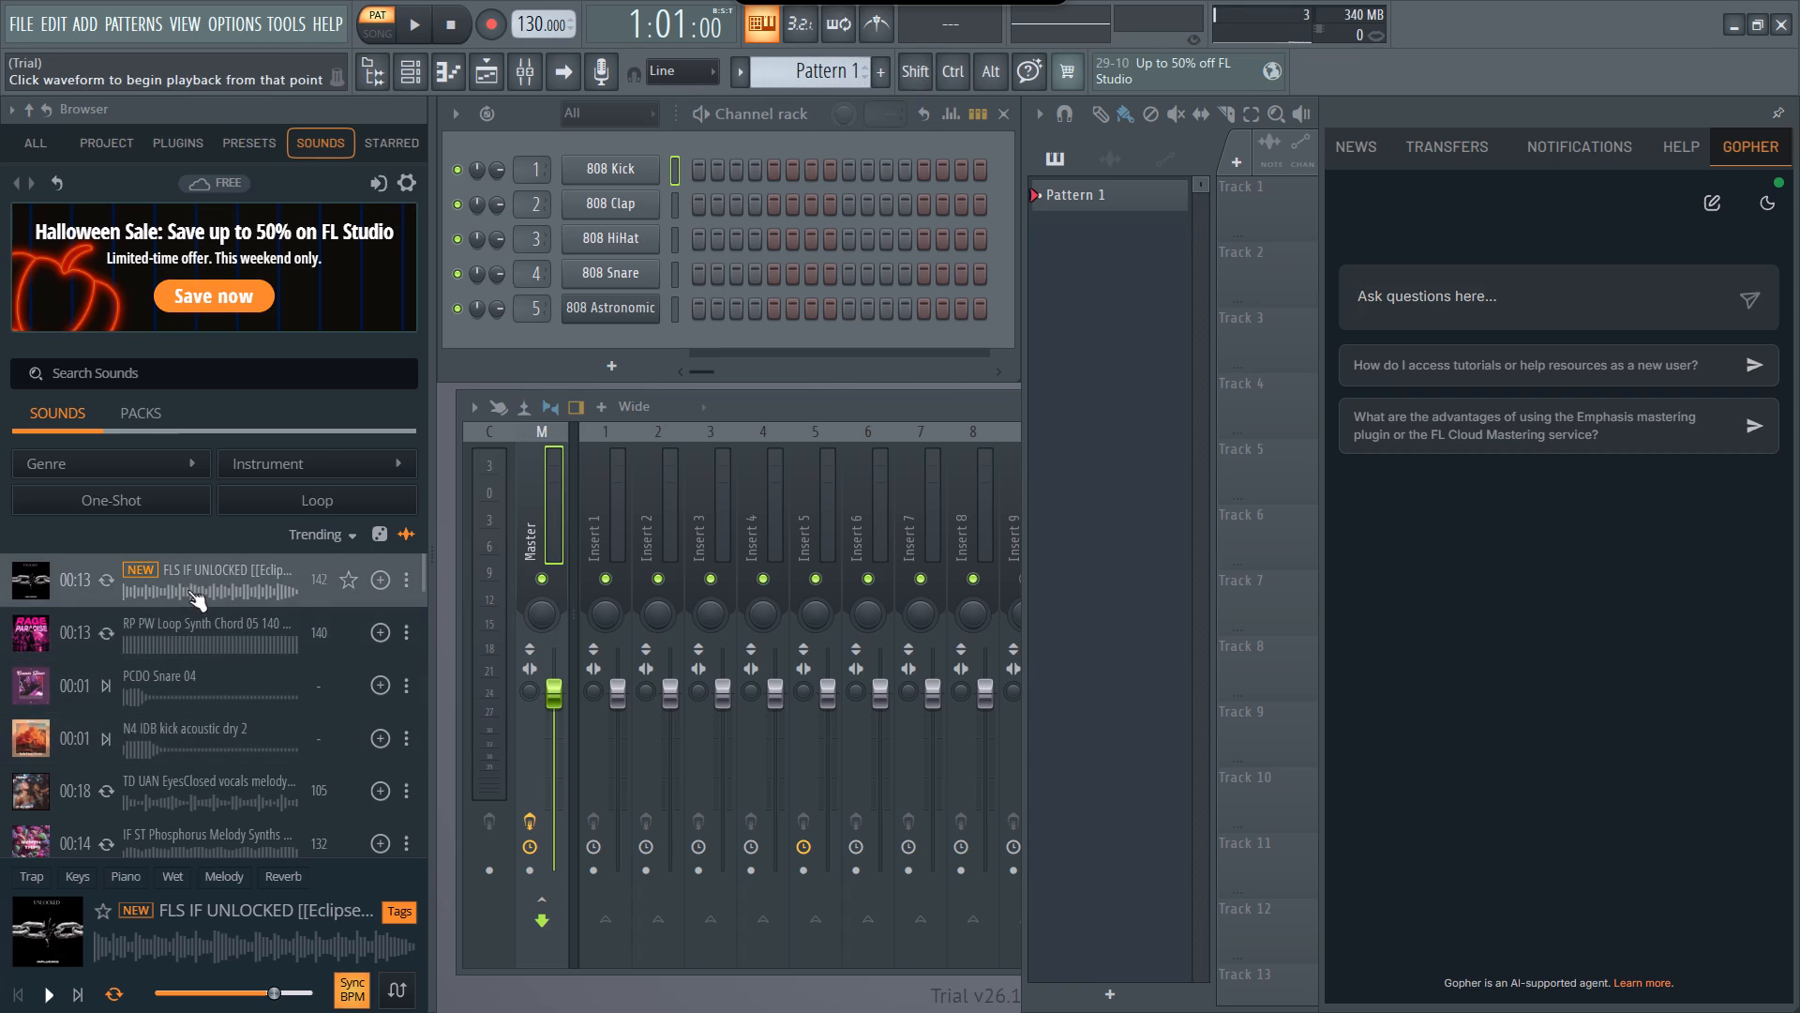
# Preview the trending sounds in the browser, from the FLS IF UNLOCKED loop down to IF ST Phosphorus Melody Synths.
pyautogui.click(186, 593)
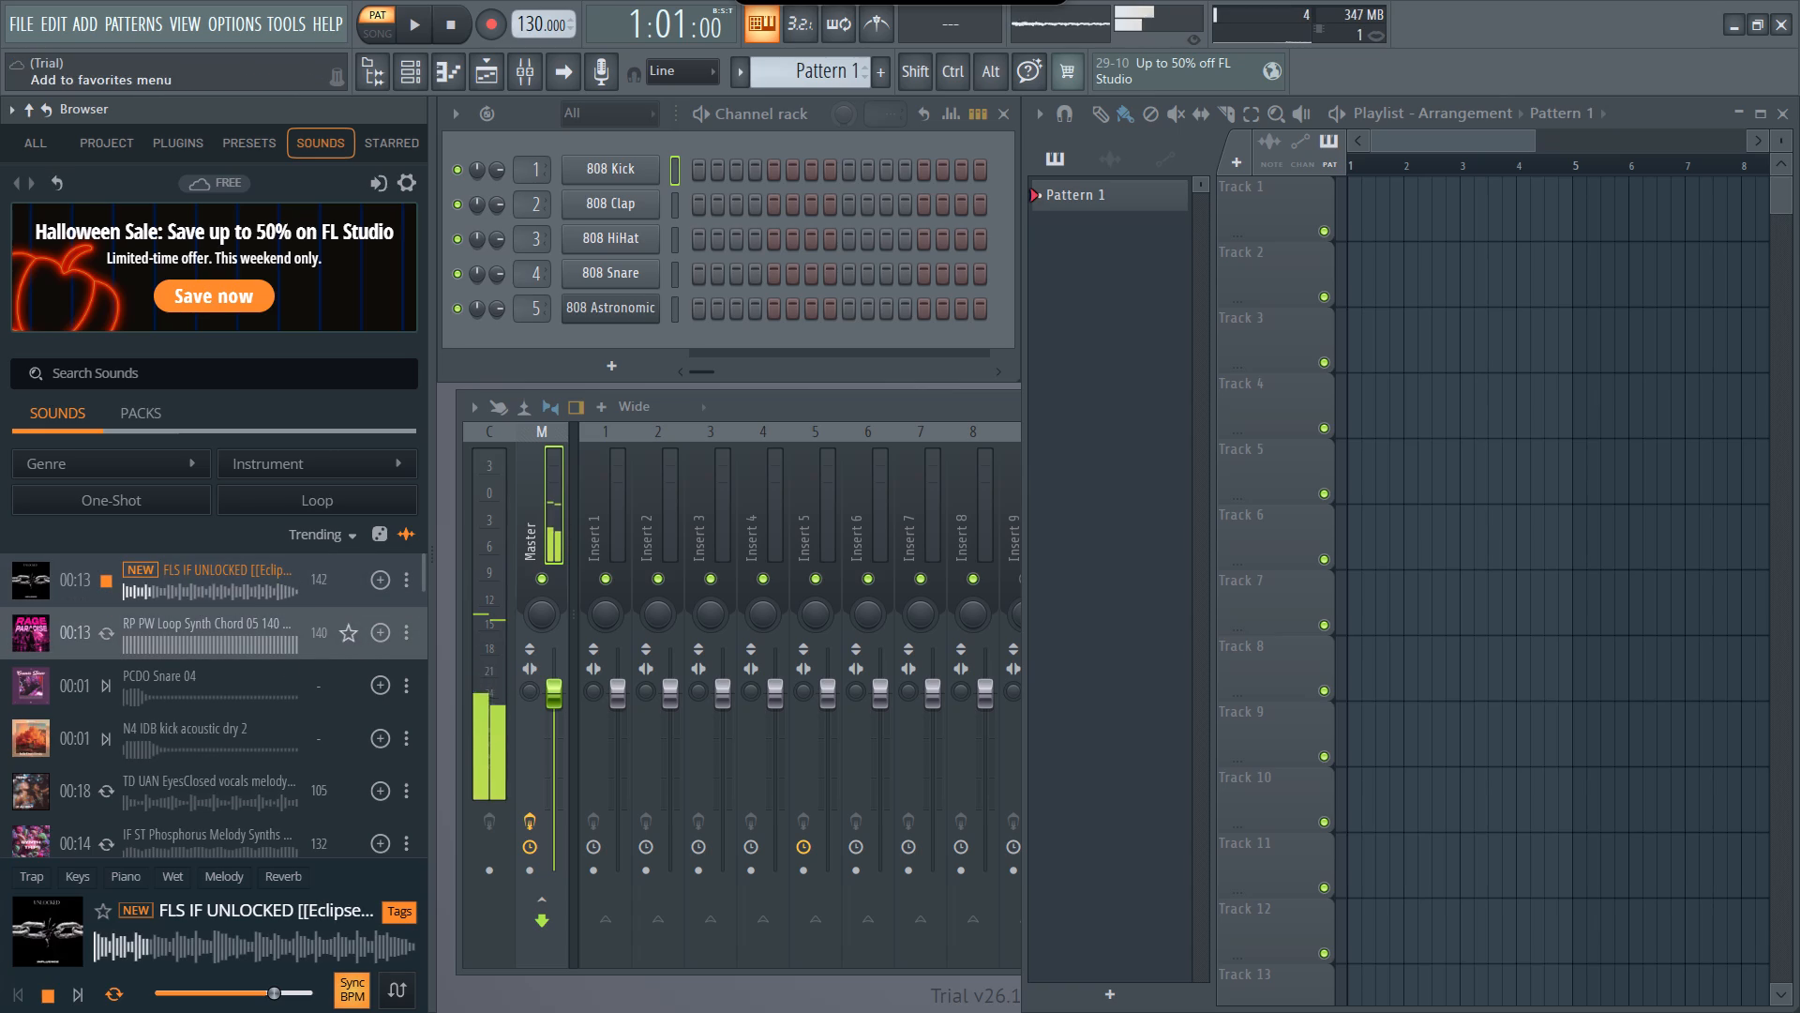
pyautogui.click(174, 638)
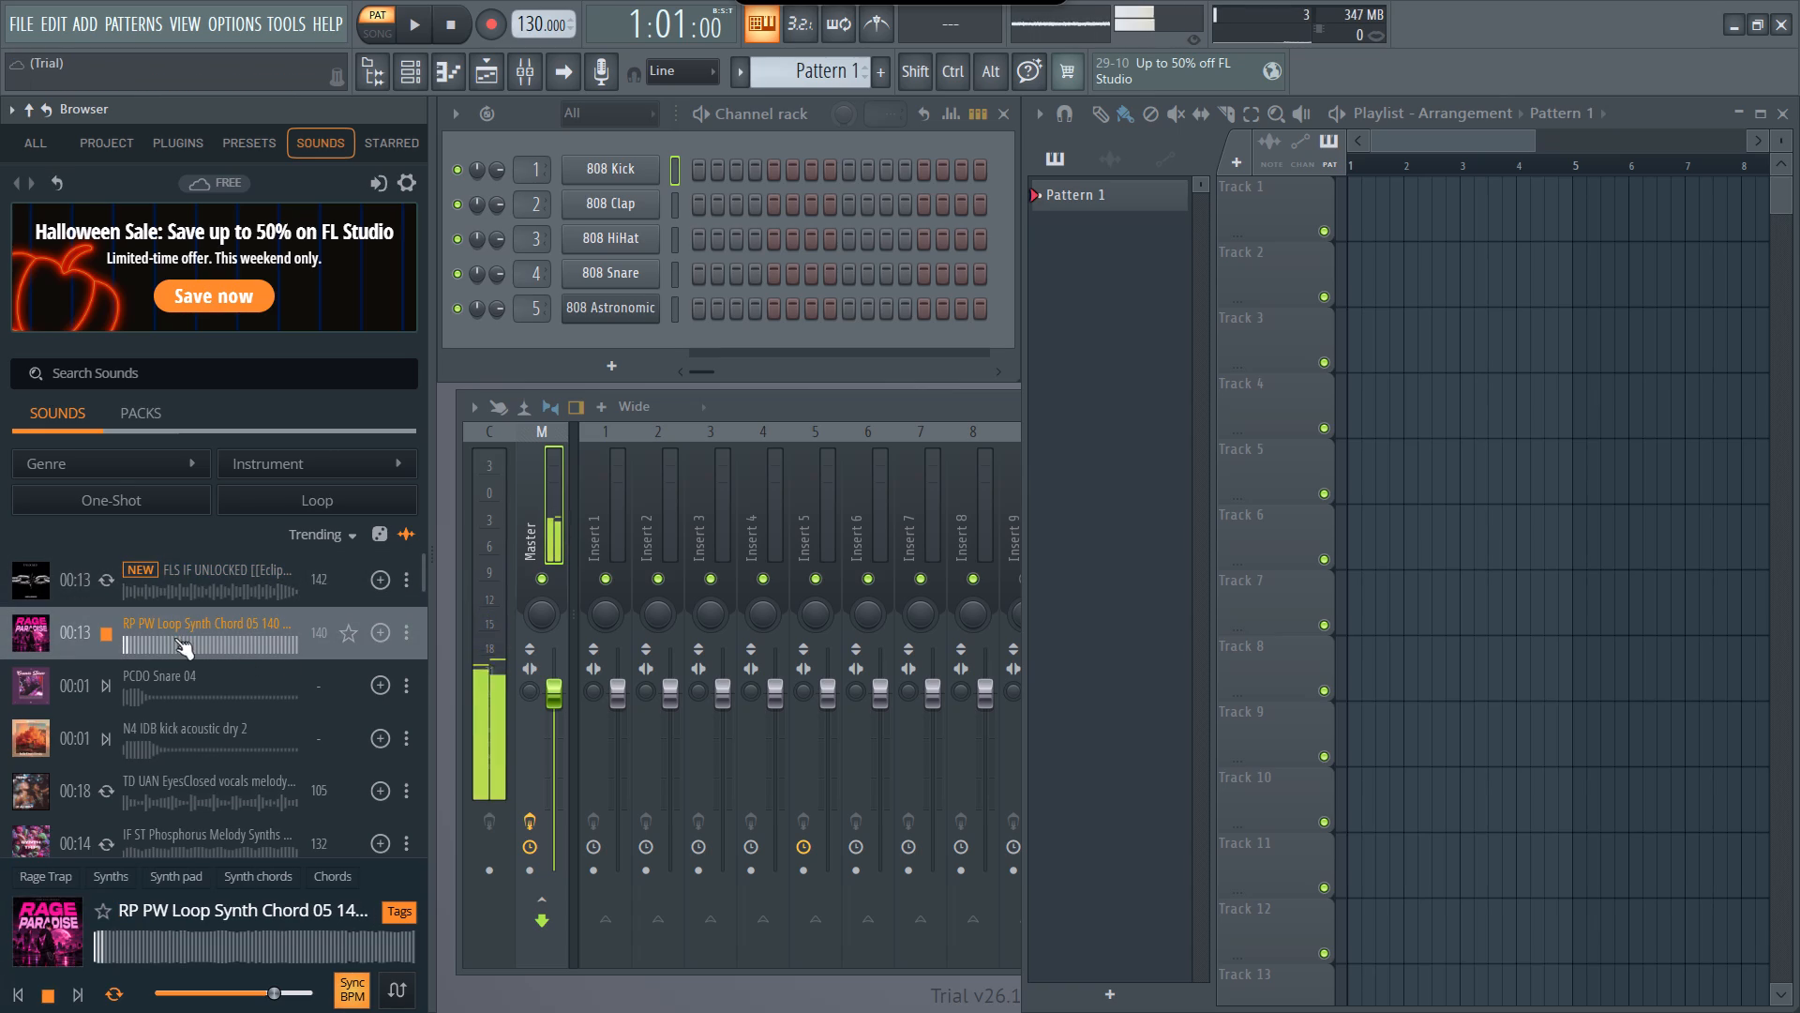
pyautogui.click(193, 702)
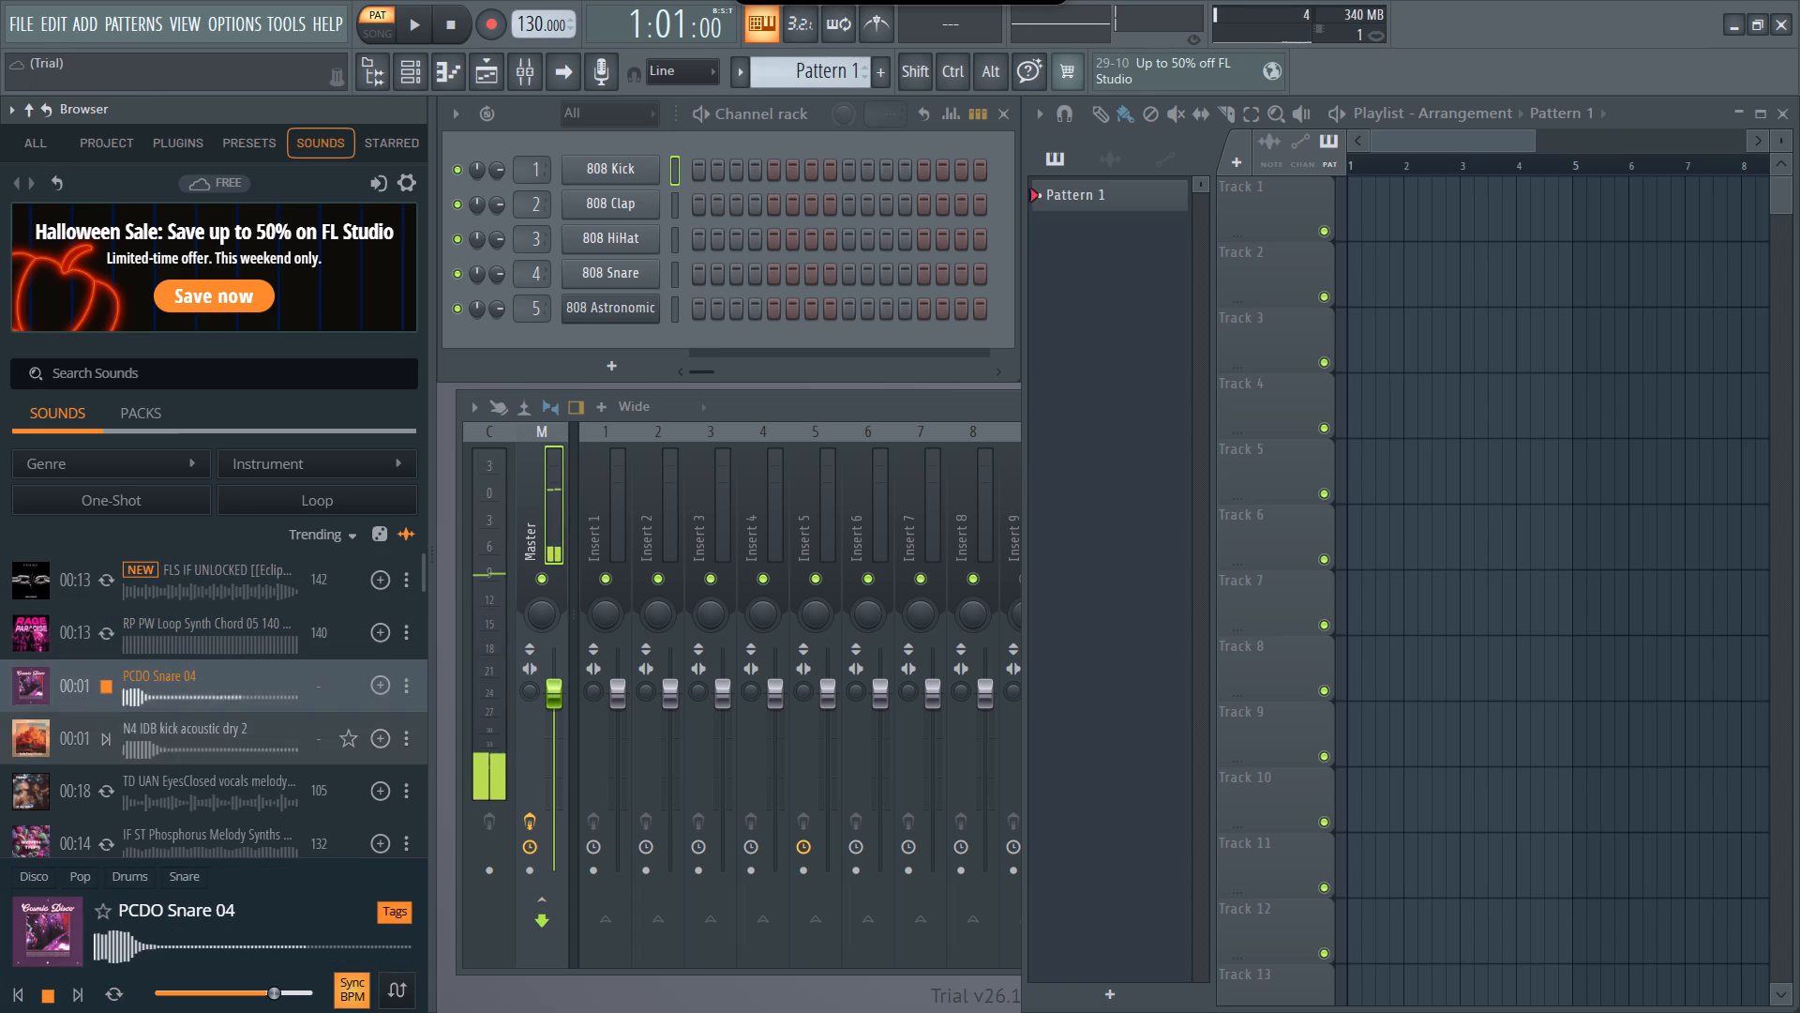
pyautogui.click(209, 740)
pyautogui.scroll(-1, 209, 740)
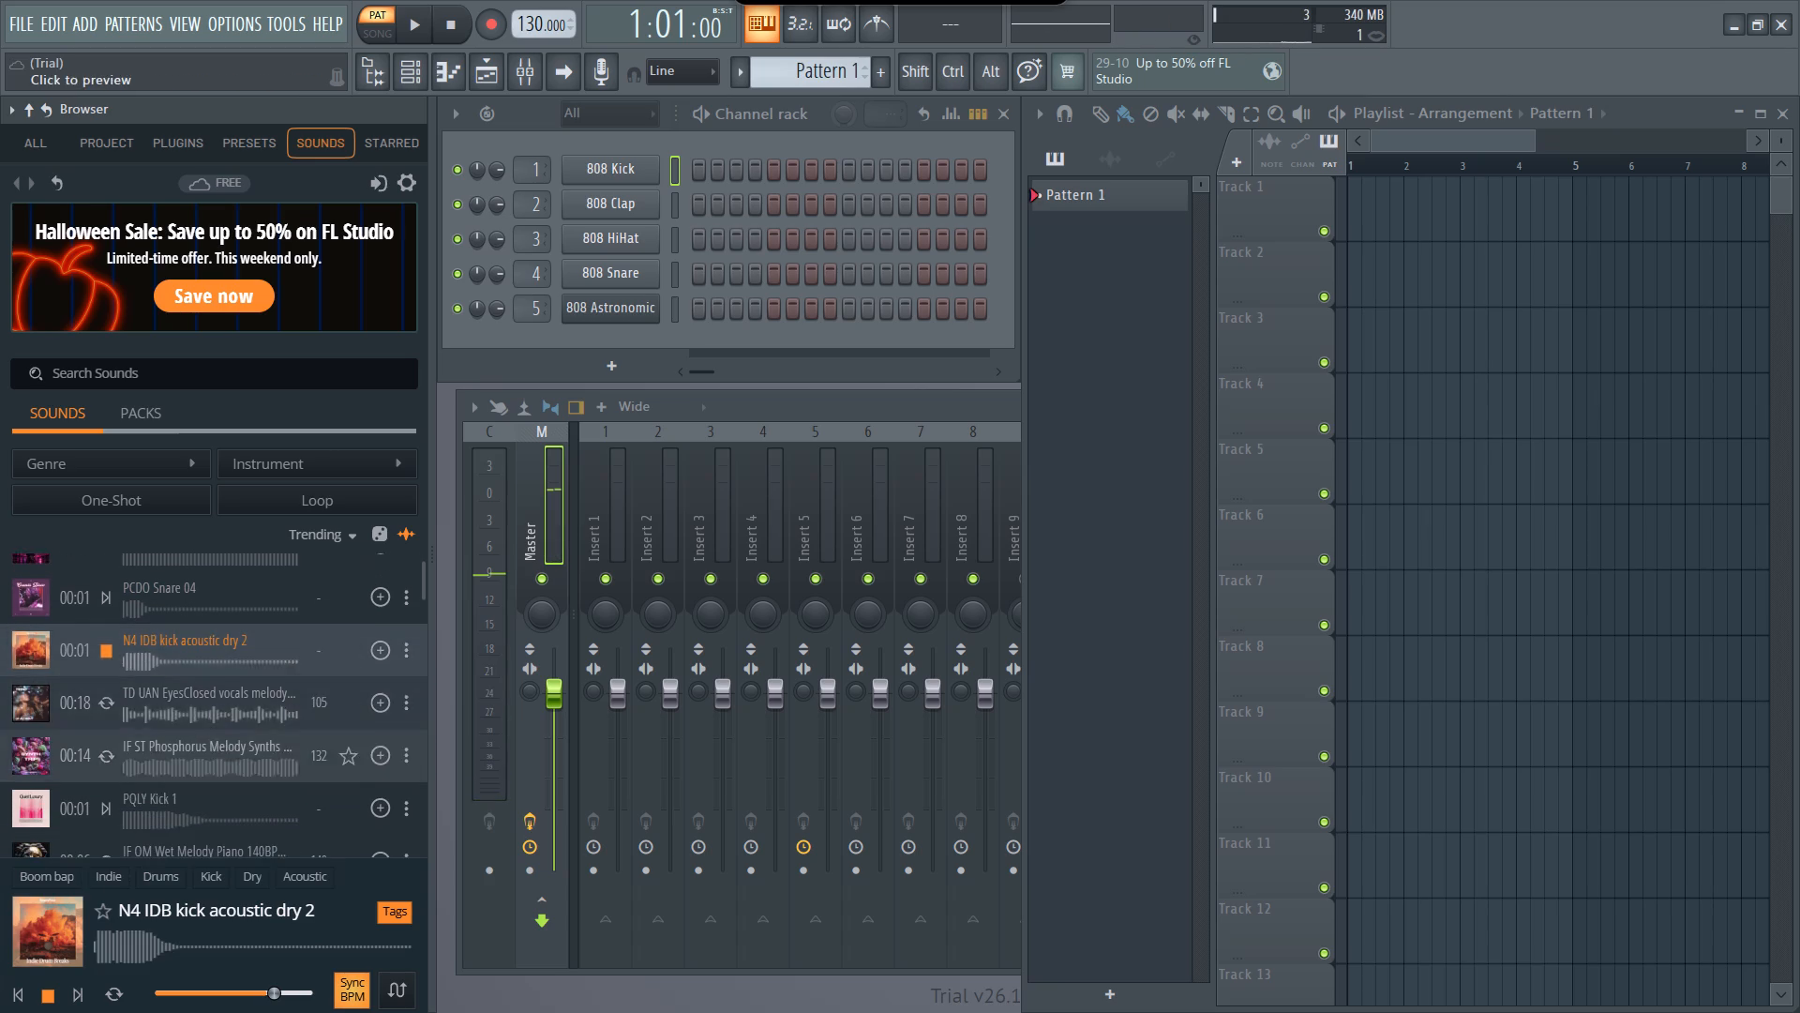
pyautogui.scroll(-1, 209, 740)
pyautogui.click(211, 667)
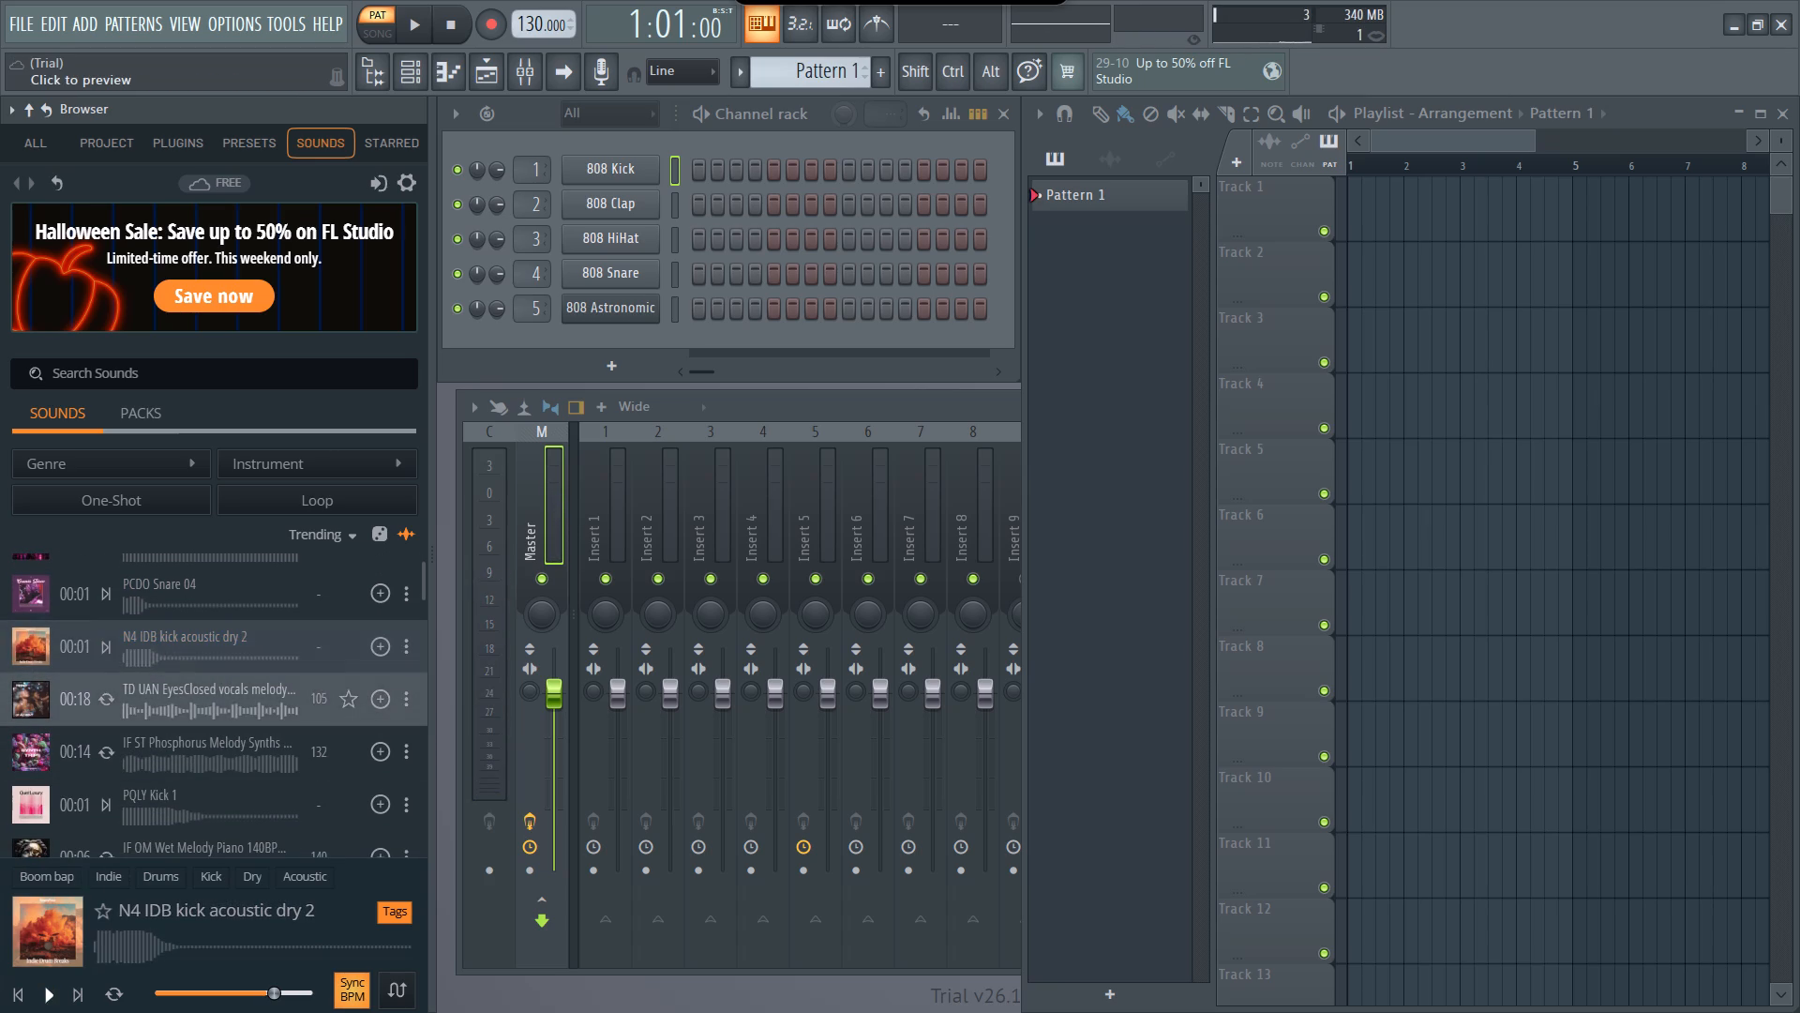
pyautogui.click(214, 695)
pyautogui.scroll(-1, 214, 695)
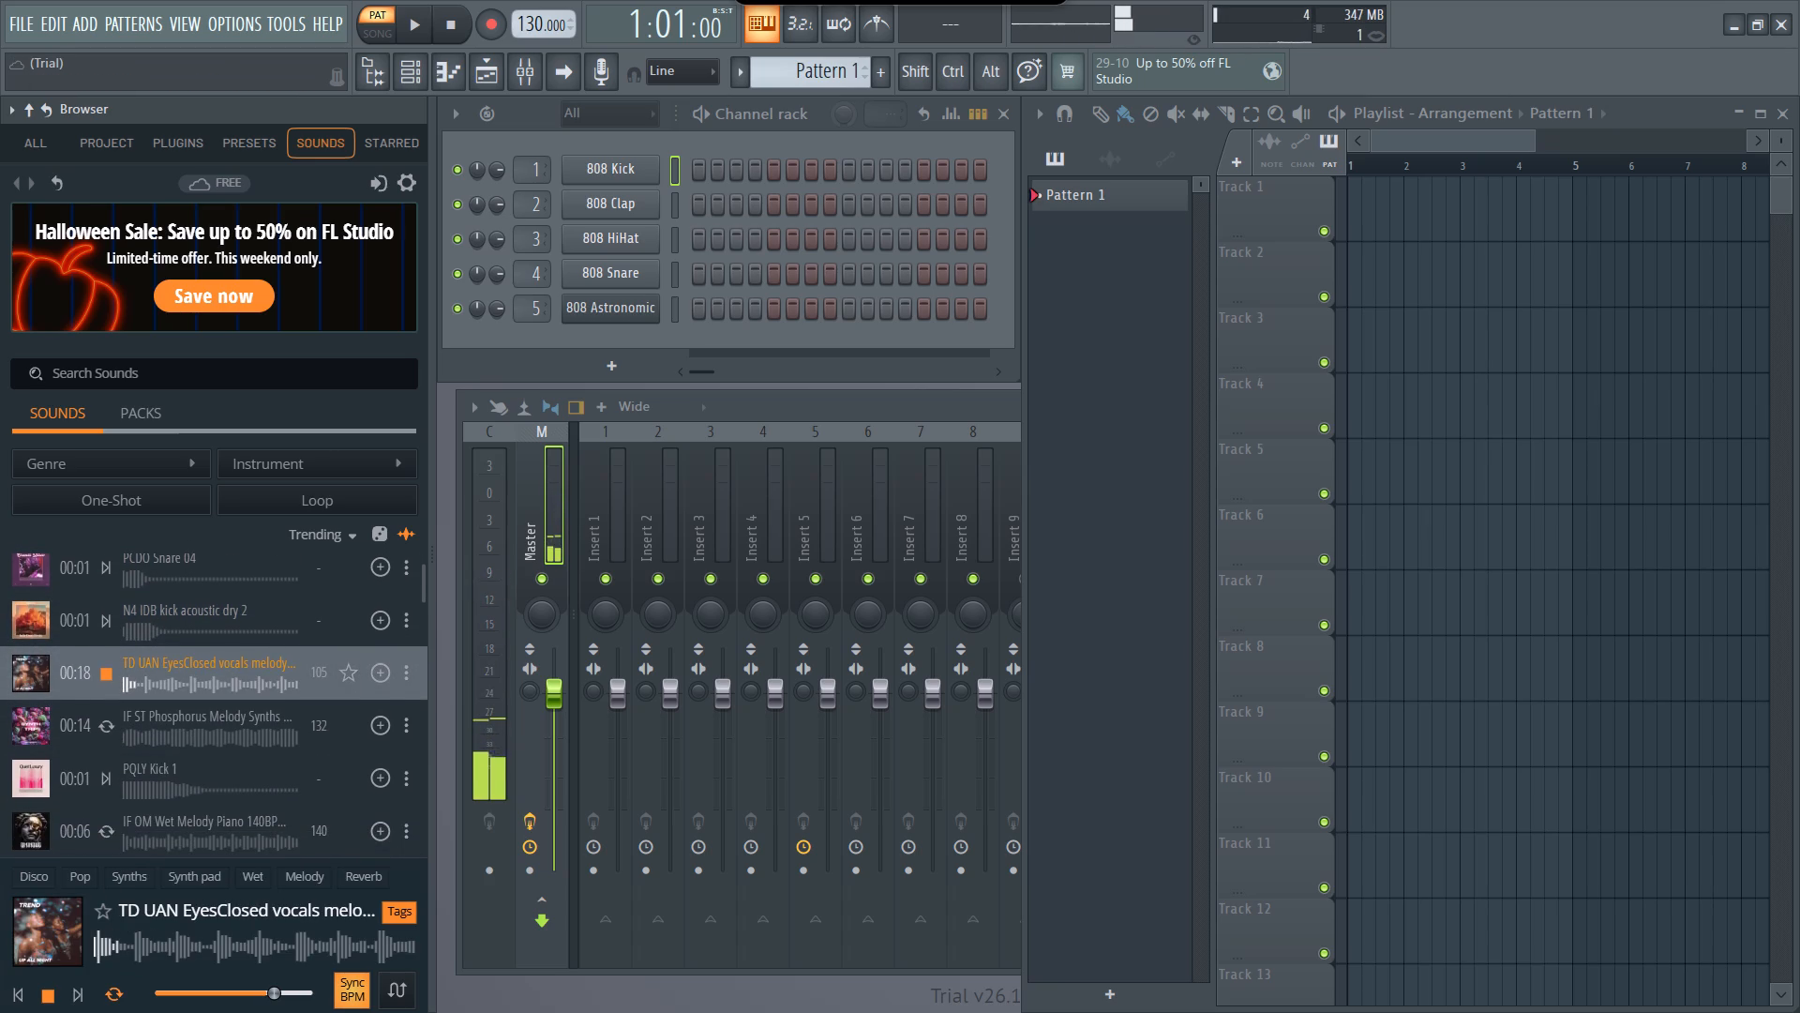
pyautogui.click(209, 729)
pyautogui.scroll(-1, 209, 729)
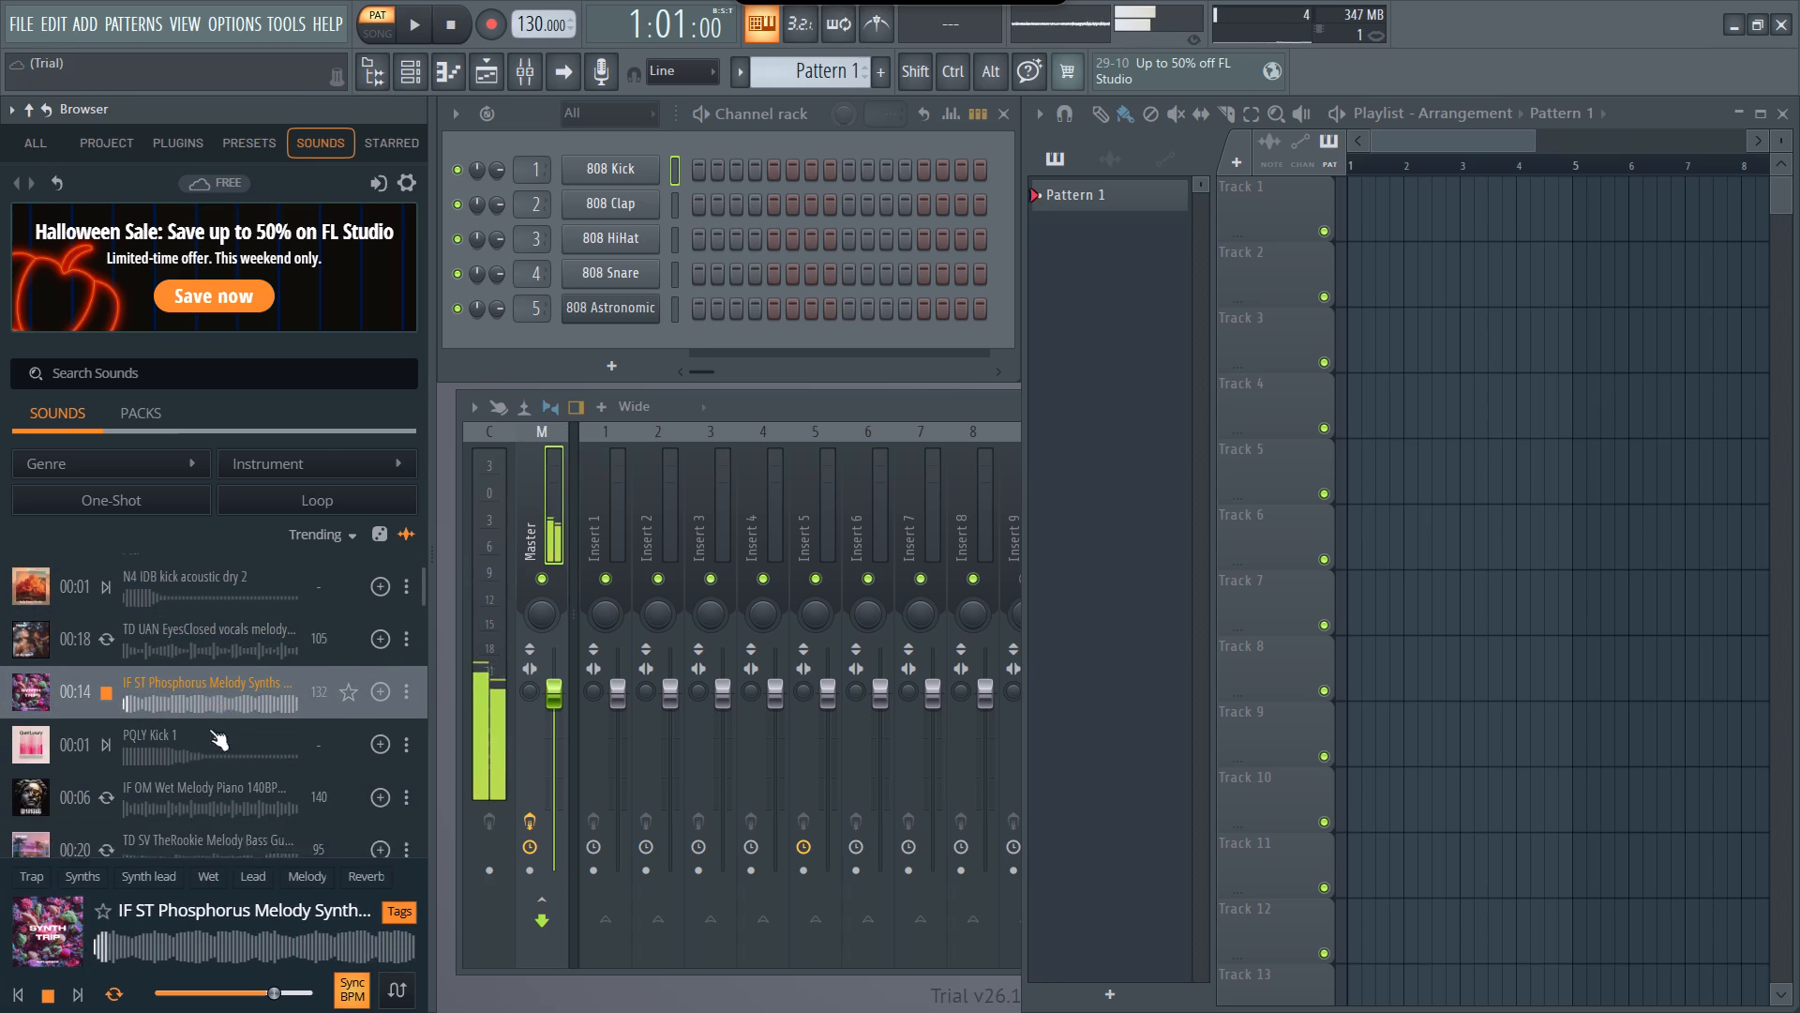
pyautogui.scroll(-1, 209, 729)
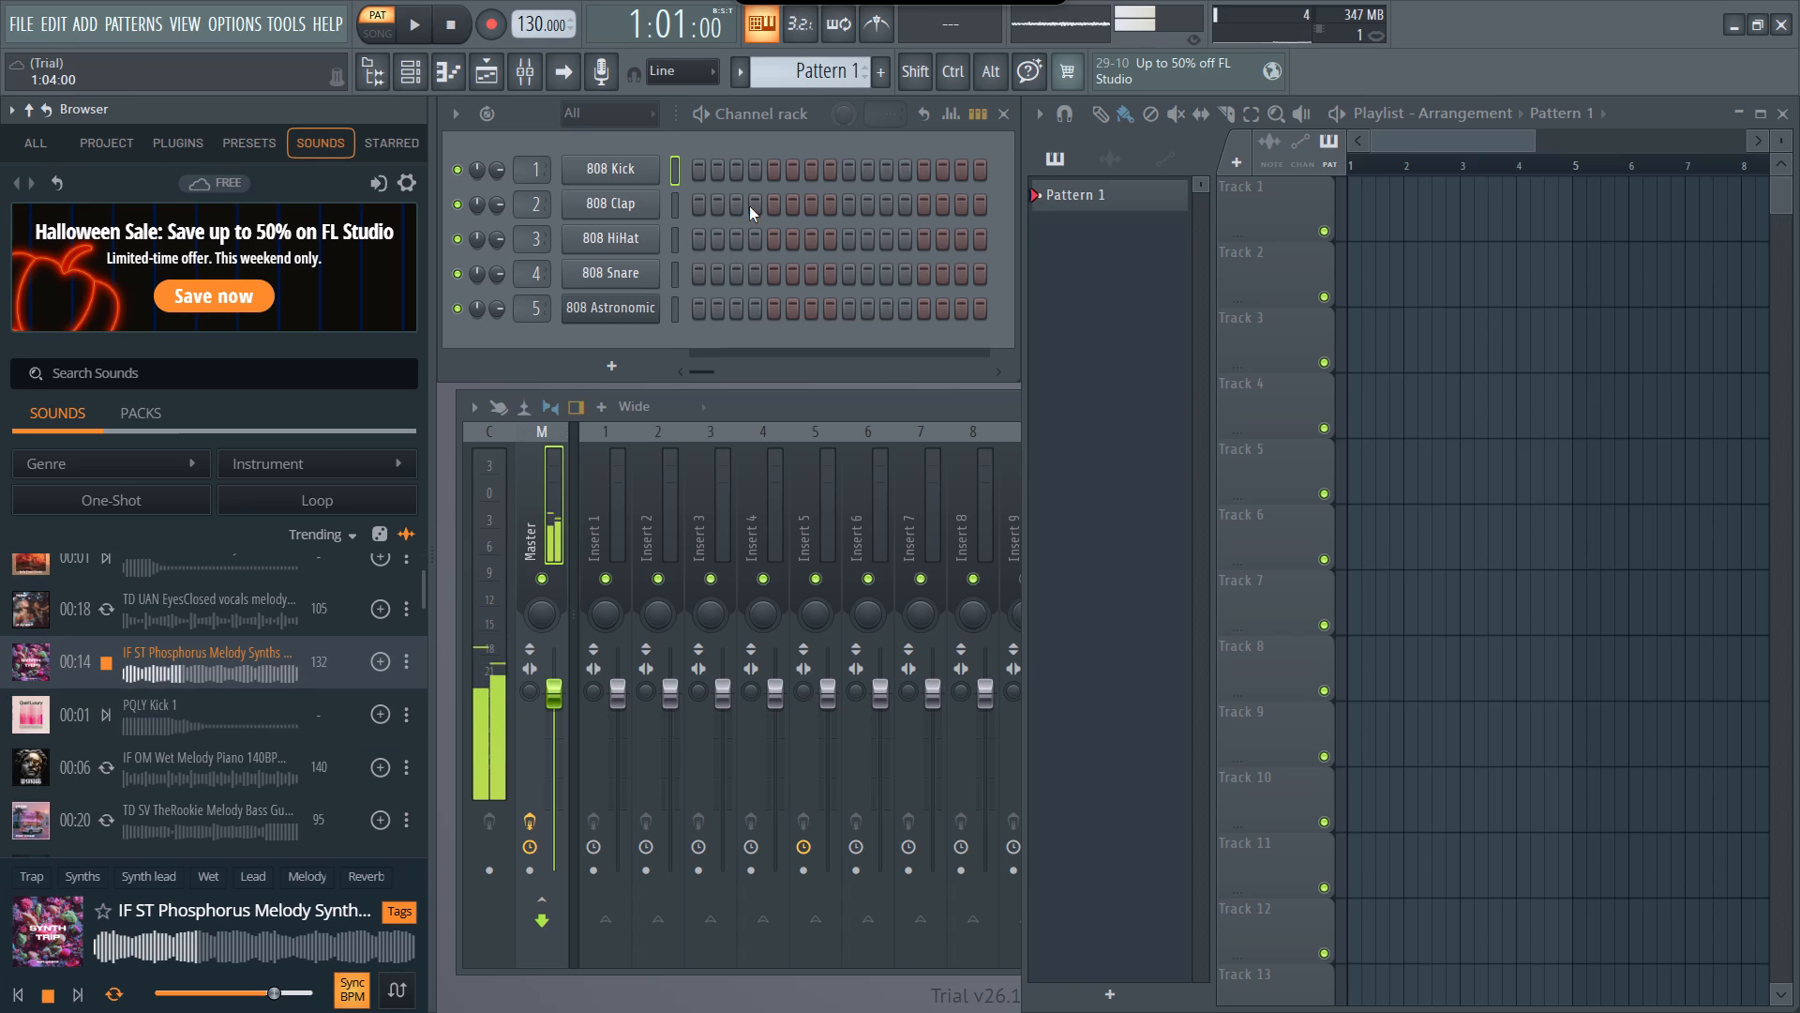
# Close the Channel rack and the Mixer, and maximize the Playlist.
pyautogui.click(1009, 121)
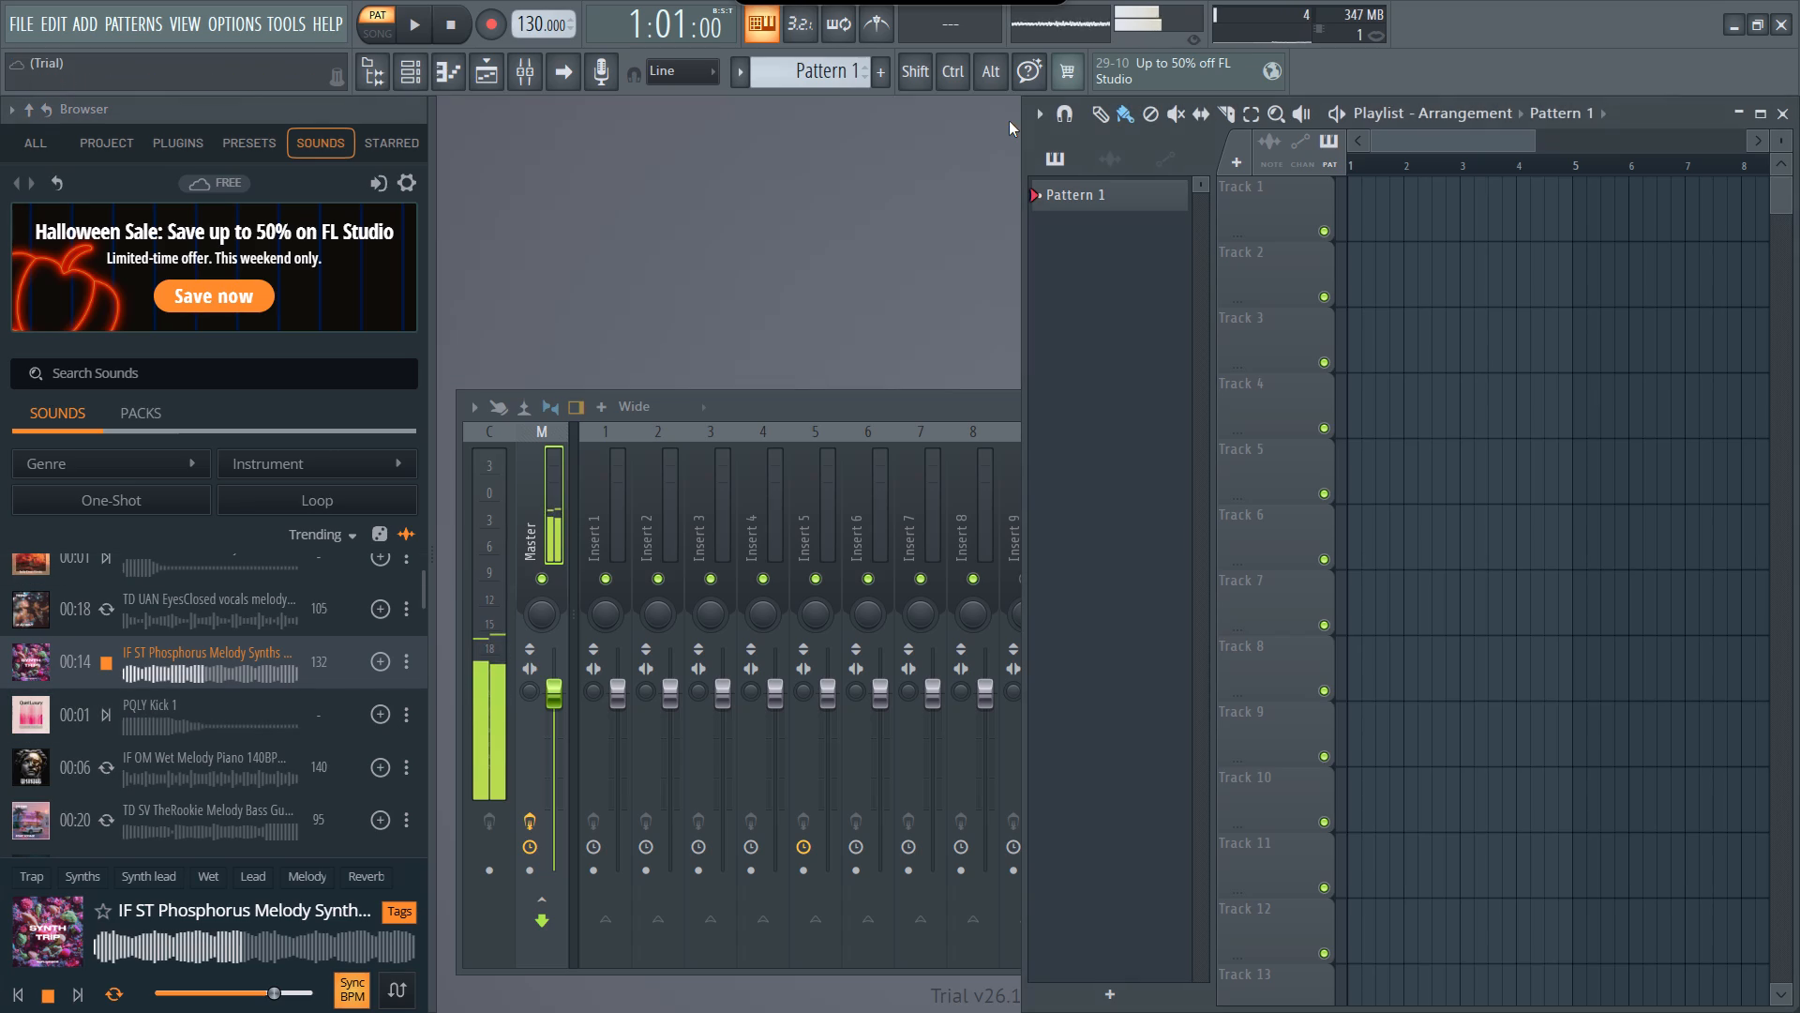
pyautogui.click(901, 397)
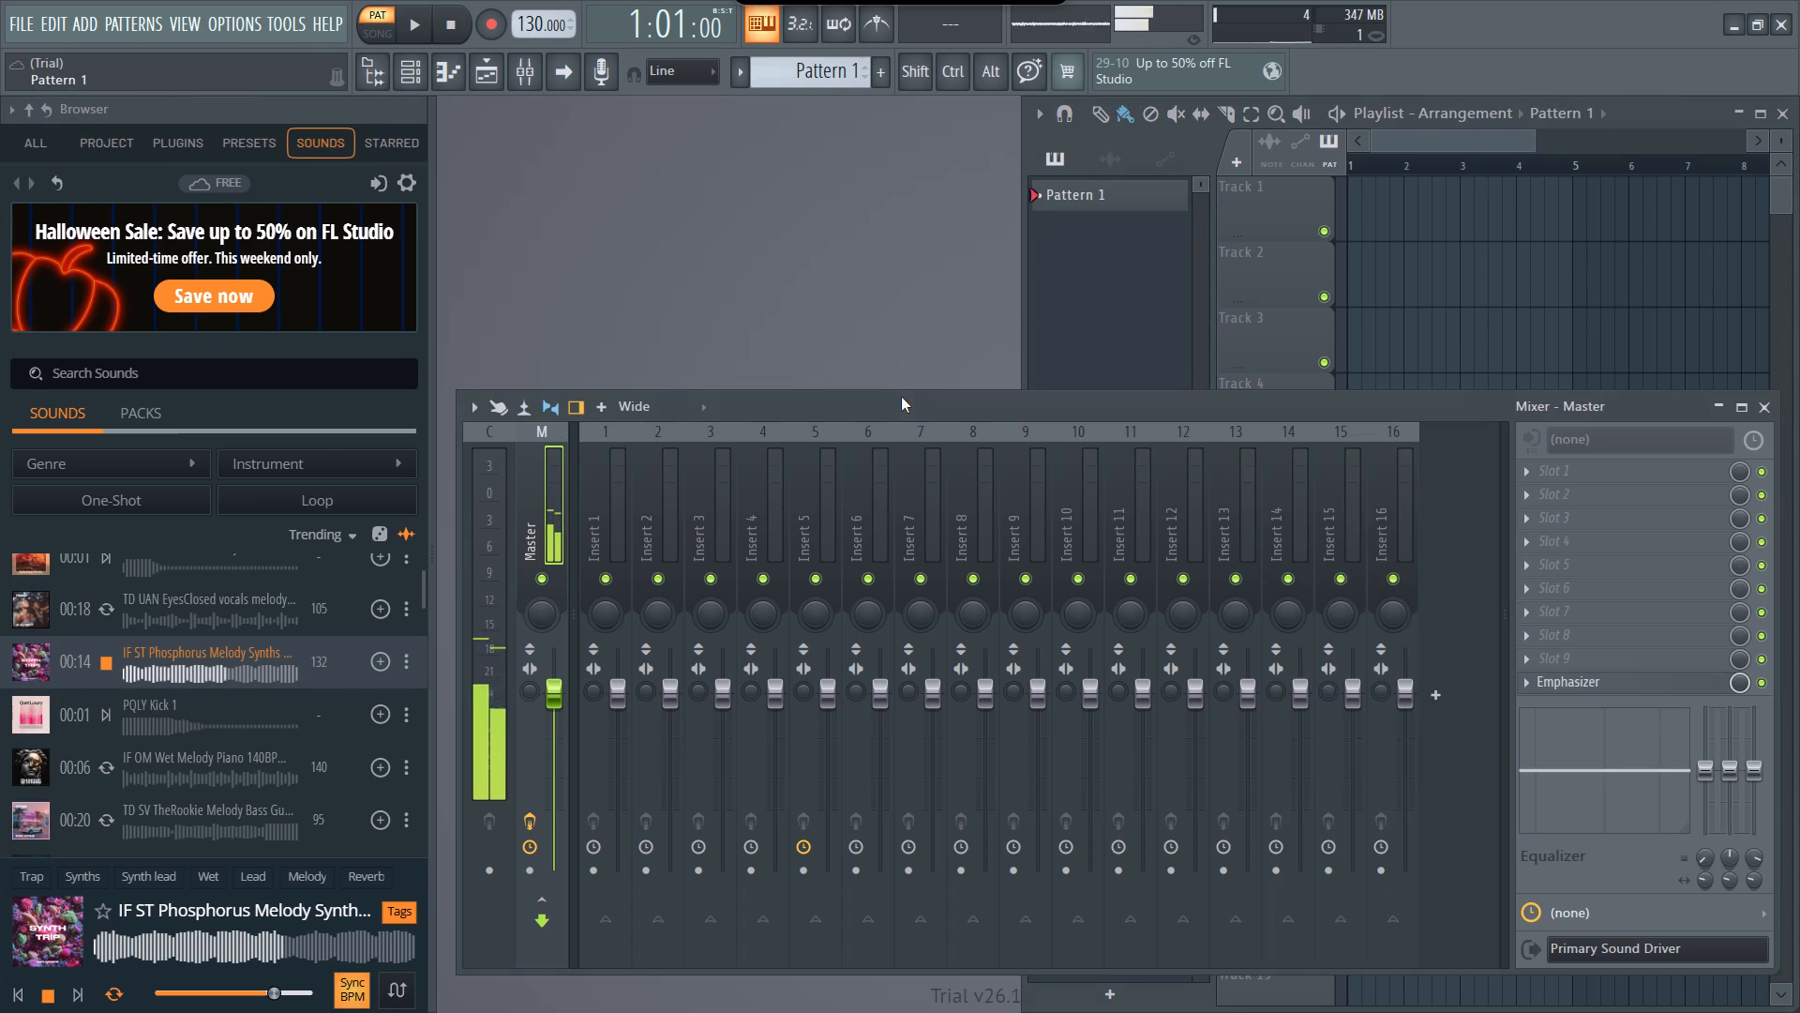
pyautogui.click(1768, 414)
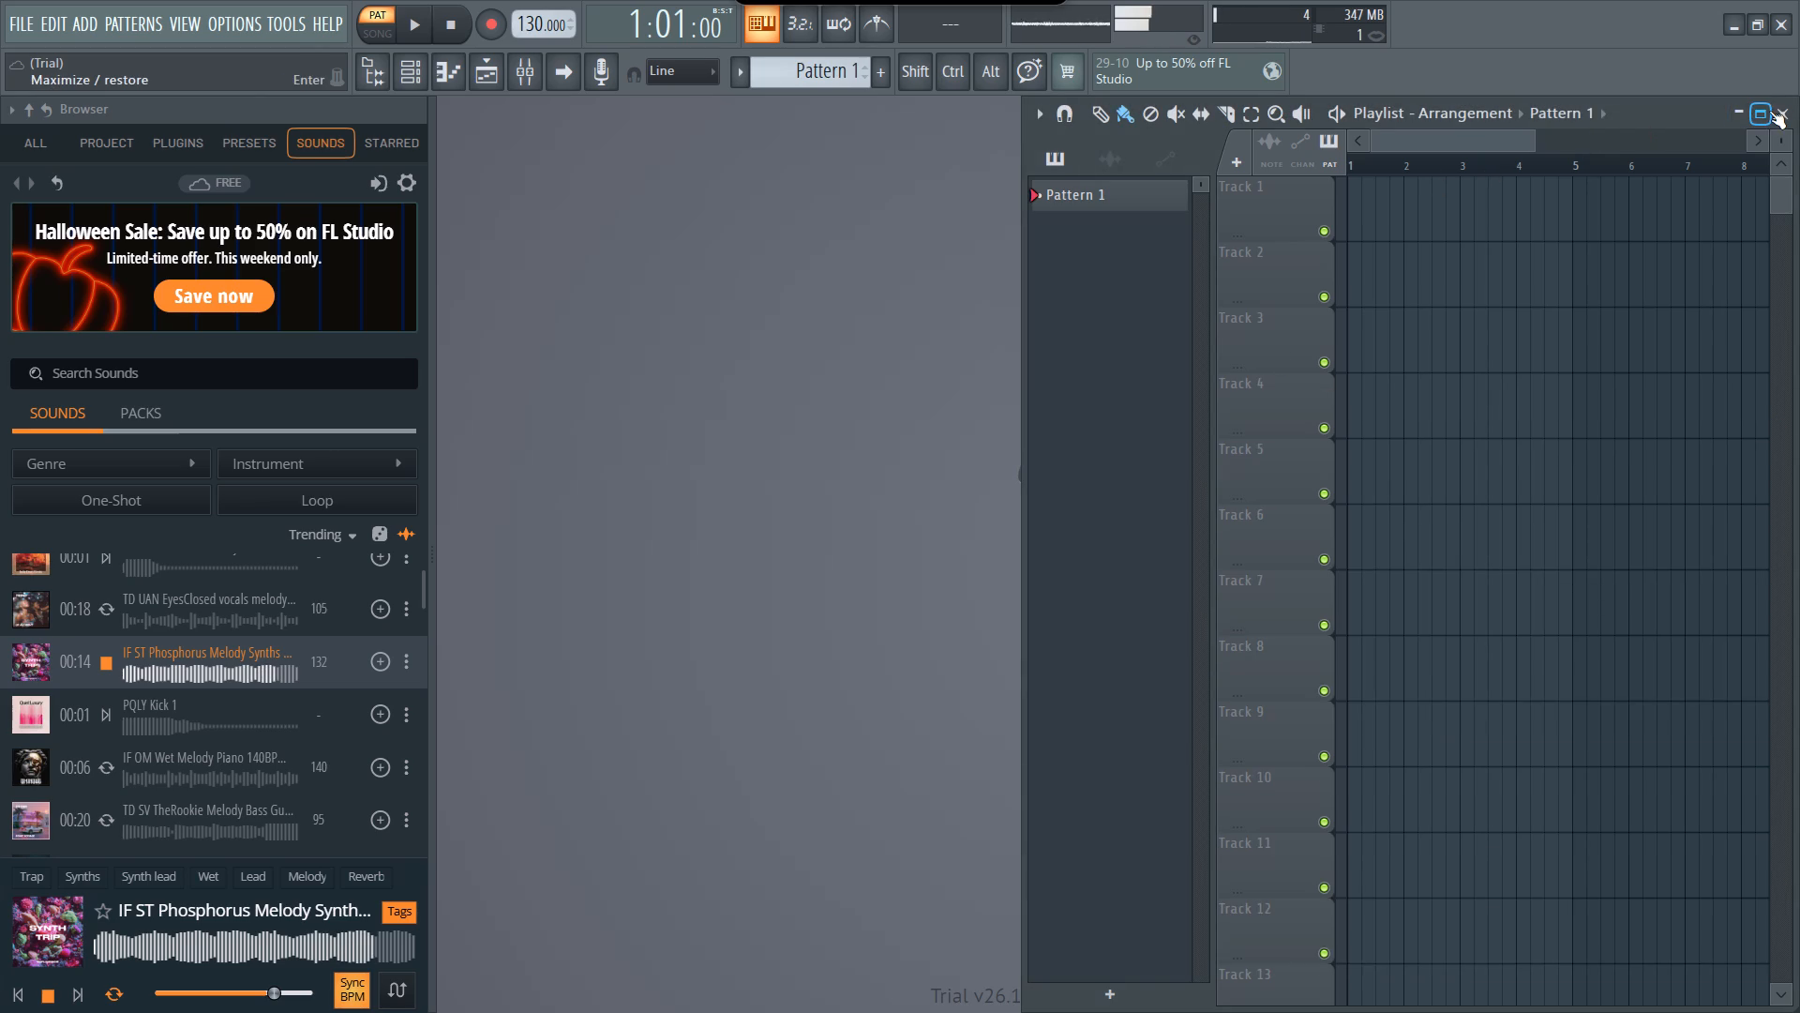
pyautogui.click(1760, 111)
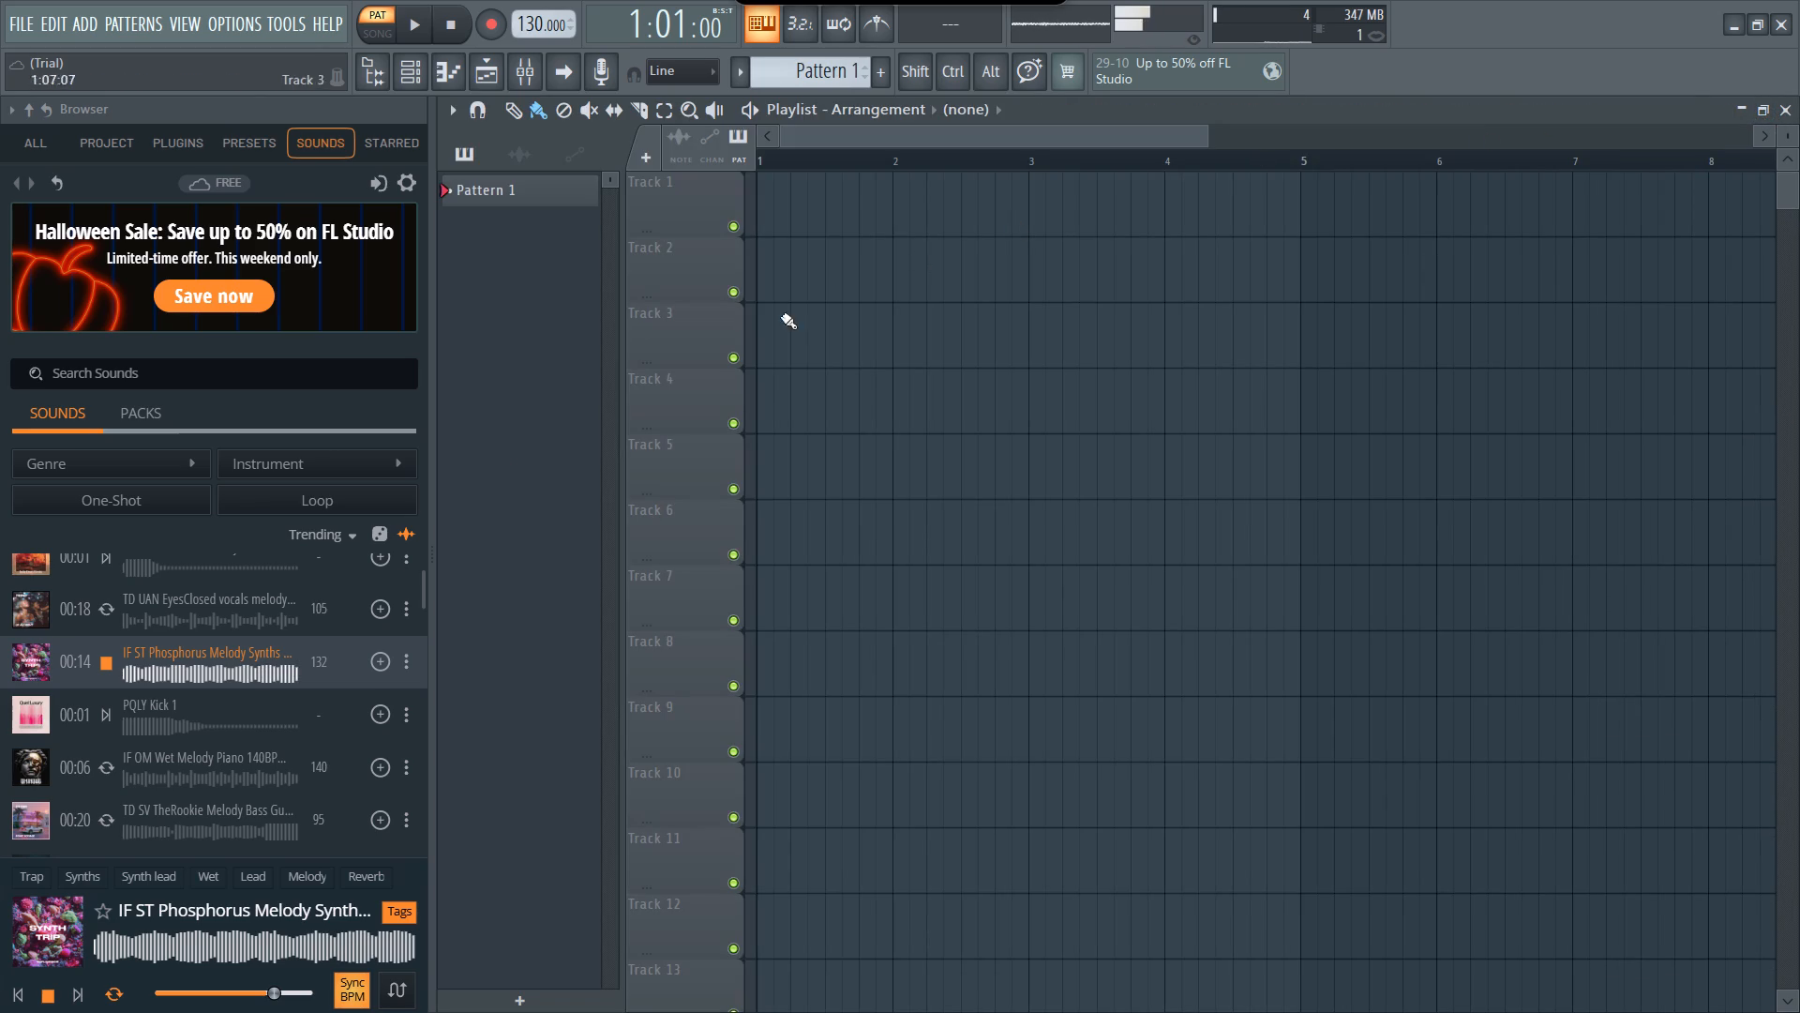
# Preview the PQLY Kick 1, IF OM Wet Melody Piano and TD SV TheRookie Melody Bass sounds in the browser.
pyautogui.scroll(-1, 240, 648)
pyautogui.click(240, 681)
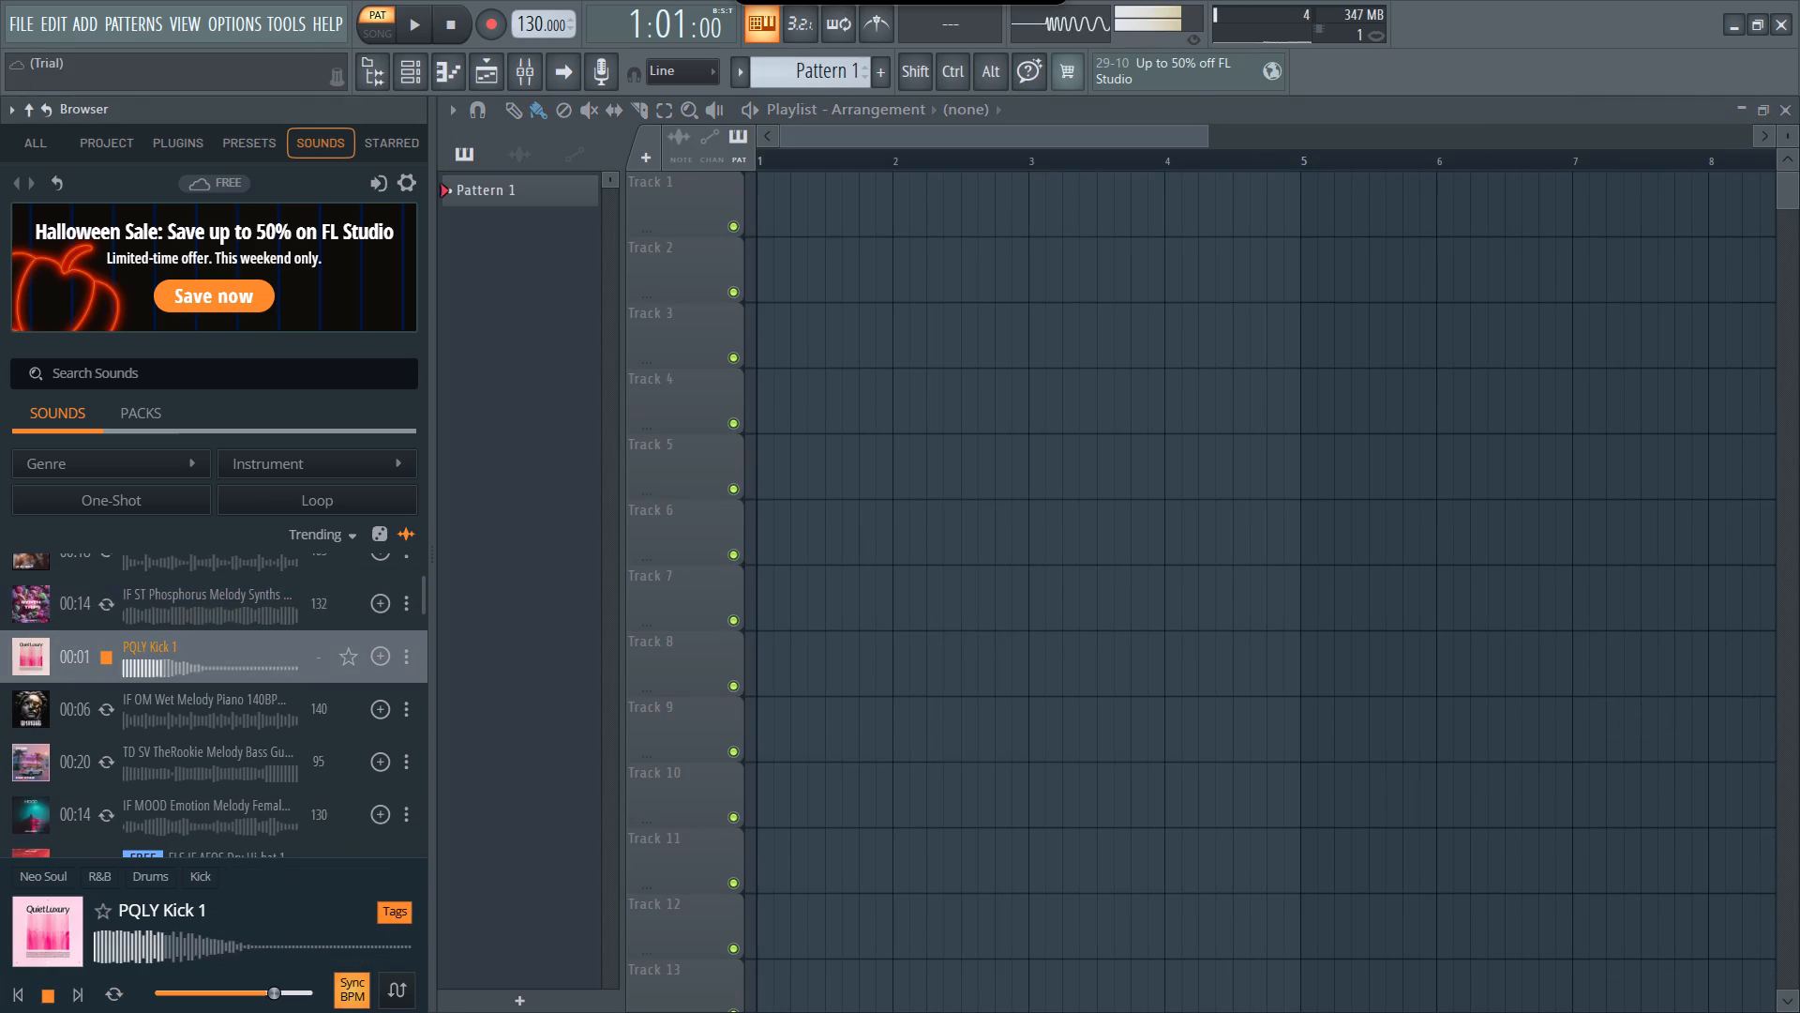
pyautogui.scroll(-1, 240, 681)
pyautogui.click(246, 703)
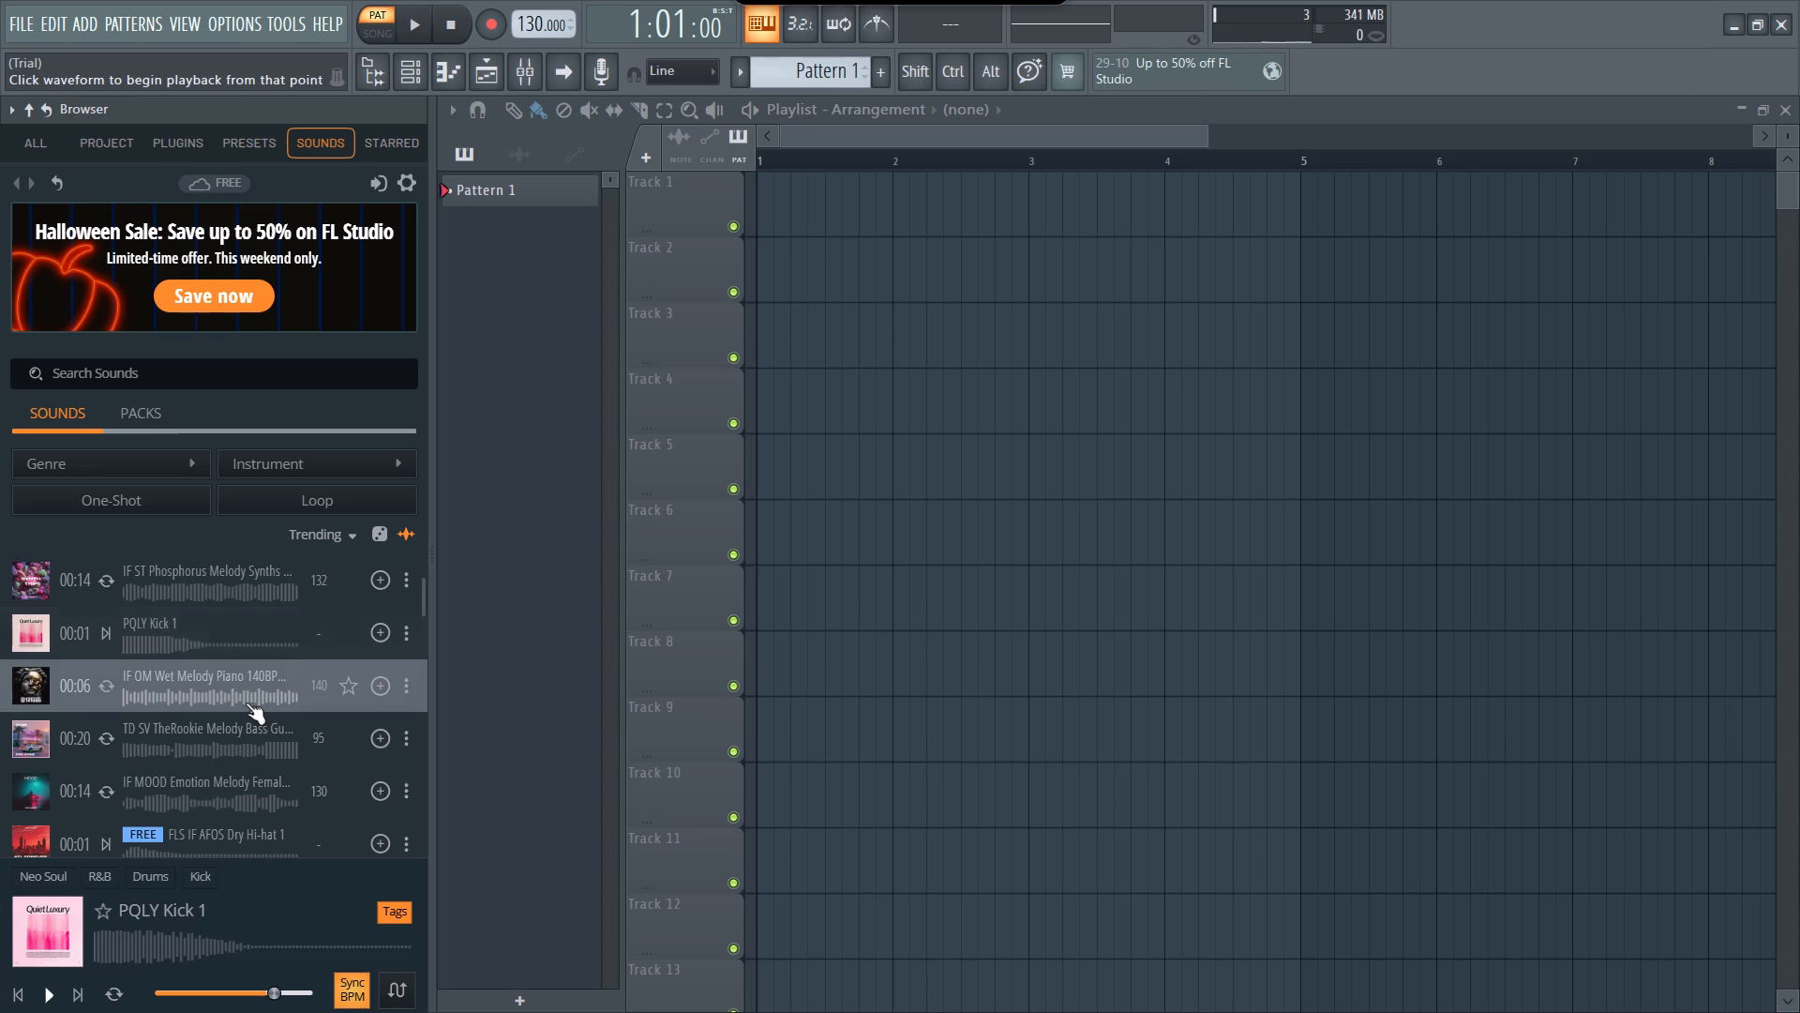
pyautogui.click(248, 751)
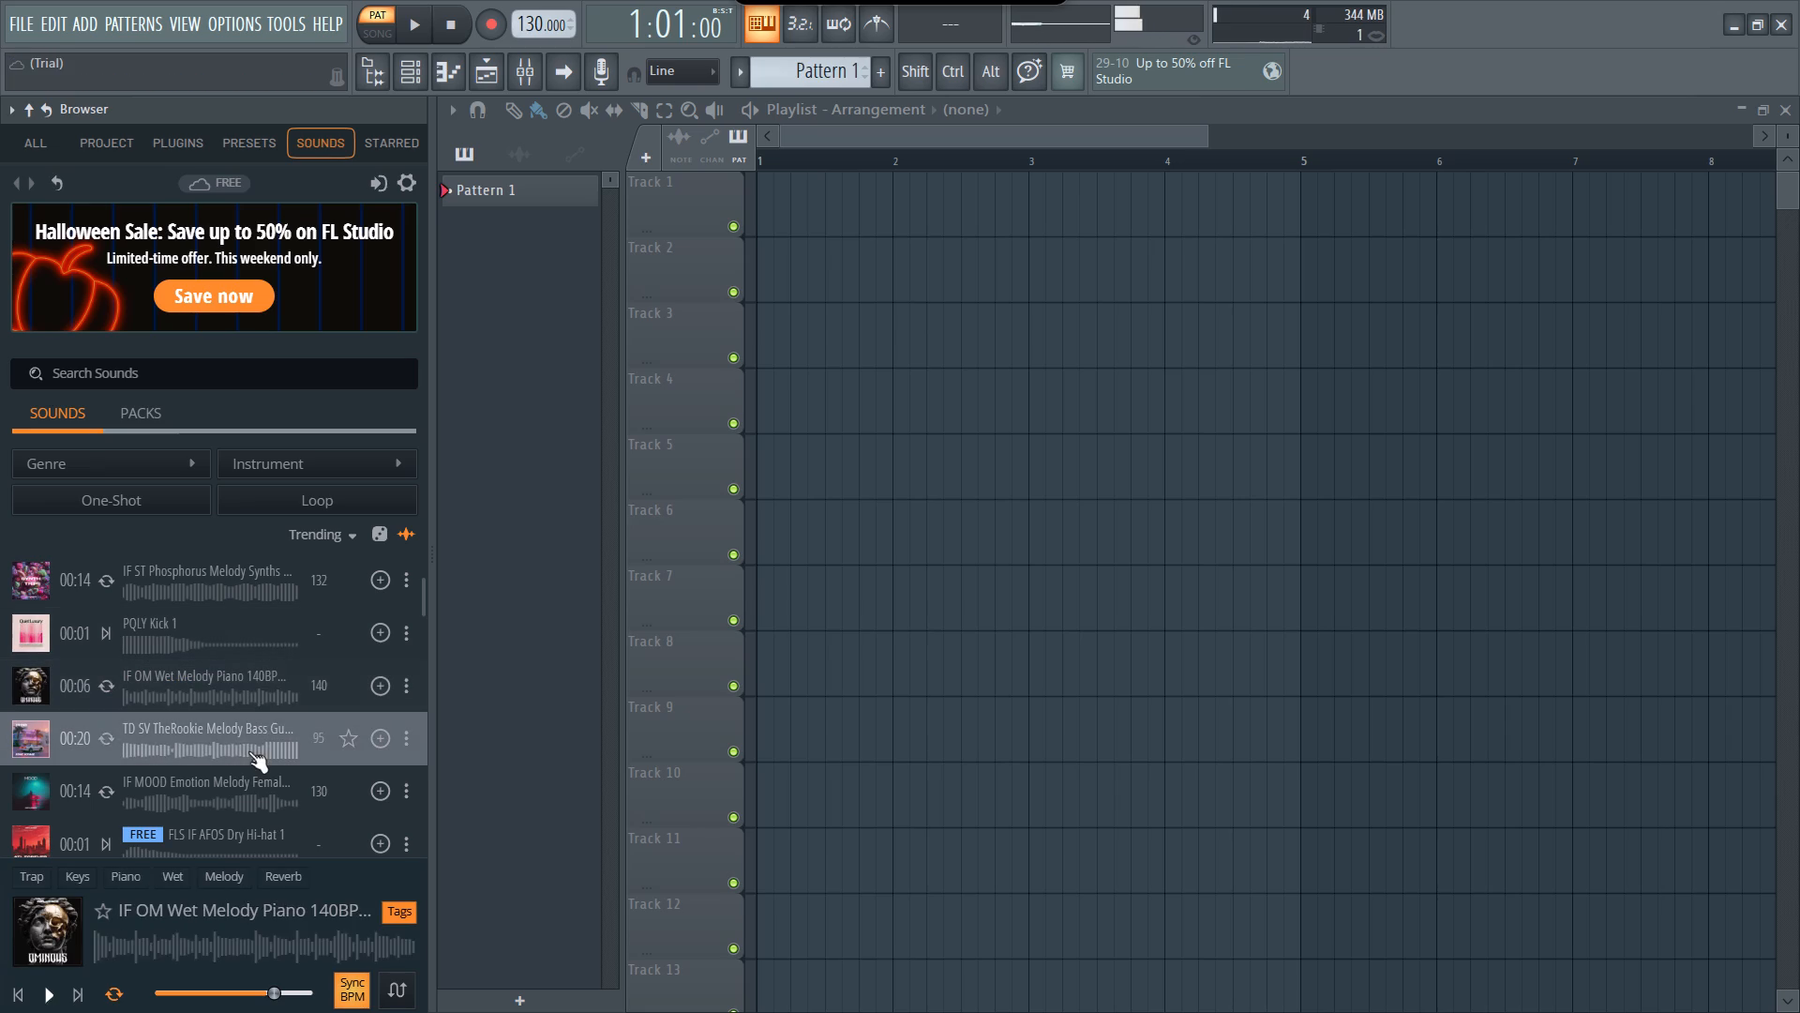
# Preview the IF MOOD Emotion Melody, FLS IF AFOS Dry Hi-hat 1, TE ALTF SK Vintage Arpeggio and IF HF2 WeNeedHope Melody sounds.
pyautogui.scroll(-1, 248, 751)
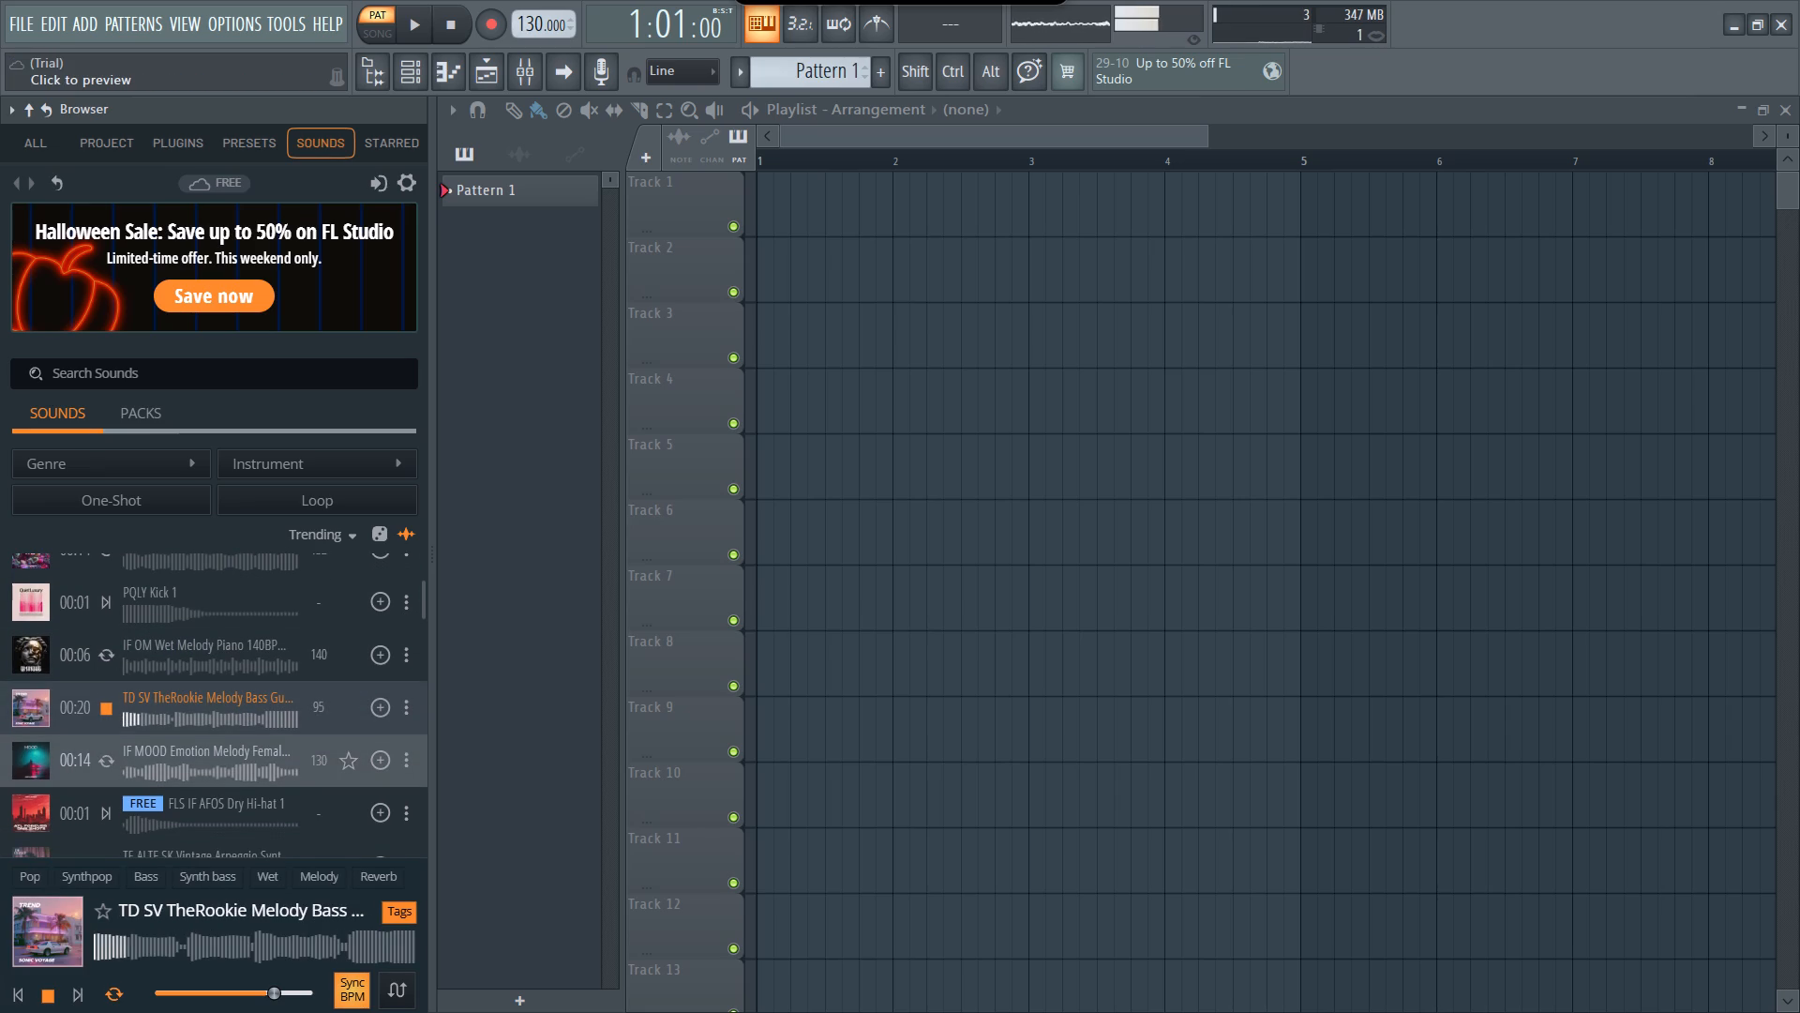
pyautogui.click(253, 763)
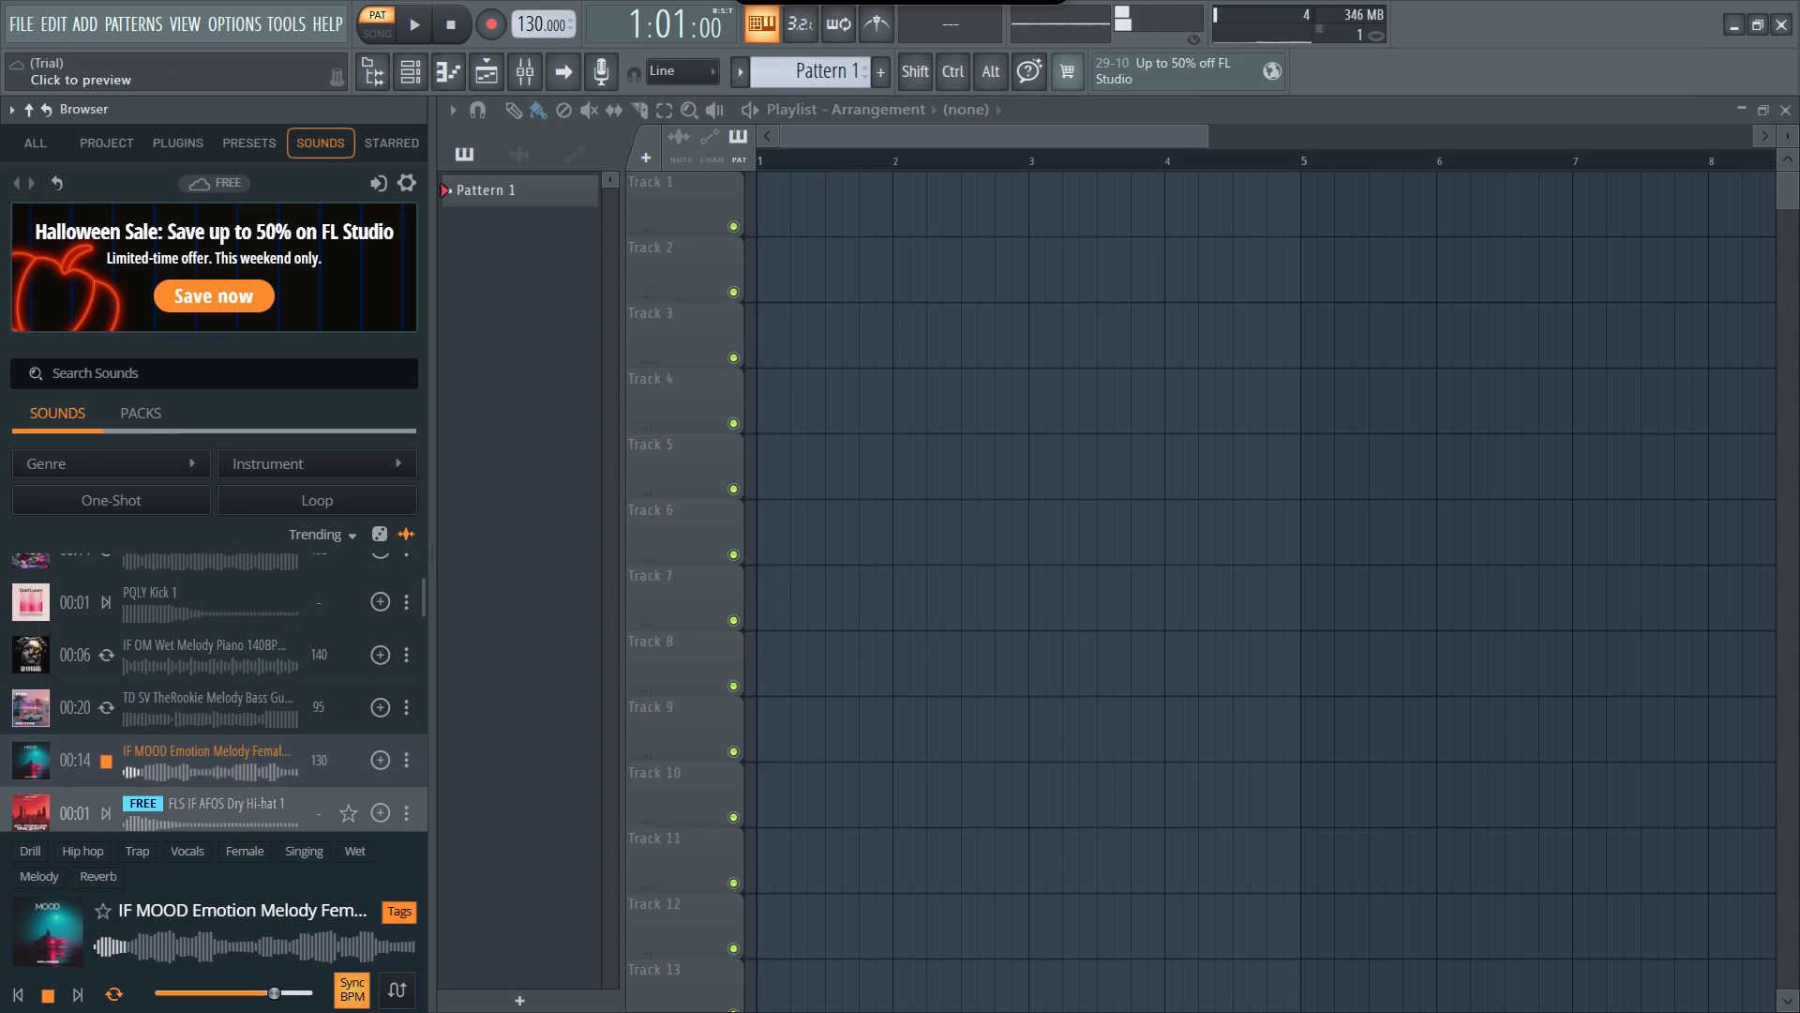
pyautogui.click(249, 798)
pyautogui.scroll(-1, 249, 798)
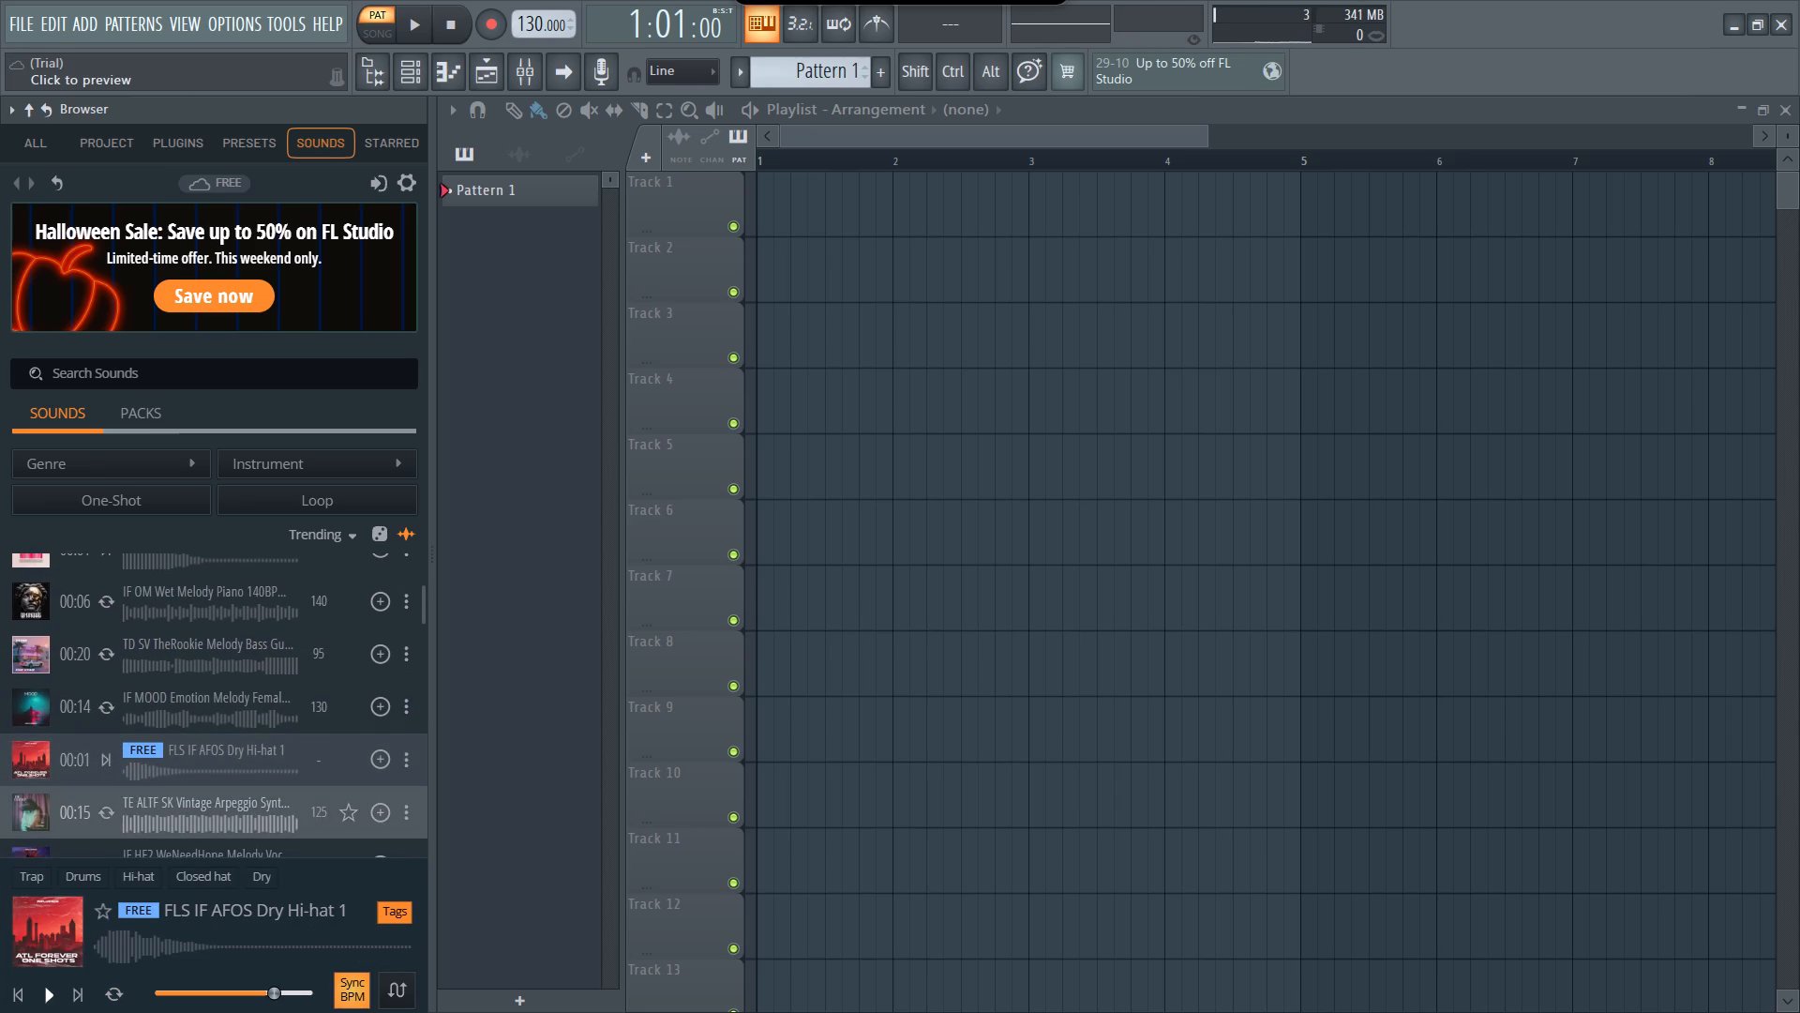
pyautogui.click(247, 802)
pyautogui.scroll(-1, 247, 802)
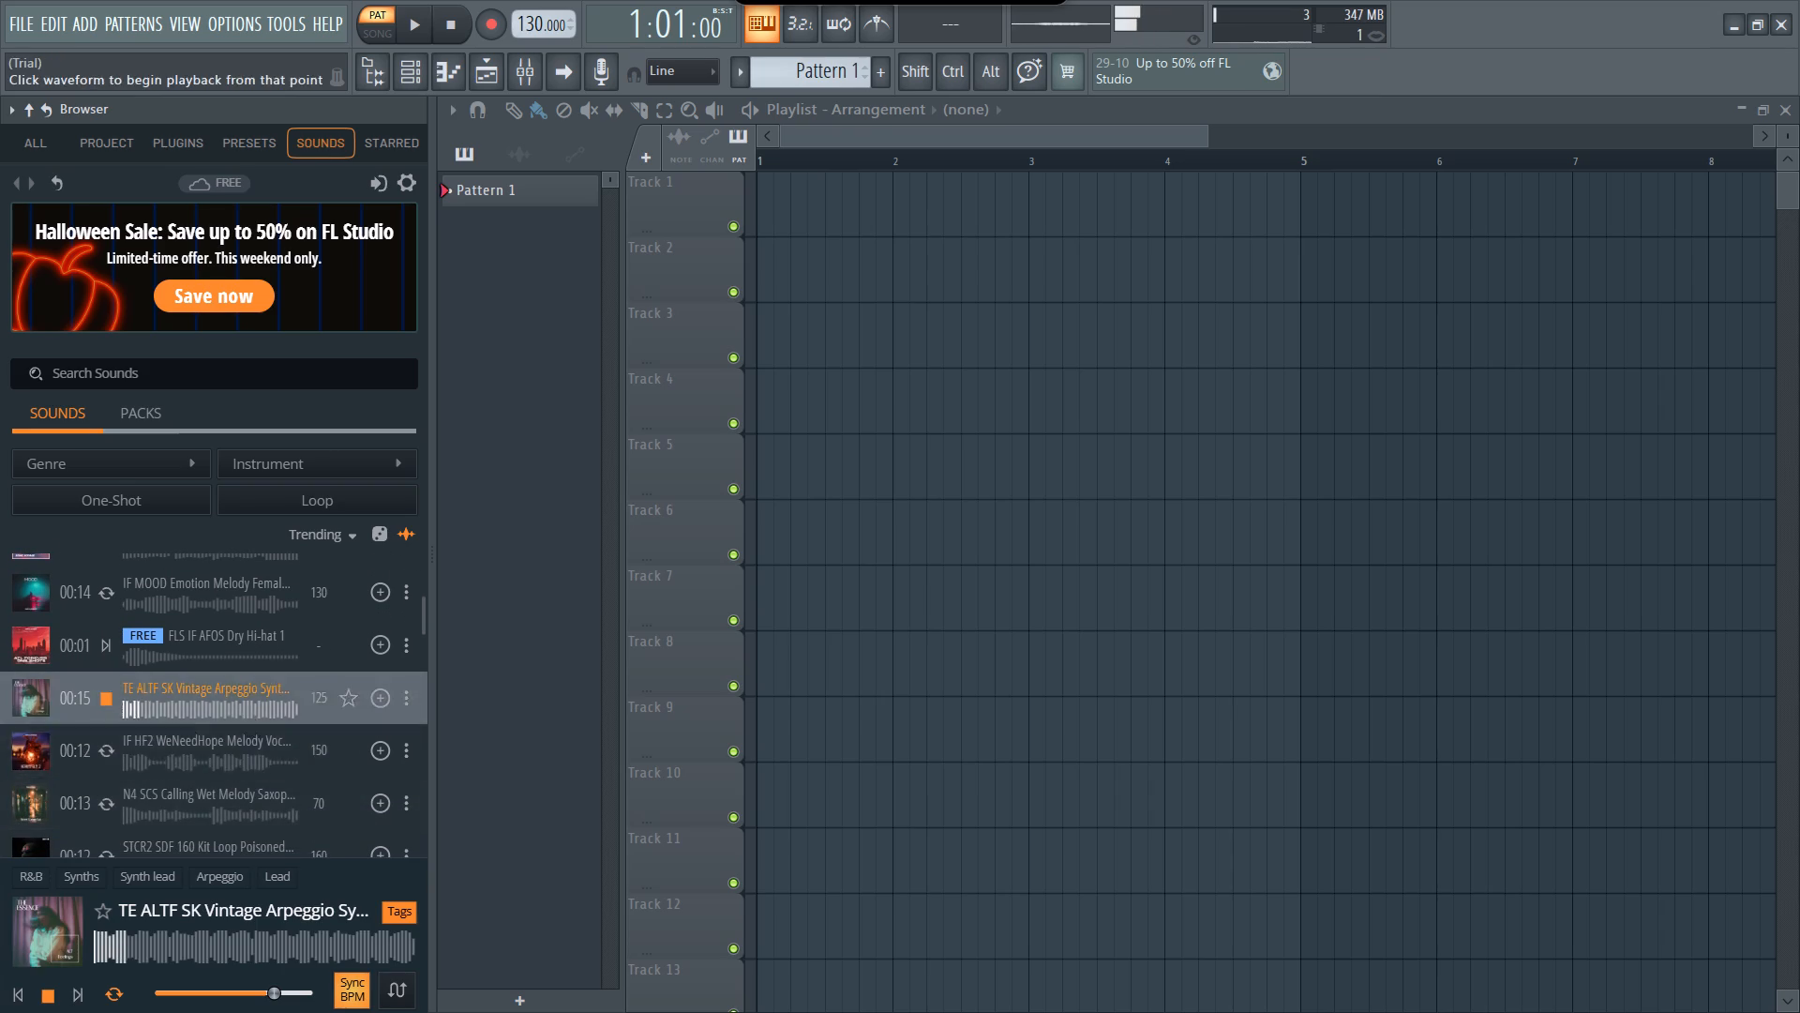
pyautogui.click(235, 764)
pyautogui.scroll(-1, 235, 764)
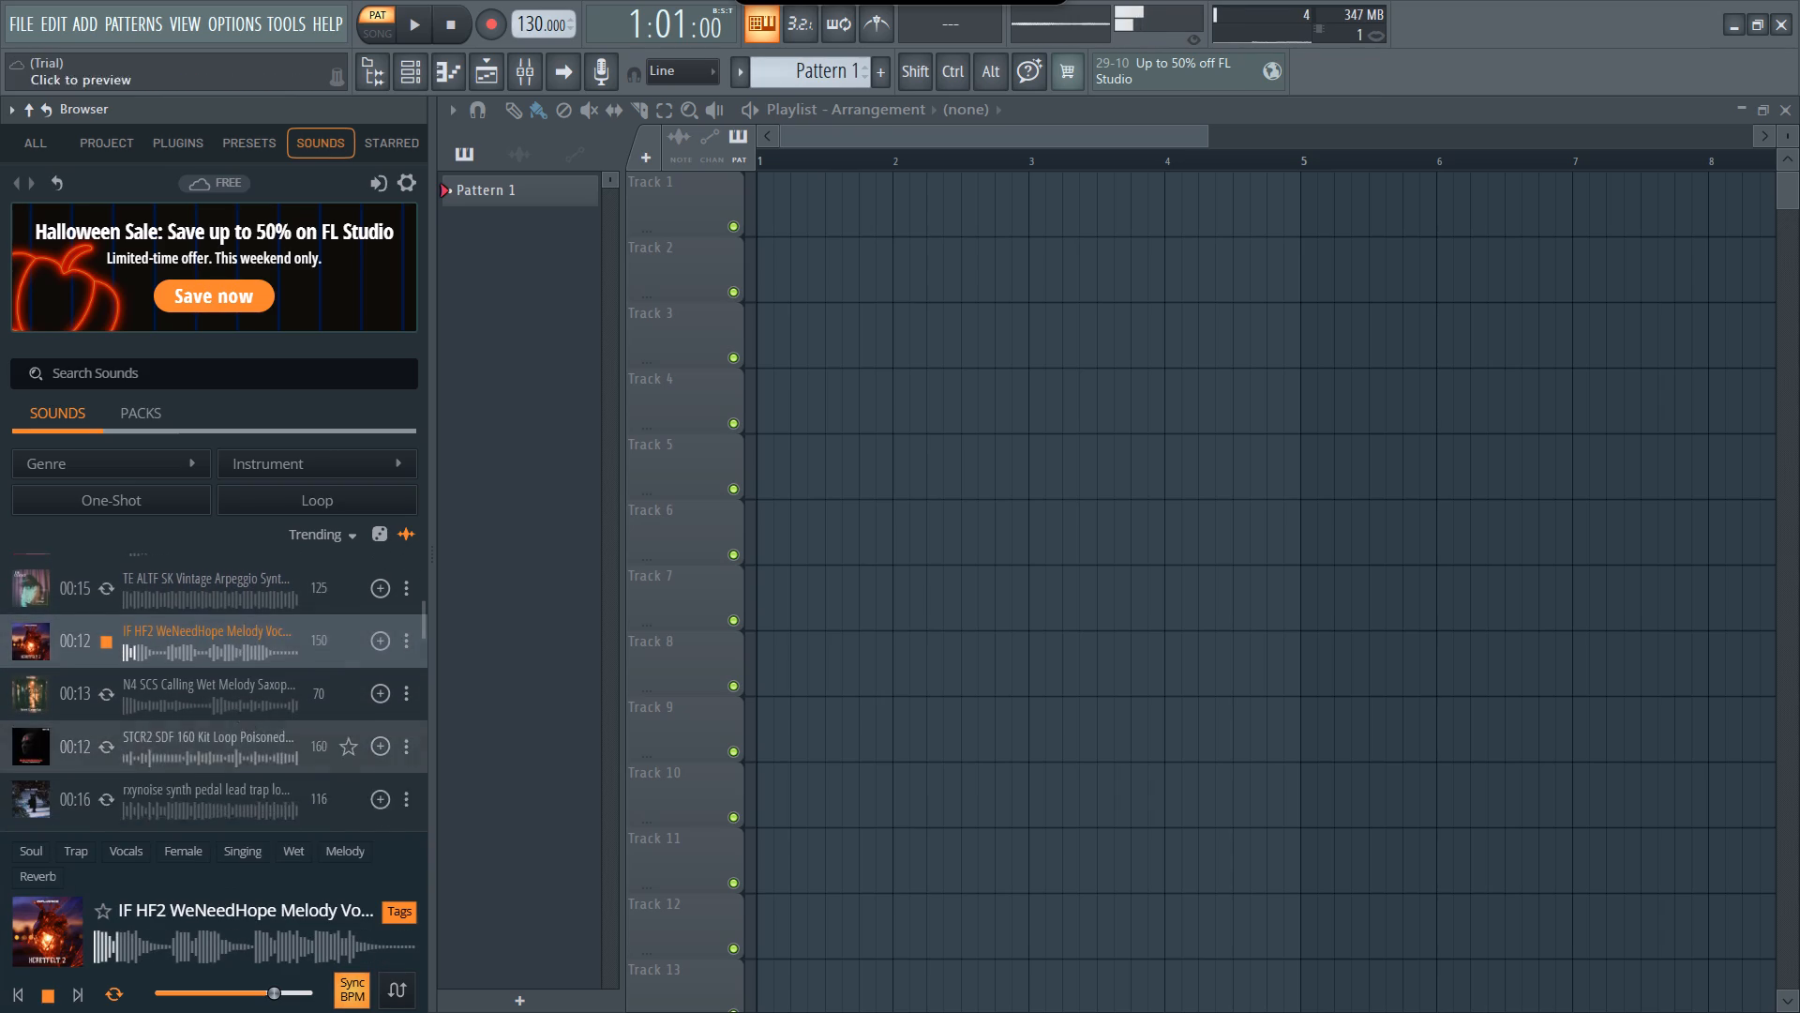
# Preview the STCR2 SDF 160 Kit Loop, N4 SCS Calling Wet Melody, rxynoise synth pedal lead and FLS IF UNLOCKED [[Nasty]] loops.
pyautogui.scroll(-1, 235, 764)
pyautogui.click(223, 666)
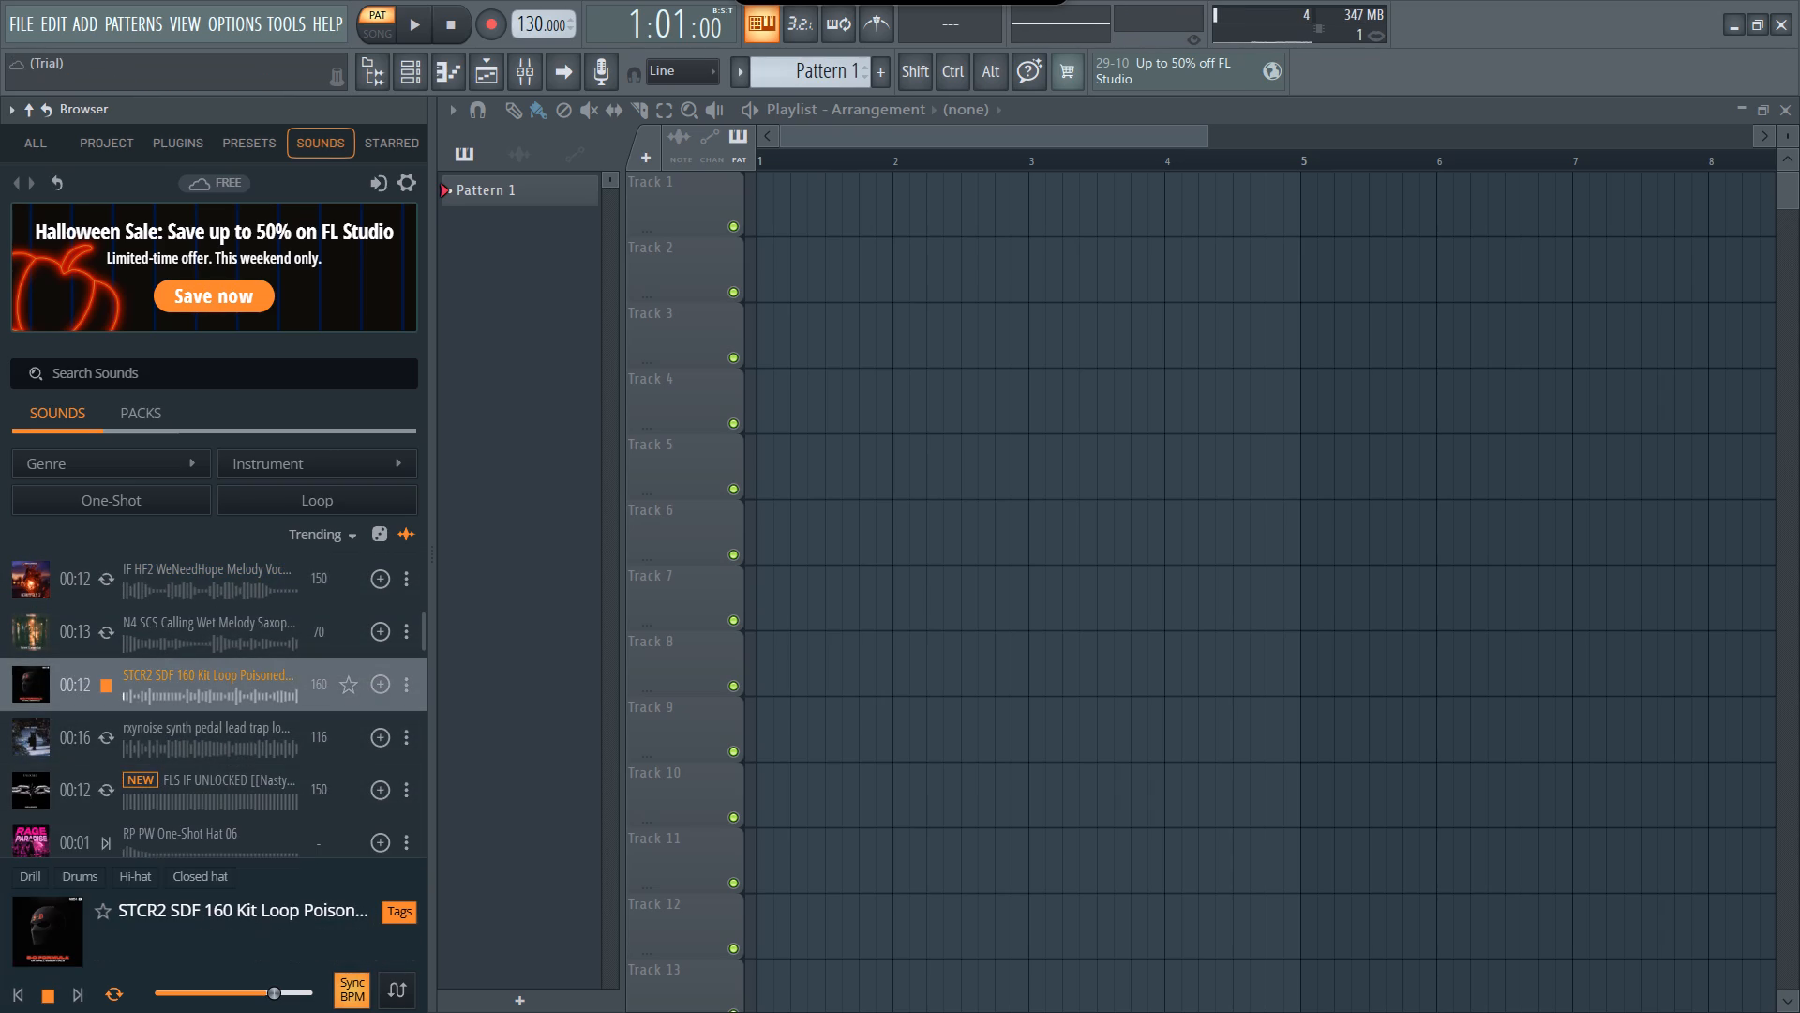
pyautogui.click(222, 648)
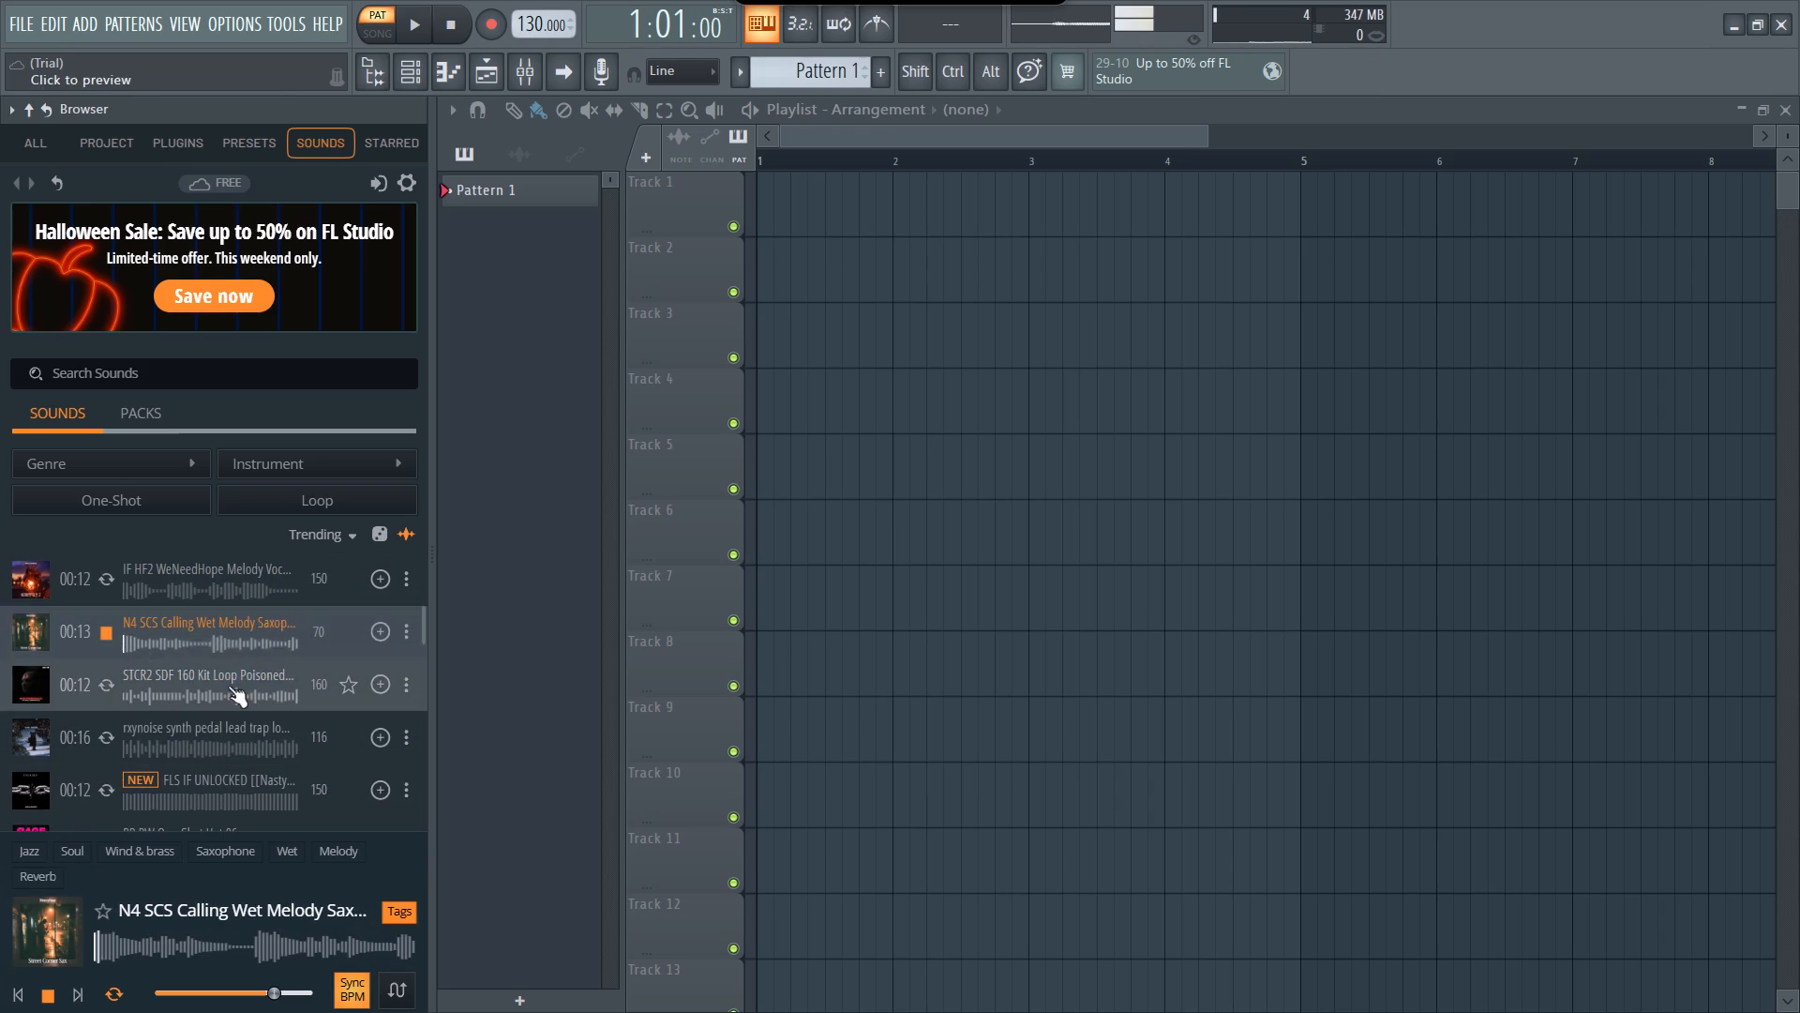
pyautogui.click(230, 696)
pyautogui.scroll(-1, 230, 696)
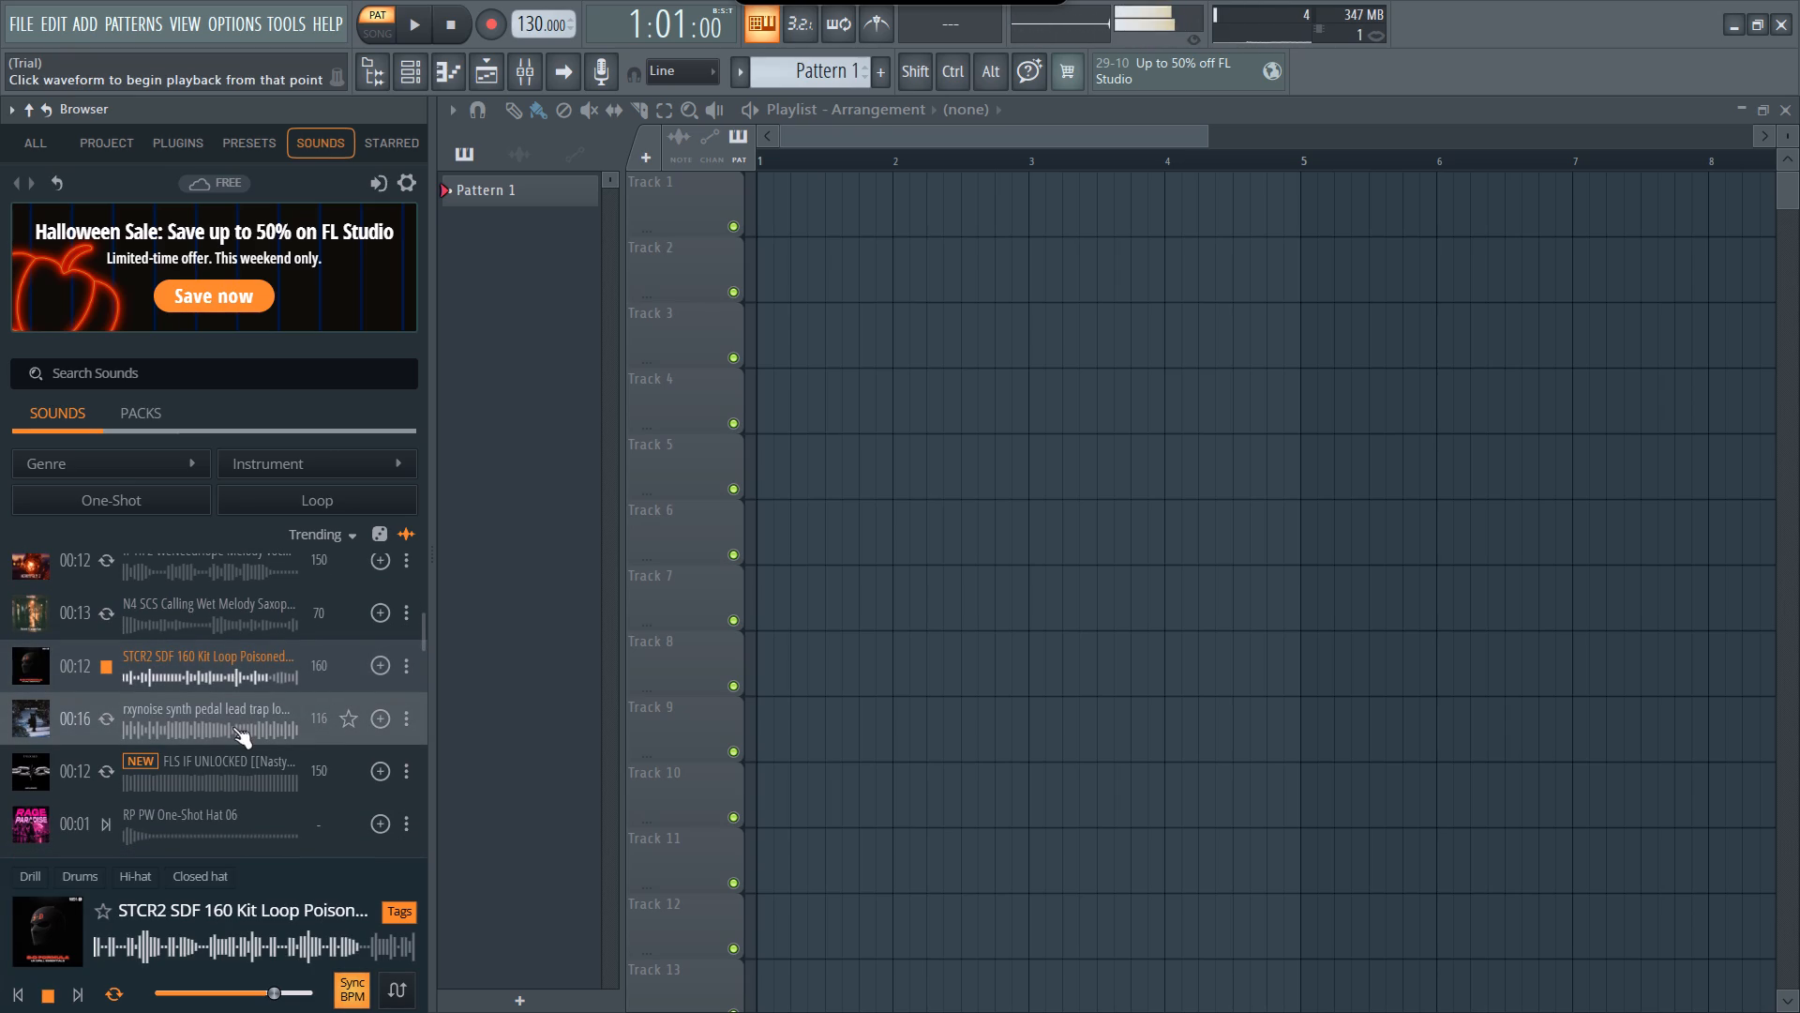
pyautogui.click(232, 727)
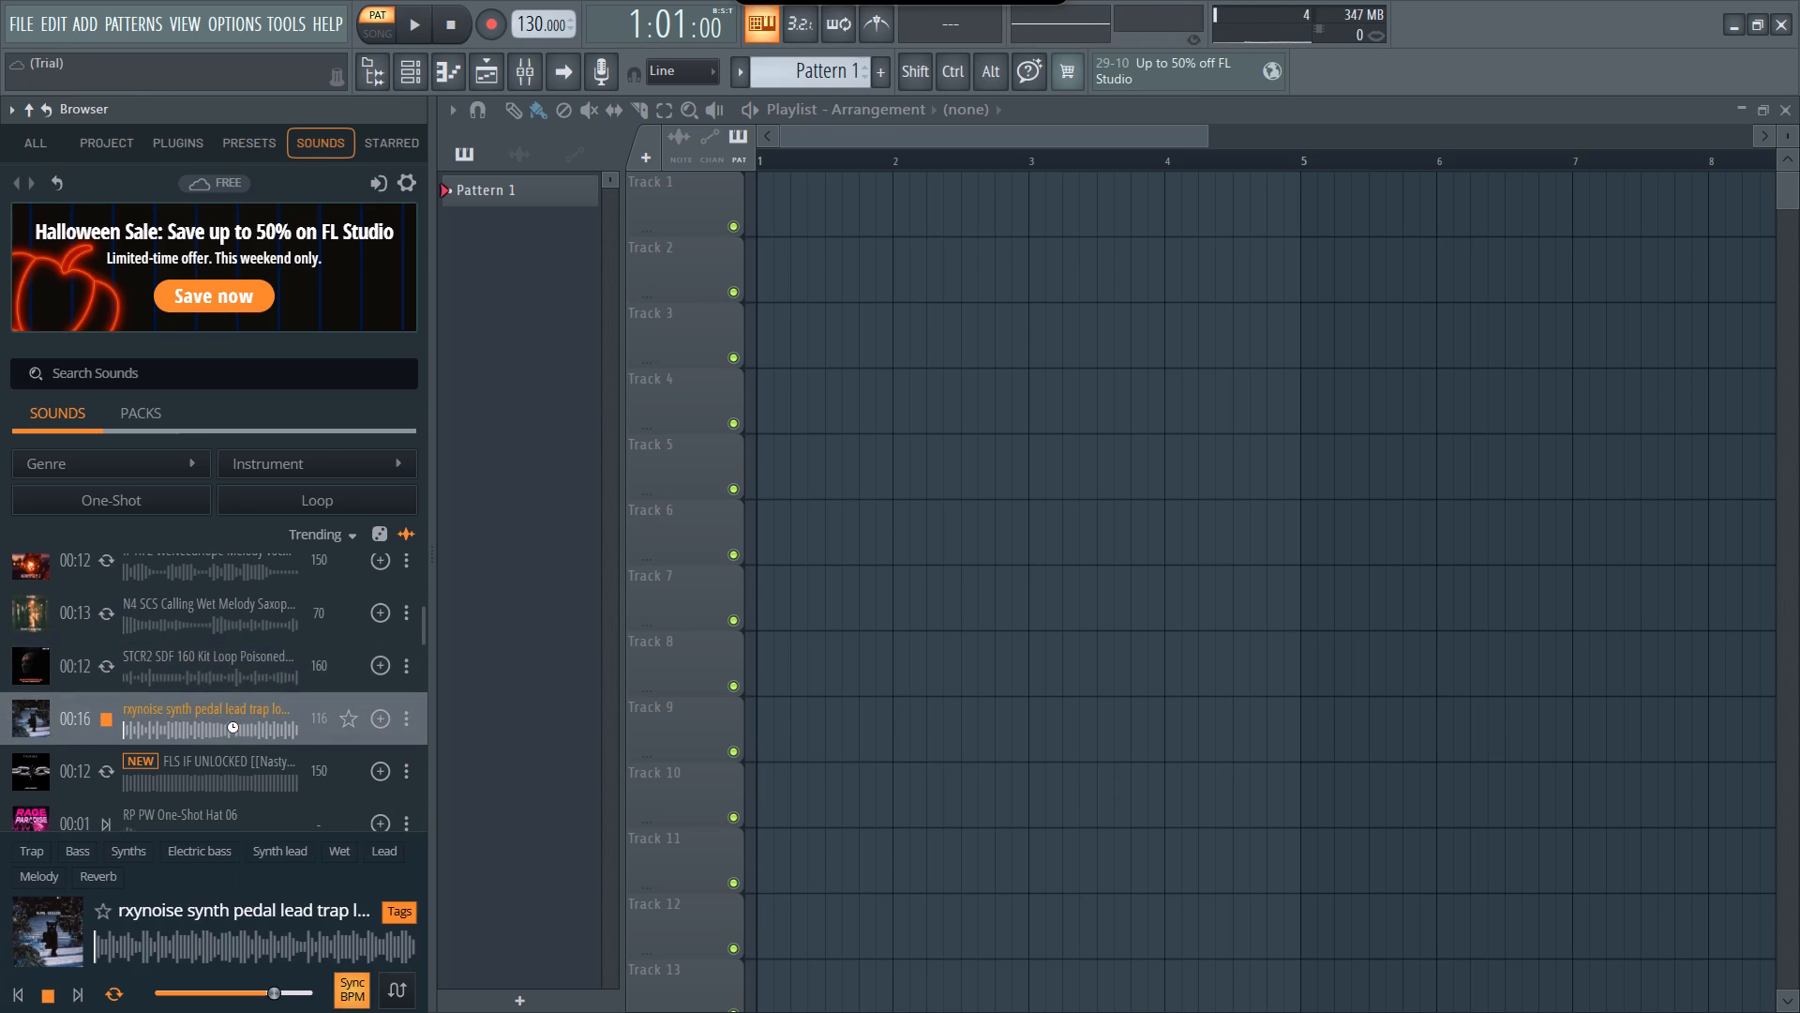
pyautogui.click(236, 792)
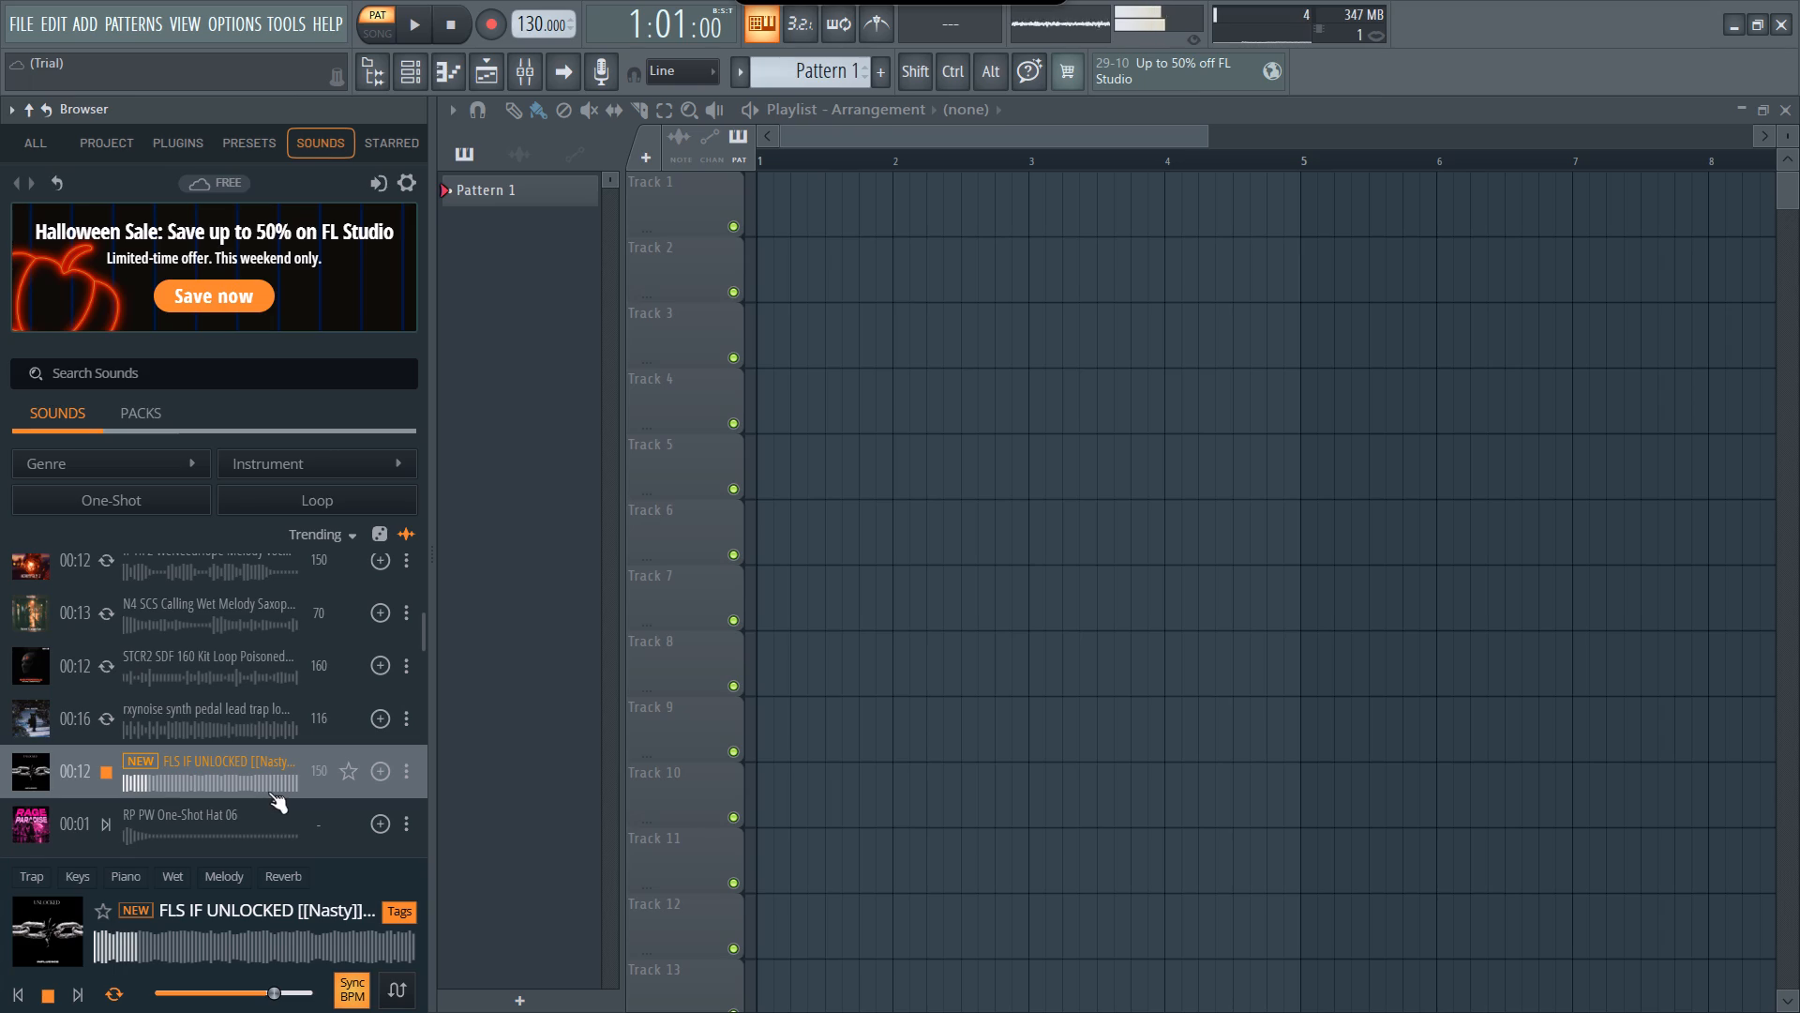
pyautogui.scroll(-3, 270, 764)
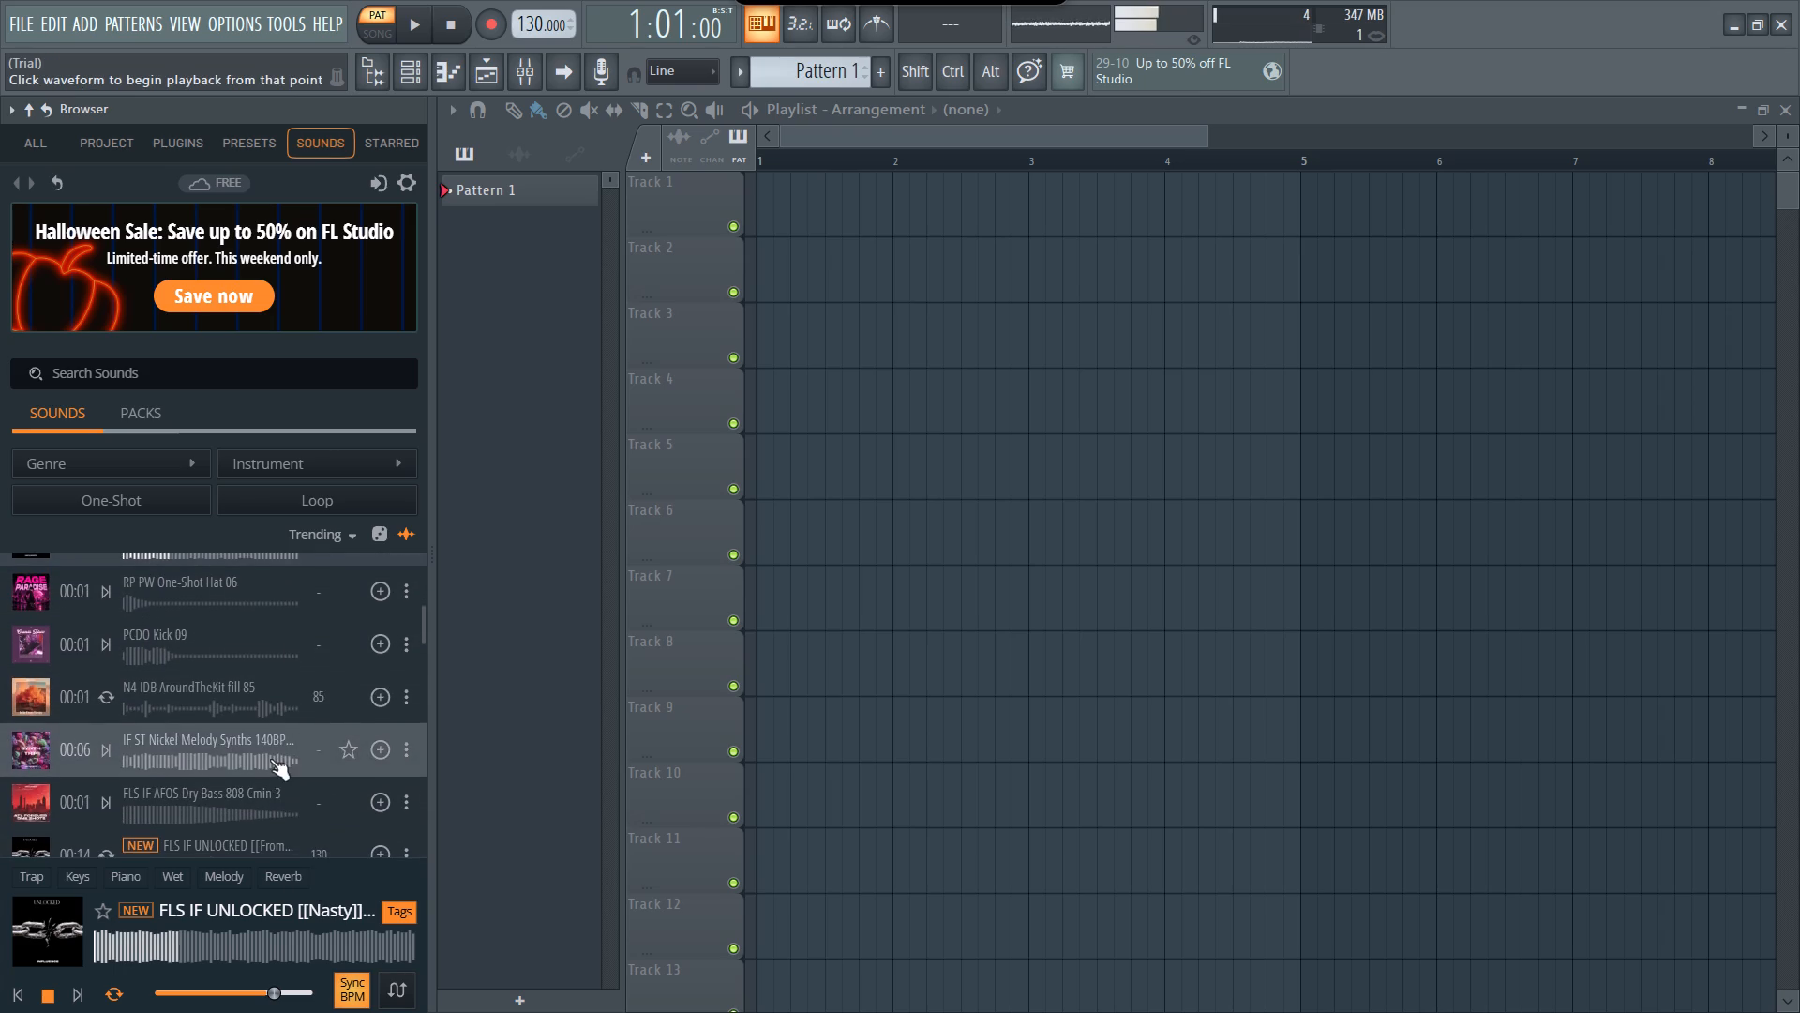
# Search the sound packs for "trap" and open the ATL Forever - One-Shots pack.
pyautogui.click(154, 404)
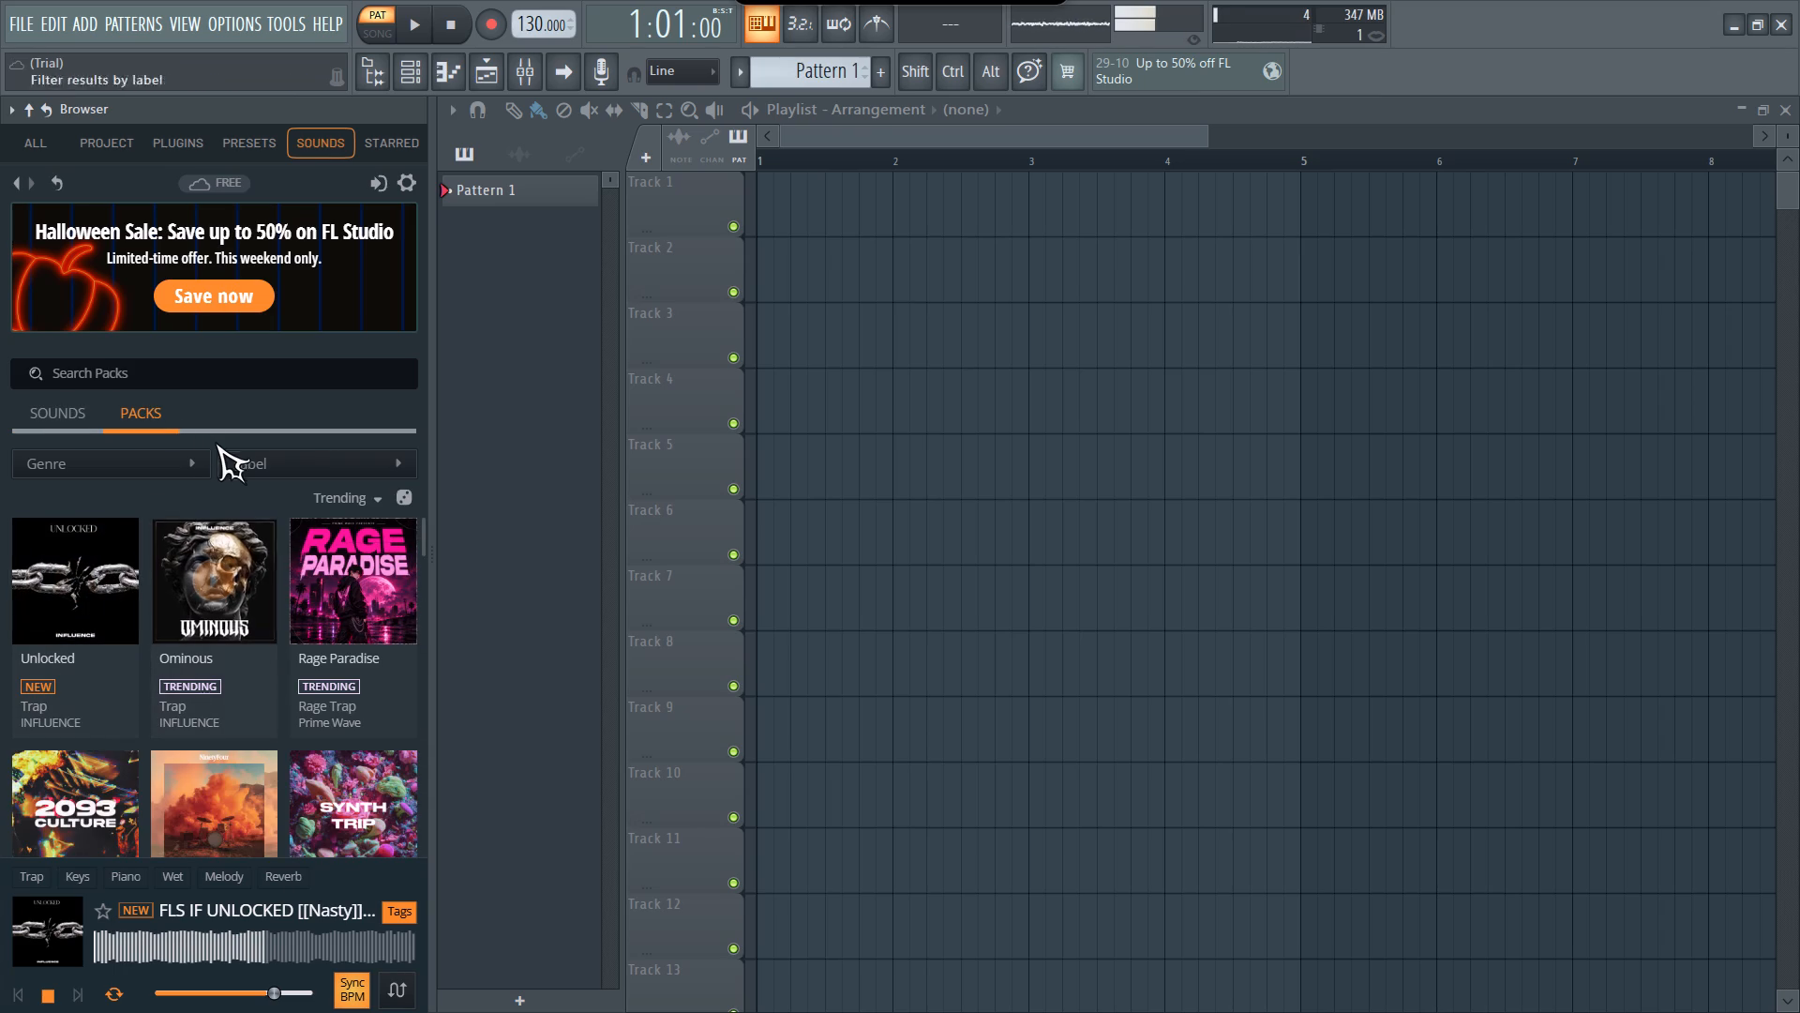
pyautogui.click(130, 367)
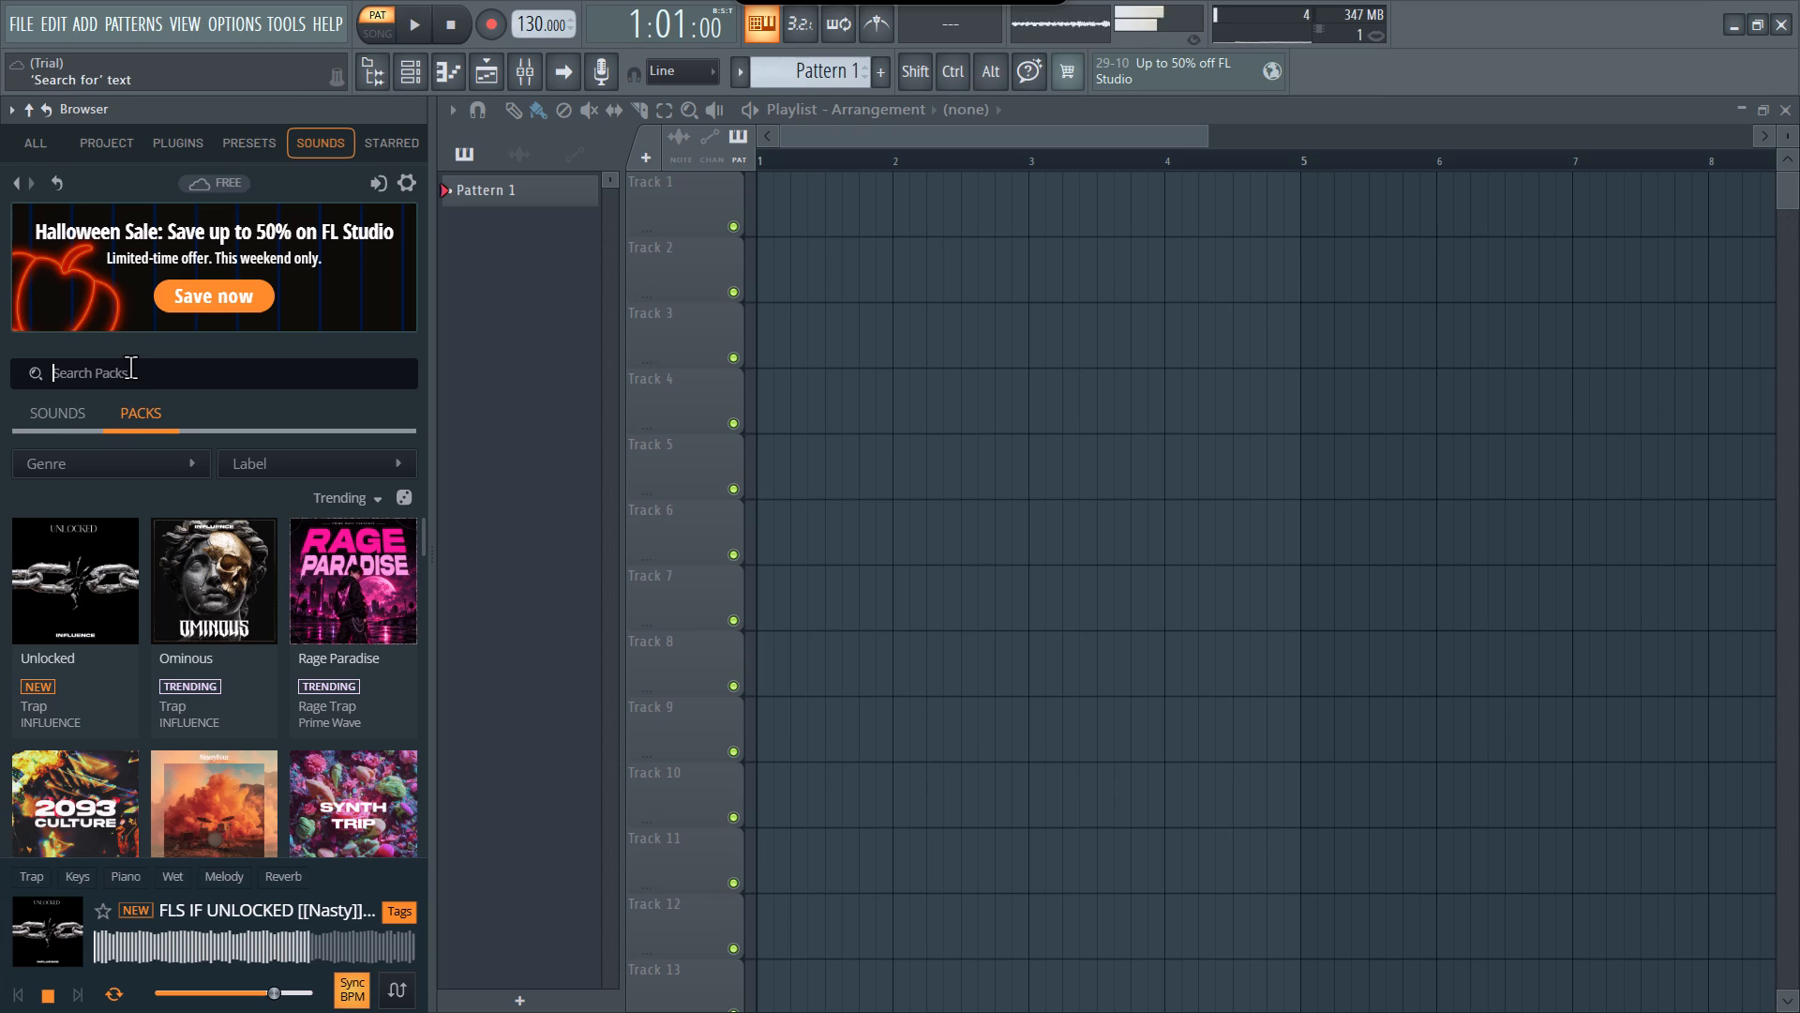
pyautogui.write('tr')
pyautogui.write('ap')
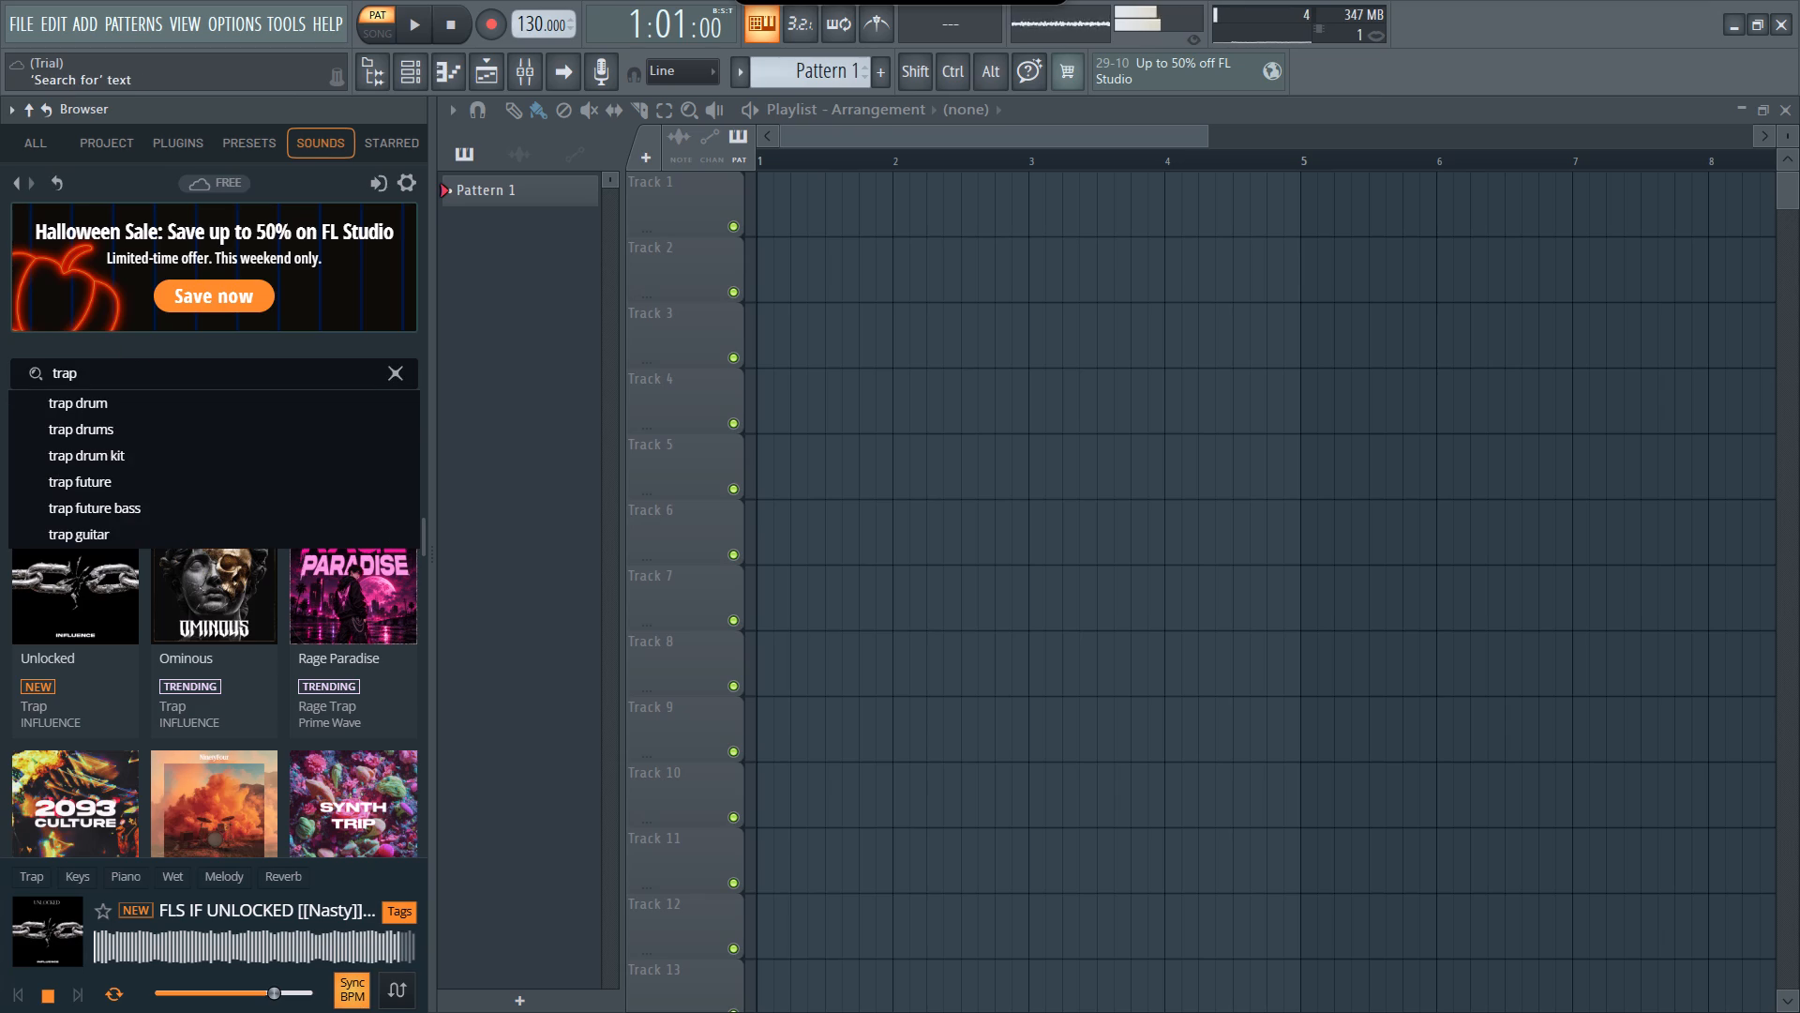
pyautogui.press('Return')
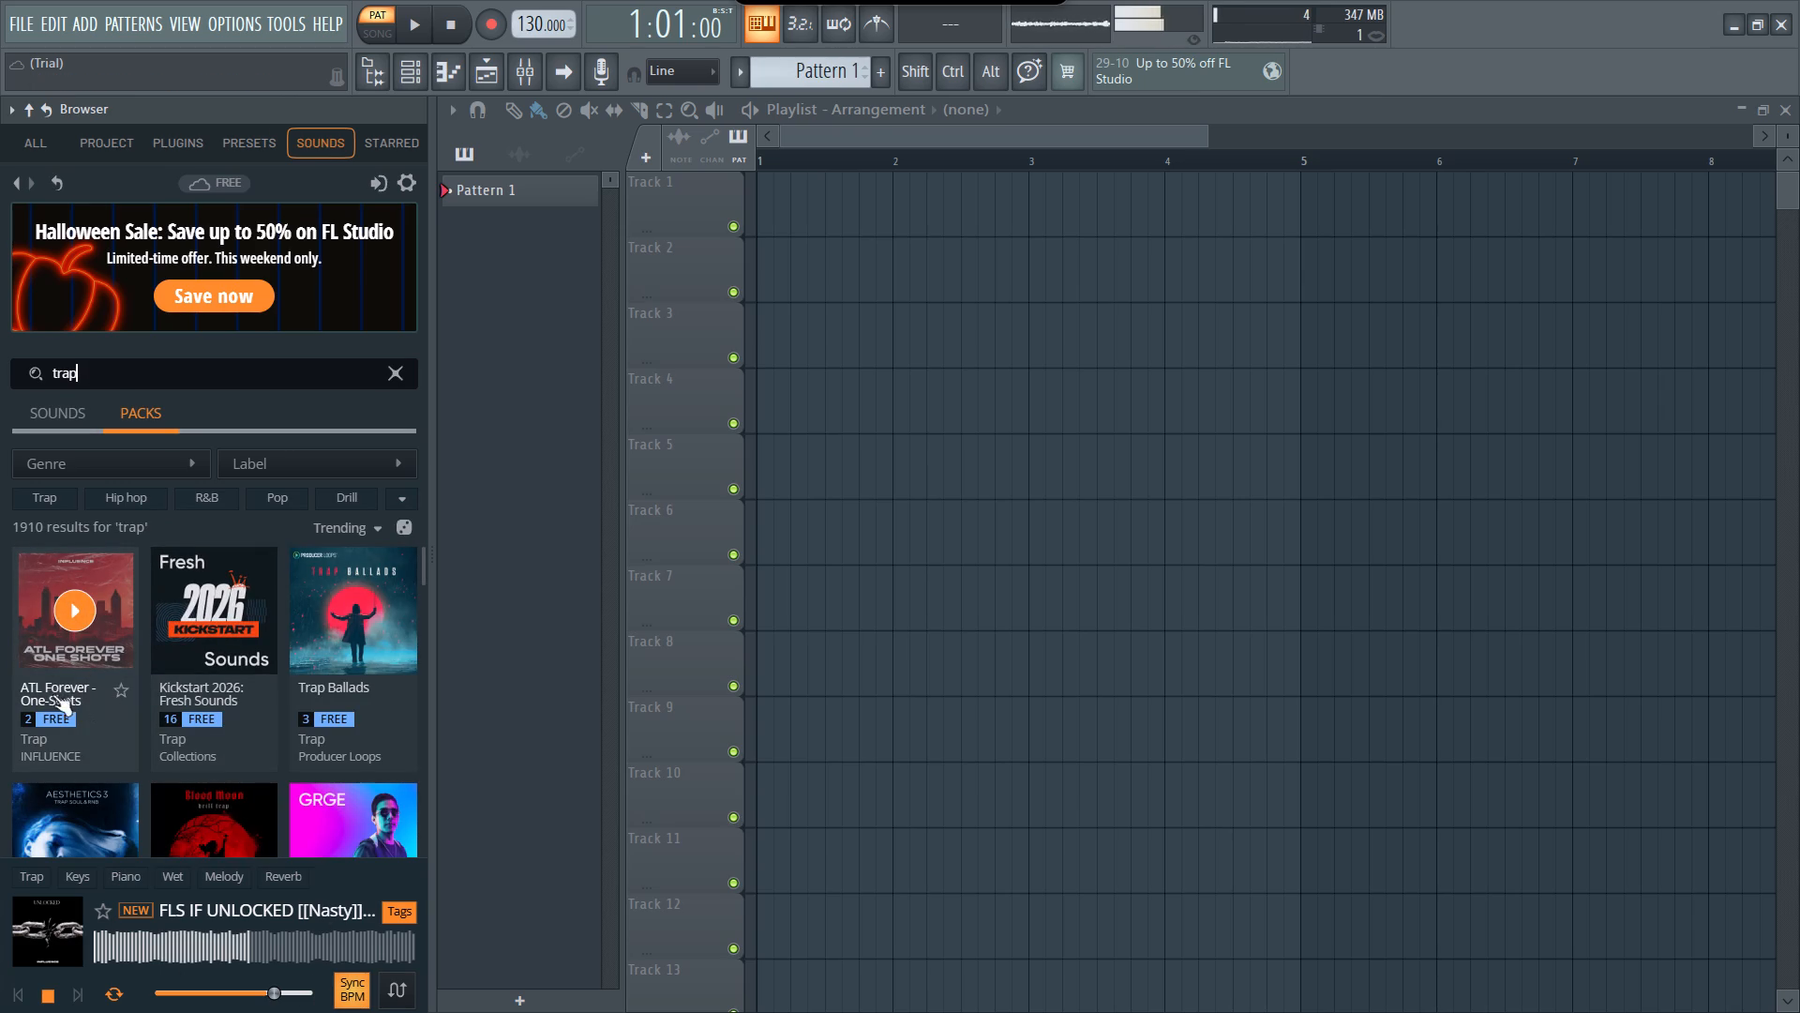
pyautogui.click(47, 683)
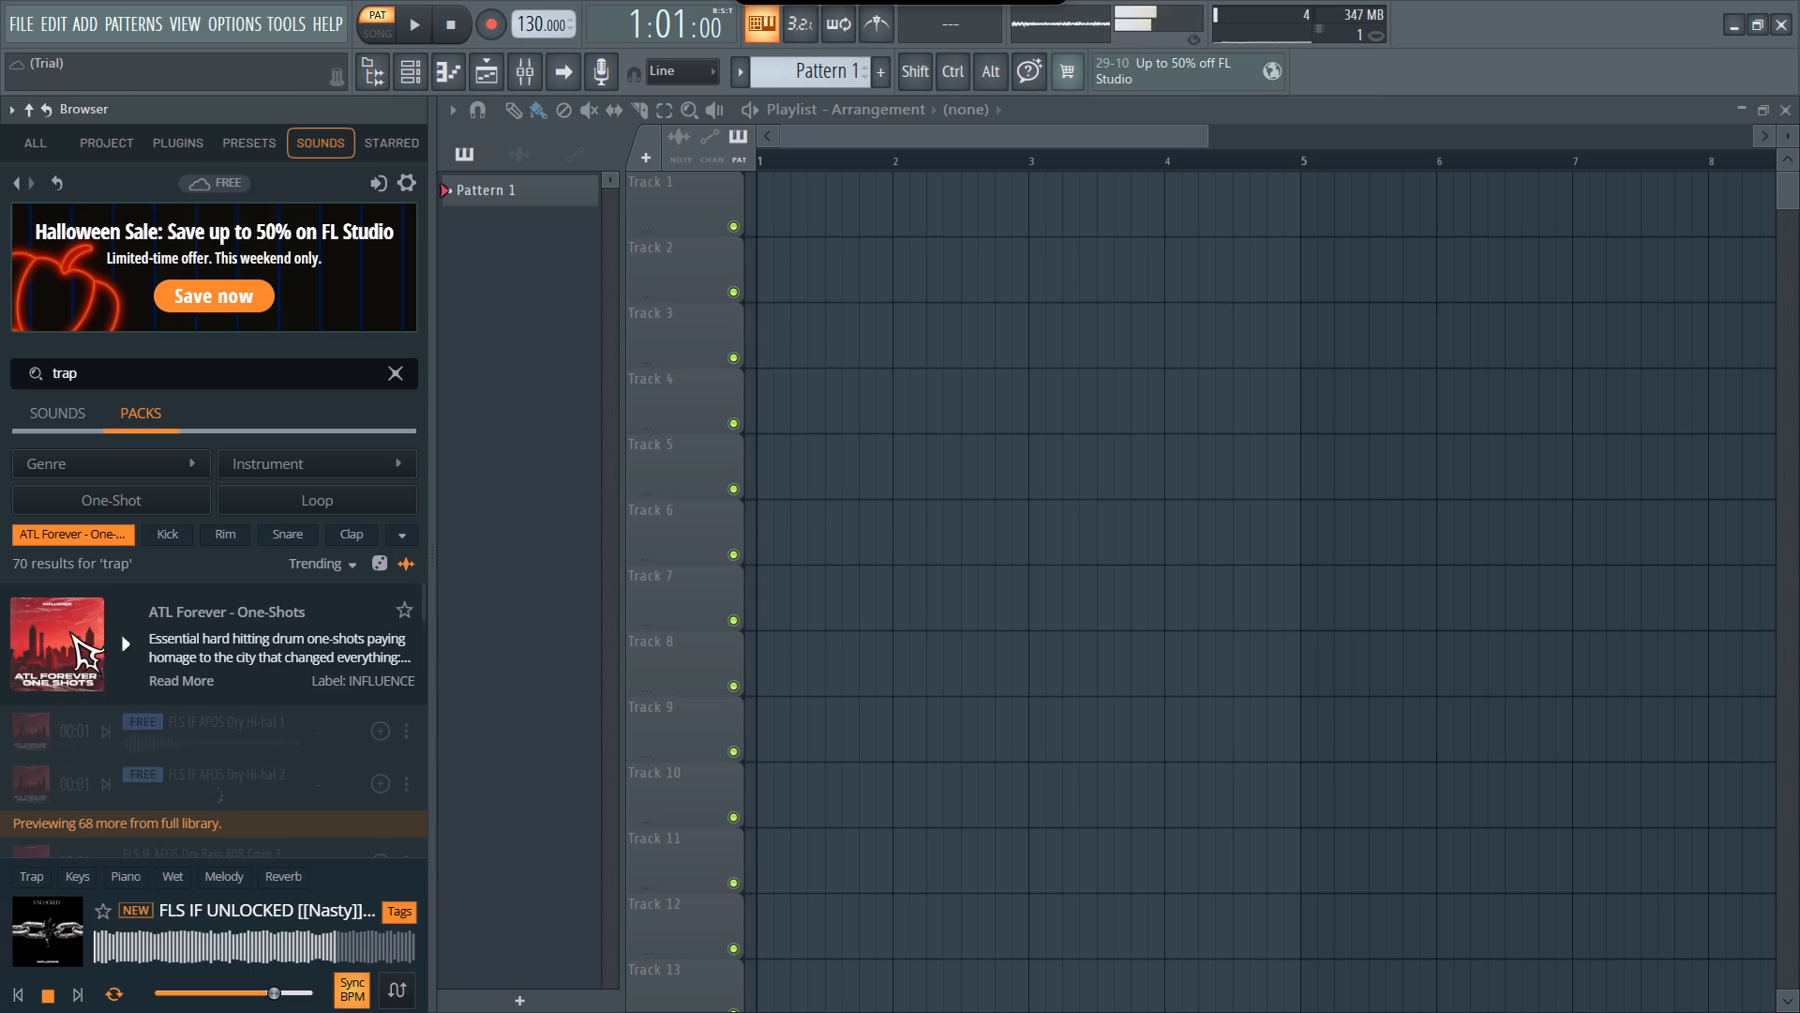
# Preview the pack's two free sounds, FLS IF AFOS Dry Hi-hat 1 and Dry Hi-hat 2.
pyautogui.click(114, 638)
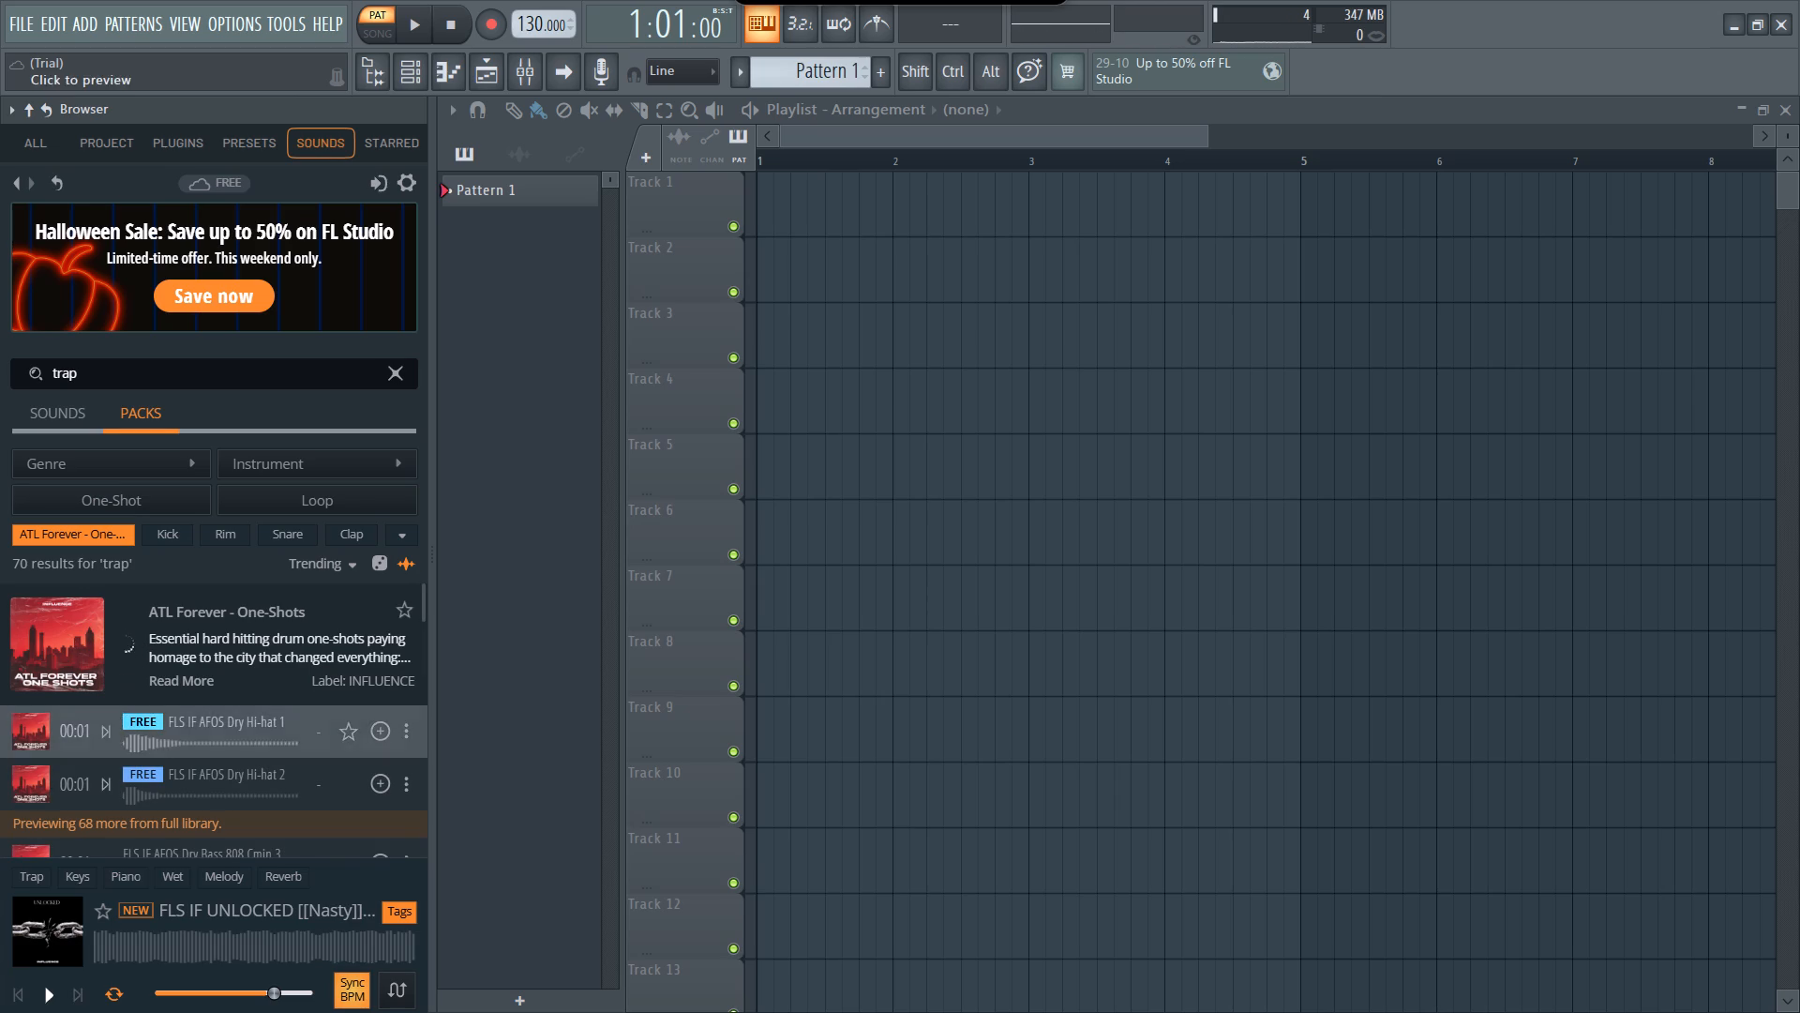
pyautogui.click(159, 756)
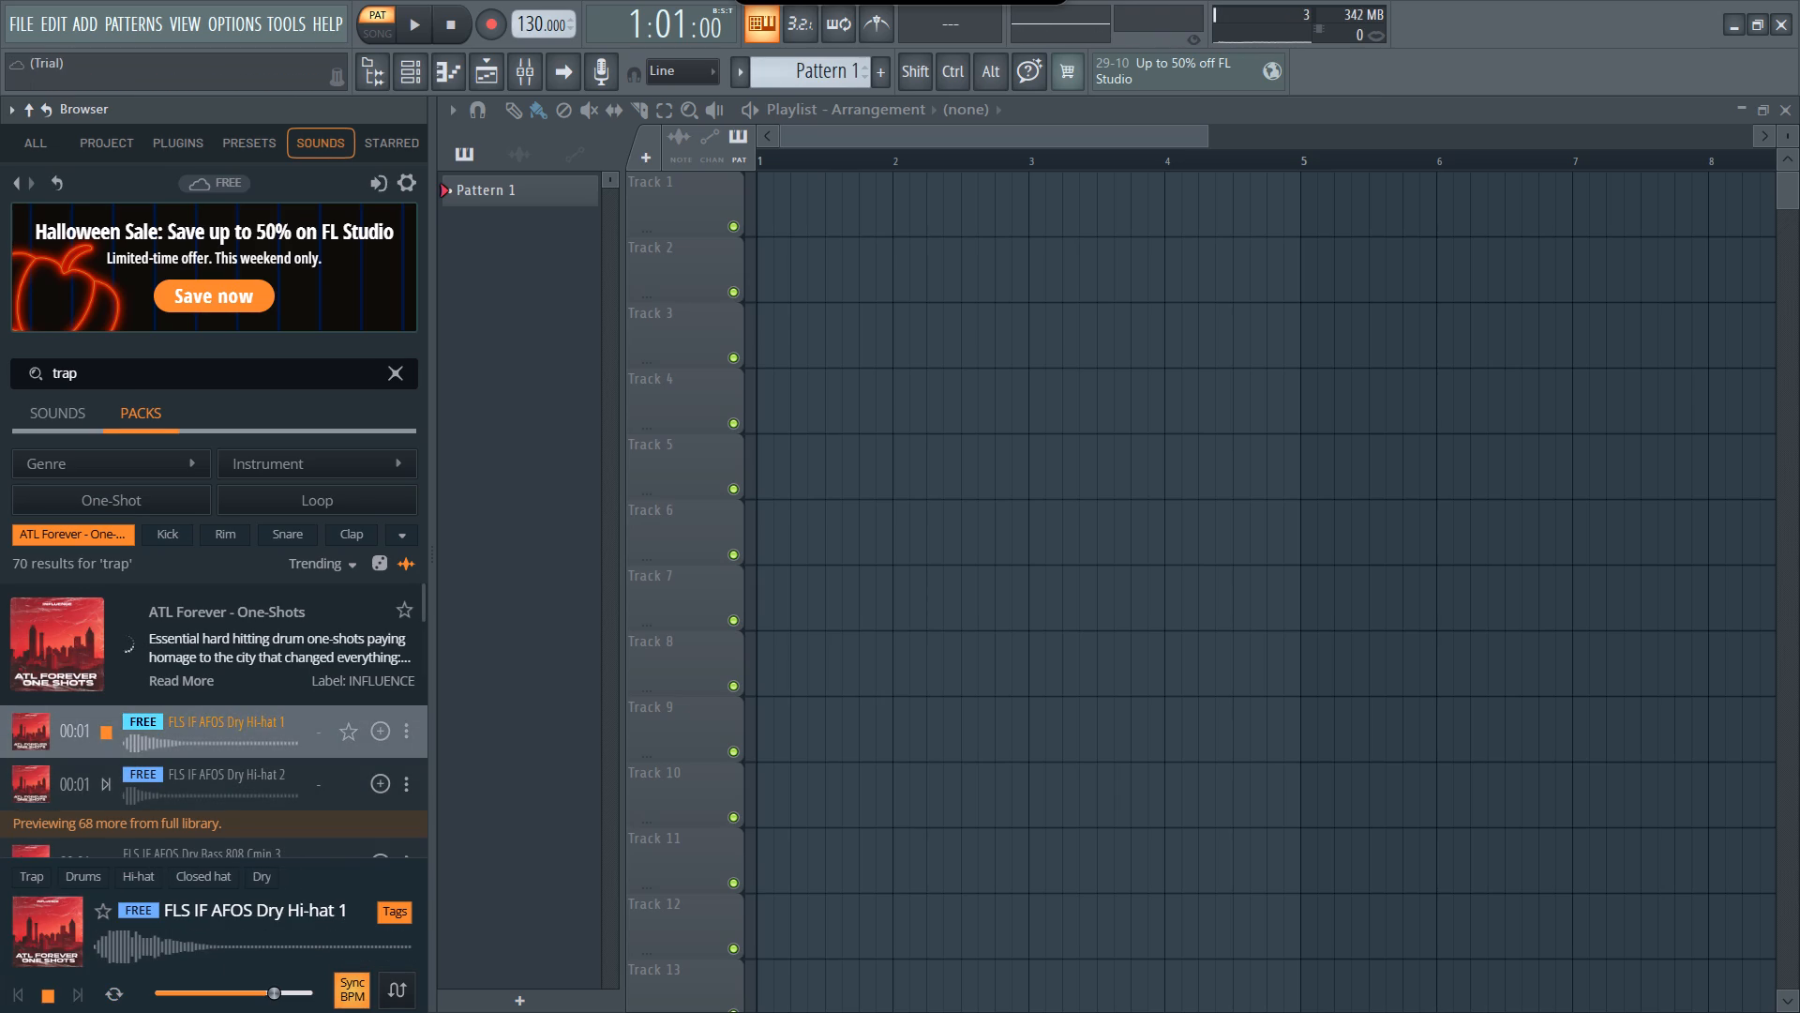
pyautogui.click(173, 793)
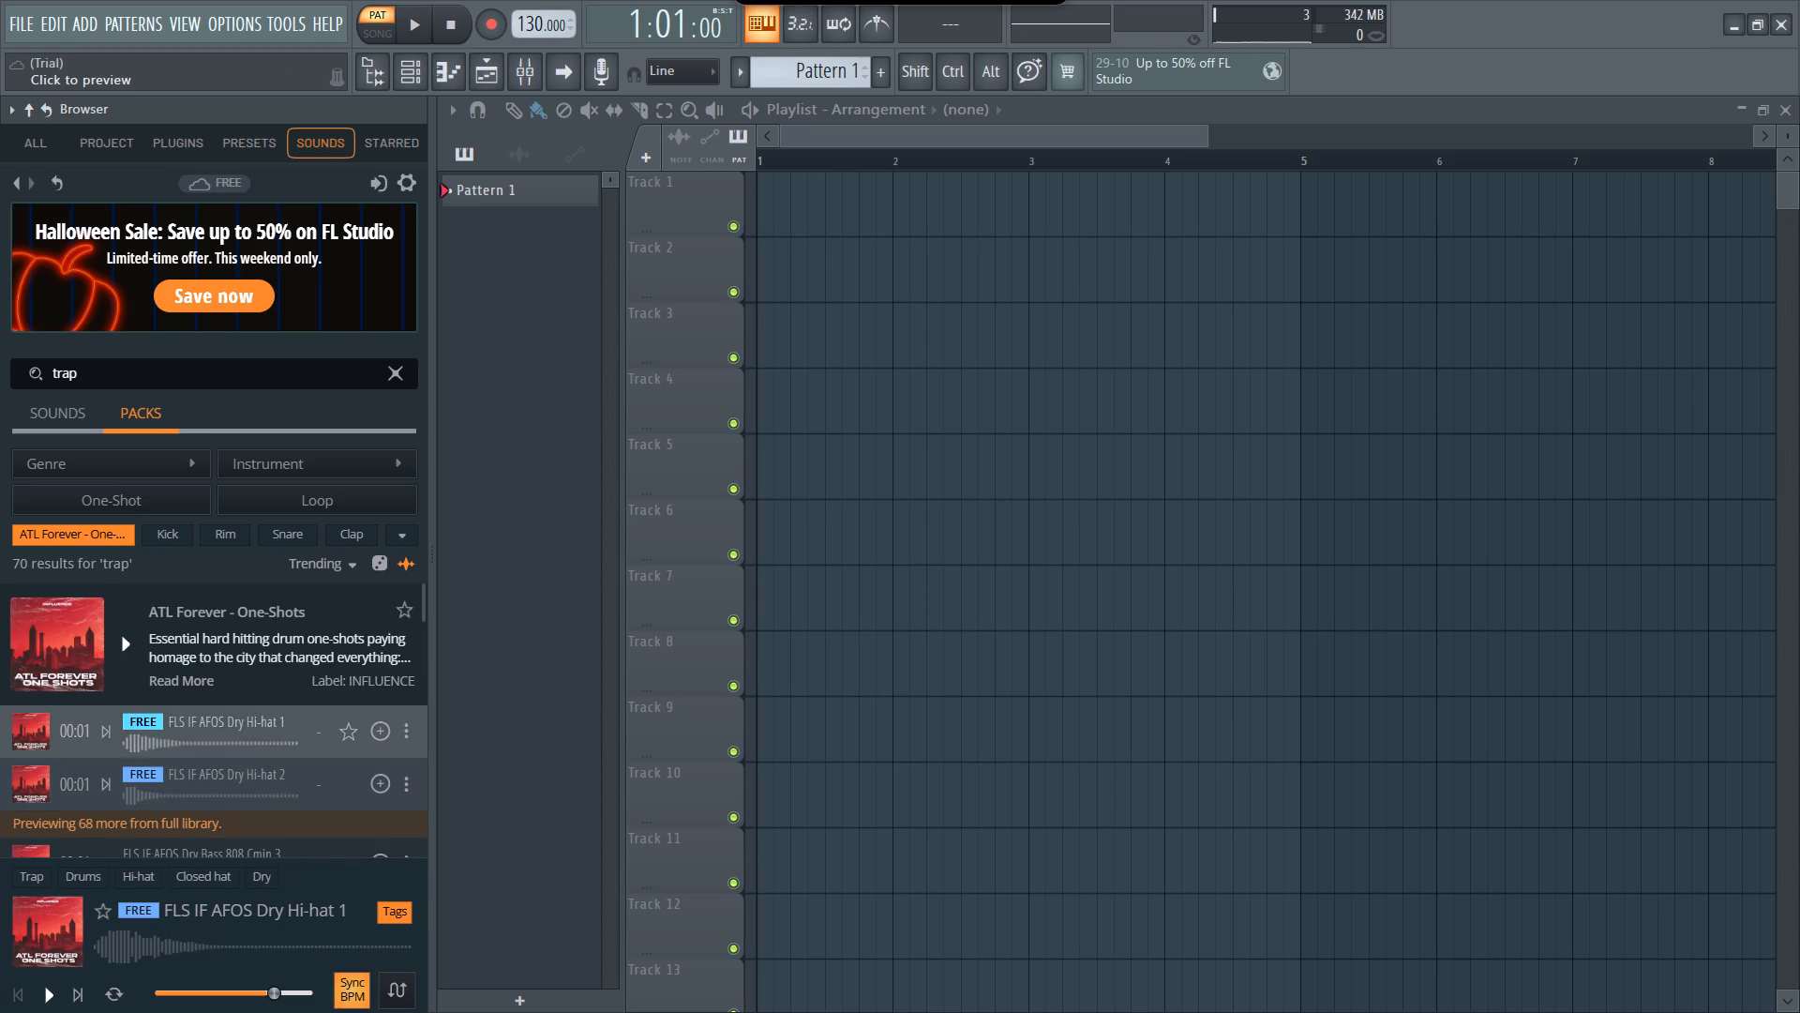
pyautogui.click(212, 725)
pyautogui.click(213, 801)
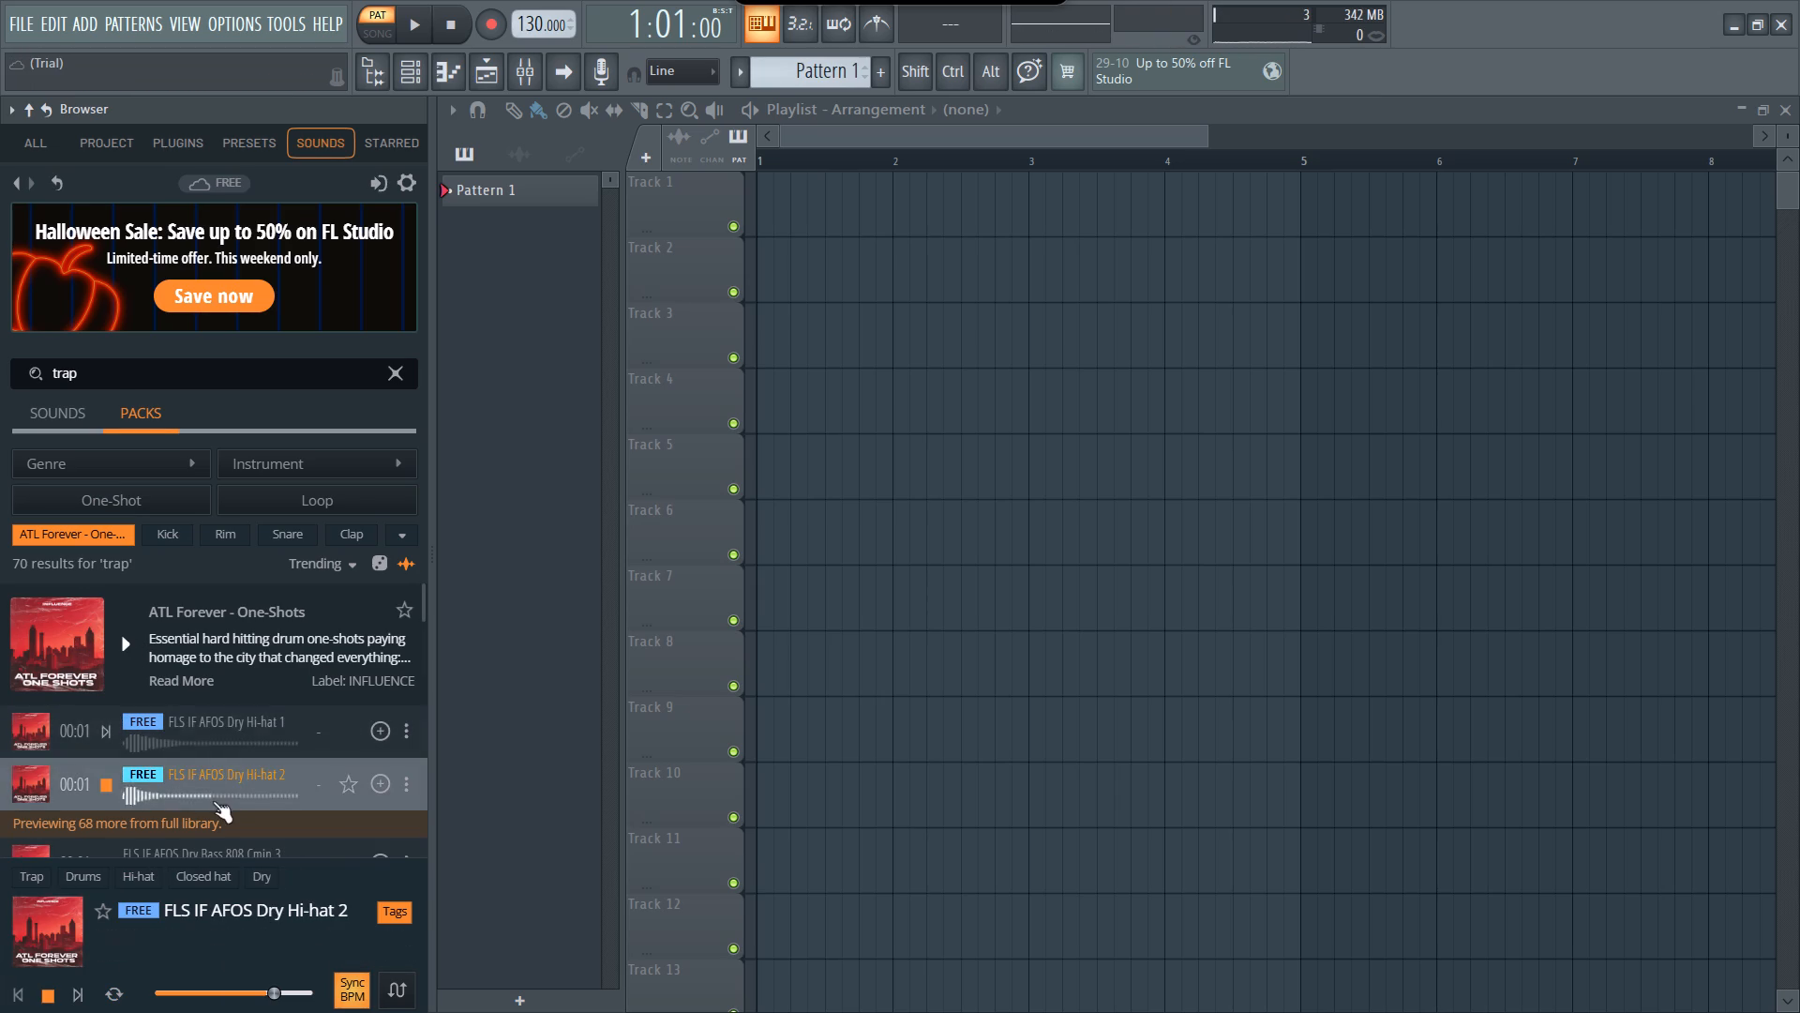
# Preview the pack's Dry Bass 808 Cmin 3, Dry Kick 4, Dry Open Hat 2 and Dry Snare 3 sounds.
pyautogui.scroll(-1, 219, 756)
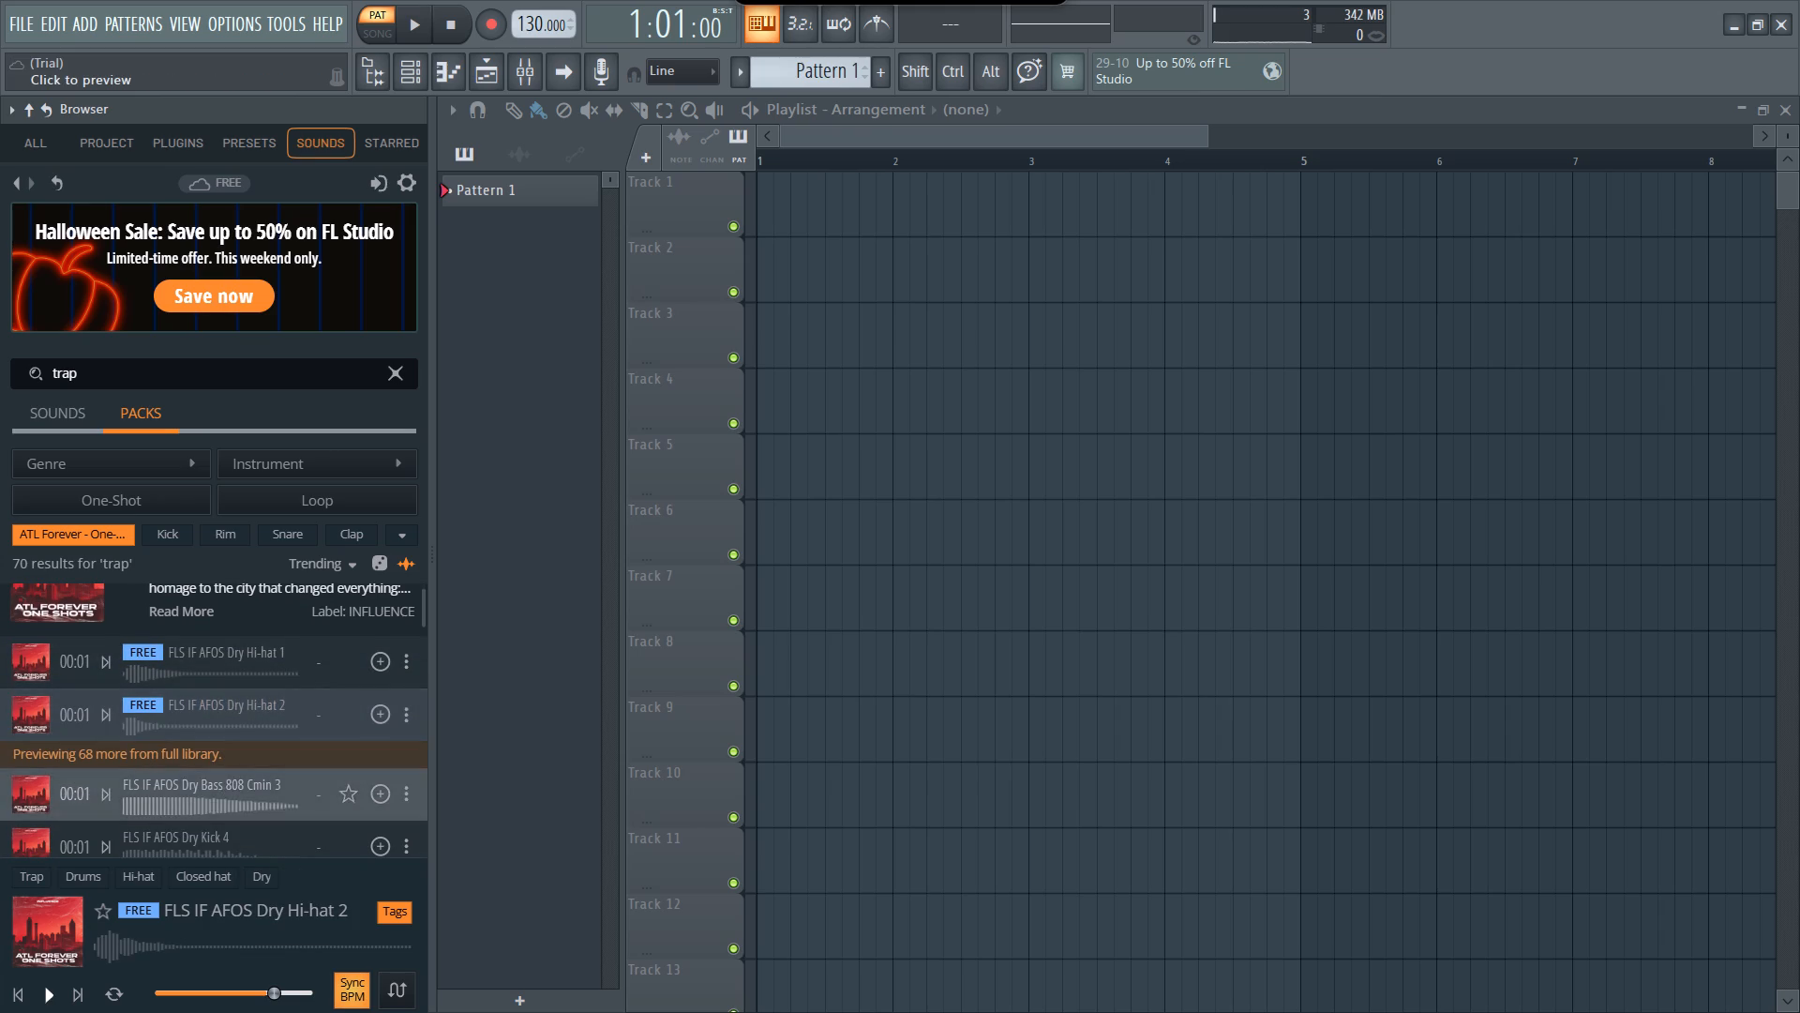
pyautogui.click(209, 792)
pyautogui.scroll(-1, 256, 729)
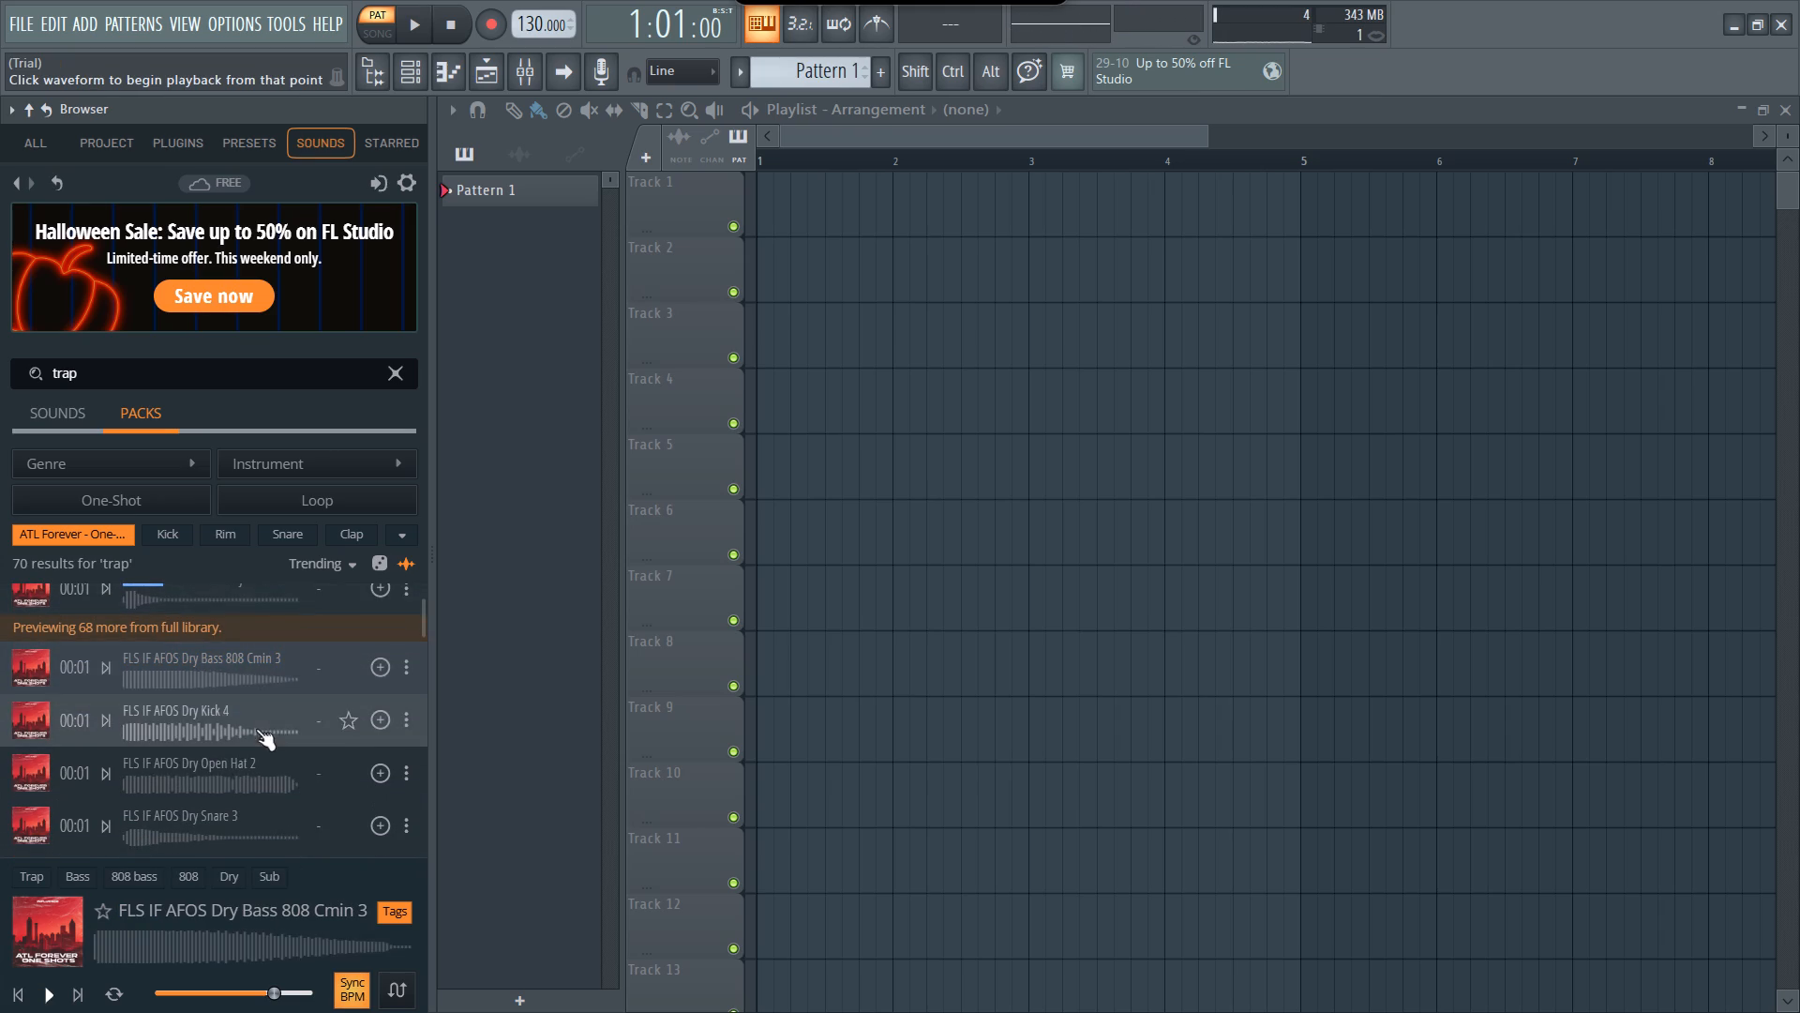
pyautogui.scroll(-1, 256, 729)
pyautogui.click(228, 738)
pyautogui.scroll(-1, 228, 738)
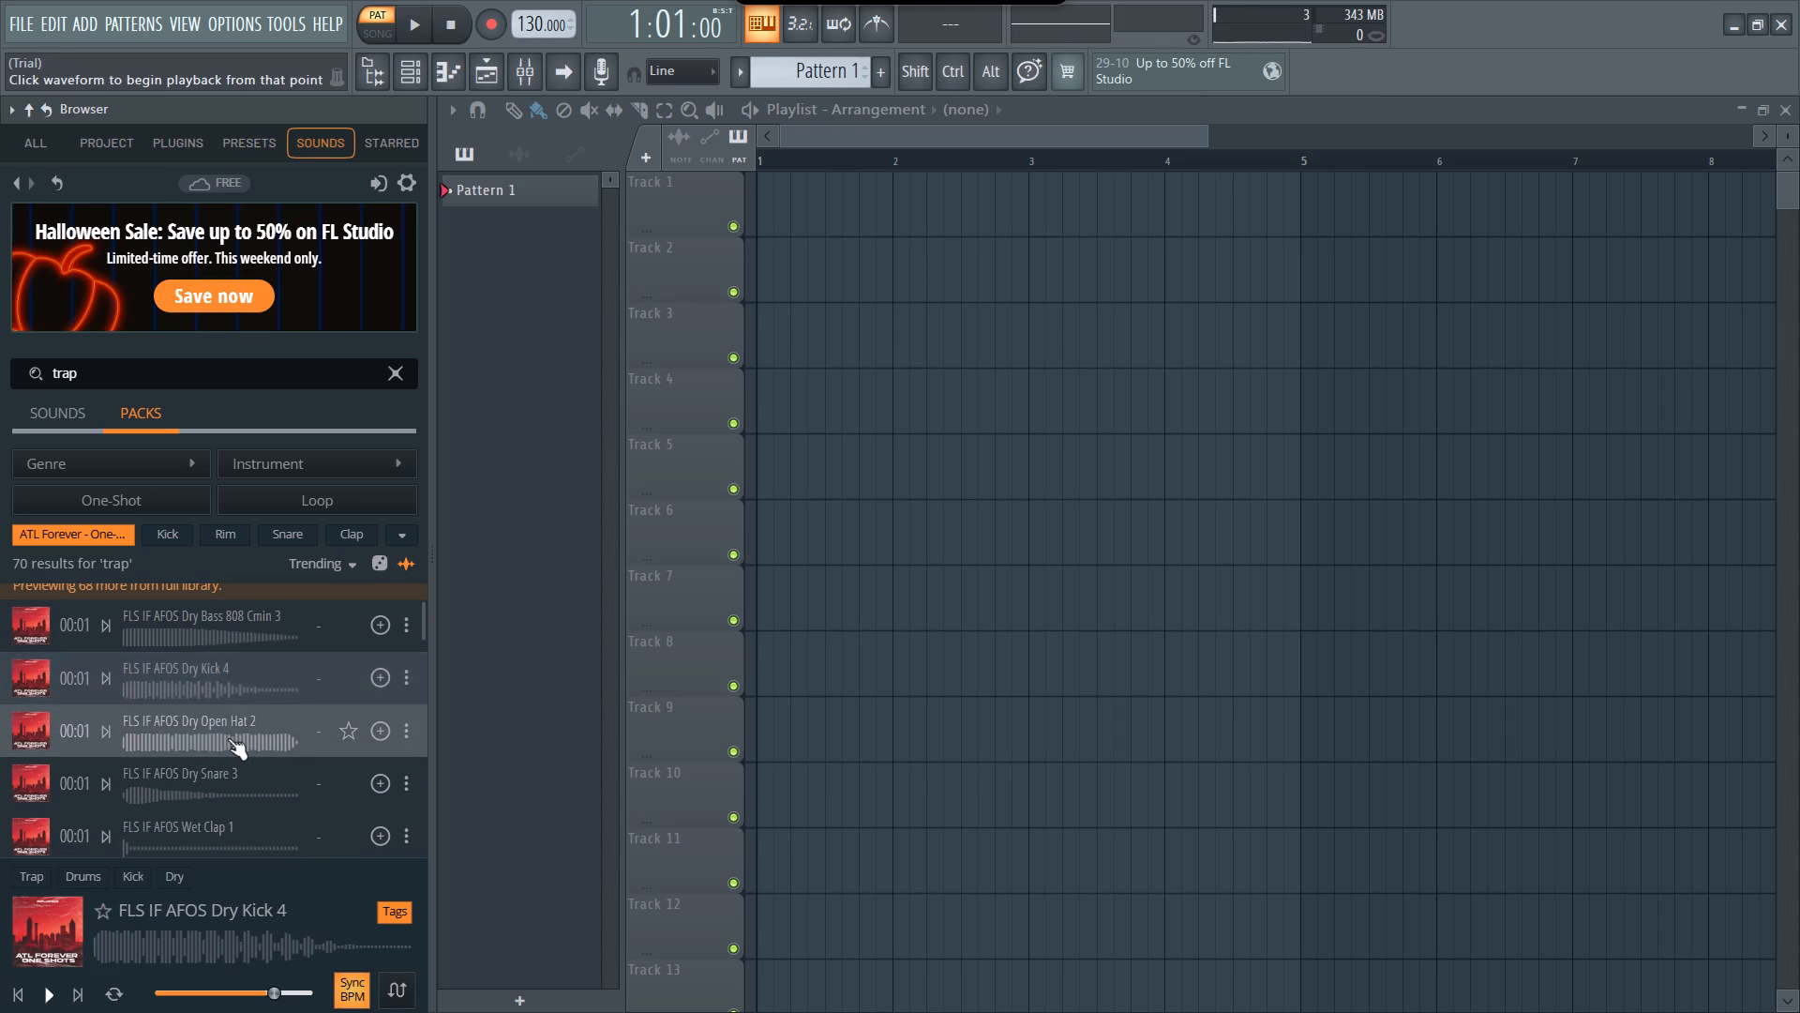
pyautogui.click(228, 738)
pyautogui.scroll(-1, 228, 738)
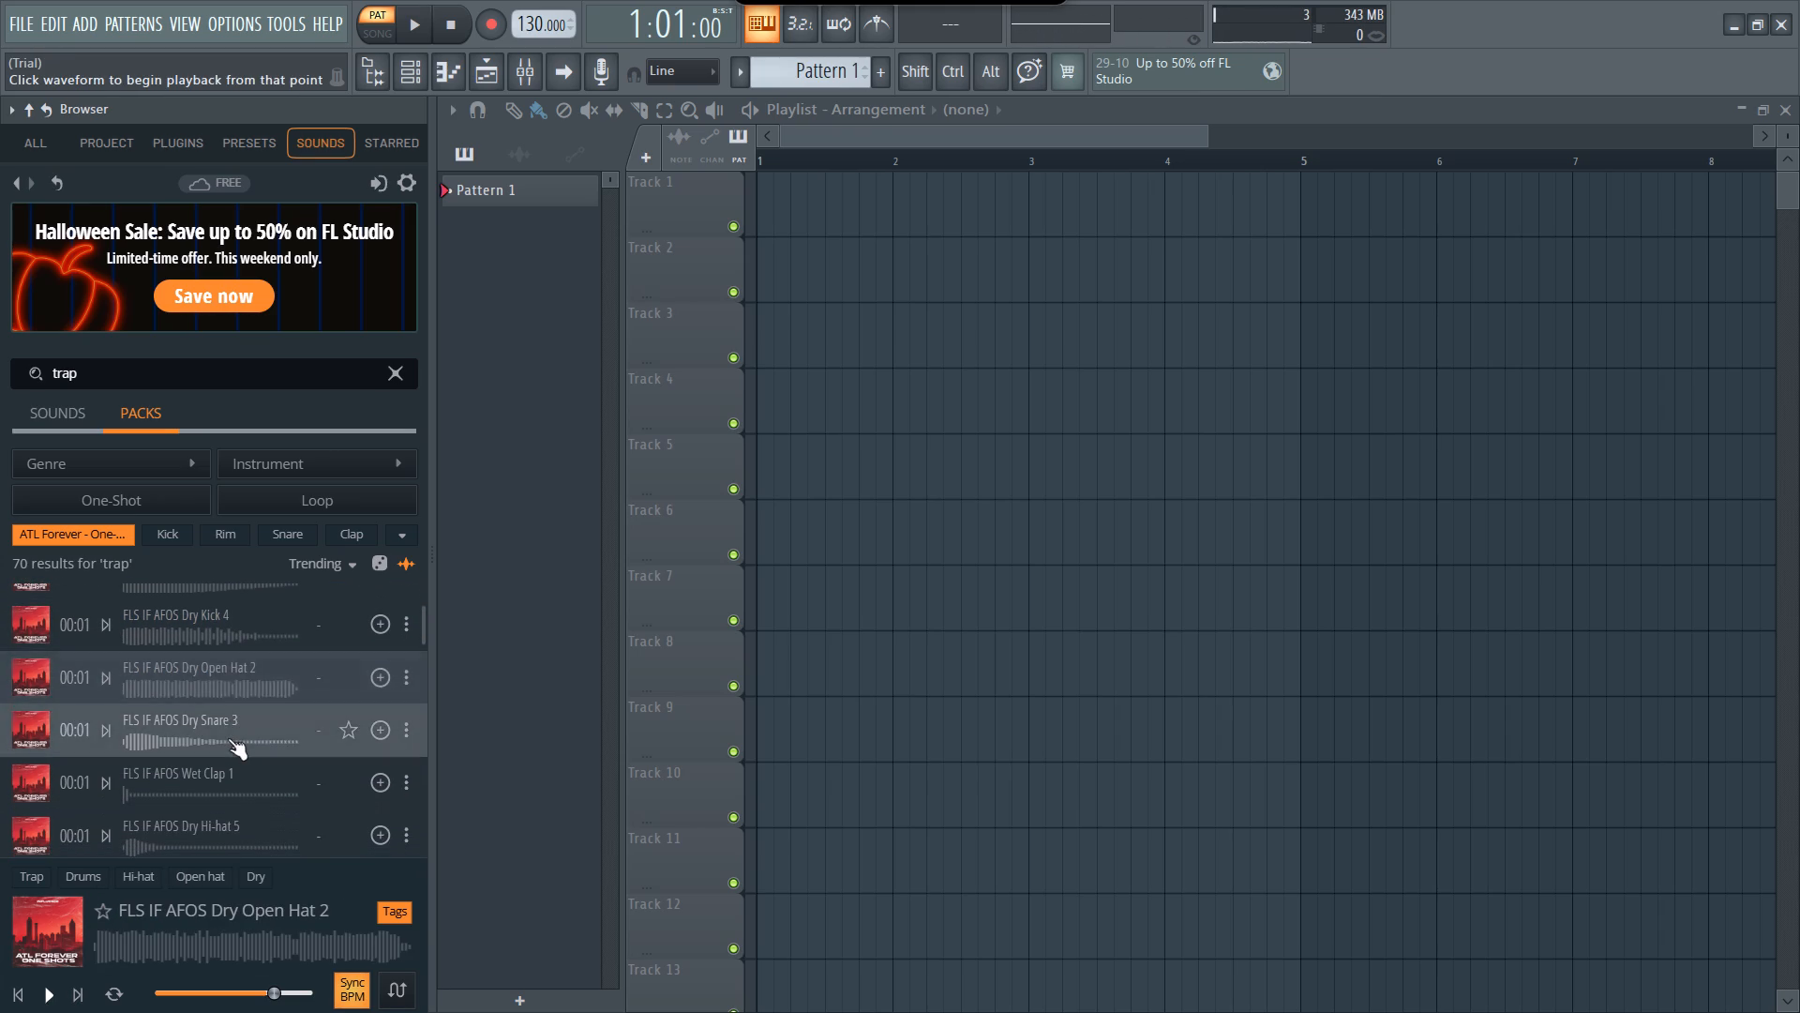
pyautogui.click(228, 738)
pyautogui.scroll(8, 228, 738)
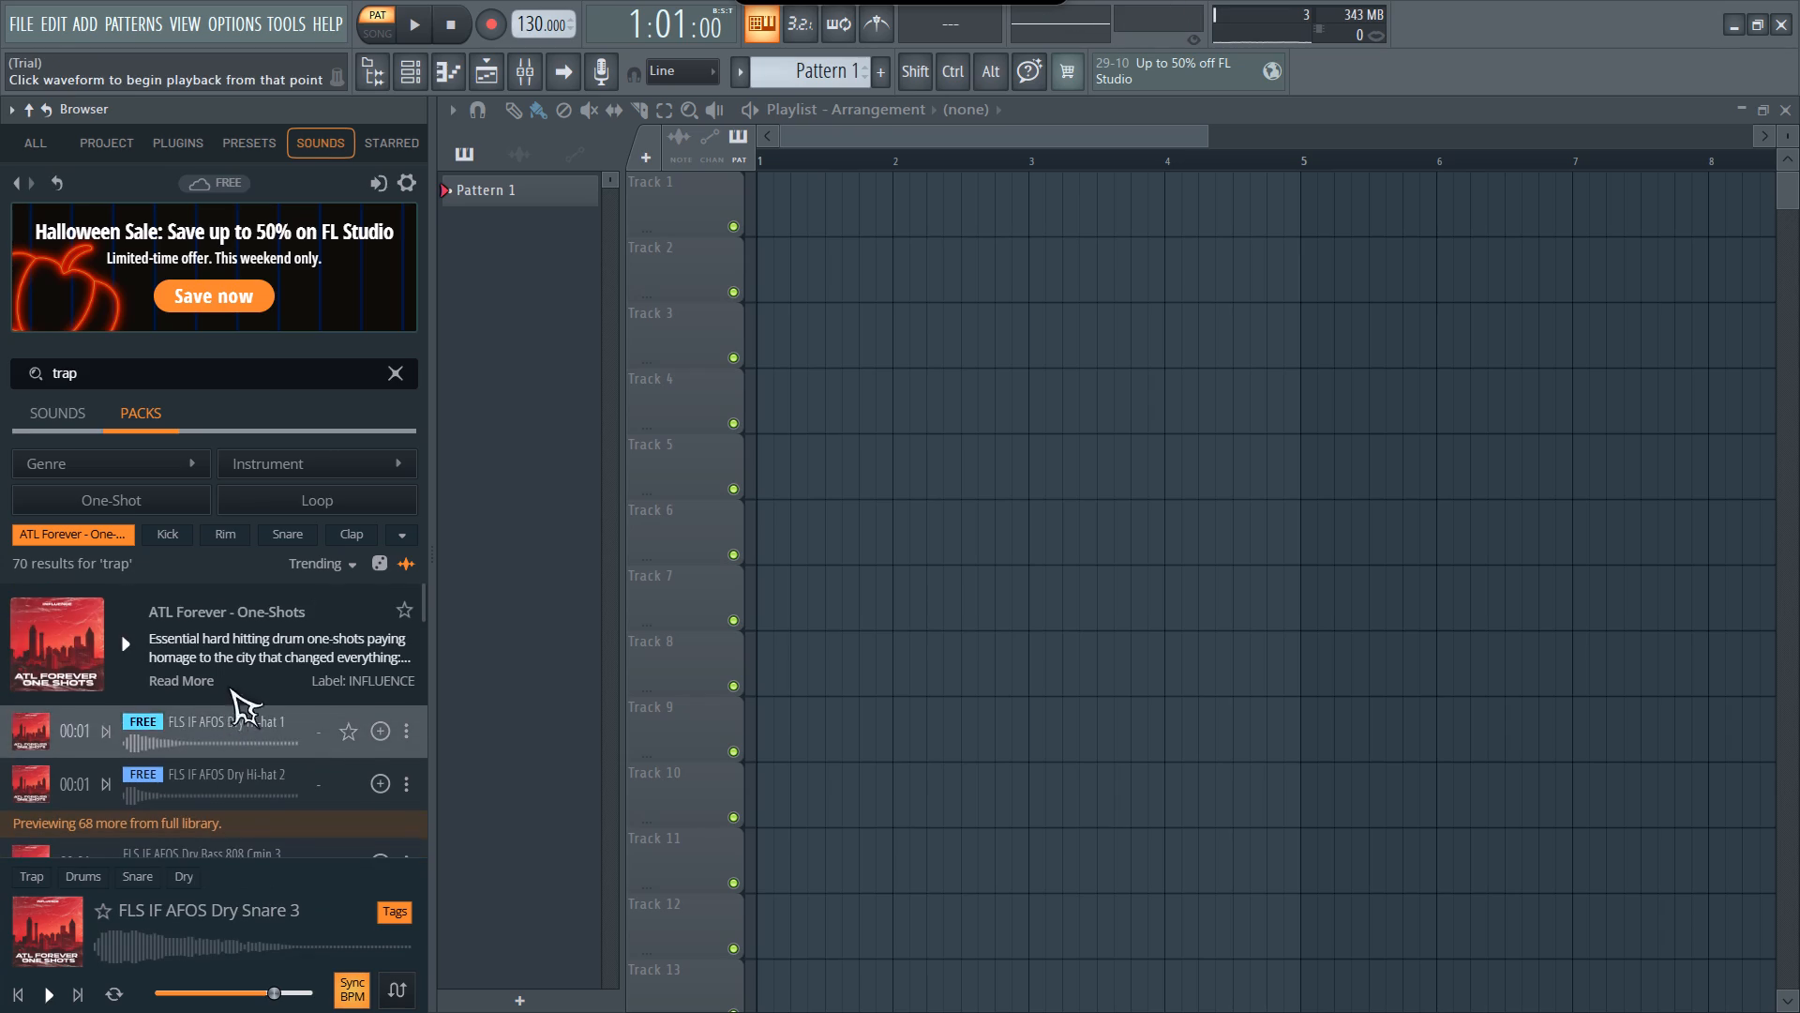
# Filter the ATL Forever - One-Shots sounds by the Drums instrument type.
pyautogui.click(278, 469)
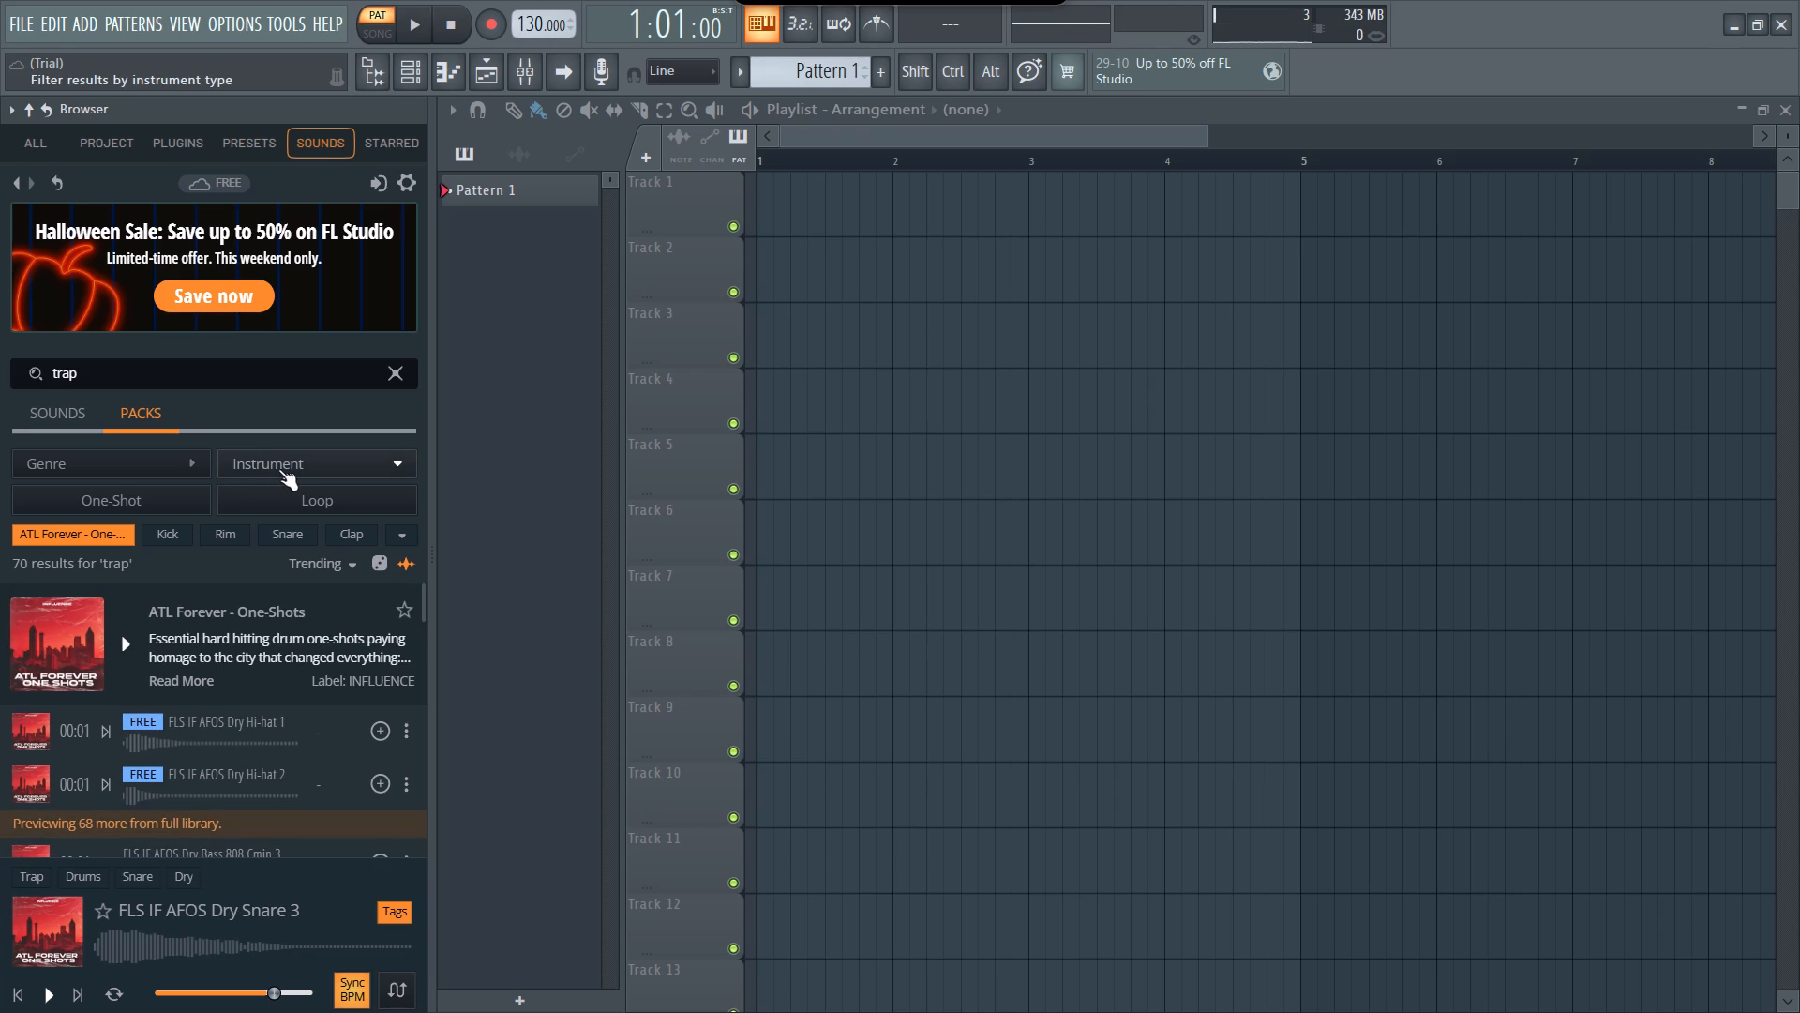
pyautogui.click(291, 527)
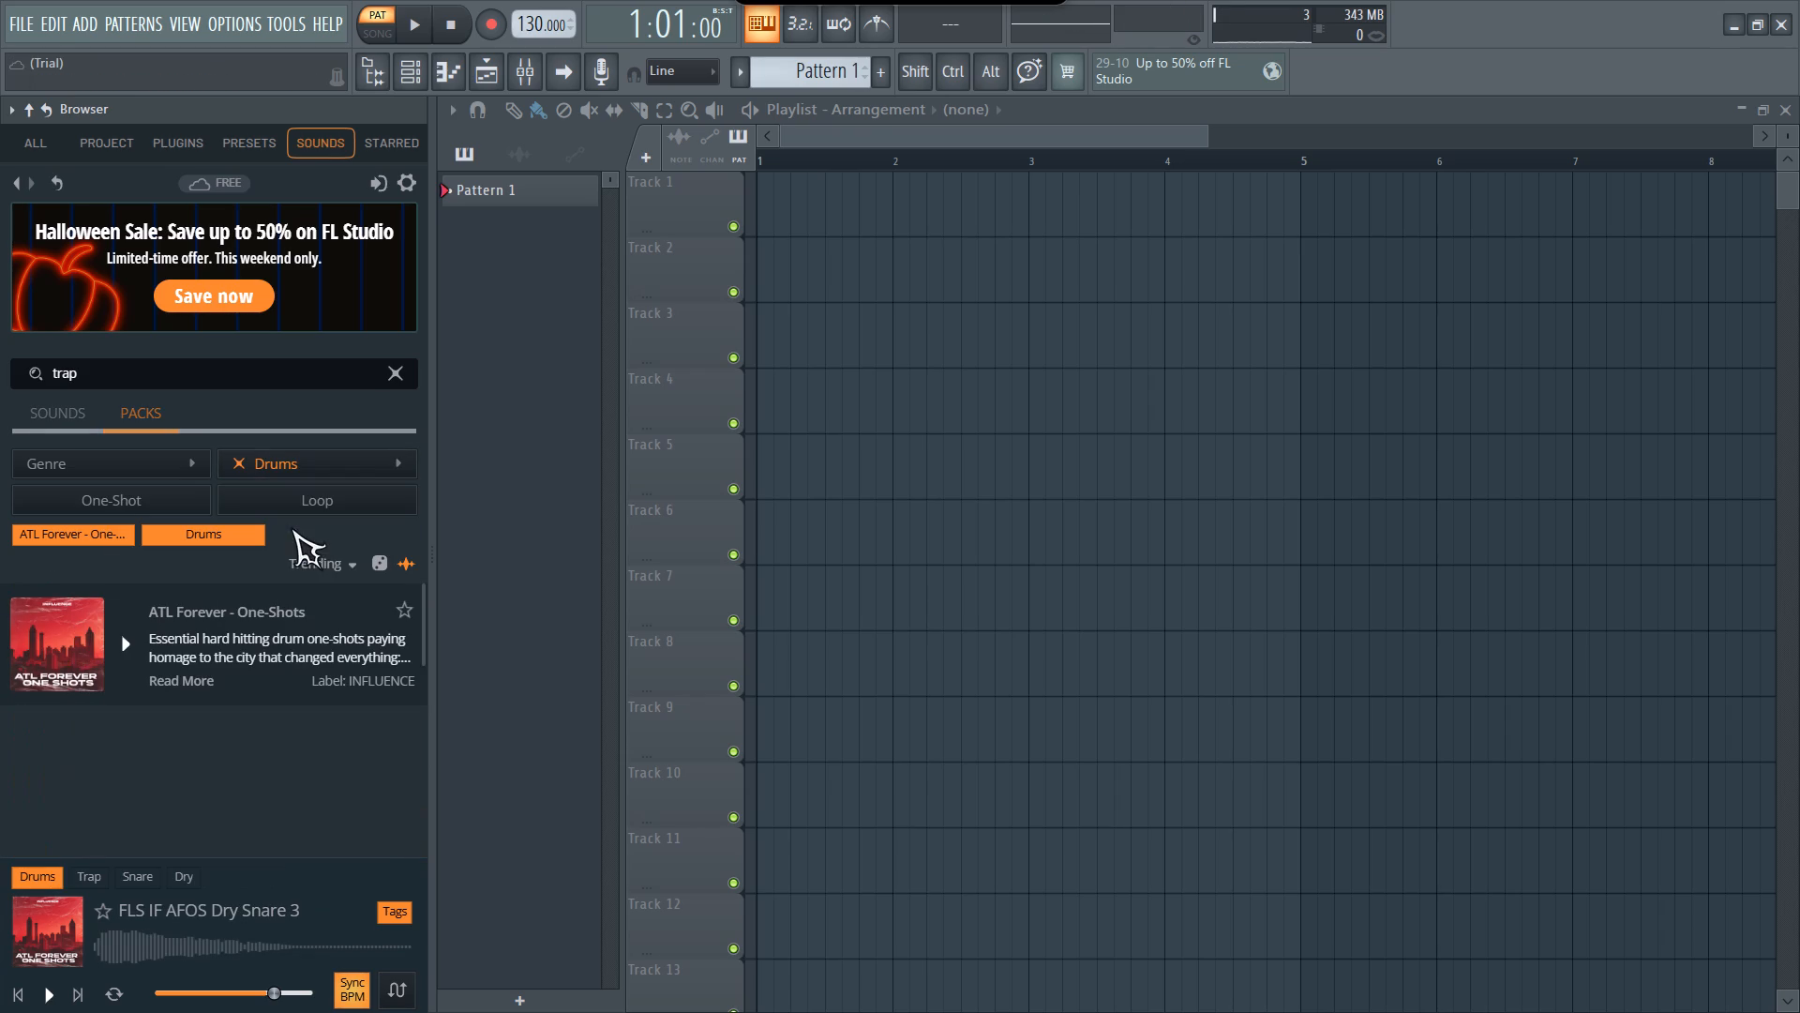
# Preview the filtered drum one-shots in order, from FLS IF AFOS Dry Hi-hat 1 down to FLS IF AFOS Dry Open Hat 5.
pyautogui.scroll(-1, 183, 779)
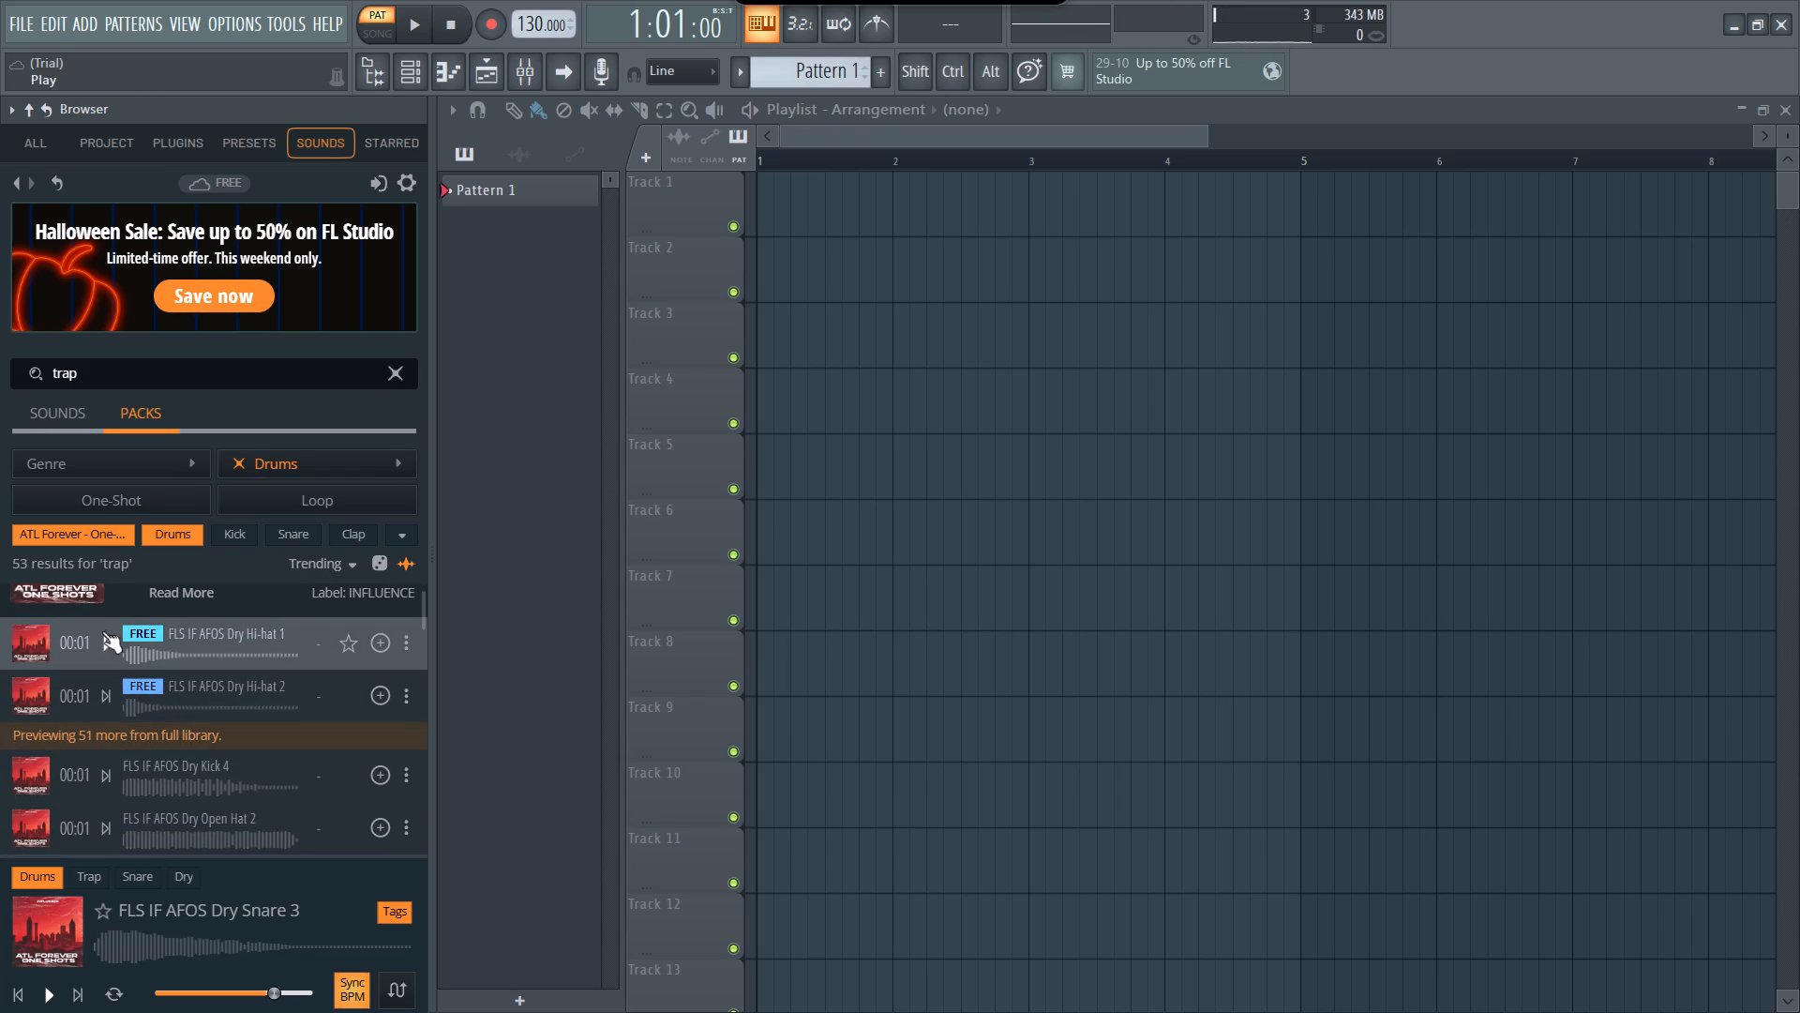
pyautogui.click(97, 643)
pyautogui.click(95, 708)
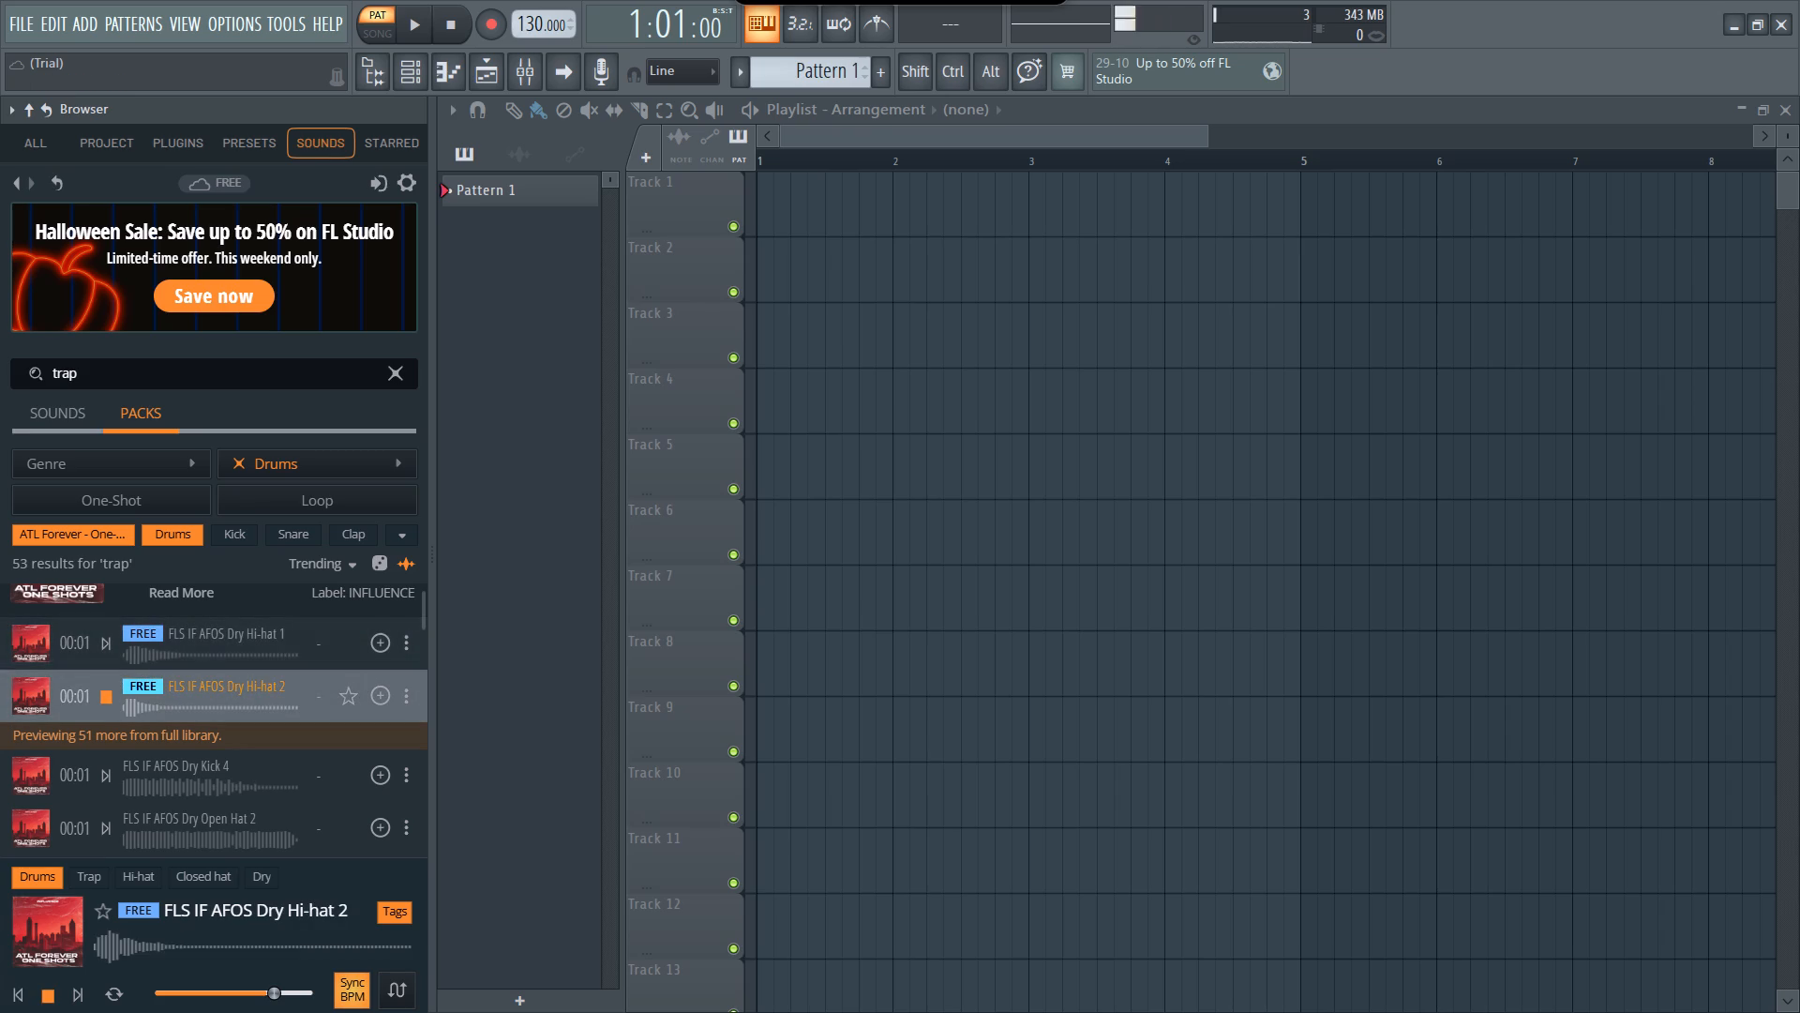
pyautogui.scroll(-1, 95, 708)
pyautogui.click(98, 724)
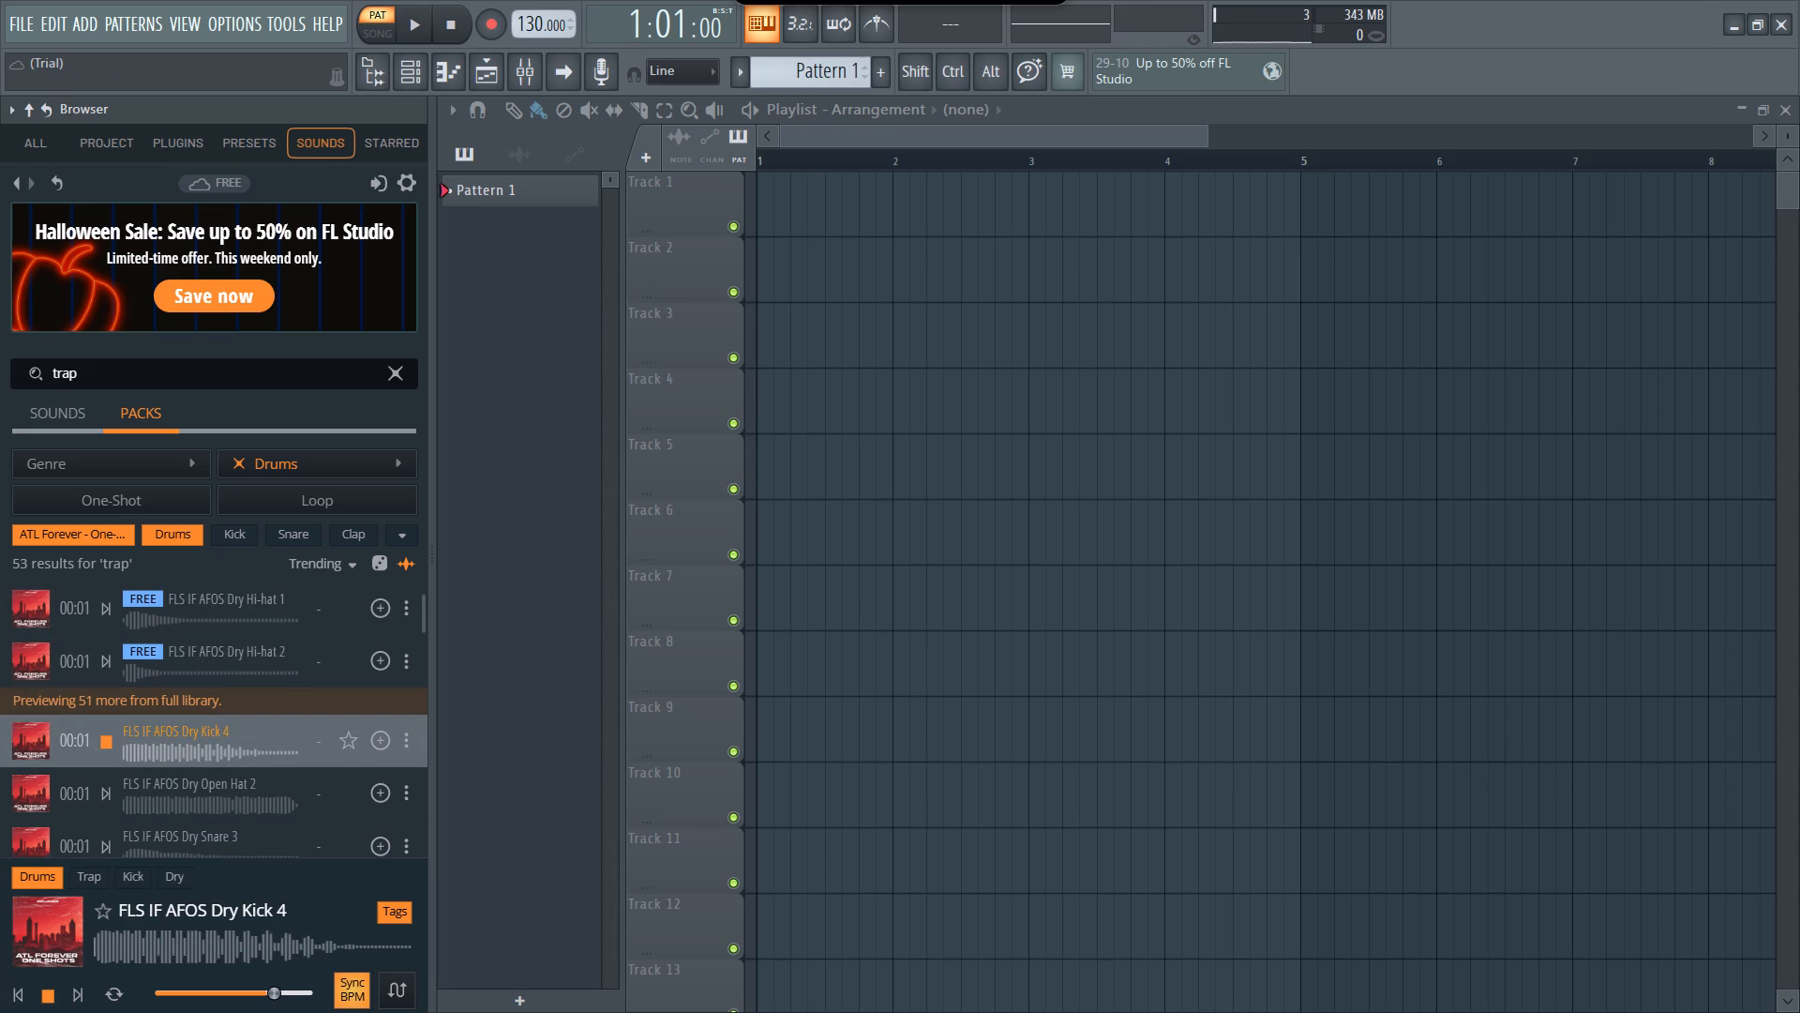
pyautogui.click(106, 810)
pyautogui.scroll(-1, 106, 810)
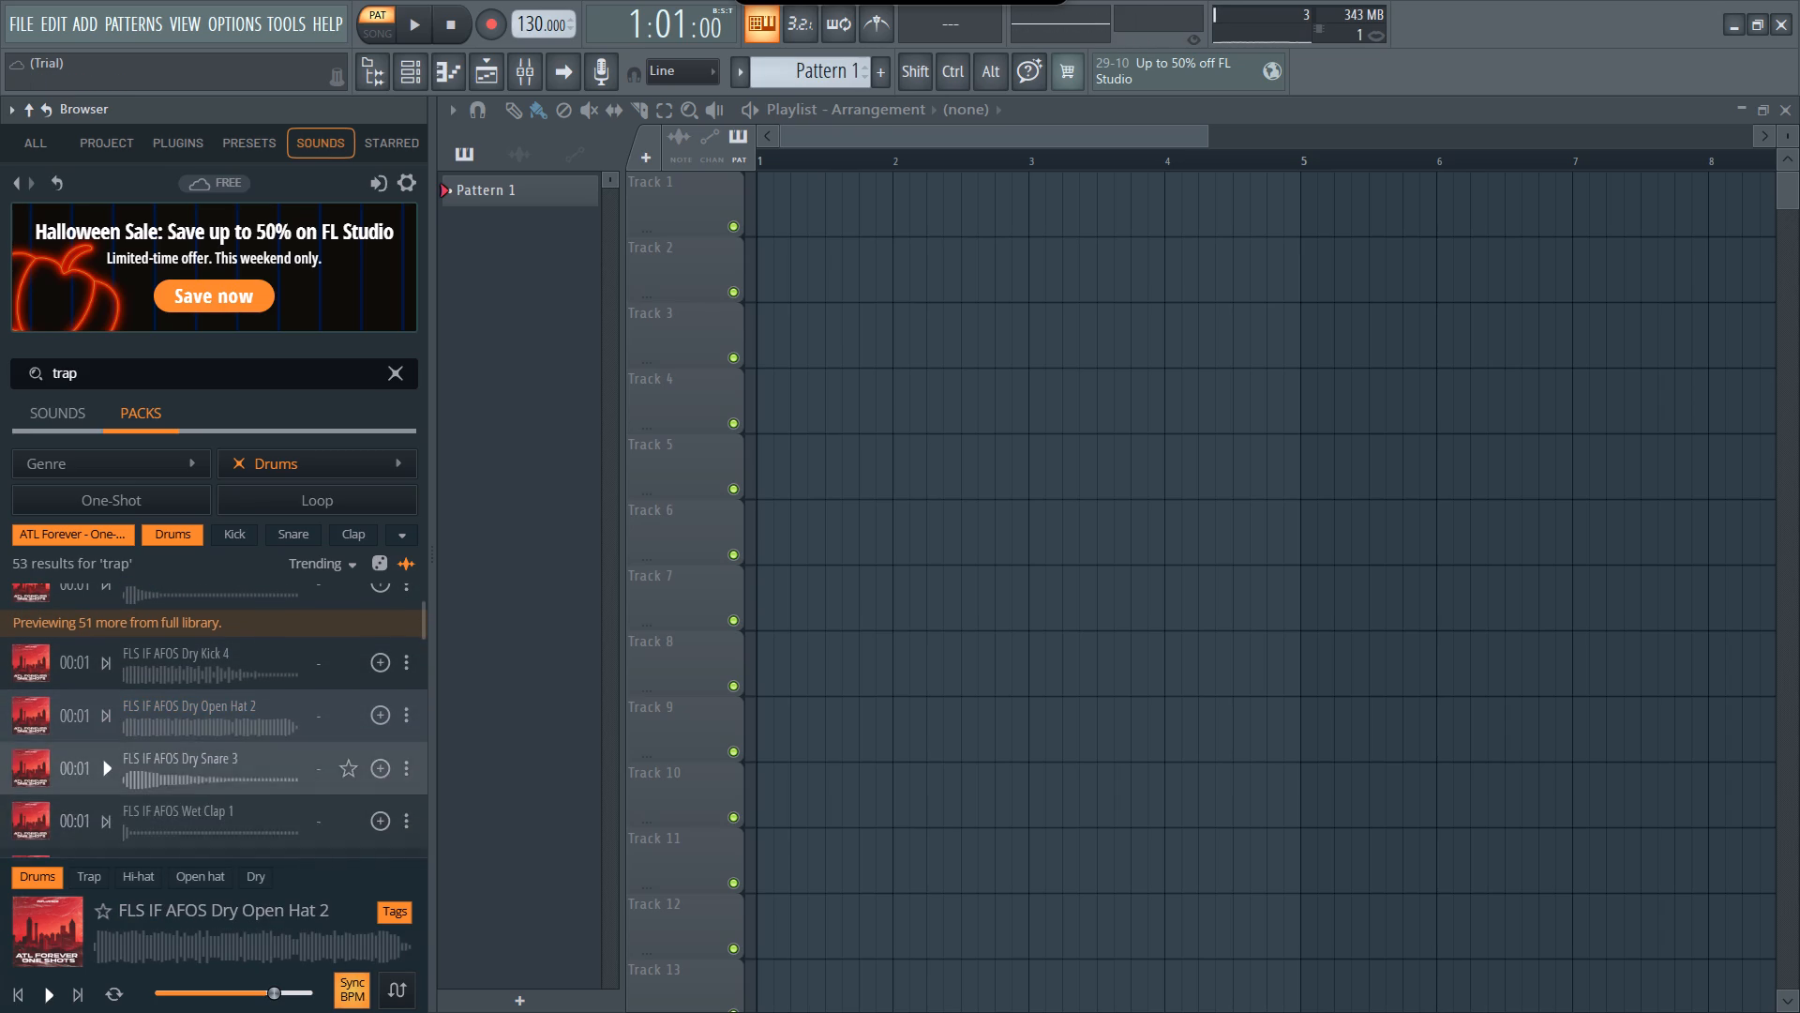
pyautogui.click(96, 776)
pyautogui.scroll(-1, 96, 776)
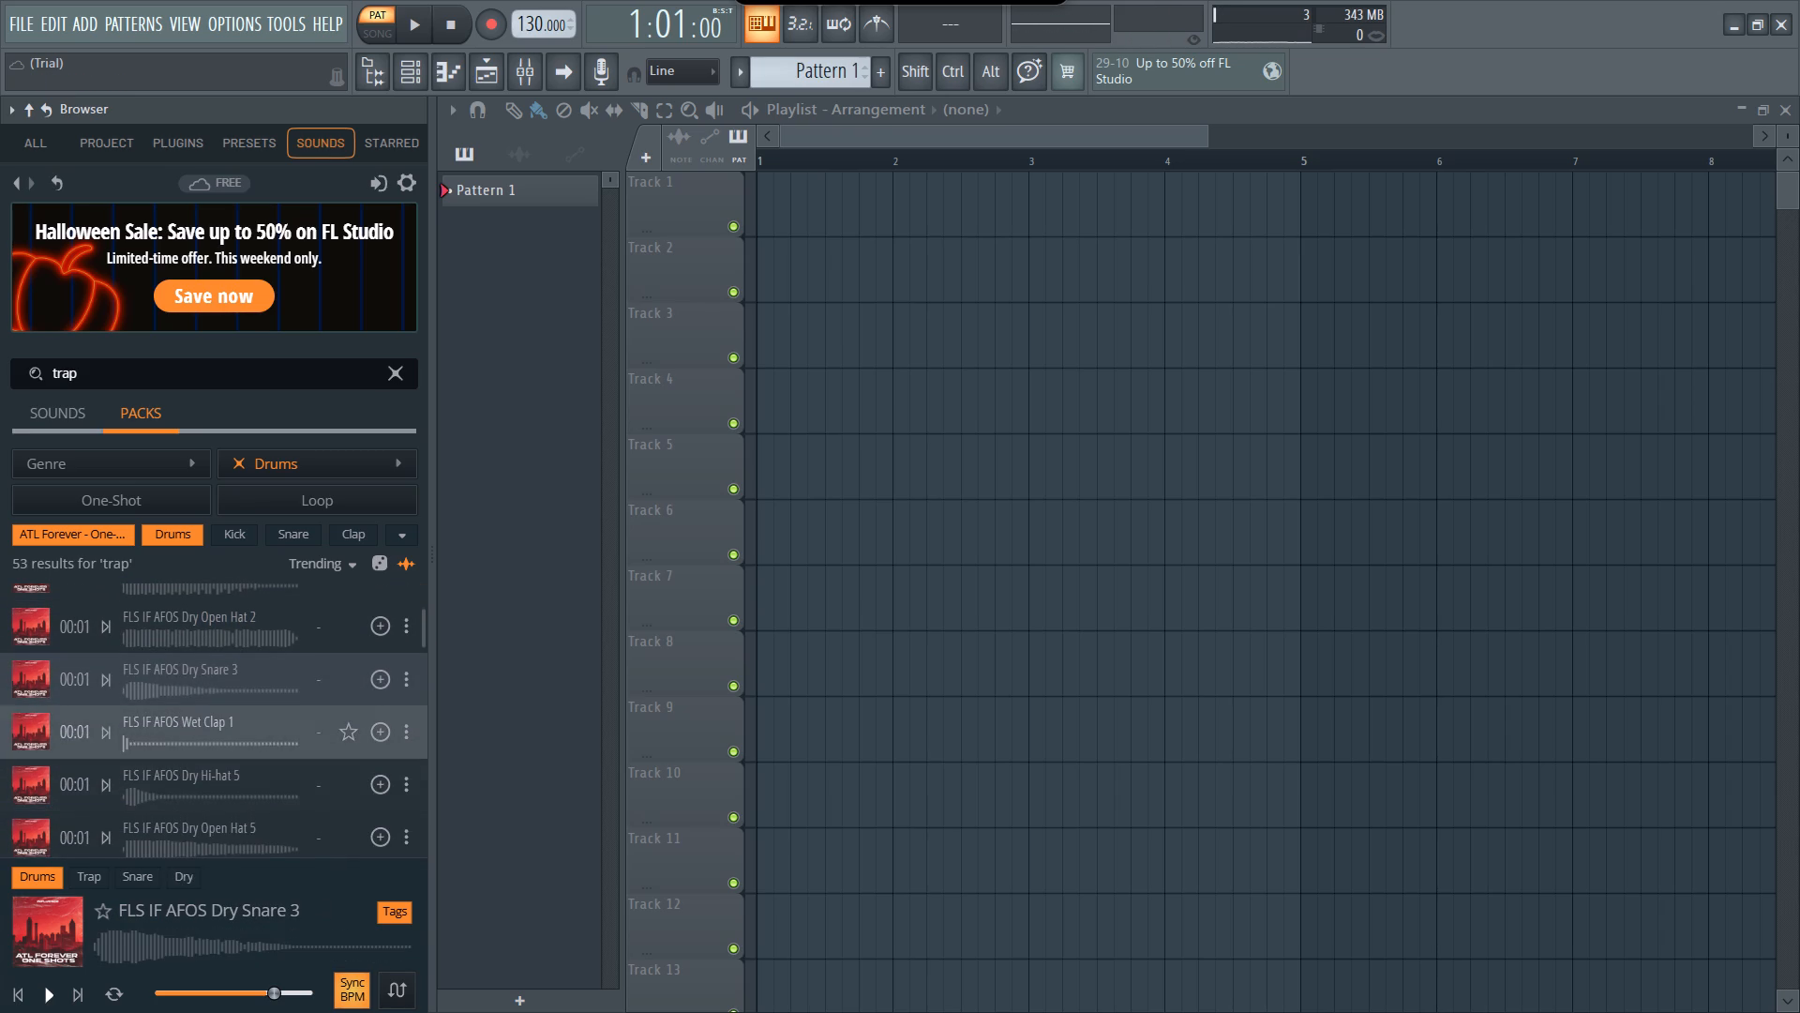
pyautogui.click(100, 747)
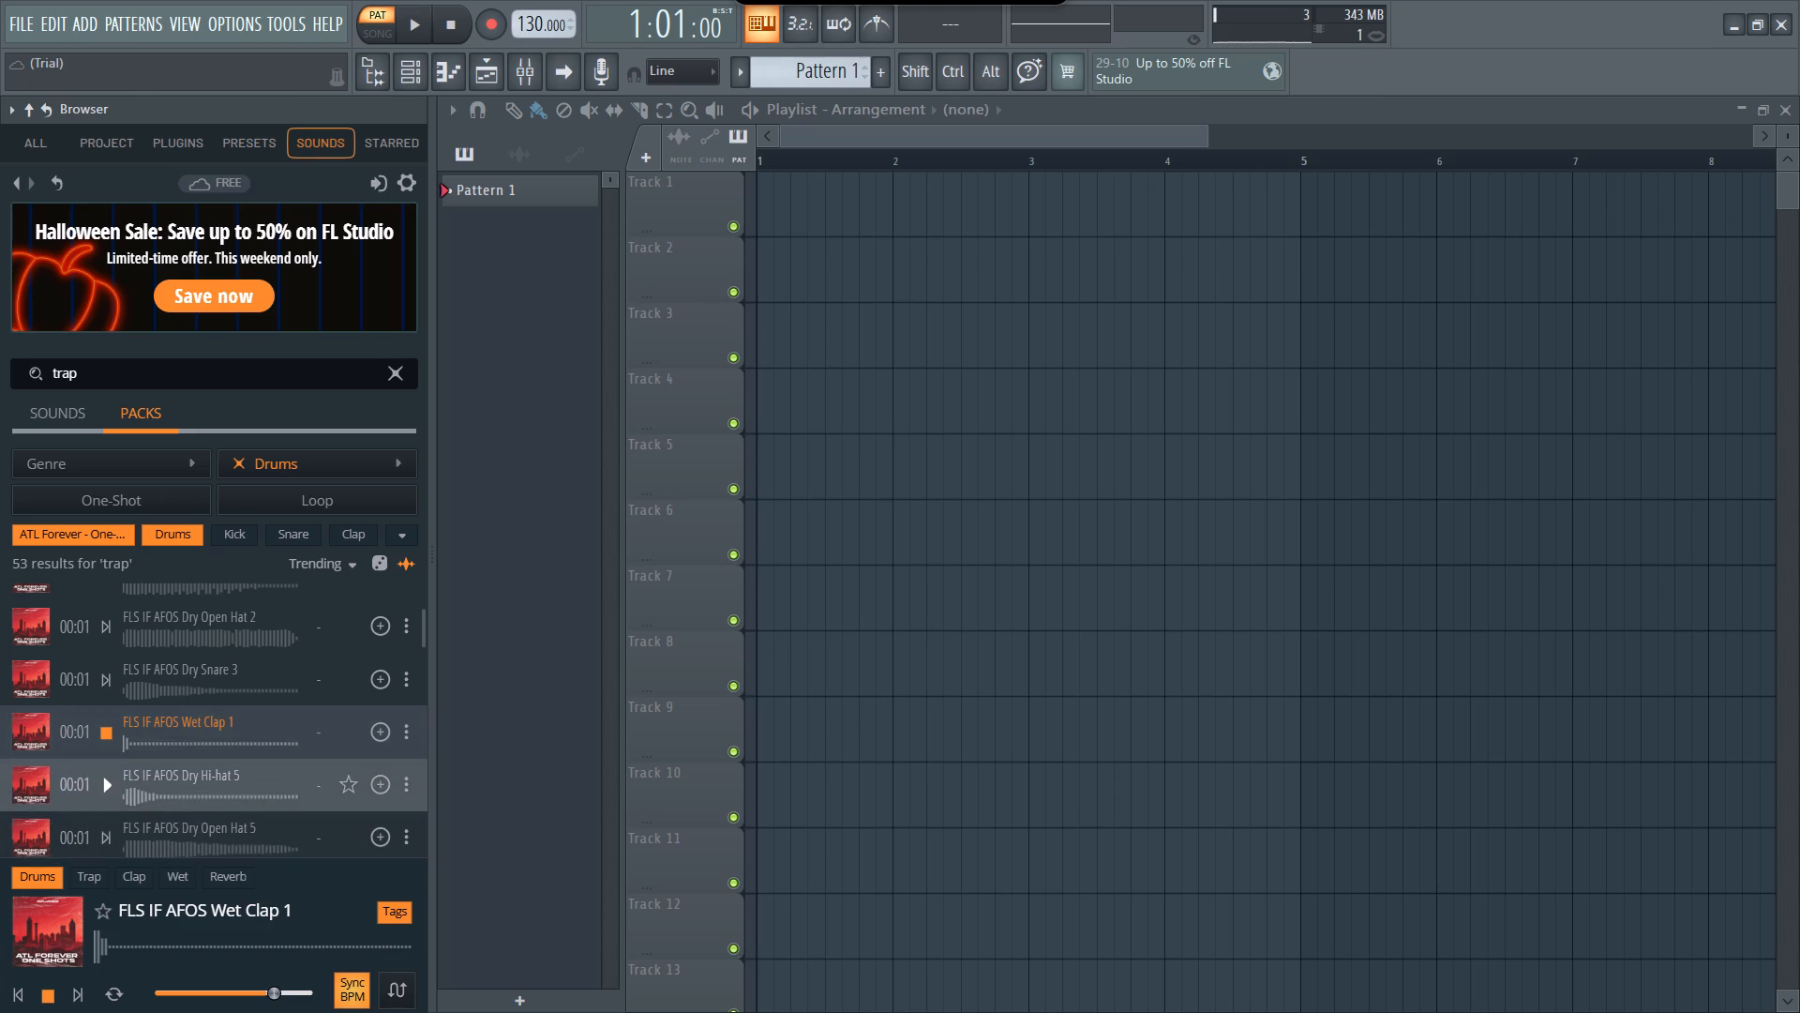
pyautogui.click(115, 794)
pyautogui.scroll(-1, 115, 794)
pyautogui.click(110, 788)
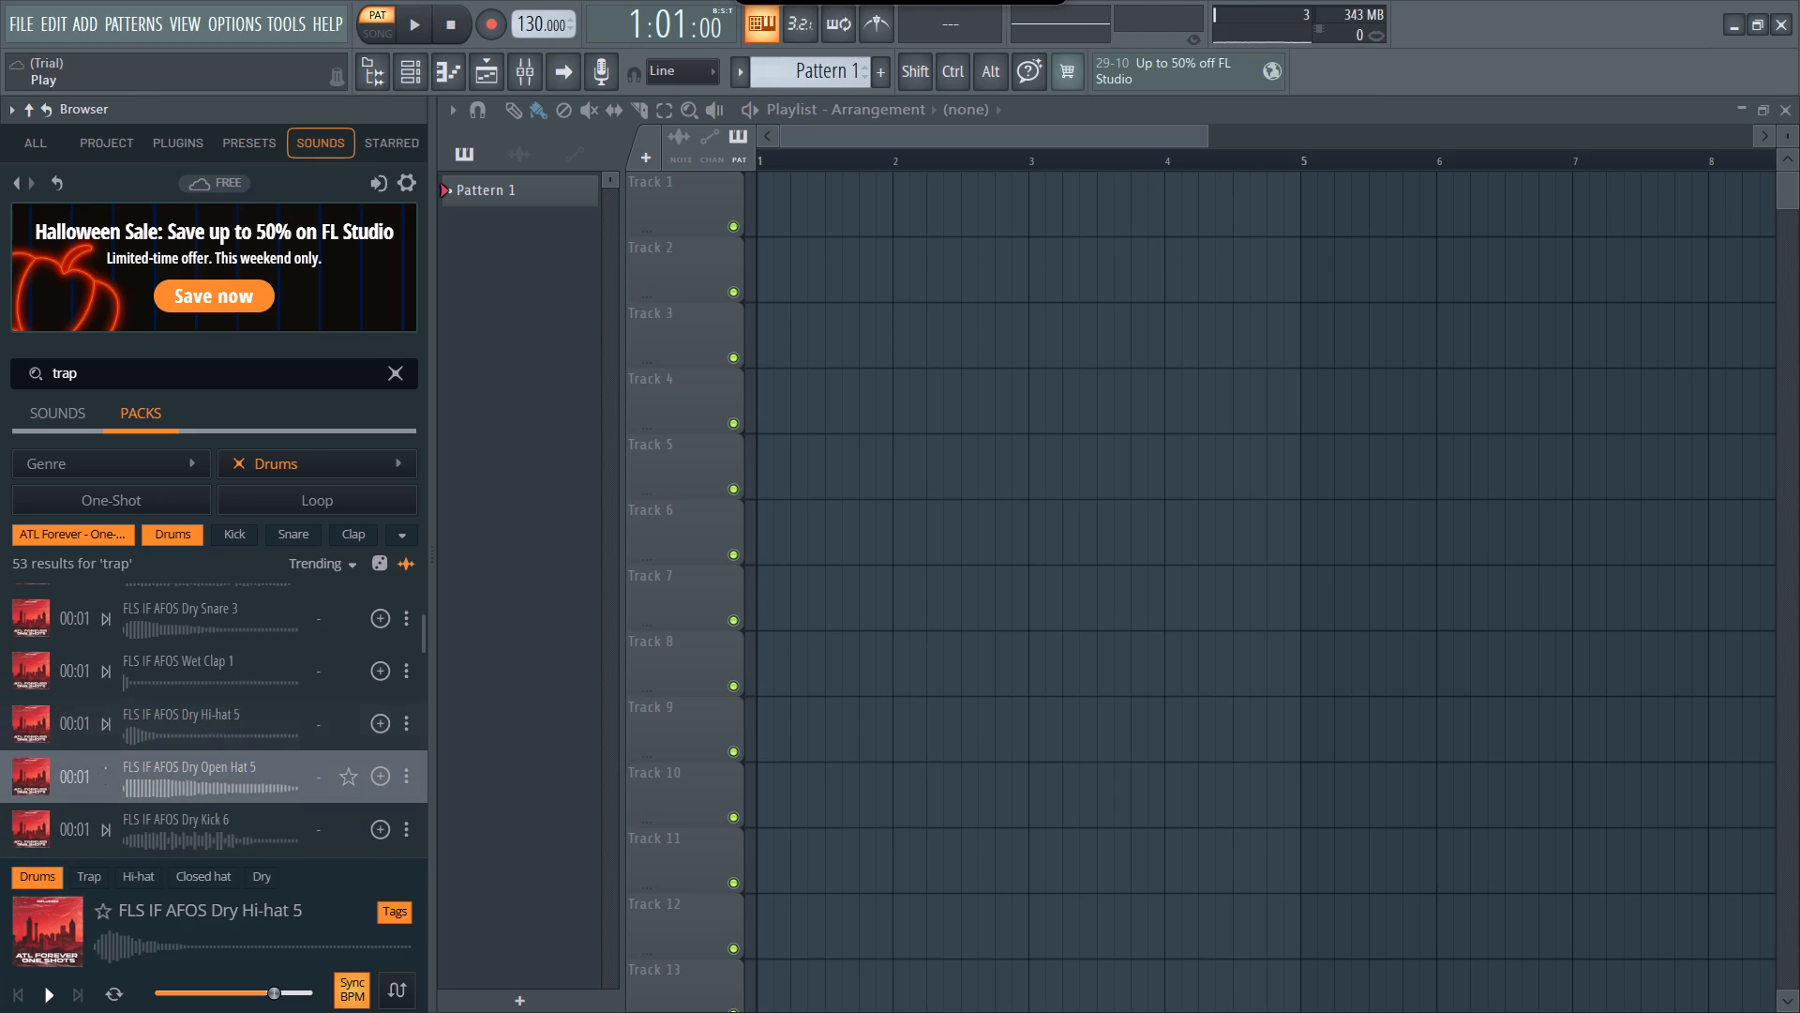
pyautogui.click(122, 787)
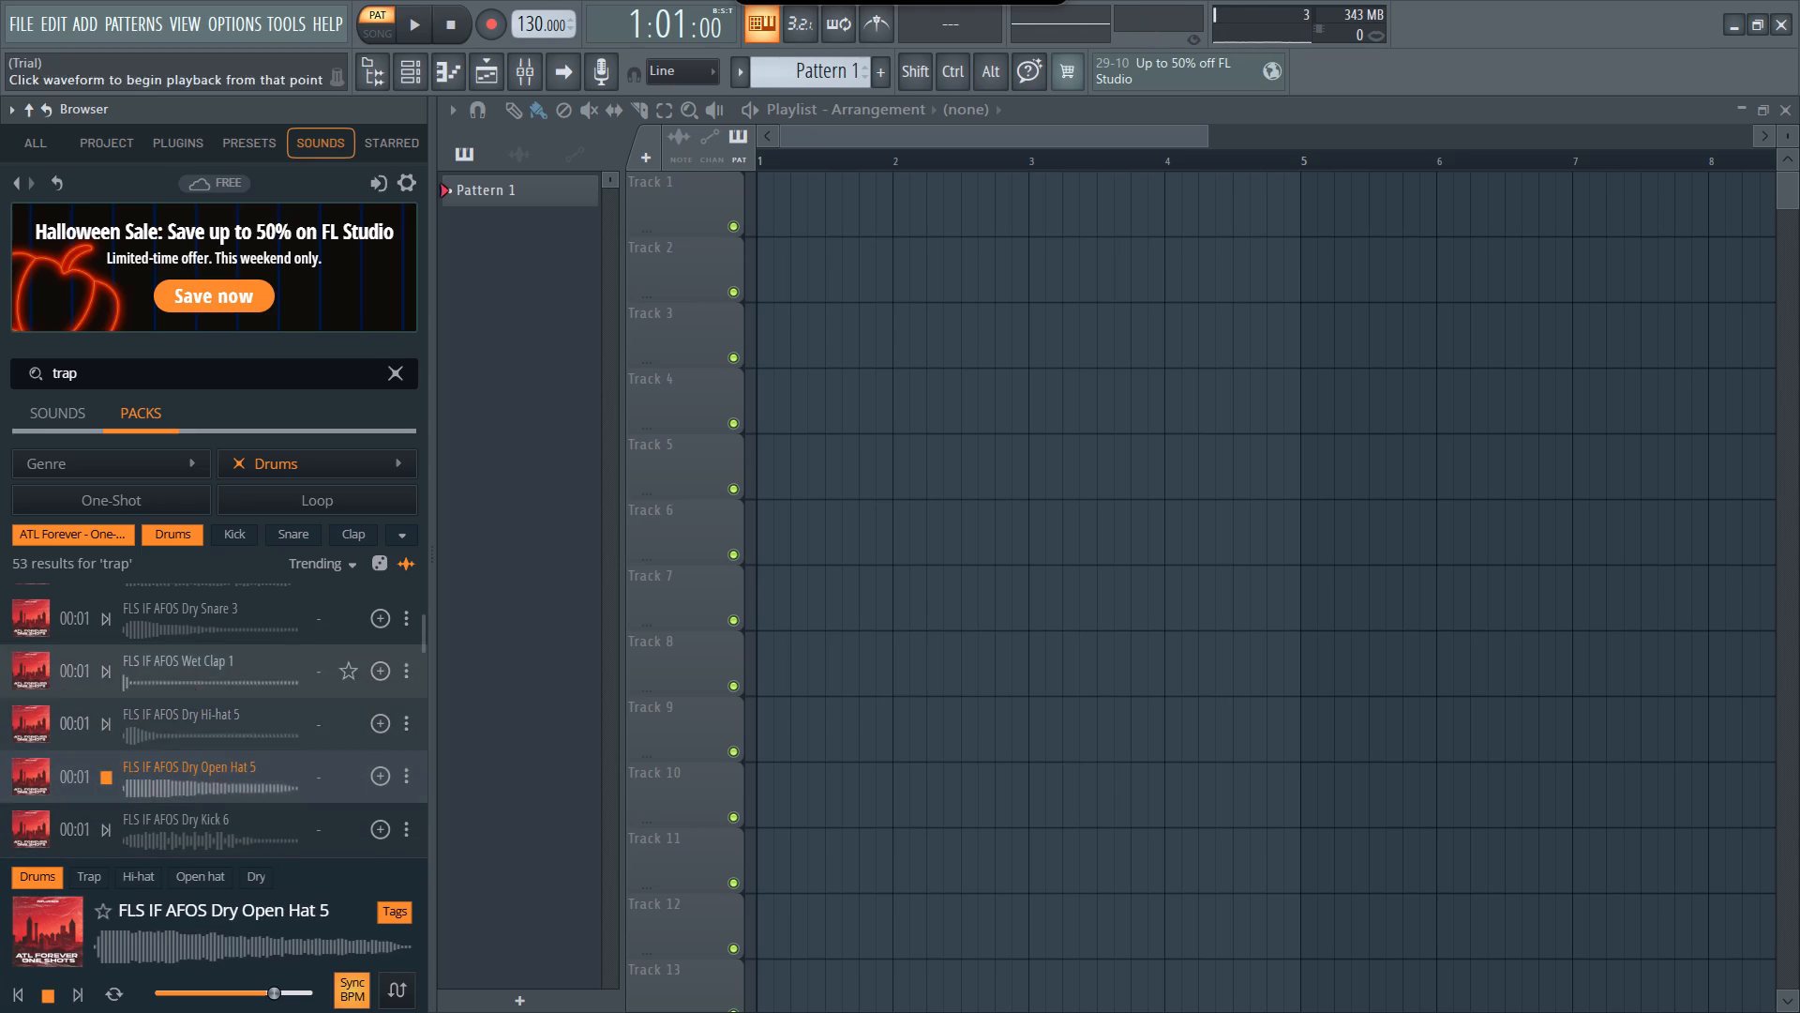
# Clear the ATL Forever - One-Shots pack filter and narrow the trap packs to the Hip hop and Trap genres.
pyautogui.click(92, 530)
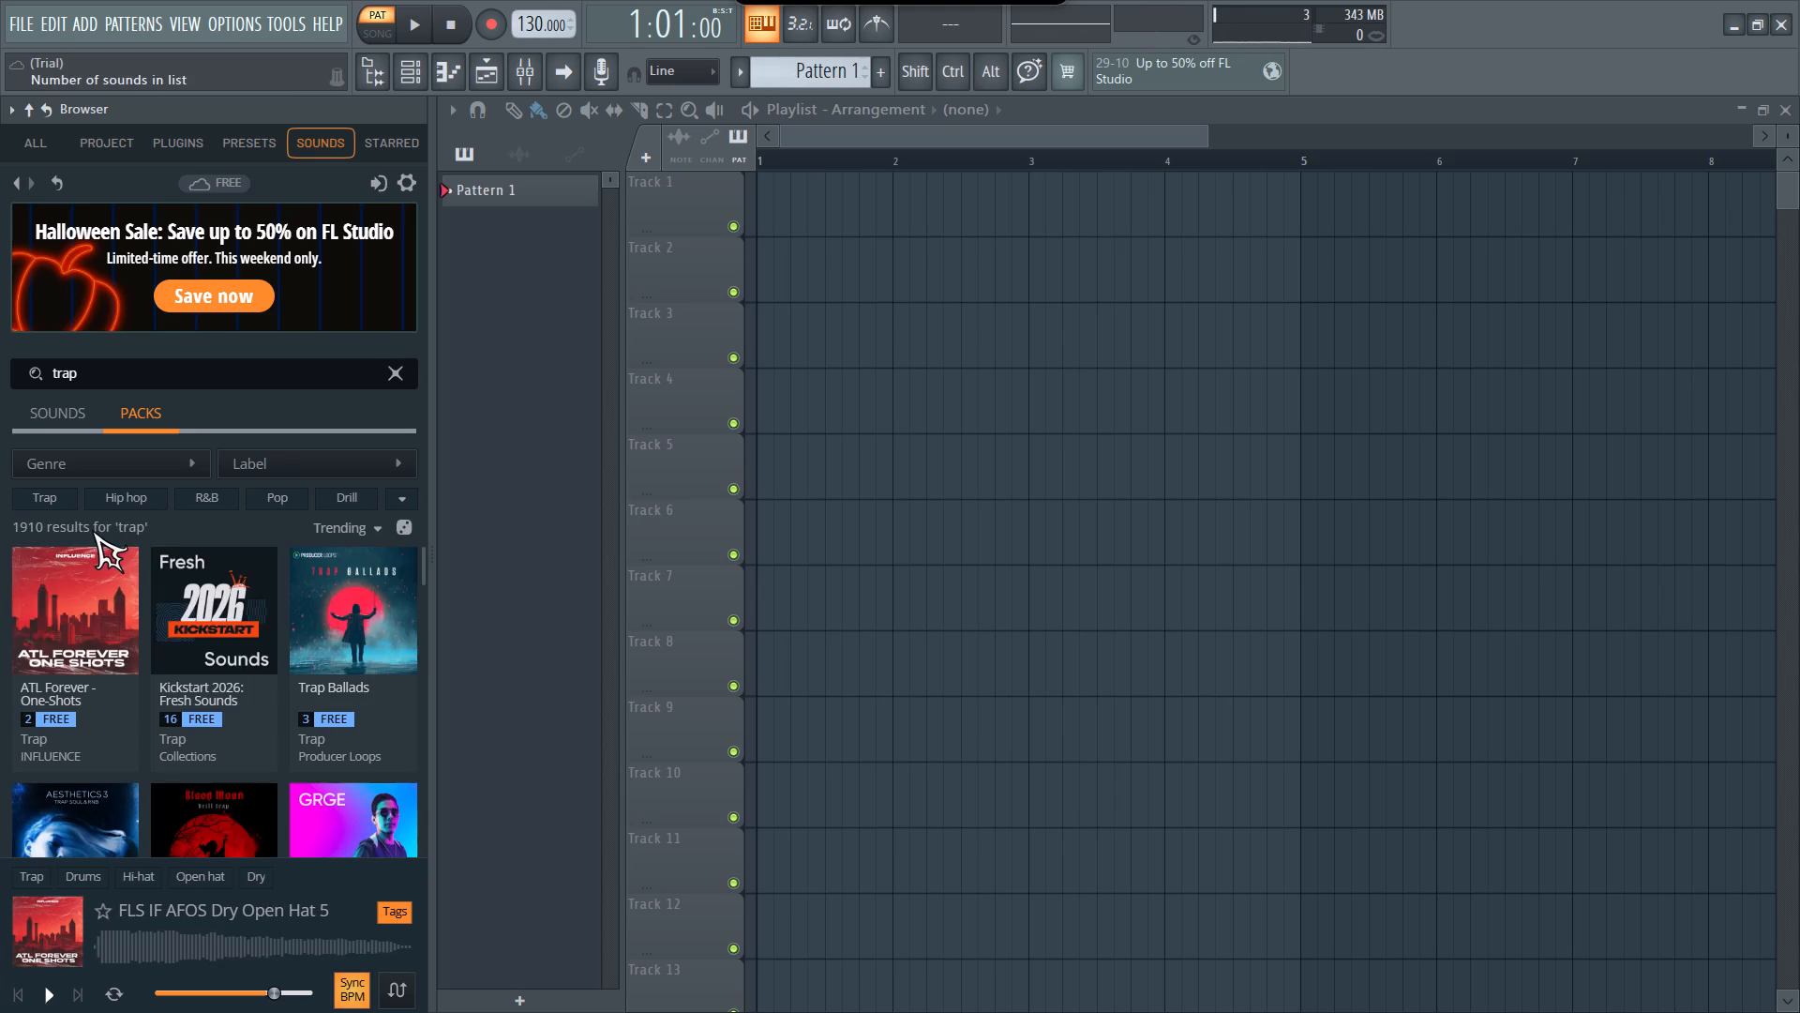
pyautogui.scroll(-1, 197, 617)
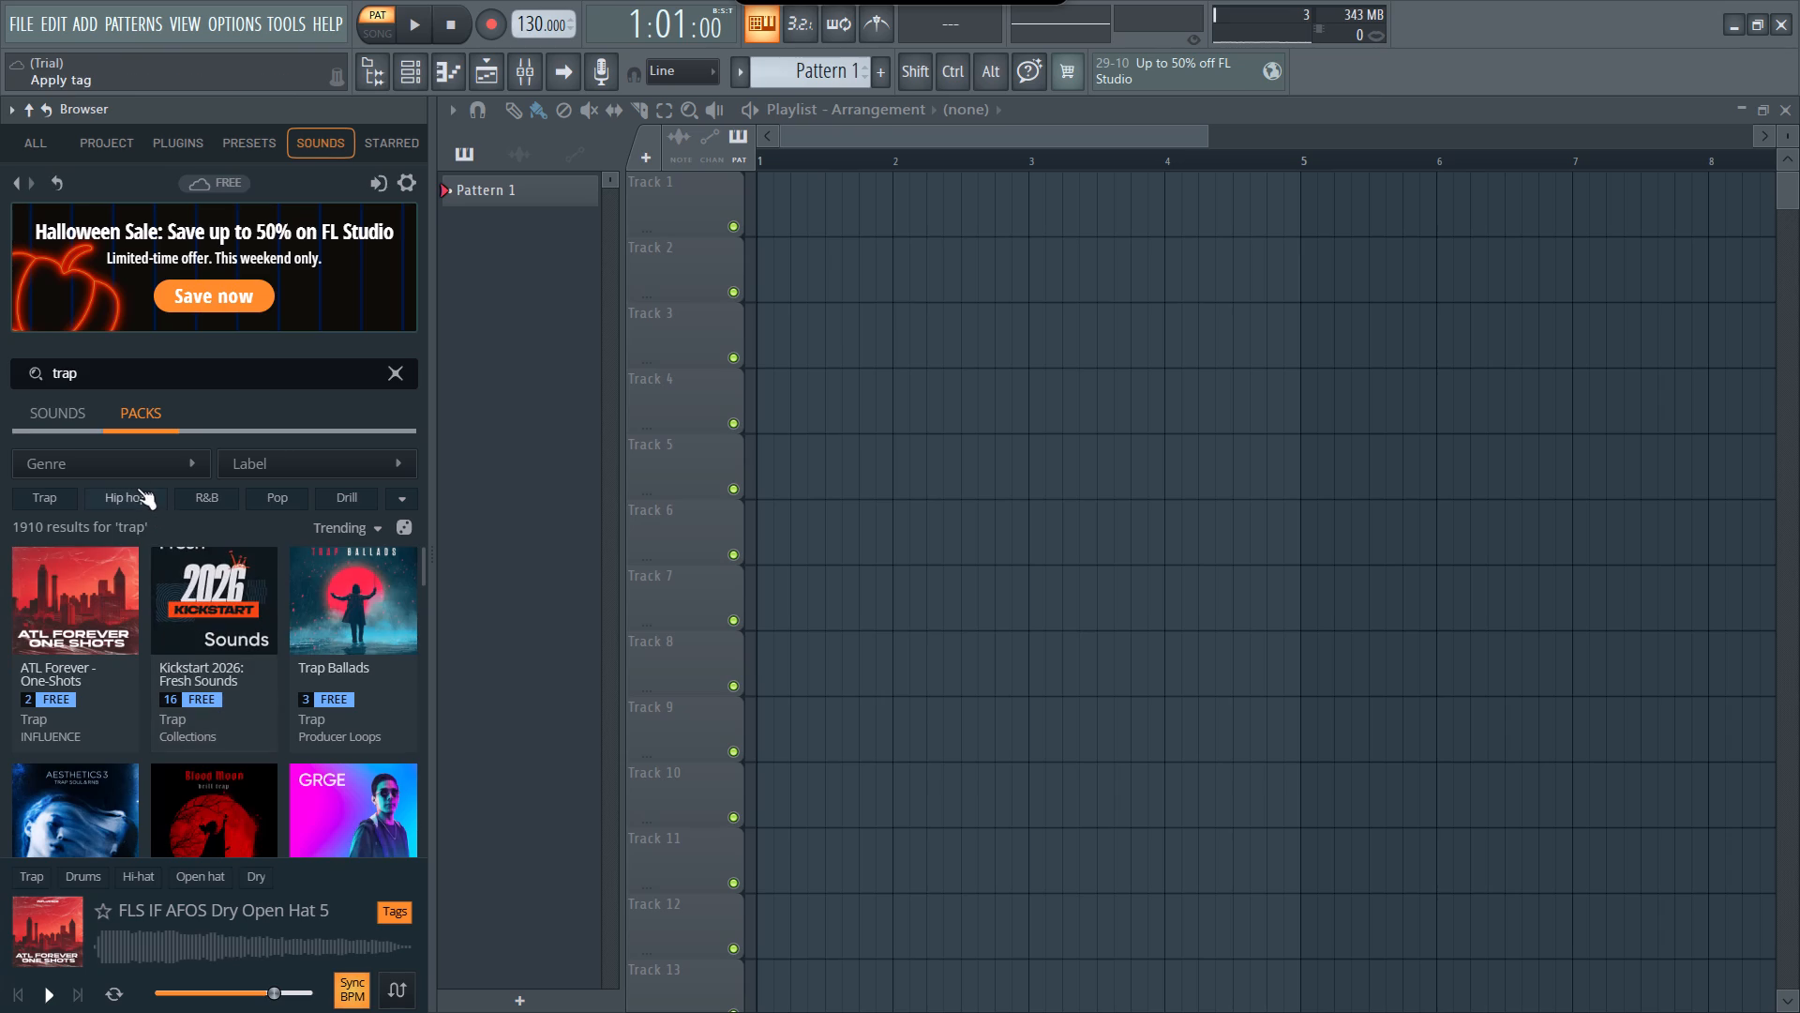
pyautogui.click(137, 488)
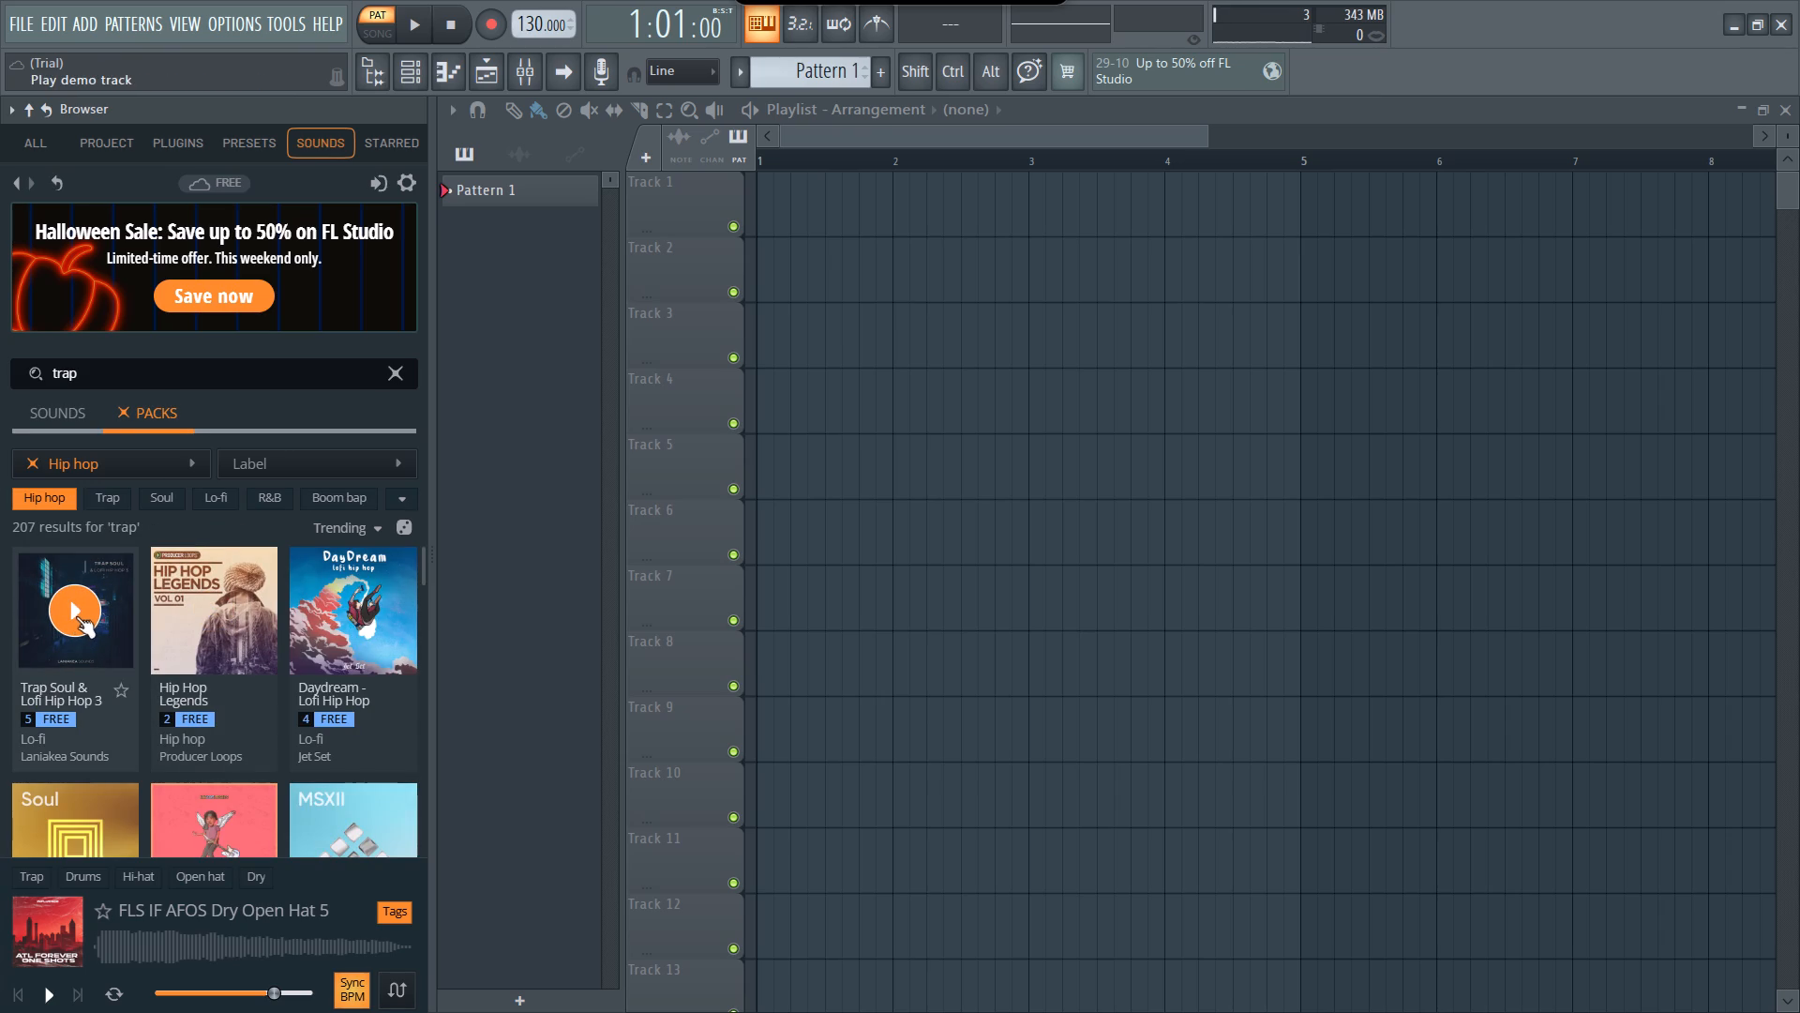
pyautogui.click(108, 500)
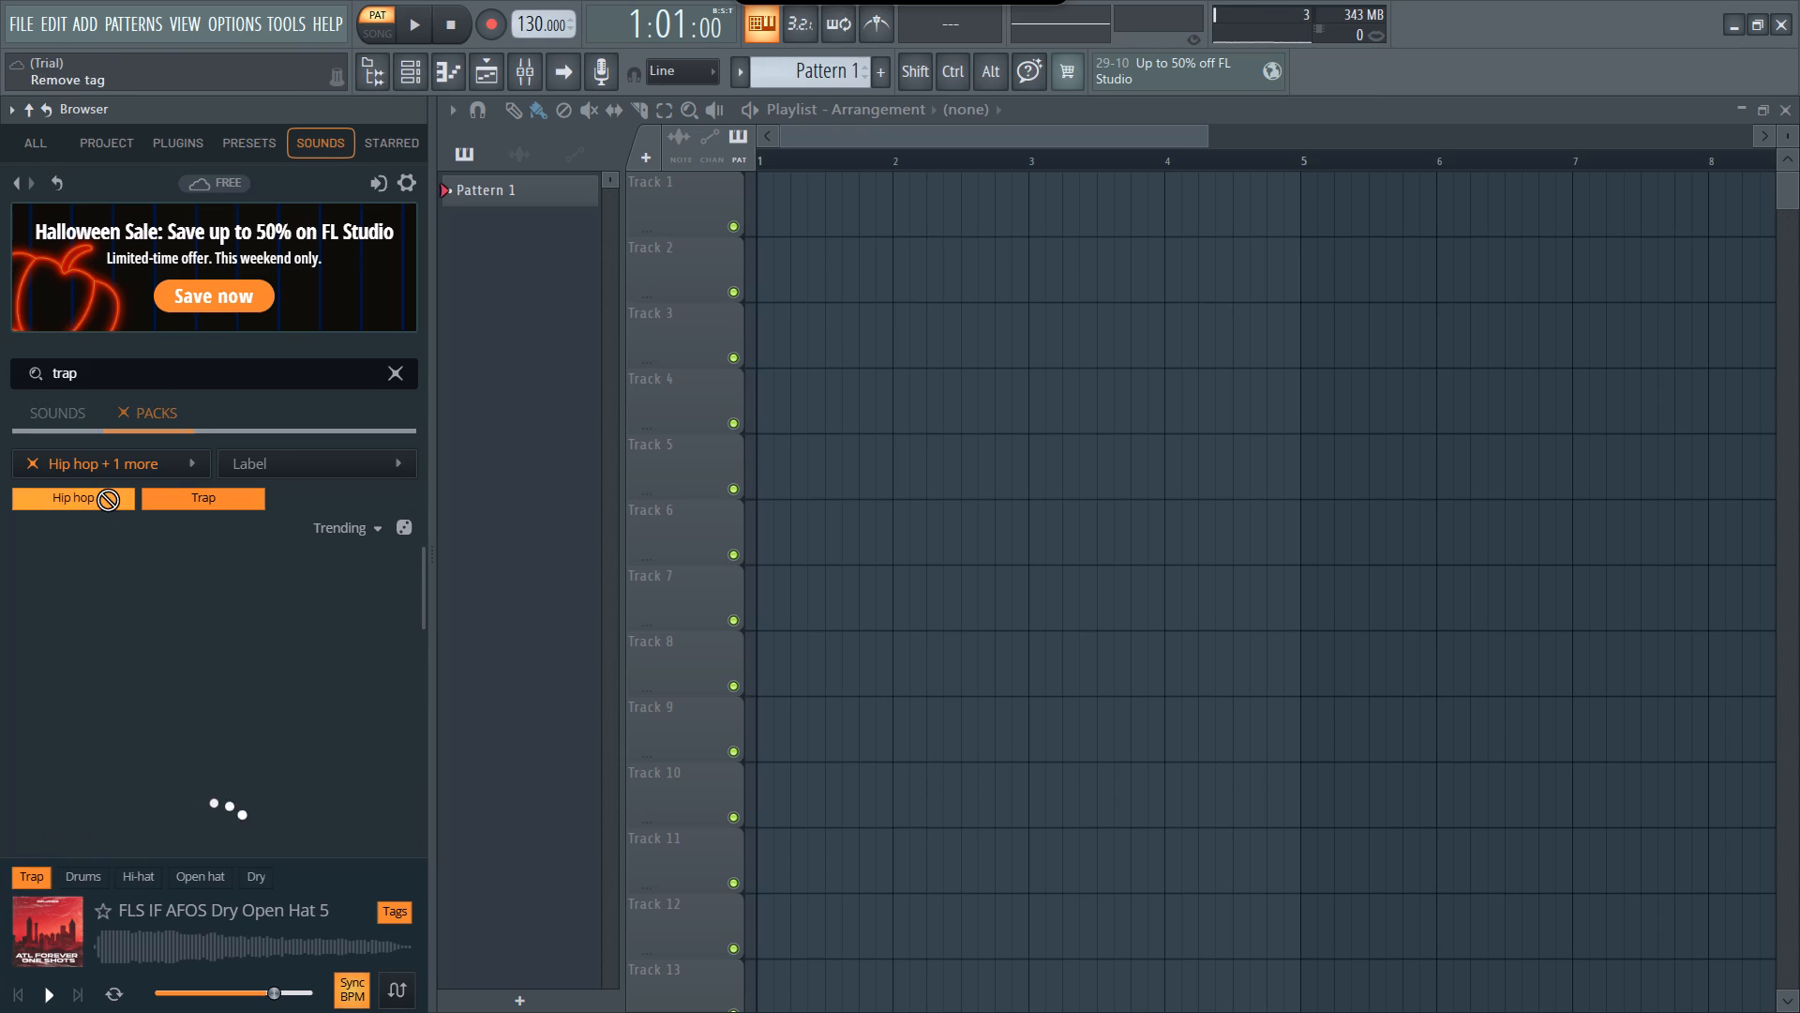
# Preview the demo tracks of the Essential Trap Drums, Vult Tunes, NY Chronicles, South Hits and Dark Aura packs.
pyautogui.click(78, 615)
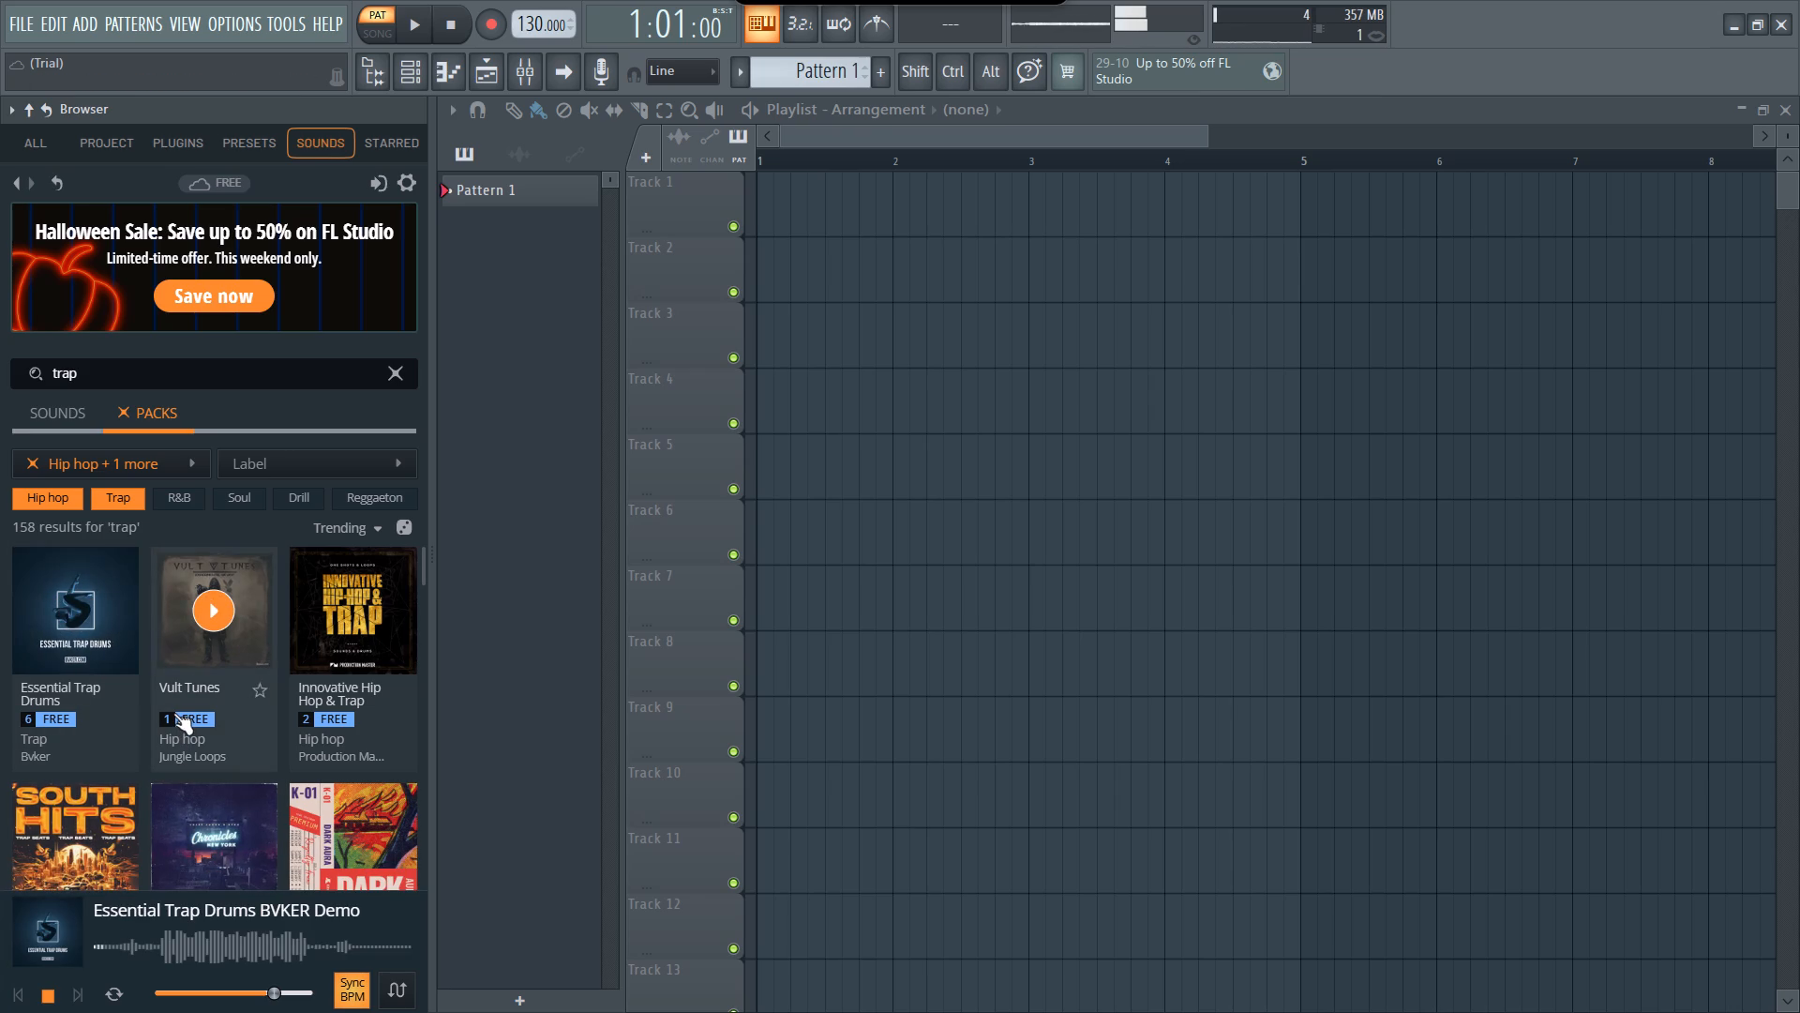
pyautogui.click(210, 624)
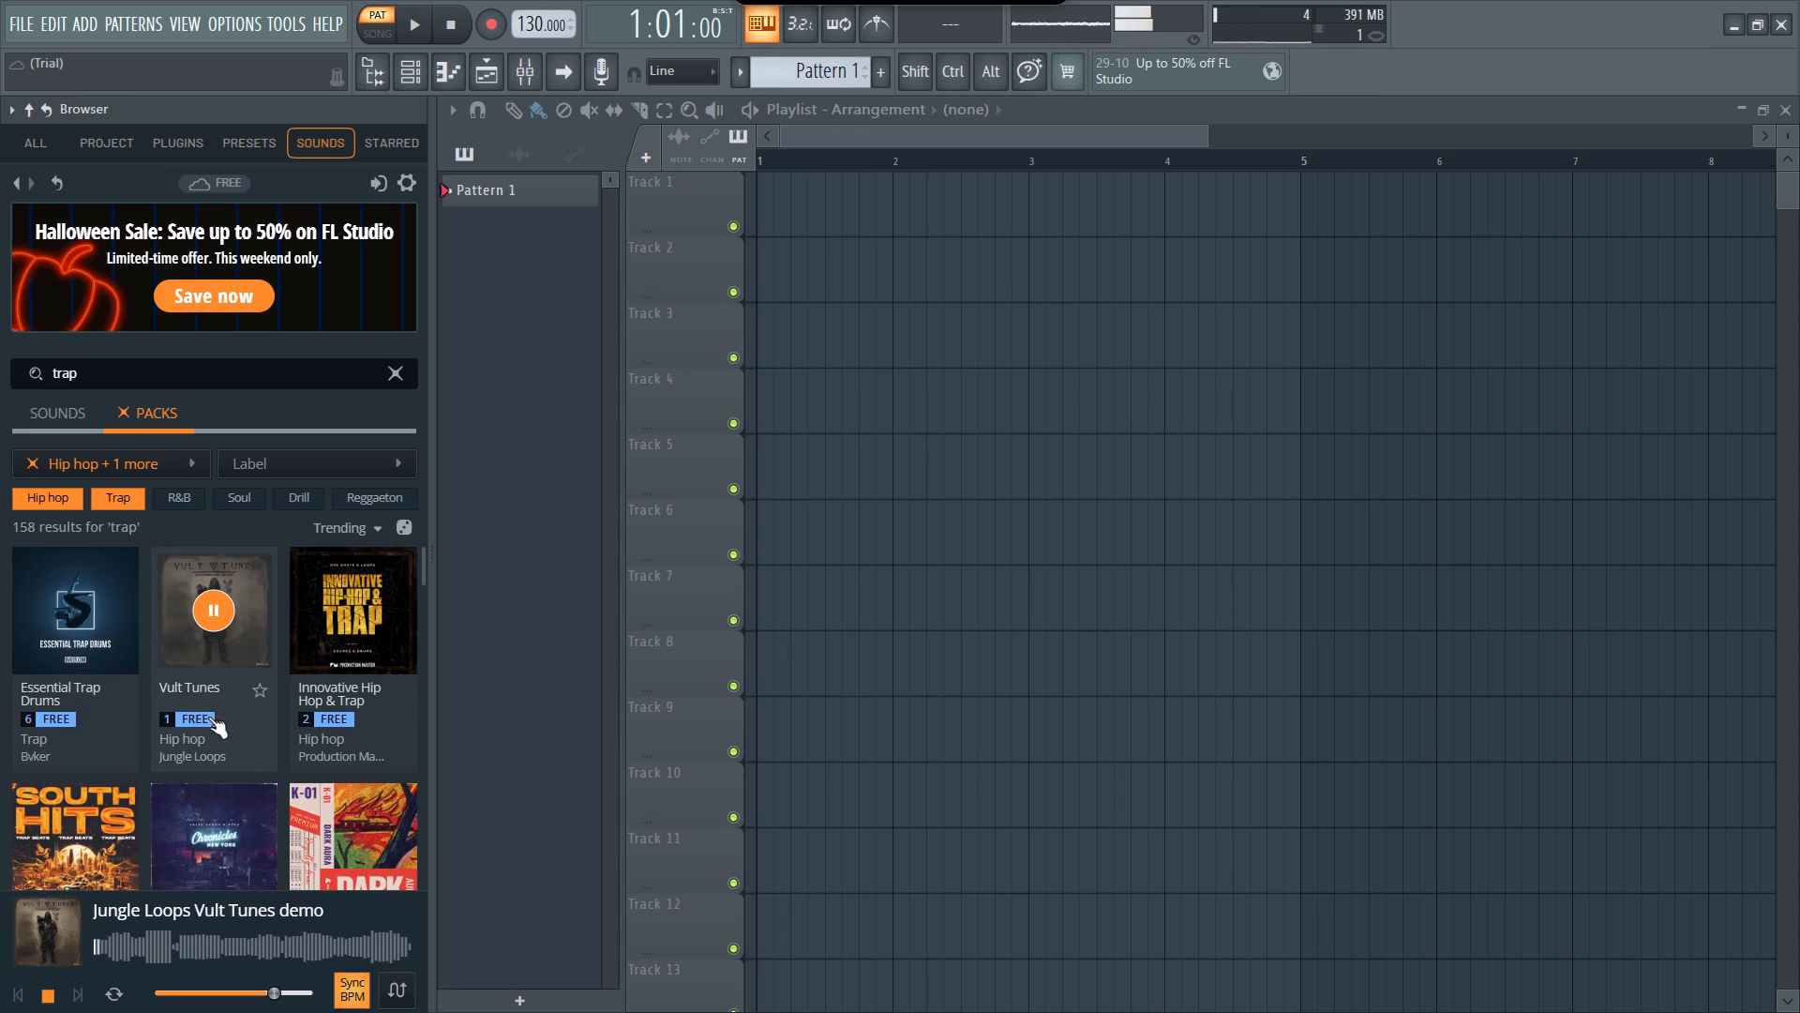
pyautogui.scroll(-1, 208, 717)
pyautogui.click(203, 799)
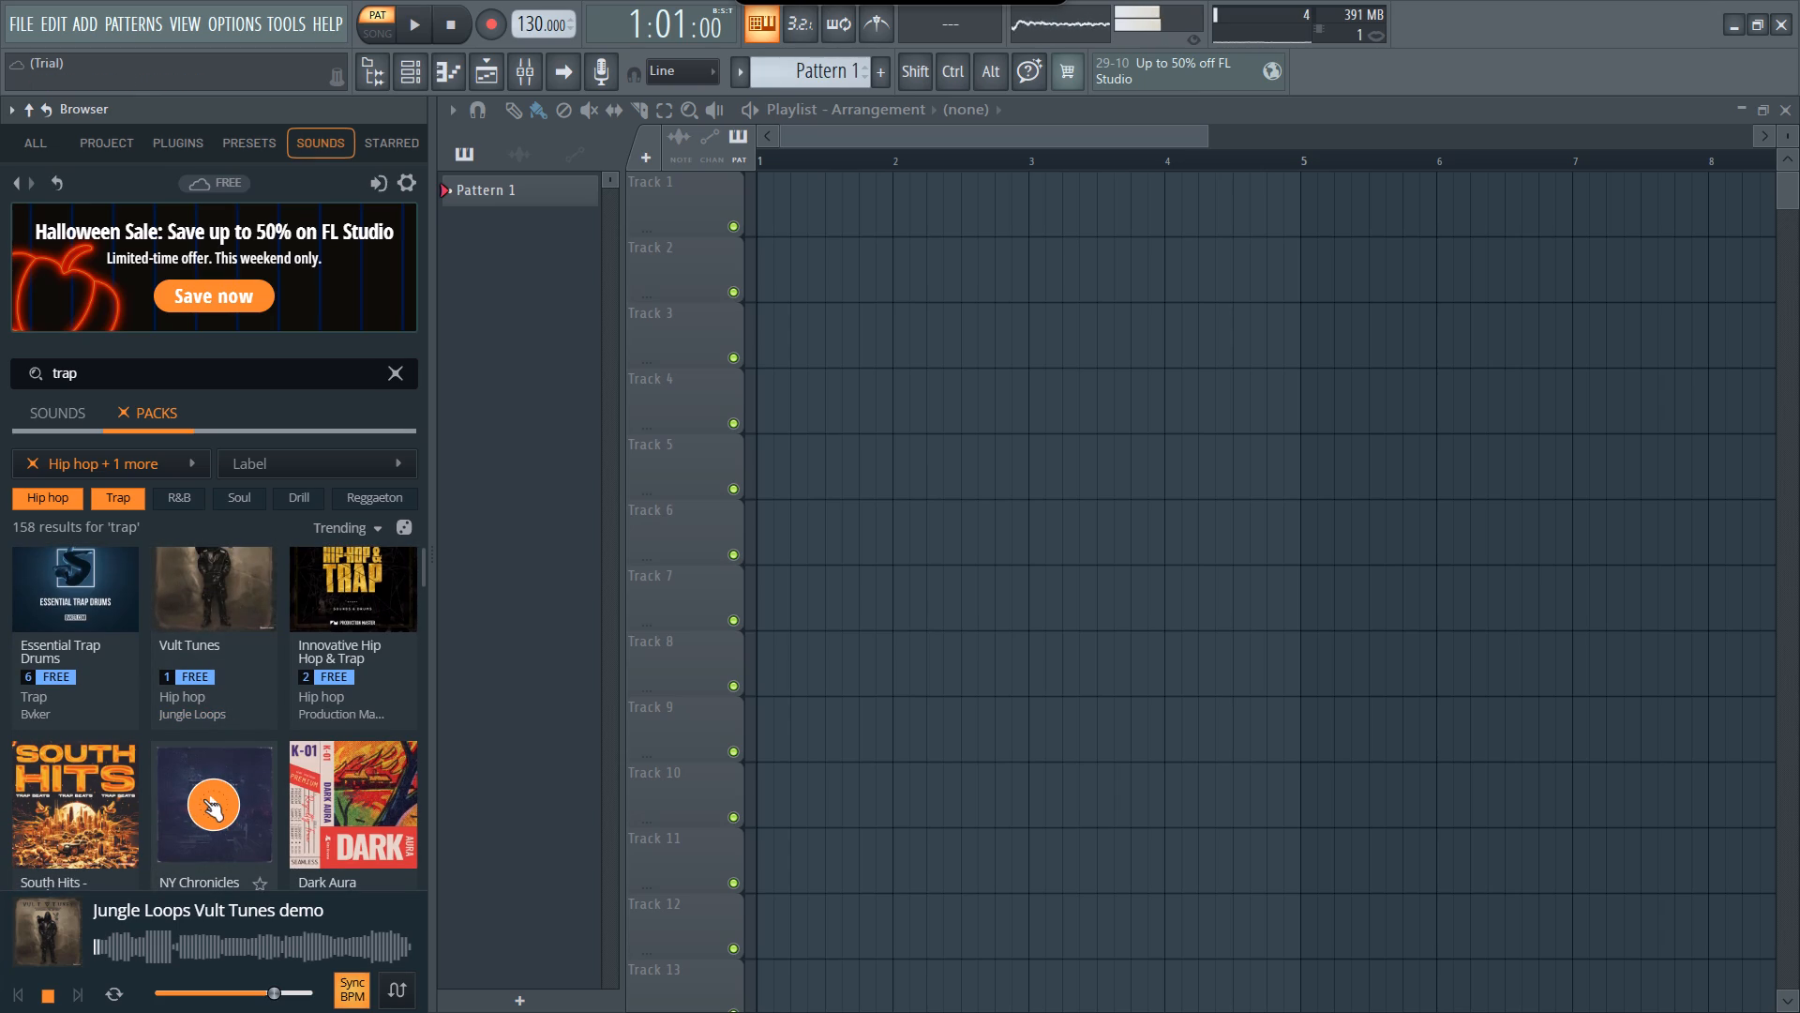
pyautogui.scroll(-1, 203, 799)
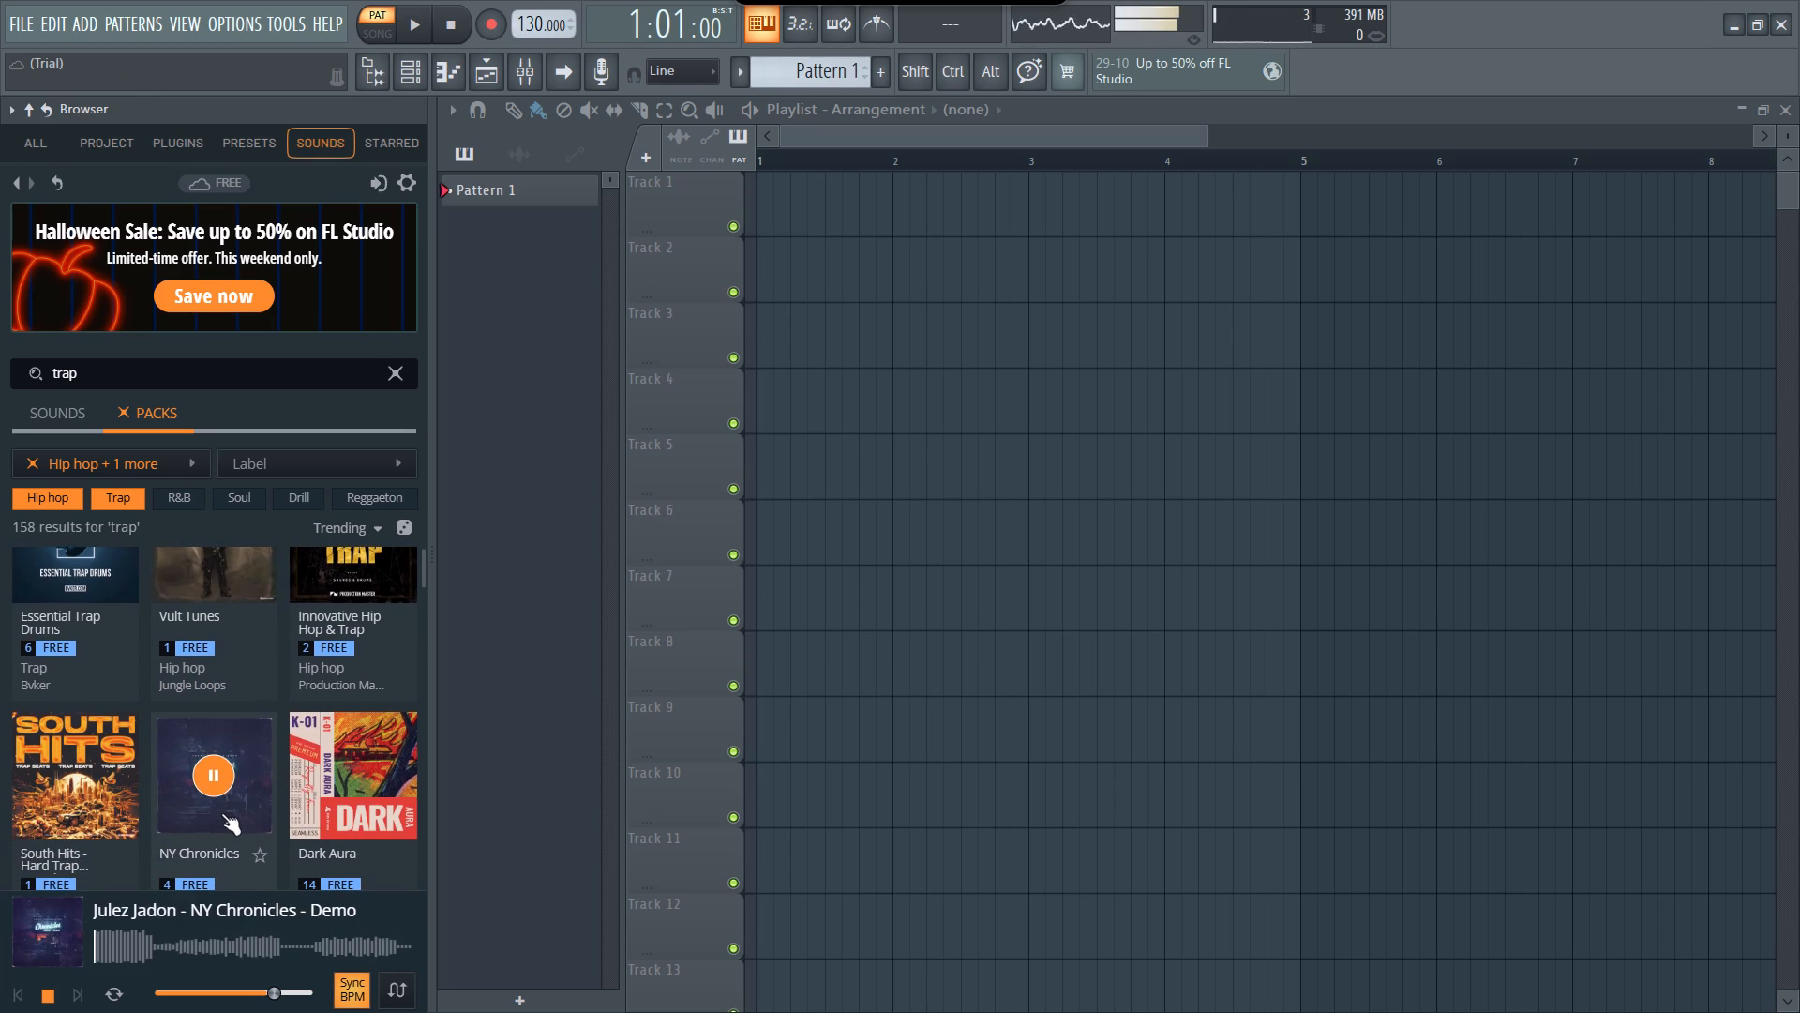
pyautogui.scroll(-1, 221, 813)
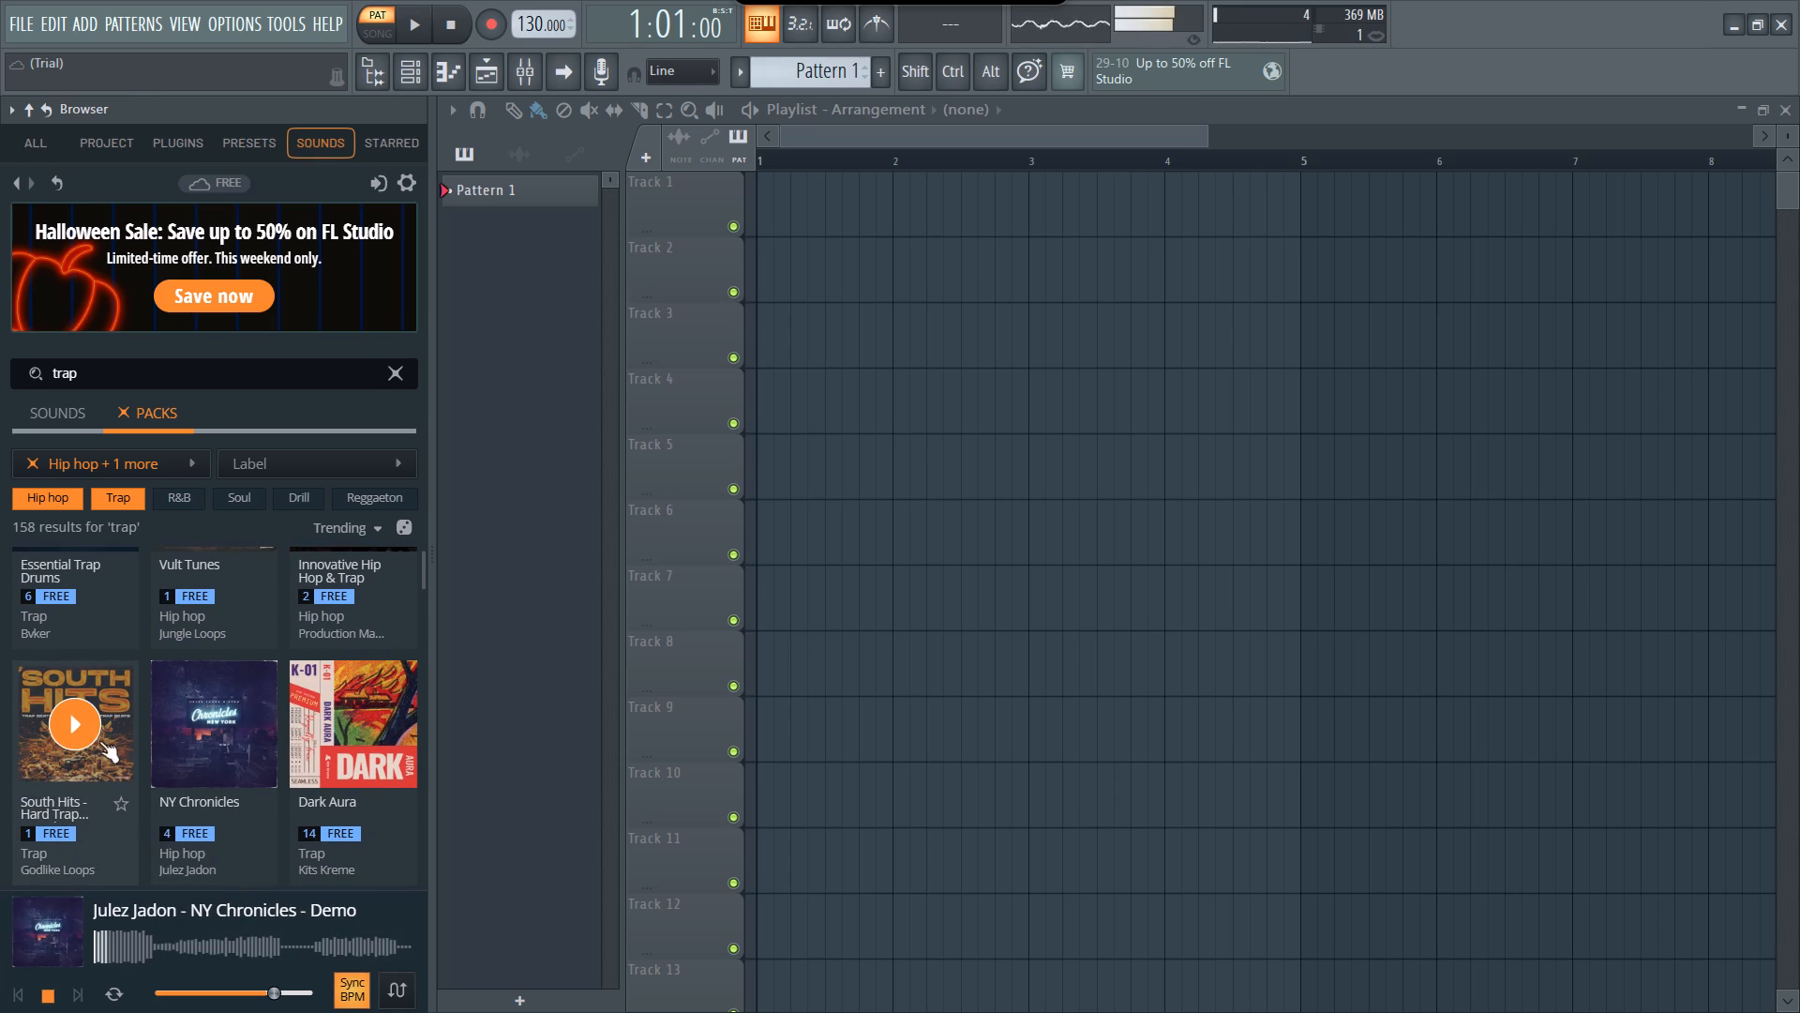
pyautogui.click(70, 726)
pyautogui.scroll(-1, 70, 726)
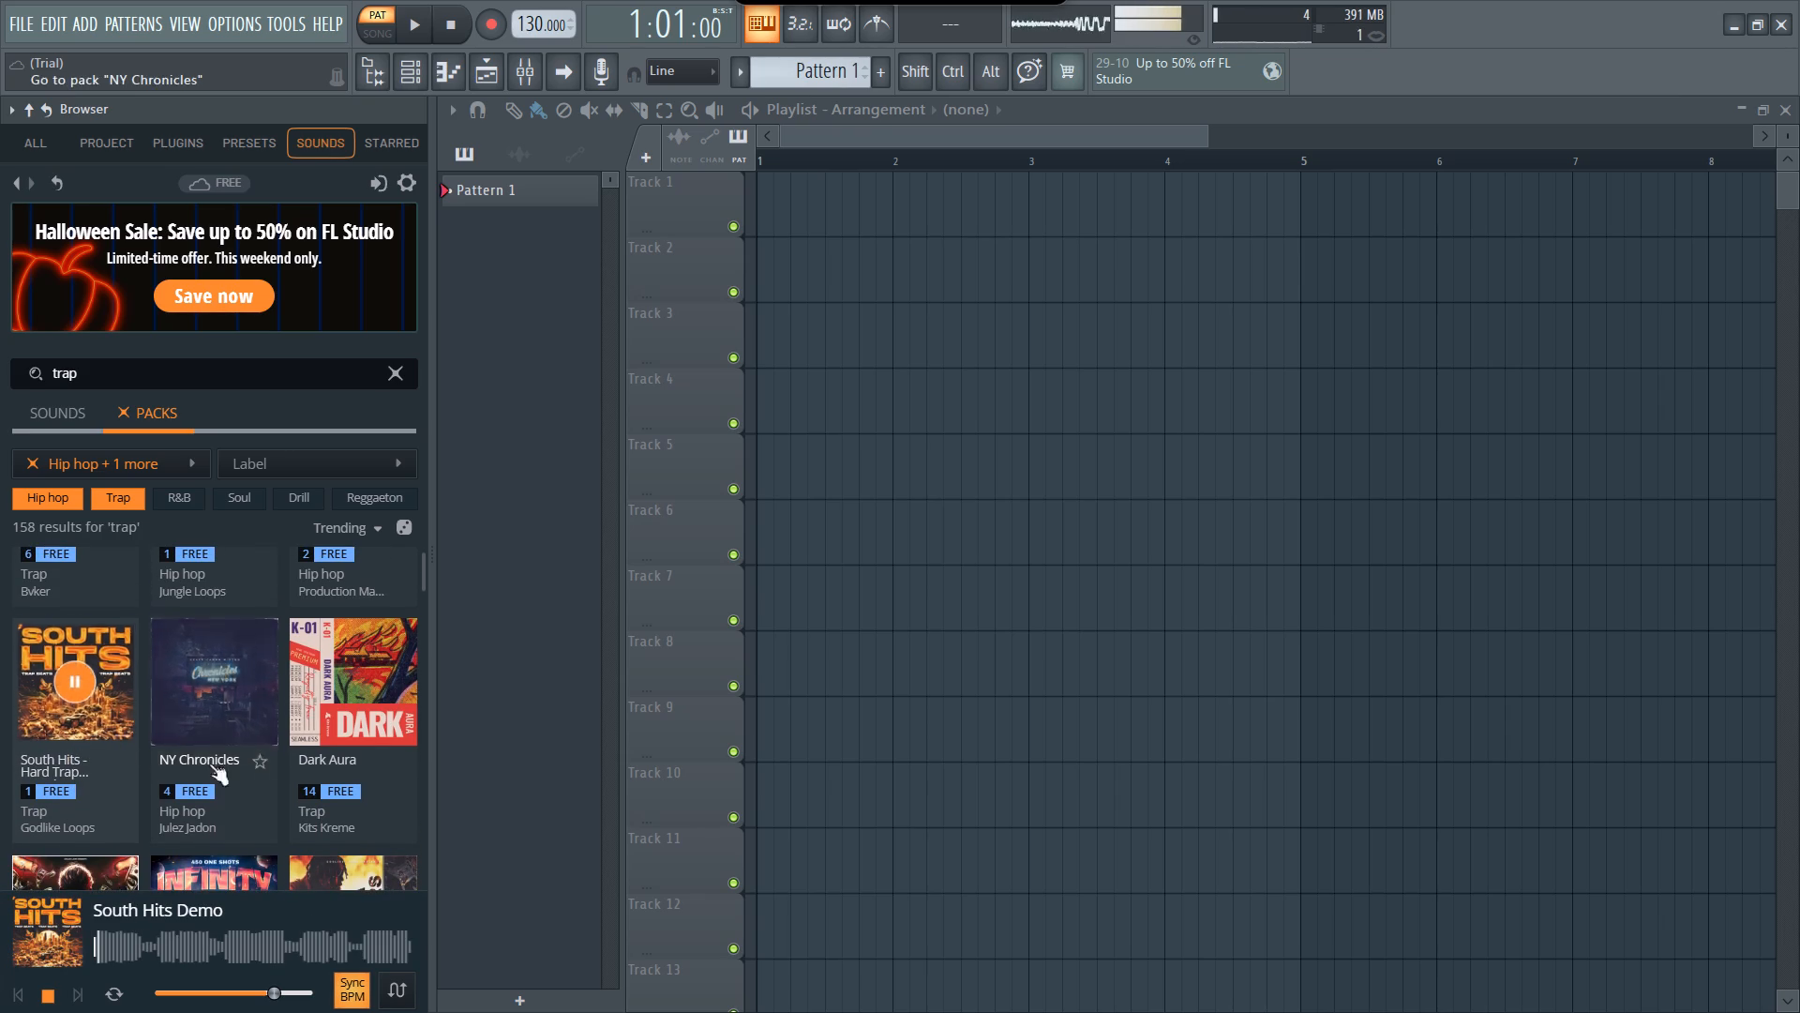
pyautogui.click(352, 683)
pyautogui.scroll(-1, 315, 797)
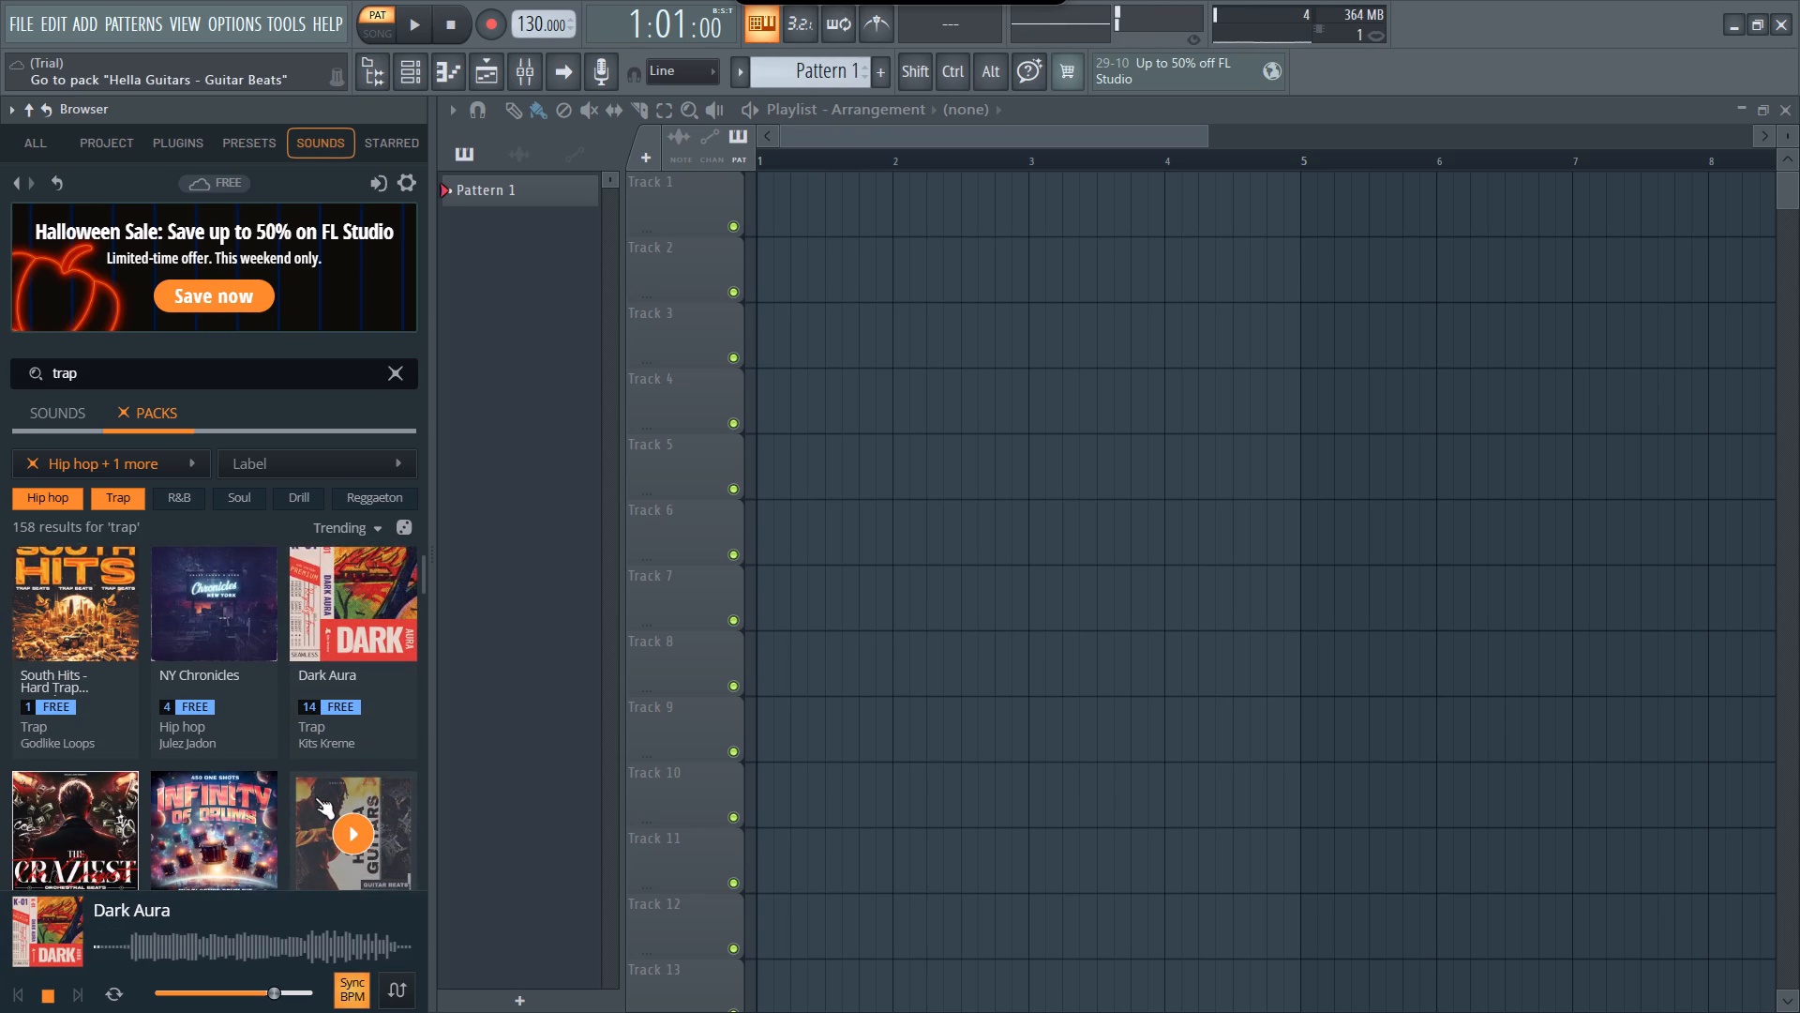
pyautogui.scroll(-2, 315, 797)
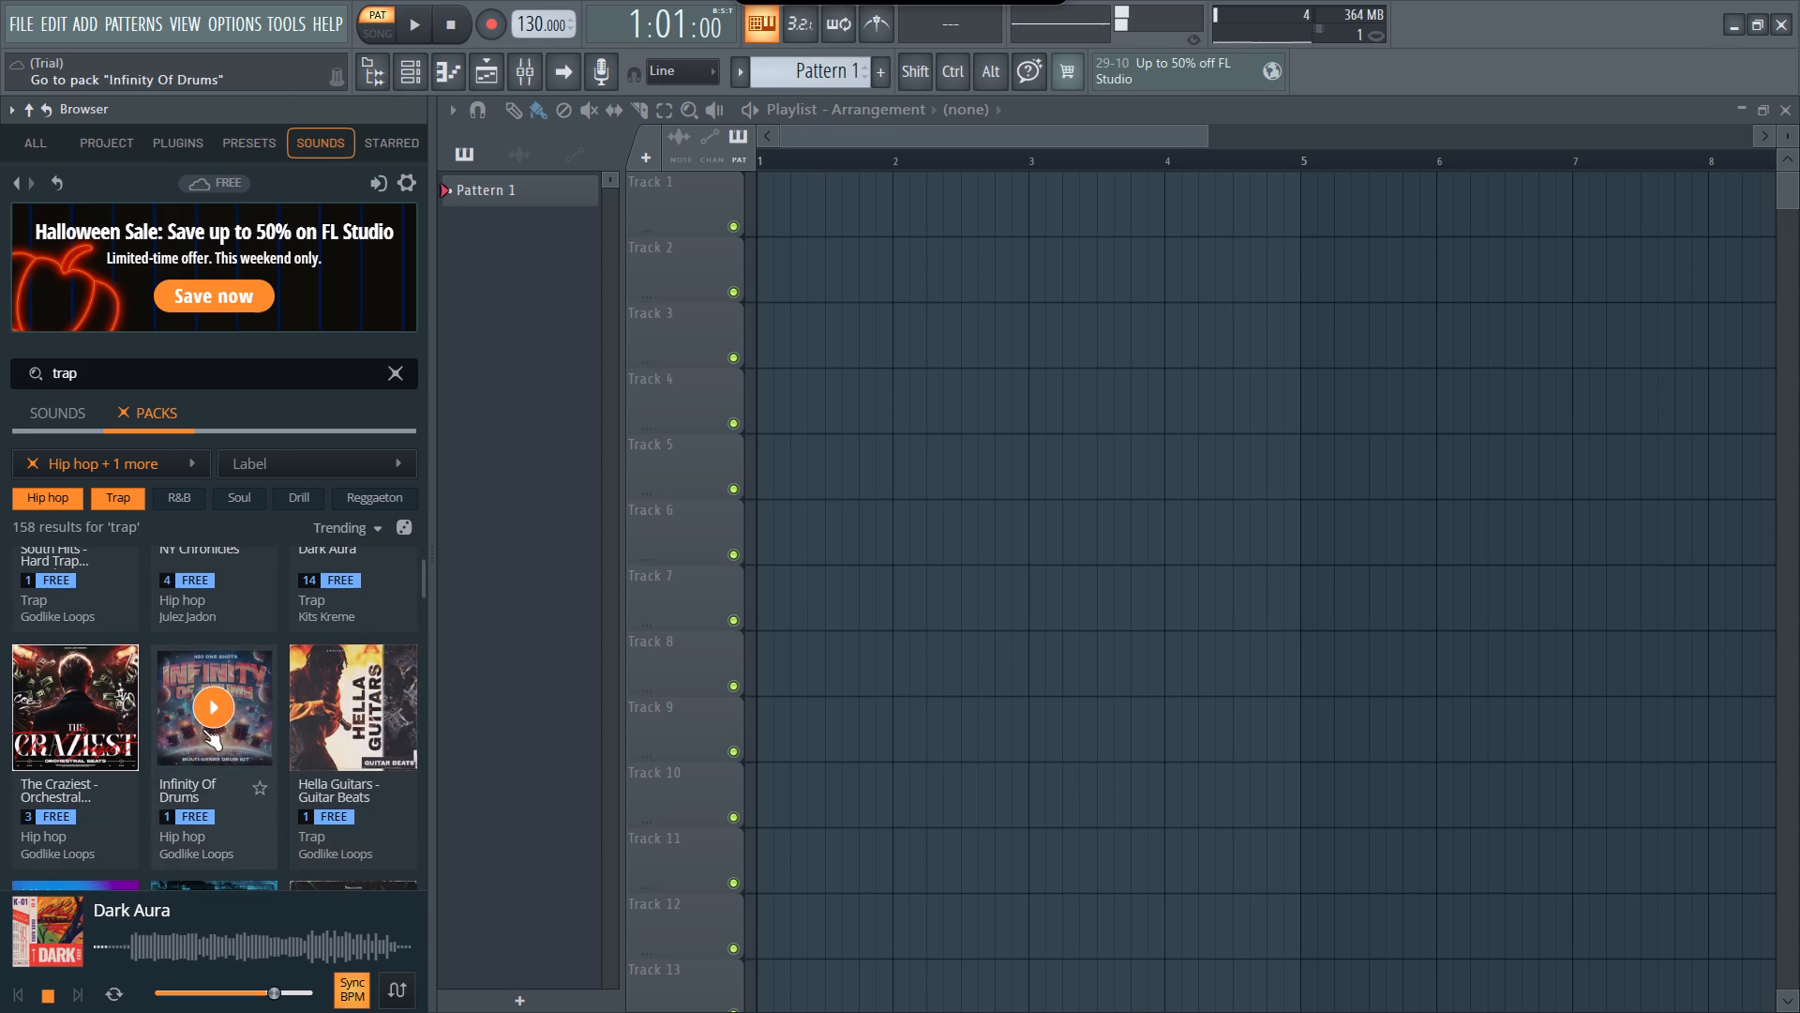
# Add the R&B genre to the pack filters.
pyautogui.scroll(6, 202, 729)
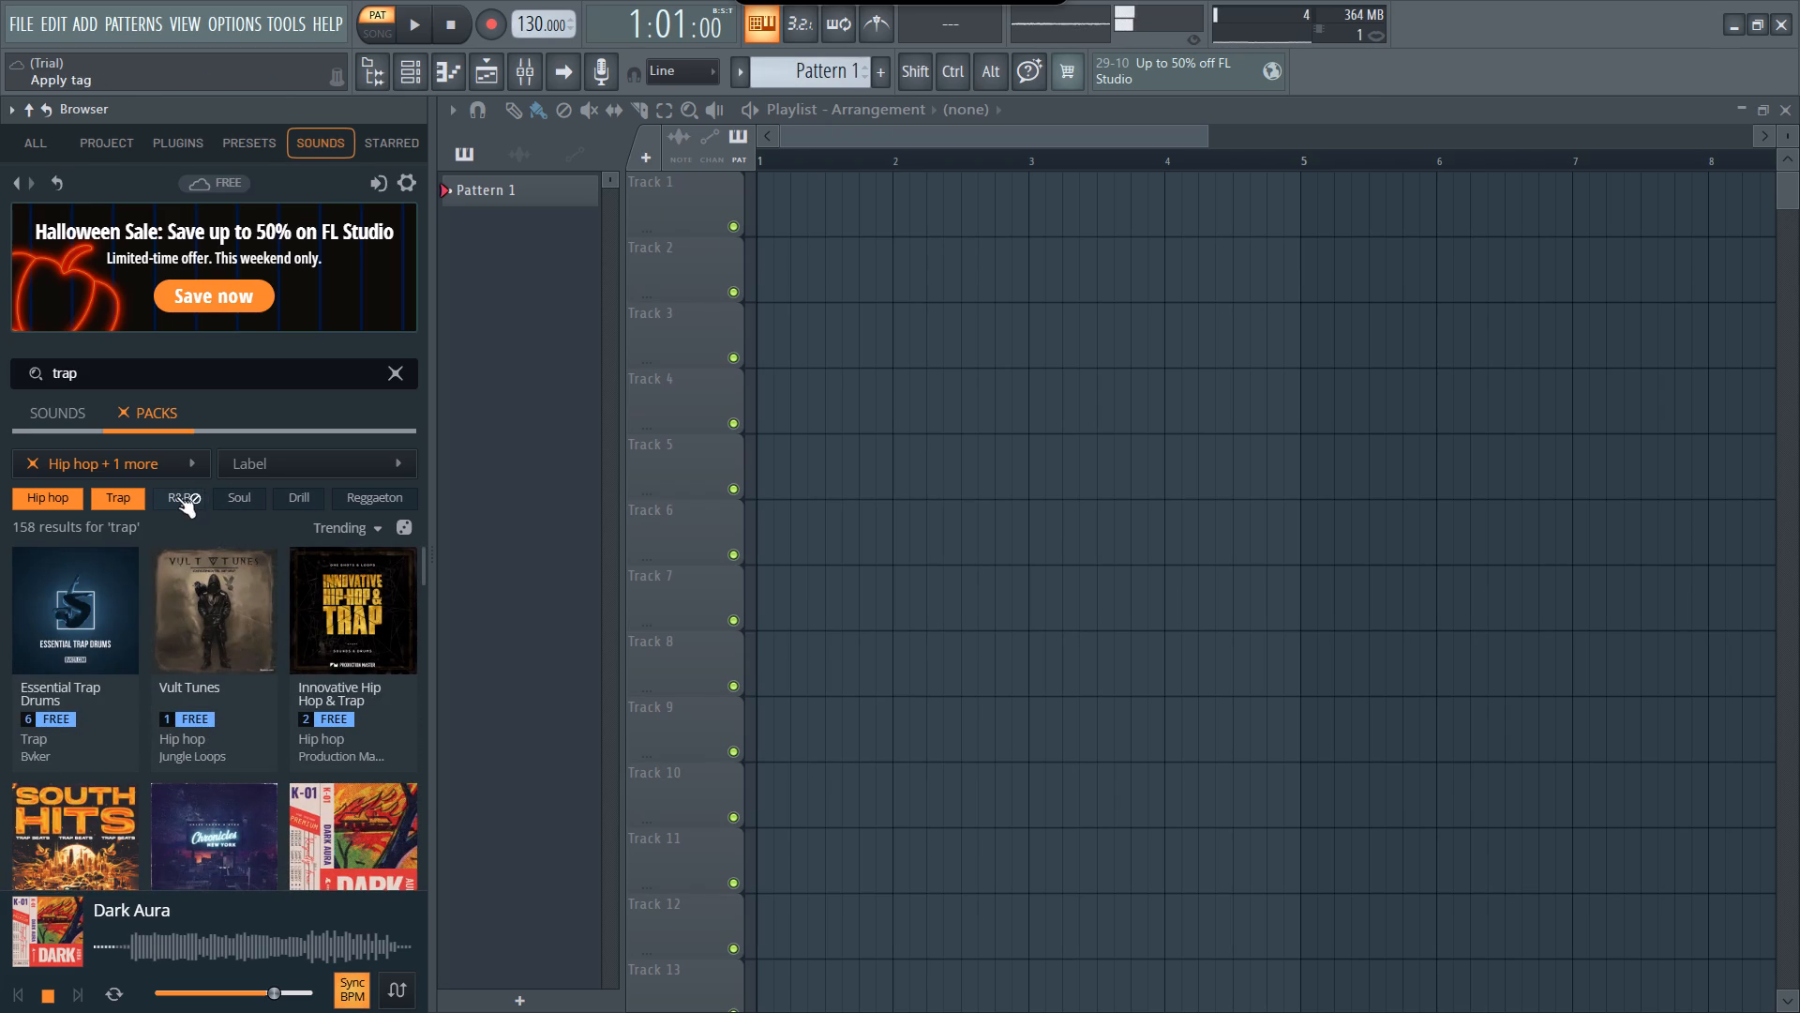
pyautogui.click(176, 496)
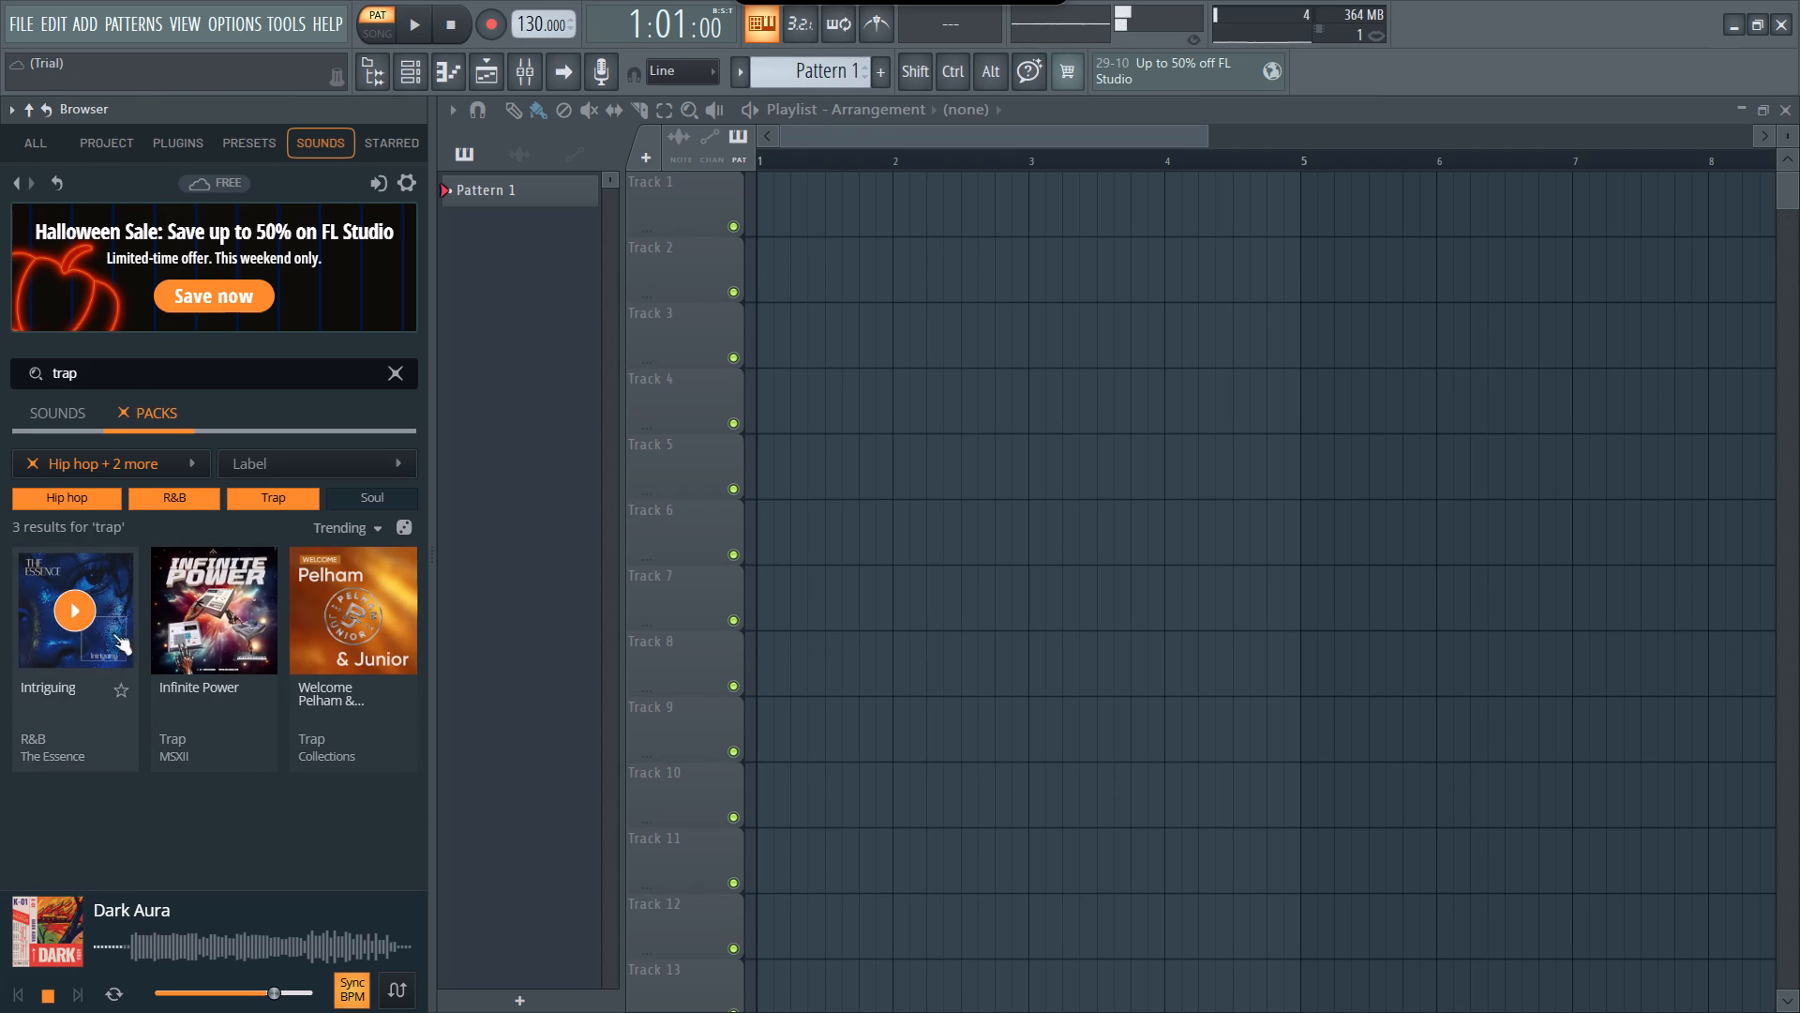
# Preview the demo tracks of the Intriguing and Infinite Power packs.
pyautogui.click(72, 612)
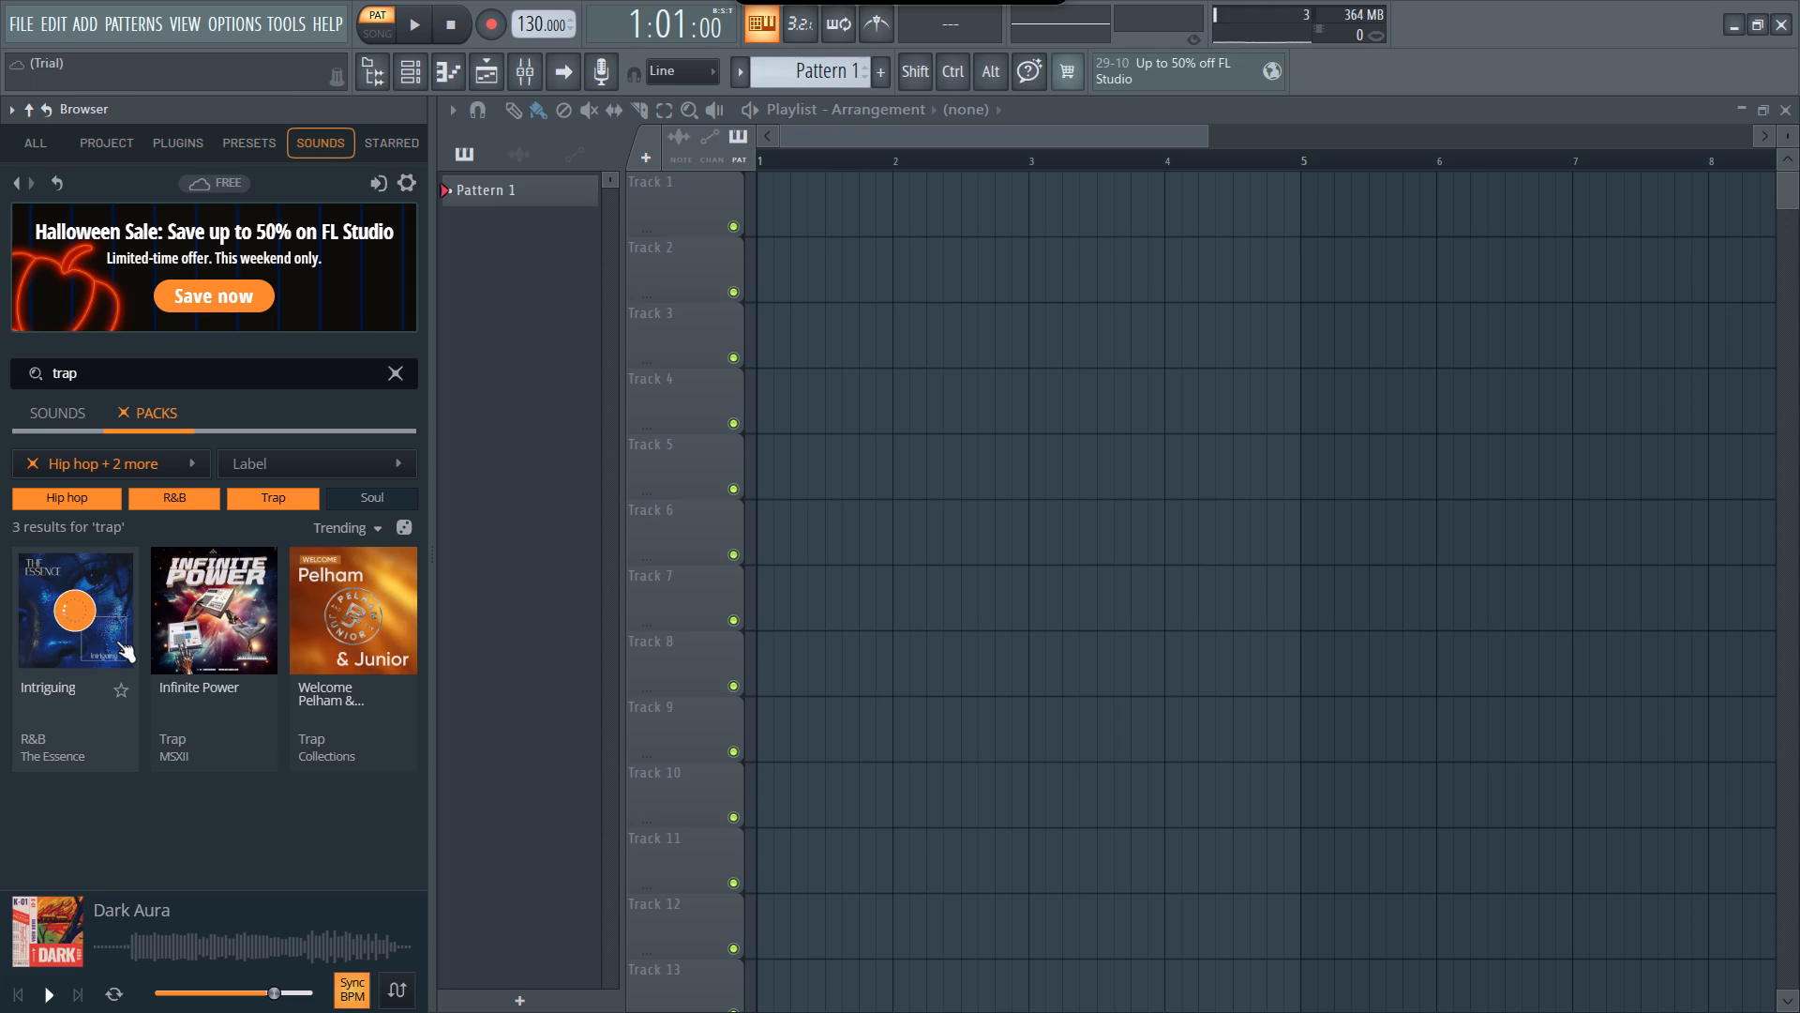
pyautogui.click(217, 616)
pyautogui.click(217, 616)
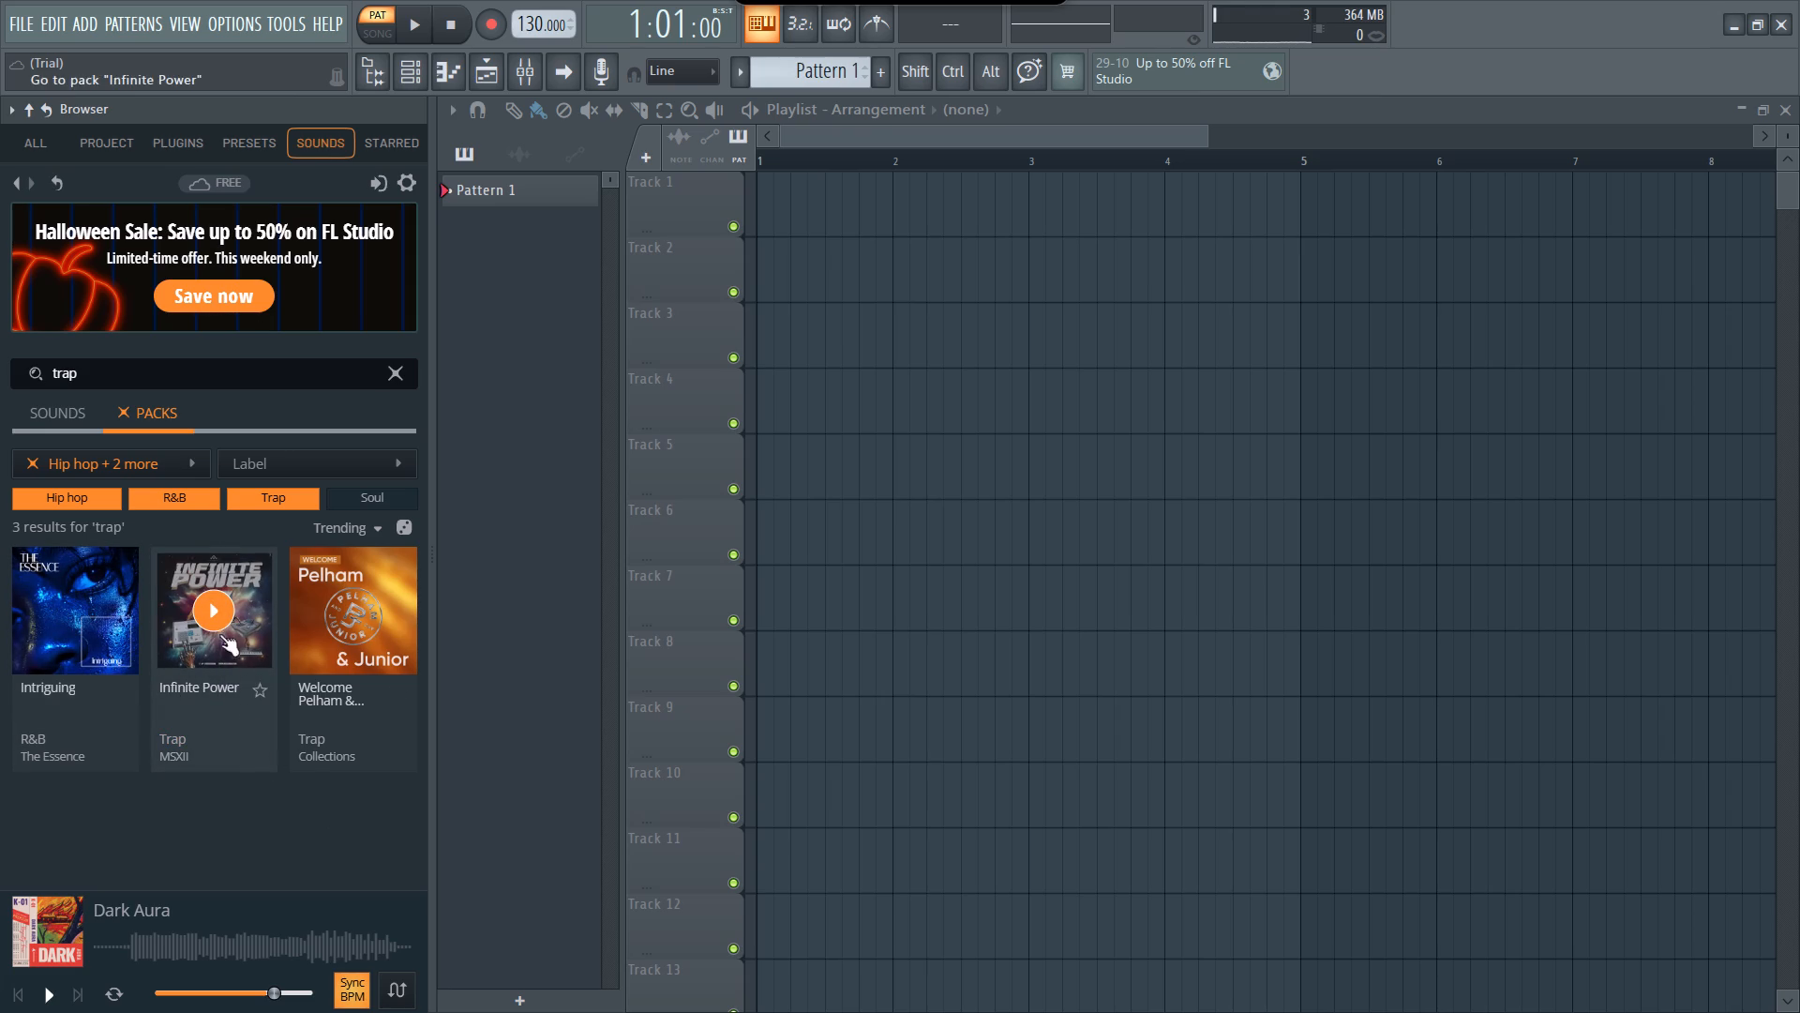
pyautogui.click(216, 623)
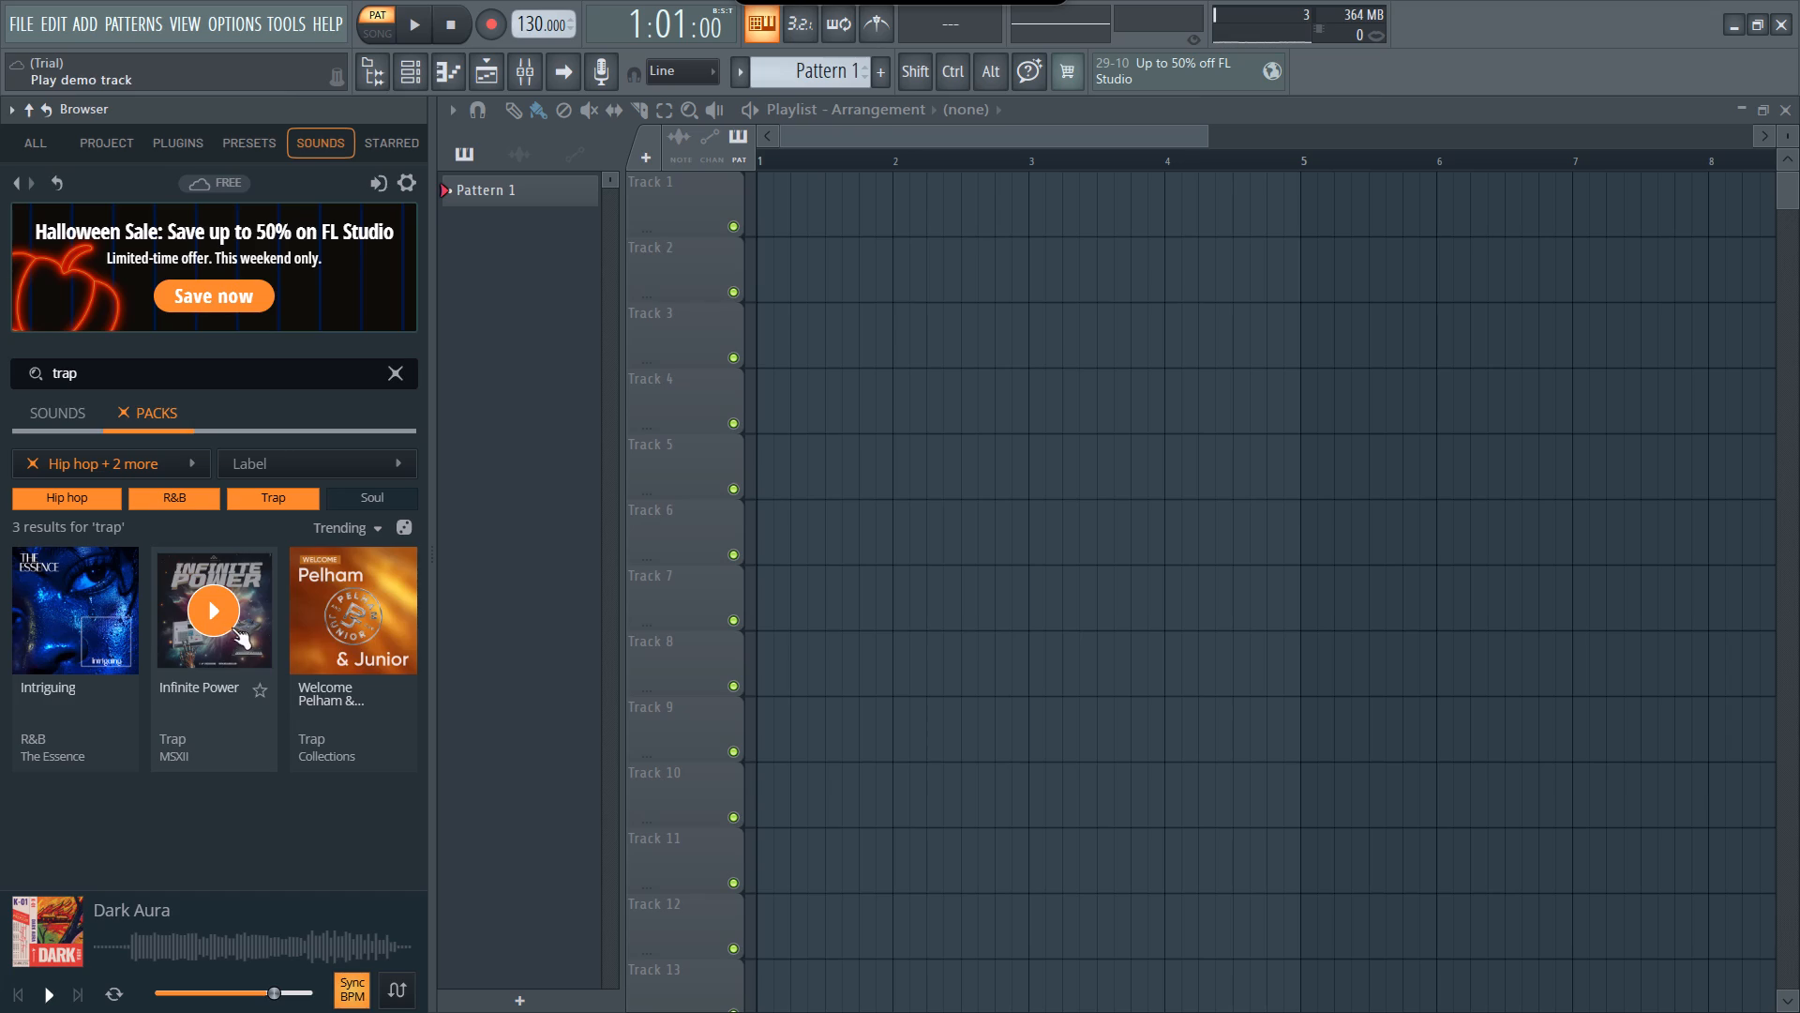
# Look into the Welcome Pelham & Junior pack and return to the filtered pack list.
pyautogui.click(340, 639)
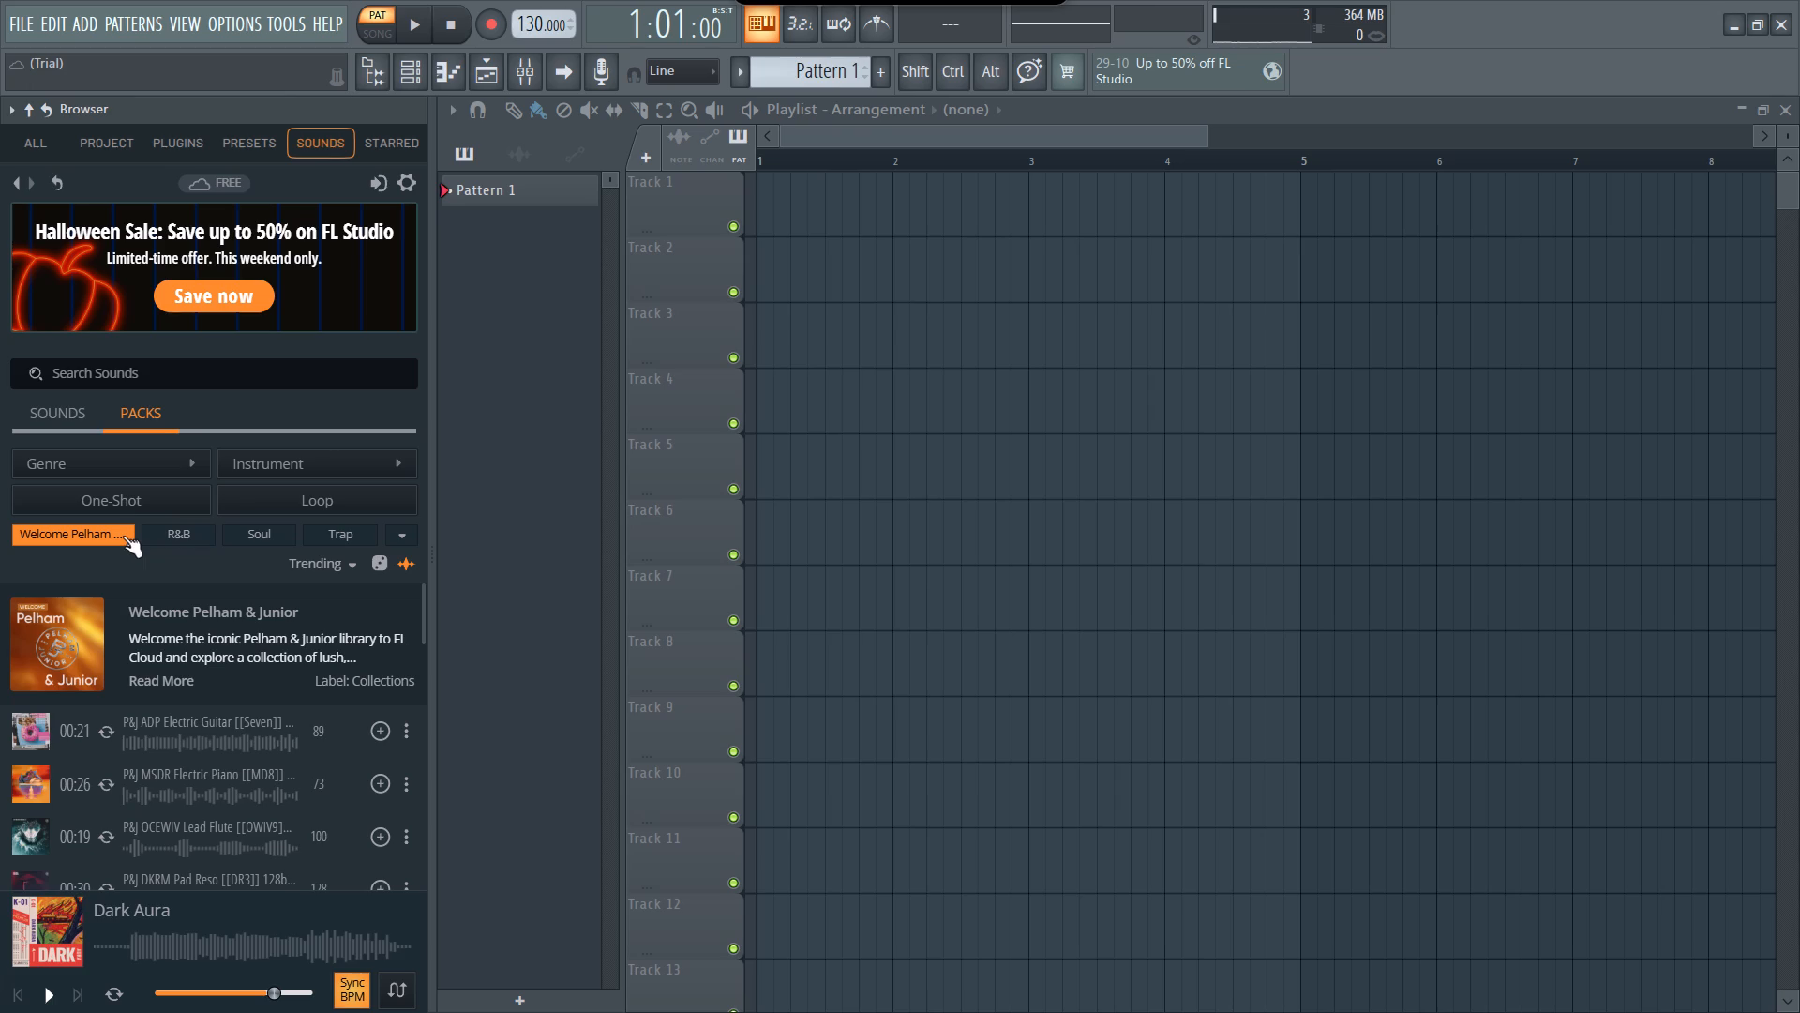
pyautogui.press('Escape')
pyautogui.hscroll(1, 137, 606)
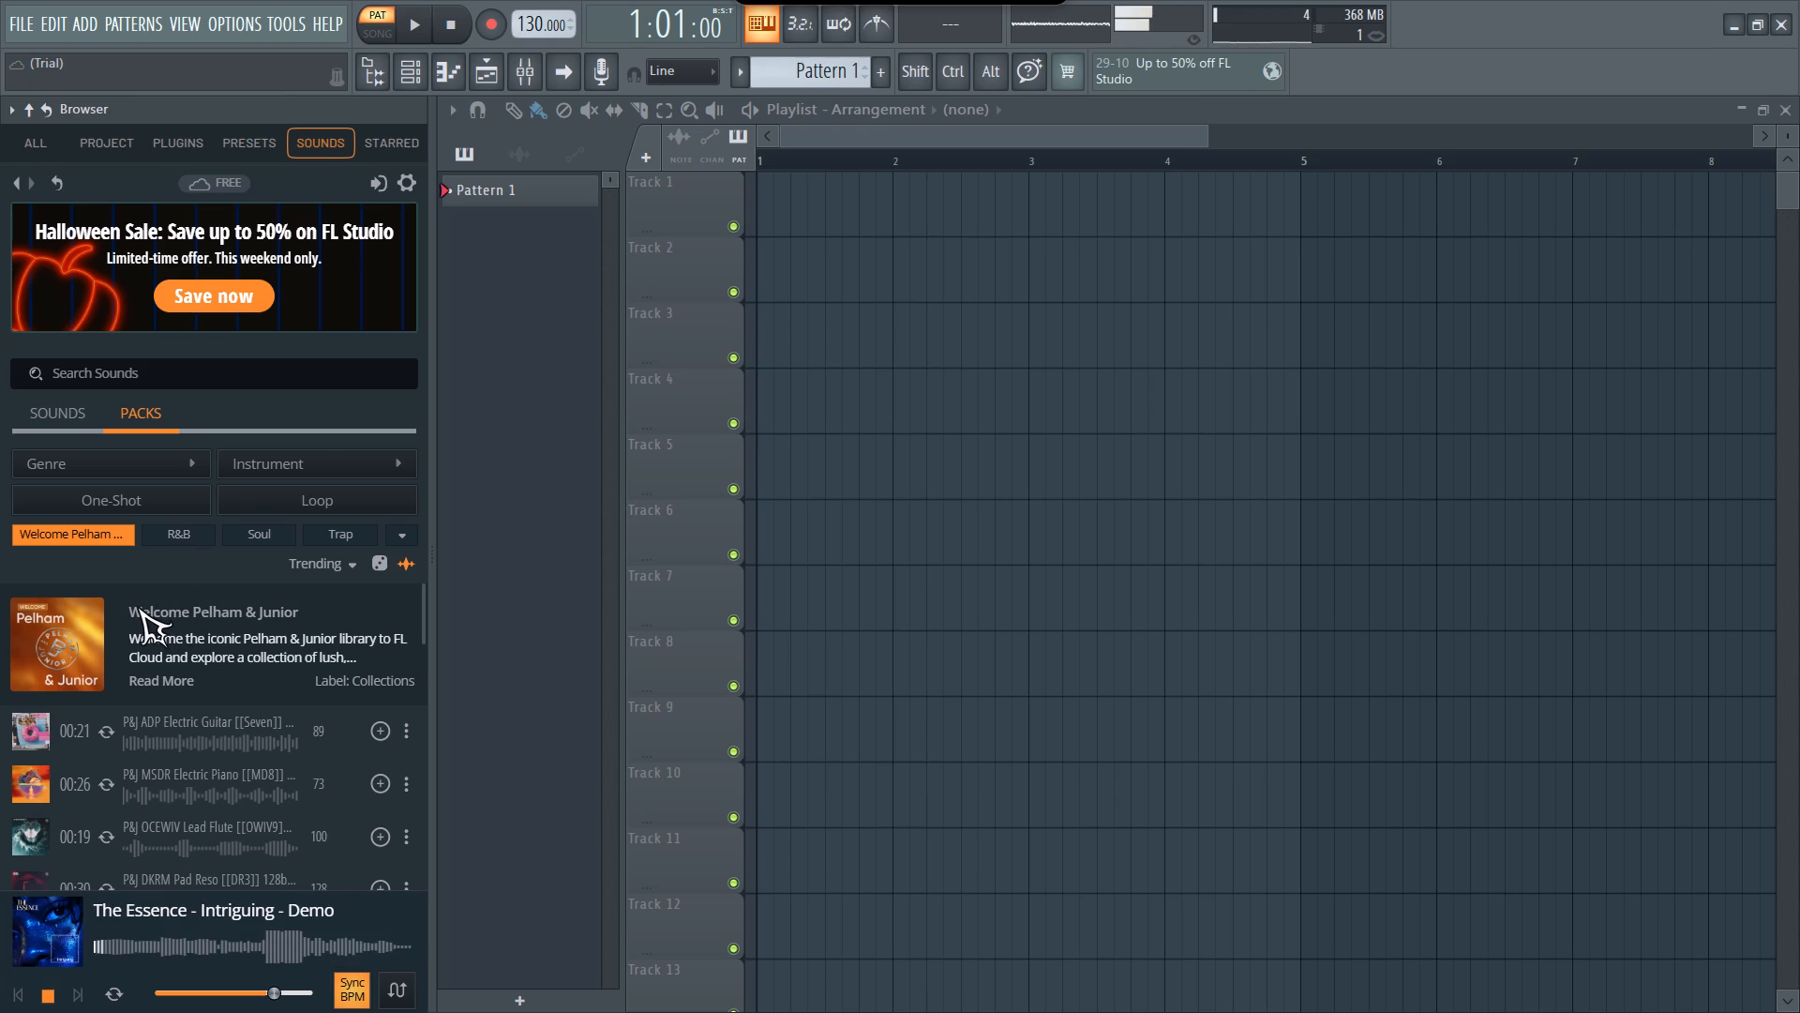
pyautogui.hscroll(1, 137, 606)
pyautogui.press('Escape')
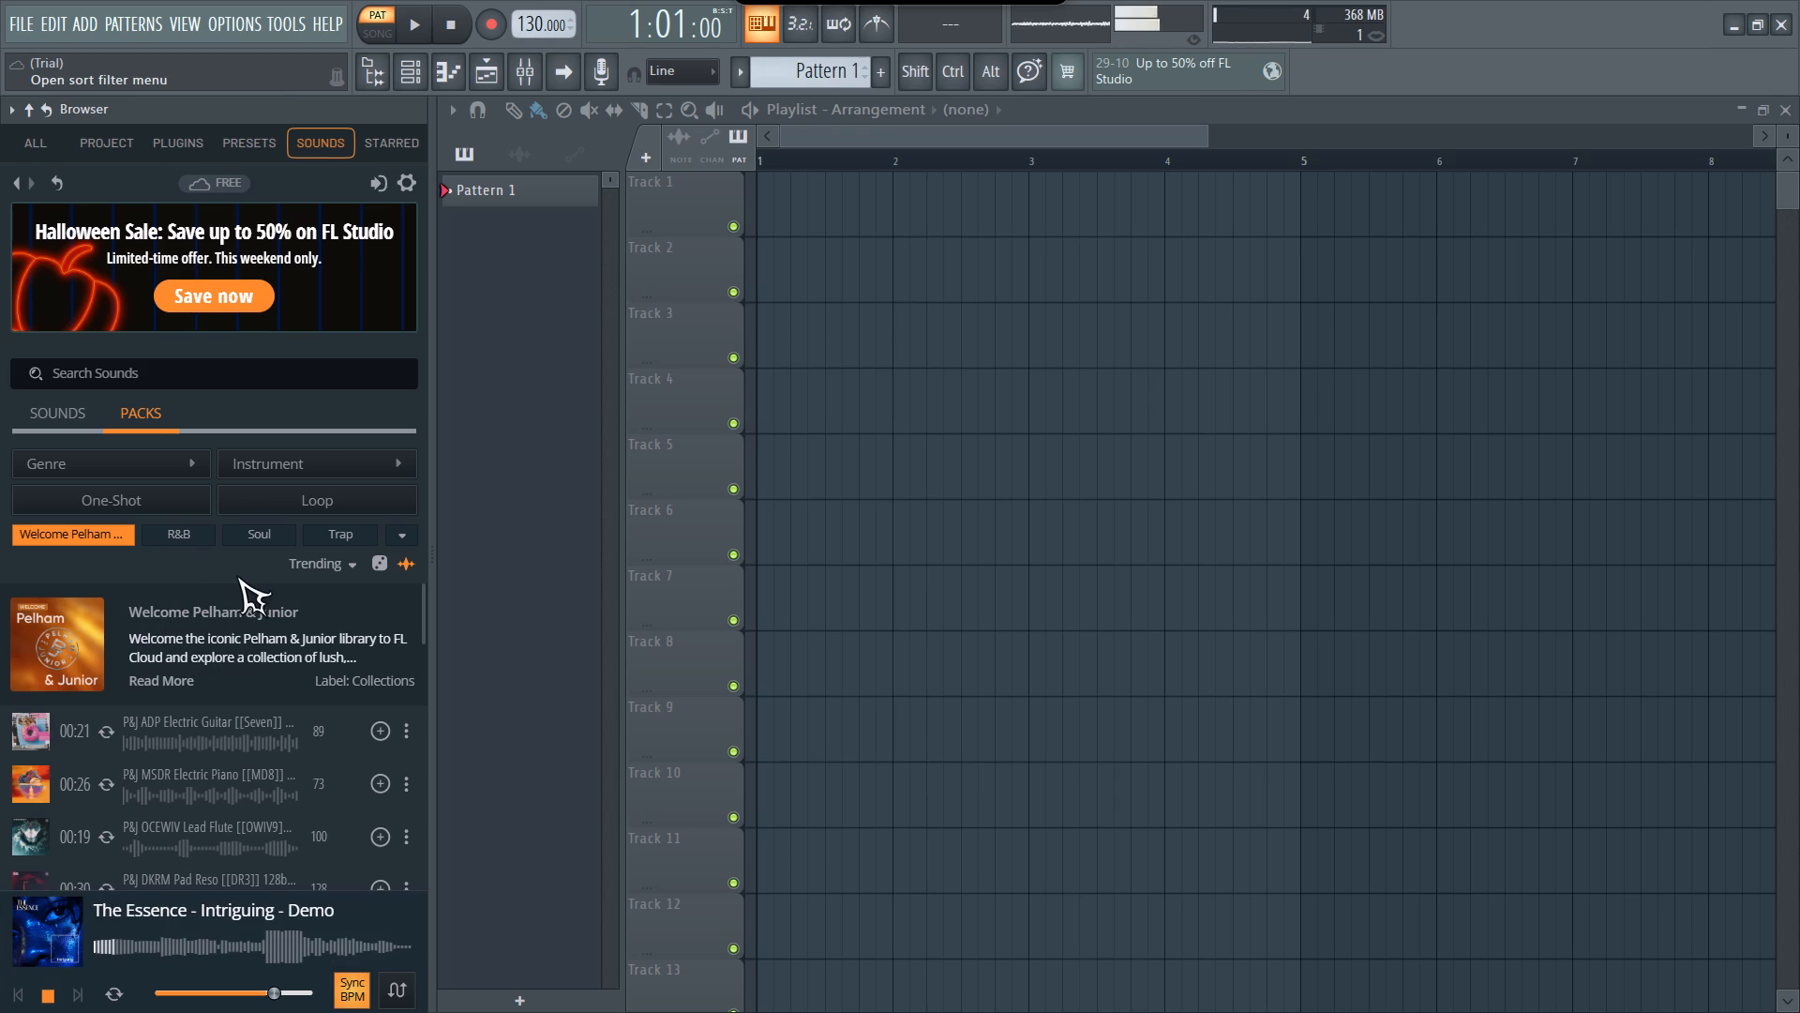
pyautogui.scroll(-2, 254, 573)
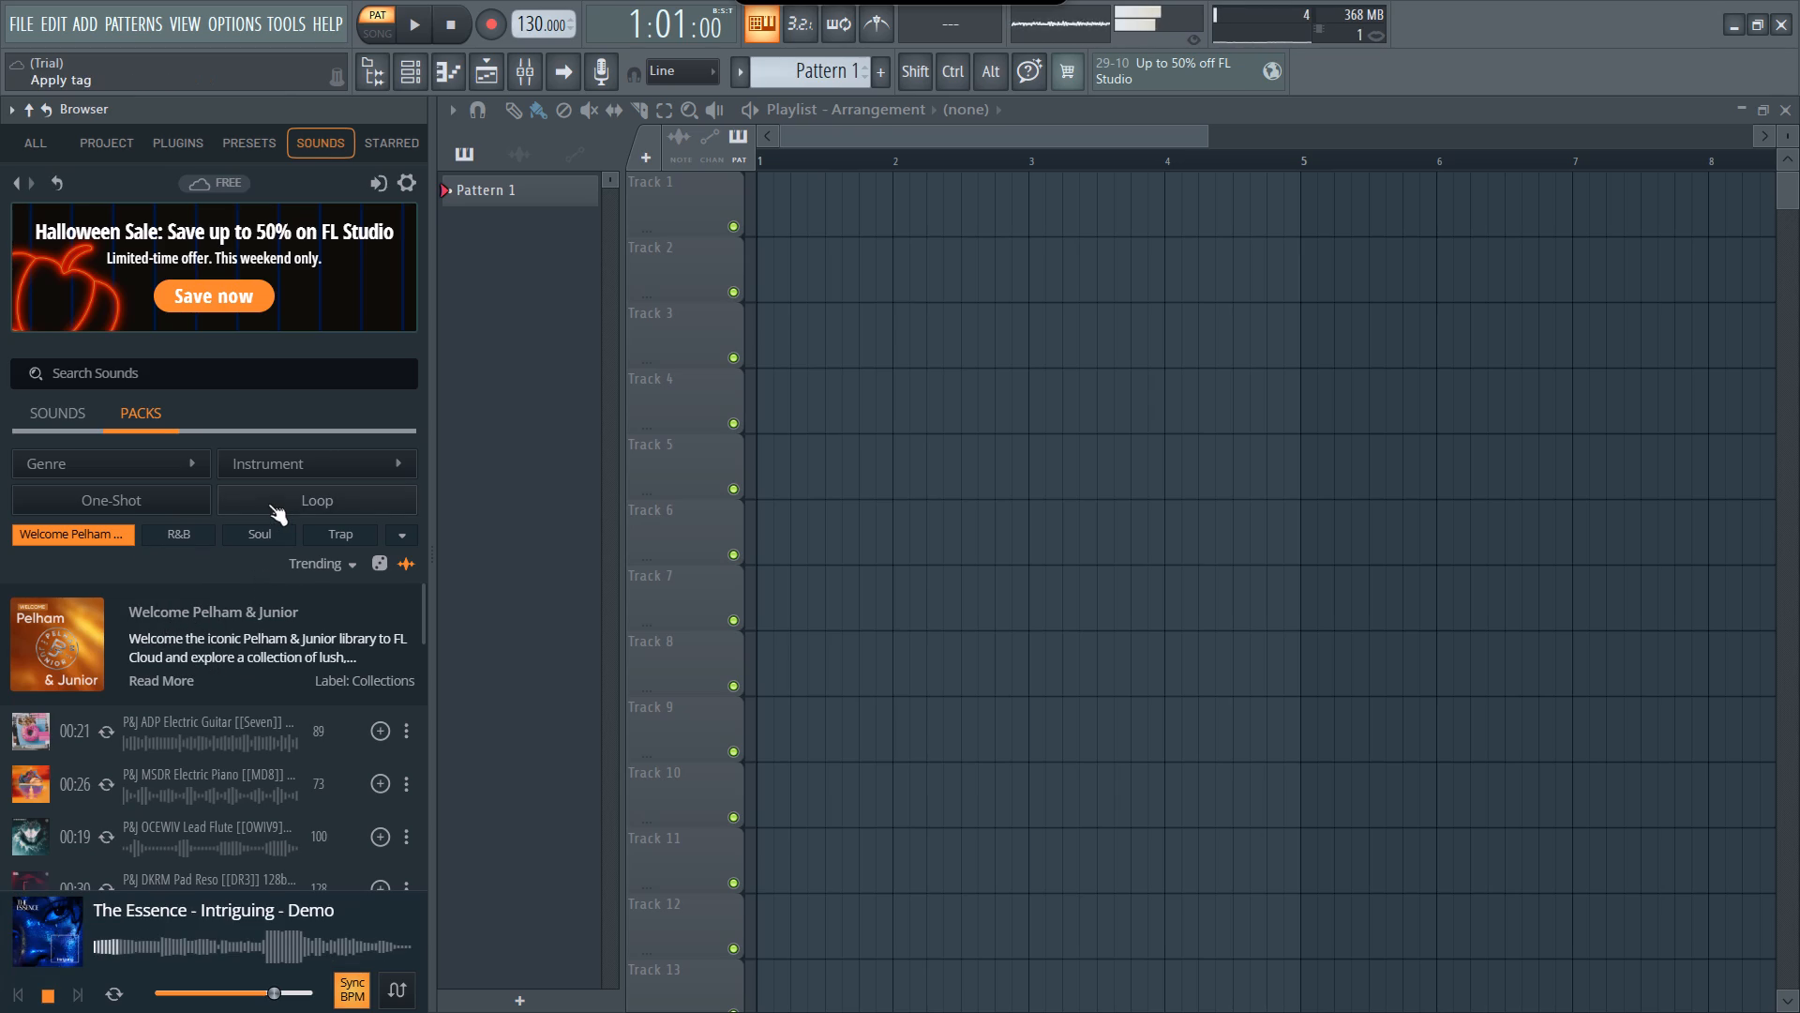
pyautogui.click(199, 506)
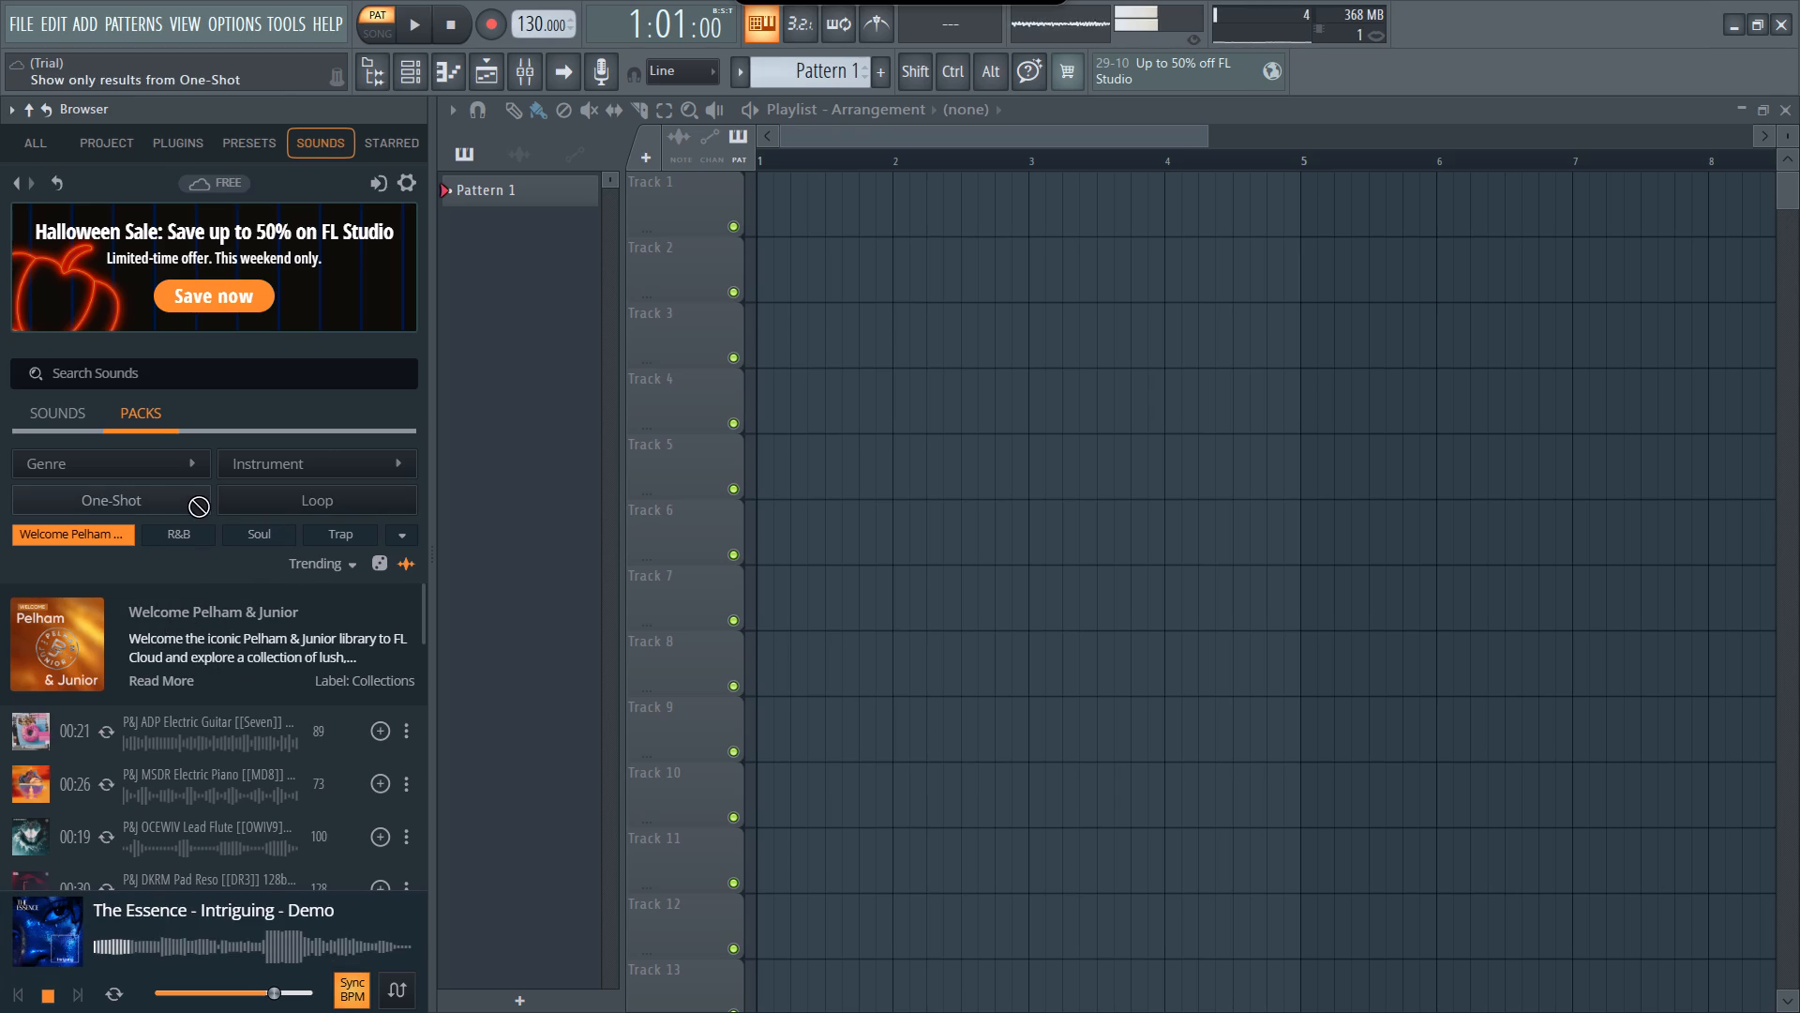
pyautogui.click(102, 535)
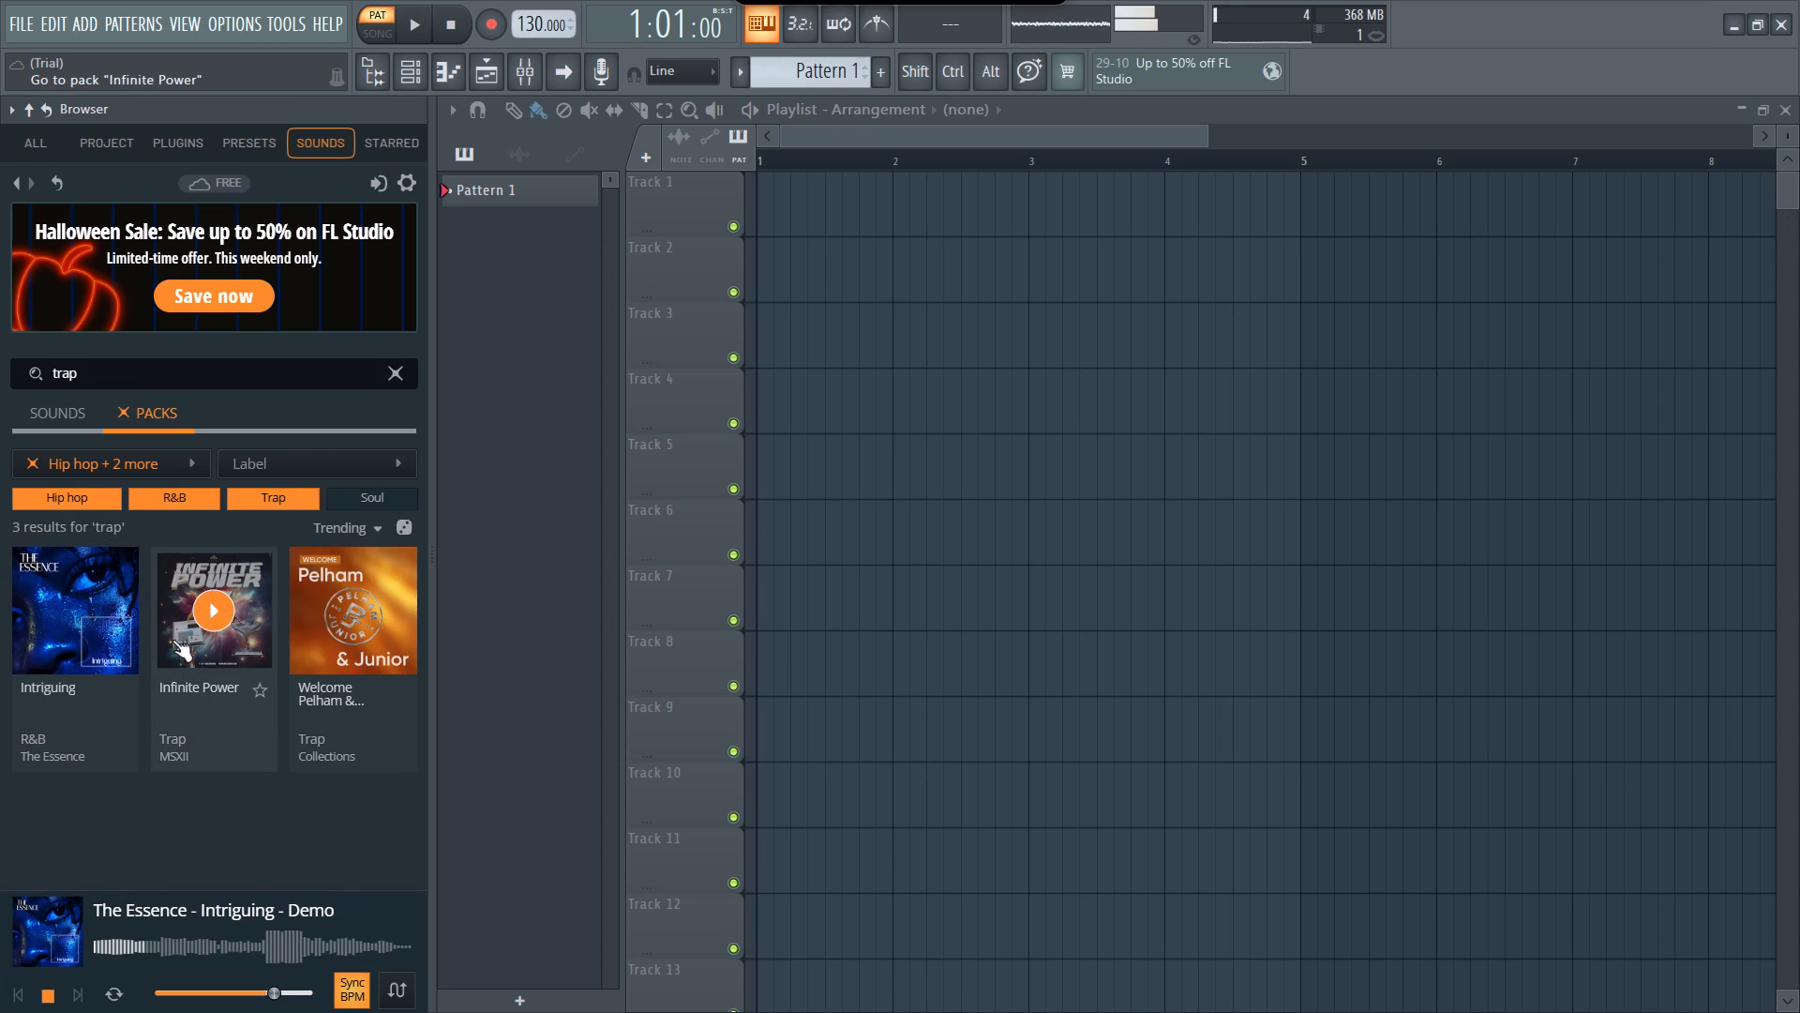
# Open the Infinite Power pack and play its demo track.
pyautogui.click(172, 640)
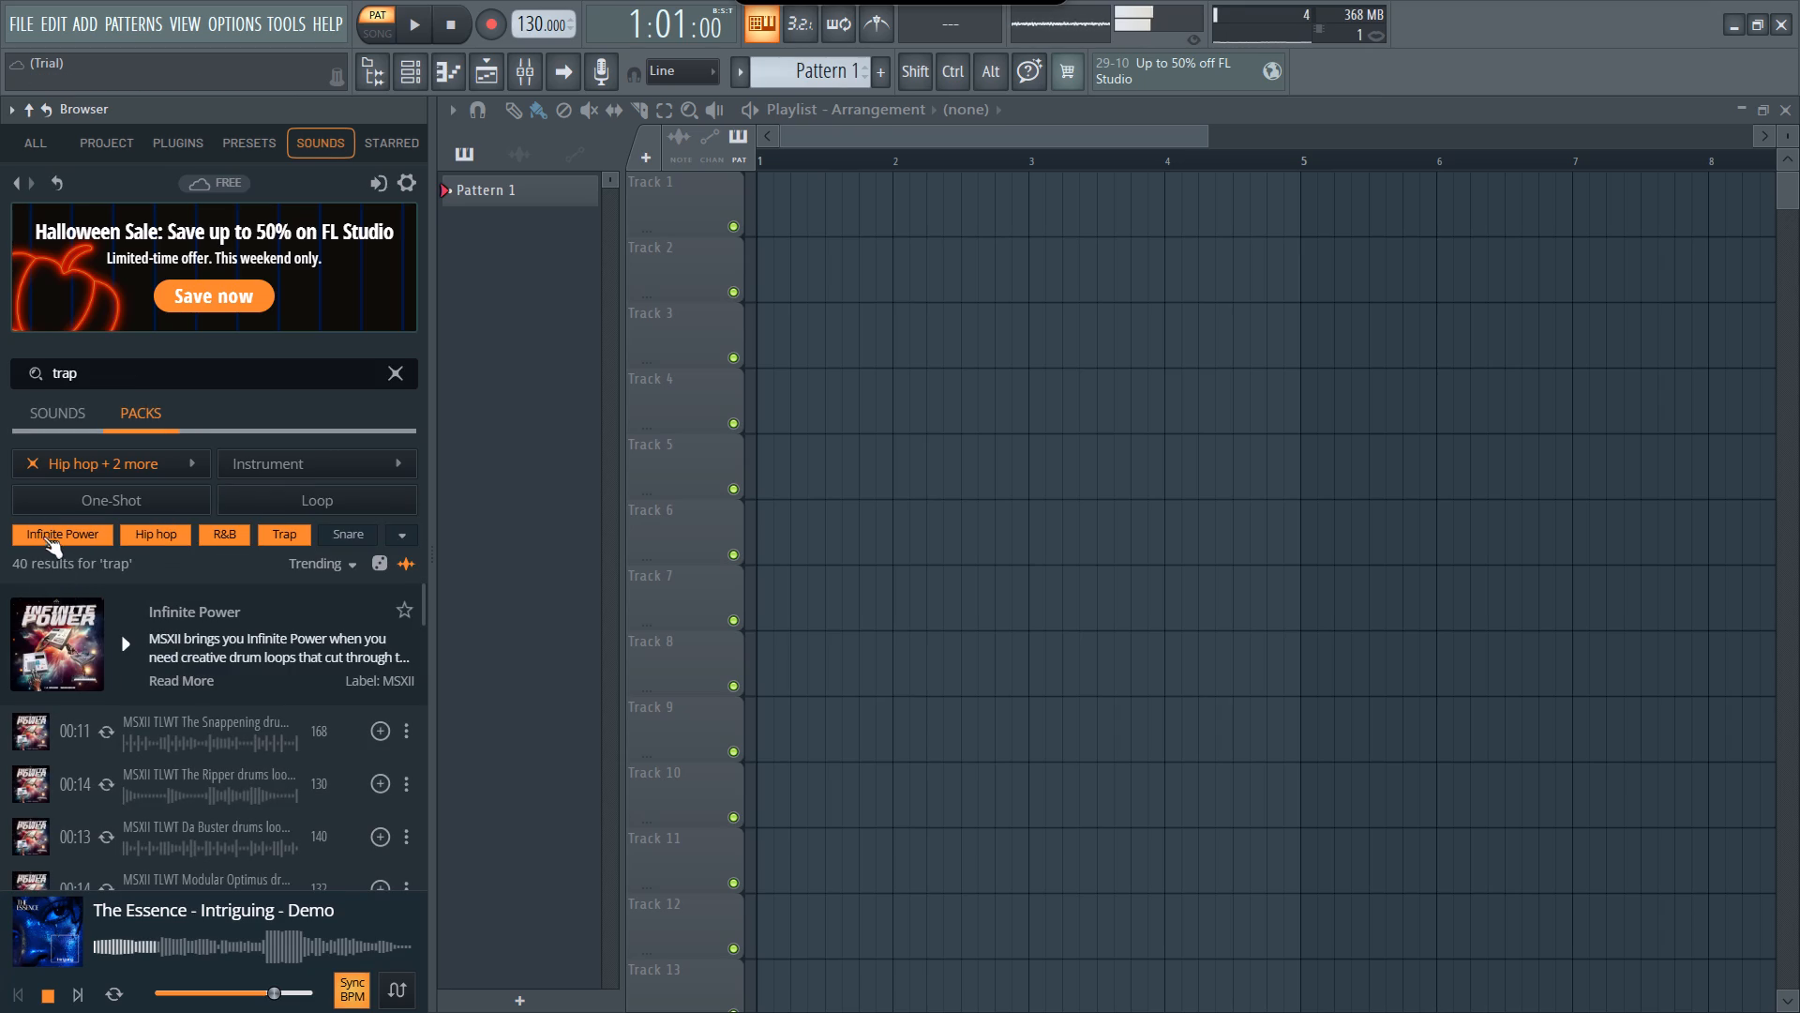
pyautogui.click(127, 647)
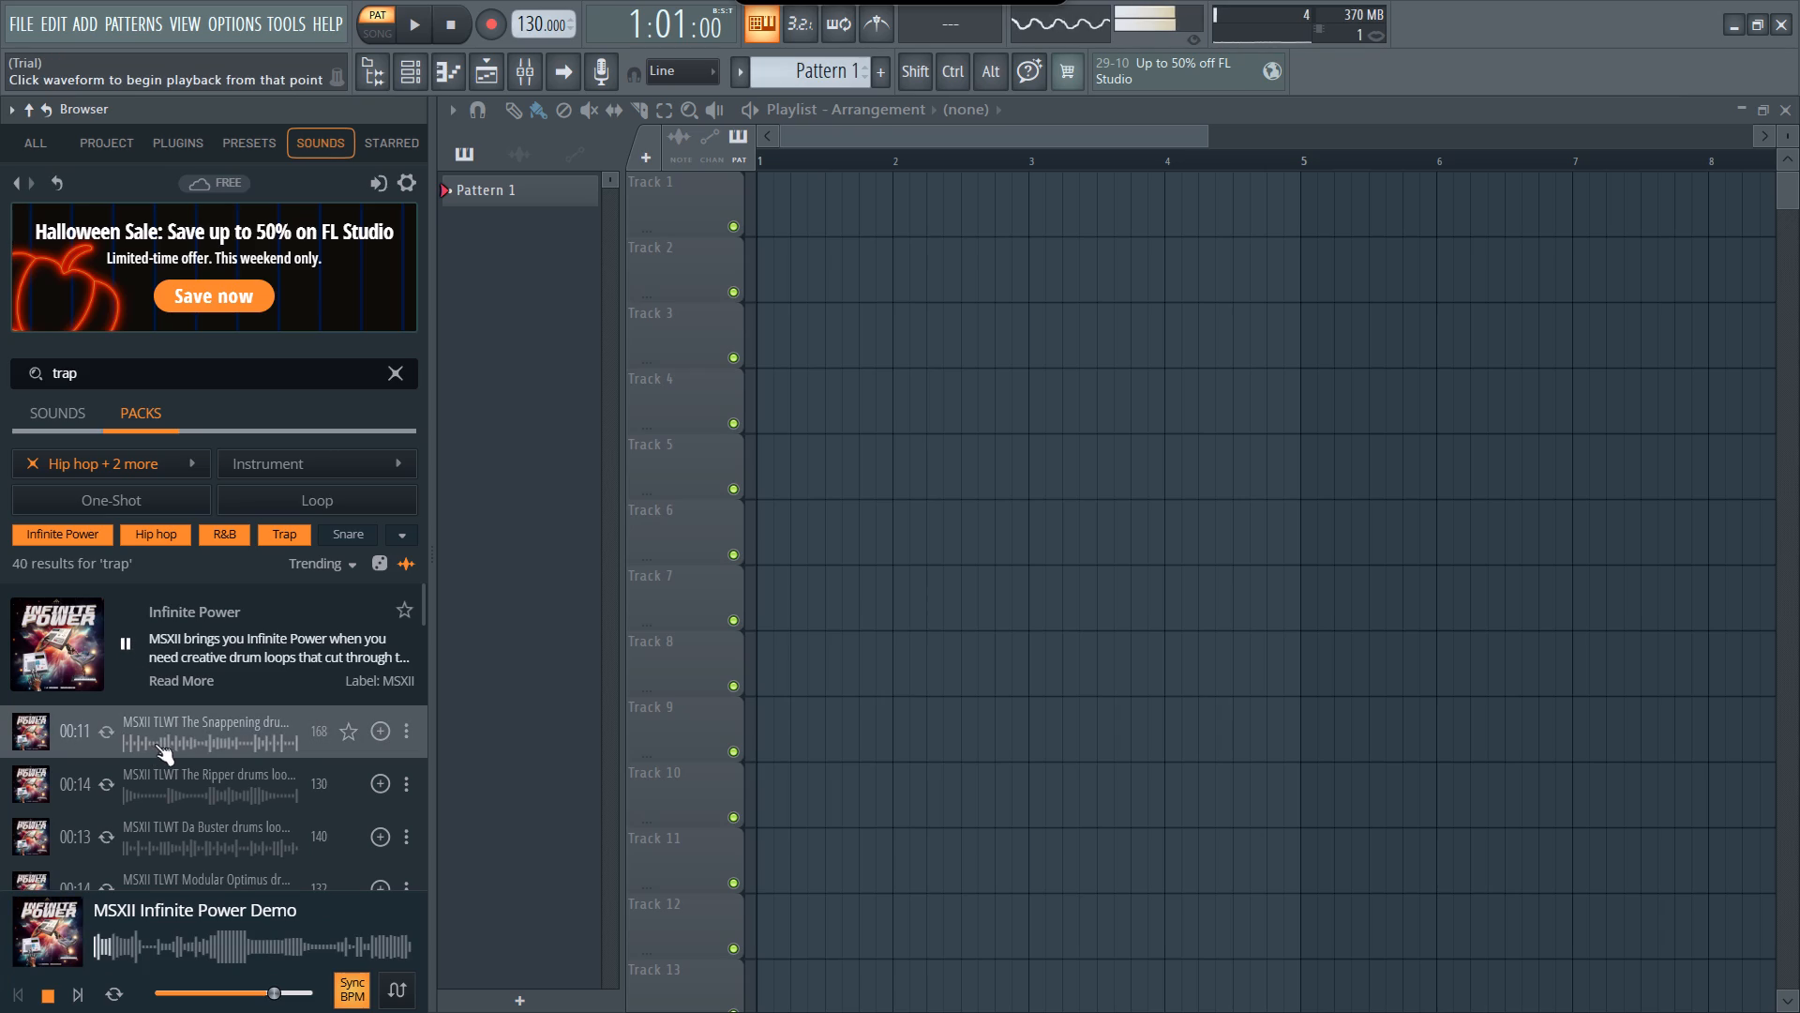
# Preview the Infinite Power drum loops in order, from MSXII TLWT The Snappening down to MSXII TLWT Skrip Club.
pyautogui.click(109, 730)
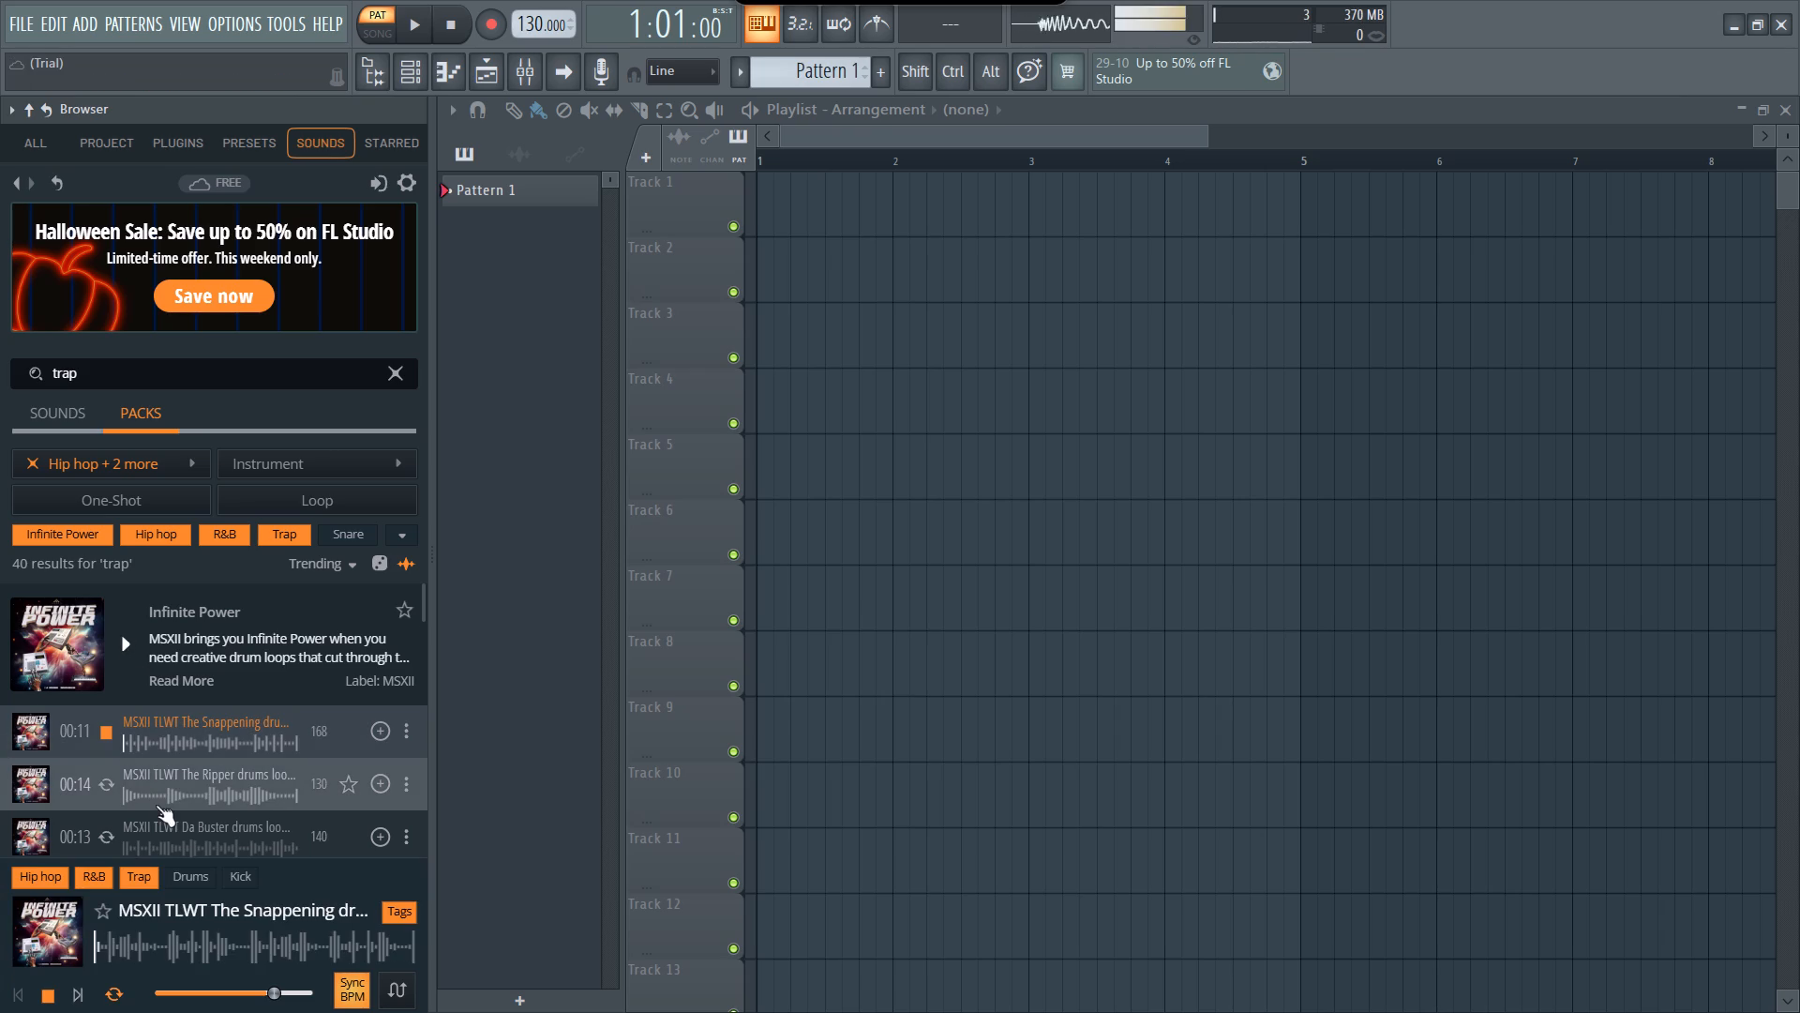
pyautogui.click(104, 783)
pyautogui.scroll(-1, 123, 791)
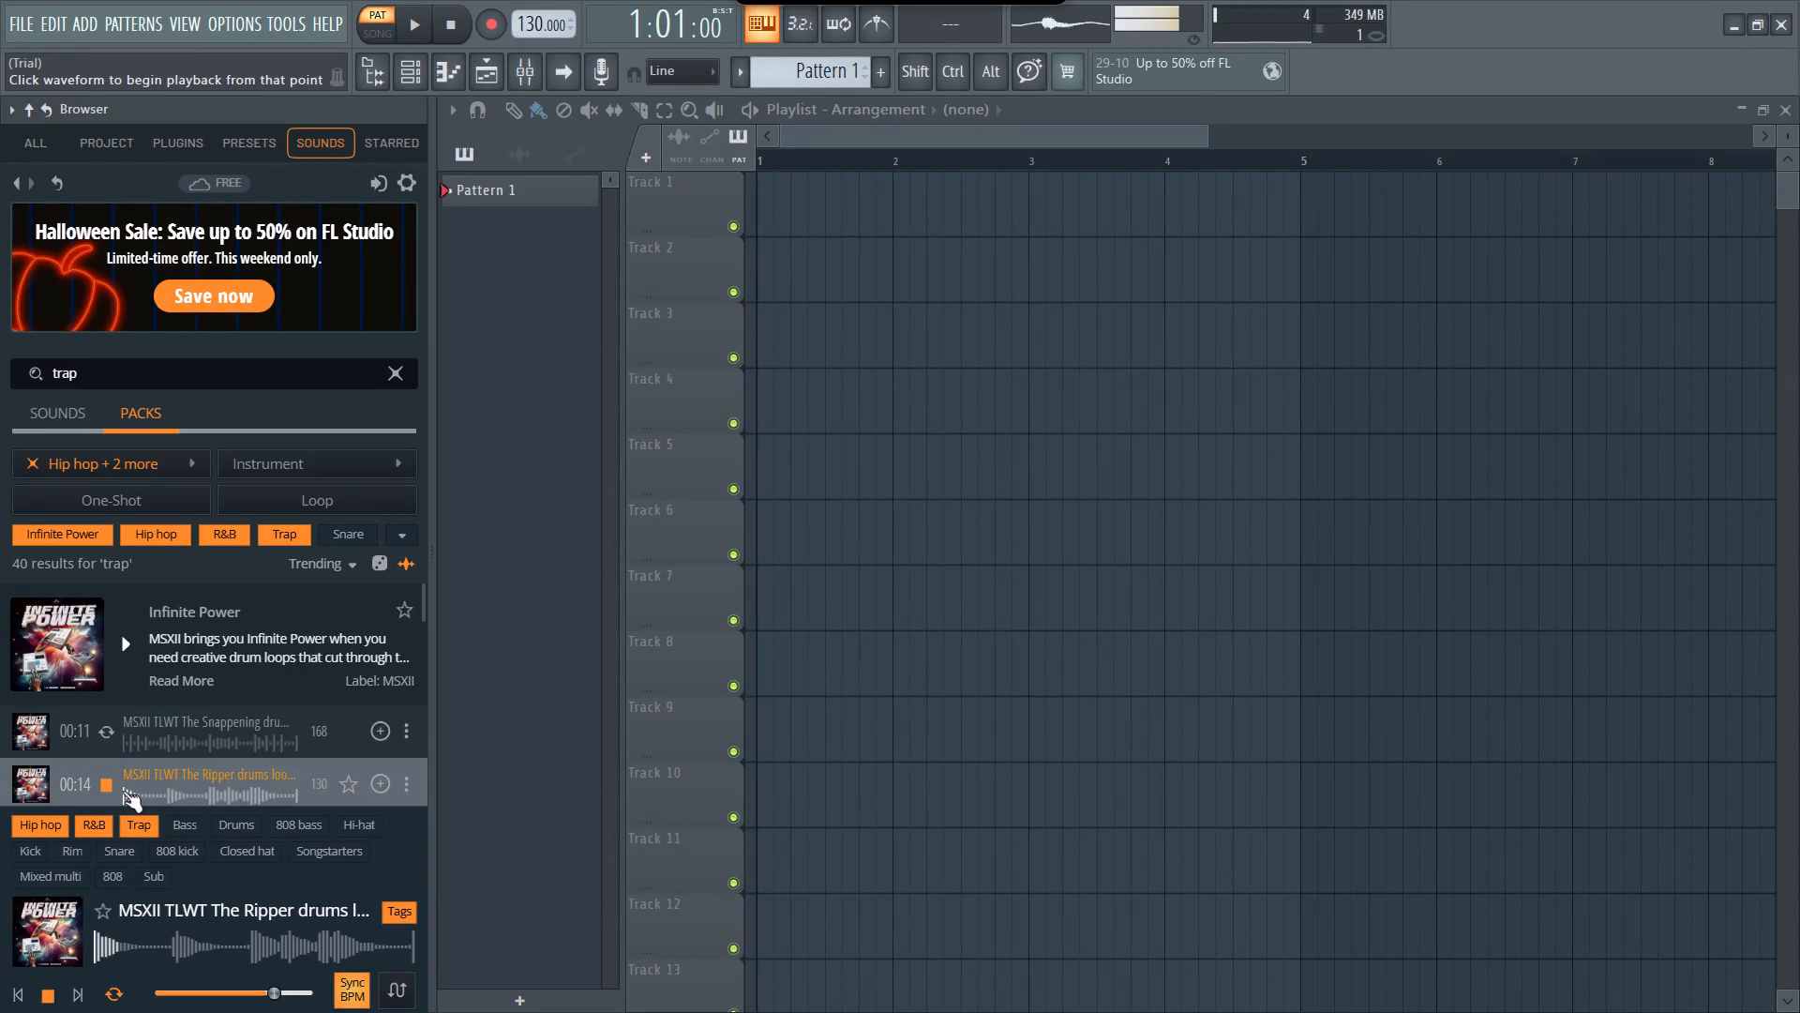
pyautogui.scroll(-1, 123, 791)
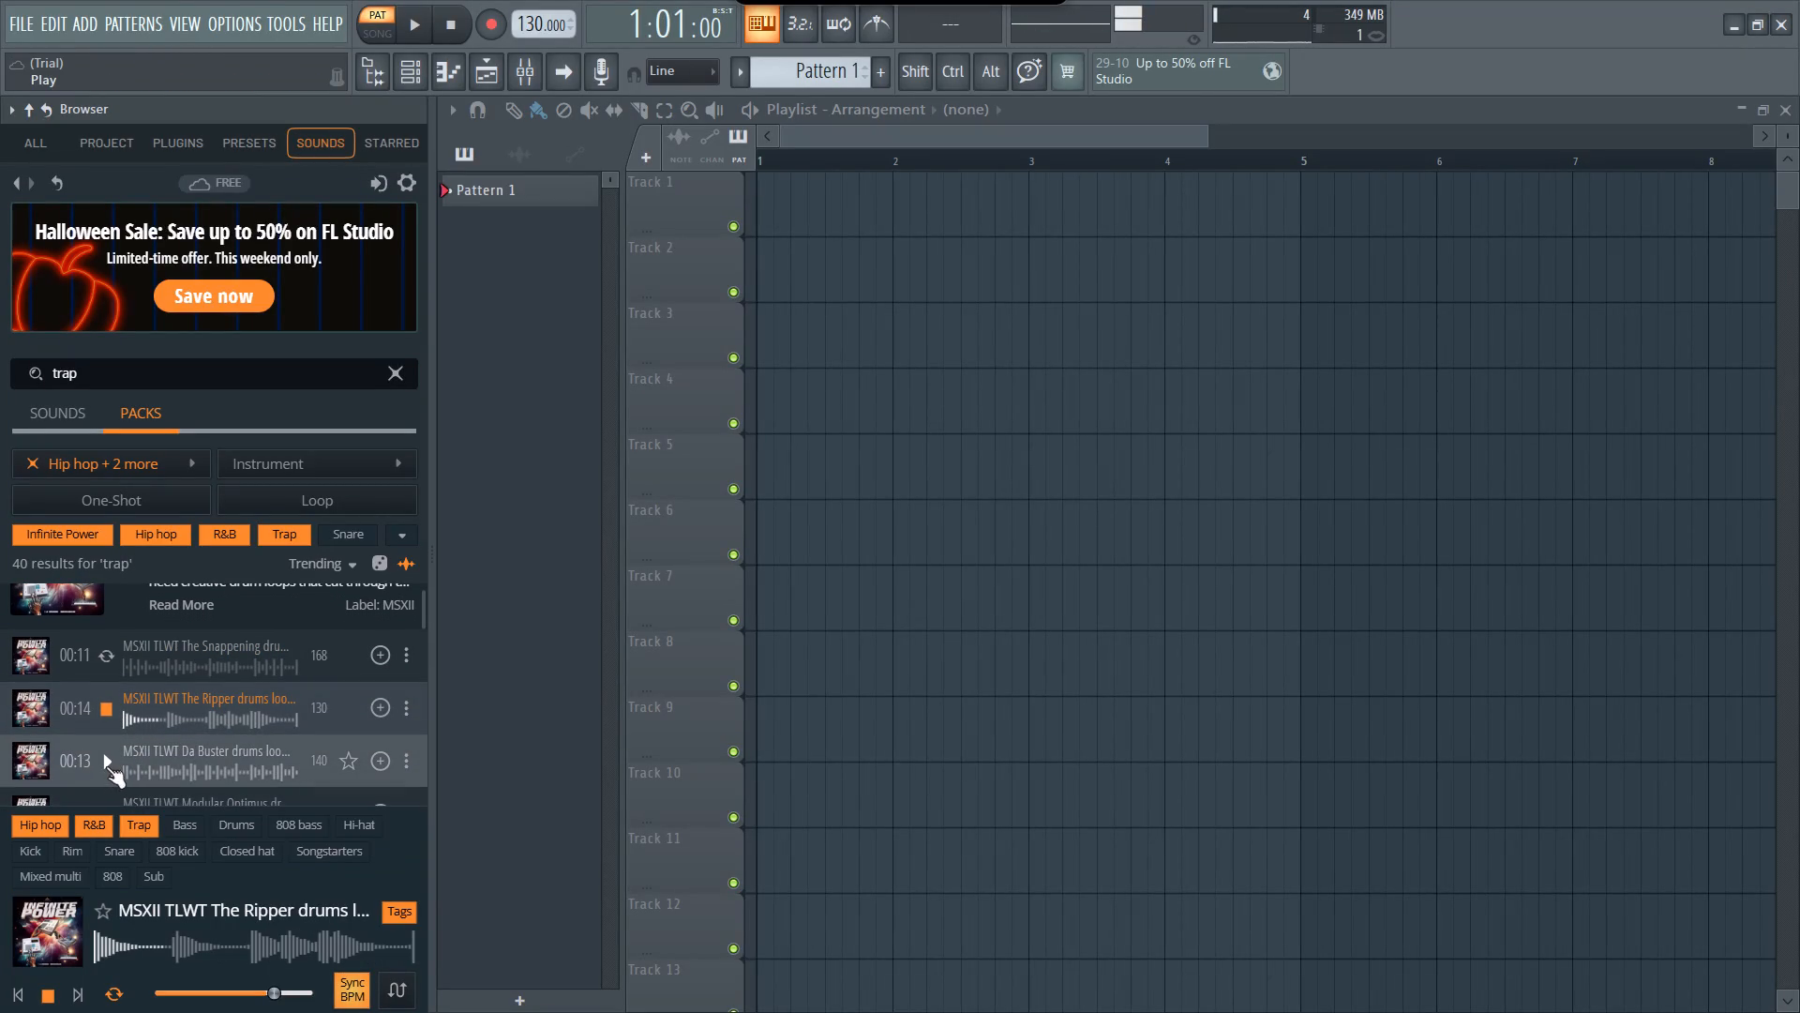
pyautogui.click(106, 766)
pyautogui.scroll(-2, 106, 766)
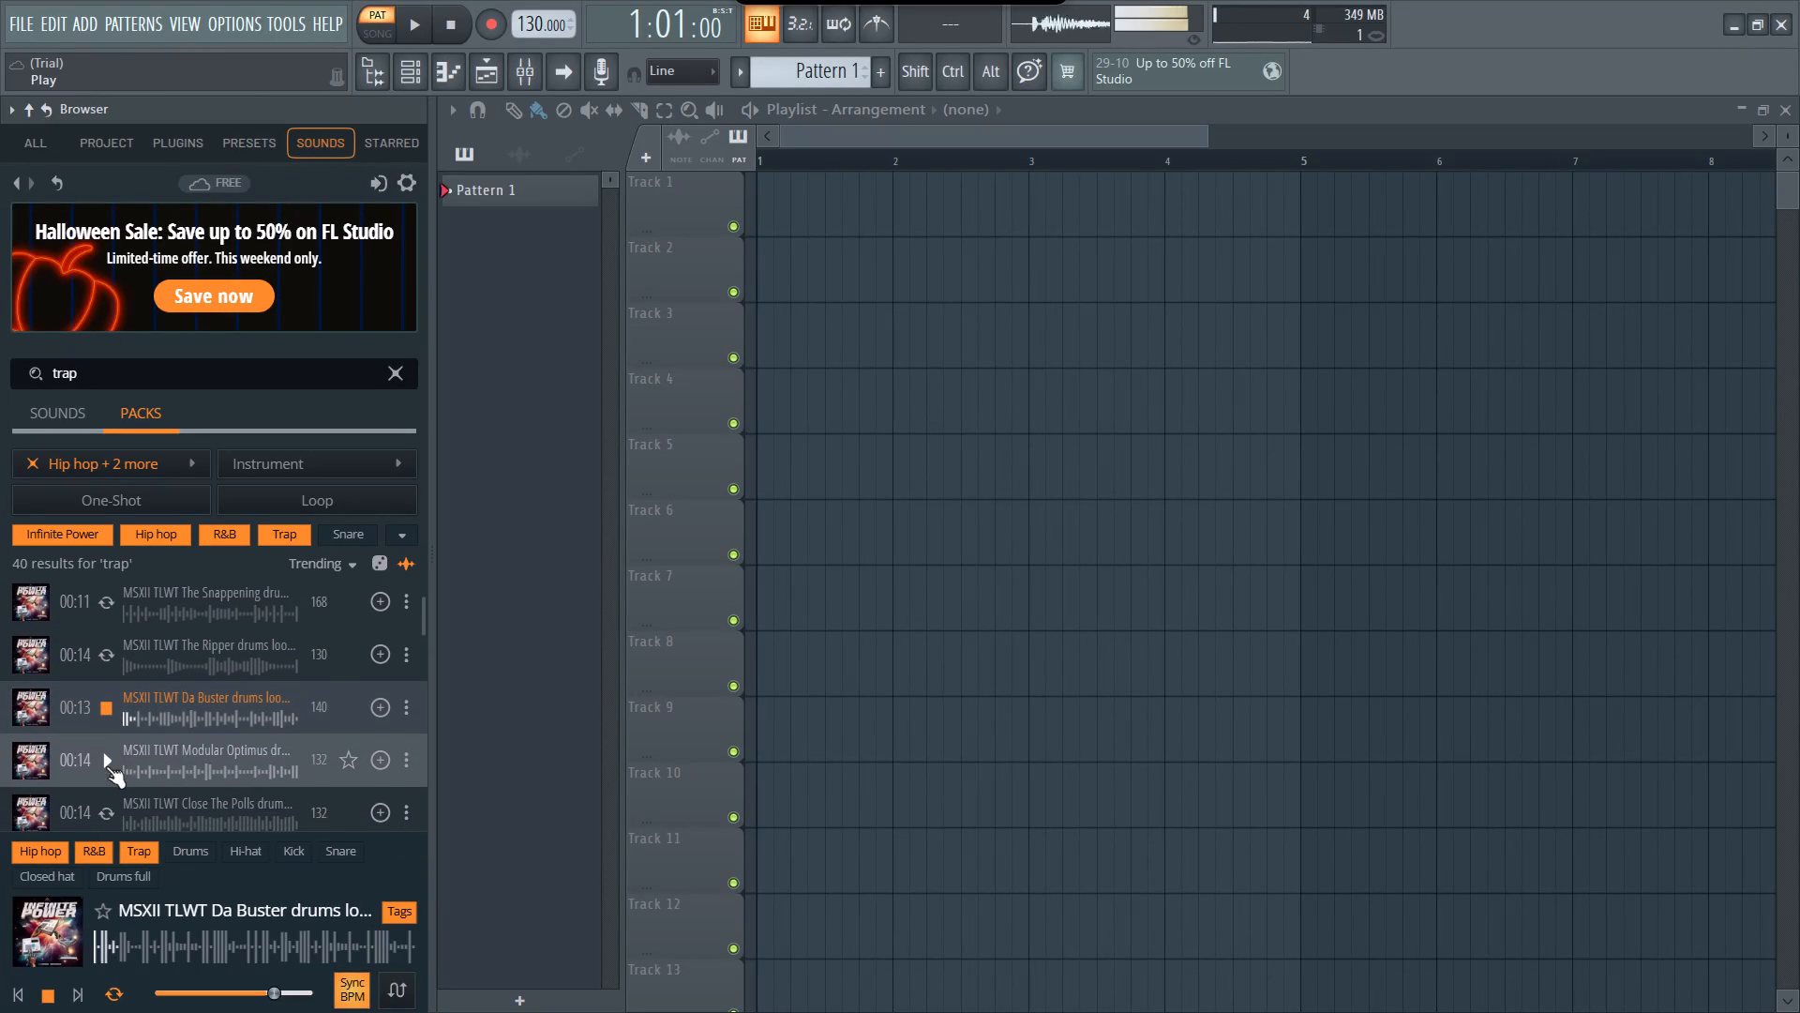
pyautogui.click(106, 762)
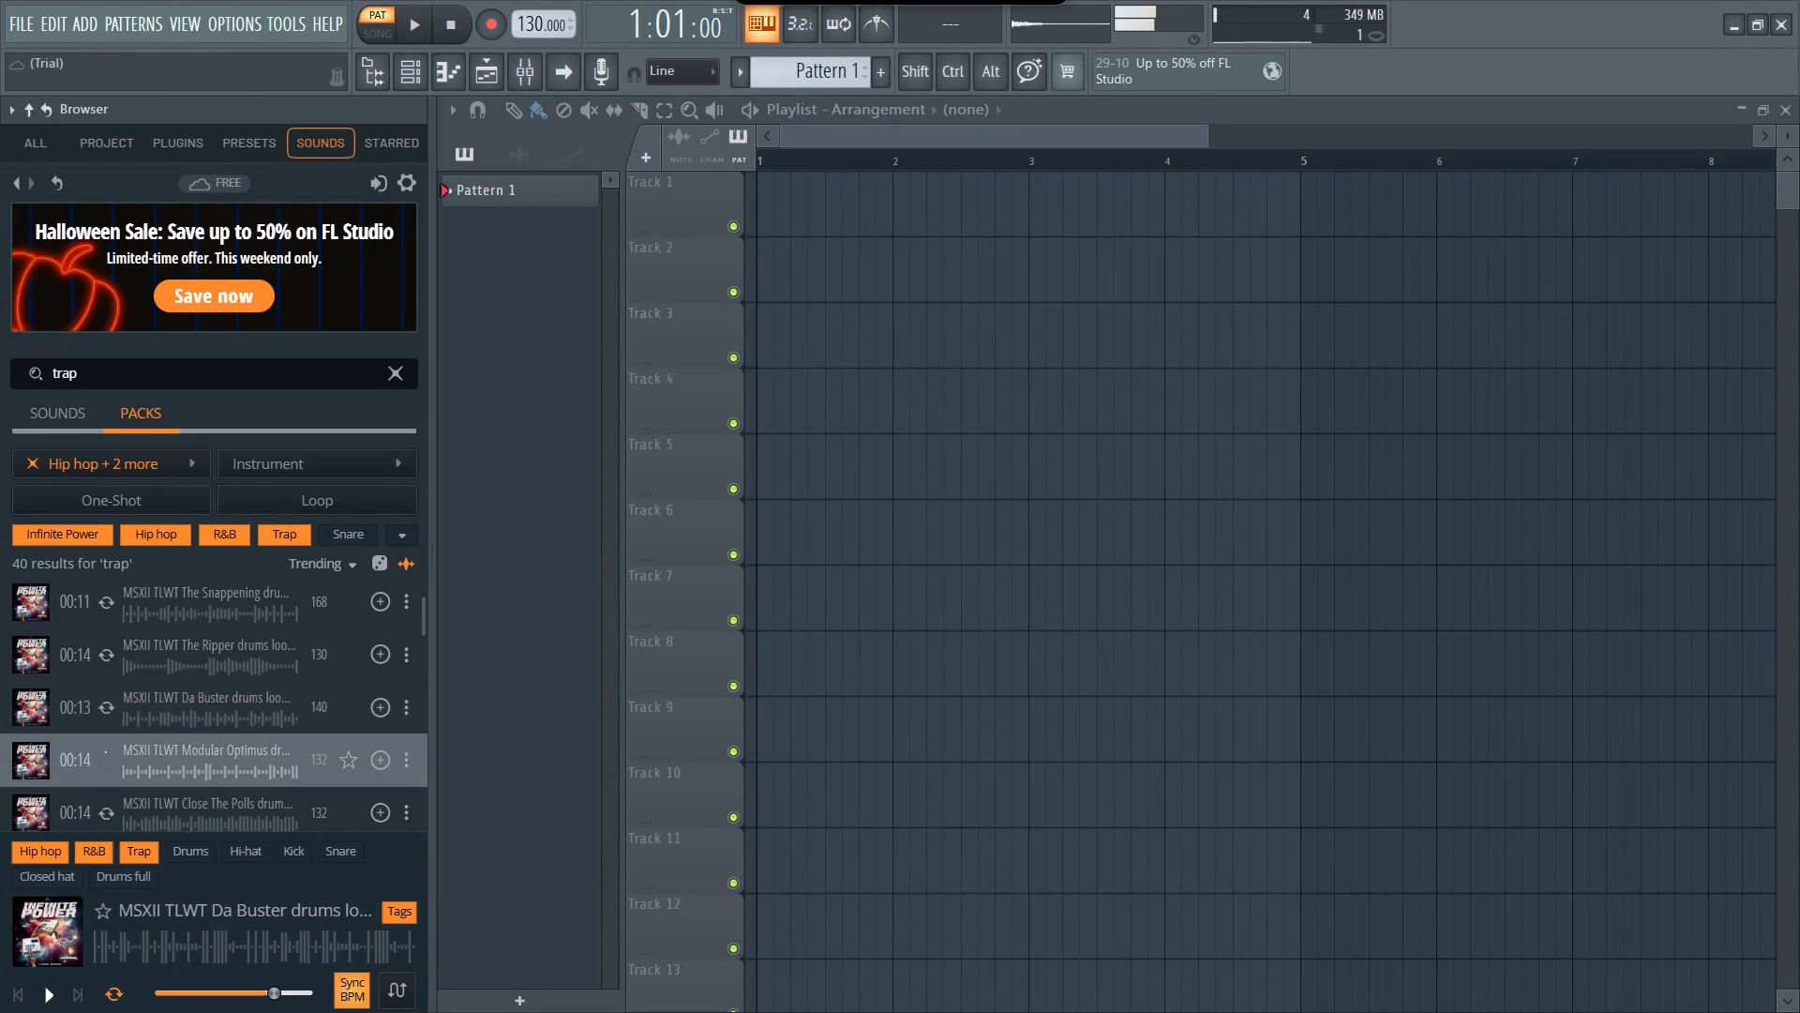
pyautogui.scroll(-2, 106, 762)
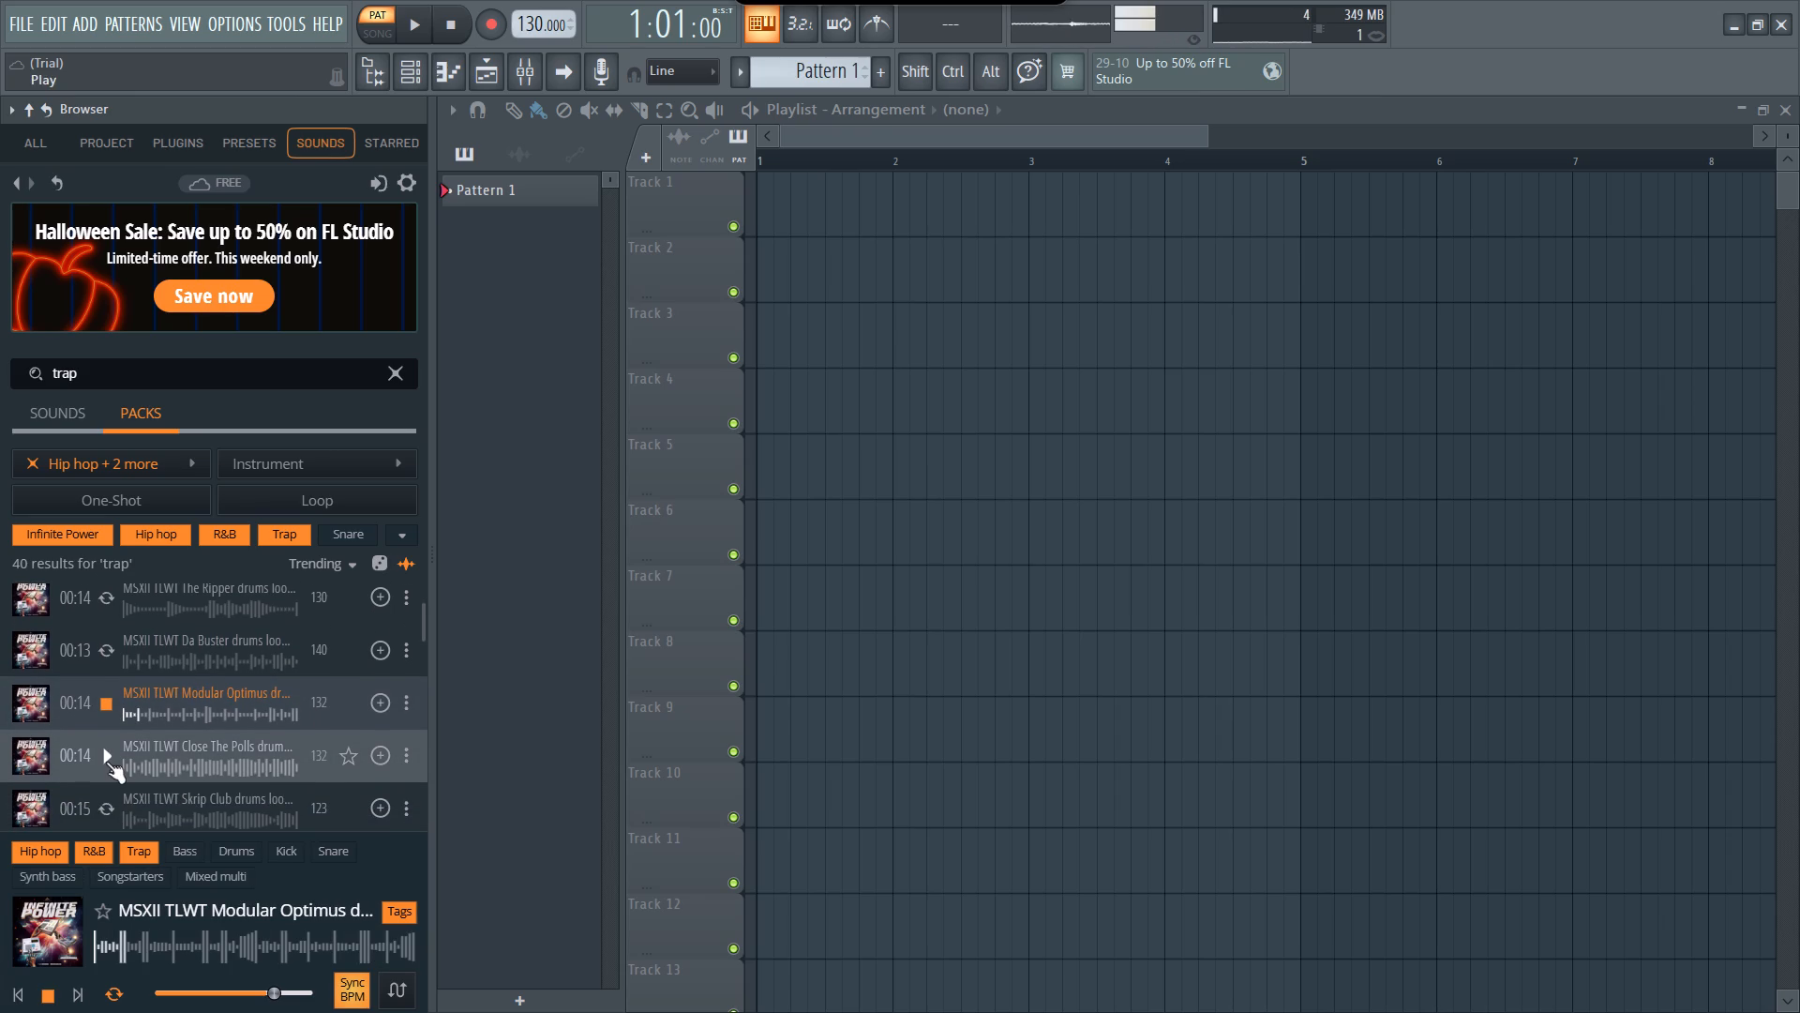
pyautogui.click(105, 762)
pyautogui.scroll(-1, 105, 762)
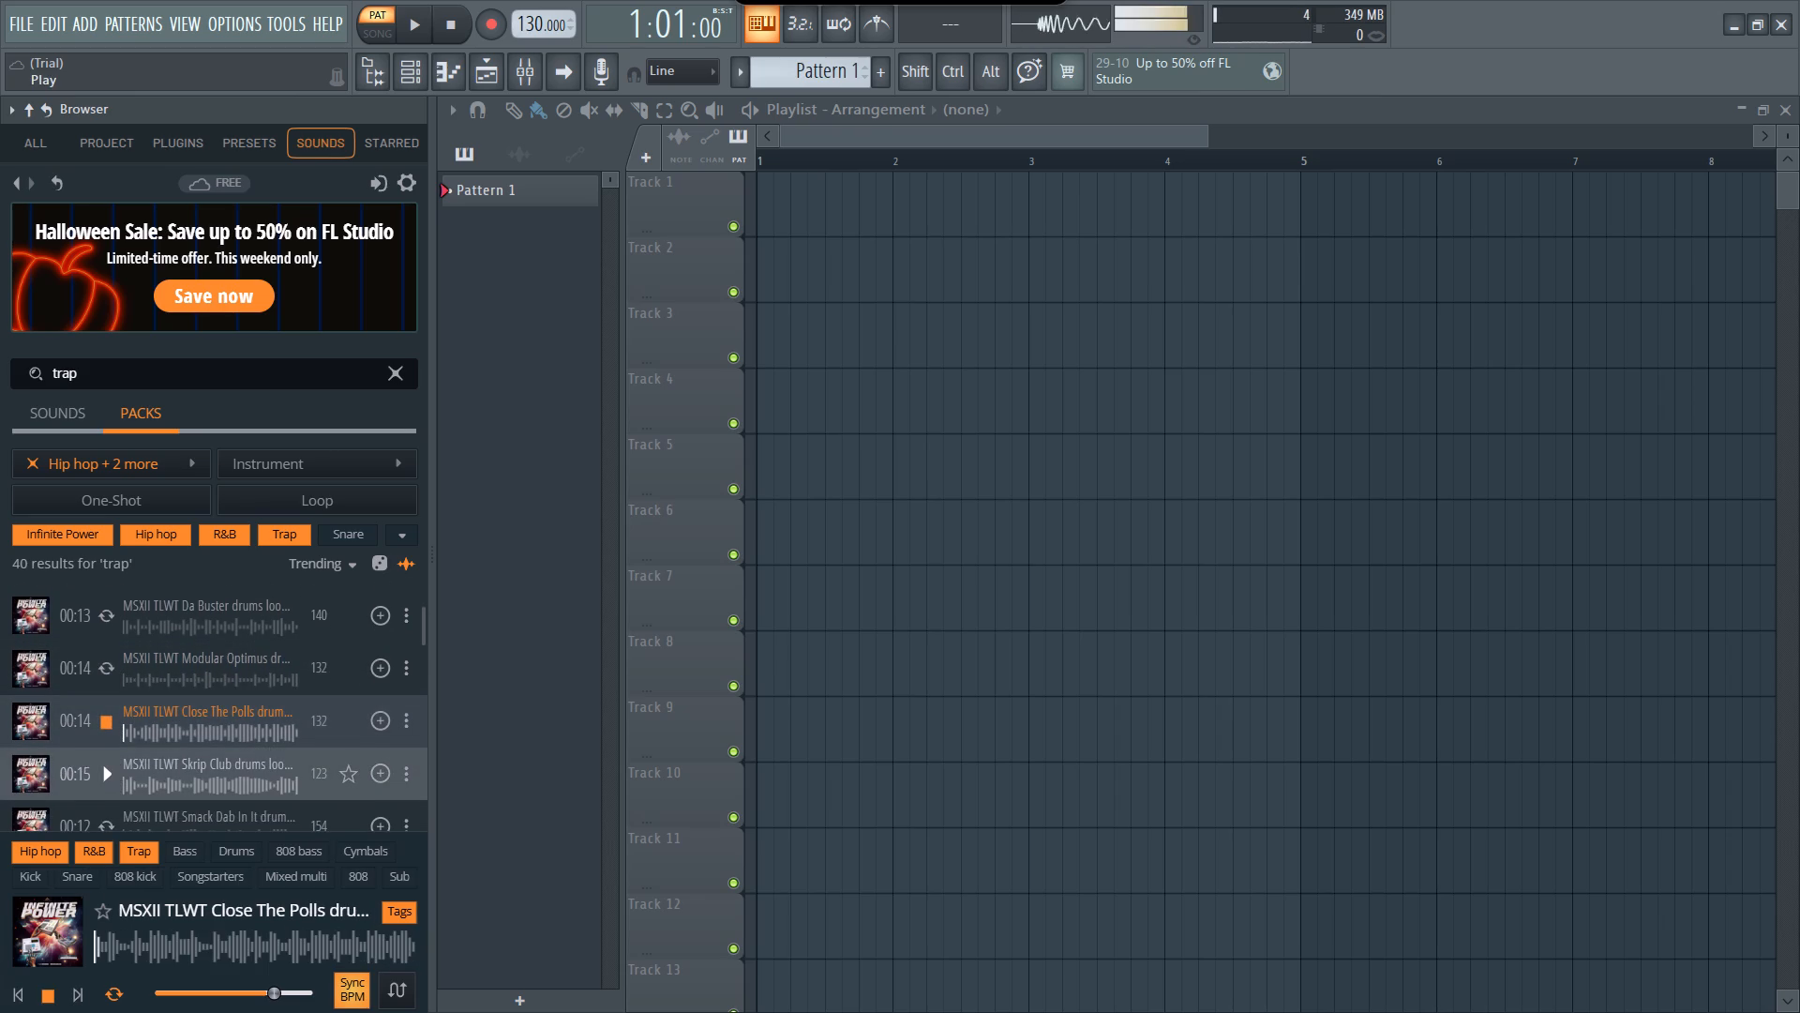
pyautogui.scroll(-1, 105, 762)
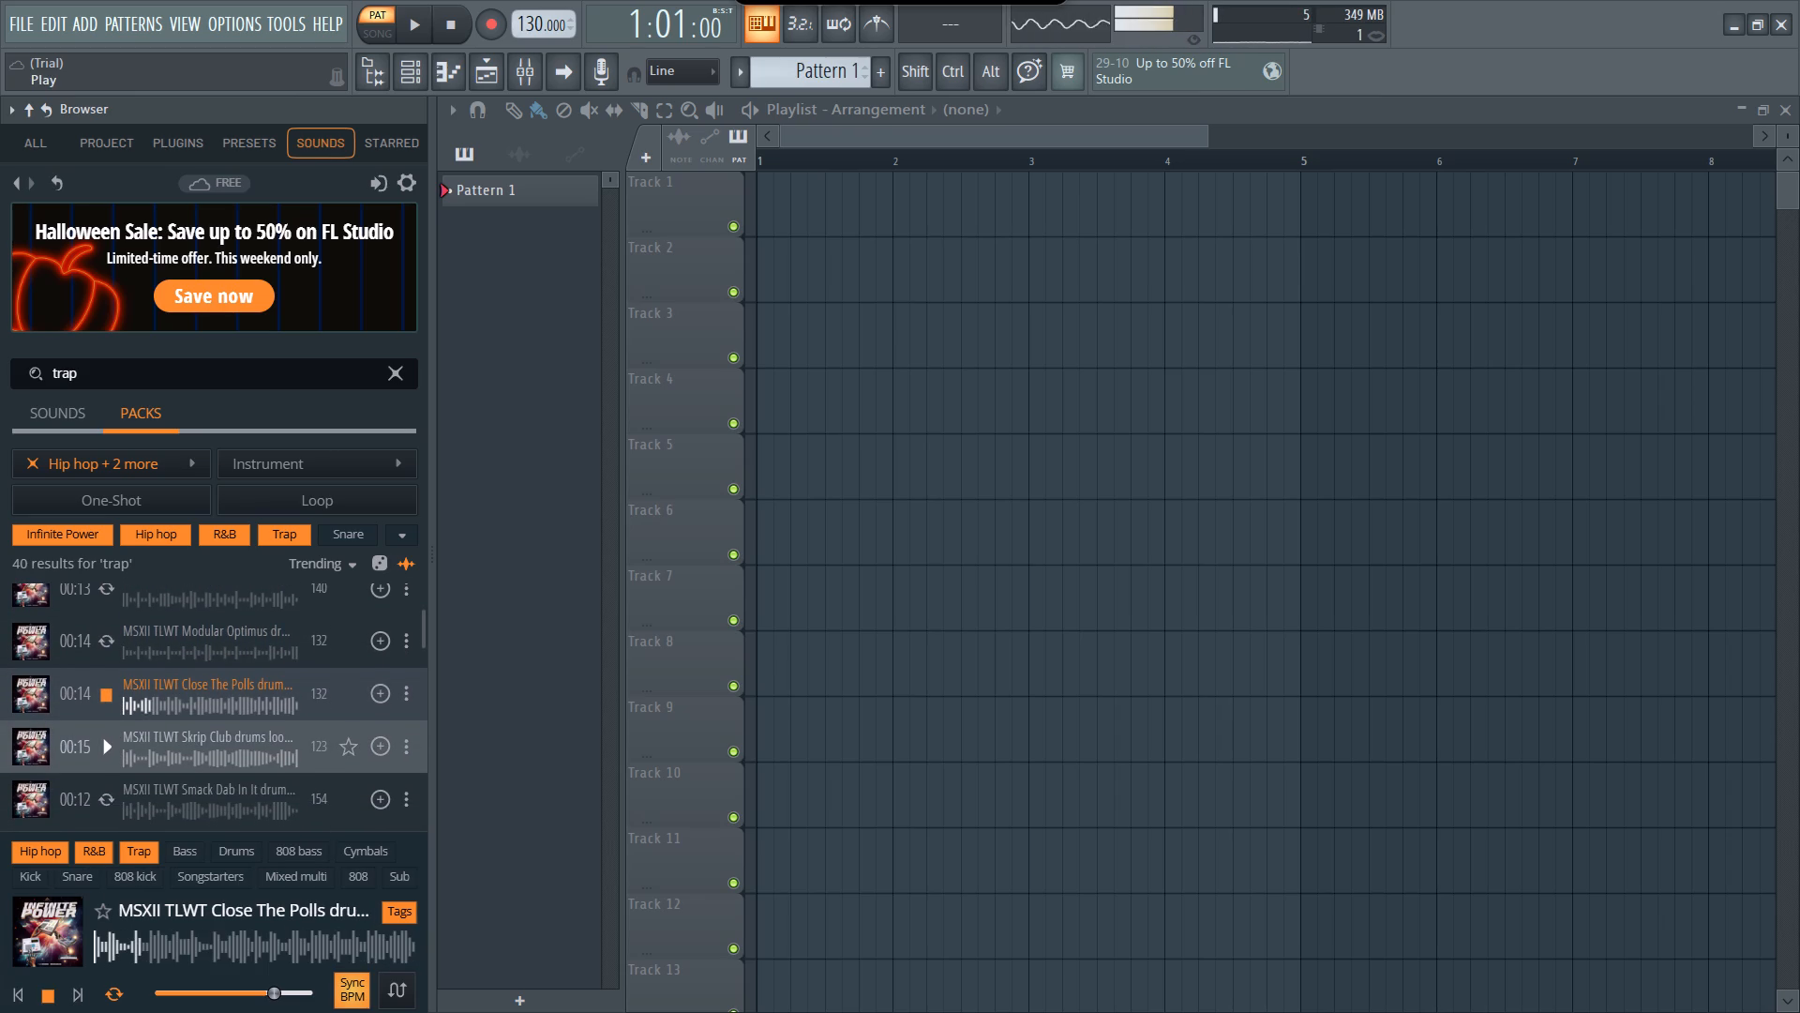
pyautogui.click(112, 749)
pyautogui.scroll(-1, 112, 749)
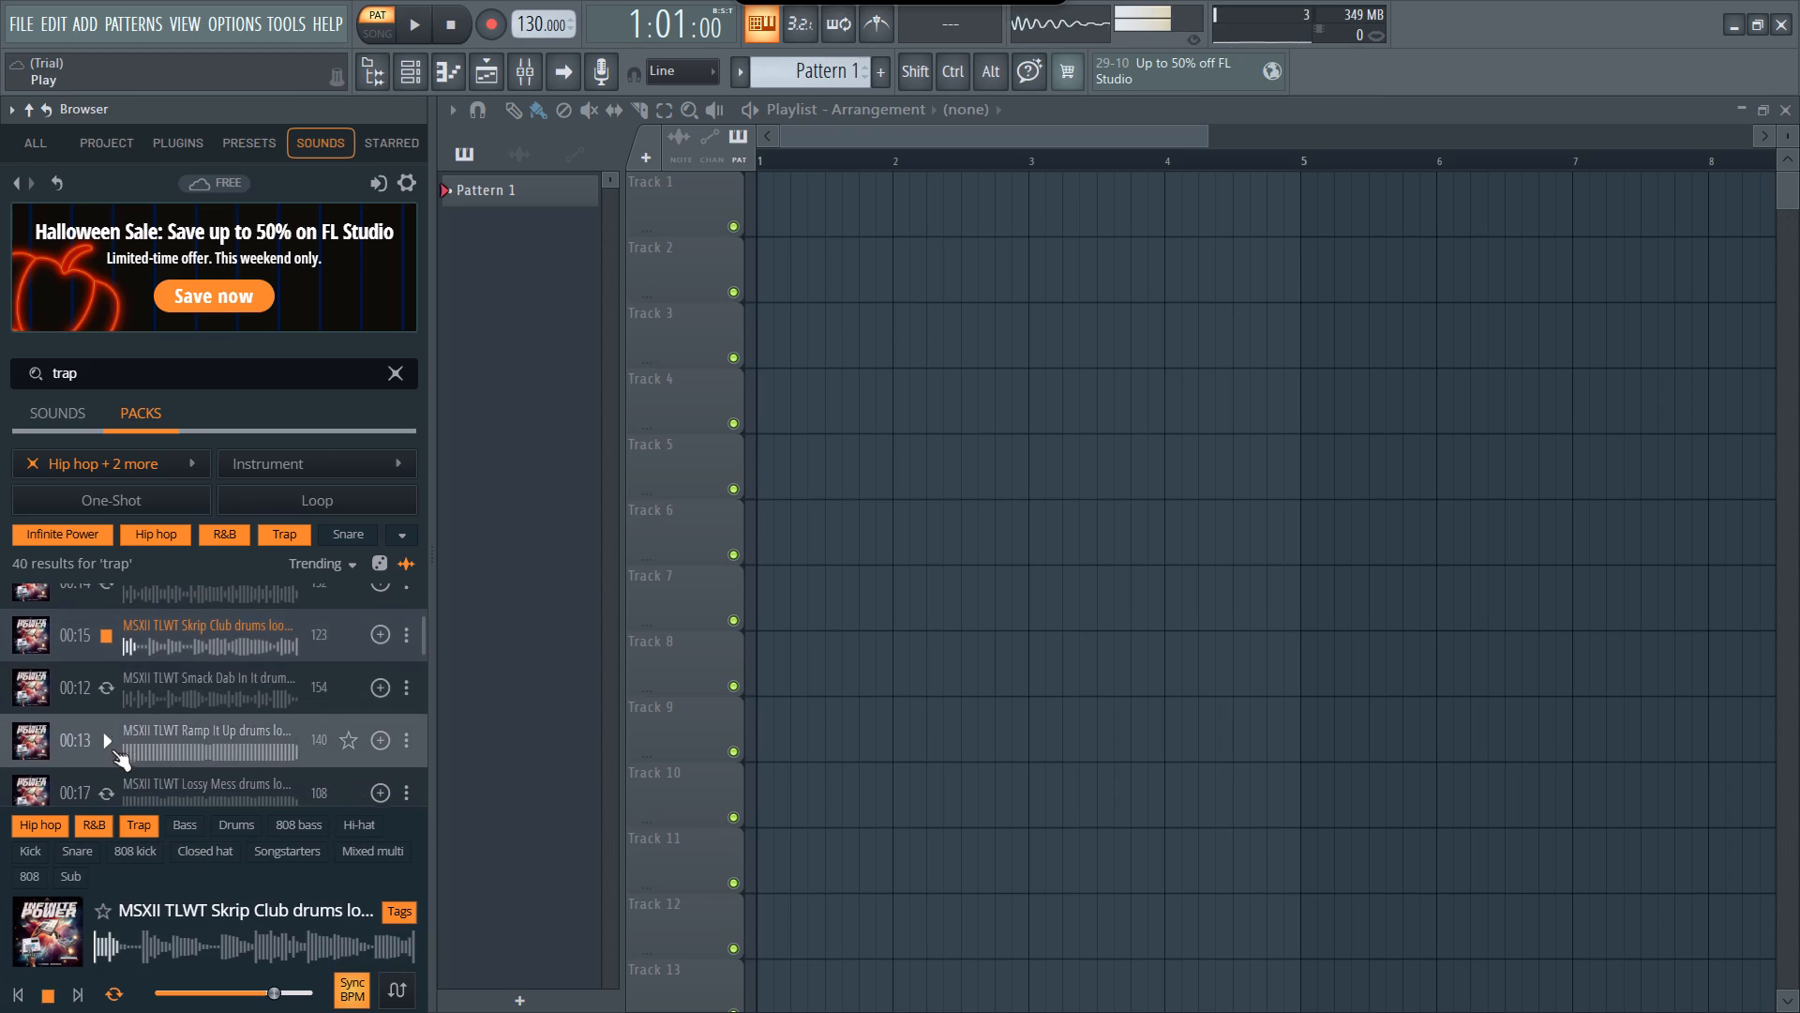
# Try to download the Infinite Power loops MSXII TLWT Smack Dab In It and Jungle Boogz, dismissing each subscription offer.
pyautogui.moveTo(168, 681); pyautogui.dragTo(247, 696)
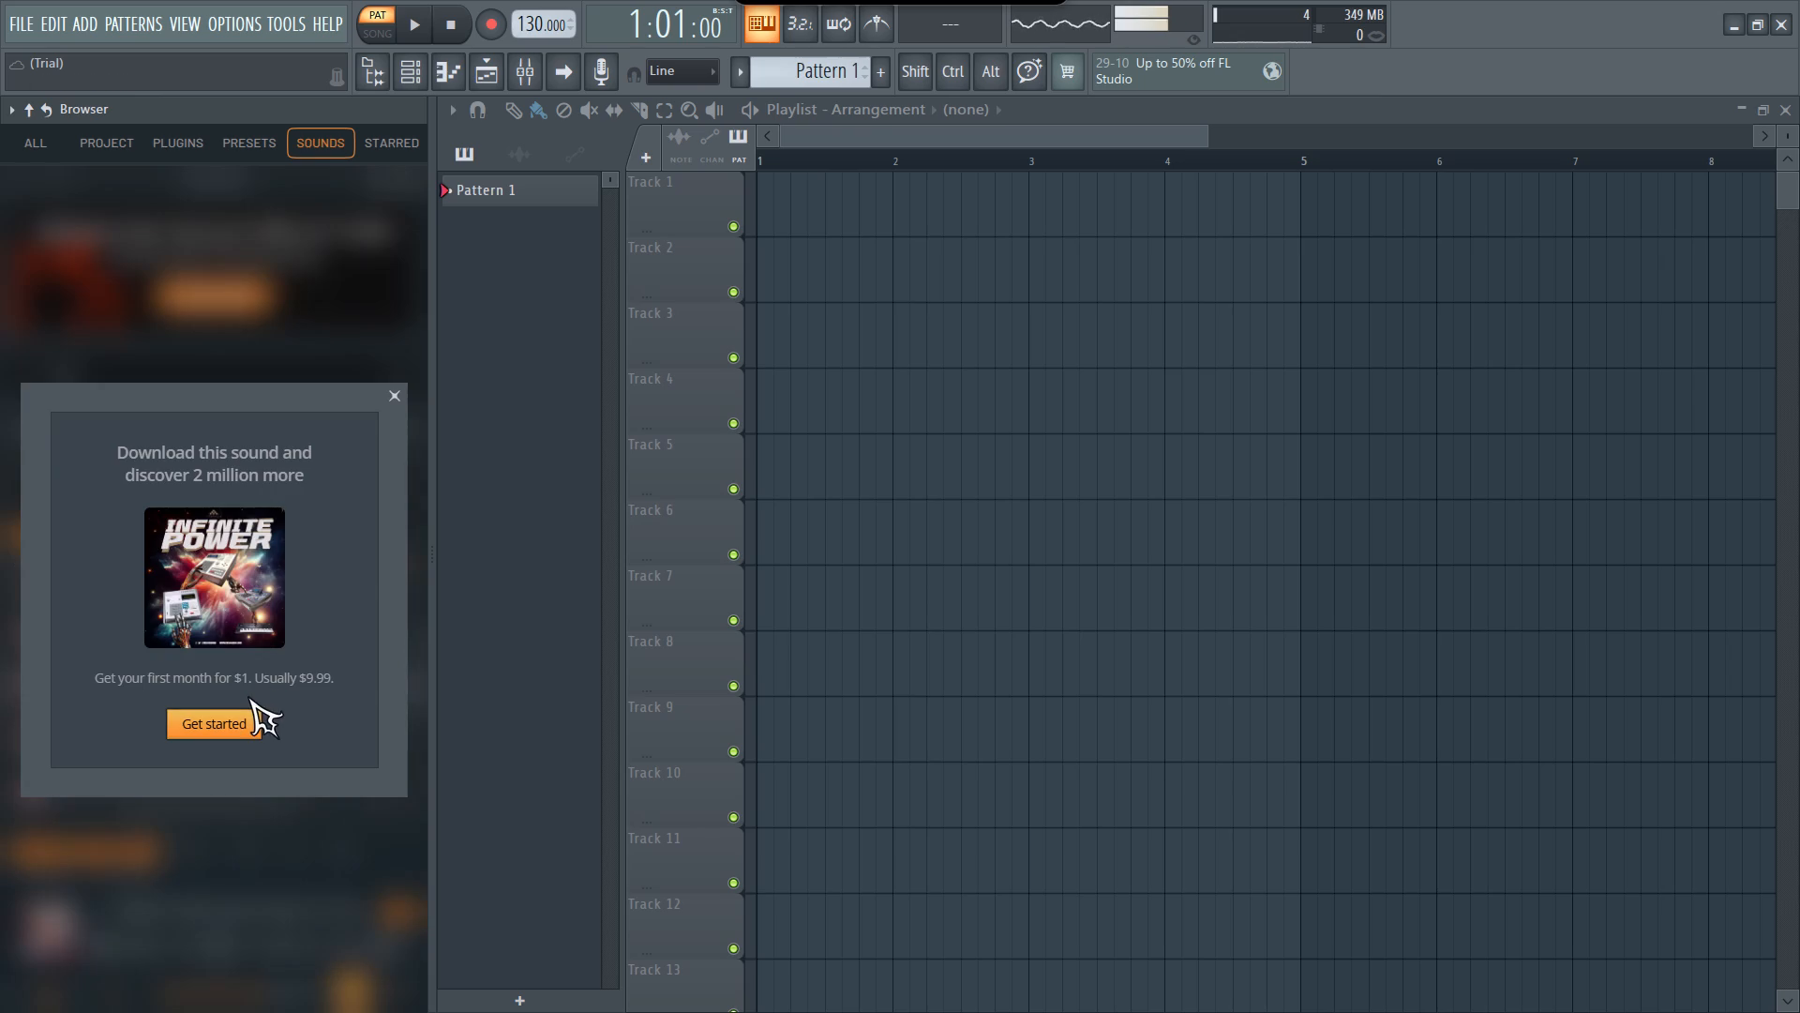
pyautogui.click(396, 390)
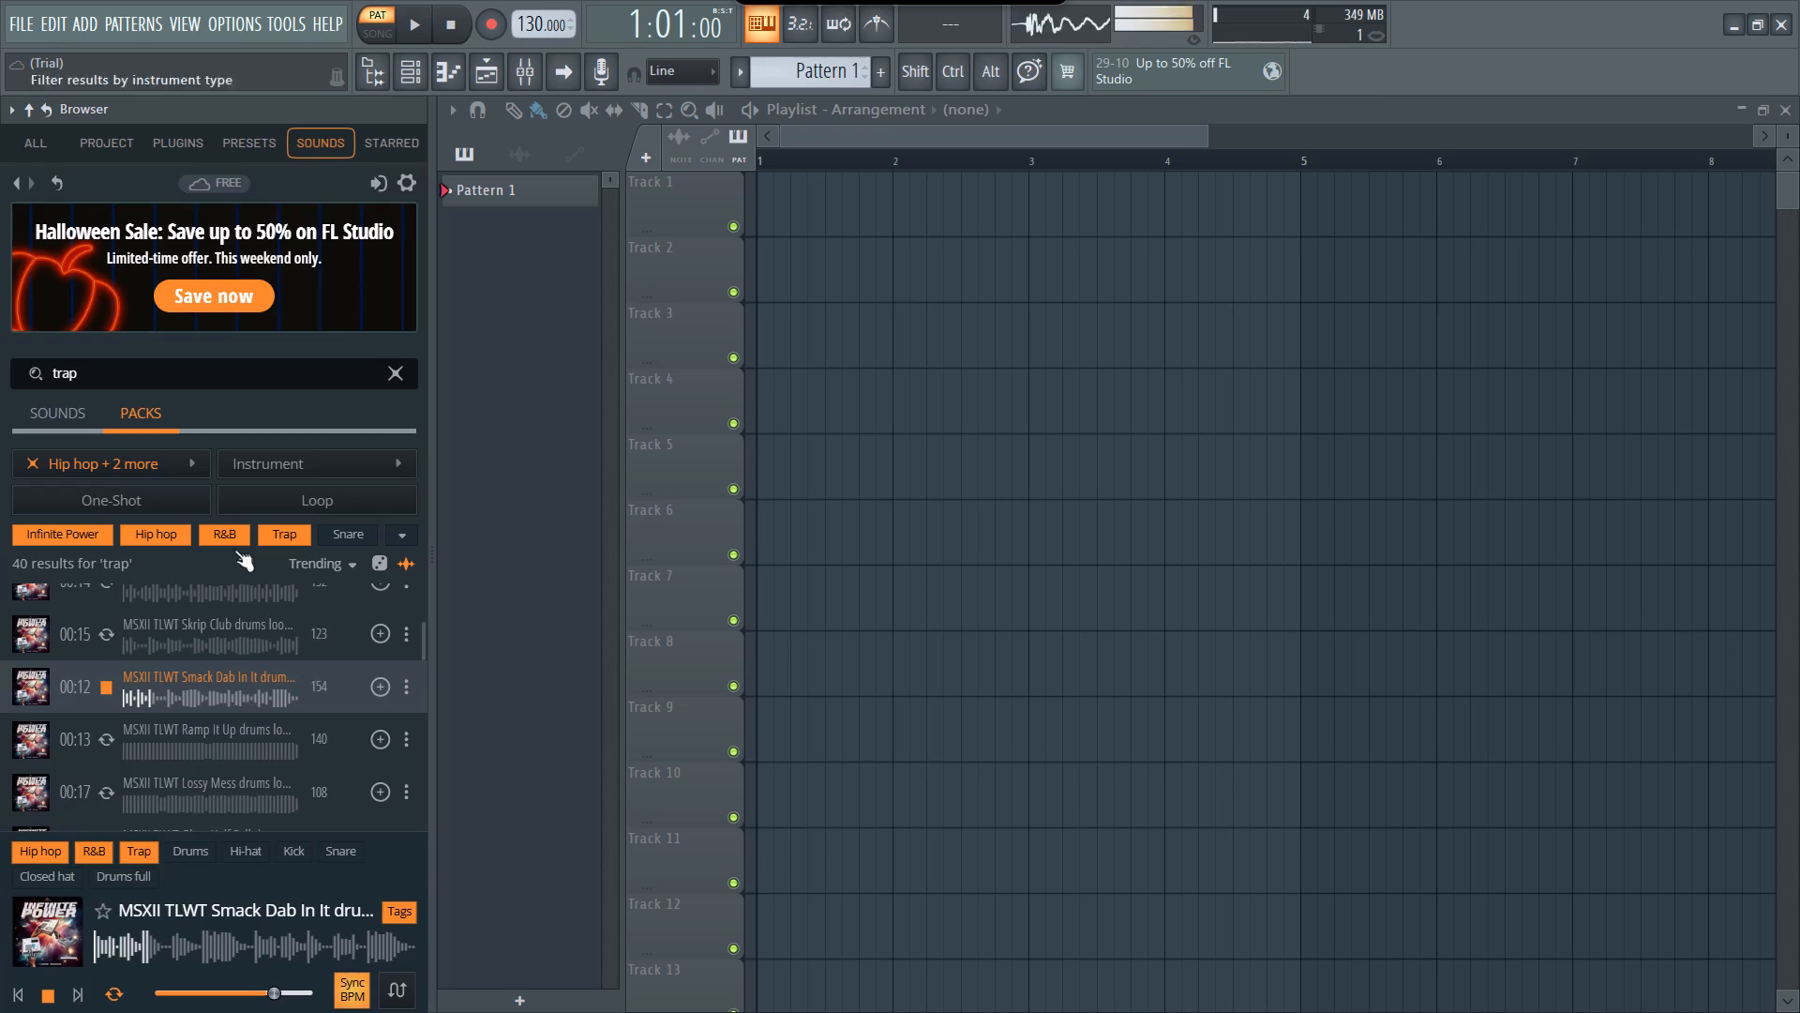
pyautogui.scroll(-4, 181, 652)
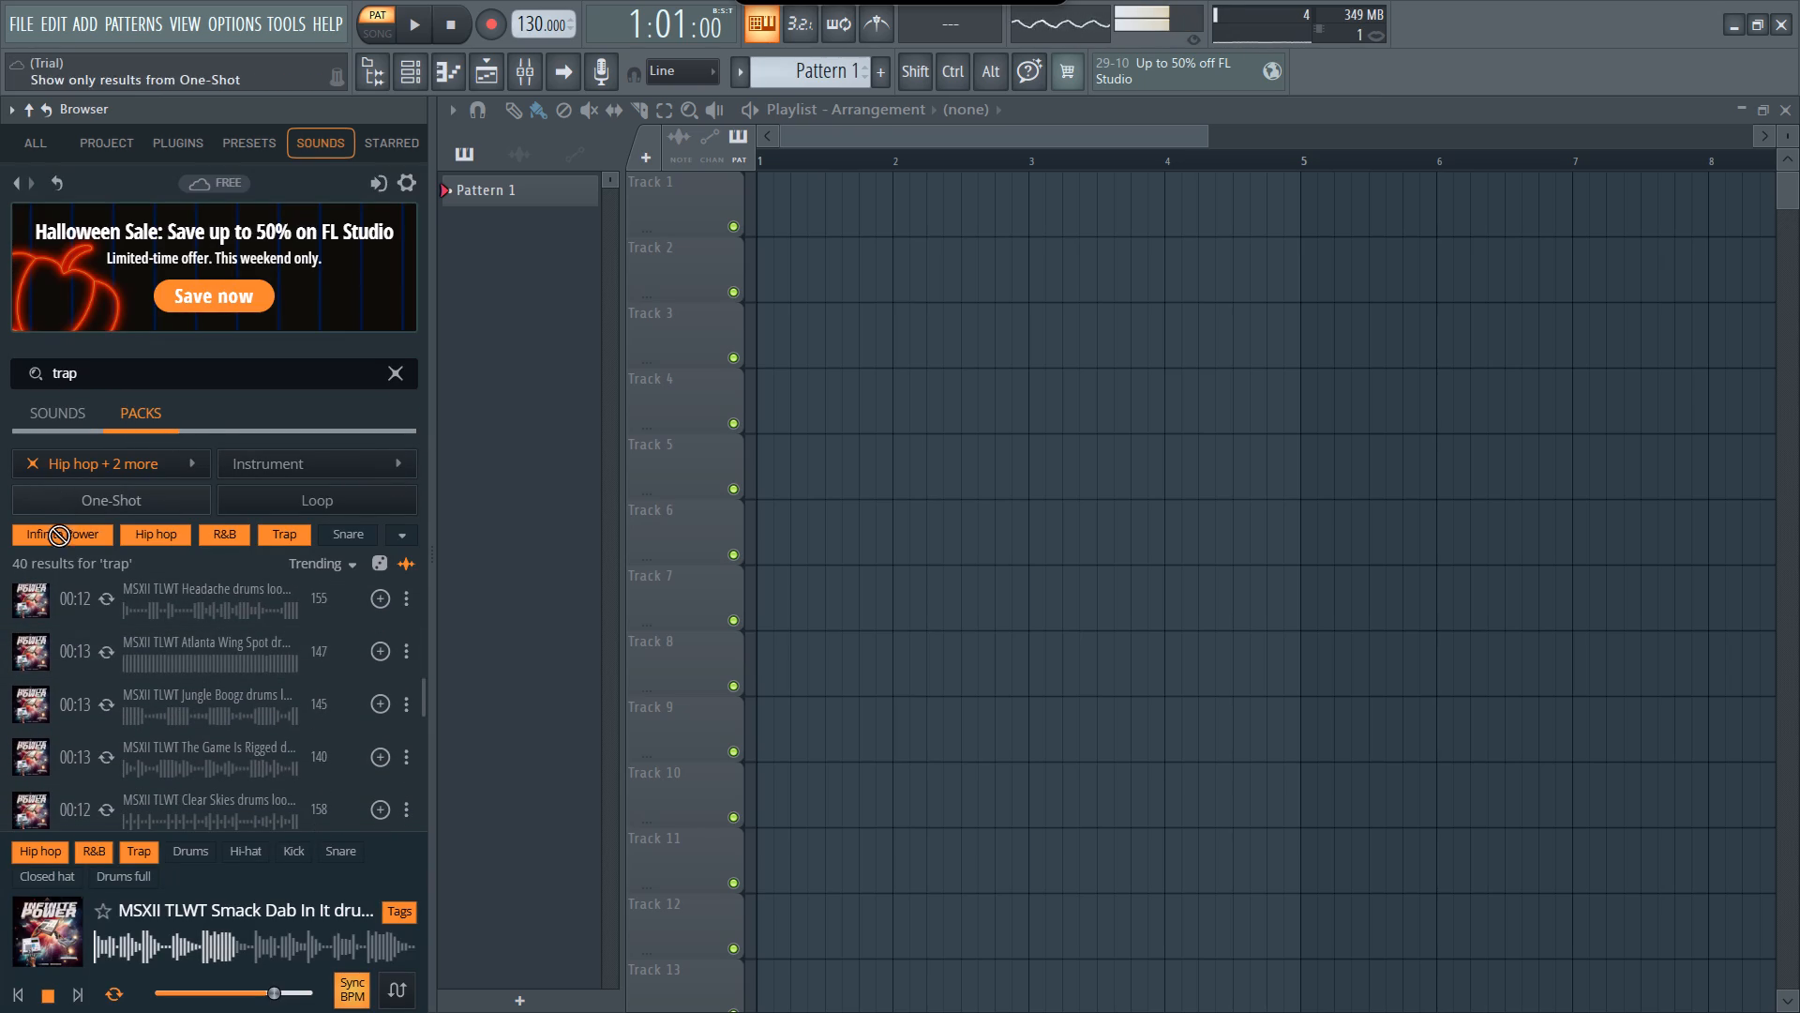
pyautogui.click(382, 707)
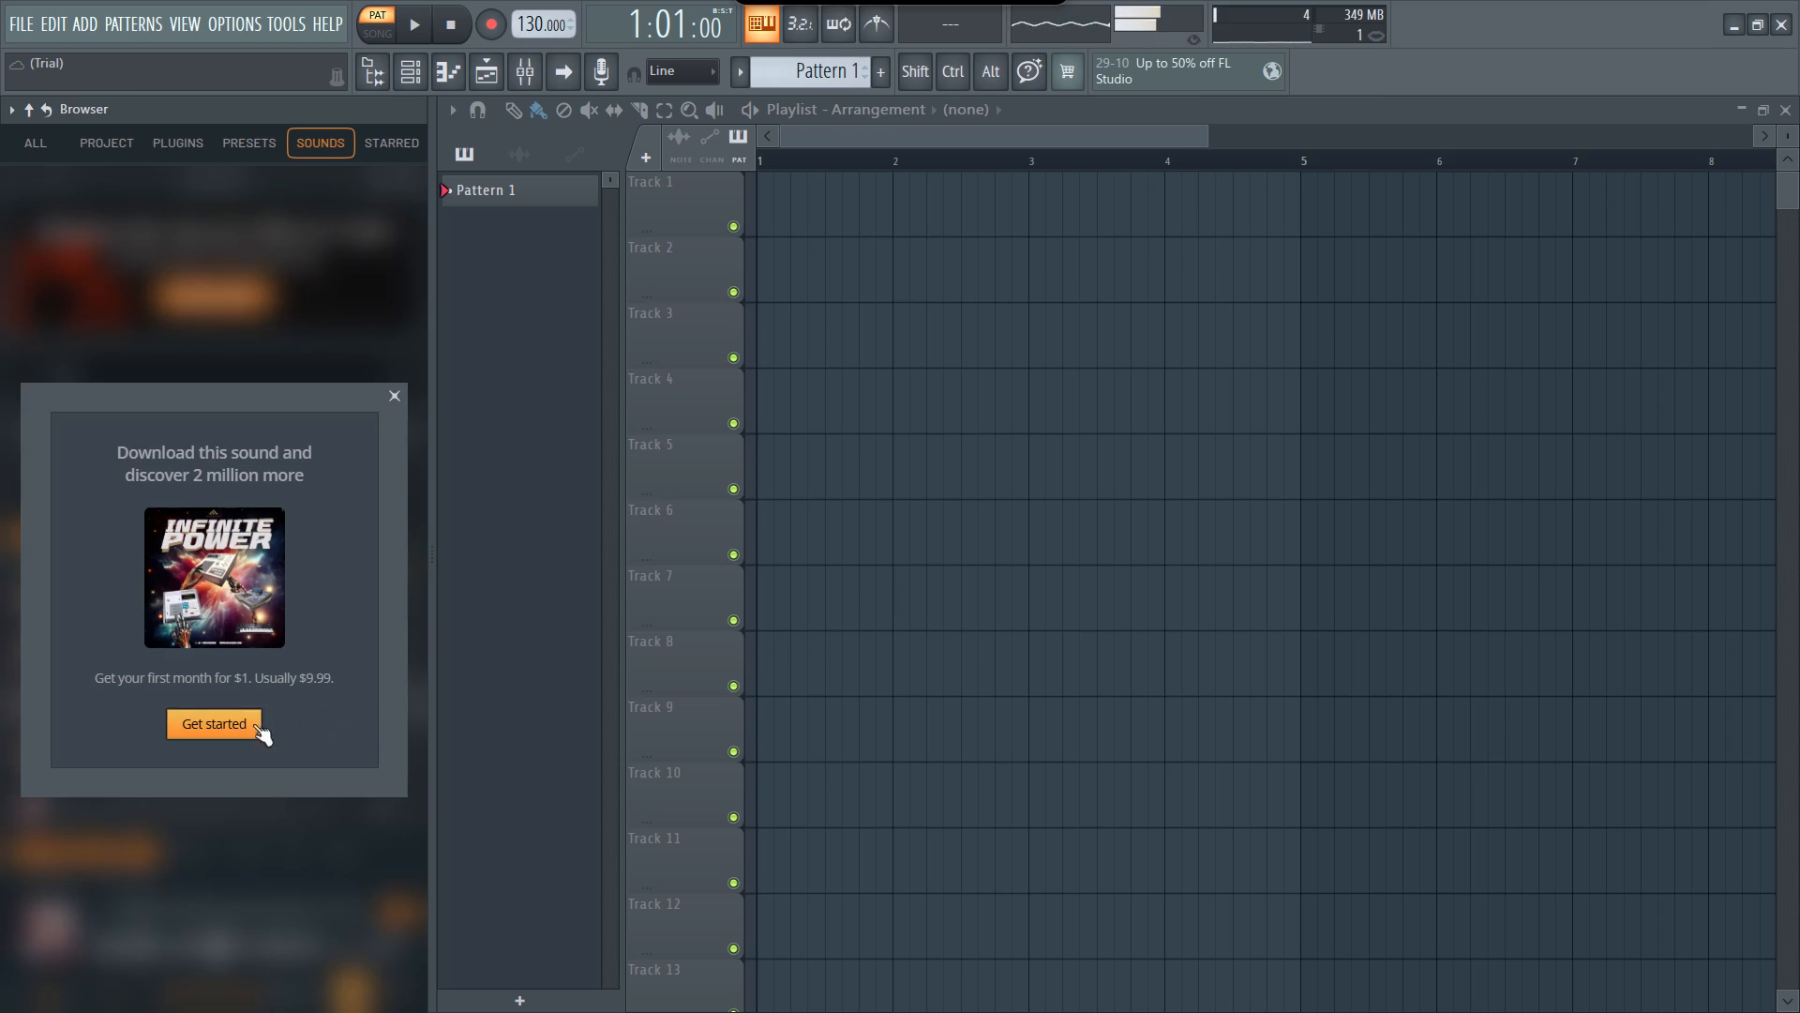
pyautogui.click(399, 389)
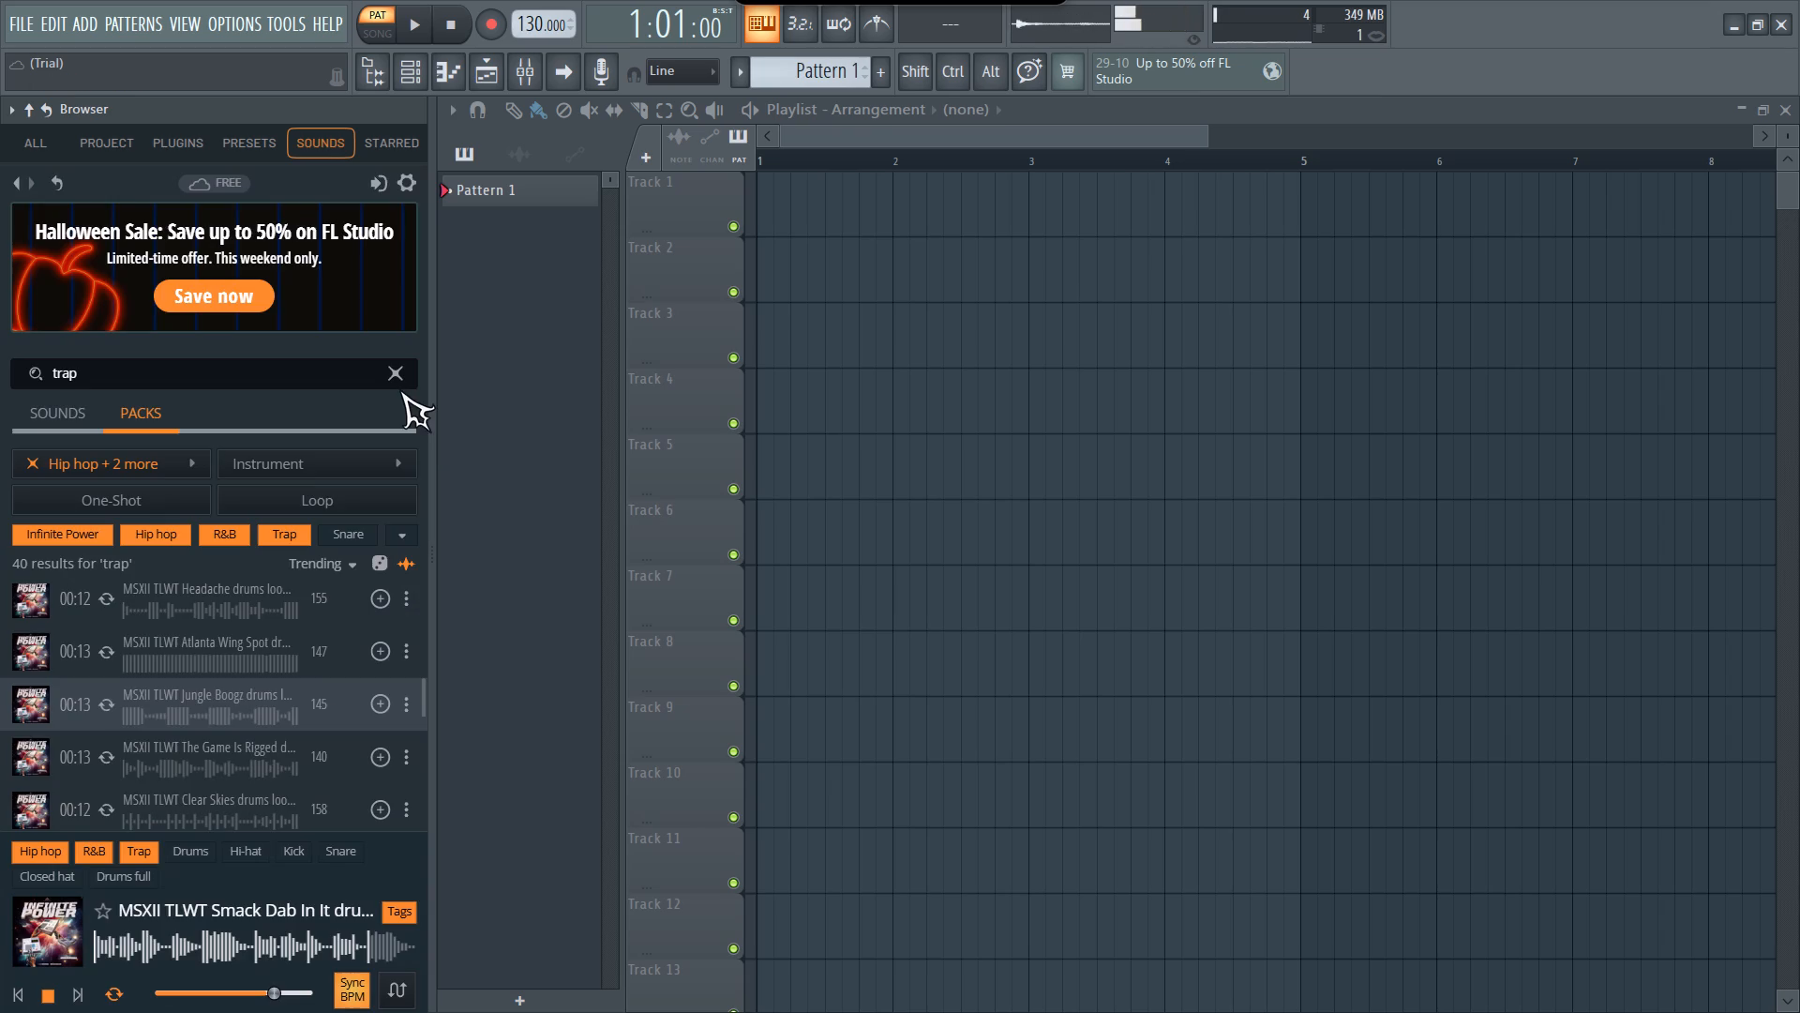
# Reload the sound browser and search it for "free trap".
pyautogui.scroll(5, 388, 558)
pyautogui.scroll(3, 308, 721)
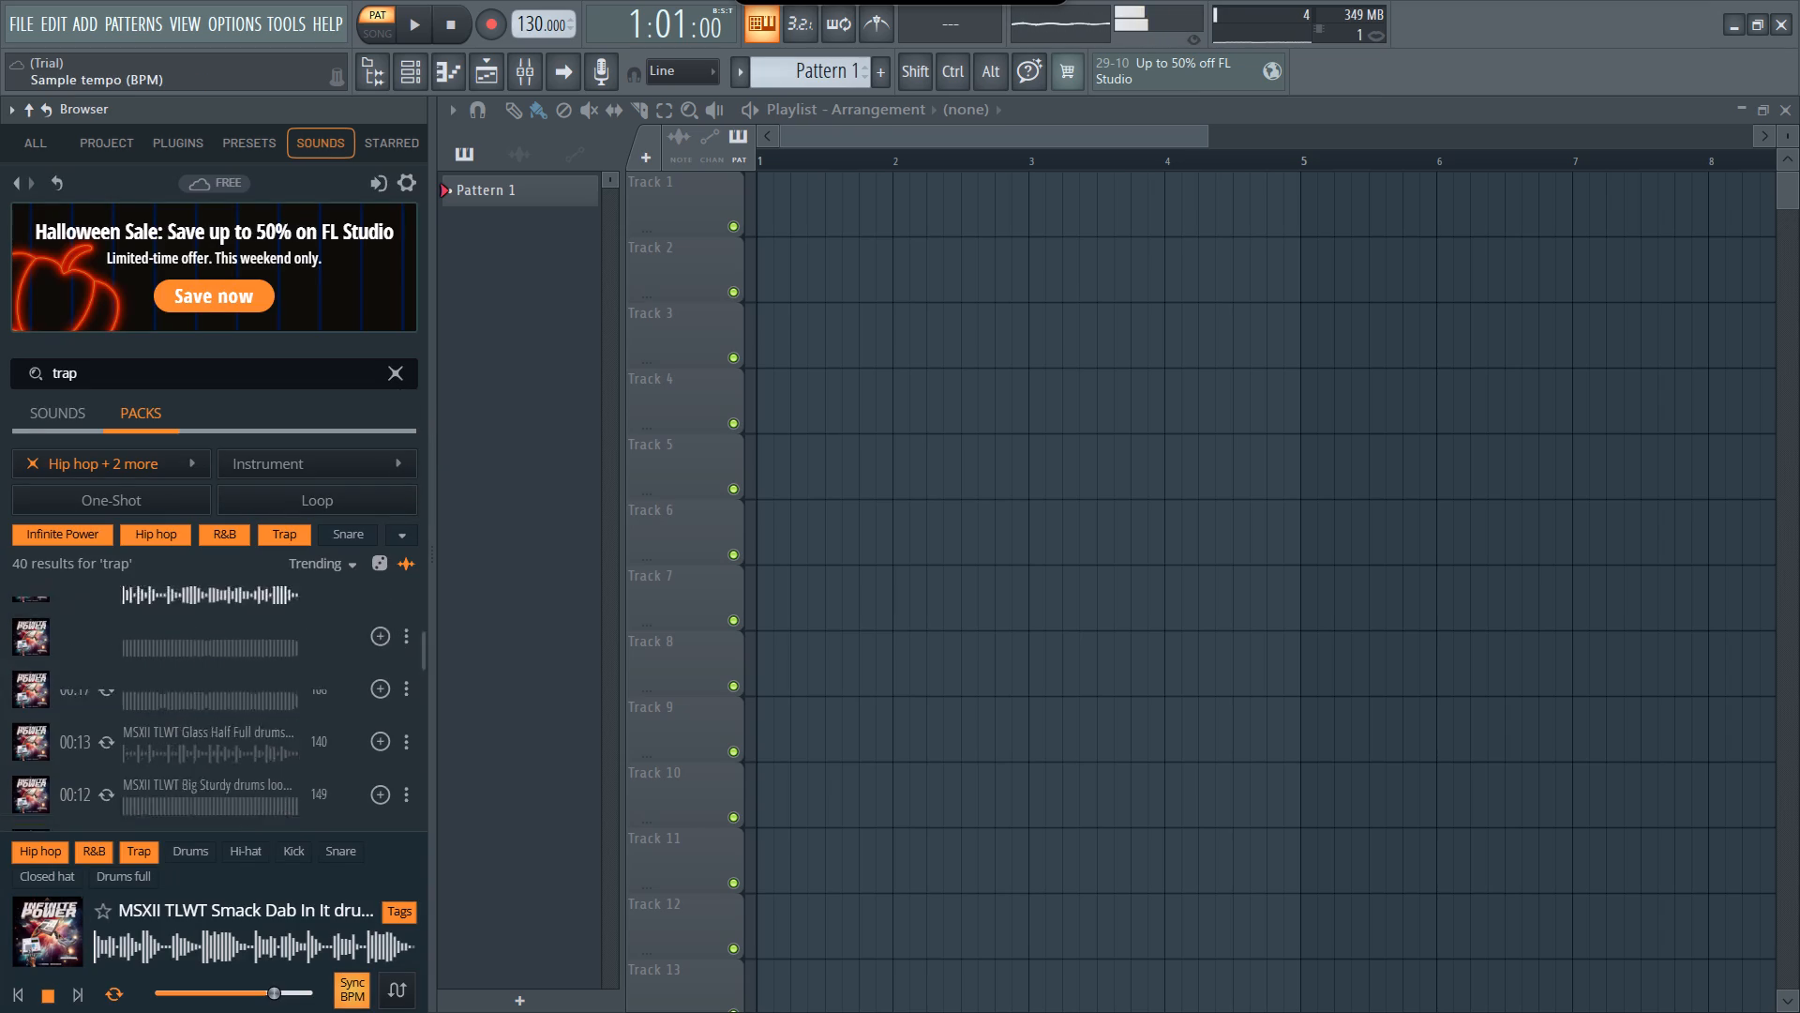
pyautogui.scroll(10, 308, 721)
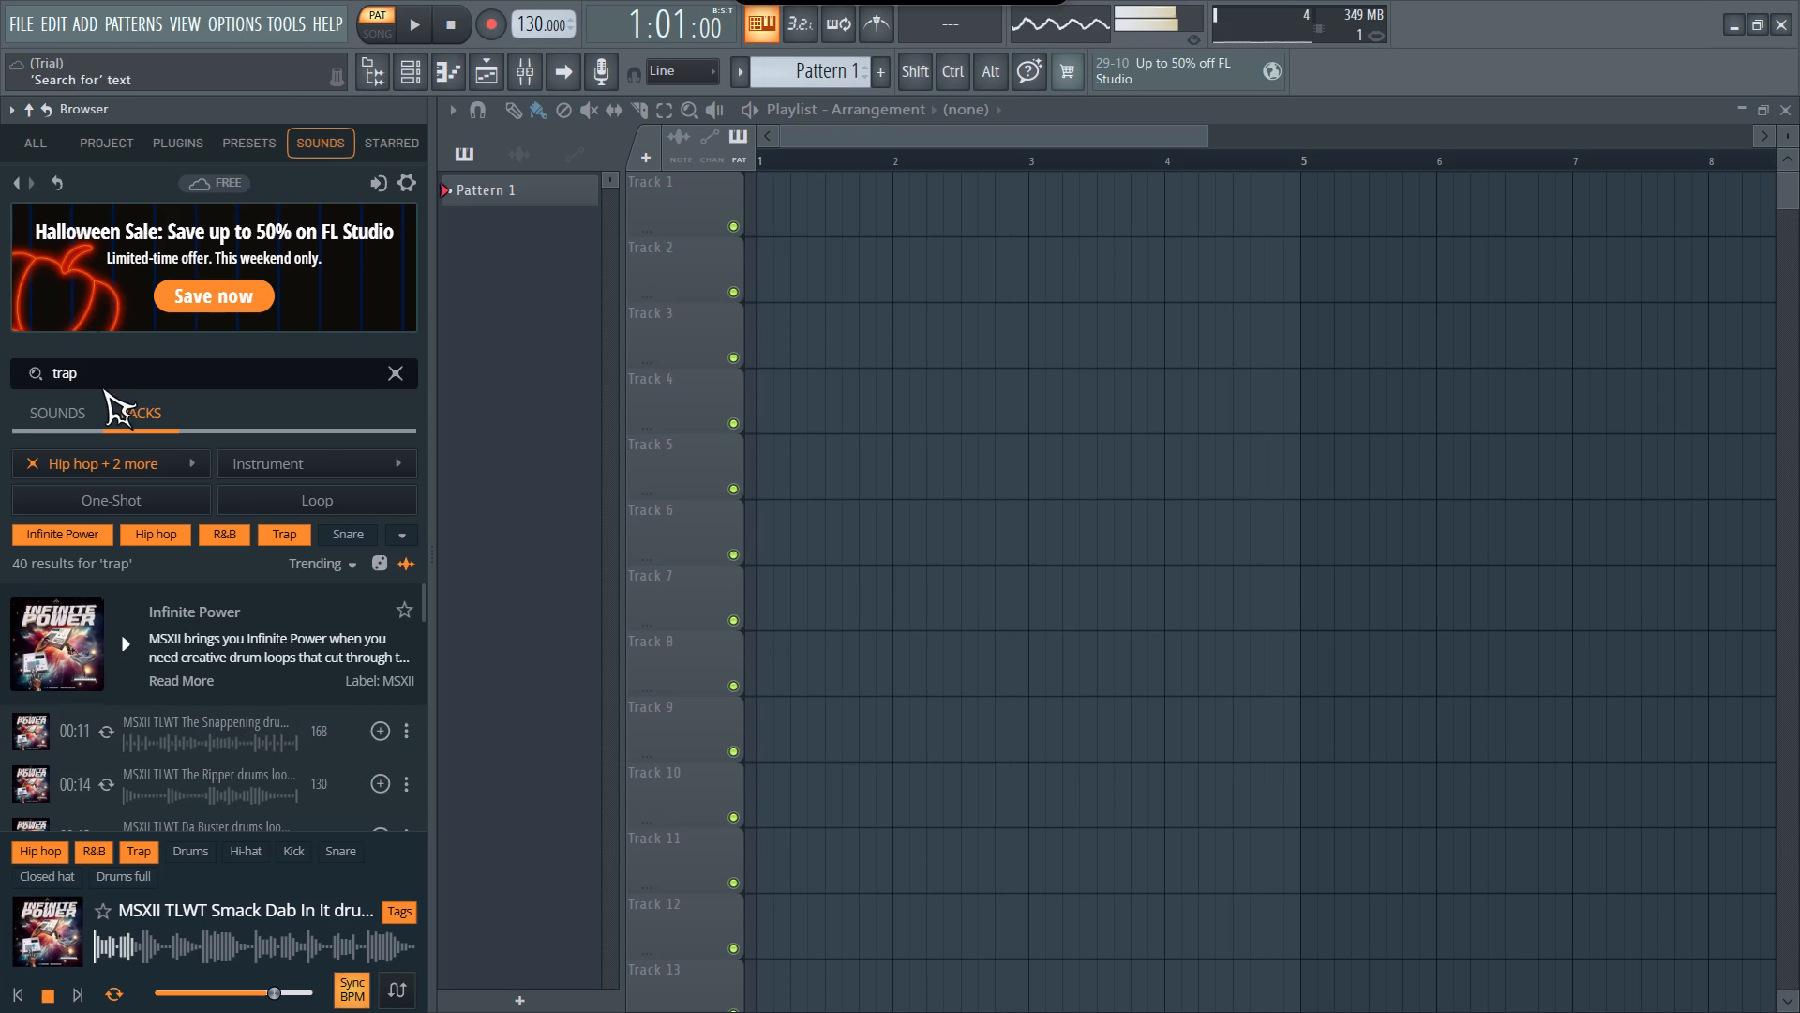
pyautogui.click(44, 114)
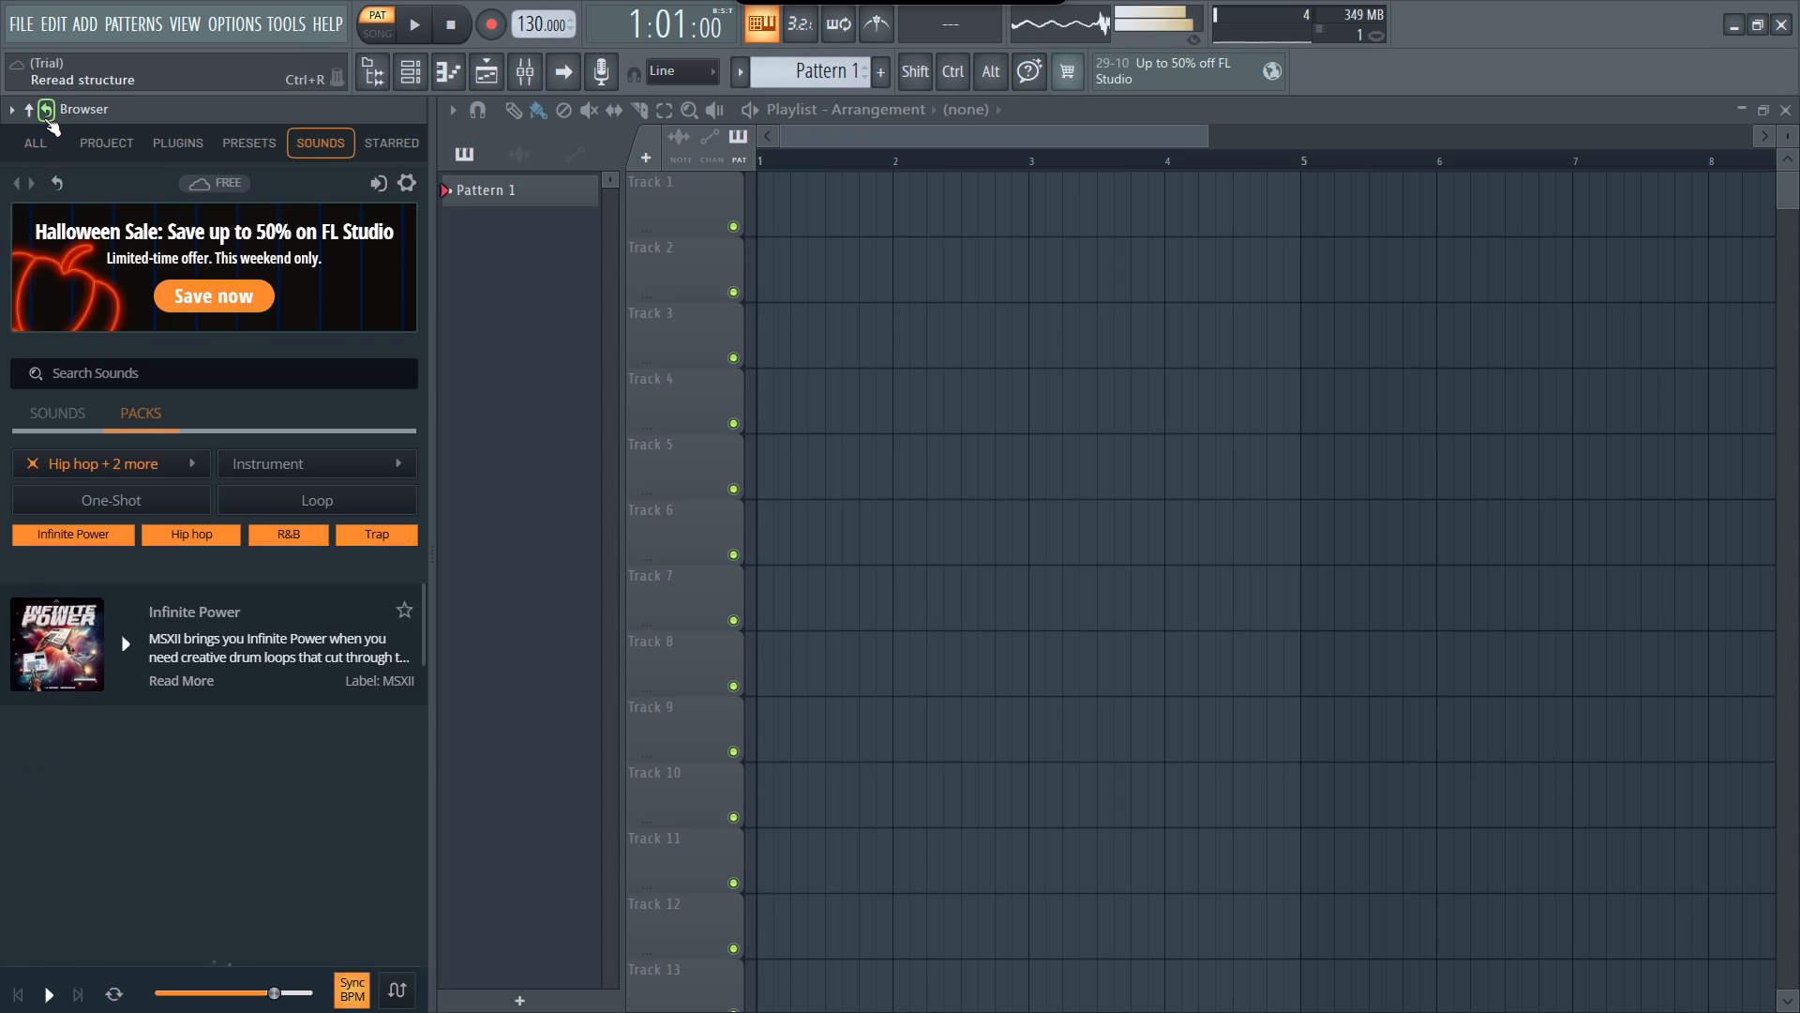
pyautogui.click(53, 113)
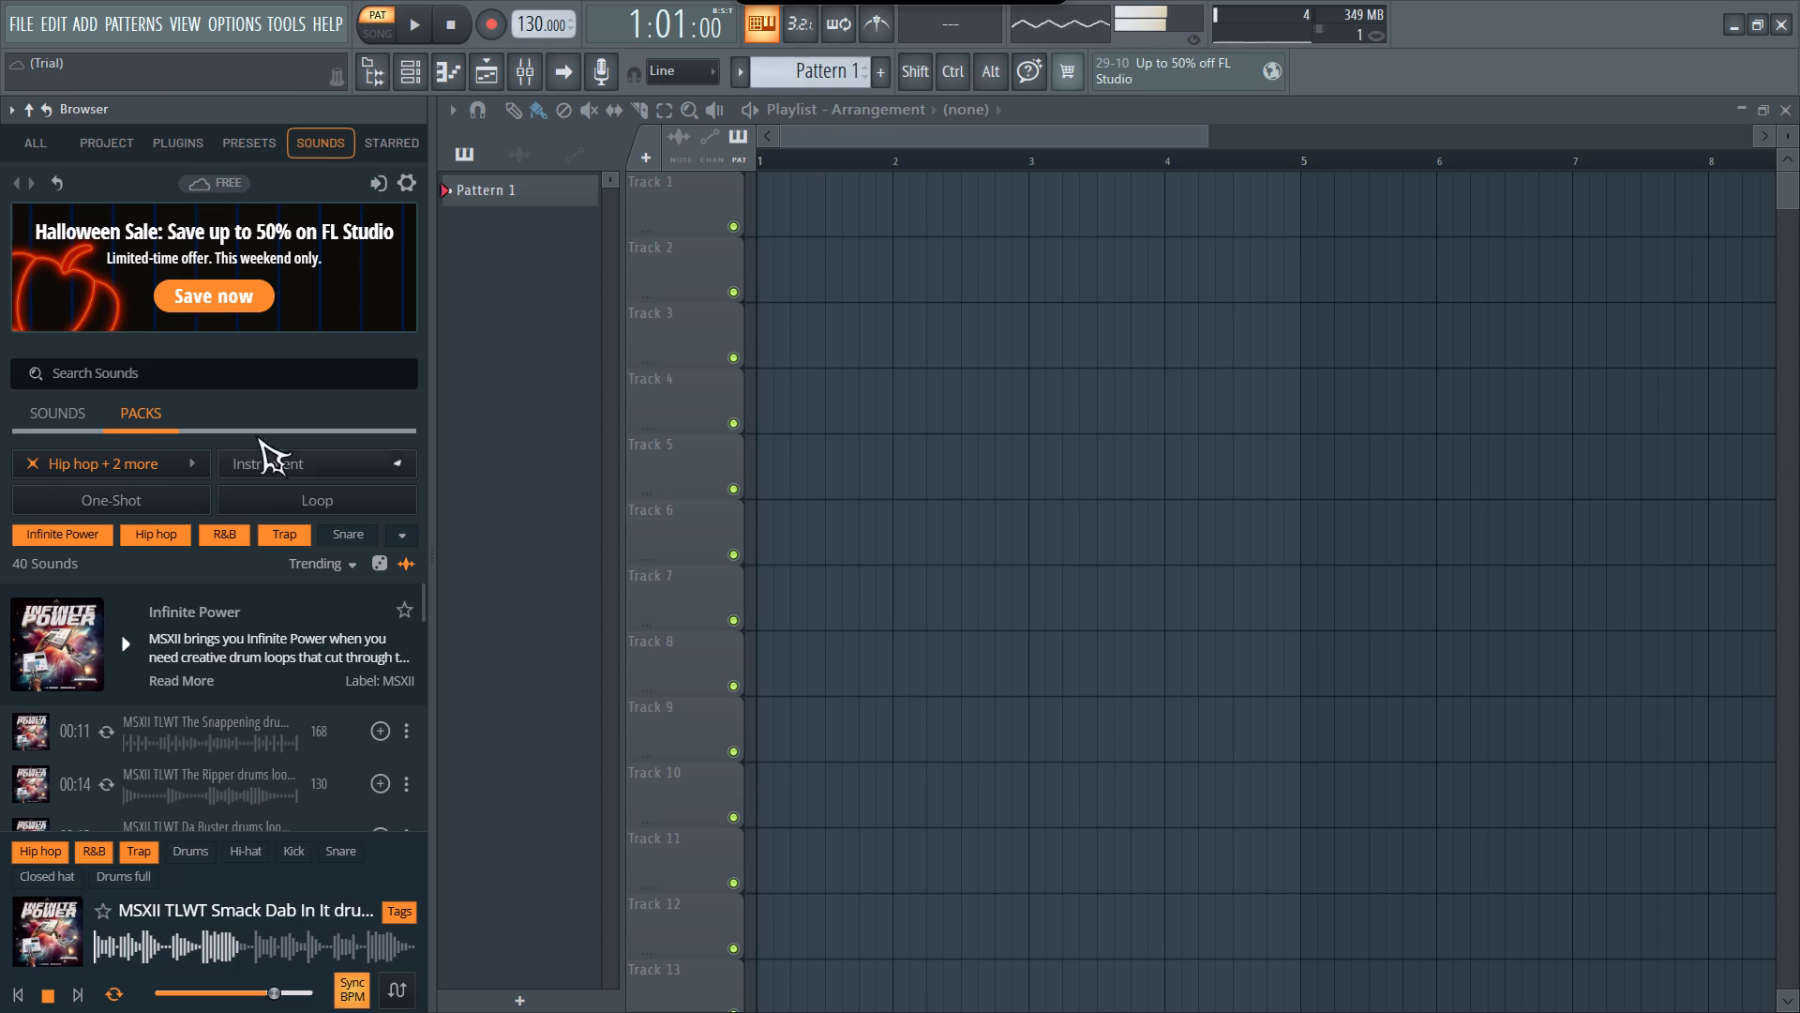
pyautogui.click(237, 372)
pyautogui.write('free trap')
pyautogui.press('Return')
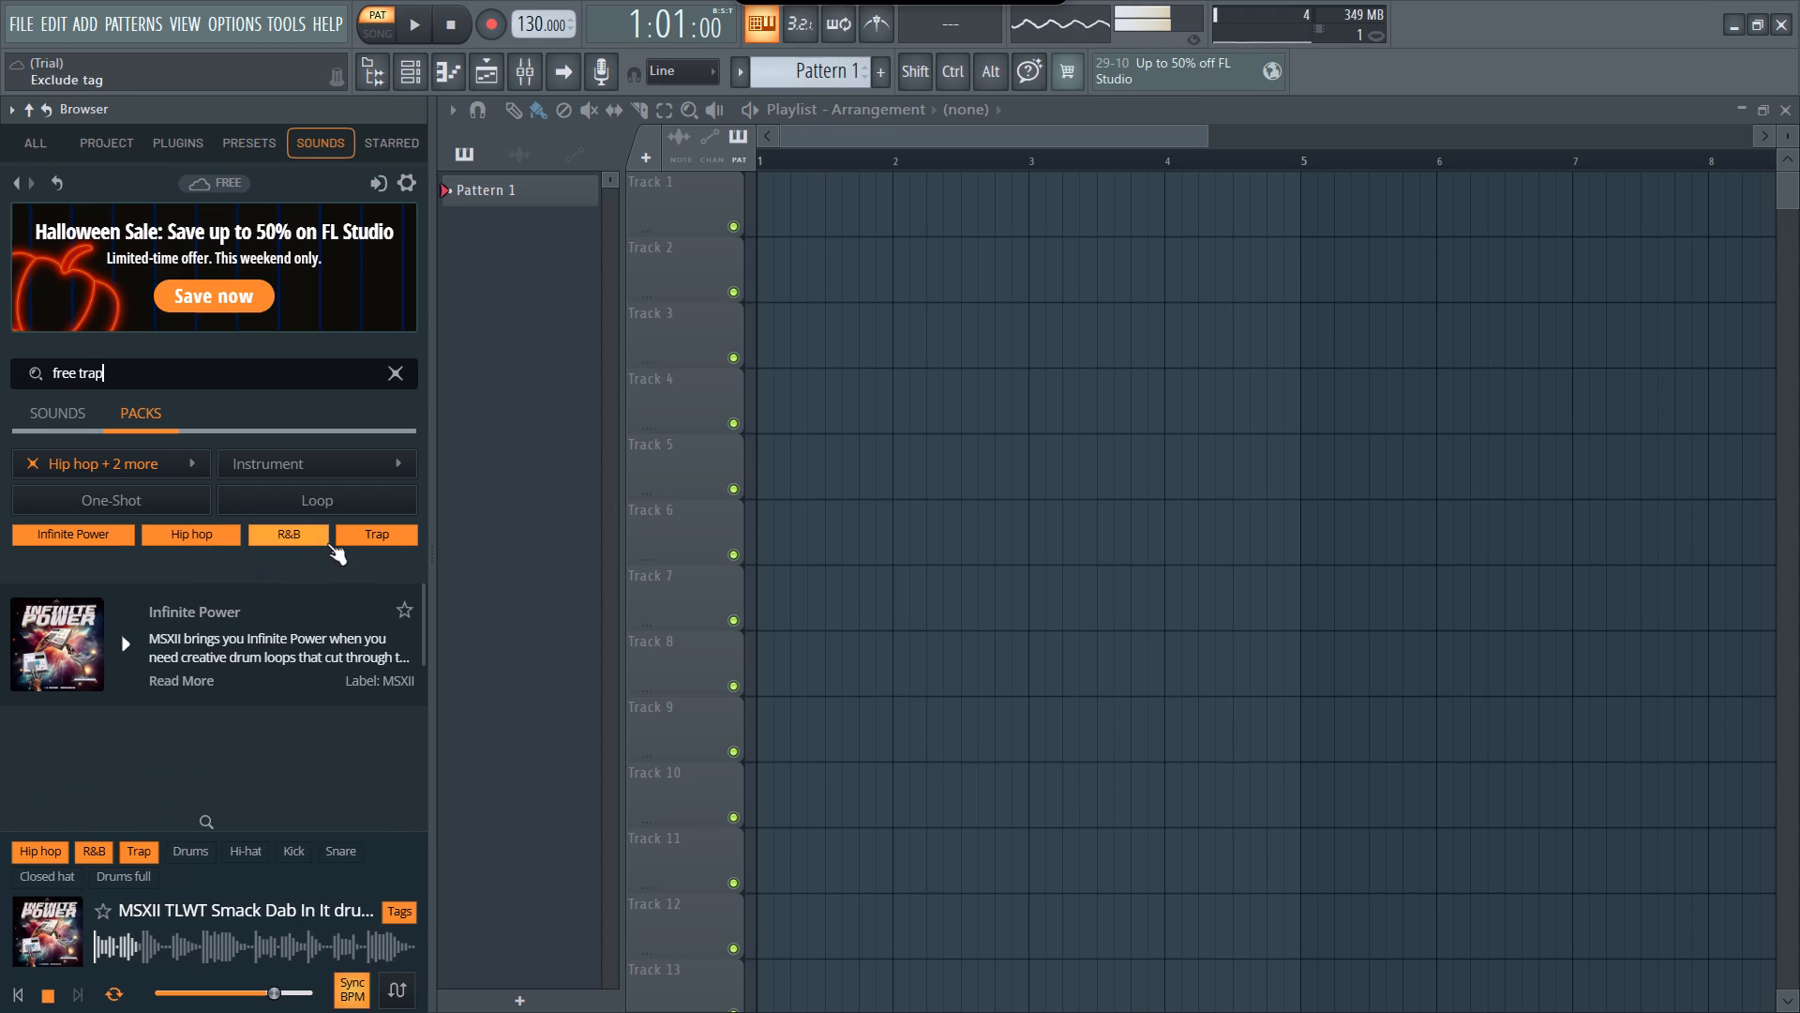
pyautogui.click(188, 368)
pyautogui.press('Return')
pyautogui.press('Return')
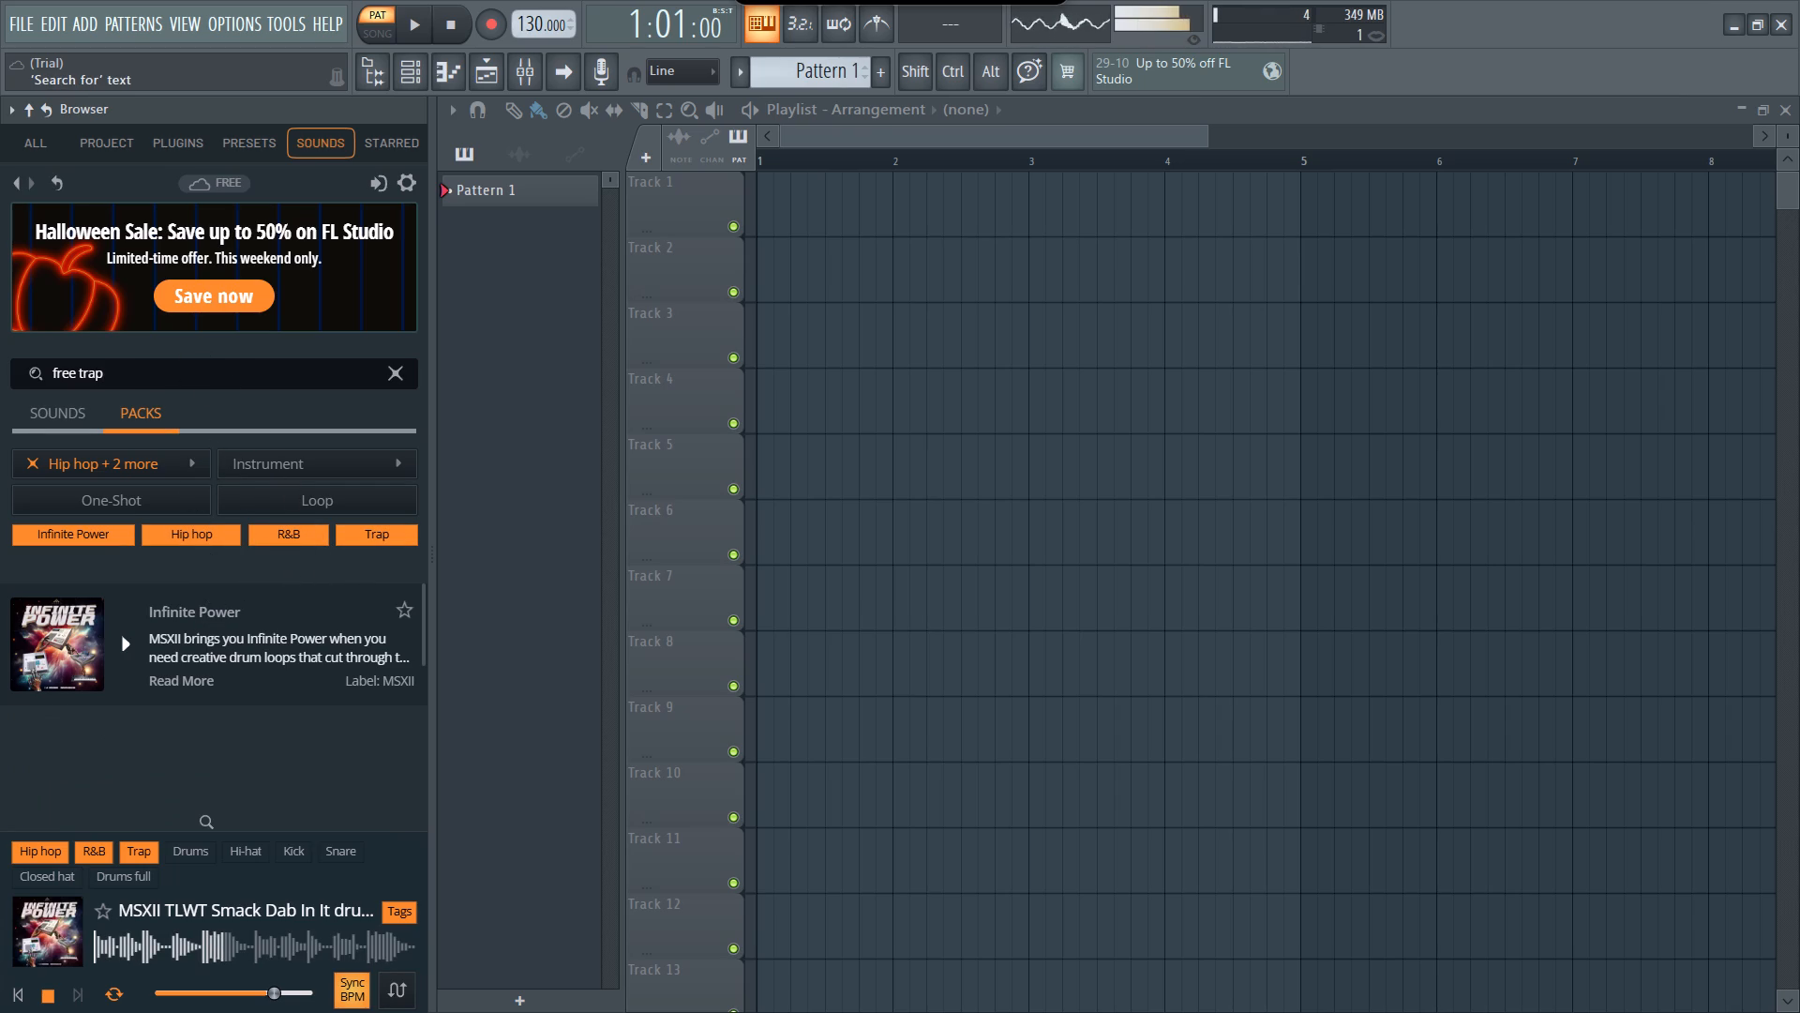
# Clear the genre and Infinite Power filters and list the packs matching "free trap".
pyautogui.click(37, 468)
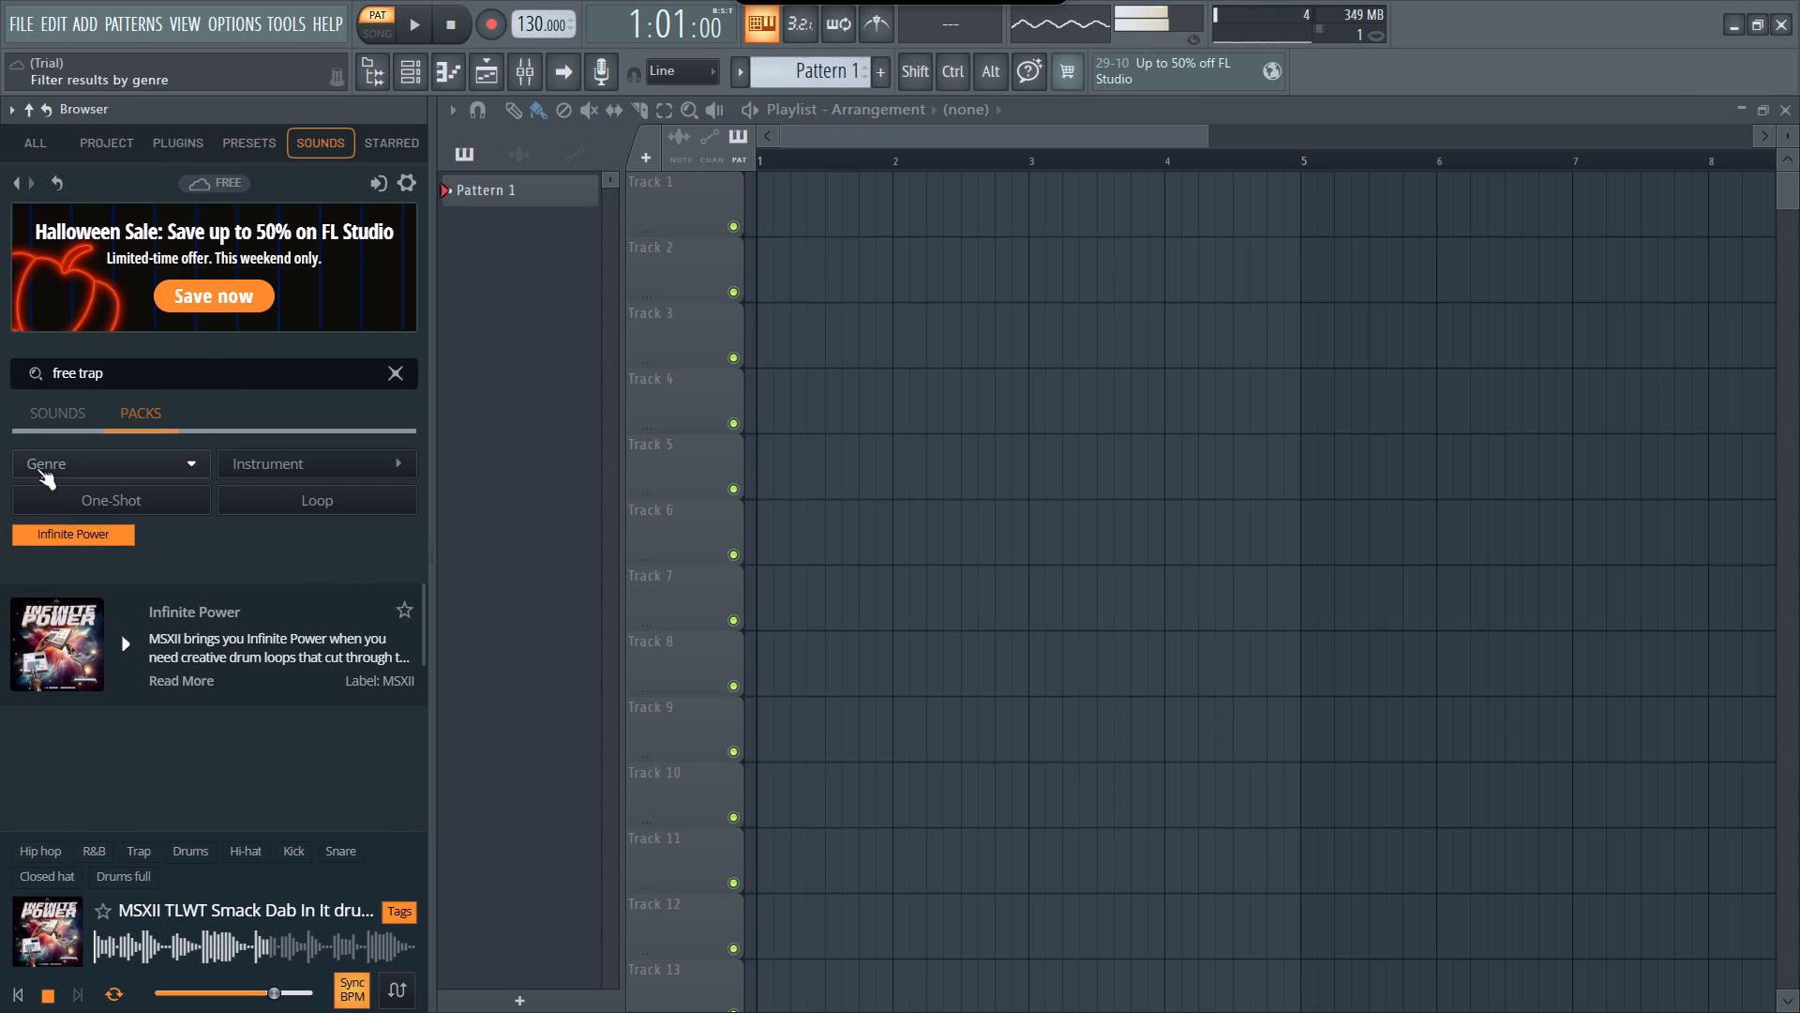
pyautogui.click(105, 530)
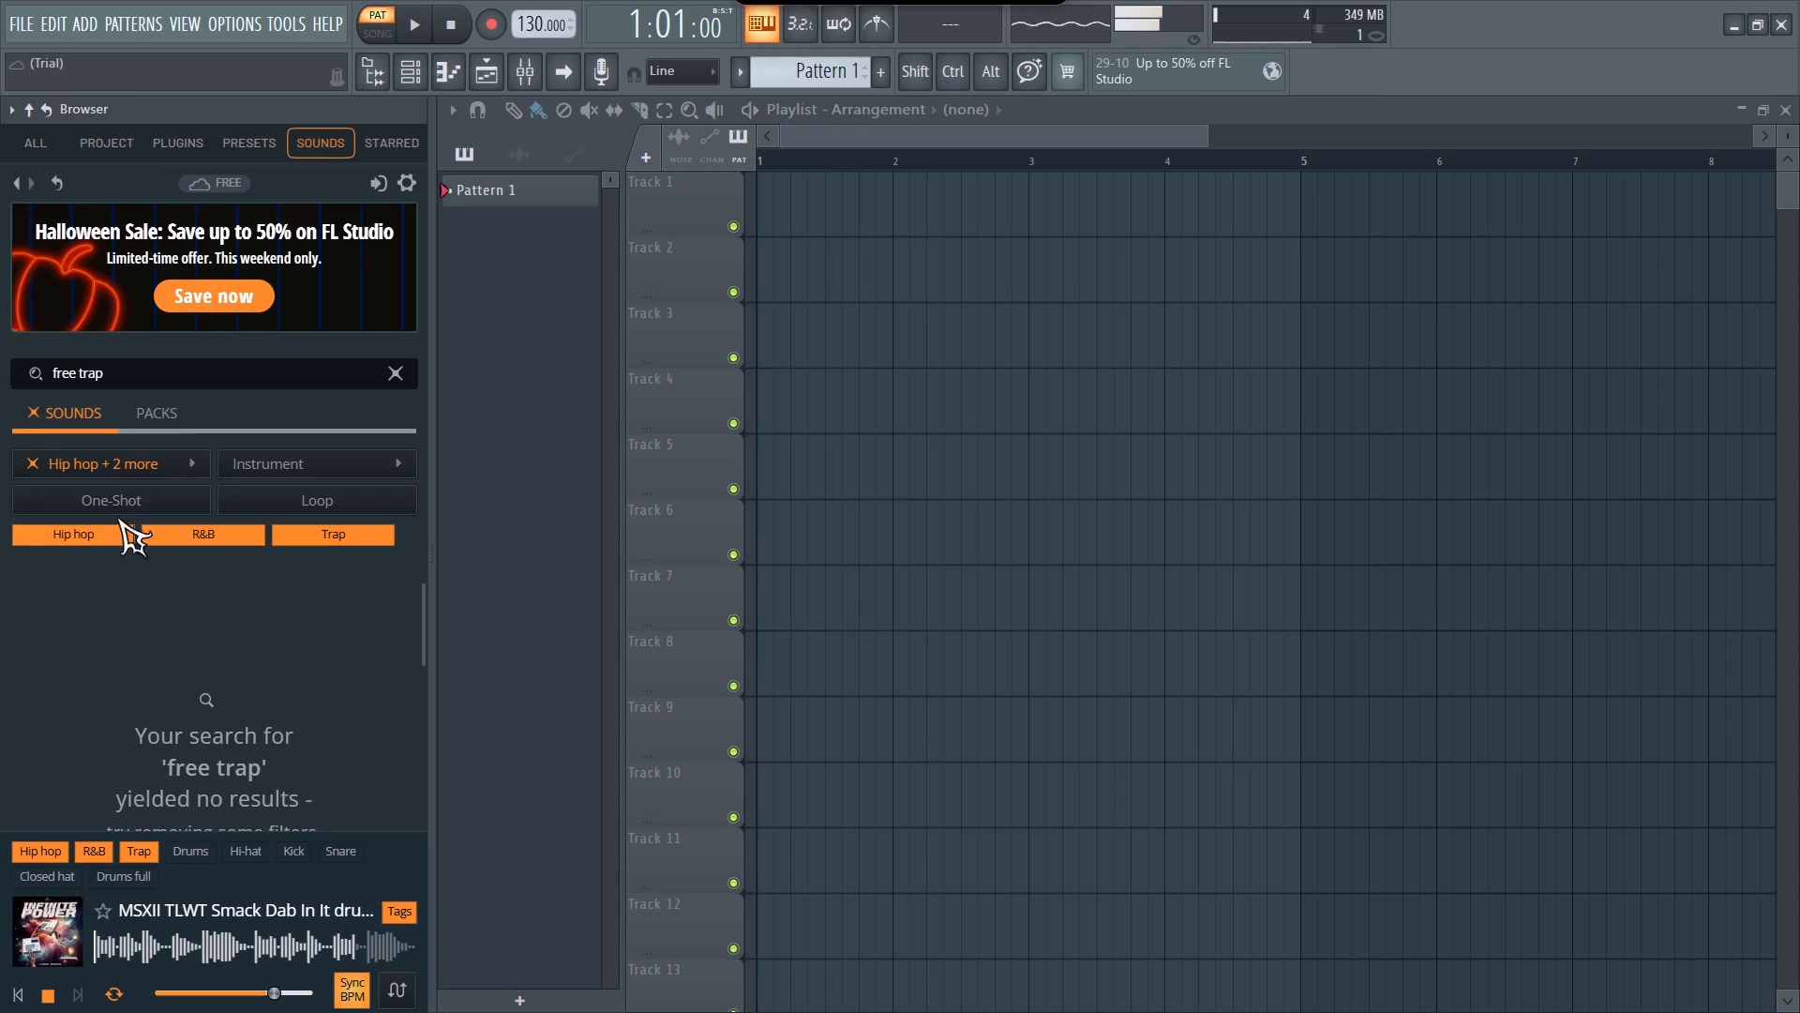
pyautogui.click(32, 464)
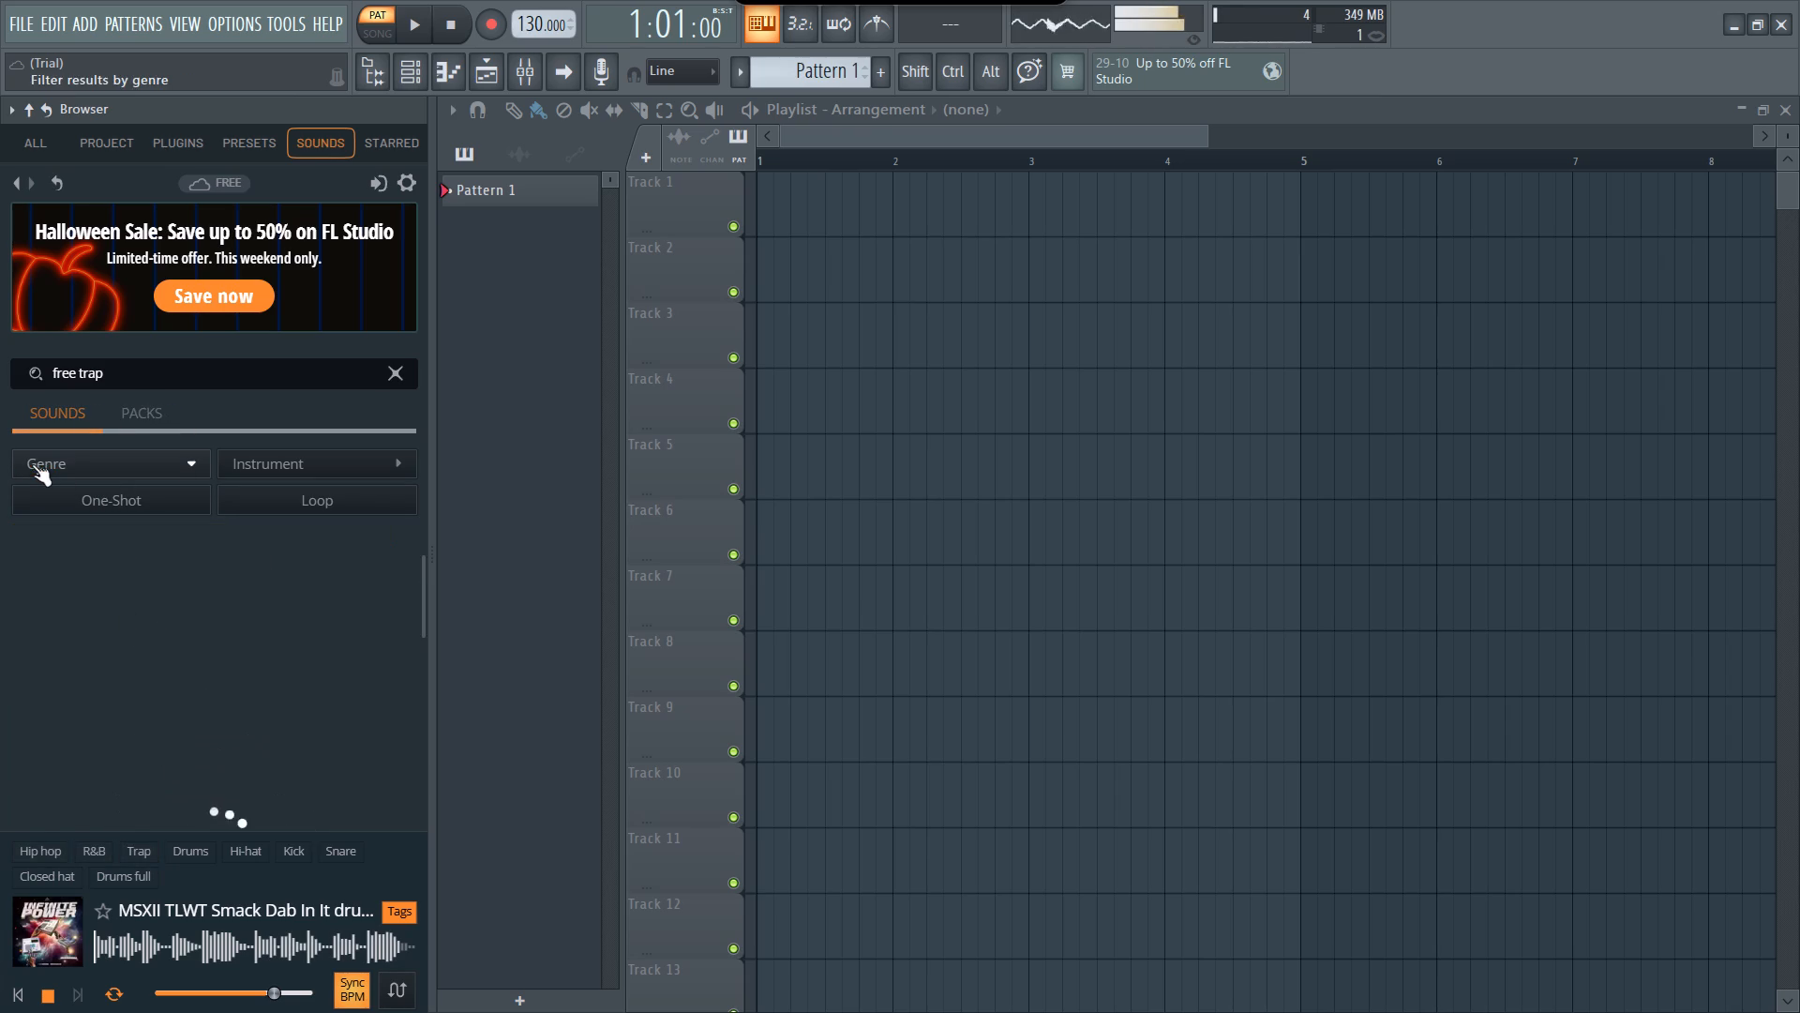
pyautogui.click(150, 414)
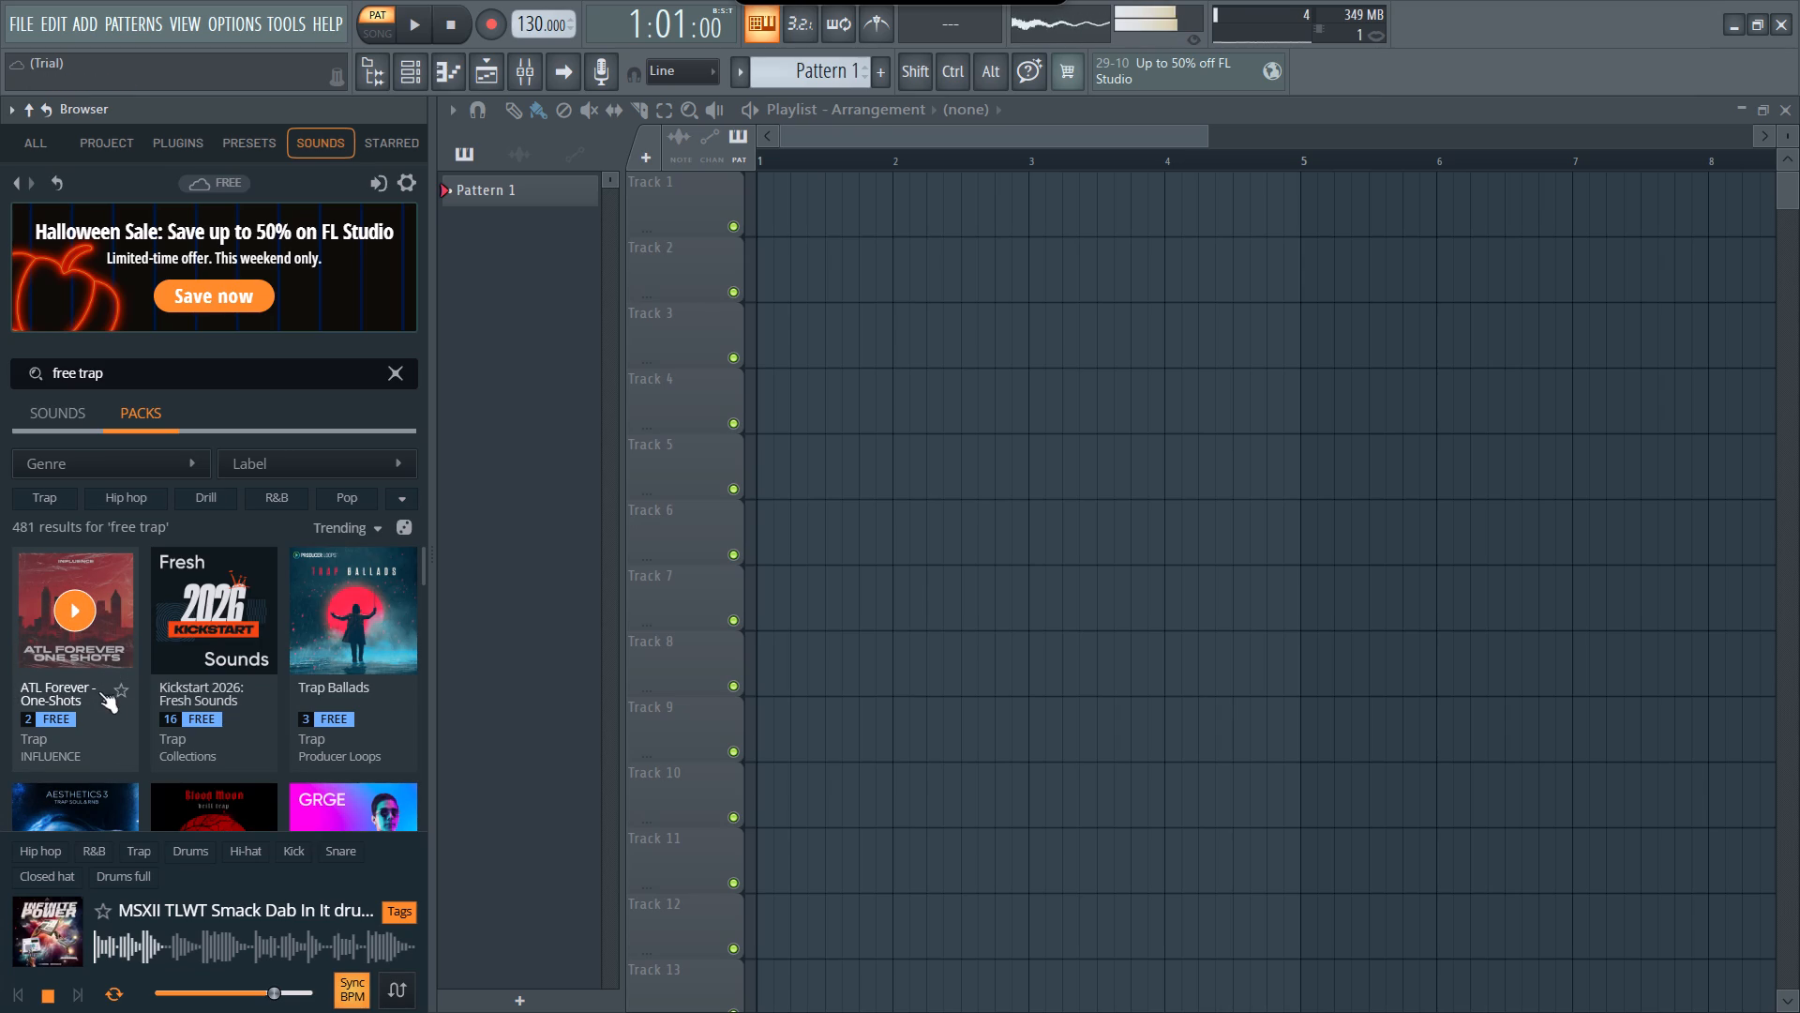
pyautogui.click(157, 363)
pyautogui.press('space')
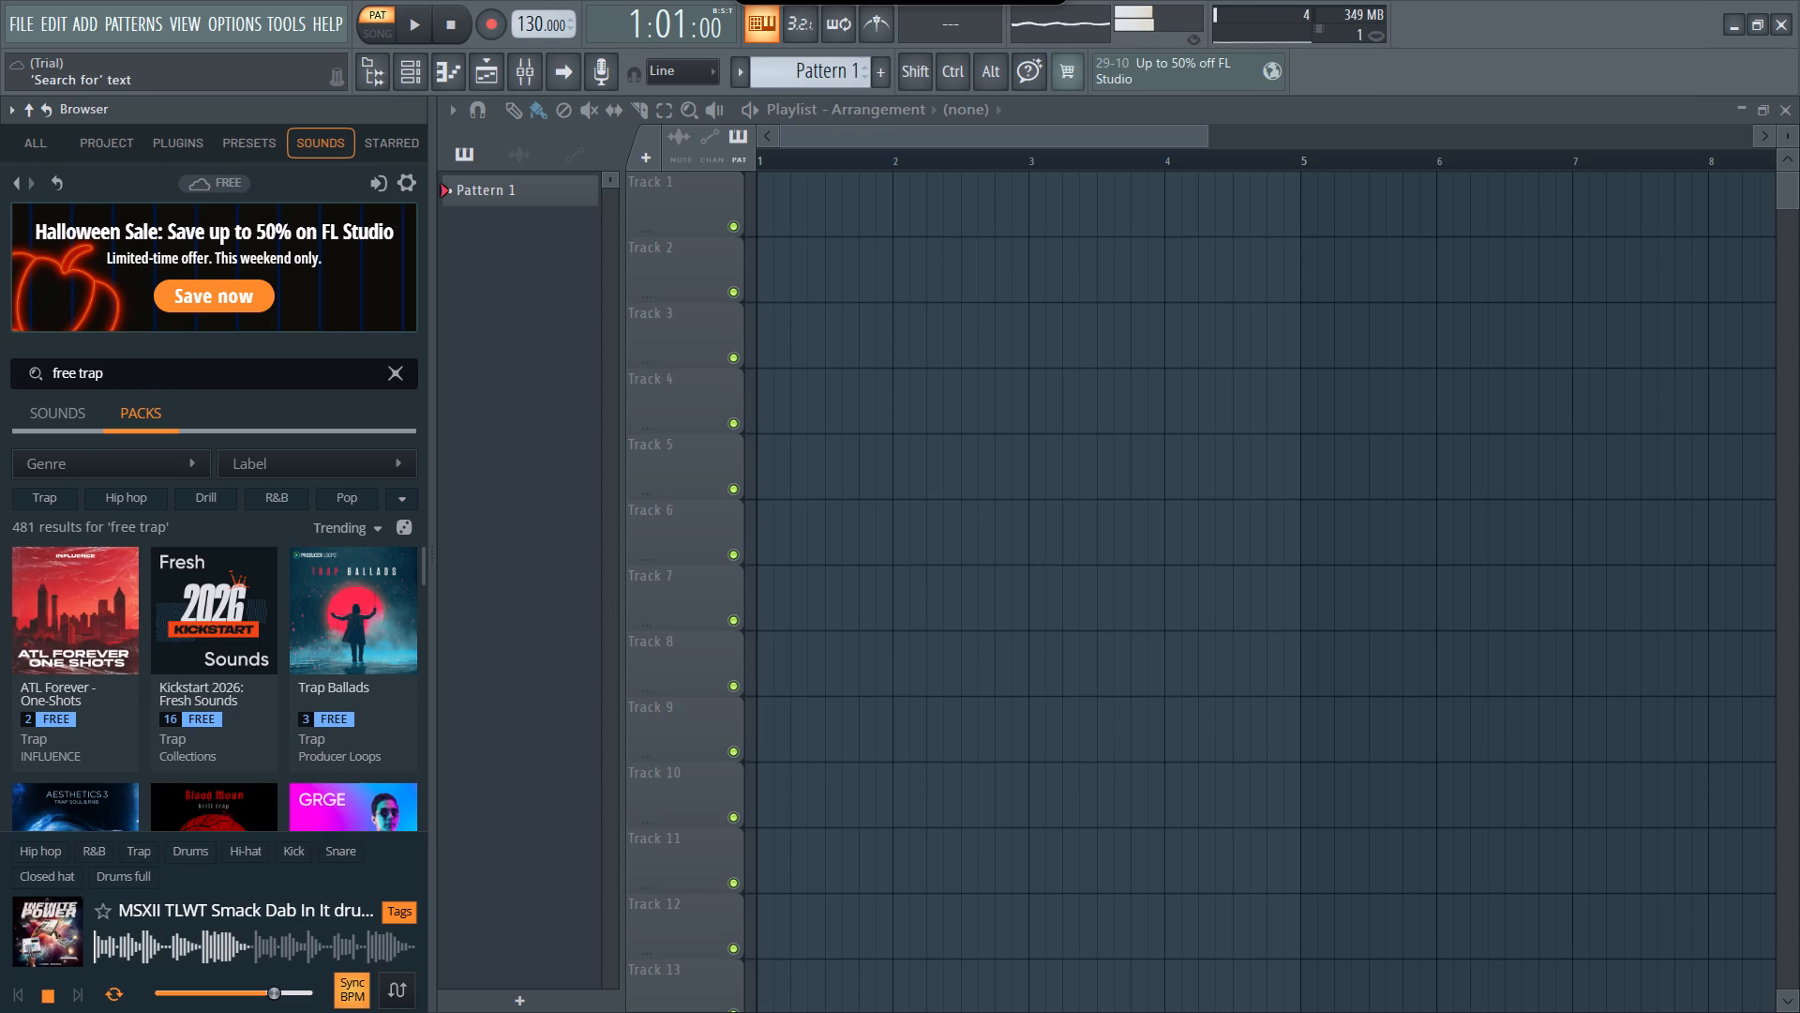
pyautogui.press('Return')
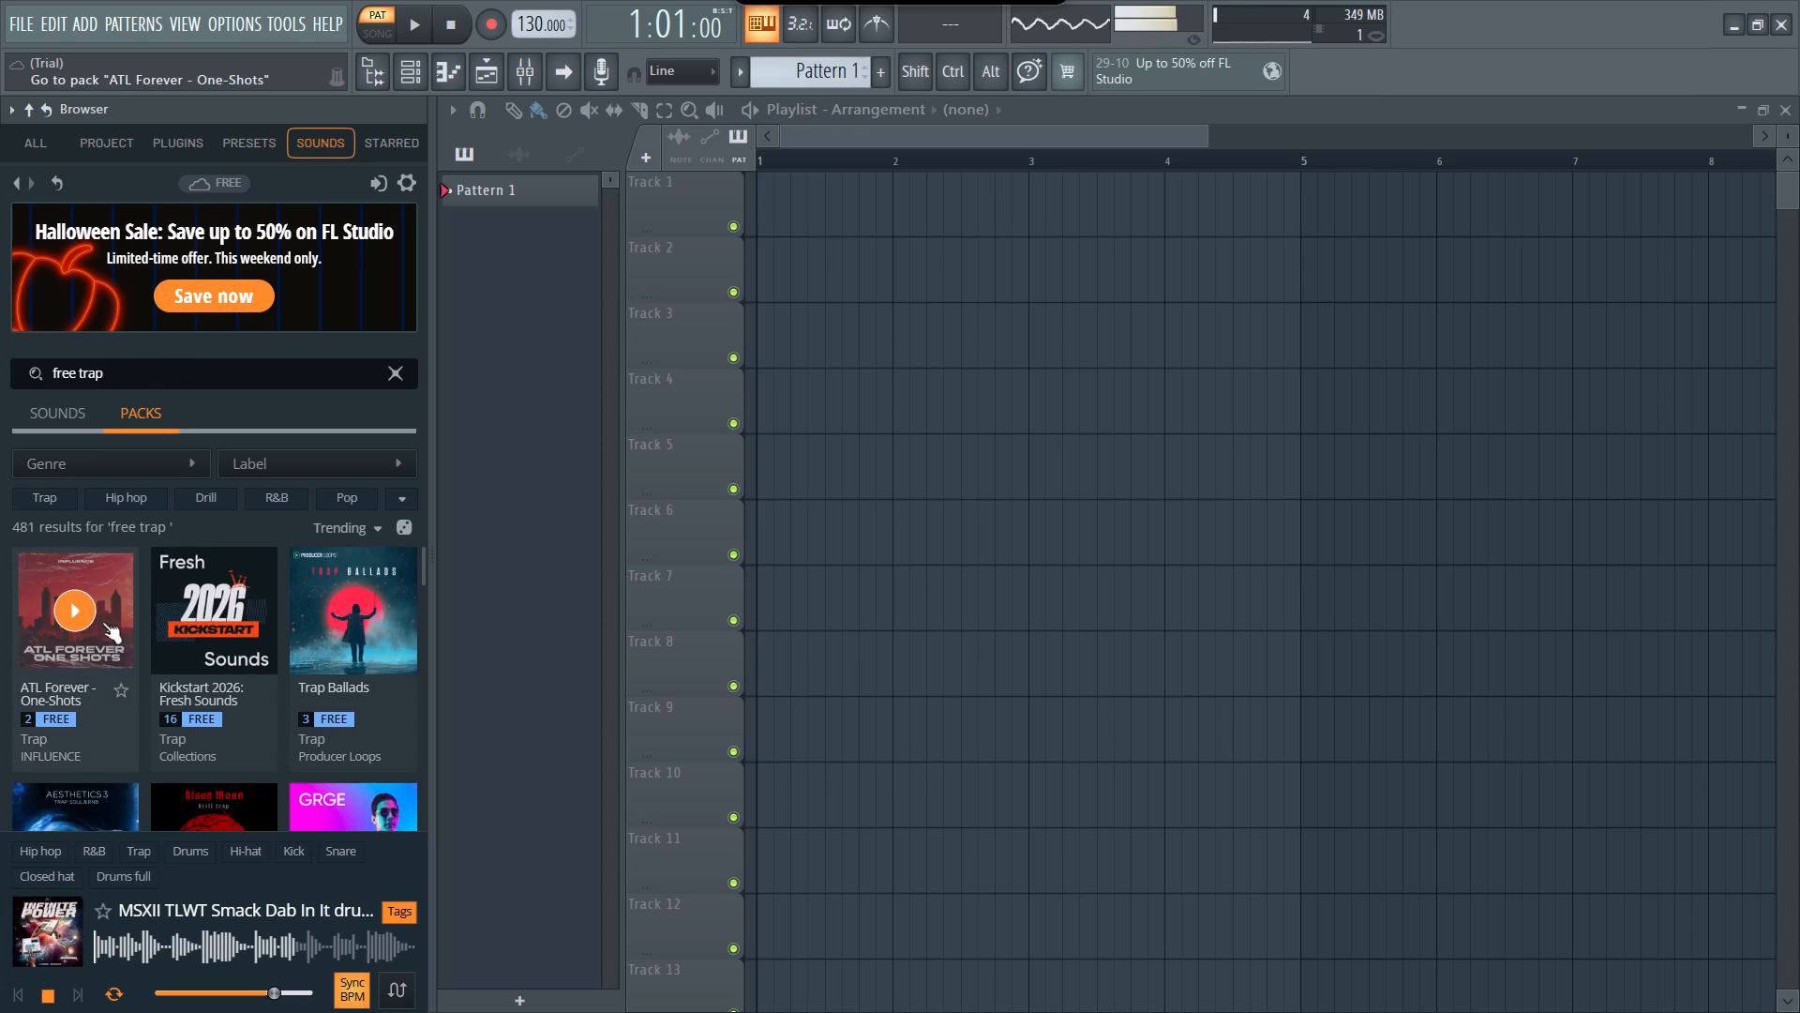
# Preview the ATL Forever - One-Shots demo, and open the Kickstart 2026: Fresh Sounds pack with the search text cleared.
pyautogui.click(82, 621)
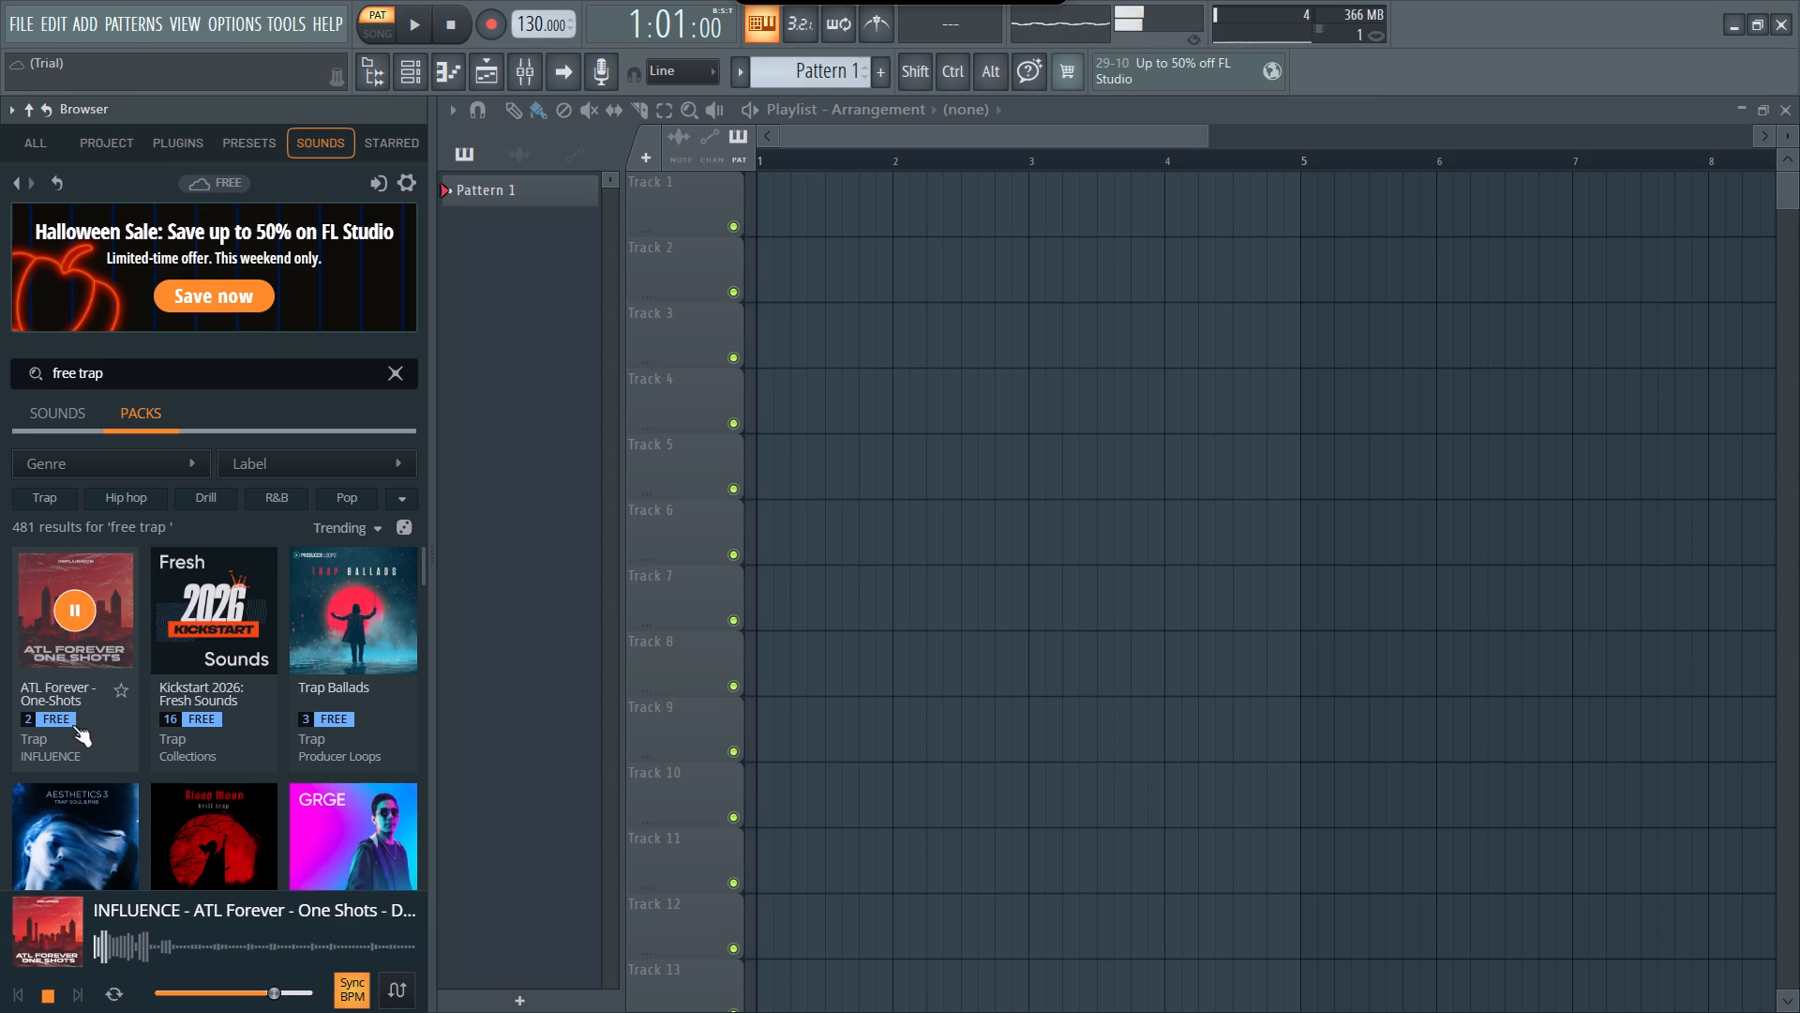
pyautogui.click(222, 634)
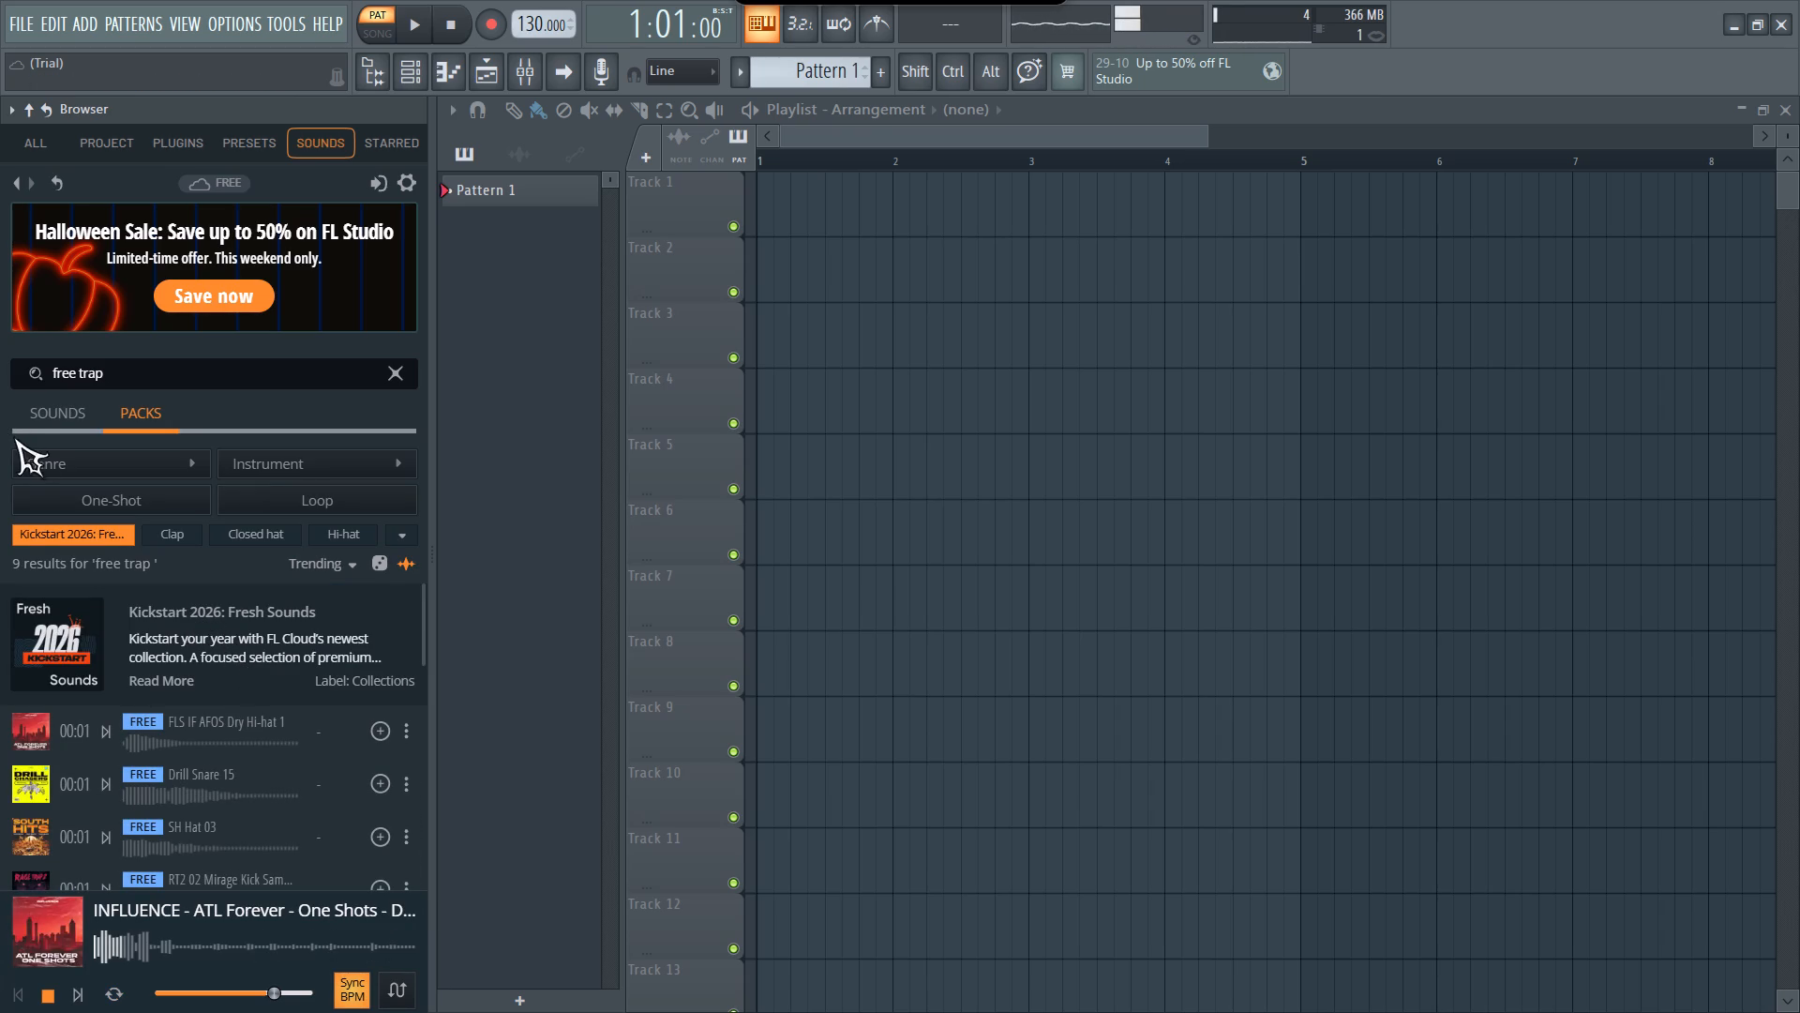
pyautogui.click(46, 111)
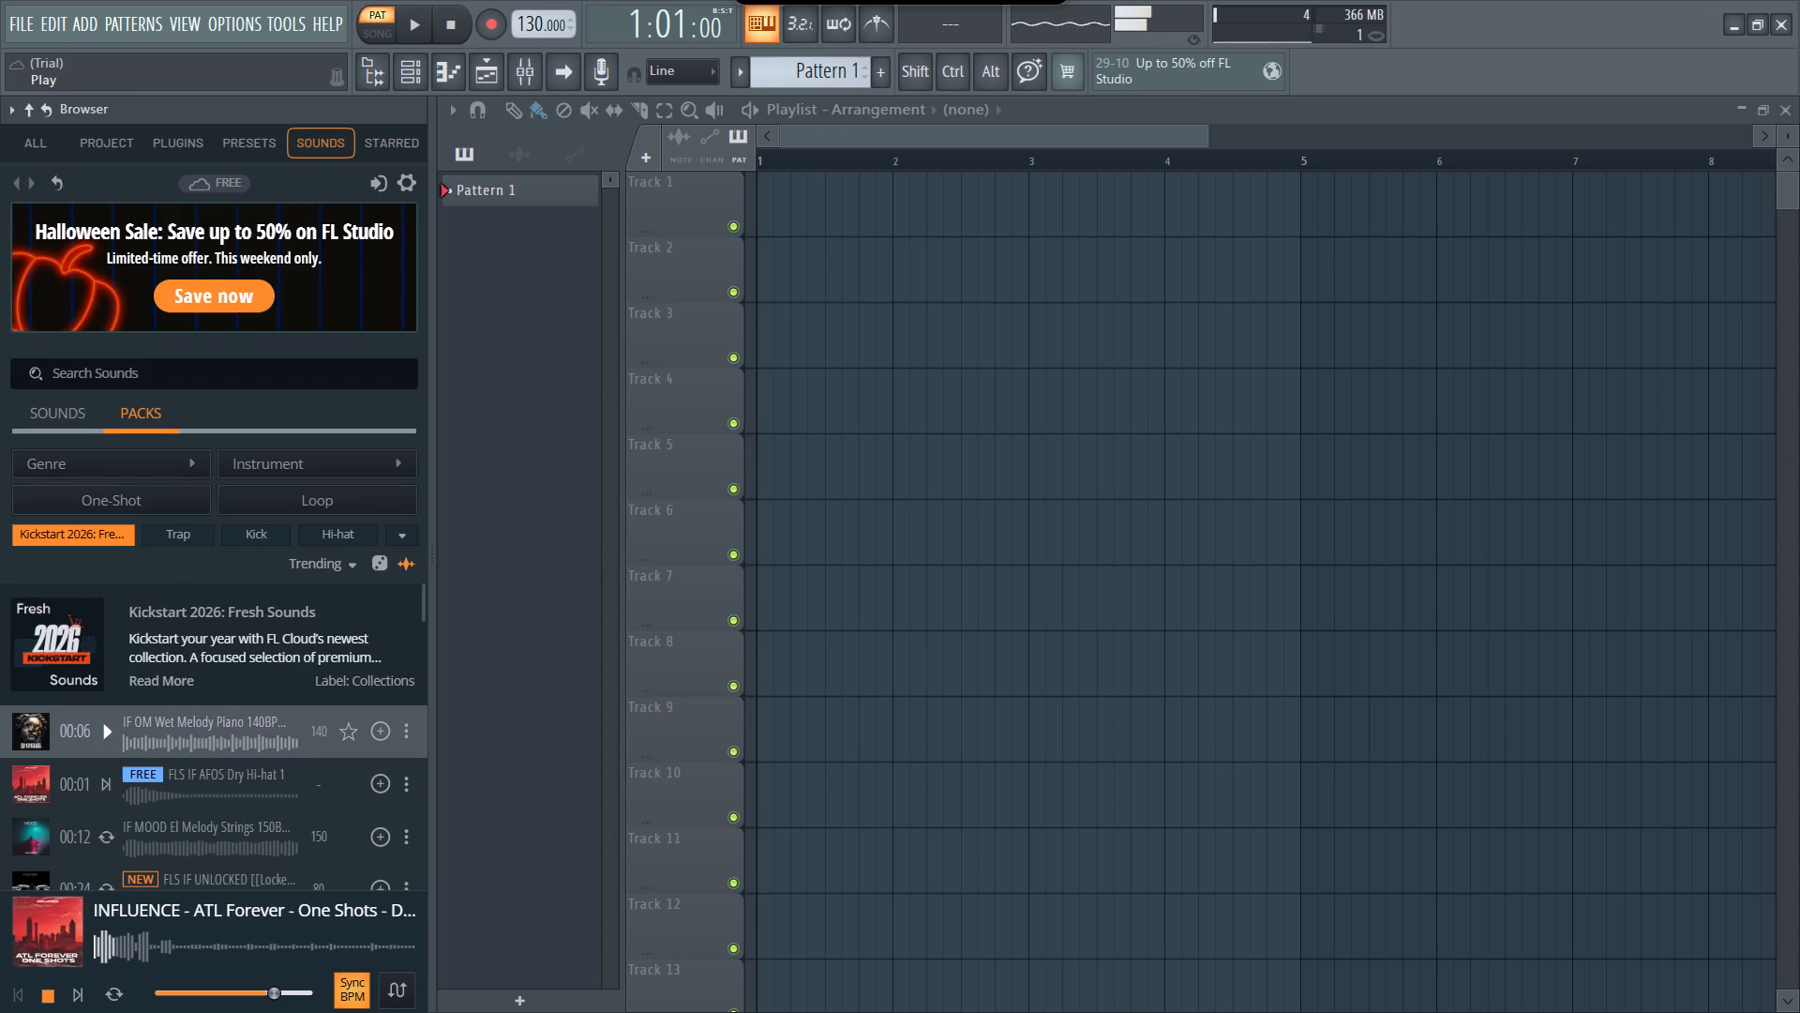
# Preview the FLS IF AFOS Dry Hi-hat 1 sample and the IF MOOD El Melody Strings loop, skipping the eye break.
pyautogui.click(109, 792)
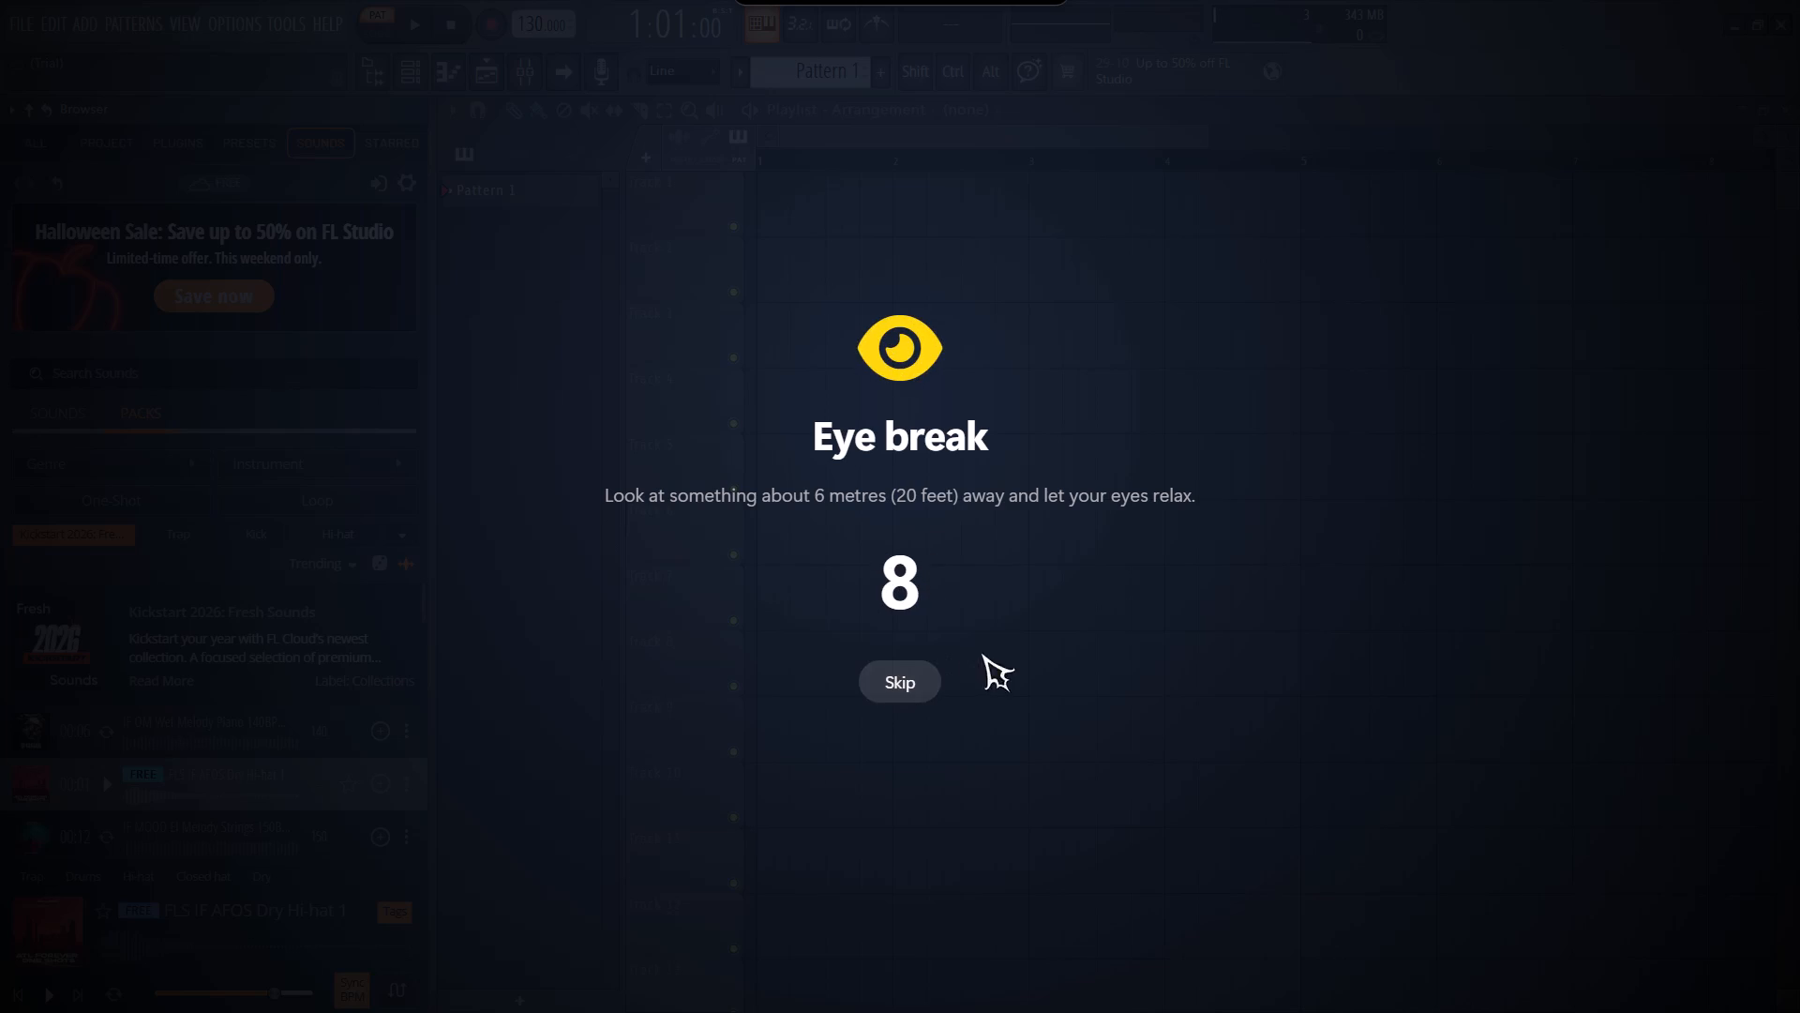
pyautogui.click(924, 677)
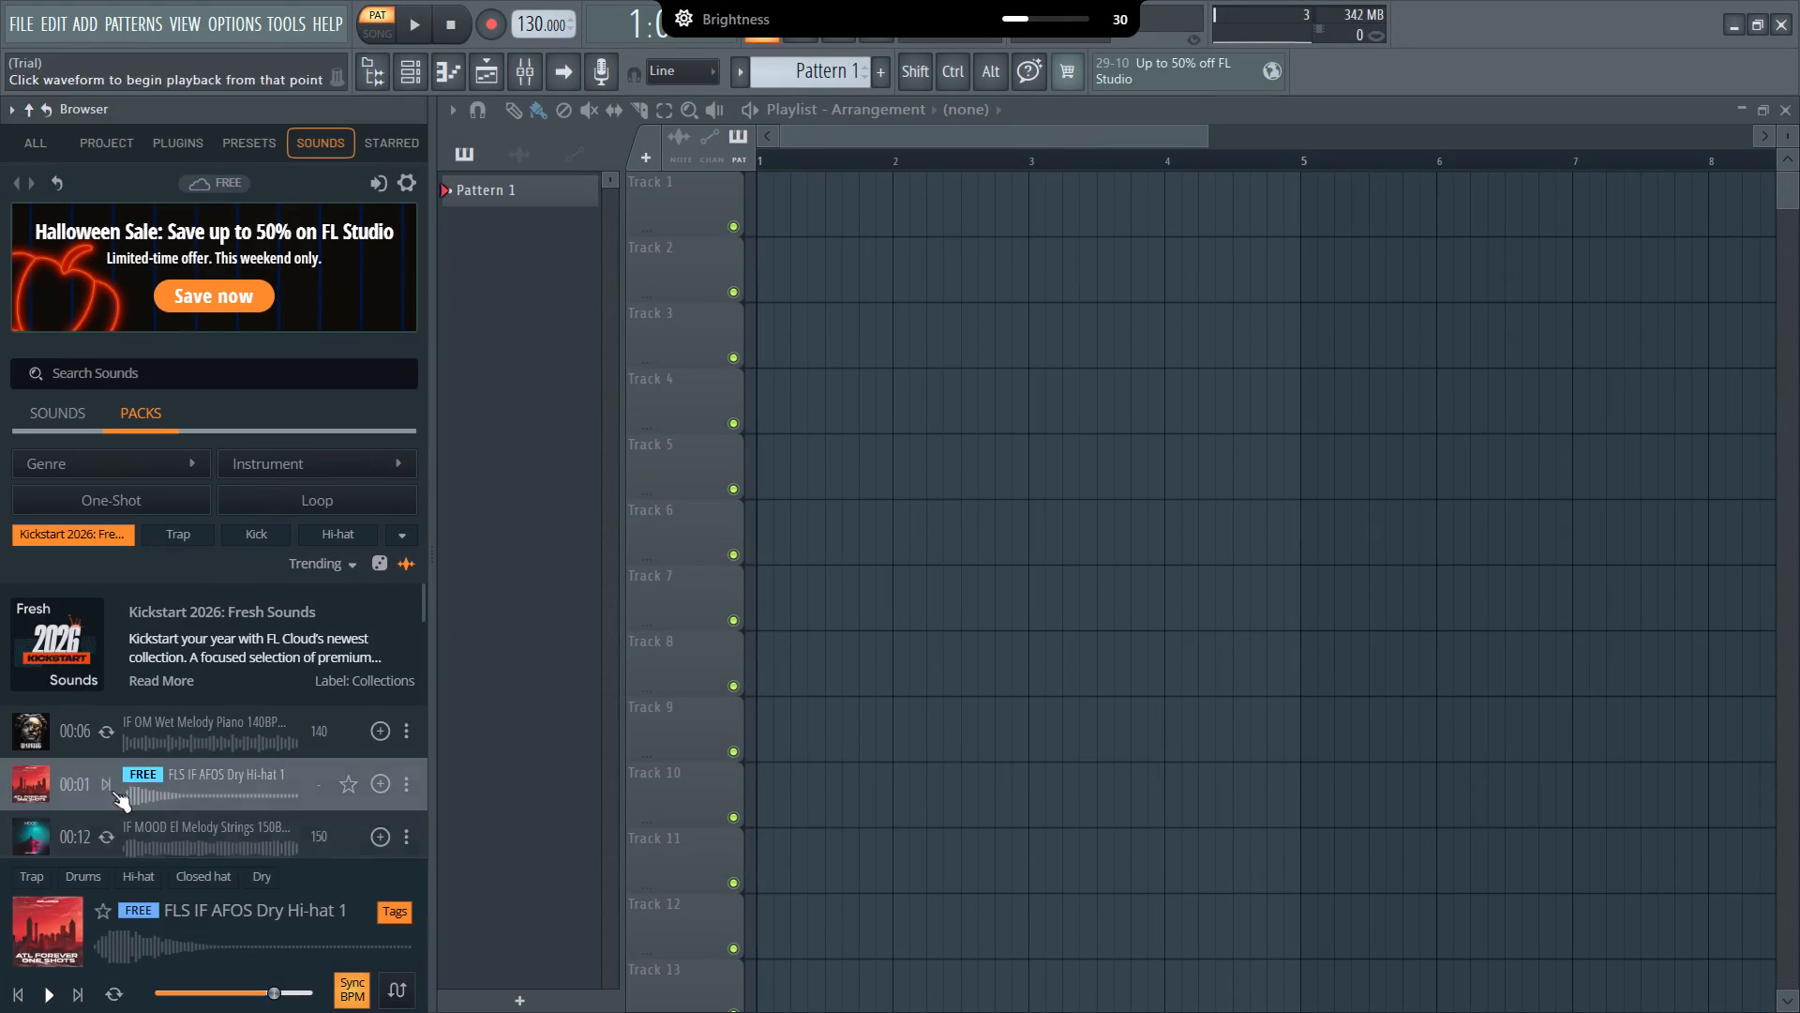
pyautogui.click(116, 797)
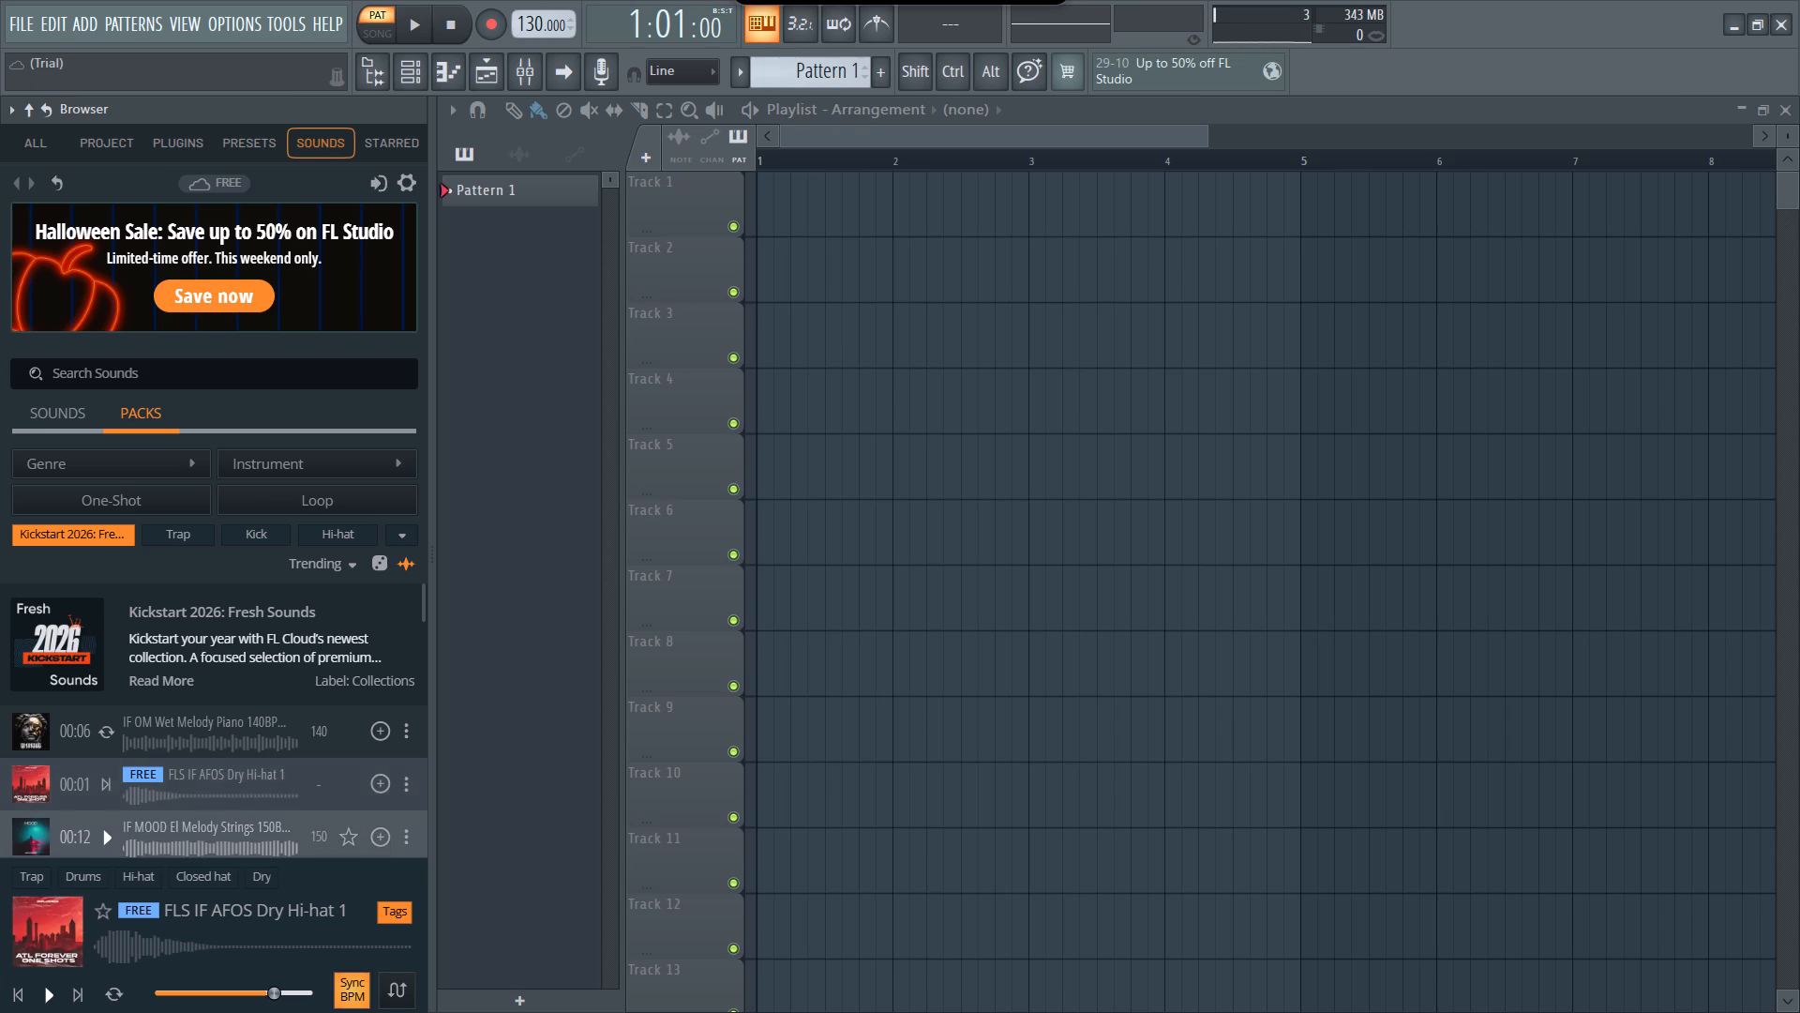
pyautogui.click(114, 839)
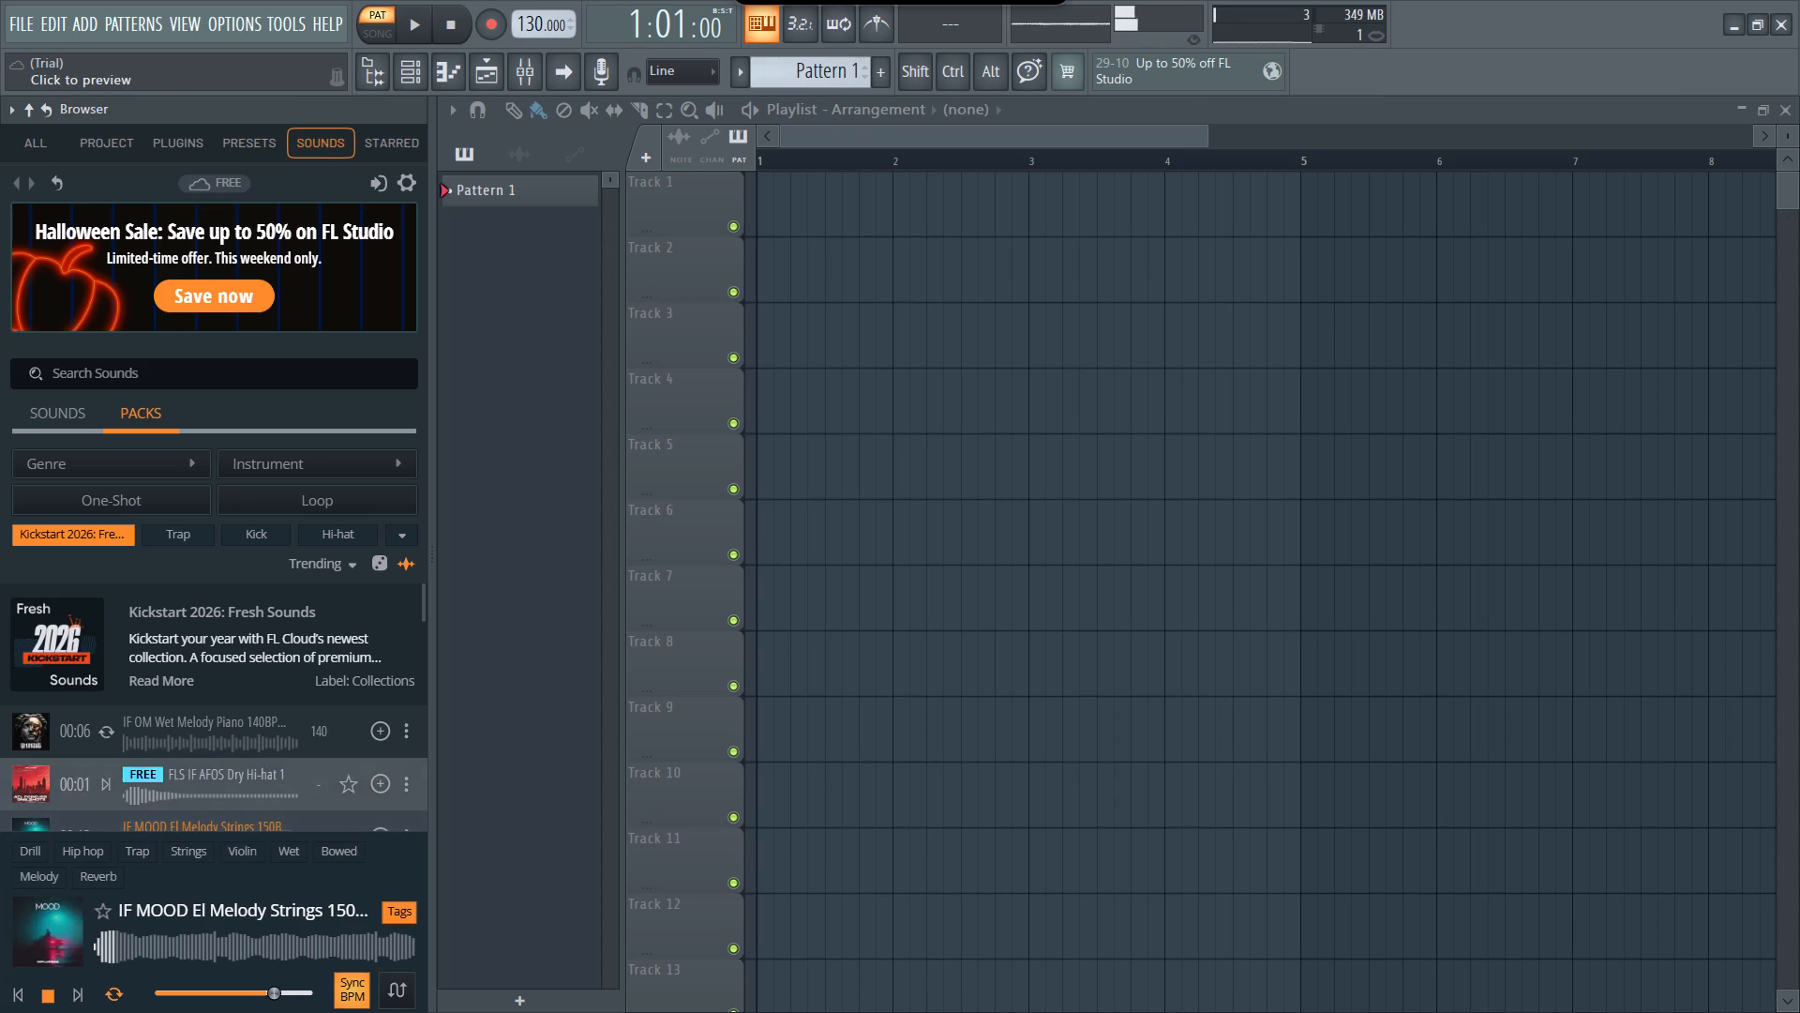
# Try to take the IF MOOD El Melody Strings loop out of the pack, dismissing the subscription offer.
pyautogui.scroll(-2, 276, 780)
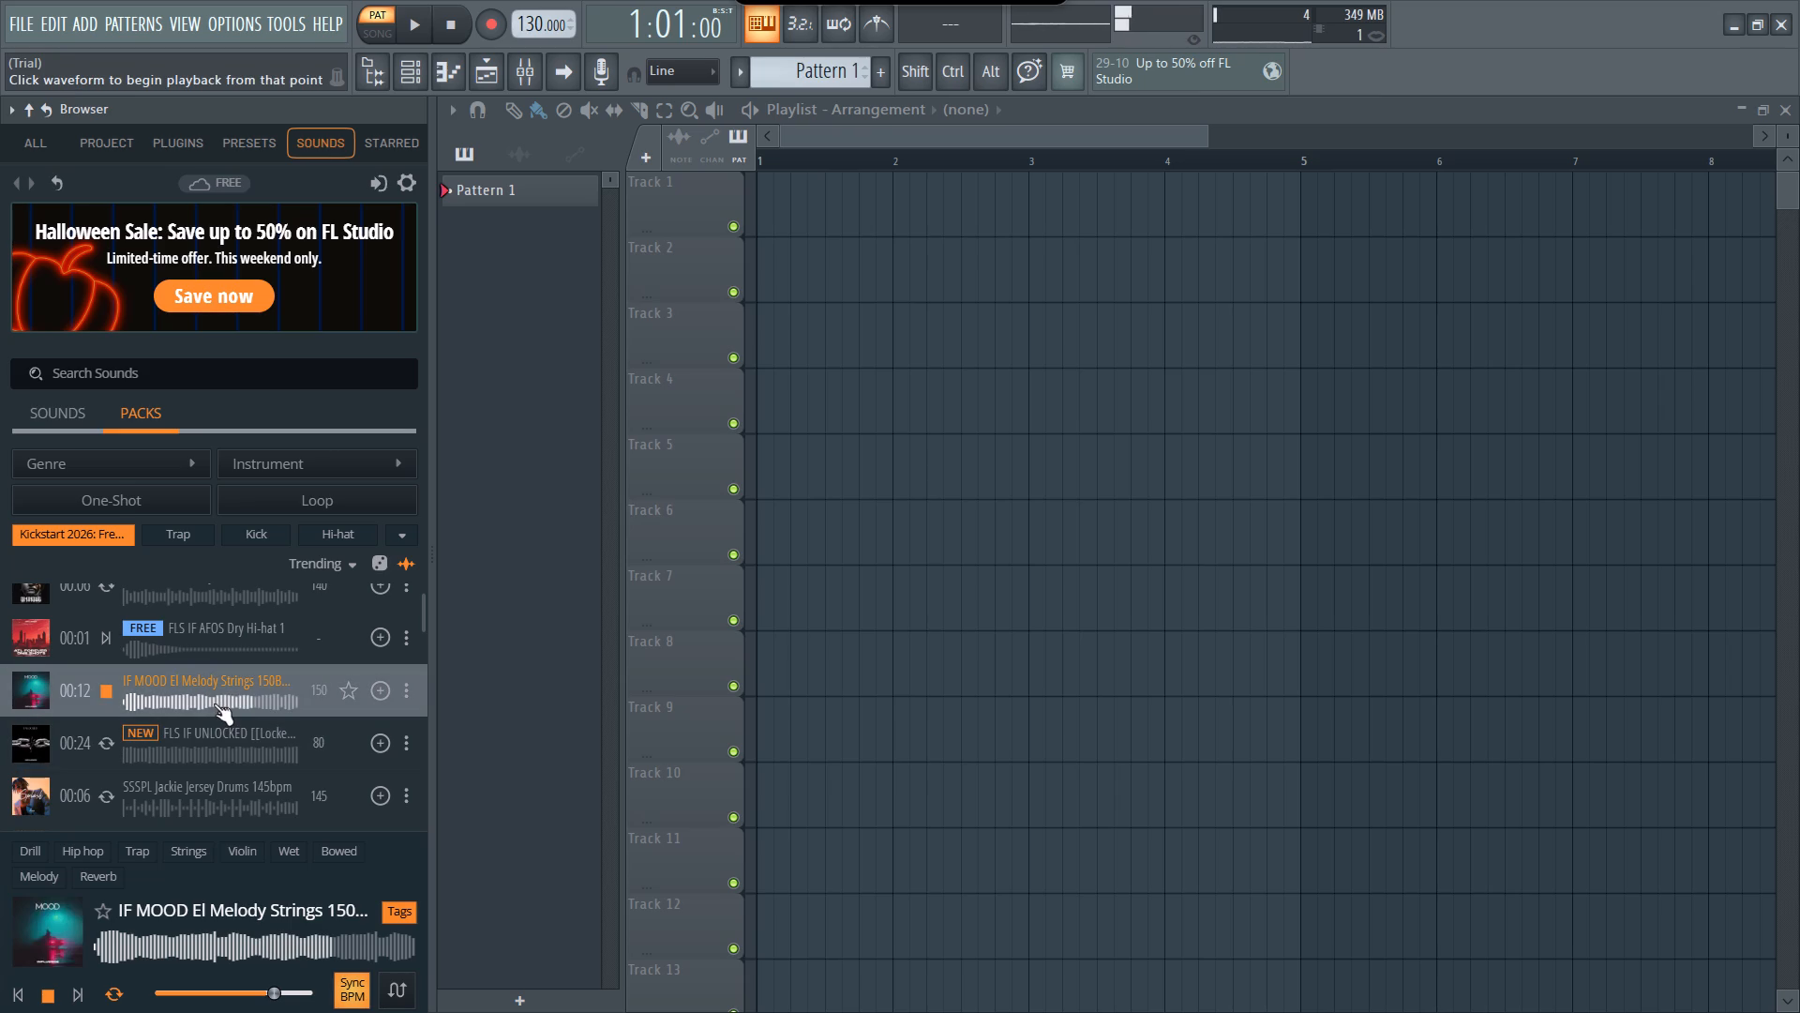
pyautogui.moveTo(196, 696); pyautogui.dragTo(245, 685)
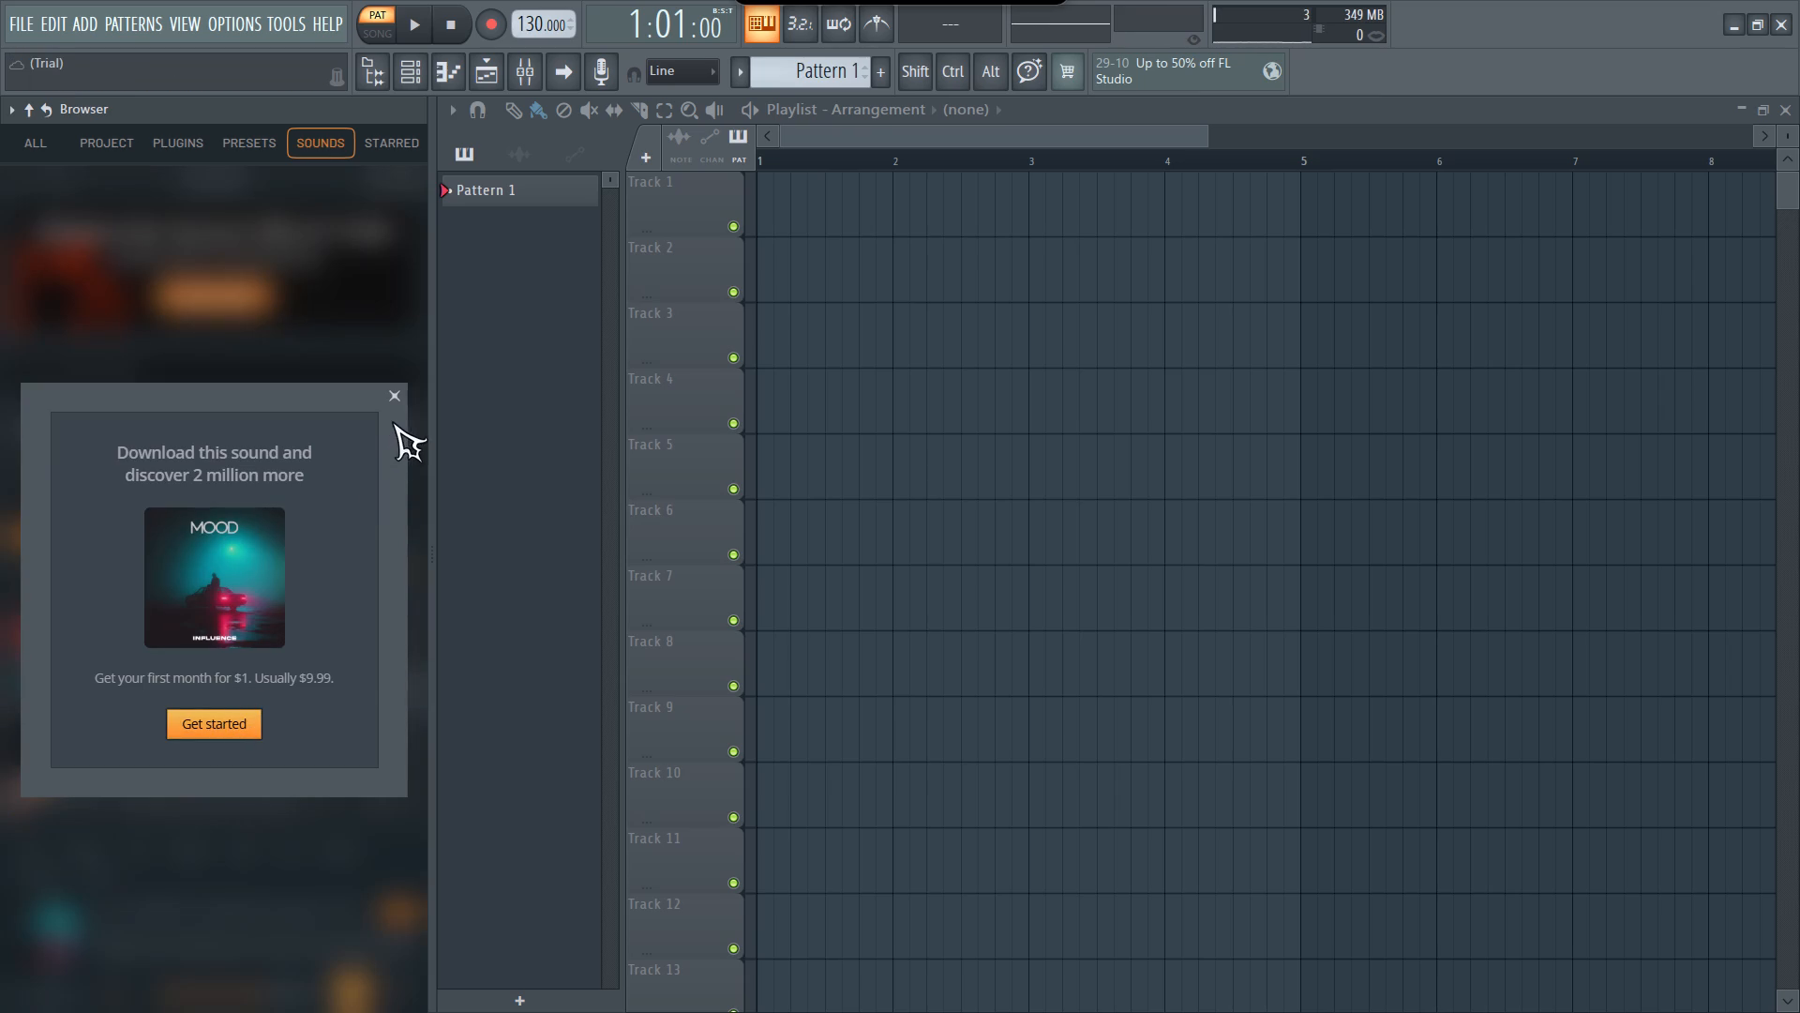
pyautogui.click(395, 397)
# Preview the free FLS IF AFOS Dry Hi-hat 1 and TSL LD2 Wet Drums snare samples, replaying the snare several times.
pyautogui.scroll(-1, 341, 579)
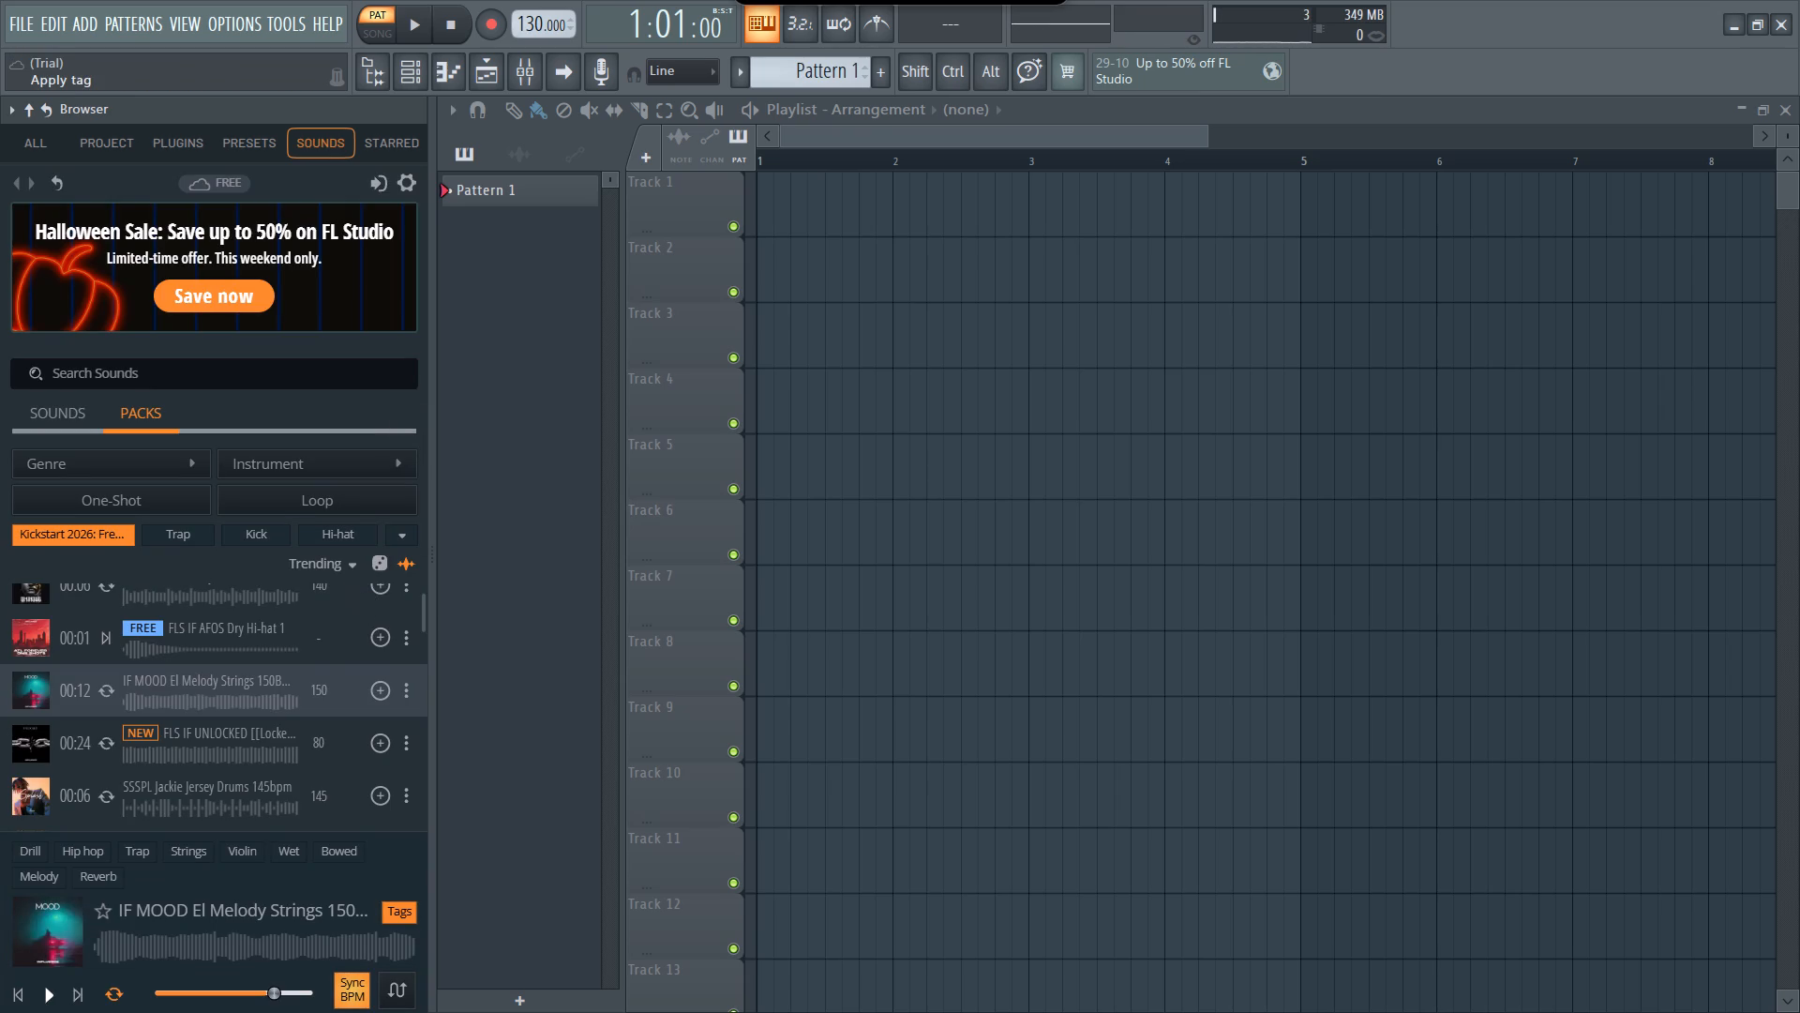
pyautogui.click(144, 632)
pyautogui.scroll(-1, 144, 632)
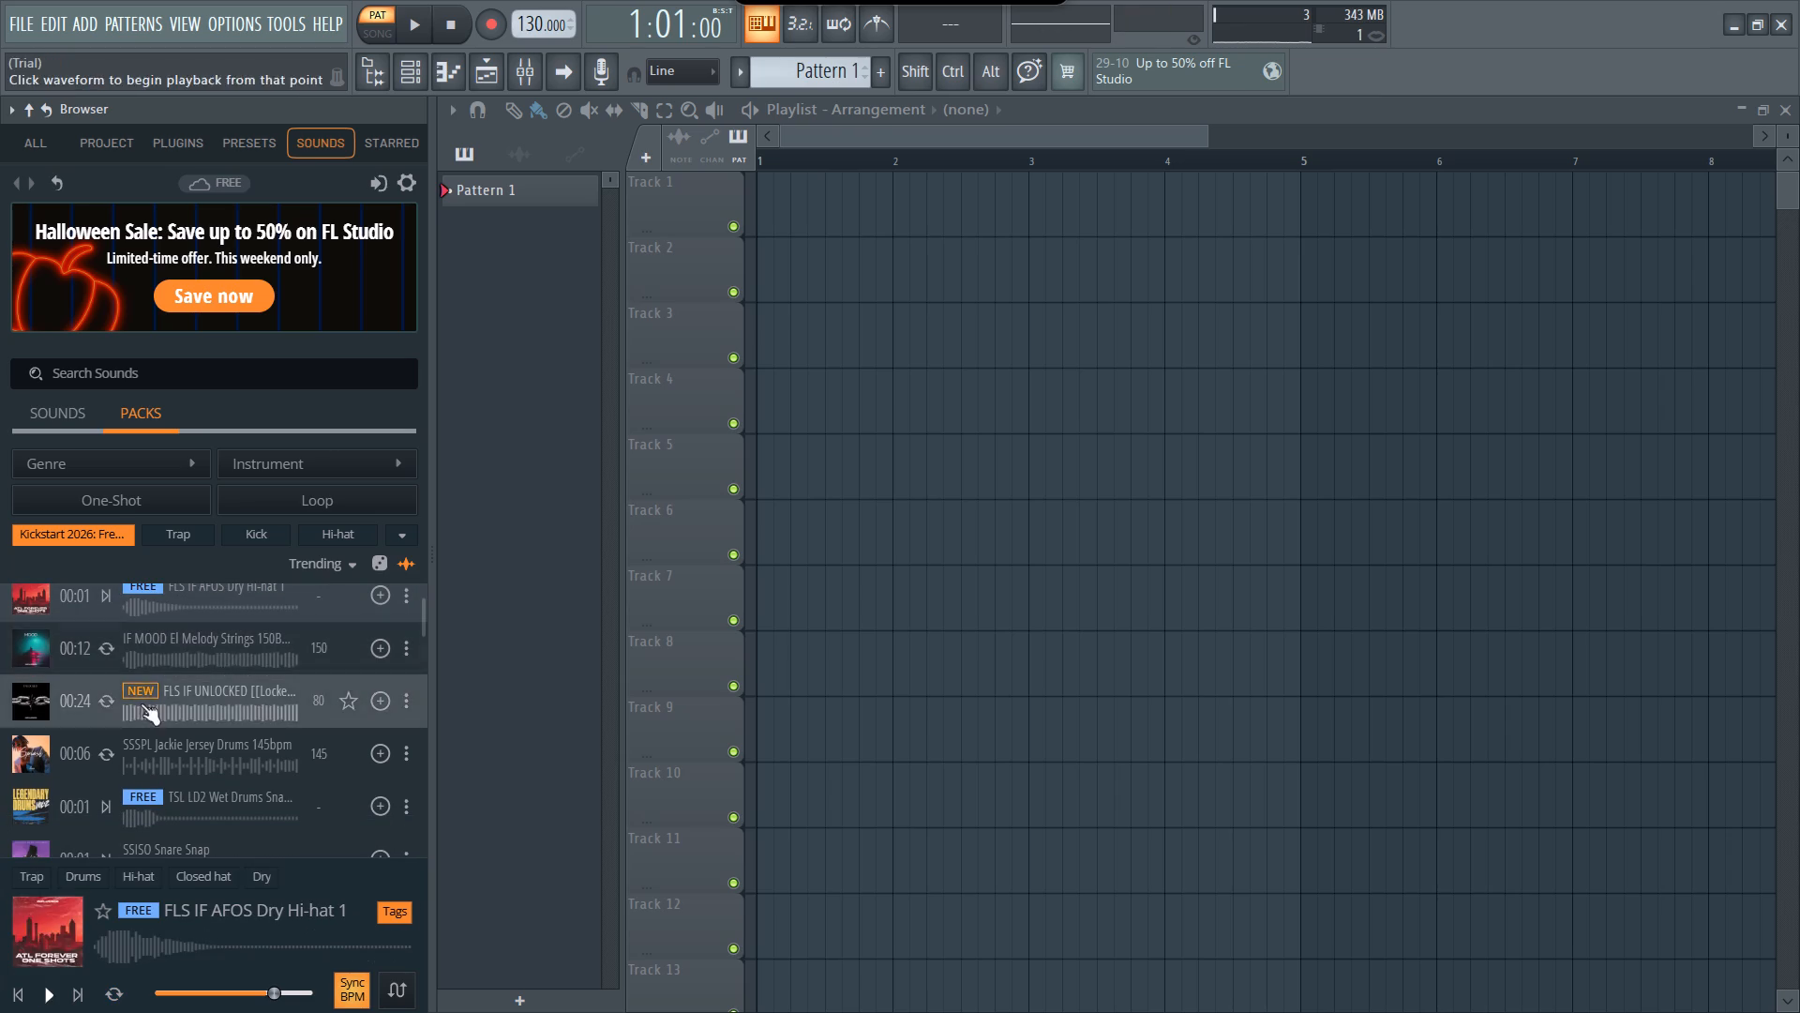
pyautogui.click(124, 815)
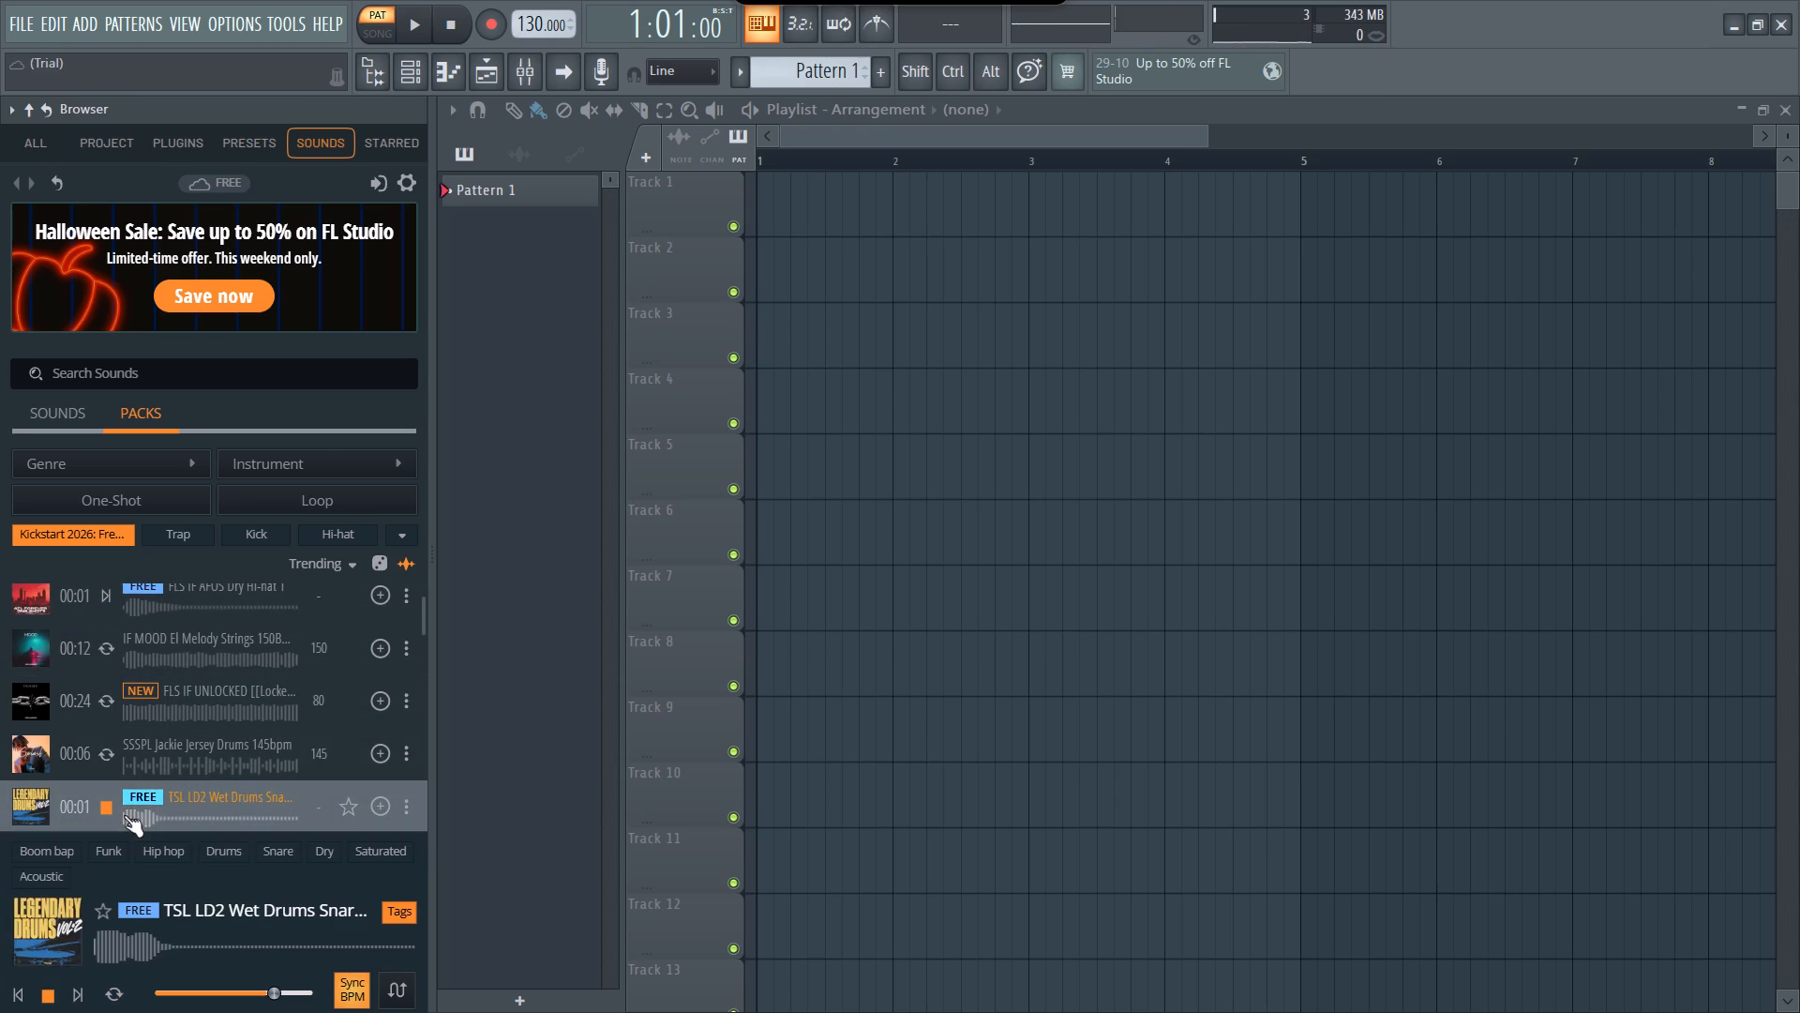
pyautogui.scroll(-1, 147, 801)
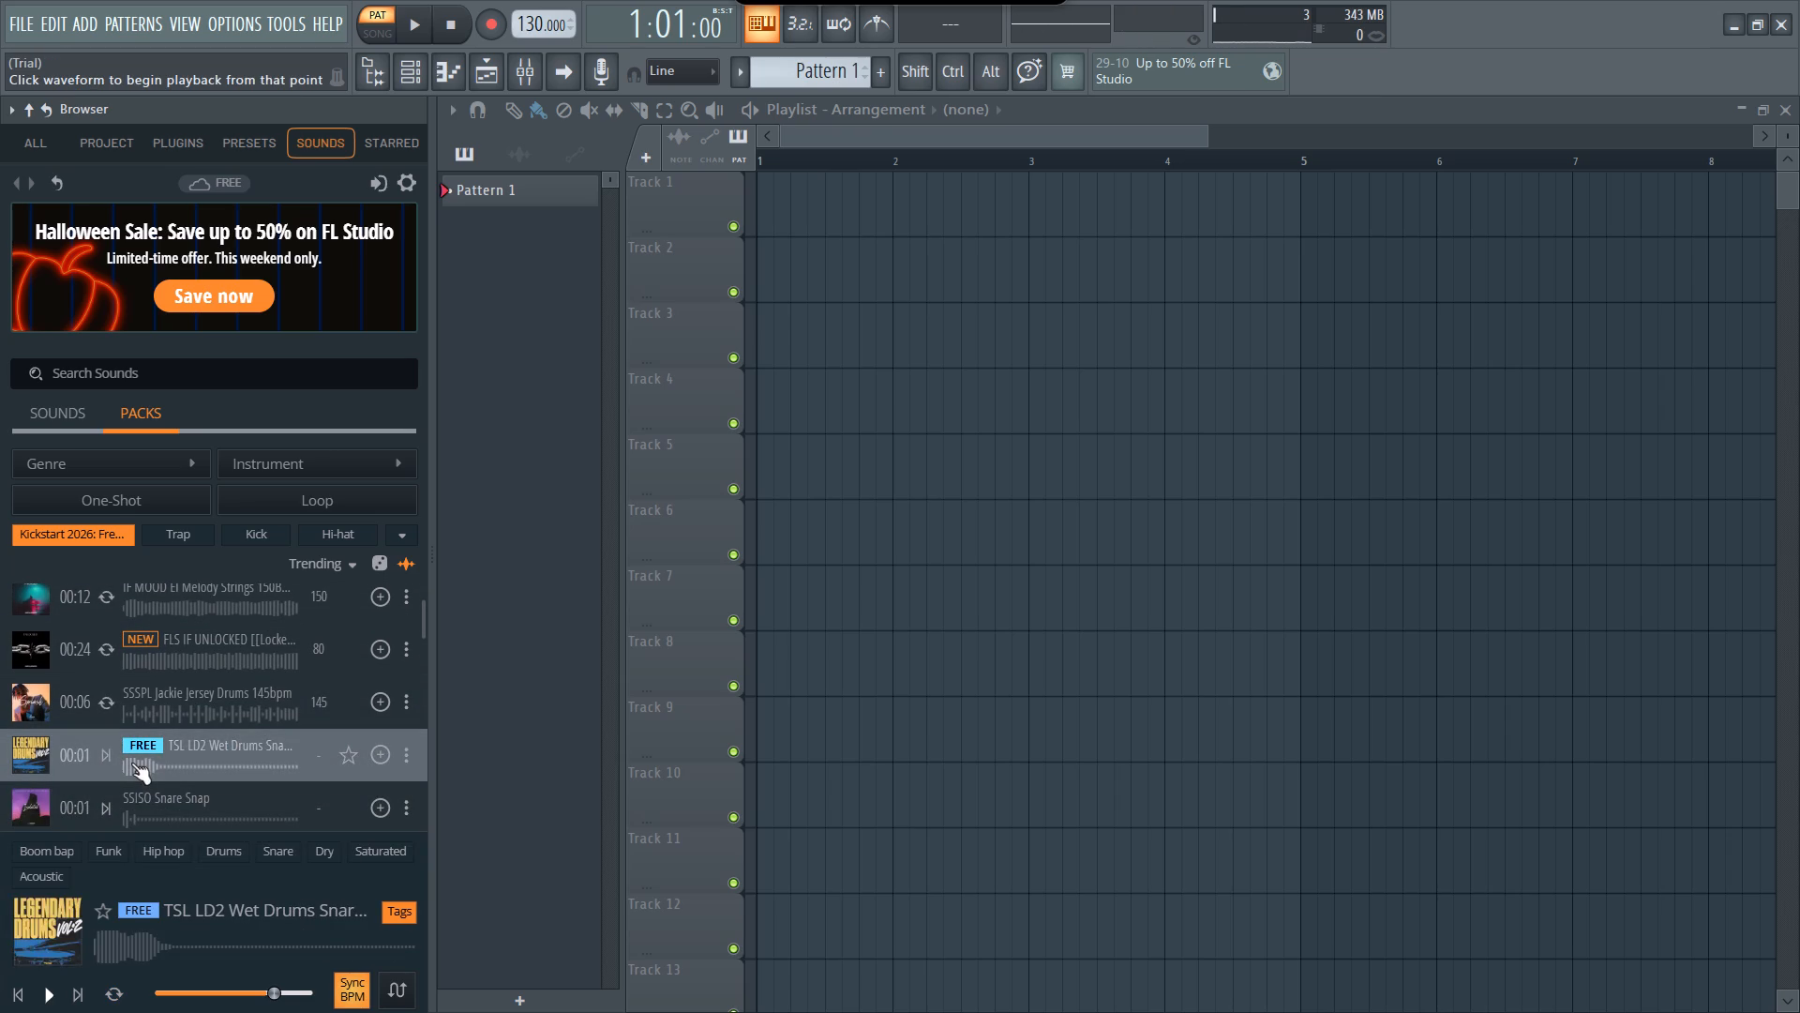
pyautogui.click(131, 763)
pyautogui.click(131, 763)
pyautogui.tripleClick(131, 763)
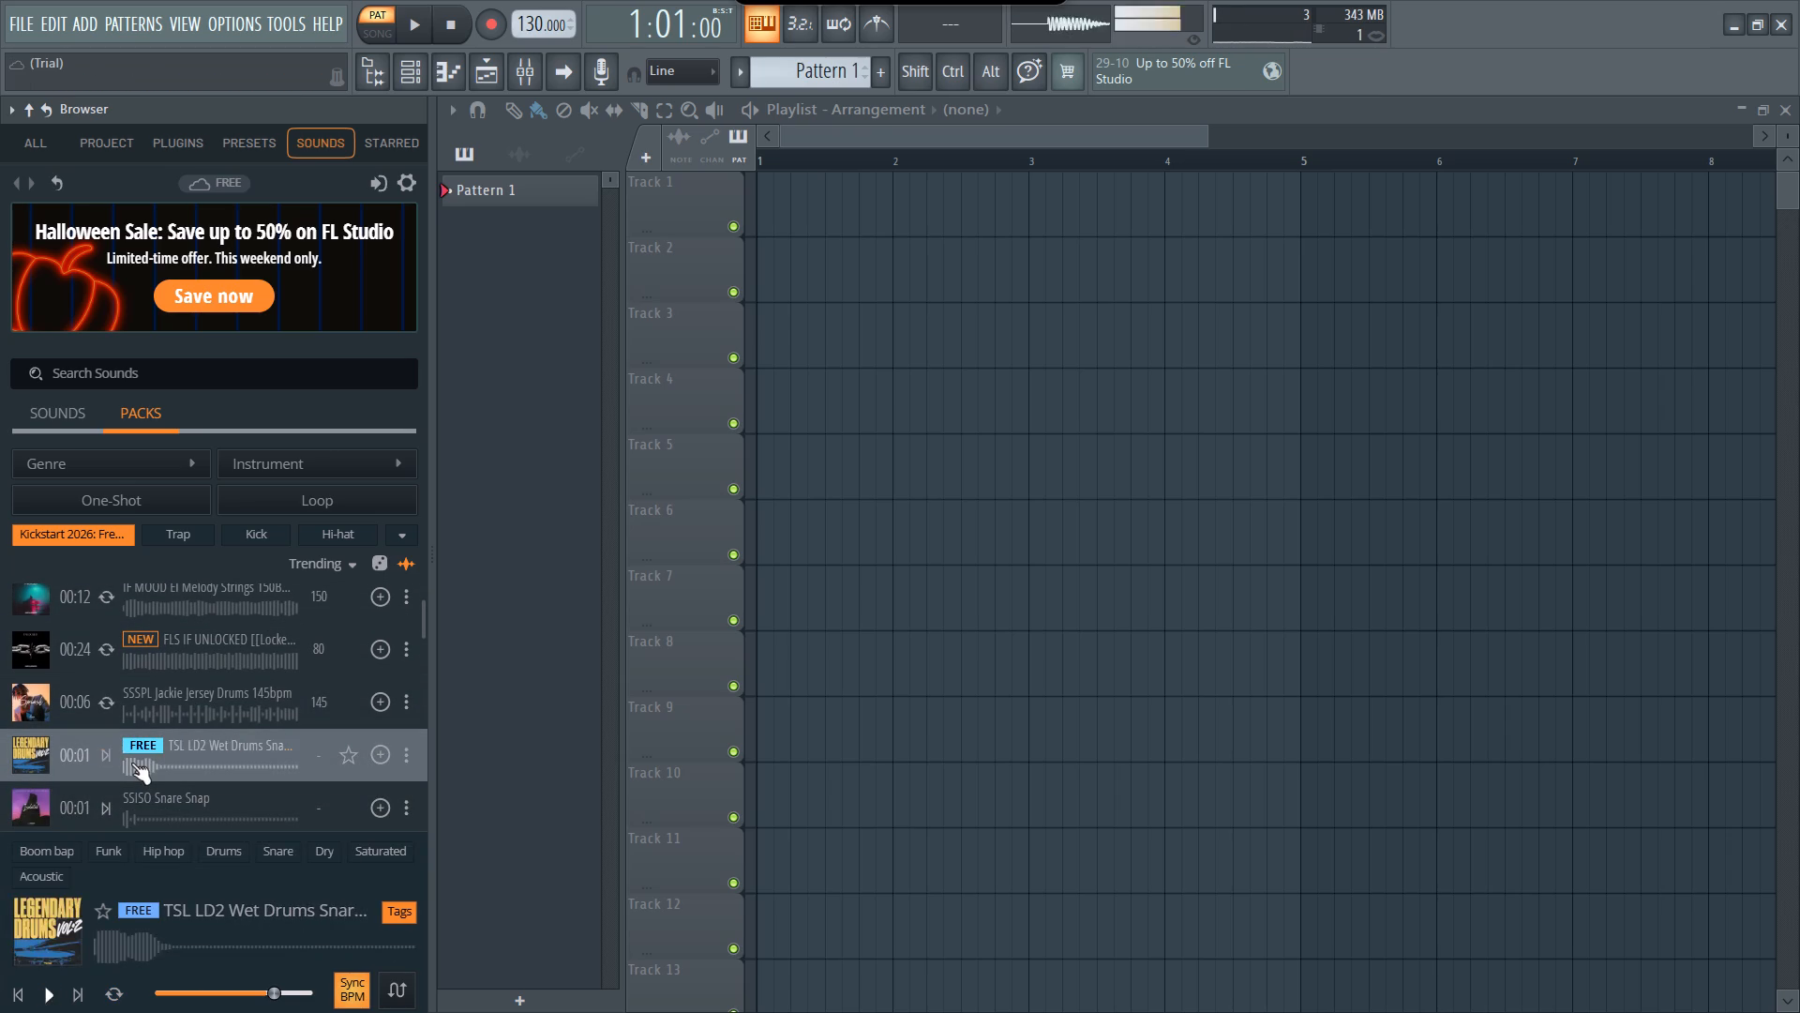
pyautogui.click(131, 763)
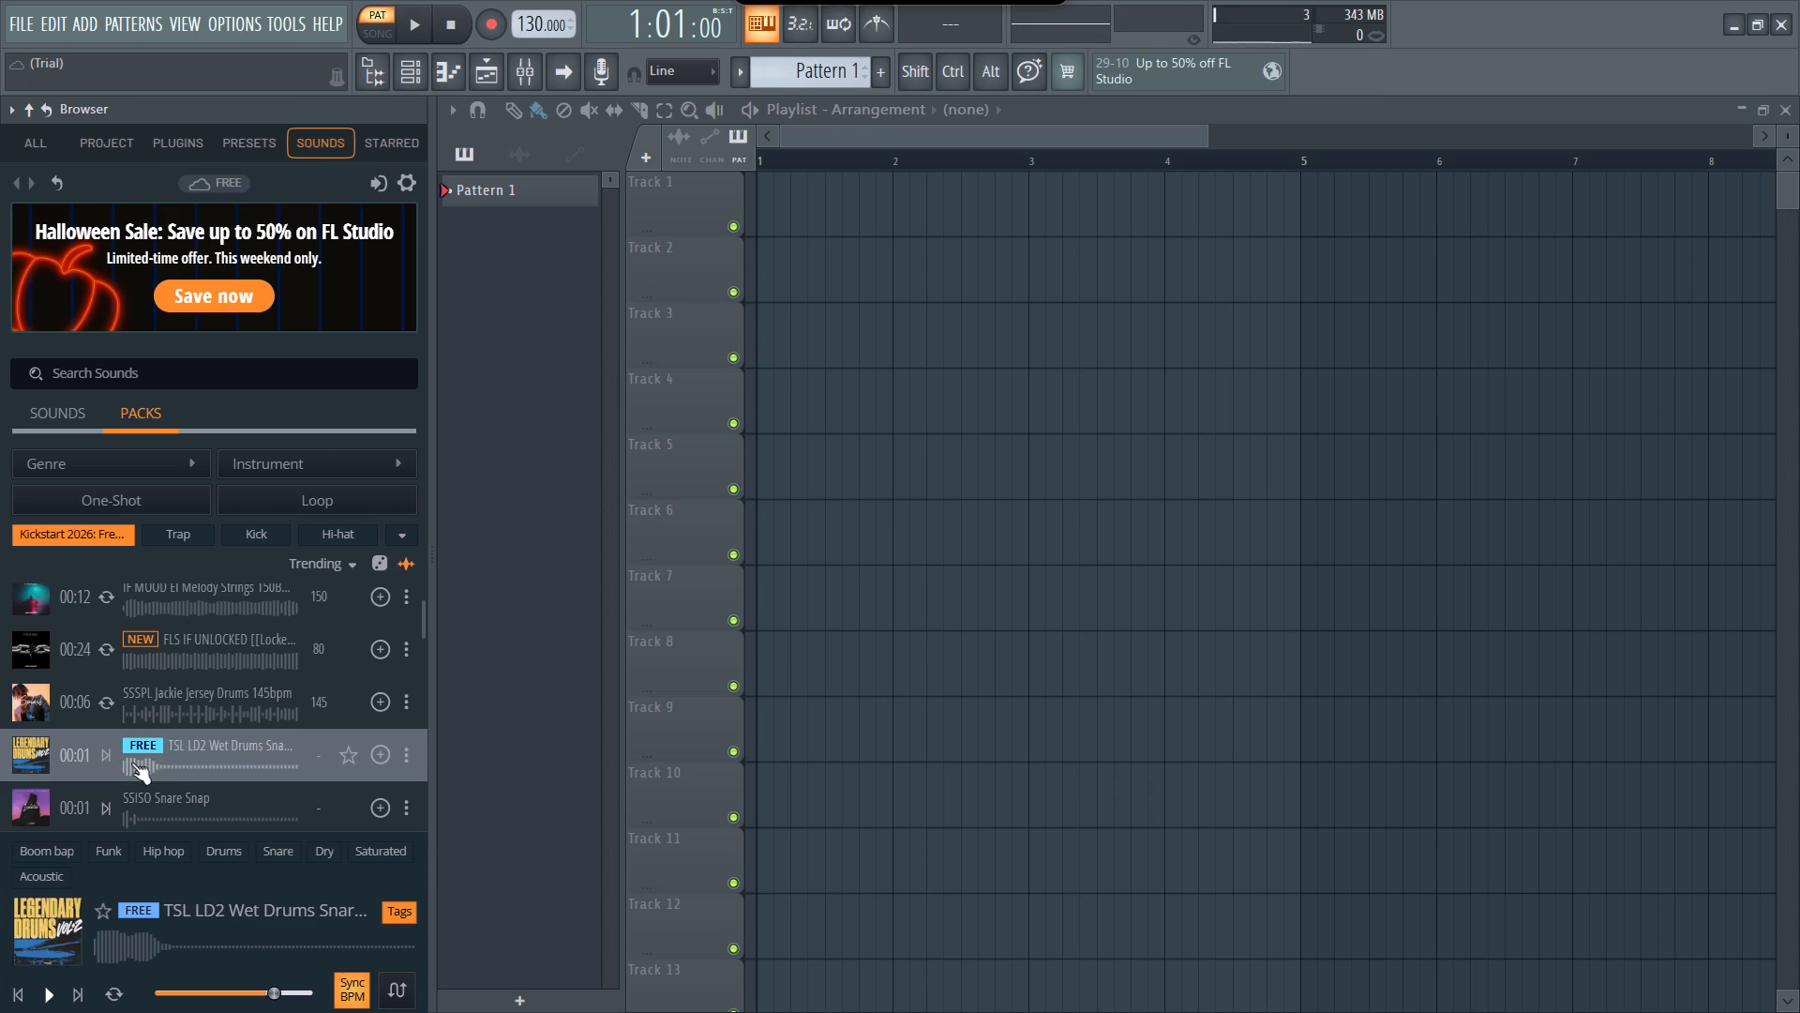
pyautogui.click(131, 763)
# Preview the free JSDT Kick Takeover and Drill Snare 15 samples in the Kickstart 2026 pack.
pyautogui.scroll(-2, 131, 763)
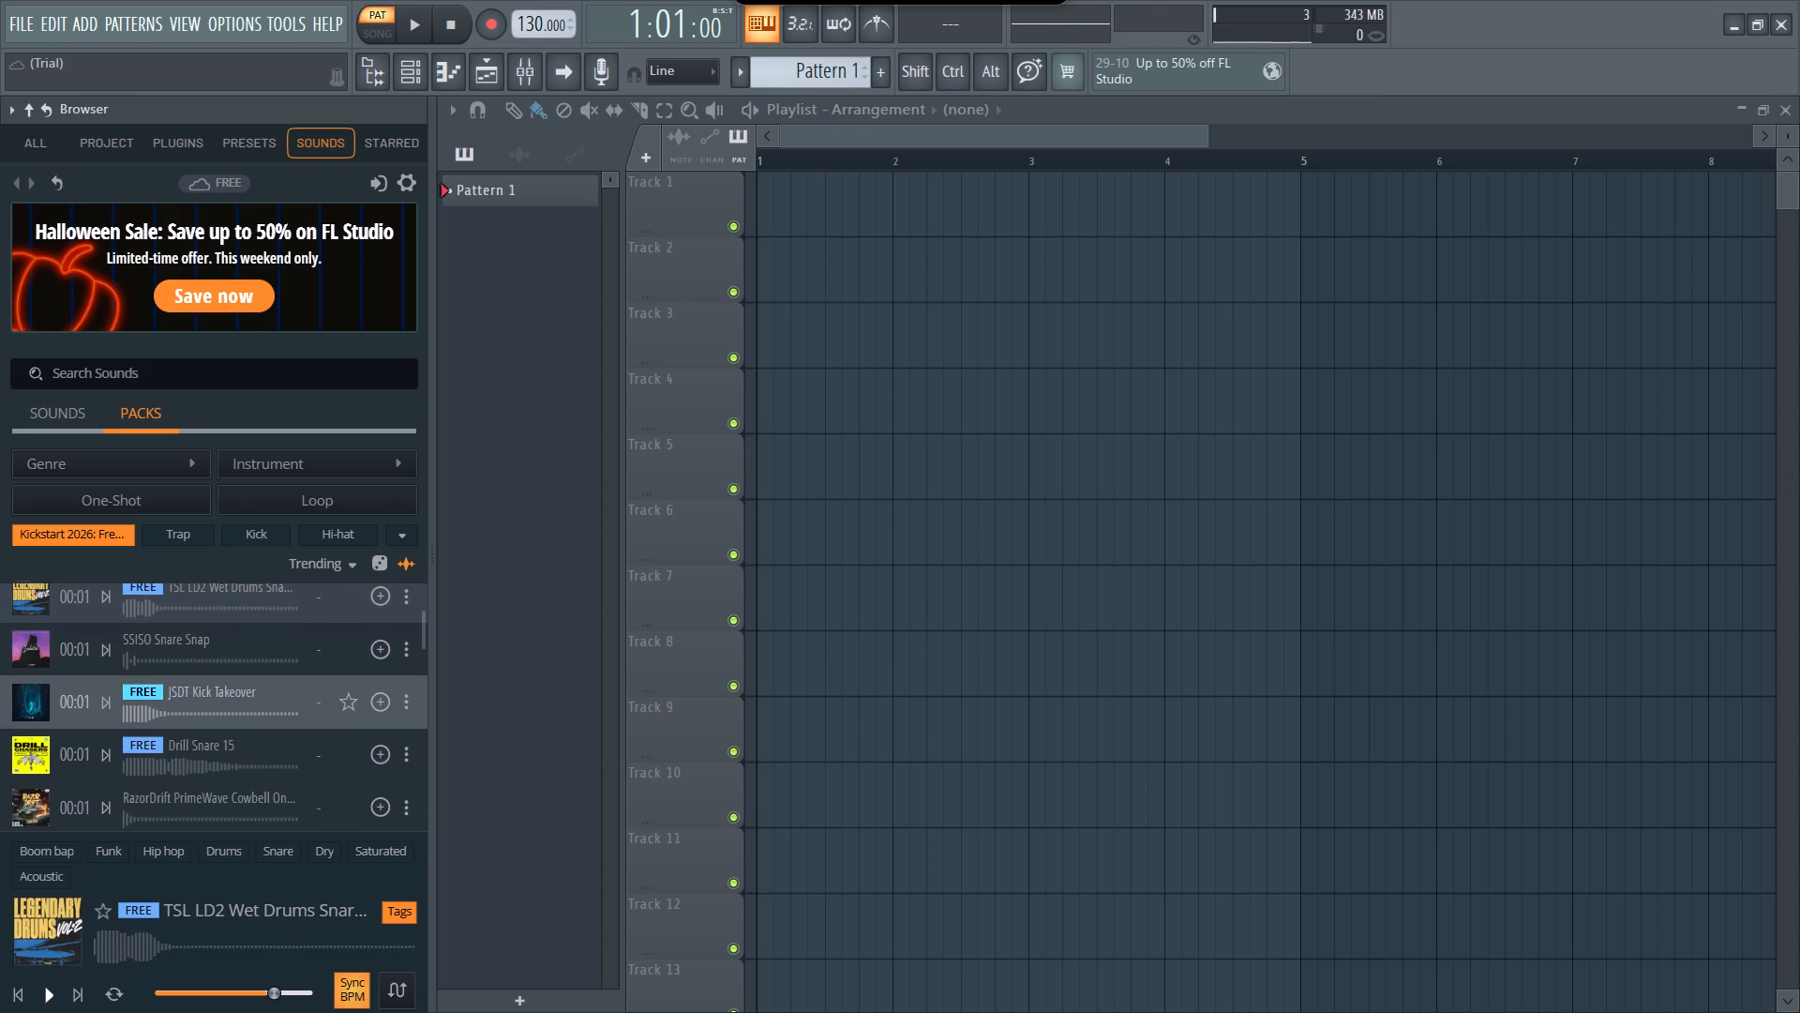
pyautogui.scroll(-1, 122, 716)
pyautogui.click(114, 698)
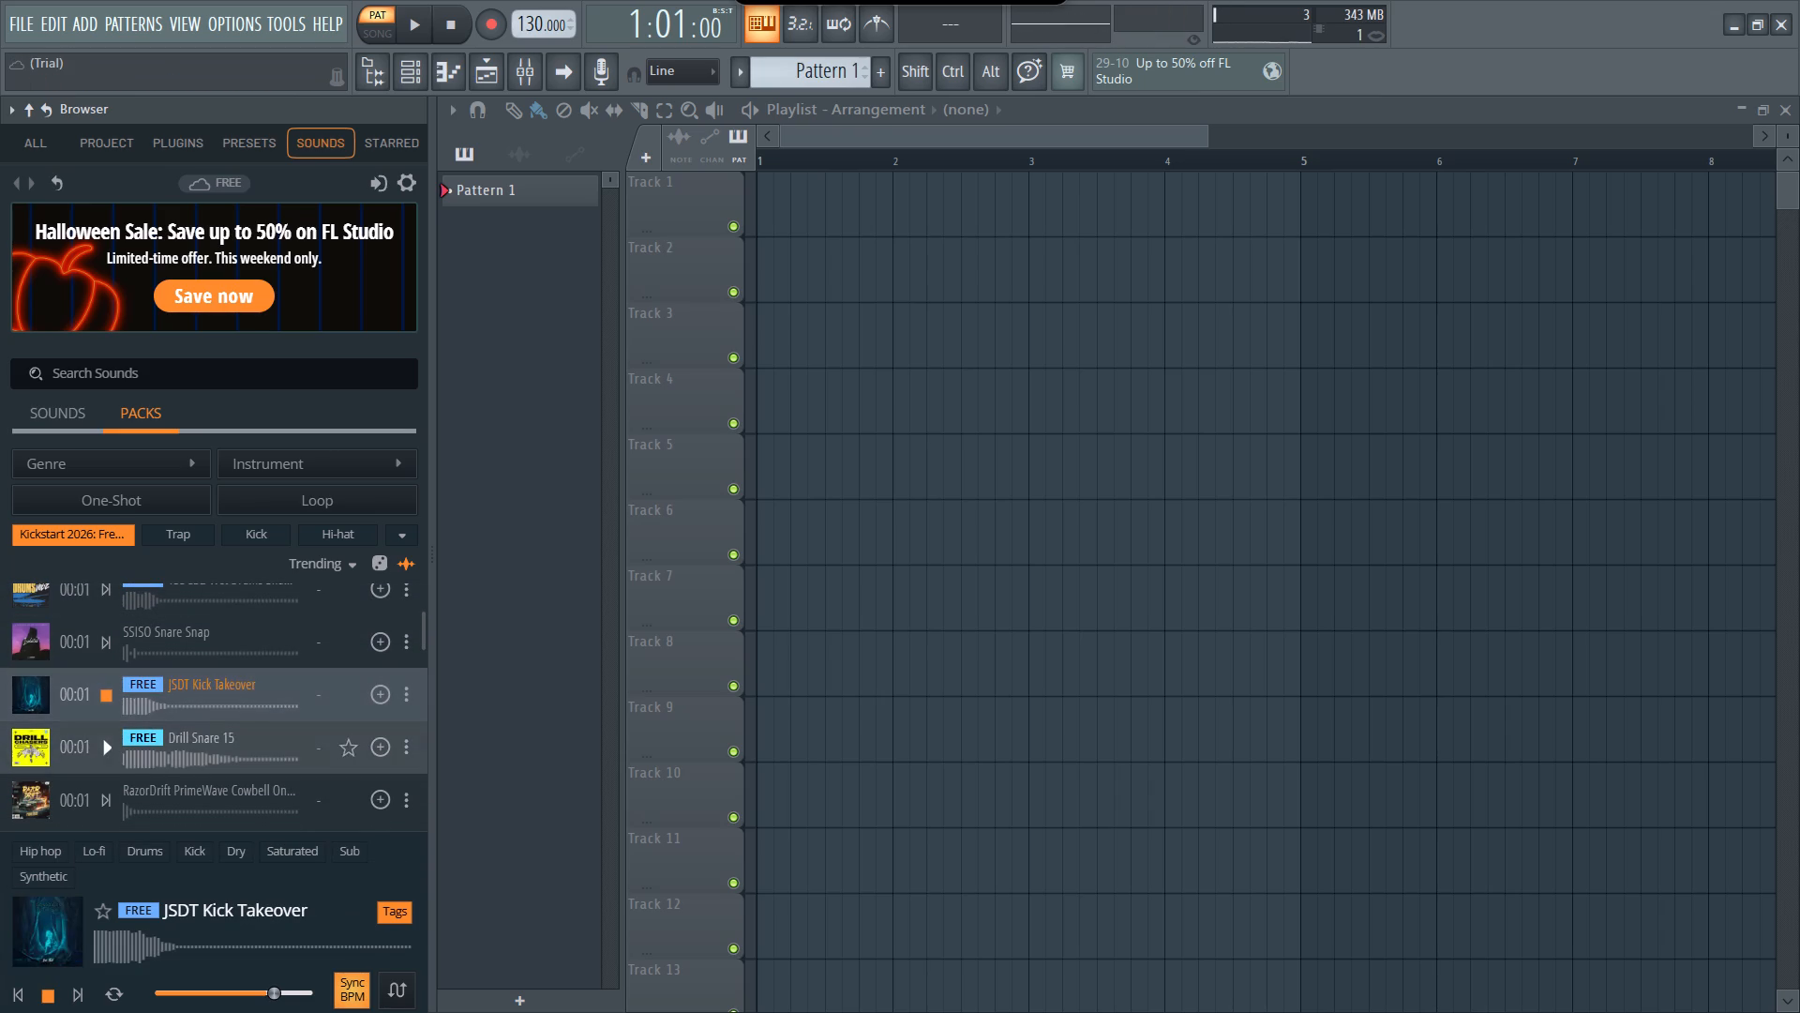
pyautogui.click(112, 752)
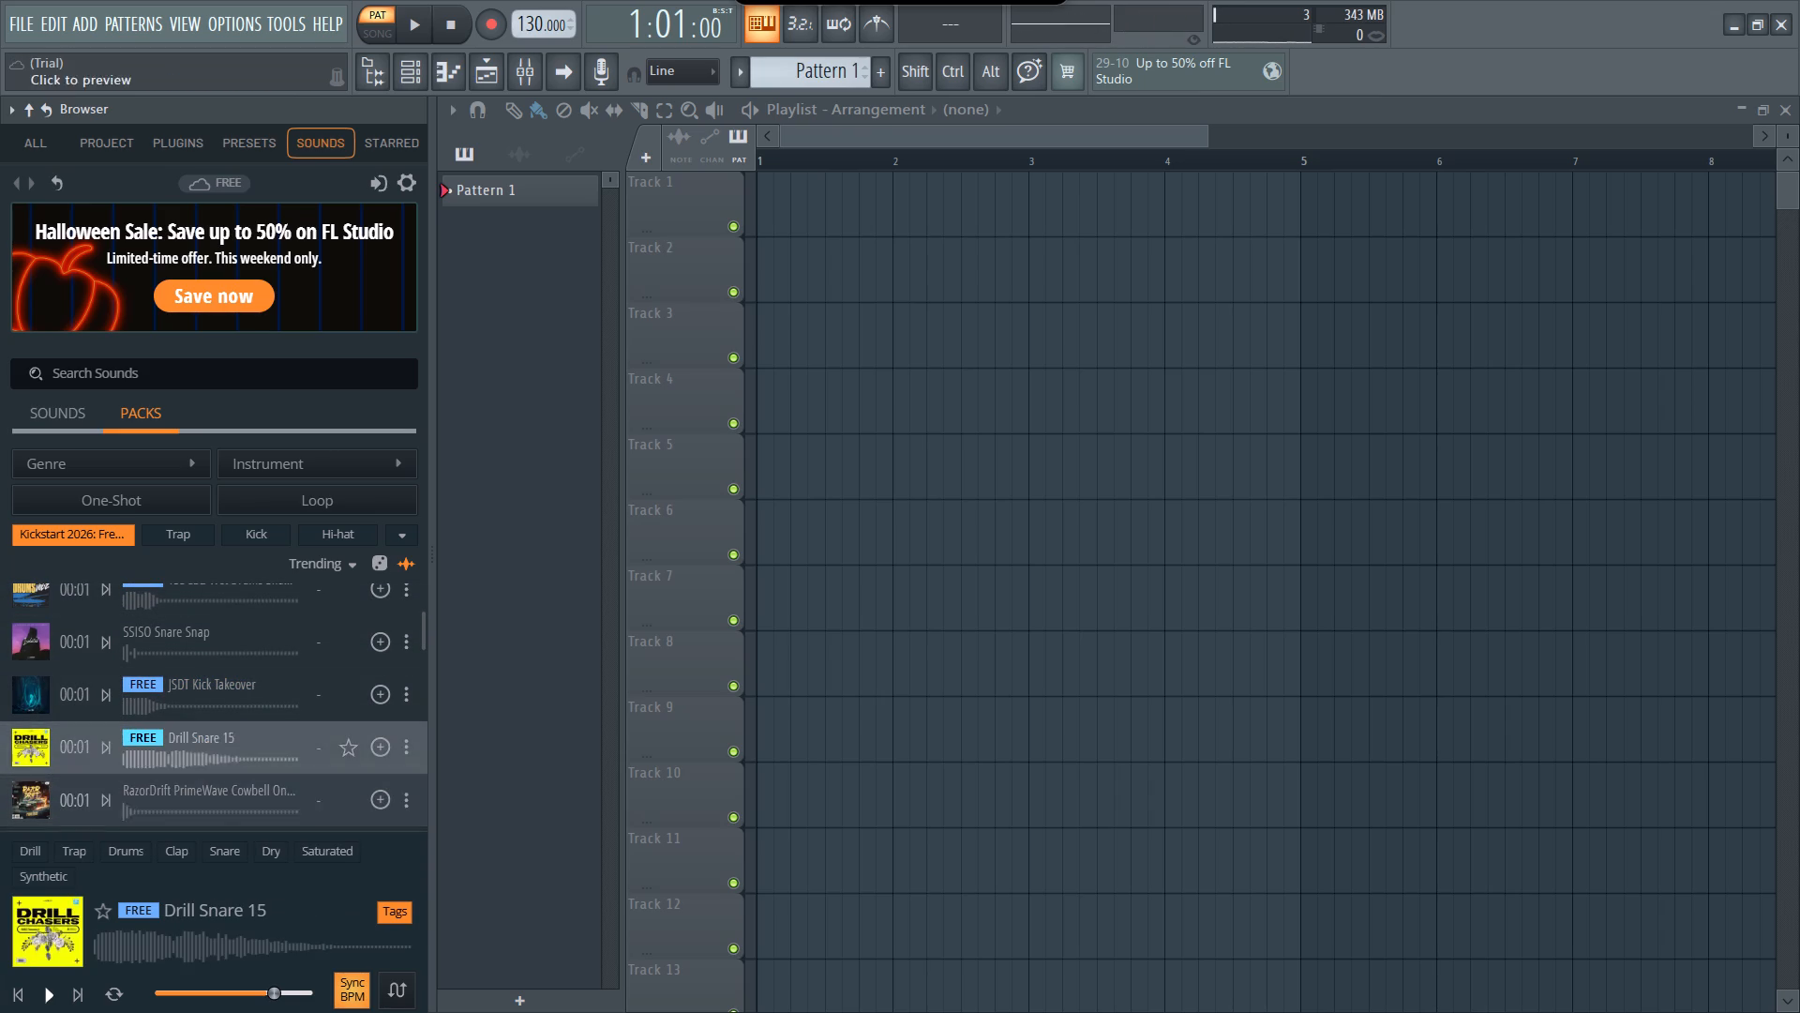
# Replay the free Drill Snare 15 sample and preview the RazorDrift PrimeWave Cowbell one-shot, playing the cowbell several times.
pyautogui.click(108, 751)
pyautogui.scroll(-1, 108, 751)
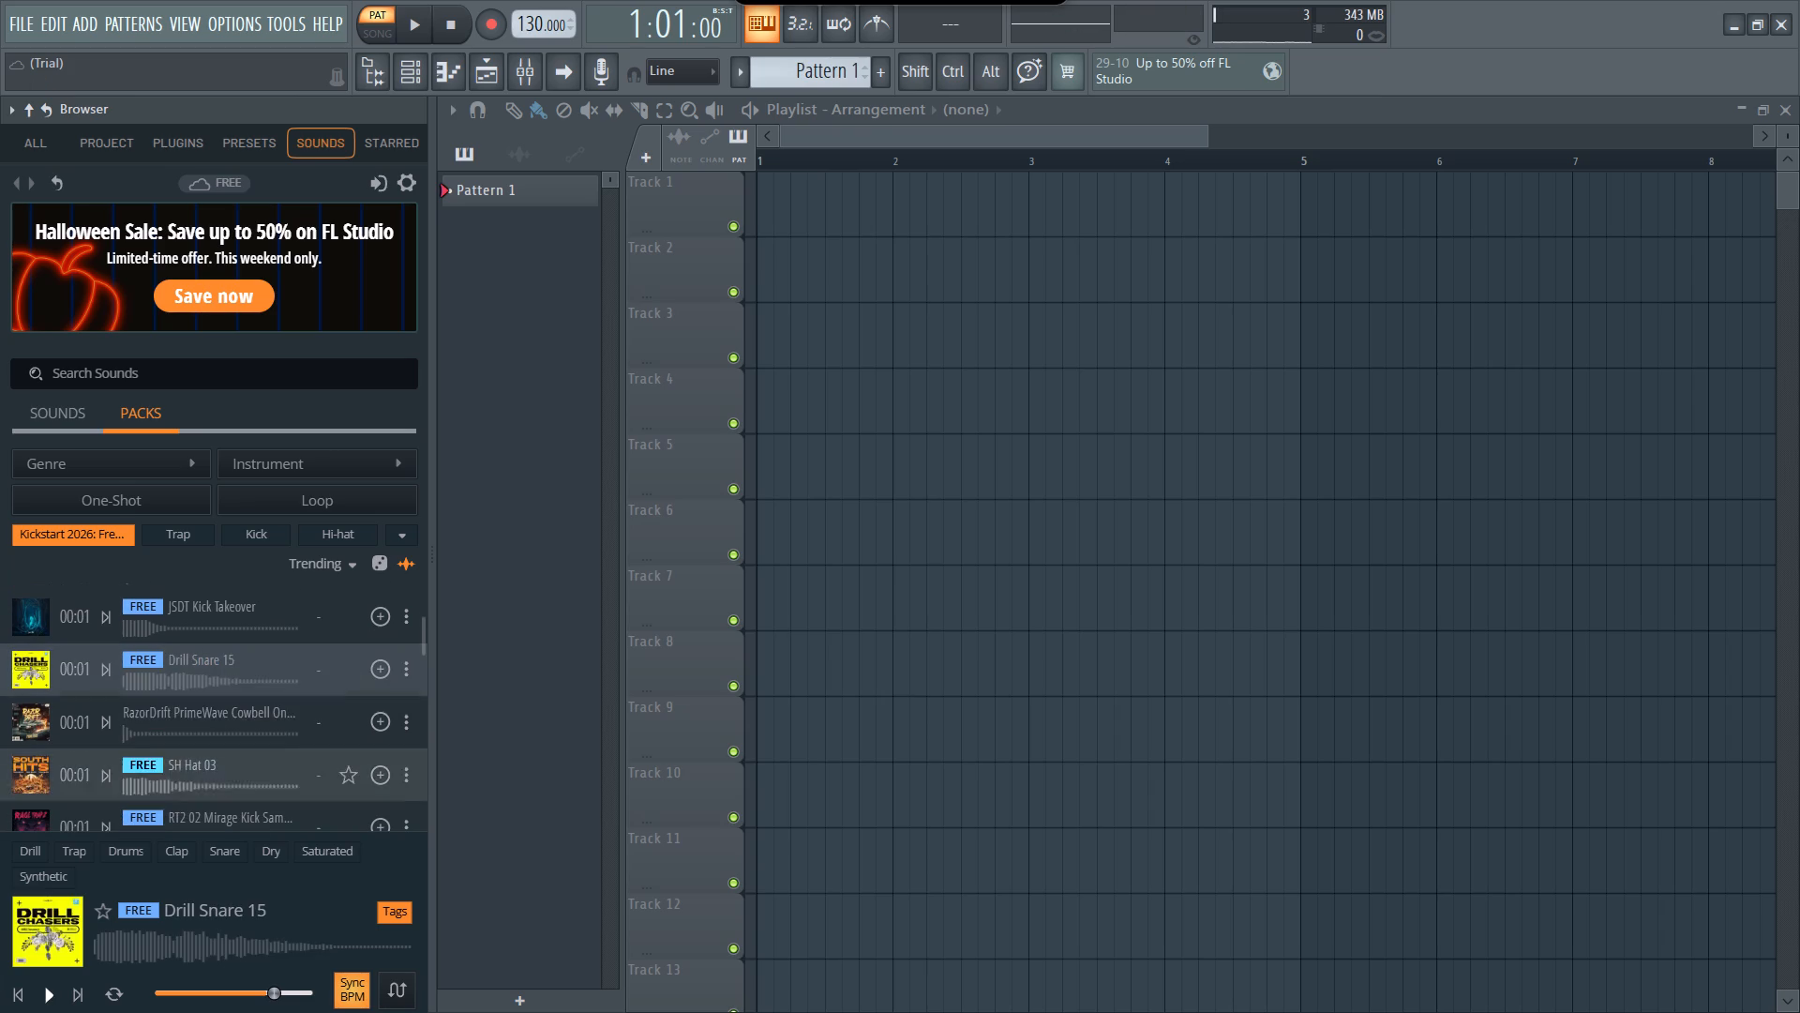
pyautogui.click(108, 743)
pyautogui.scroll(-1, 108, 743)
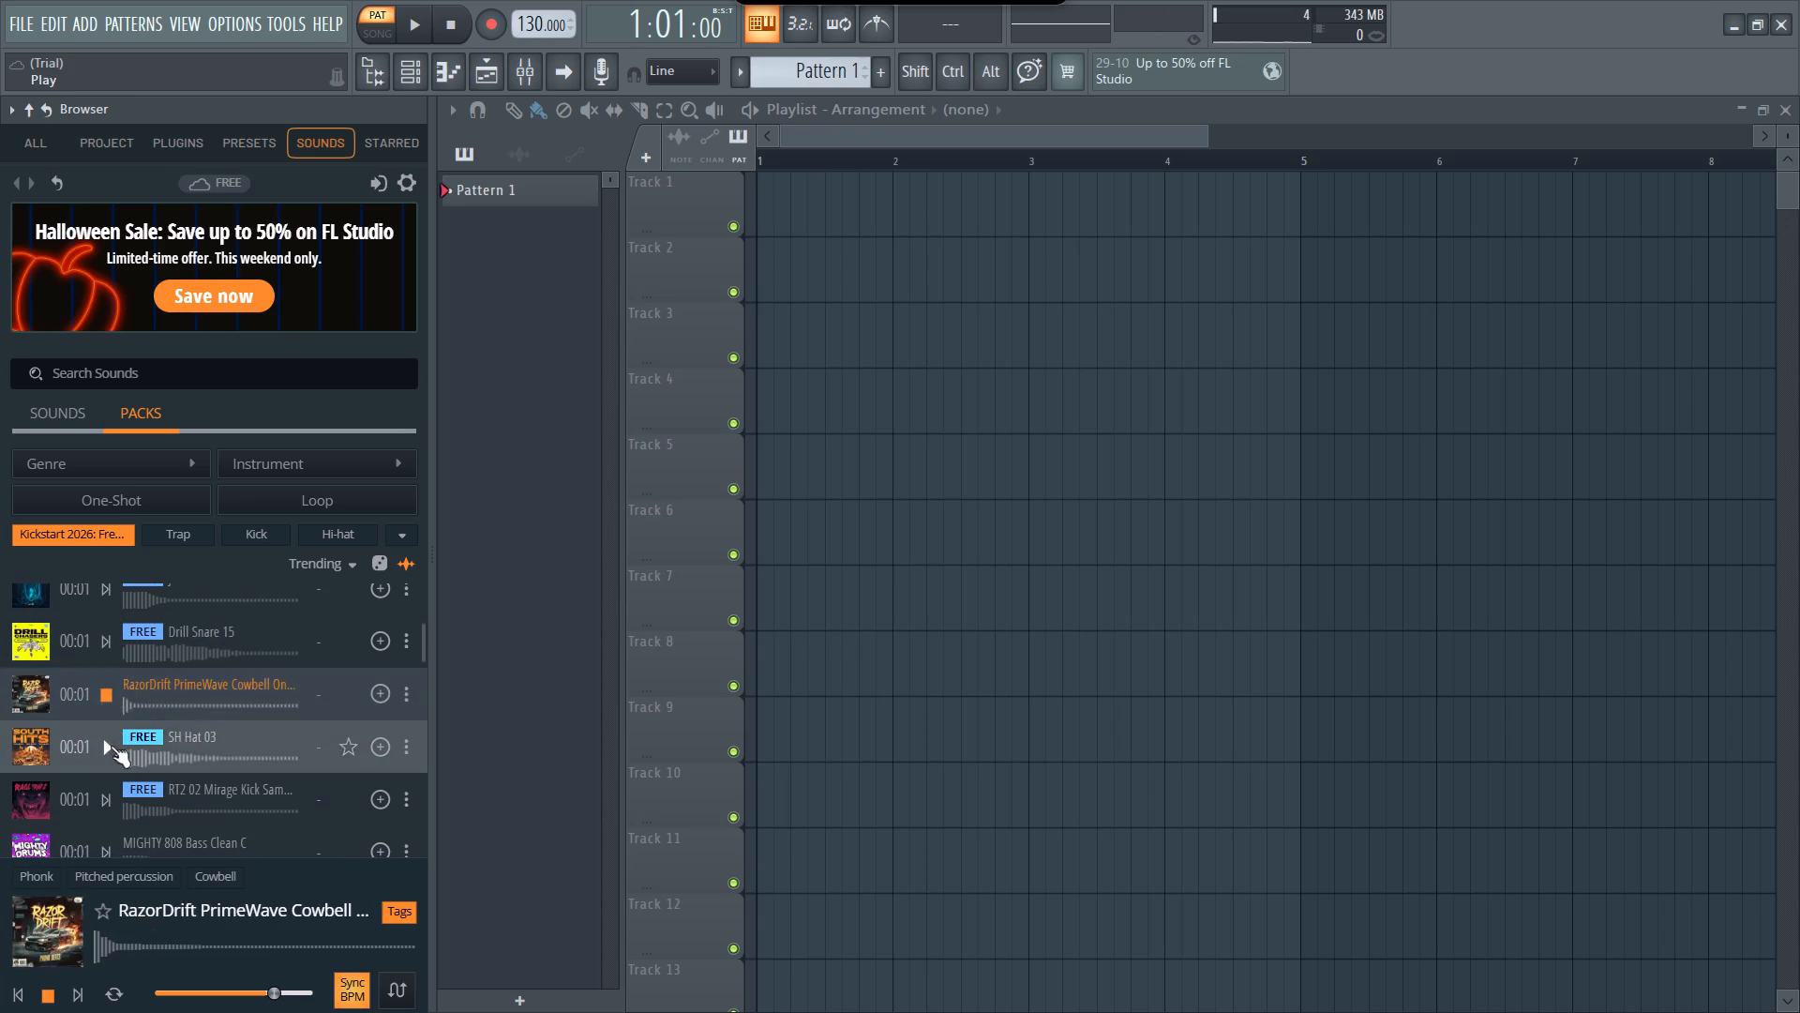
pyautogui.click(103, 689)
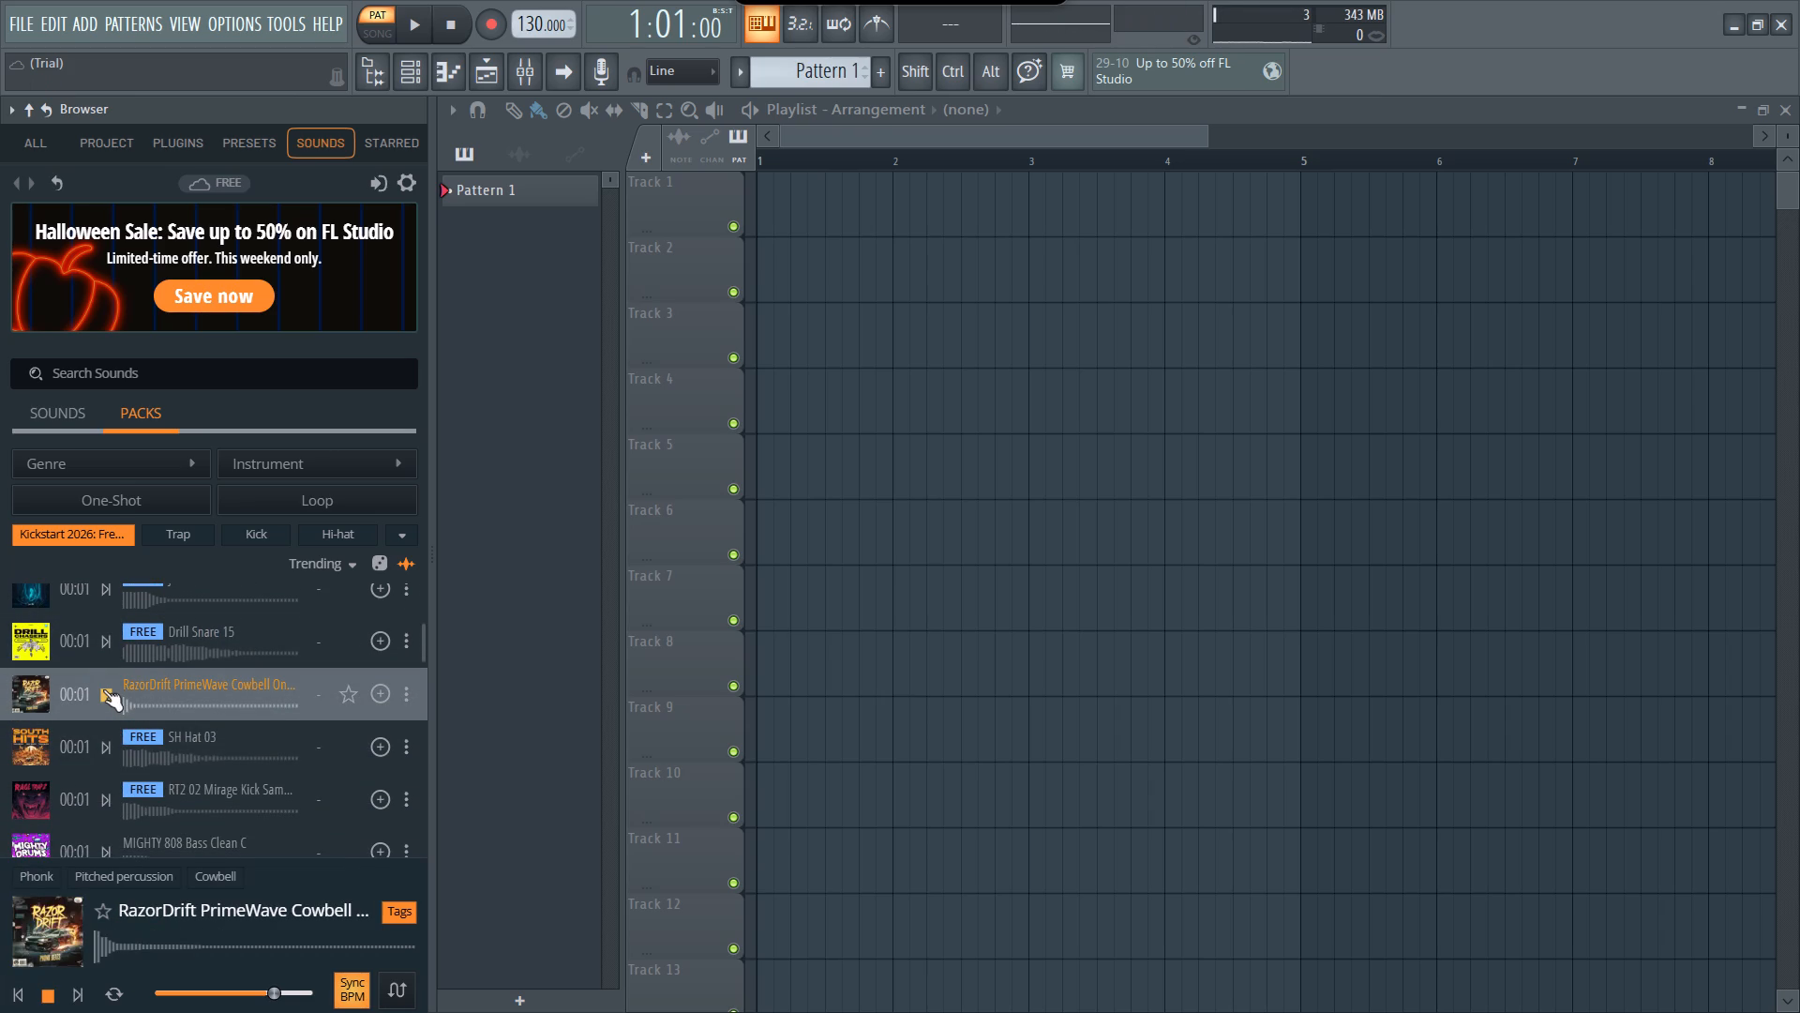
pyautogui.click(103, 689)
# Preview the free SH Hat 03 and RT2 02 Mirage Kick samples and the MIGHTY 808 Bass Clean C sample.
pyautogui.click(110, 748)
pyautogui.scroll(-1, 110, 748)
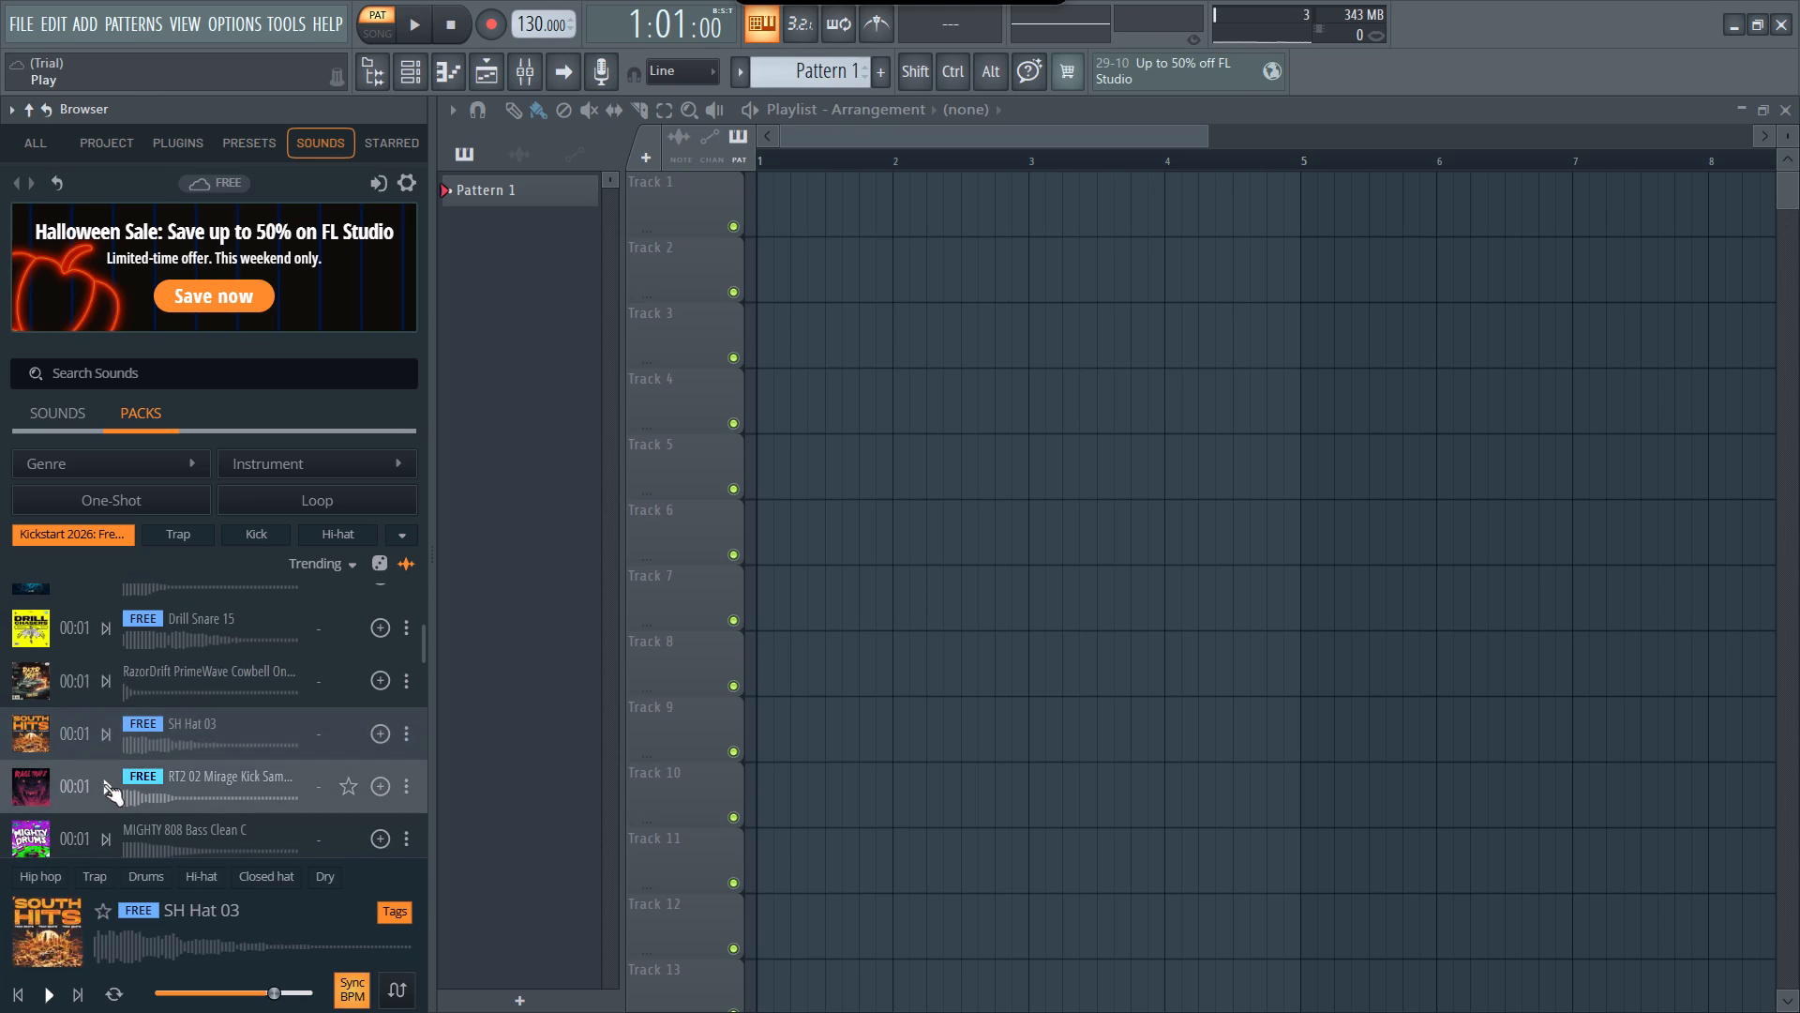
pyautogui.click(104, 784)
pyautogui.scroll(-1, 104, 784)
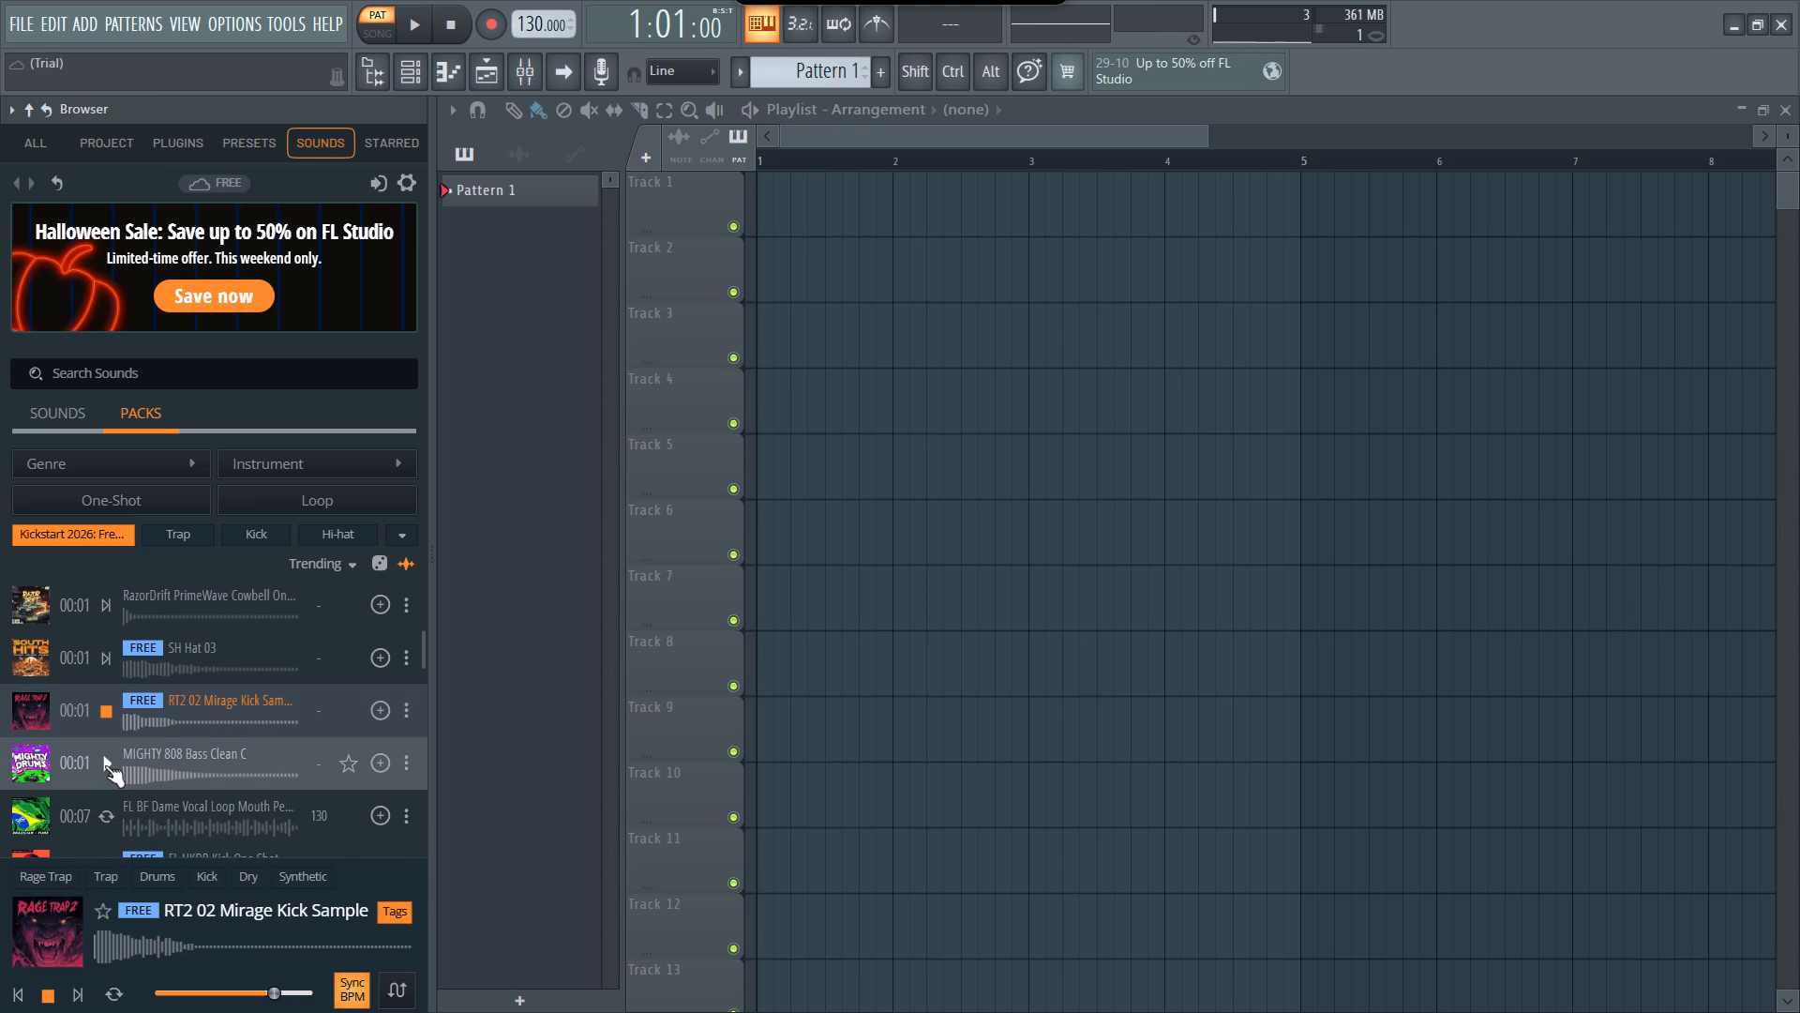
pyautogui.click(110, 759)
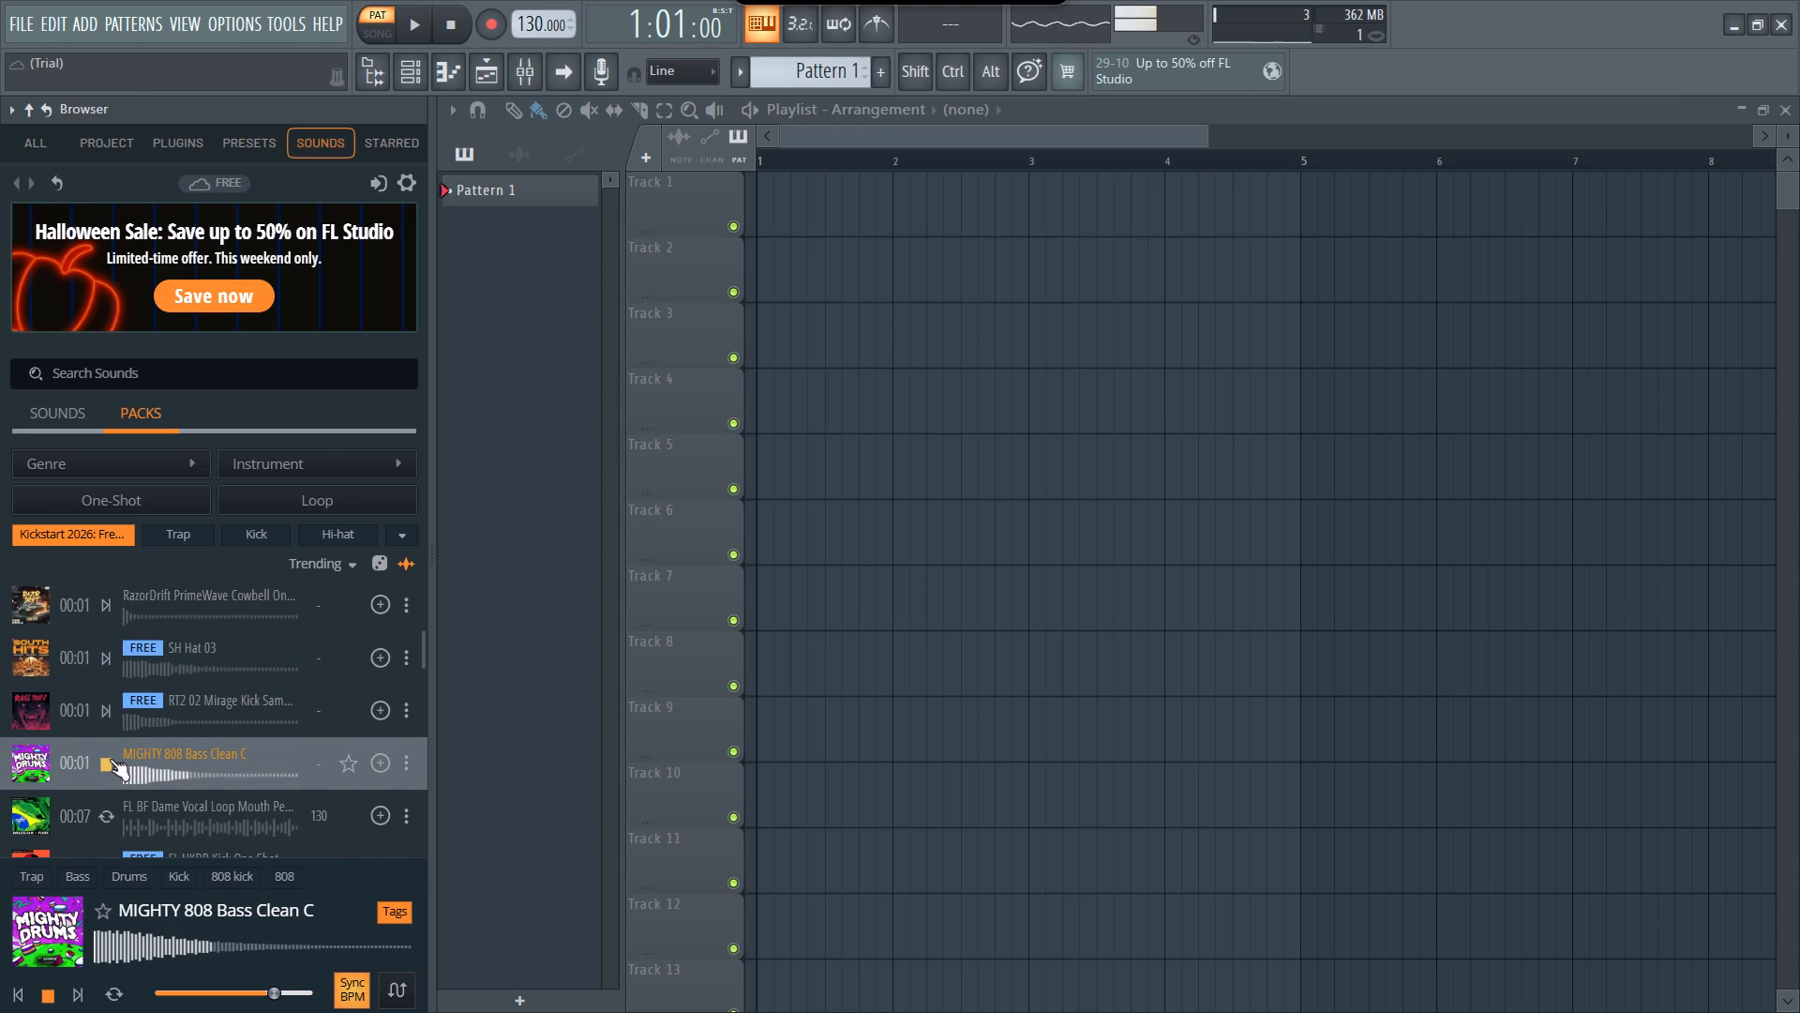
# Preview the free FL UKDR Kick One Shot, RS VE3 Kit2 drop loop kick and TSL LD2 Wet Drums Bass Kick samples, replaying the last one.
pyautogui.scroll(-1, 110, 759)
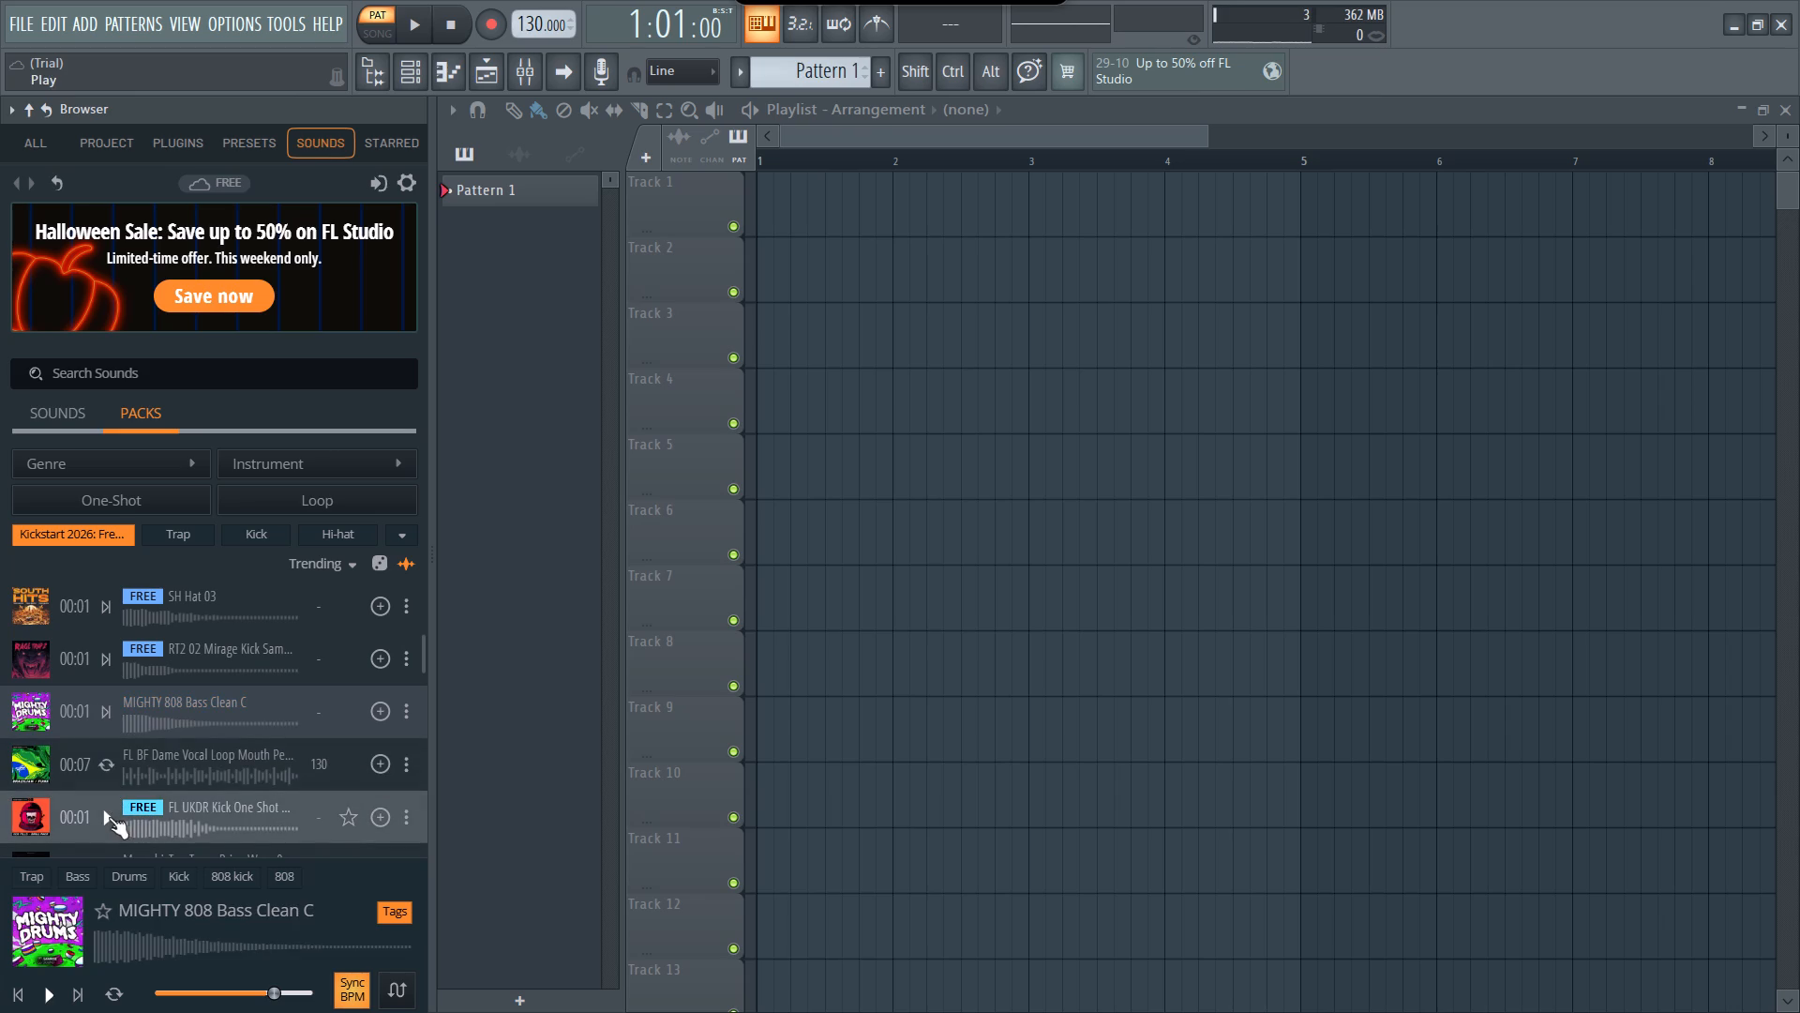
pyautogui.click(109, 817)
pyautogui.scroll(-2, 109, 817)
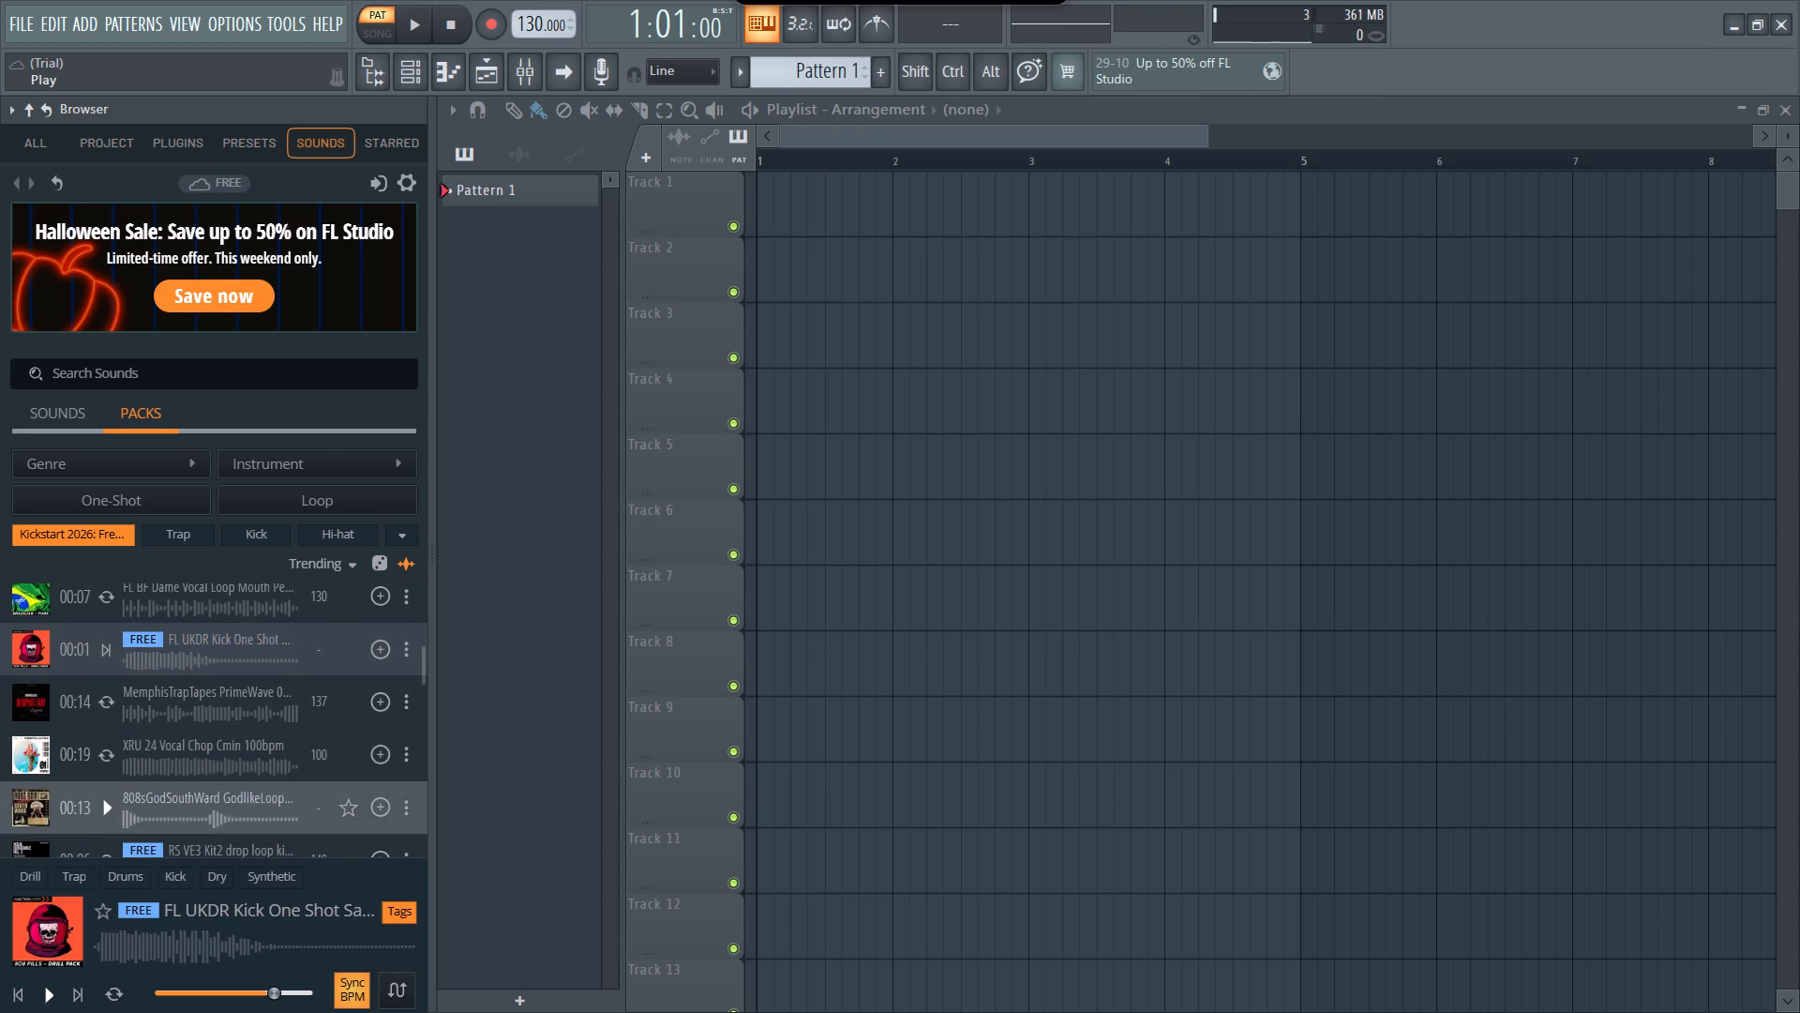
pyautogui.scroll(-1, 115, 837)
pyautogui.click(111, 805)
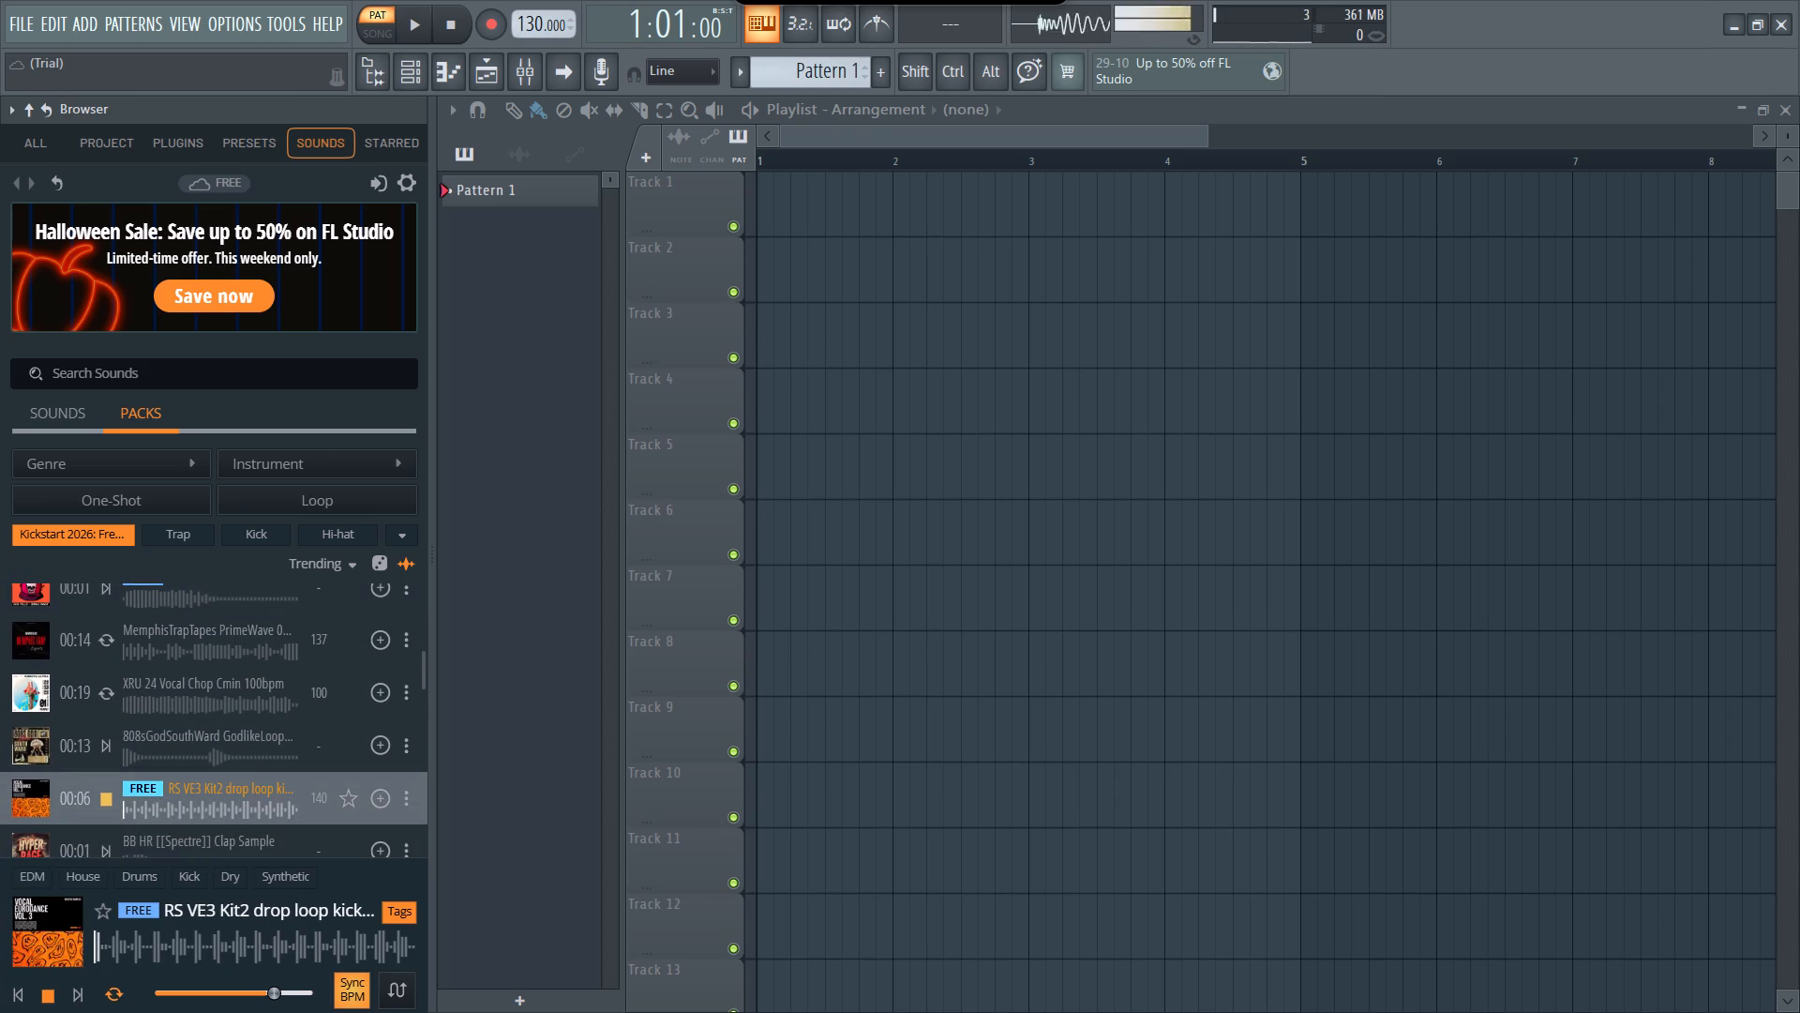
pyautogui.scroll(-1, 117, 809)
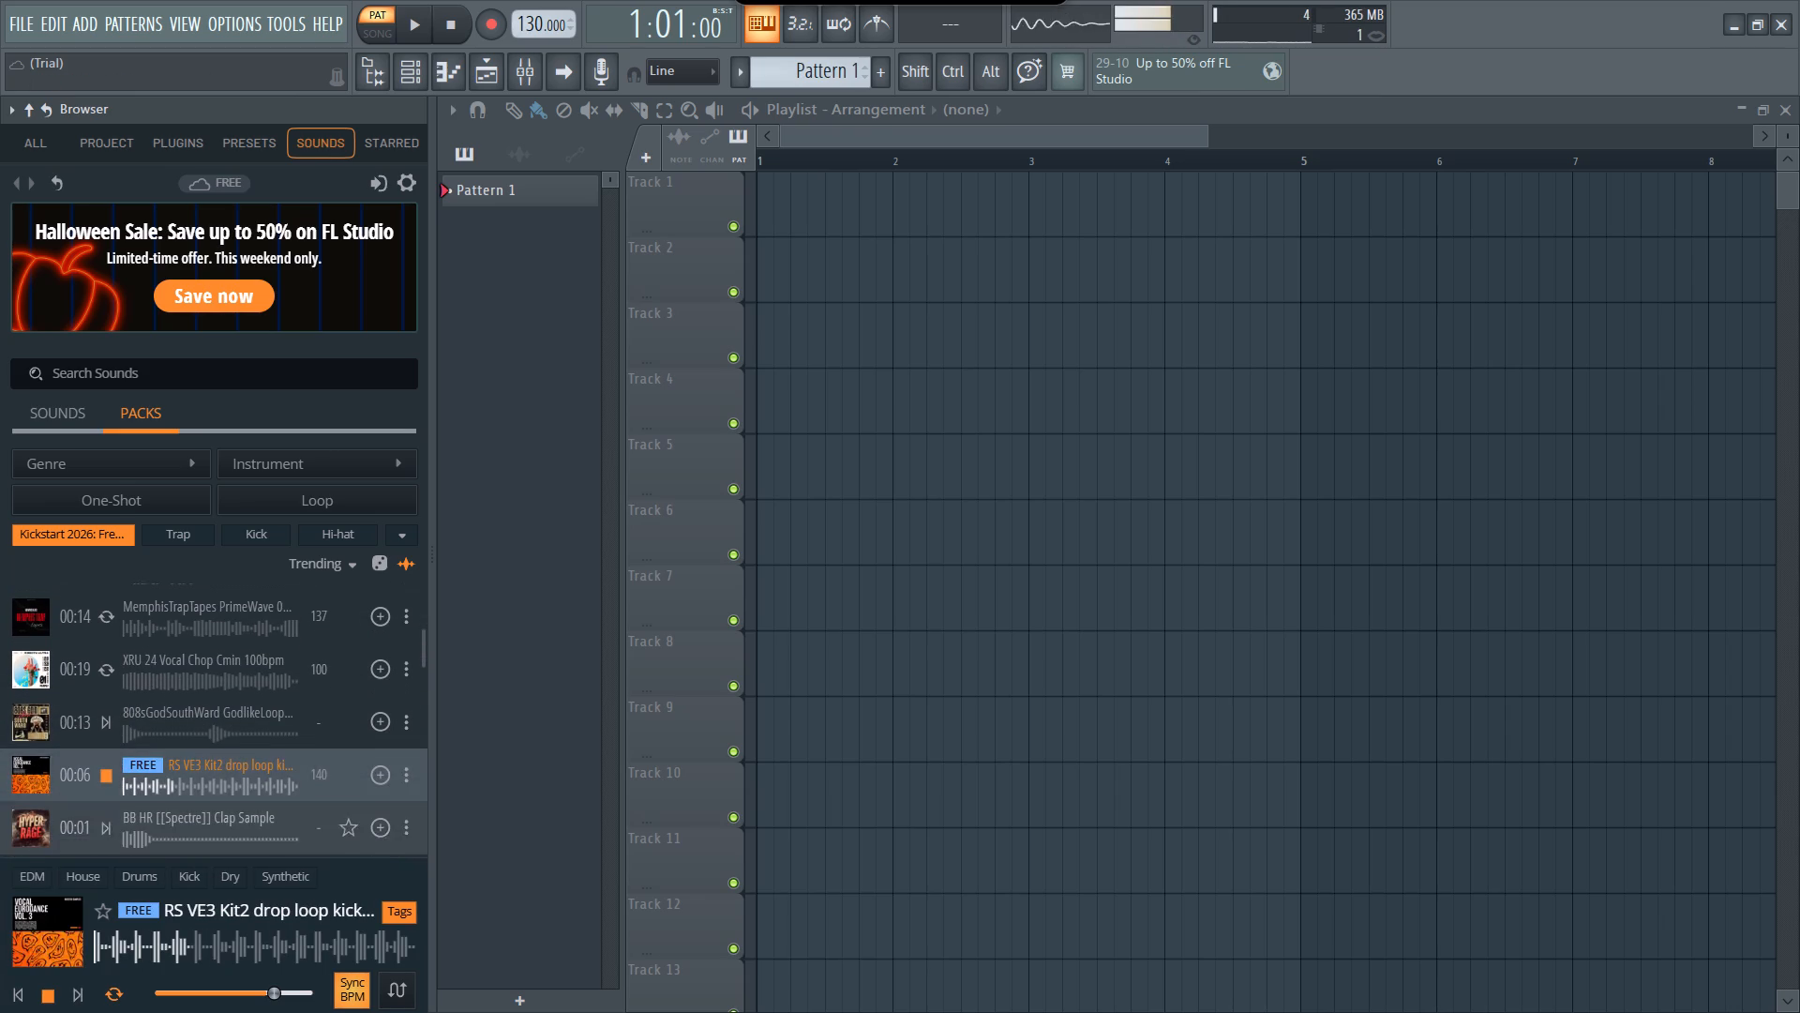
pyautogui.scroll(-1, 117, 809)
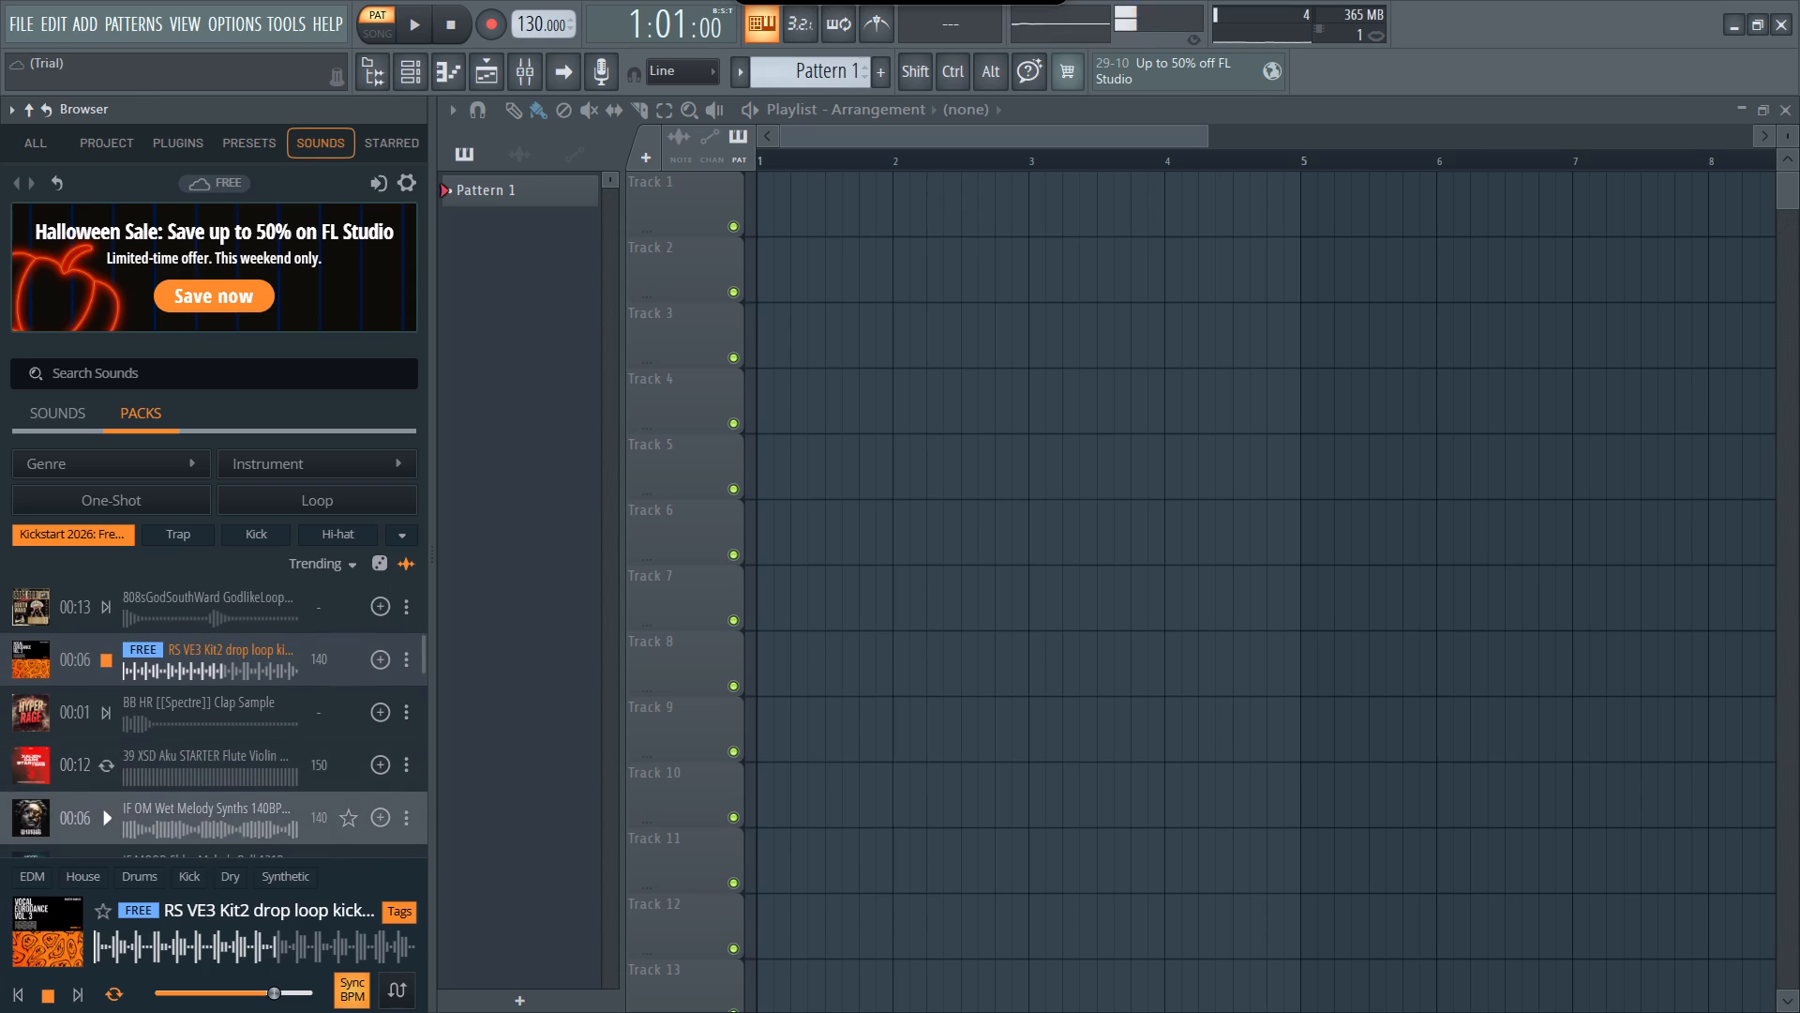
pyautogui.scroll(-2, 117, 809)
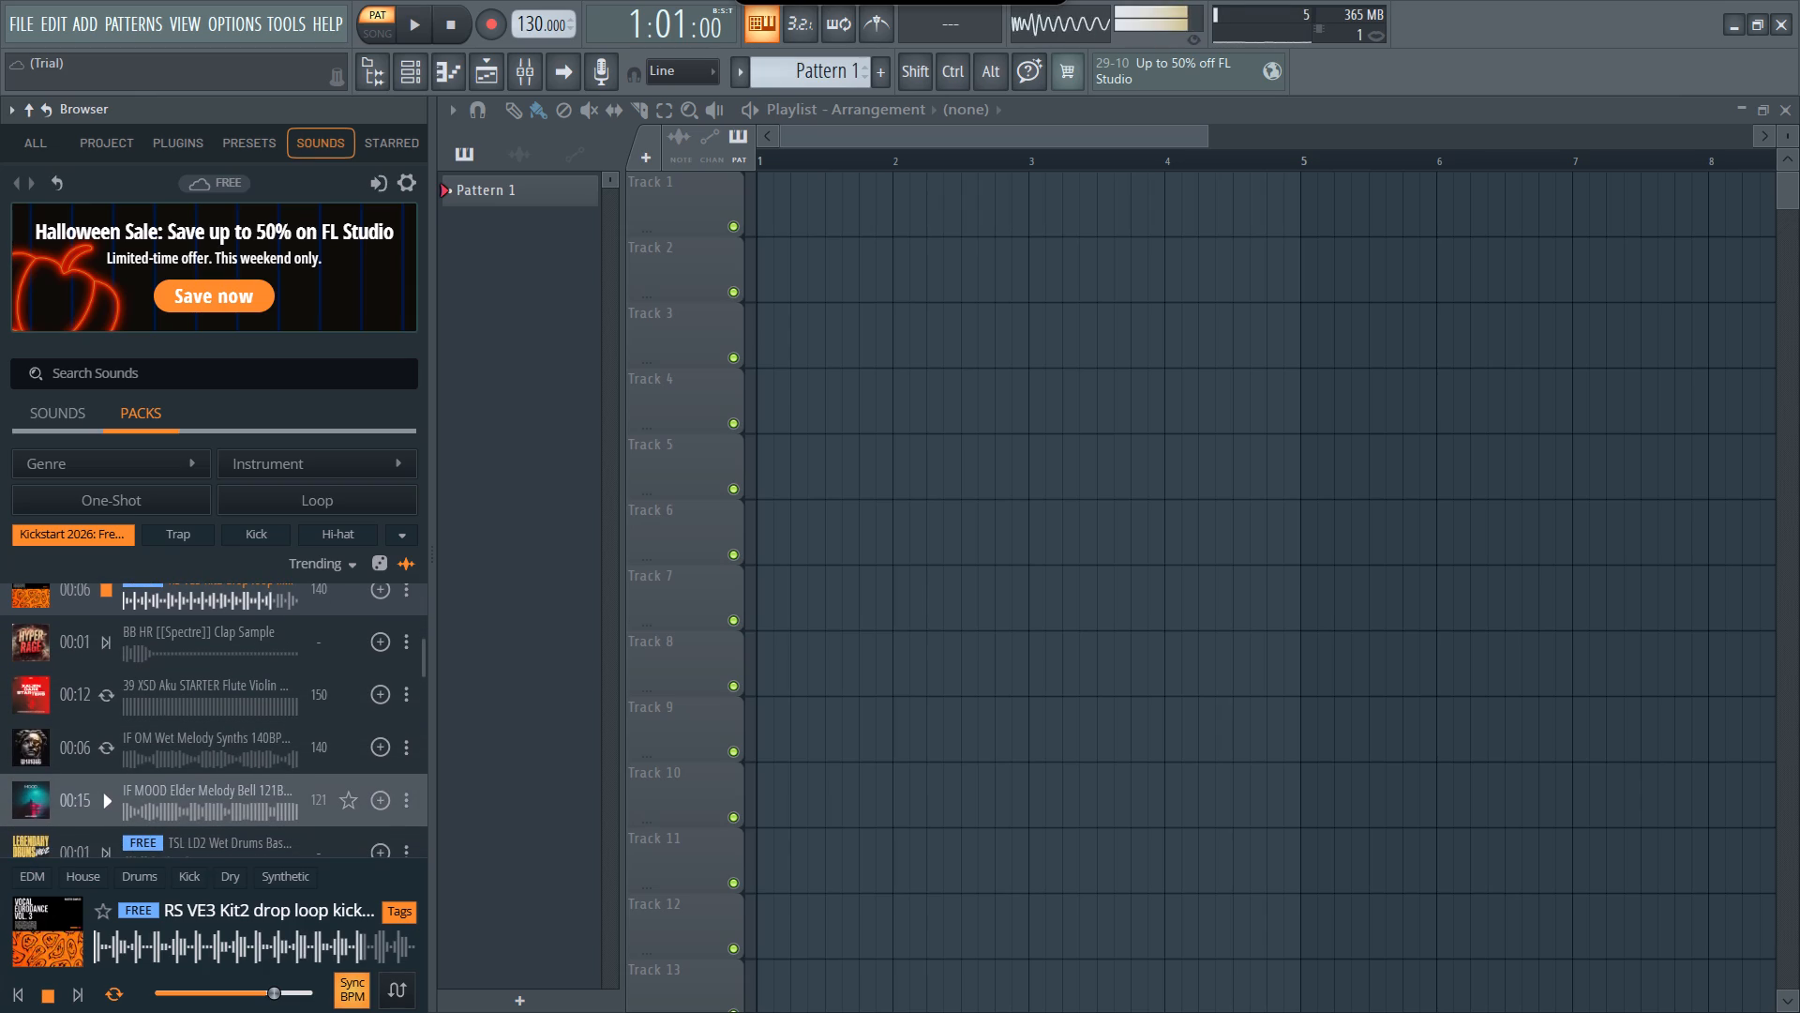
pyautogui.scroll(-1, 117, 809)
pyautogui.click(102, 810)
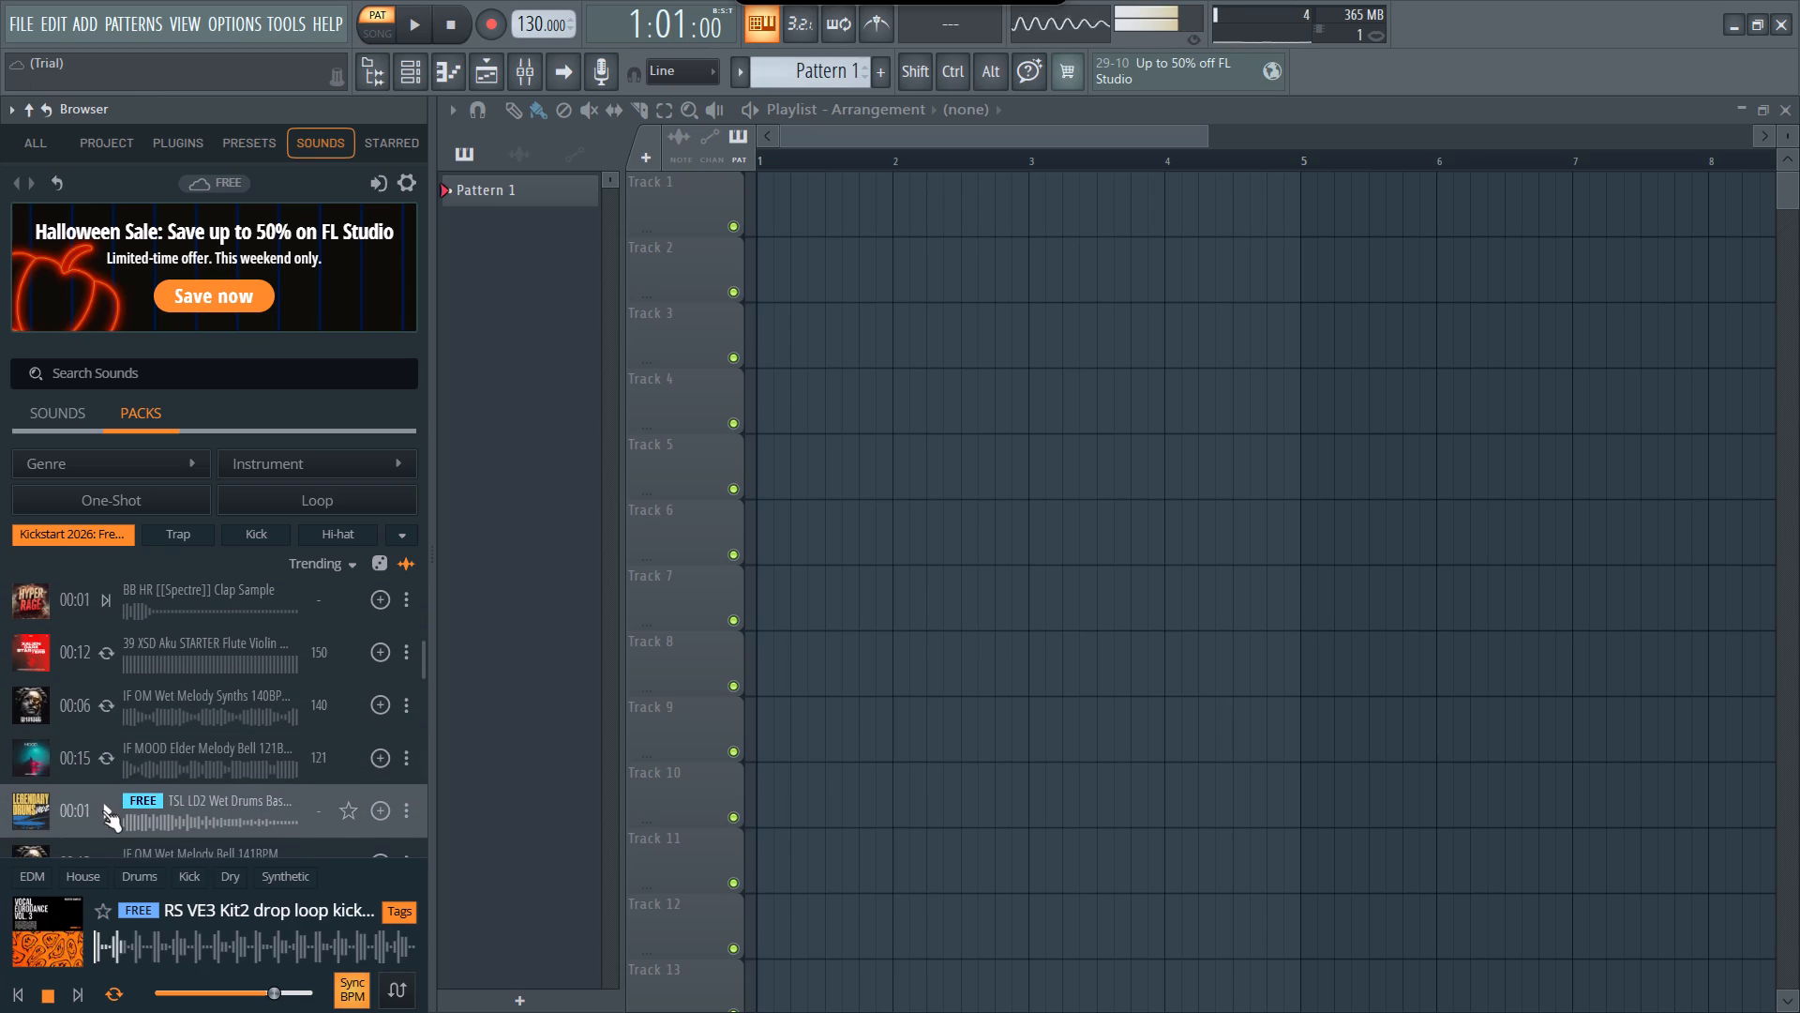
pyautogui.scroll(-1, 102, 810)
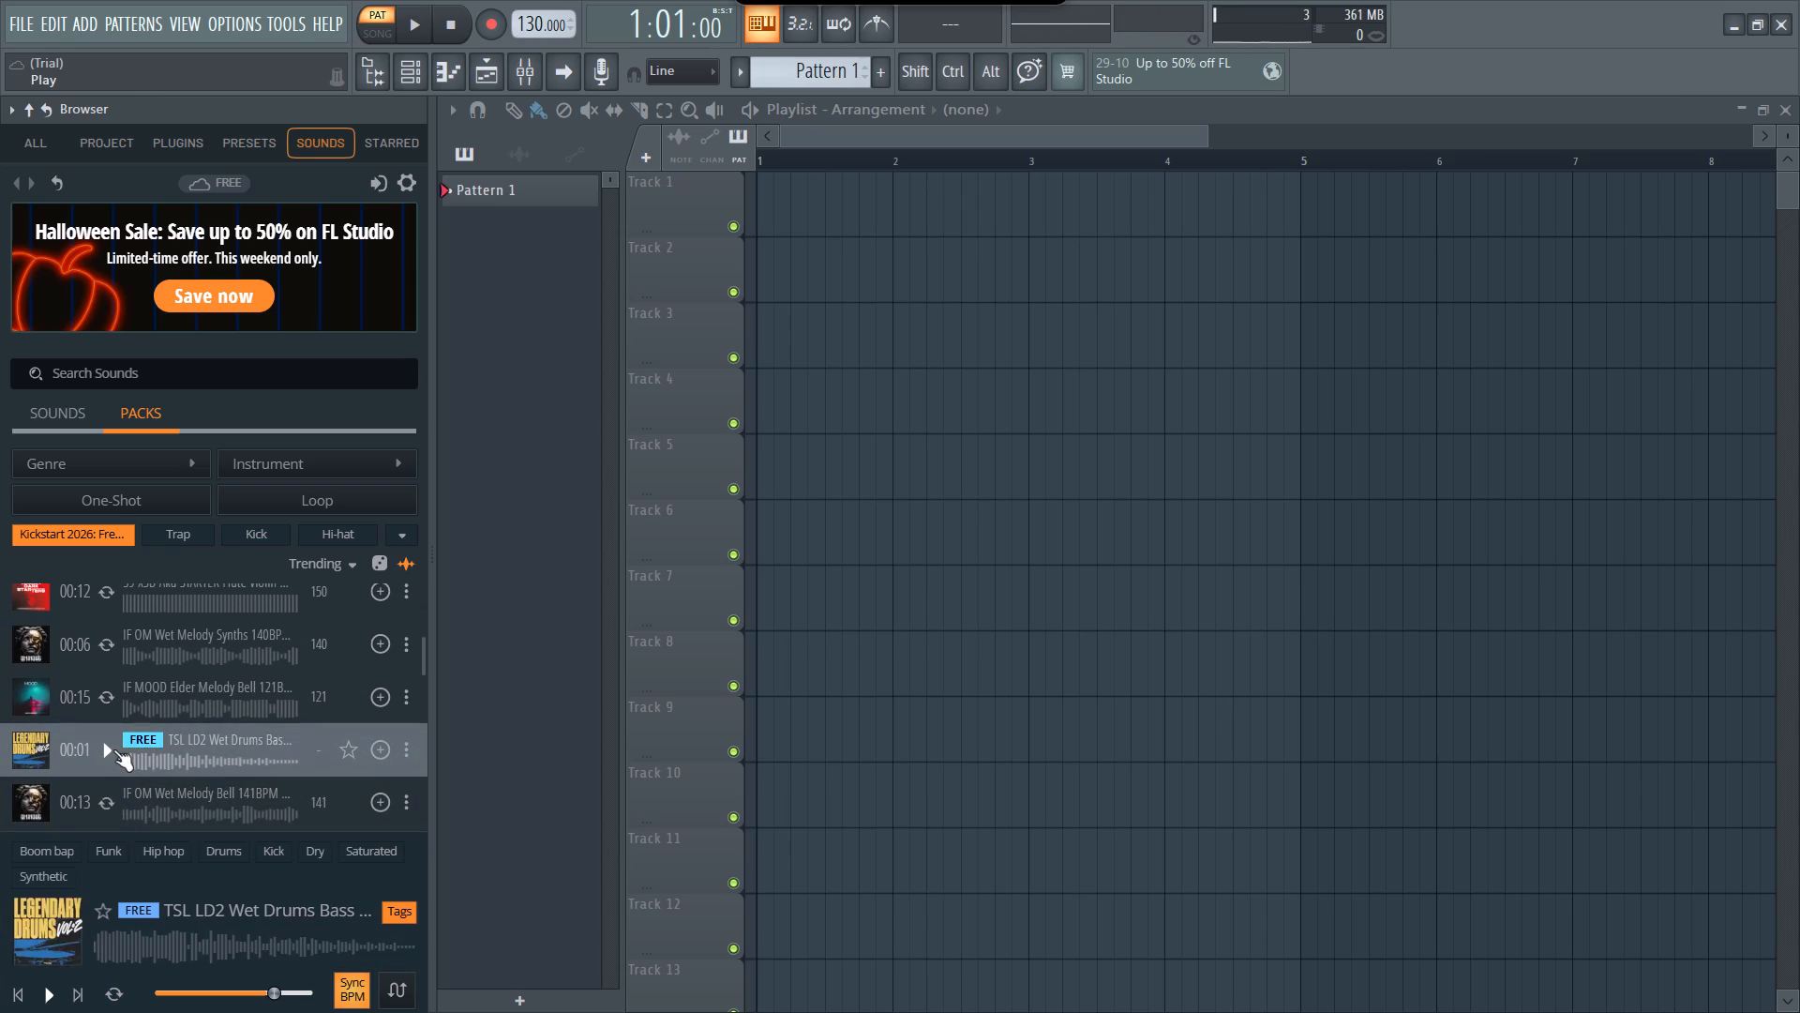
pyautogui.click(113, 749)
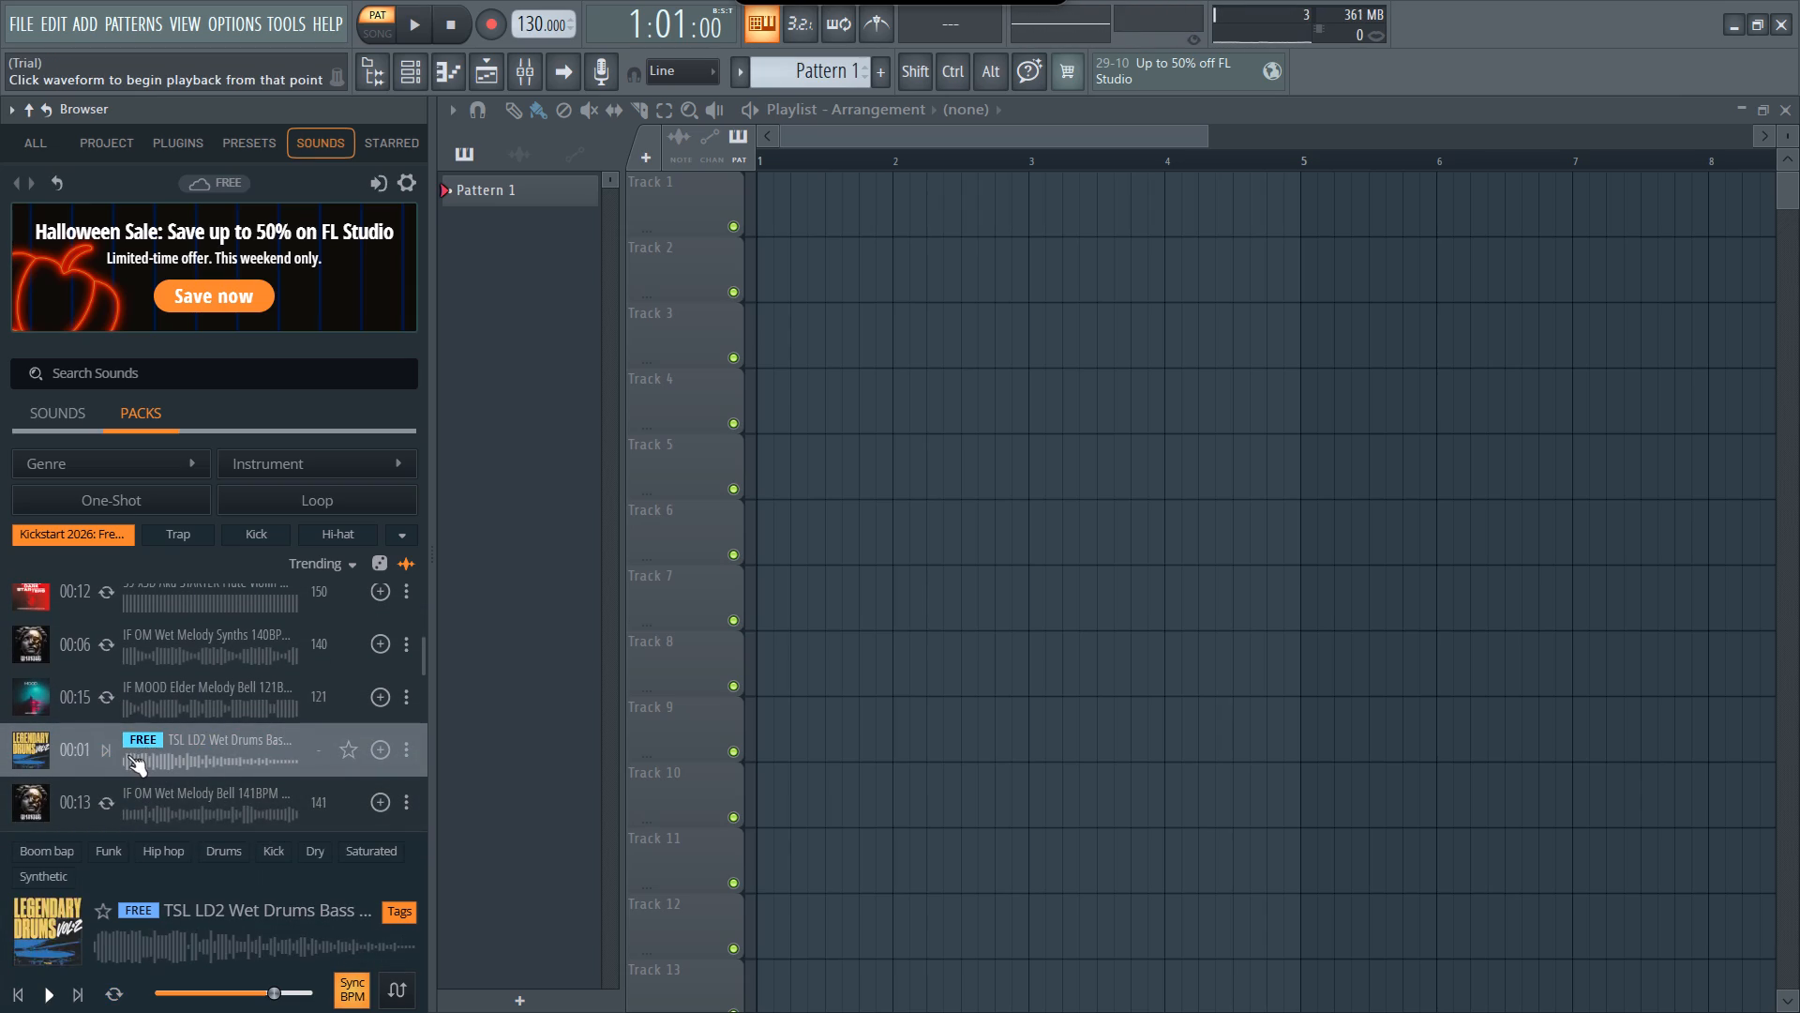
# Add the free TSL LD2 Wet Drums Bass Kick sample to playlist Track 1 as an audio track.
pyautogui.scroll(-1, 127, 755)
pyautogui.scroll(1, 128, 701)
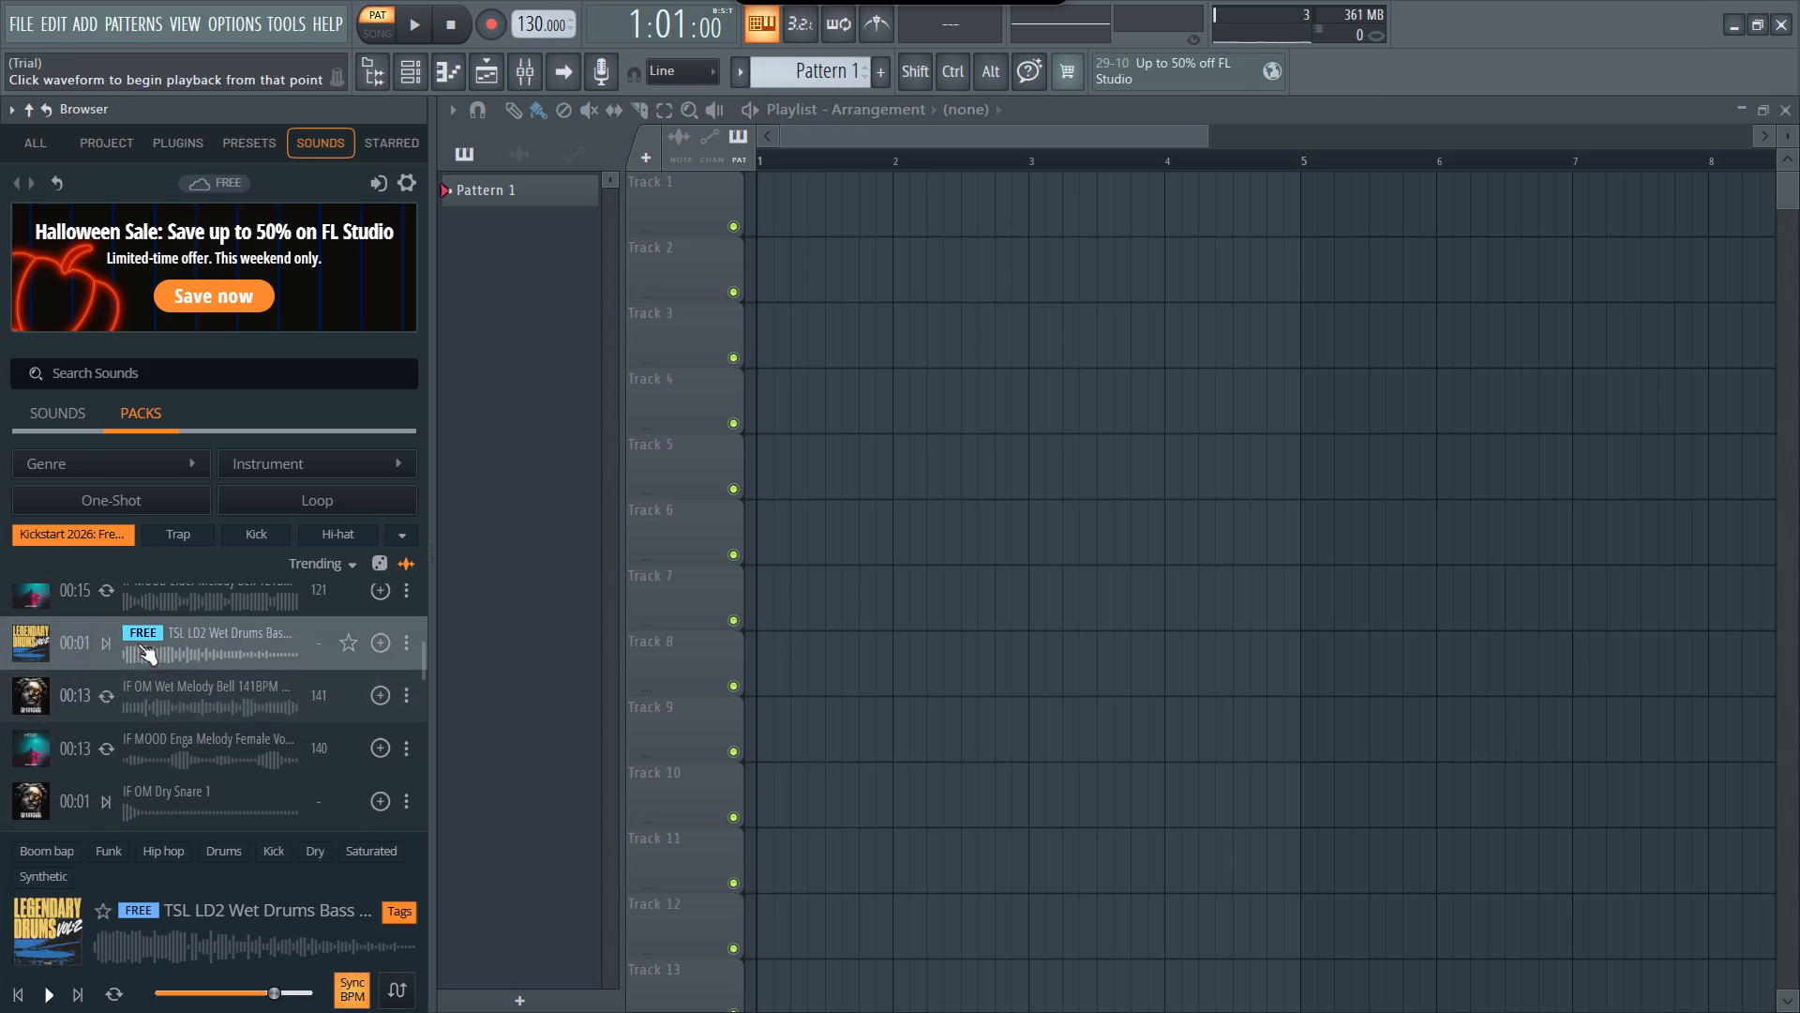
pyautogui.moveTo(122, 649); pyautogui.dragTo(202, 634)
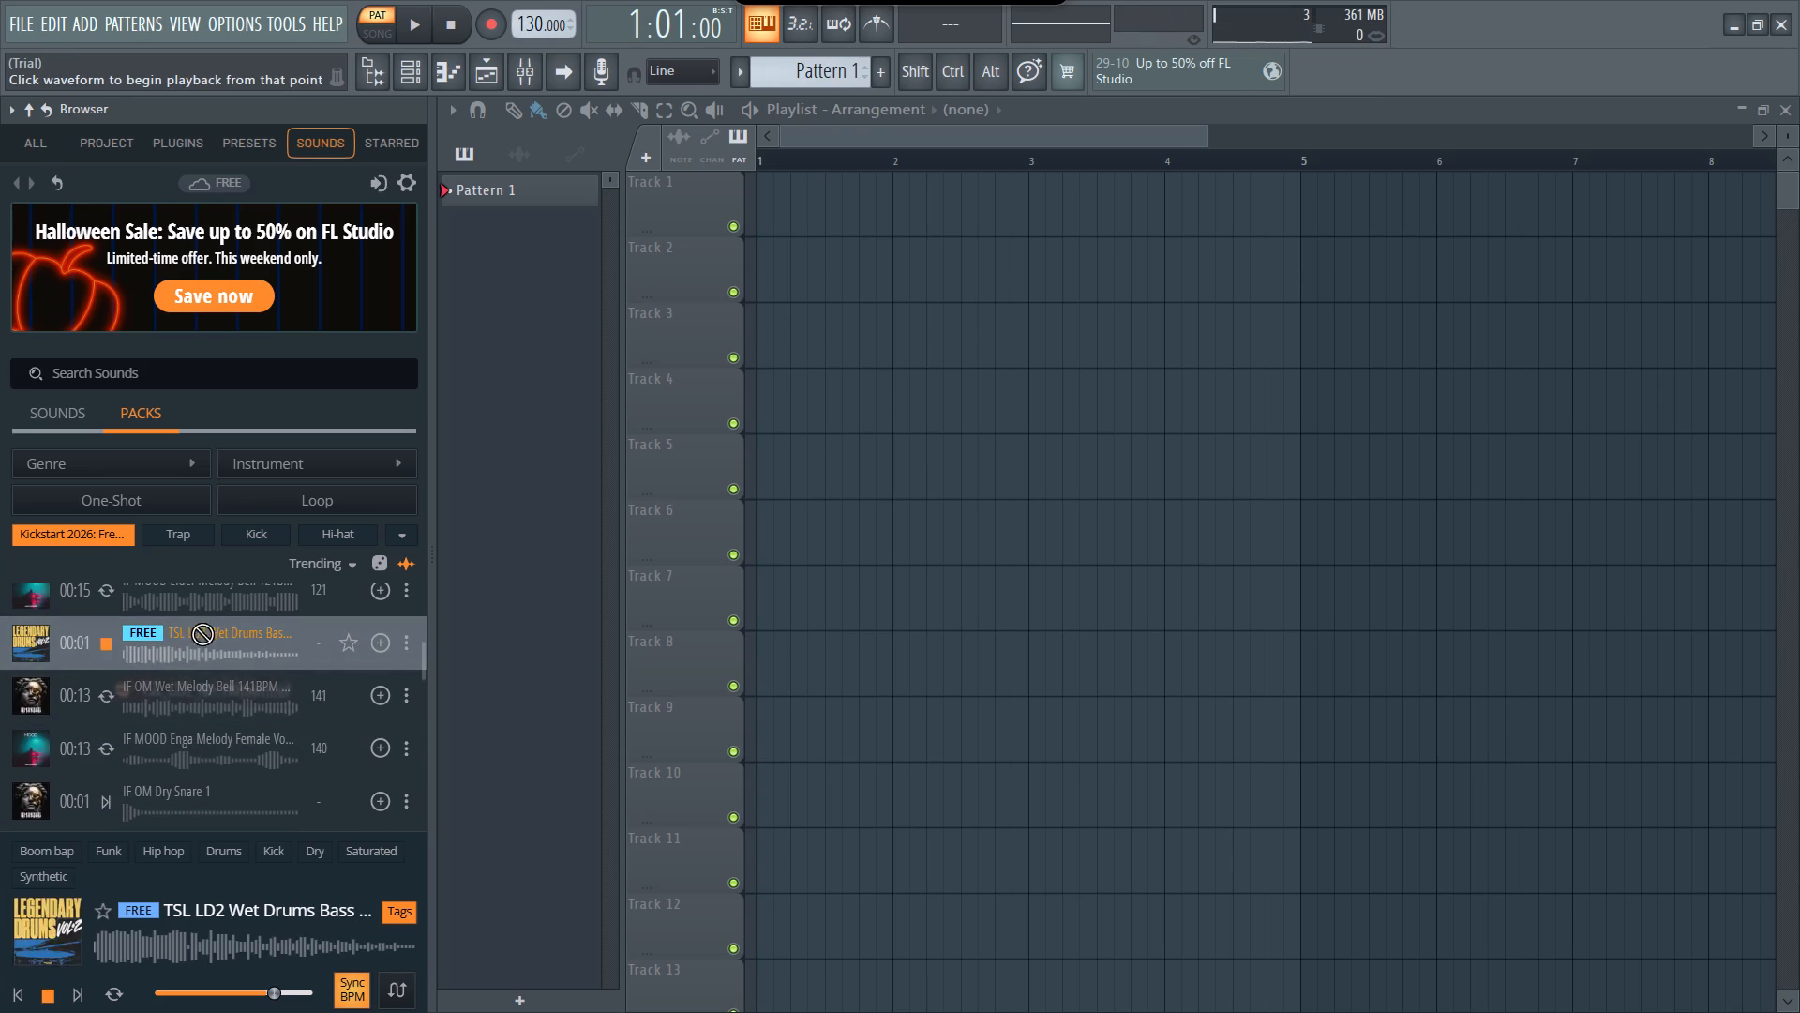
pyautogui.moveTo(202, 634); pyautogui.dragTo(741, 307)
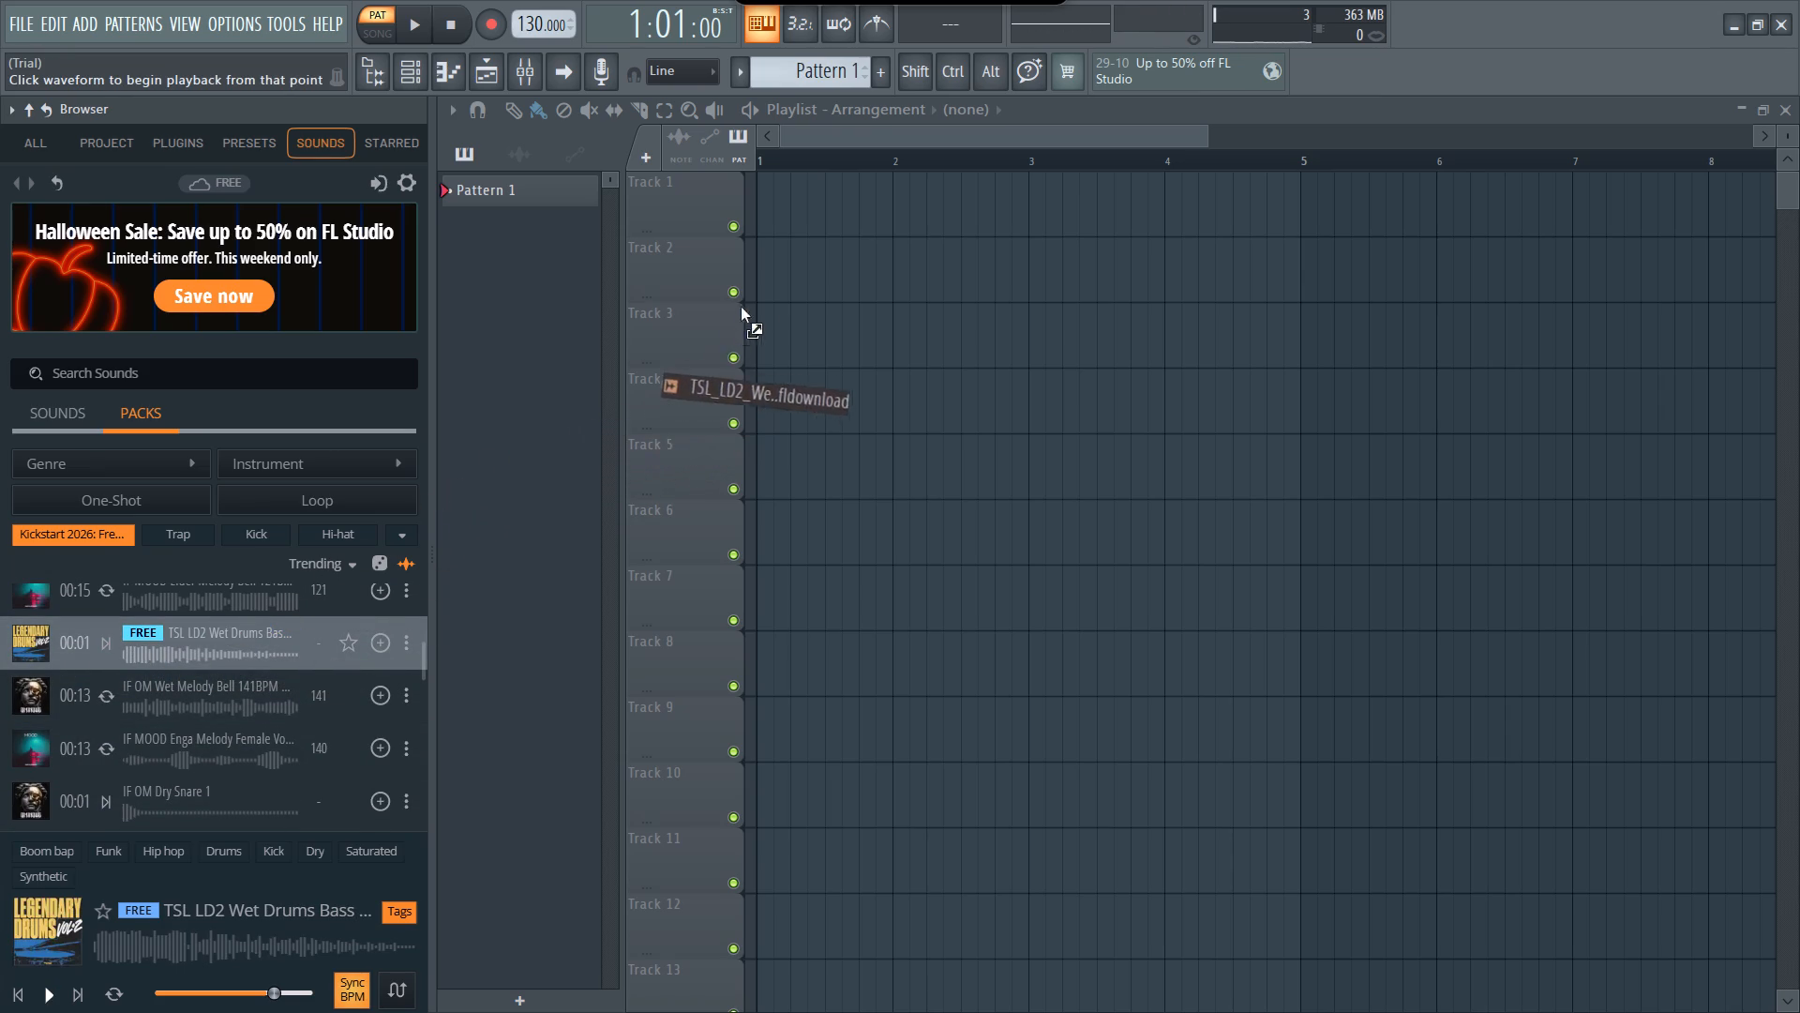
pyautogui.moveTo(741, 307); pyautogui.dragTo(704, 194)
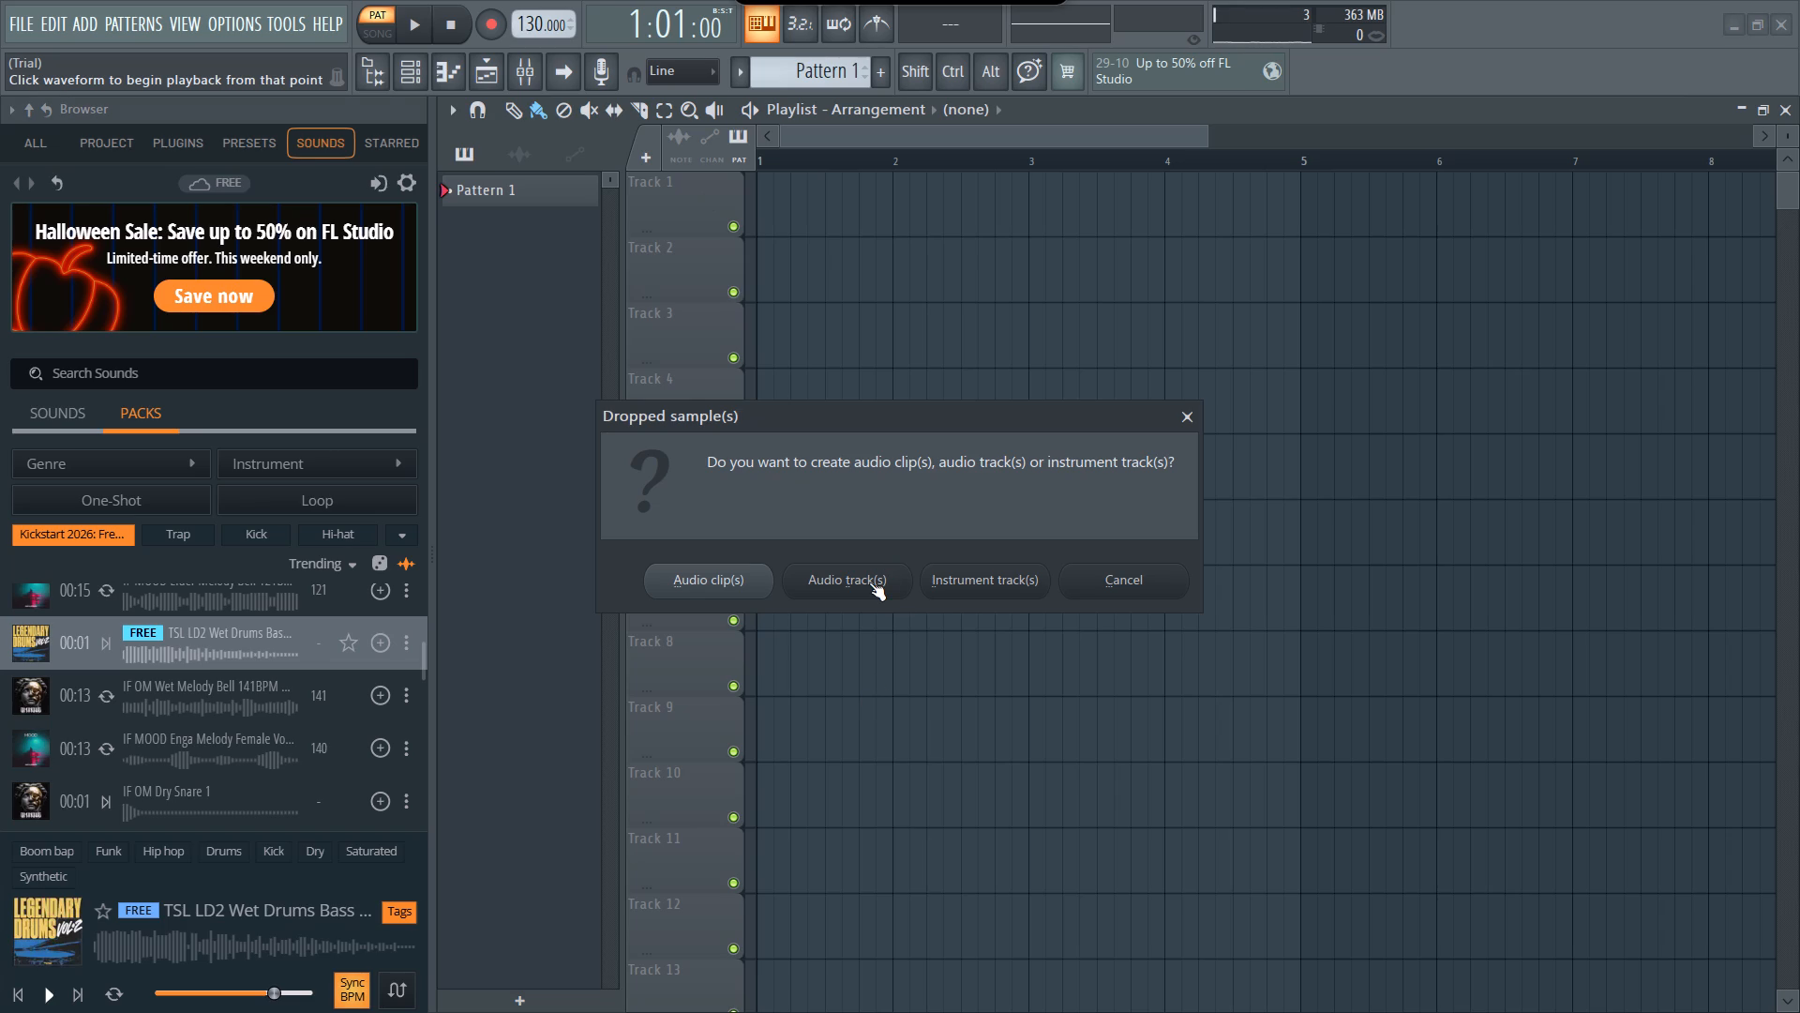
pyautogui.click(869, 582)
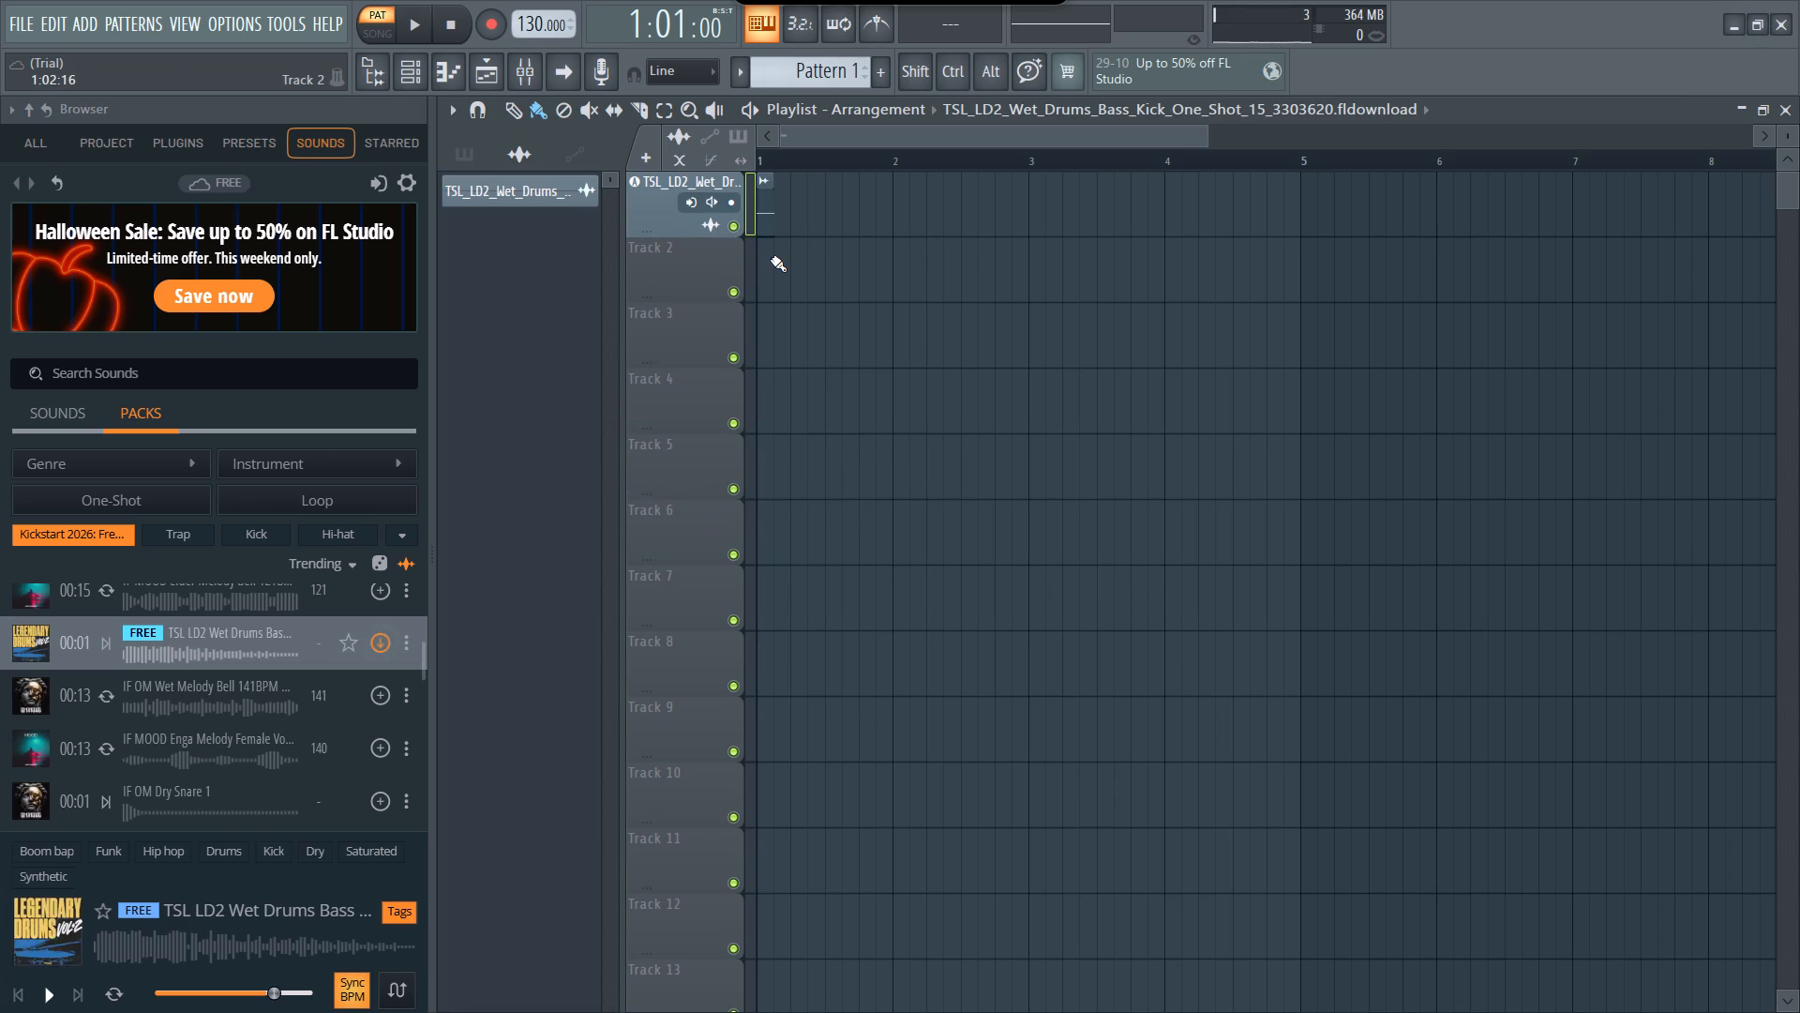
# Place a second kick clip at bar 4 on the first playlist track and lengthen it to about one beat.
pyautogui.scroll(1, 912, 324)
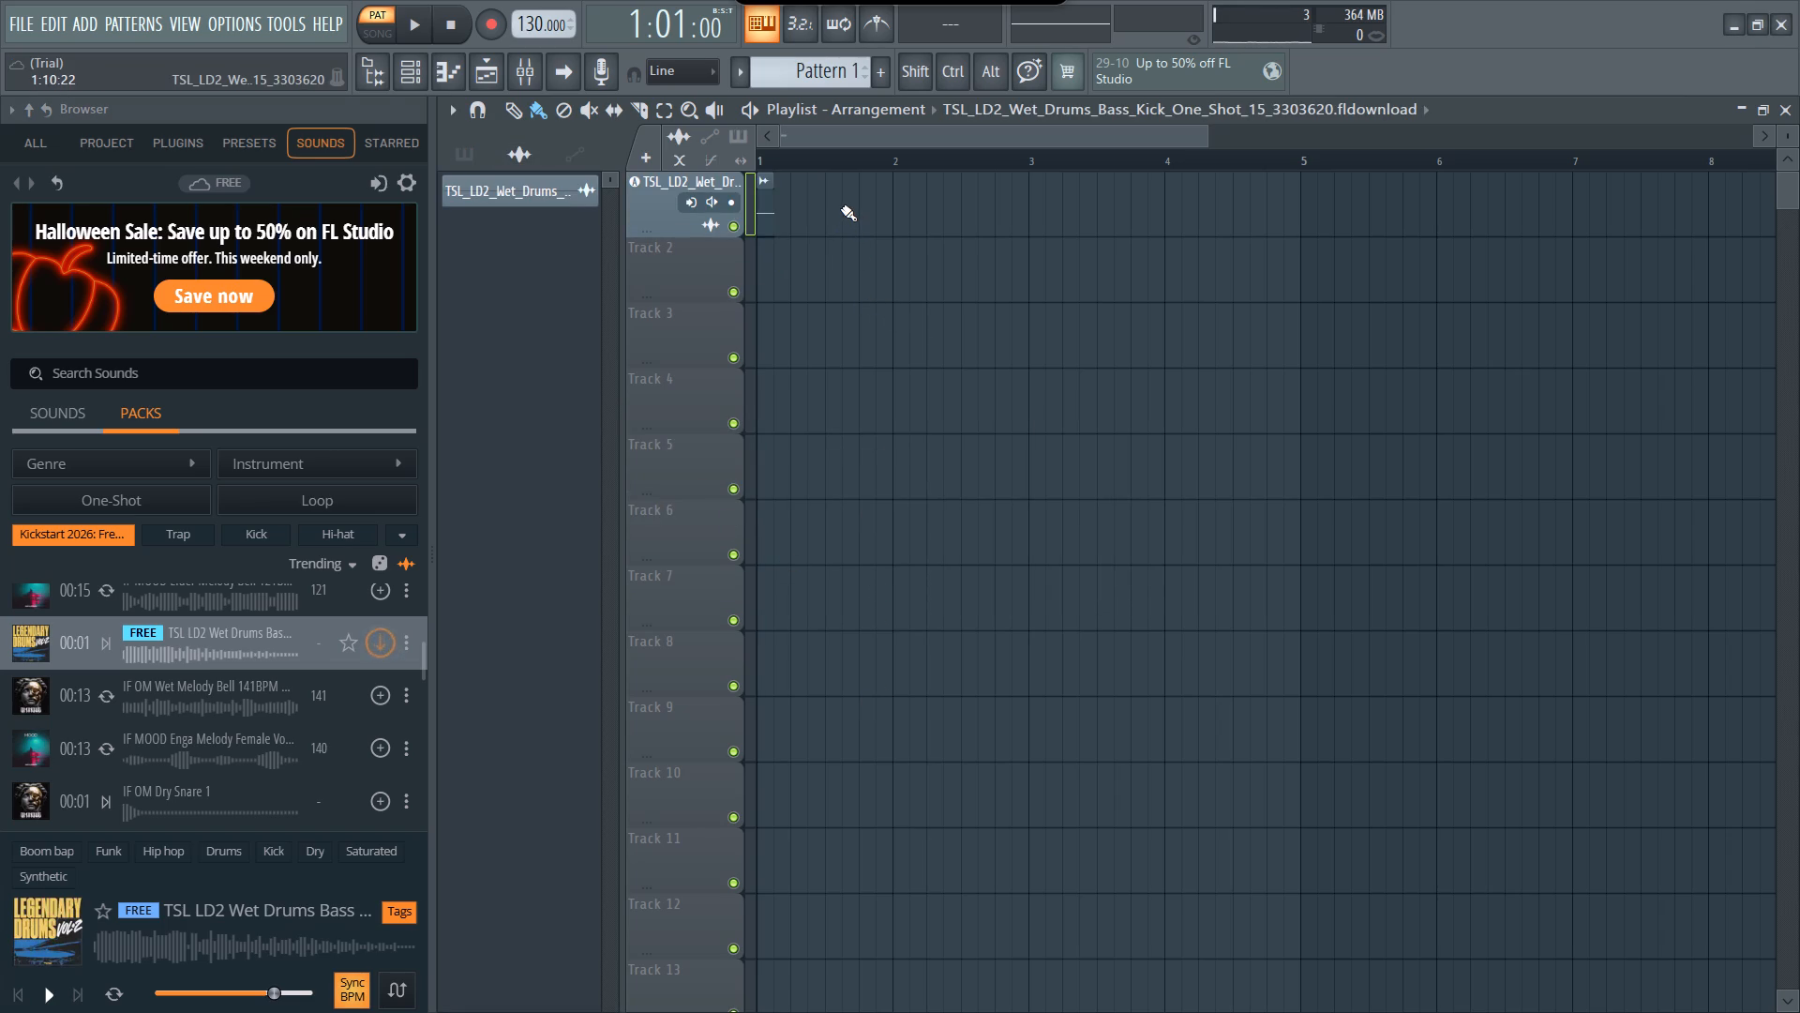
pyautogui.click(1170, 212)
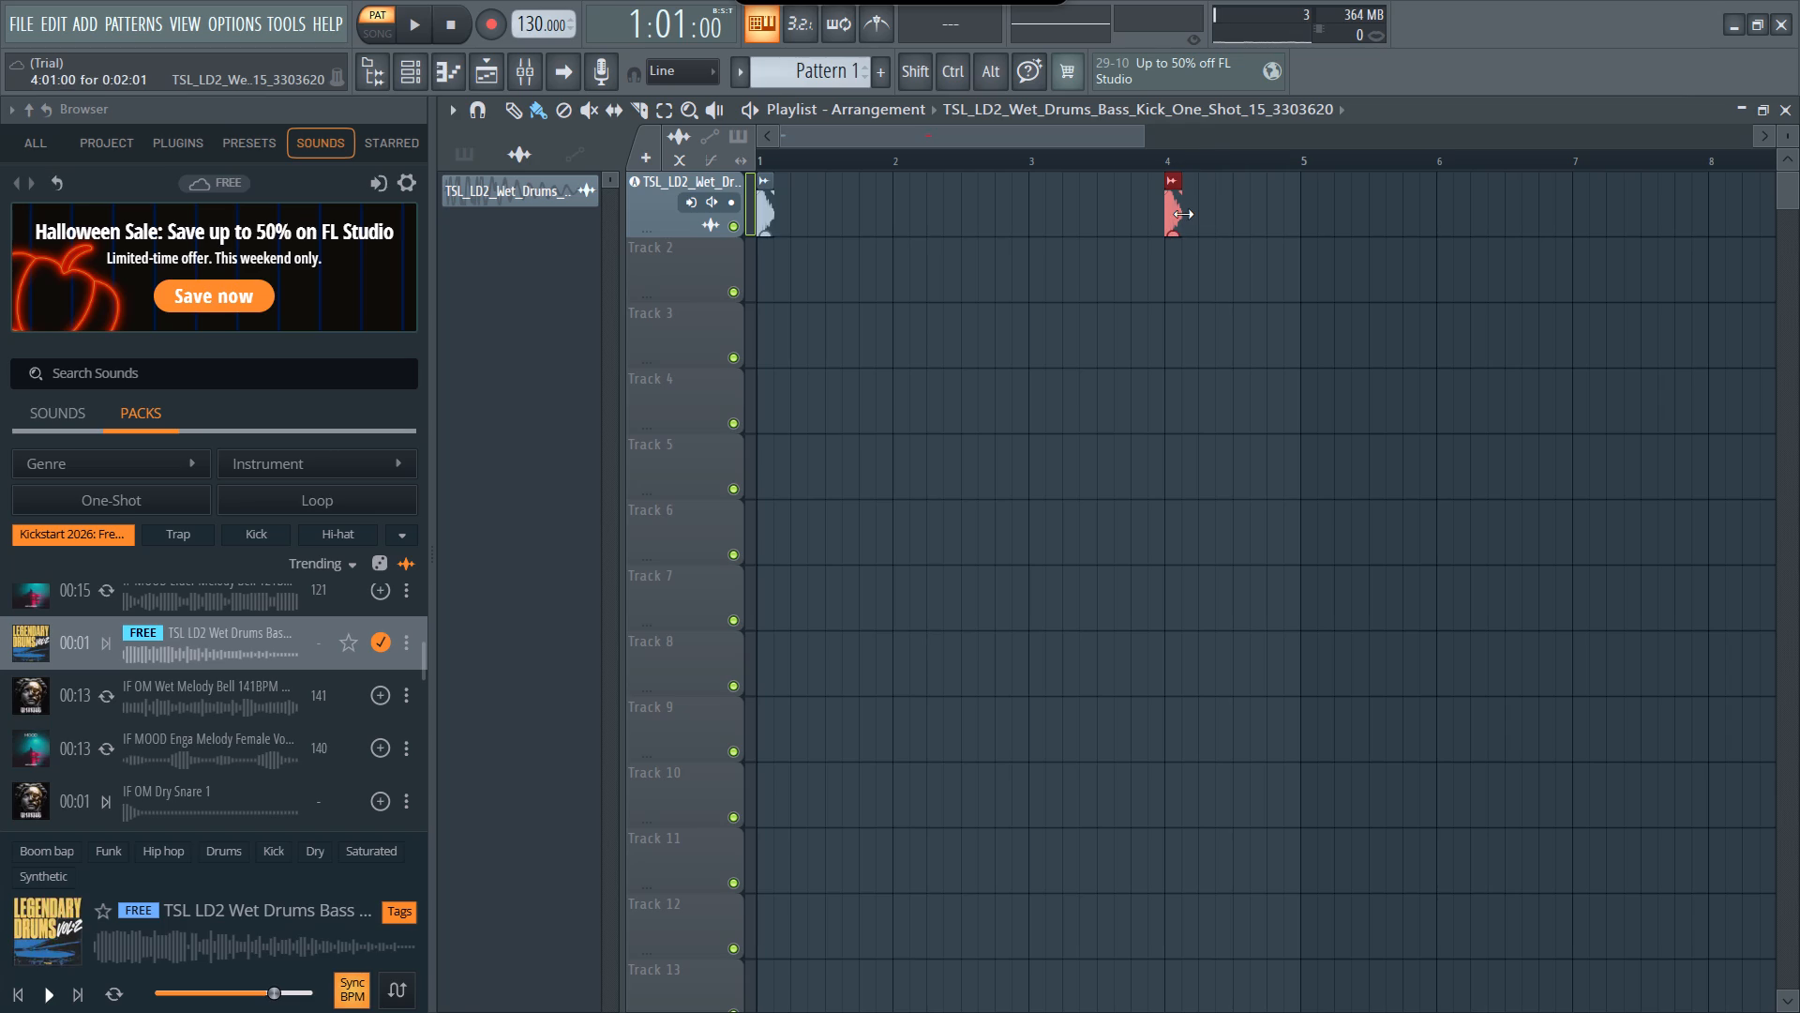
pyautogui.moveTo(1183, 214); pyautogui.dragTo(1199, 213)
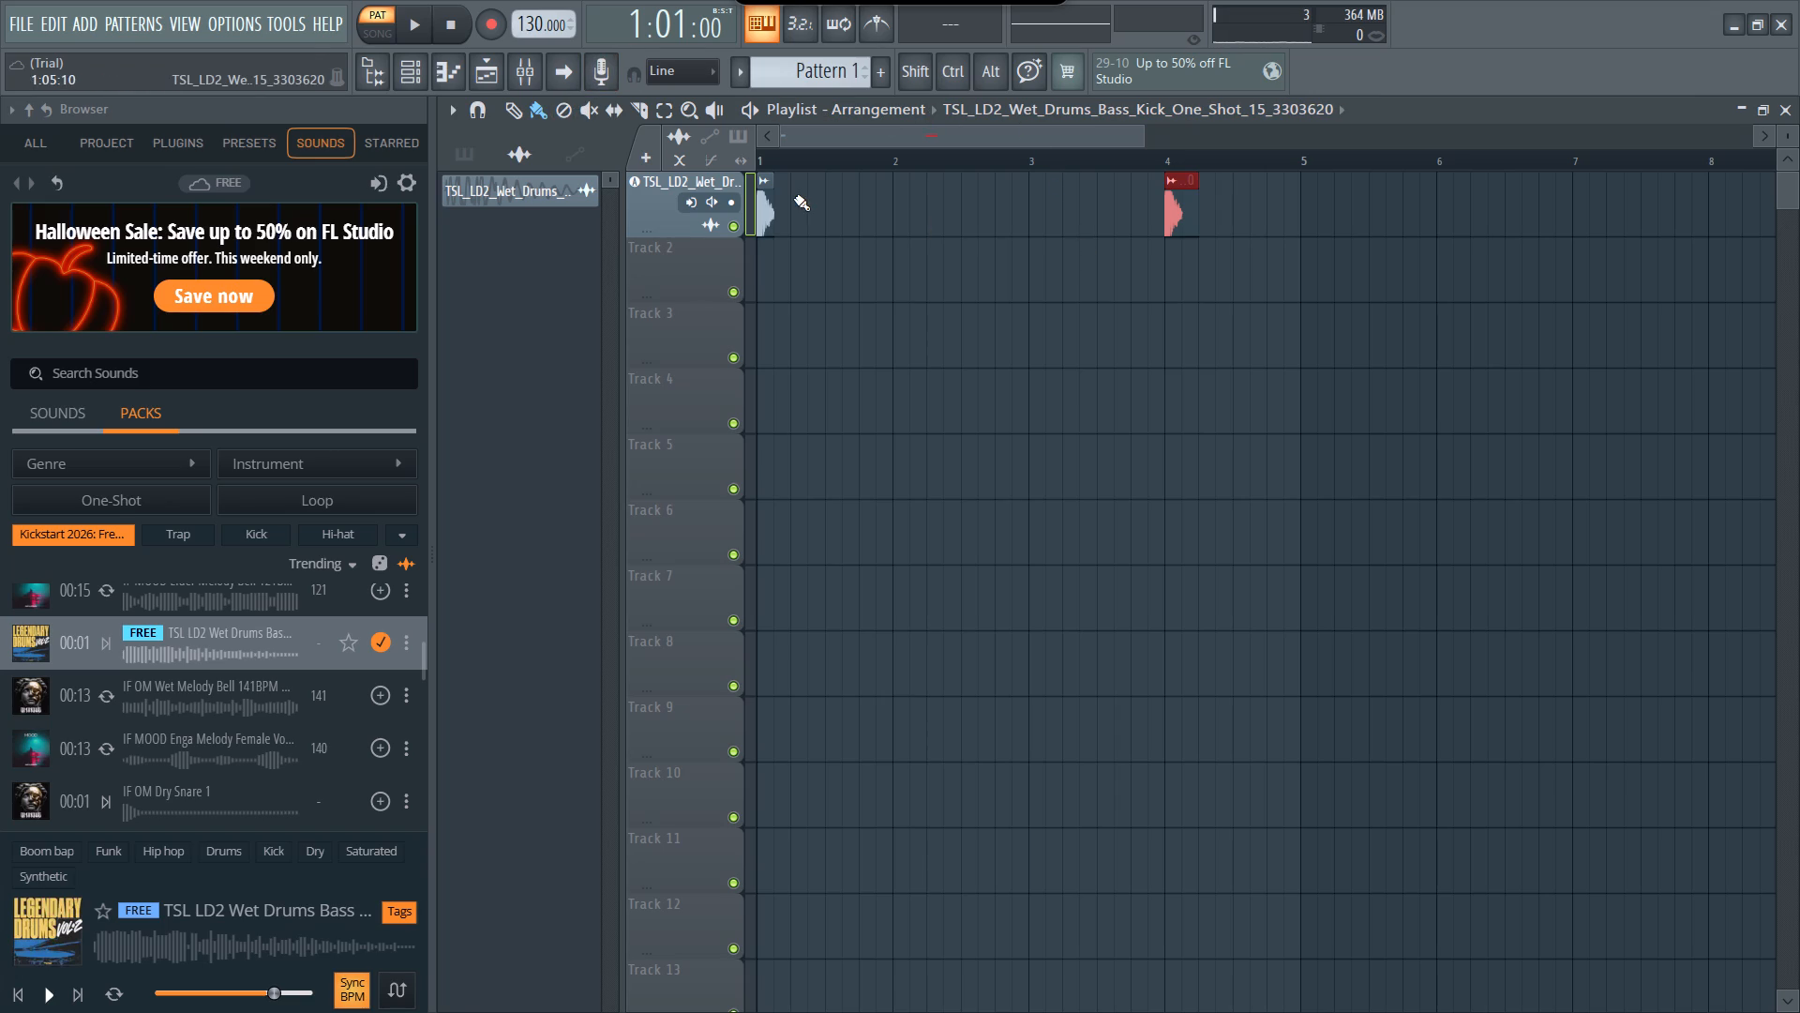
# Play back in pattern mode briefly, pause, and stop with the position reset to the start.
pyautogui.click(412, 23)
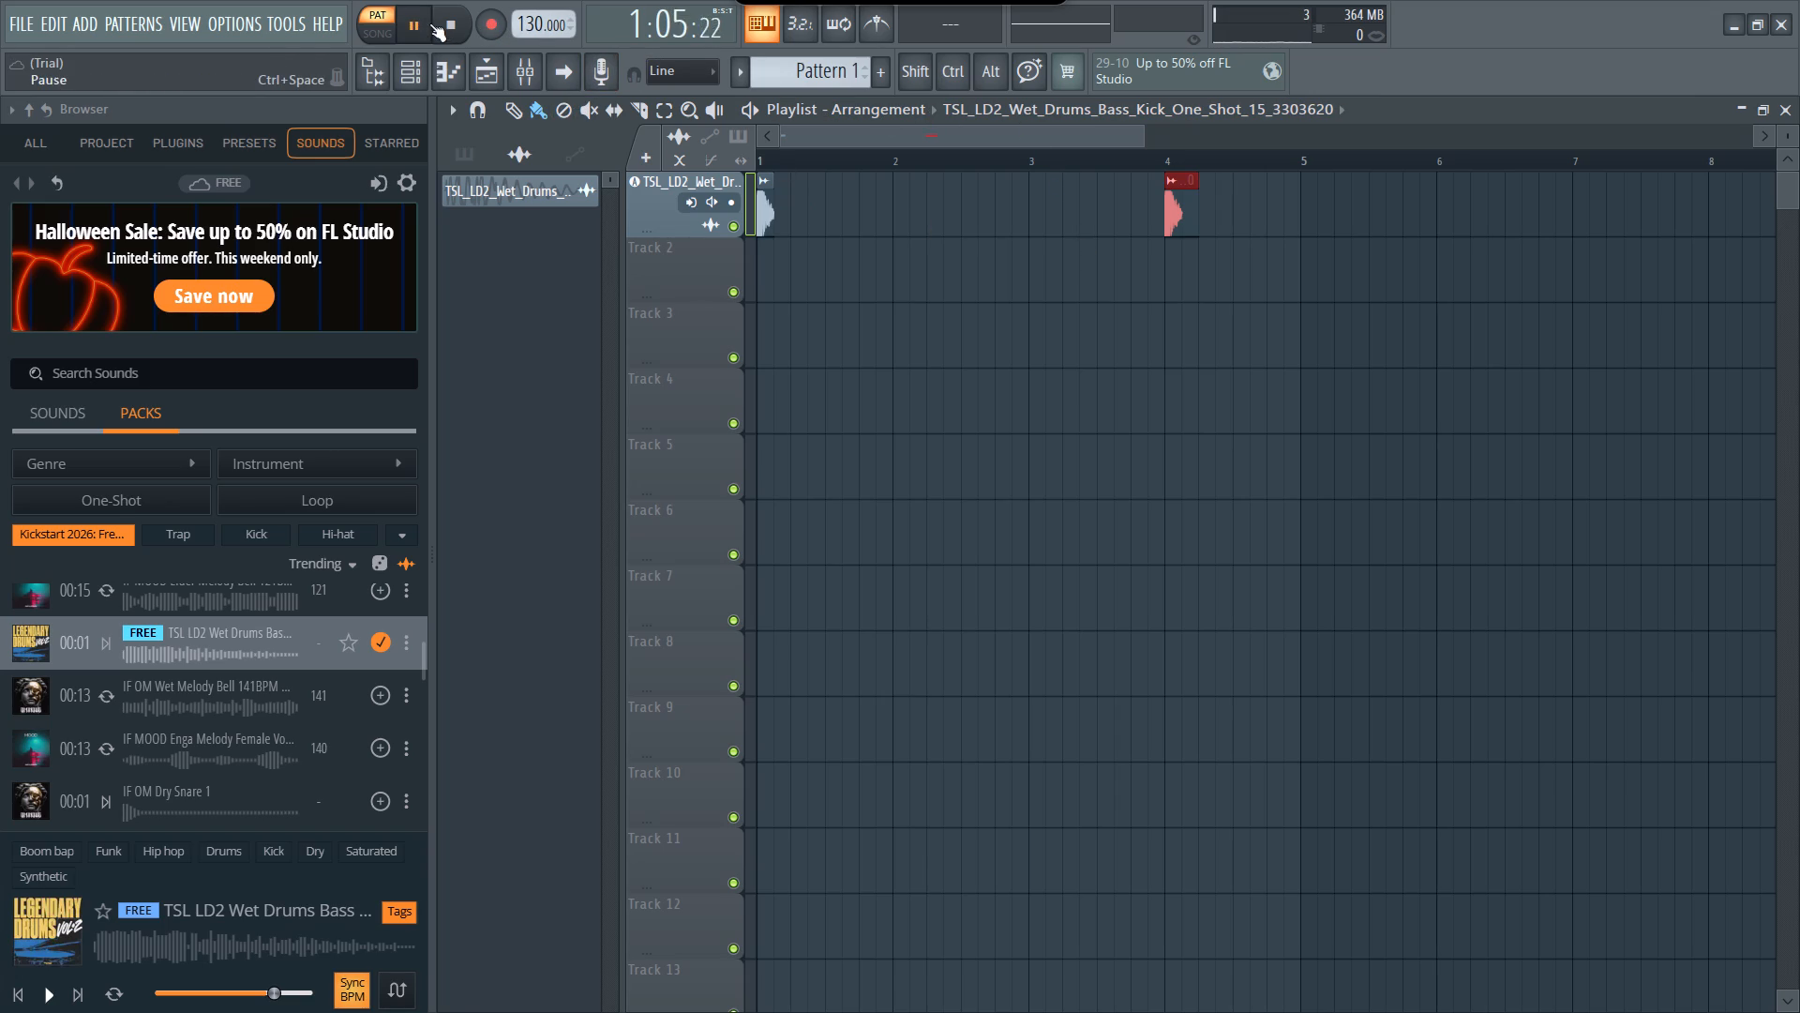
pyautogui.click(412, 21)
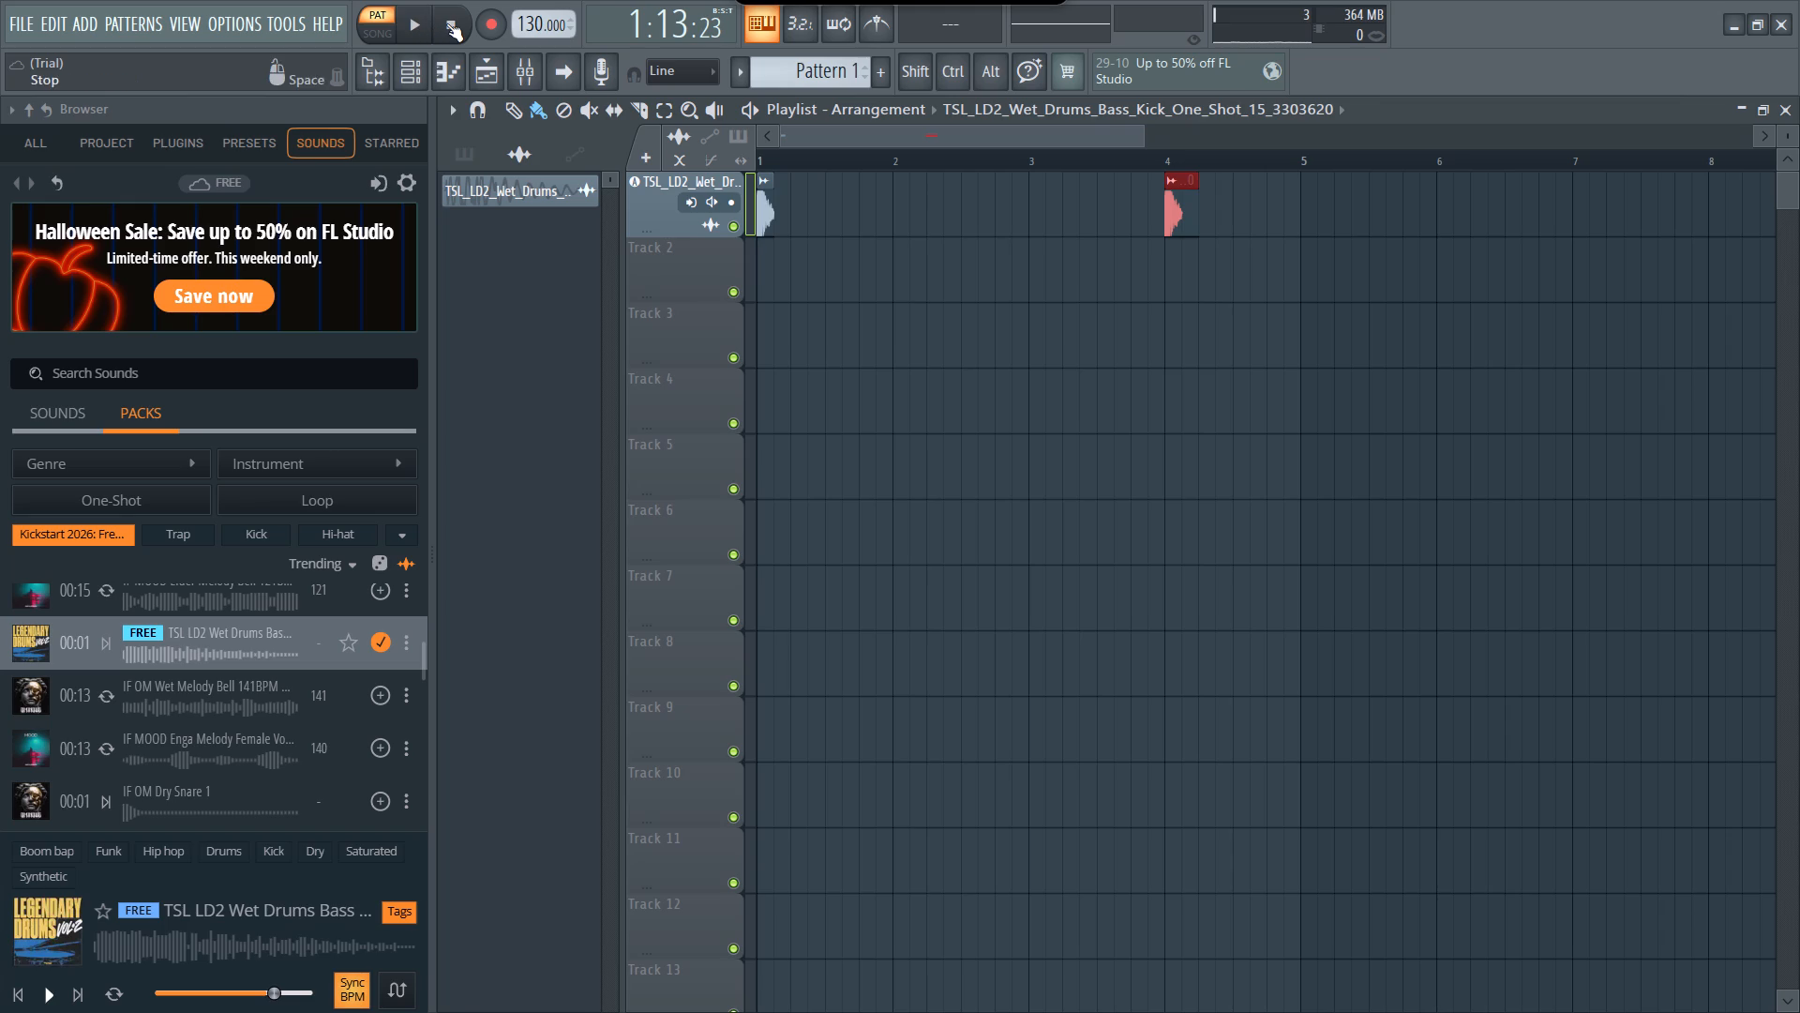
pyautogui.click(446, 23)
pyautogui.click(446, 23)
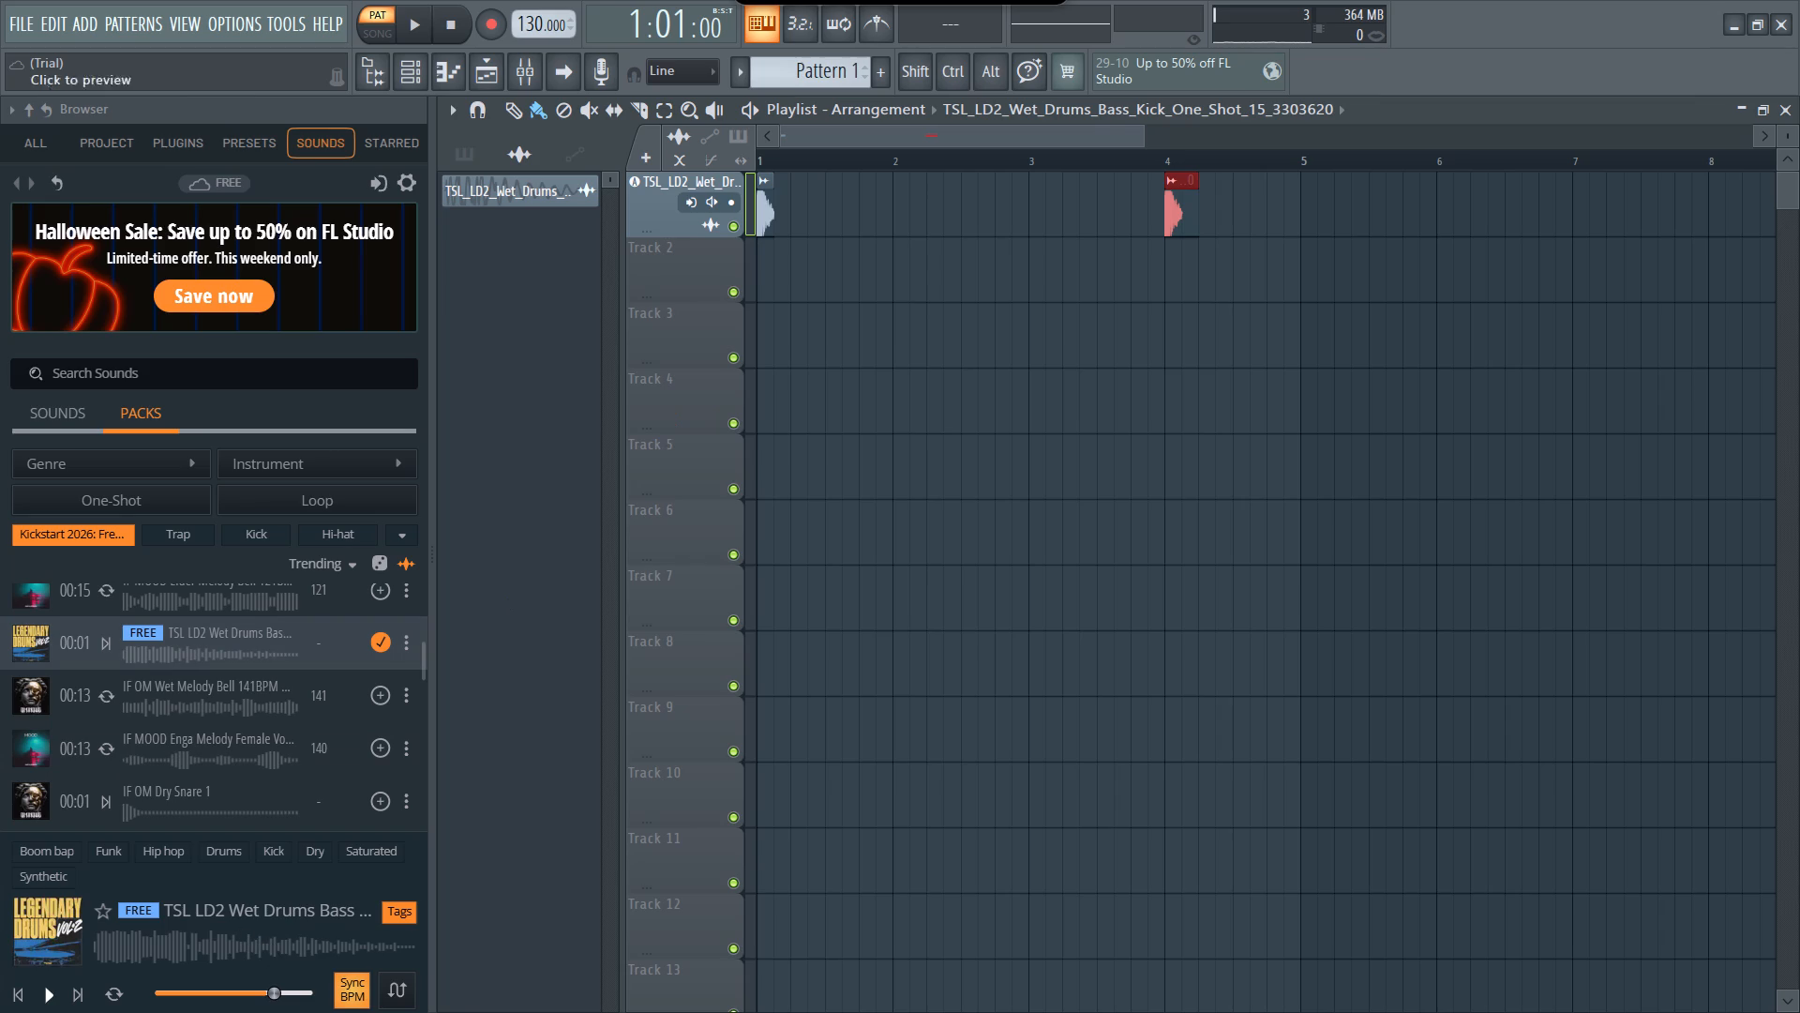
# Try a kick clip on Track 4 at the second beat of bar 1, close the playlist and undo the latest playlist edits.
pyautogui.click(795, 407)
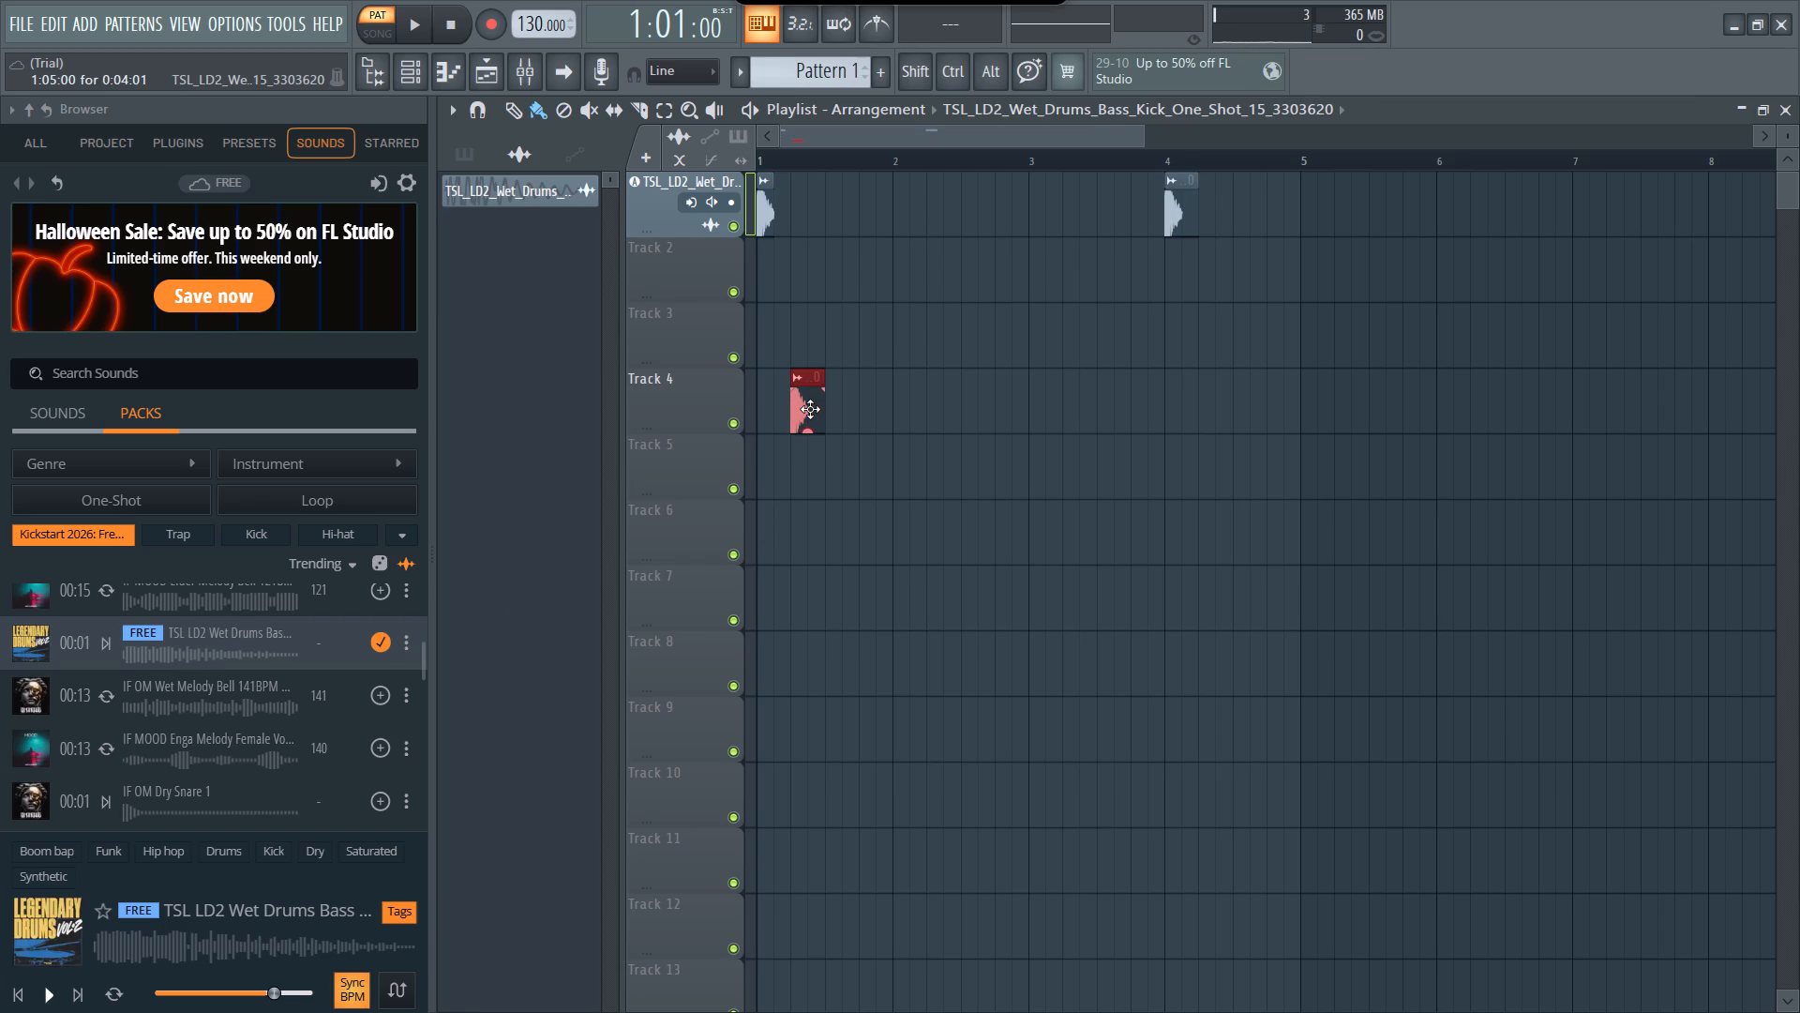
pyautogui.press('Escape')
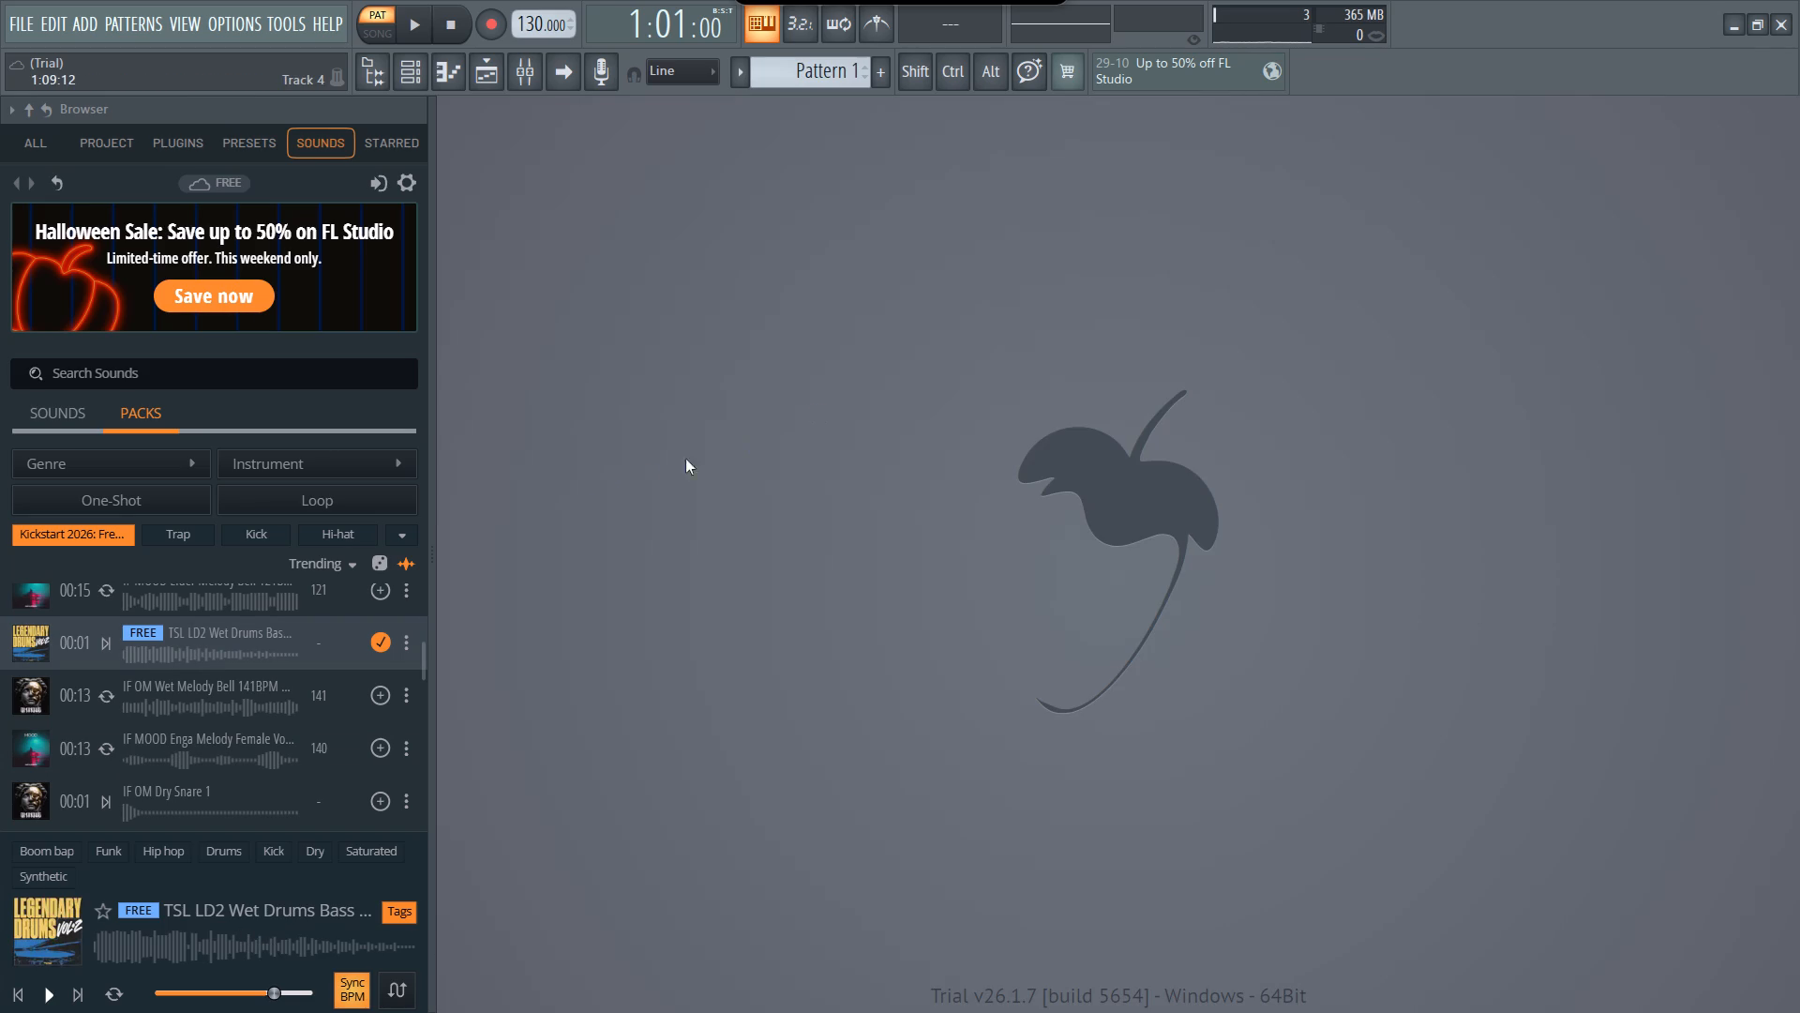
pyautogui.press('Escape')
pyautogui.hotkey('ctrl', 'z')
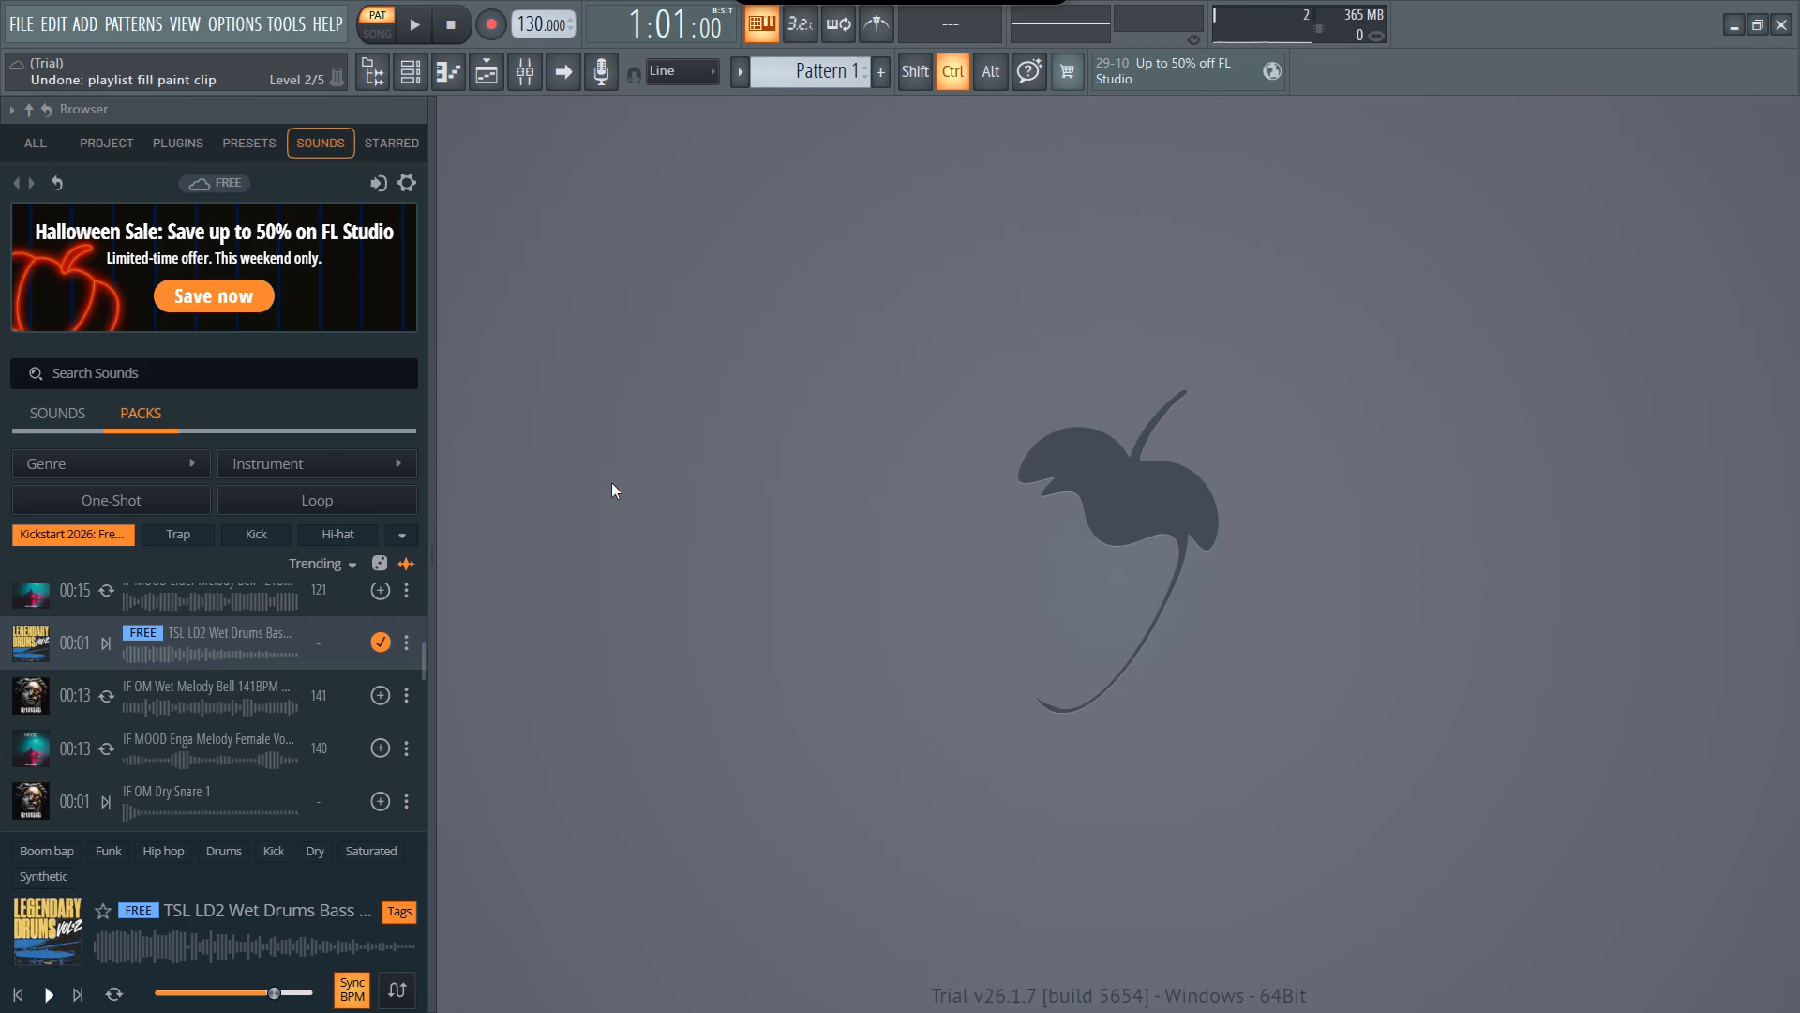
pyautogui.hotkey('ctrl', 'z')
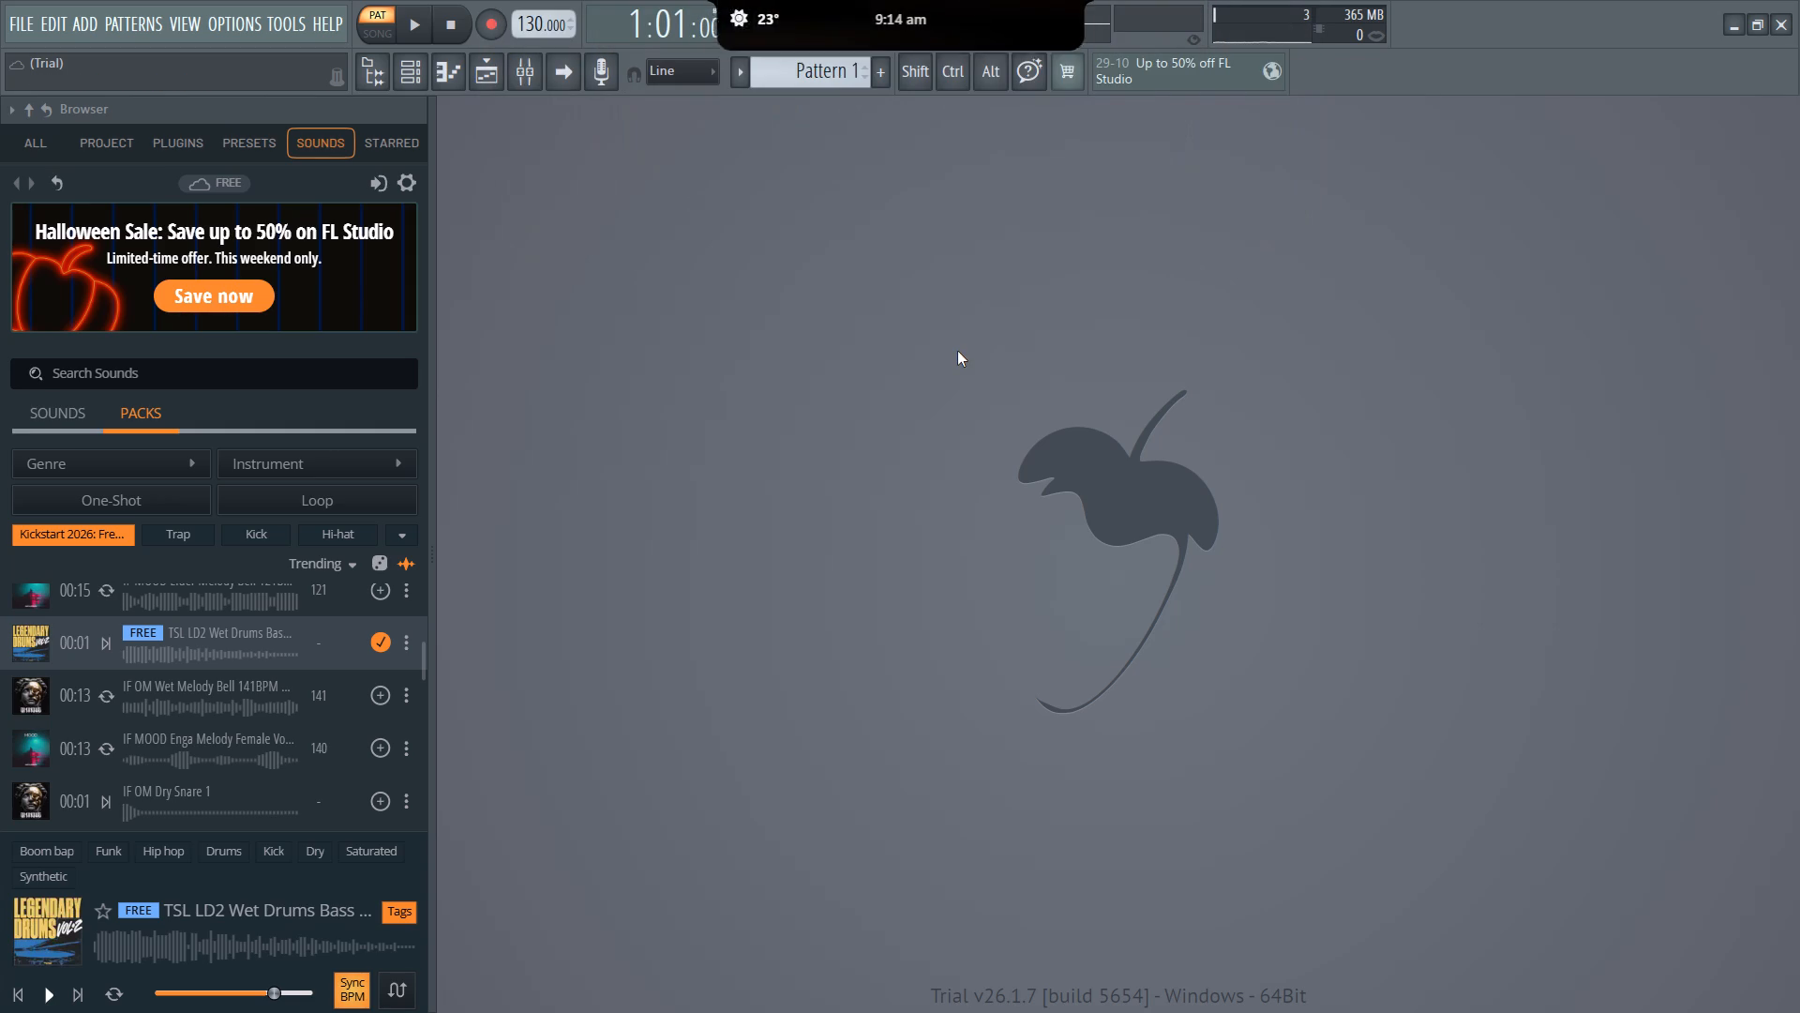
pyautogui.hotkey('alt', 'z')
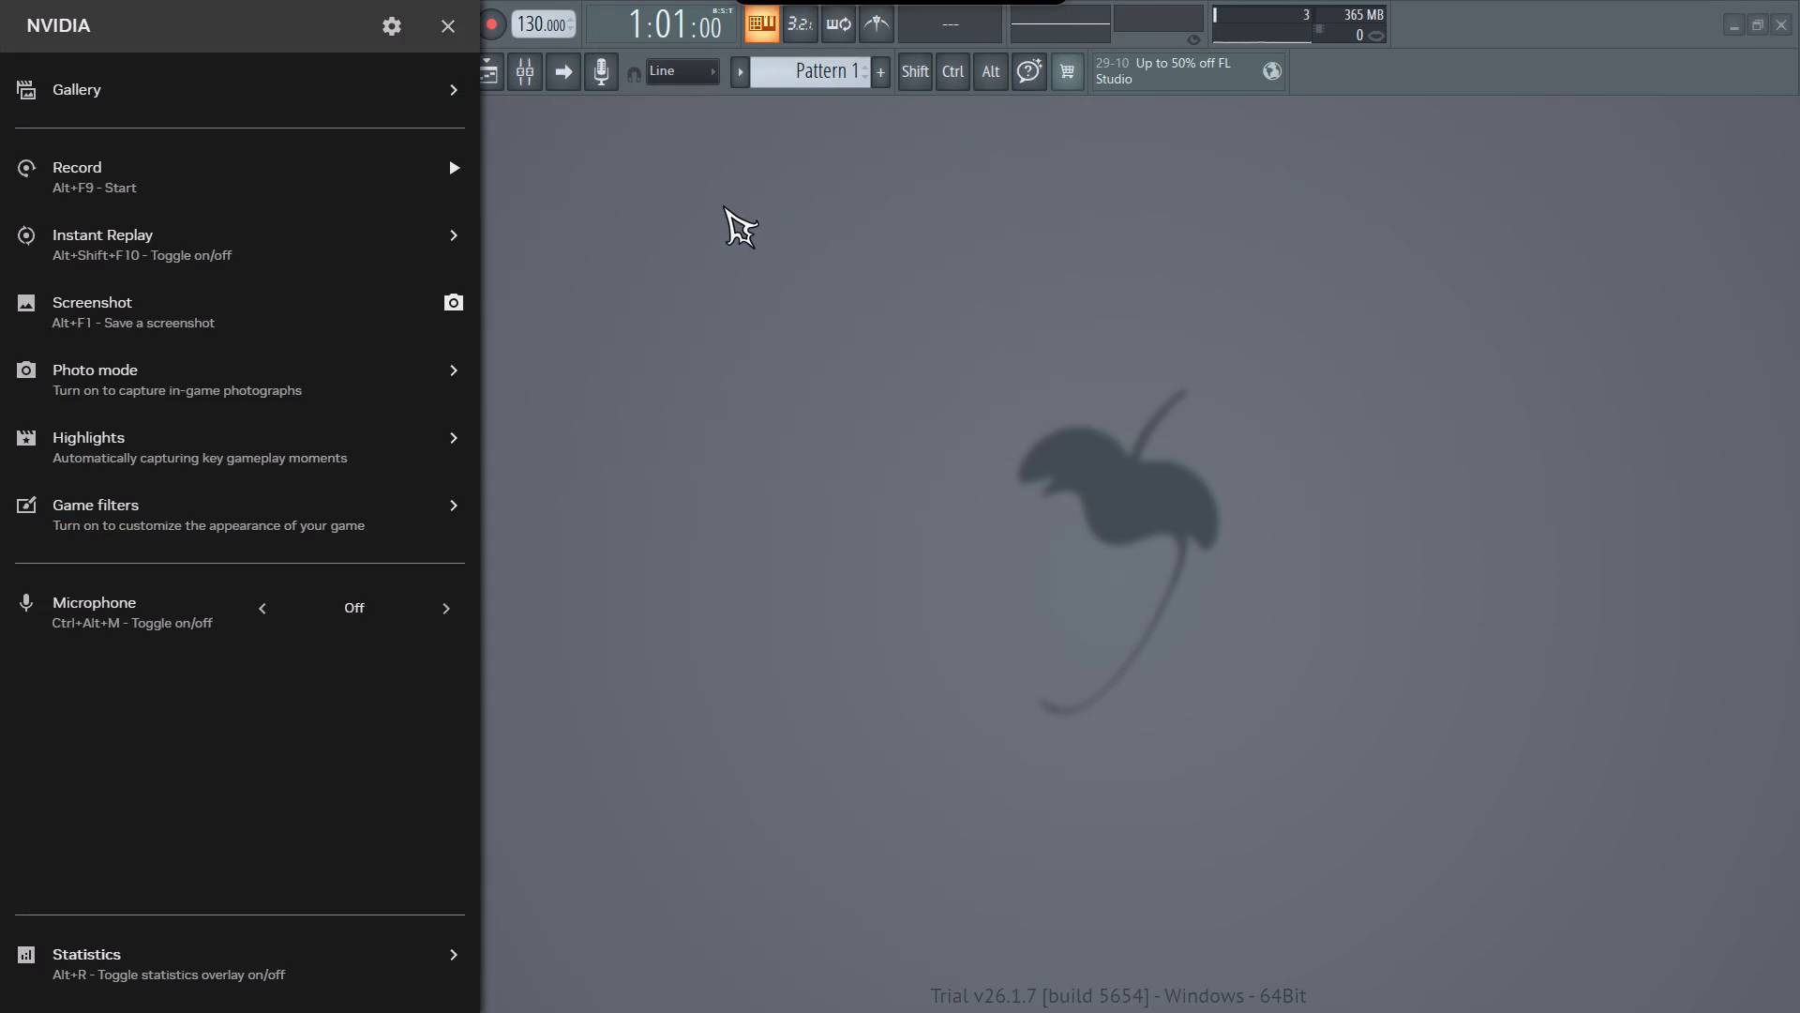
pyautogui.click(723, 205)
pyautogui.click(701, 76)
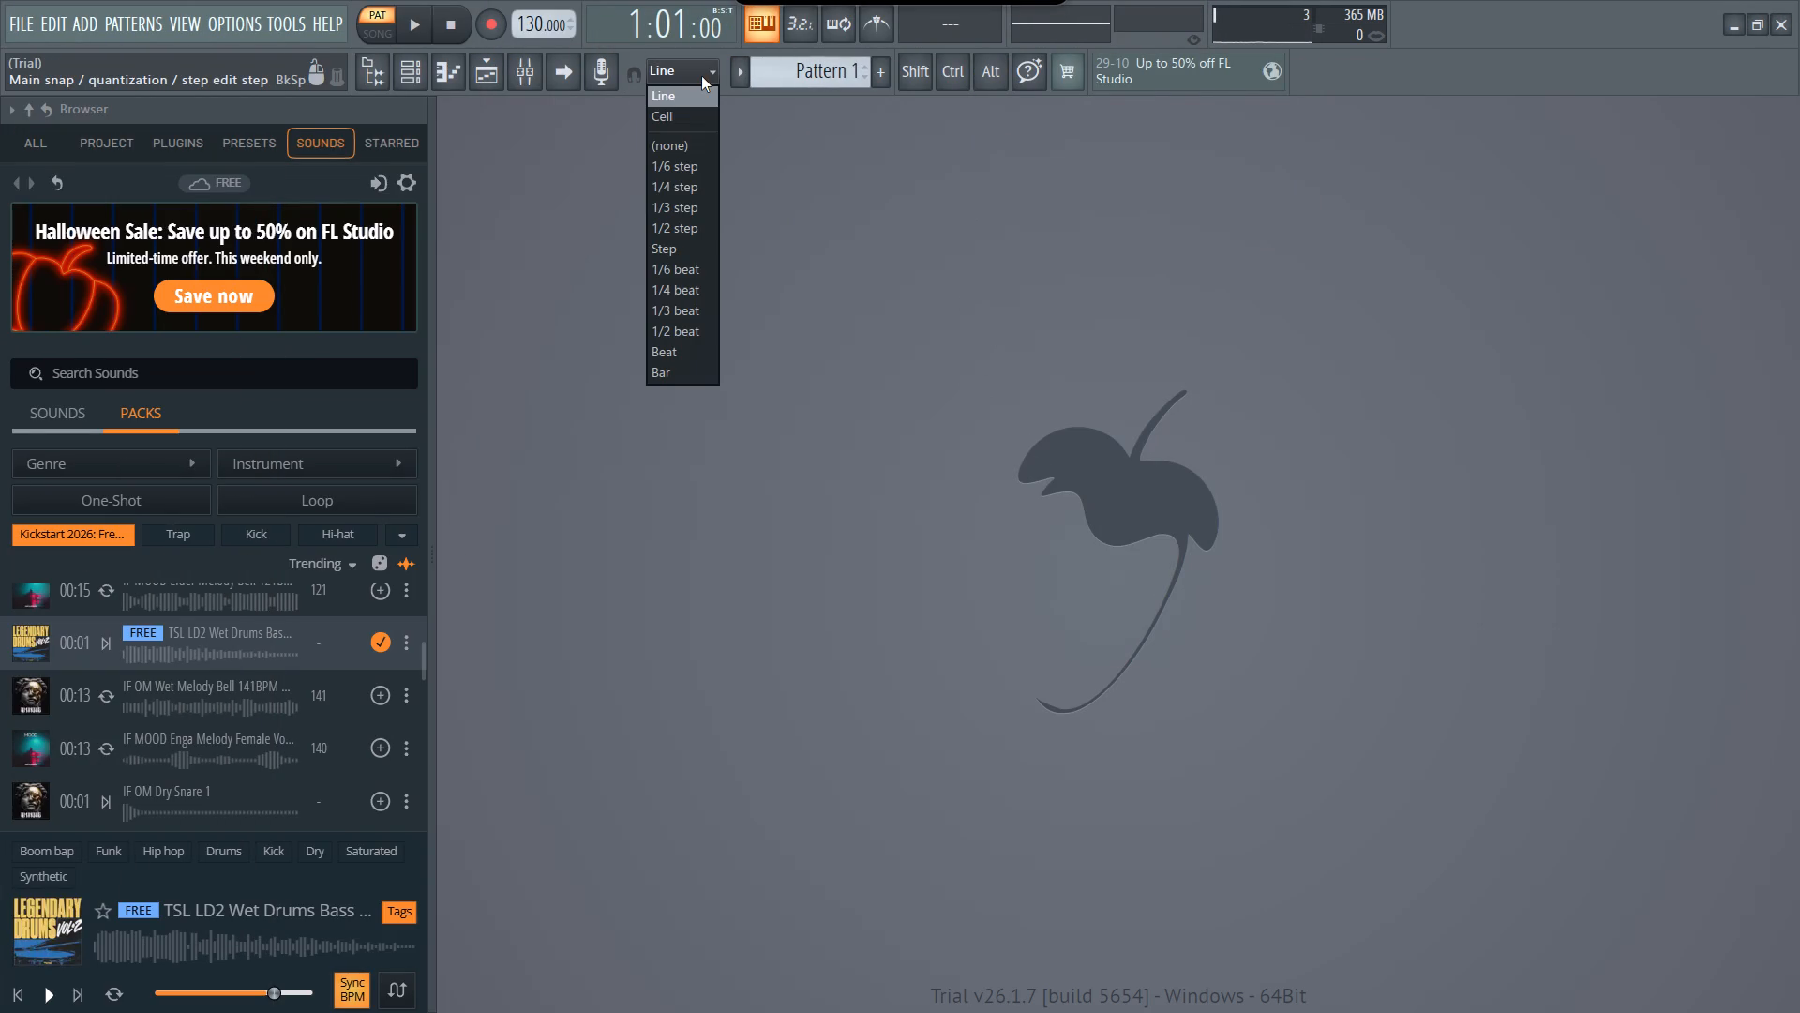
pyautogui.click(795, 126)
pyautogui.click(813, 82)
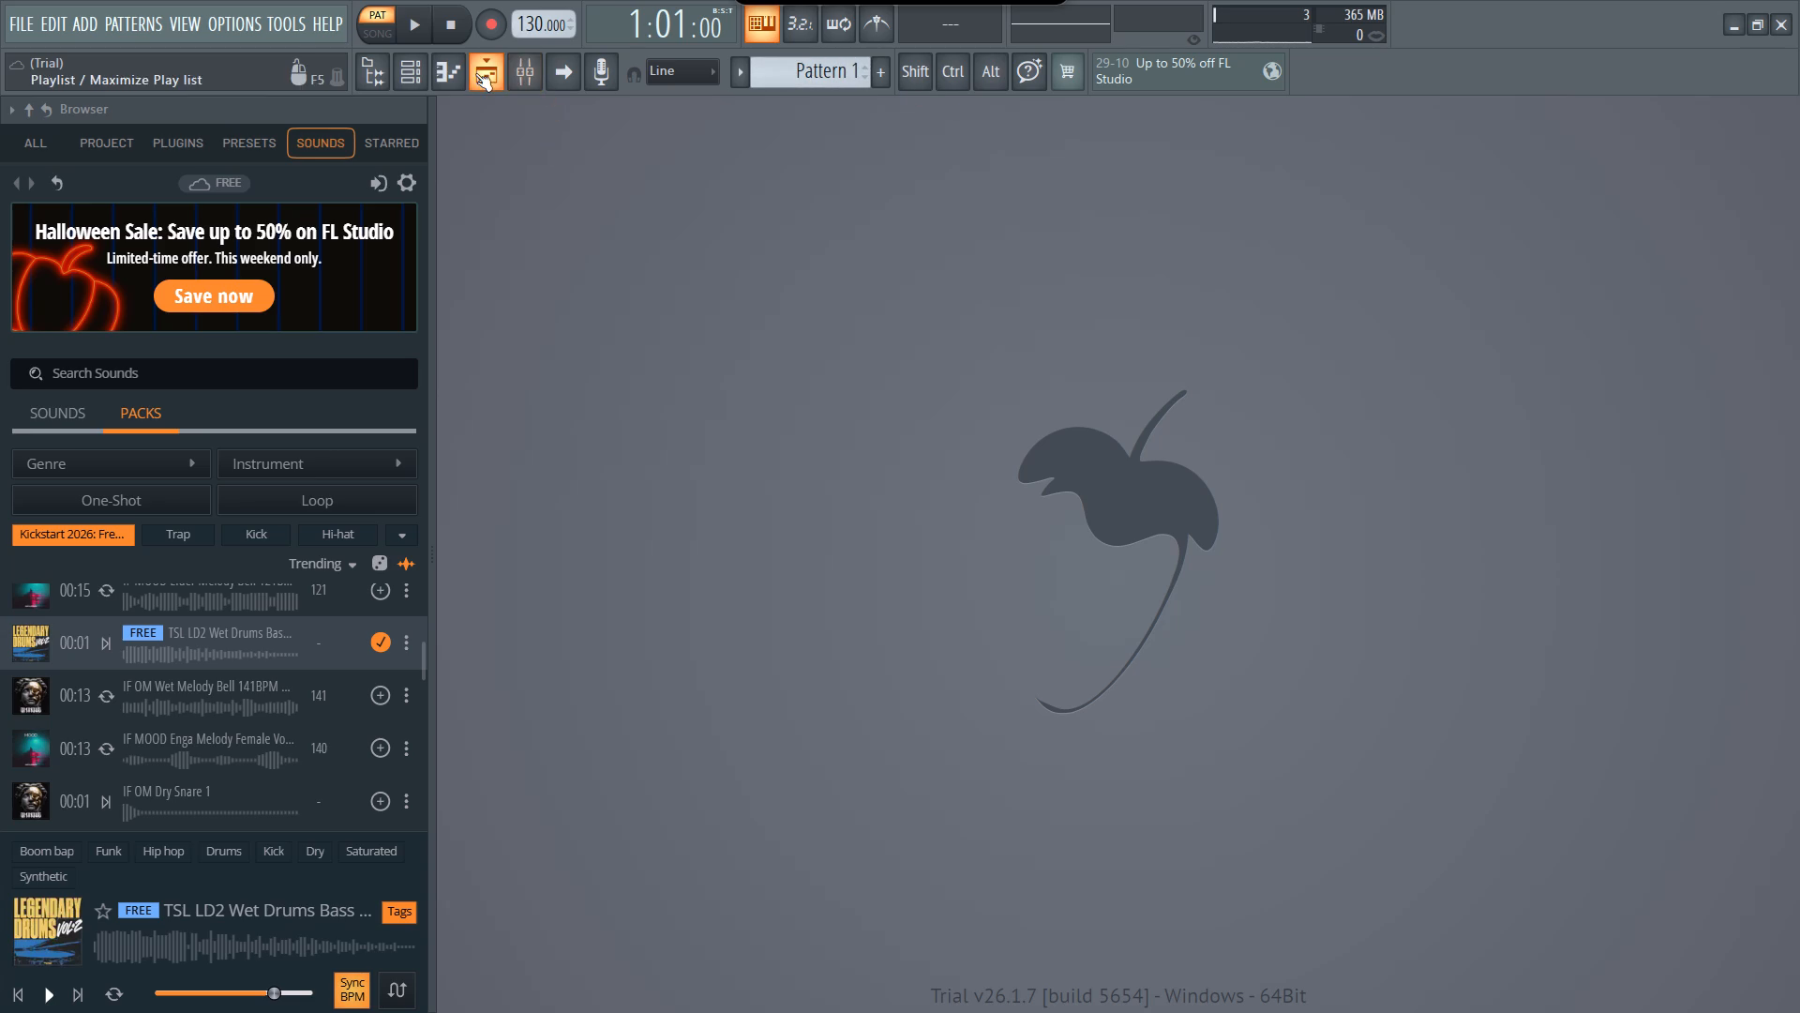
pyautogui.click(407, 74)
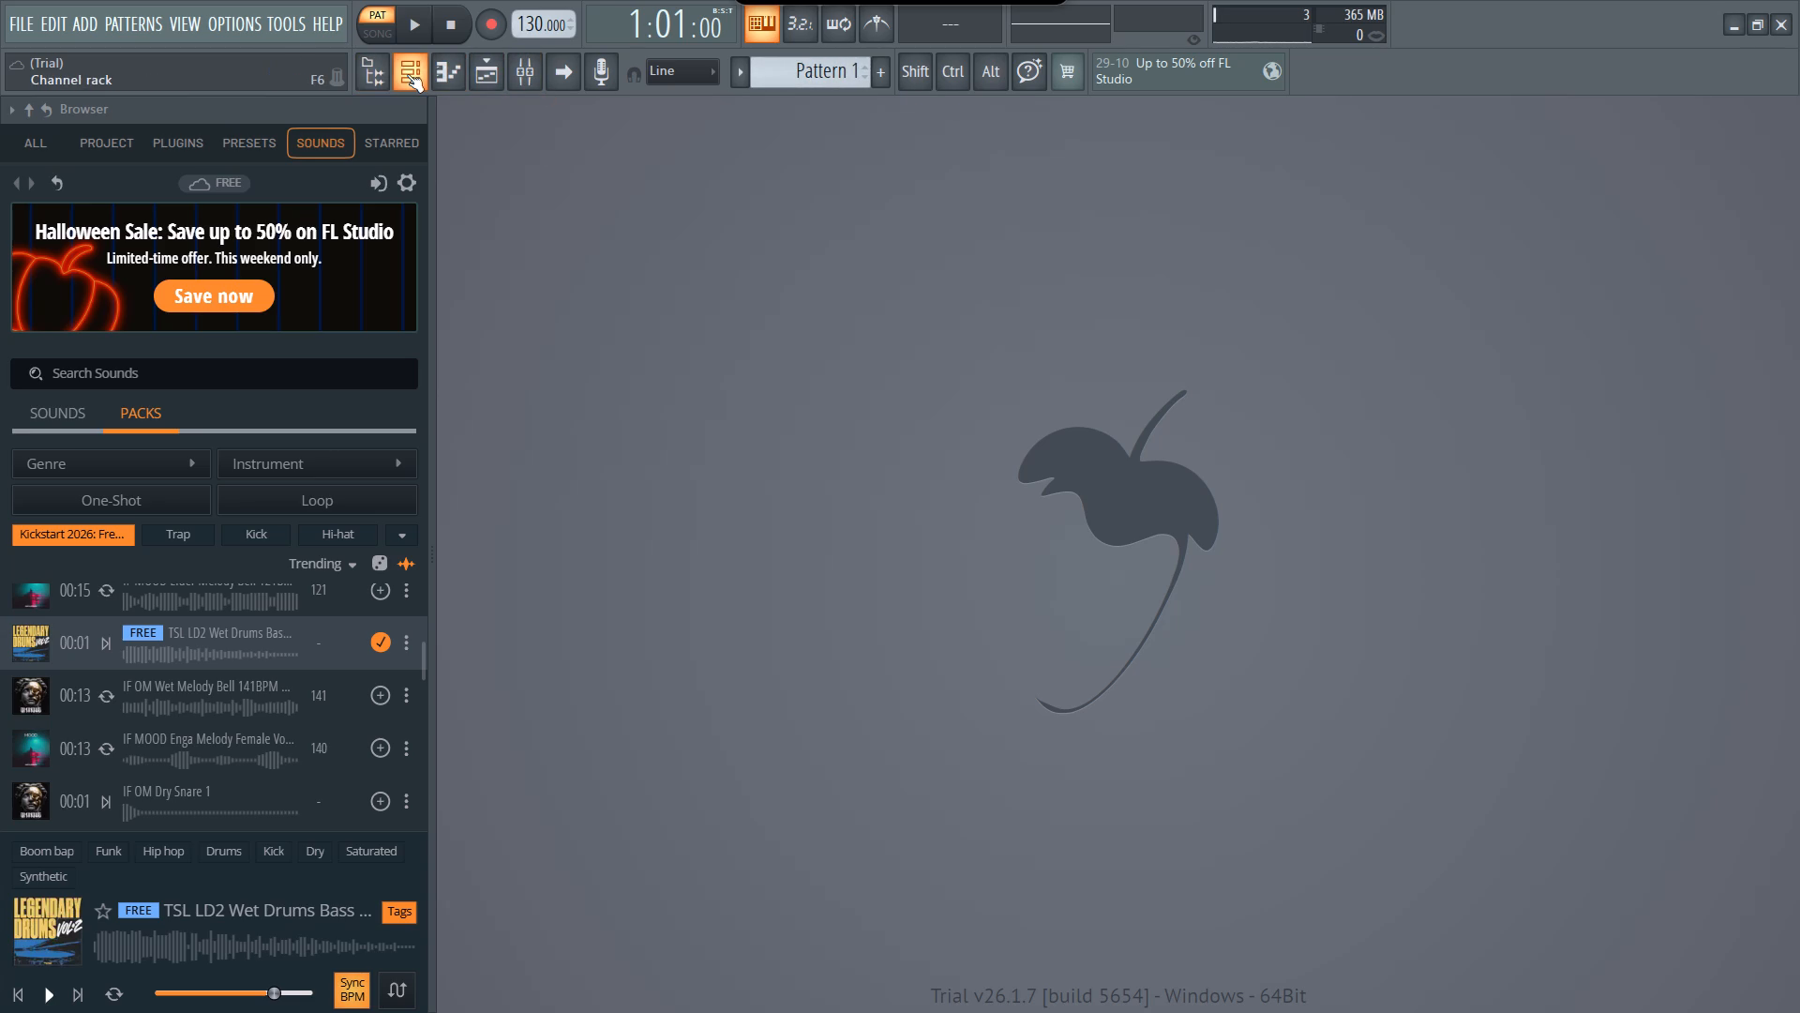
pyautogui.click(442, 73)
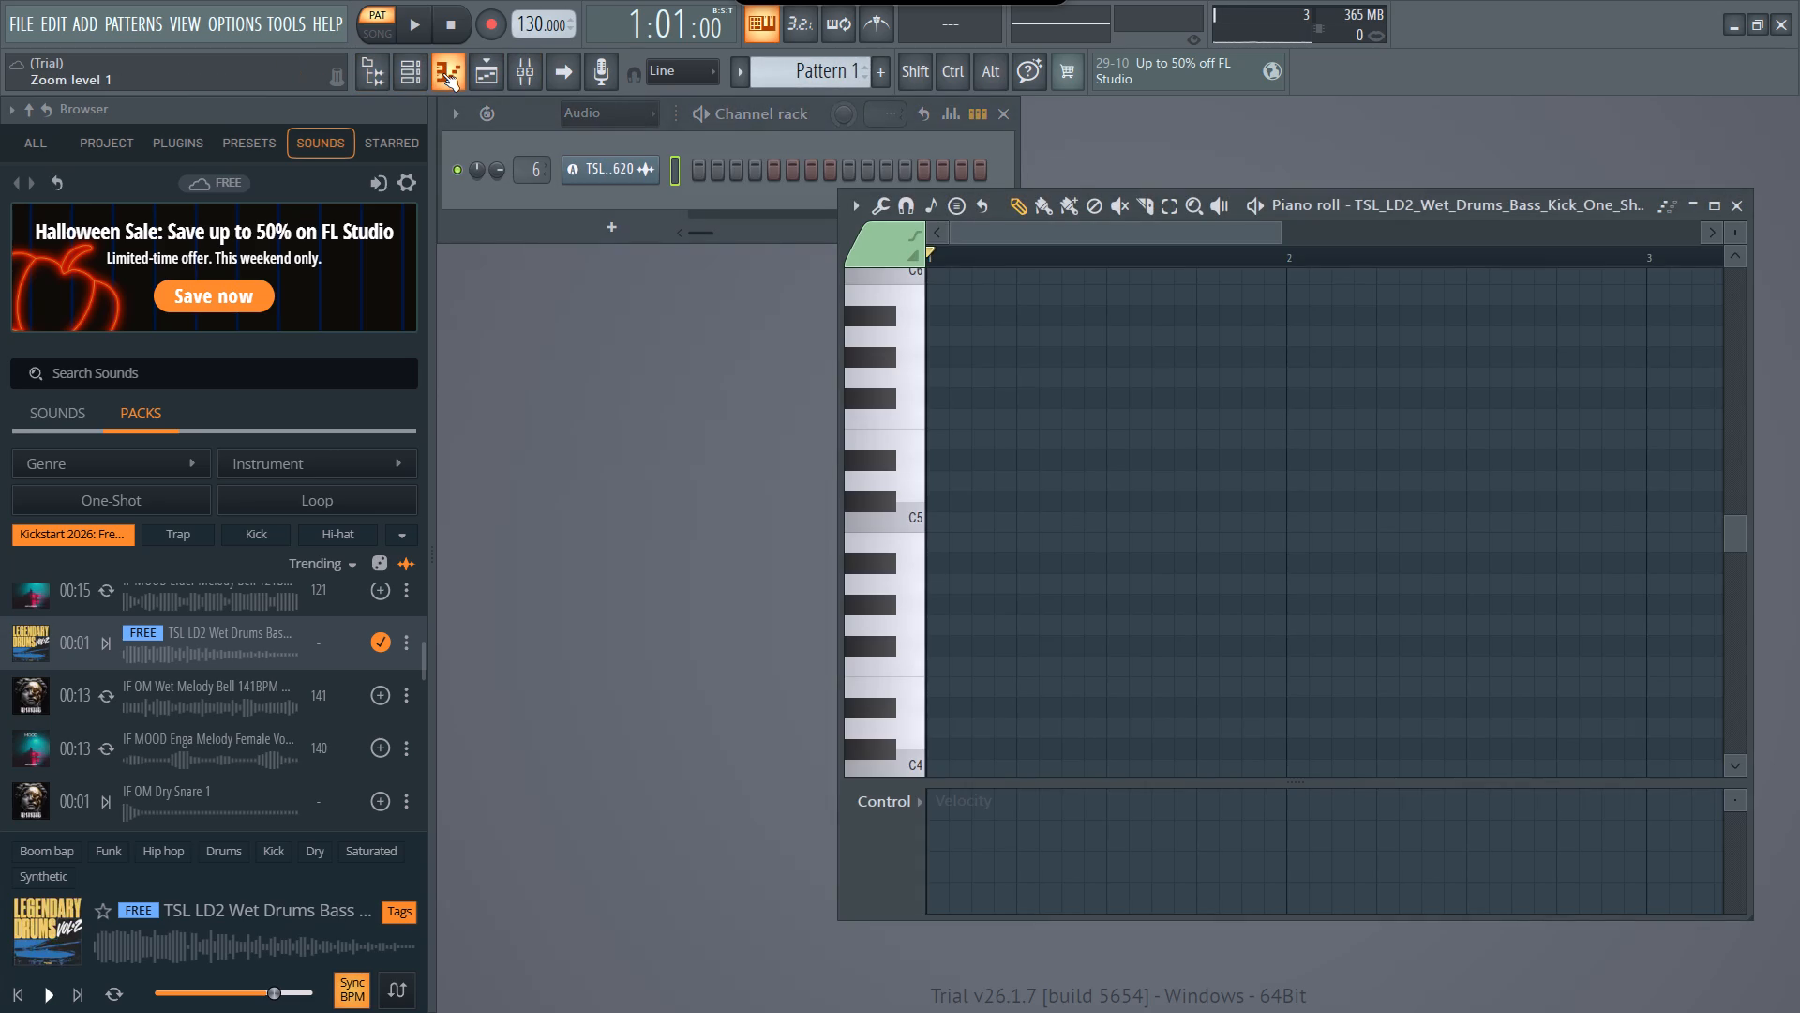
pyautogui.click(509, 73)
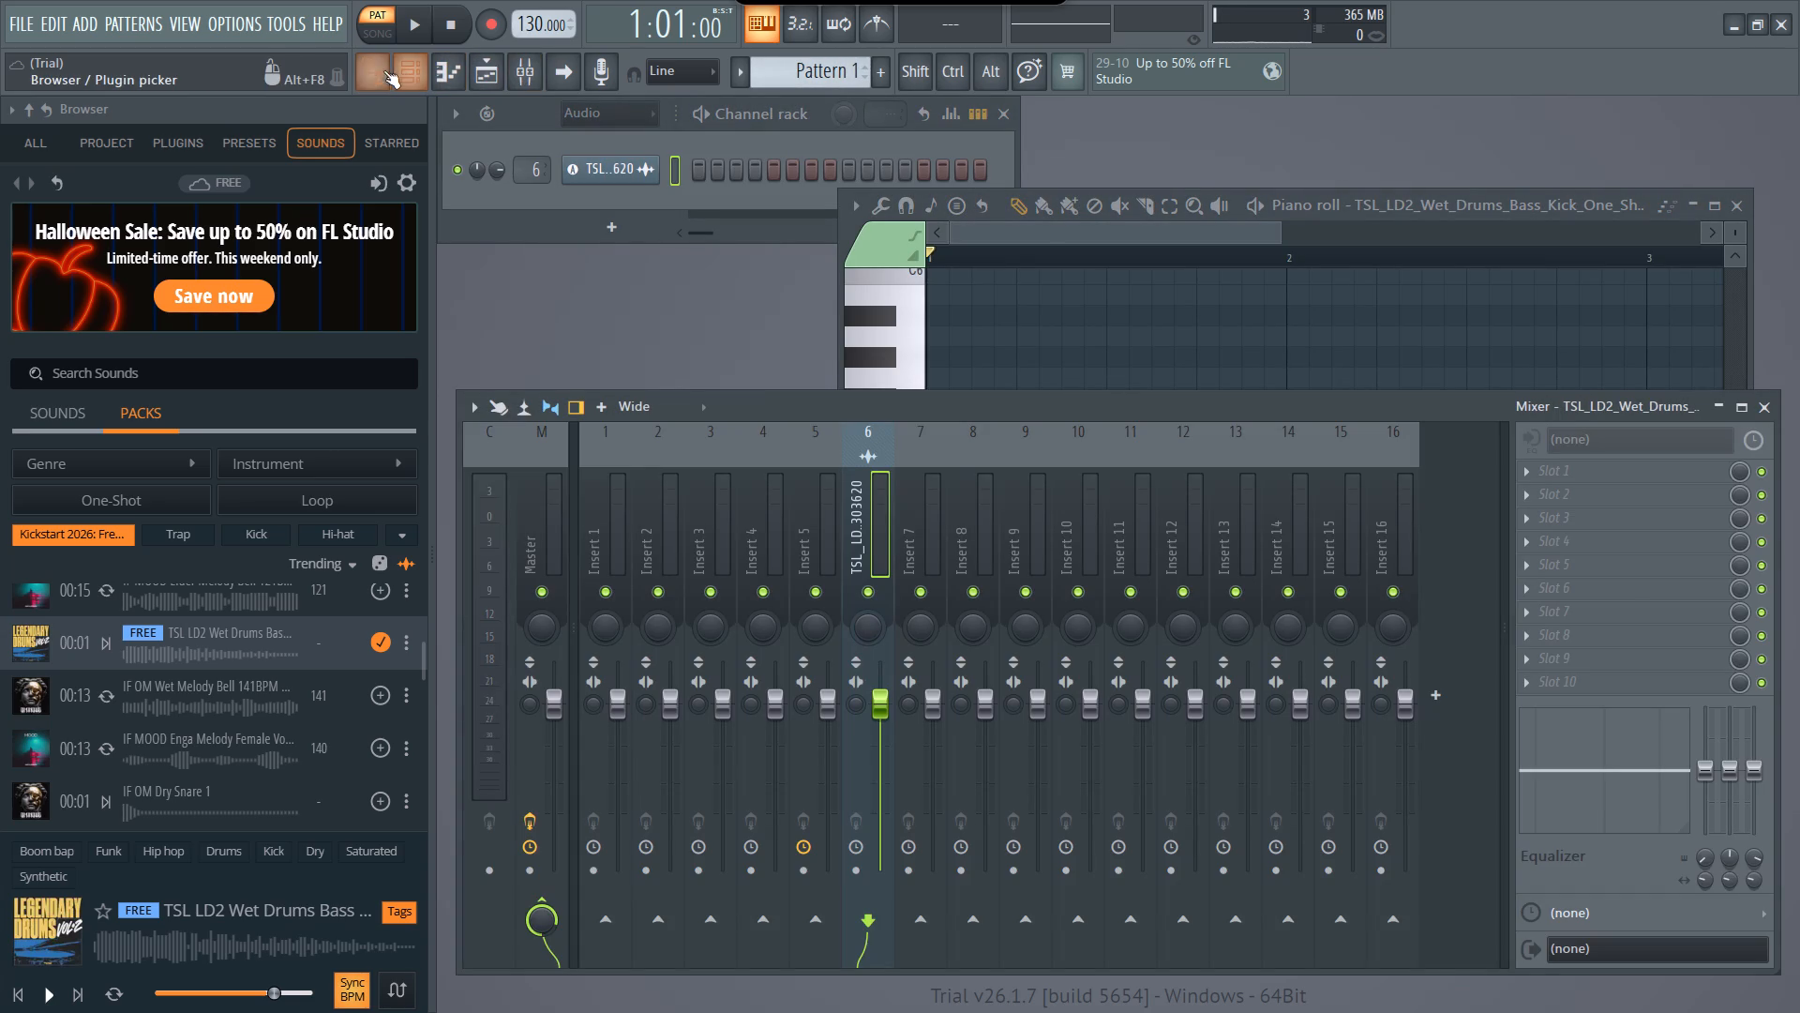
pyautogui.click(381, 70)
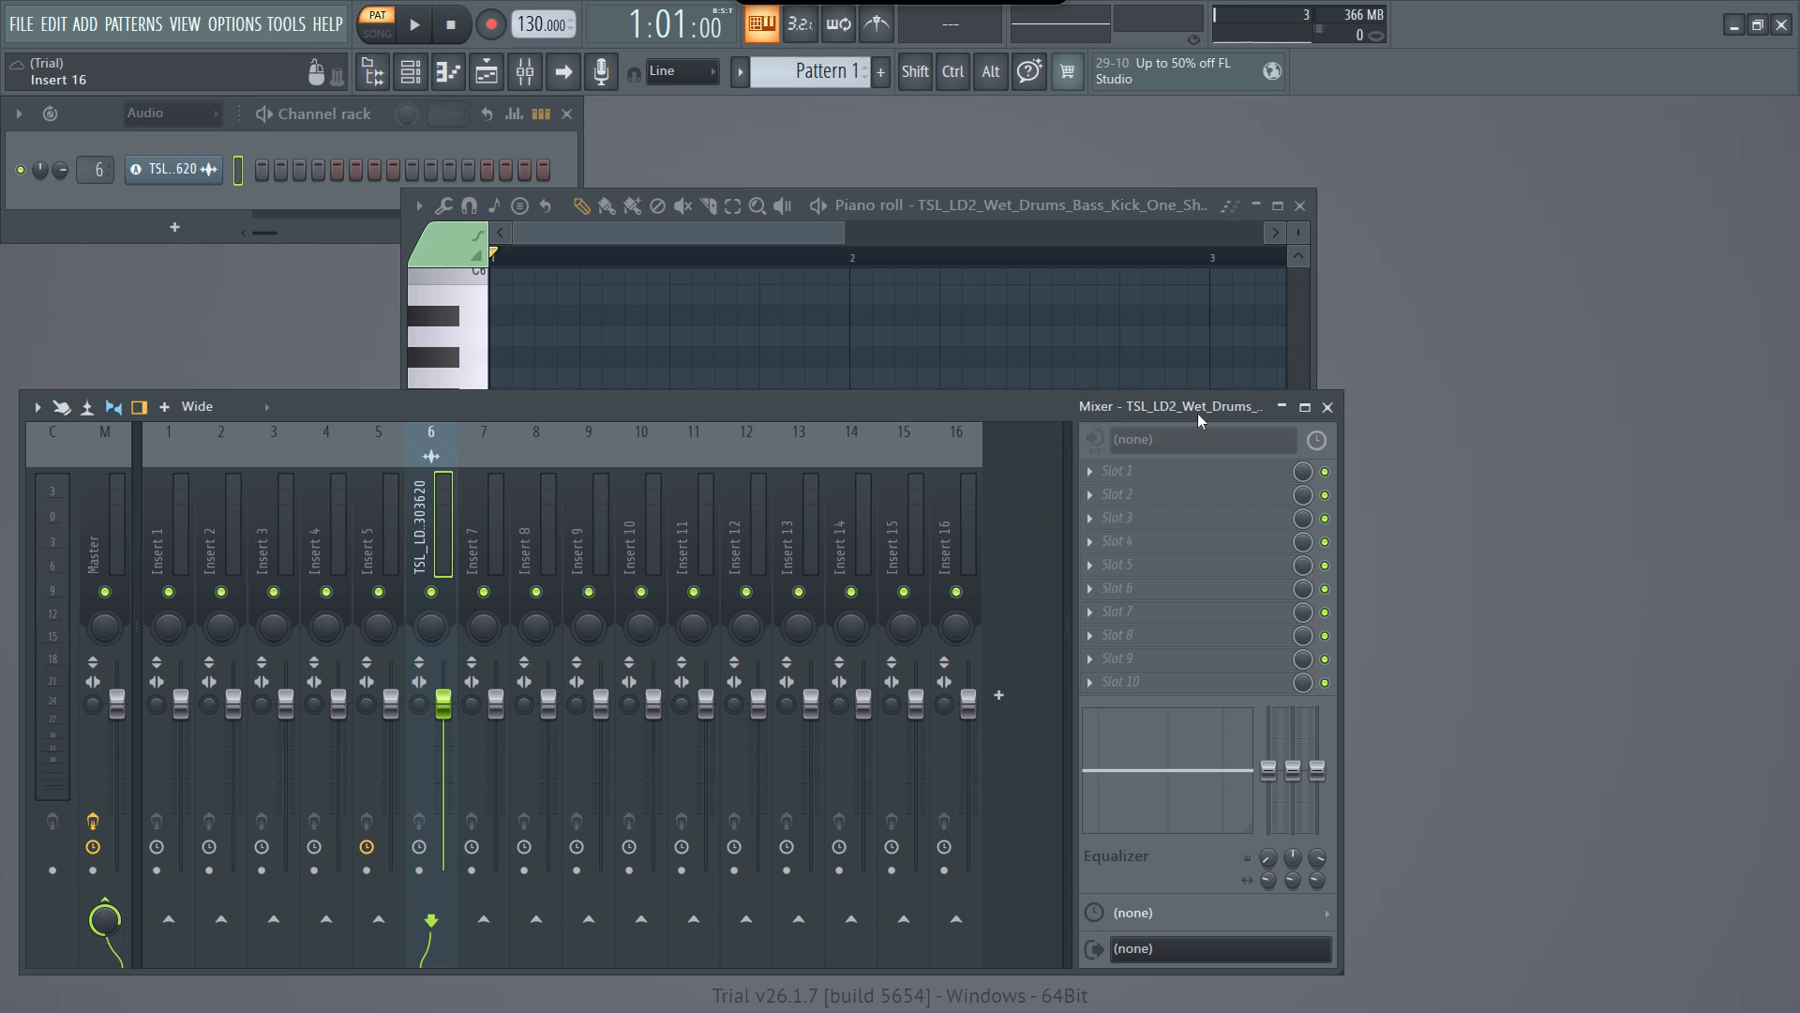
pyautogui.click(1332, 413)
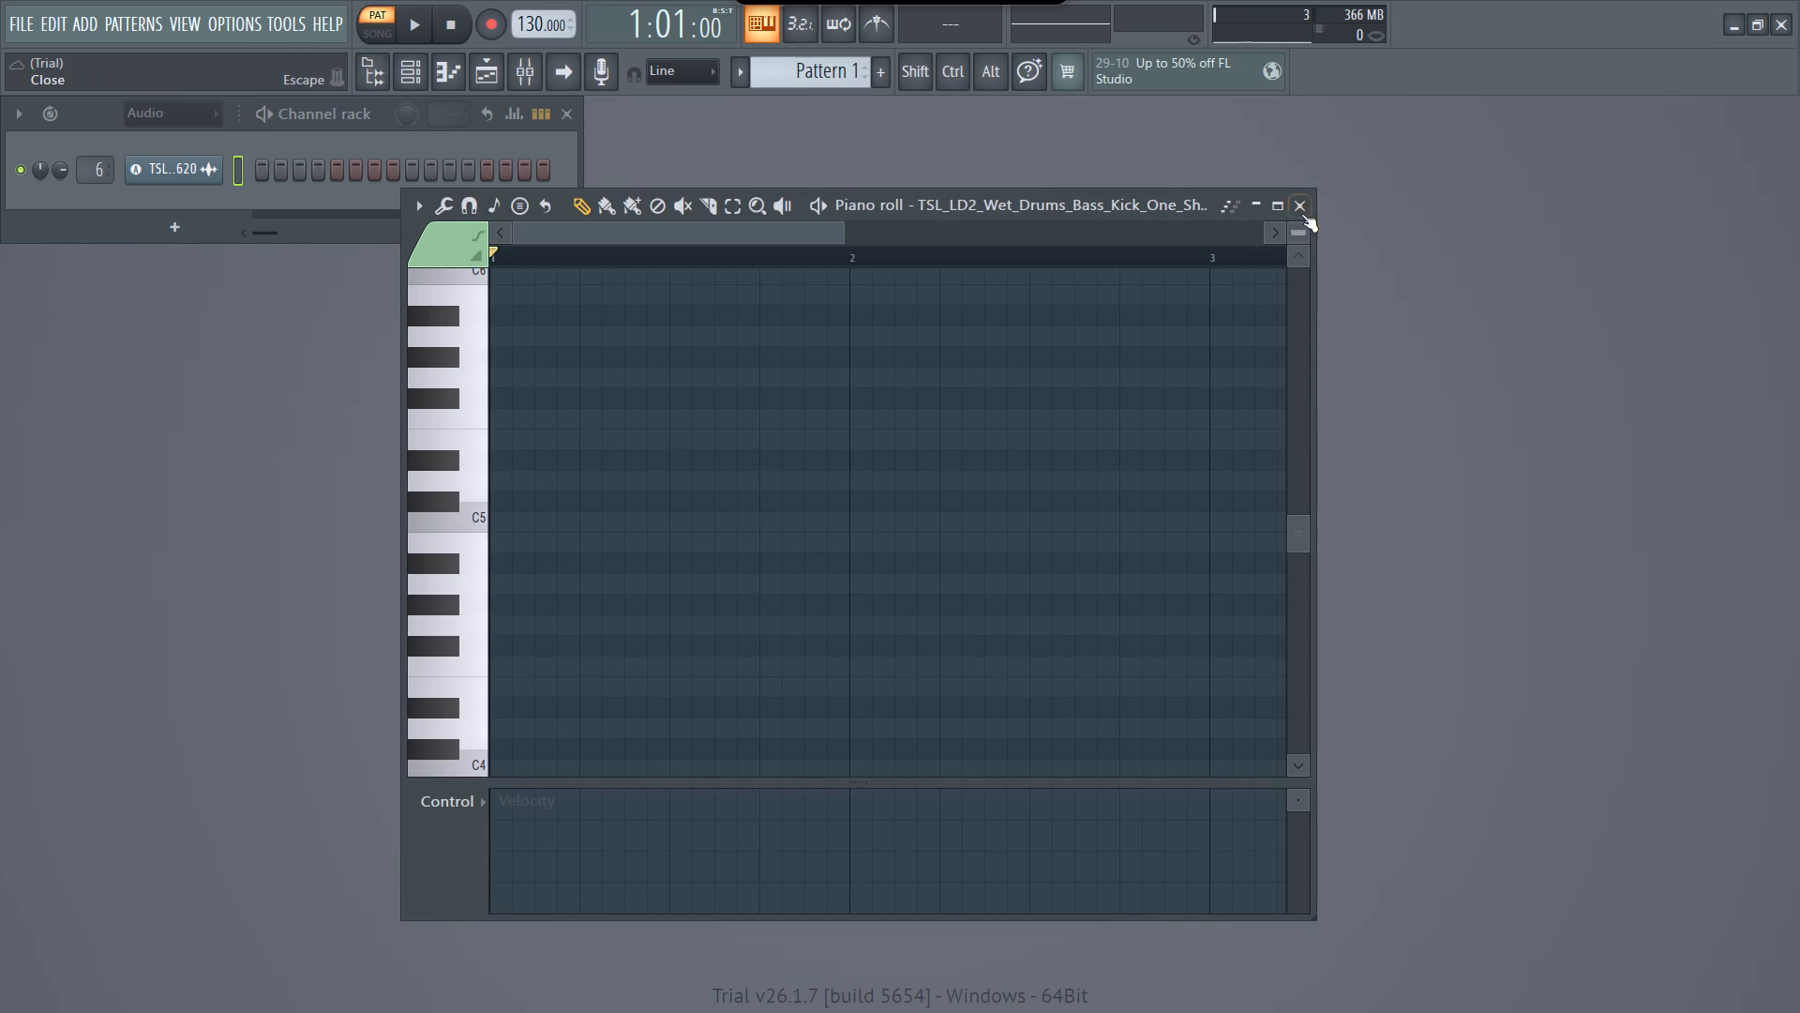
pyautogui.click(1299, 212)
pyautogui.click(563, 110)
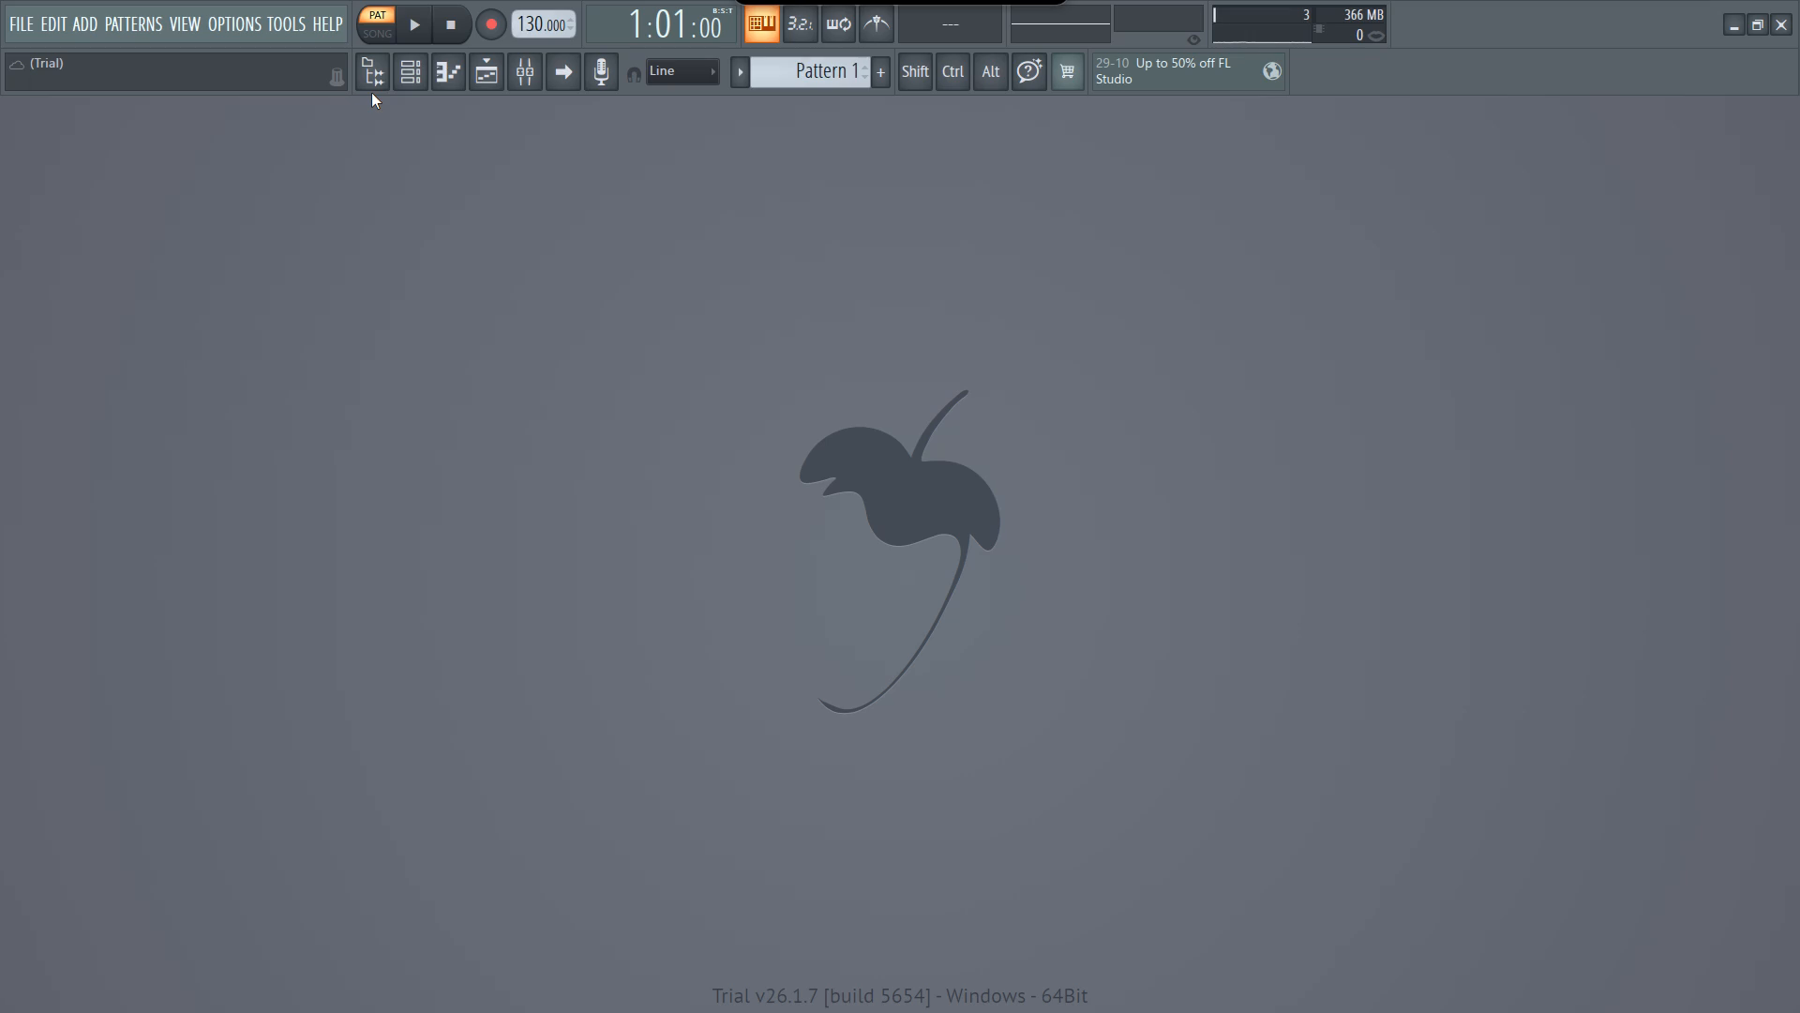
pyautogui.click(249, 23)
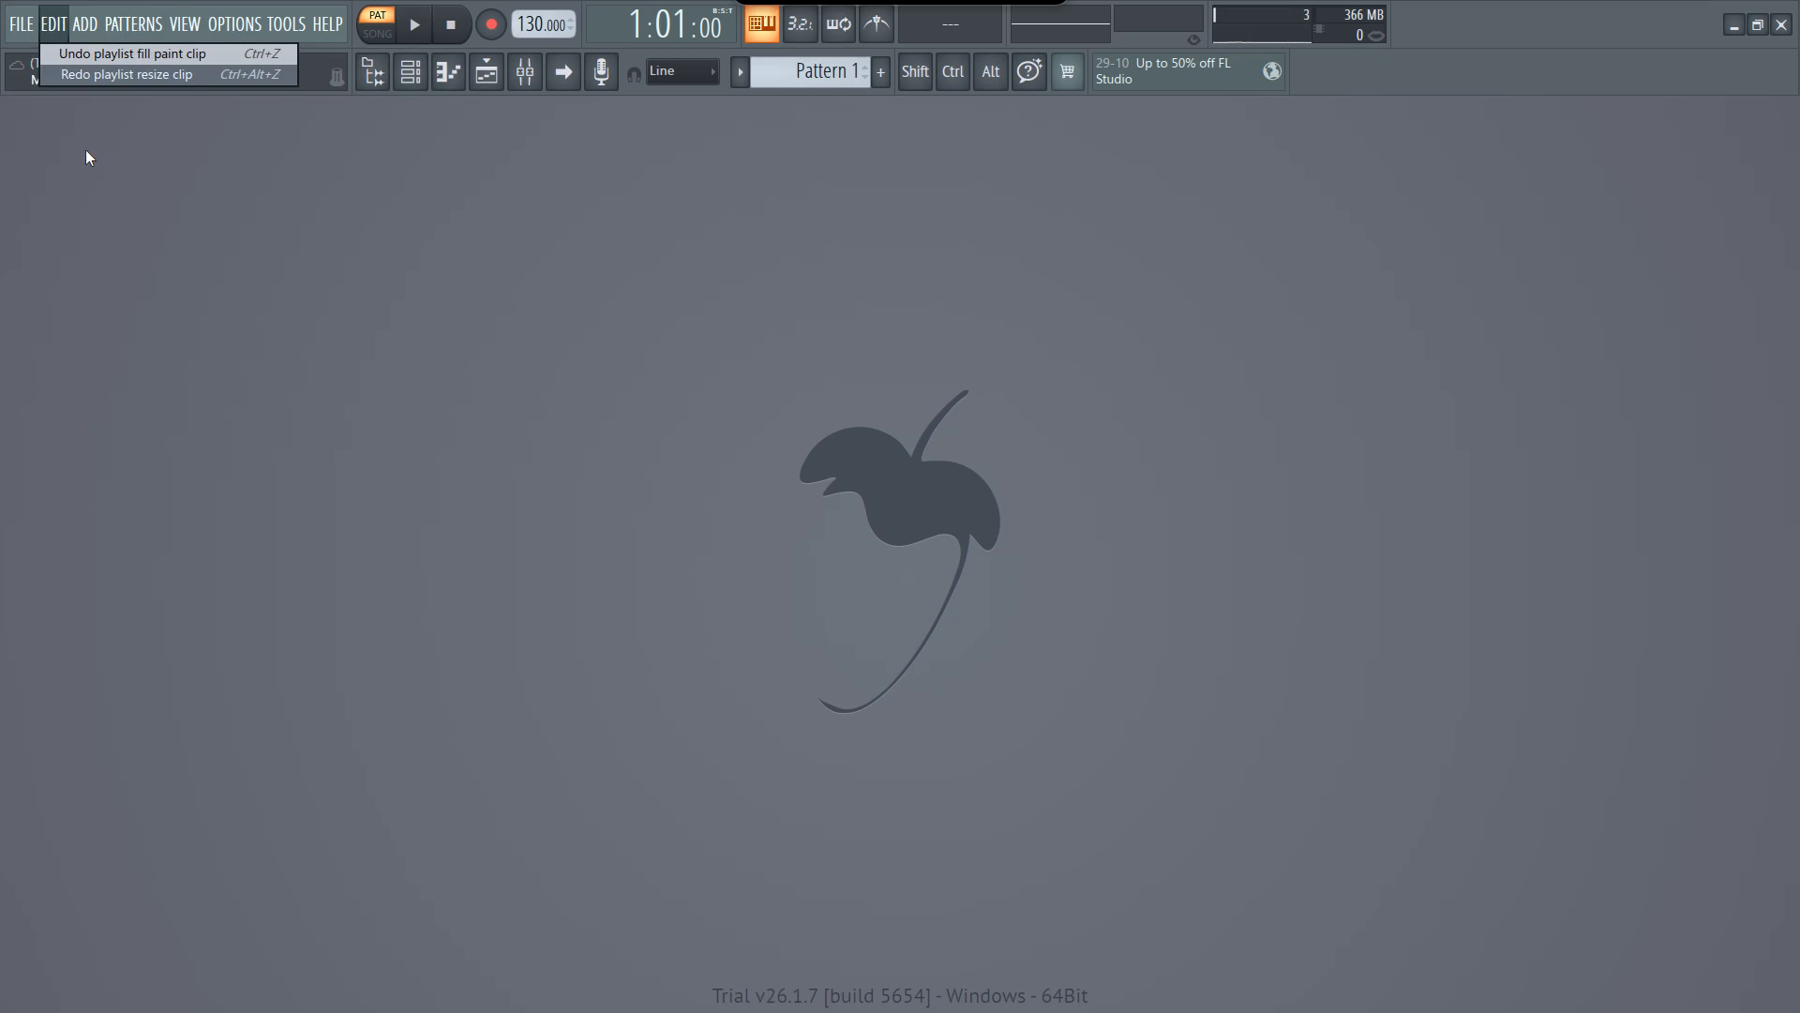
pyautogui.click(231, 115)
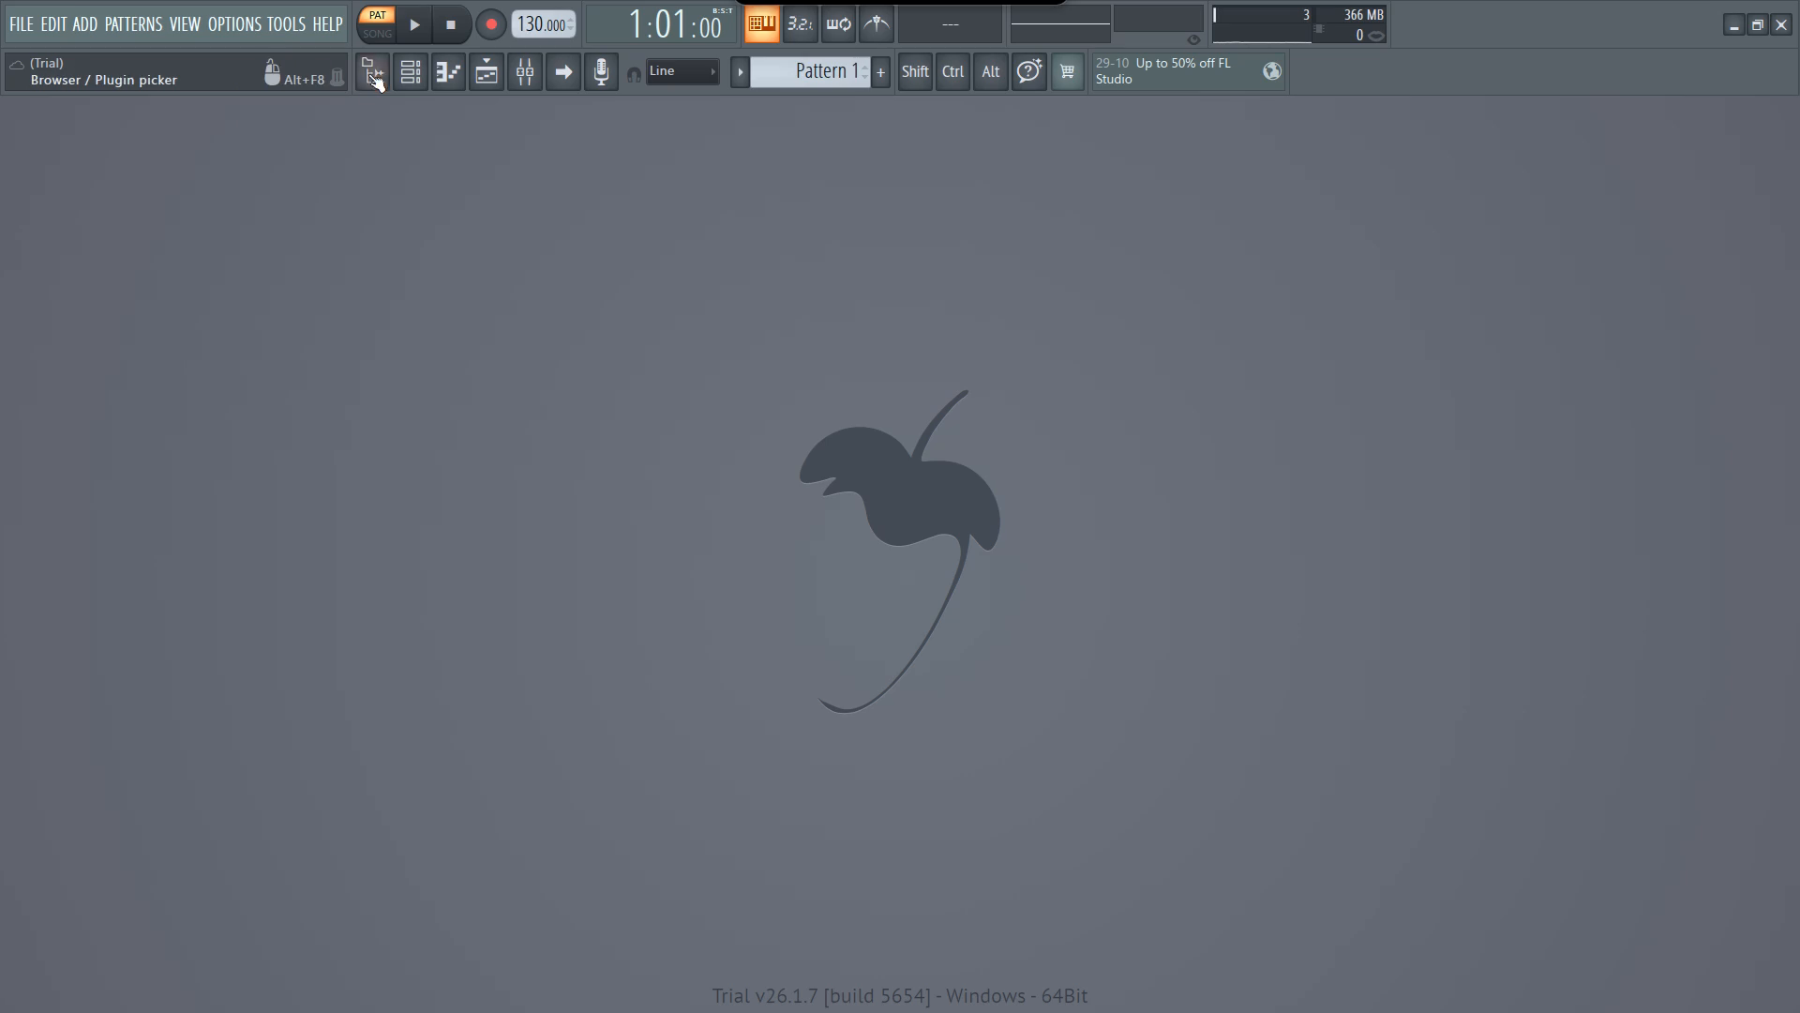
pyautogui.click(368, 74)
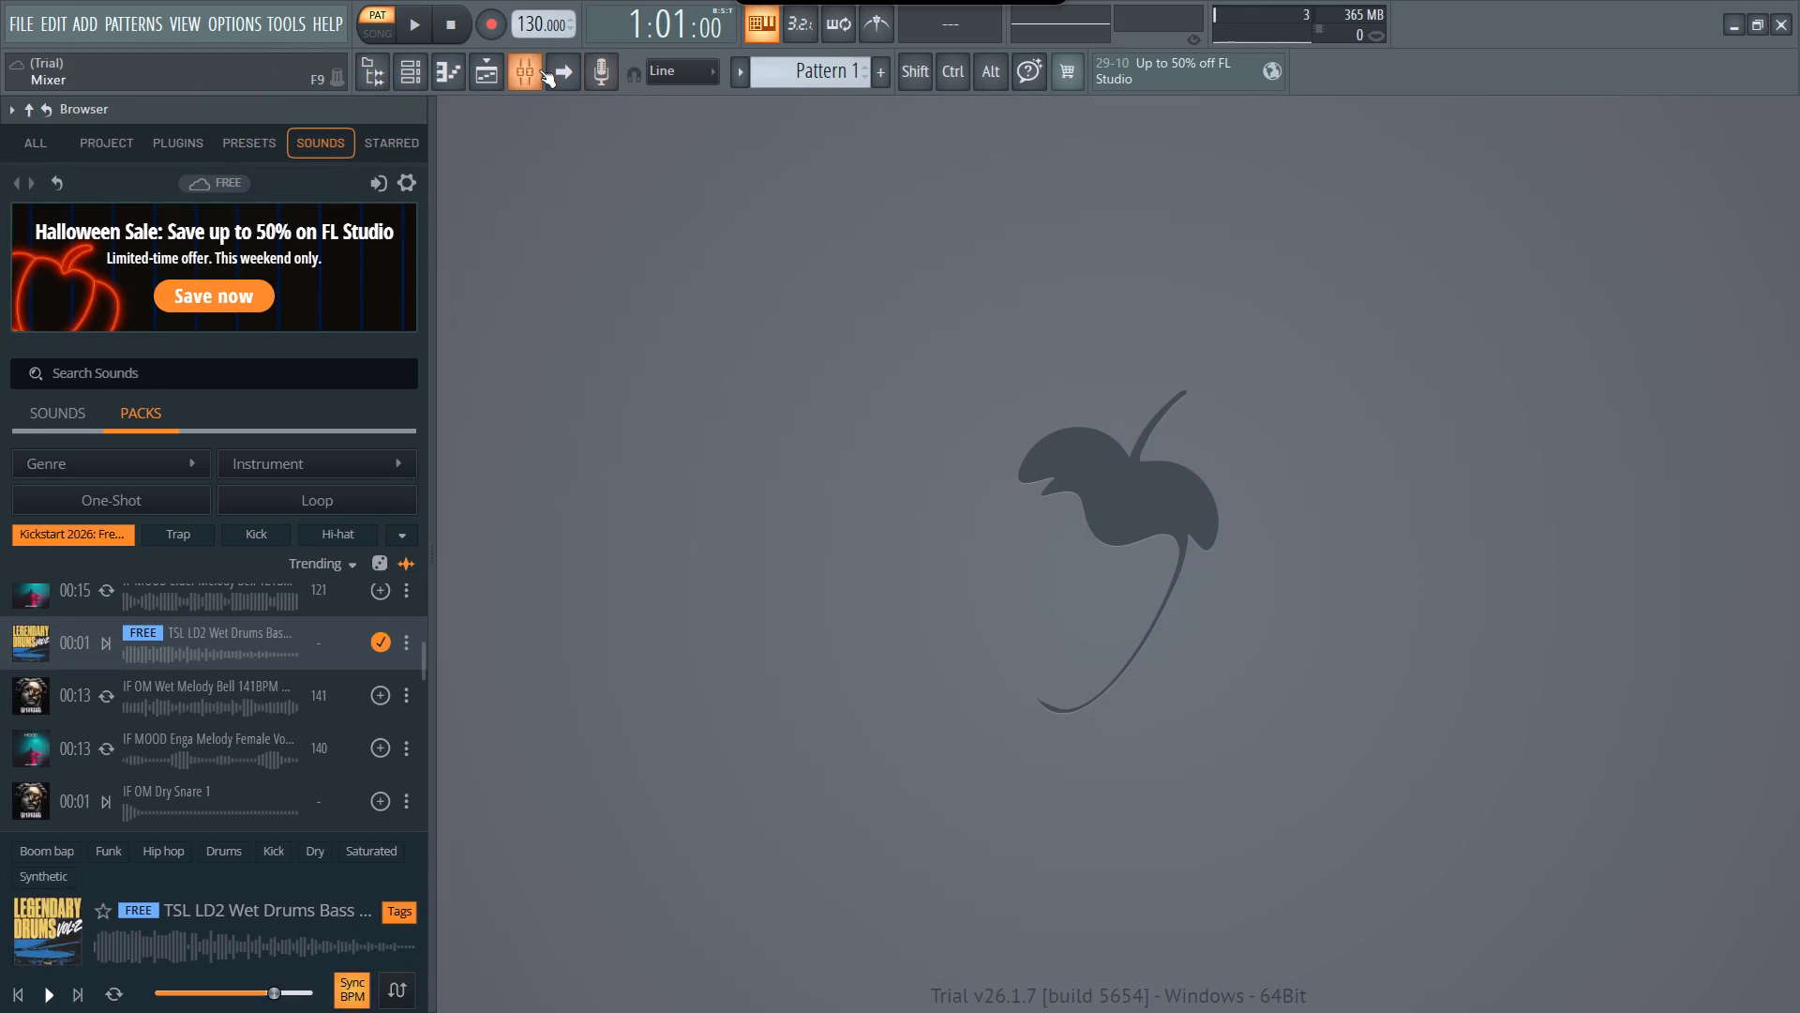
# Reopen the playlist.
pyautogui.click(487, 78)
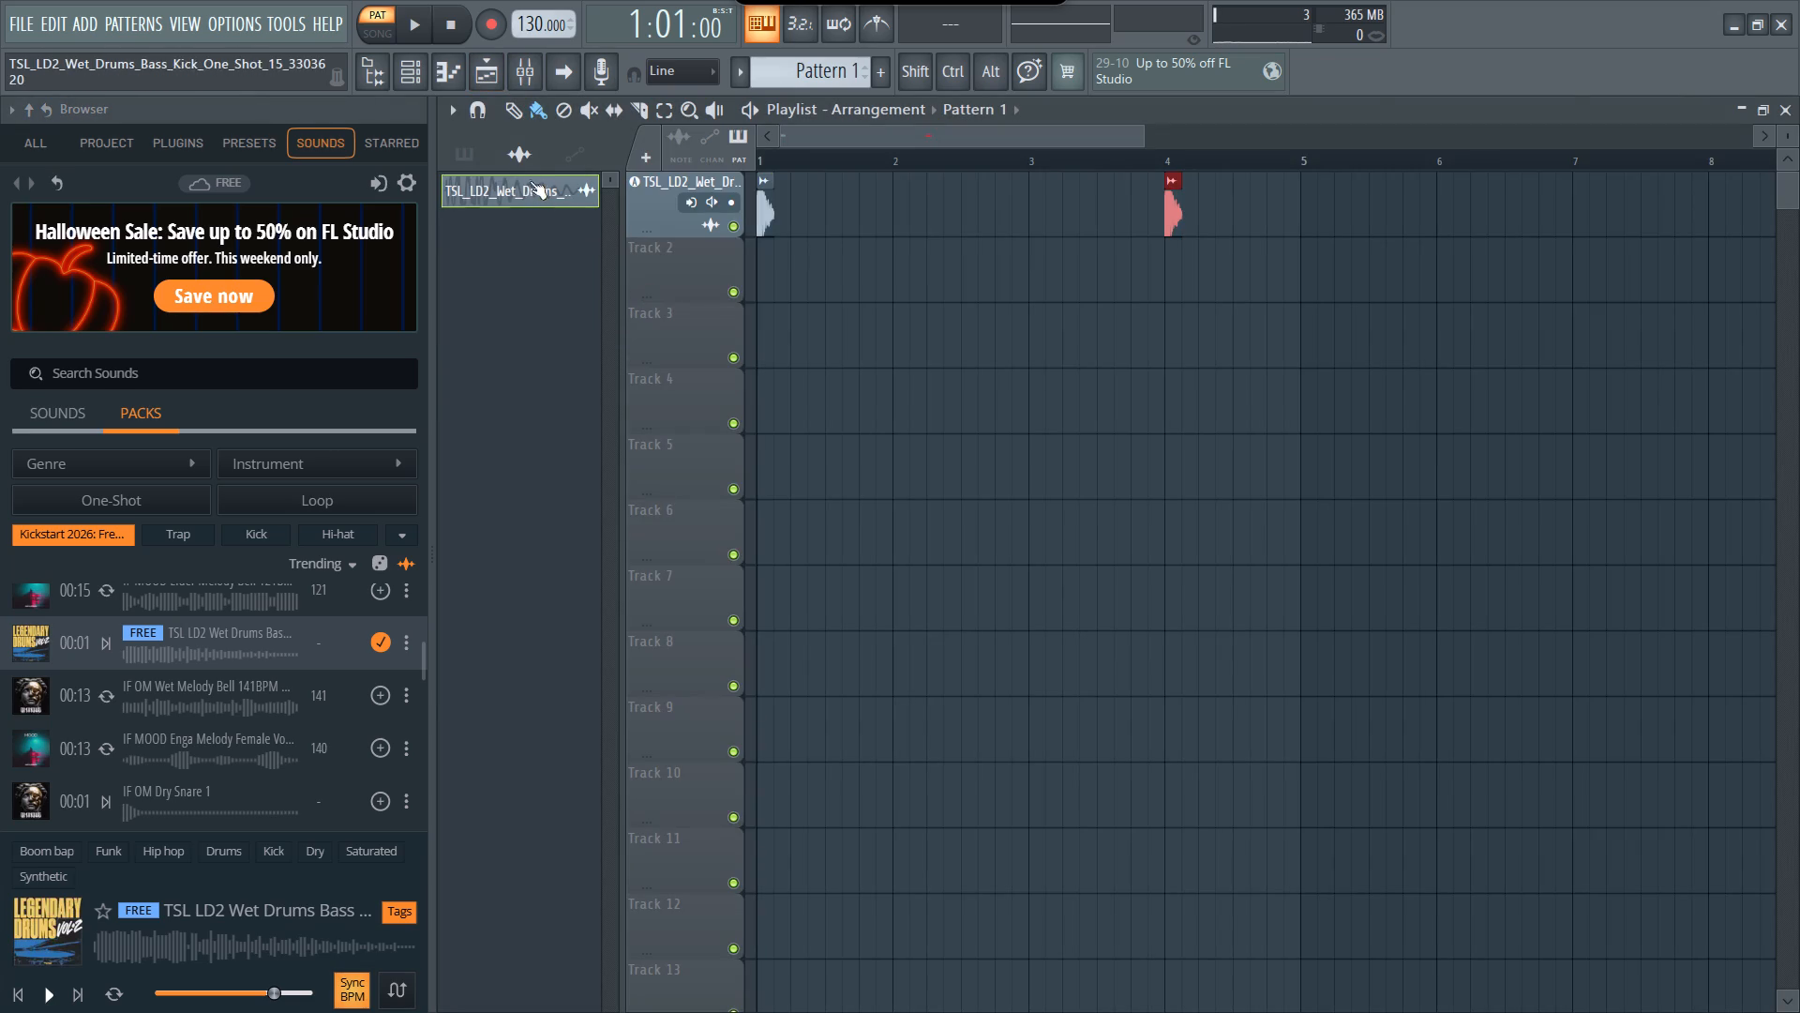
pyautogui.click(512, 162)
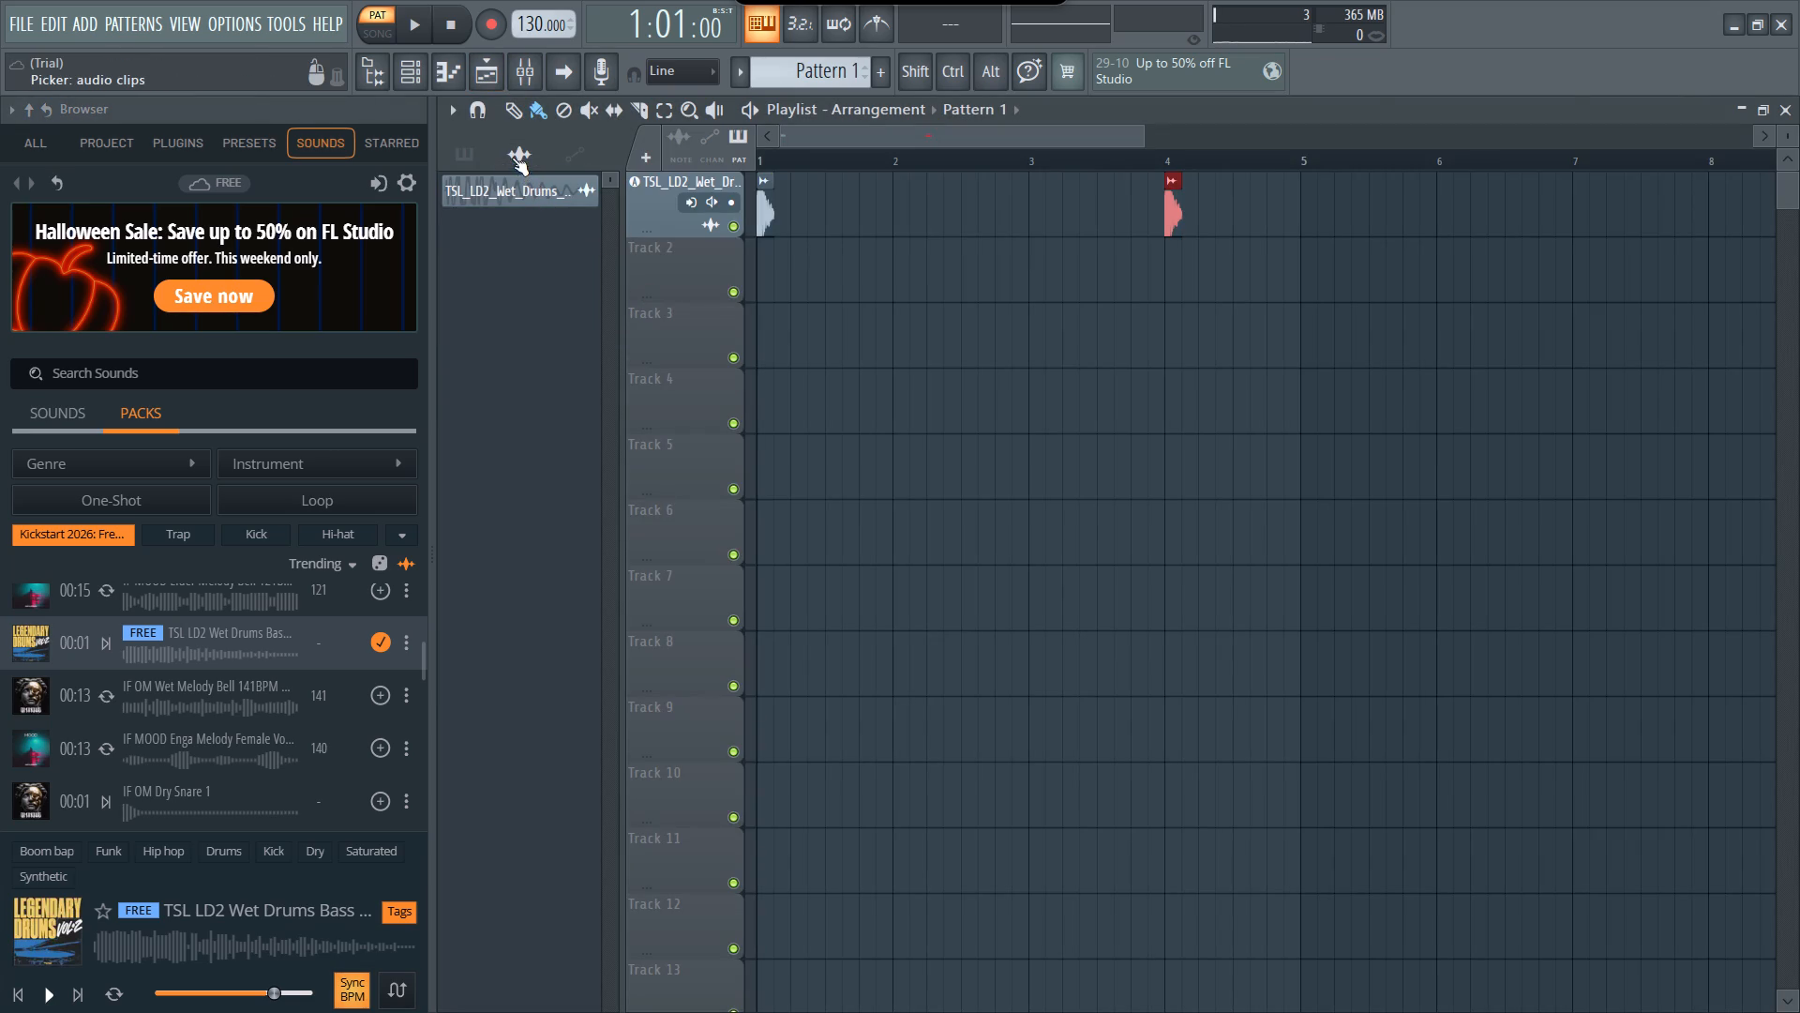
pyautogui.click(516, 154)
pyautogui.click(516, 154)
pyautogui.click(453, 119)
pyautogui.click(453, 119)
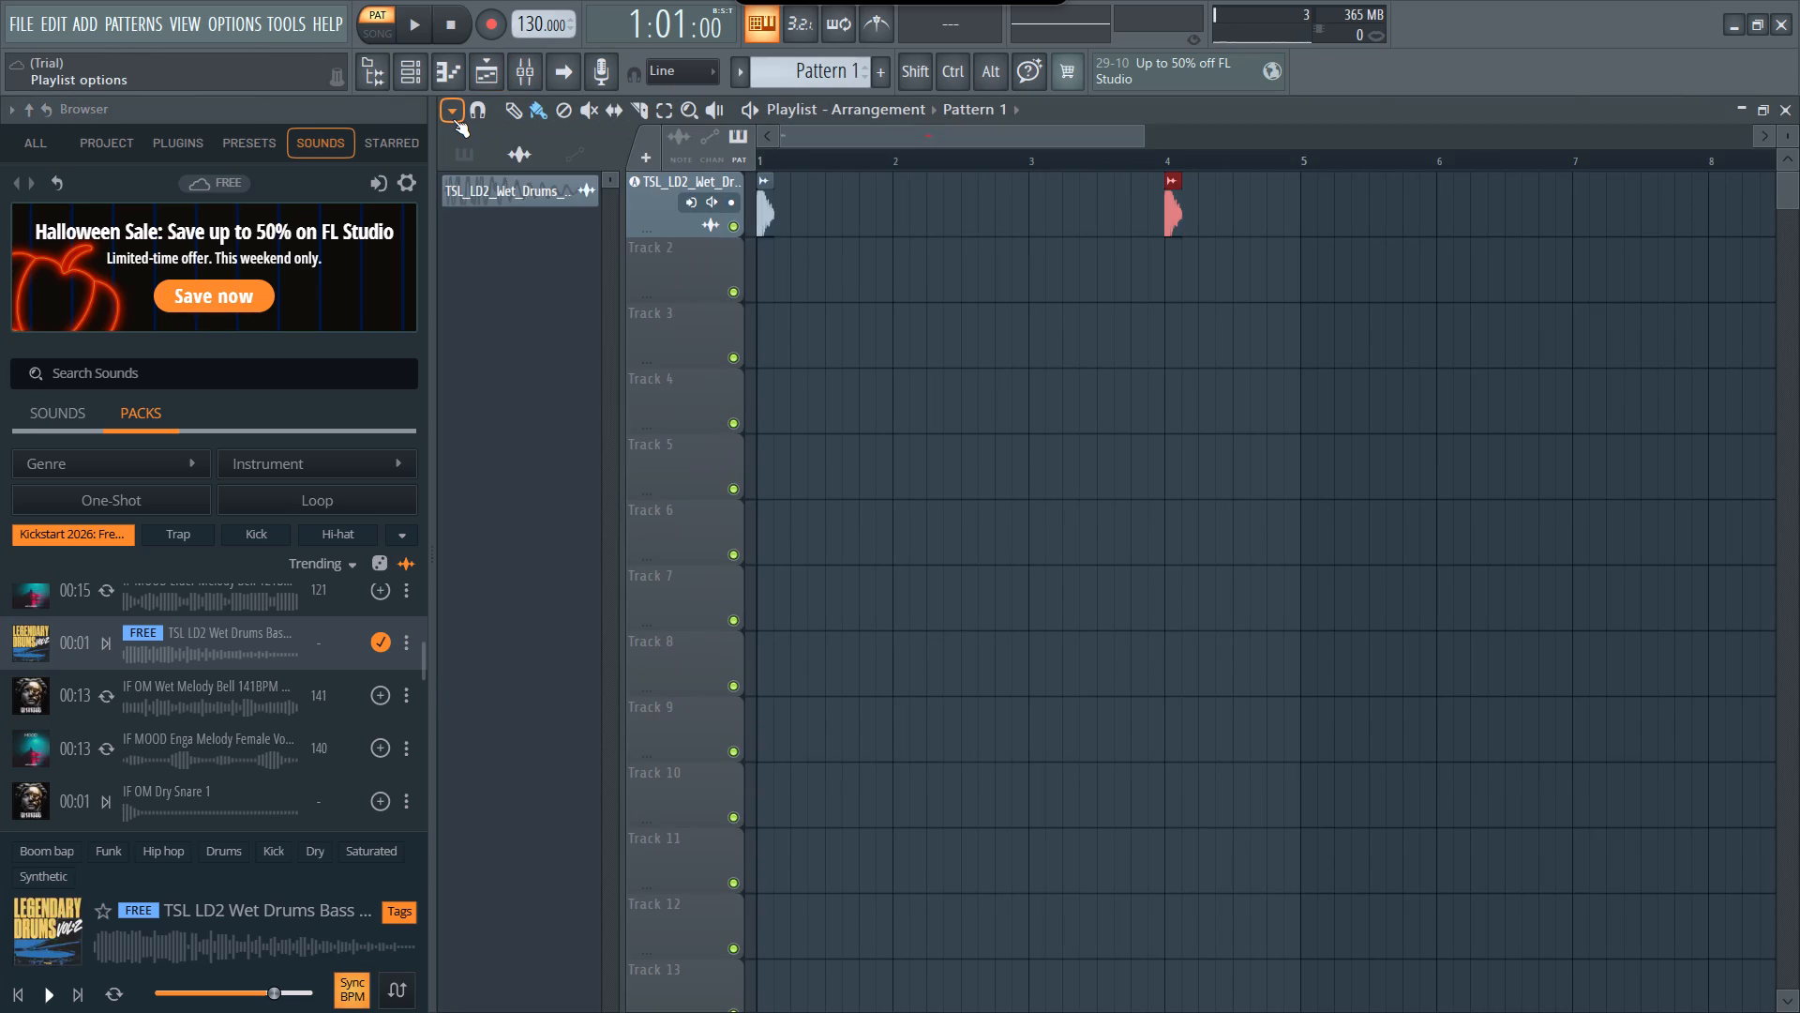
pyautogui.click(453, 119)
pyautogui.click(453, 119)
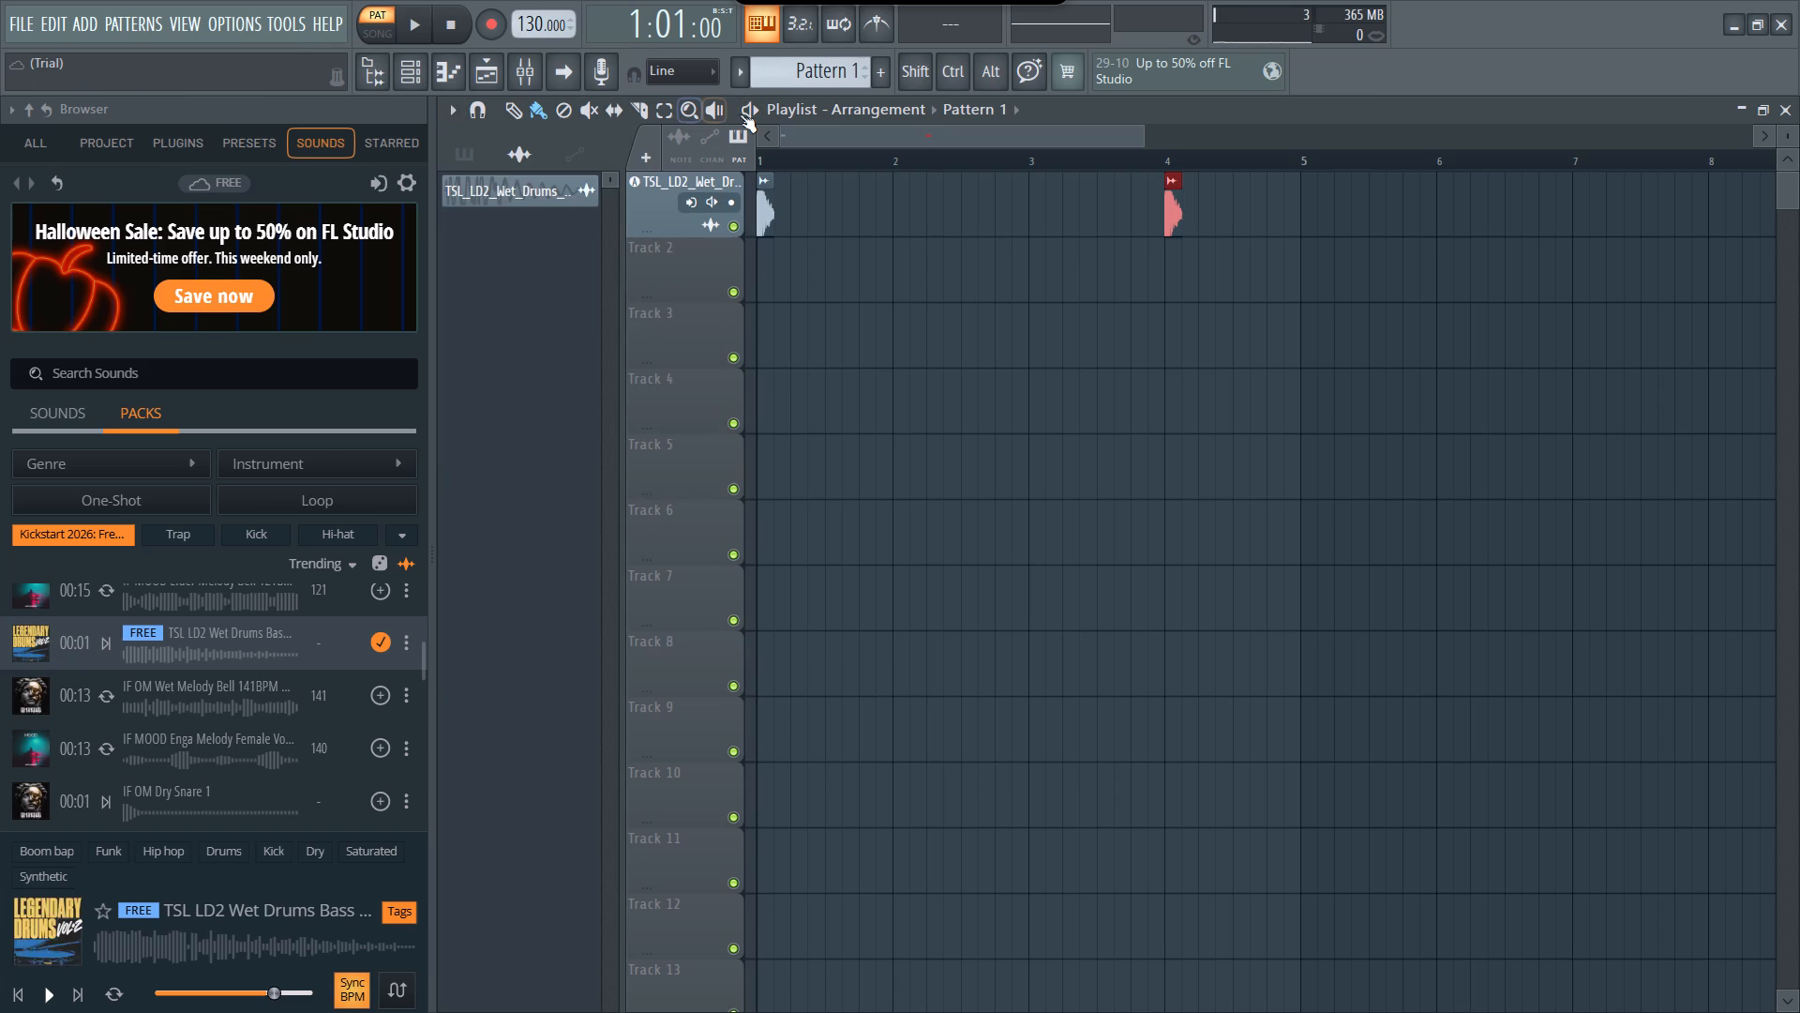
# Play back the playlist arrangement in song mode.
pyautogui.click(745, 114)
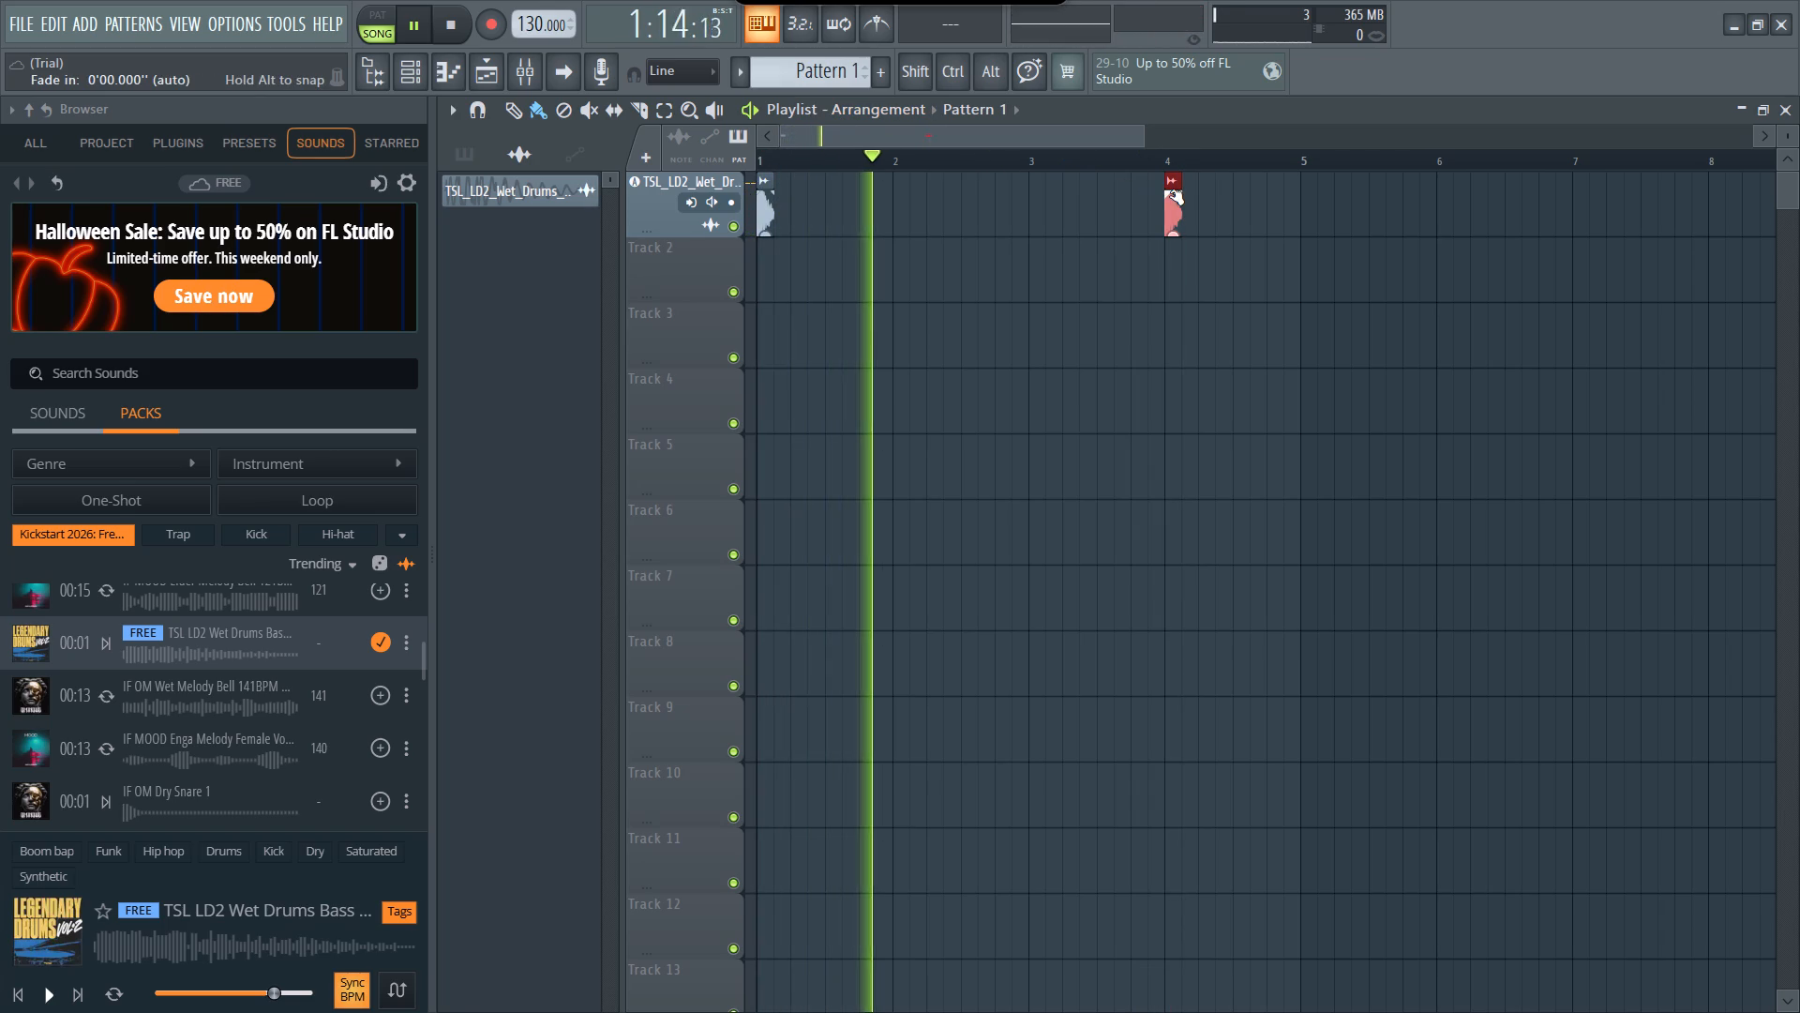
# Add kick clips on the first playlist track at bar 2 and just before bar 3.
pyautogui.moveTo(1172, 195); pyautogui.dragTo(879, 201)
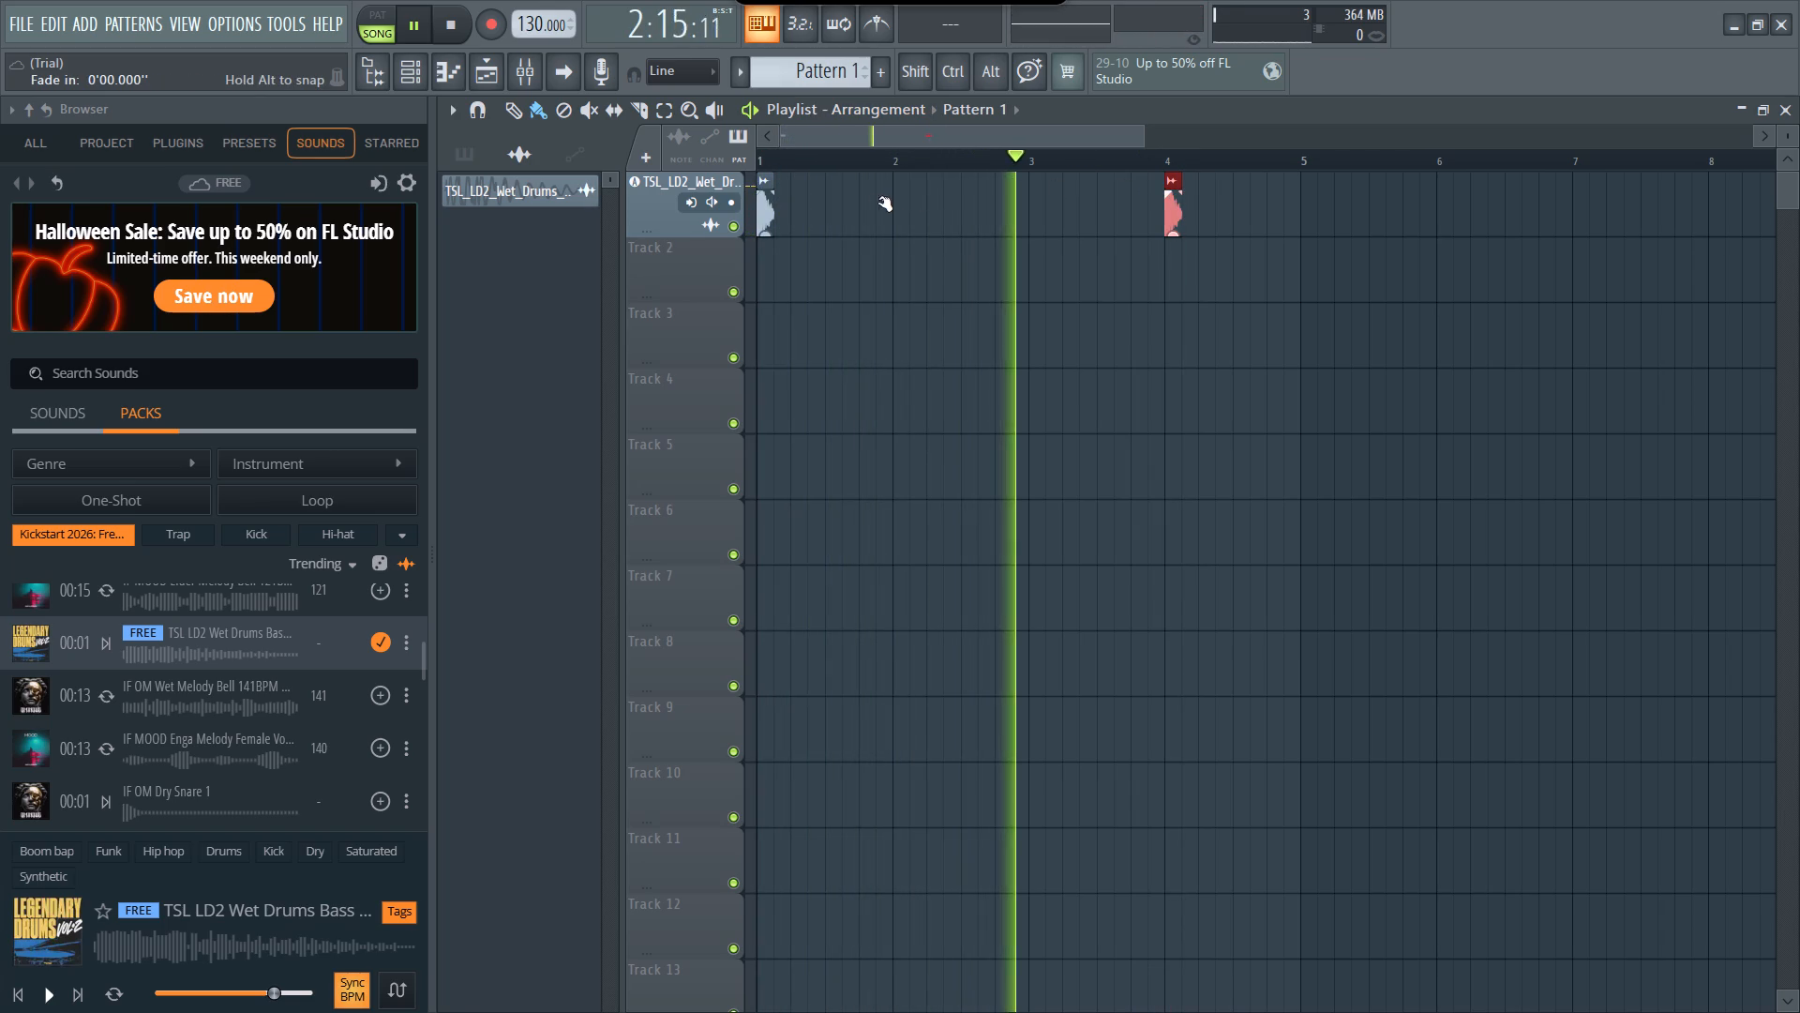
pyautogui.moveTo(879, 201); pyautogui.dragTo(896, 219)
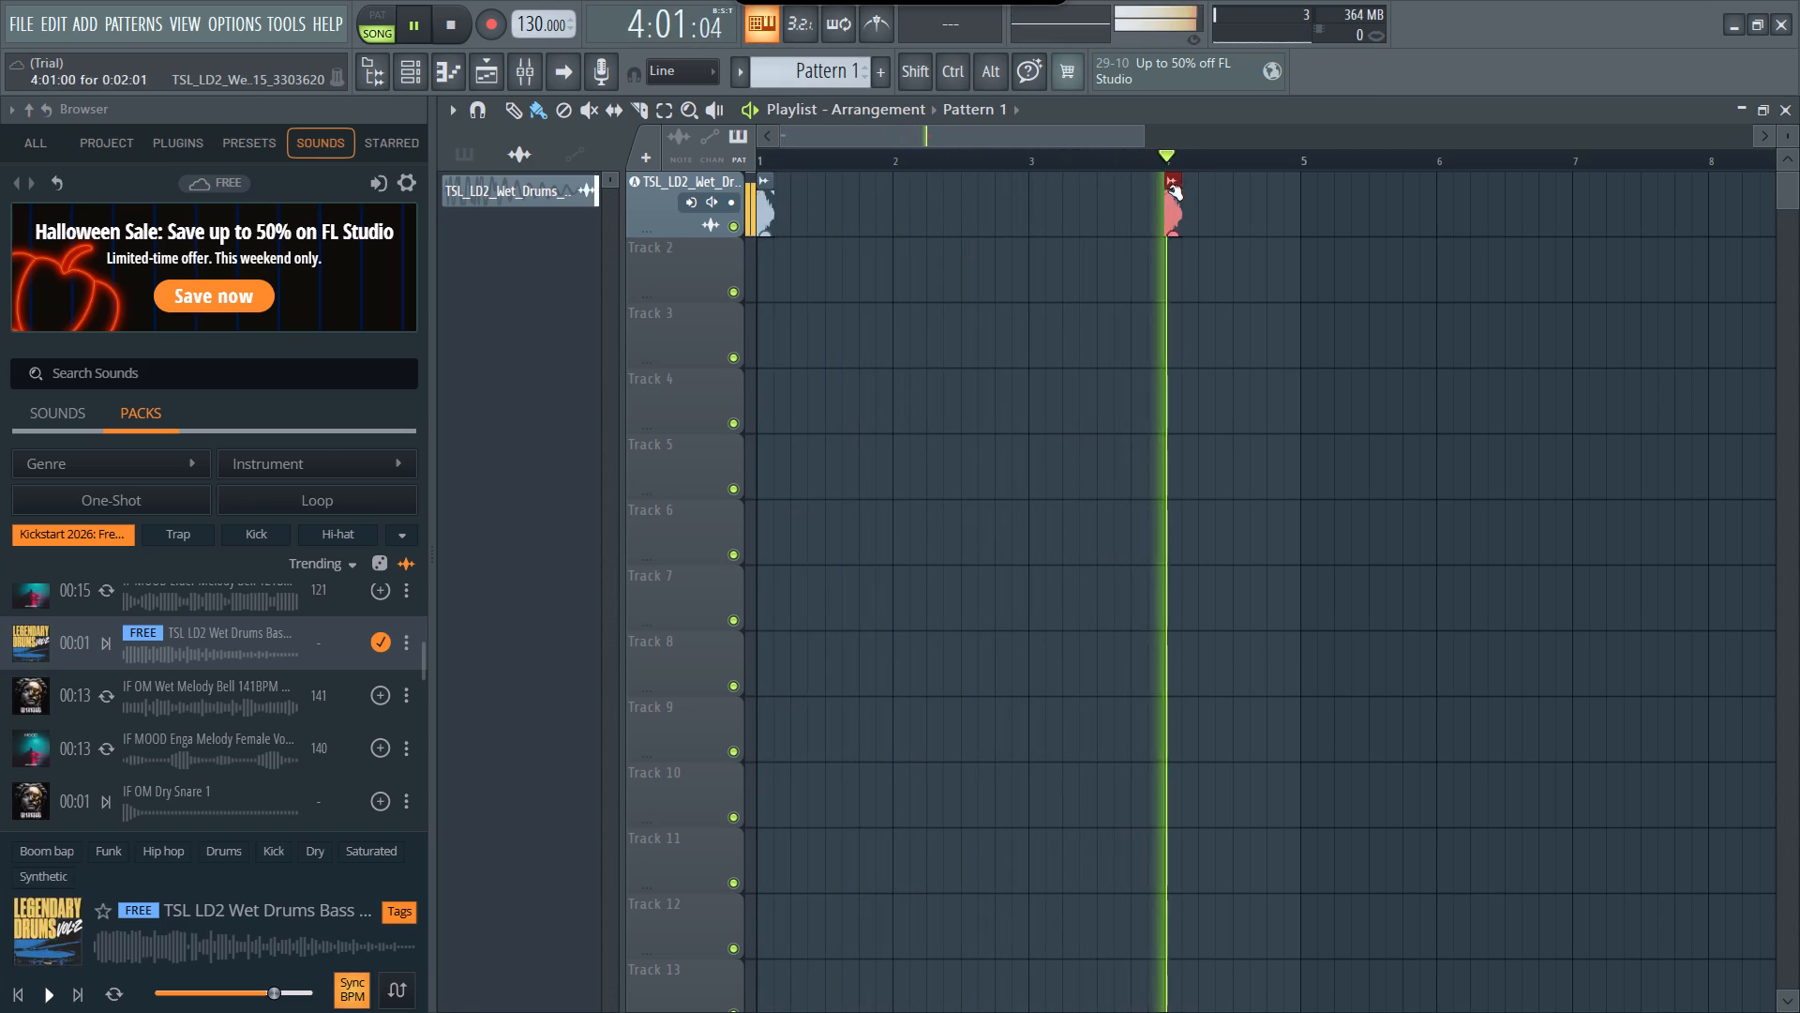
pyautogui.click(901, 215)
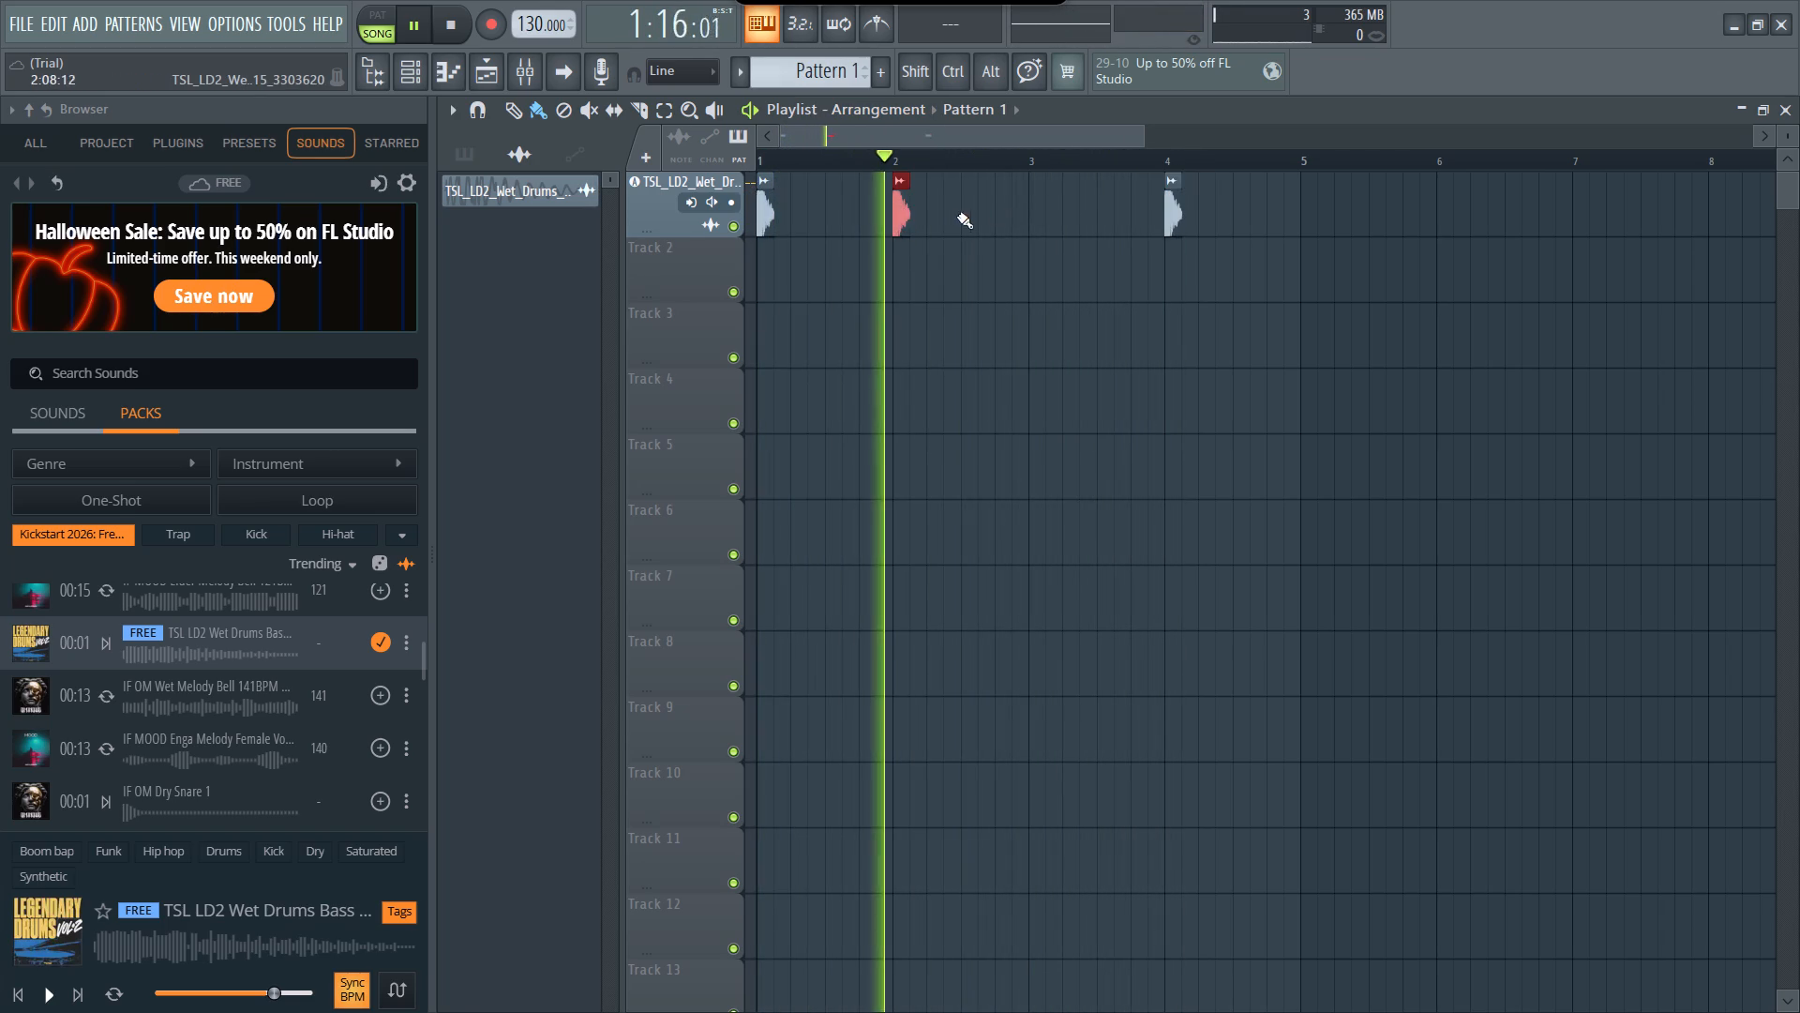
pyautogui.click(1015, 215)
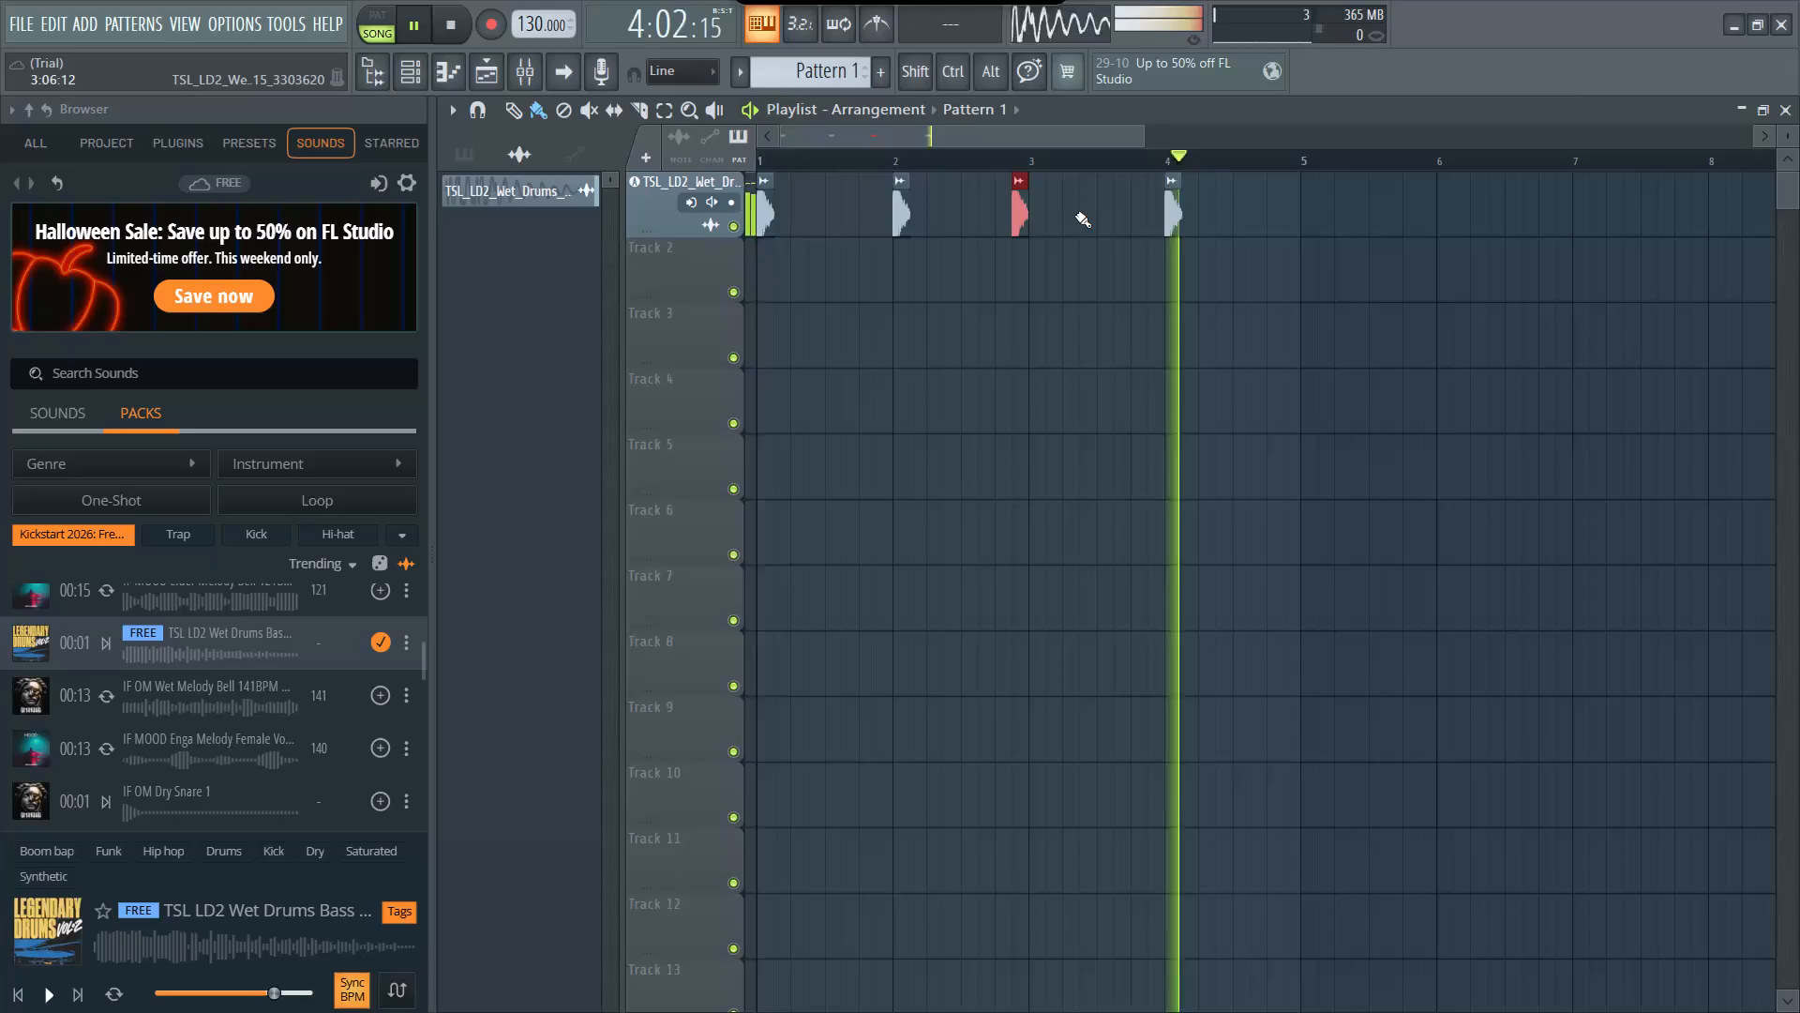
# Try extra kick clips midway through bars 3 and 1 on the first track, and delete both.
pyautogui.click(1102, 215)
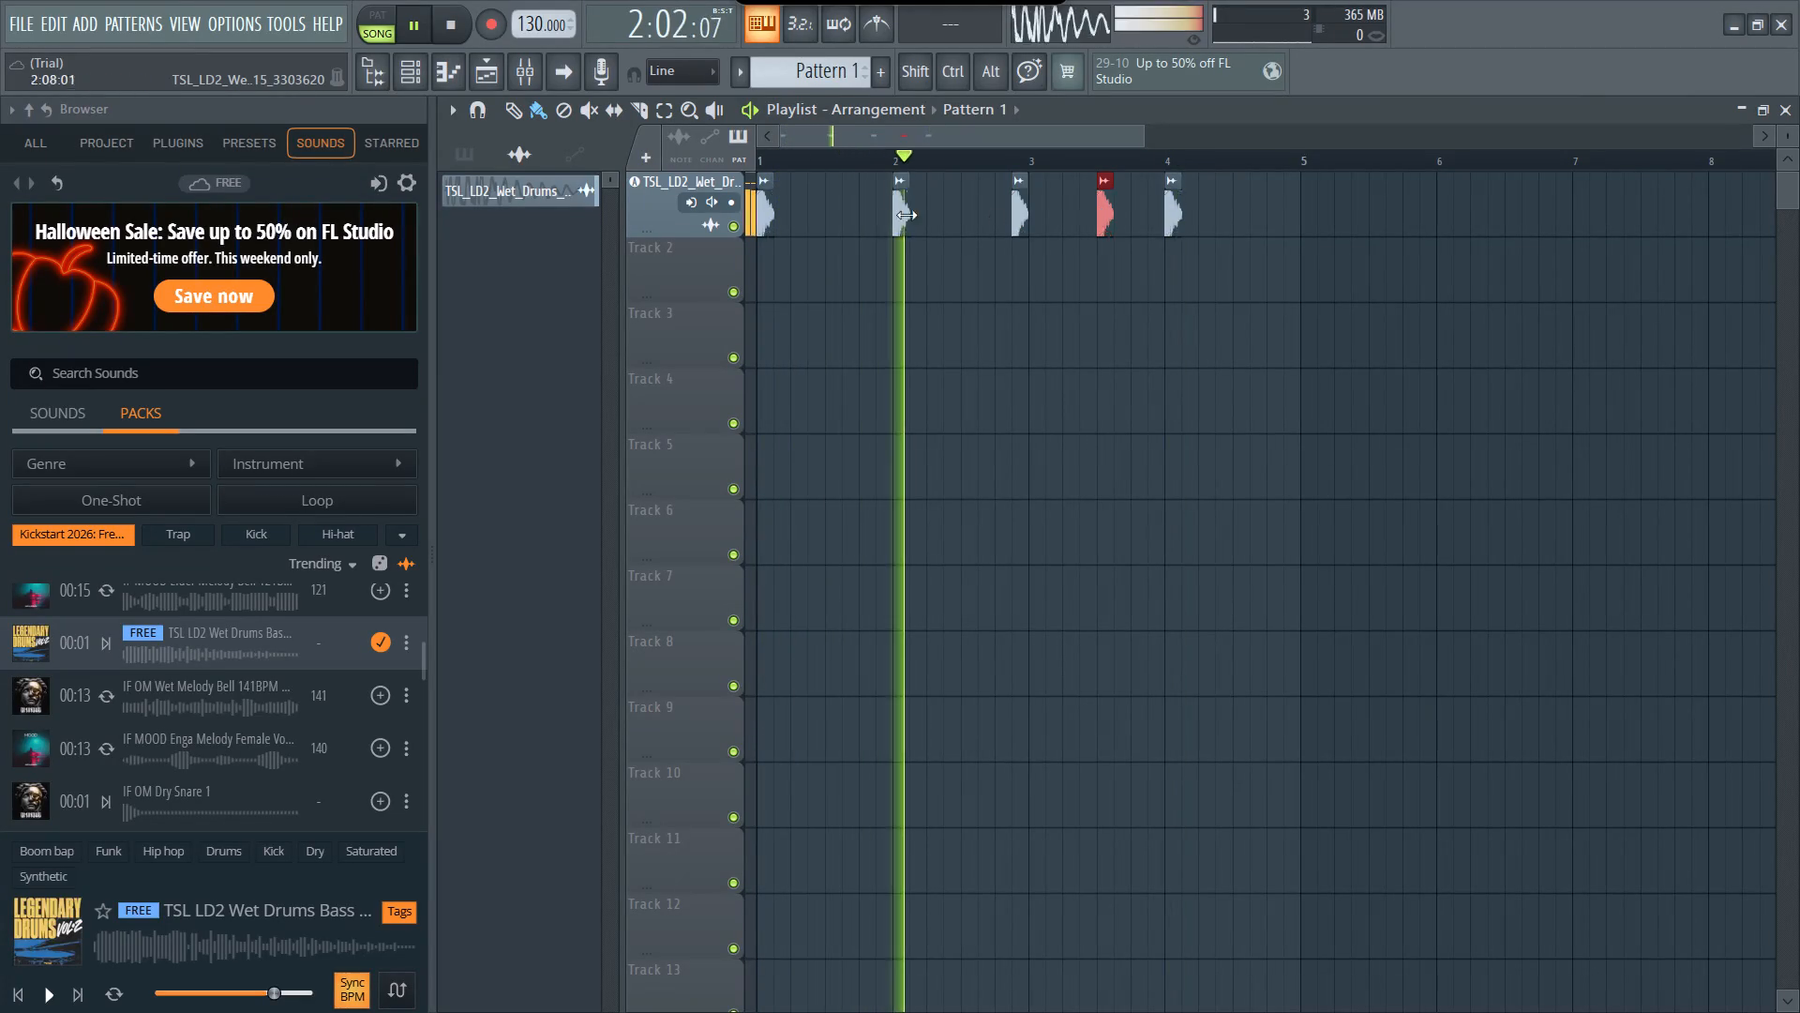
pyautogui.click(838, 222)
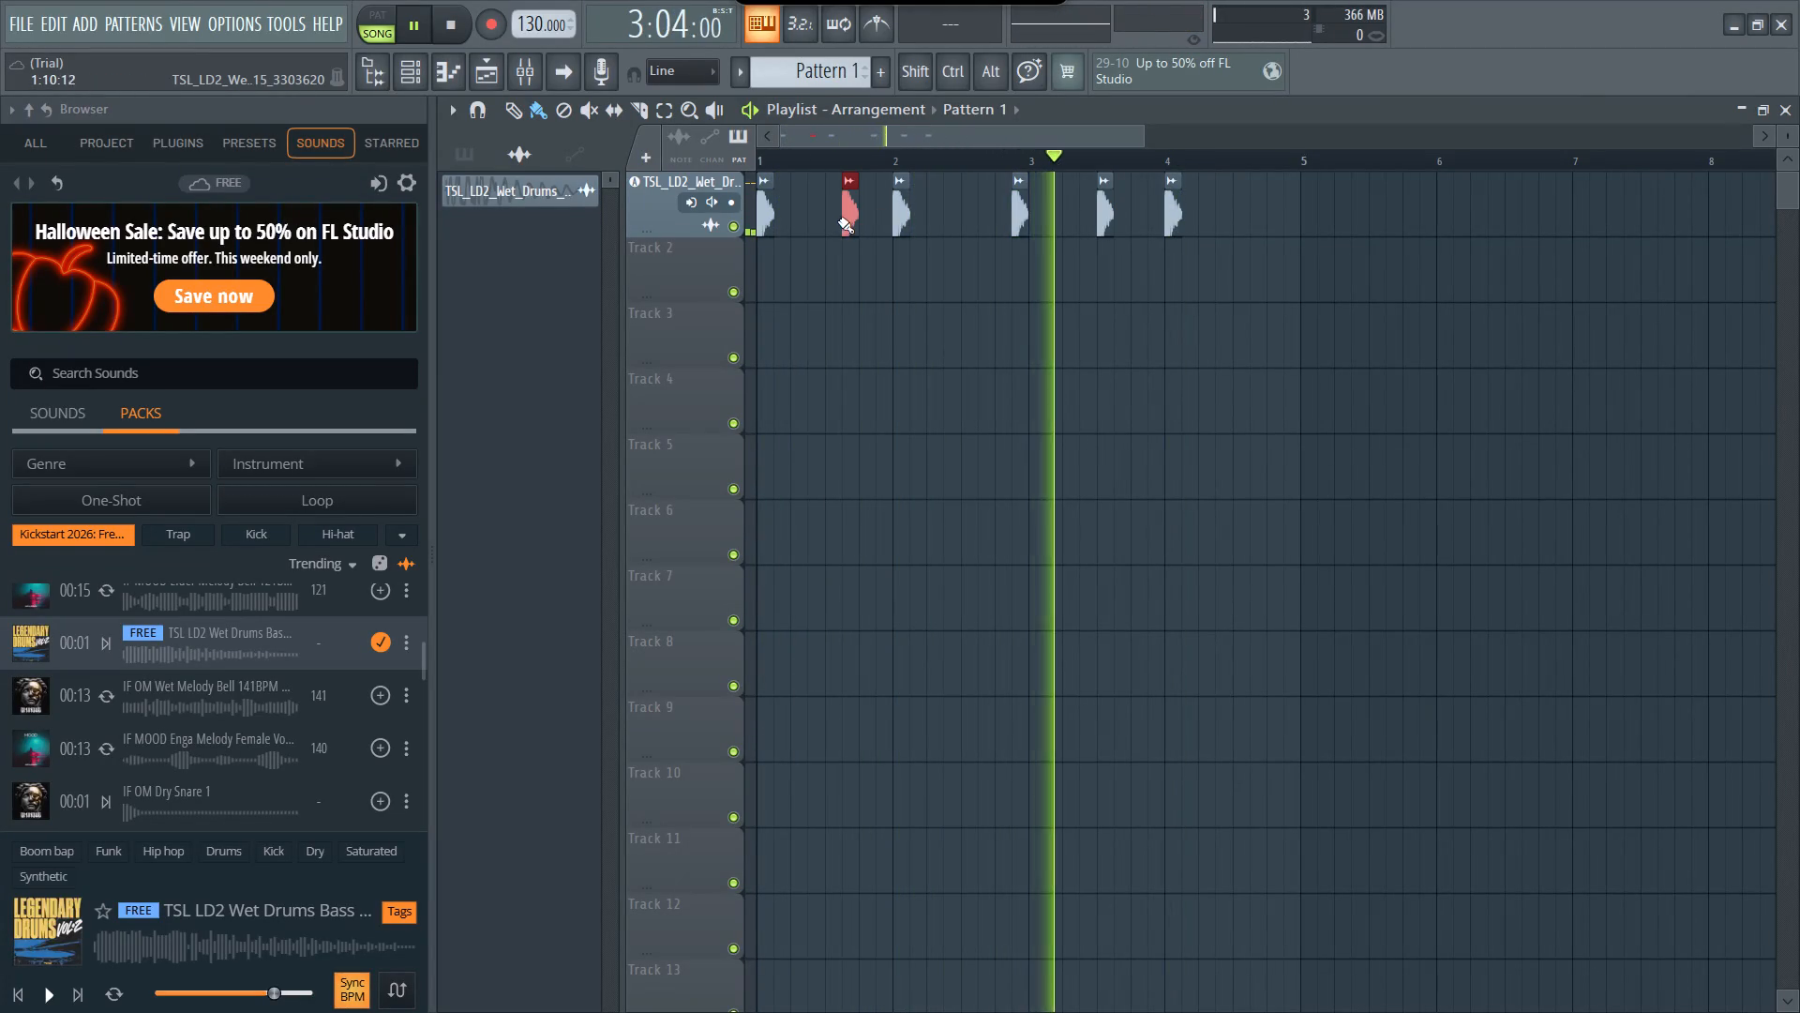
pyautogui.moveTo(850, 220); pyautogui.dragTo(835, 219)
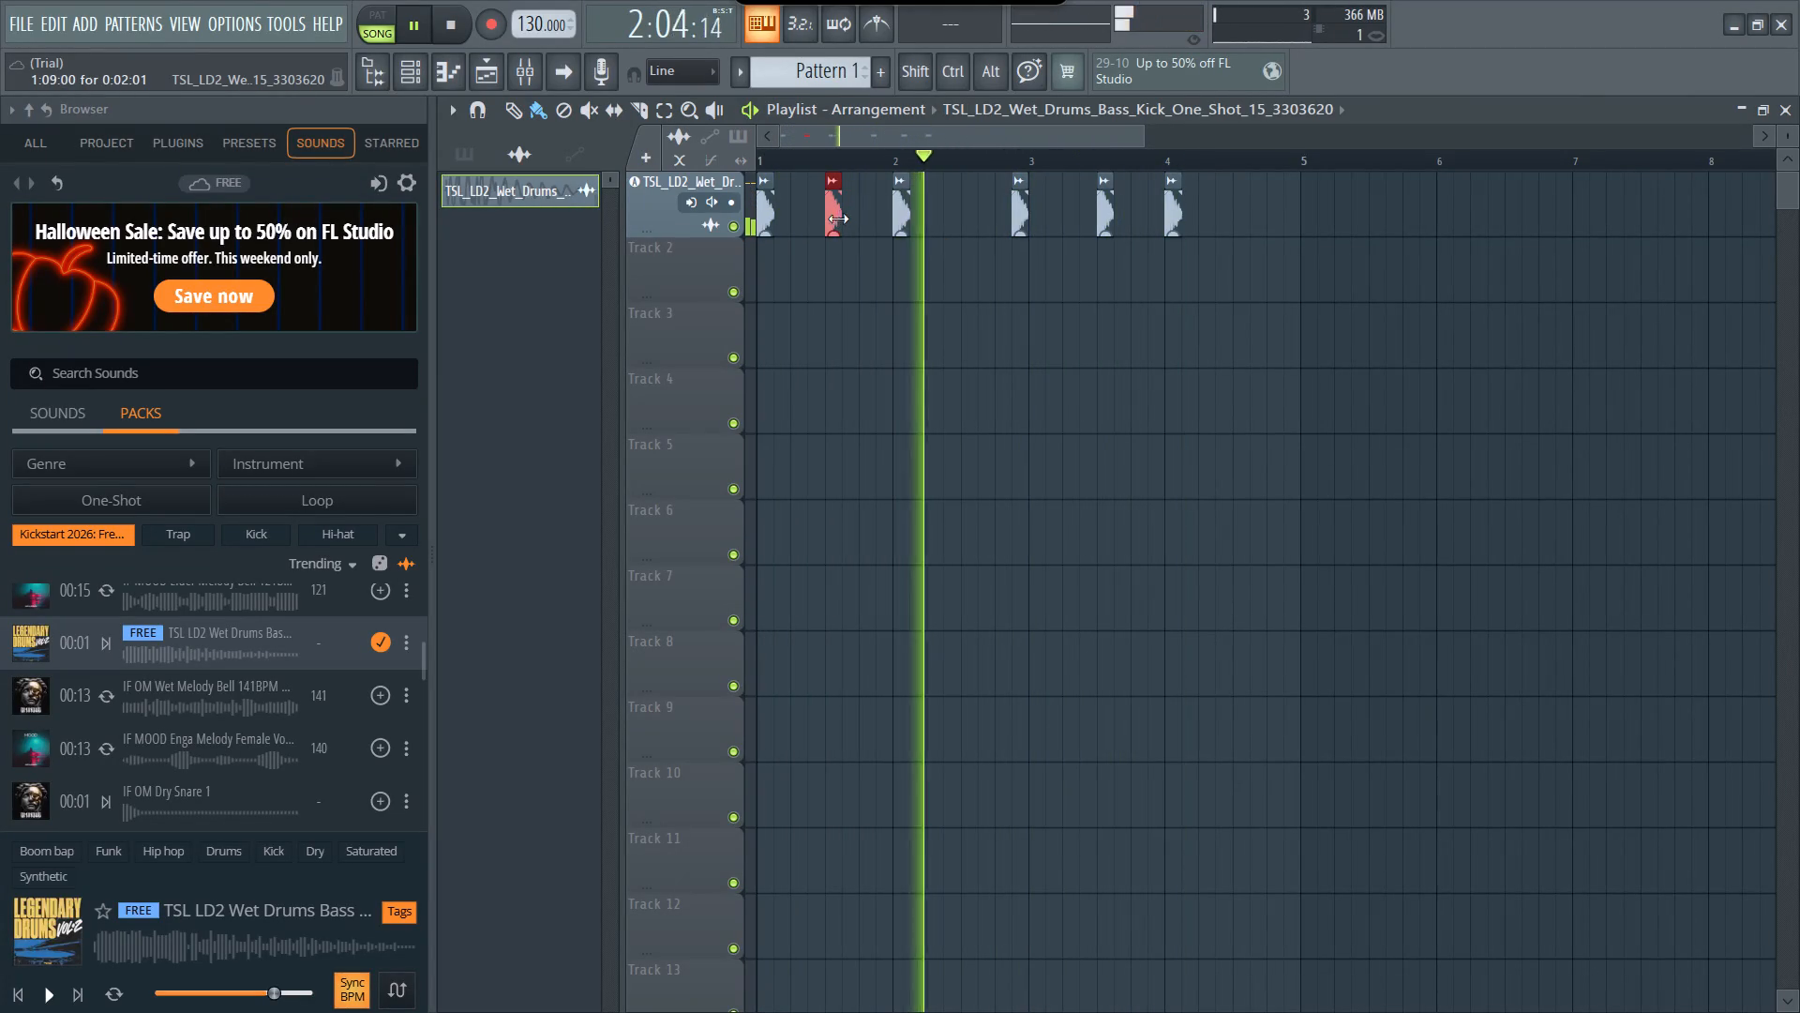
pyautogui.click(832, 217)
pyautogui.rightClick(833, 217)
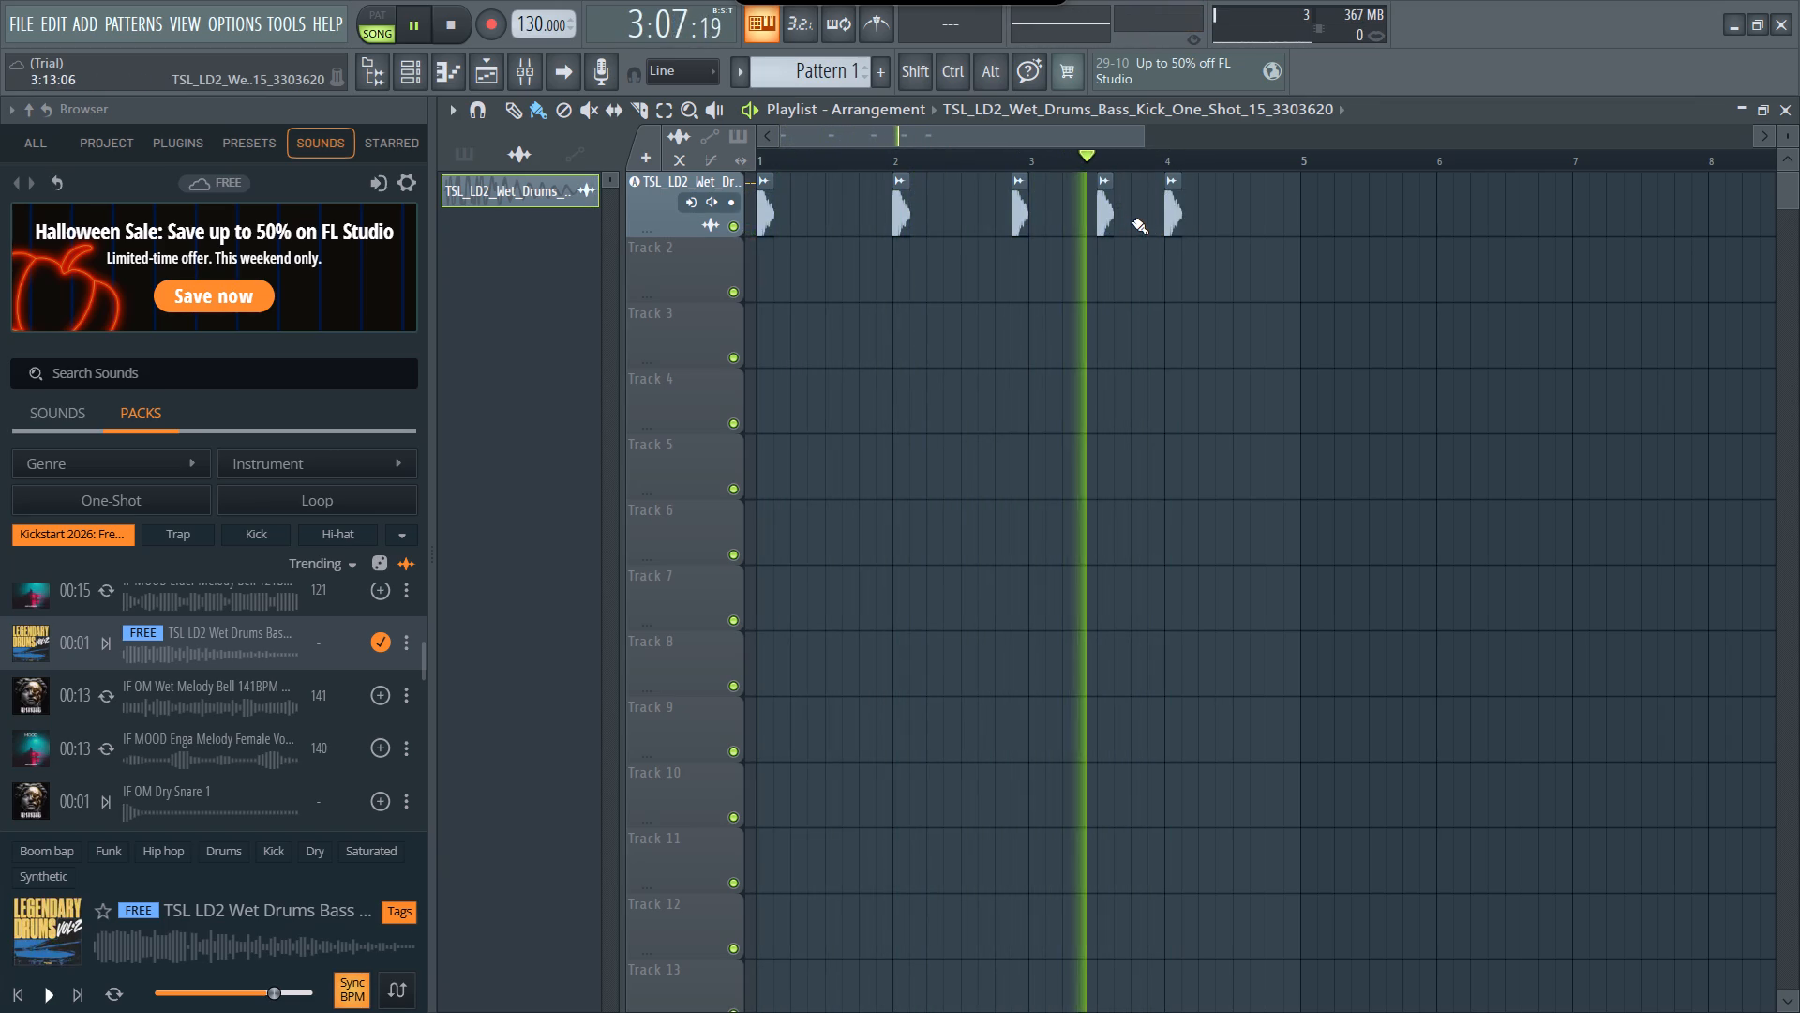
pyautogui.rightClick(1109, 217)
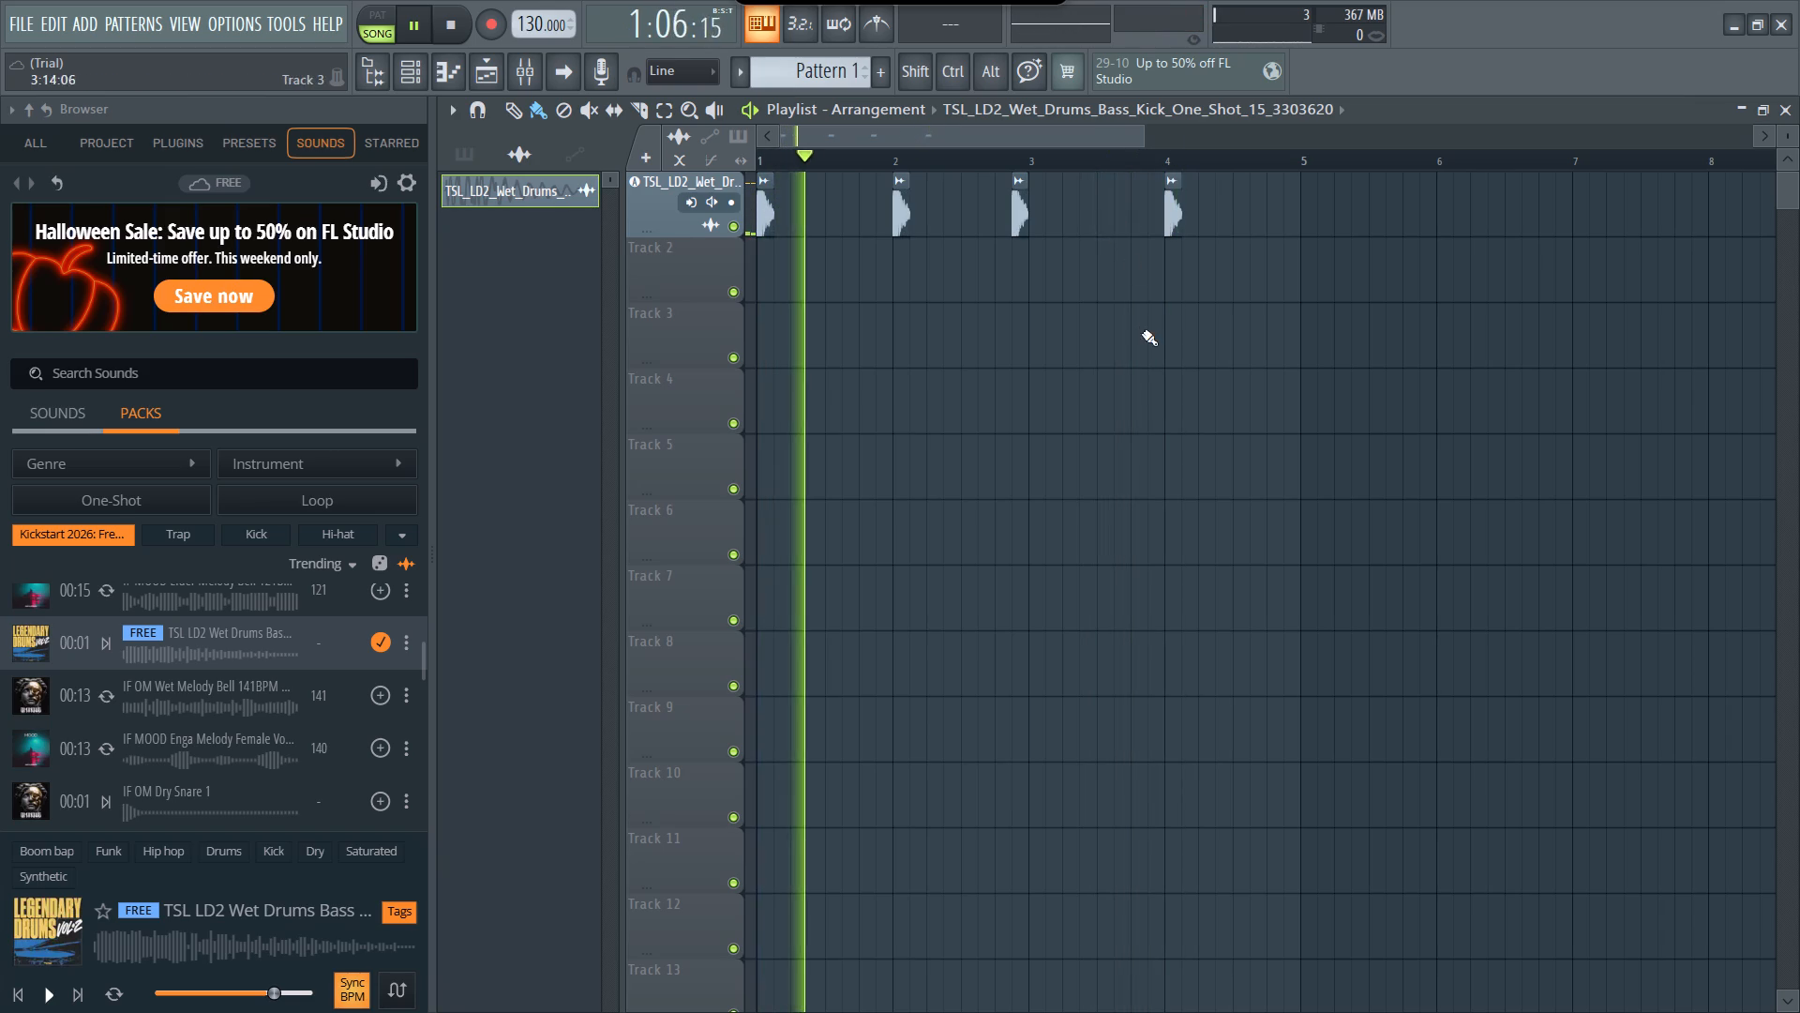
# Place another kick clip on the first playlist track and align it to the start of bar 5.
pyautogui.click(1310, 219)
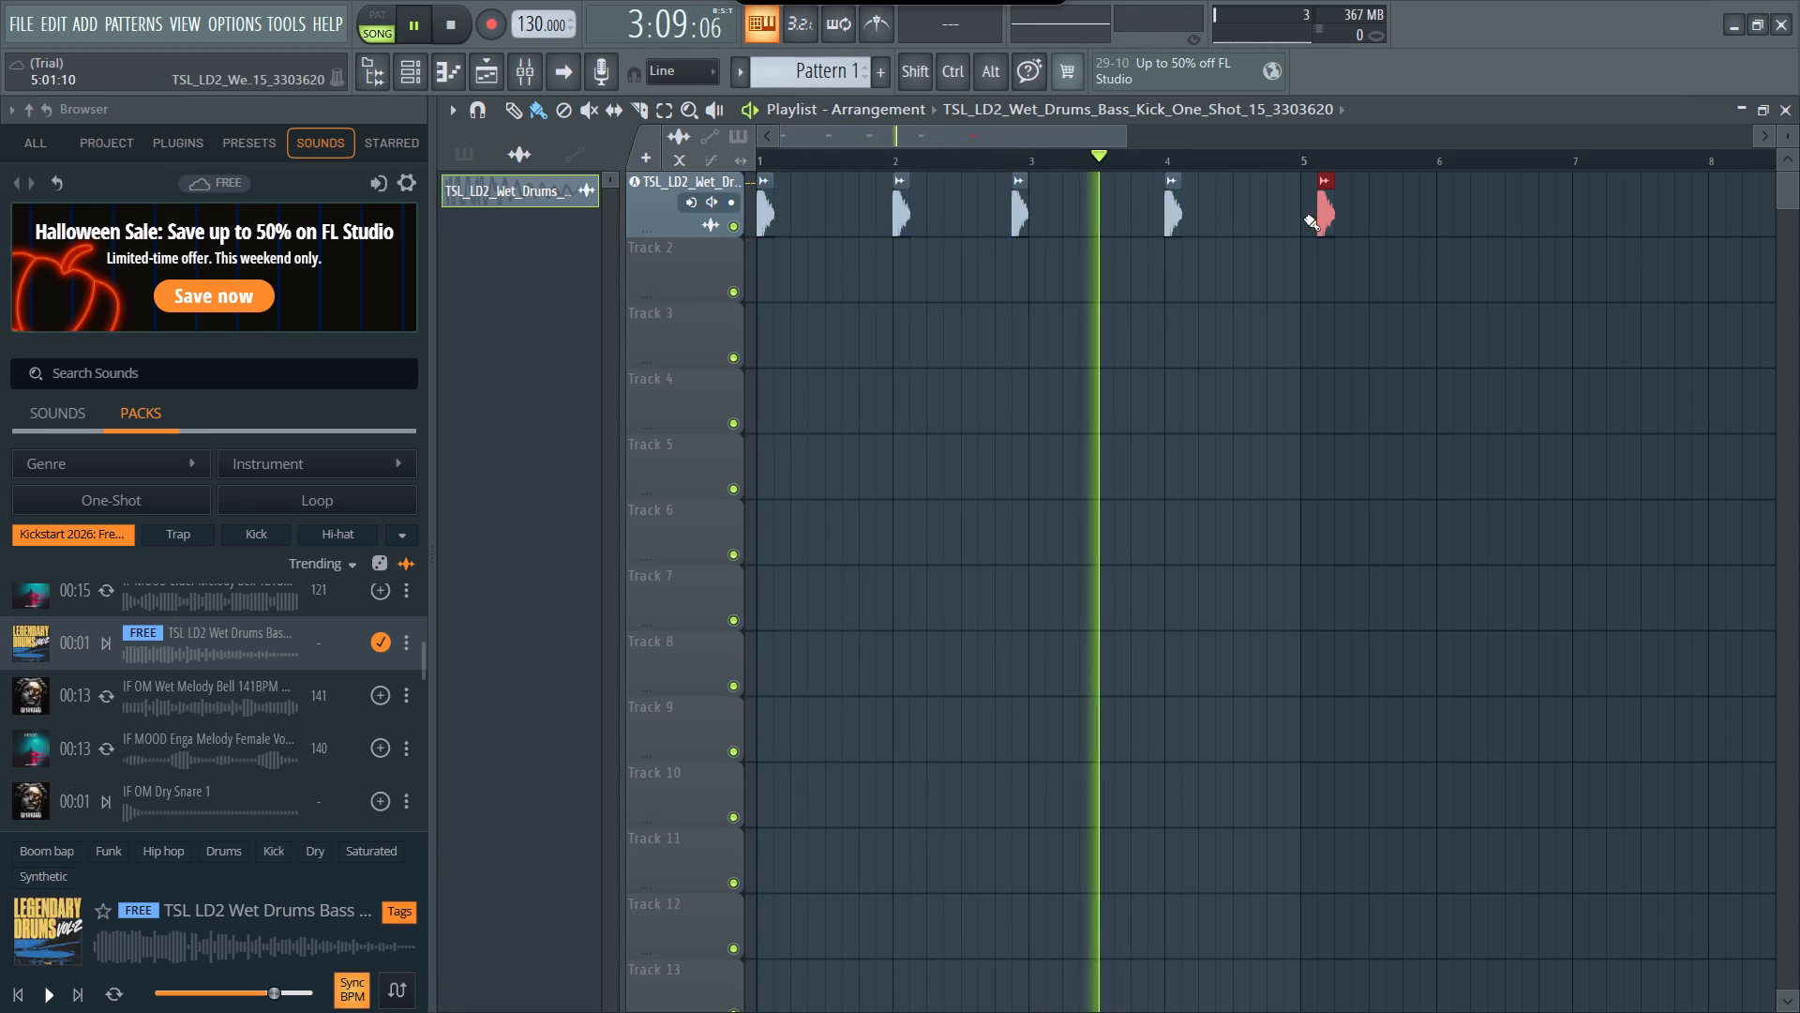
pyautogui.moveTo(1305, 215); pyautogui.dragTo(1323, 215)
pyautogui.moveTo(1323, 215); pyautogui.dragTo(1314, 215)
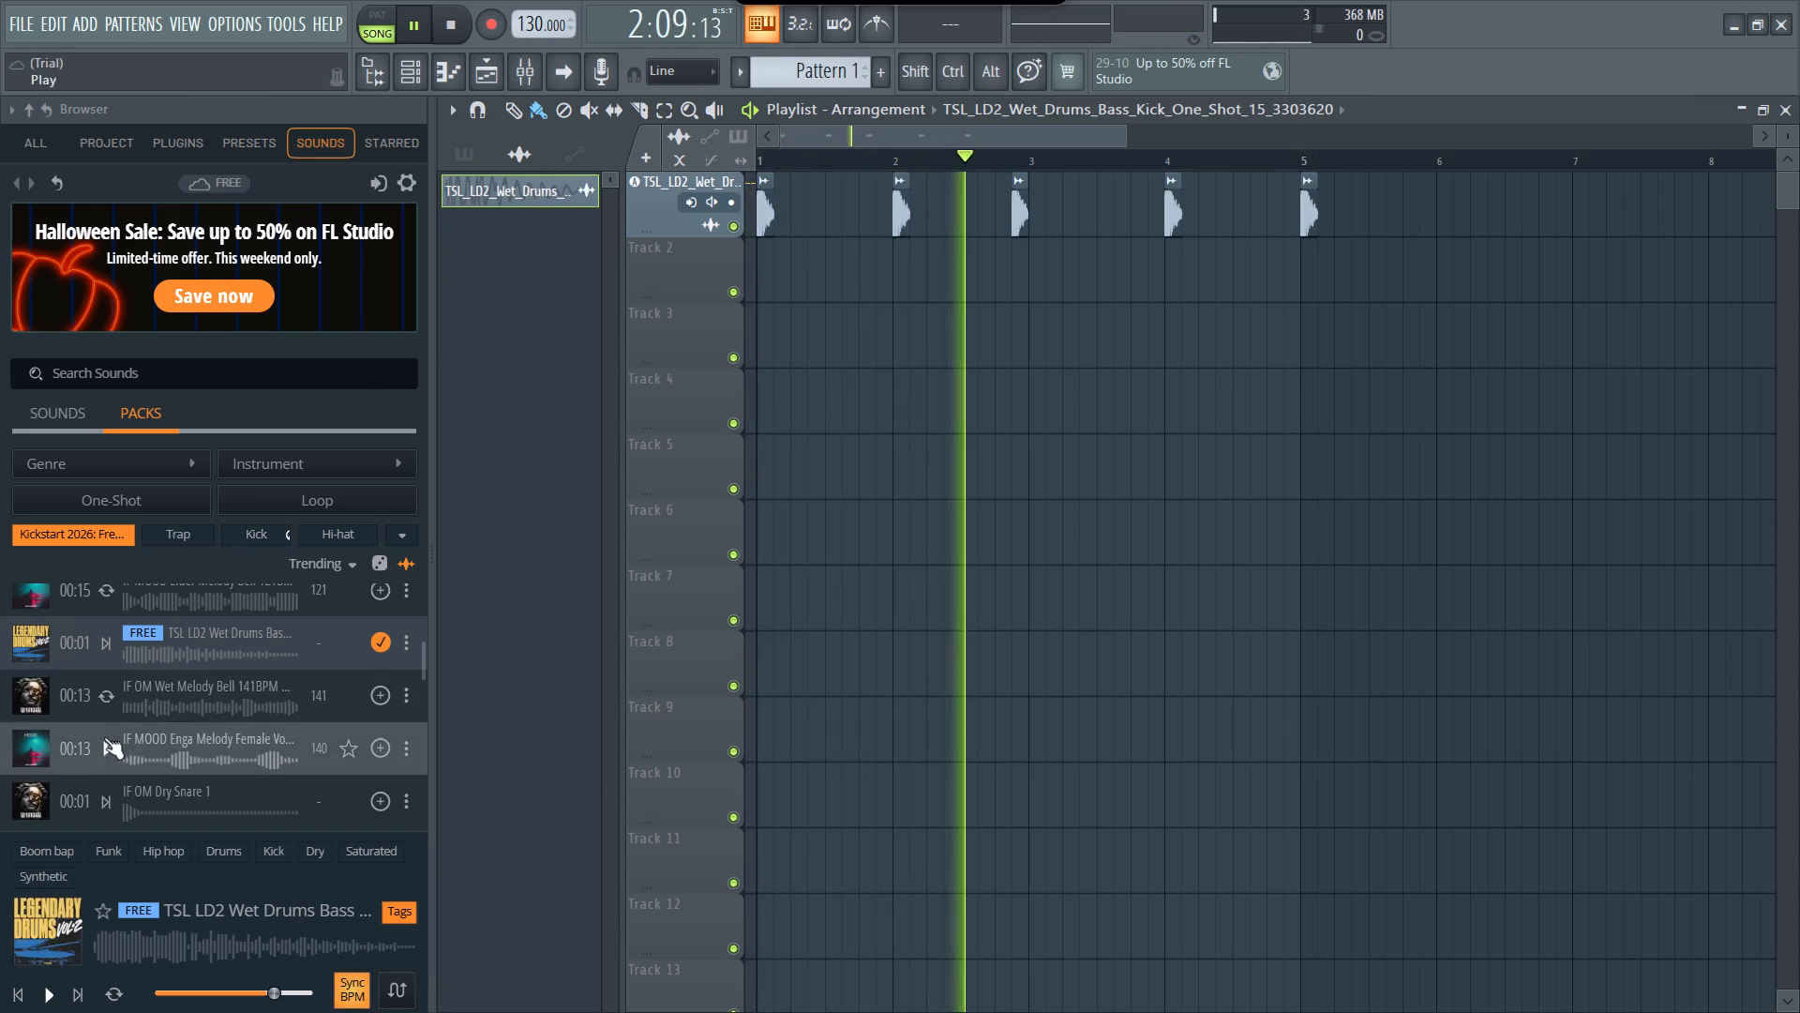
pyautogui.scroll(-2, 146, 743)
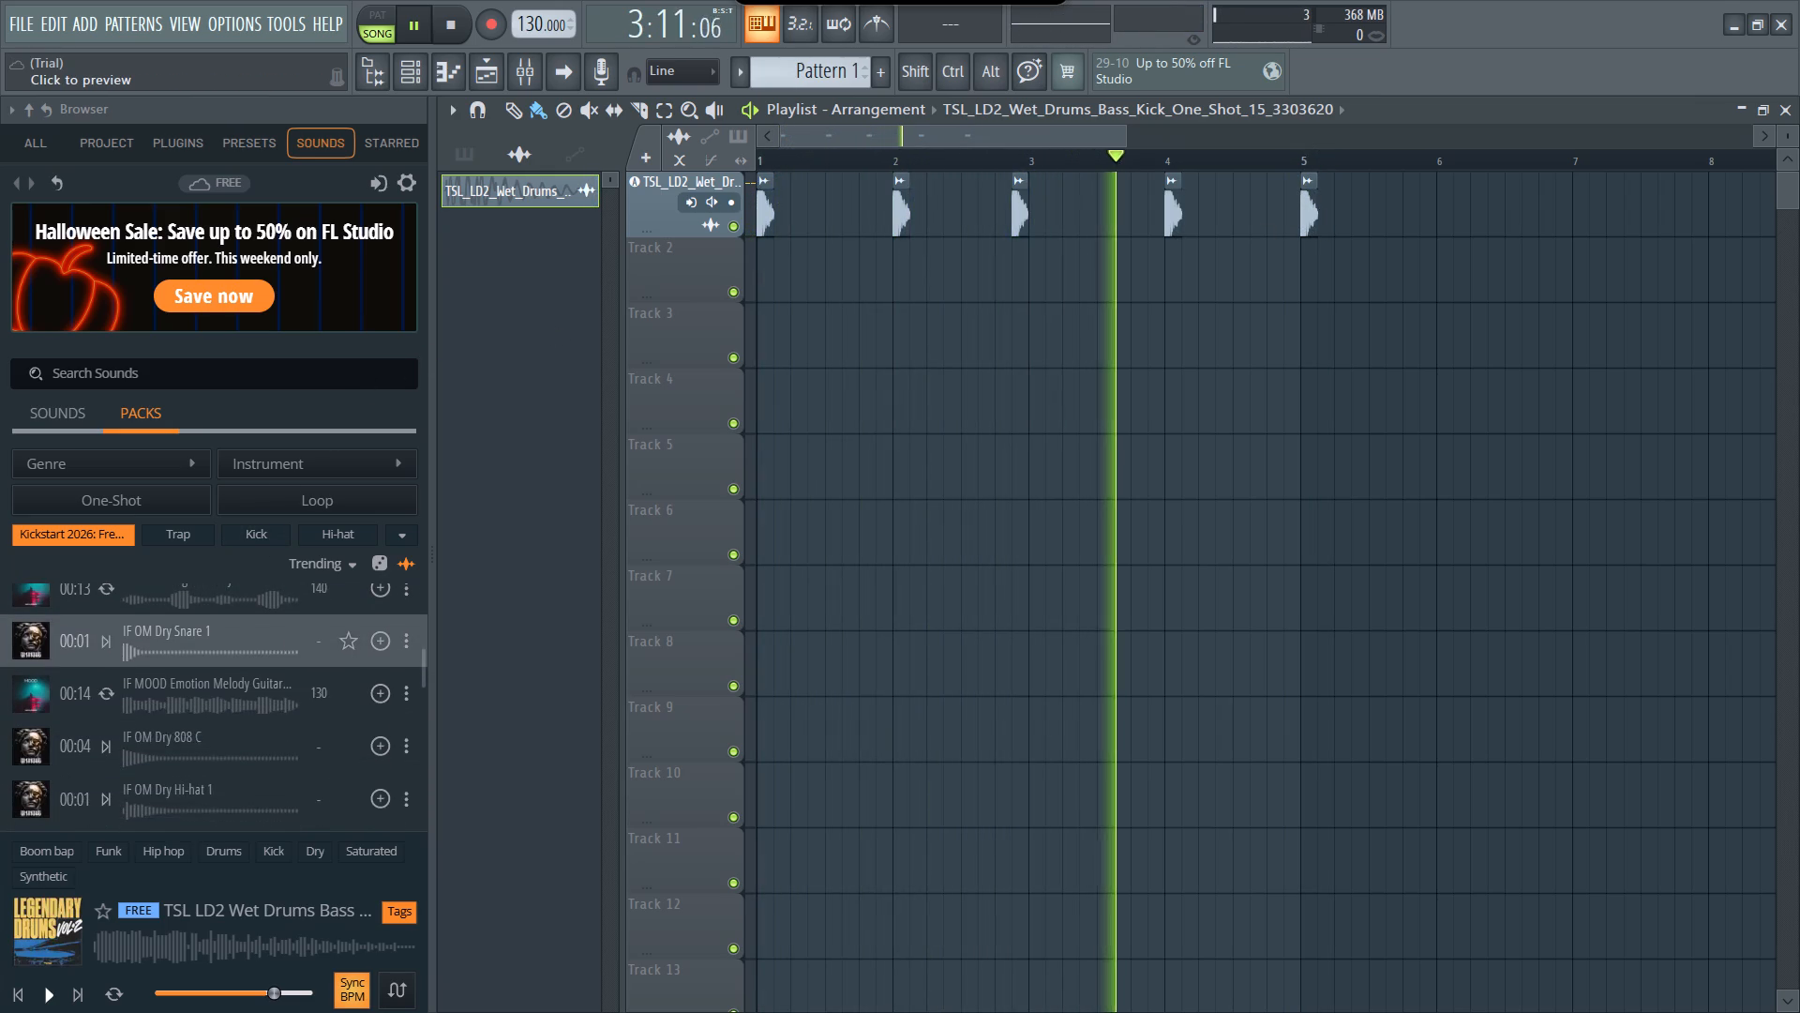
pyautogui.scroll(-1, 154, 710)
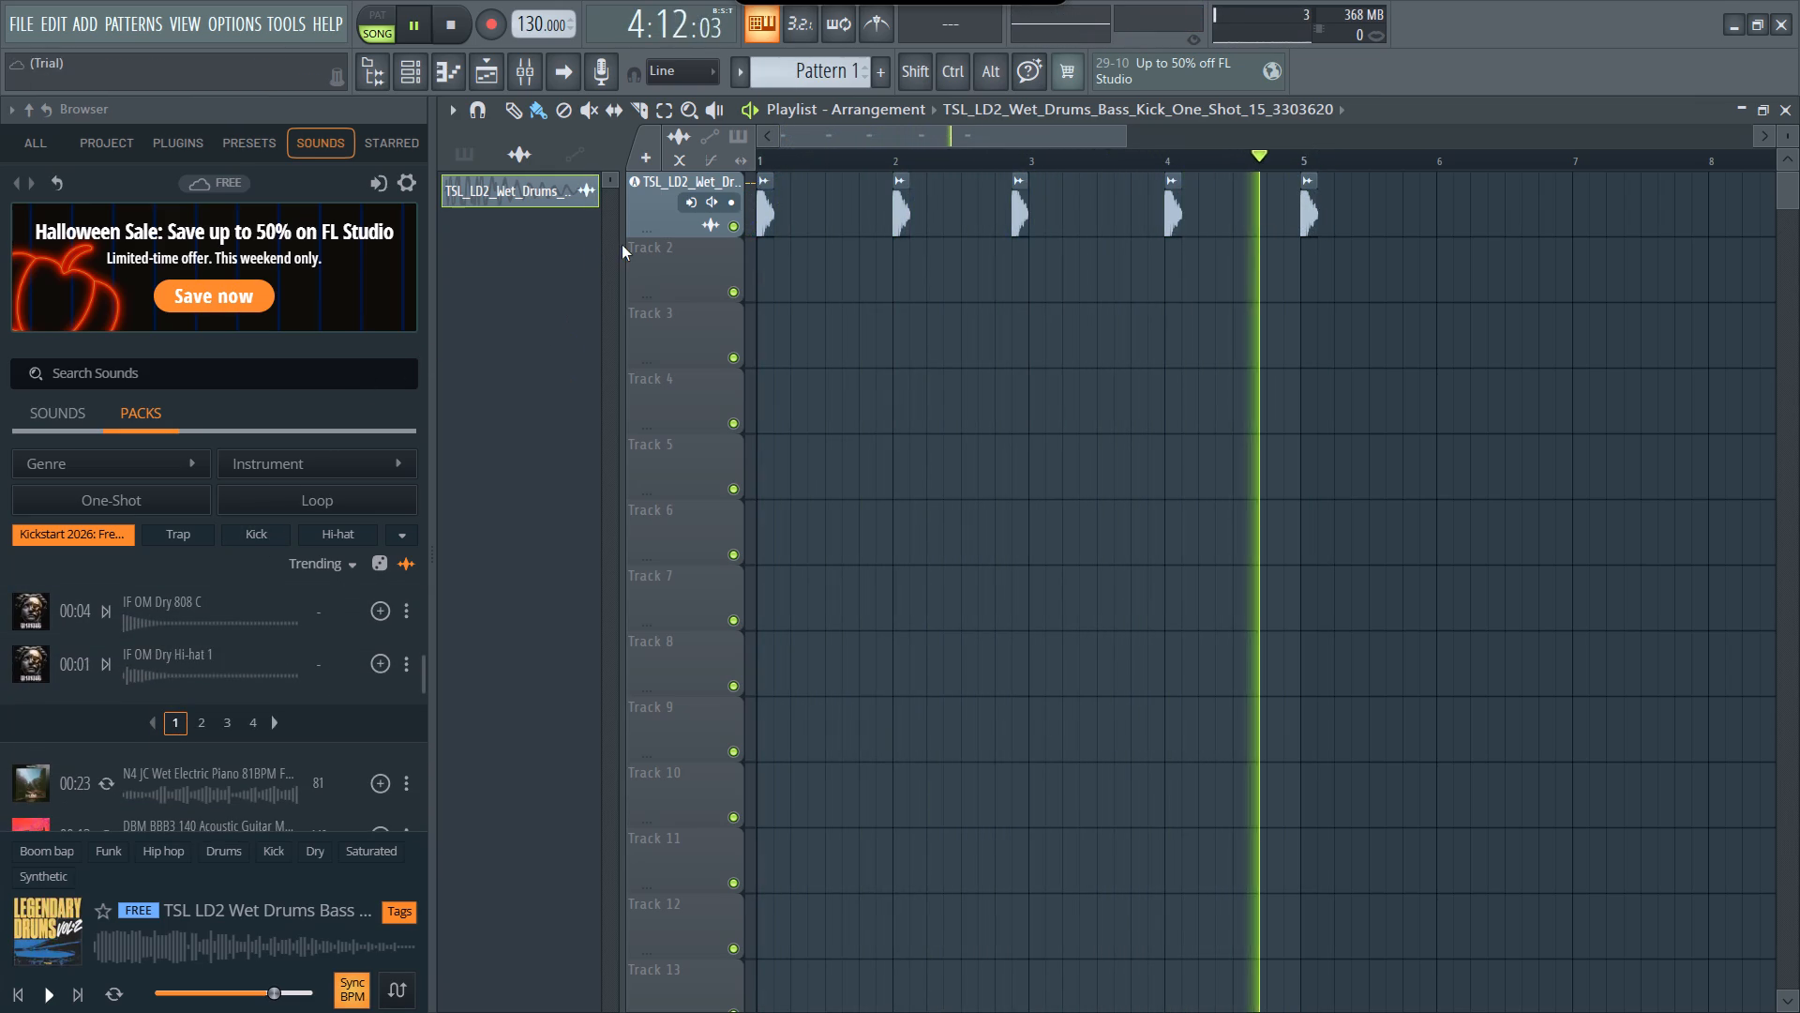
# Rename the TSL LD2 Wet Drums Bass Kick audio clip in the playlist's clip picker as drums.
pyautogui.click(665, 190)
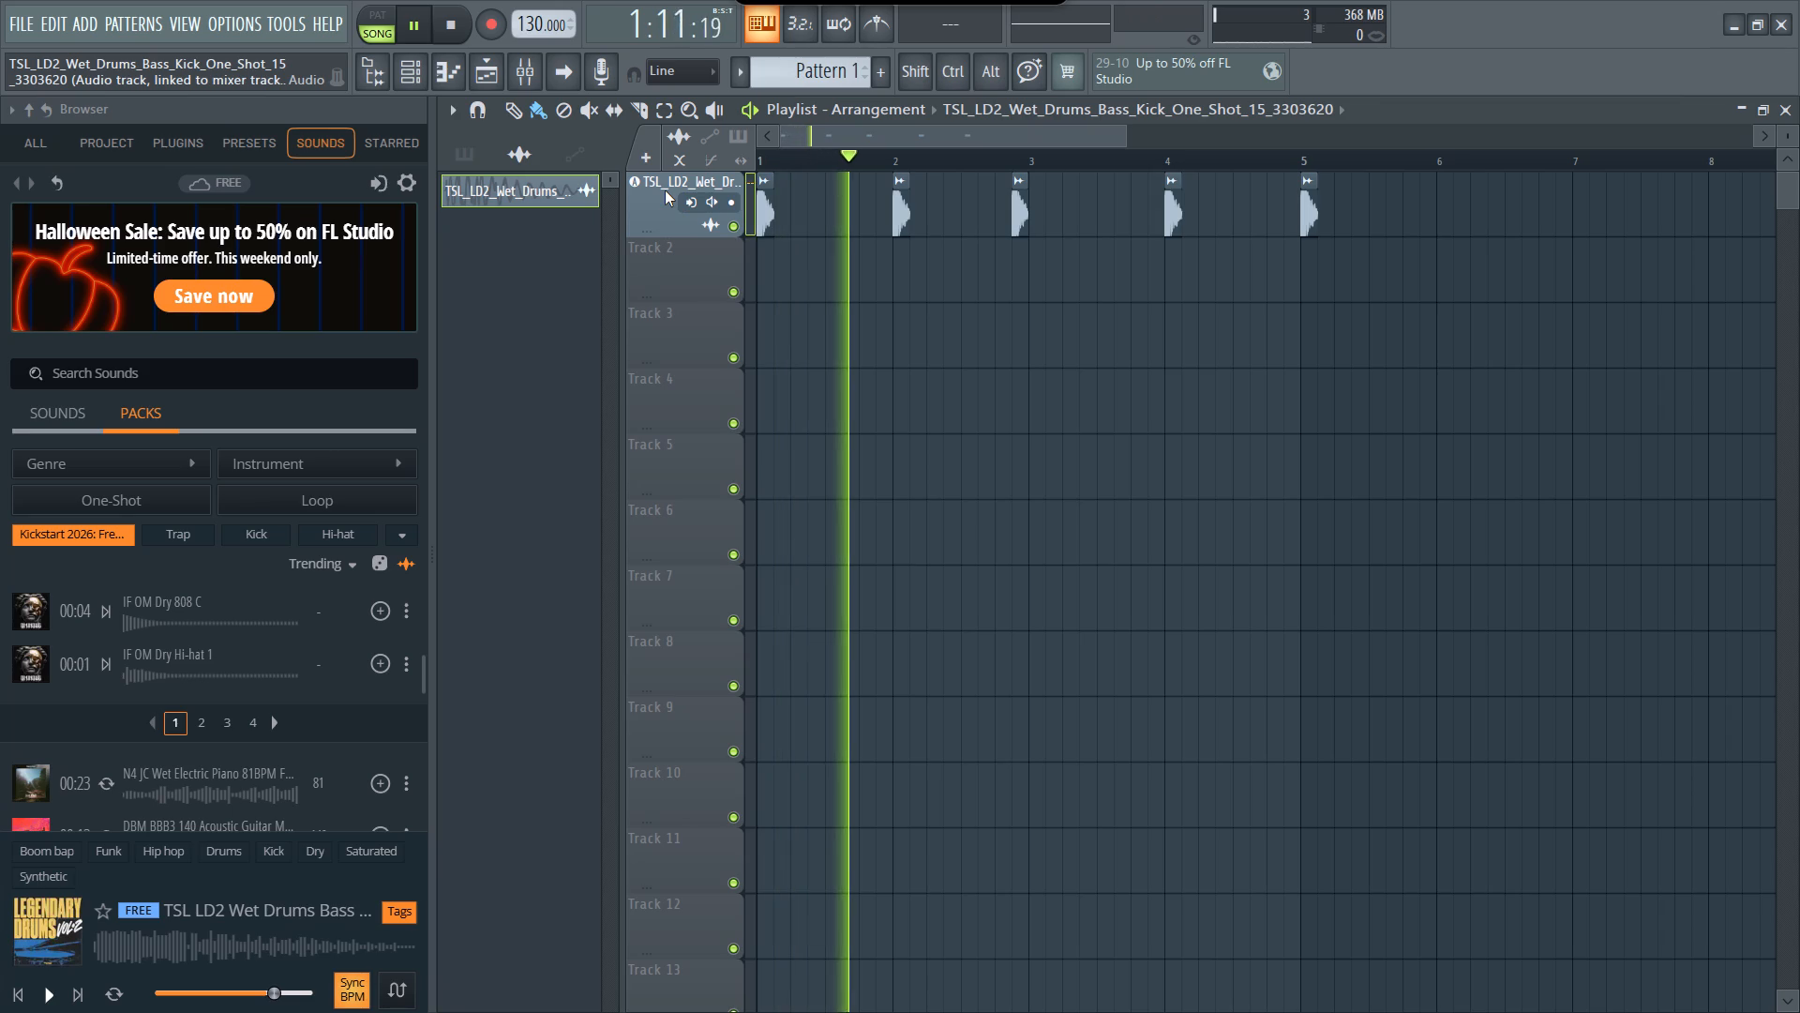
pyautogui.rightClick(543, 197)
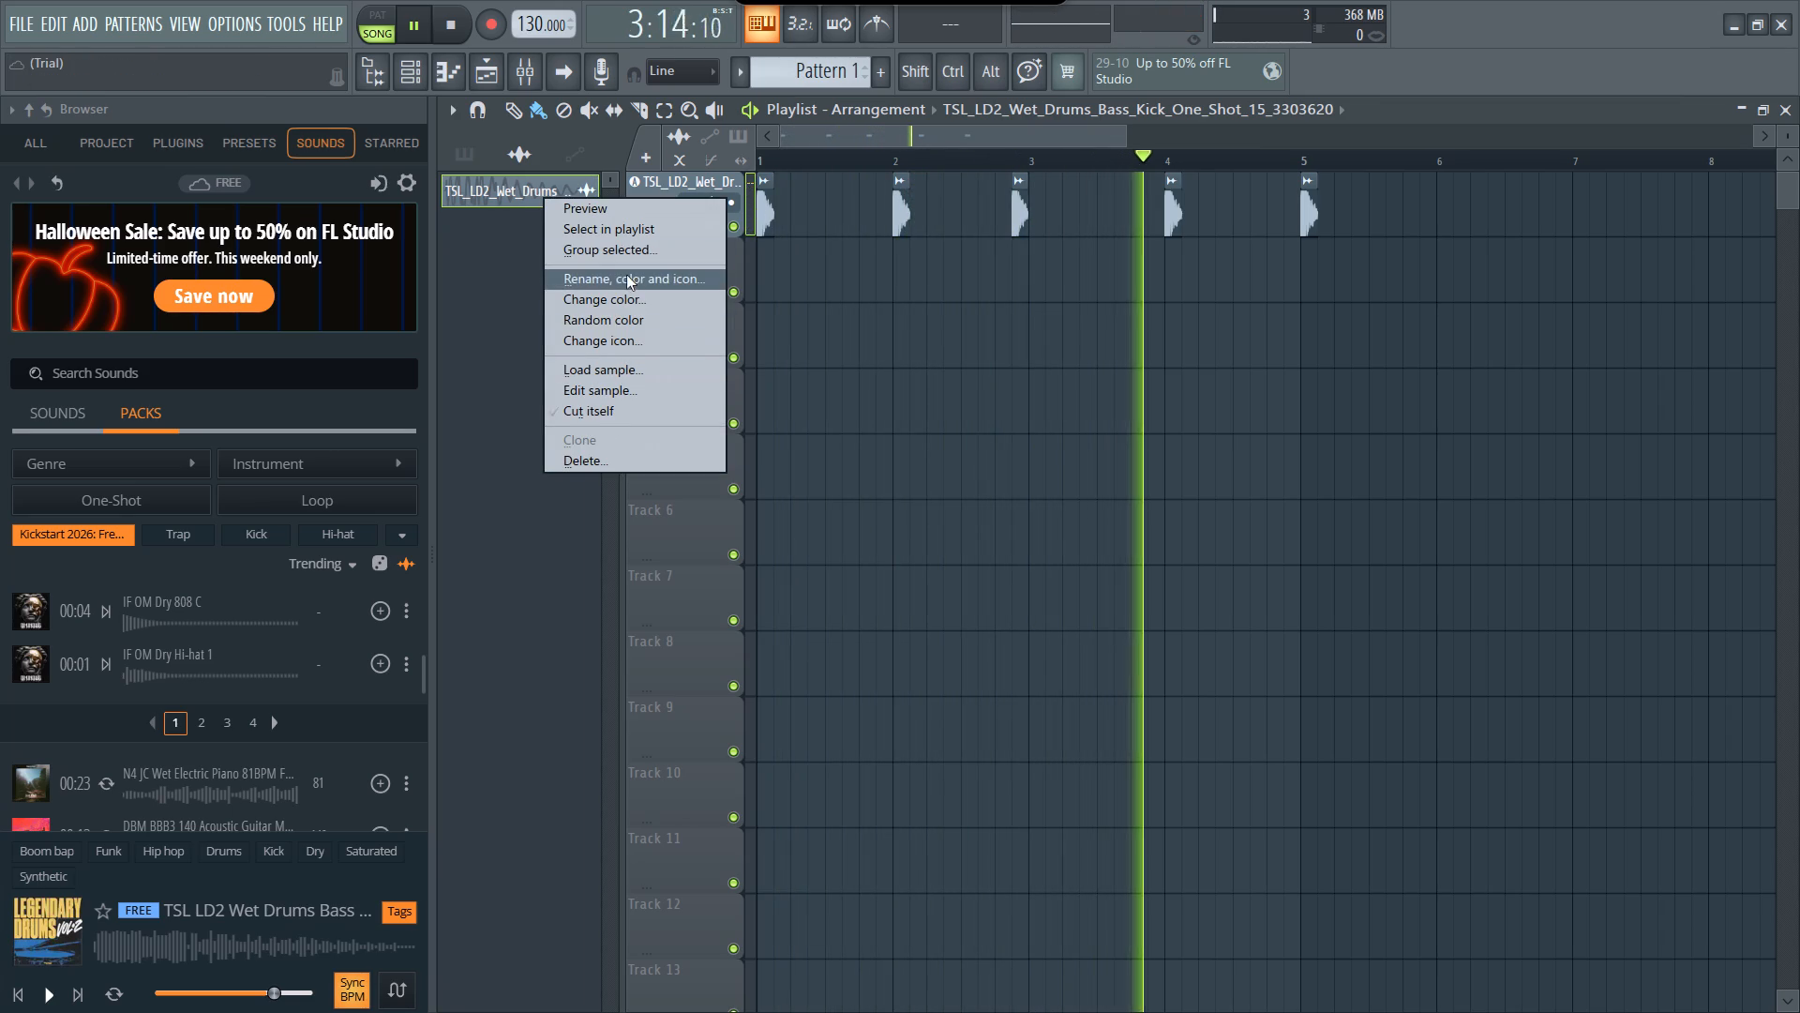
pyautogui.click(630, 285)
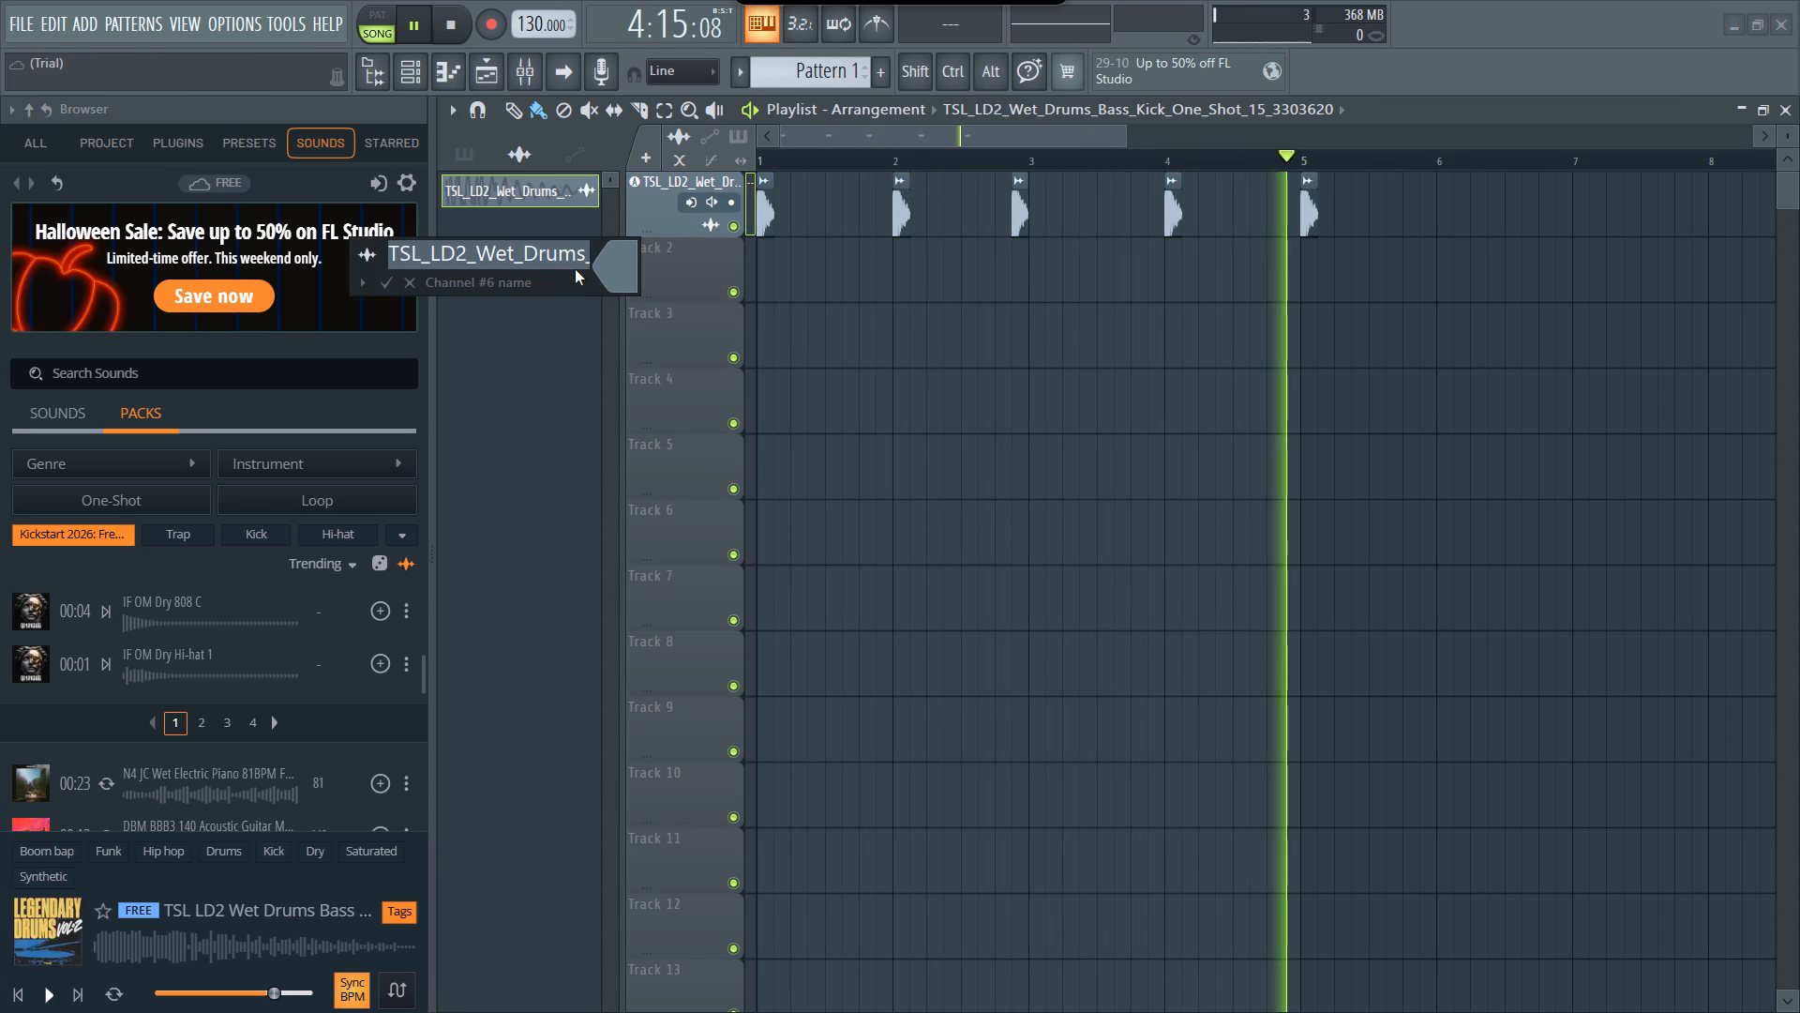
pyautogui.press('BackSpace')
pyautogui.write('ki')
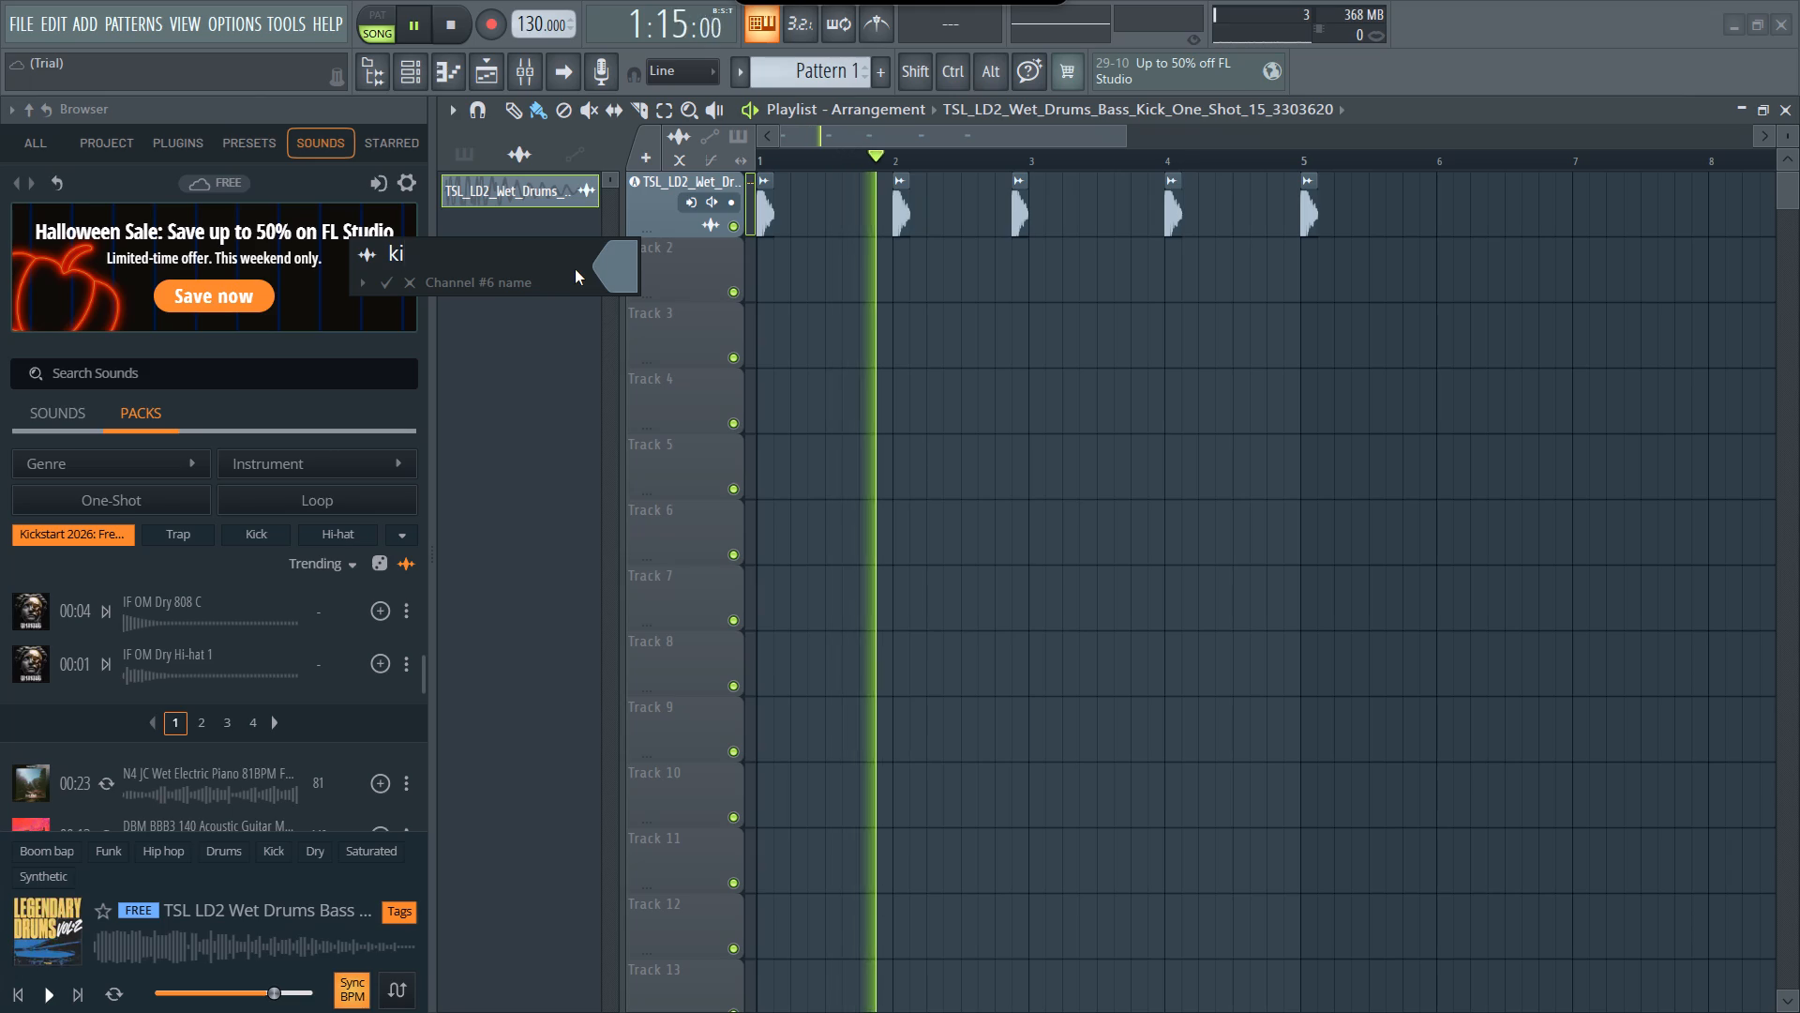
pyautogui.press('BackSpace')
pyautogui.press('BackSpace')
pyautogui.press('BackSpace')
pyautogui.write('drums')
pyautogui.press('Return')
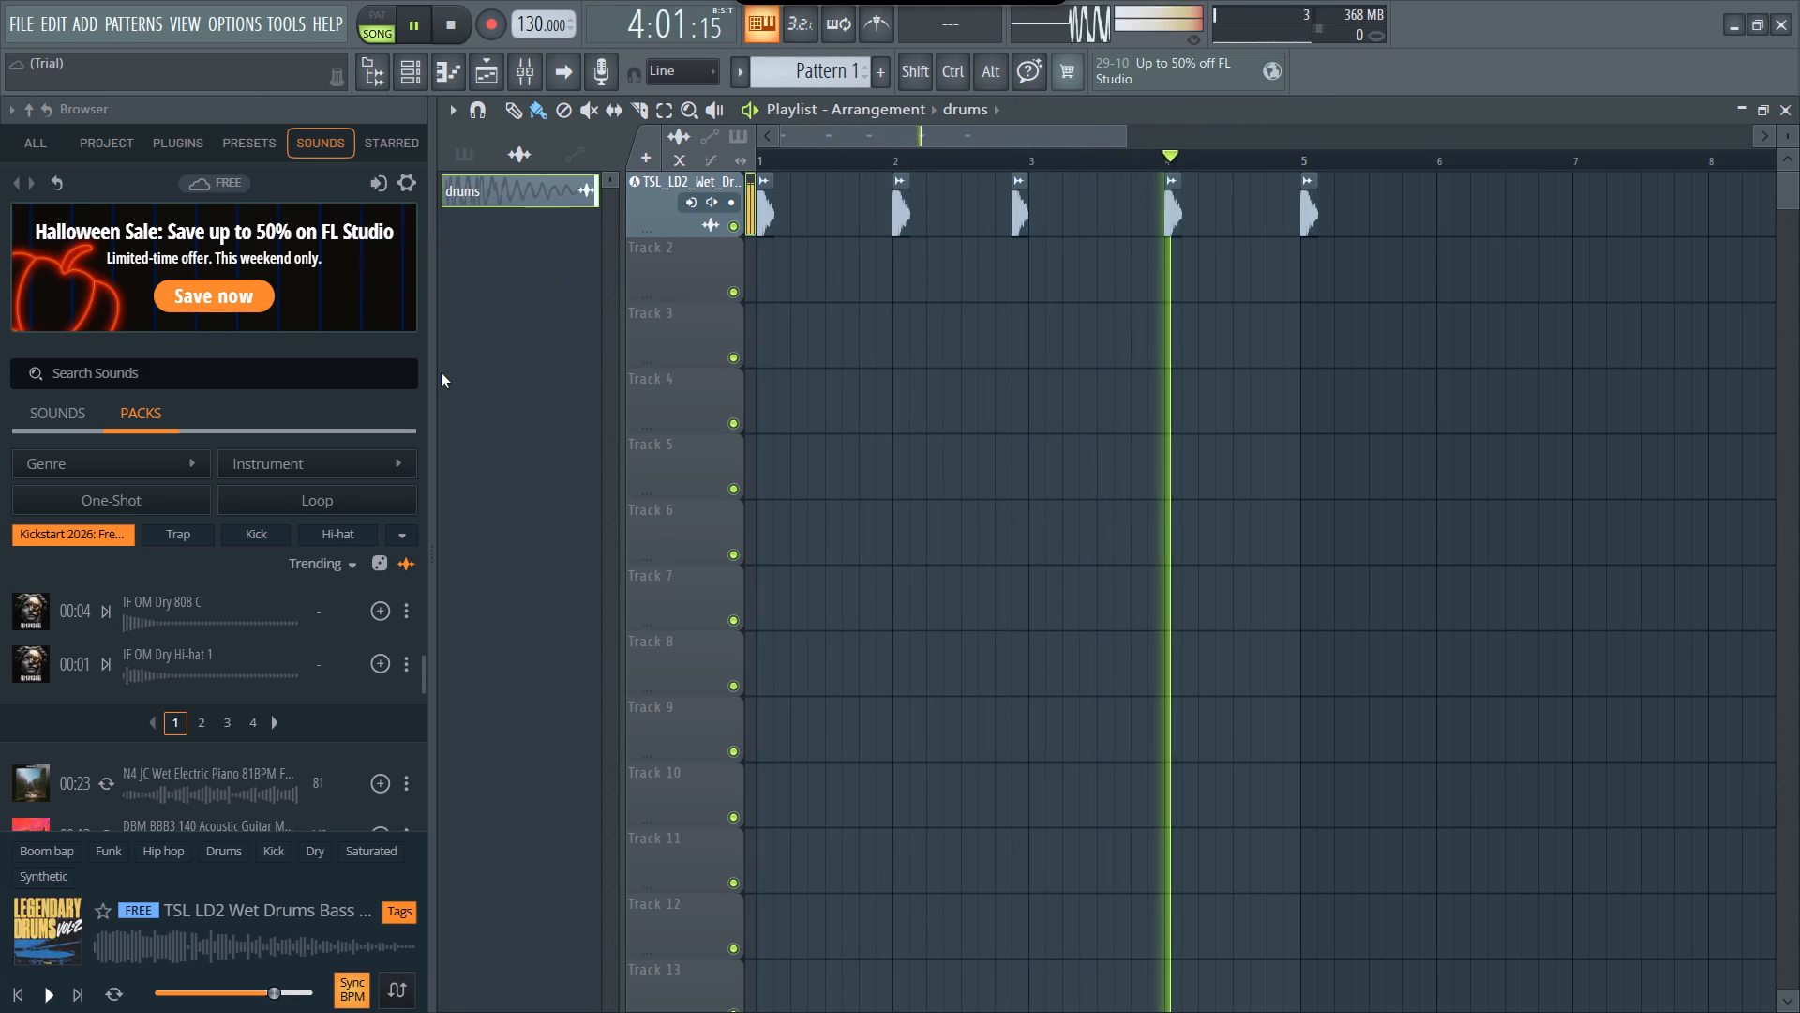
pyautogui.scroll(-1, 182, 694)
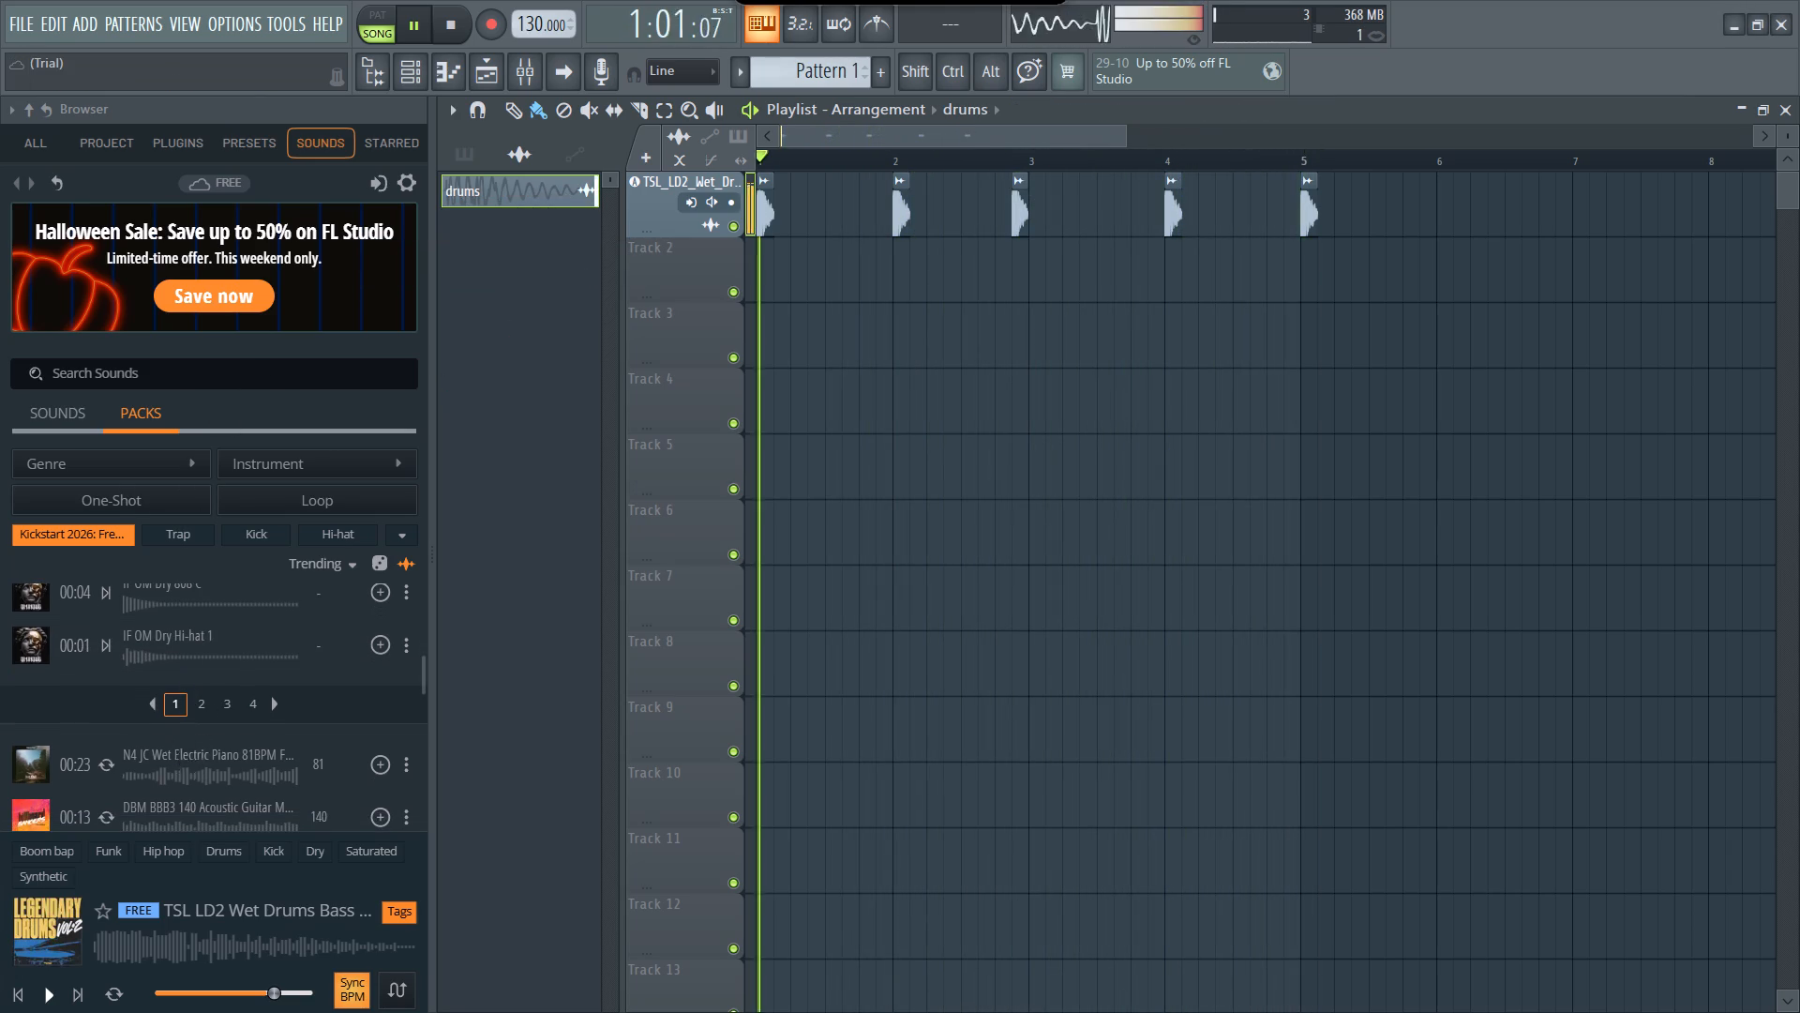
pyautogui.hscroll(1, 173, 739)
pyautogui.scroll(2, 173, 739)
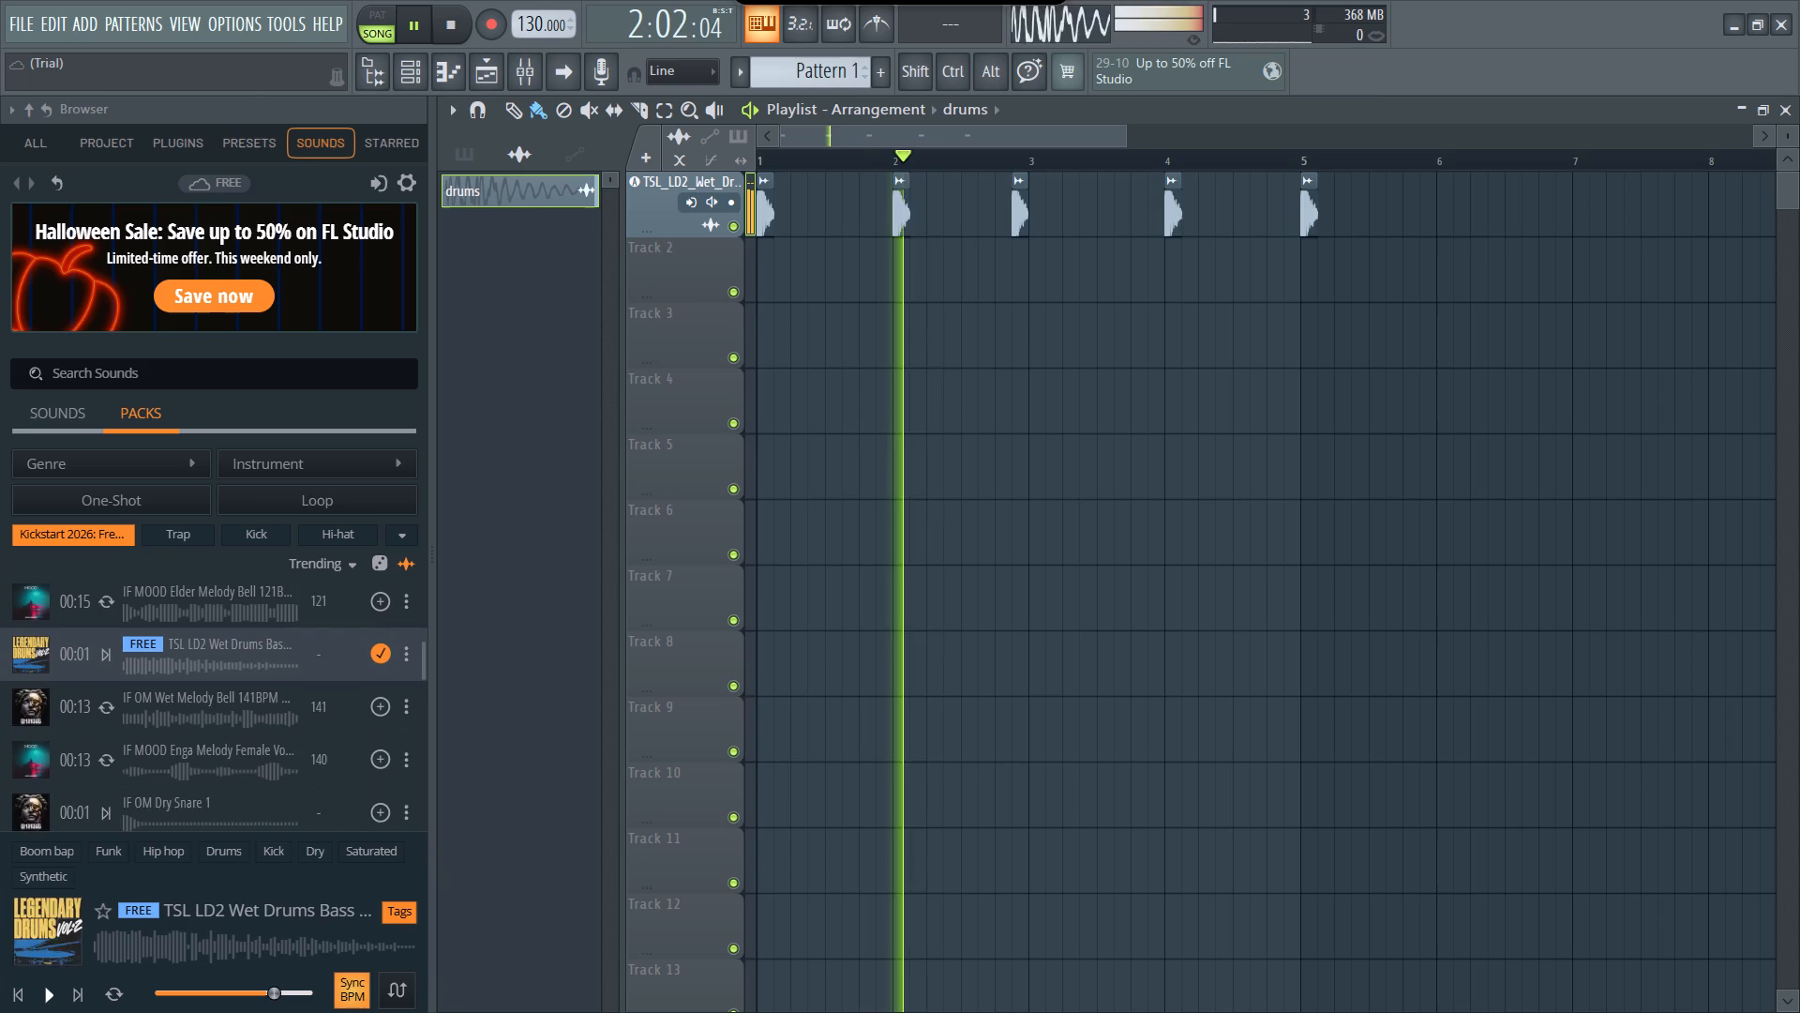
# Find and preview the free FL UKDR Kick One Shot sample in the Kickstart 2026 pack.
pyautogui.scroll(4, 173, 739)
pyautogui.rightClick(173, 739)
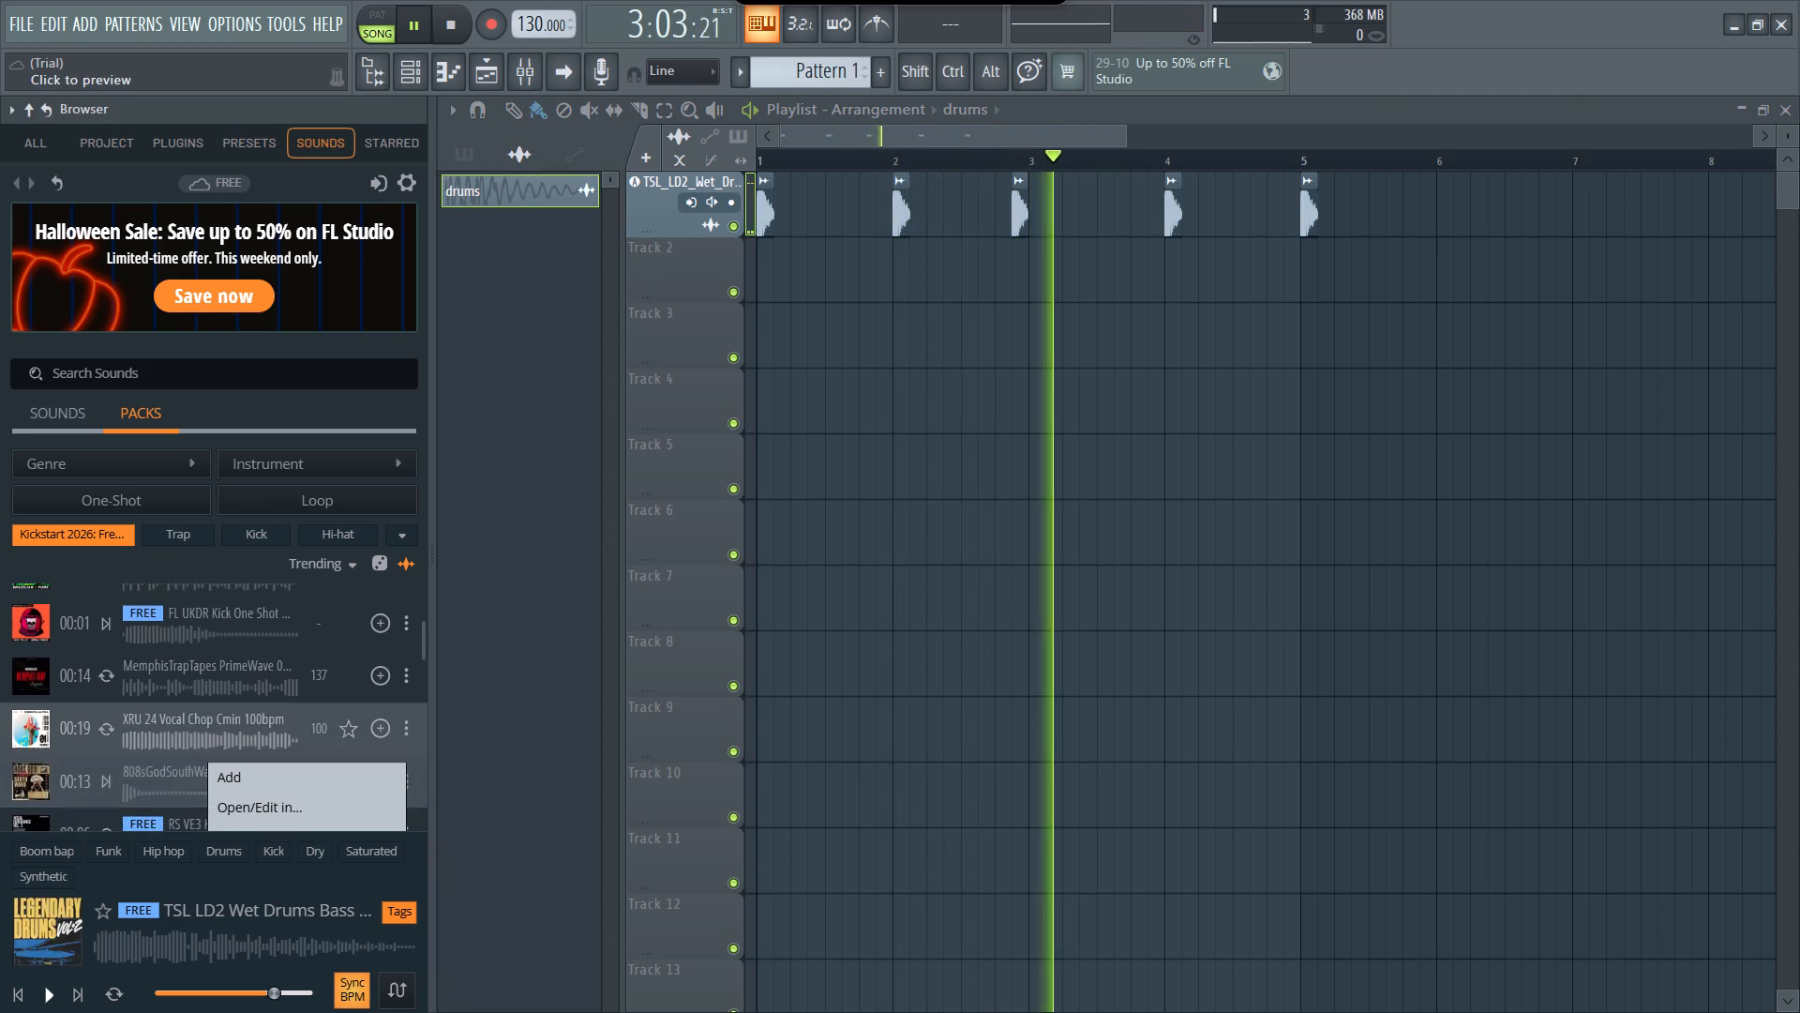
pyautogui.scroll(1, 173, 728)
pyautogui.click(152, 718)
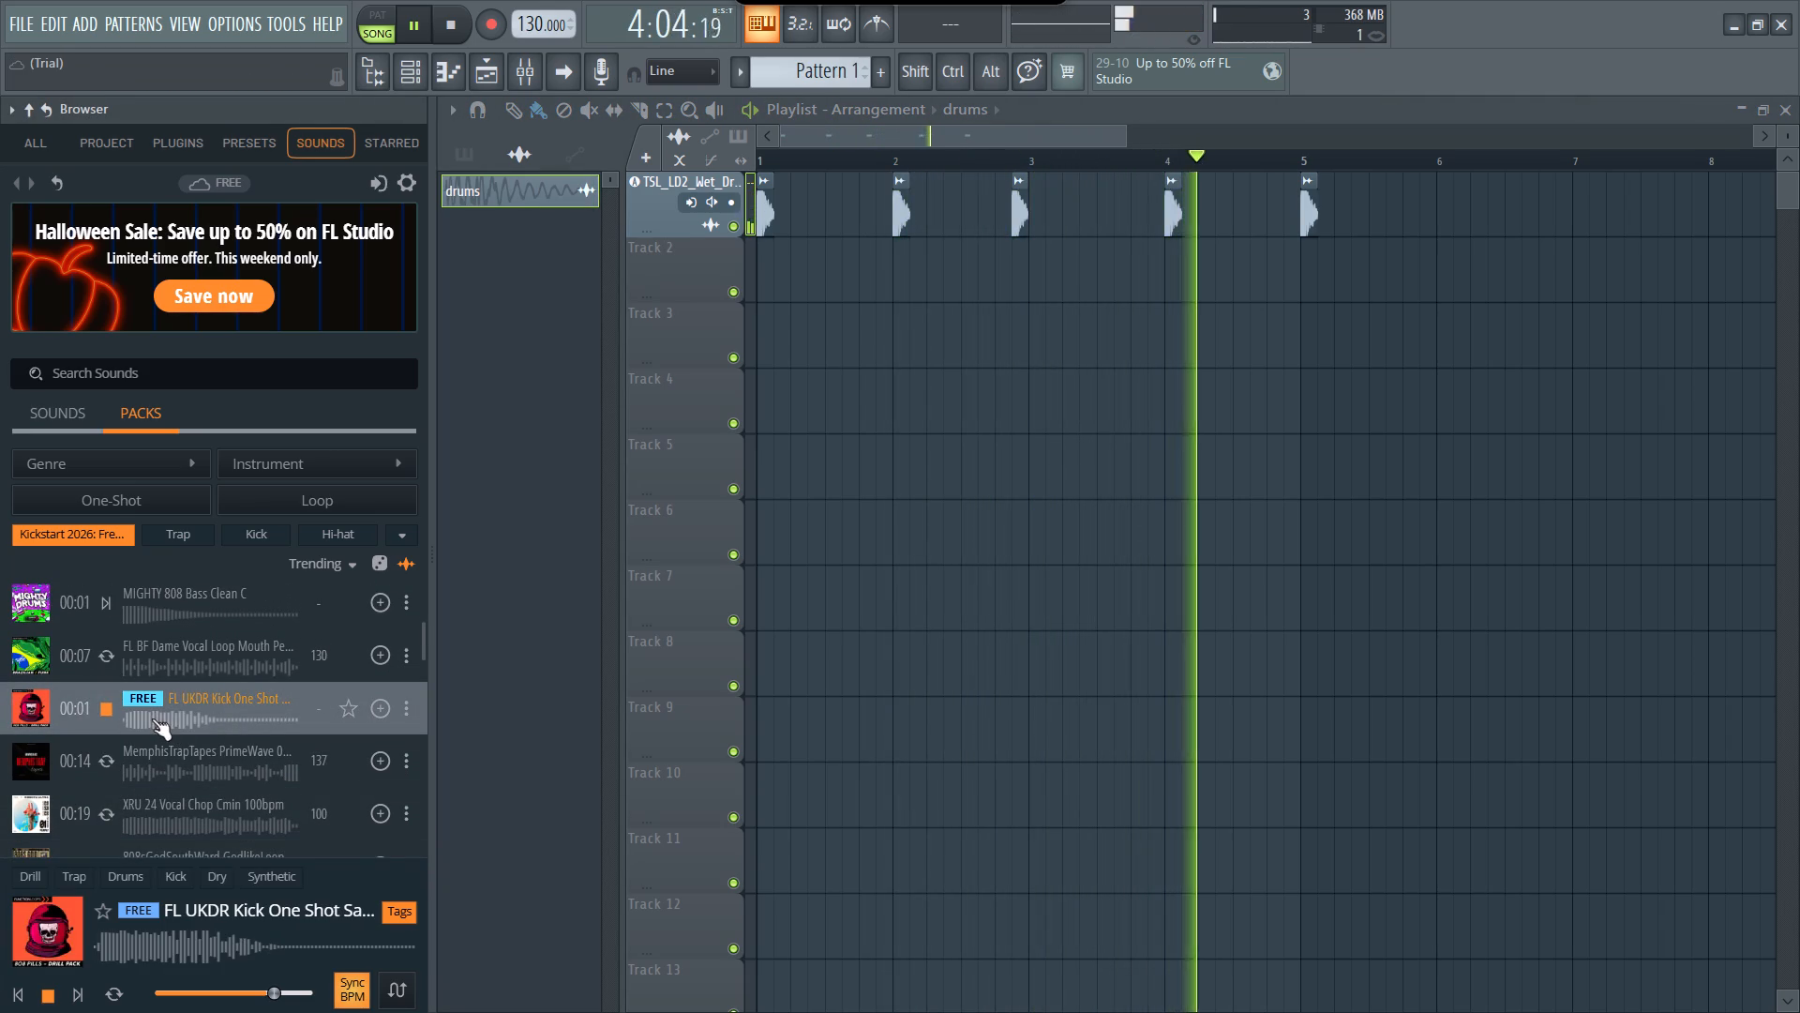
pyautogui.click(145, 762)
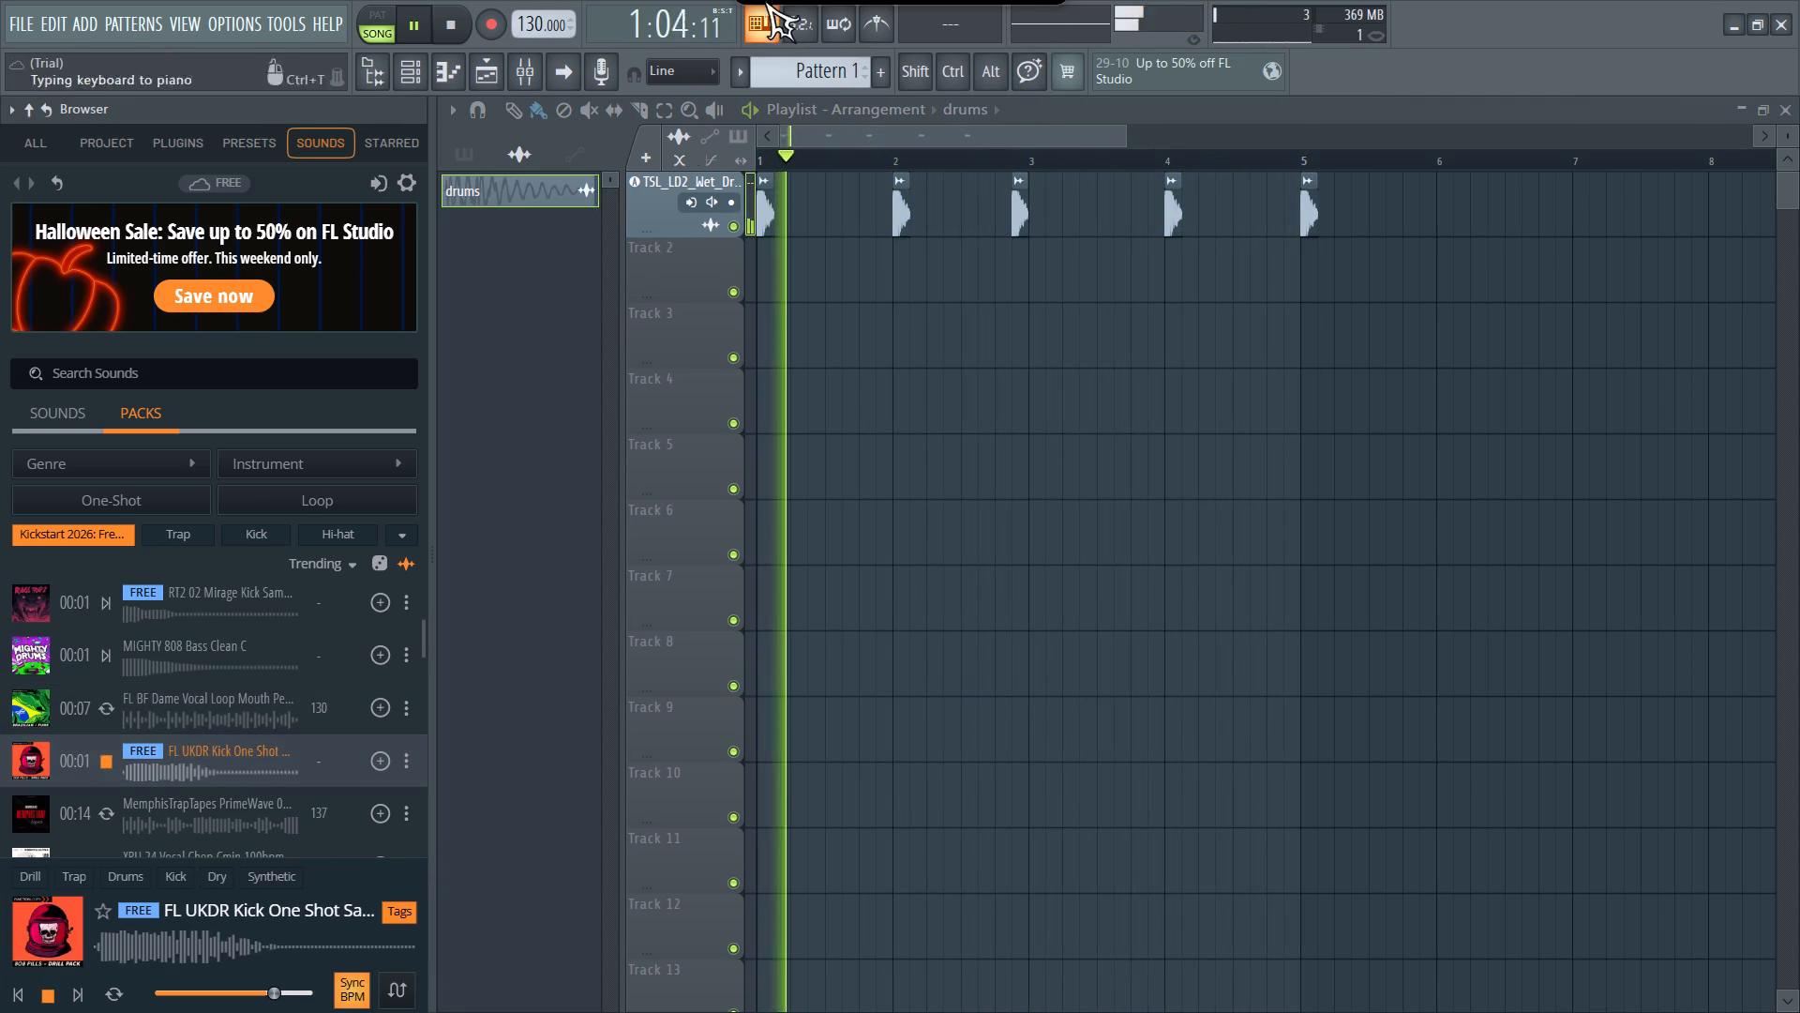
# Pause the song and preview the free FLS IF AFOS Dry Hi-hat 1 sample near the start of the pack.
pyautogui.click(747, 108)
pyautogui.scroll(4, 183, 604)
pyautogui.scroll(-1, 183, 595)
pyautogui.click(121, 765)
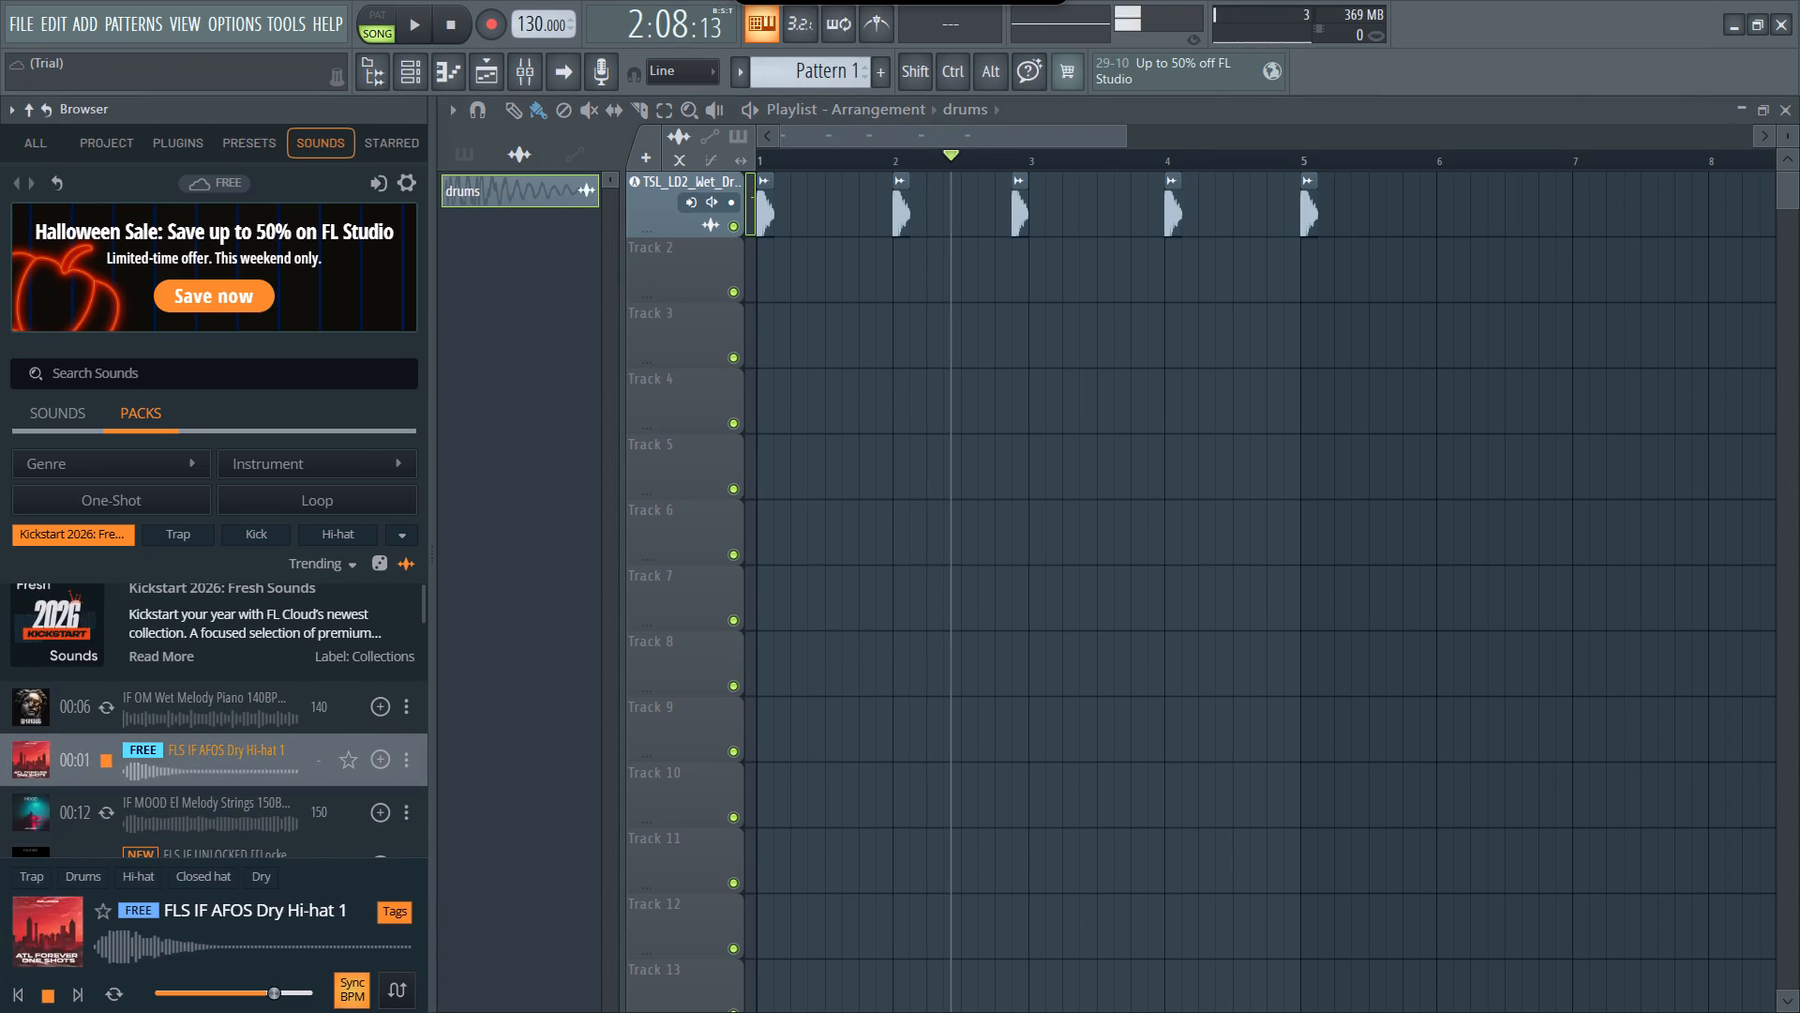
pyautogui.click(121, 765)
pyautogui.tripleClick(121, 765)
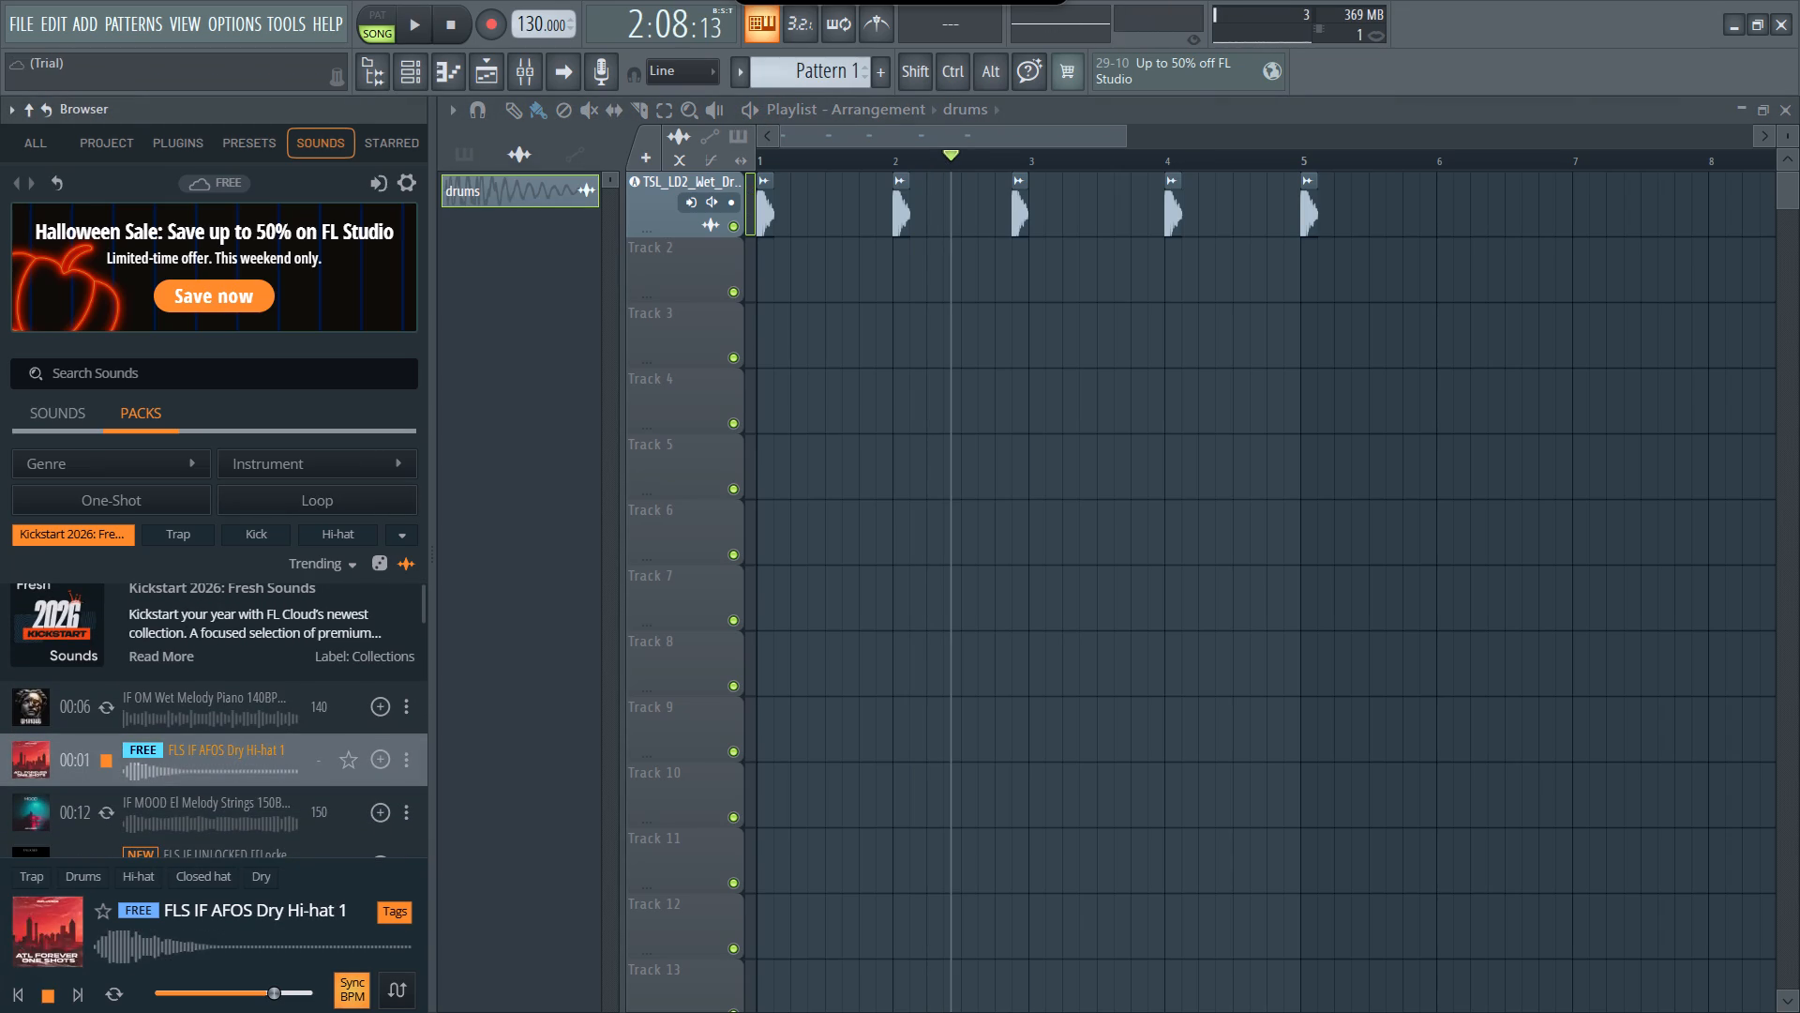
pyautogui.tripleClick(121, 765)
pyautogui.tripleClick(121, 765)
pyautogui.click(121, 765)
# Find and preview the free TSL LD2 Wet Drums Snare sample in the Kickstart 2026 pack.
pyautogui.scroll(-1, 121, 765)
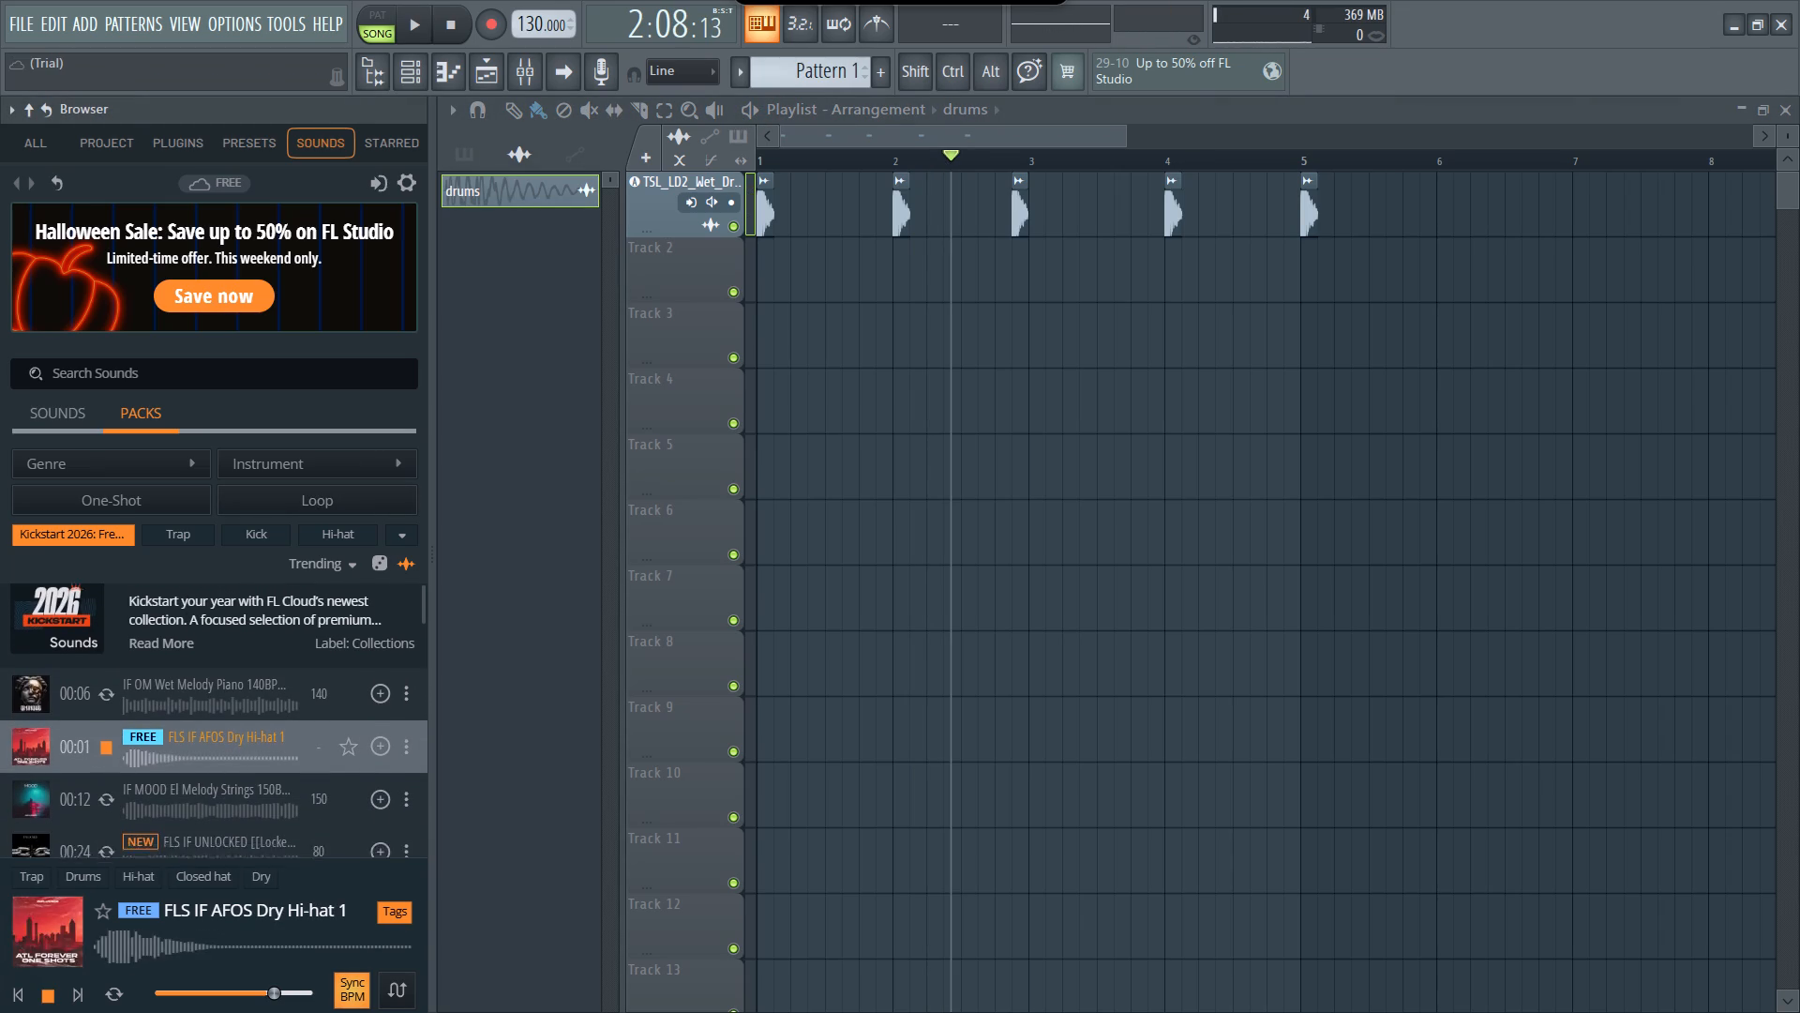
pyautogui.scroll(-2, 121, 765)
pyautogui.click(129, 829)
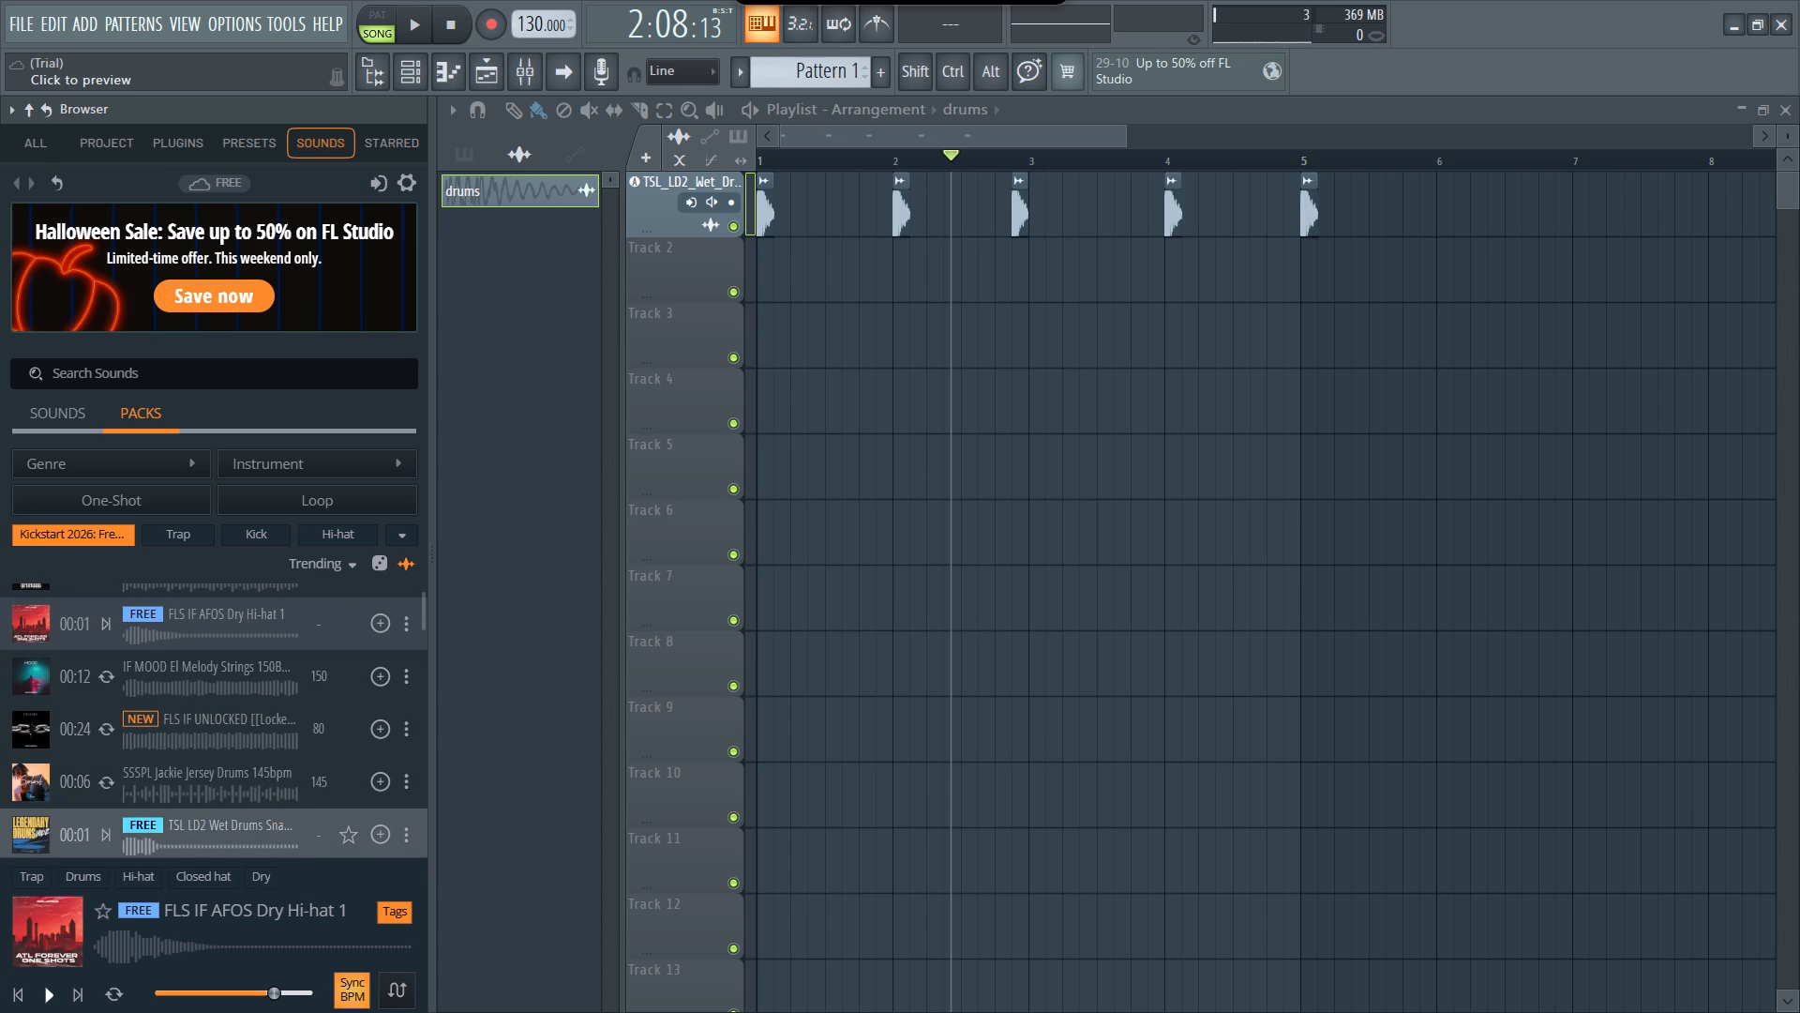
pyautogui.scroll(-1, 146, 757)
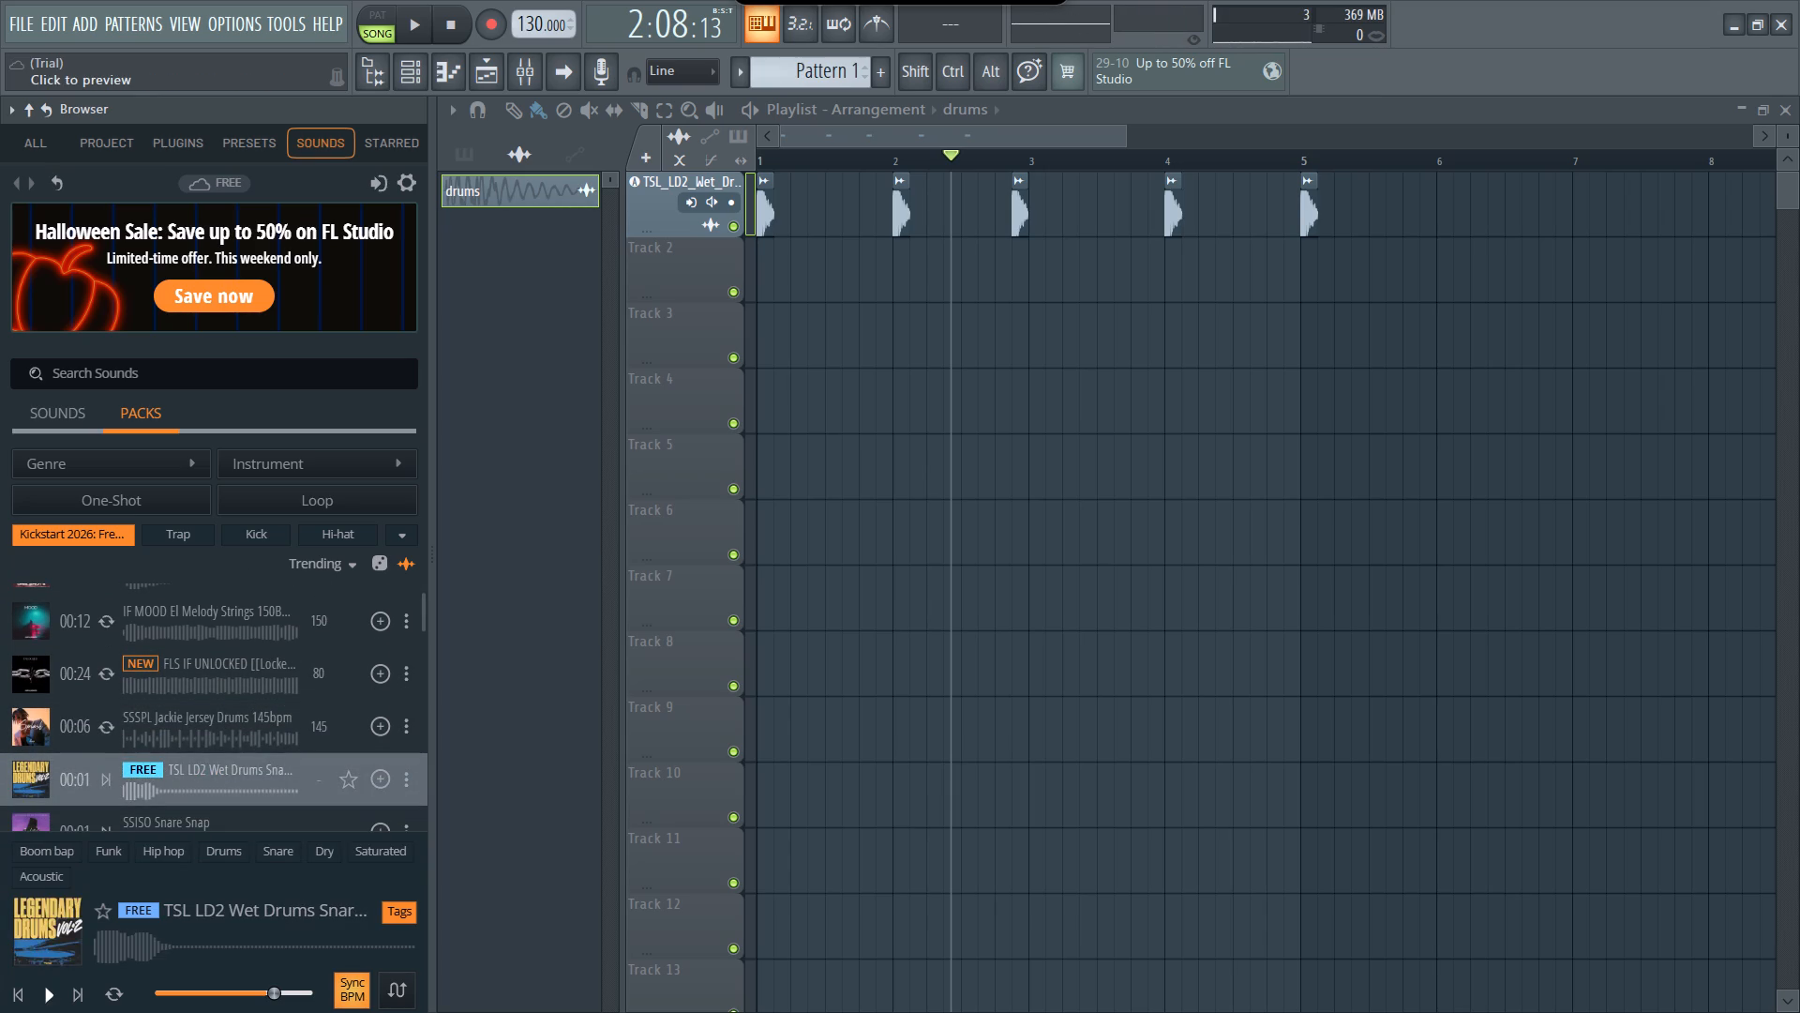
pyautogui.click(129, 771)
pyautogui.scroll(-1, 139, 753)
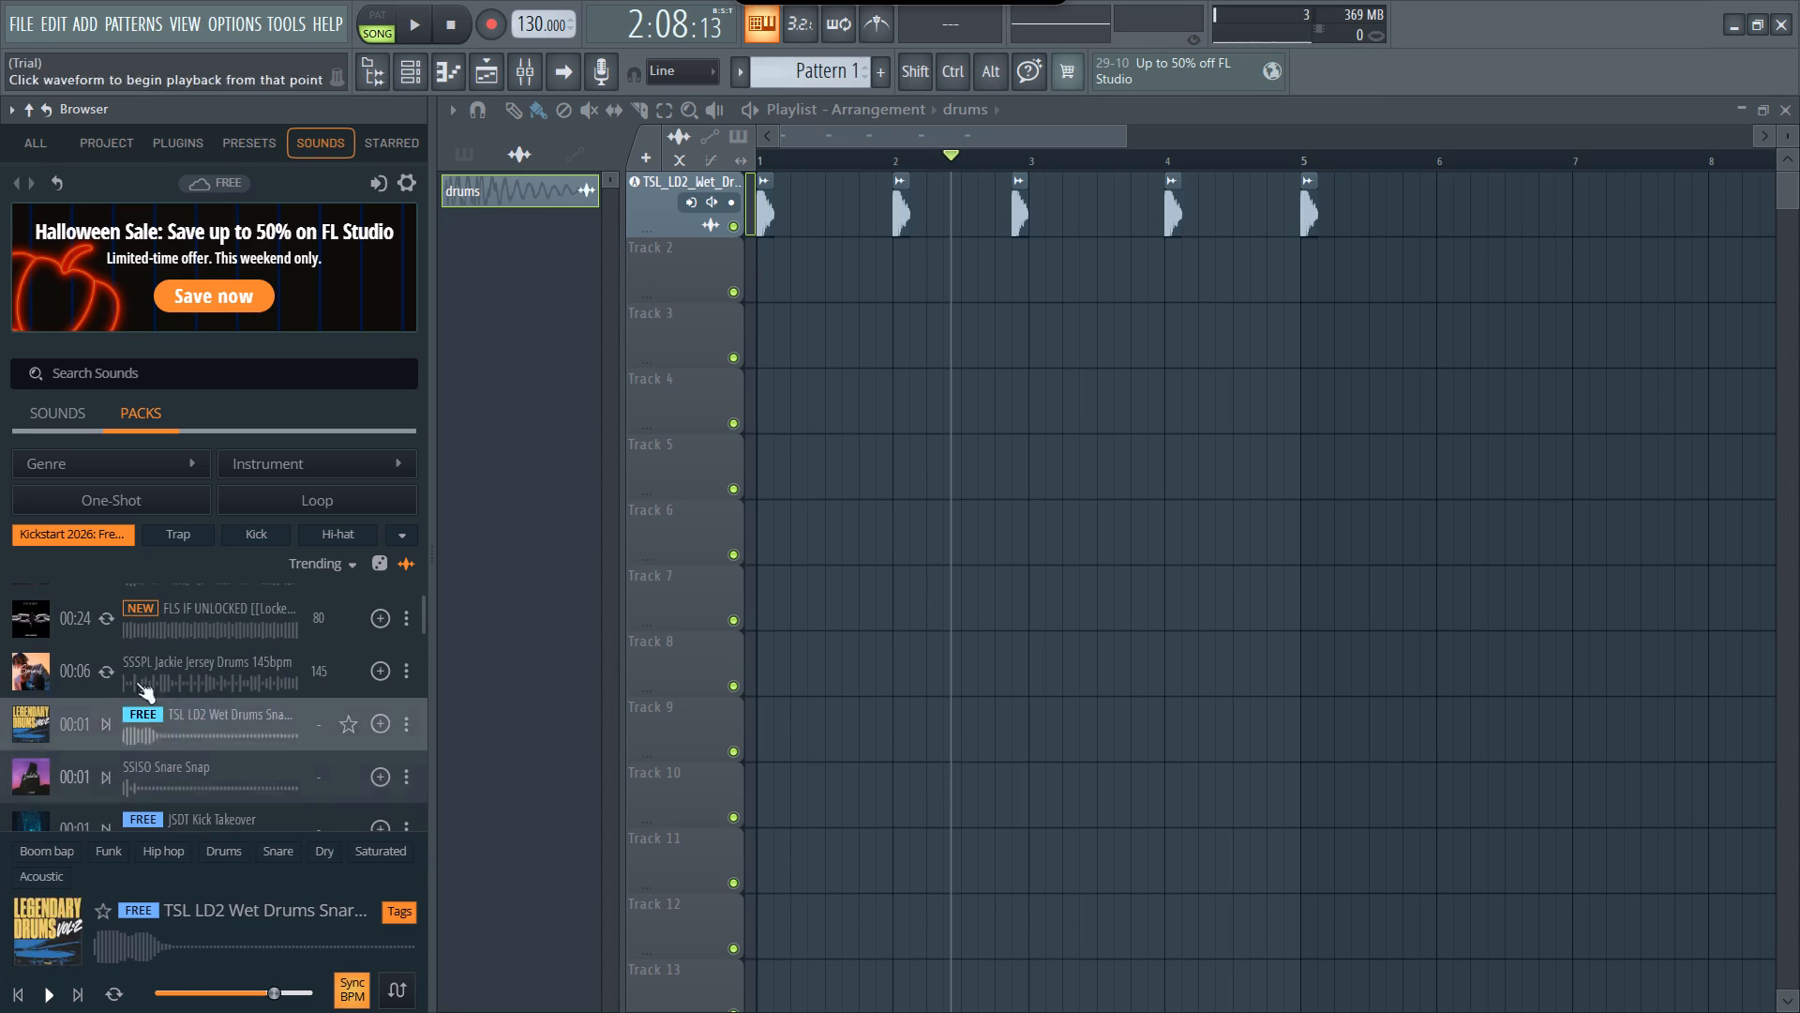
# Reload the sound browser's structure with the Kickstart 2026 pack open.
pyautogui.click(168, 522)
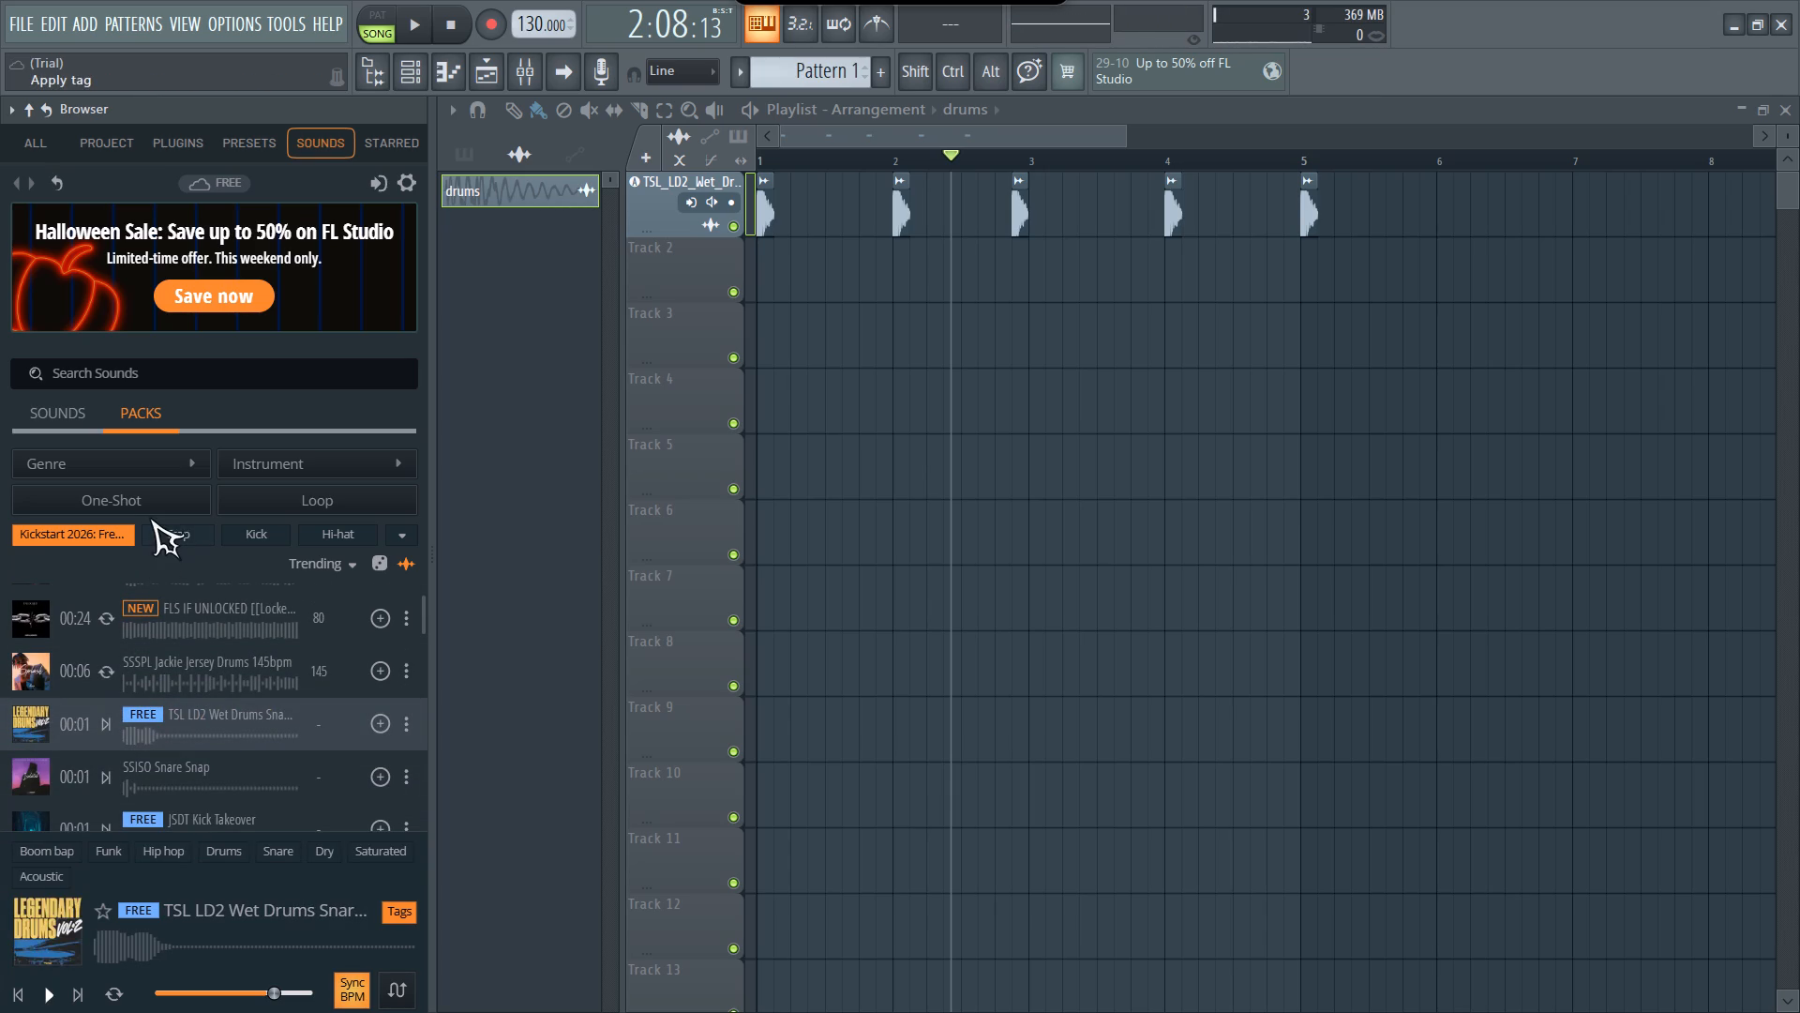
pyautogui.click(36, 83)
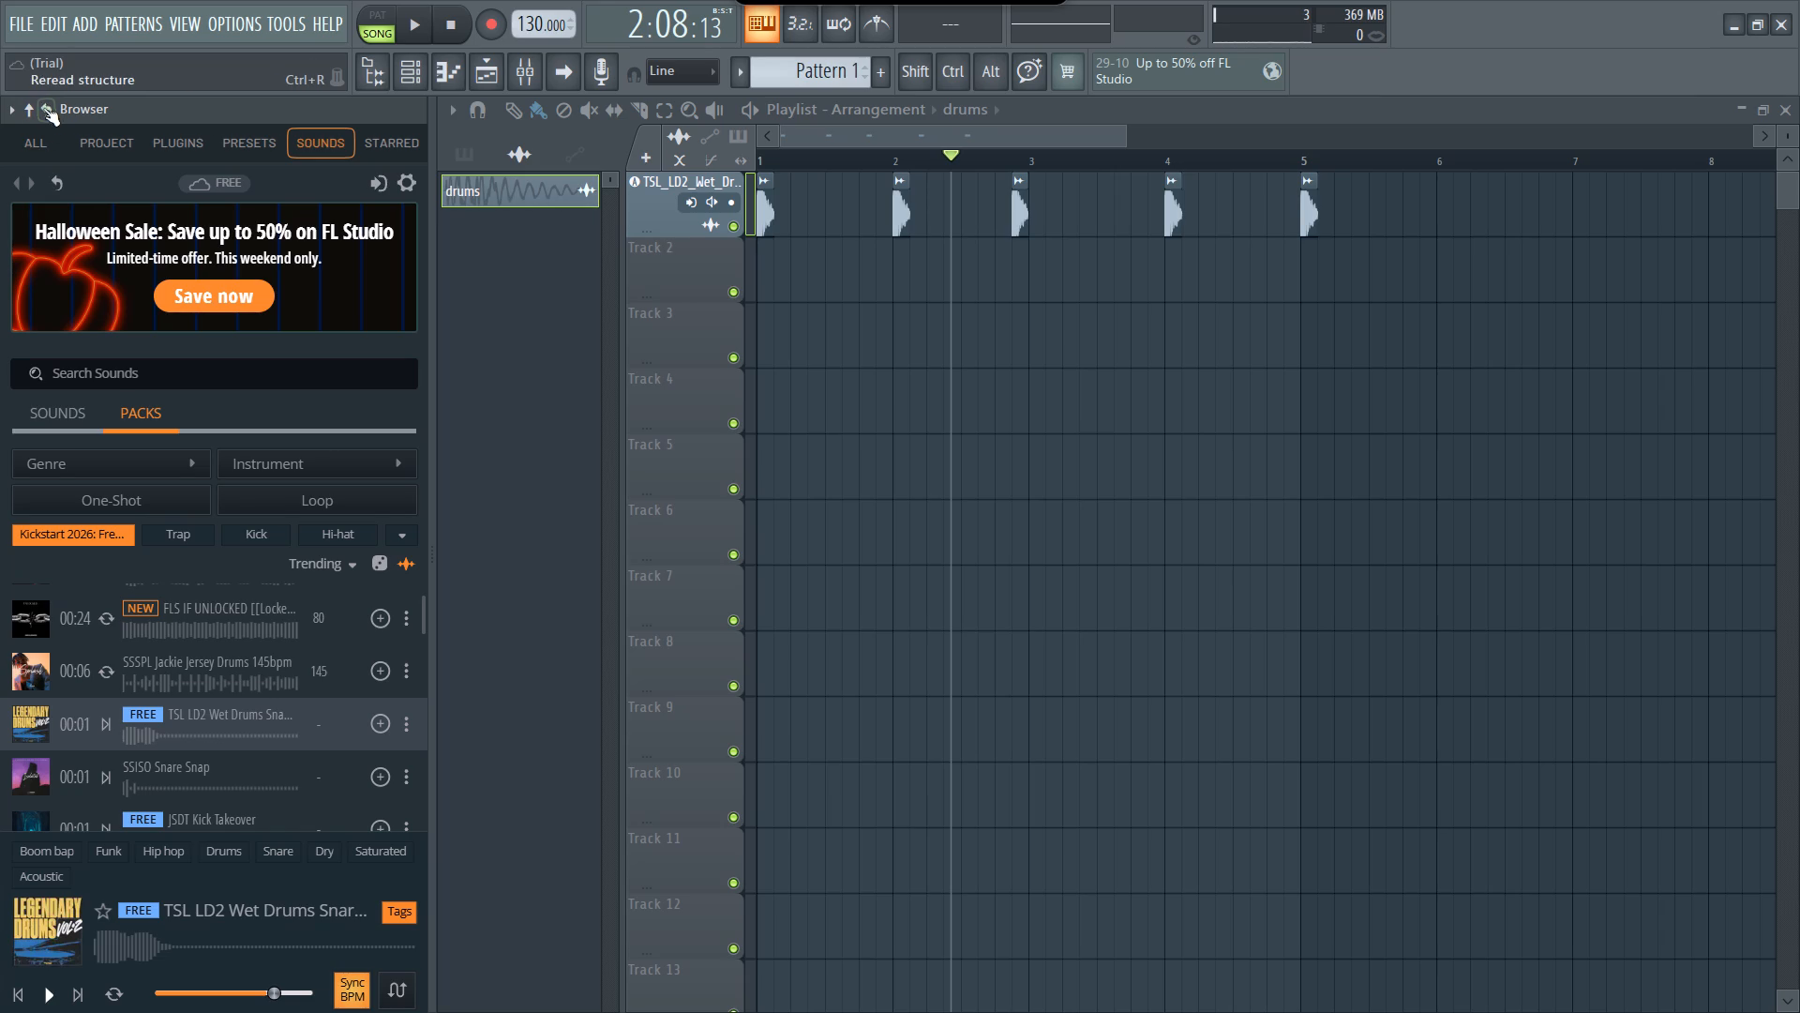
pyautogui.click(45, 114)
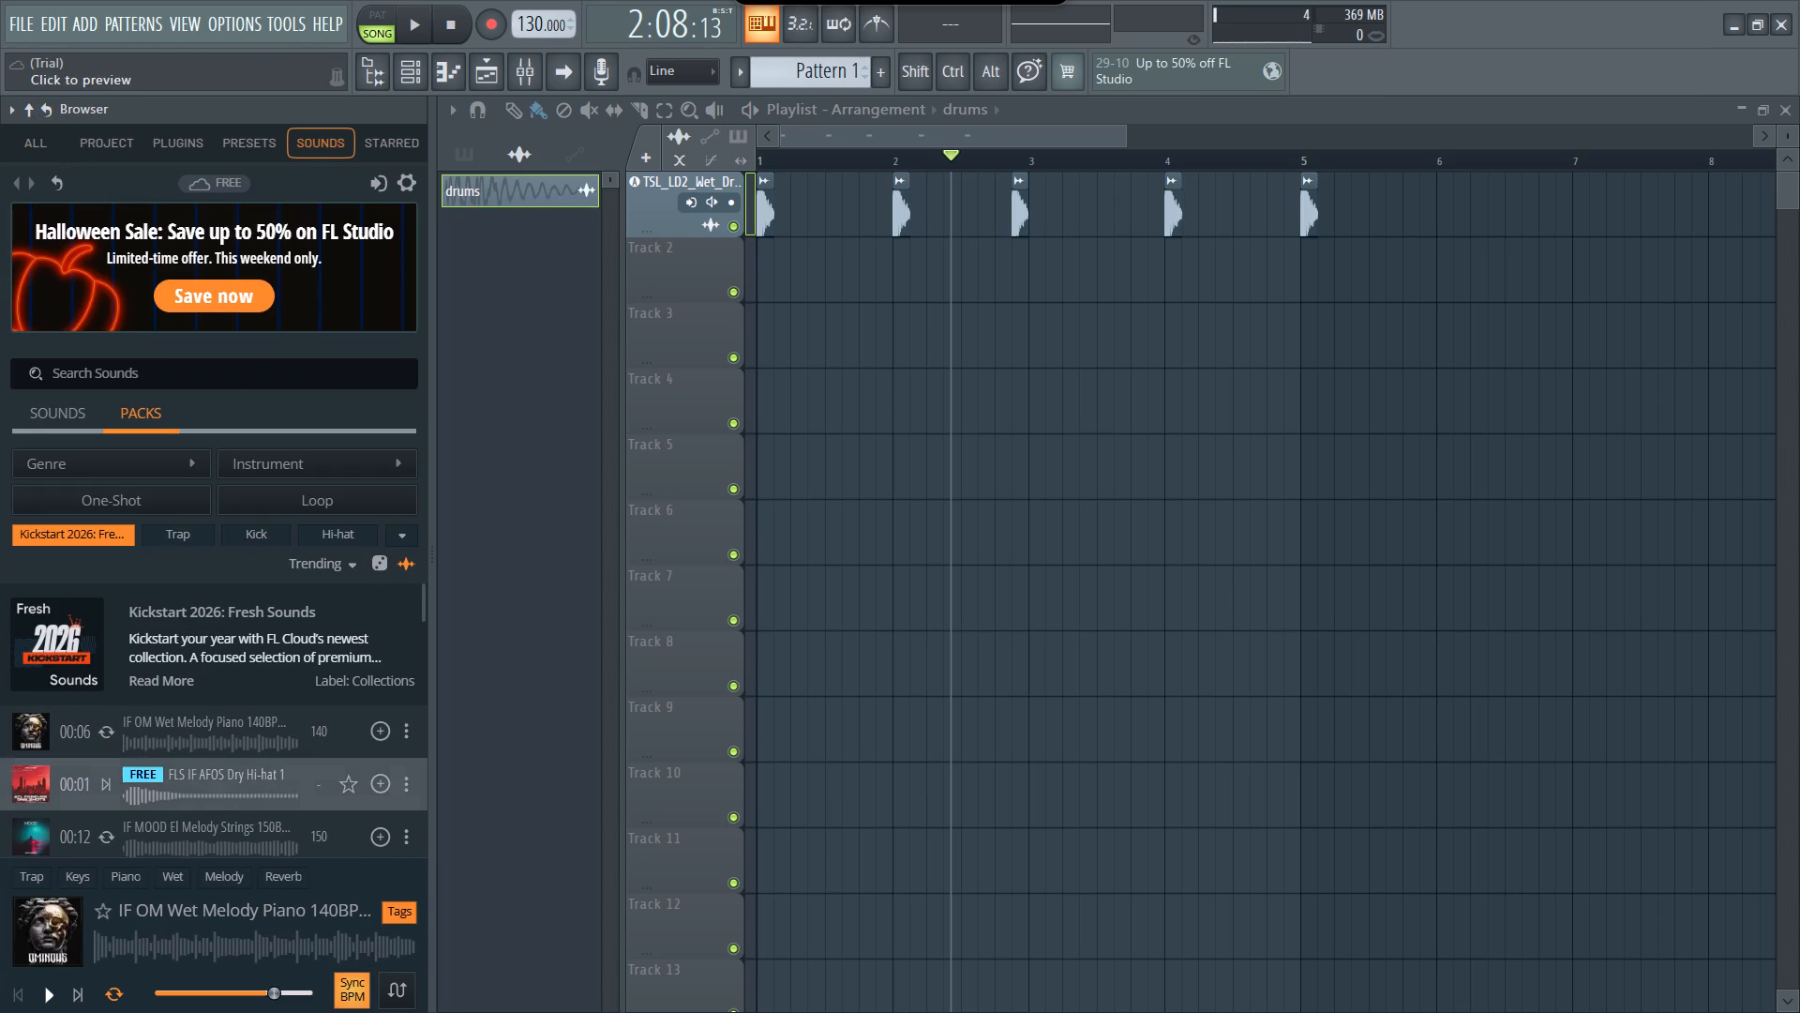
pyautogui.click(56, 177)
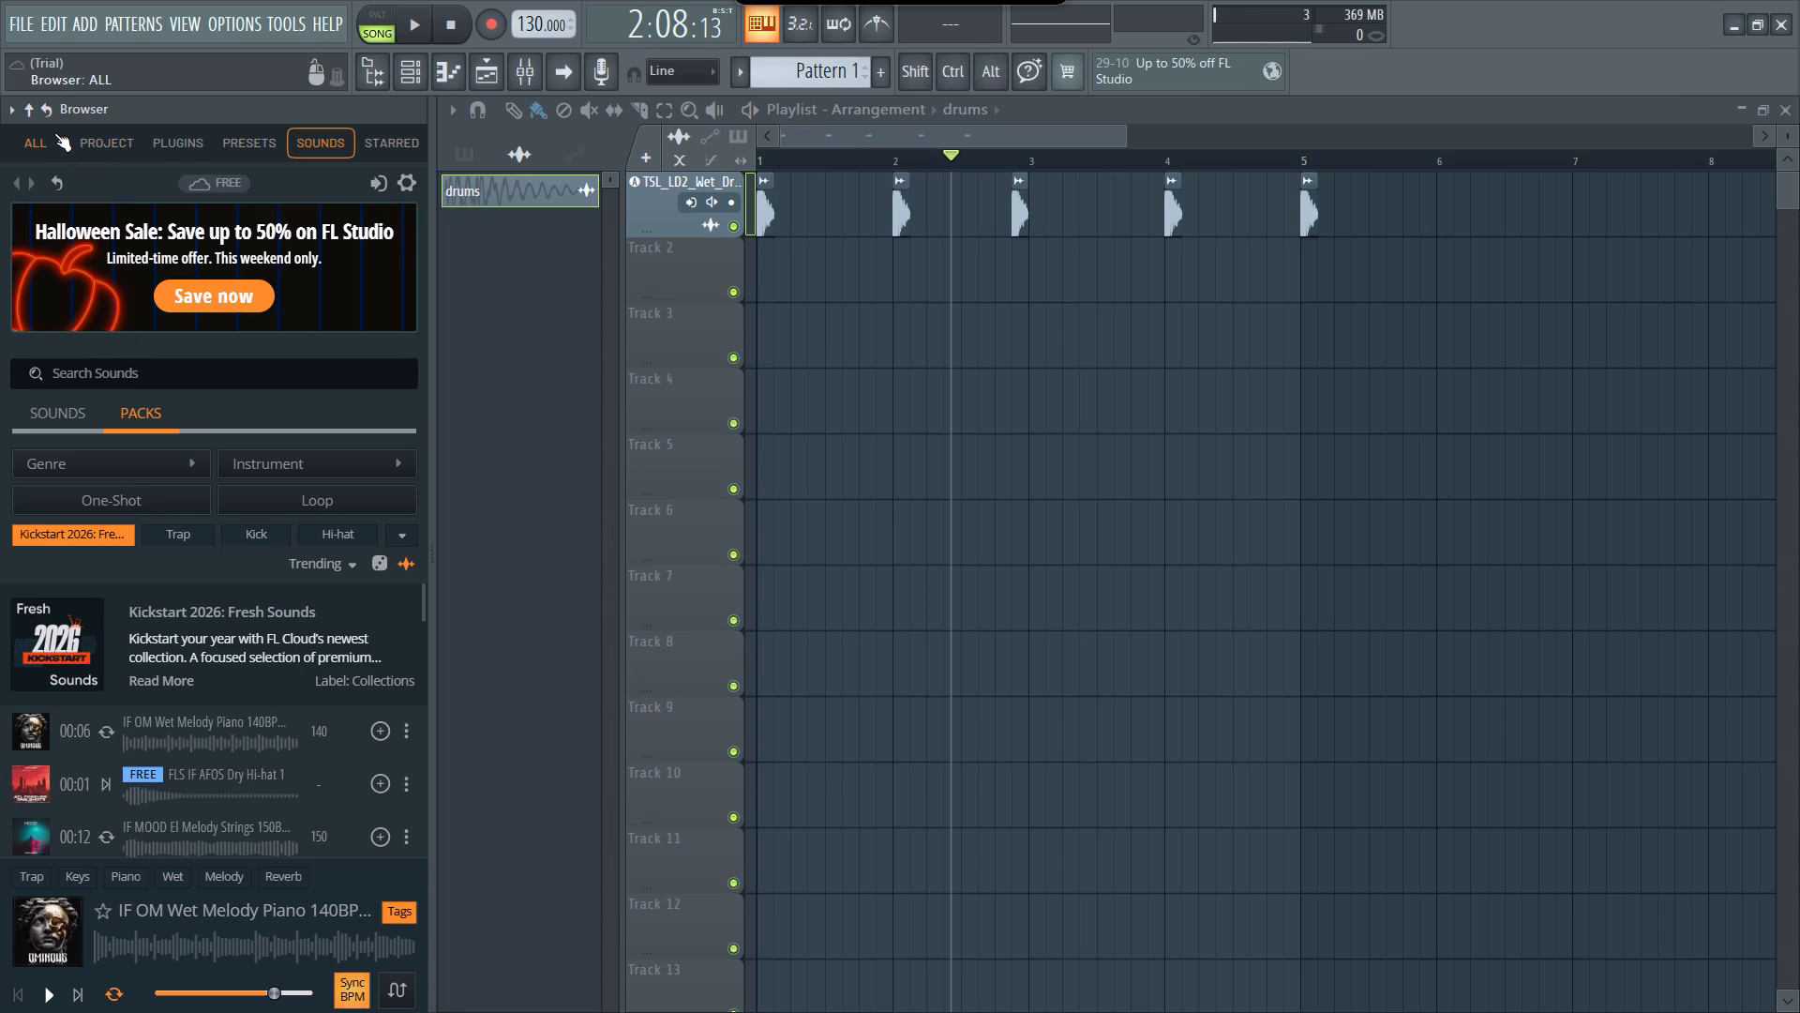
pyautogui.click(44, 110)
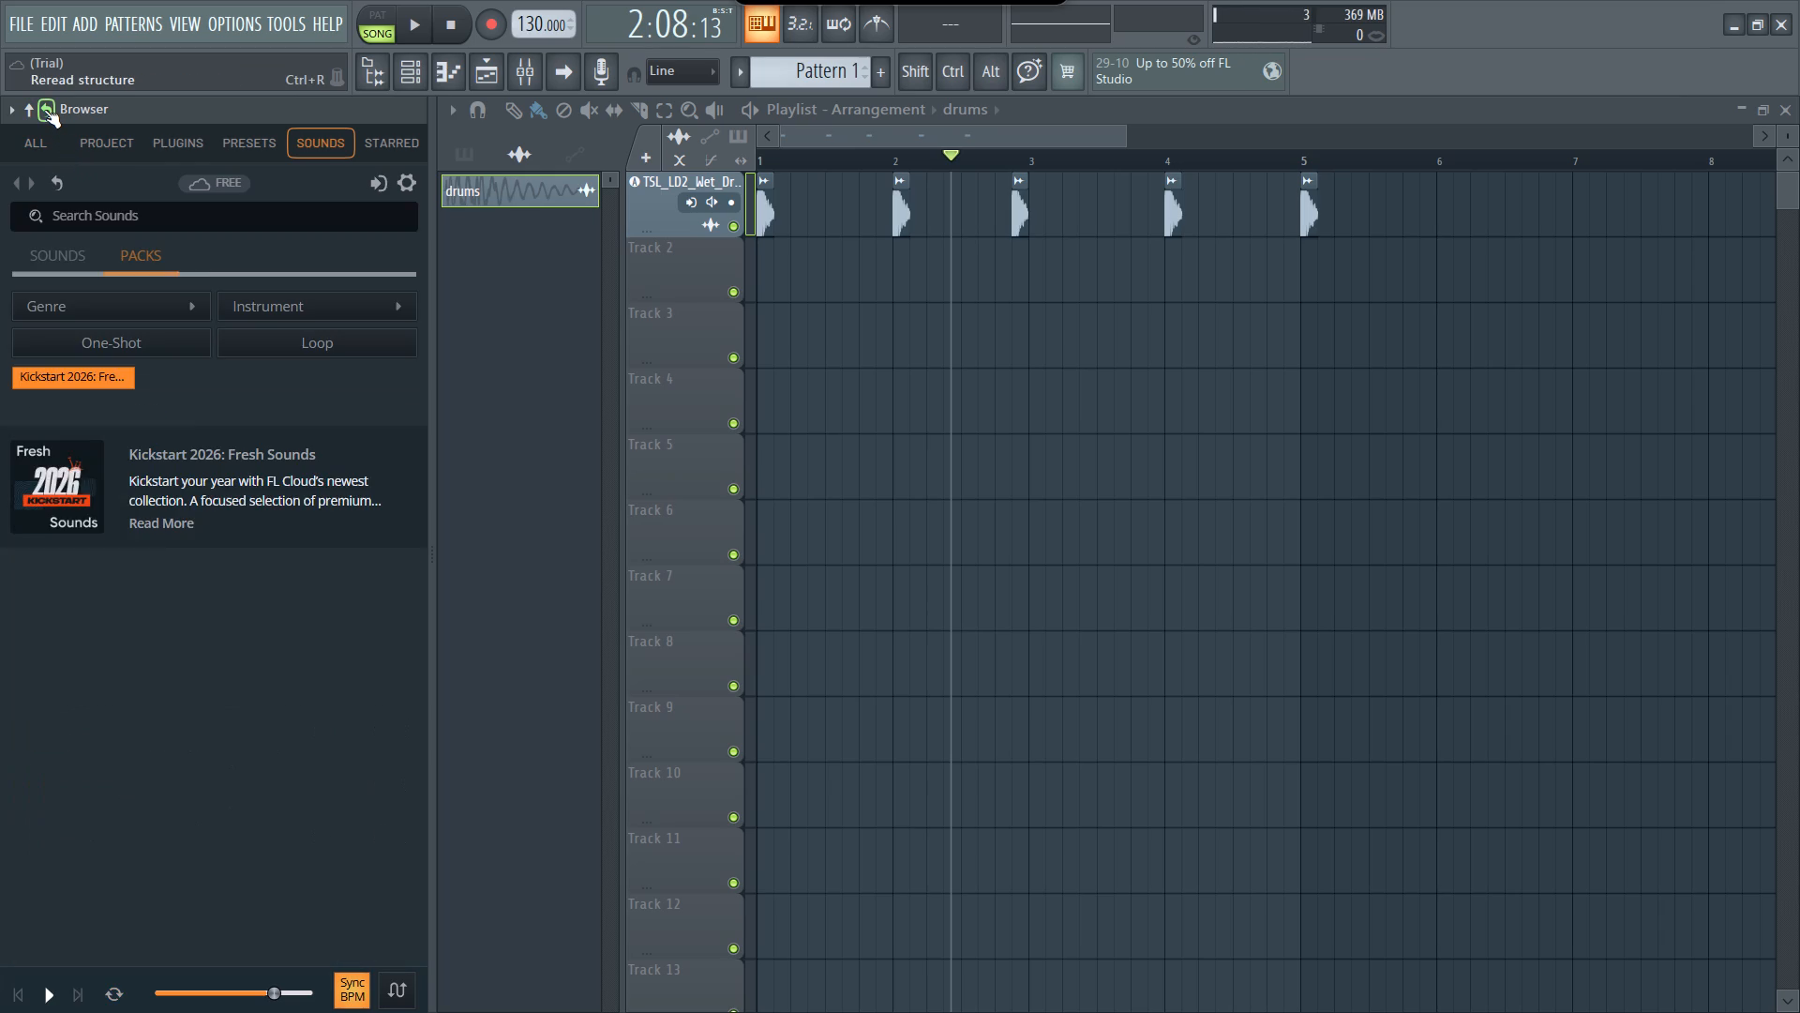
pyautogui.doubleClick(44, 110)
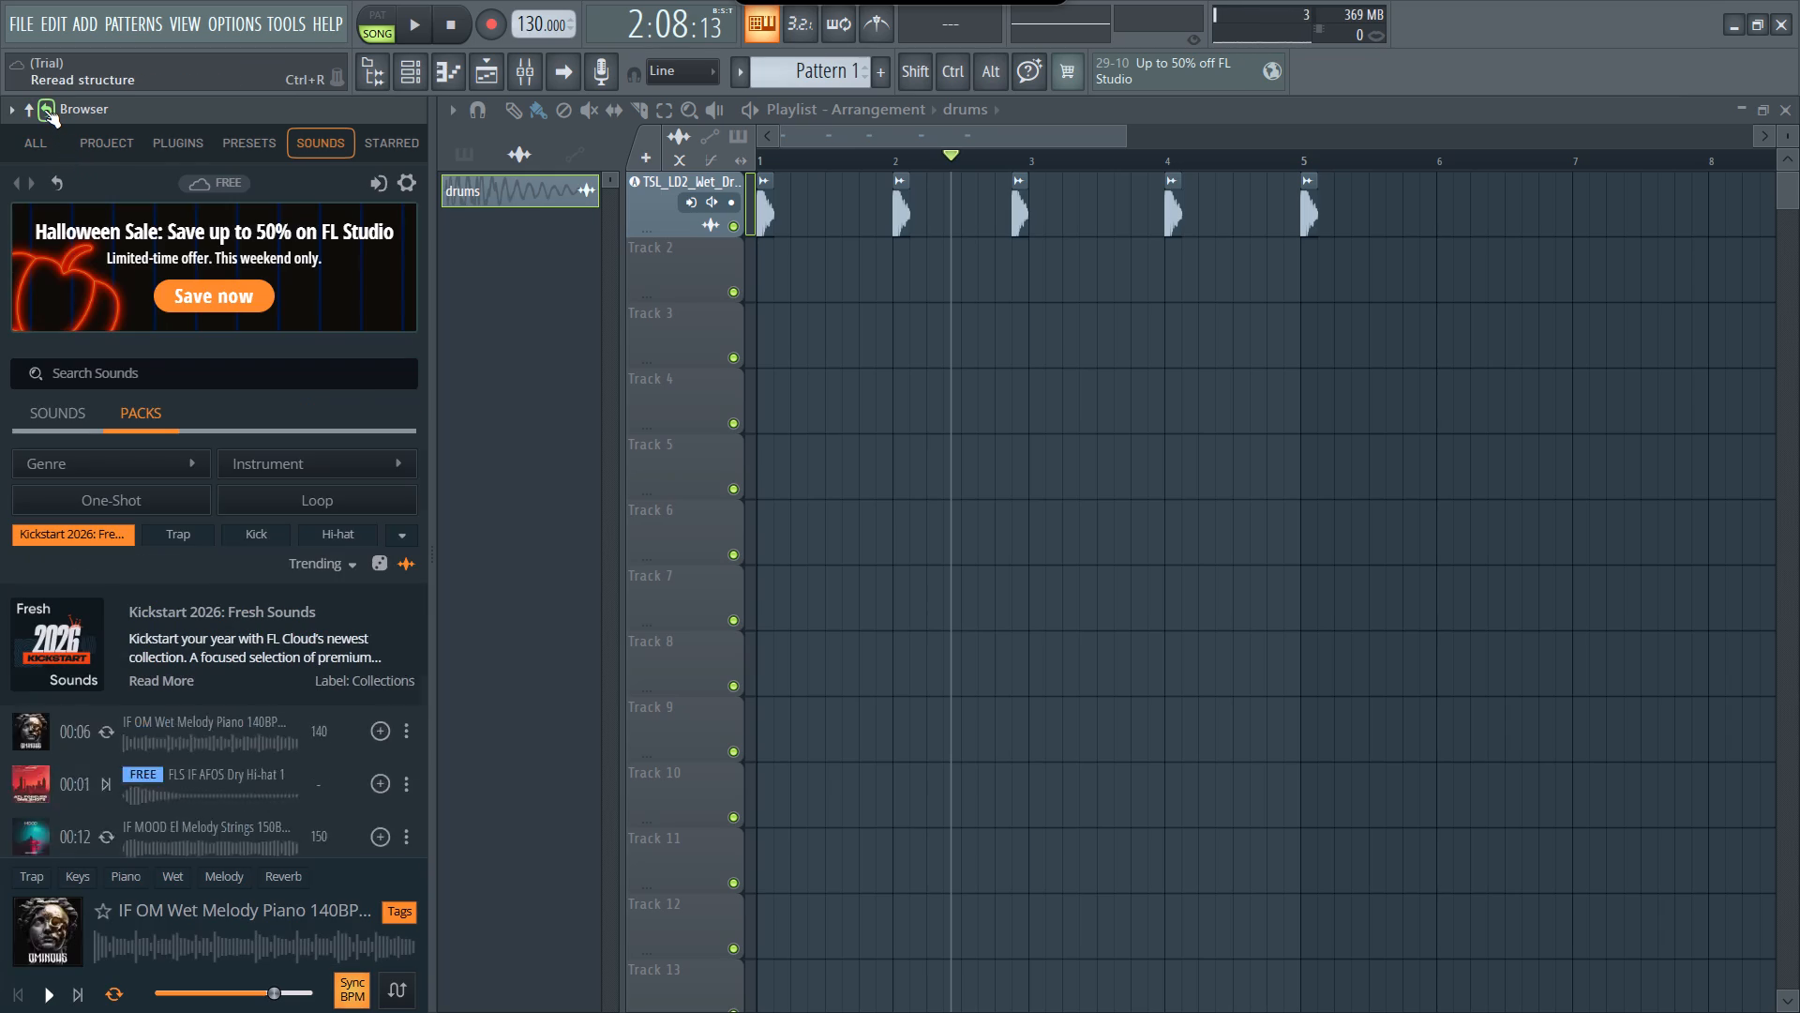
pyautogui.click(44, 110)
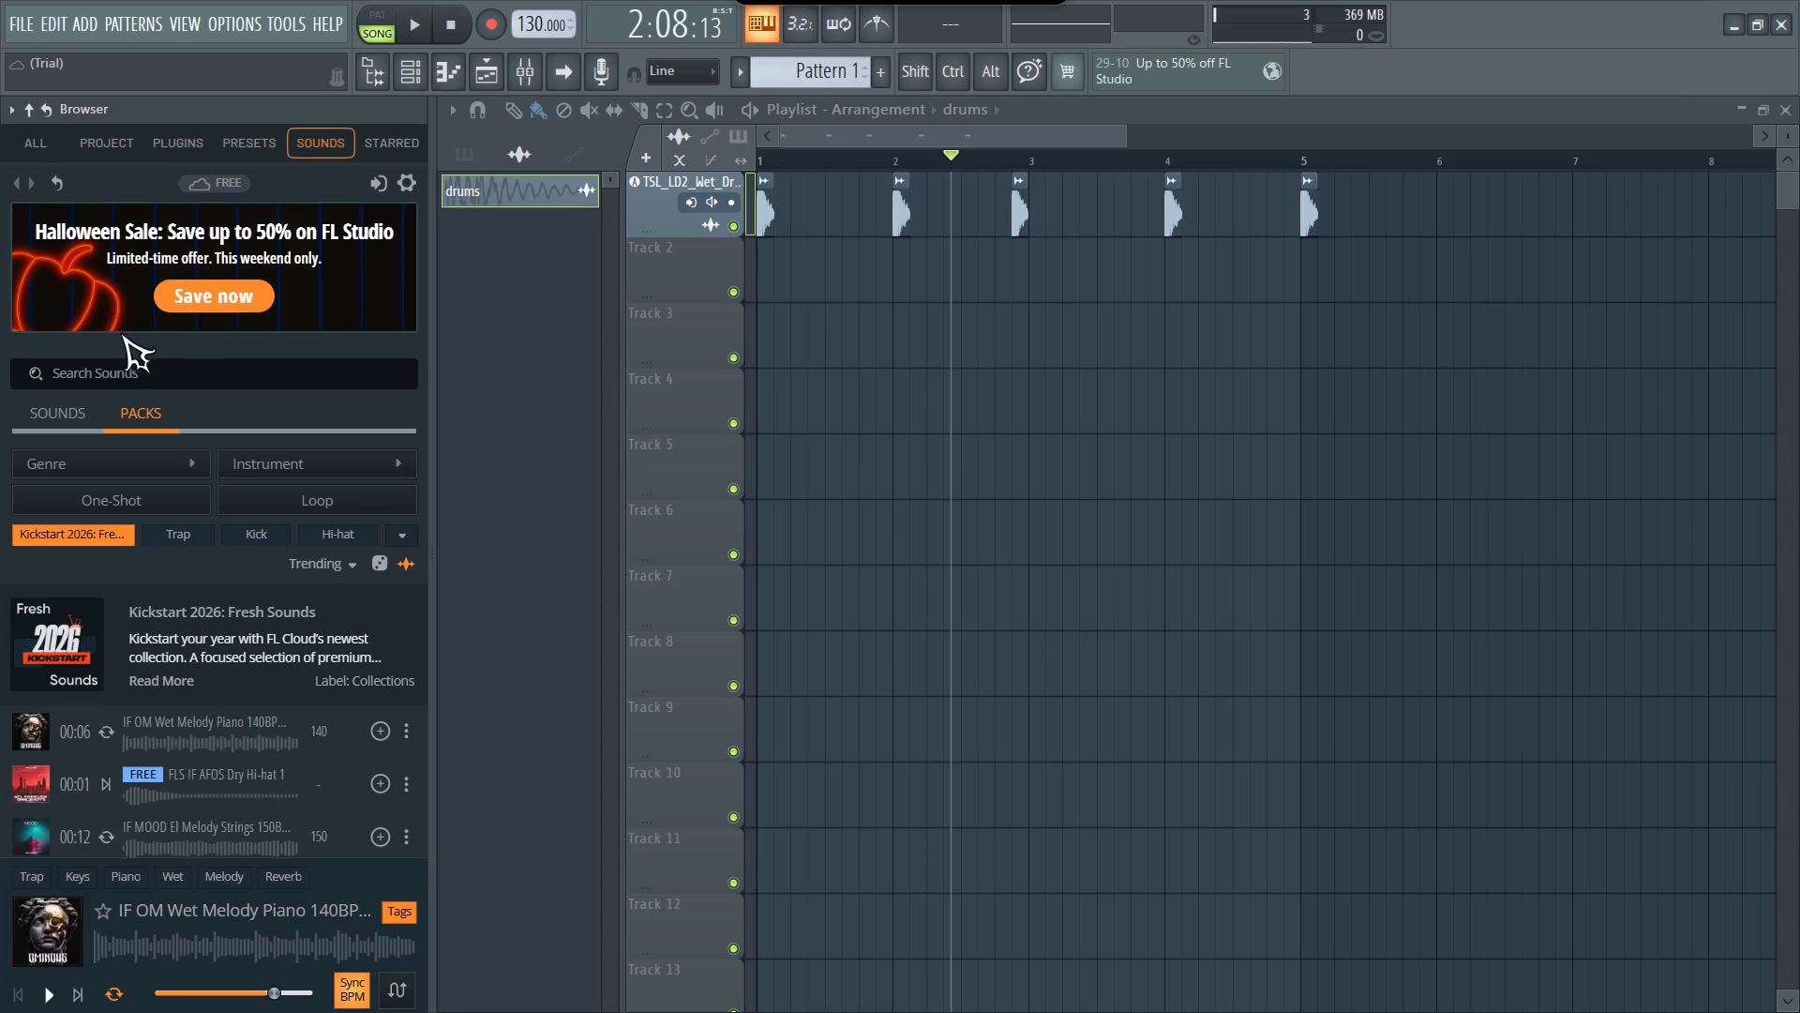
# Go back to the overview of all sound packs and search it for "free trap".
pyautogui.click(98, 413)
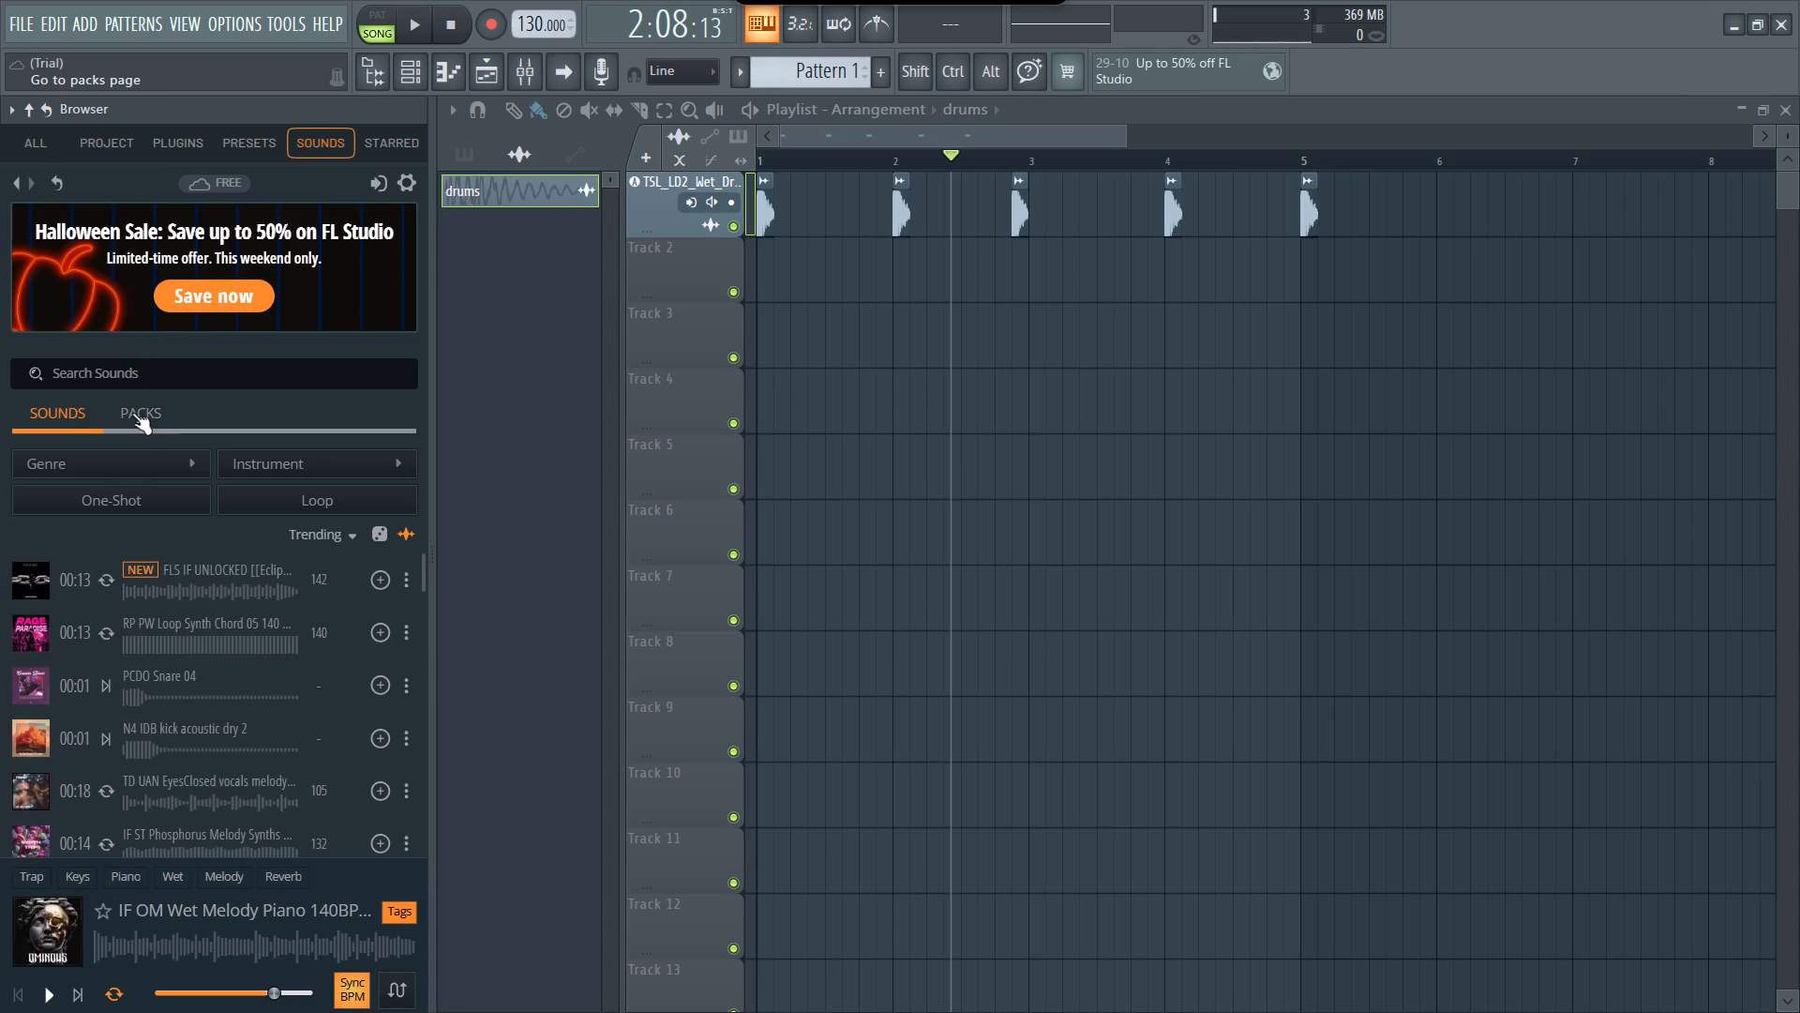
pyautogui.click(132, 413)
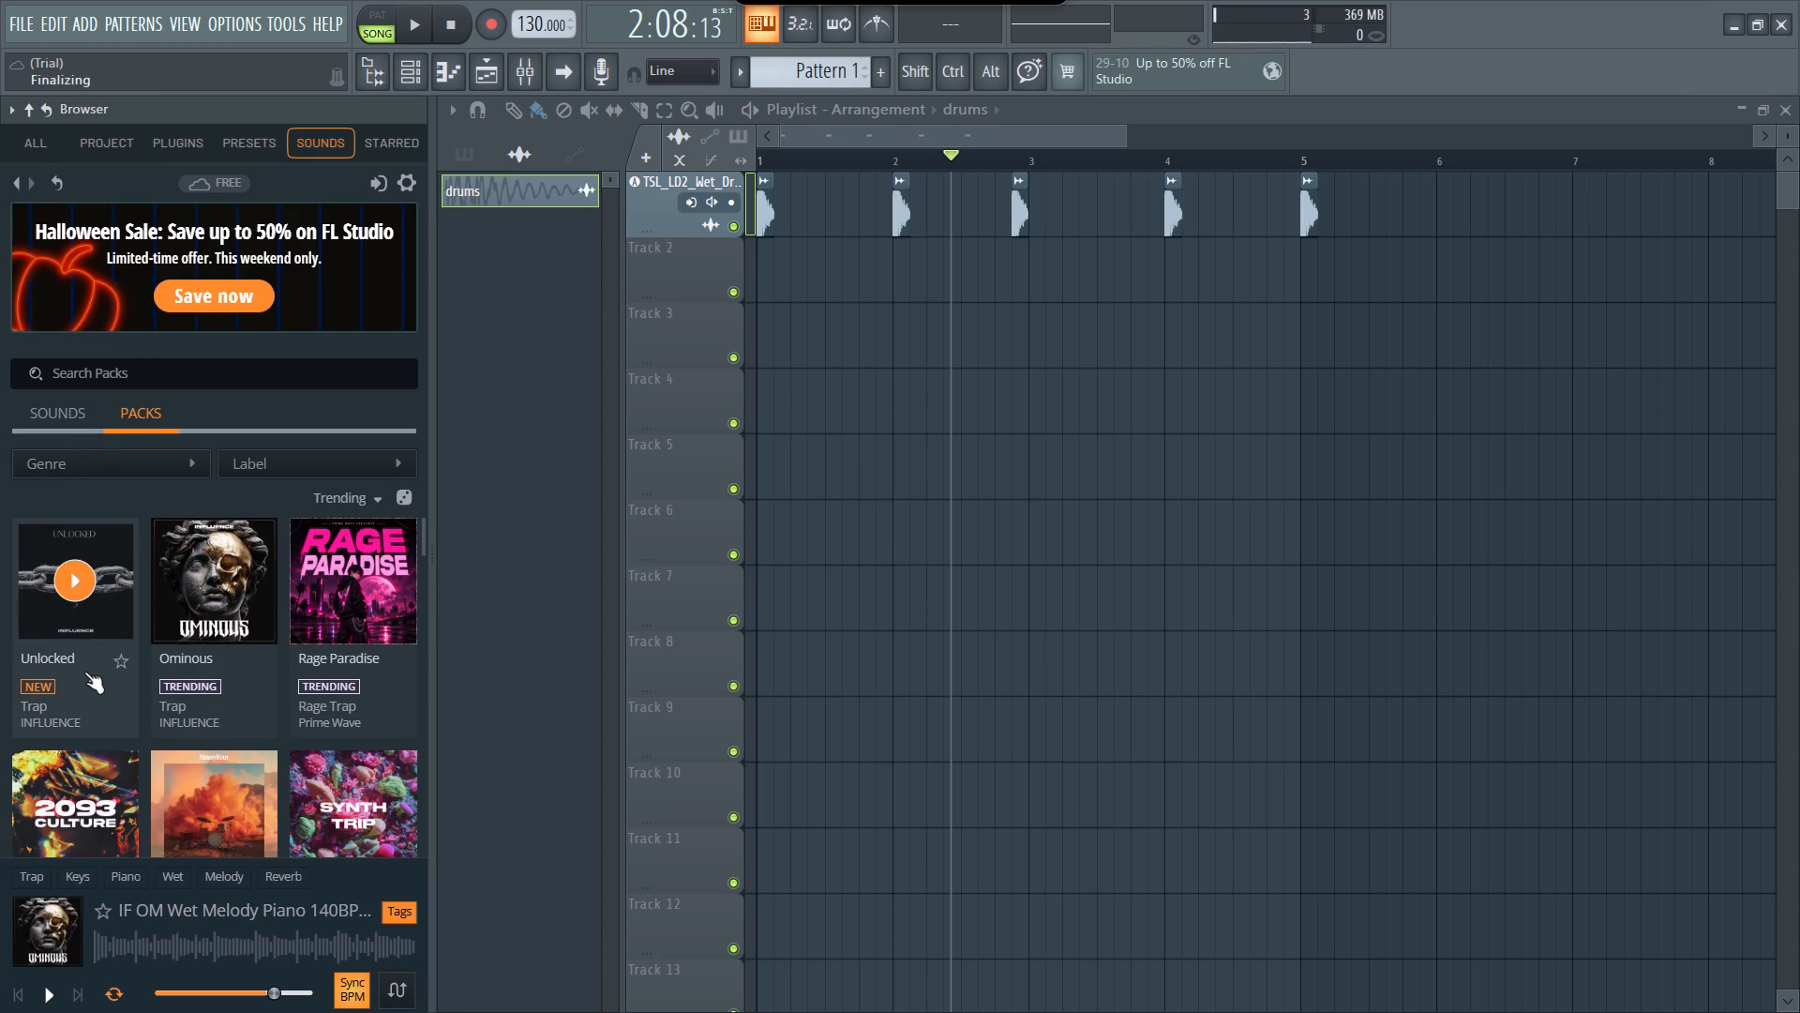
pyautogui.scroll(1, 98, 566)
pyautogui.click(165, 379)
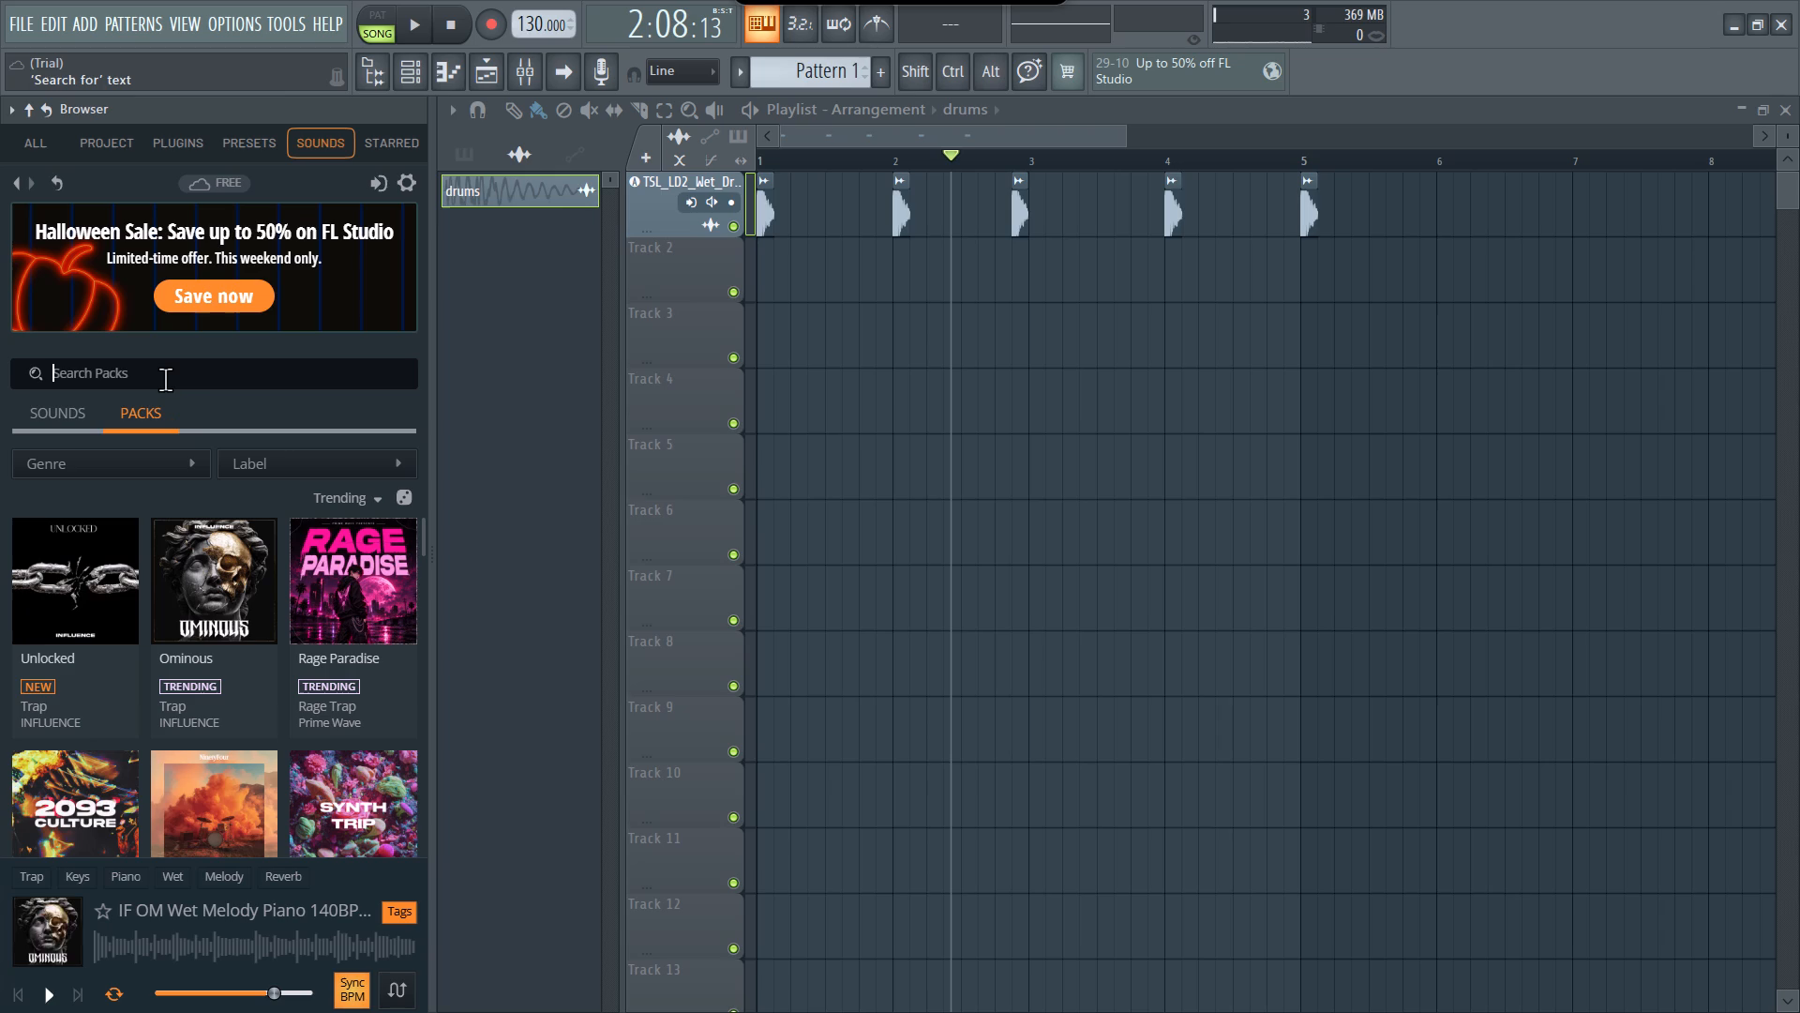
pyautogui.write('free')
pyautogui.press('space')
pyautogui.write('trap')
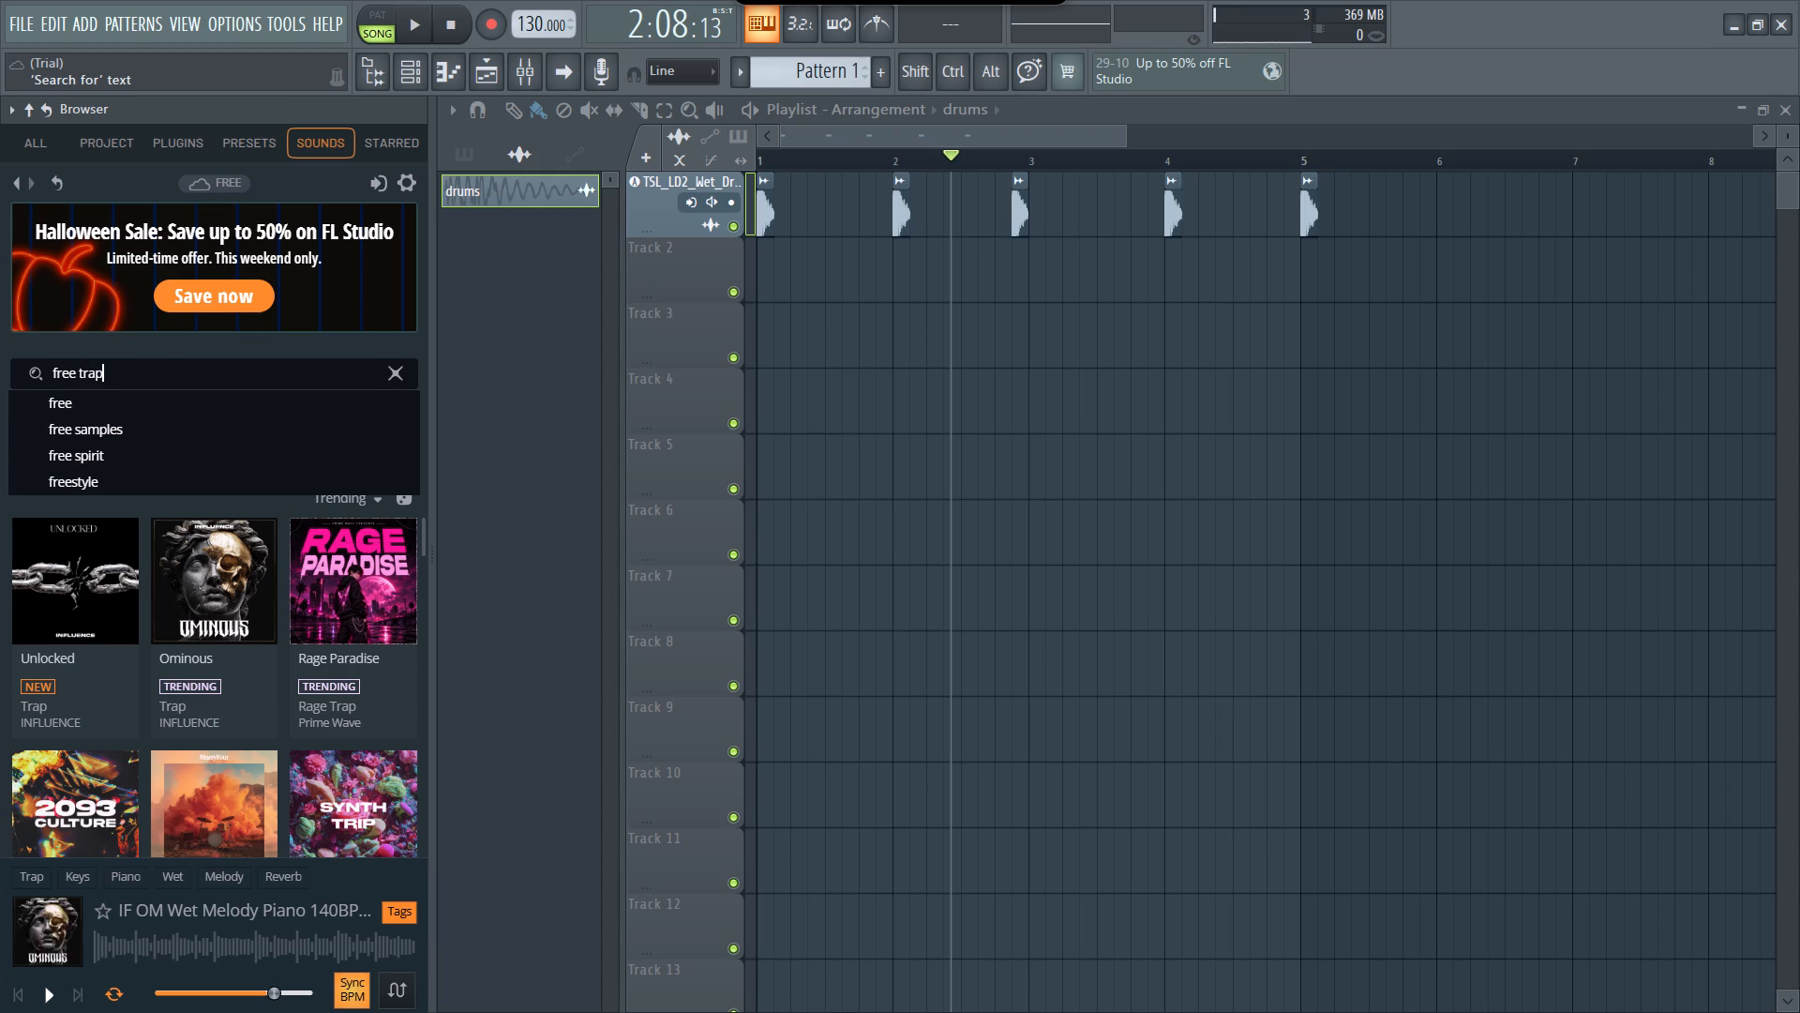
pyautogui.press('Return')
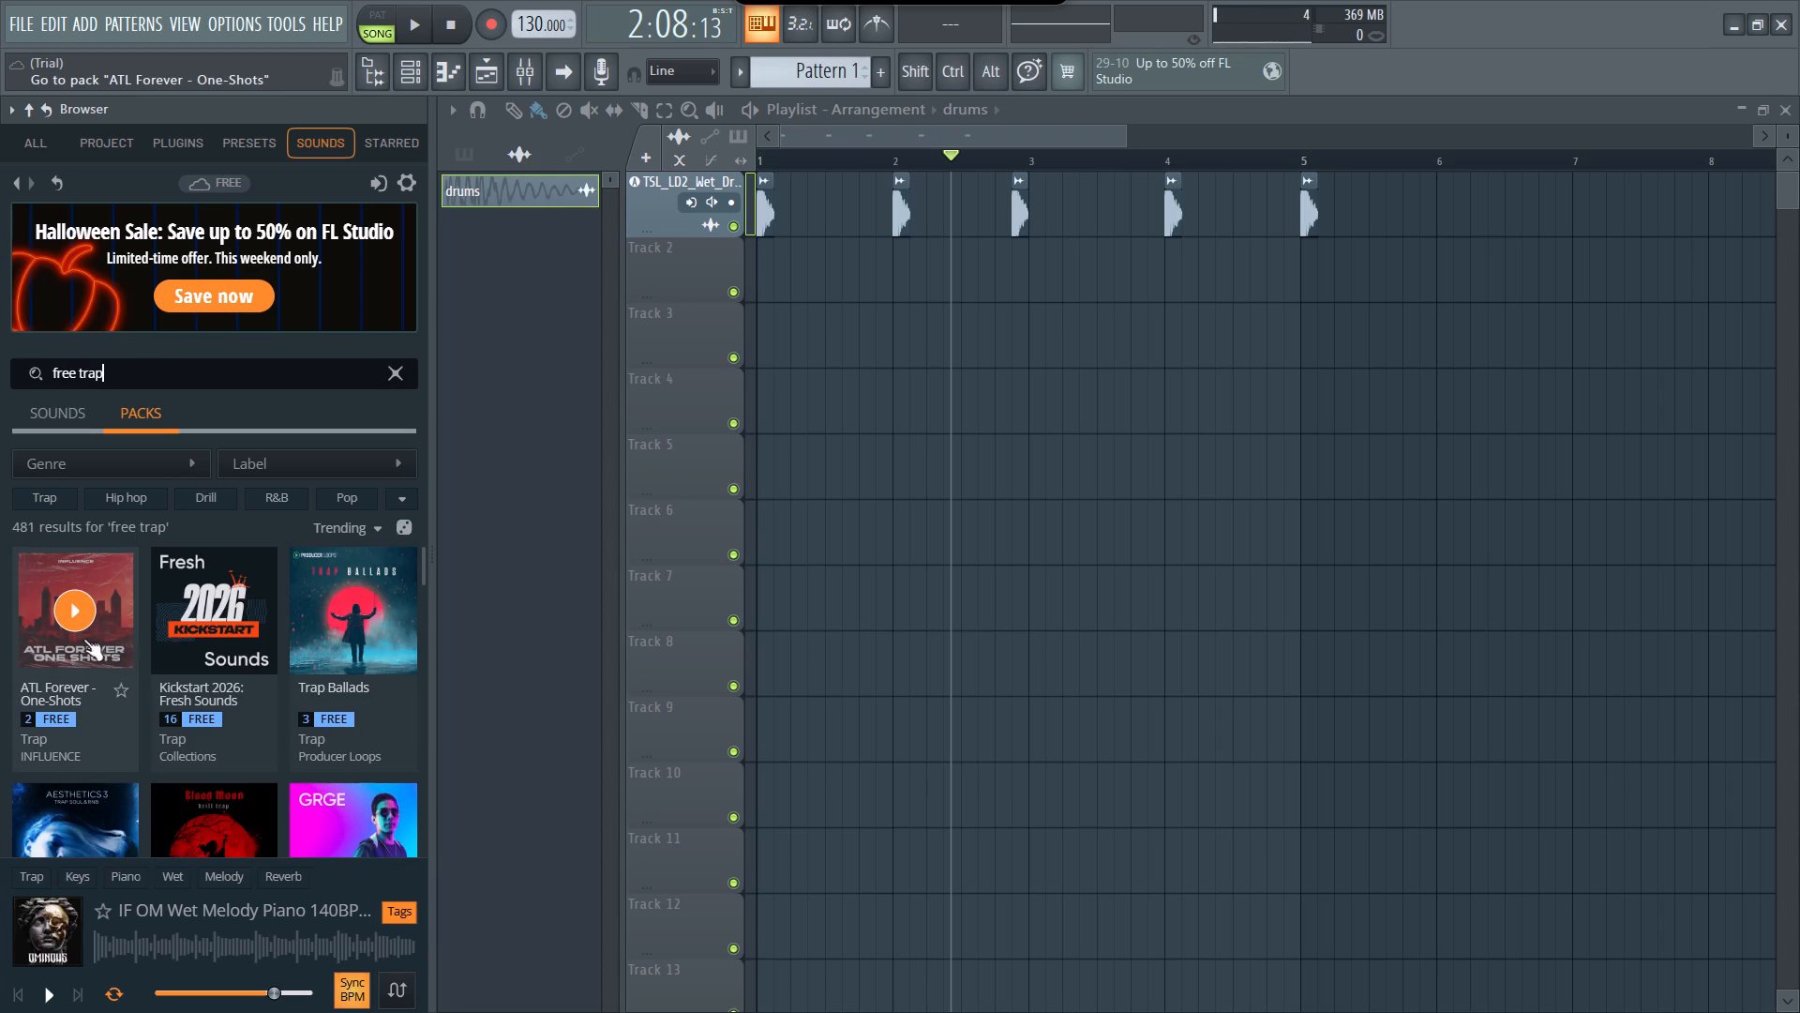
# Open the Trap Ballads pack and preview its free In Between Low, Gold Guitar and Silent Pain Kick loops.
pyautogui.click(359, 629)
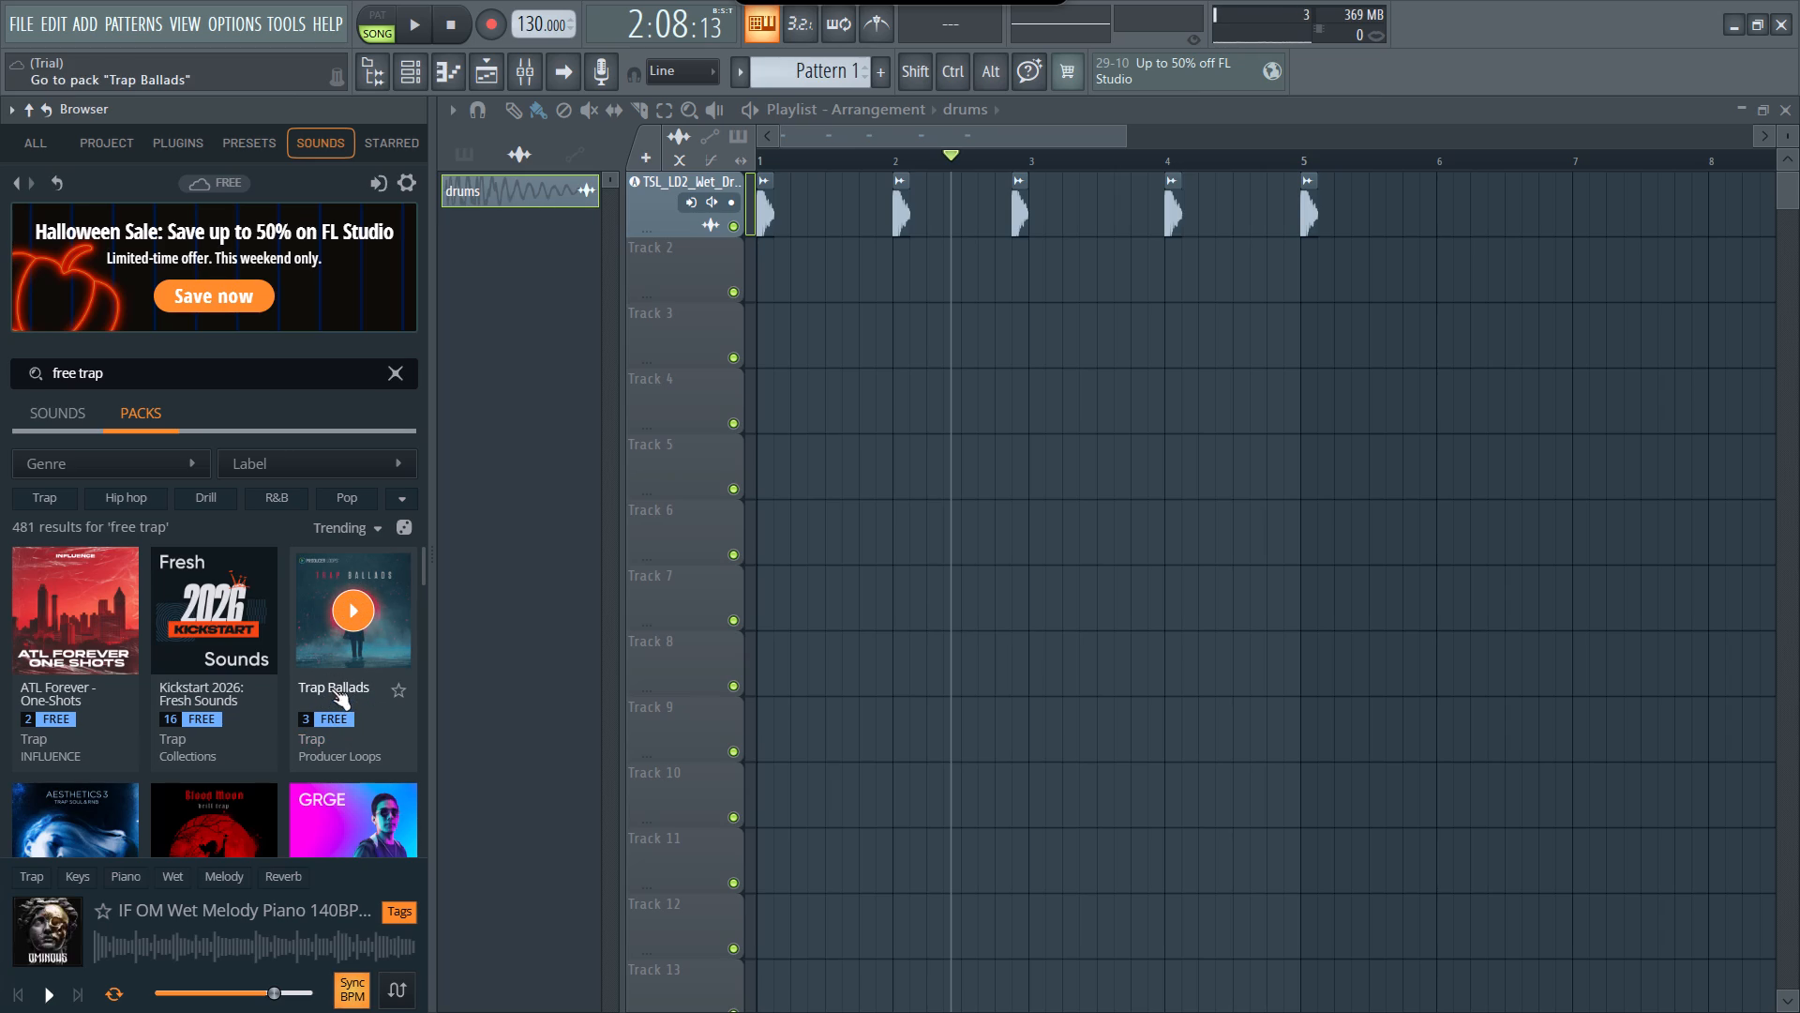
pyautogui.click(336, 685)
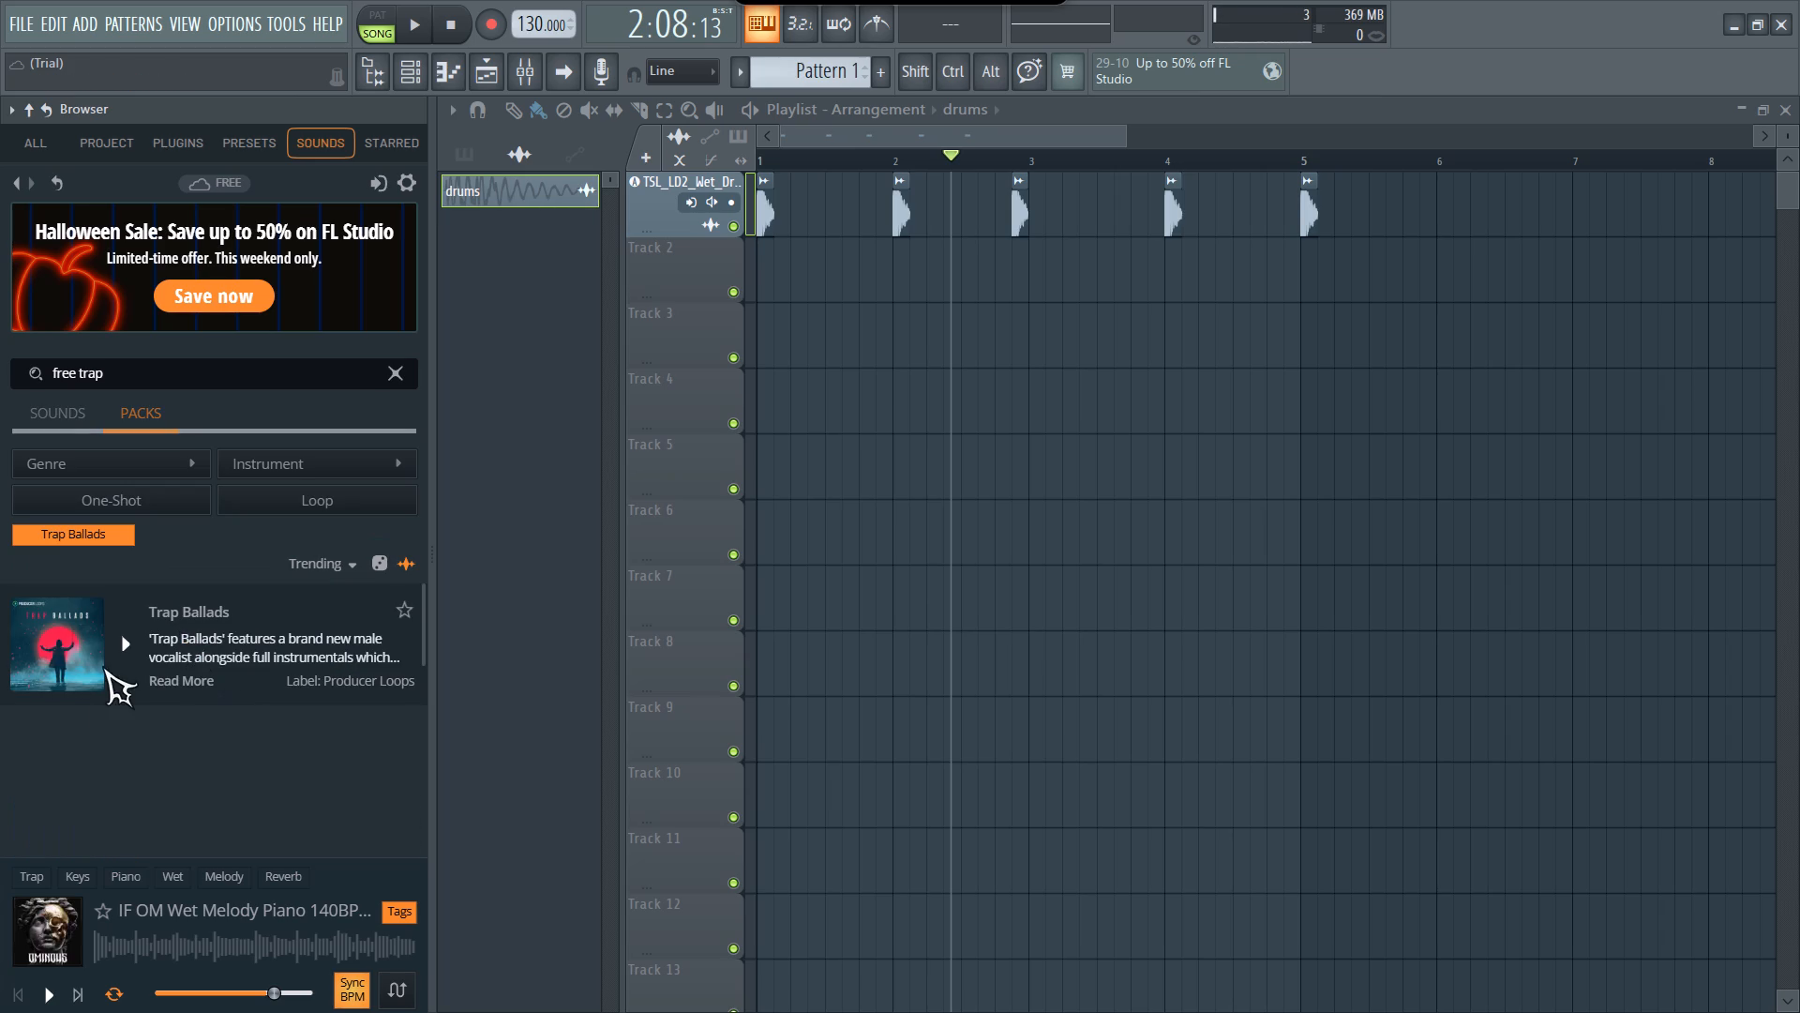
pyautogui.click(110, 744)
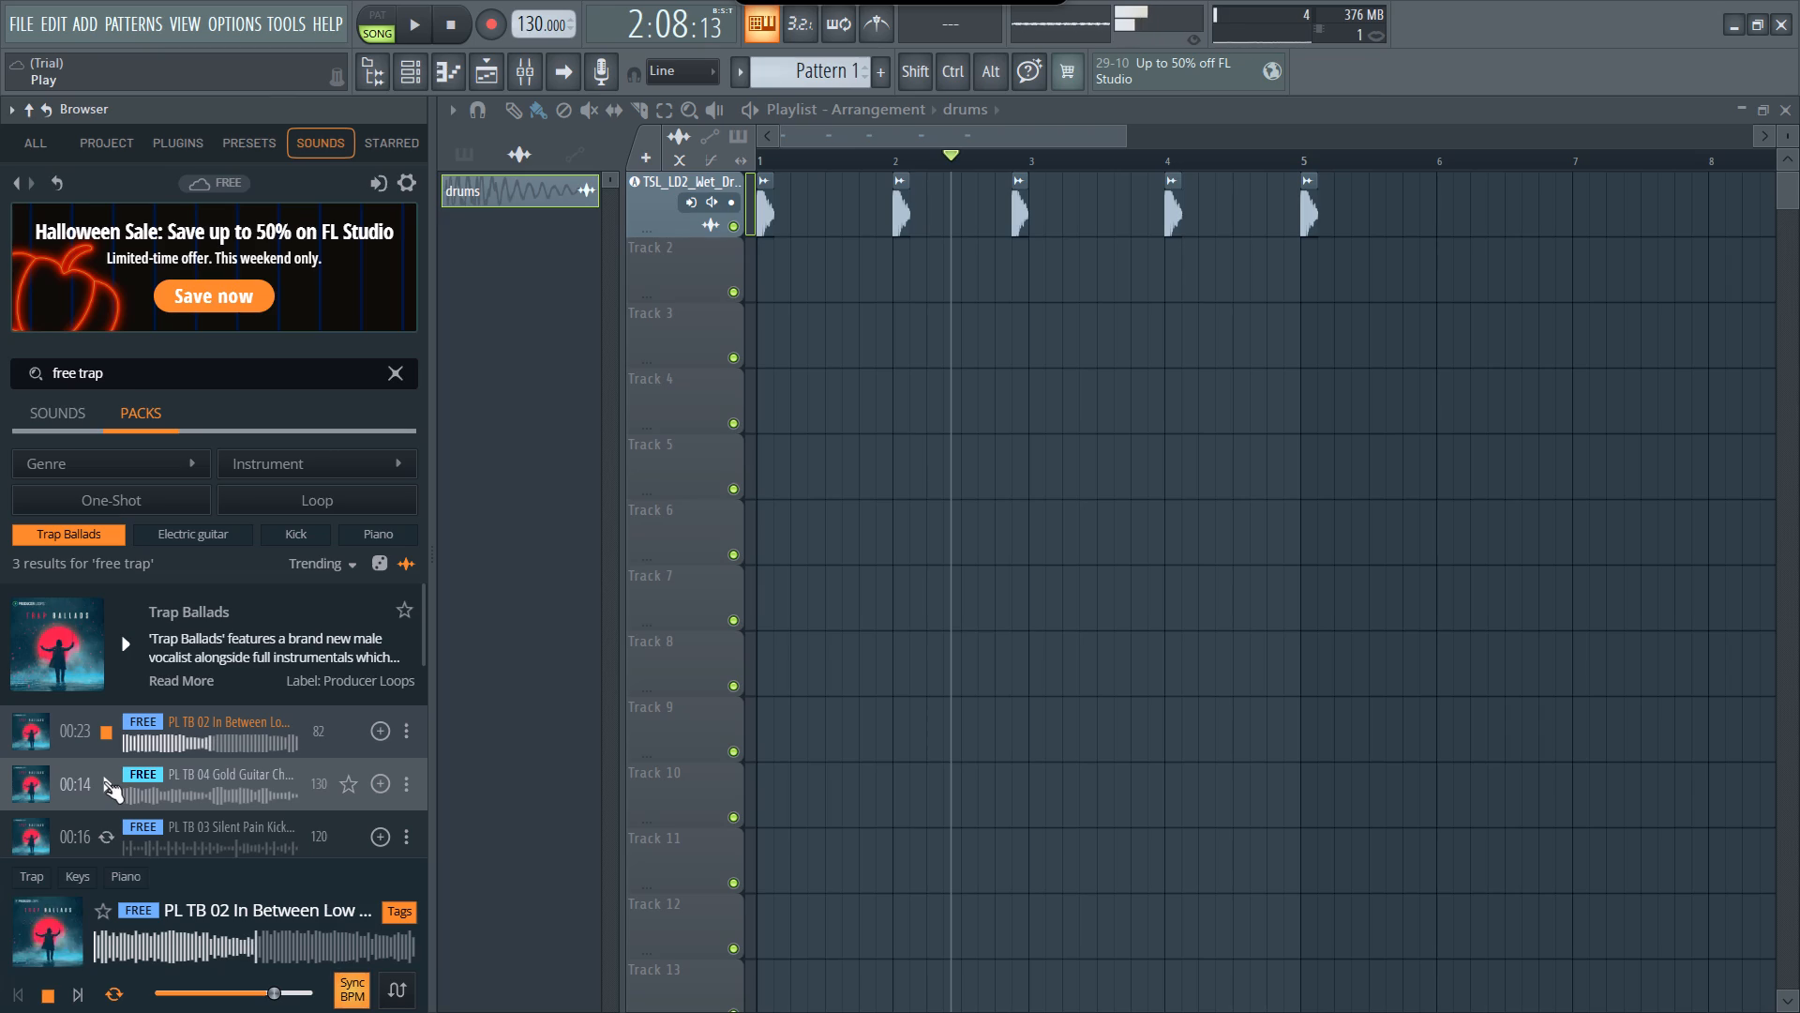
pyautogui.click(104, 781)
pyautogui.scroll(-1, 104, 781)
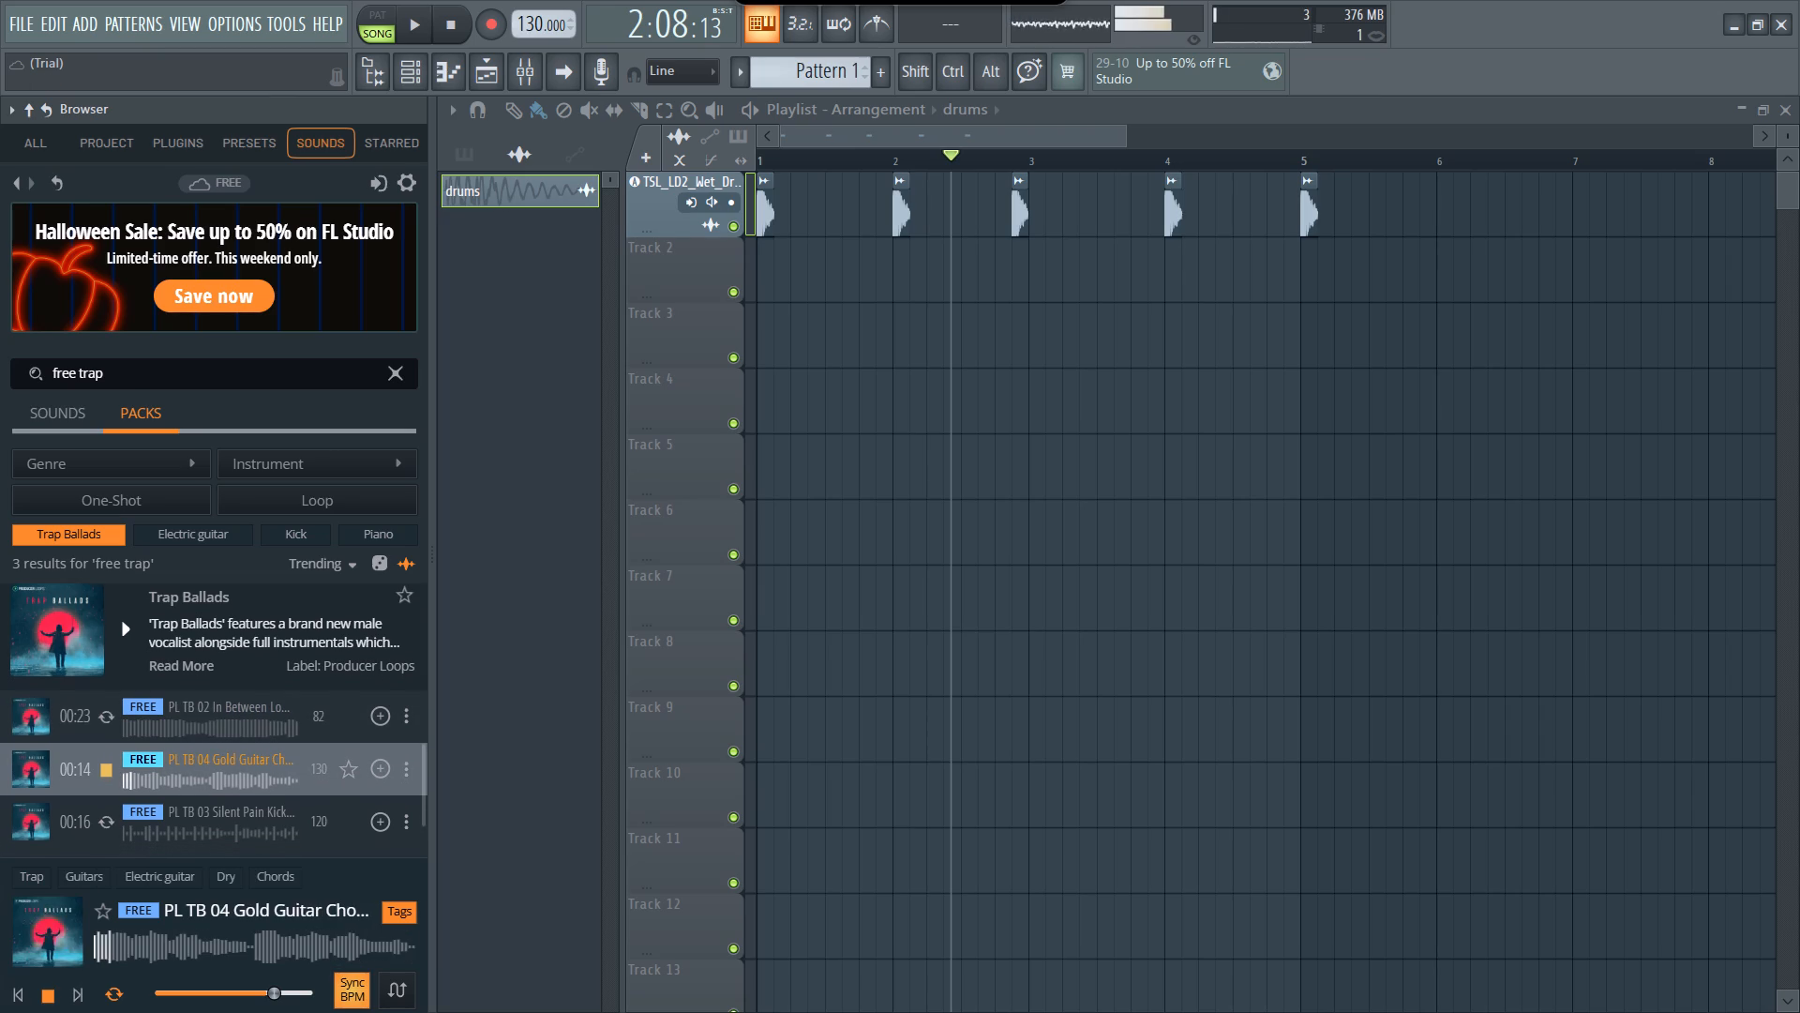
pyautogui.scroll(-4, 104, 781)
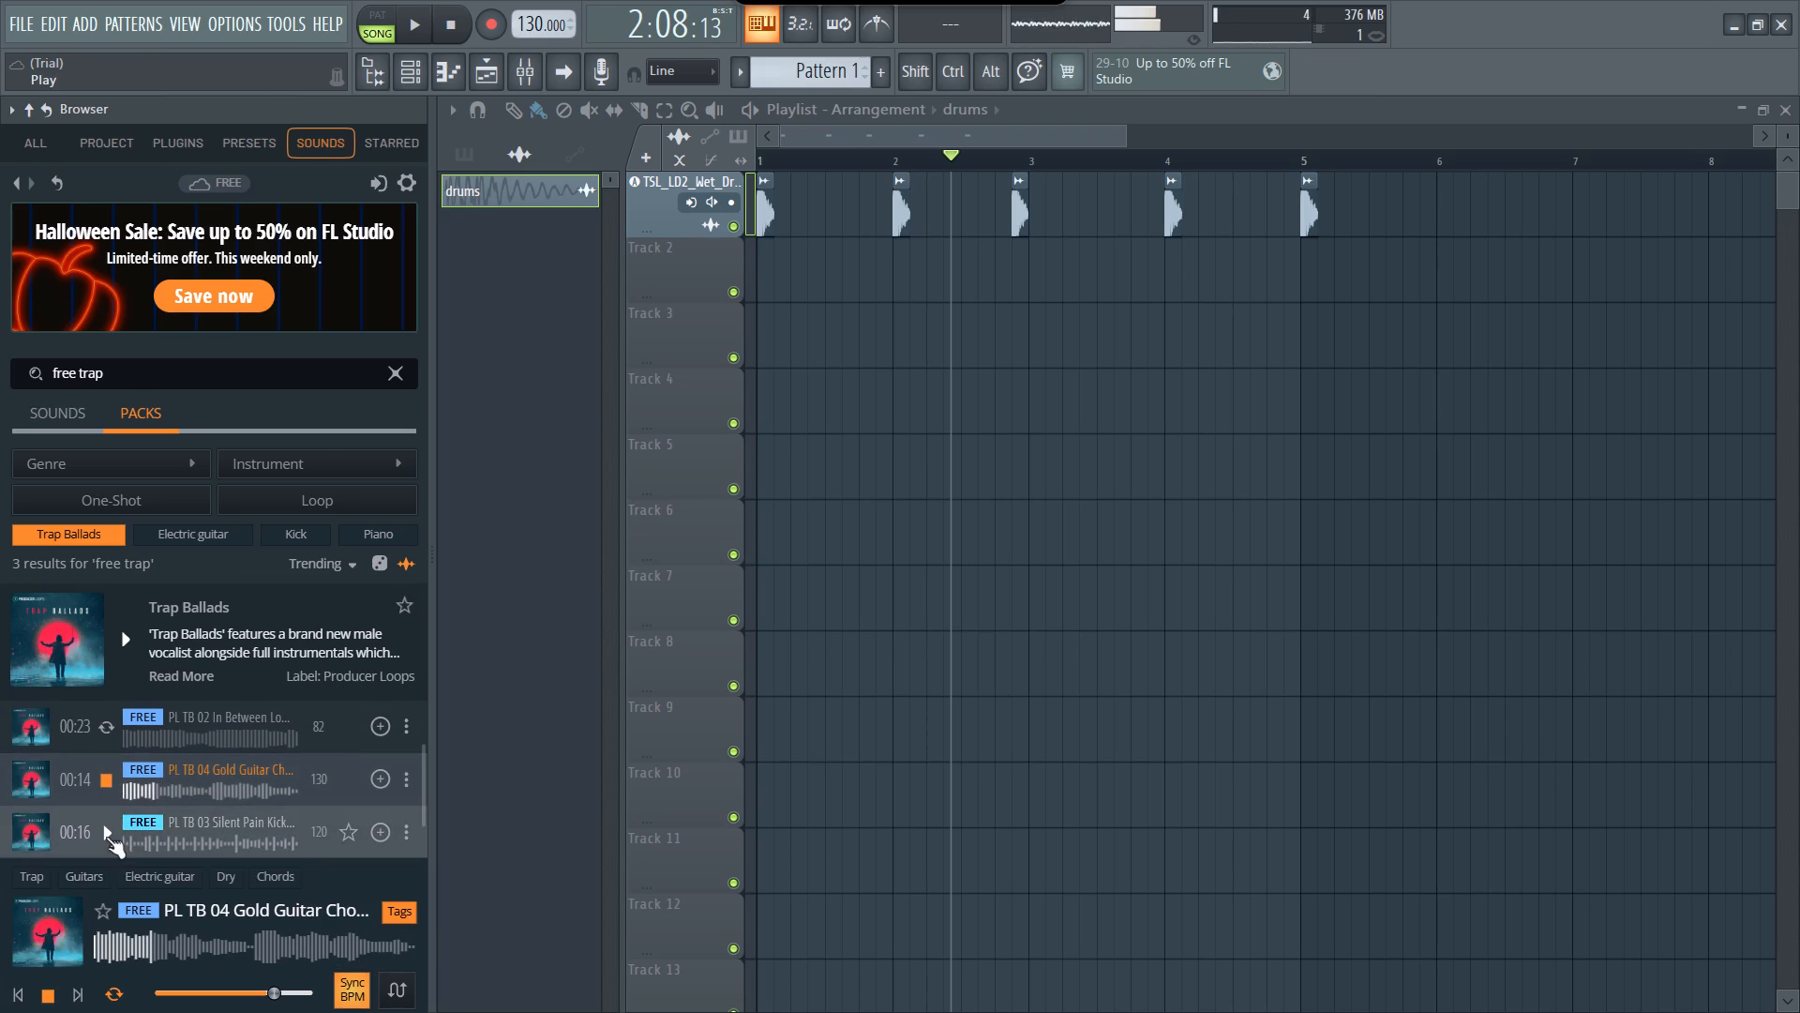
pyautogui.click(105, 836)
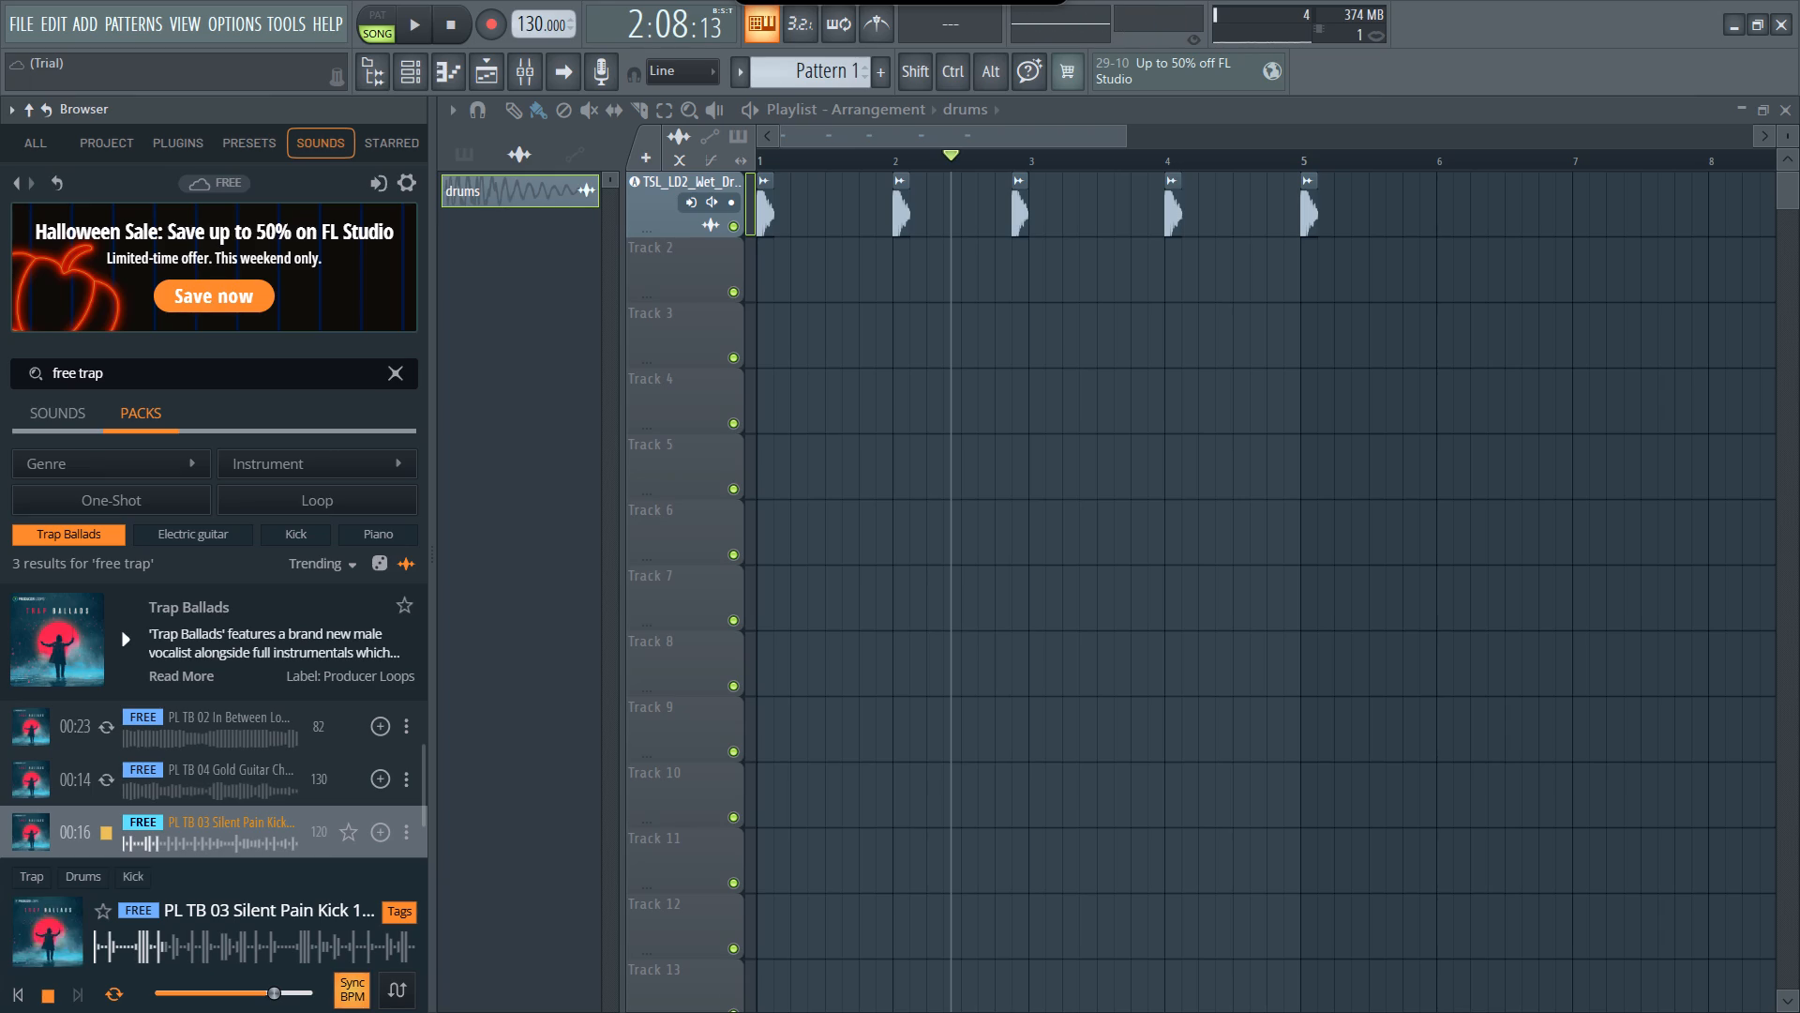
pyautogui.scroll(-1, 112, 738)
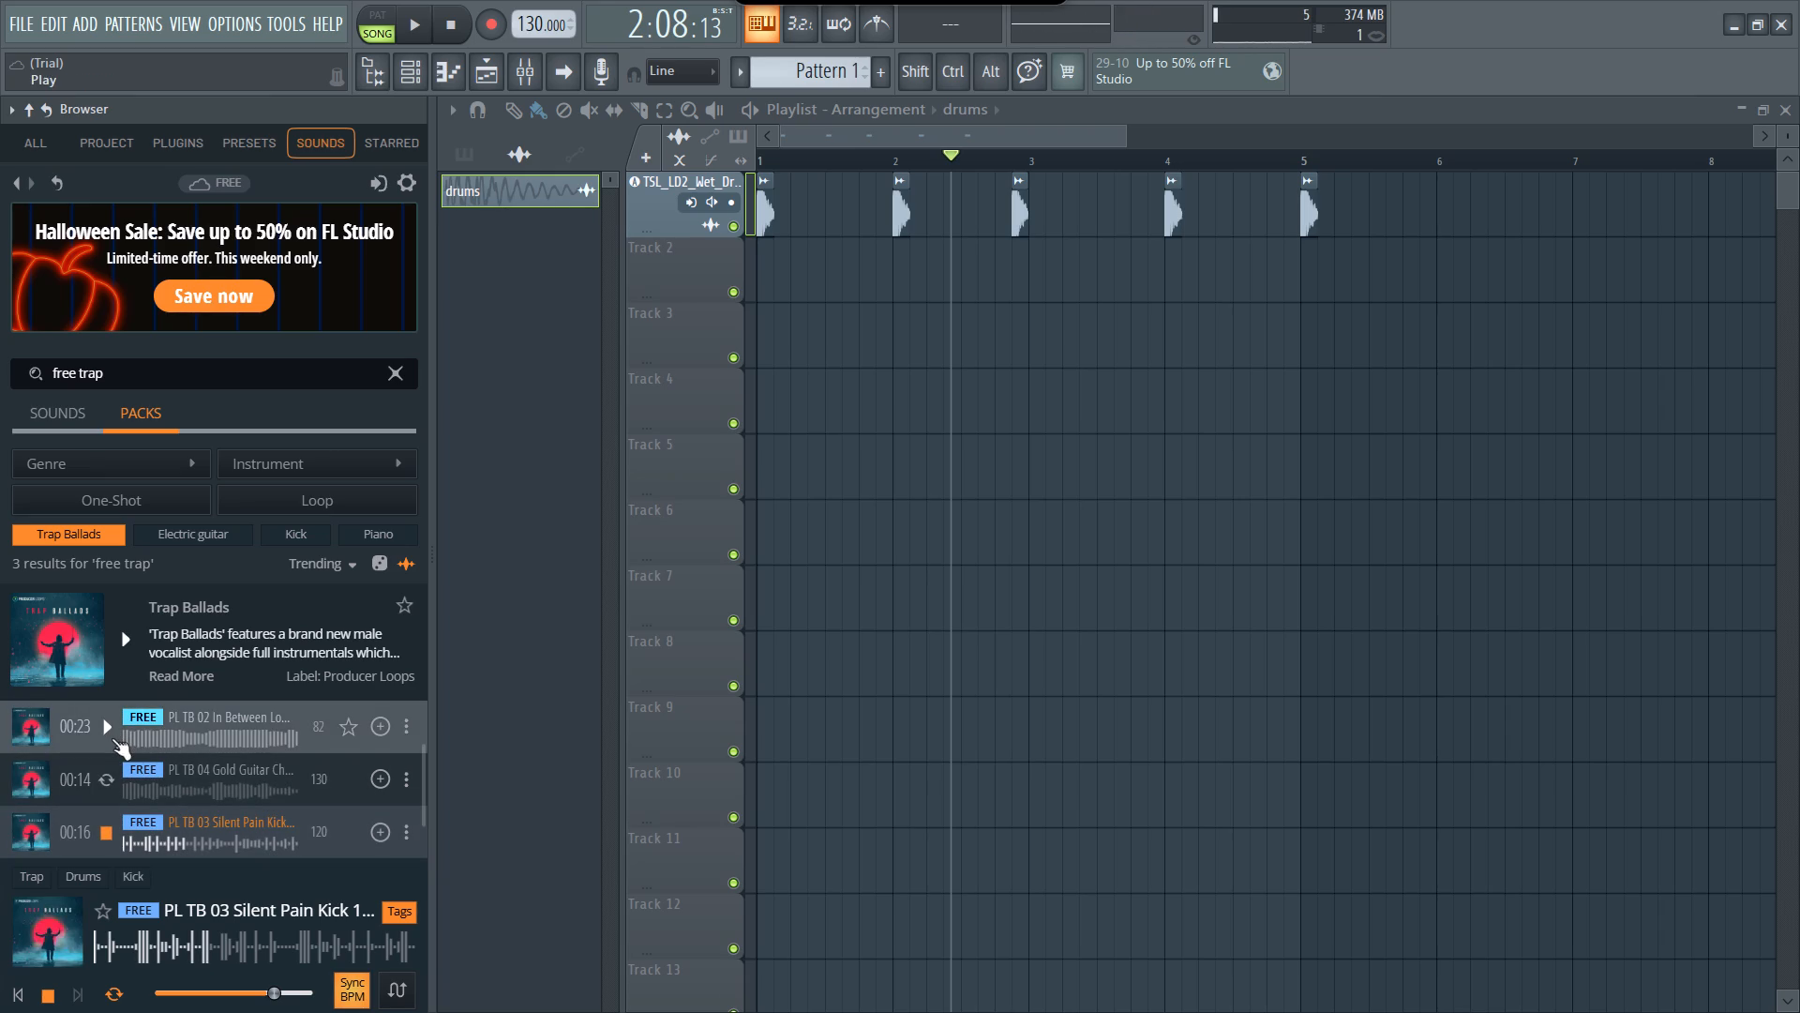
pyautogui.scroll(-6, 112, 738)
pyautogui.scroll(-2, 291, 869)
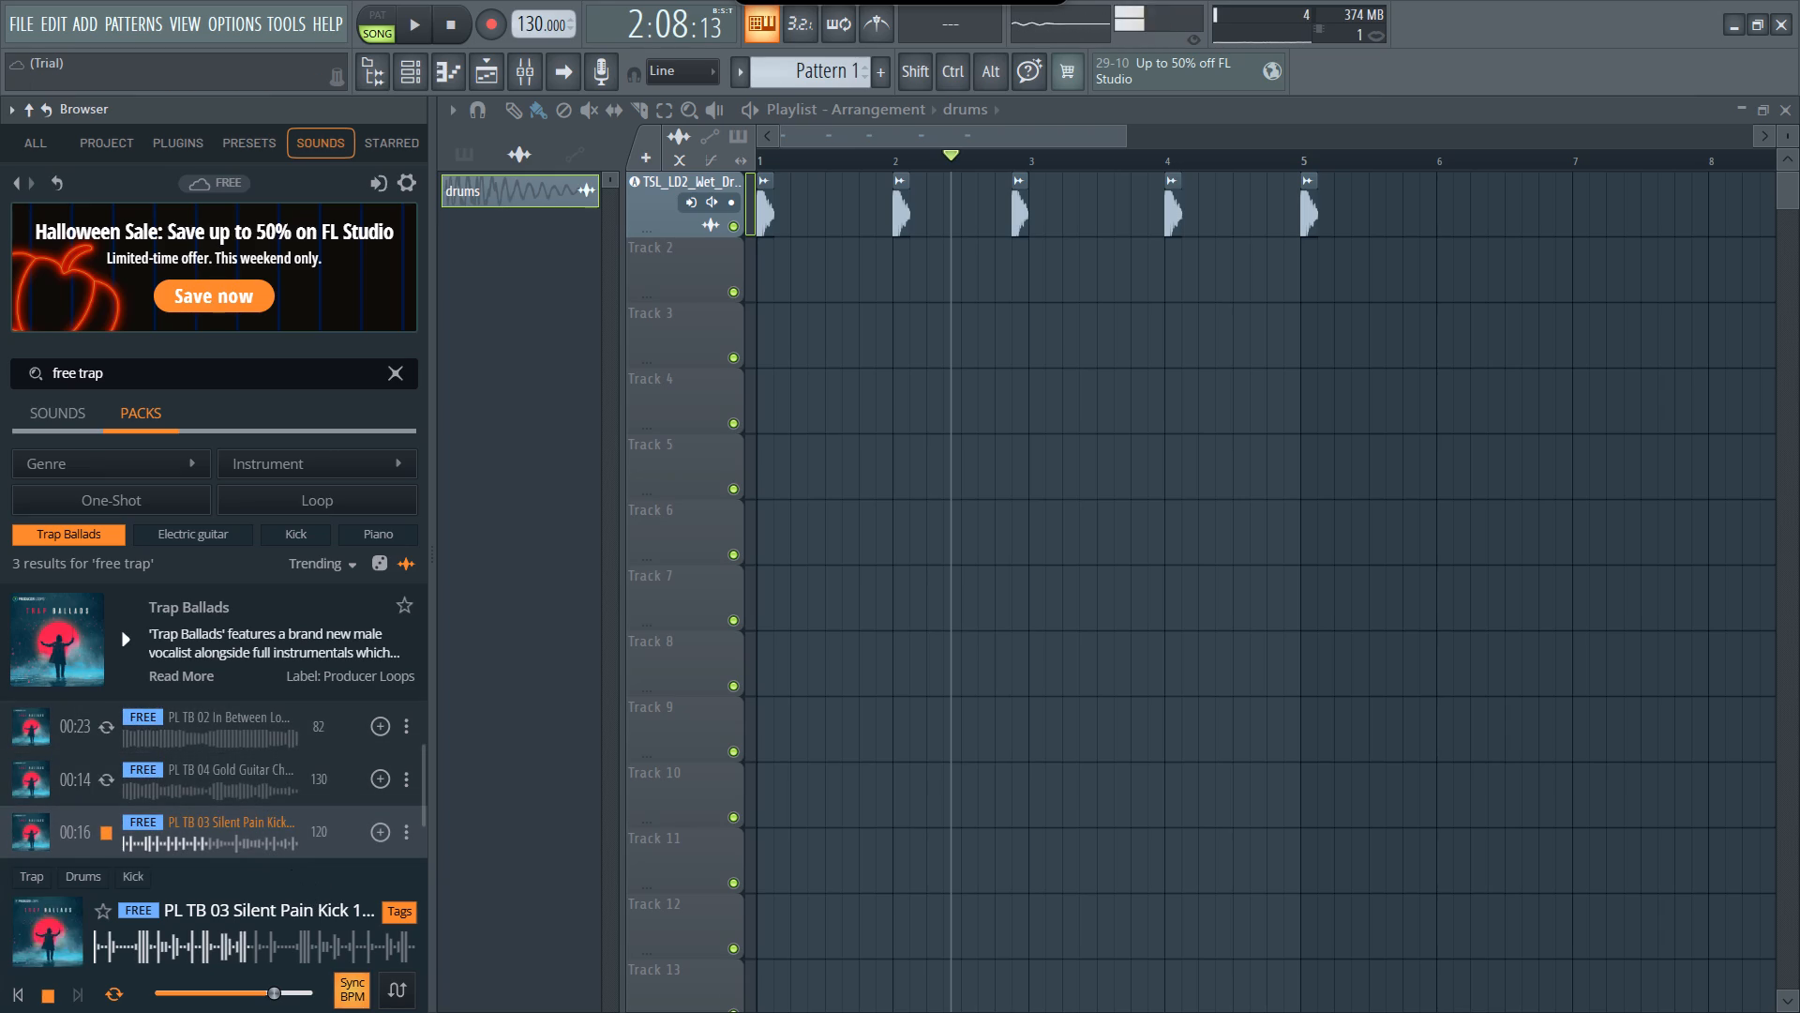
pyautogui.scroll(-4, 310, 807)
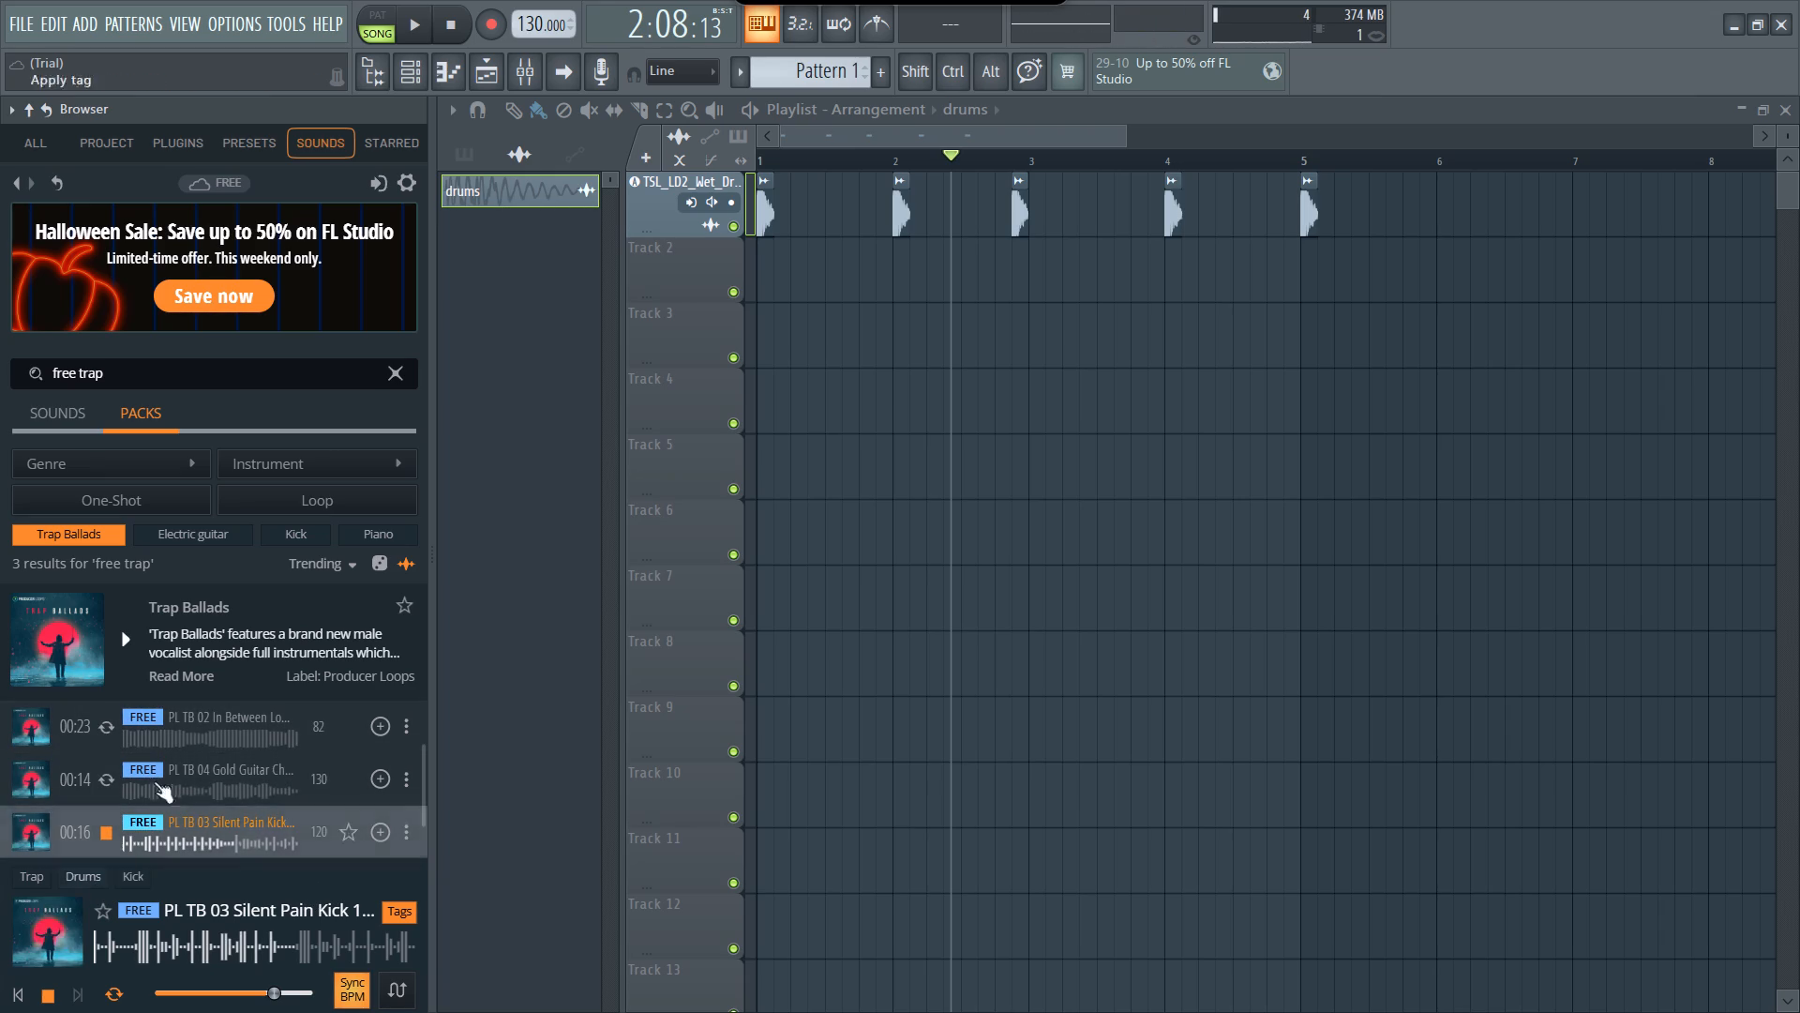
pyautogui.click(108, 735)
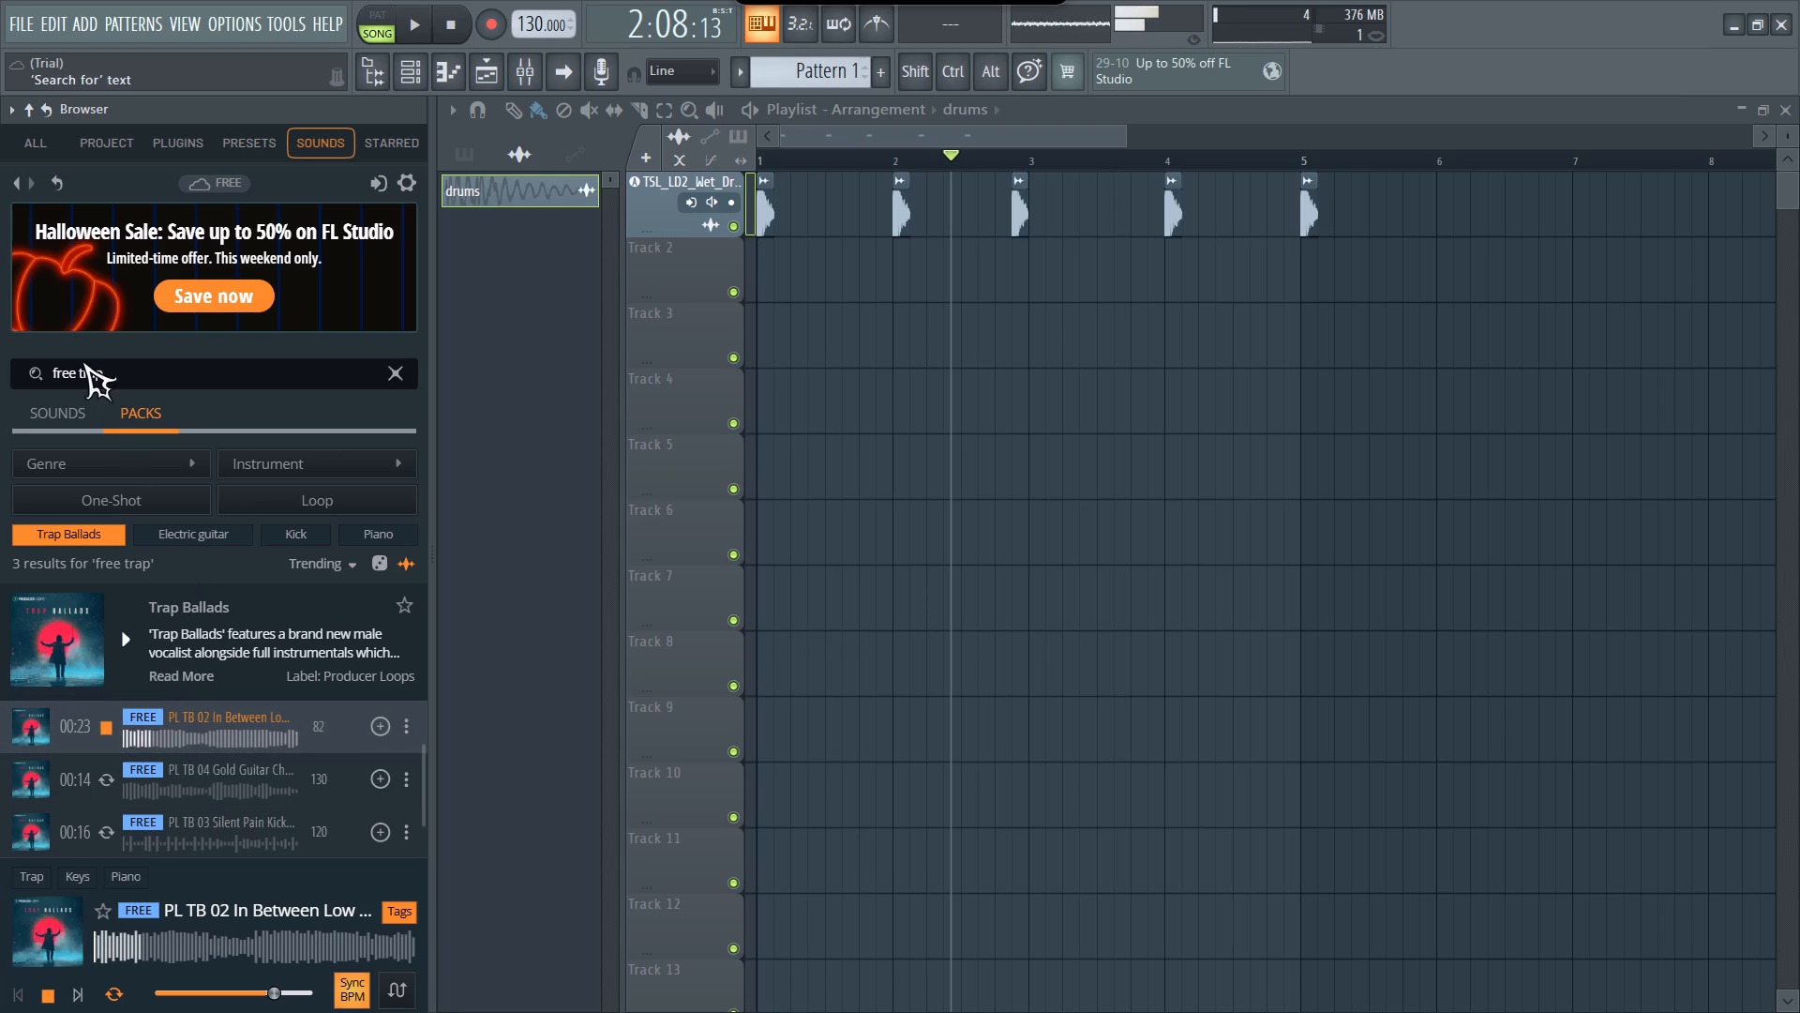
# Reload the full Trap Ballads sample list without a search term and preview its free Gold Guitar loop.
pyautogui.click(52, 181)
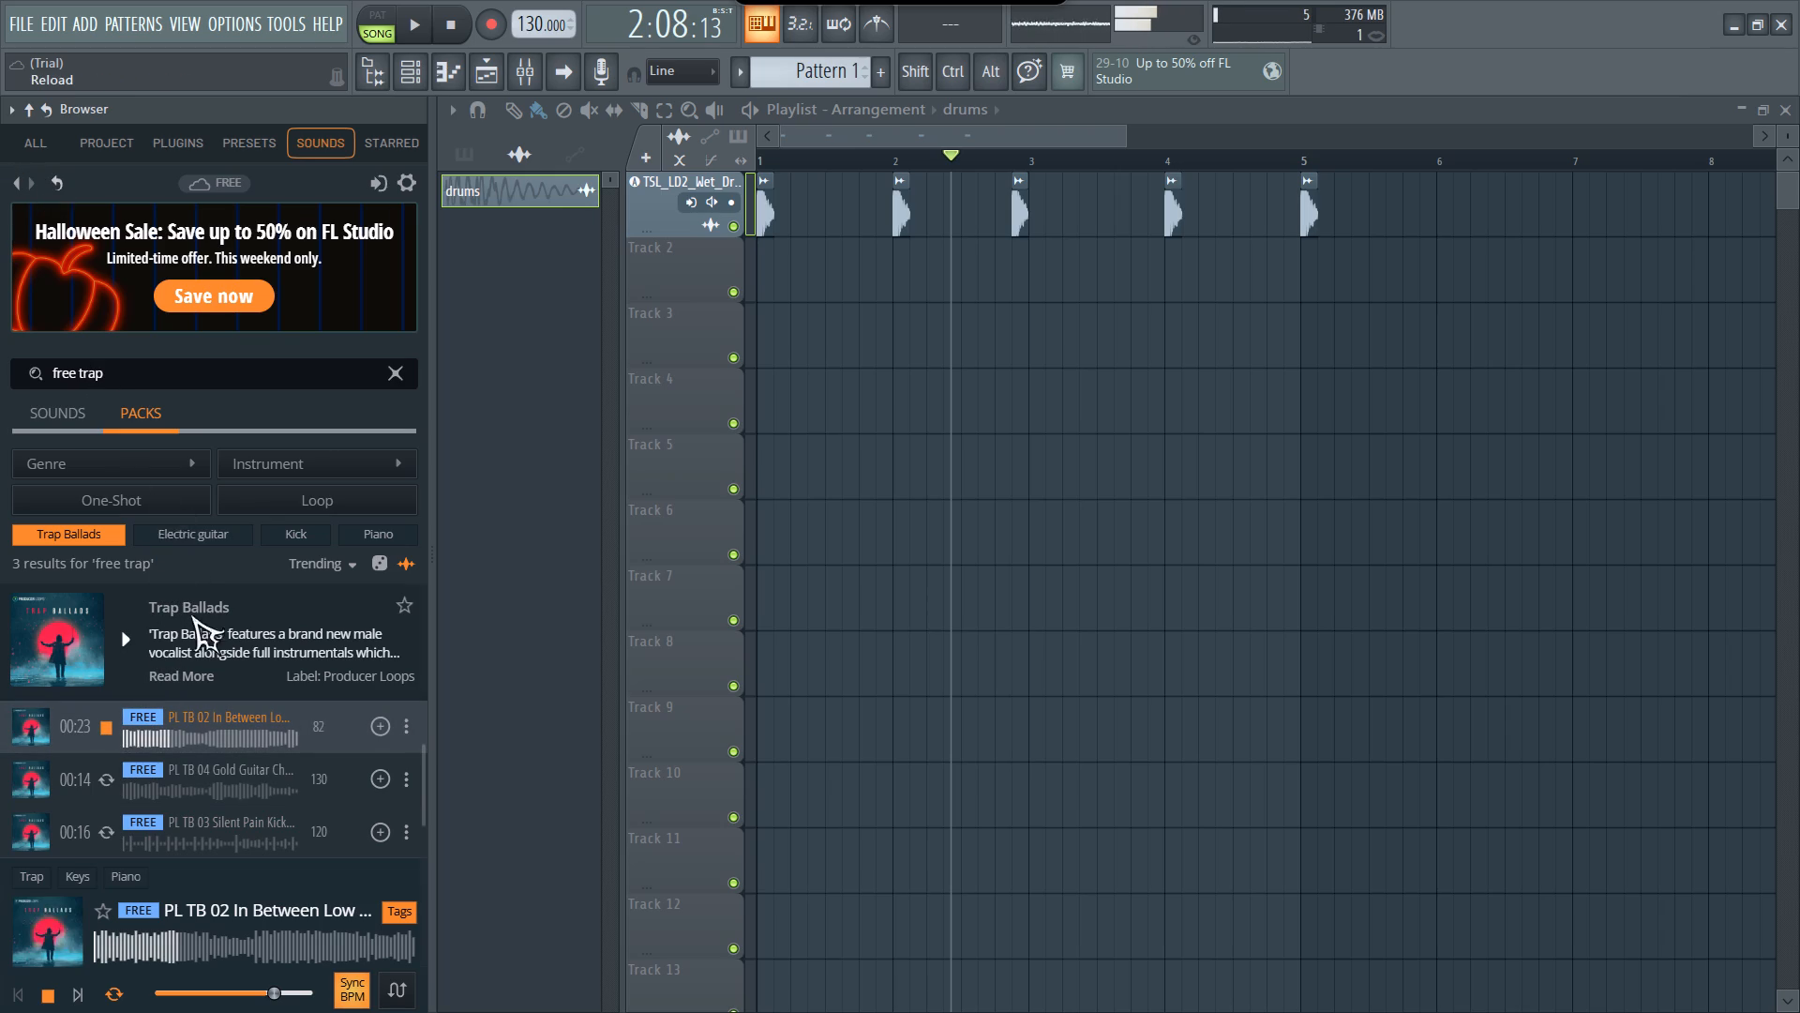
pyautogui.scroll(-1, 273, 829)
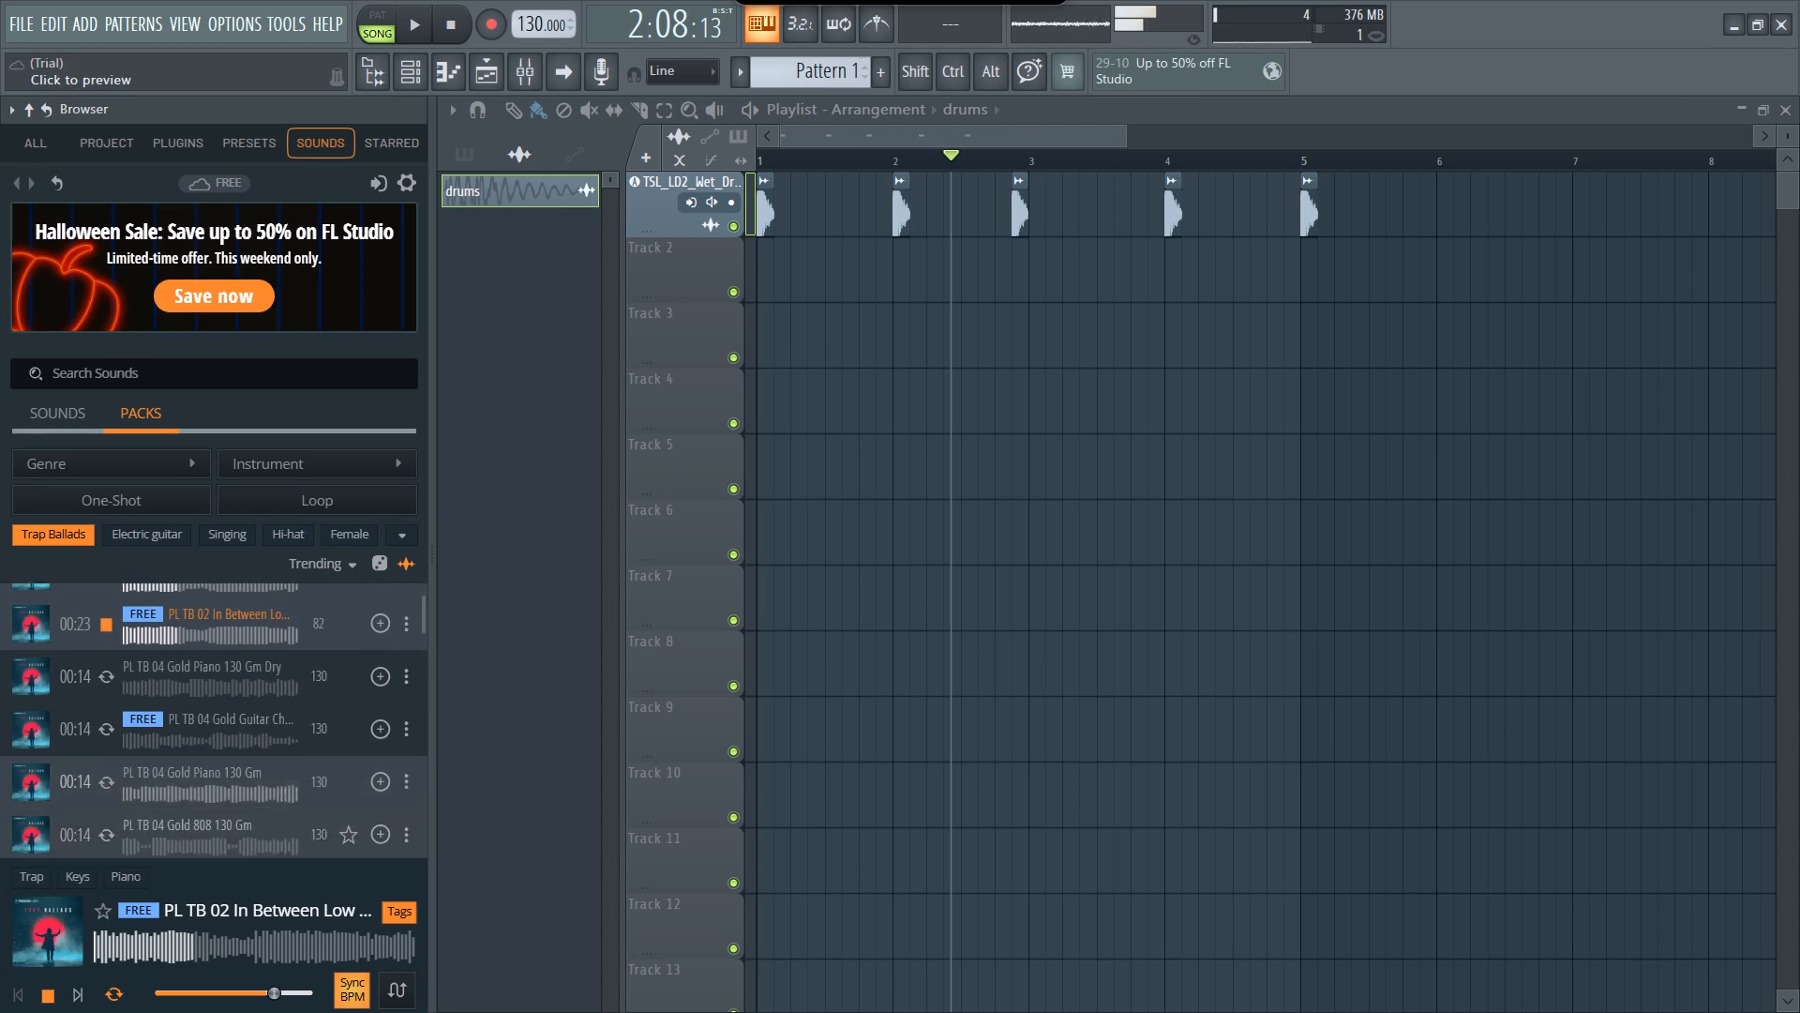
pyautogui.scroll(-1, 273, 829)
pyautogui.scroll(-1, 203, 785)
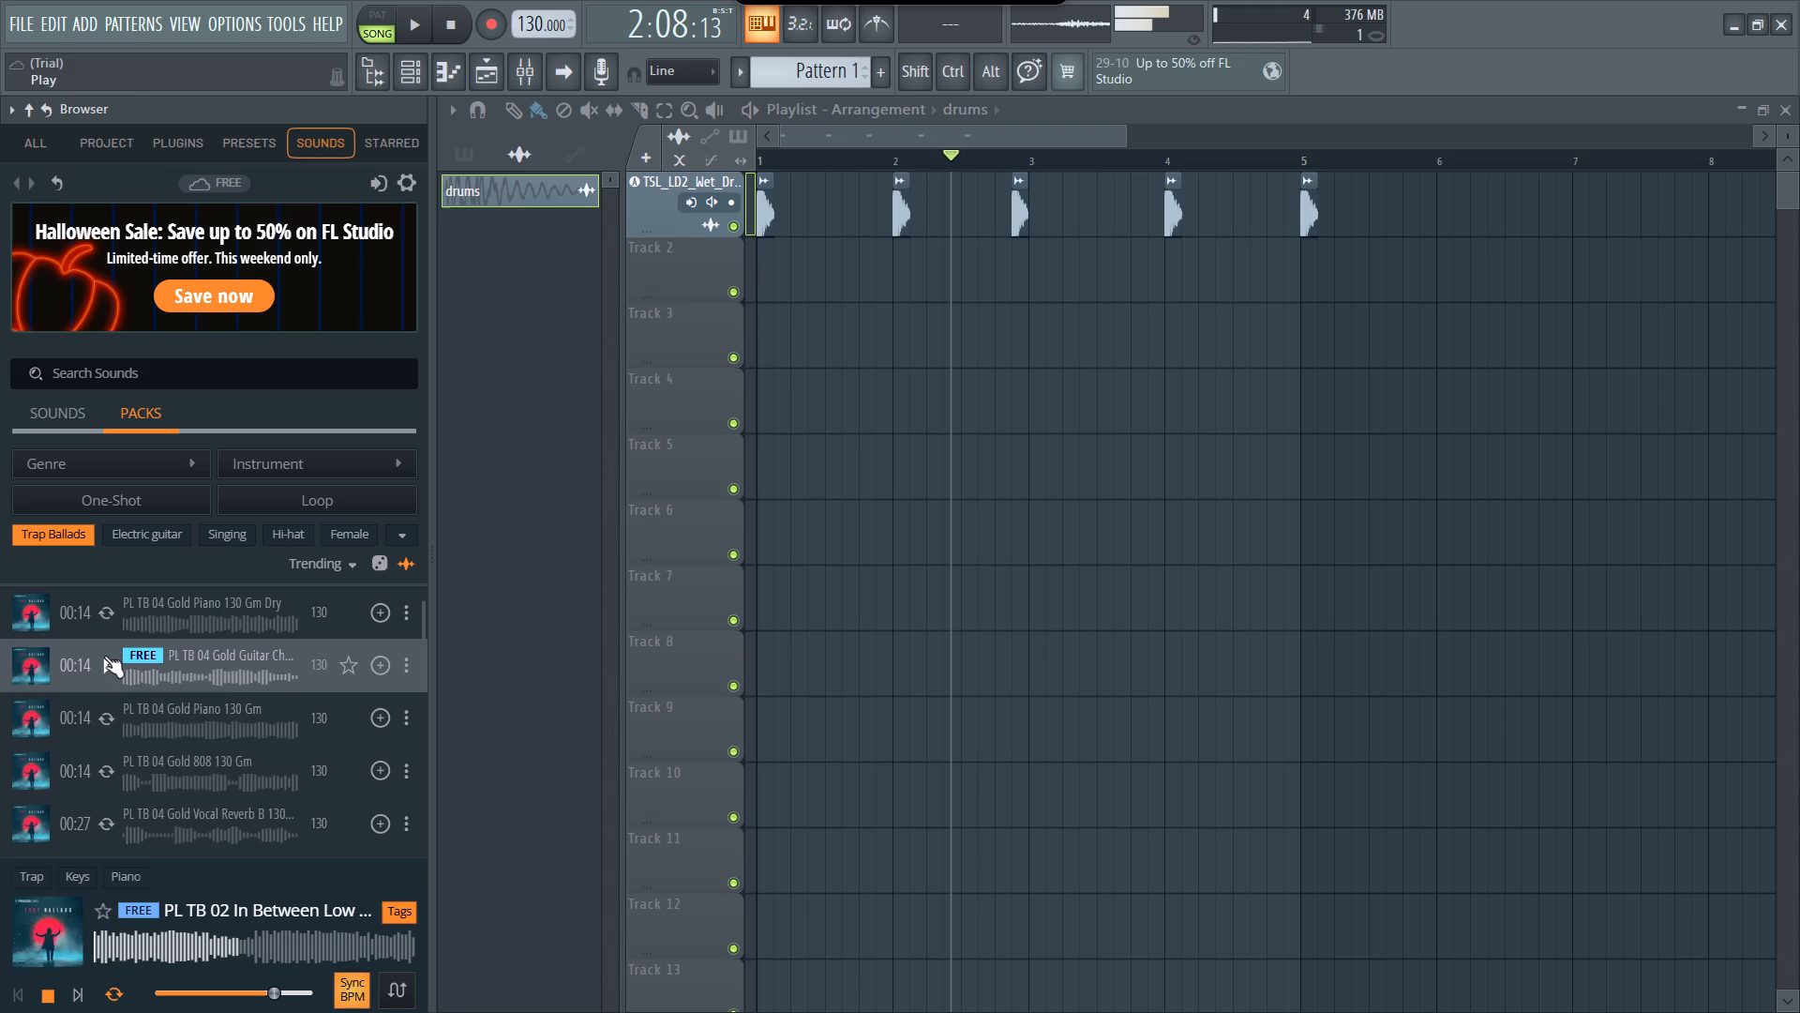
pyautogui.click(104, 656)
# Look further through the Trap Ballads samples and preview the free Silent Pain Kick loop.
pyautogui.scroll(-1, 119, 697)
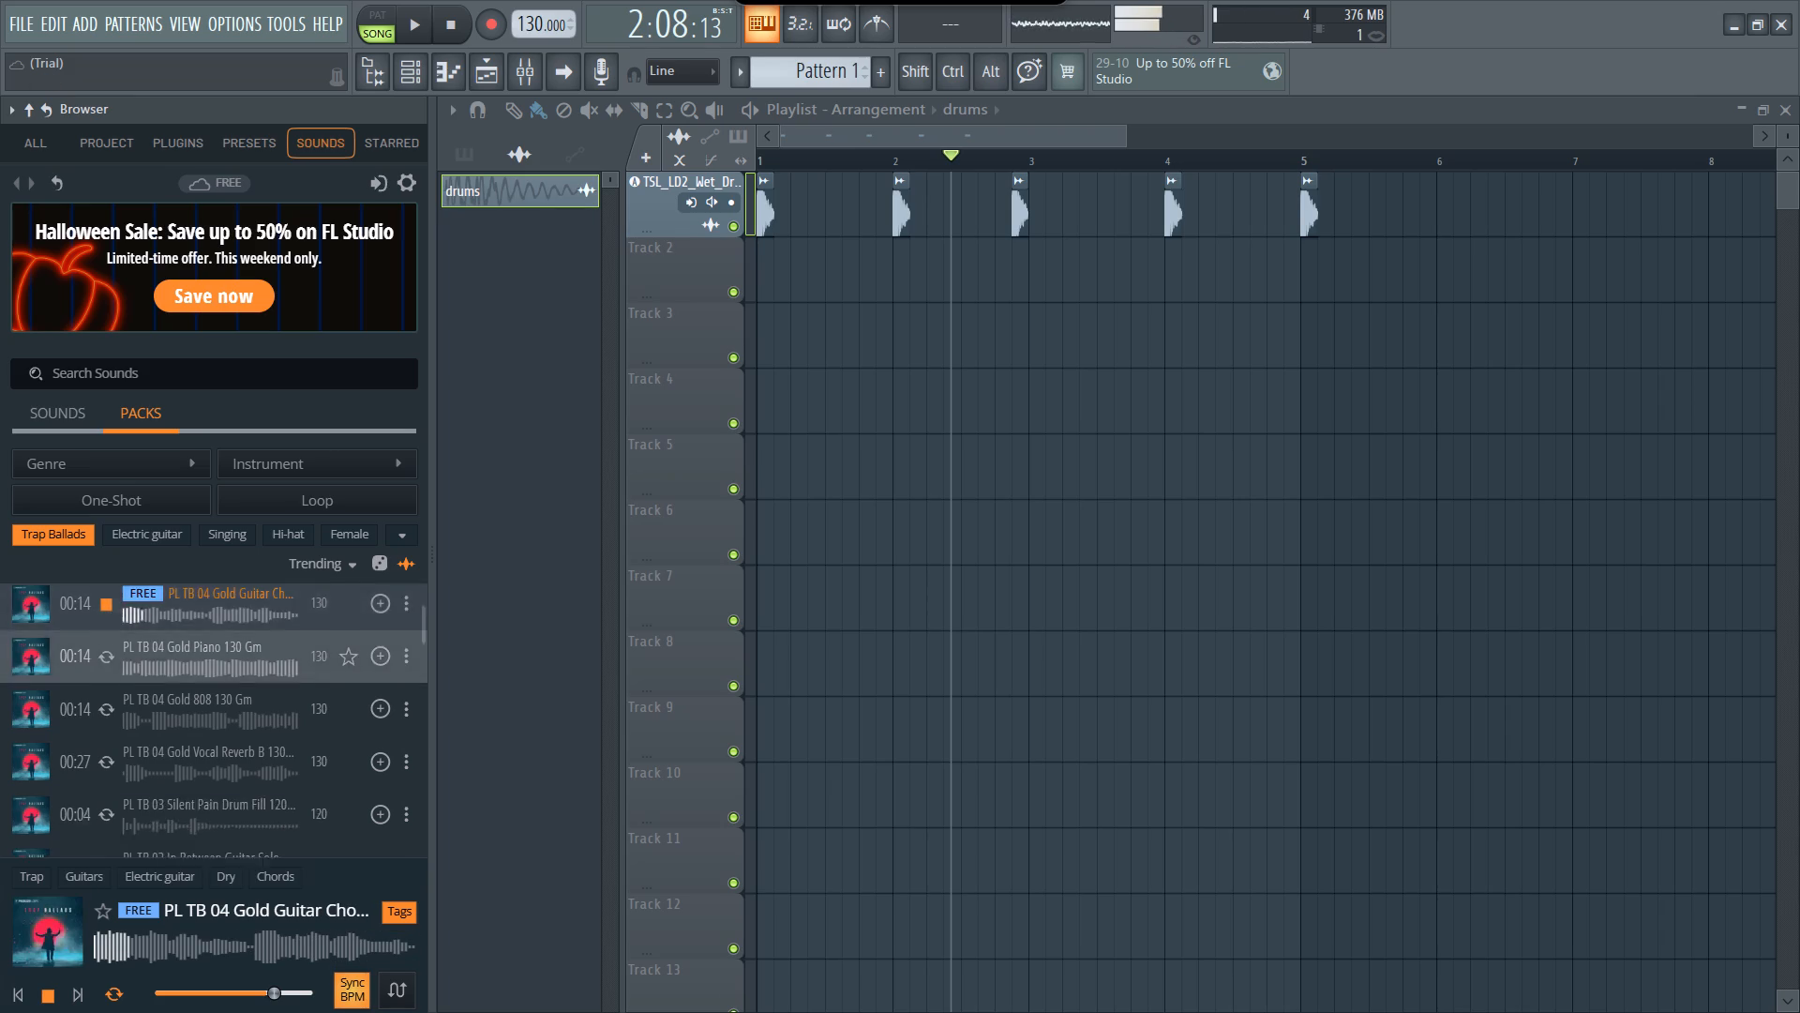
pyautogui.scroll(-6, 119, 697)
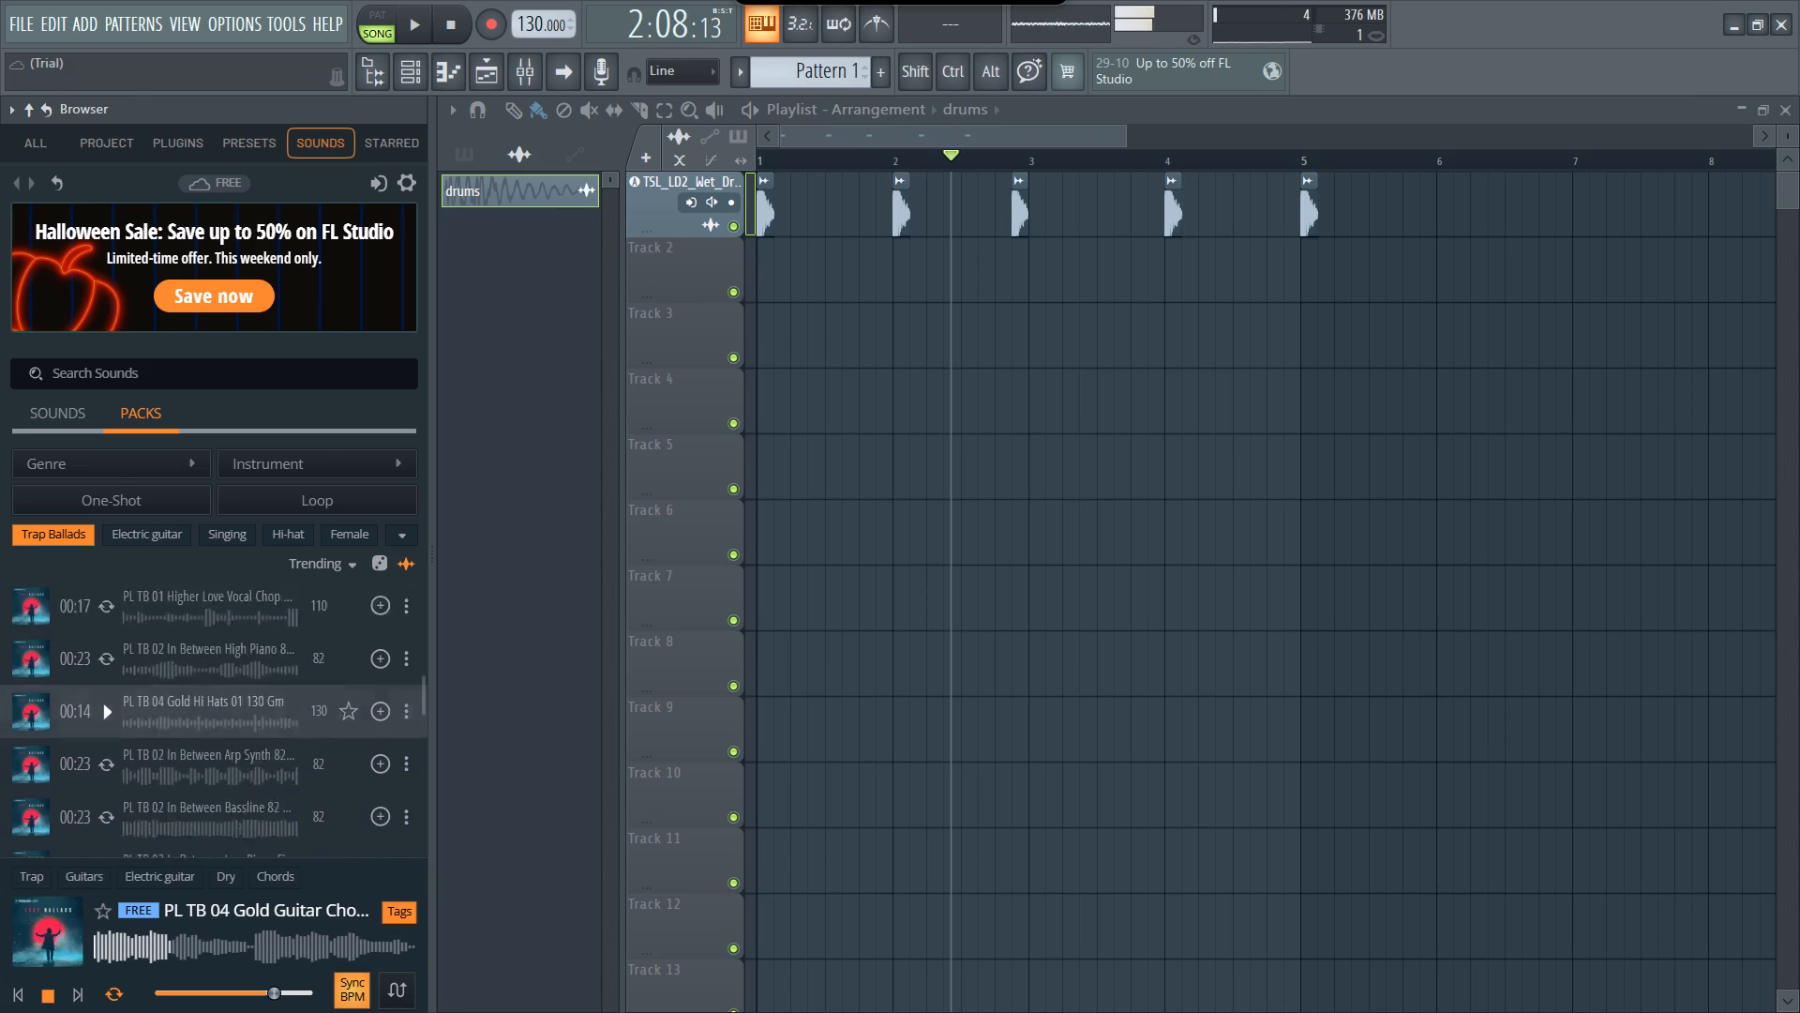
pyautogui.scroll(-2, 119, 697)
pyautogui.scroll(5, 119, 697)
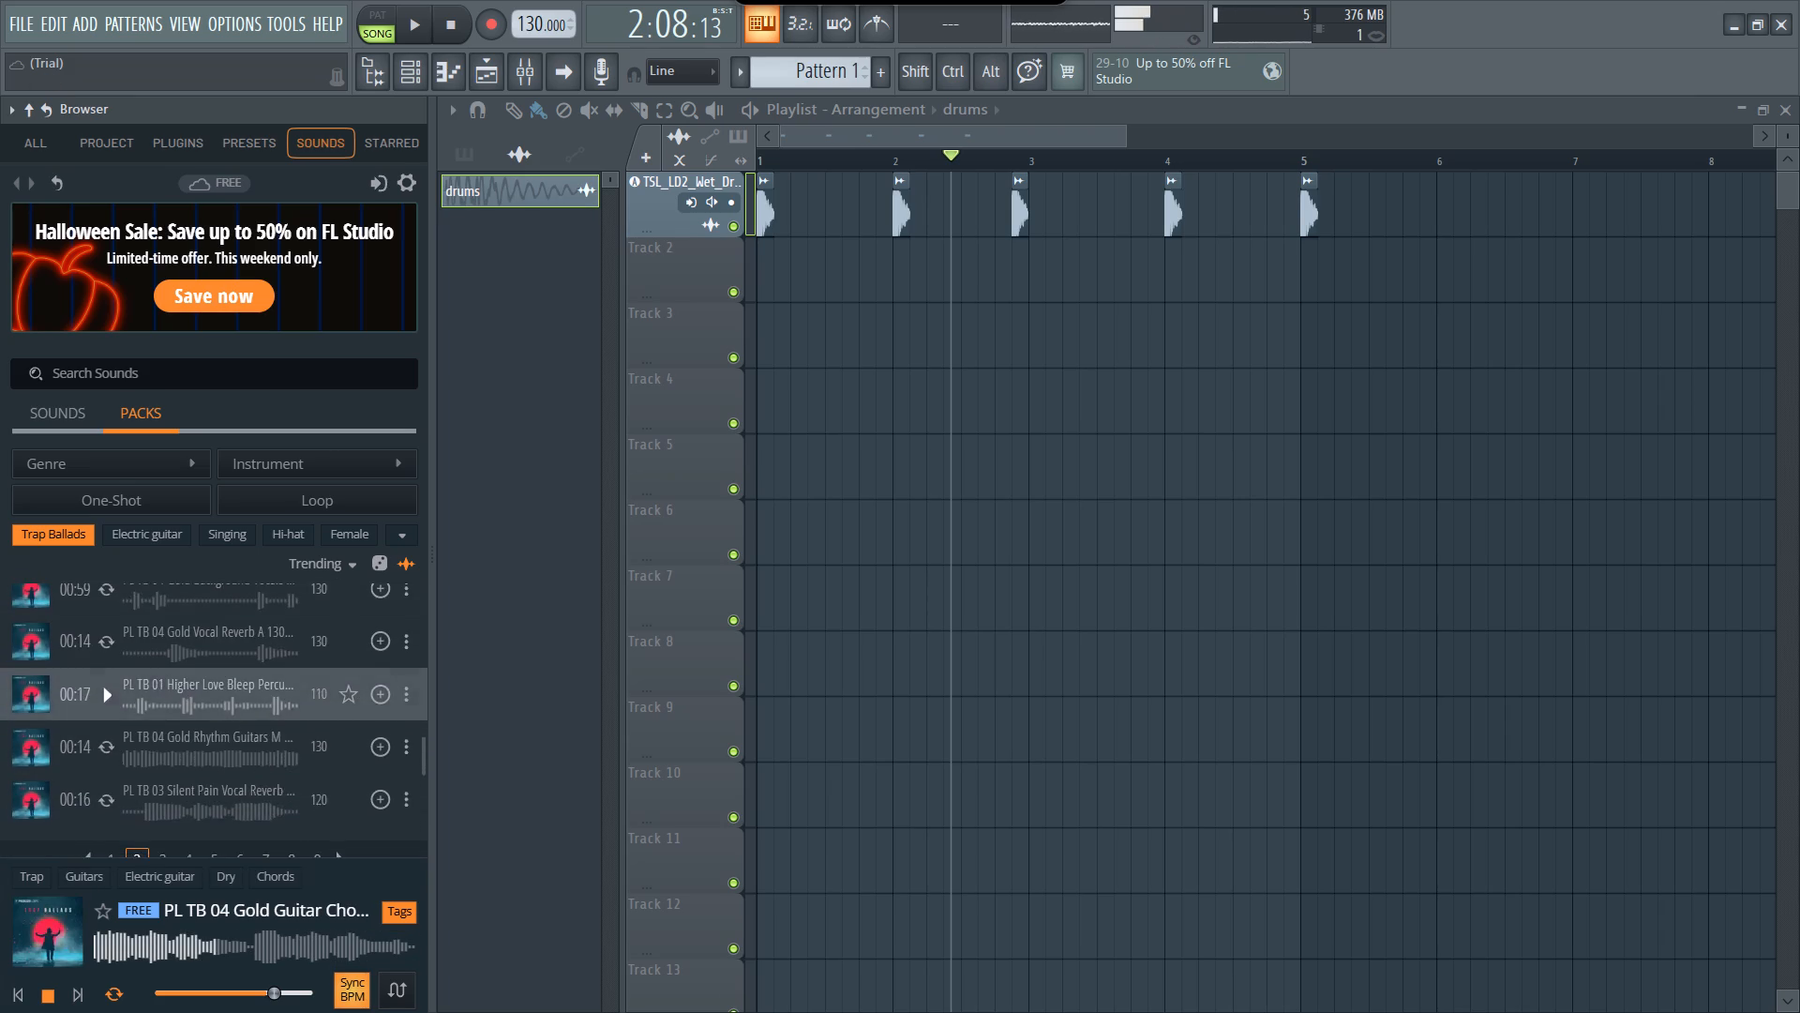
pyautogui.scroll(7, 119, 697)
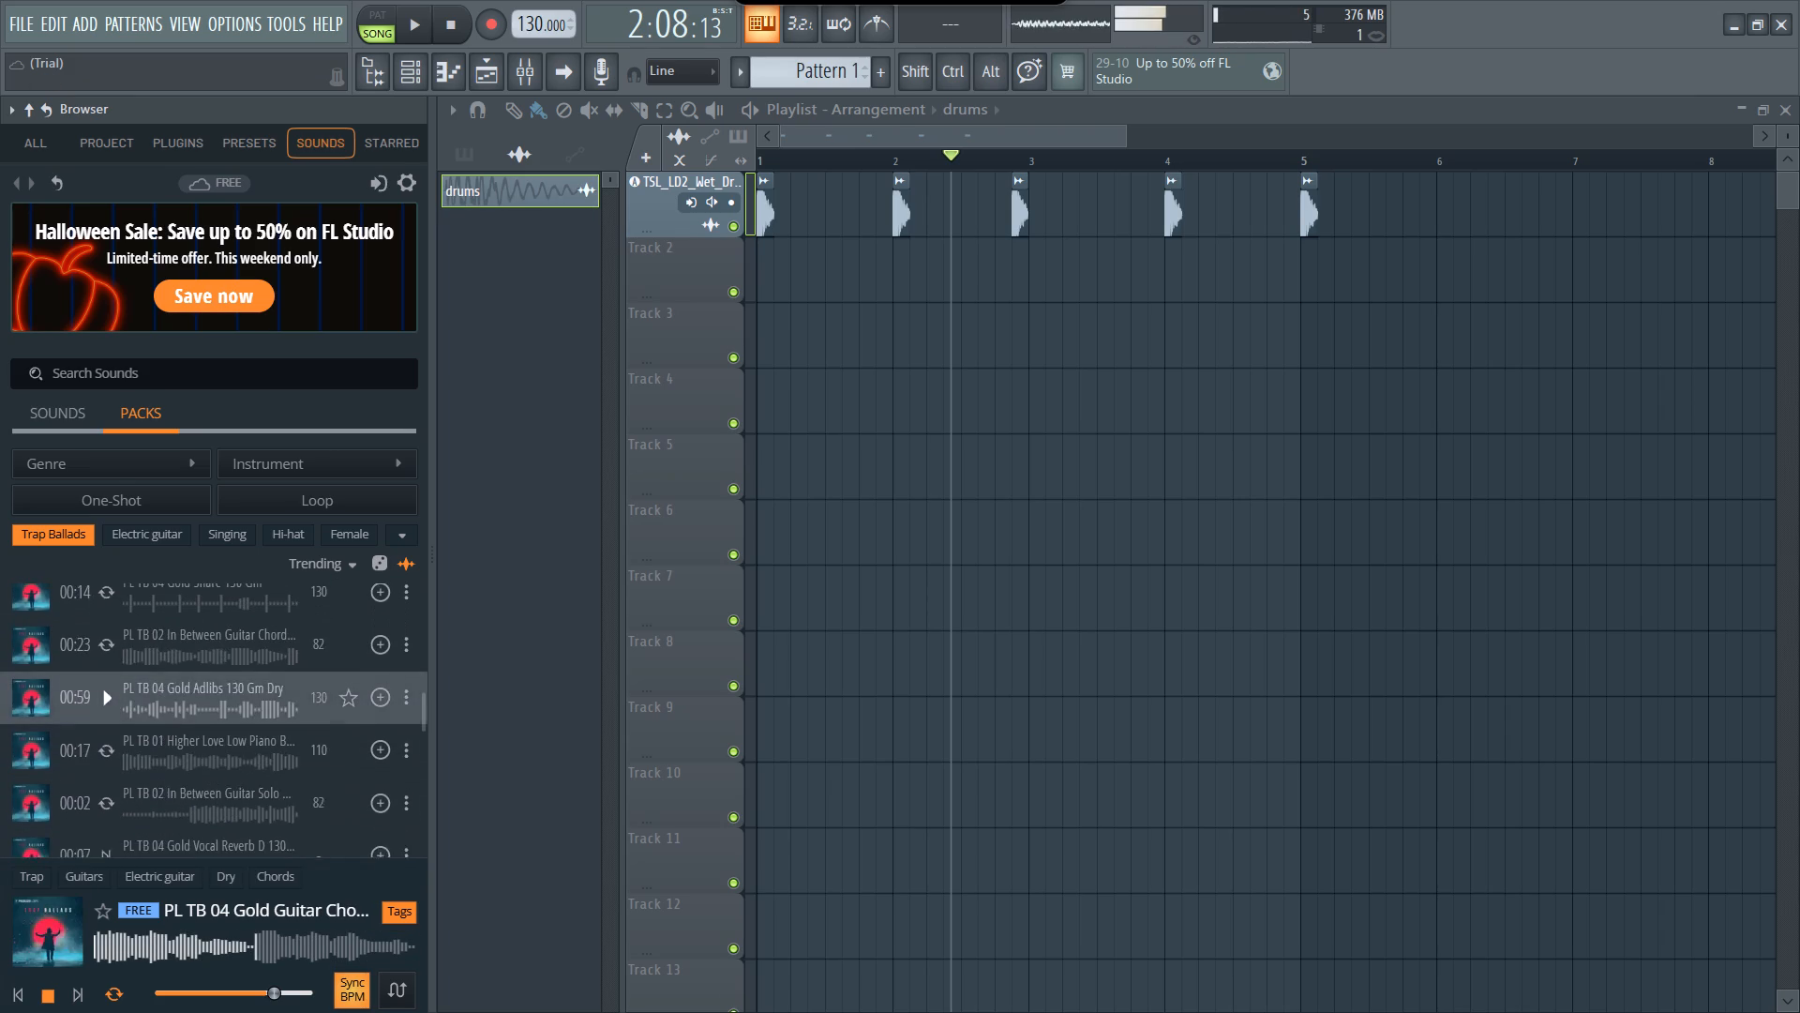
pyautogui.scroll(4, 119, 697)
pyautogui.scroll(-4, 119, 697)
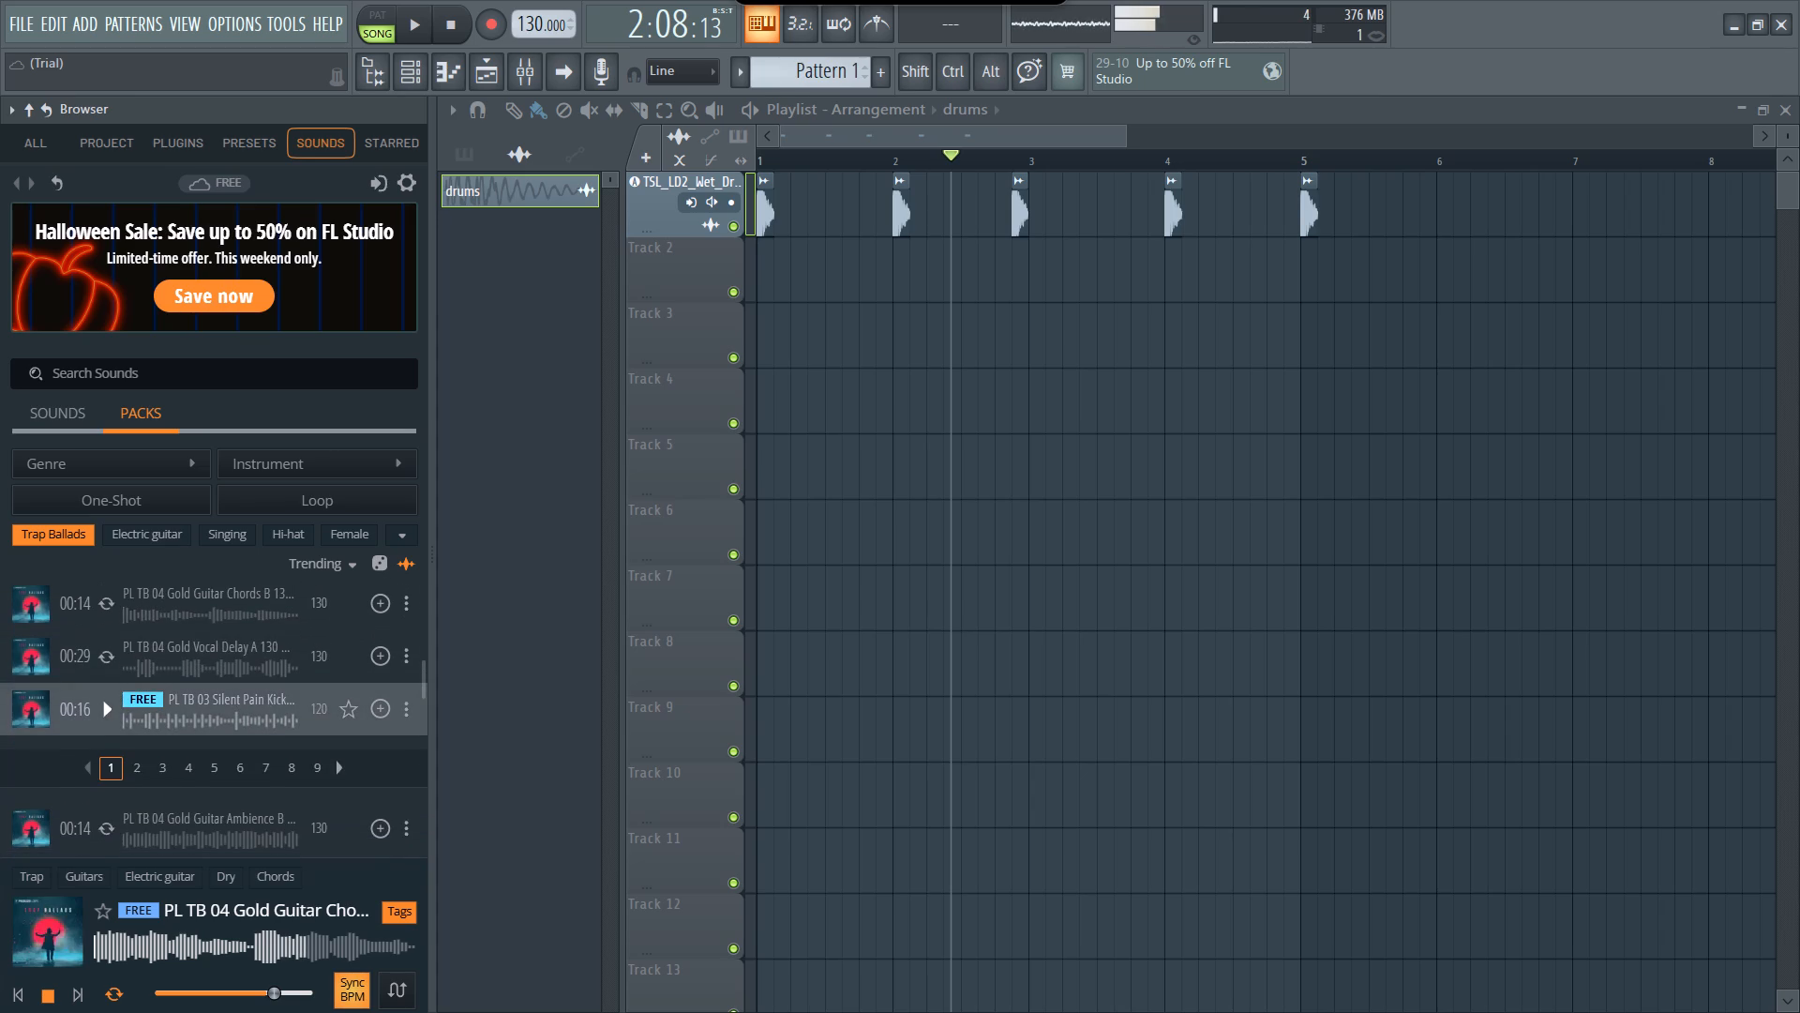
pyautogui.click(103, 725)
# Look through the following Trap Ballads samples for more free ones and return to the pack's start.
pyautogui.scroll(-1, 103, 725)
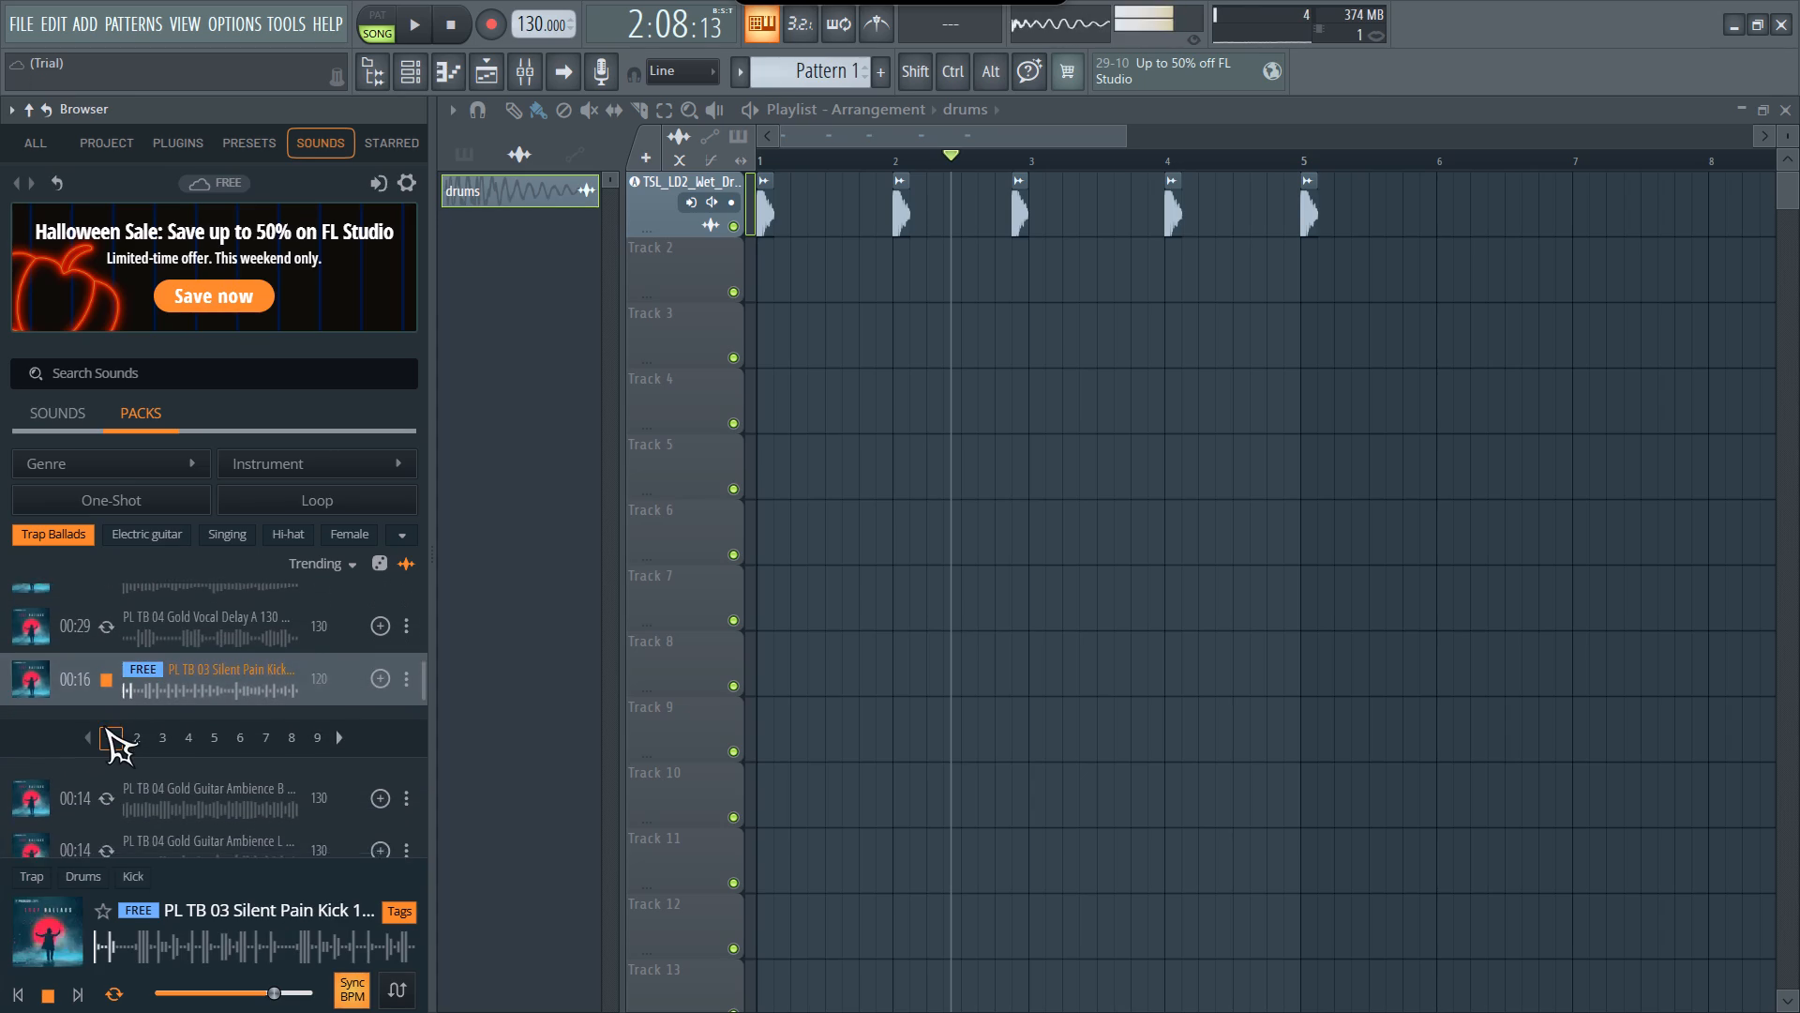
pyautogui.scroll(-4, 103, 725)
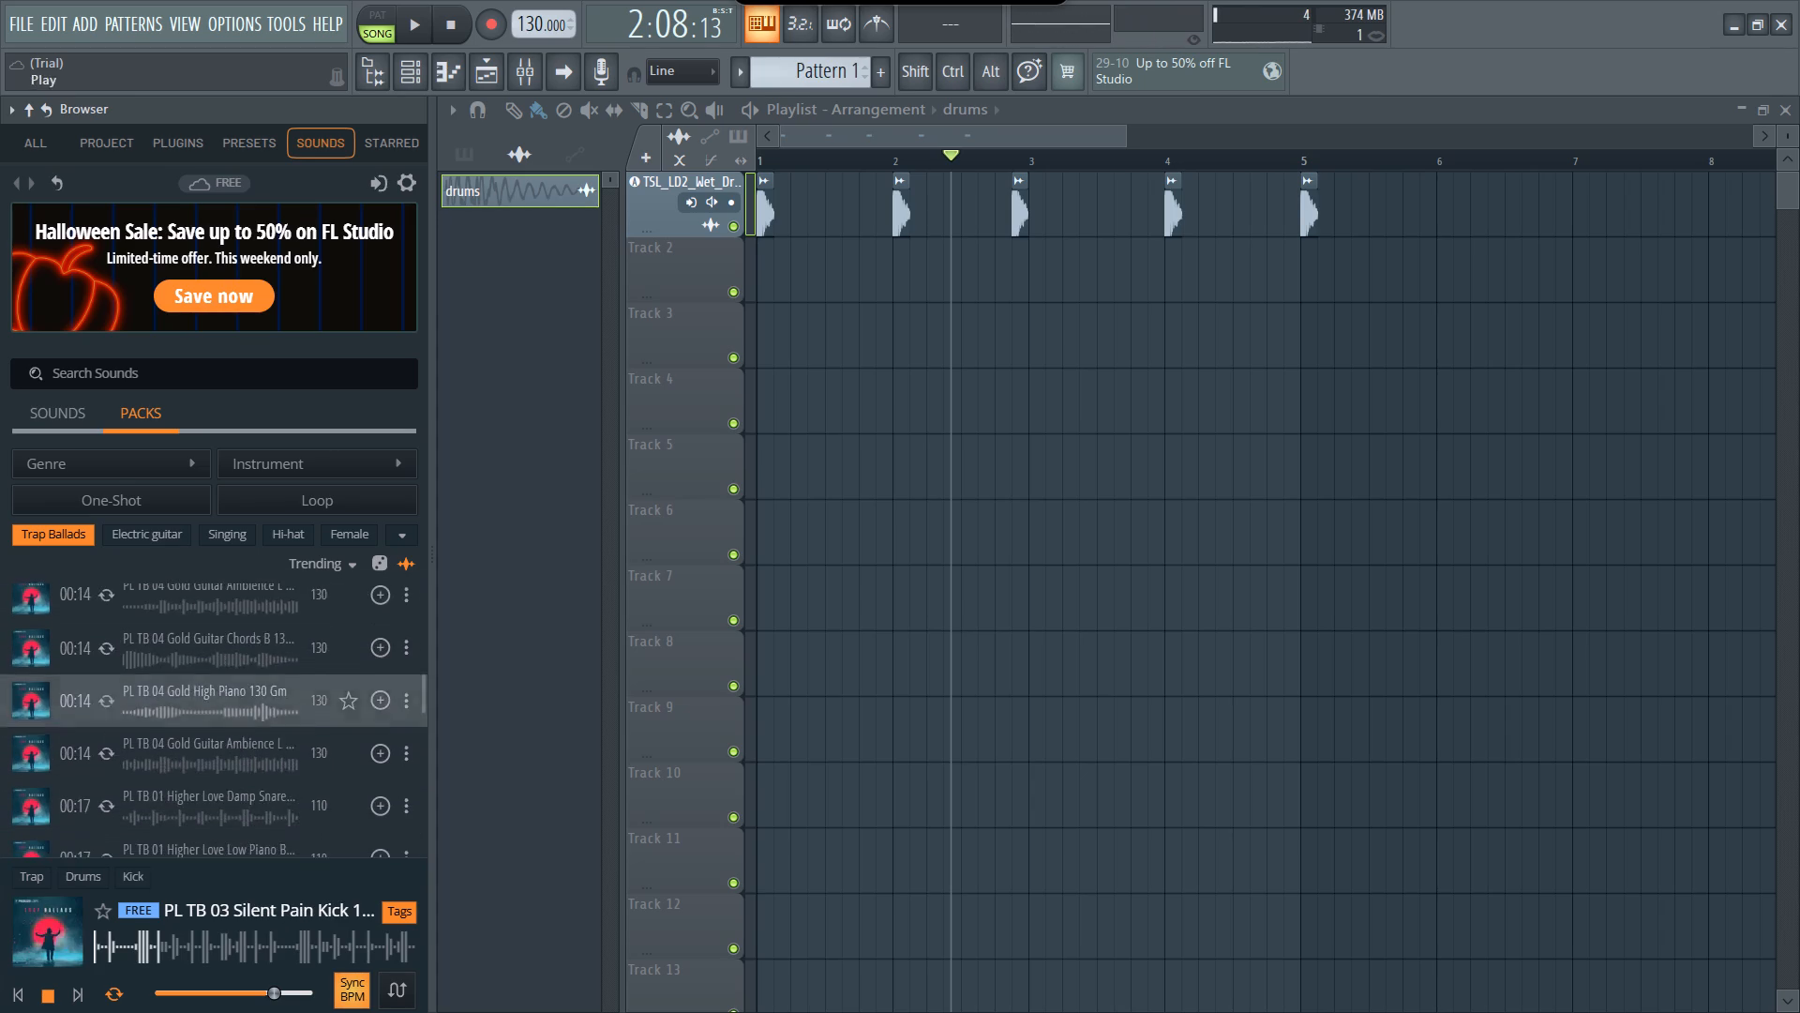
pyautogui.scroll(-5, 103, 725)
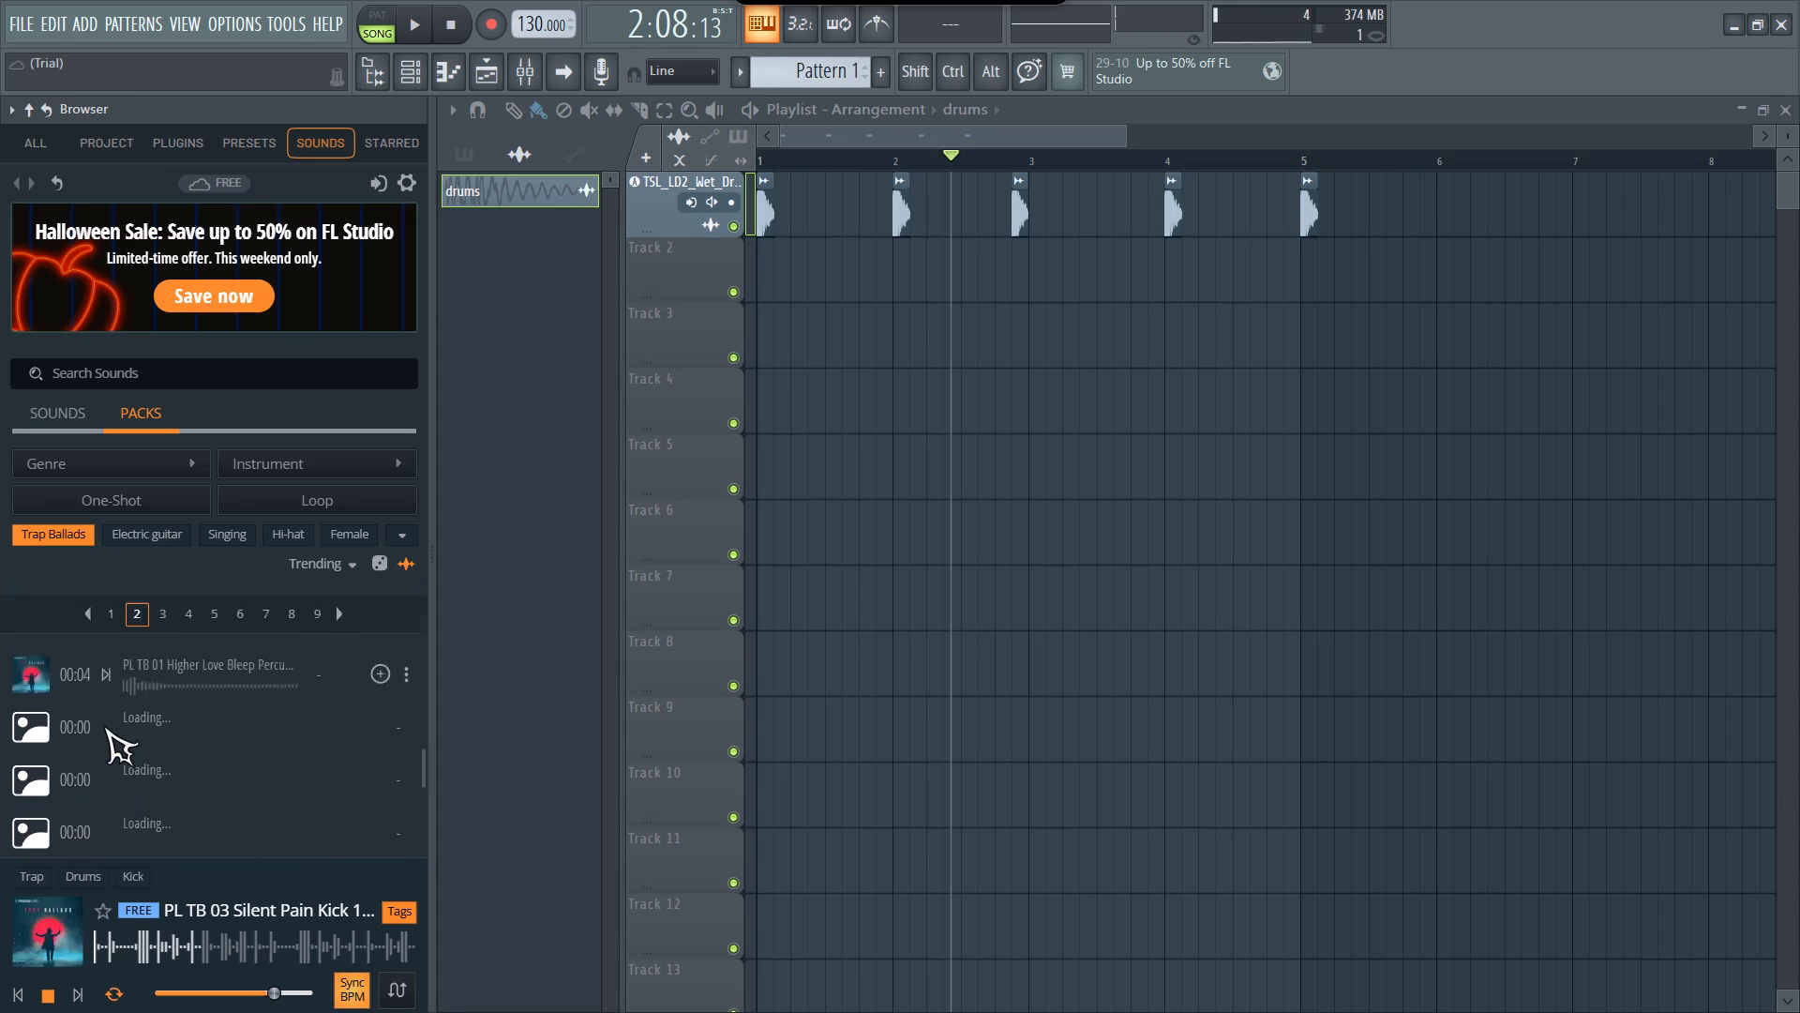
pyautogui.scroll(20, 143, 671)
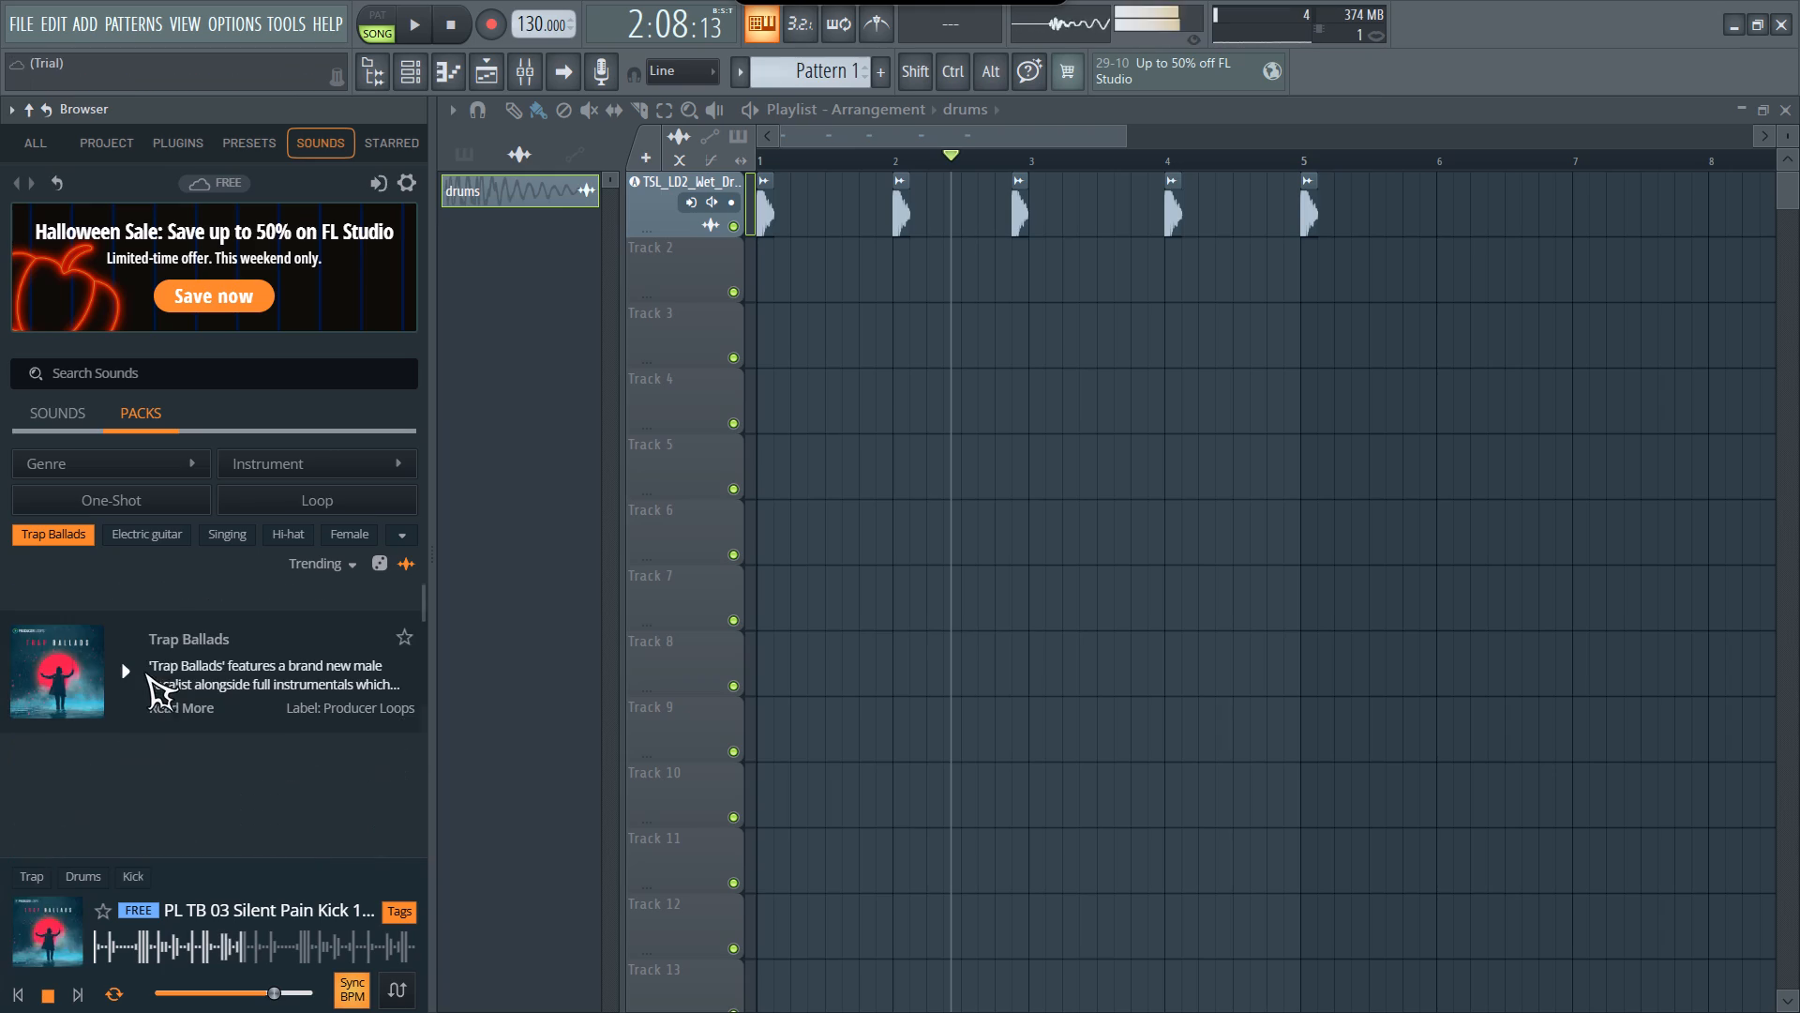
pyautogui.scroll(7, 143, 671)
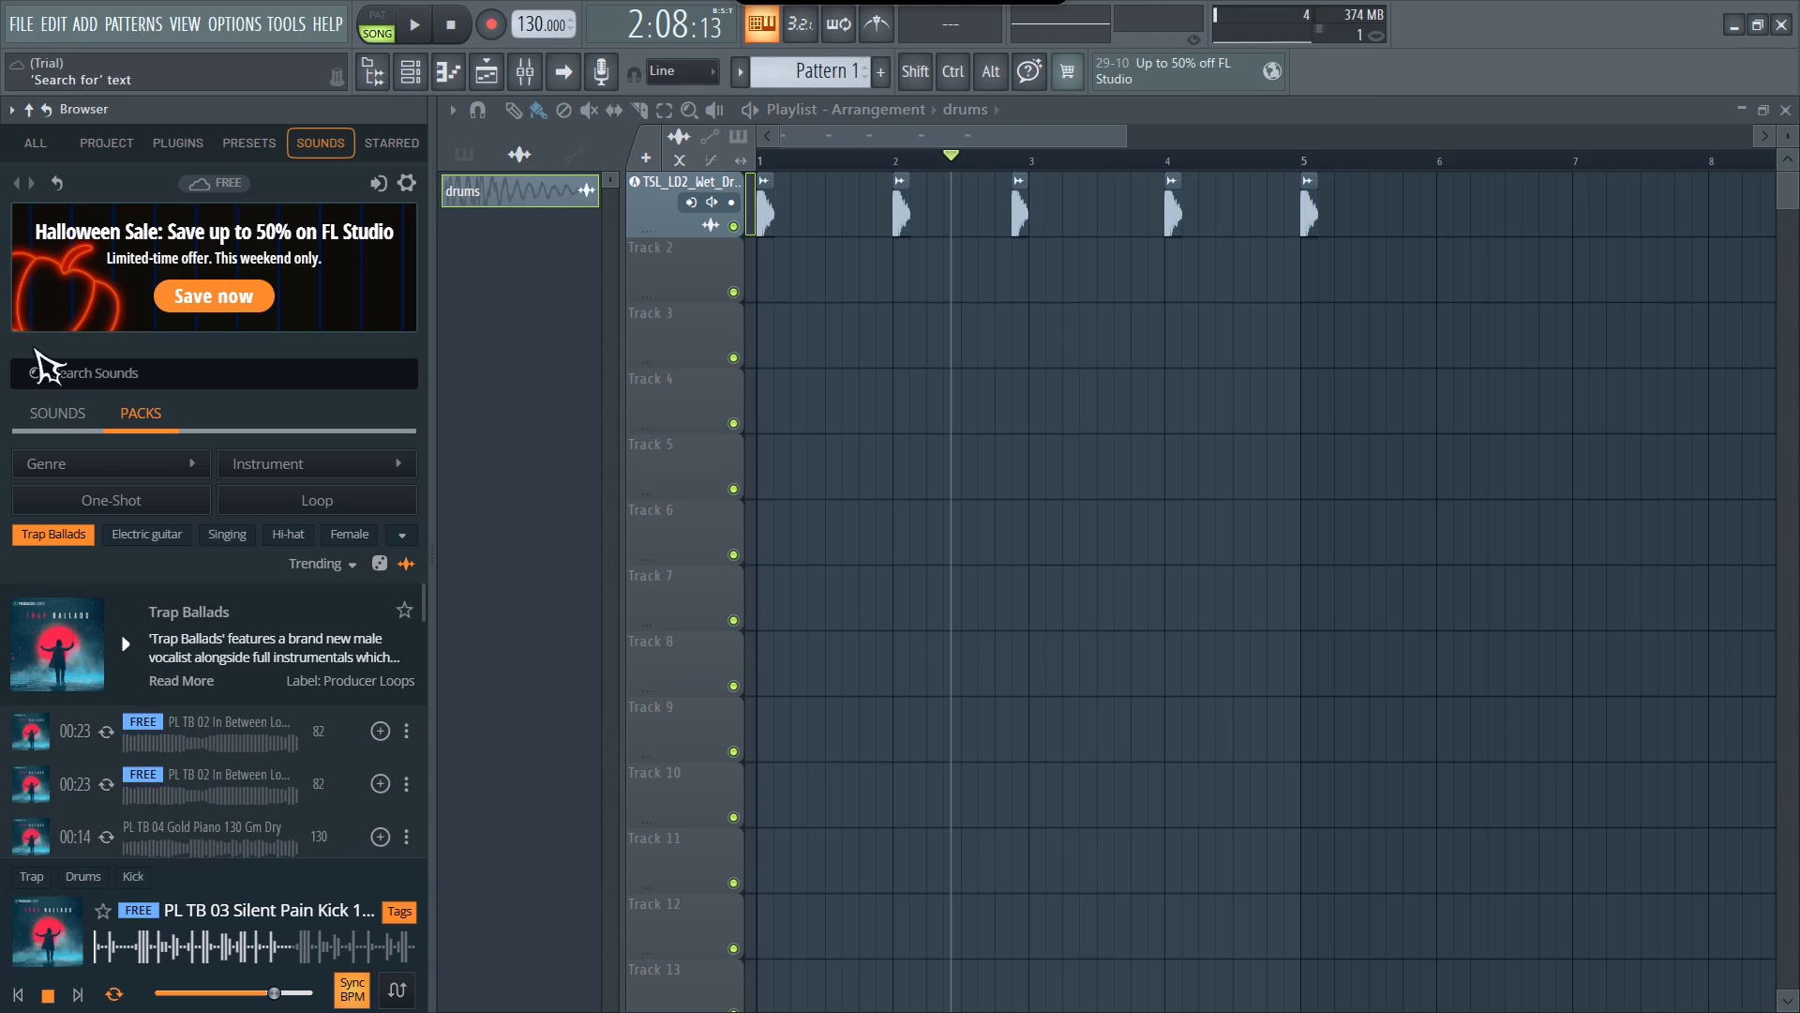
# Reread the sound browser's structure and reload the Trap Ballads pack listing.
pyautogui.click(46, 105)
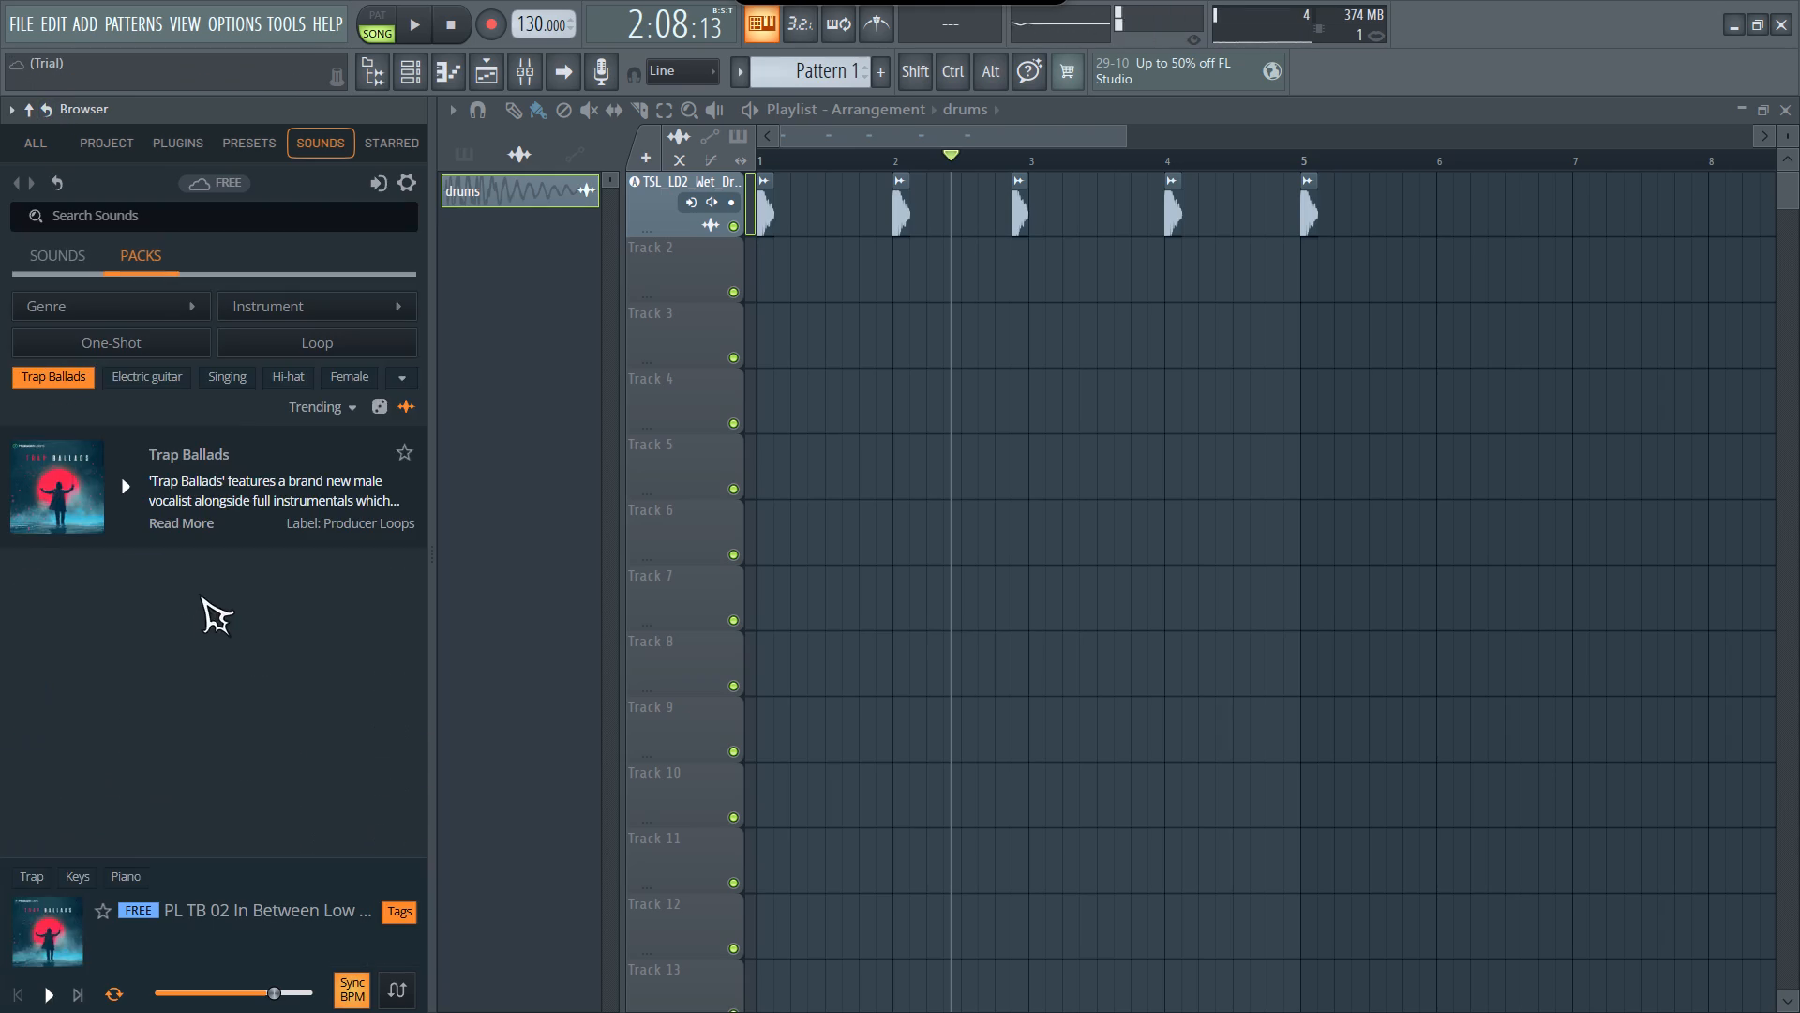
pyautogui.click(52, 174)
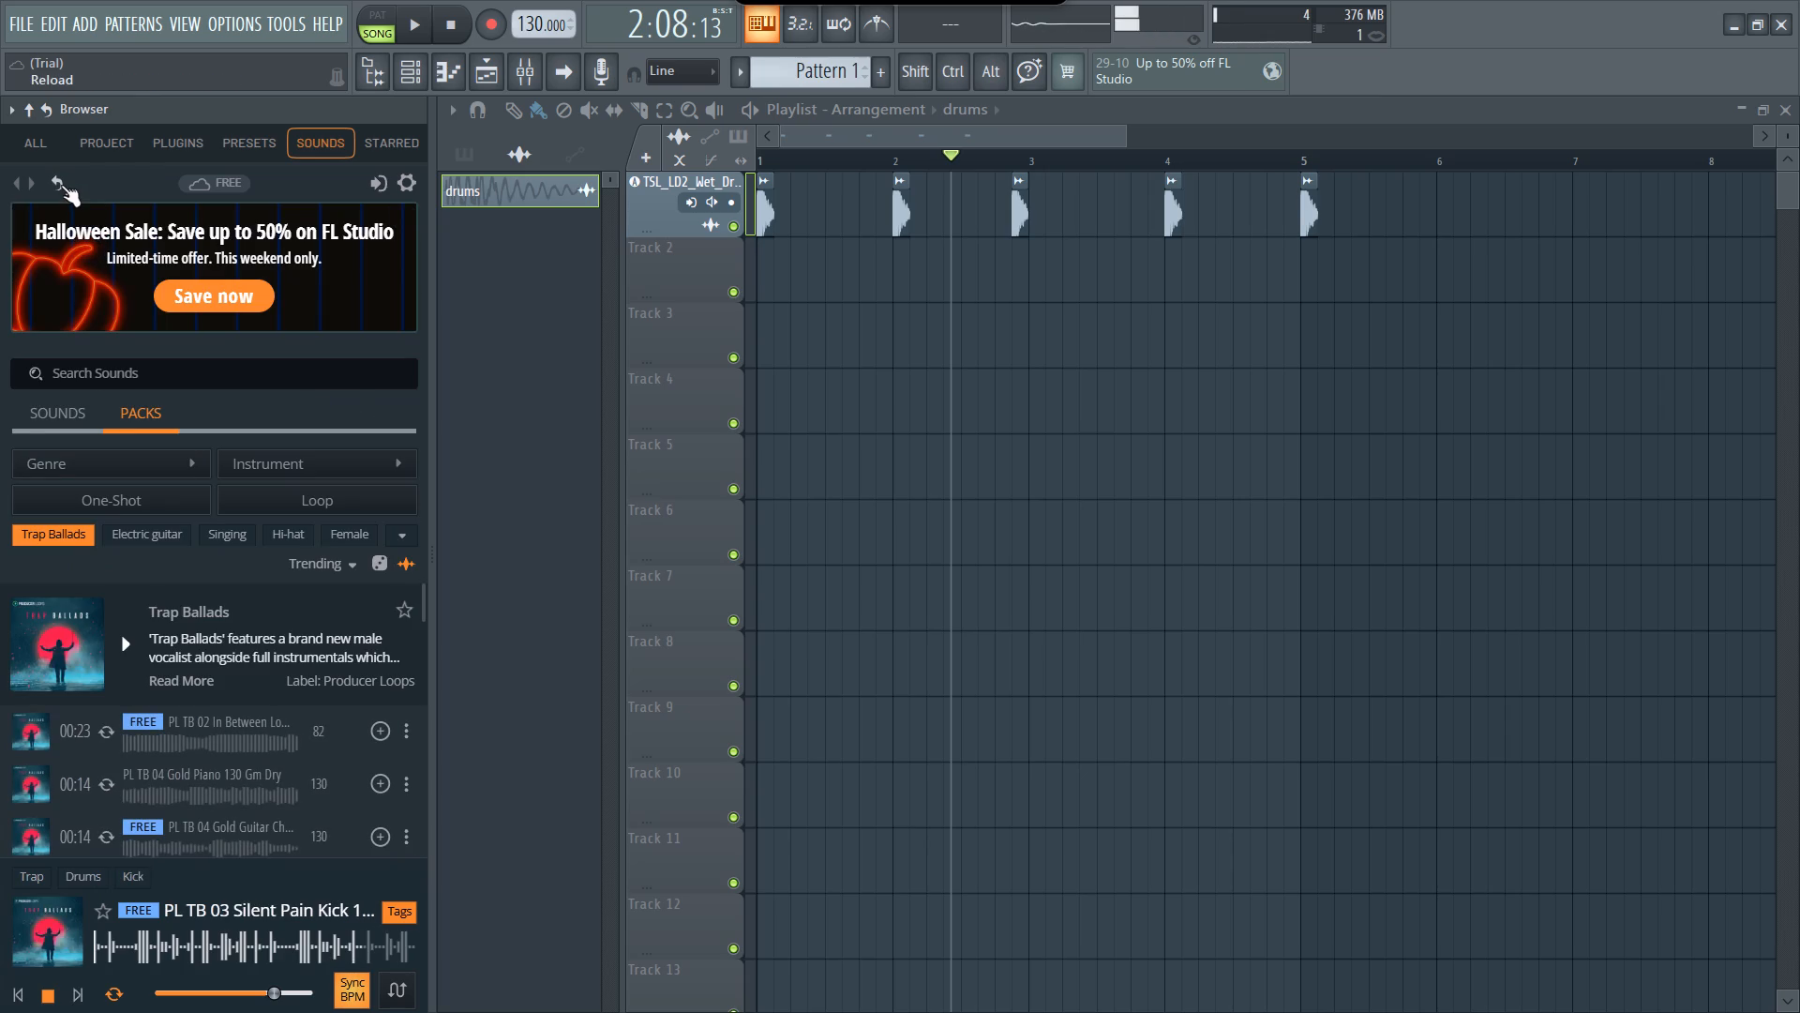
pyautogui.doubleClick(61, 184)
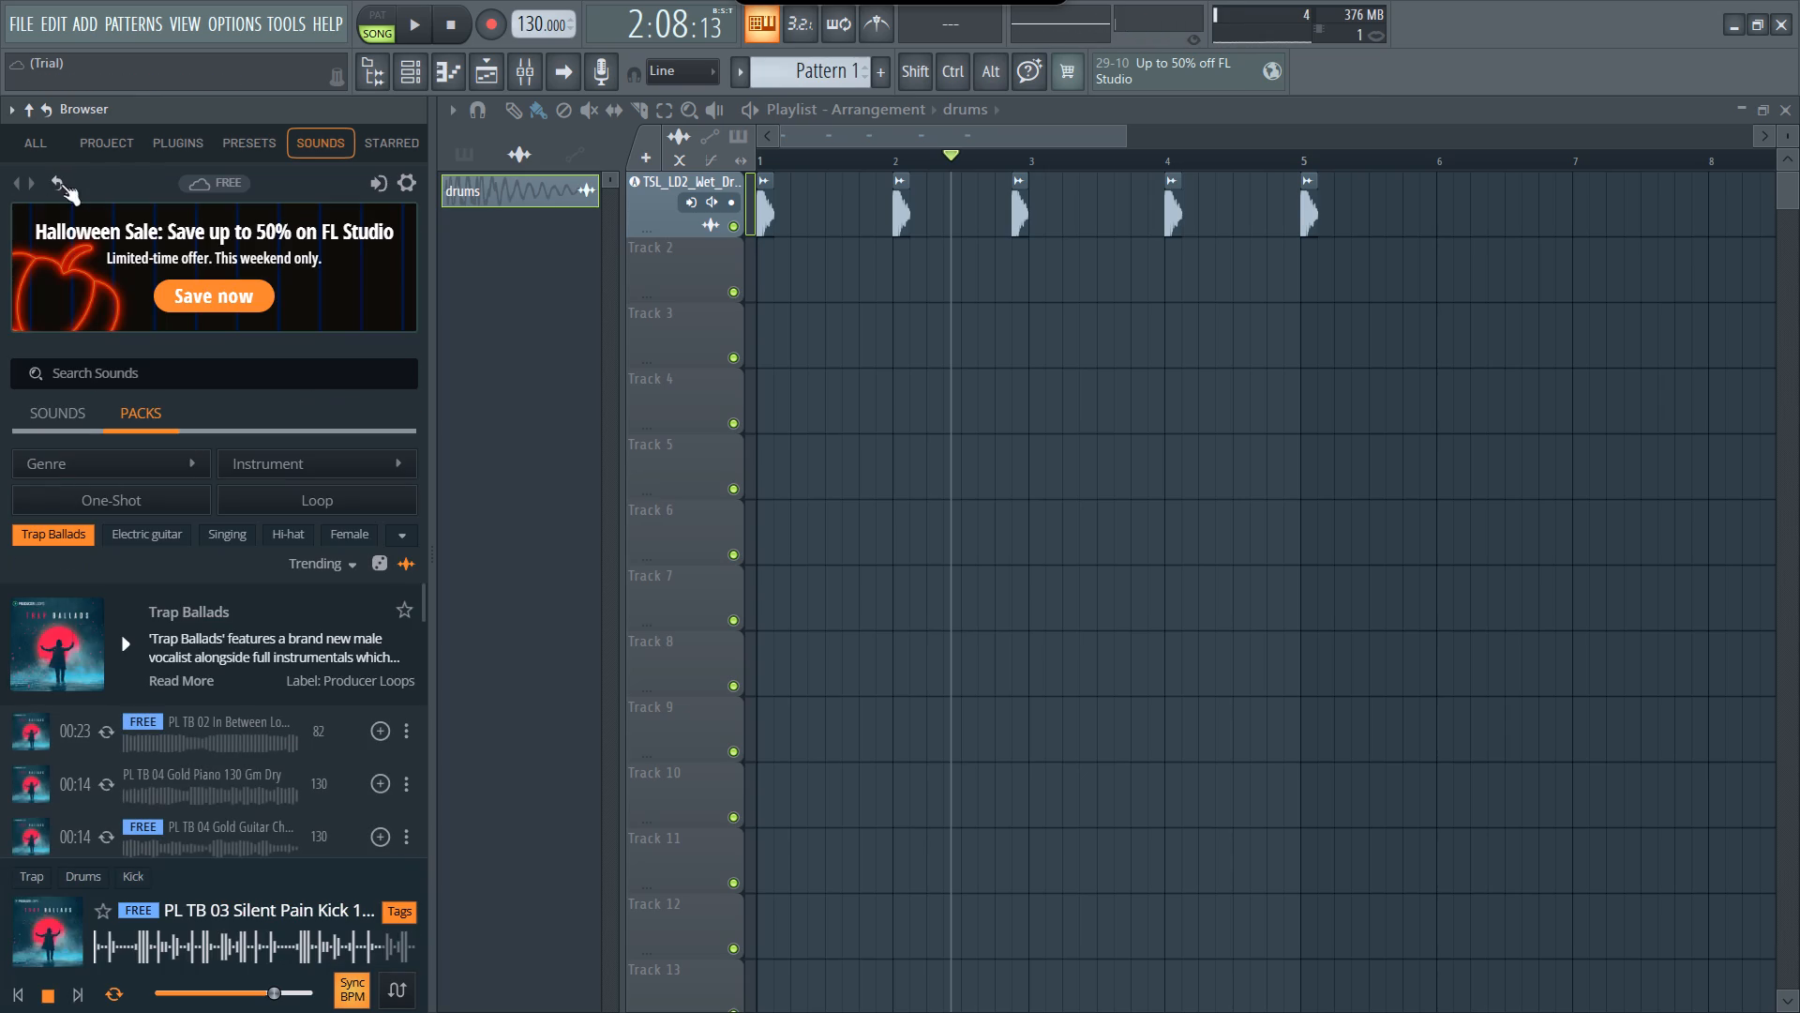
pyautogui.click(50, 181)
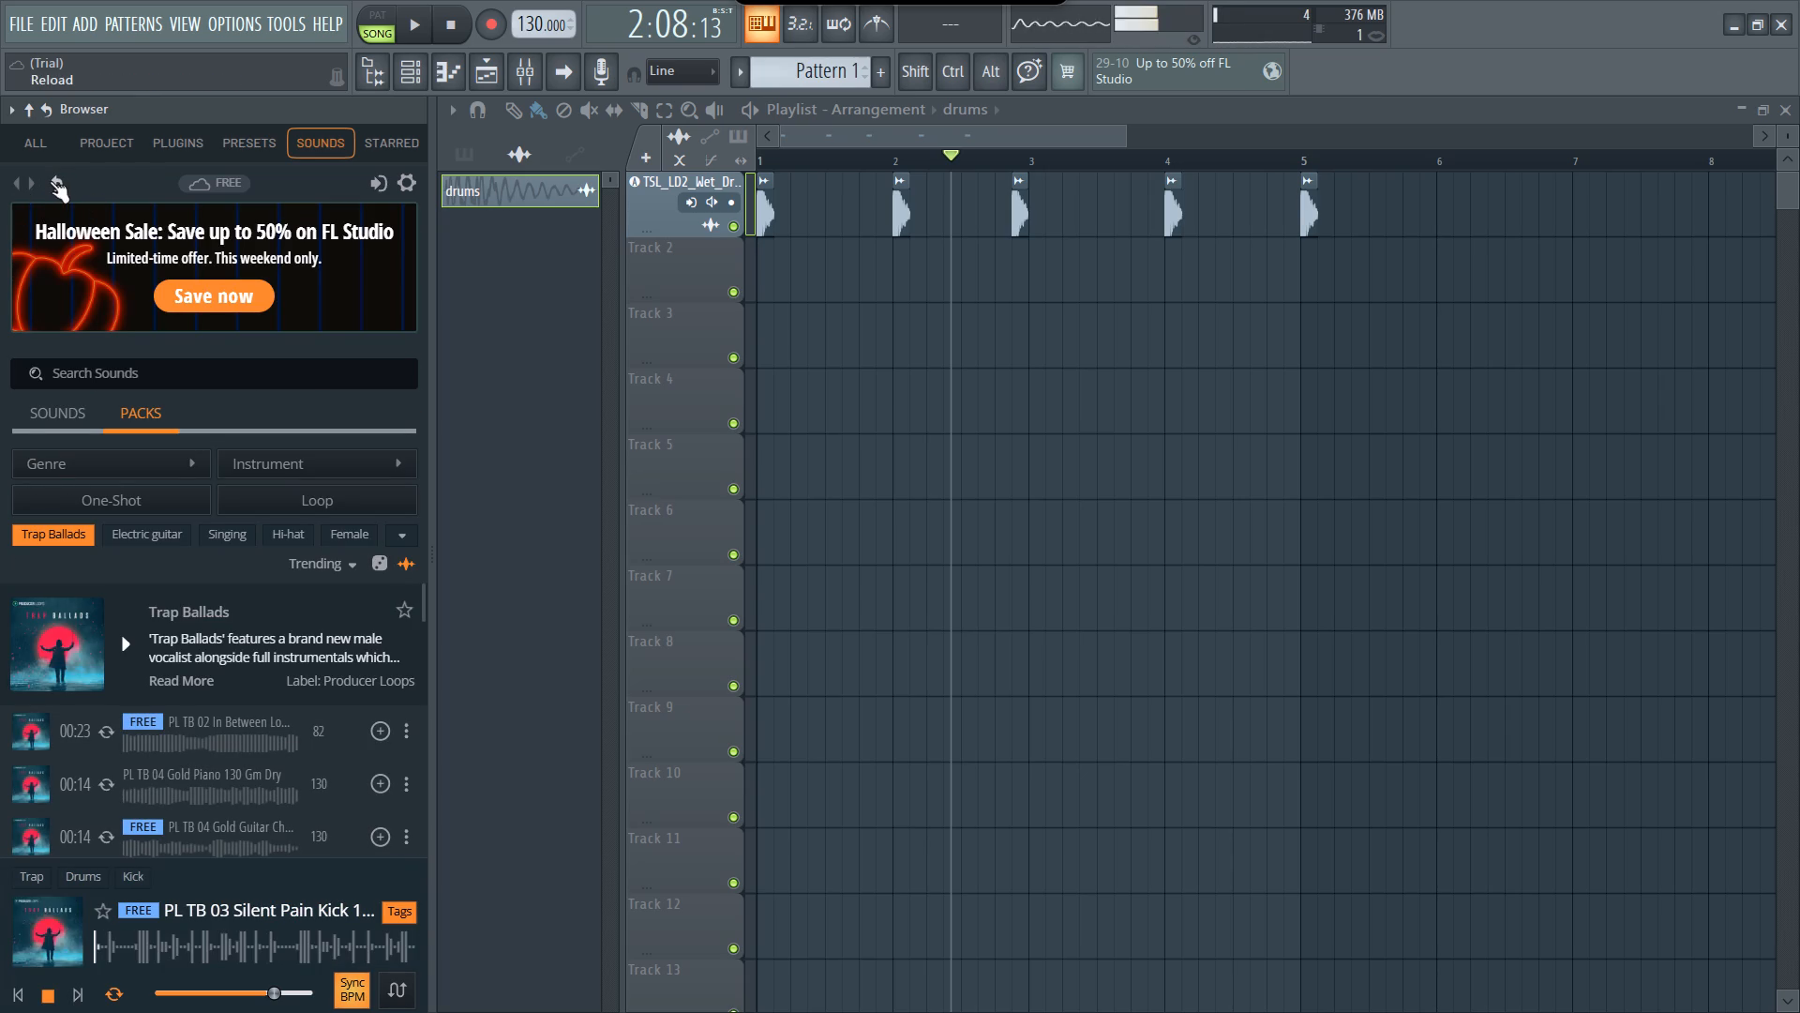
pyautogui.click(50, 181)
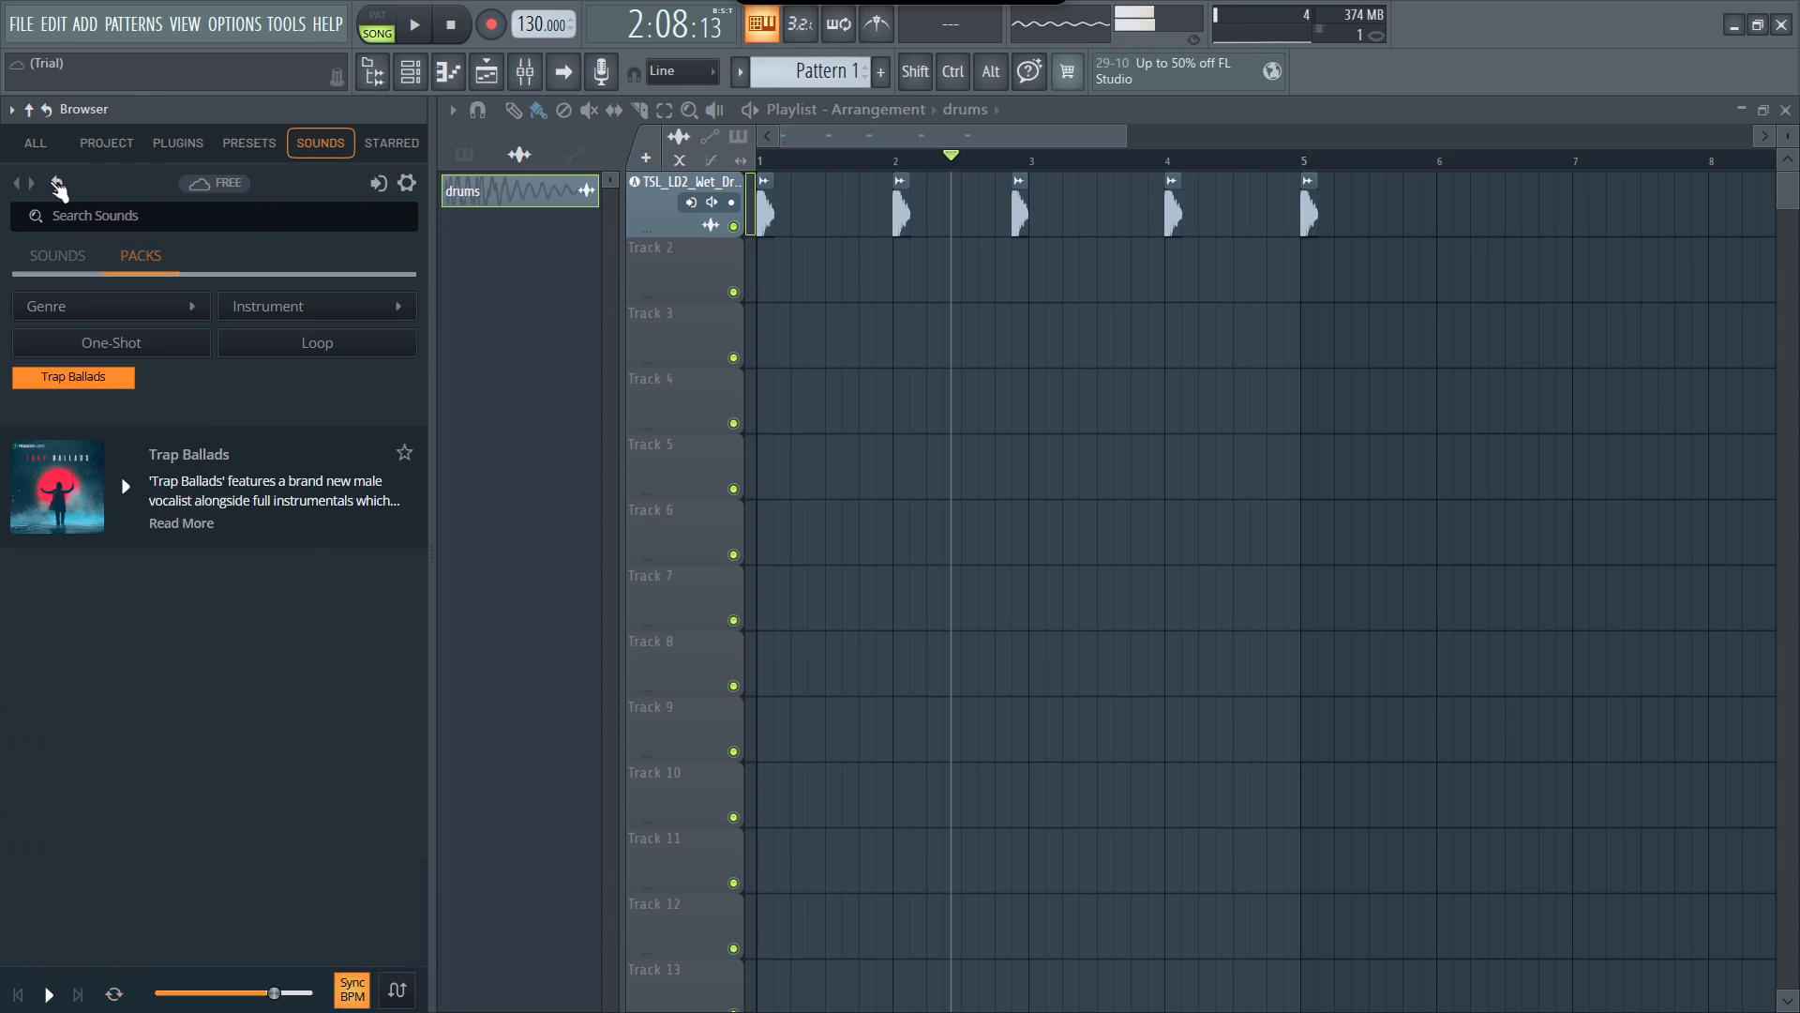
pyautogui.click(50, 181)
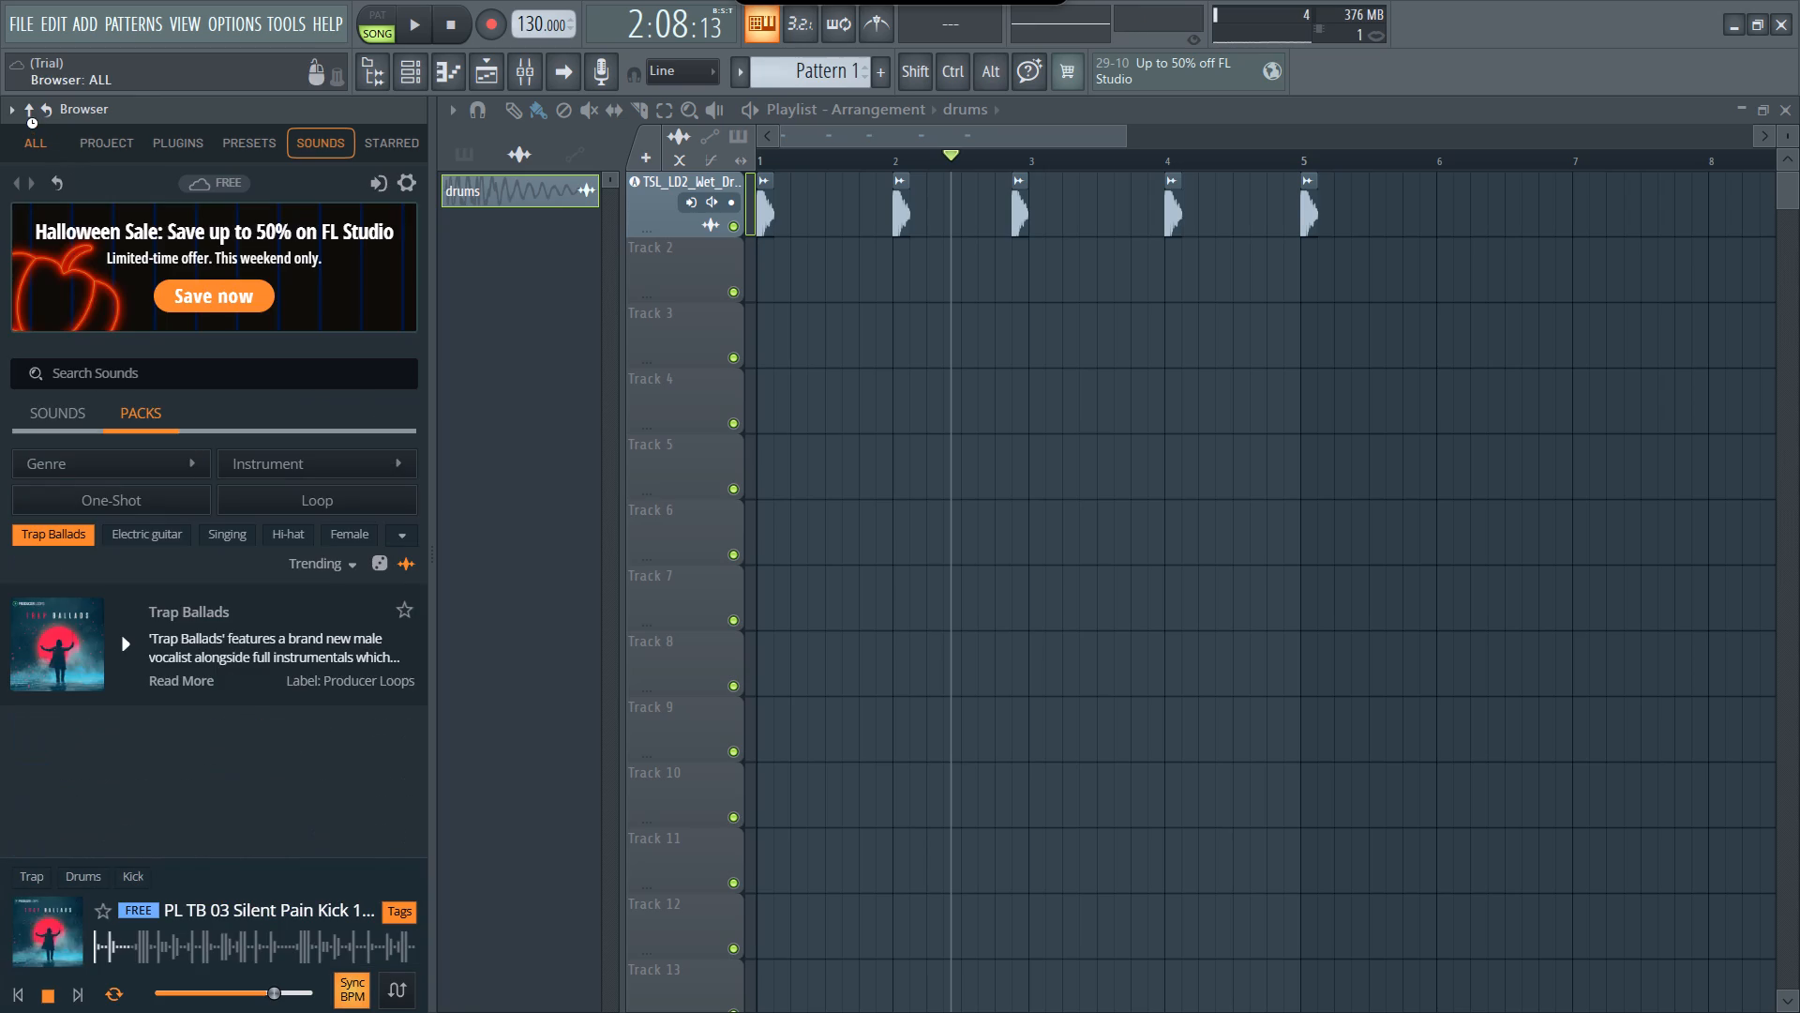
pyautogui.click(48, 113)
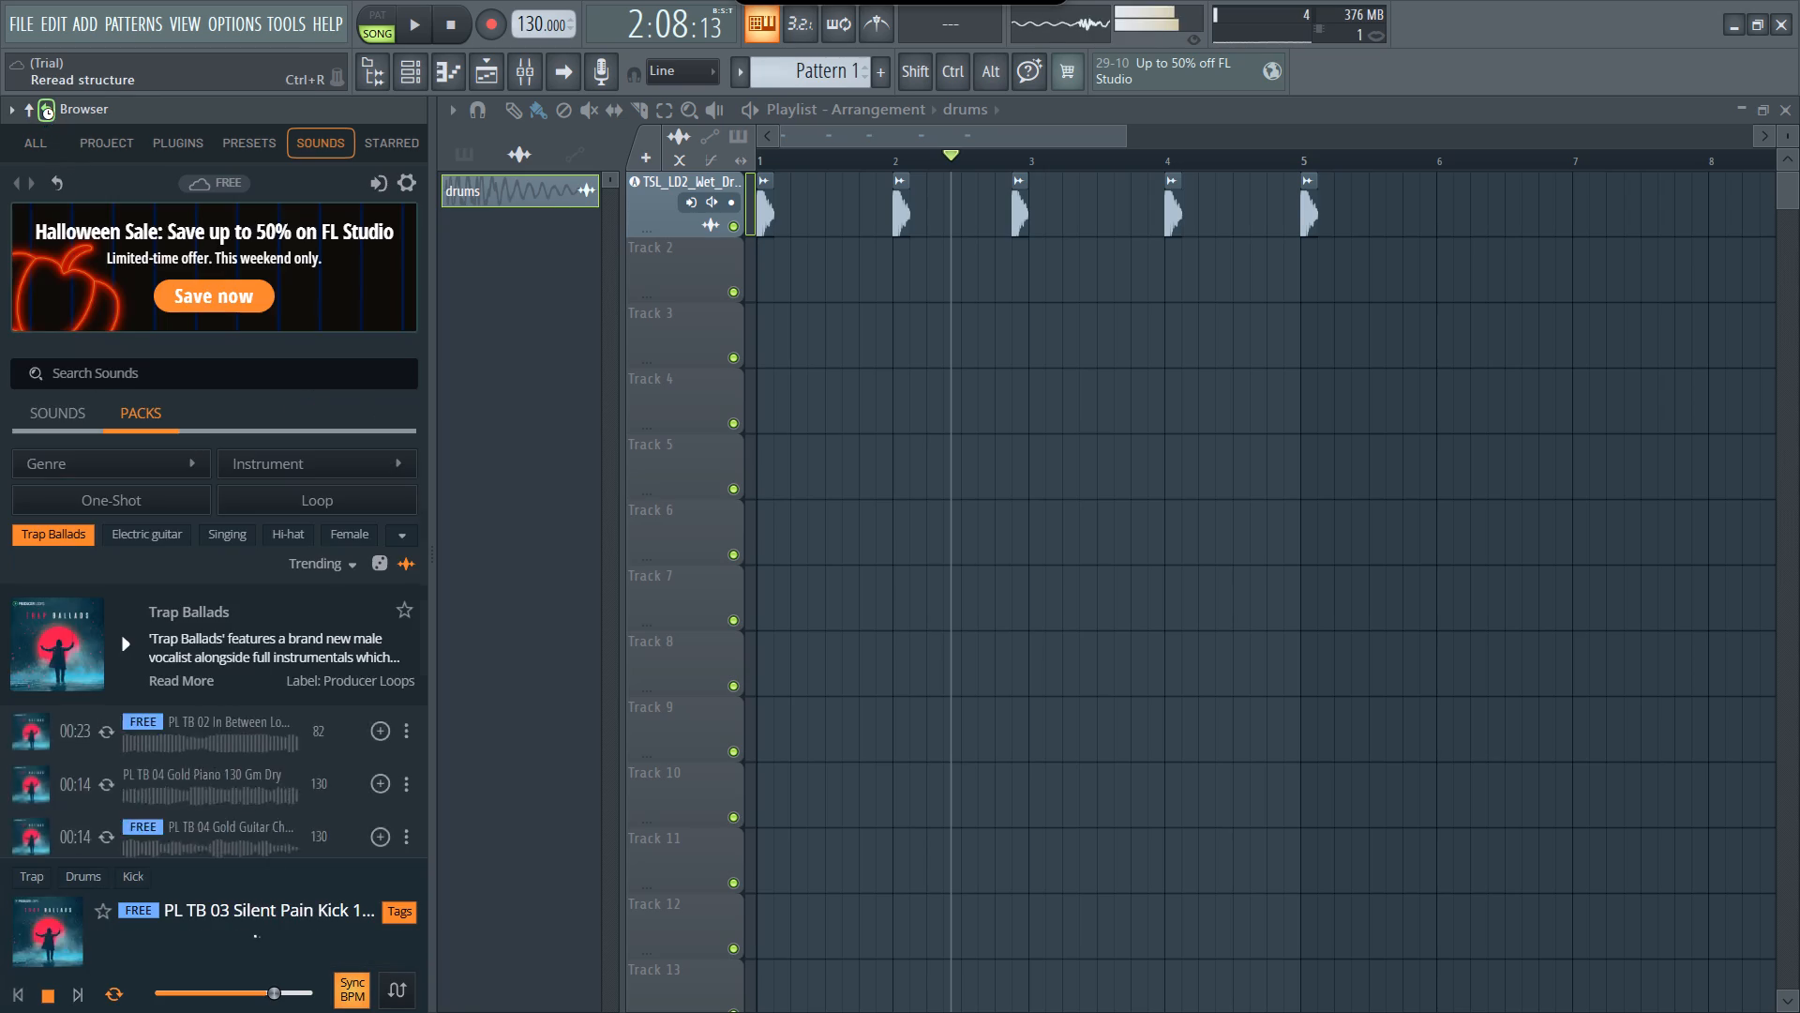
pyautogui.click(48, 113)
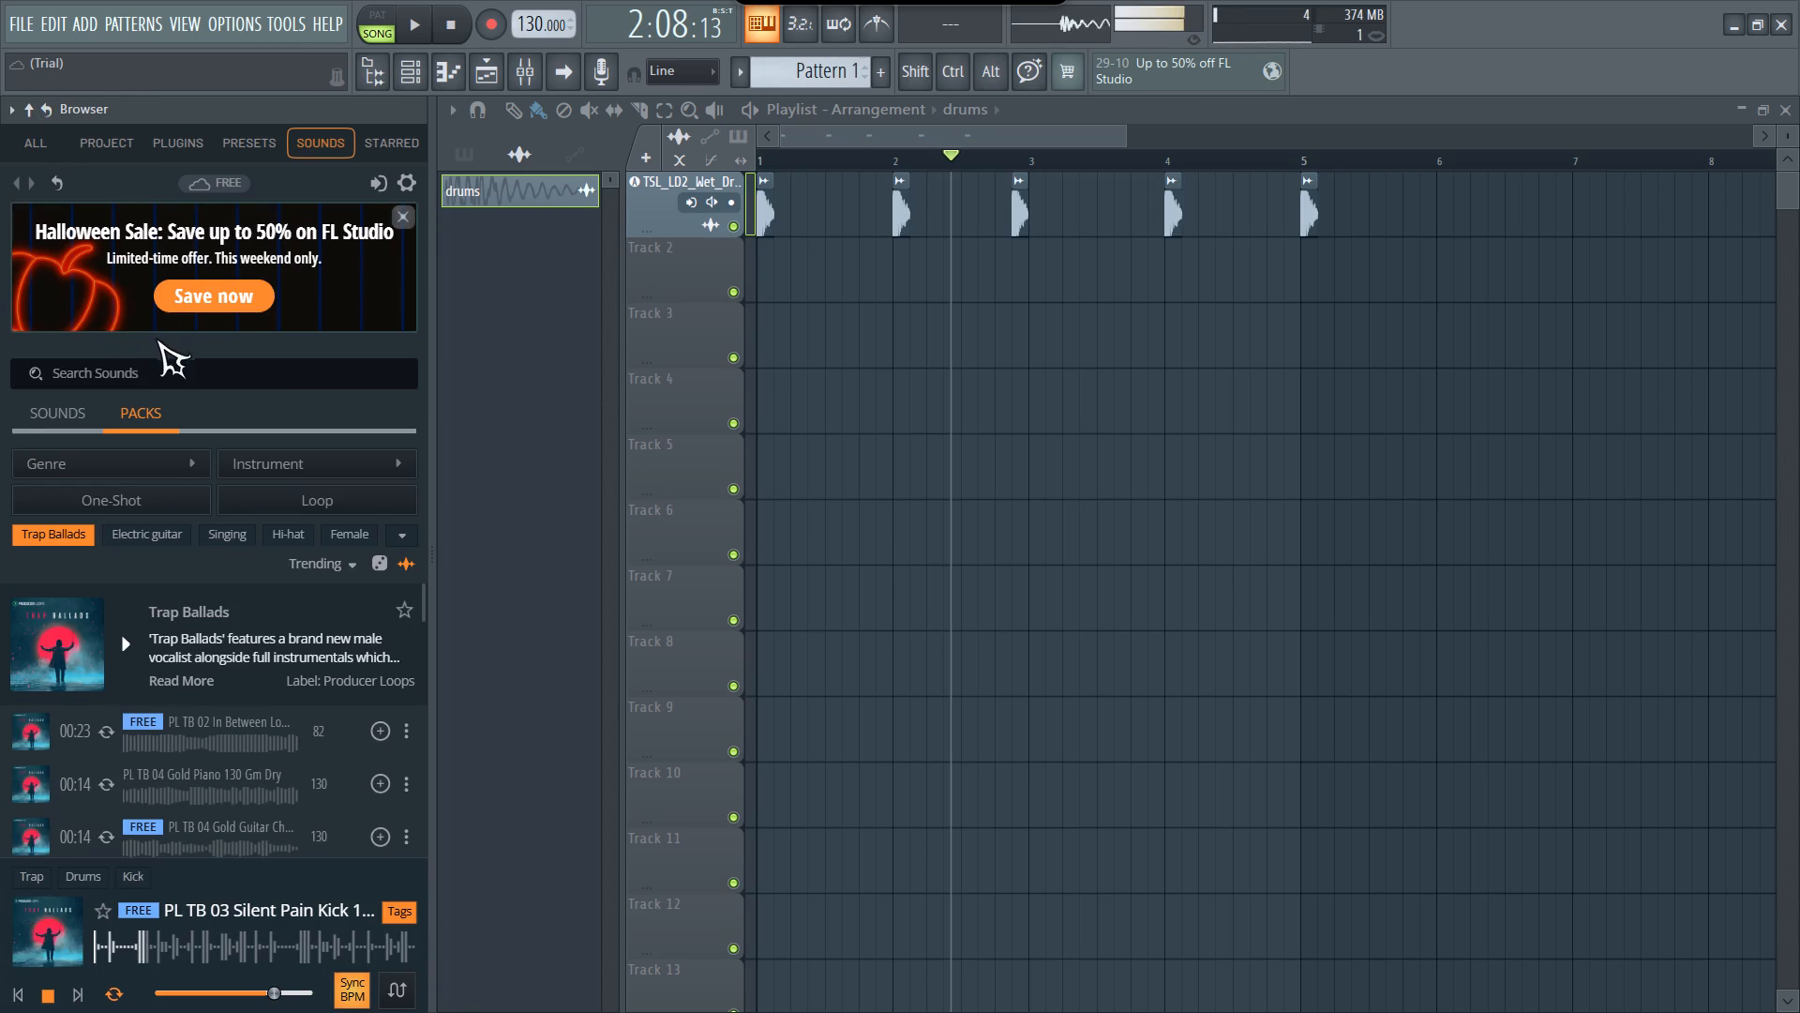
# Search the Trap Ballads pack for "free trap" and look through the matching samples.
pyautogui.click(165, 367)
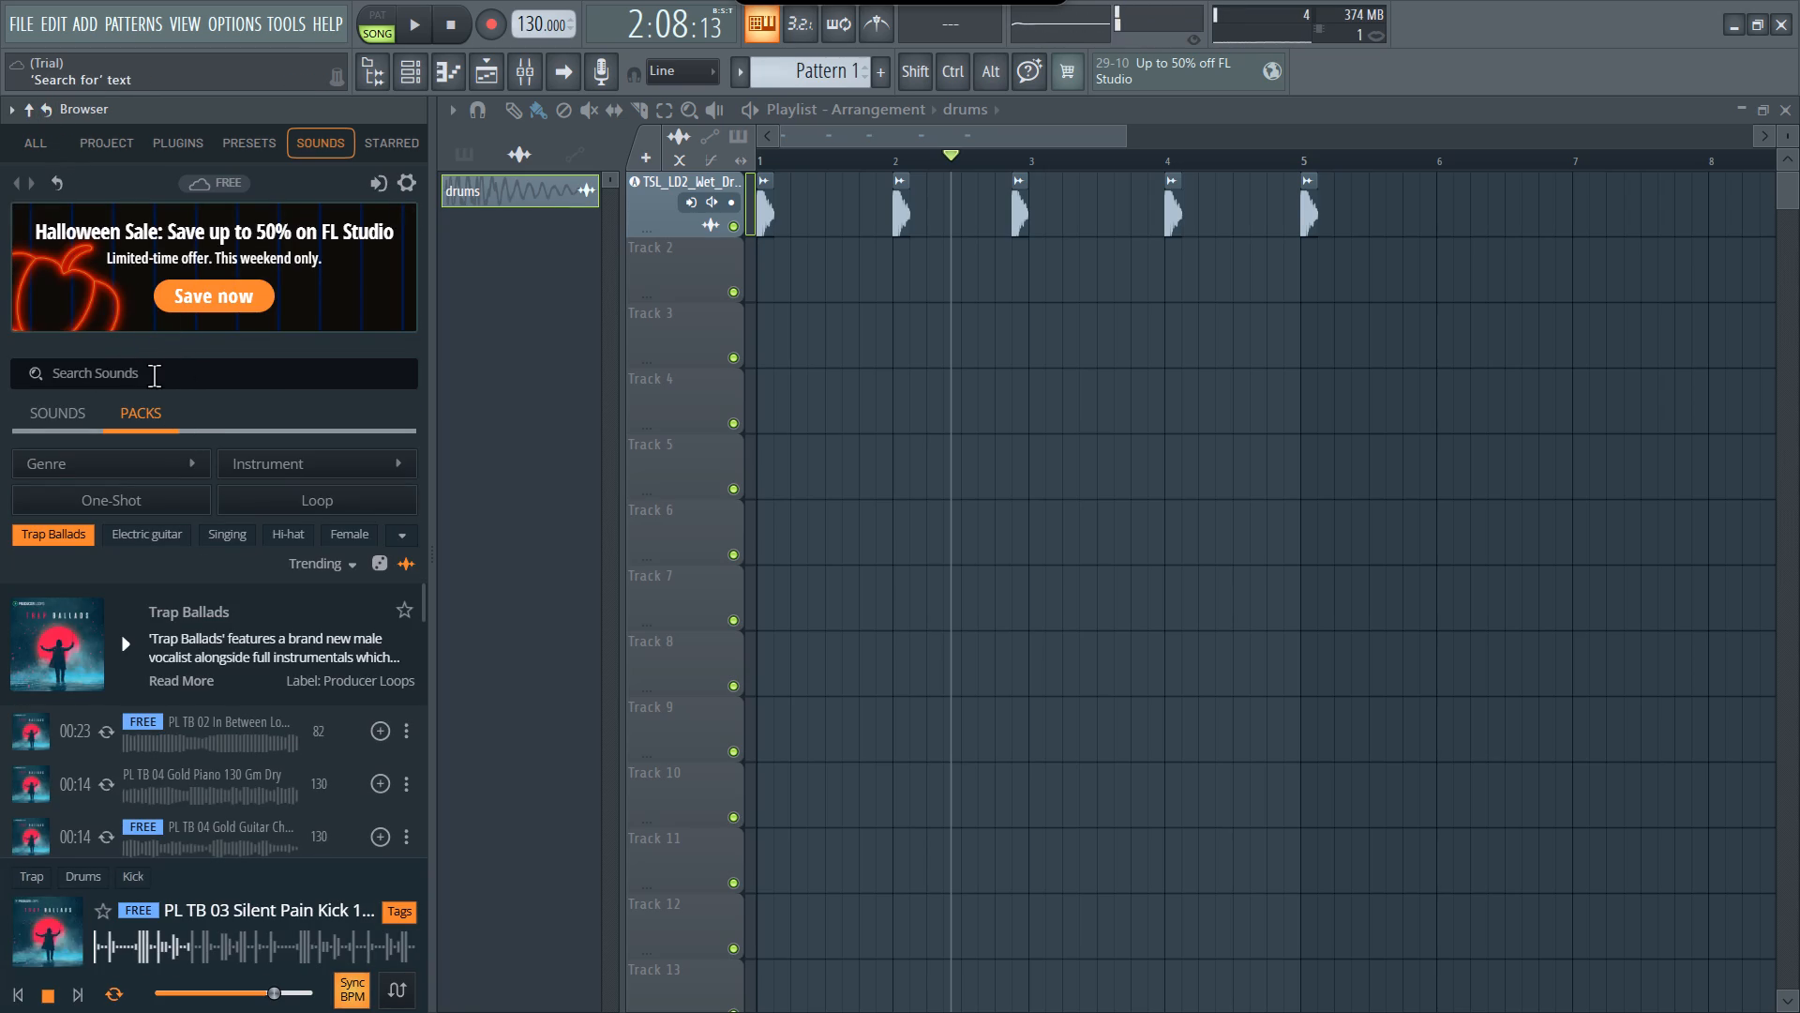
pyautogui.press('f')
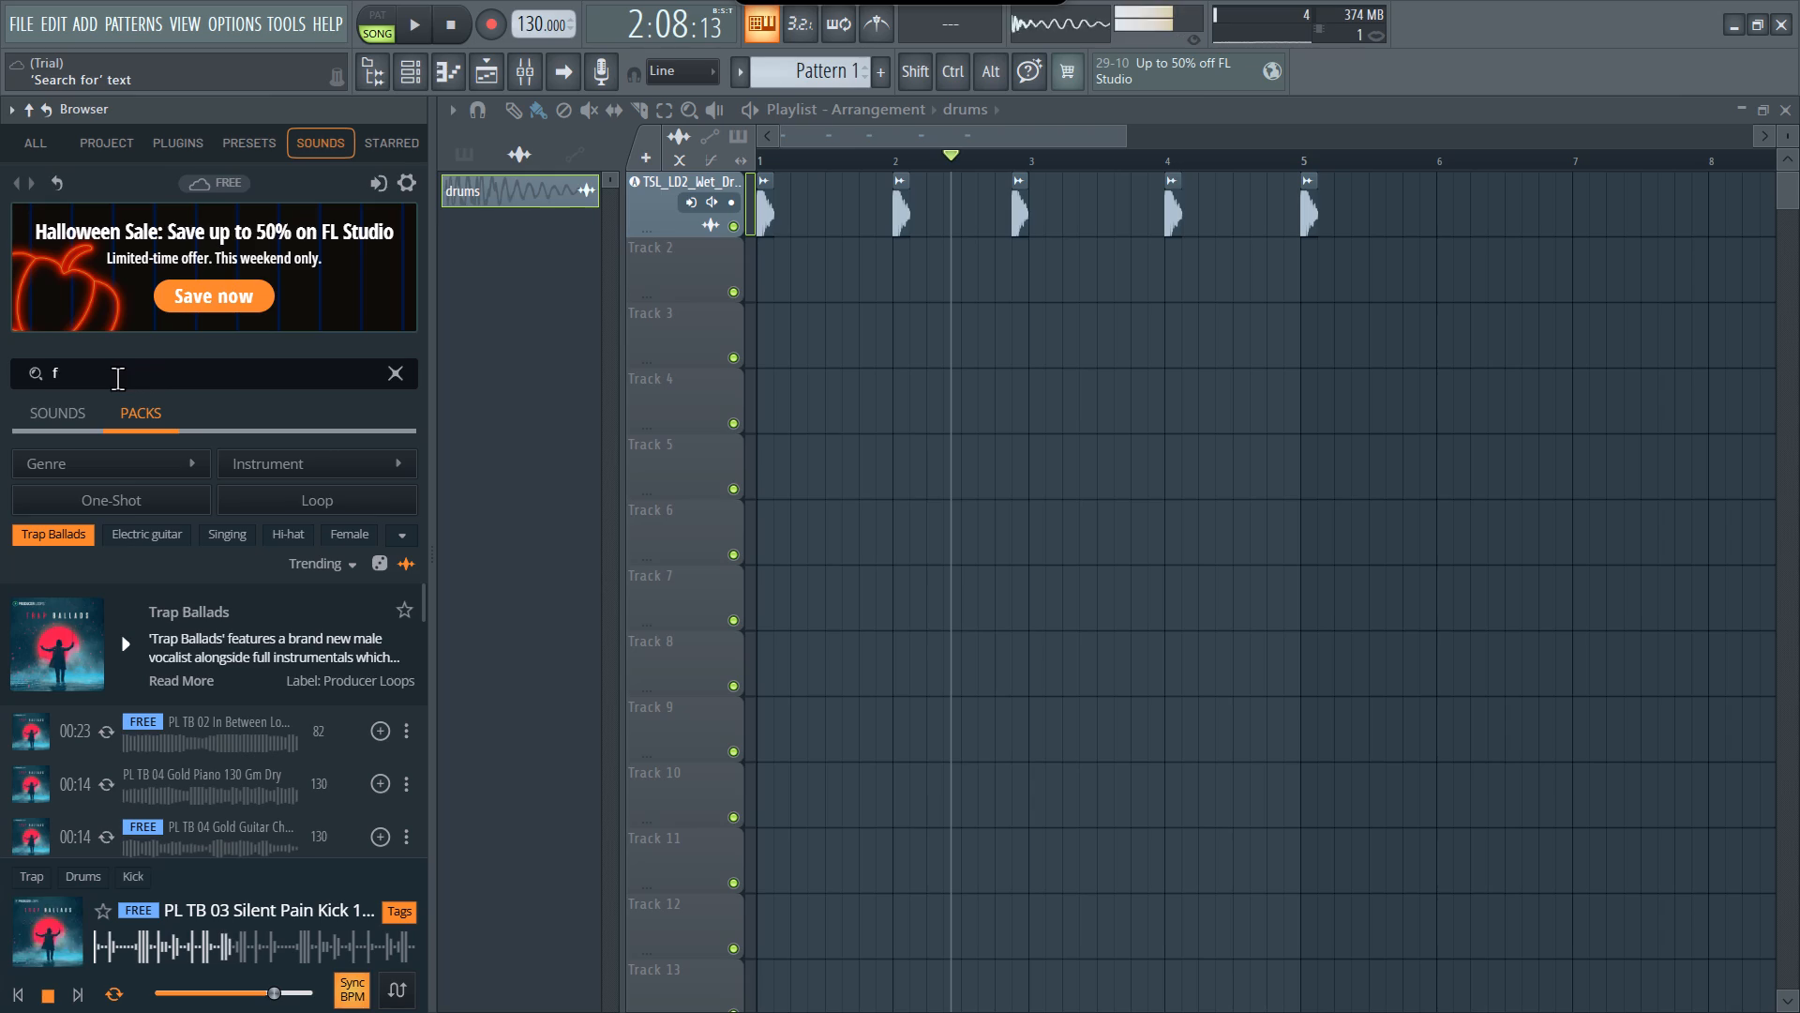
pyautogui.write('ree')
pyautogui.press('space')
pyautogui.write('tra')
pyautogui.press('[')
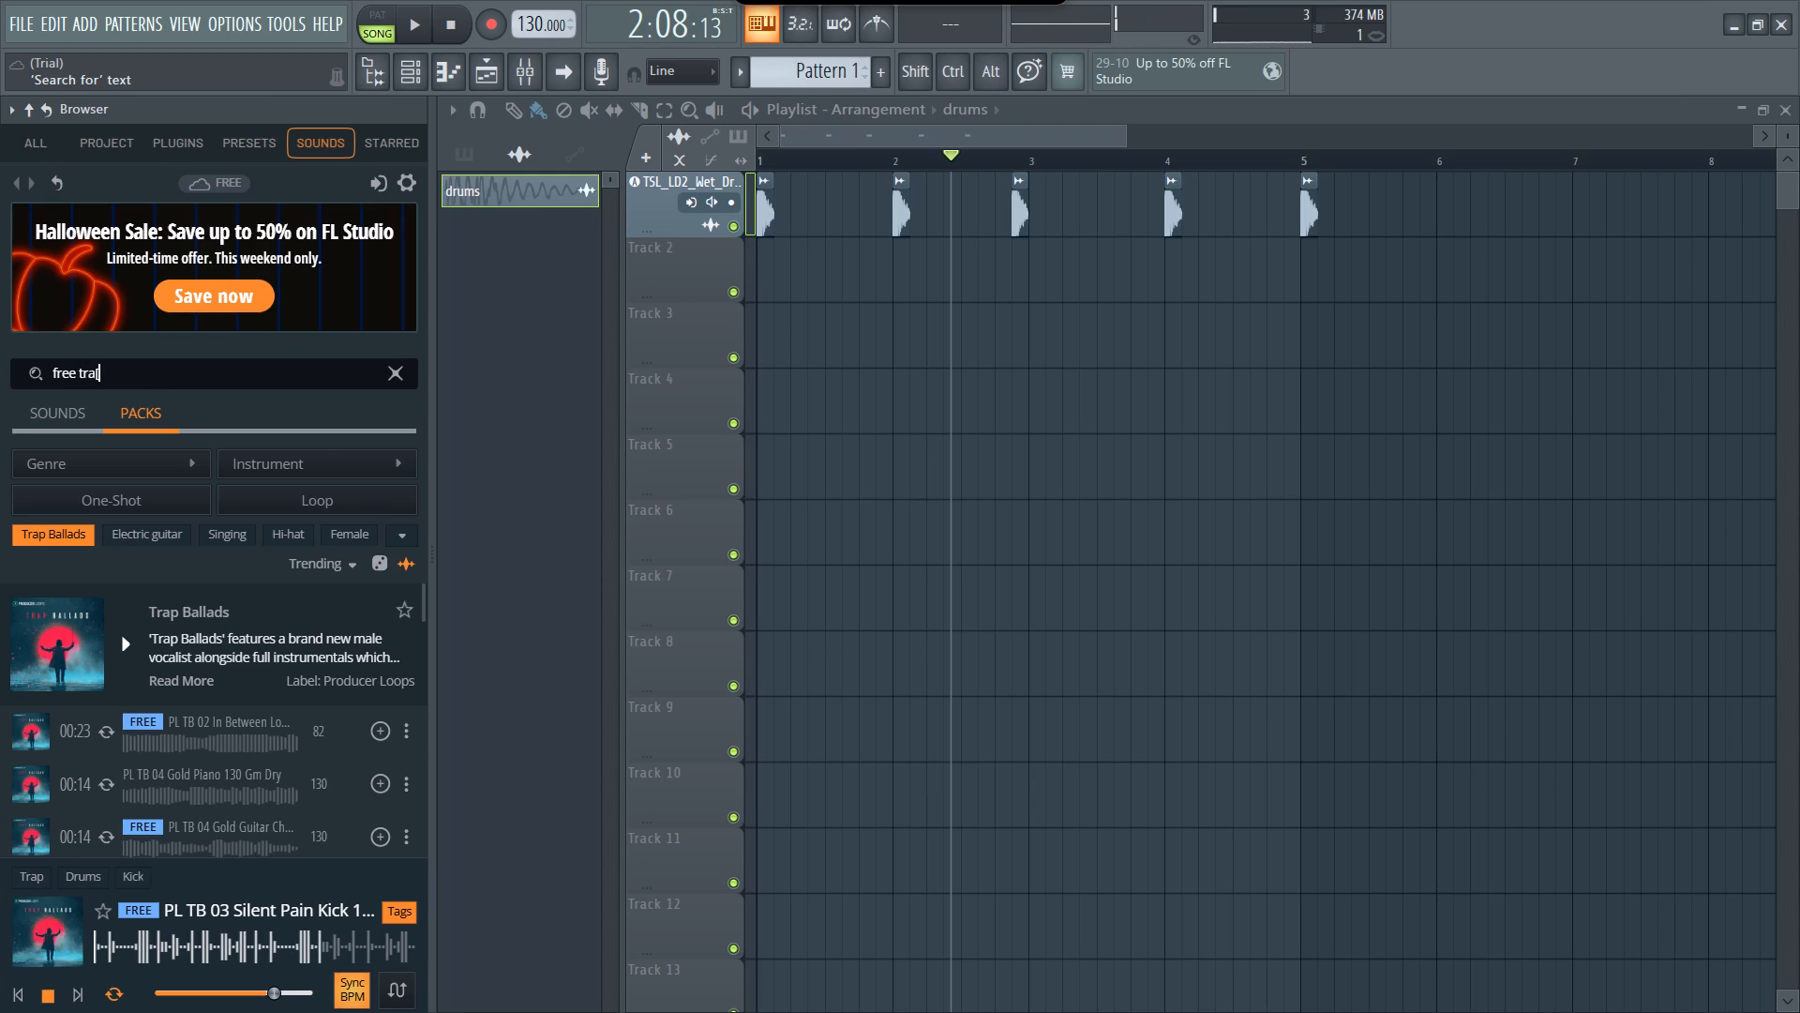
pyautogui.press('BackSpace')
pyautogui.write('p4')
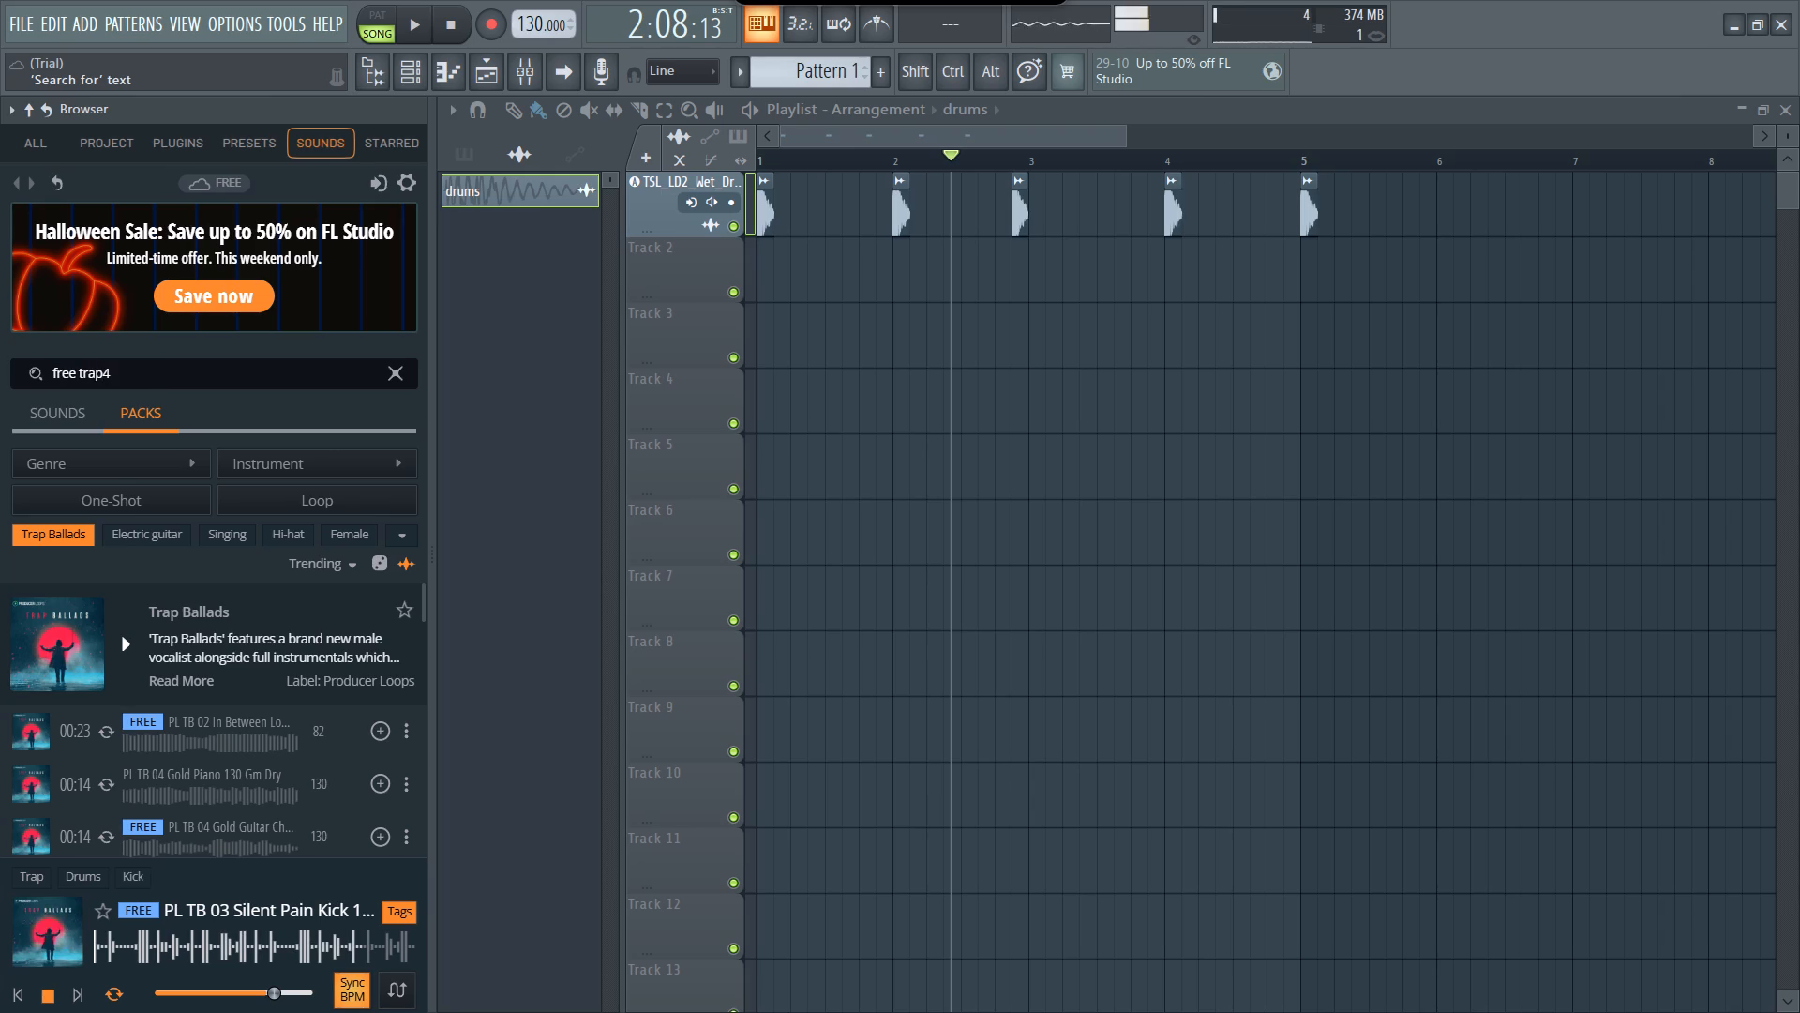
pyautogui.press('BackSpace')
pyautogui.press('Return')
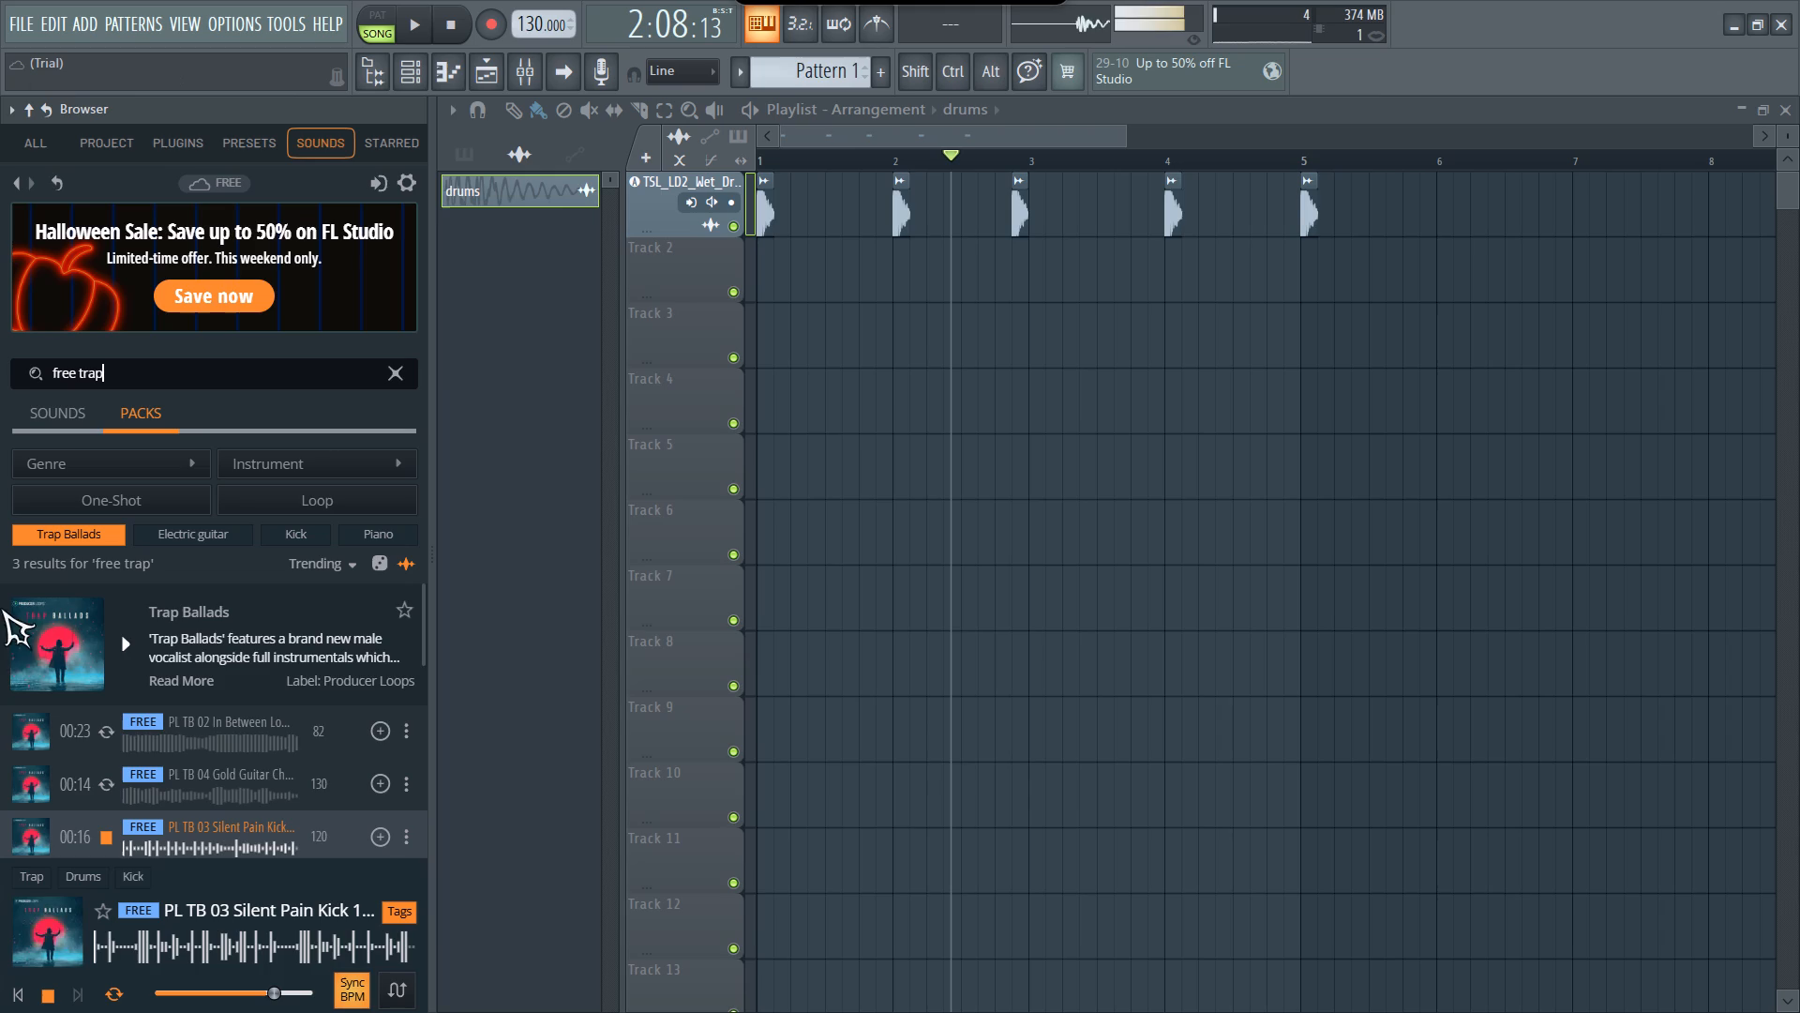
pyautogui.scroll(-3, 166, 730)
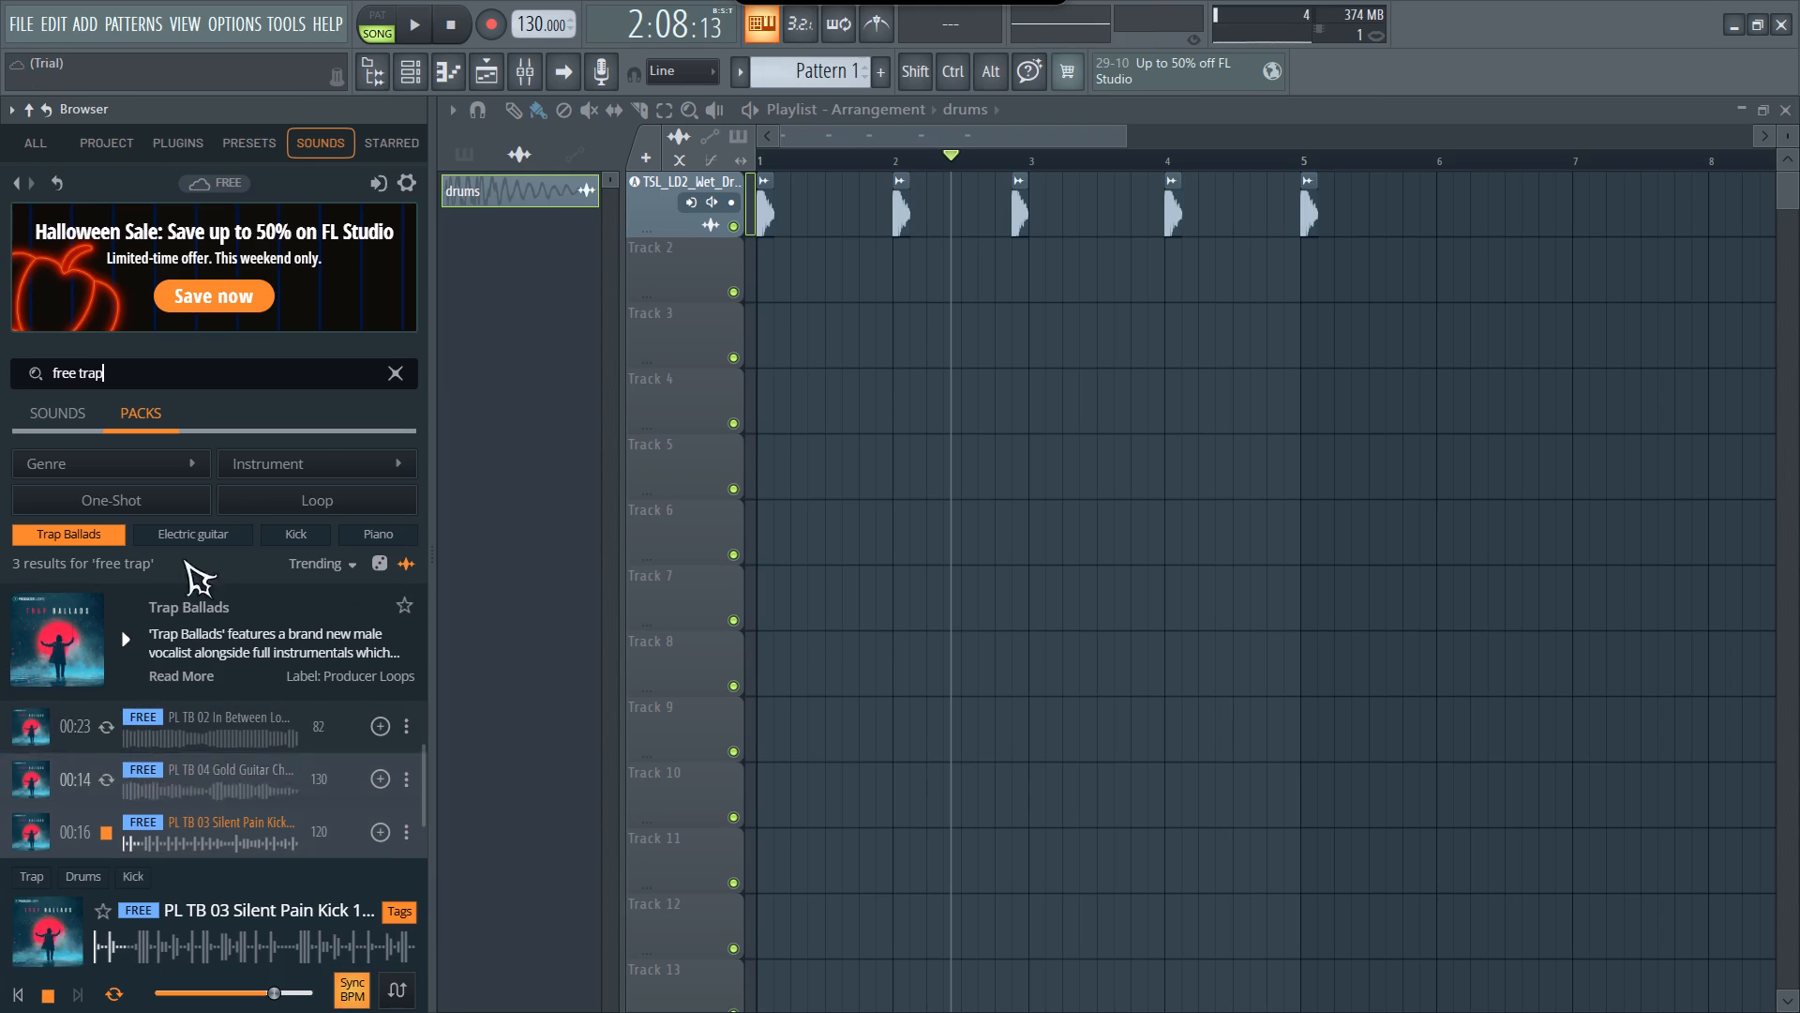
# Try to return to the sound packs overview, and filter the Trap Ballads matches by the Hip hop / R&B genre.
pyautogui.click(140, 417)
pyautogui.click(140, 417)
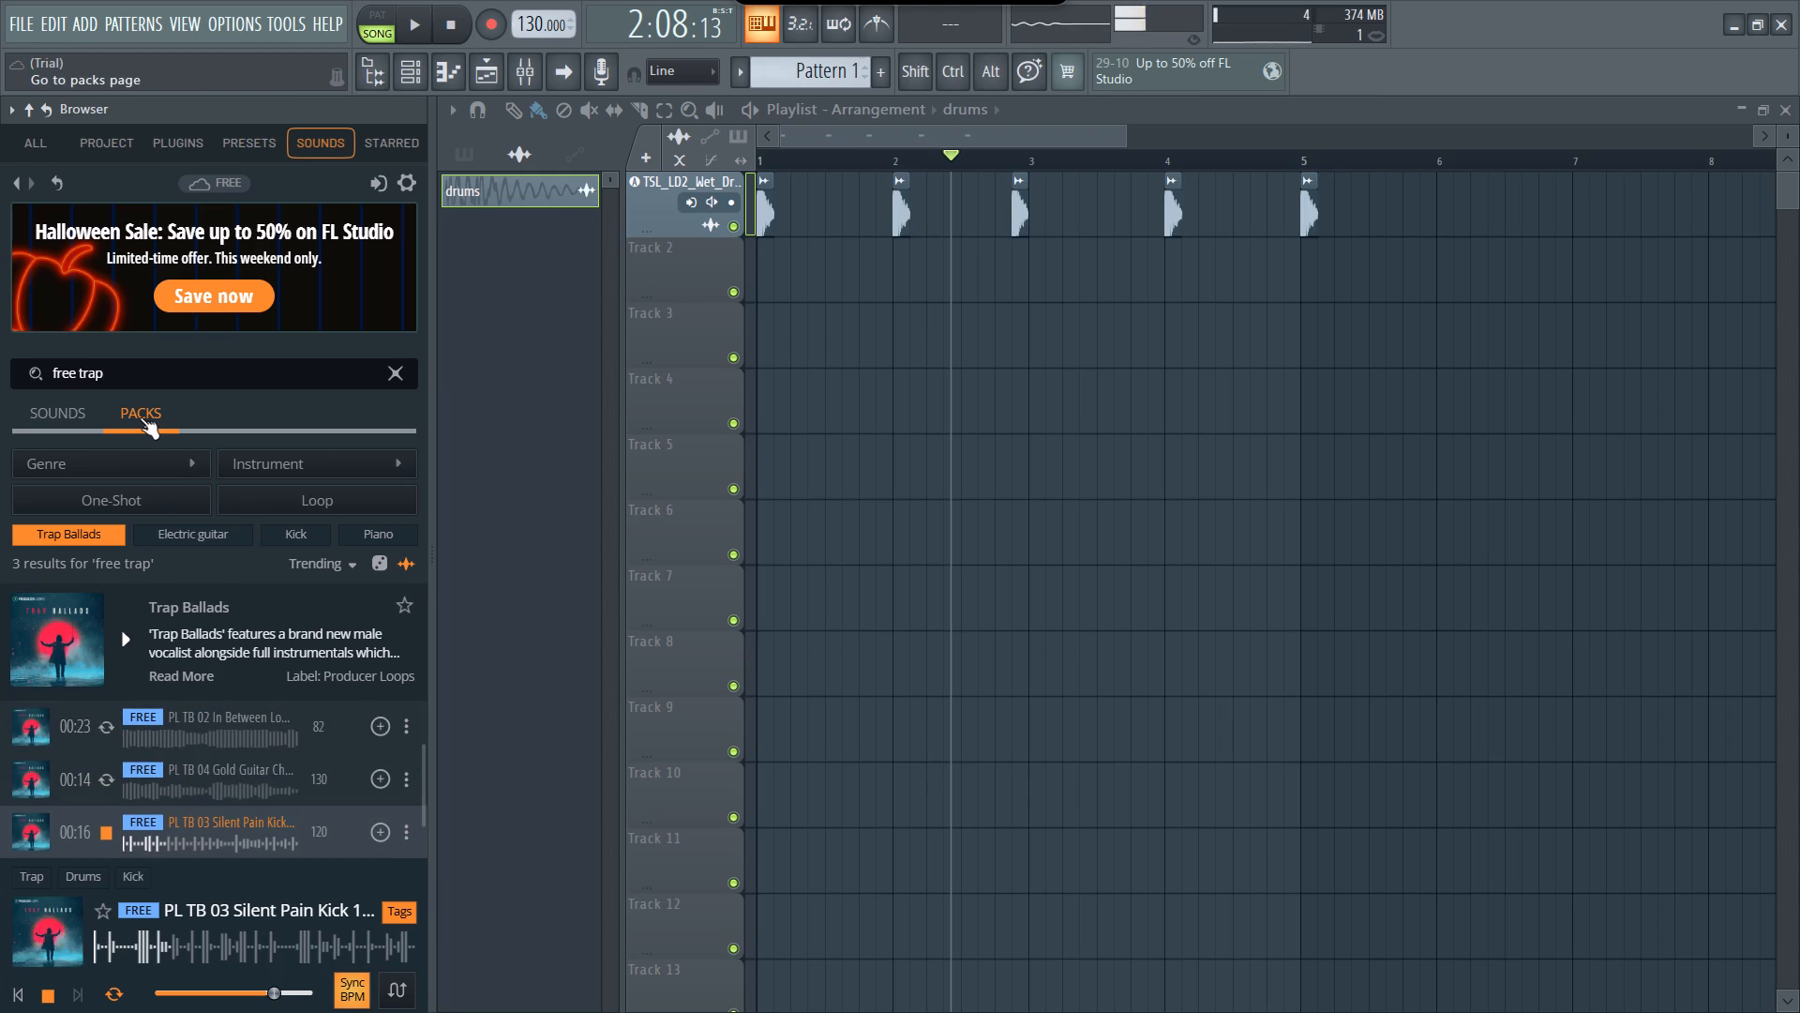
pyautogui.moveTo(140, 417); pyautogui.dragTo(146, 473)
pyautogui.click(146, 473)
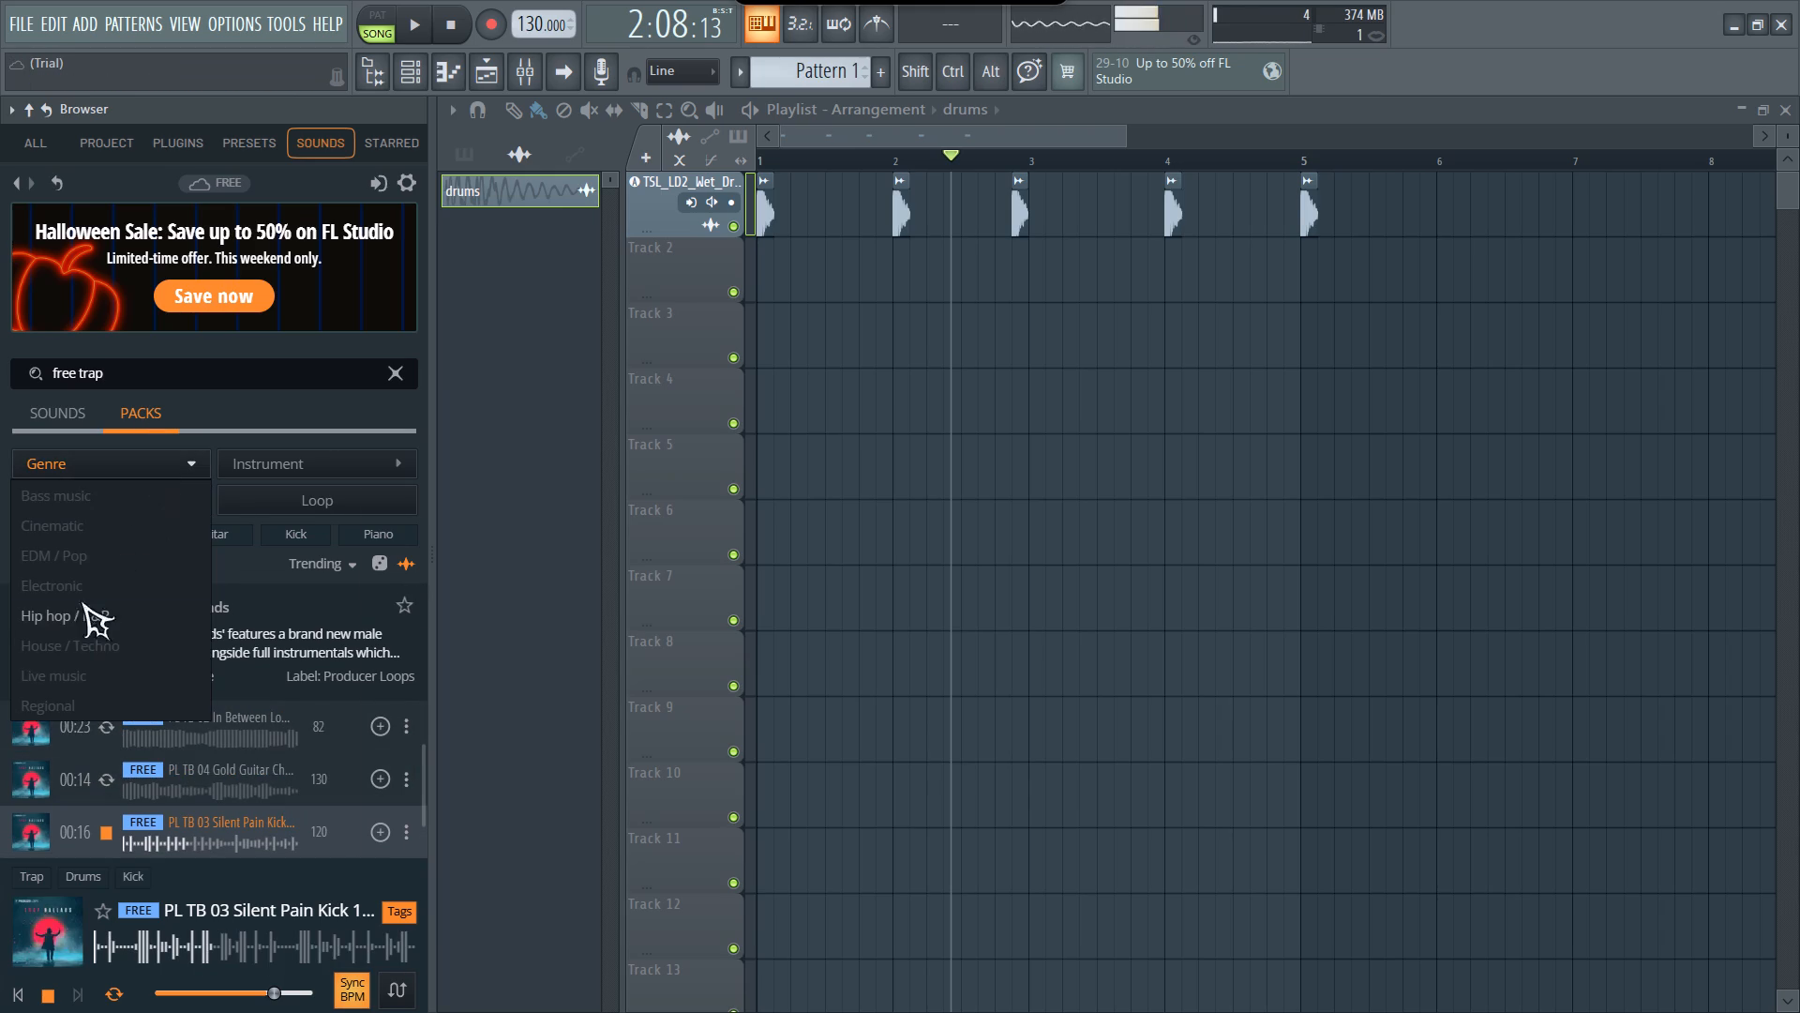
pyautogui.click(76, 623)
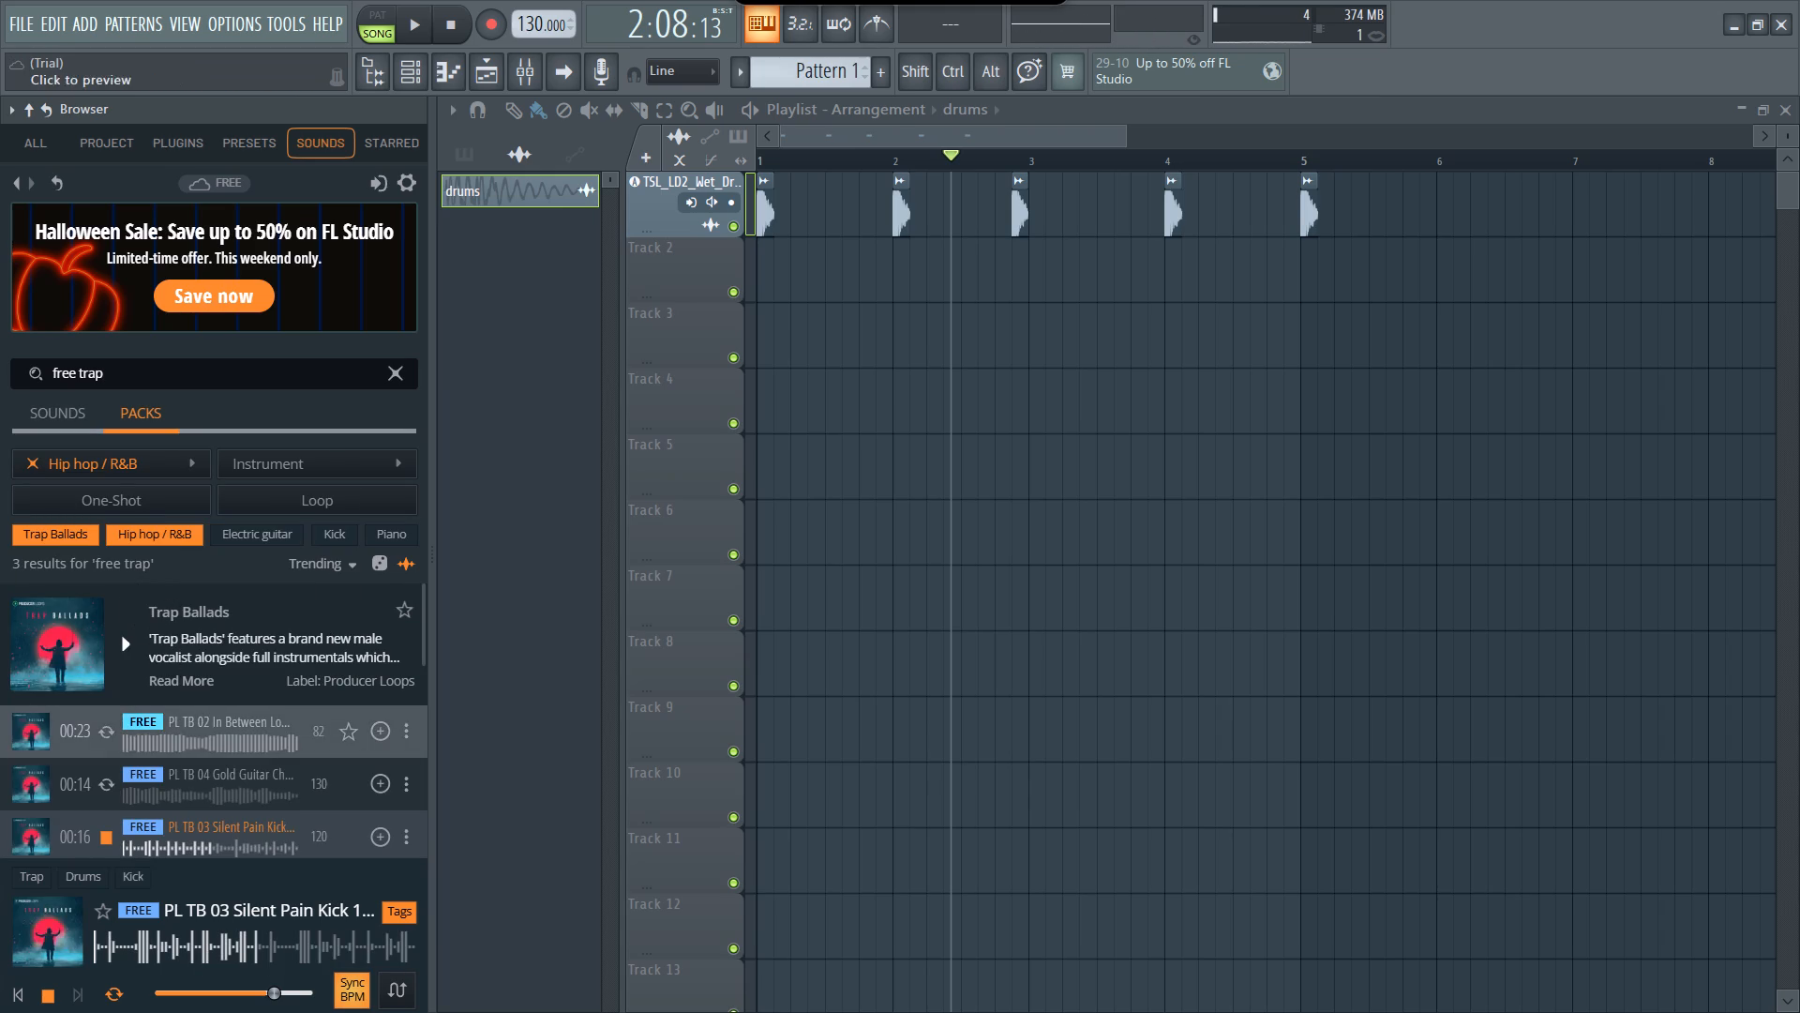
# Stop the Silent Pain Kick preview and listen to the free Gold Guitar and In Between Low loops.
pyautogui.click(101, 832)
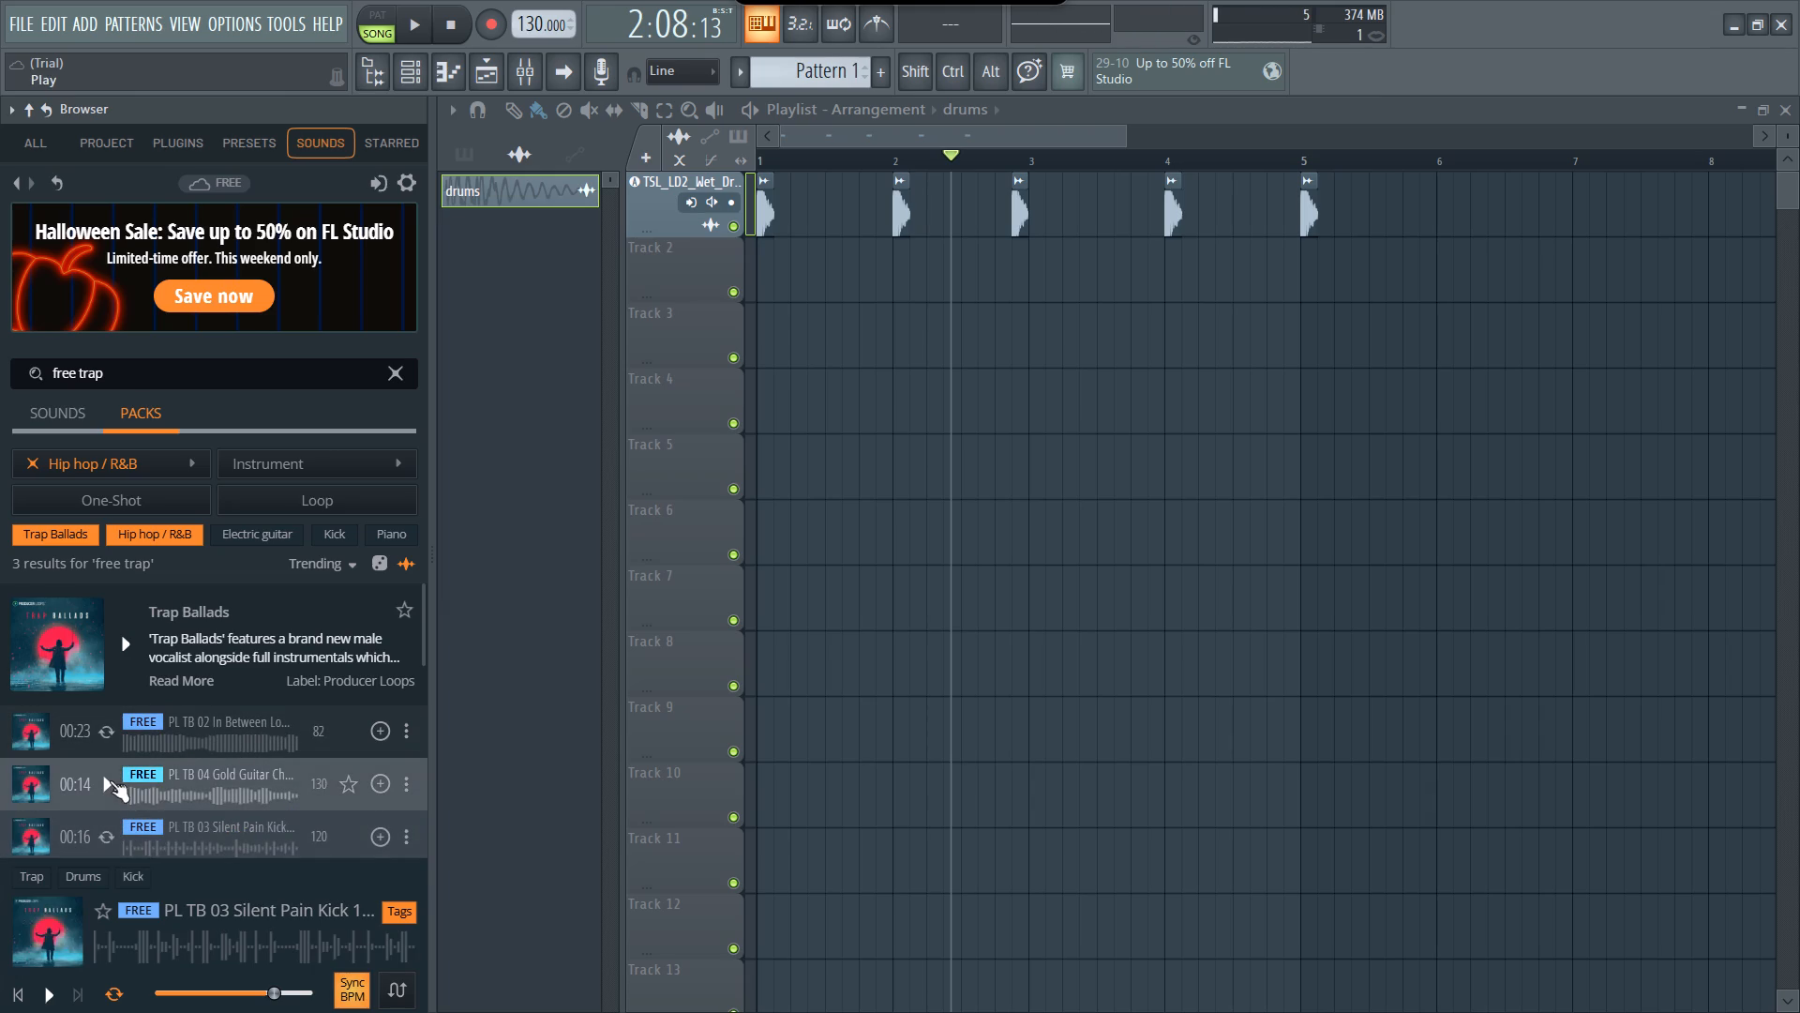
pyautogui.doubleClick(110, 780)
pyautogui.click(110, 780)
pyautogui.click(110, 780)
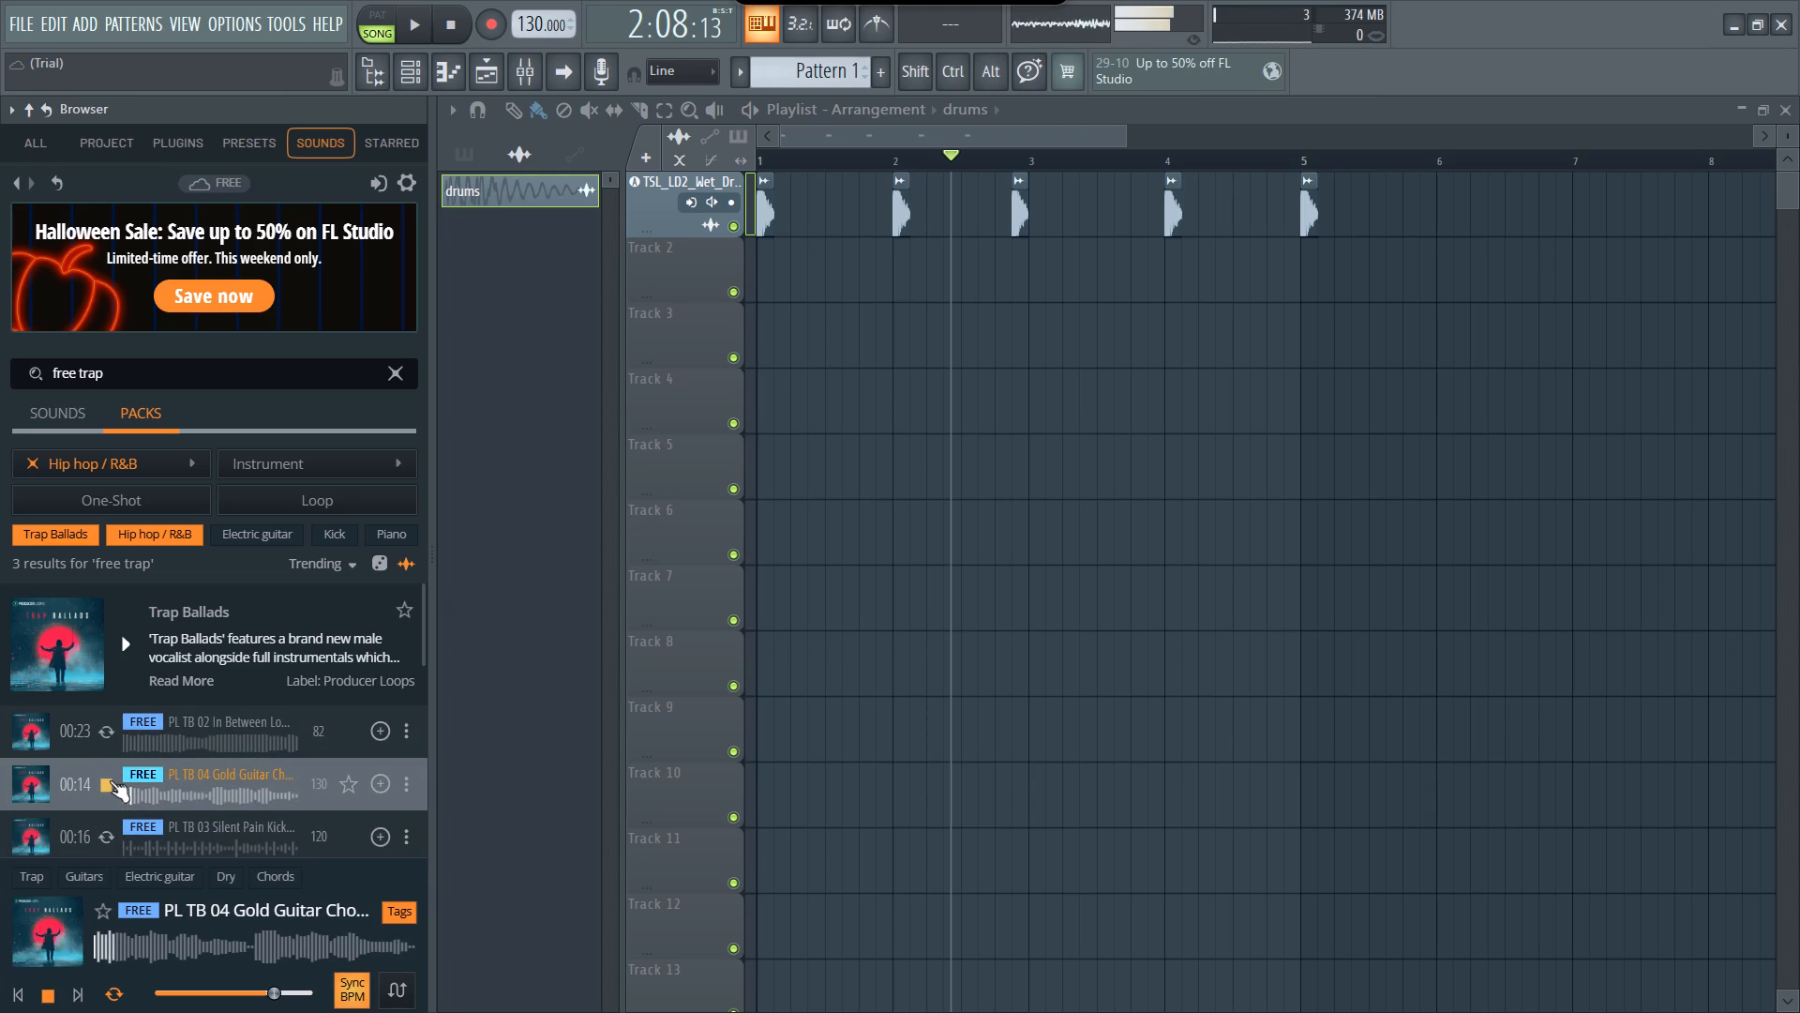
pyautogui.click(110, 742)
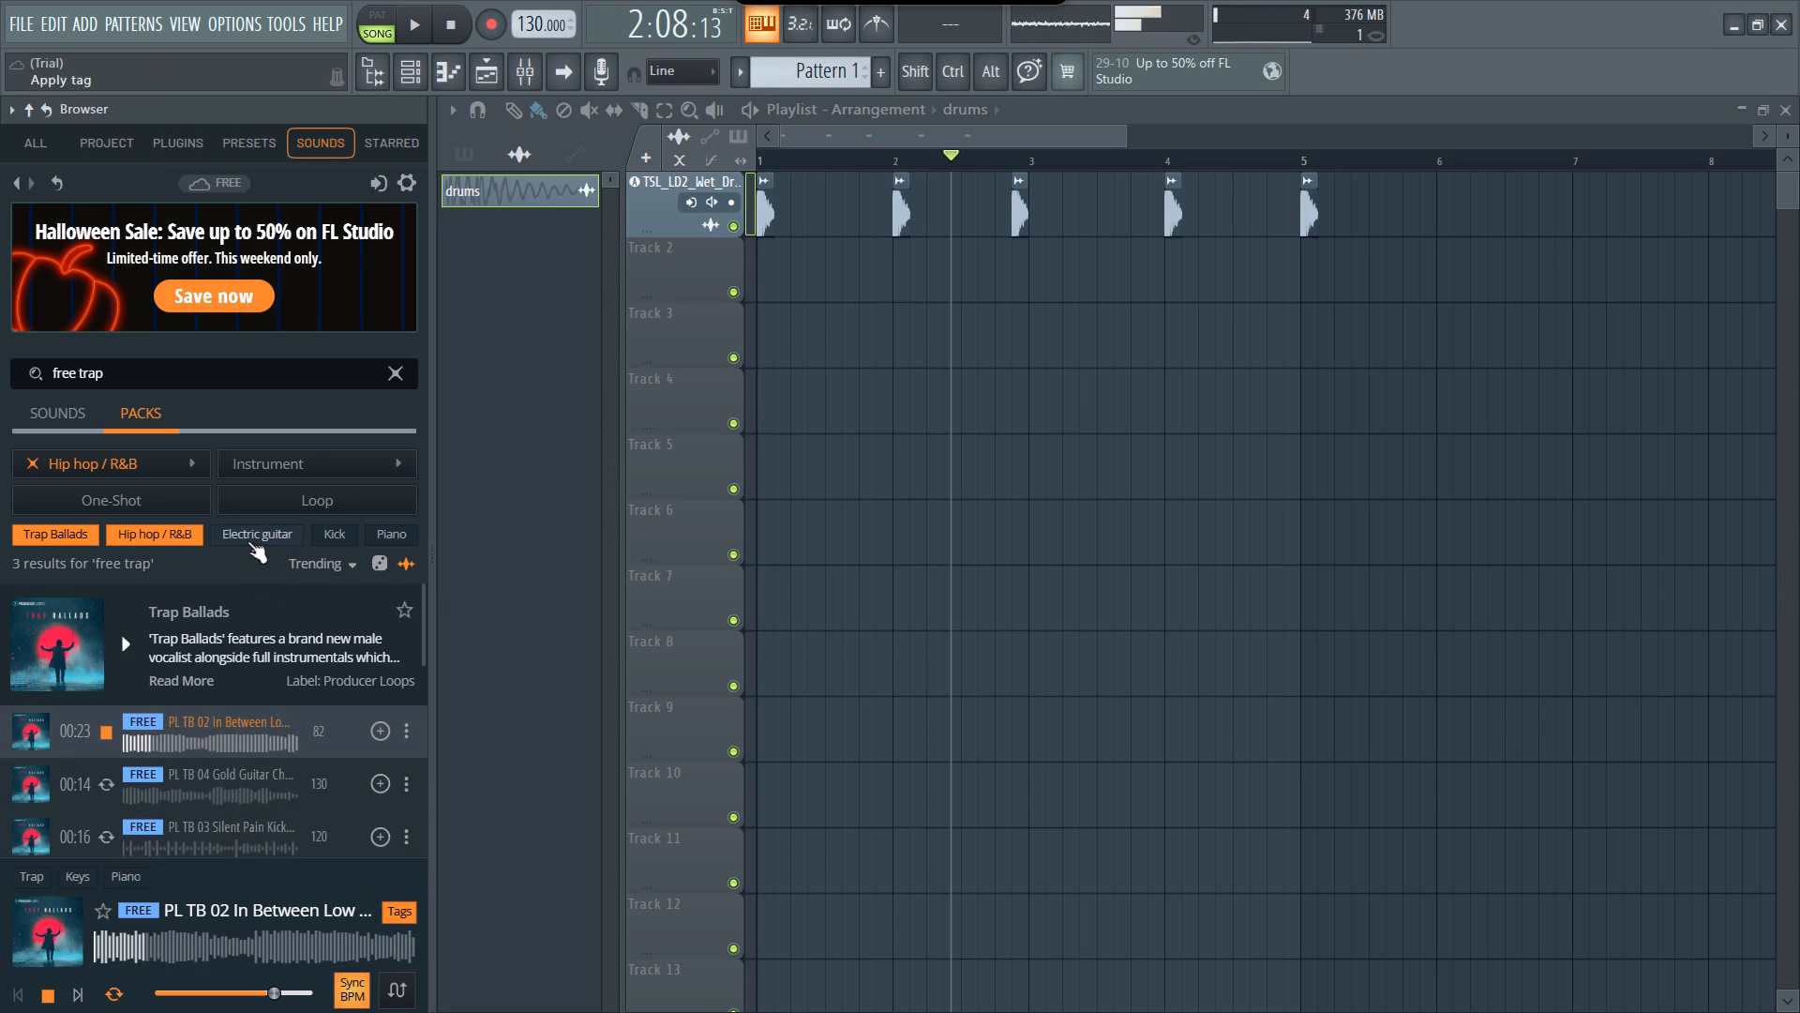
# Remove the Trap Ballads tag from the "free trap" search to search across all sounds.
pyautogui.click(59, 523)
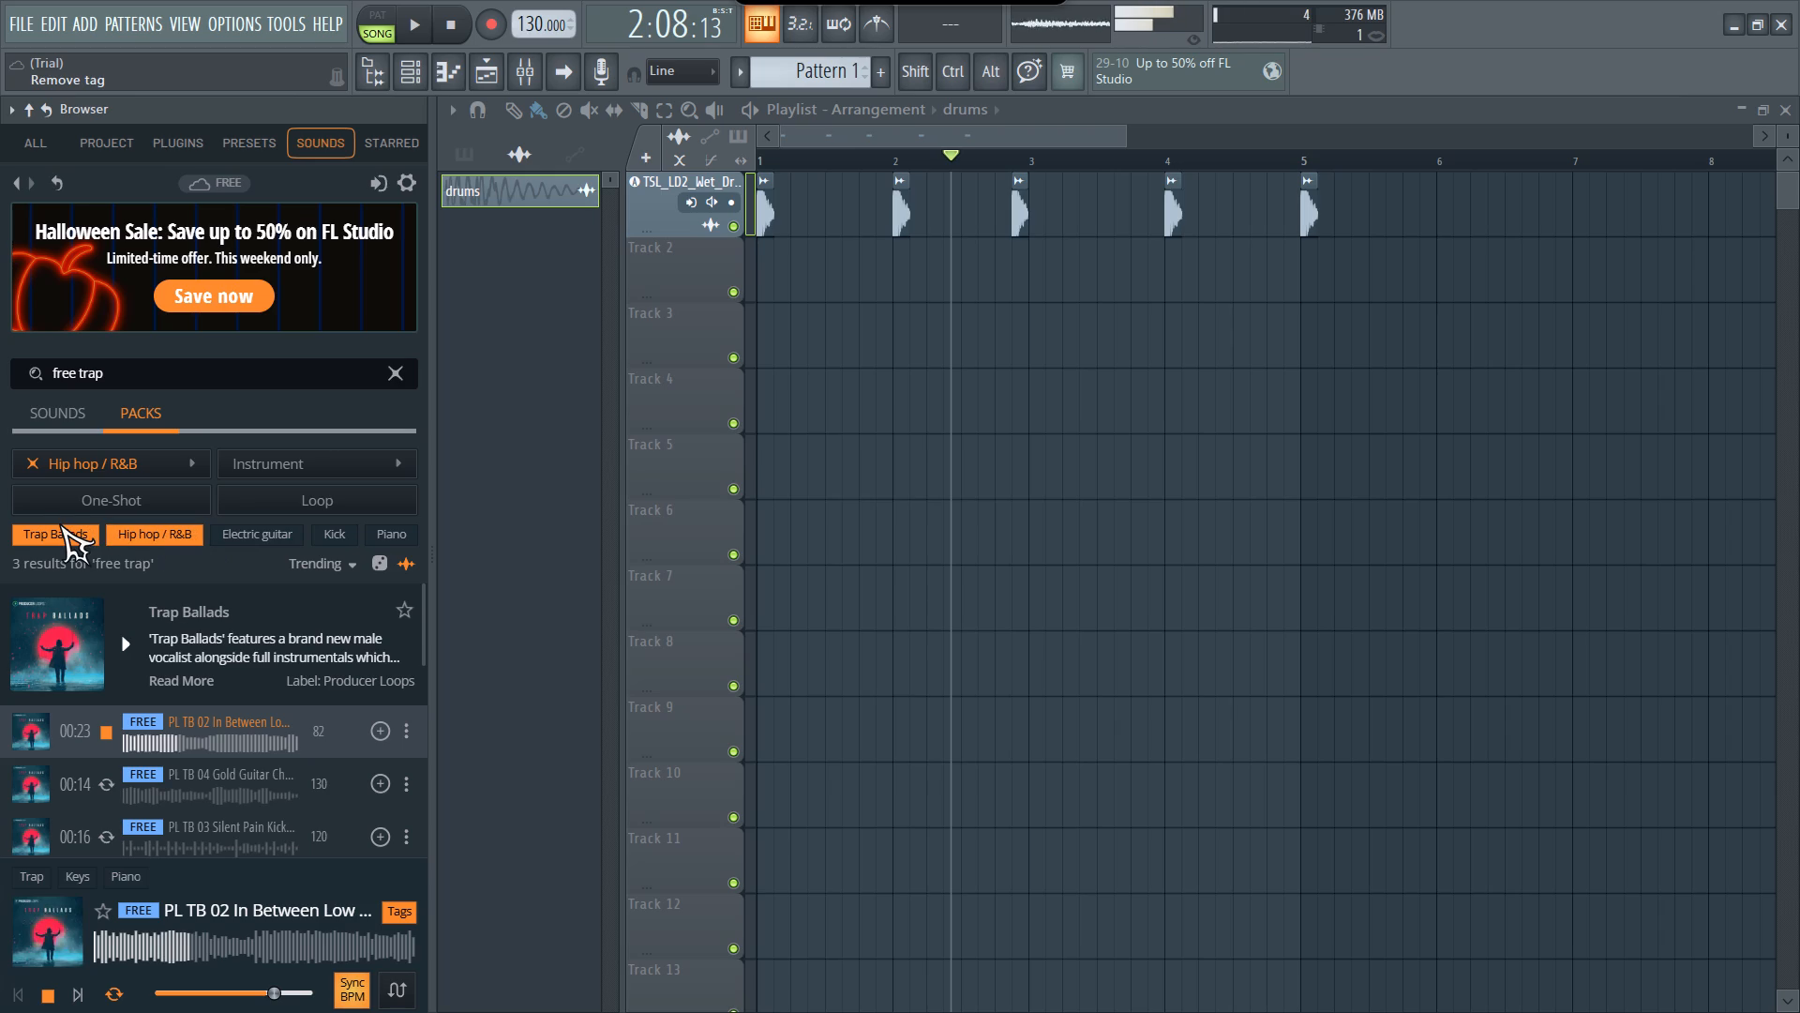
pyautogui.click(63, 536)
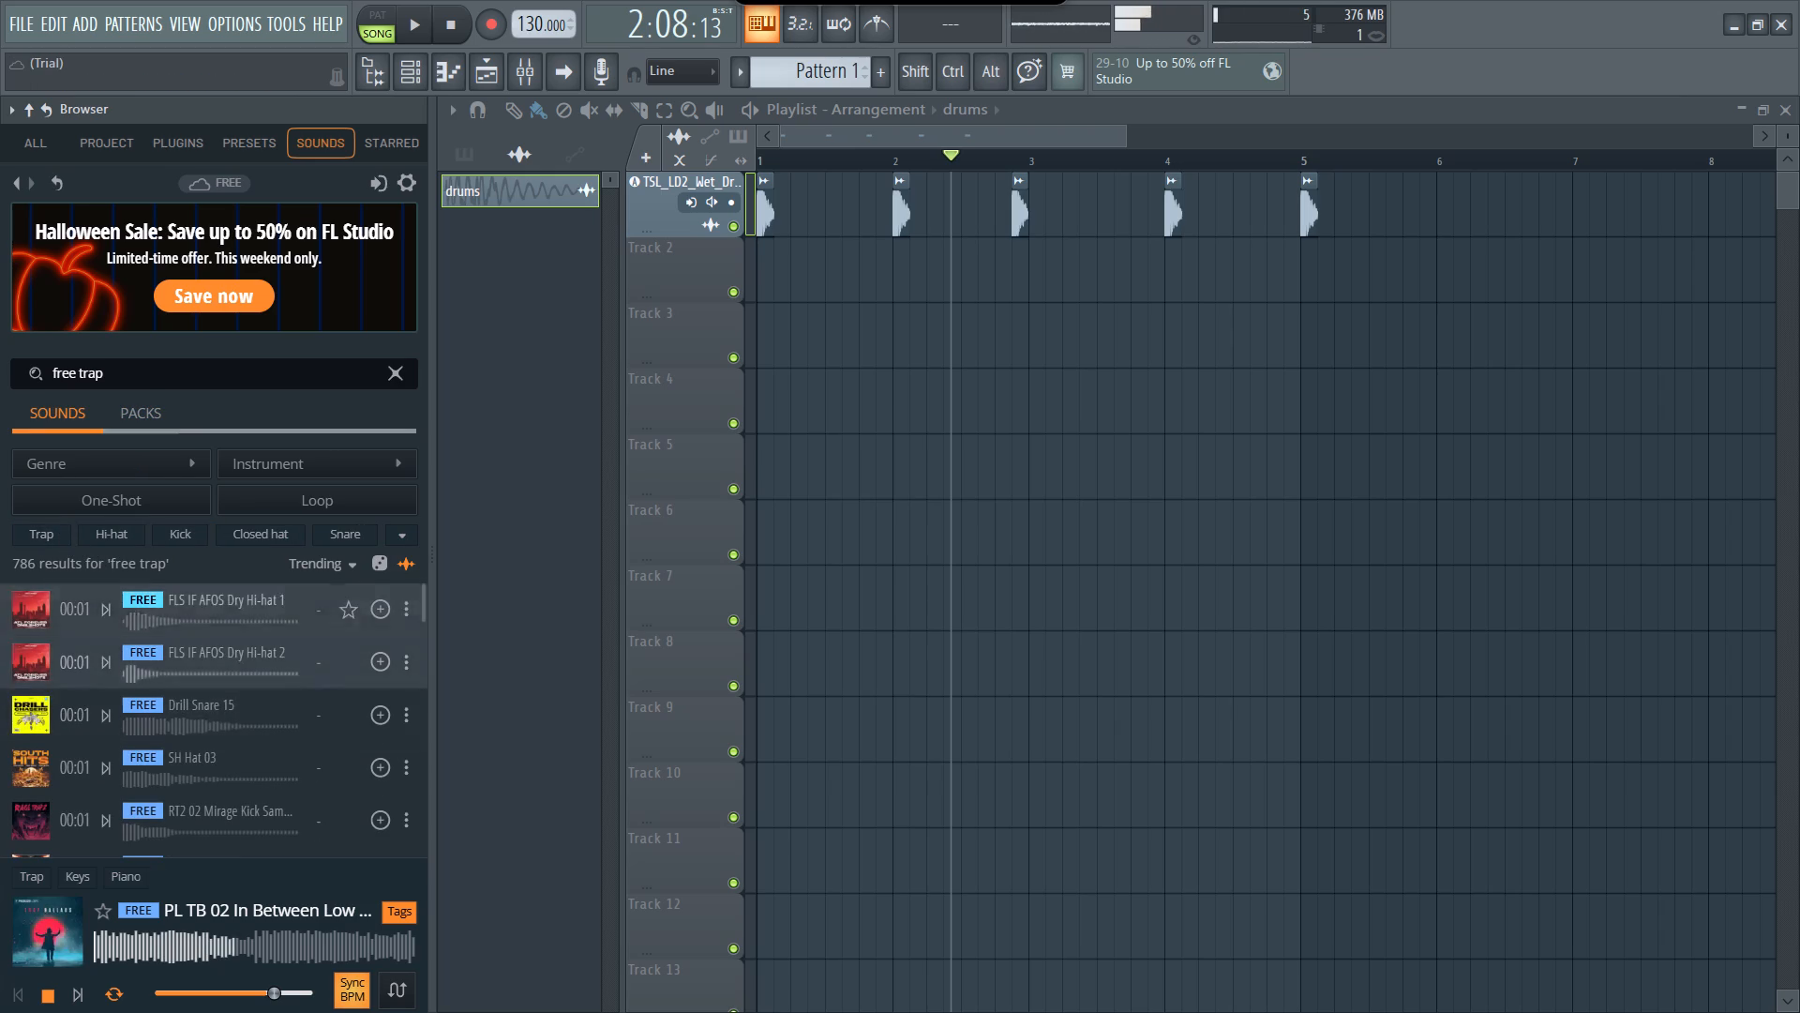
# Listen to the free hi-hat, snare, kick, clap and open hat one-shots from FLS IF AFOS Dry Hi-hat 1 to PL GND 05 Broken Open.
pyautogui.scroll(-4, 112, 657)
pyautogui.scroll(6, 112, 657)
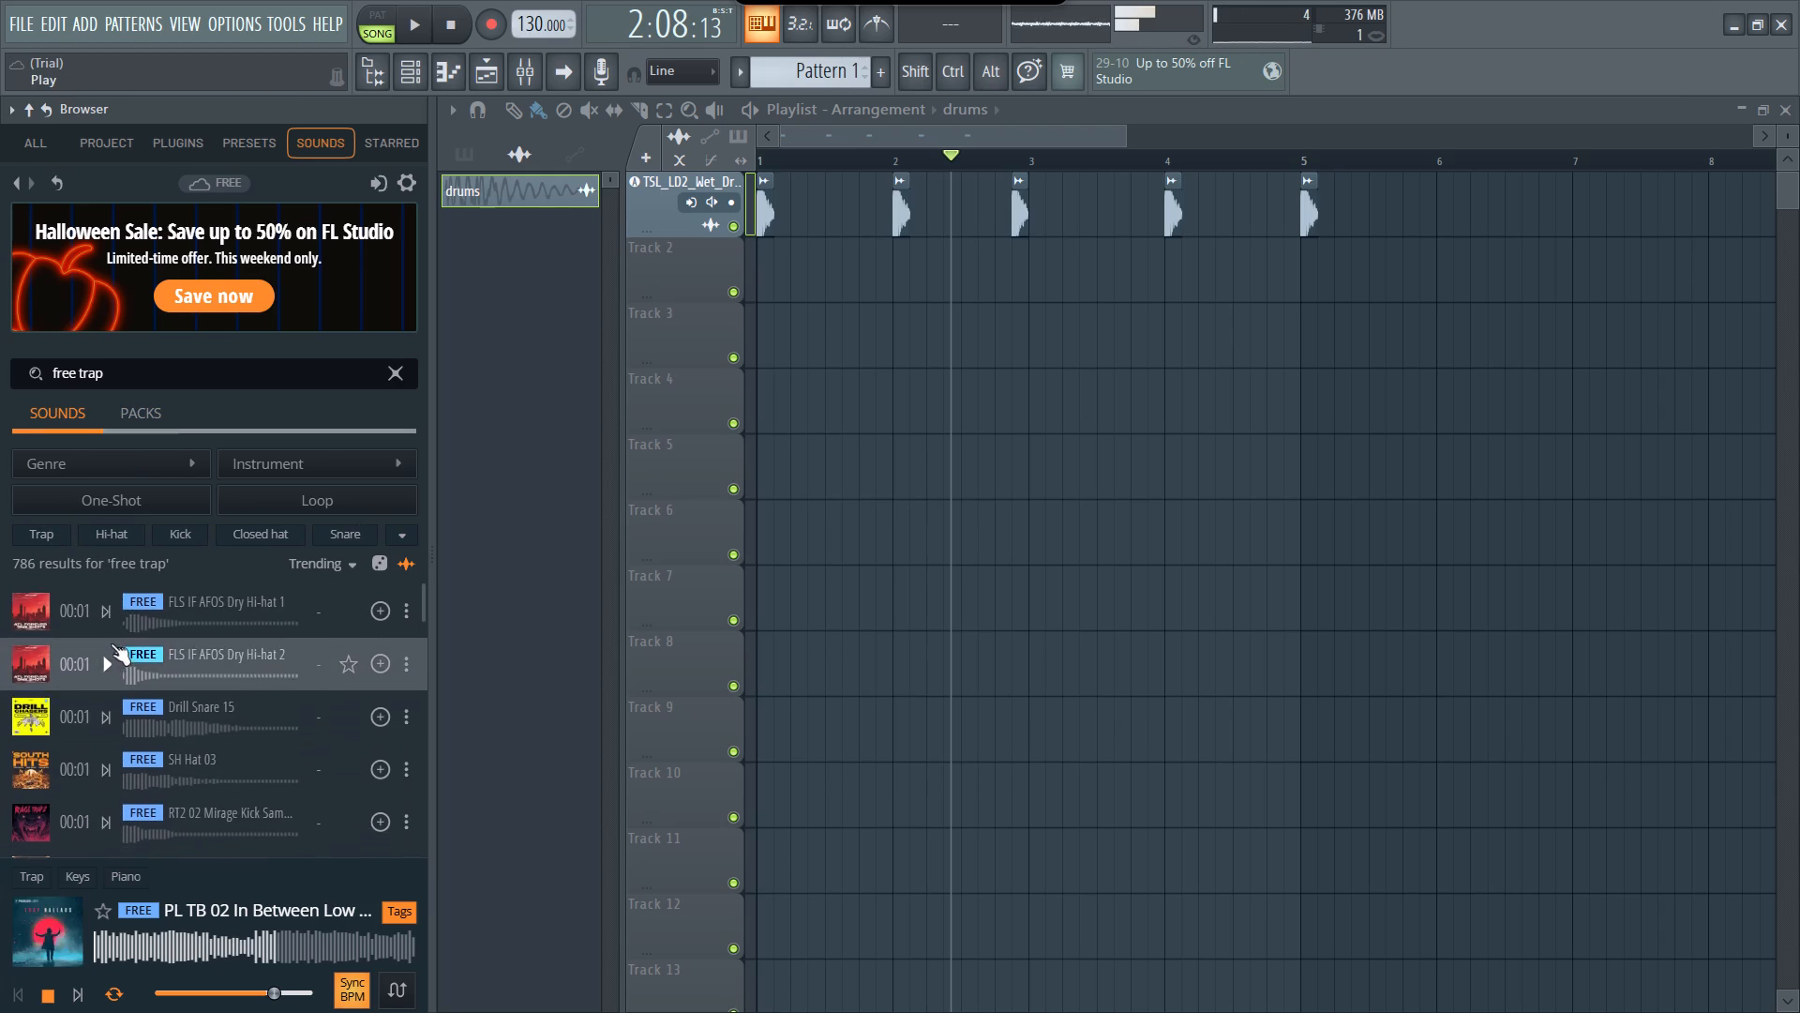
pyautogui.click(110, 611)
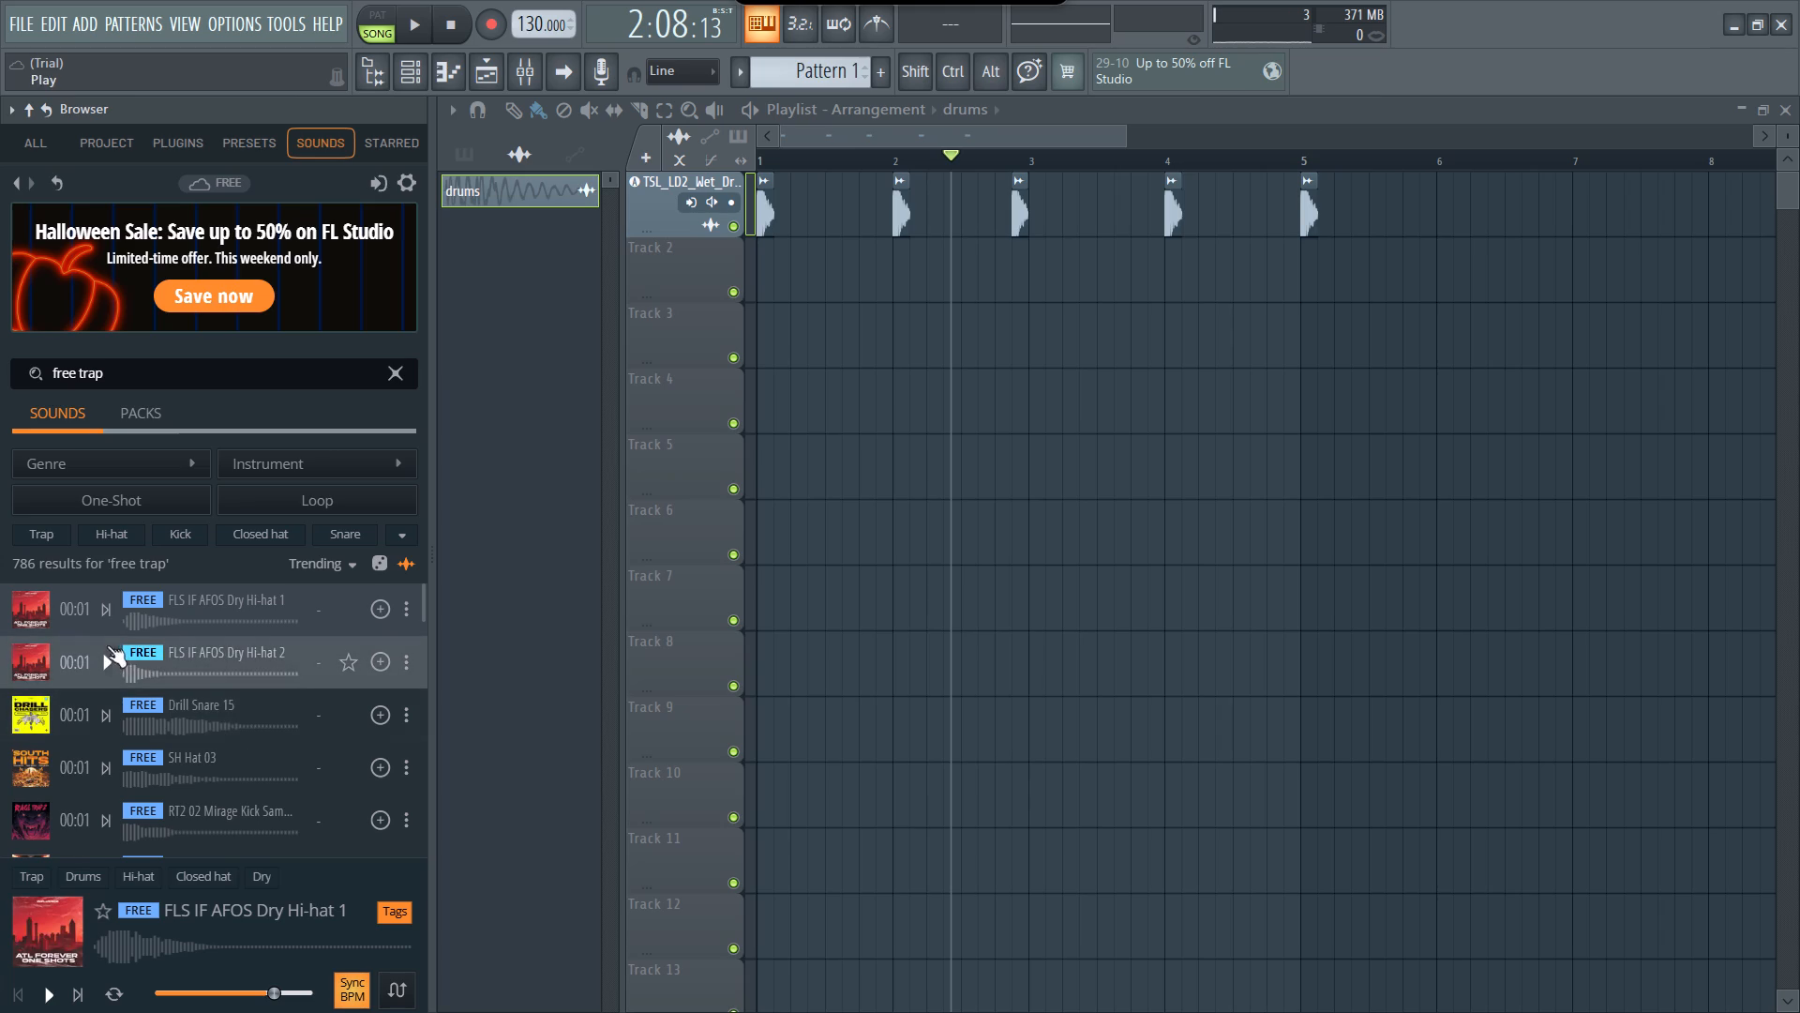
pyautogui.click(106, 653)
pyautogui.click(96, 717)
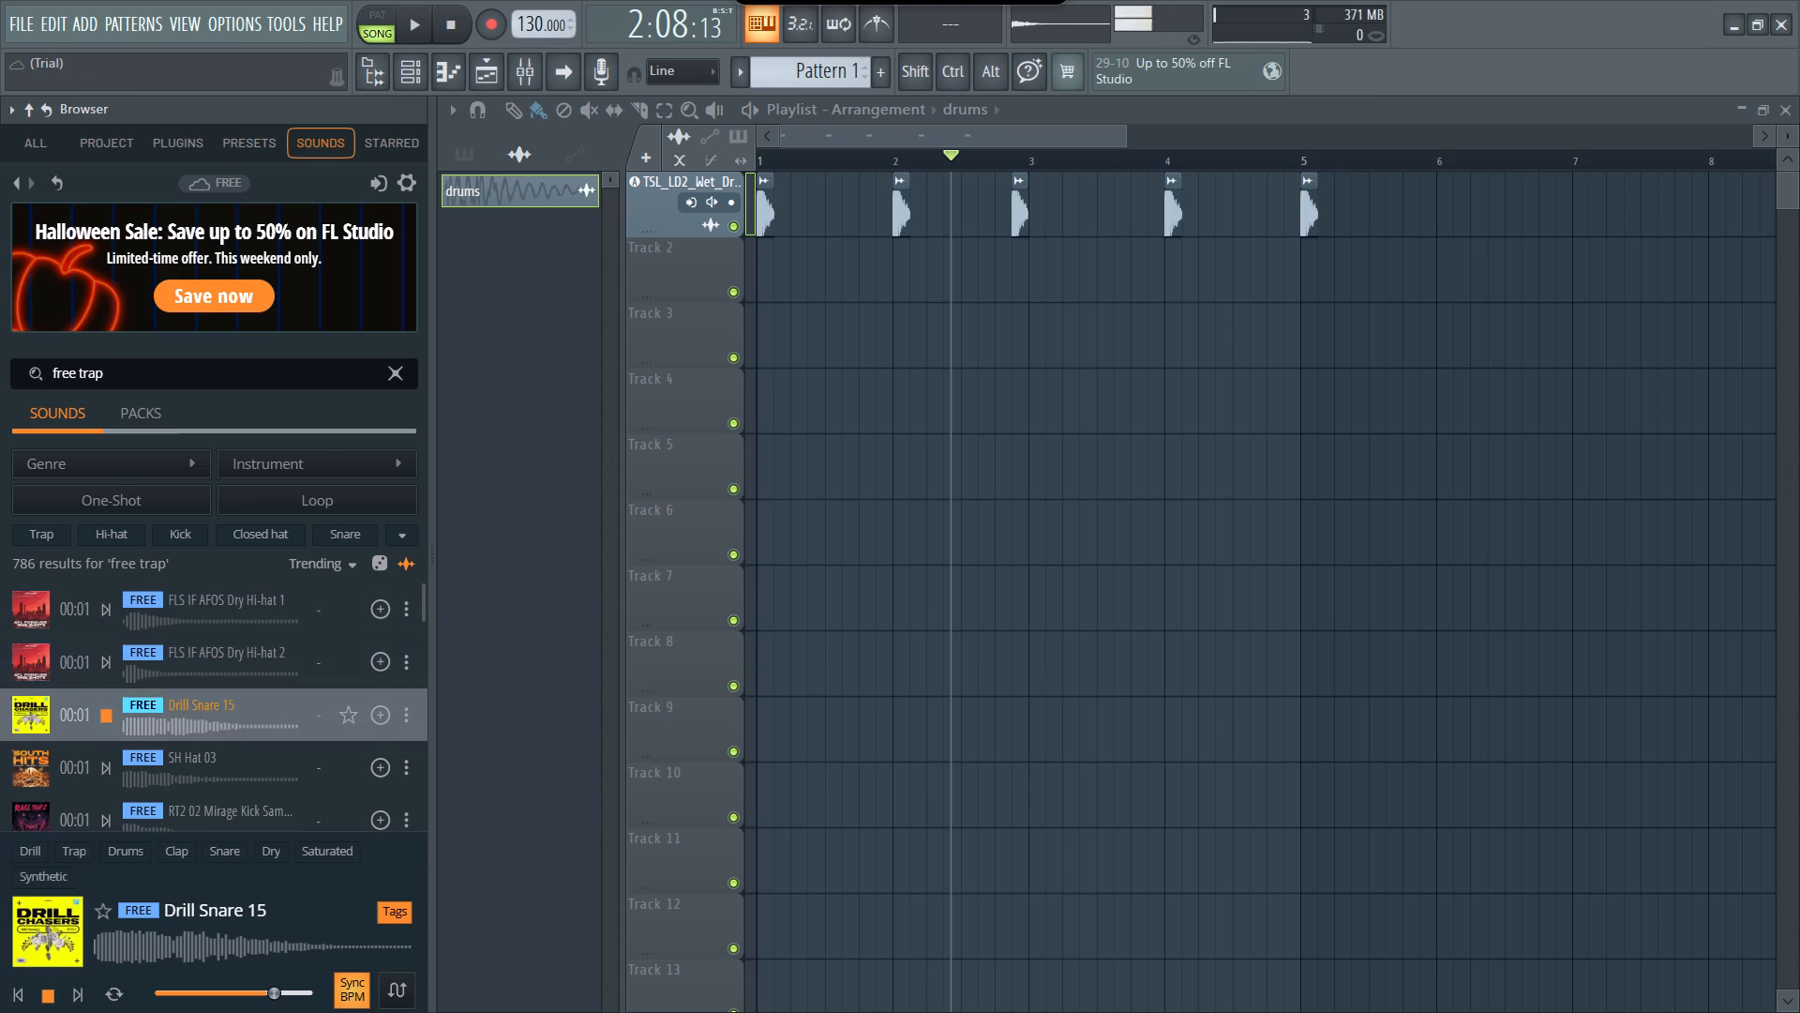
pyautogui.scroll(-1, 96, 717)
pyautogui.click(111, 738)
pyautogui.scroll(-1, 111, 738)
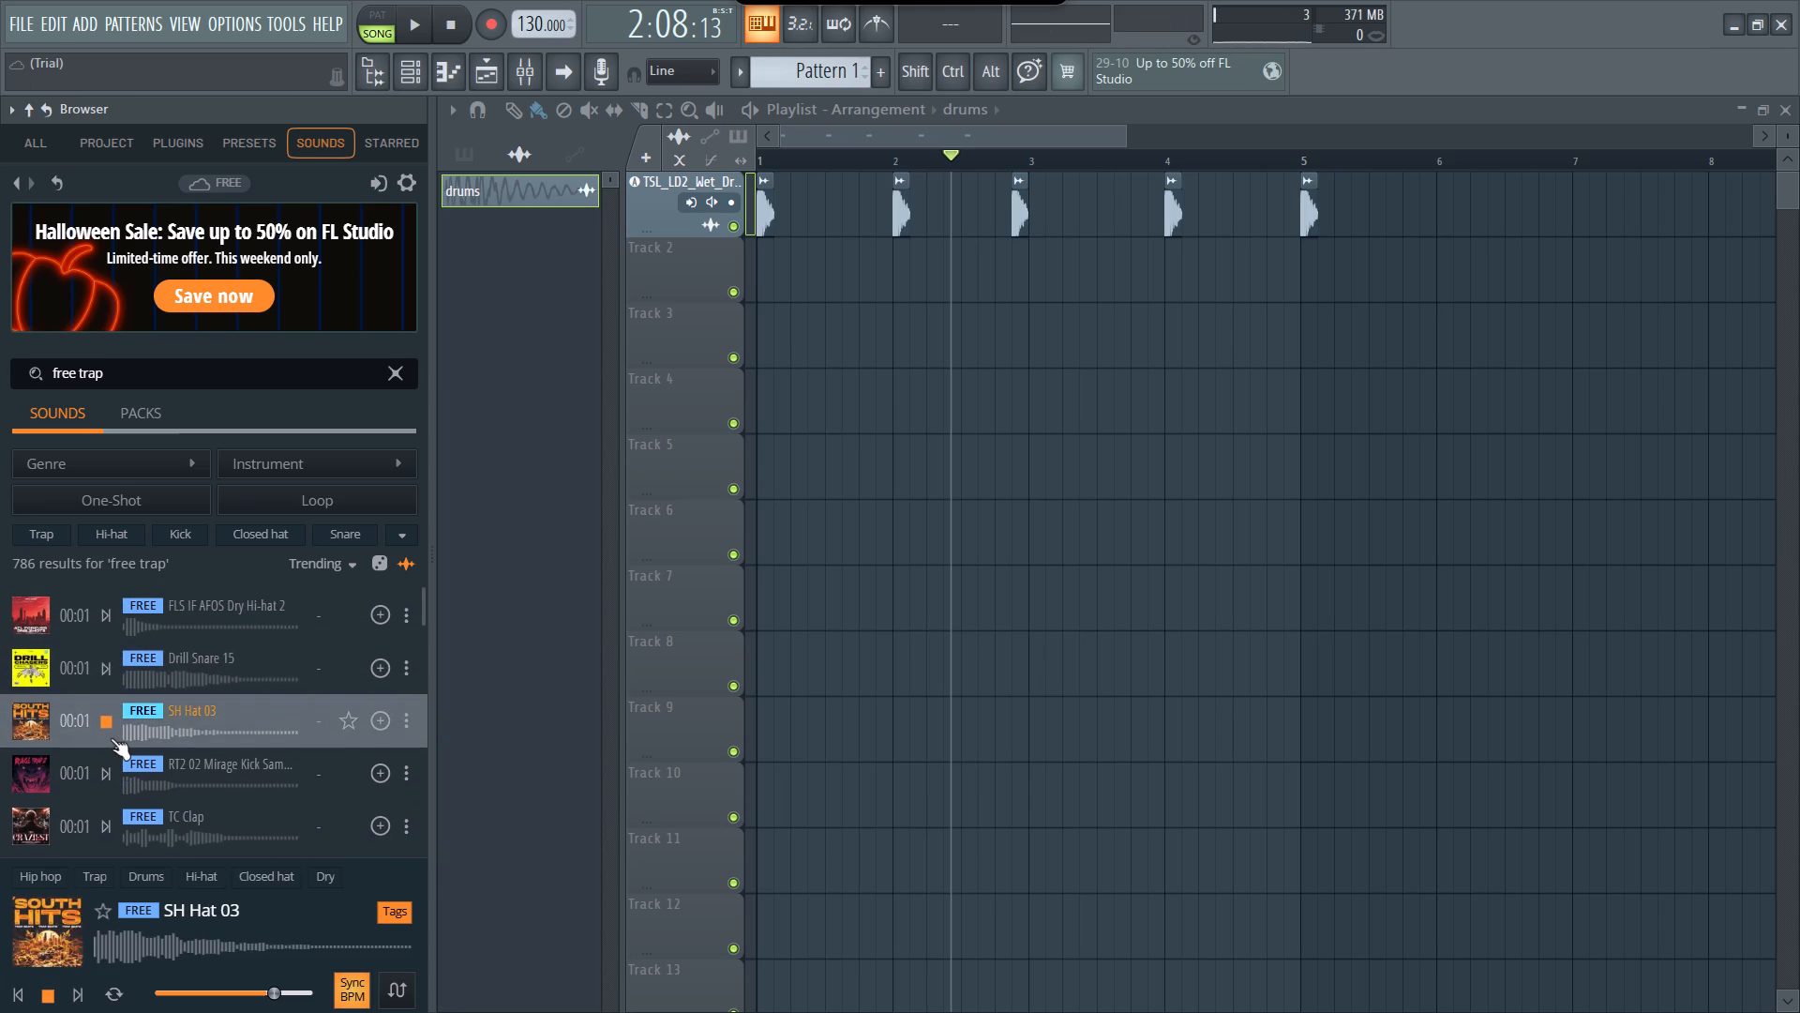
pyautogui.scroll(-1, 111, 738)
pyautogui.click(111, 707)
pyautogui.scroll(-1, 111, 707)
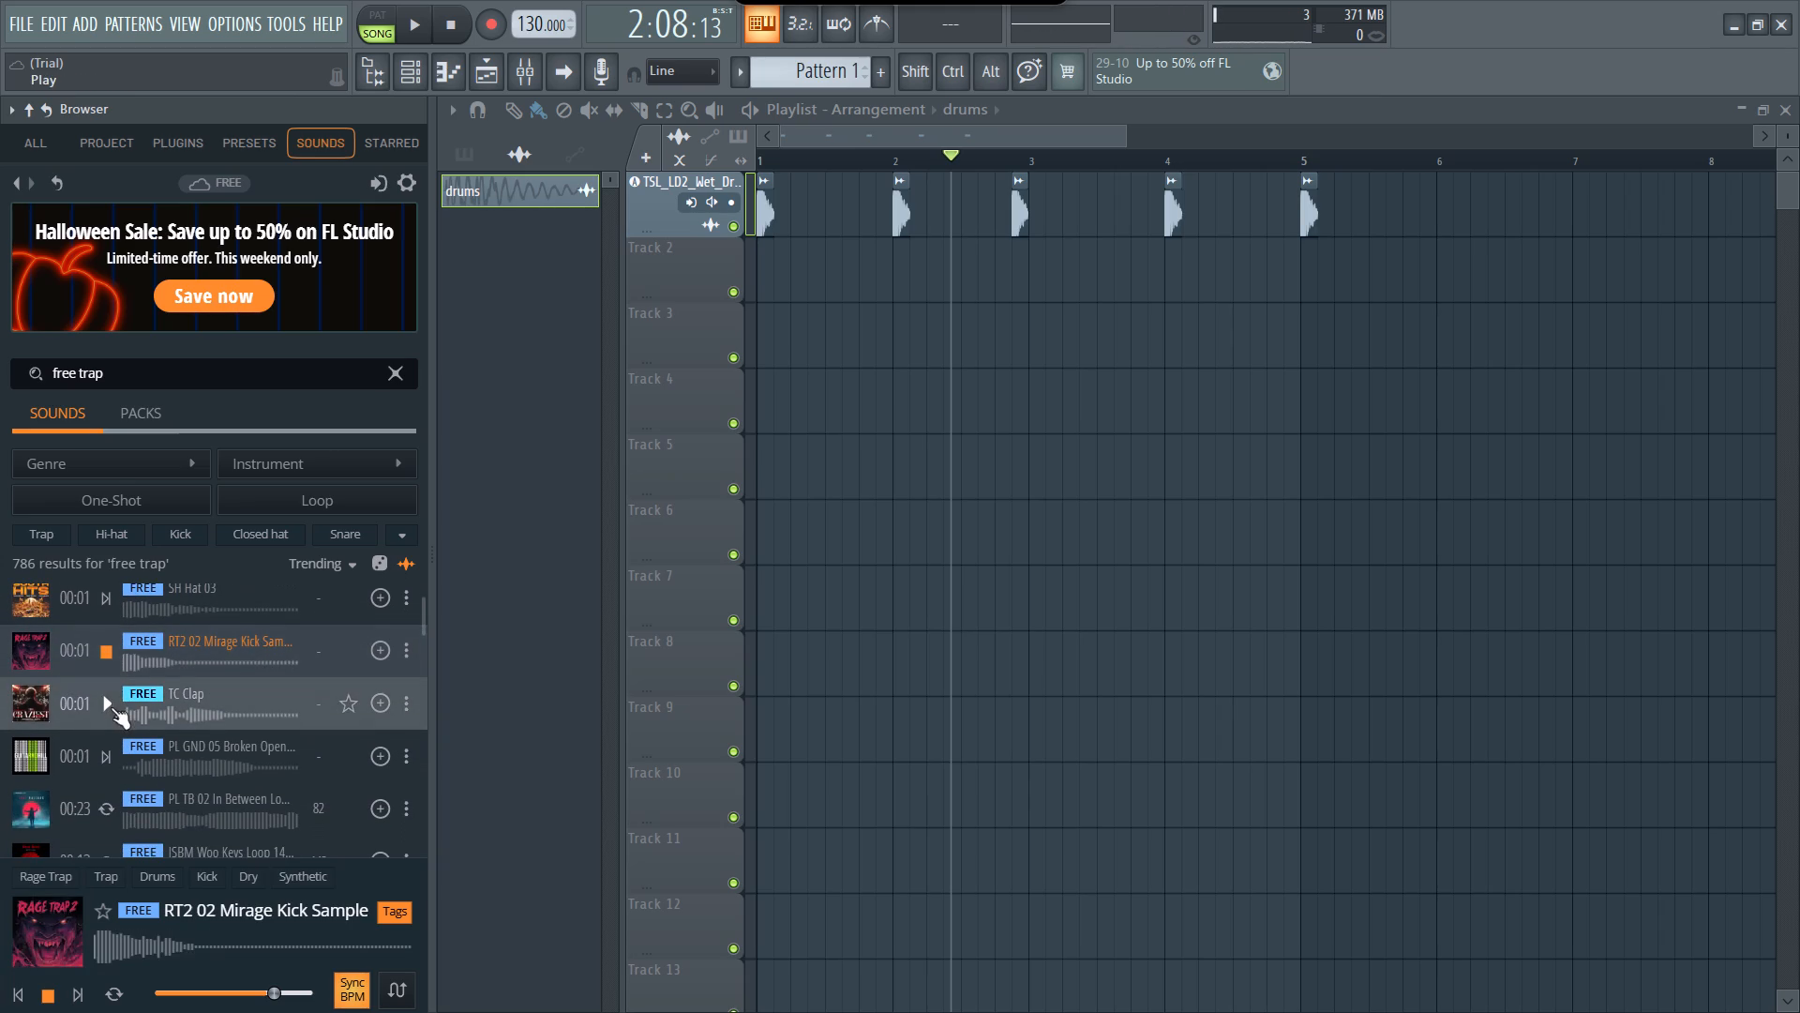
pyautogui.click(104, 710)
pyautogui.scroll(-1, 104, 710)
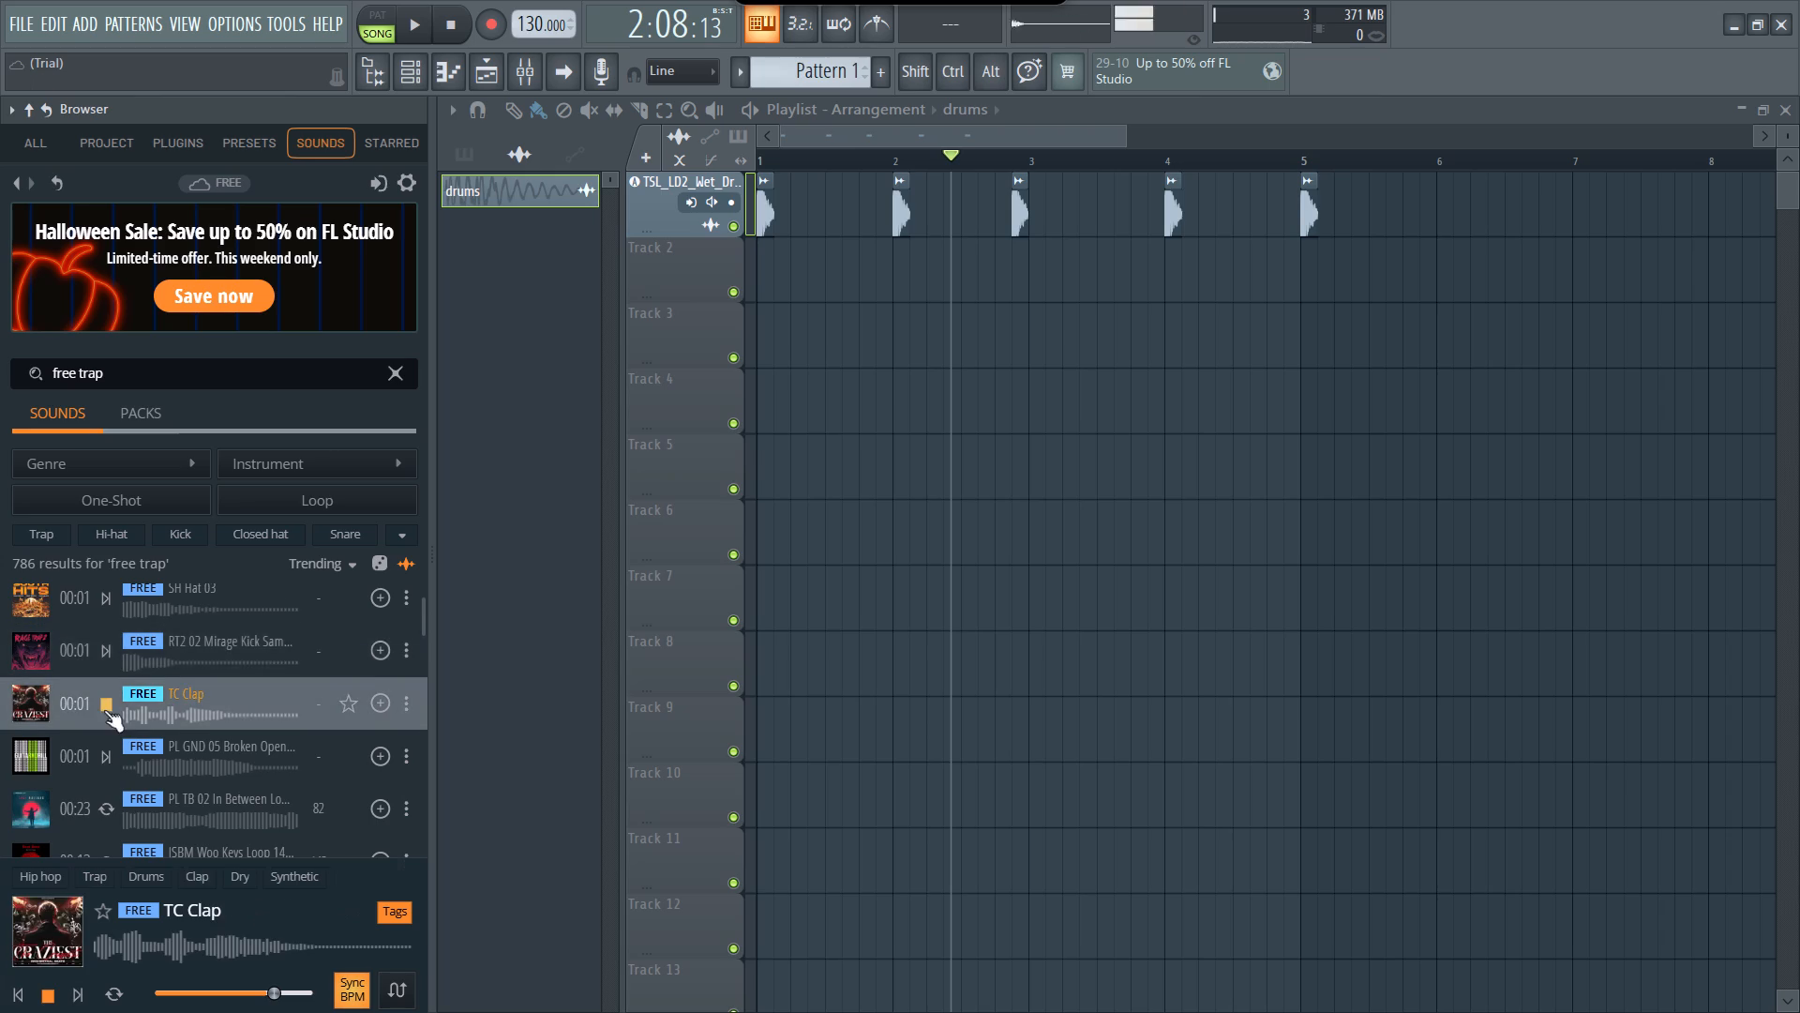
pyautogui.scroll(-1, 104, 710)
pyautogui.click(108, 648)
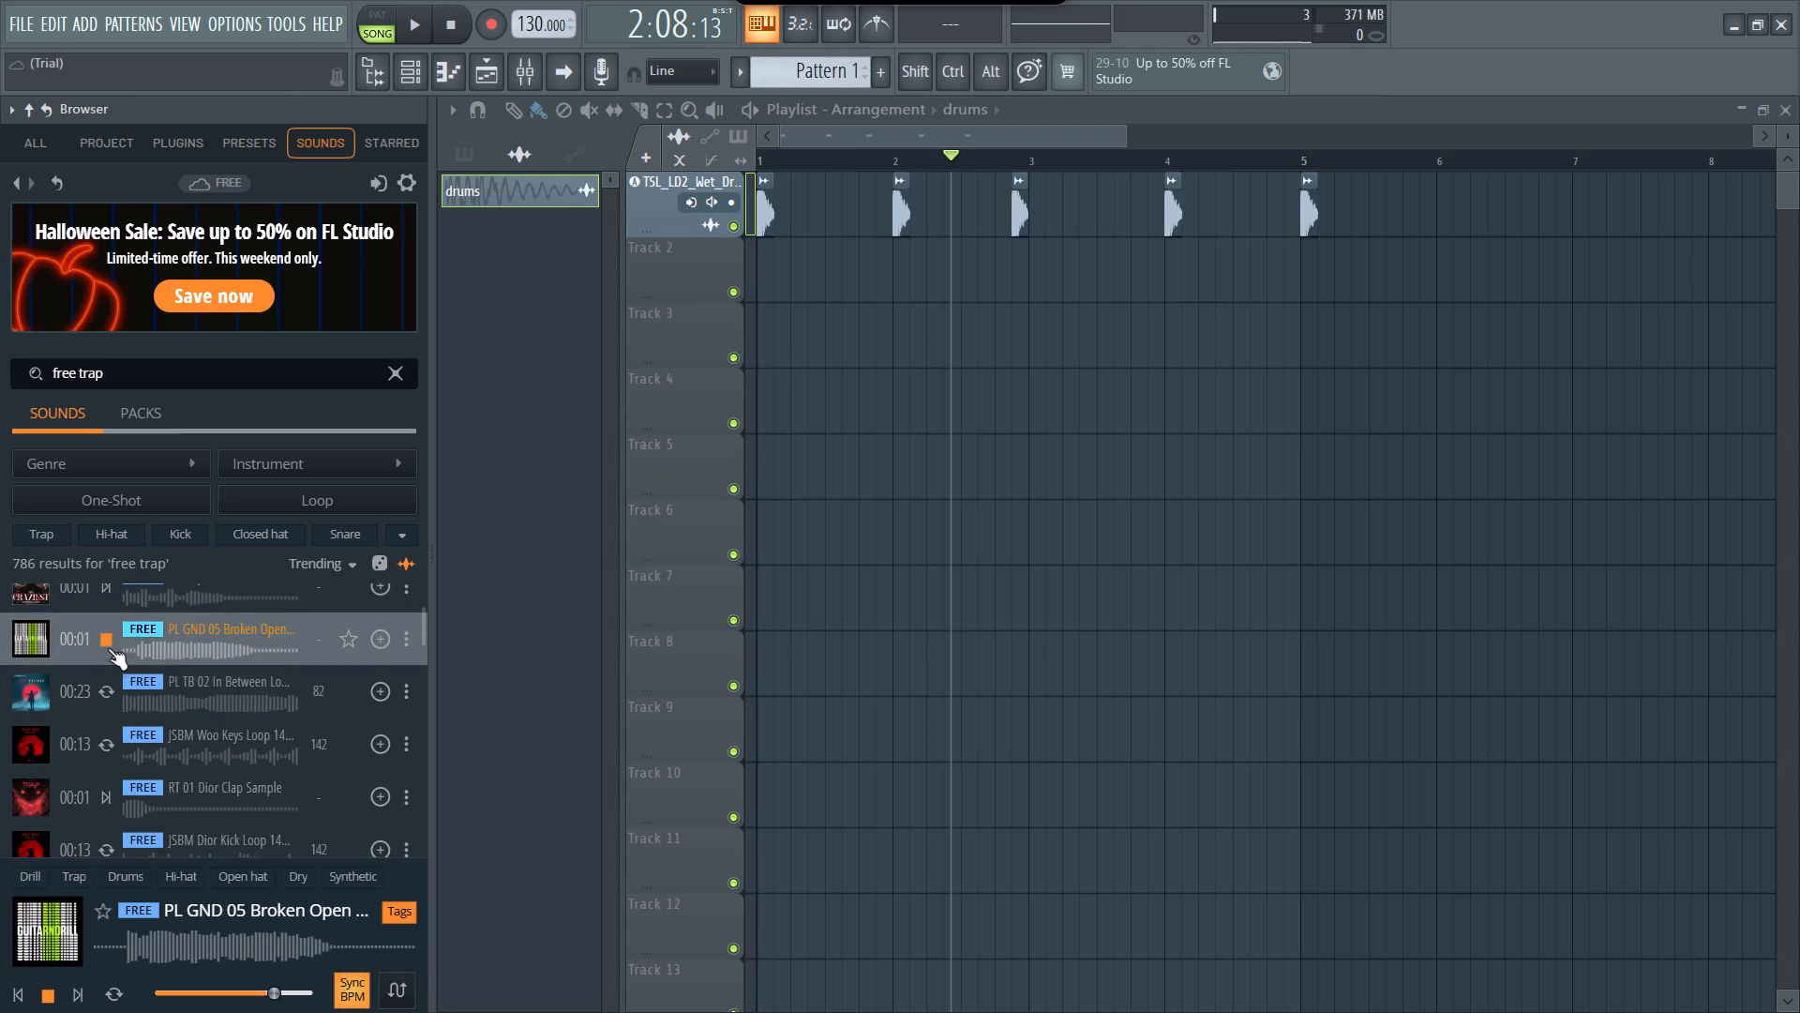
# Listen to the In Between Low, JSBM Woo Keys, RT 01 Dior Clap and JSBM Dior Kick samples.
pyautogui.scroll(-1, 108, 648)
pyautogui.click(109, 655)
pyautogui.scroll(-1, 109, 655)
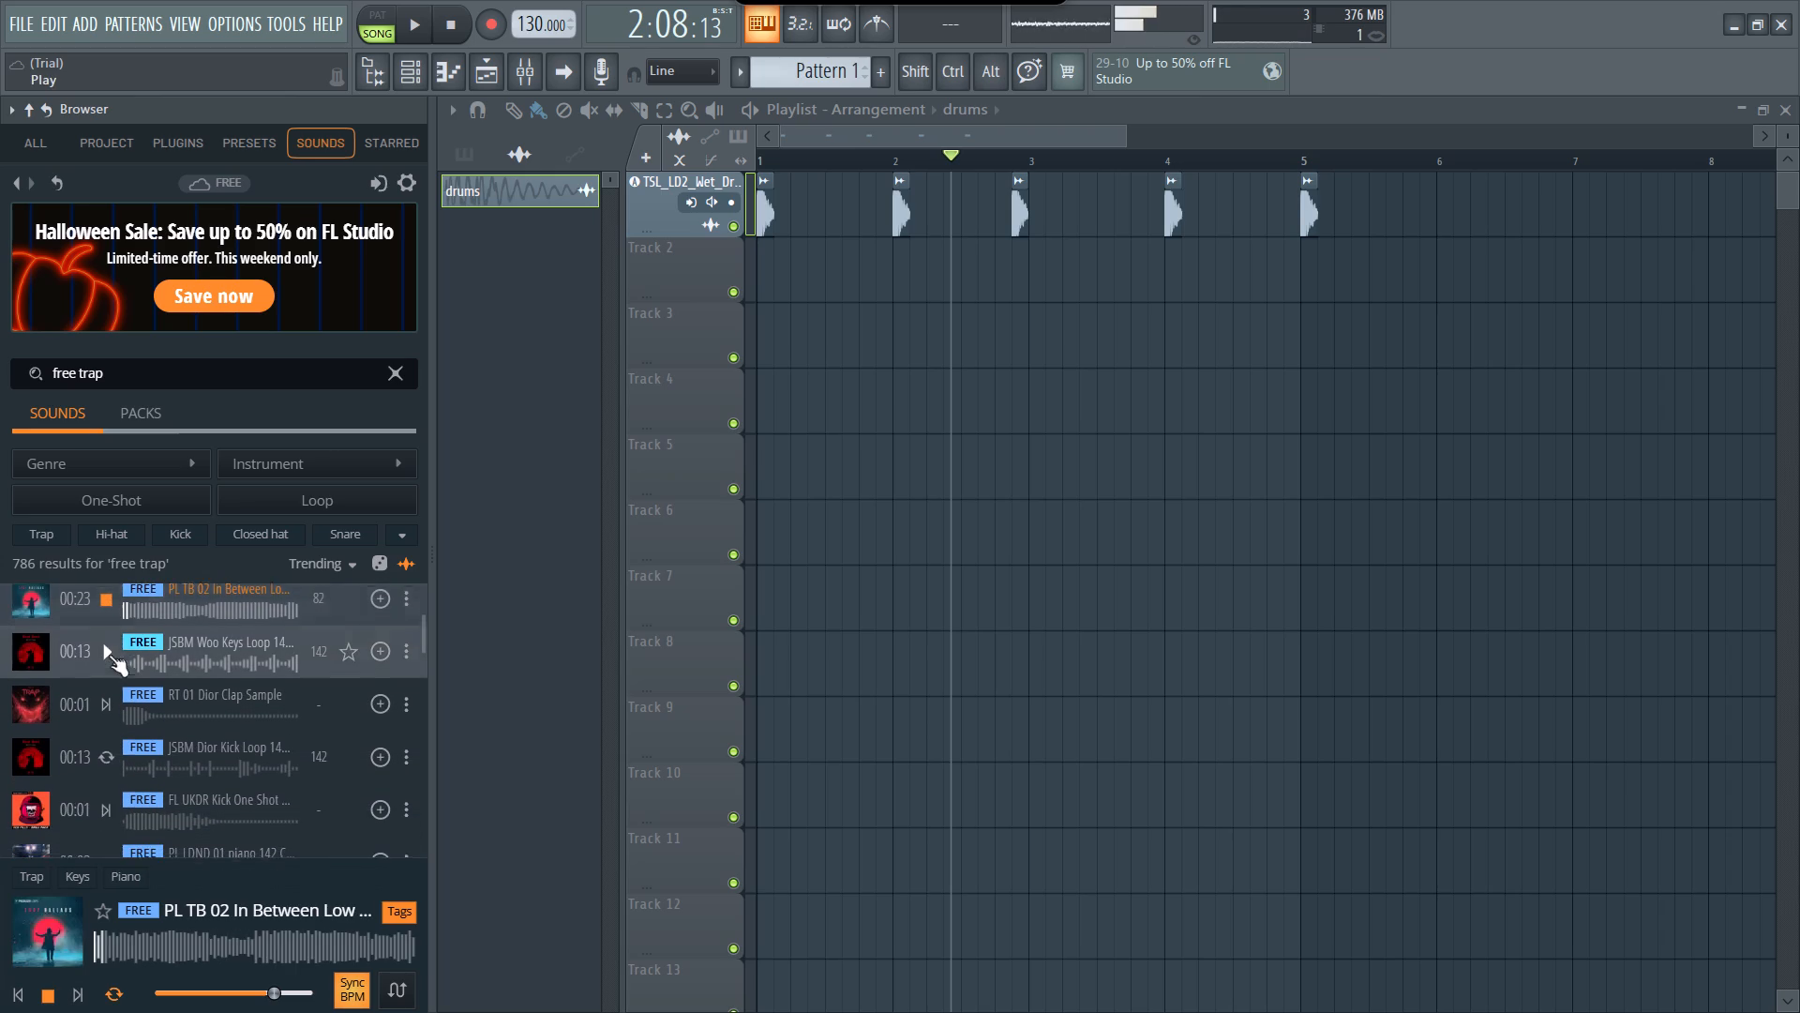
pyautogui.scroll(-1, 109, 655)
pyautogui.click(108, 648)
pyautogui.scroll(-1, 108, 648)
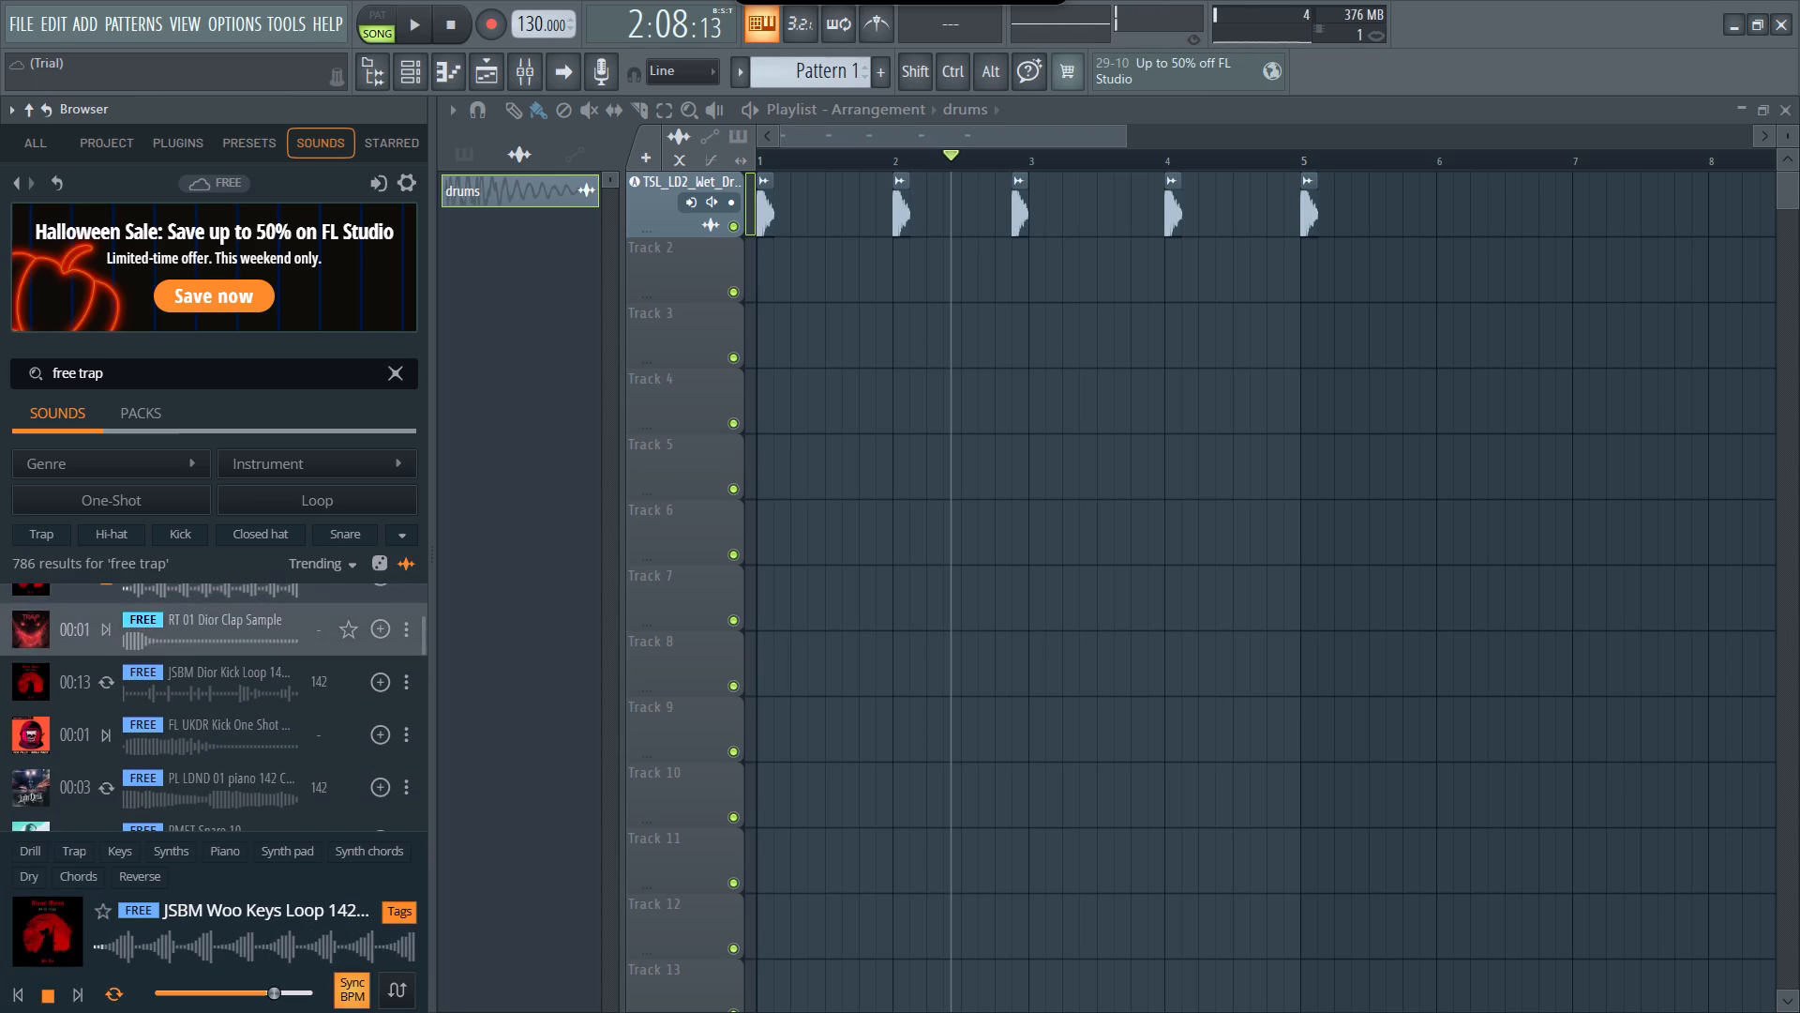
pyautogui.click(108, 640)
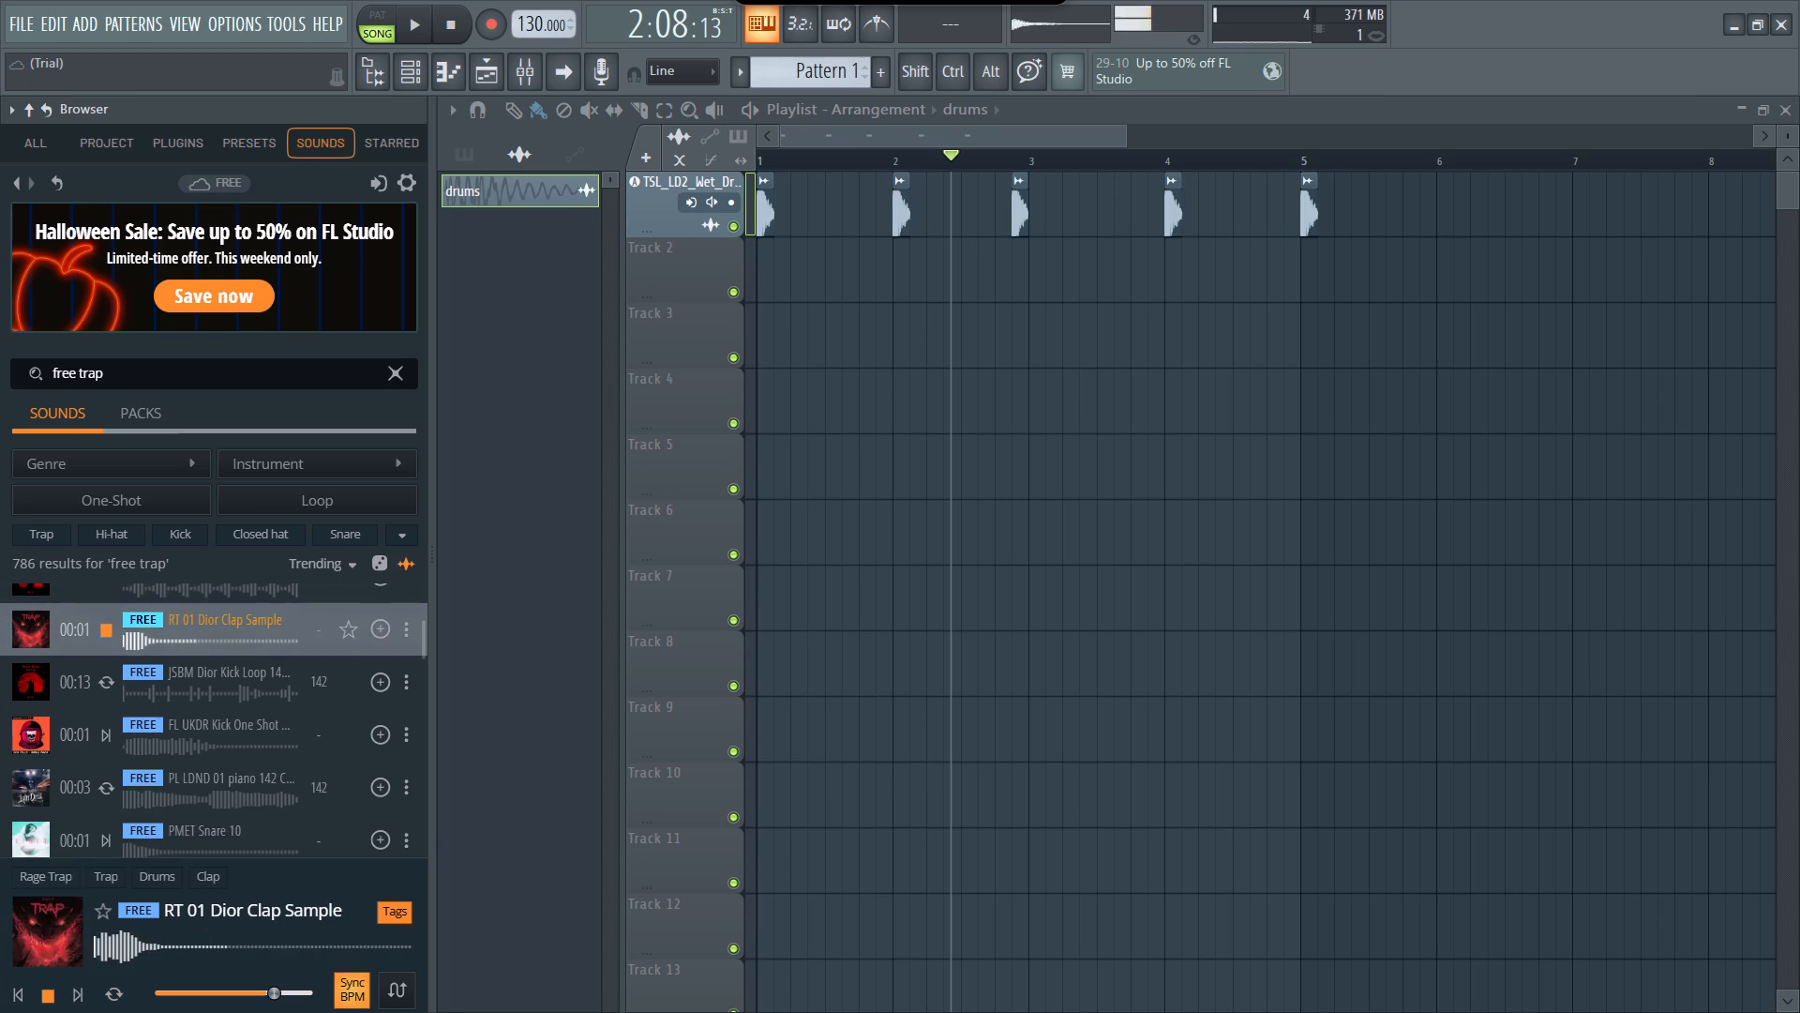
pyautogui.scroll(1, 109, 645)
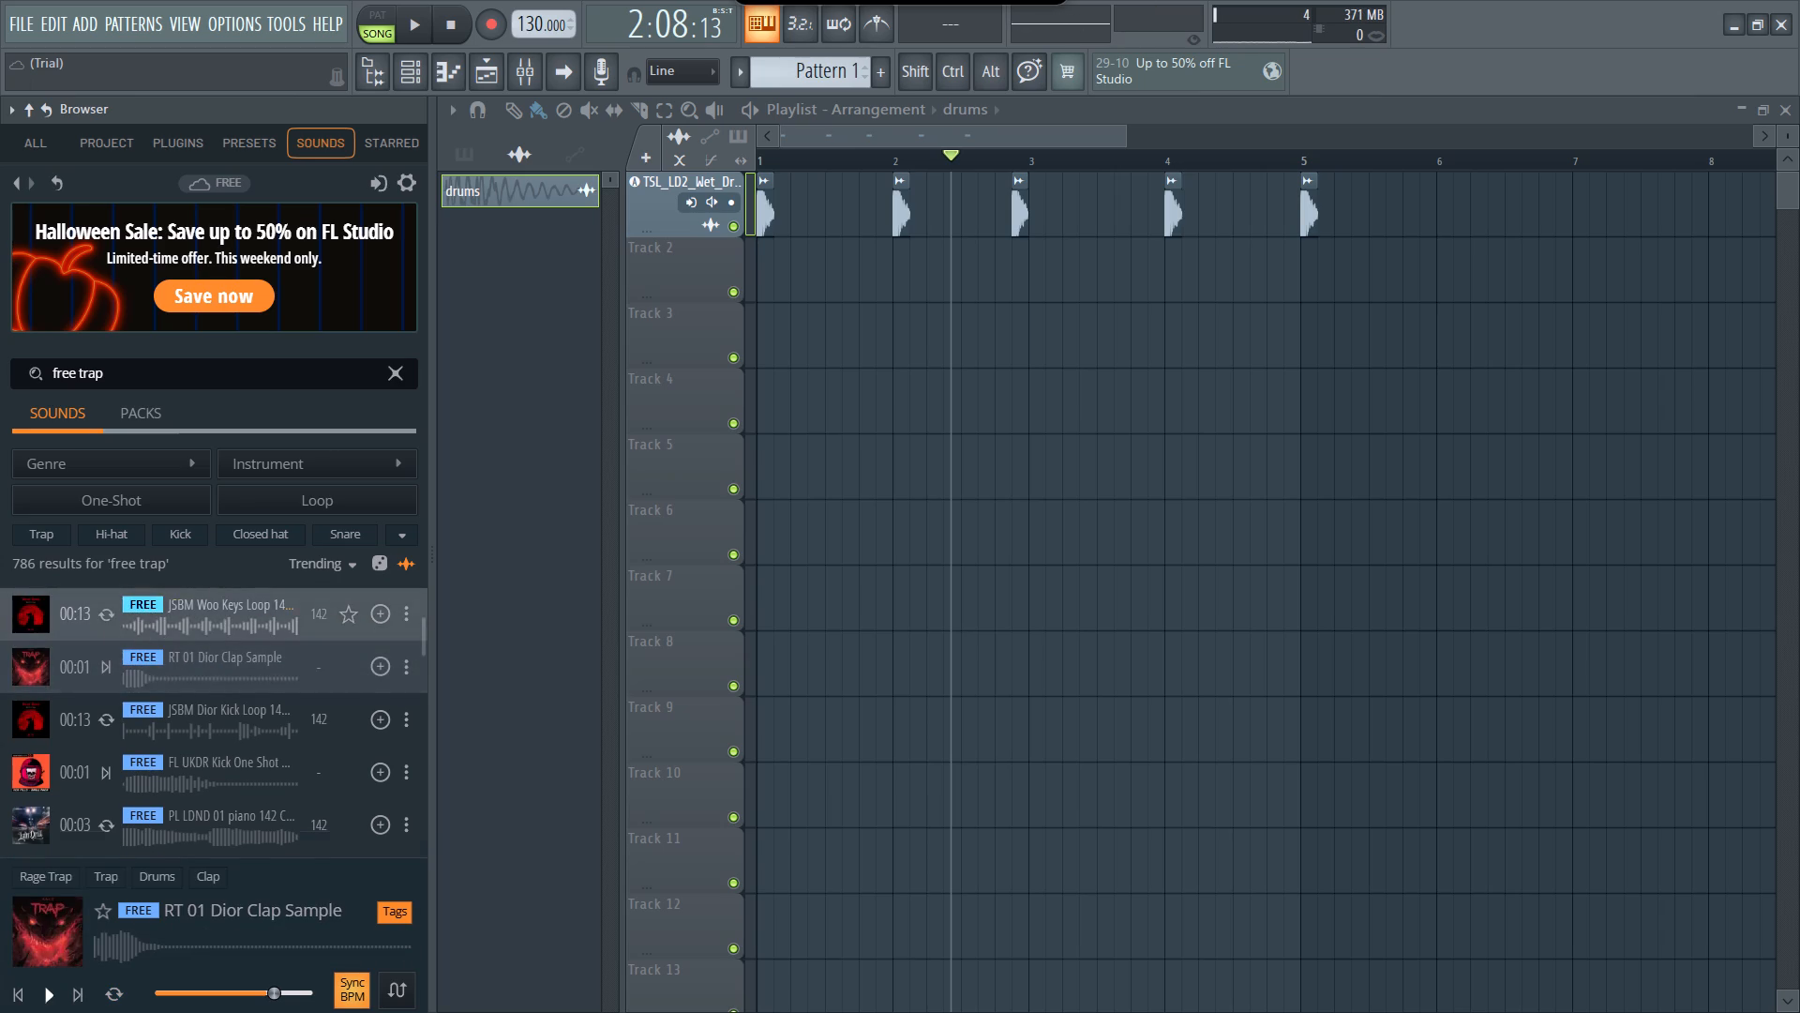
pyautogui.click(111, 632)
pyautogui.scroll(-1, 118, 718)
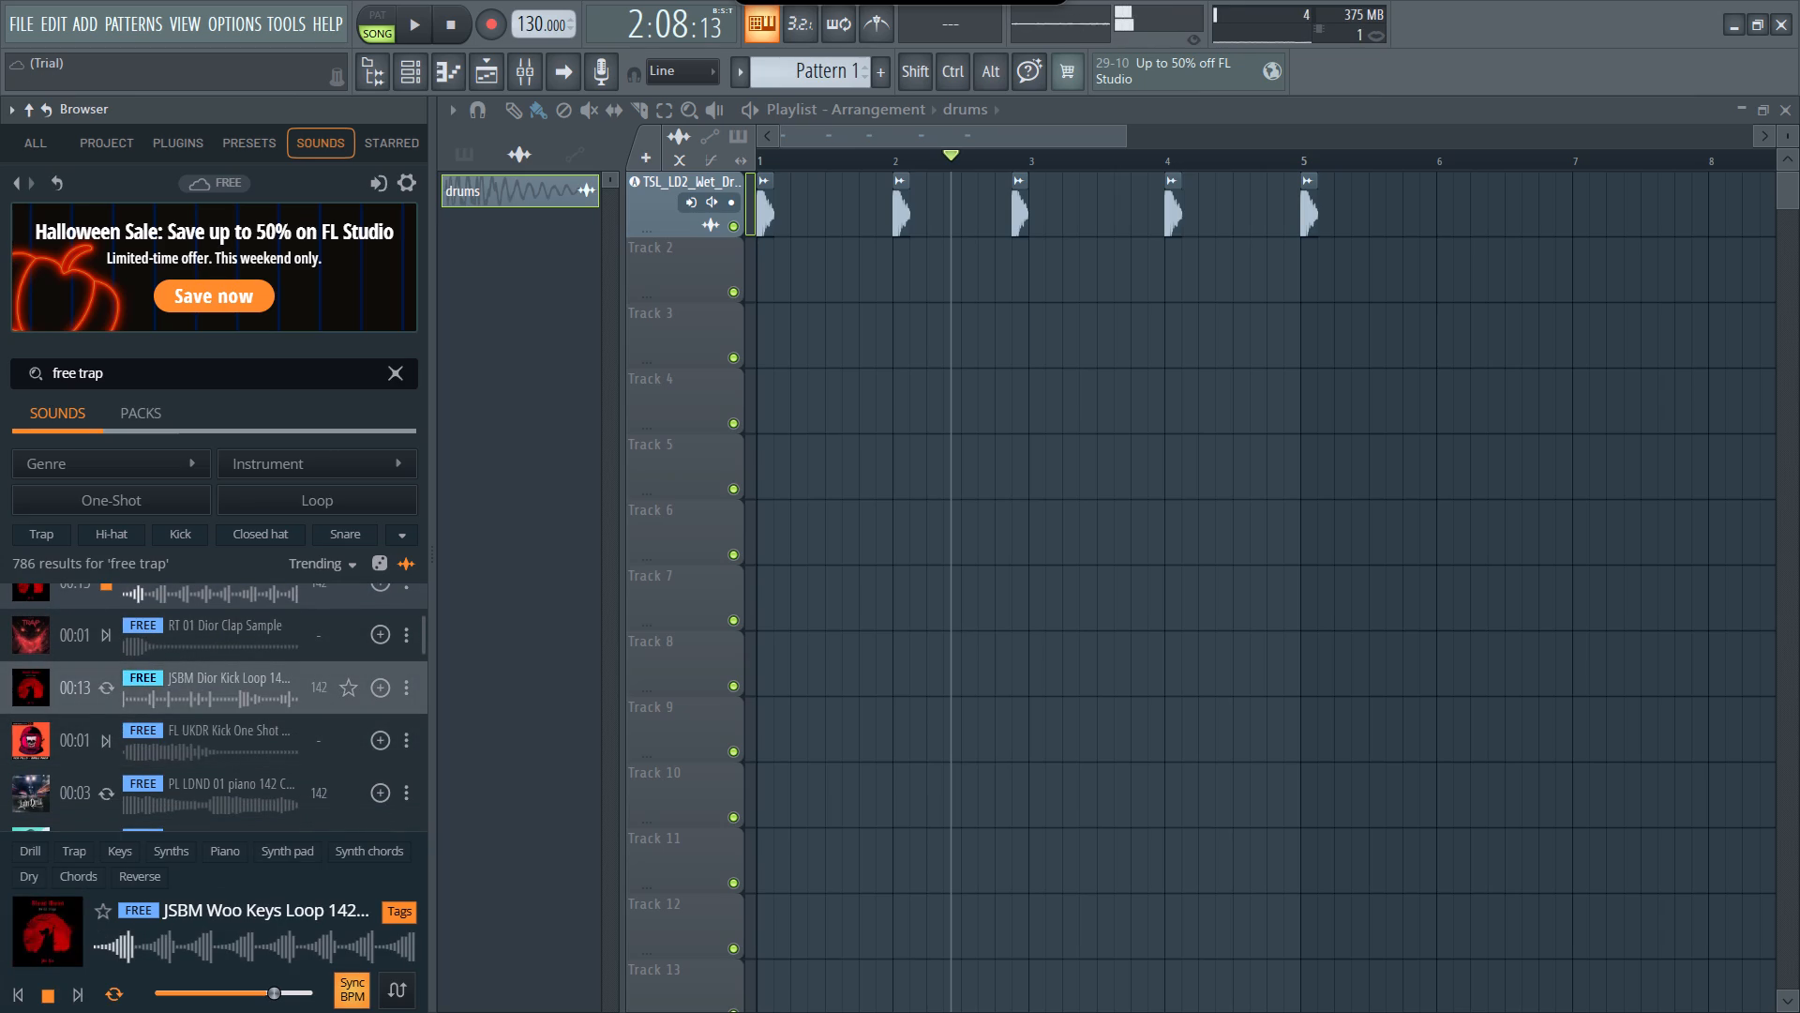
pyautogui.click(108, 696)
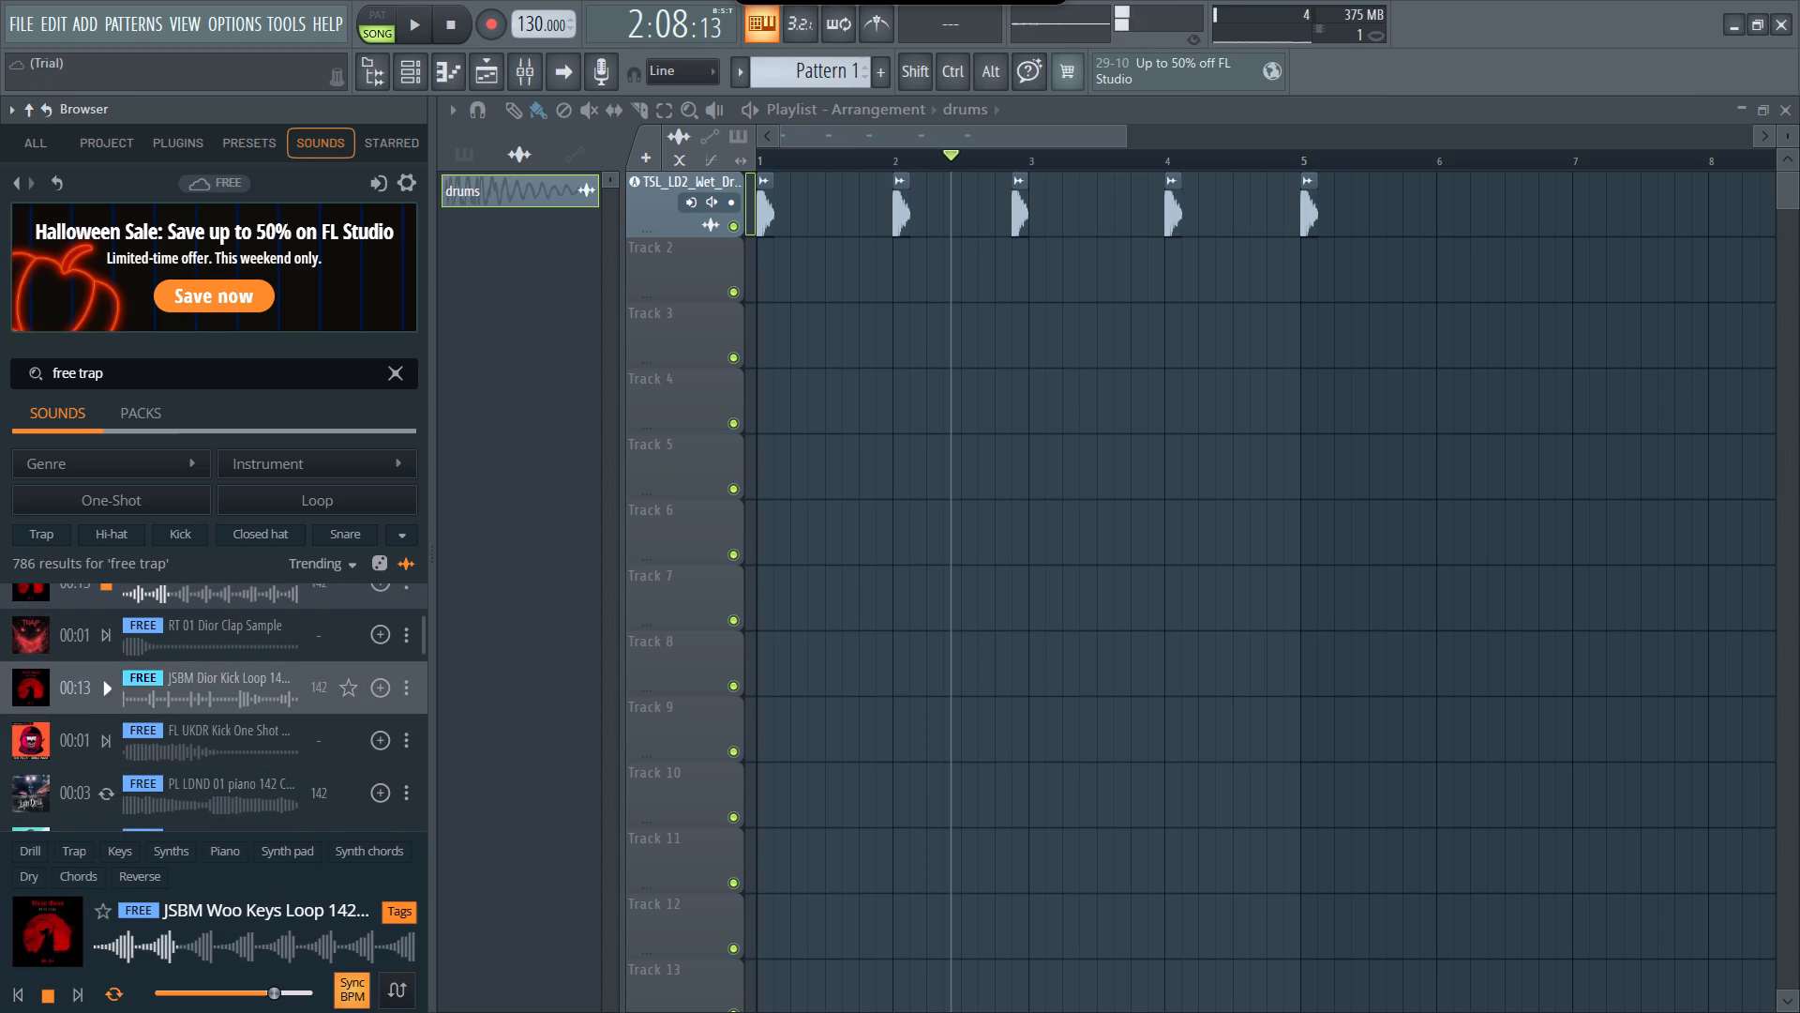
pyautogui.scroll(-2, 108, 696)
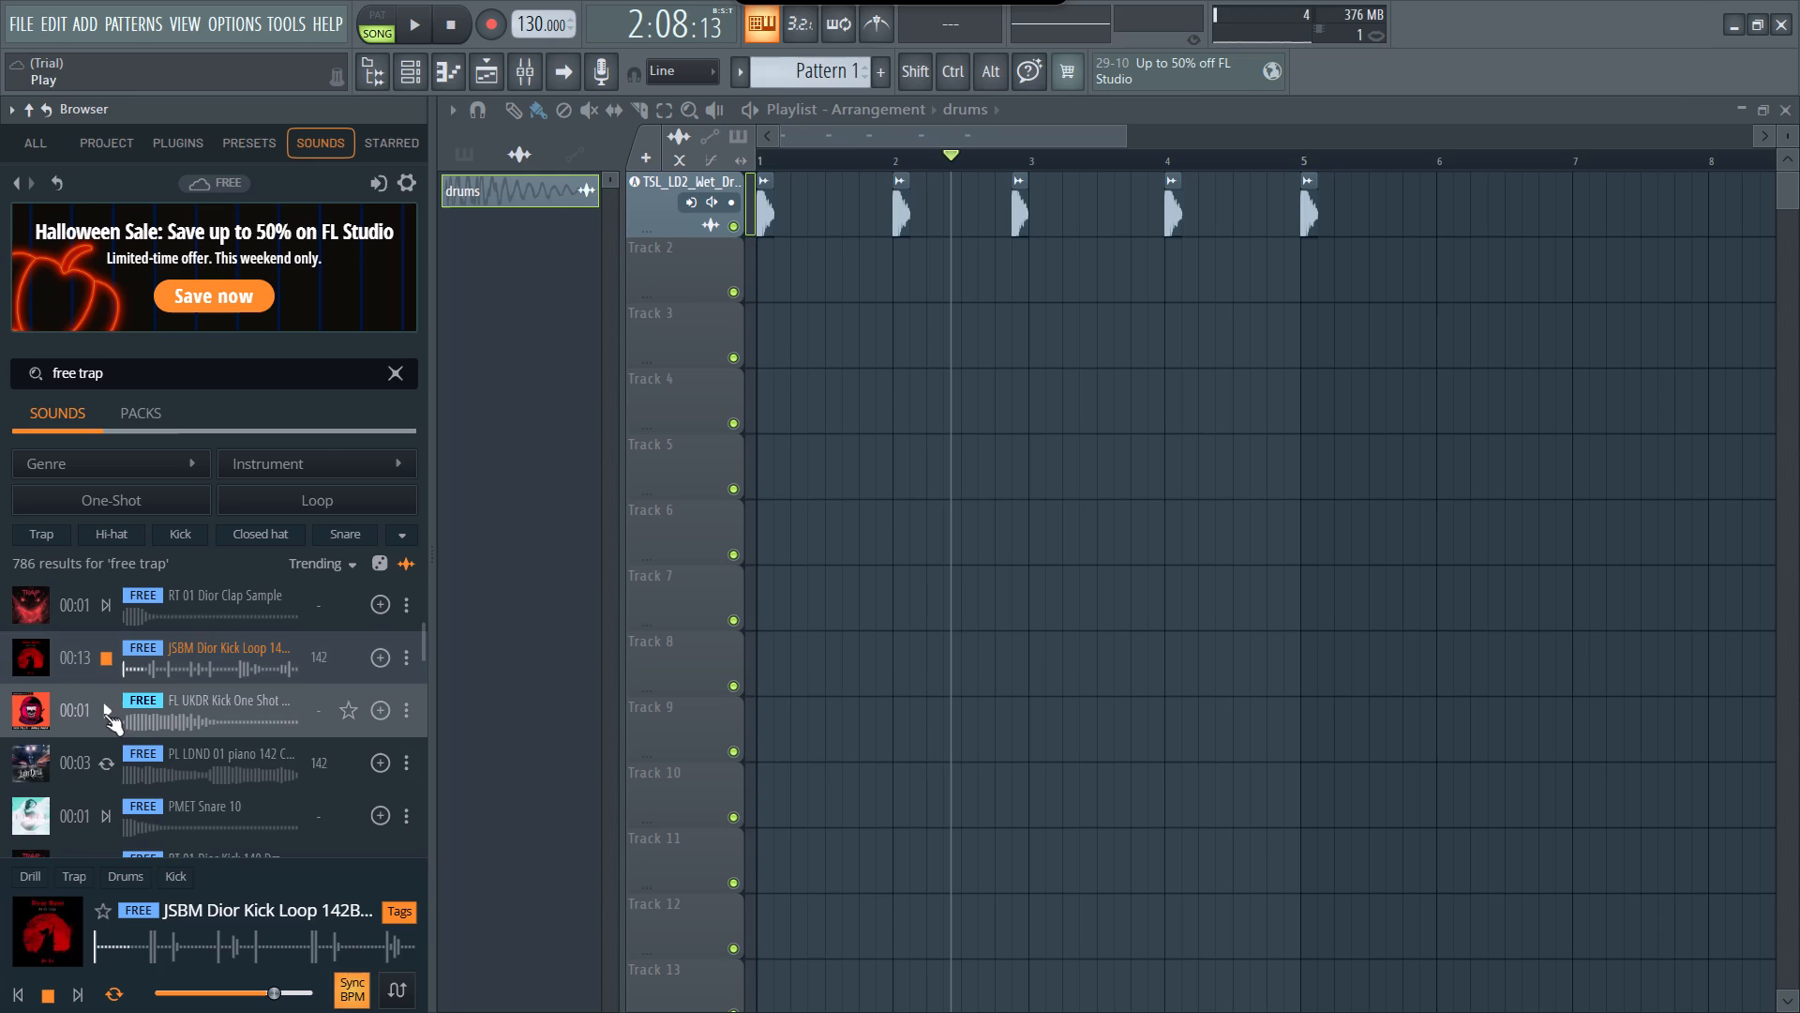
# Listen to the free FL UKDR Kick One Shot and the PL LDND 01 piano 142 loop.
pyautogui.click(104, 714)
pyautogui.scroll(-1, 104, 714)
pyautogui.click(105, 695)
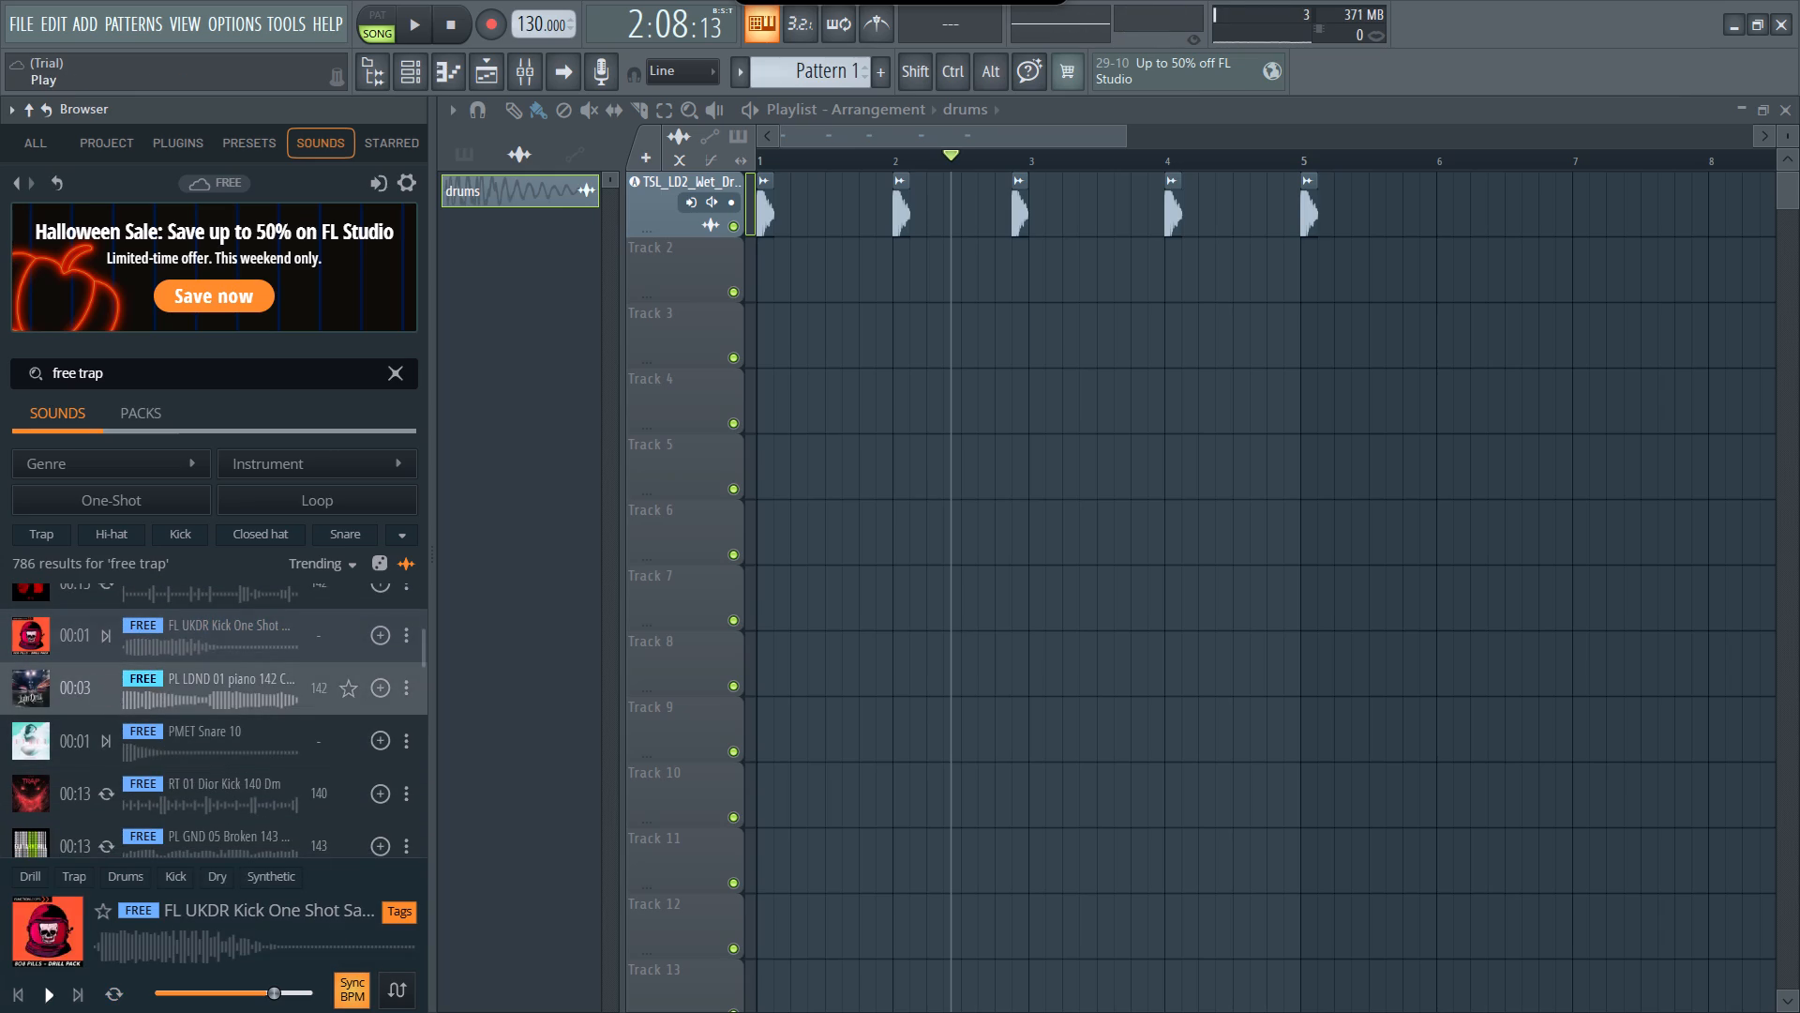
pyautogui.scroll(-1, 105, 695)
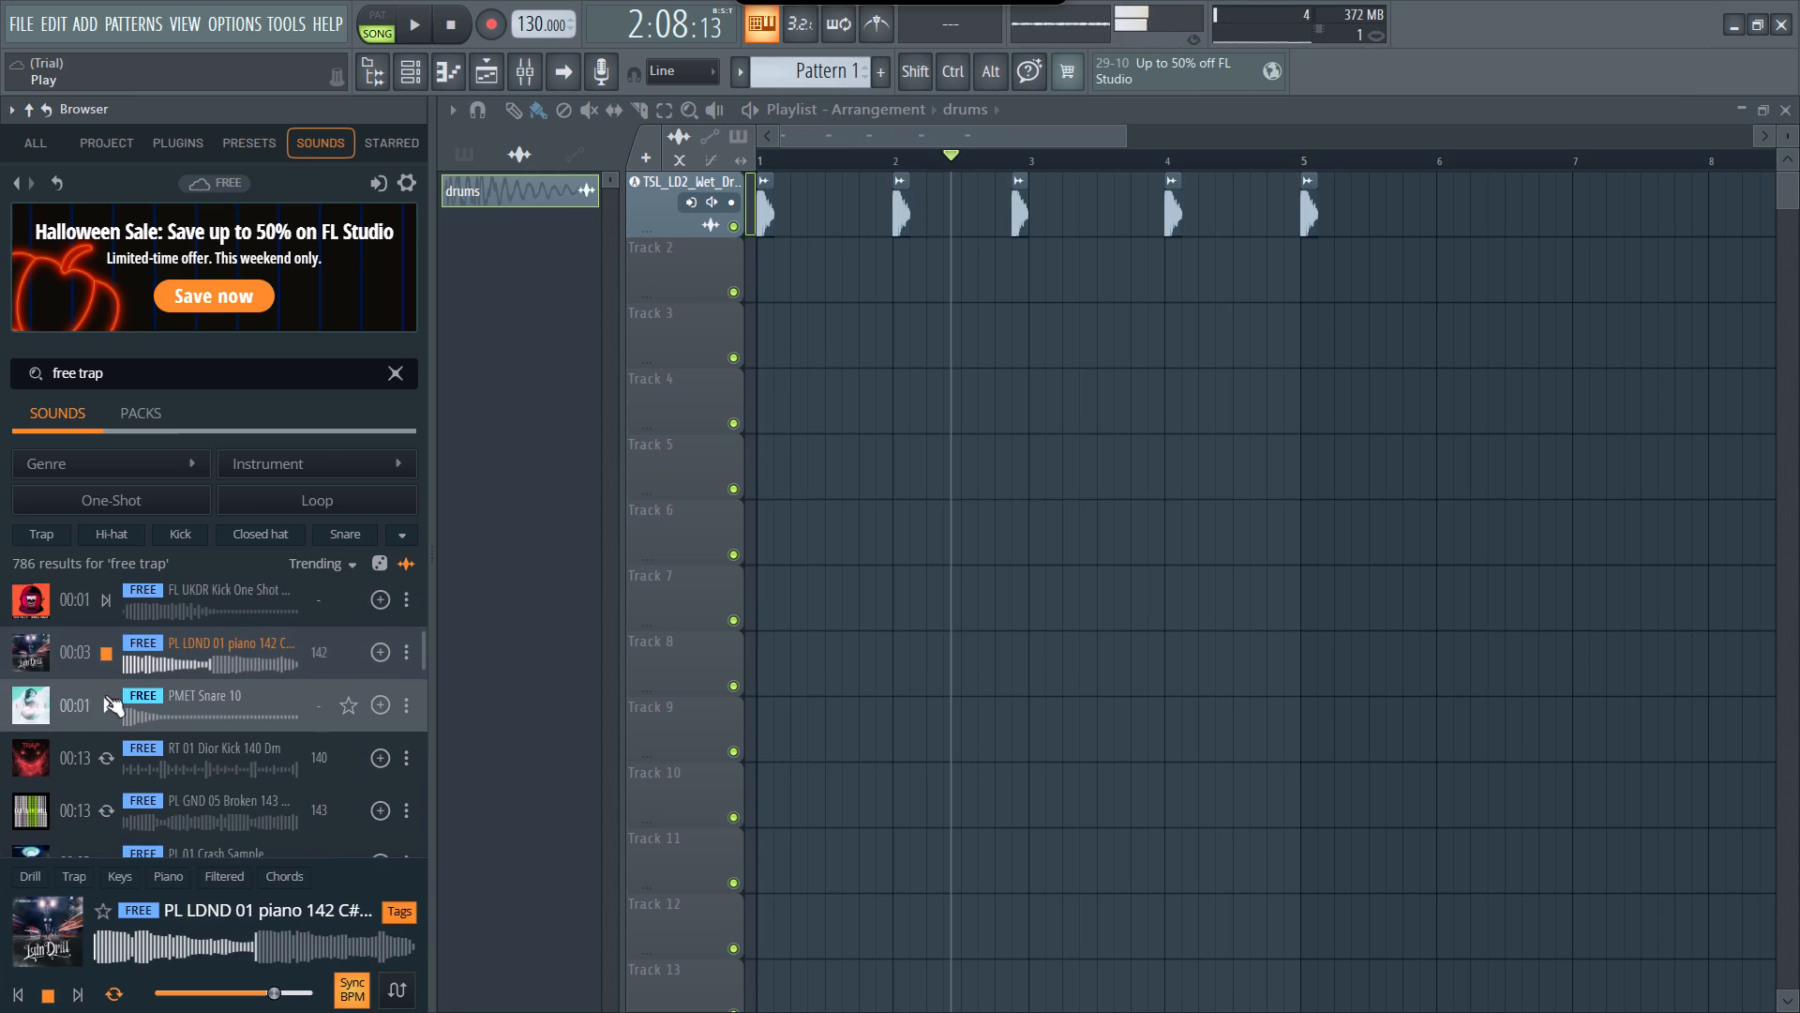
pyautogui.scroll(-2, 105, 695)
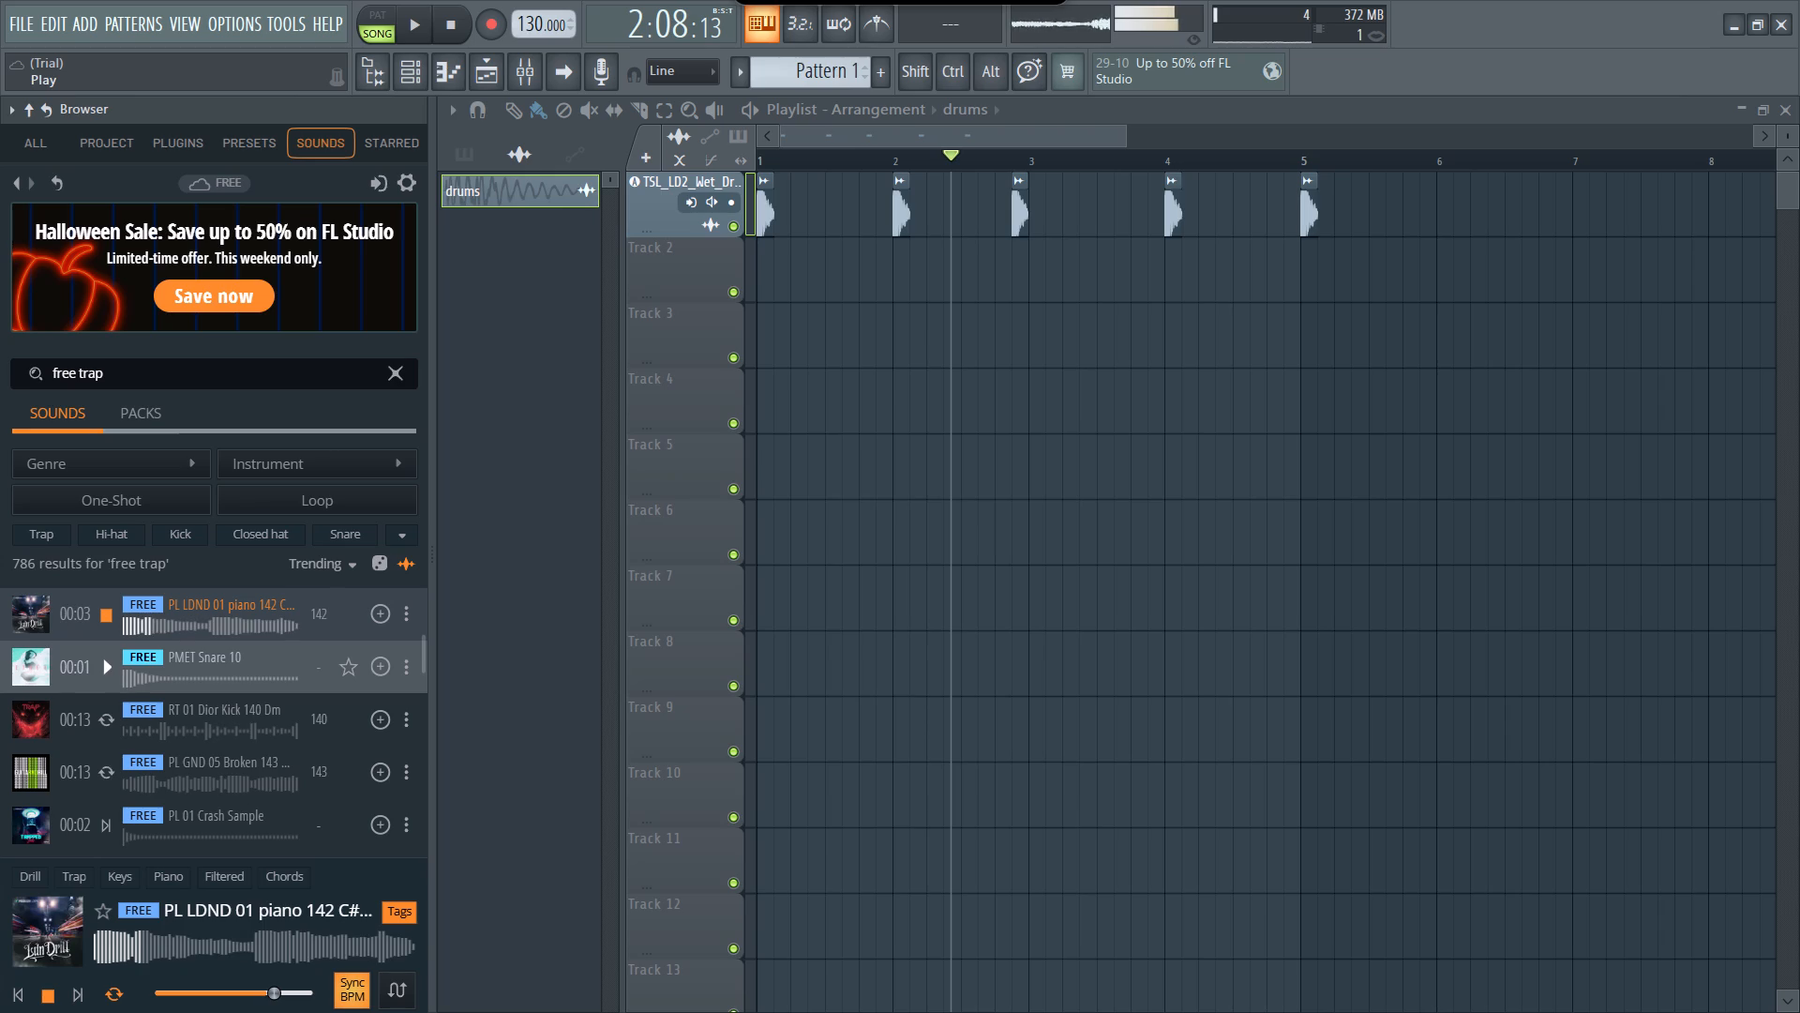
# Add the PL LDND 01 piano 142 loop to Track 2 of the playlist, starting at bar 1.
pyautogui.moveTo(171, 626); pyautogui.dragTo(592, 553)
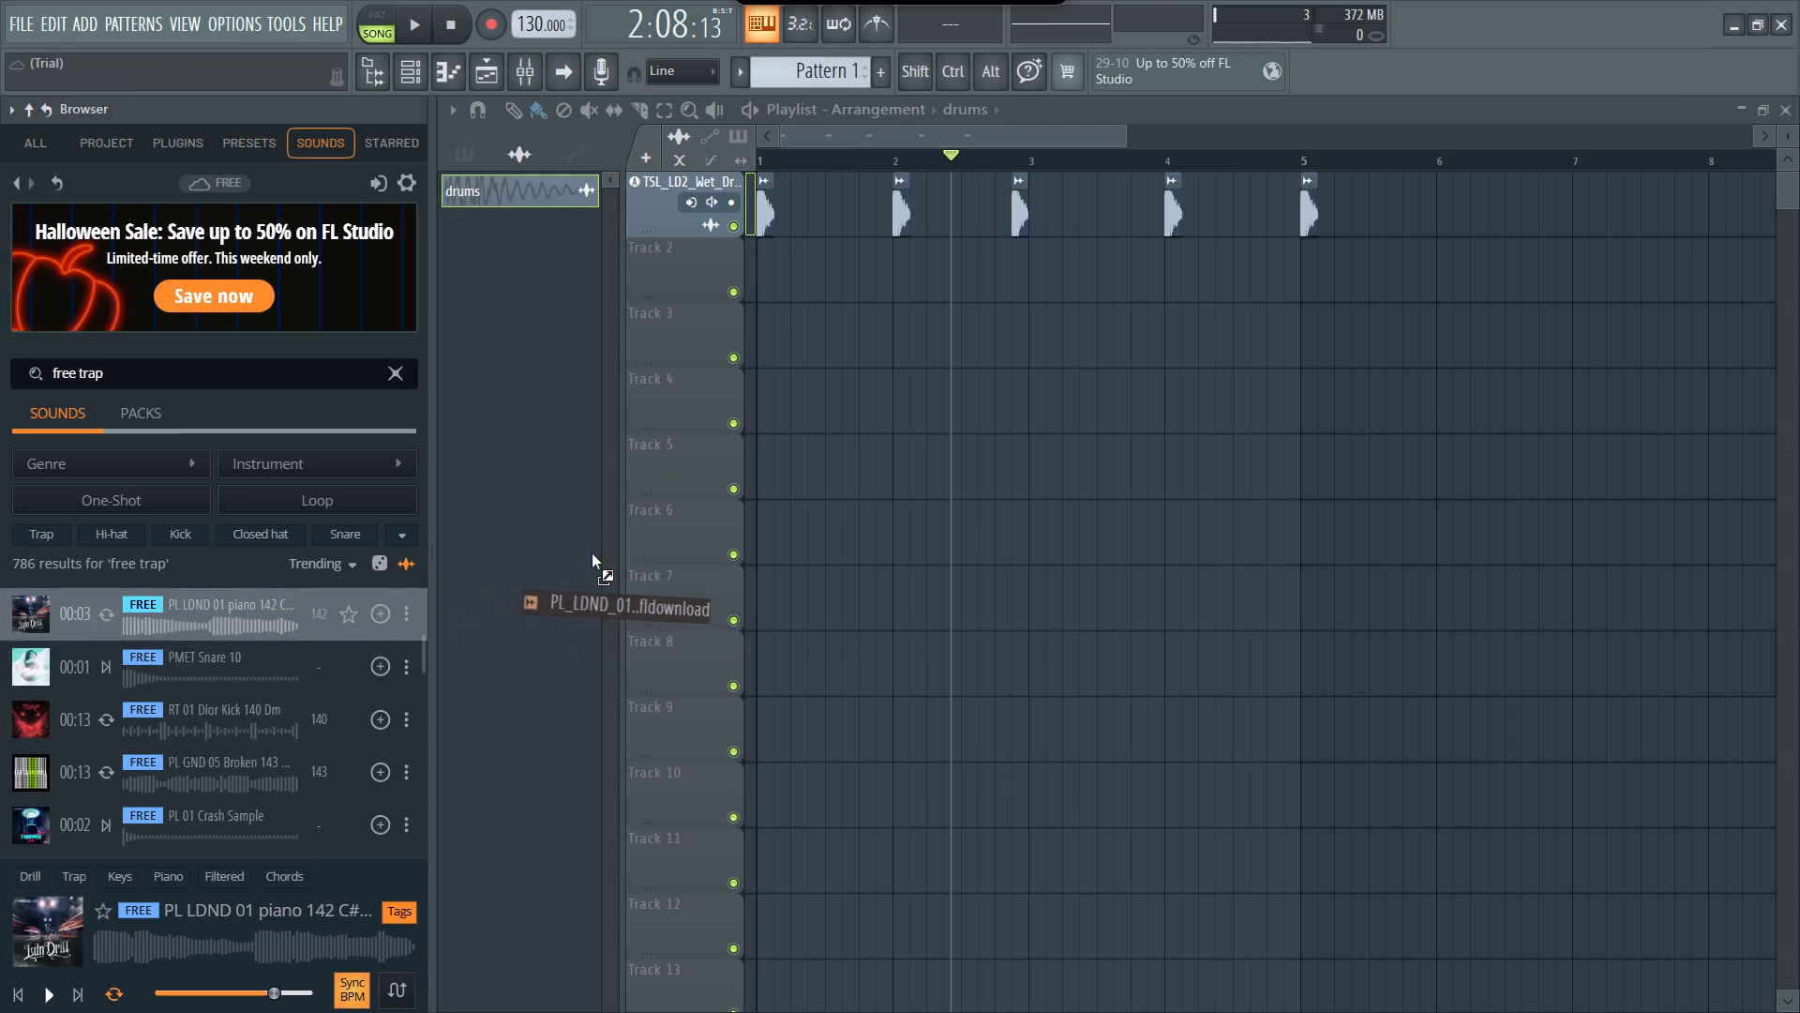
pyautogui.moveTo(592, 553); pyautogui.dragTo(653, 254)
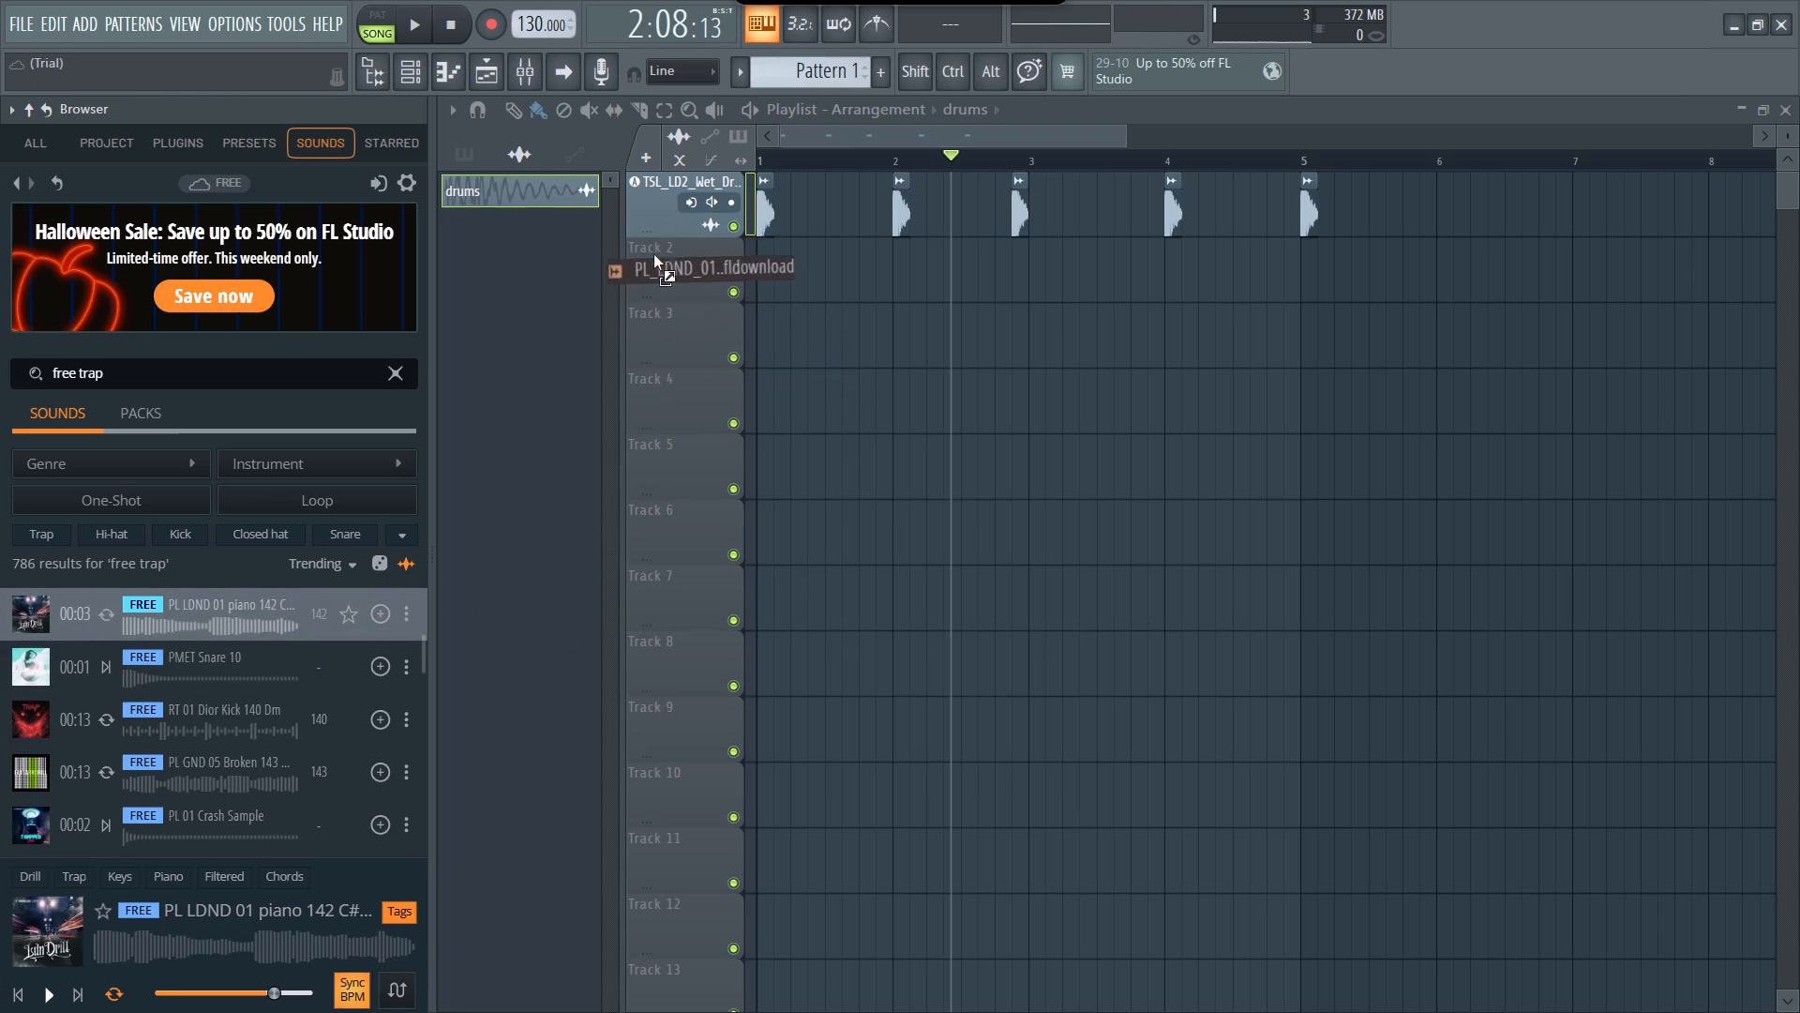
pyautogui.moveTo(653, 254); pyautogui.dragTo(660, 255)
pyautogui.click(840, 578)
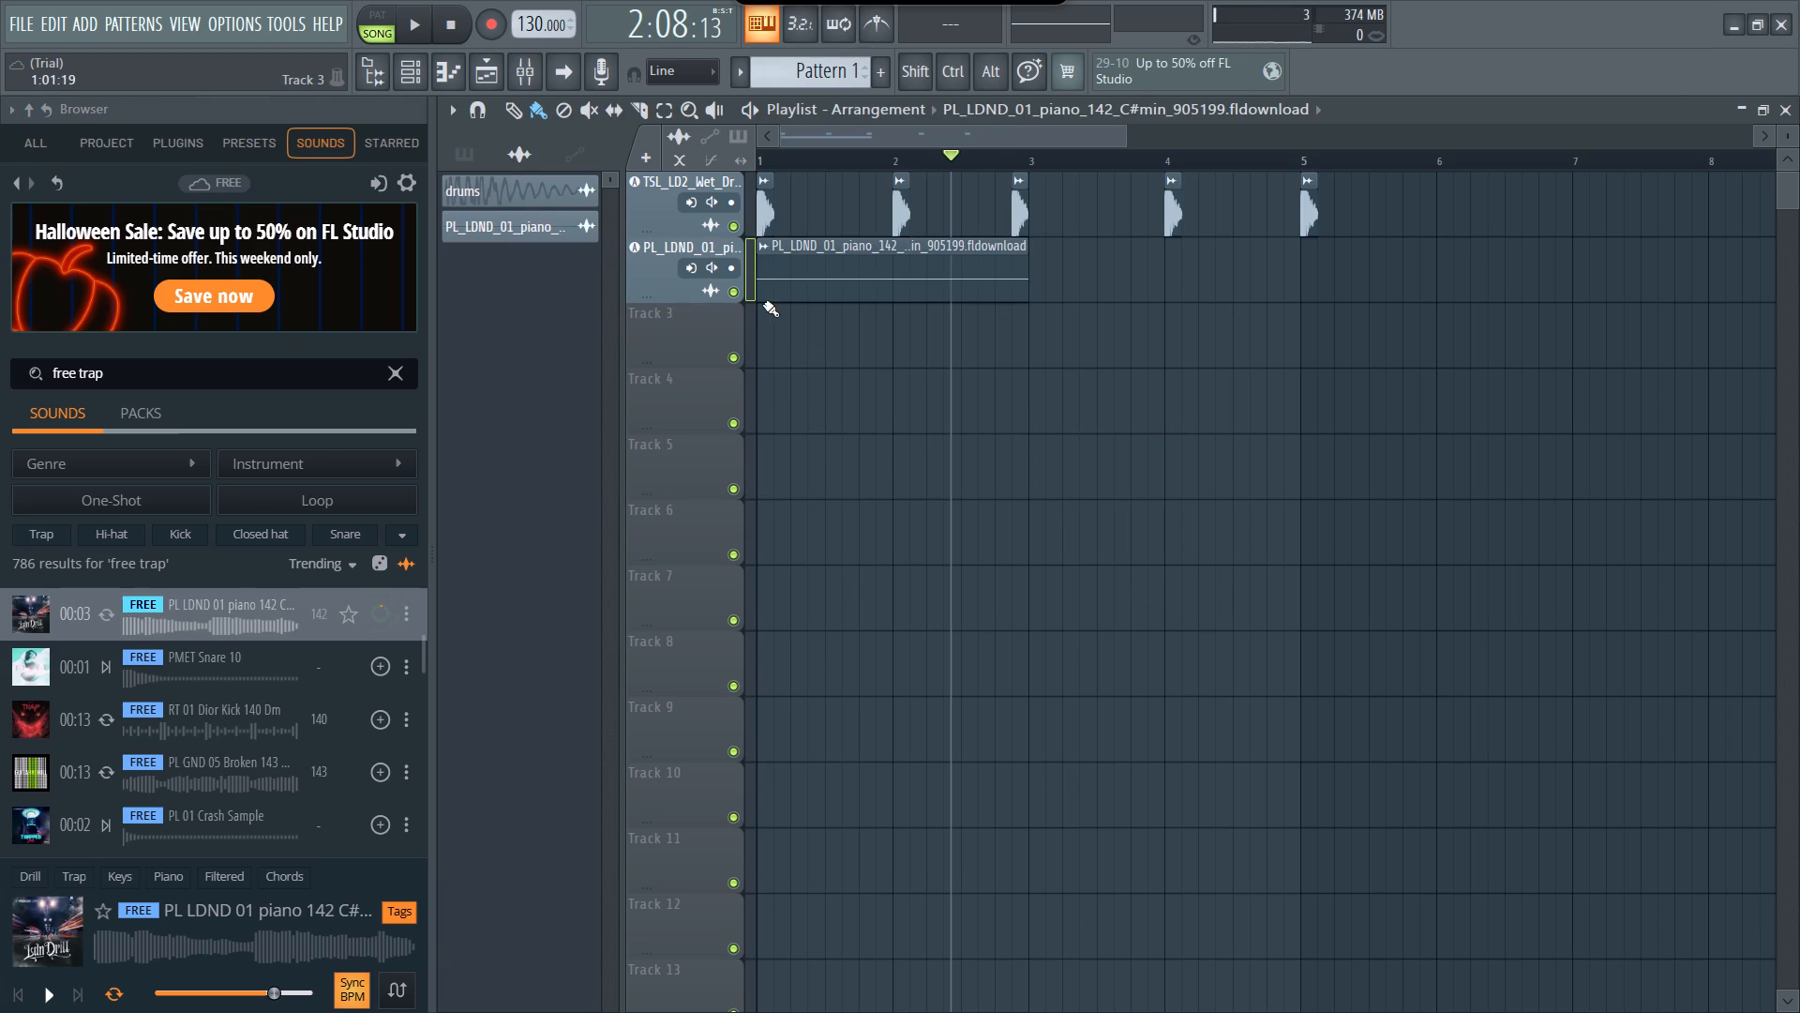
# Lengthen the piano clip on Track 2 to a length of 5:12:00, ending between bars 6 and 7.
pyautogui.moveTo(1027, 290); pyautogui.dragTo(1131, 295)
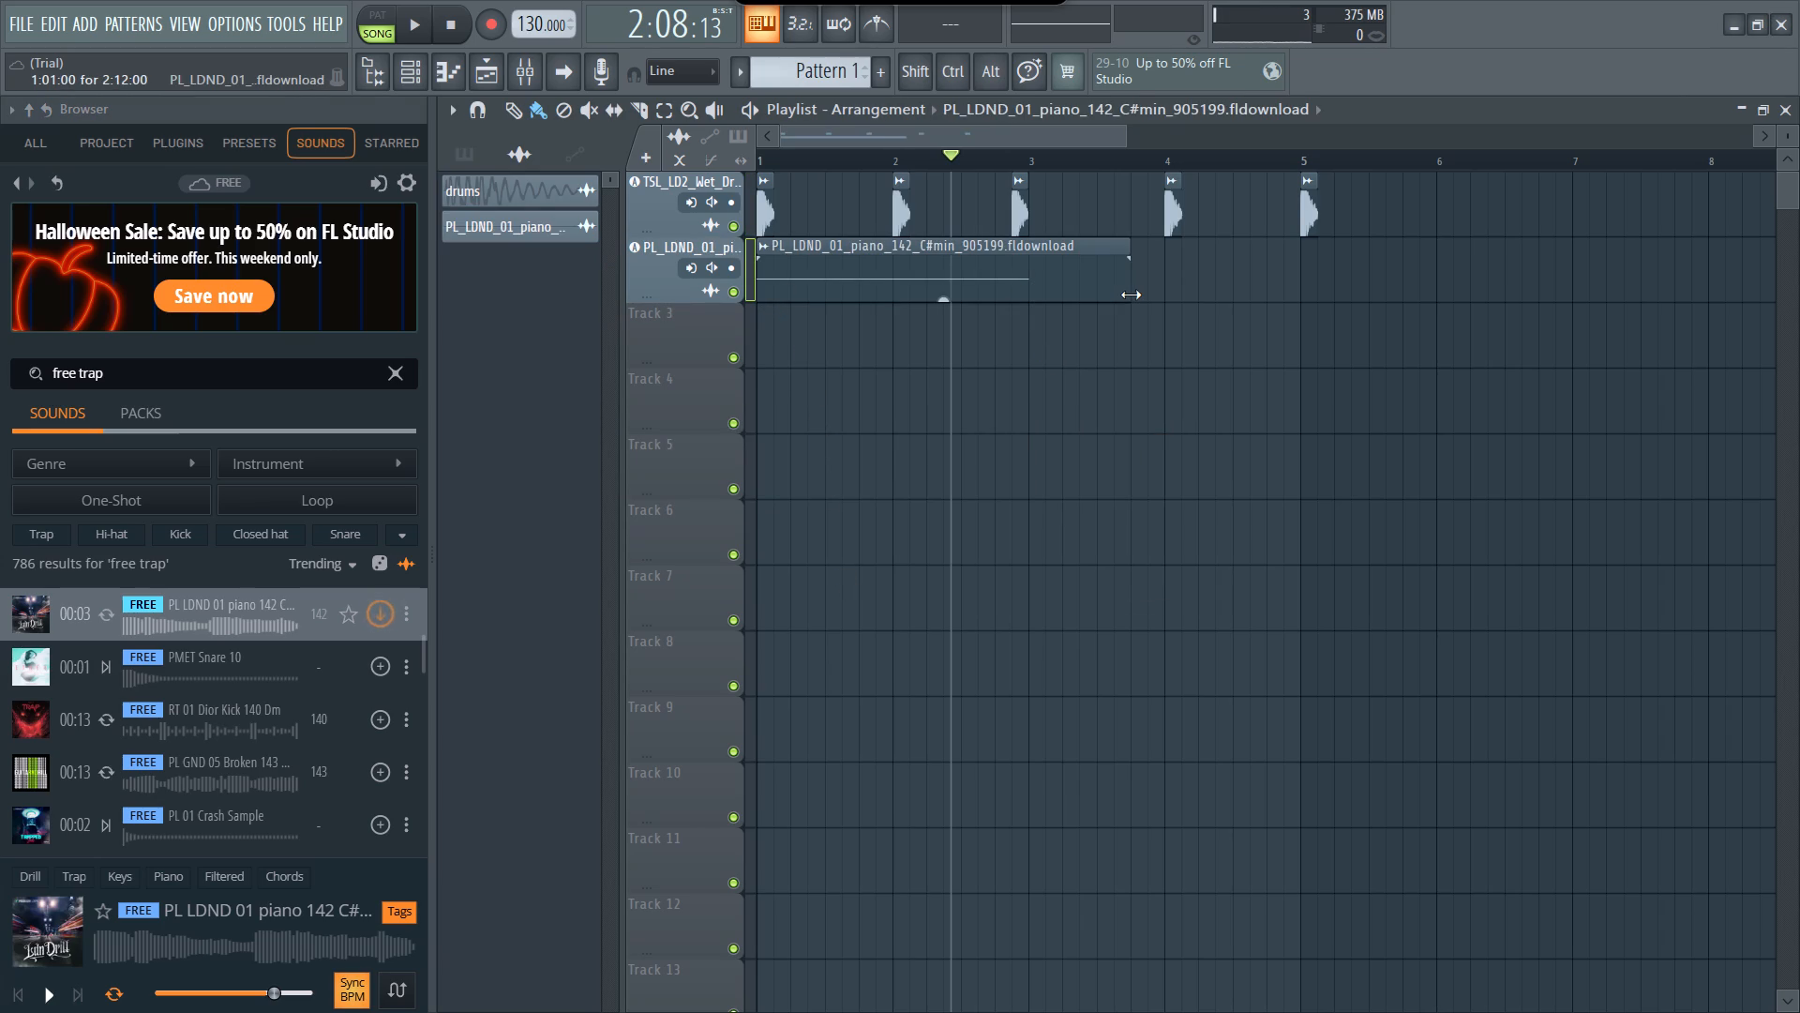
pyautogui.moveTo(1131, 294); pyautogui.dragTo(1462, 288)
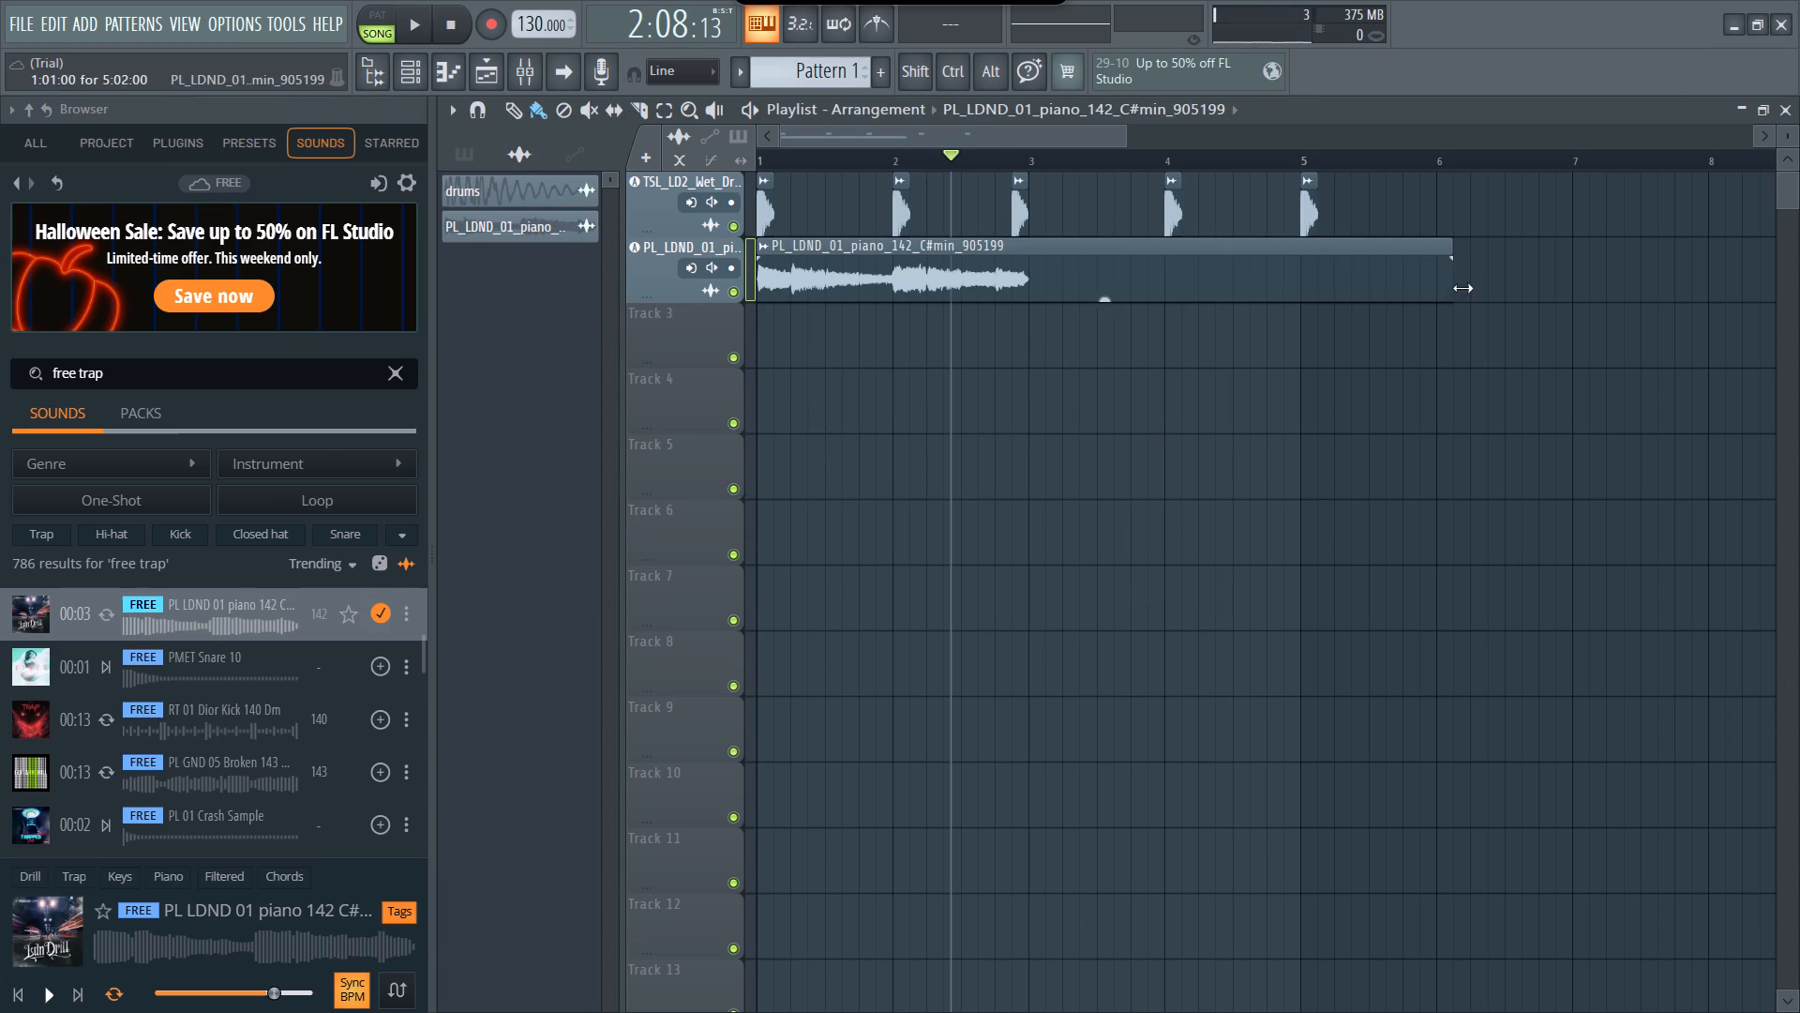
pyautogui.moveTo(1462, 288); pyautogui.dragTo(1538, 289)
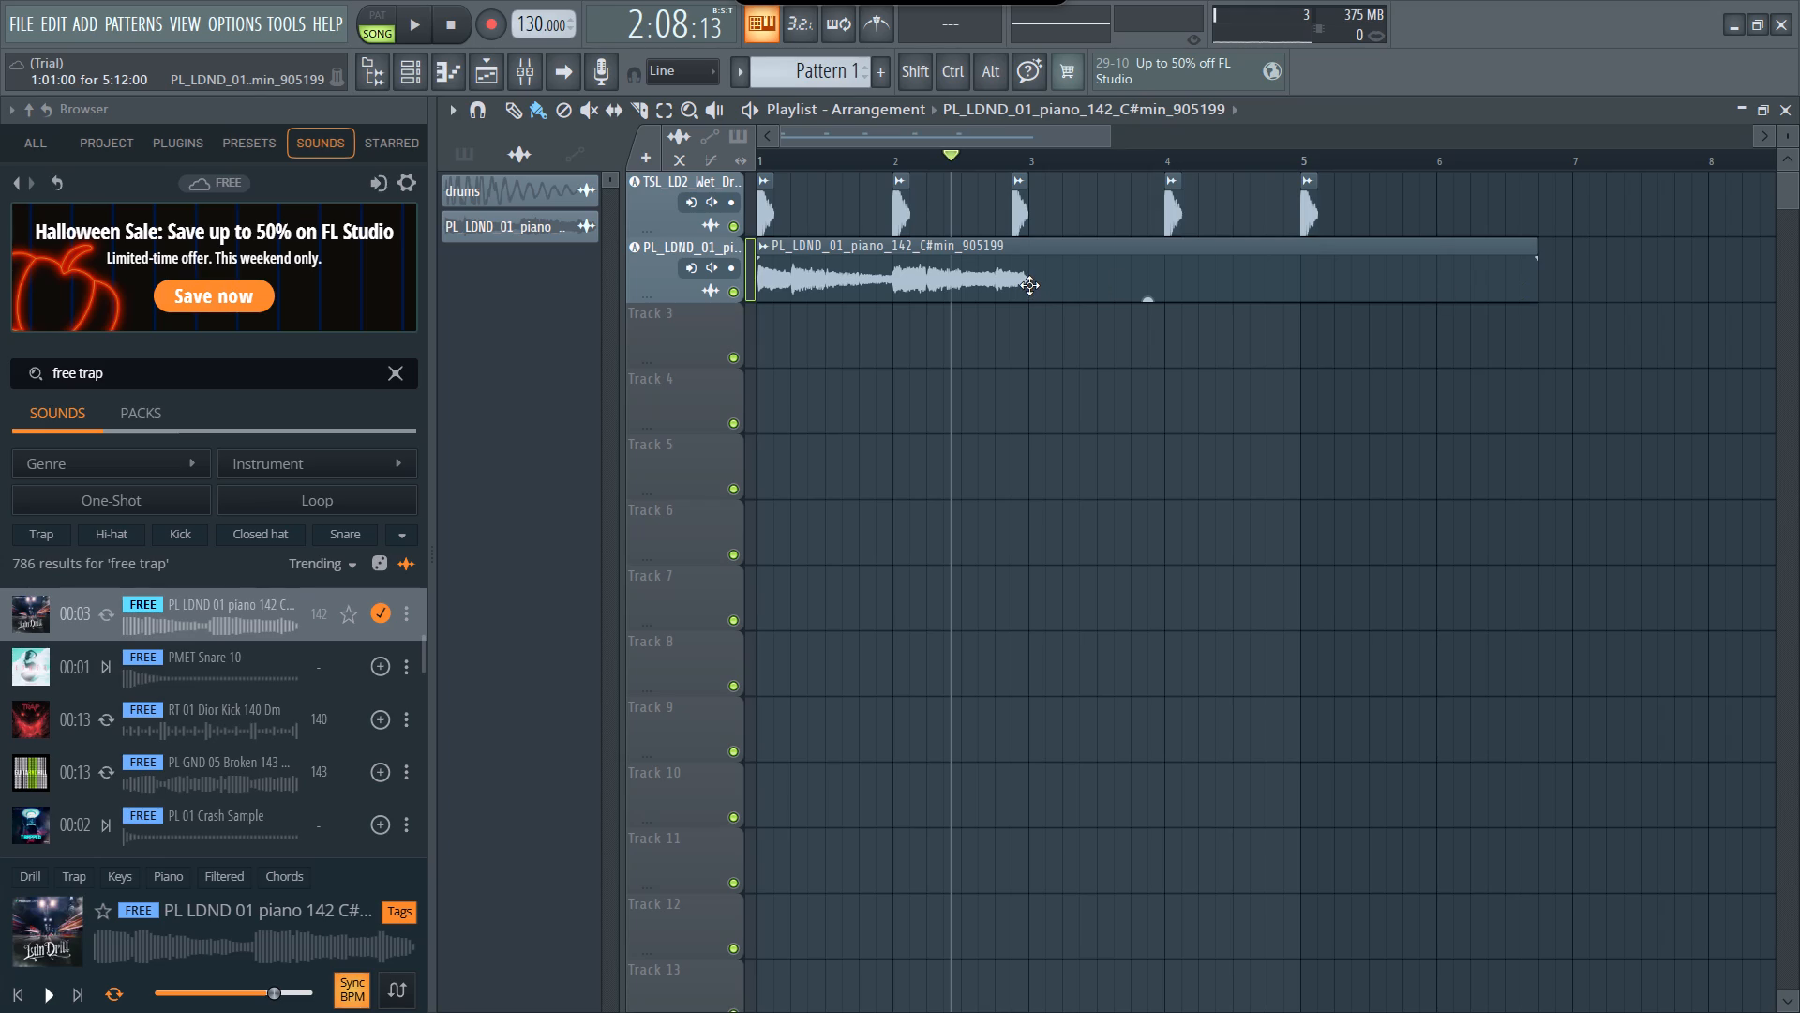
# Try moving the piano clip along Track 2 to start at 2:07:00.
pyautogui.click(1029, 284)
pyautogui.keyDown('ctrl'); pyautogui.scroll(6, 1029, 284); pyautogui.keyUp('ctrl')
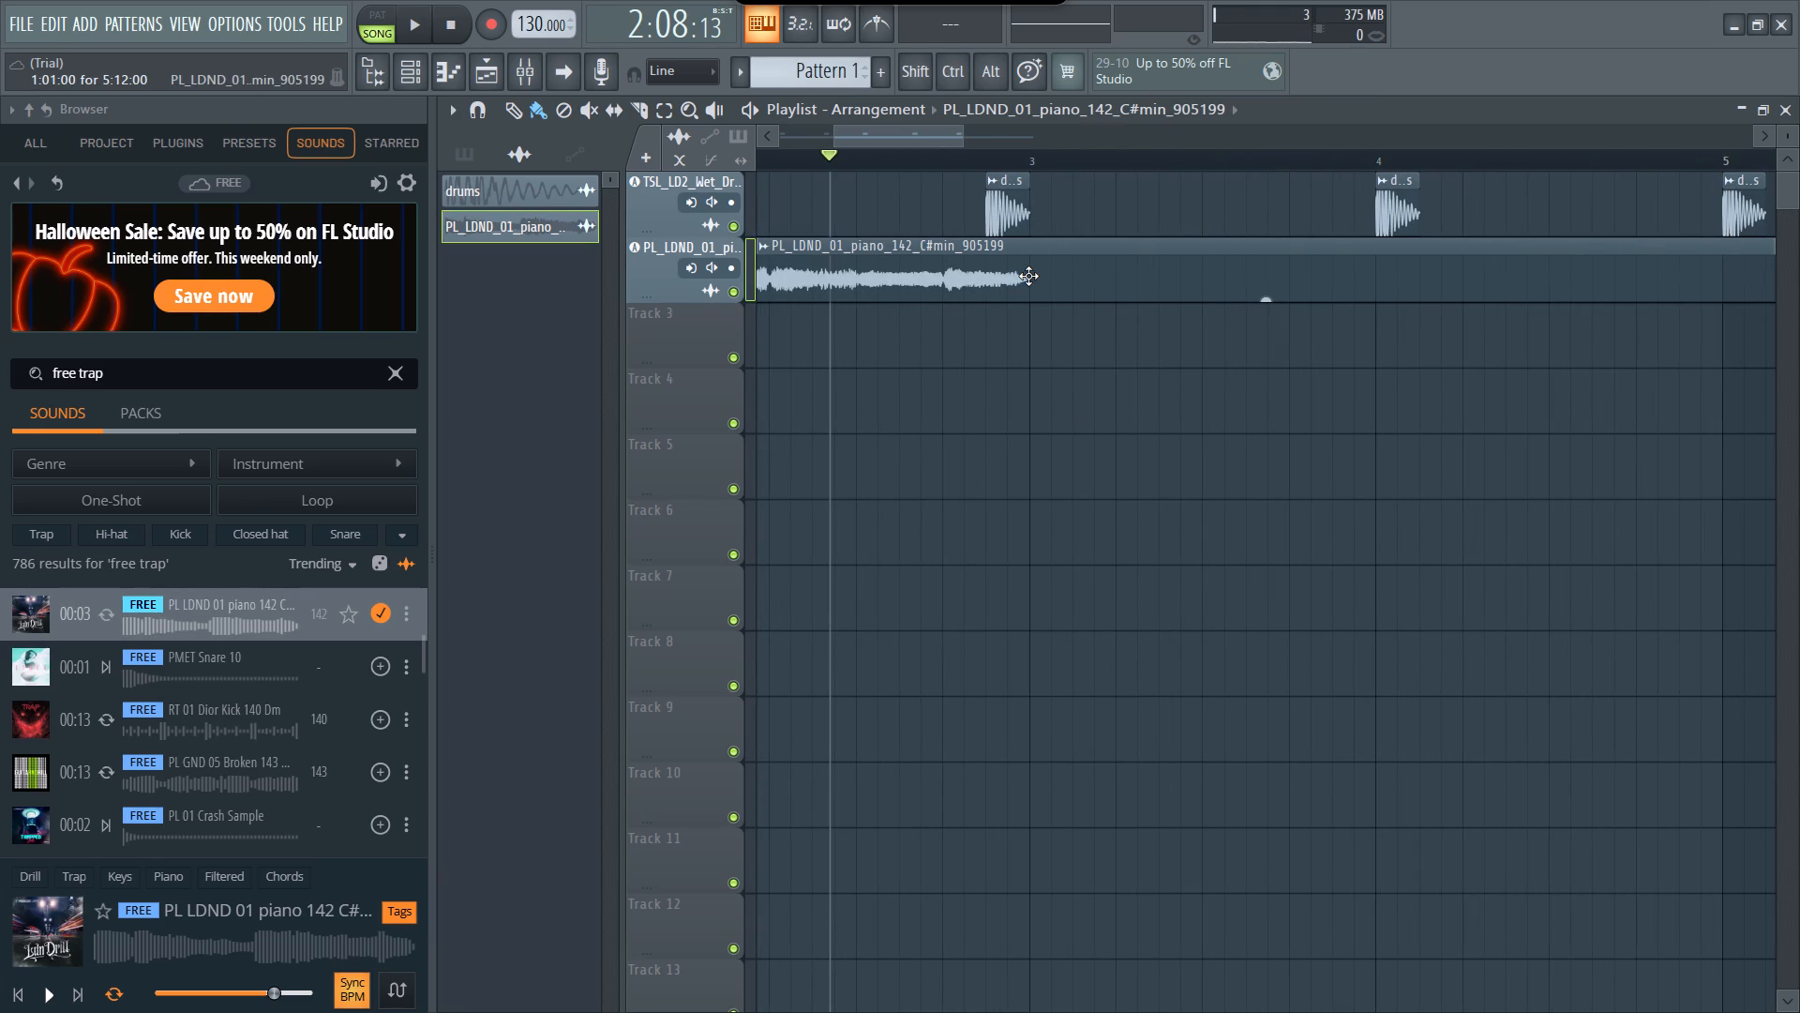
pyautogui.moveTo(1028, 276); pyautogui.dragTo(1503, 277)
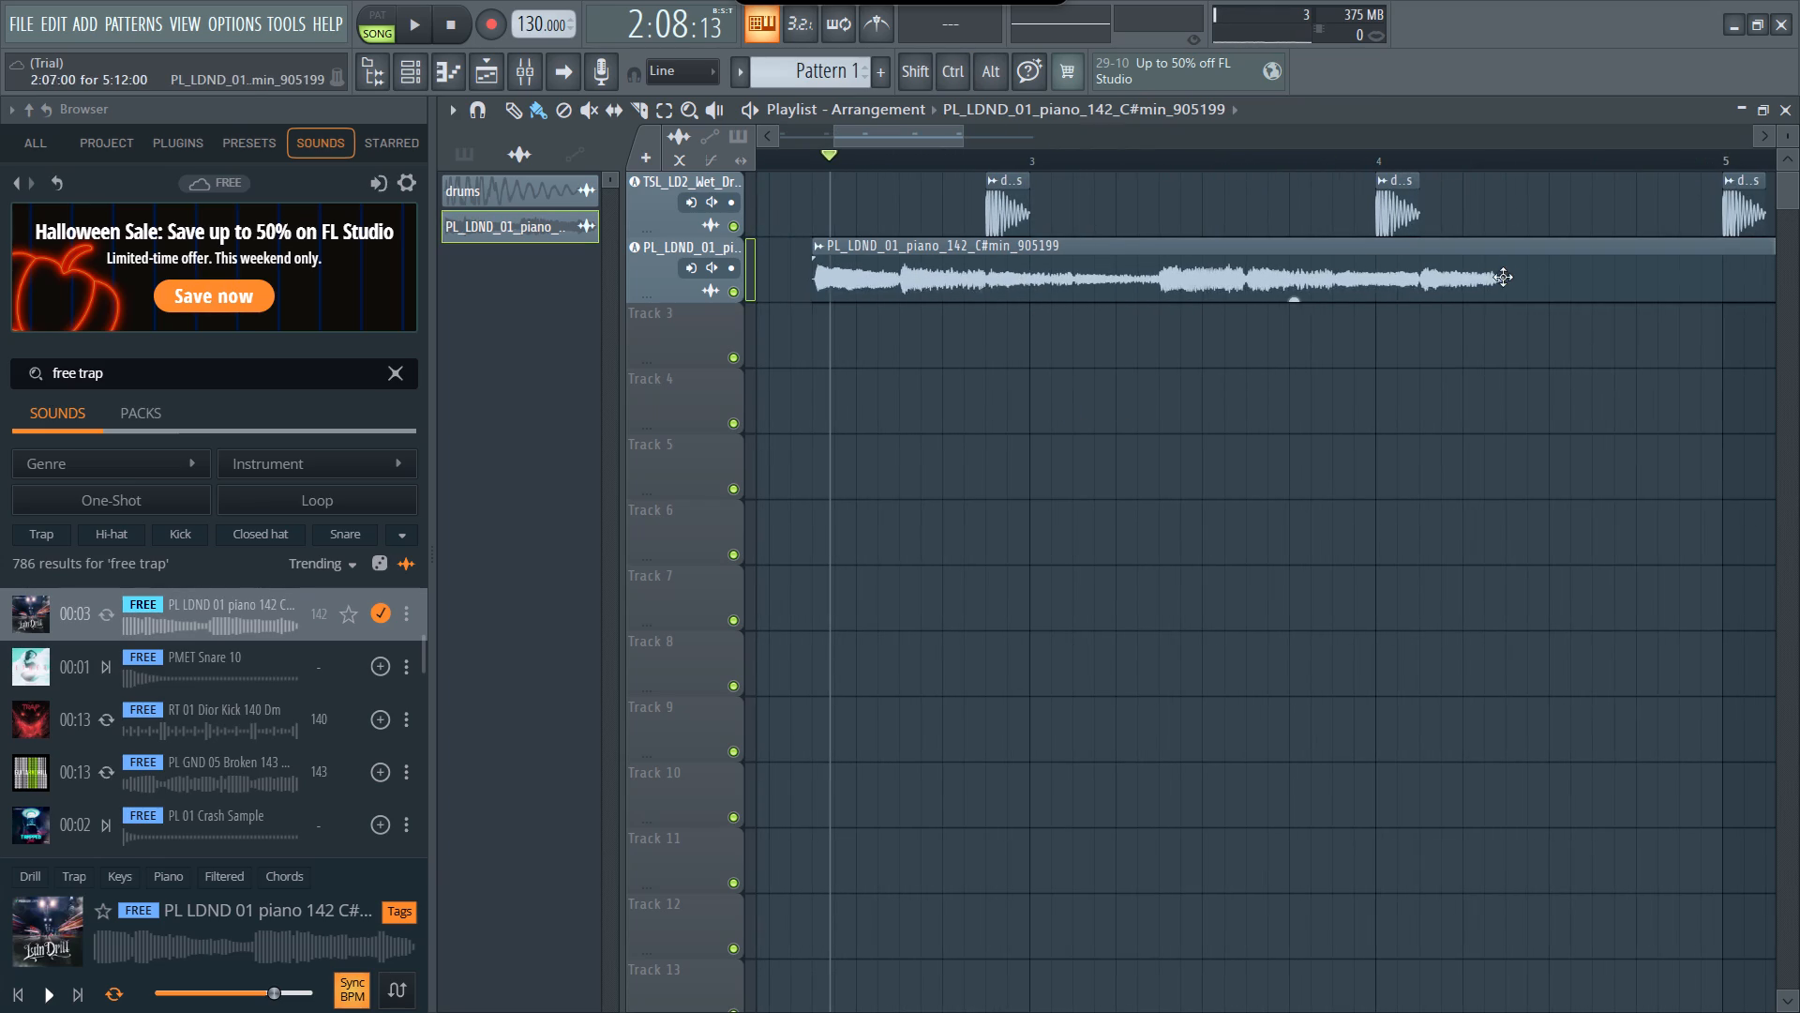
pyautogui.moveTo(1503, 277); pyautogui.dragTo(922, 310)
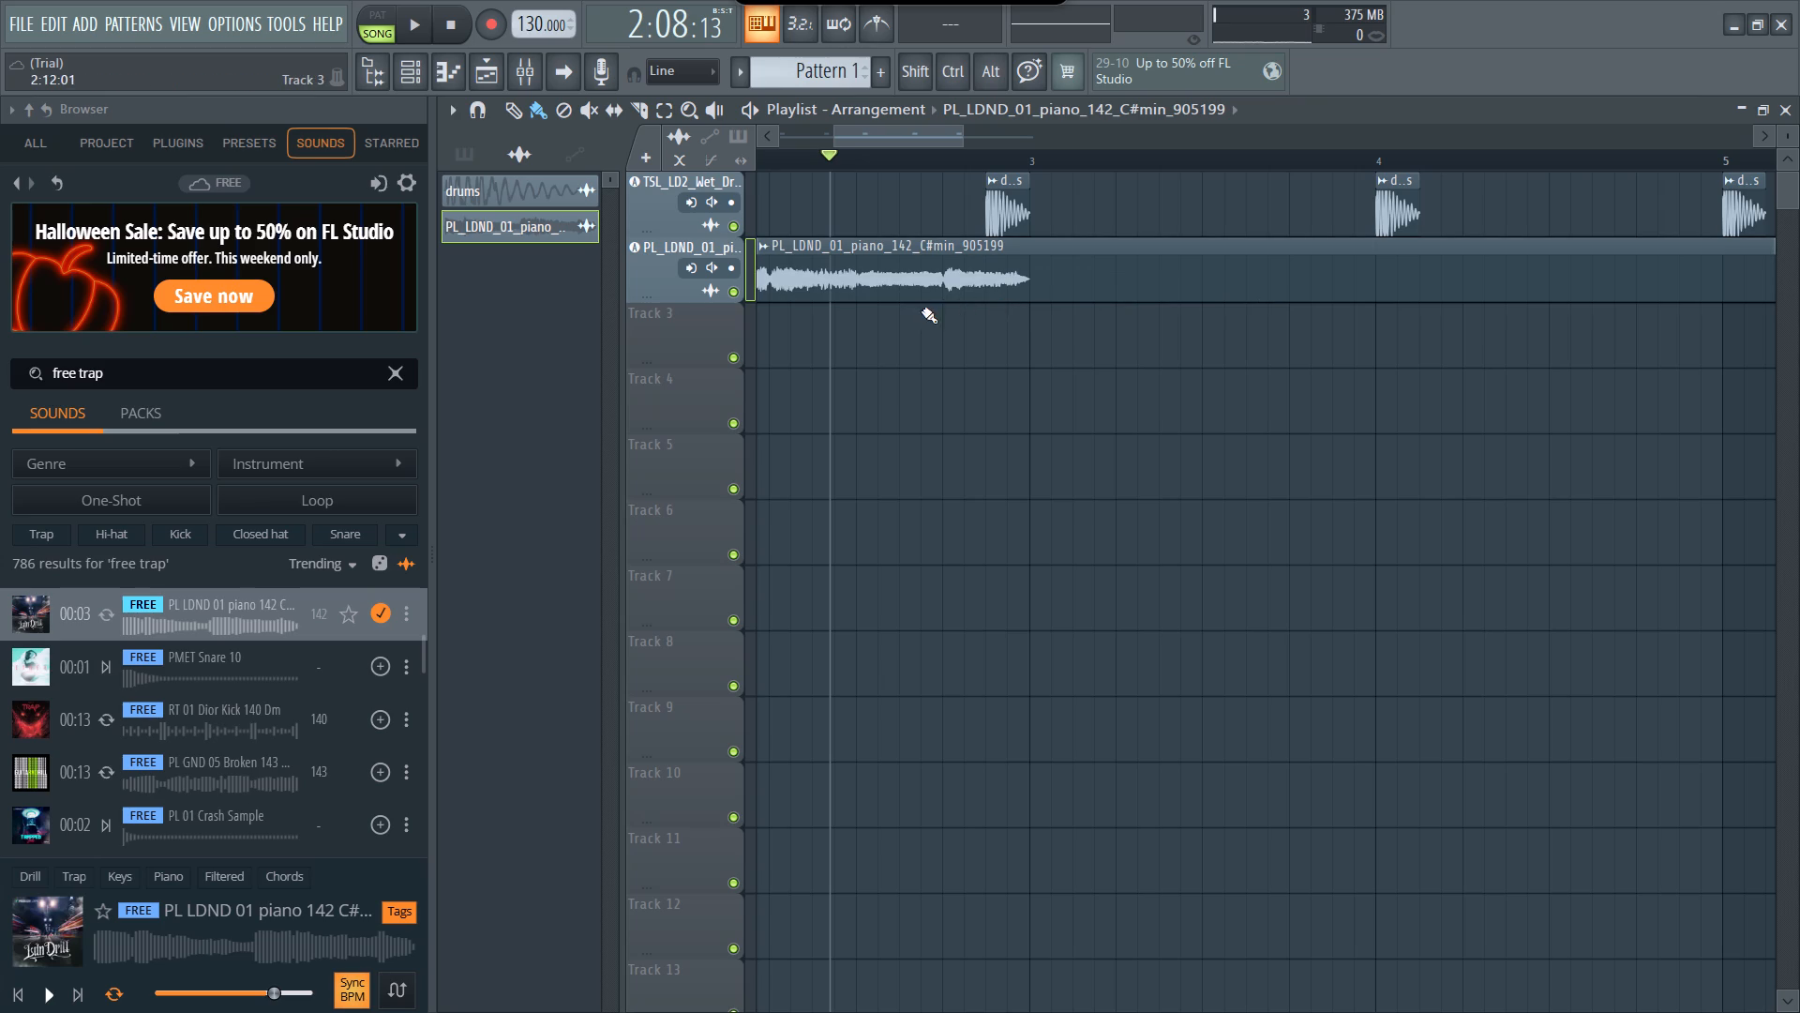
# Play the arrangement and follow the drum and piano clips along the timeline.
pyautogui.hscroll(5, 980, 434)
pyautogui.hscroll(2, 908, 401)
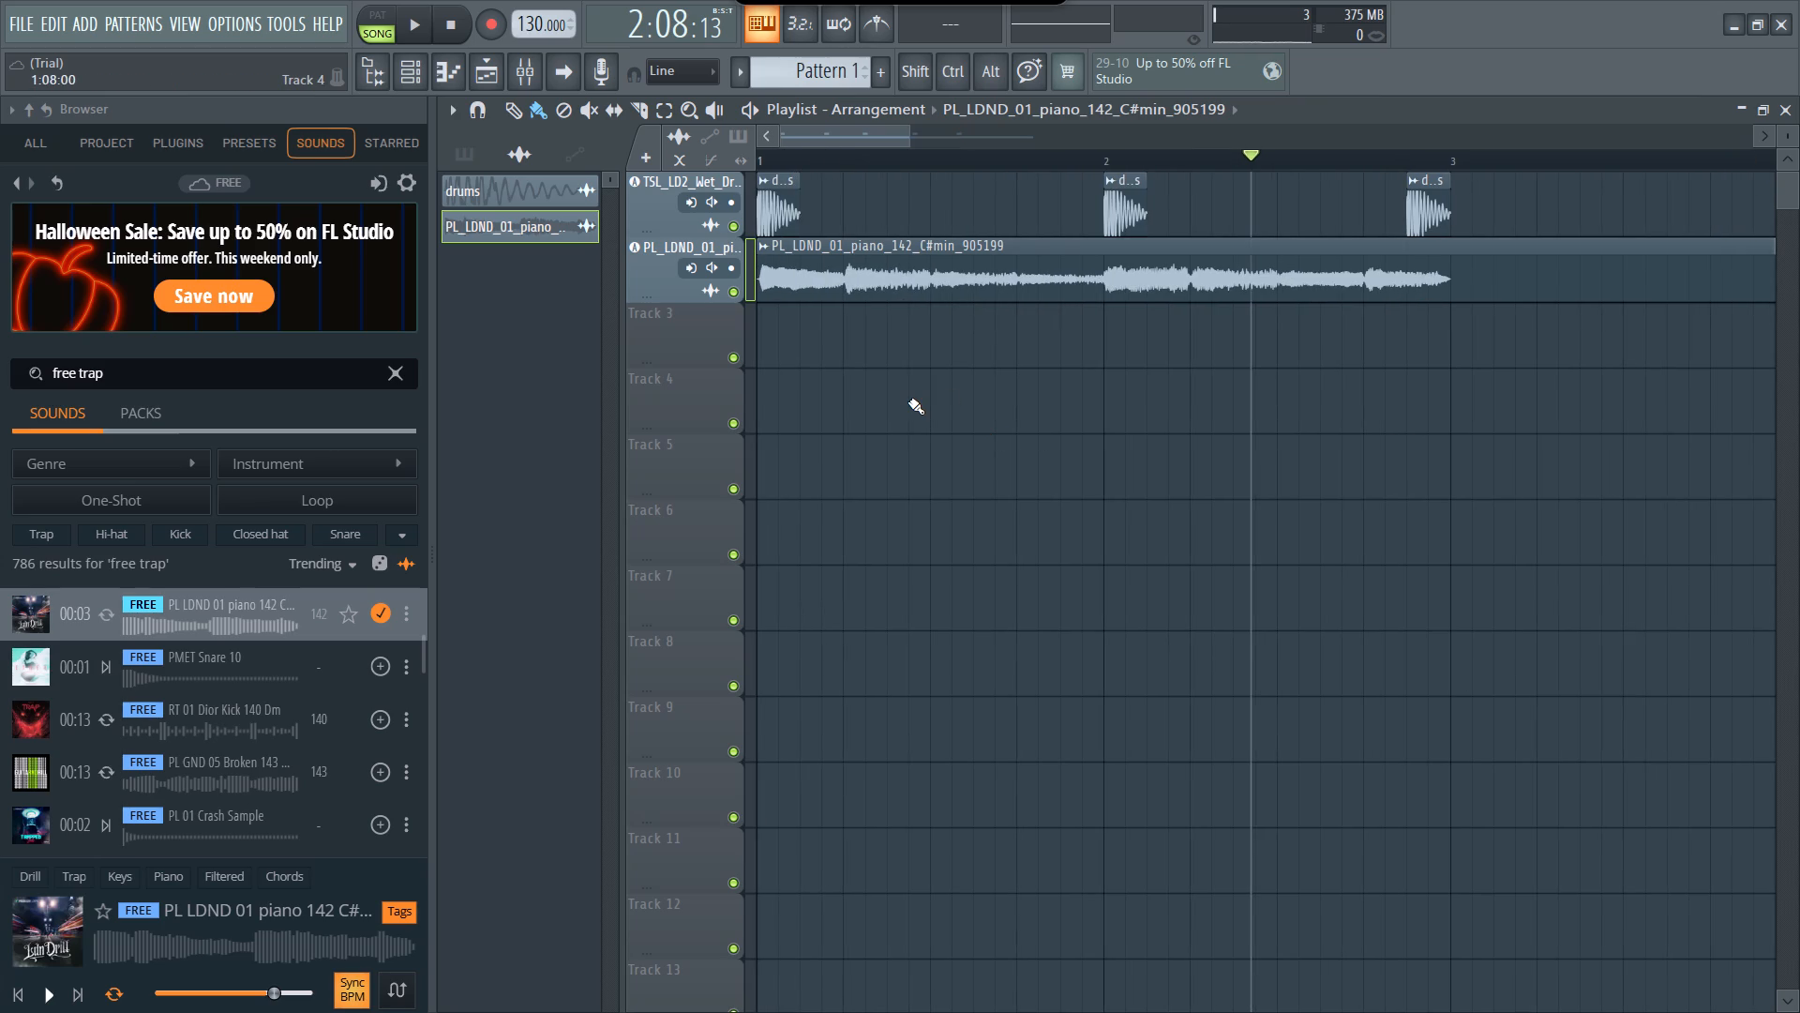
pyautogui.click(755, 107)
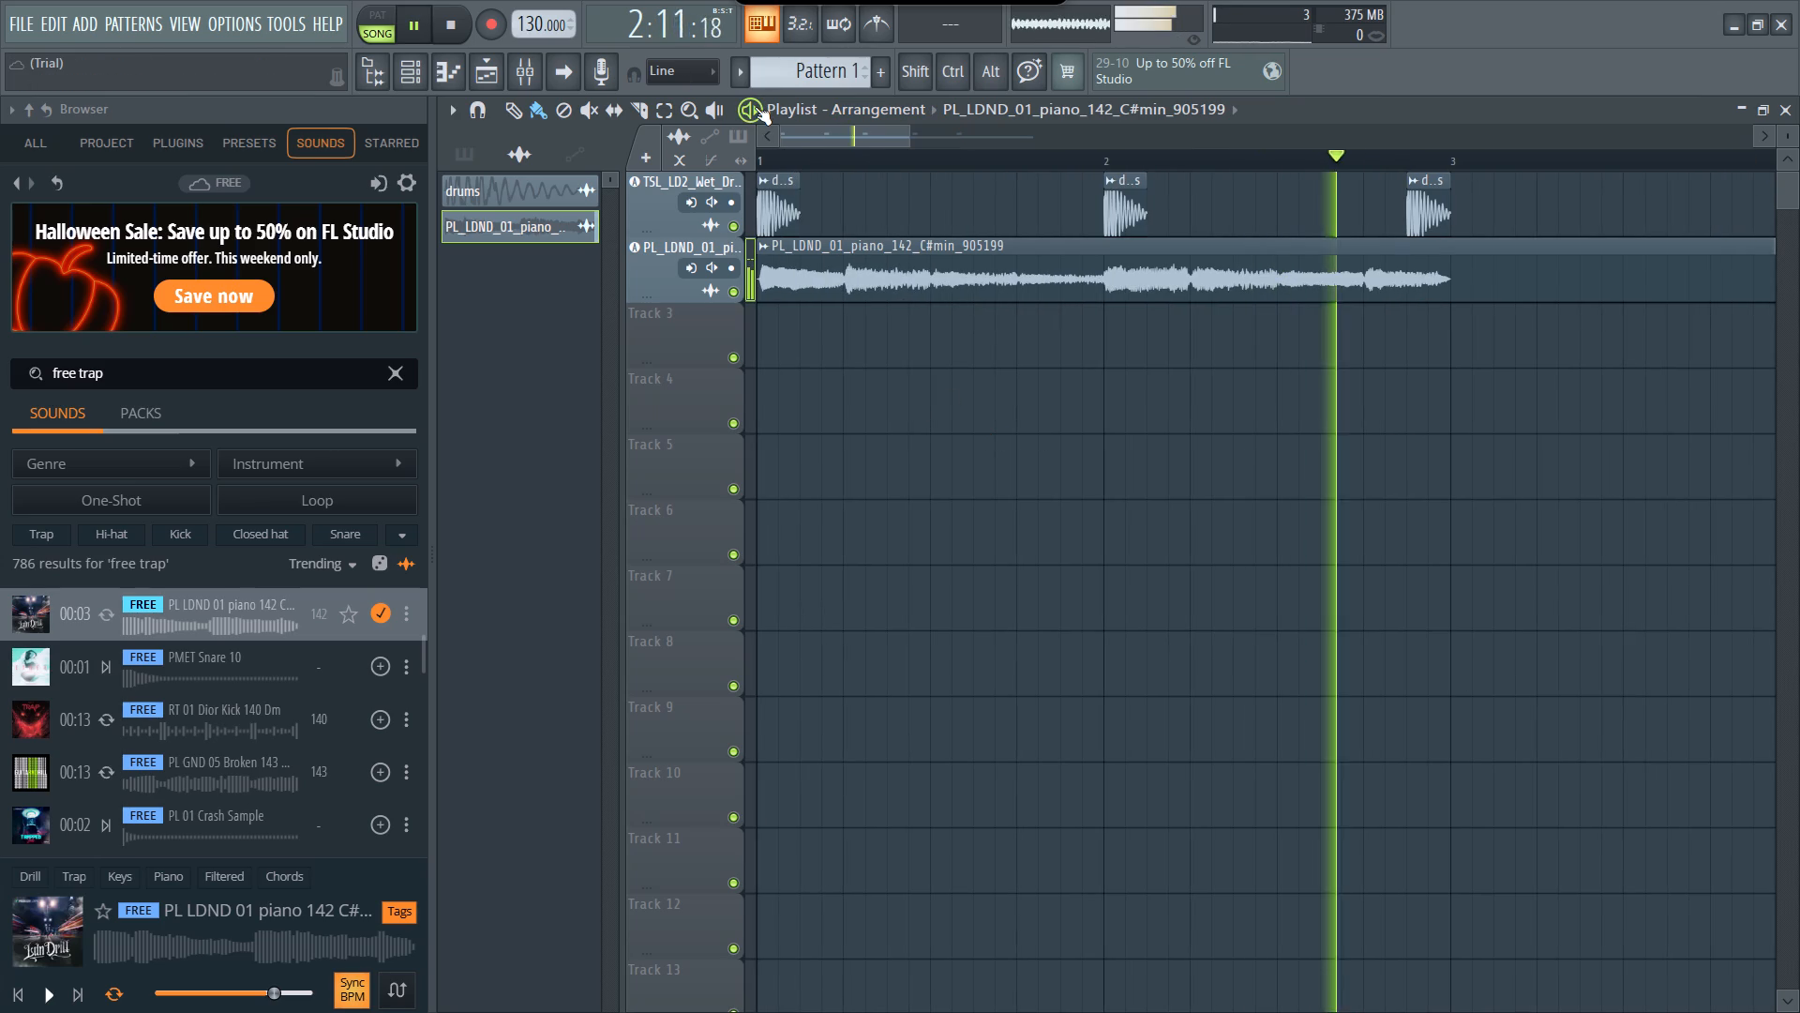
pyautogui.hscroll(1, 922, 413)
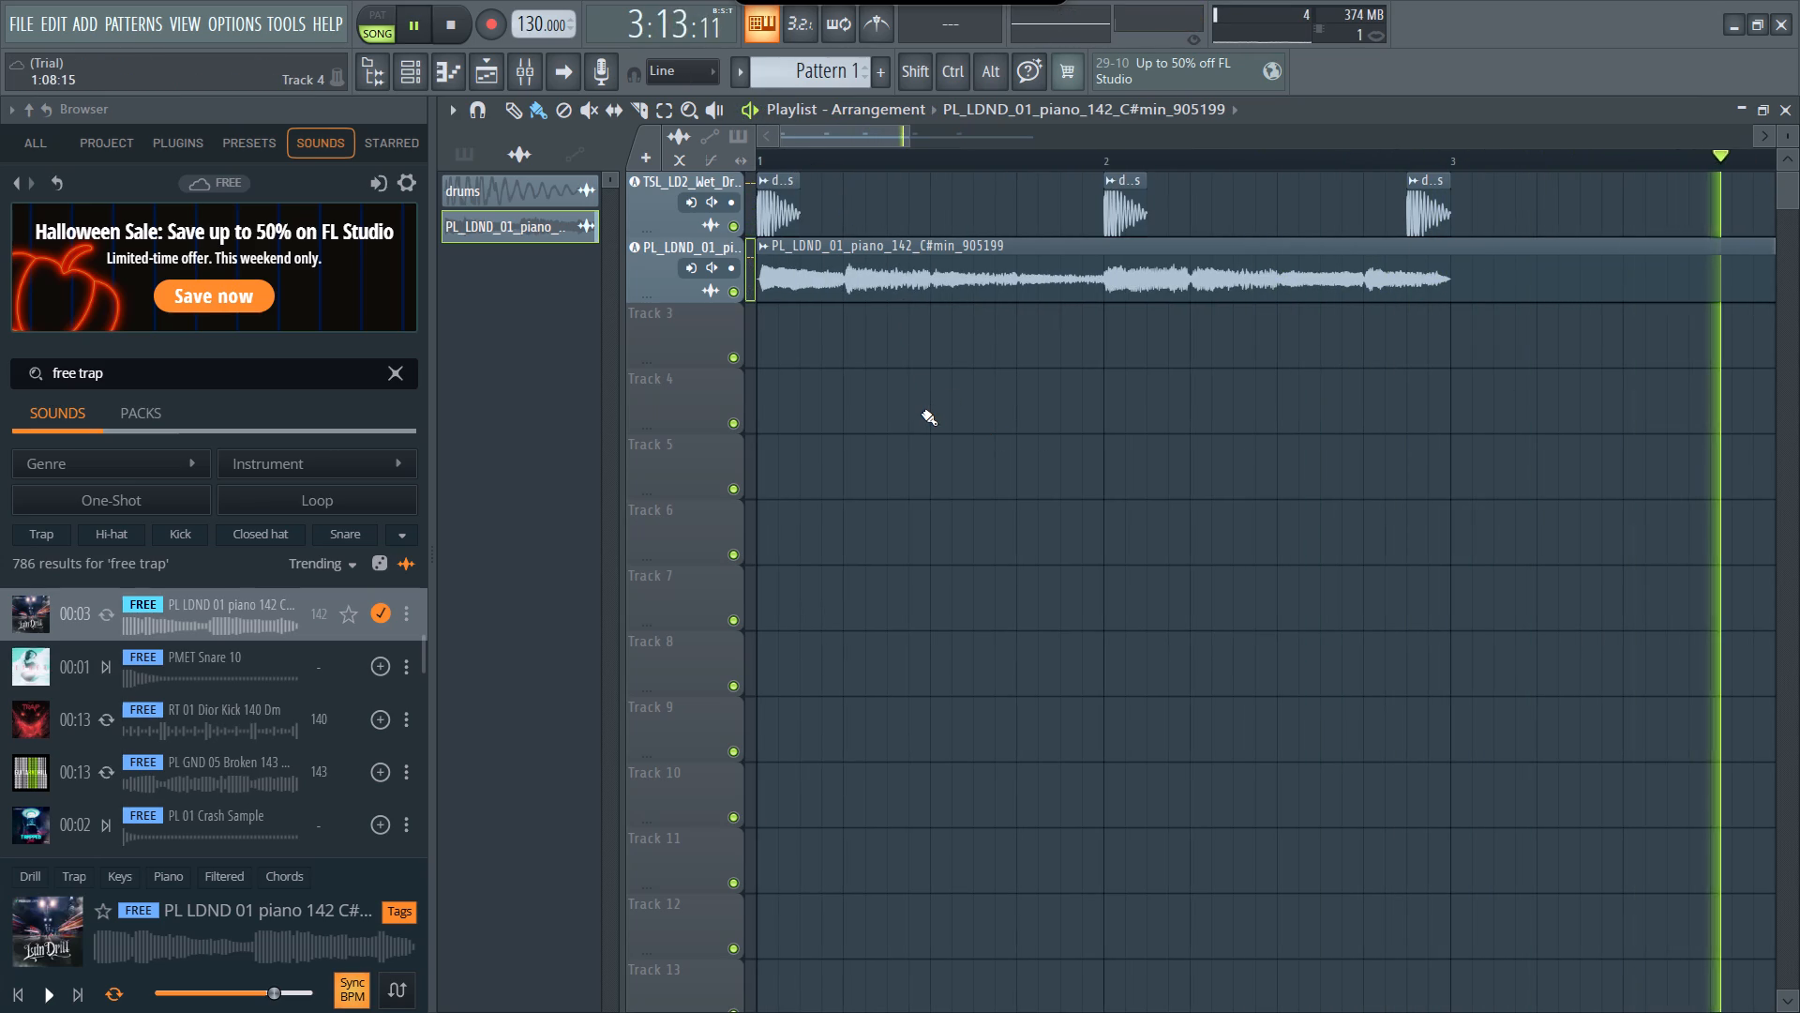
pyautogui.hscroll(1, 922, 413)
pyautogui.hscroll(-2, 1441, 323)
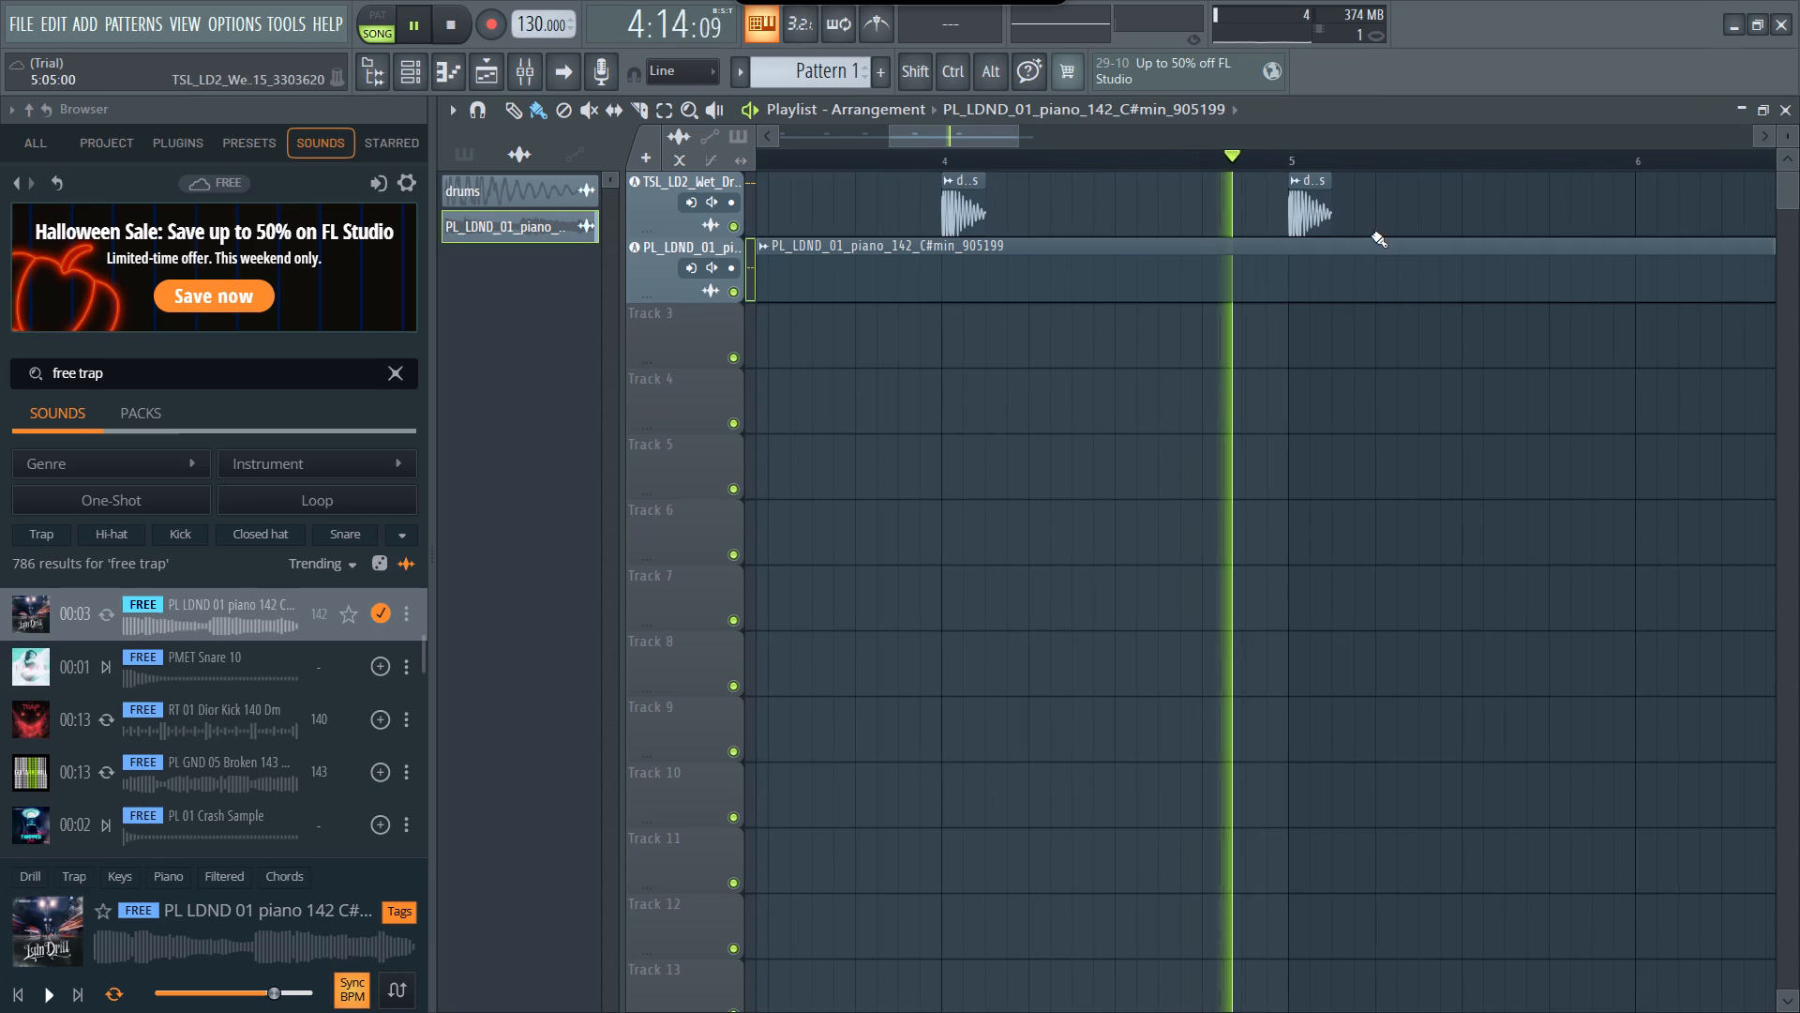
# Delete the drums clip at bar 5 on the first track.
pyautogui.click(1313, 211)
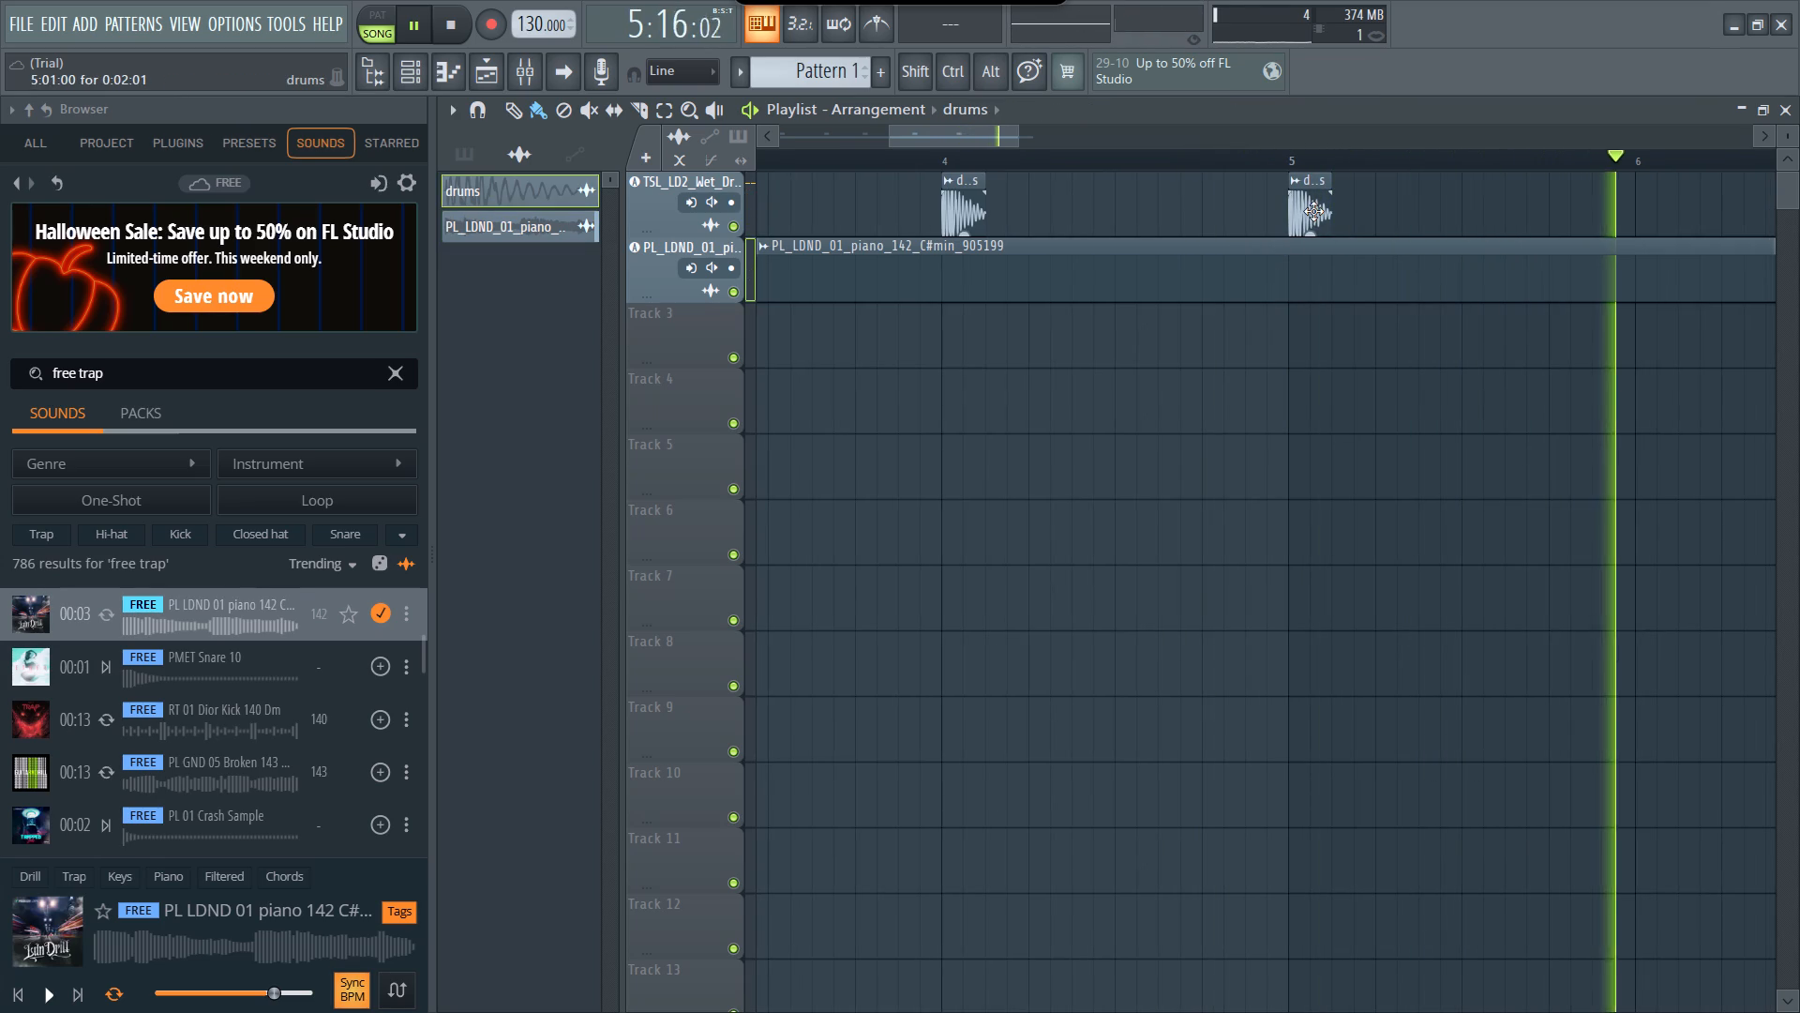
pyautogui.rightClick(1315, 217)
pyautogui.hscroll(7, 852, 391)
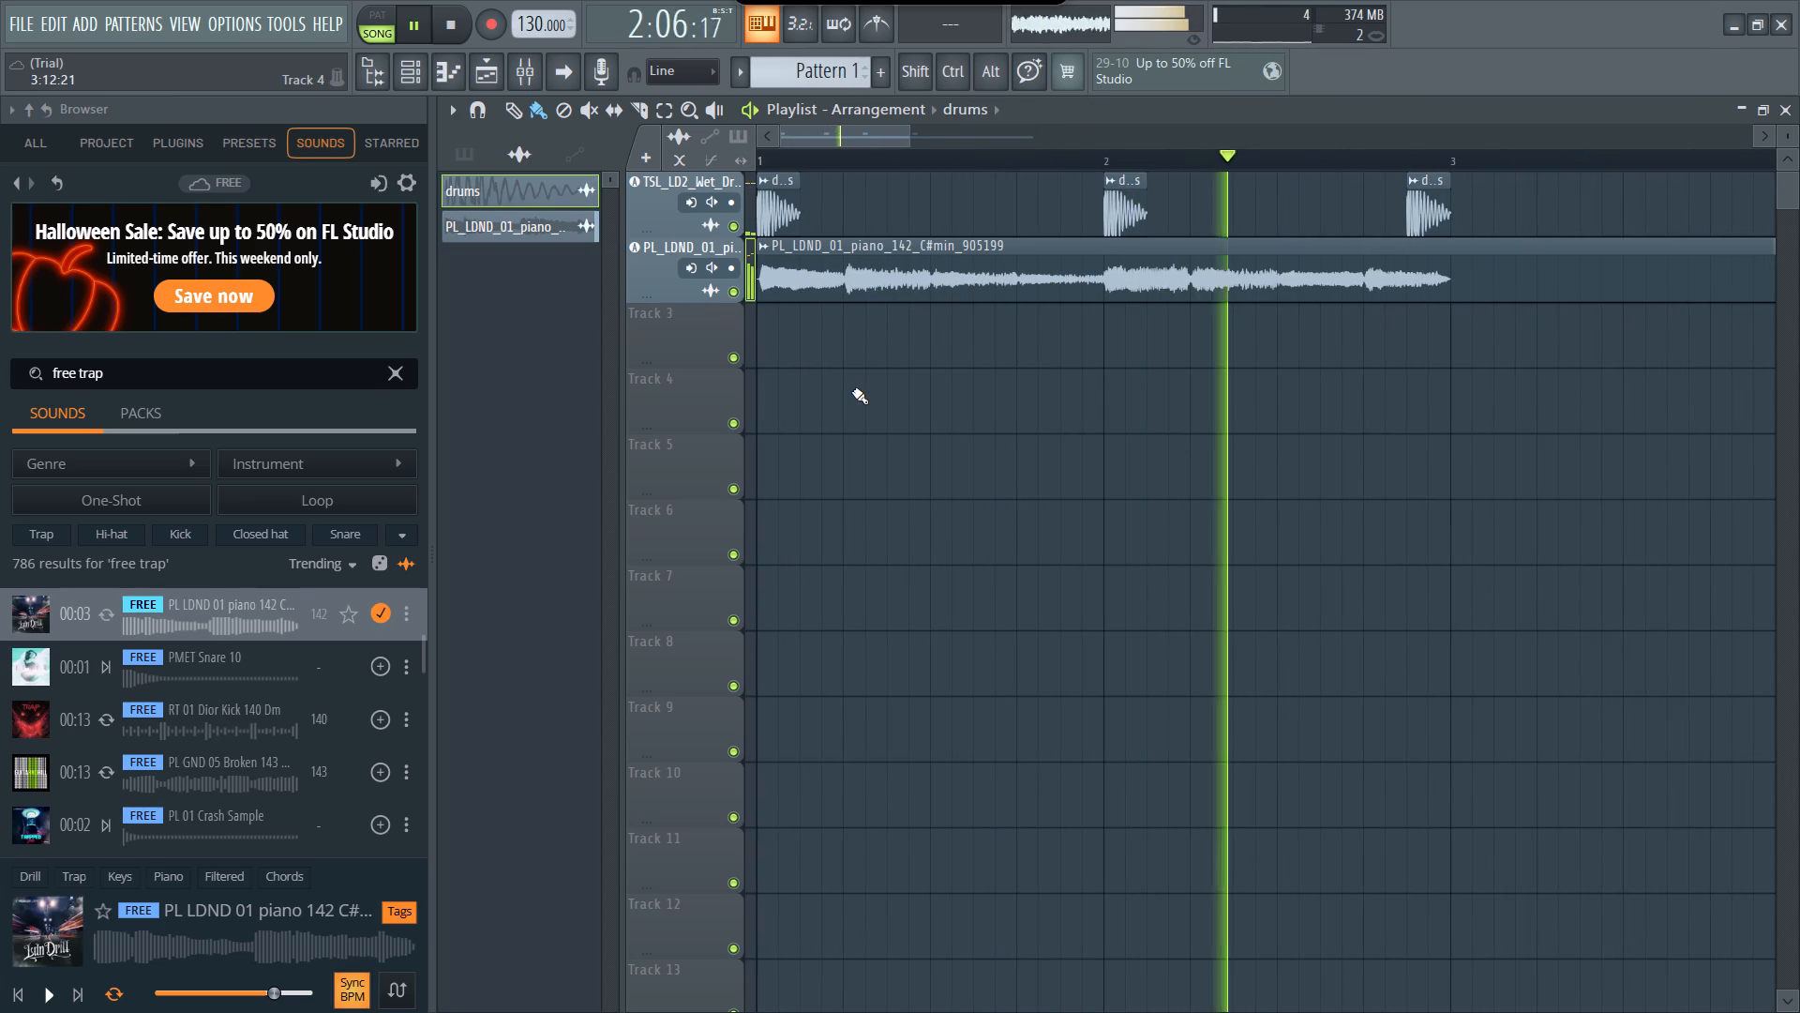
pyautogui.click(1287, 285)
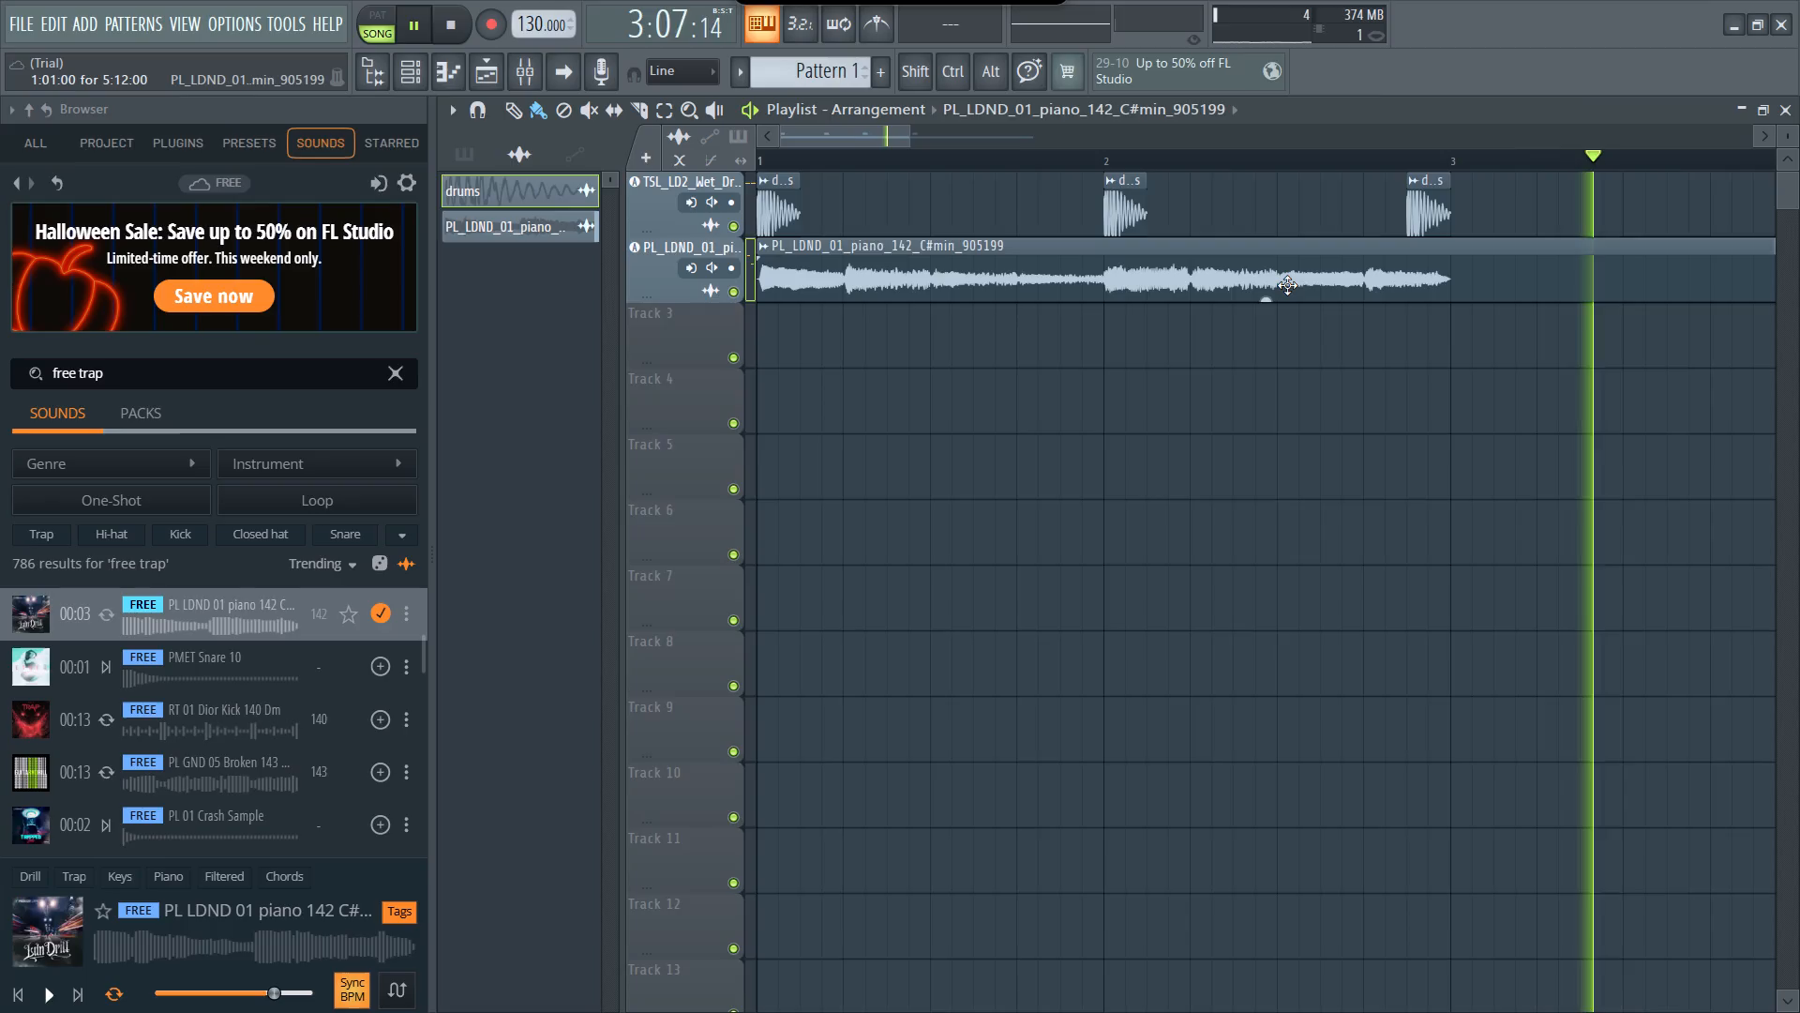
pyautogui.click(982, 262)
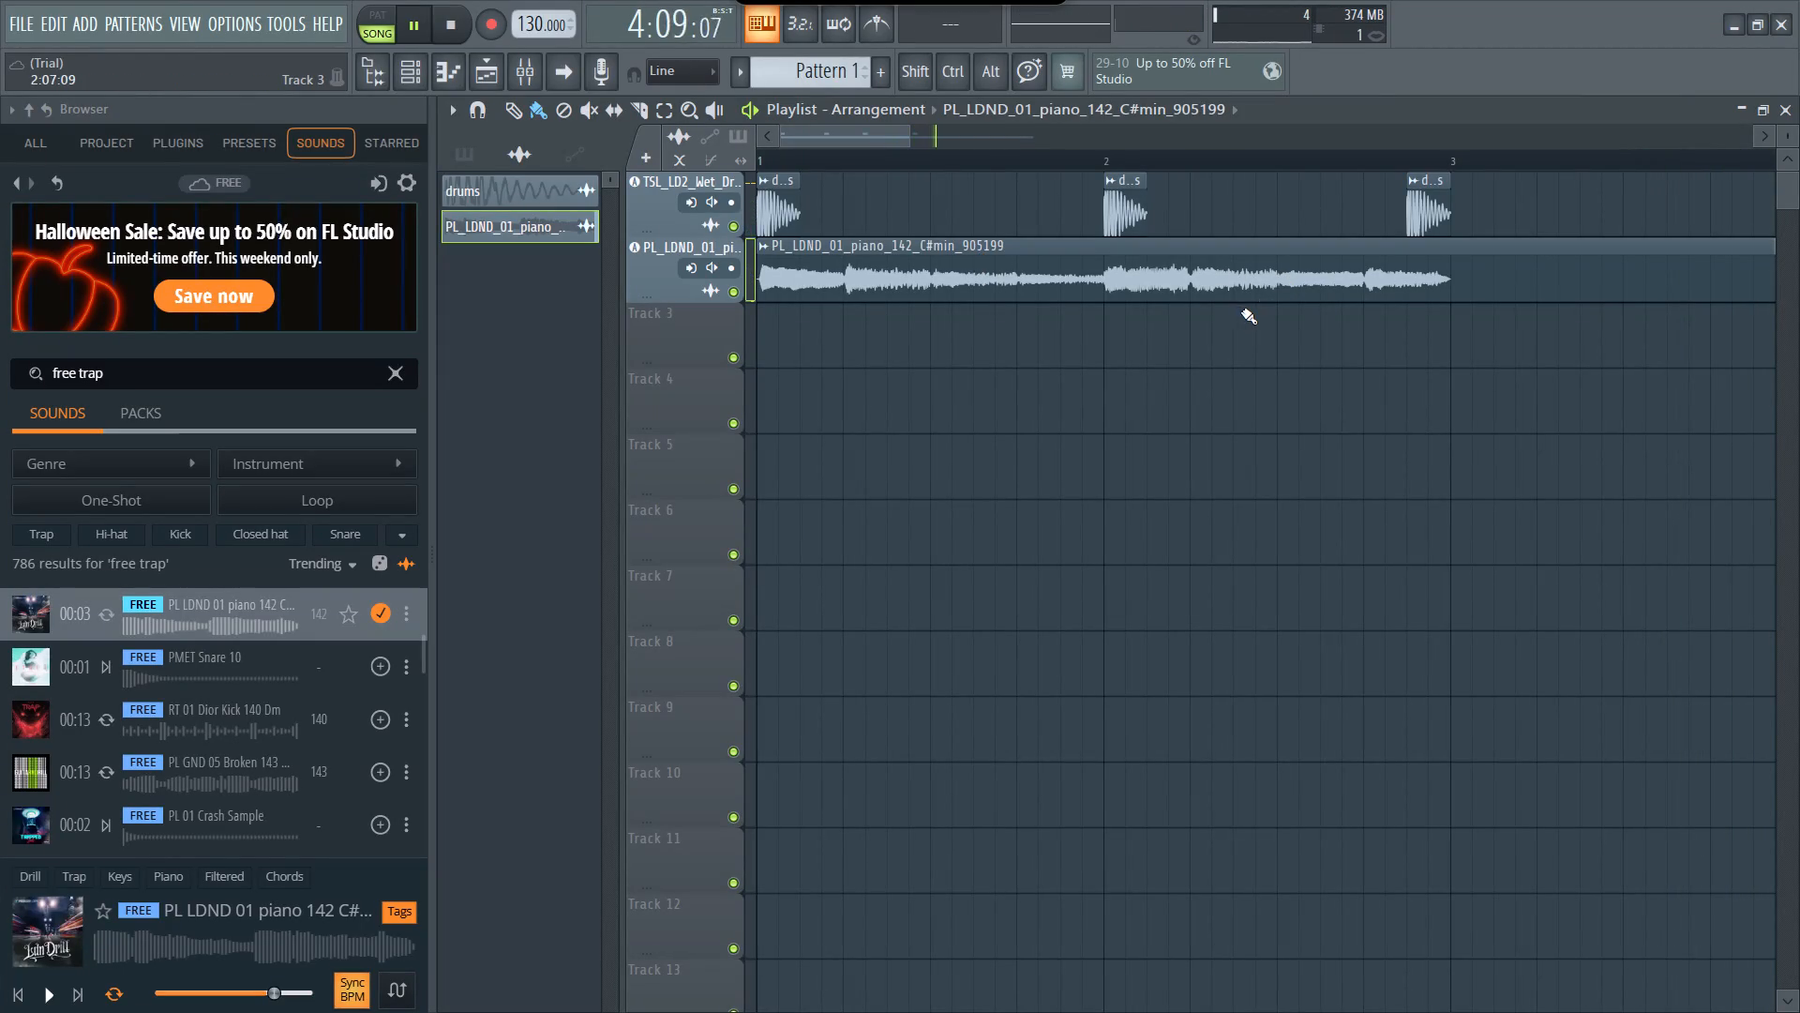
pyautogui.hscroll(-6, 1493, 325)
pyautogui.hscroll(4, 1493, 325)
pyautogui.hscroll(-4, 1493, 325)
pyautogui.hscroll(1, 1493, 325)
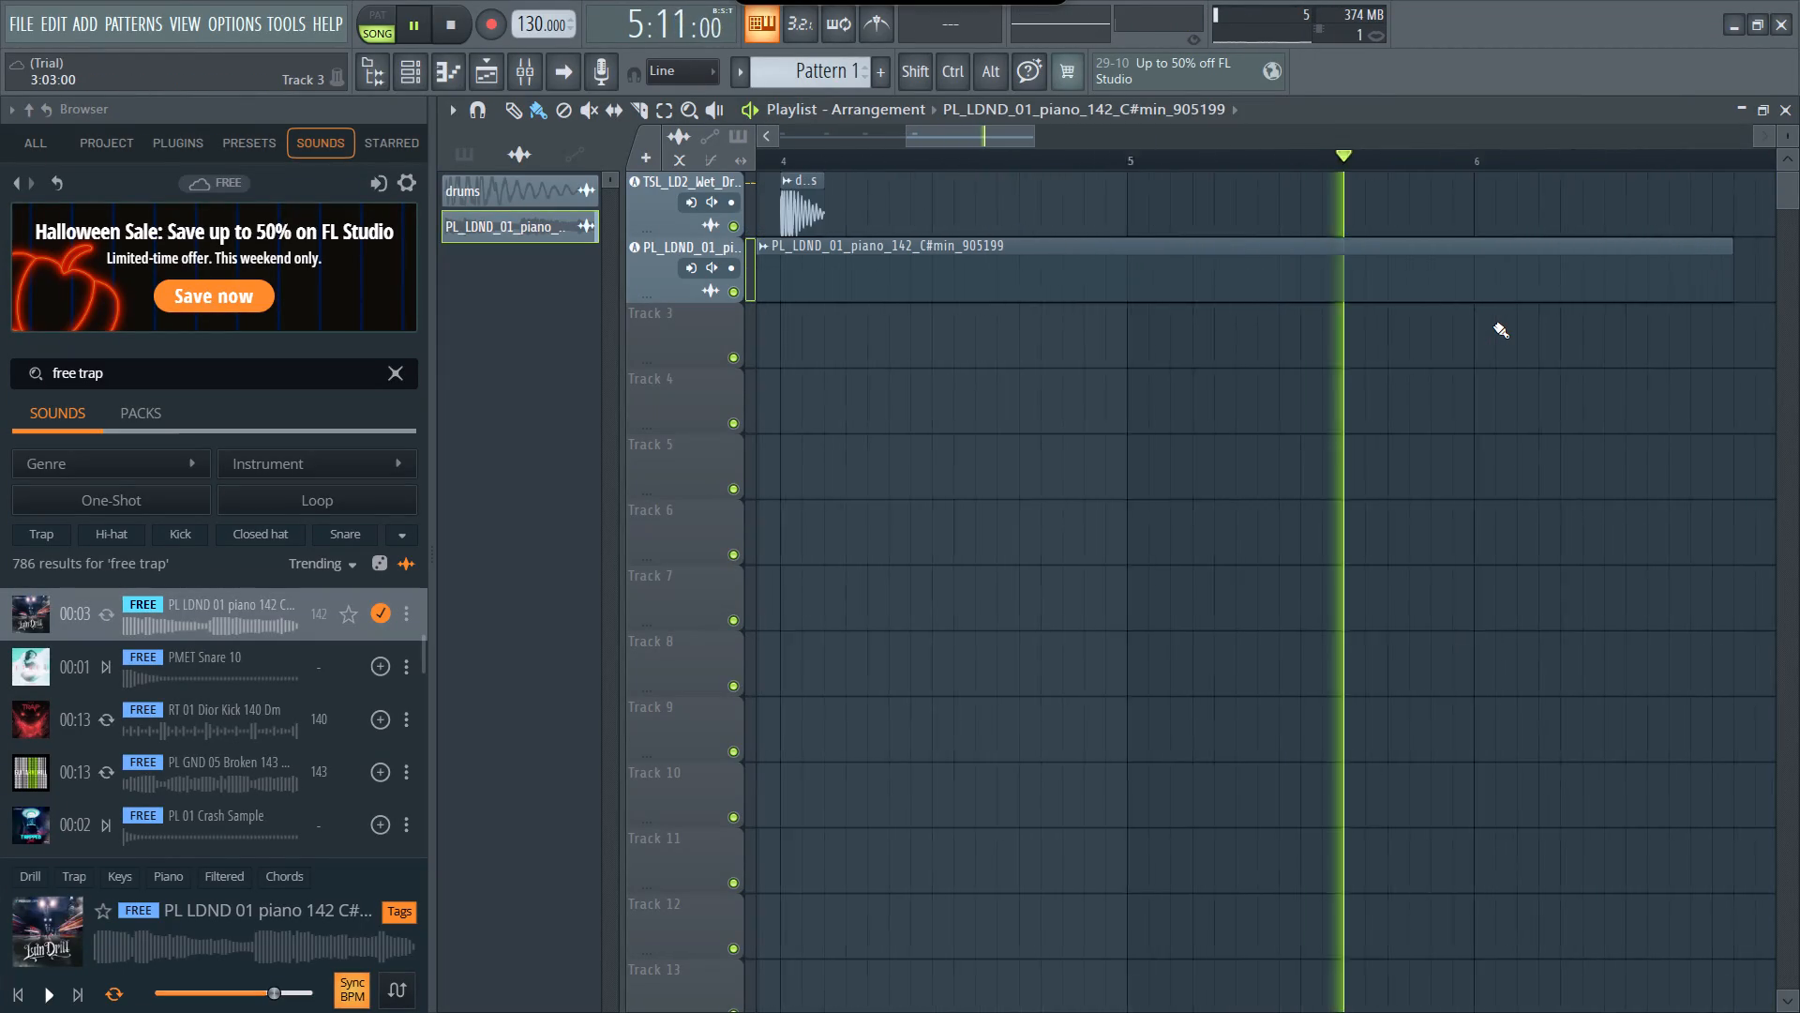
# Add a short fade-out, under about 0.2 seconds, at the end of the piano clip on Track 2.
pyautogui.hscroll(1, 1493, 325)
pyautogui.hscroll(-1, 1689, 275)
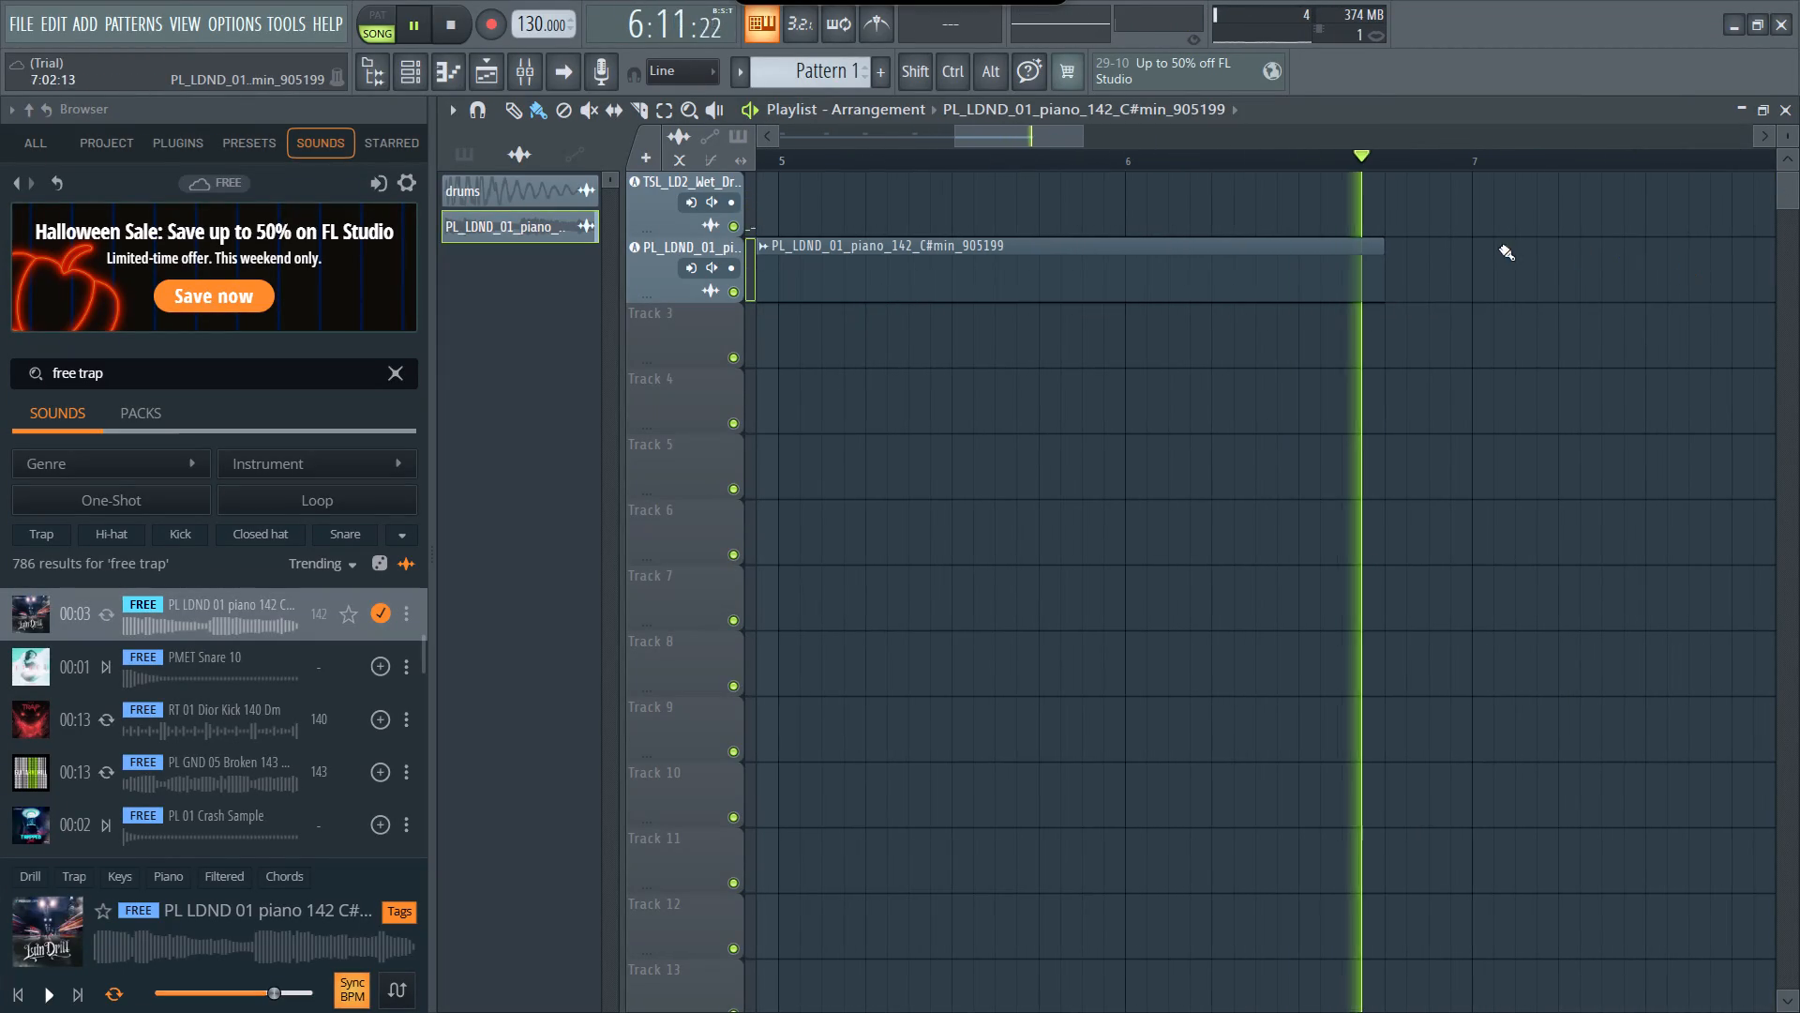
pyautogui.moveTo(1379, 275); pyautogui.dragTo(1011, 323)
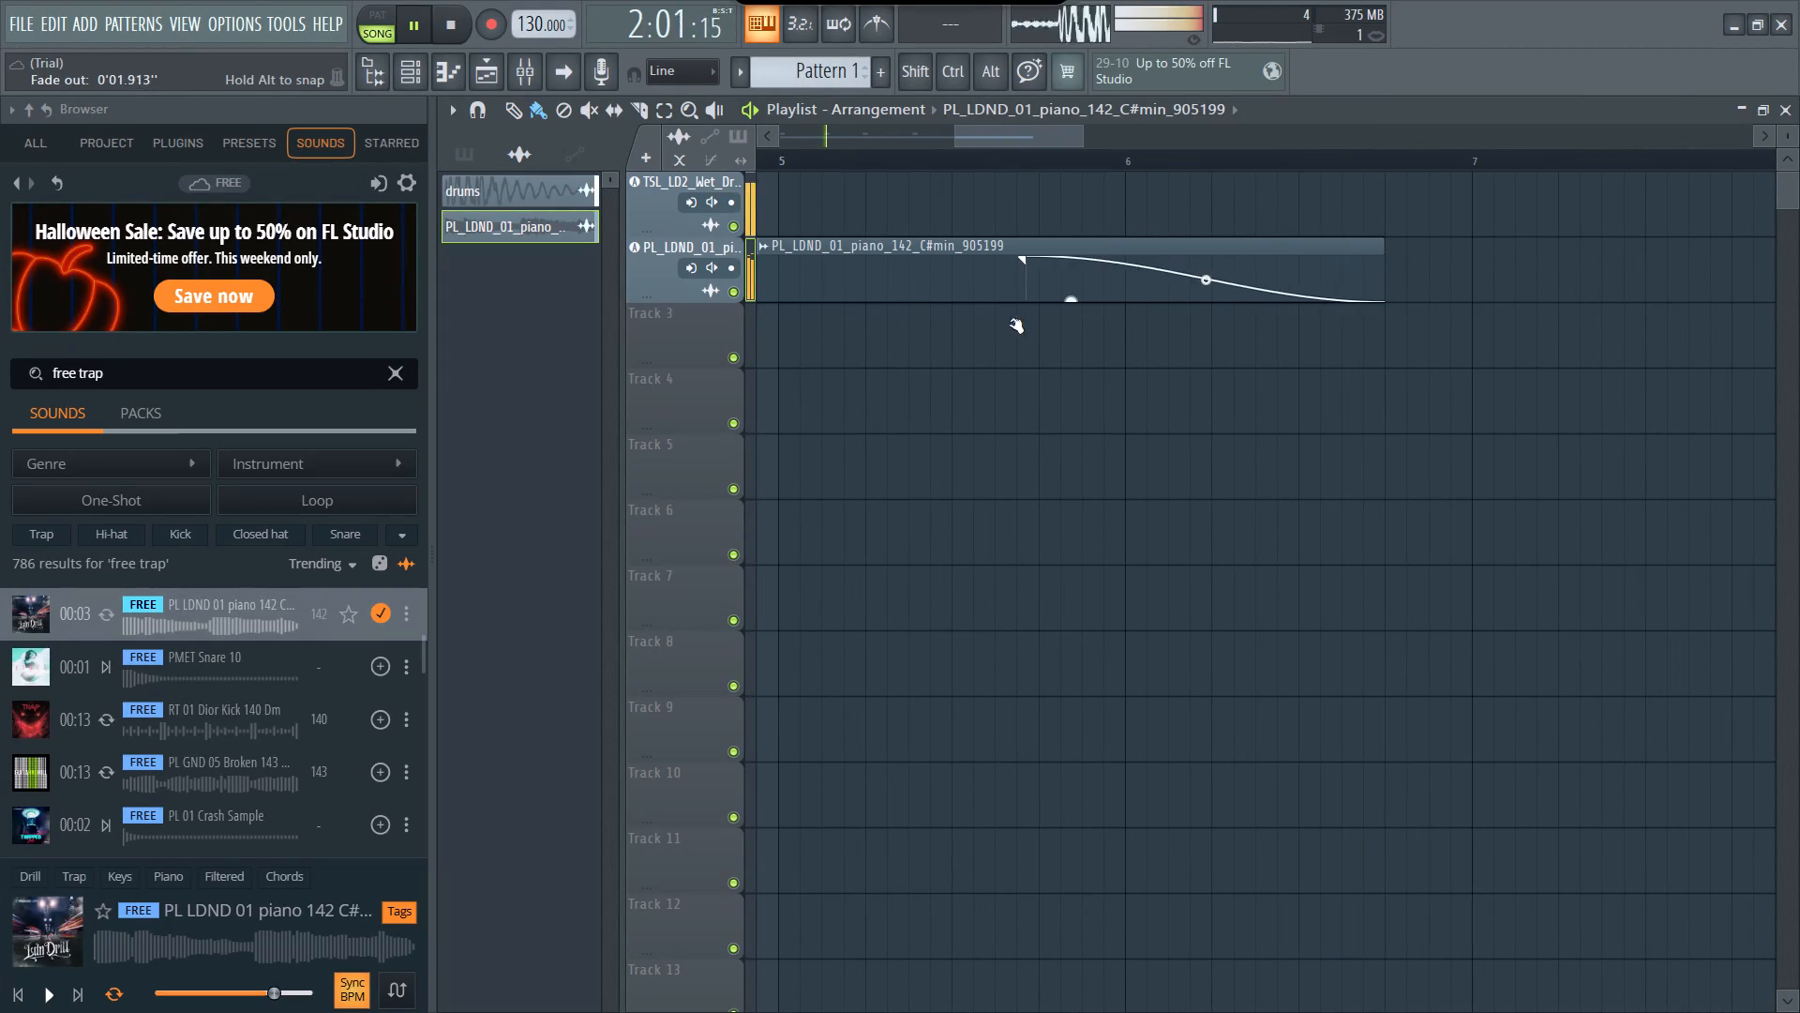
pyautogui.moveTo(1011, 323); pyautogui.dragTo(1341, 306)
pyautogui.press('Escape')
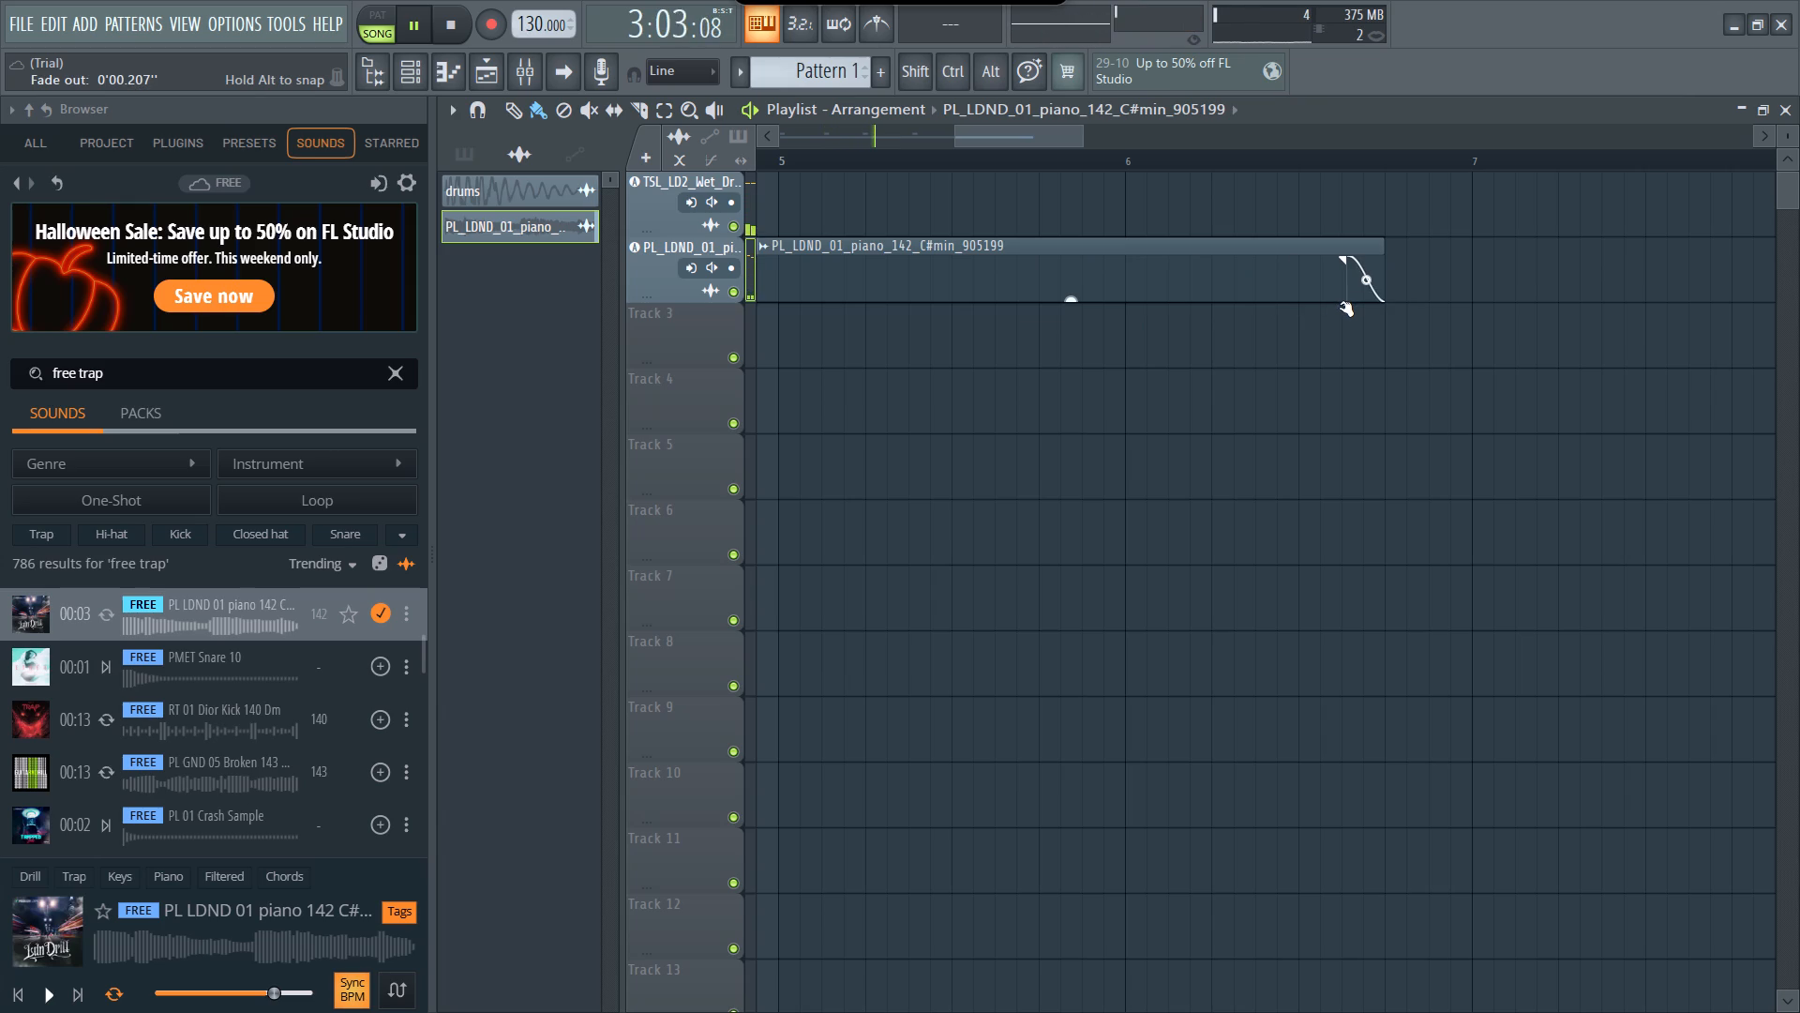
pyautogui.moveTo(1341, 306); pyautogui.dragTo(1363, 313)
pyautogui.press('Escape')
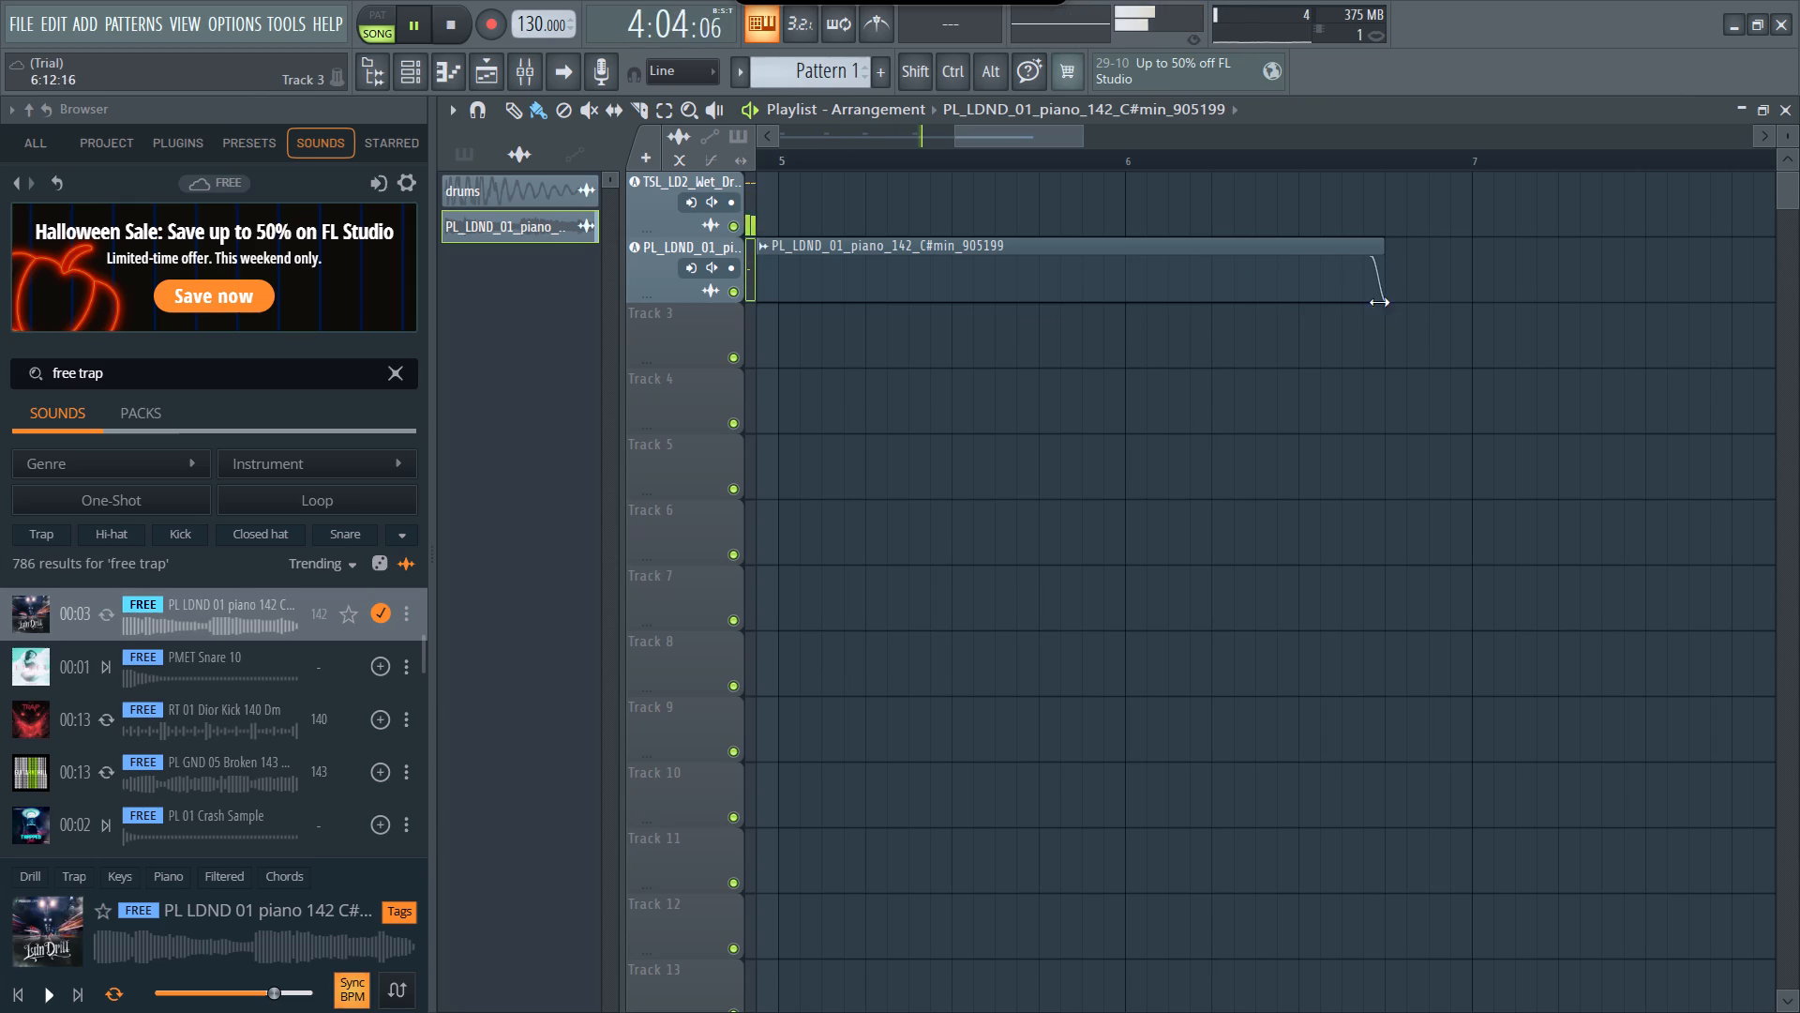
# Shorten the piano clip on Track 2 to a length of 1:15:00, ending just before bar 3.
pyautogui.moveTo(1386, 299); pyautogui.dragTo(647, 366)
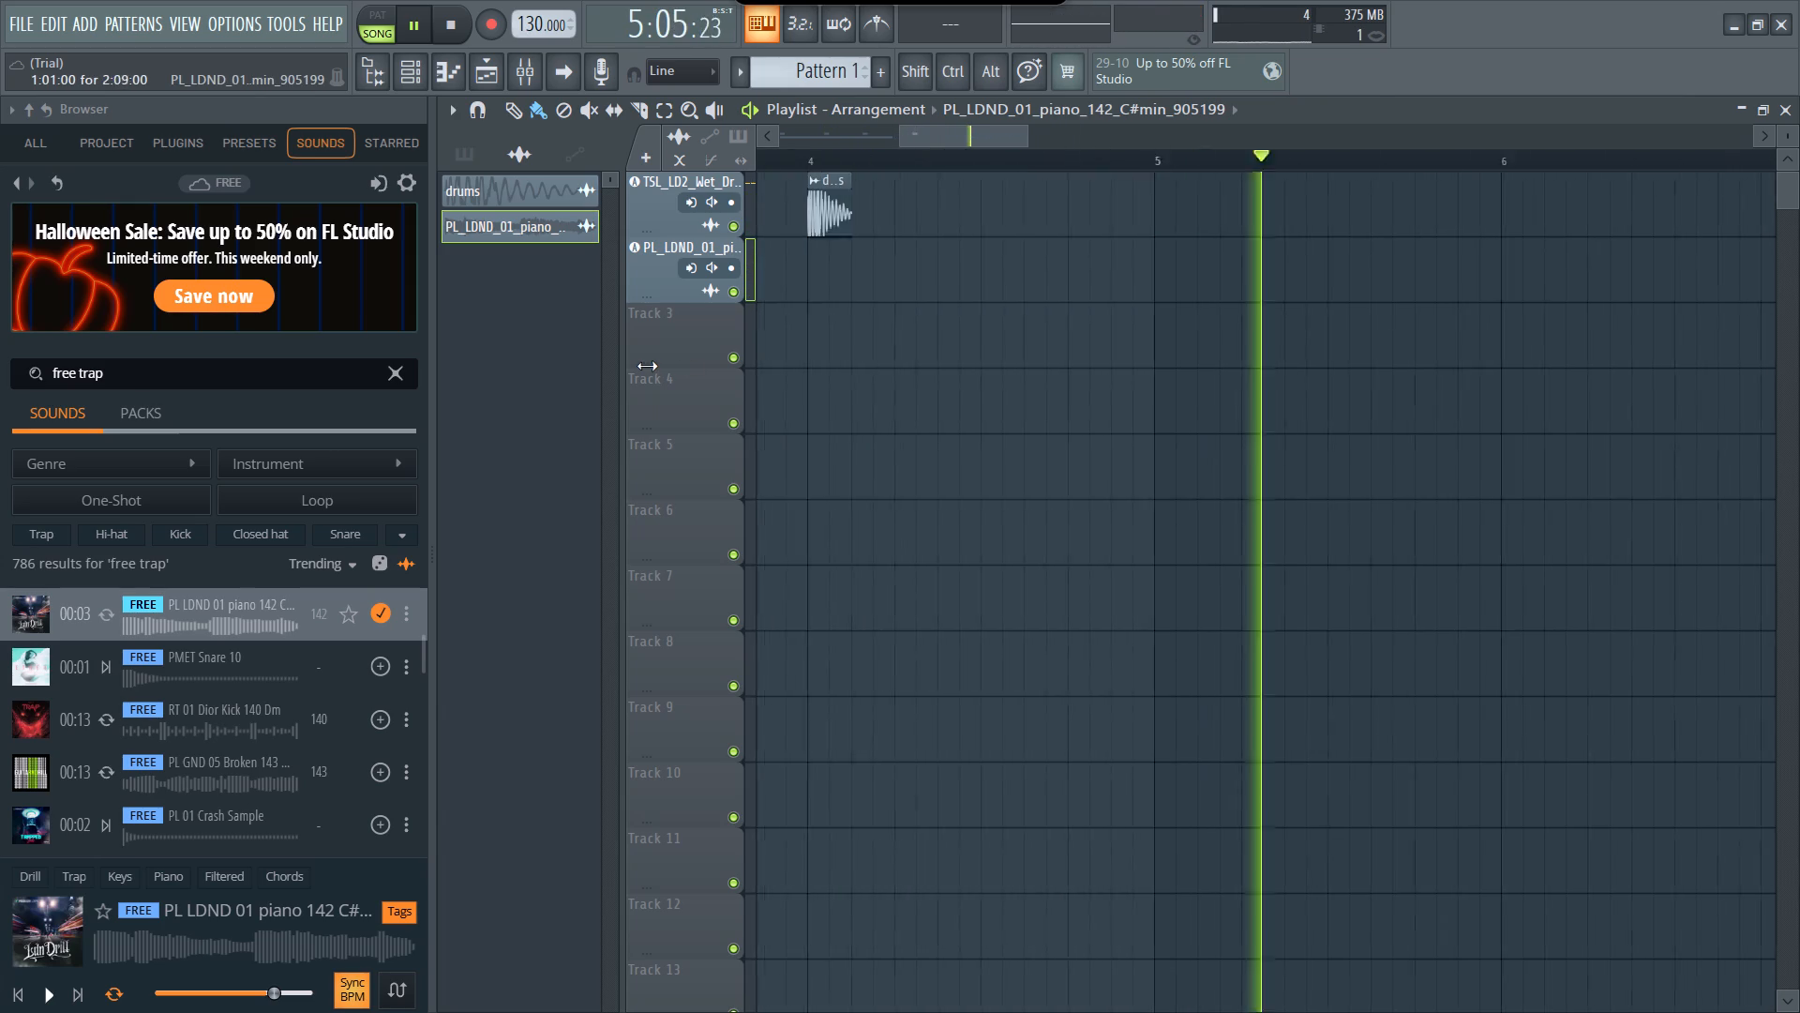
pyautogui.moveTo(647, 366); pyautogui.dragTo(1460, 331)
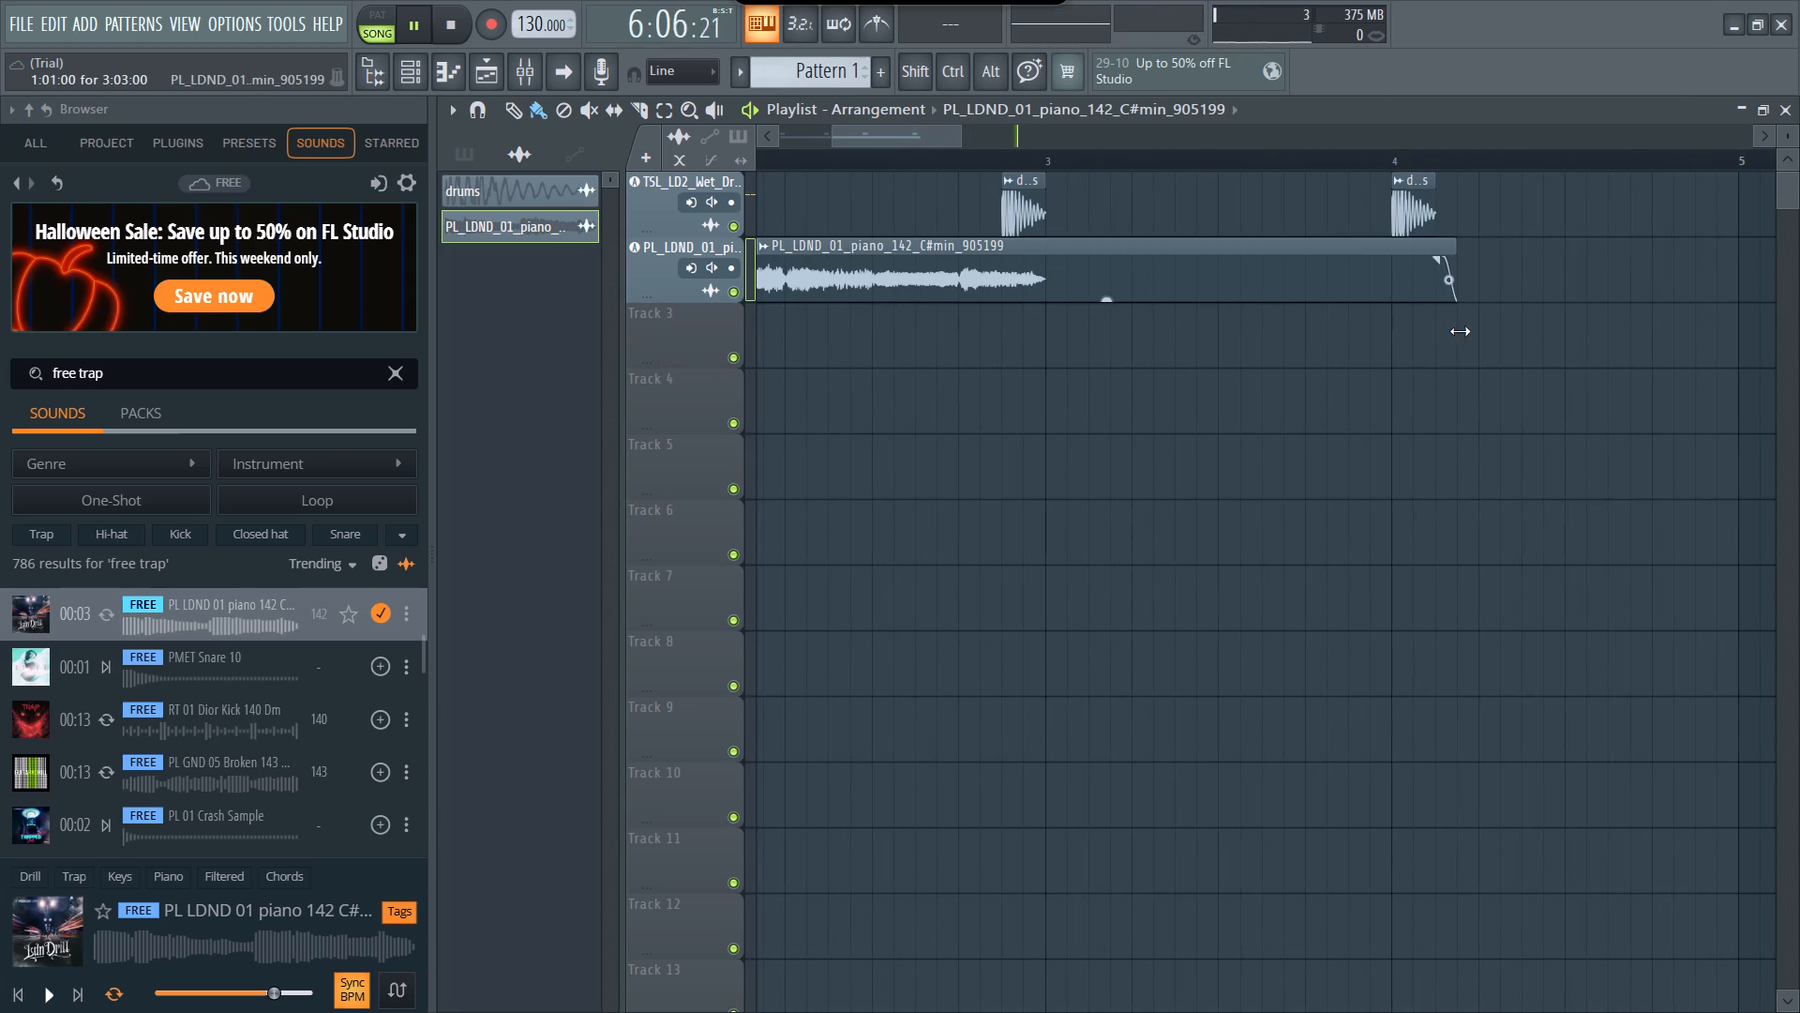
pyautogui.moveTo(1460, 331); pyautogui.dragTo(1437, 339)
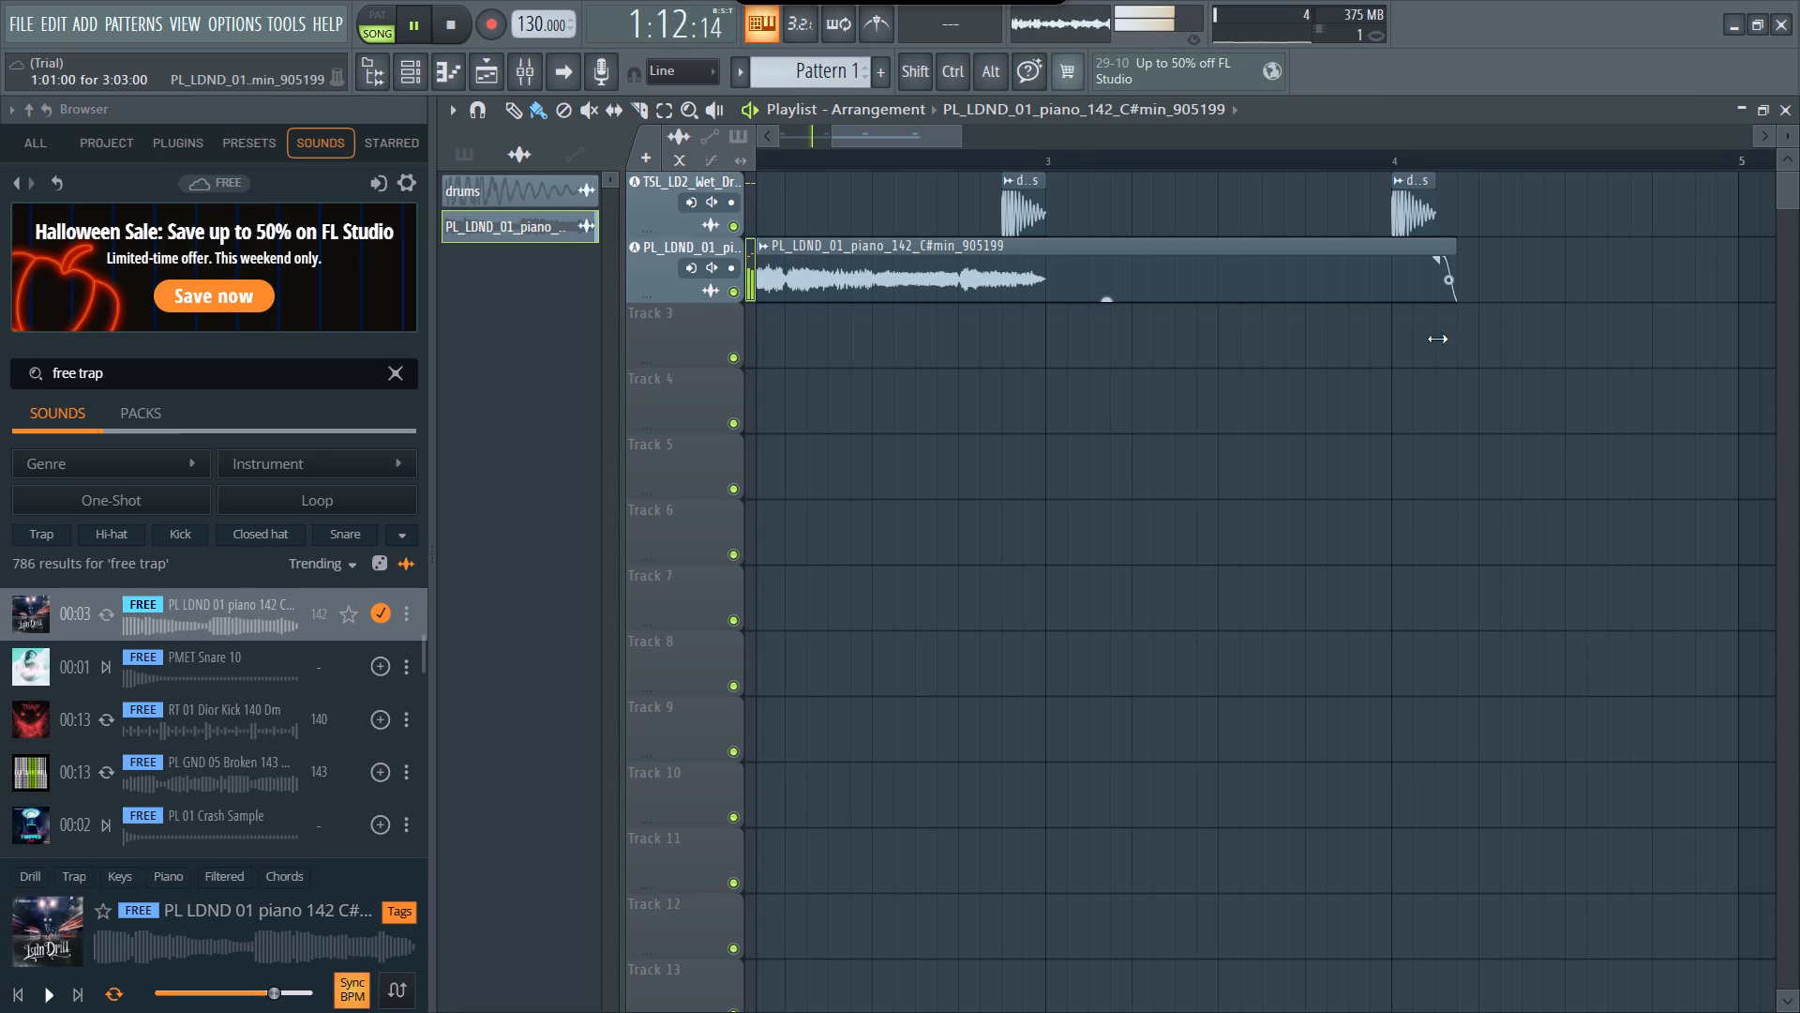
pyautogui.moveTo(1437, 339); pyautogui.dragTo(1027, 364)
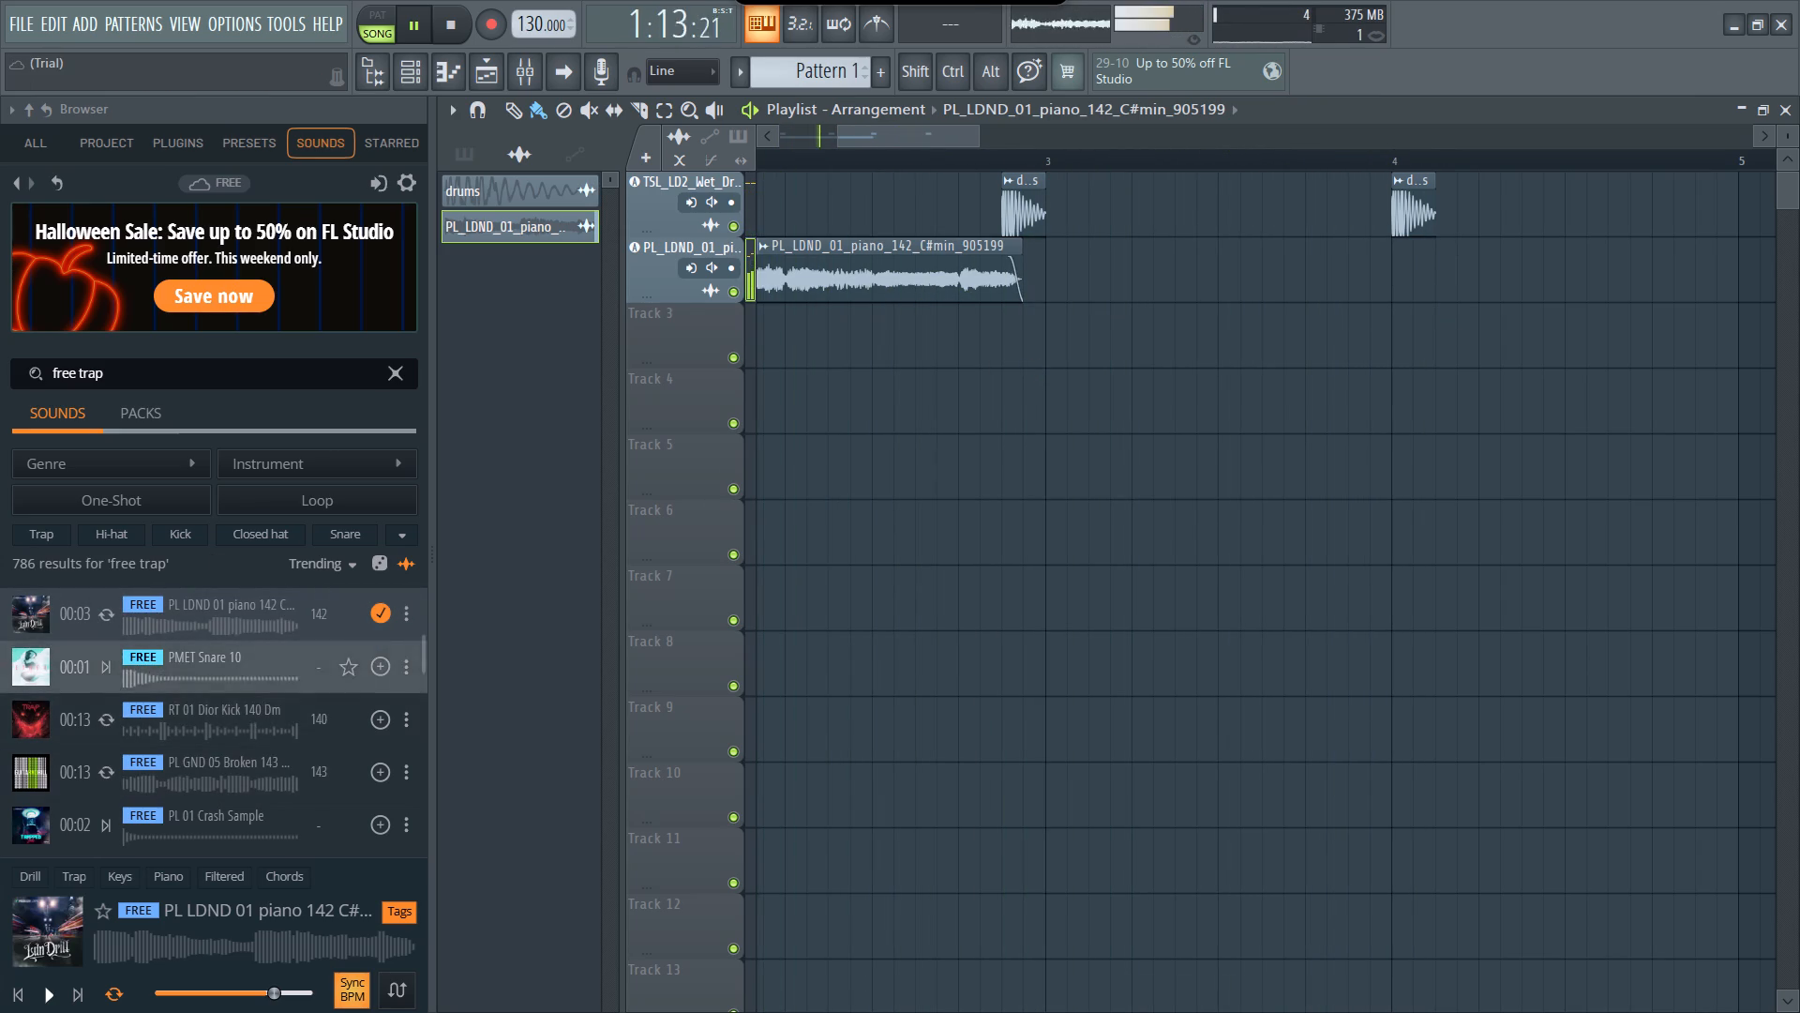
# Place a second copy of the shortened piano clip on Track 2 starting at 2:14:00, overlapping the first clip's end.
pyautogui.scroll(1, 970, 333)
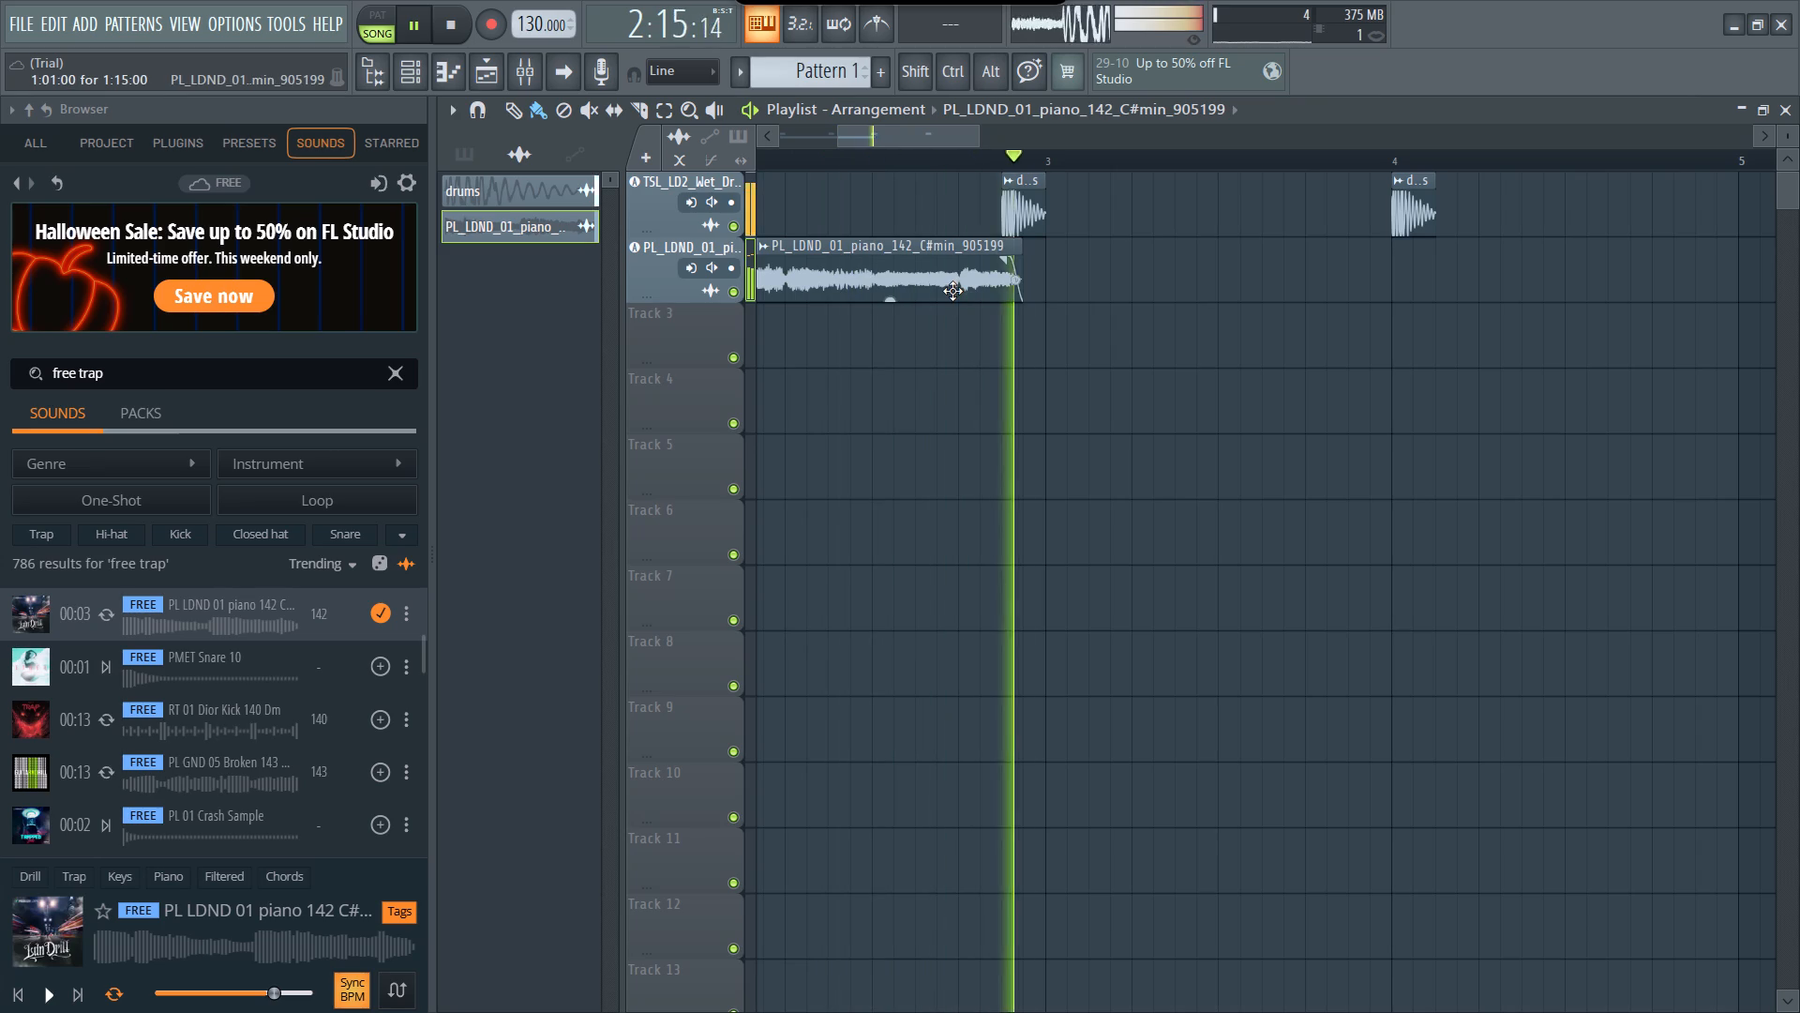
pyautogui.click(952, 291)
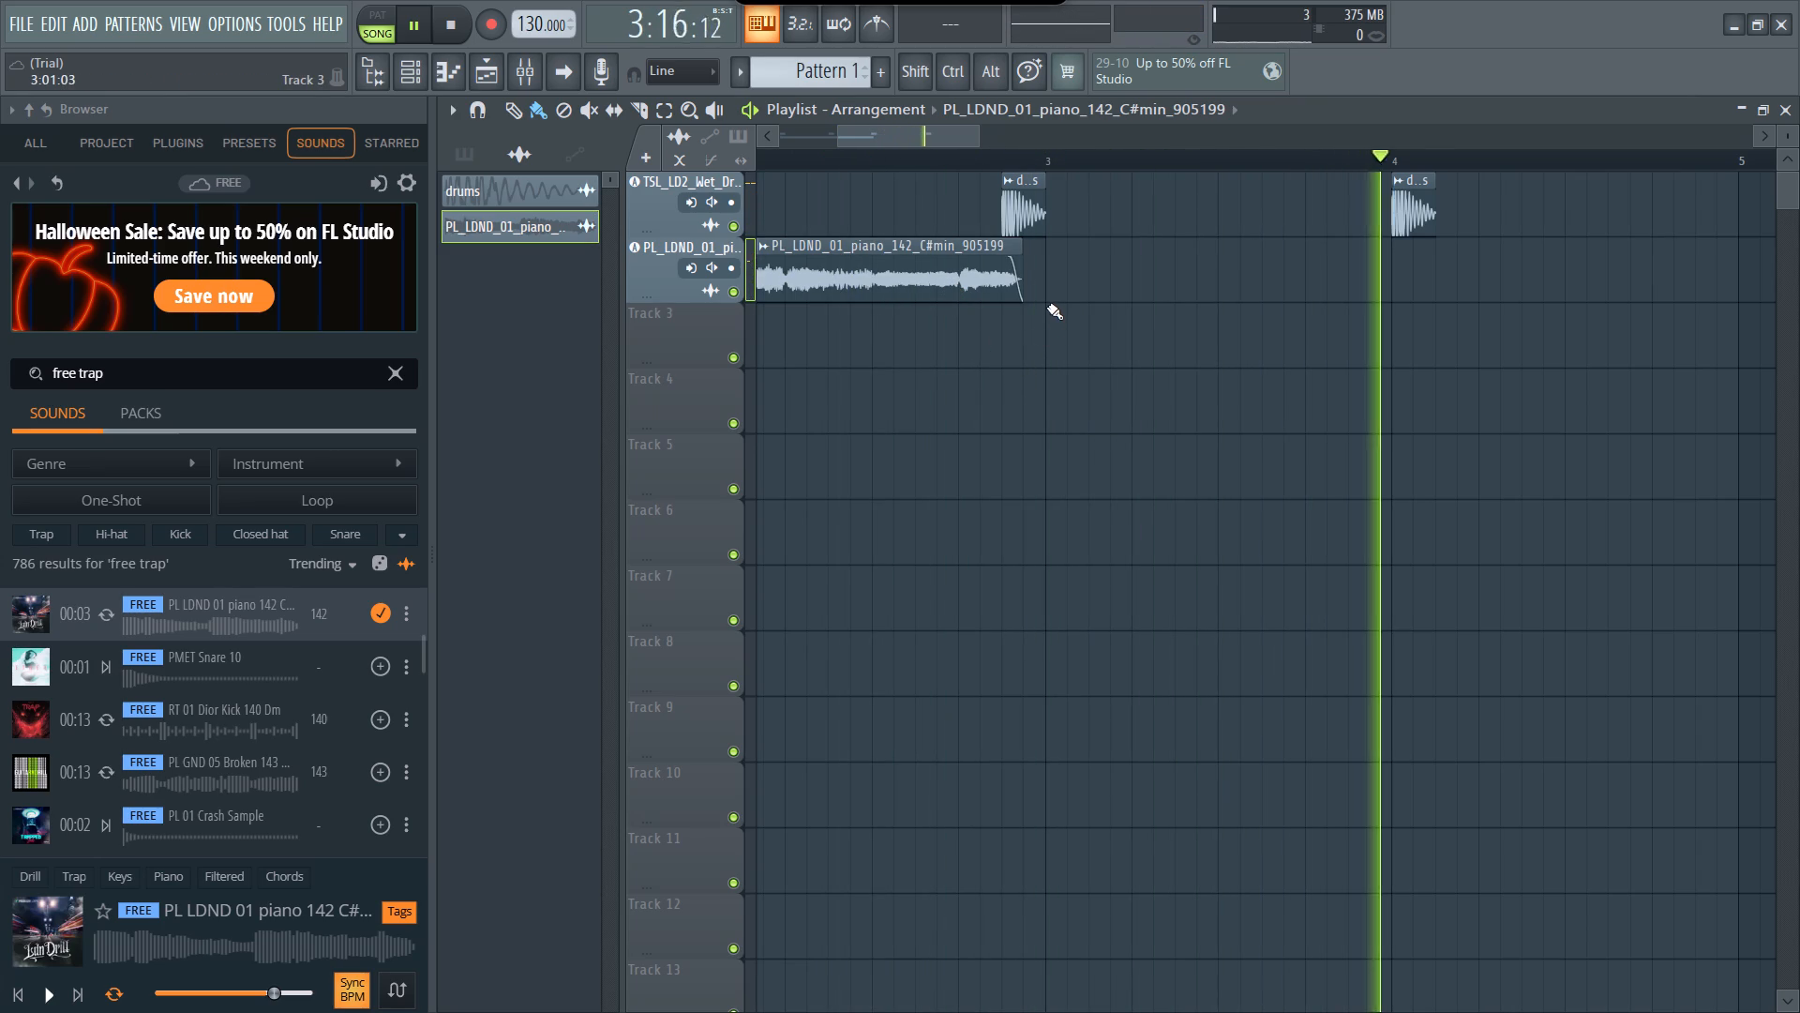
pyautogui.click(1052, 329)
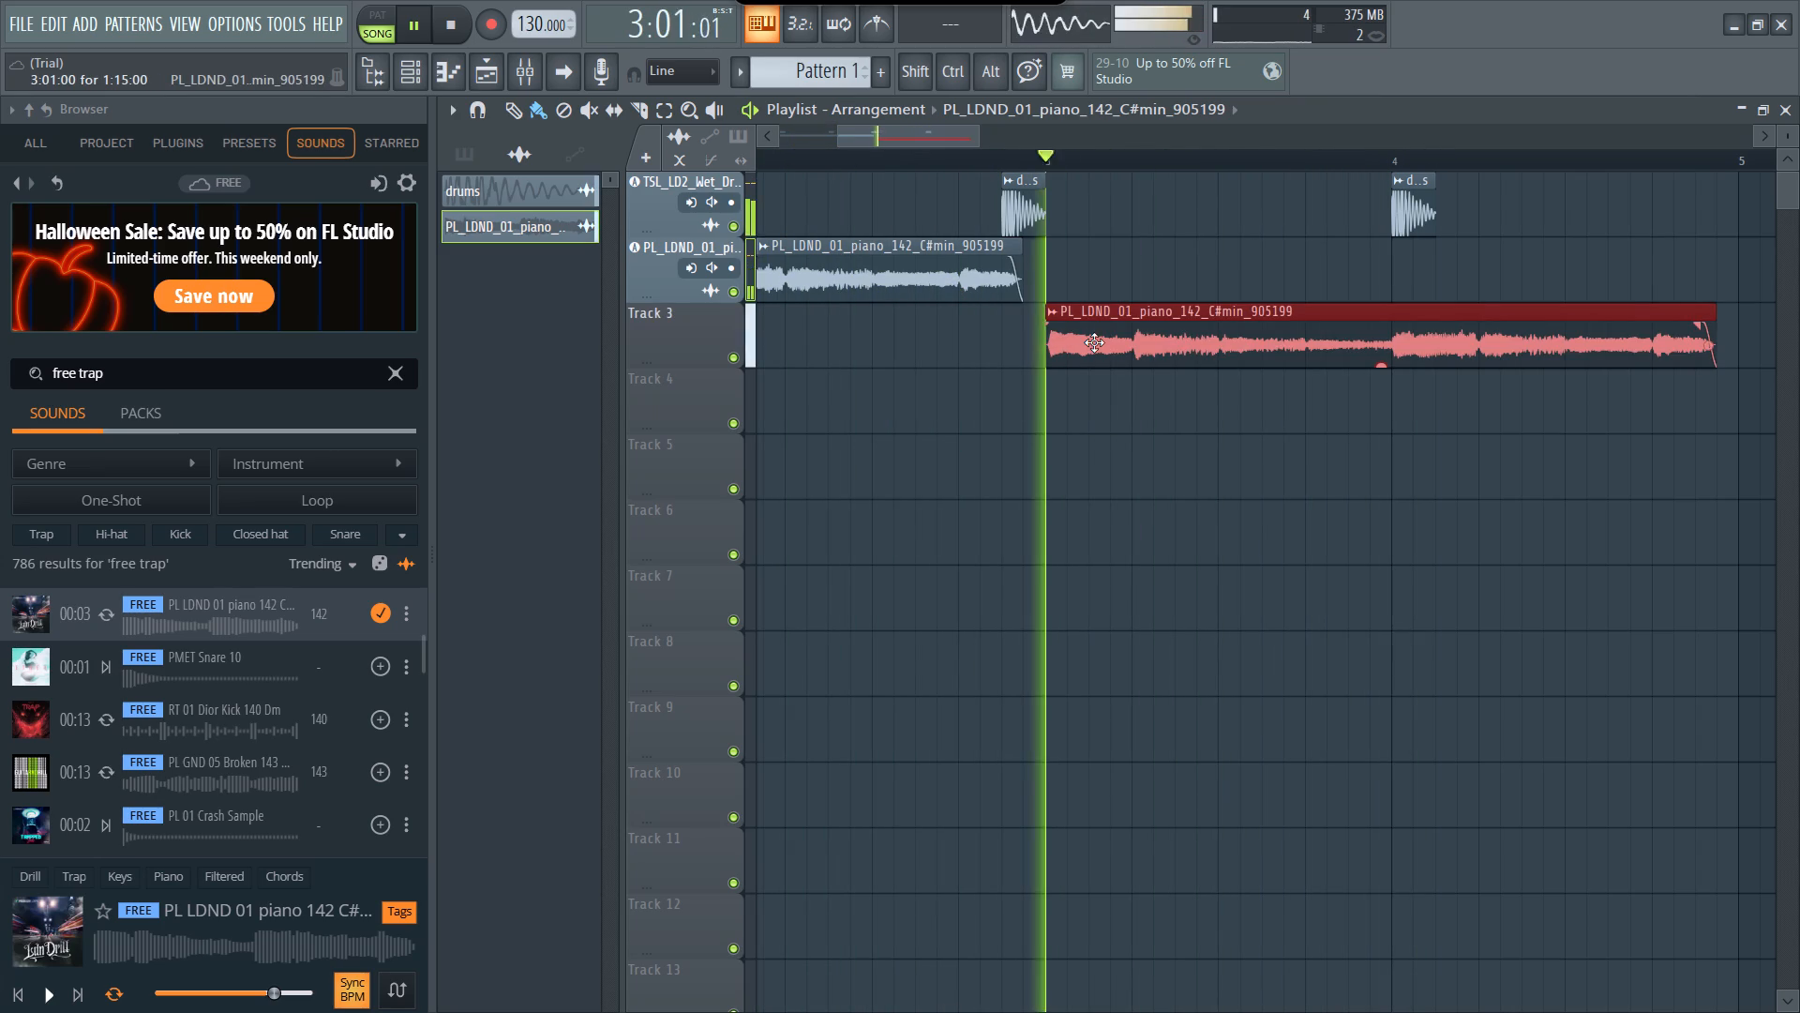
pyautogui.moveTo(1094, 342); pyautogui.dragTo(1065, 266)
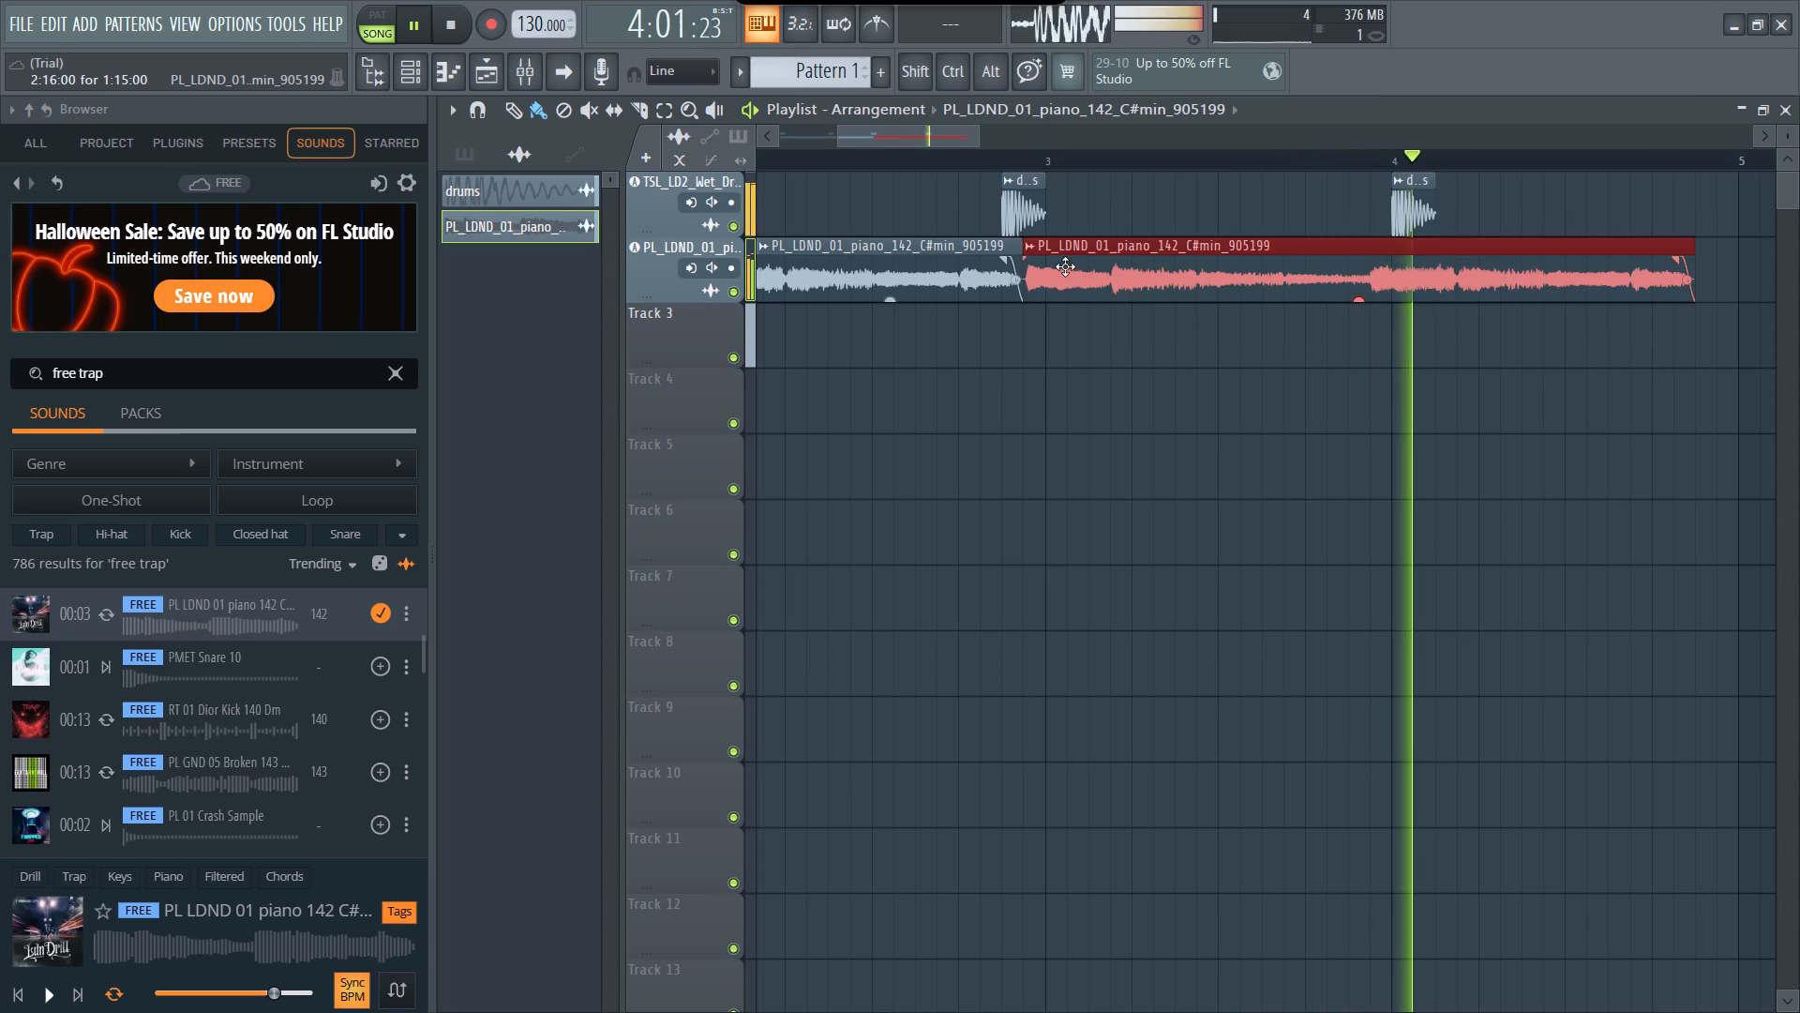
pyautogui.moveTo(1065, 266); pyautogui.dragTo(1052, 272)
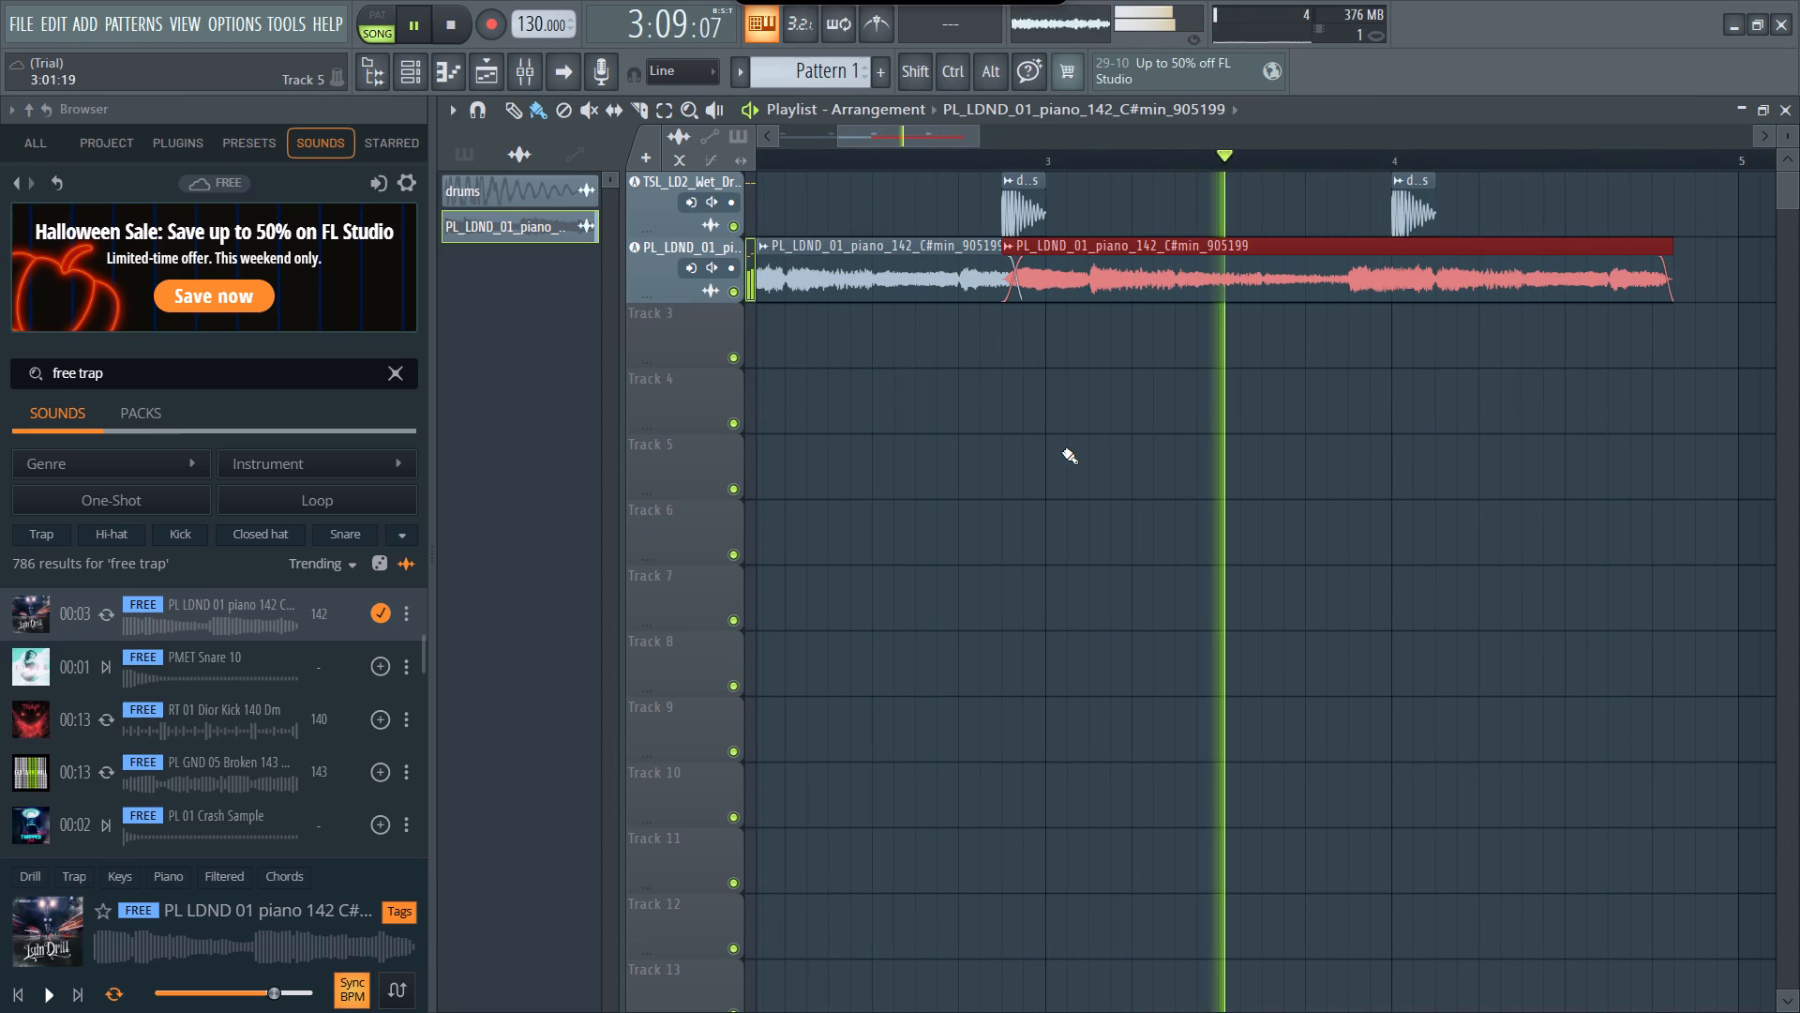
pyautogui.moveTo(1113, 279); pyautogui.dragTo(1090, 279)
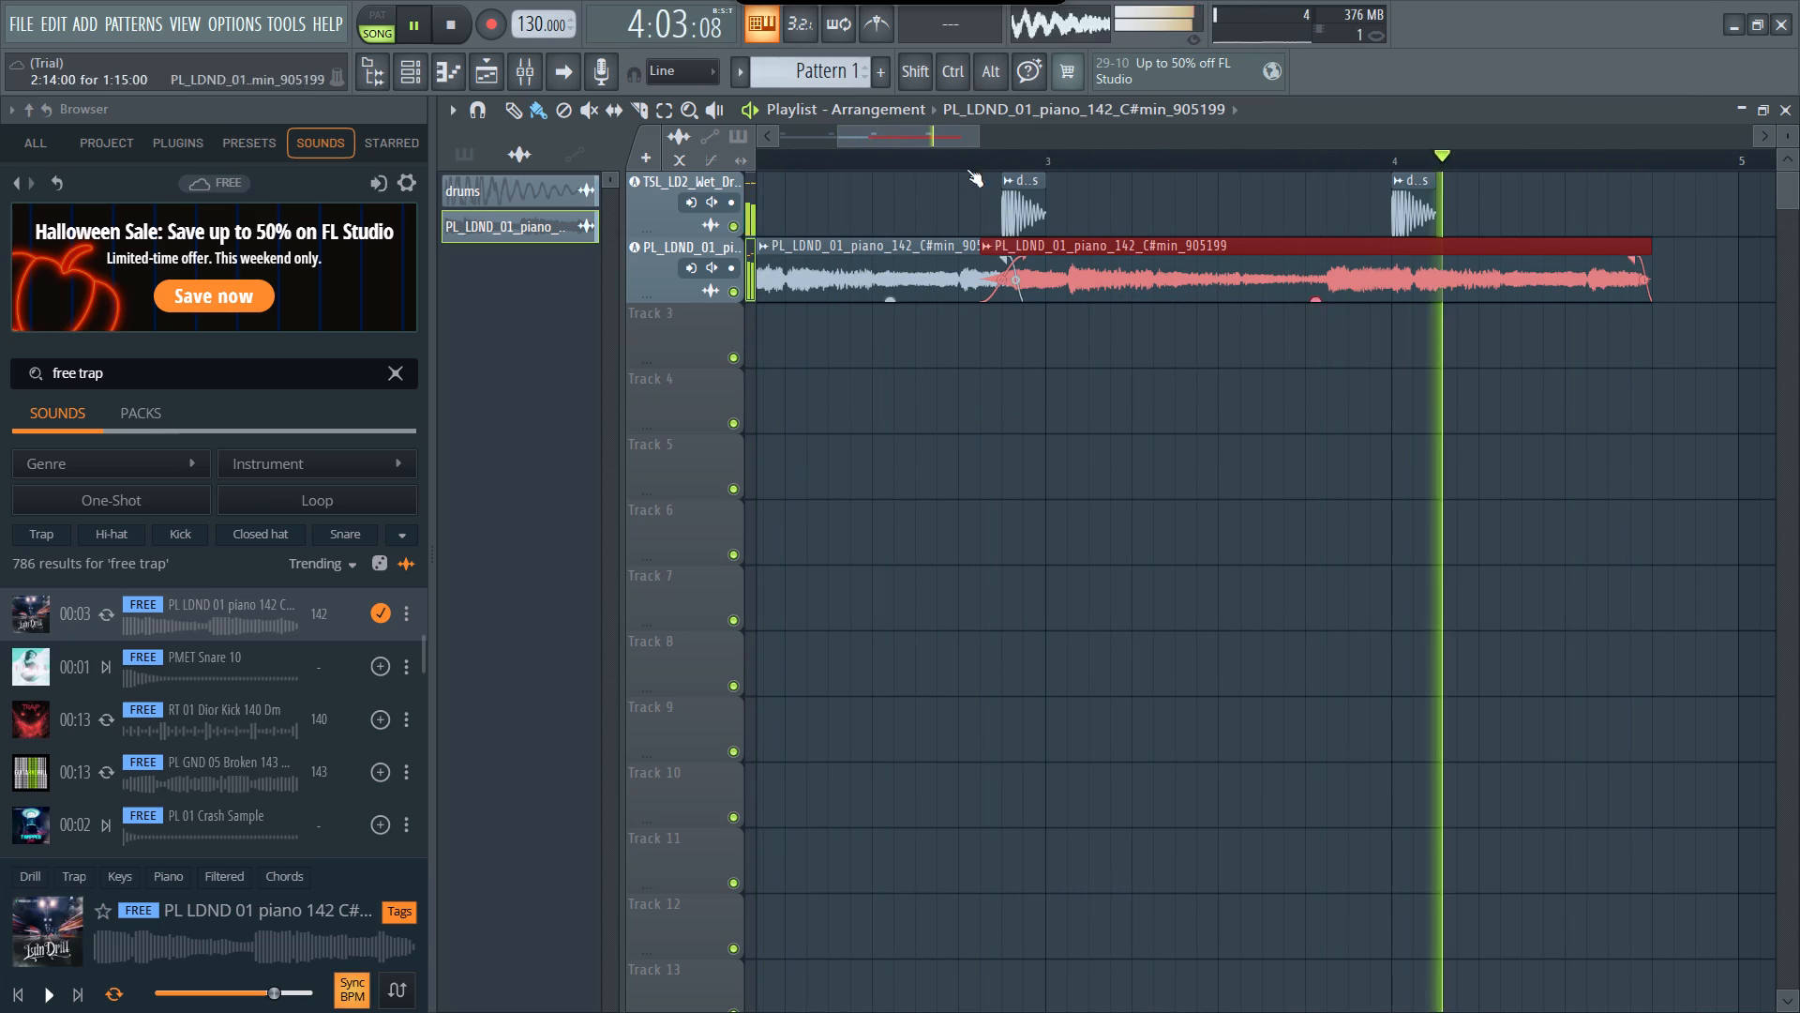
# Raise the tension of the first piano clip's fade-out to about 45% where the two clips overlap.
pyautogui.moveTo(1015, 284); pyautogui.dragTo(1004, 284)
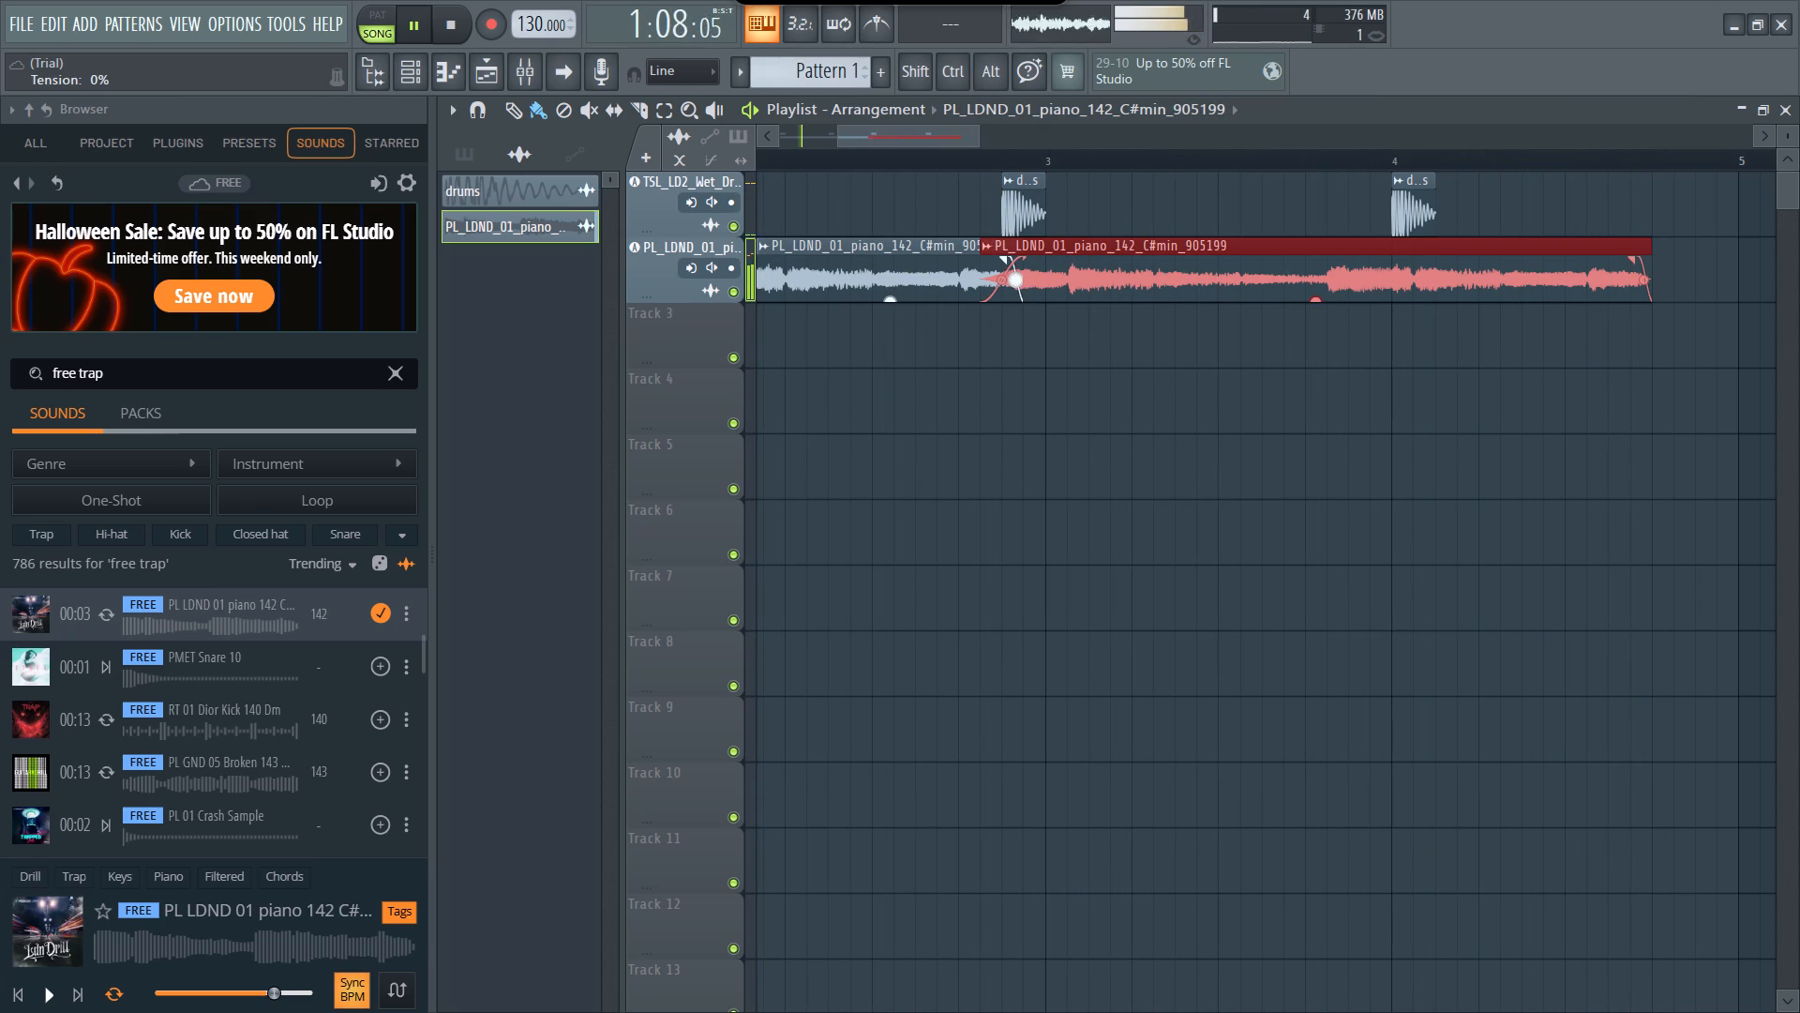
pyautogui.moveTo(1004, 284); pyautogui.dragTo(1097, 234)
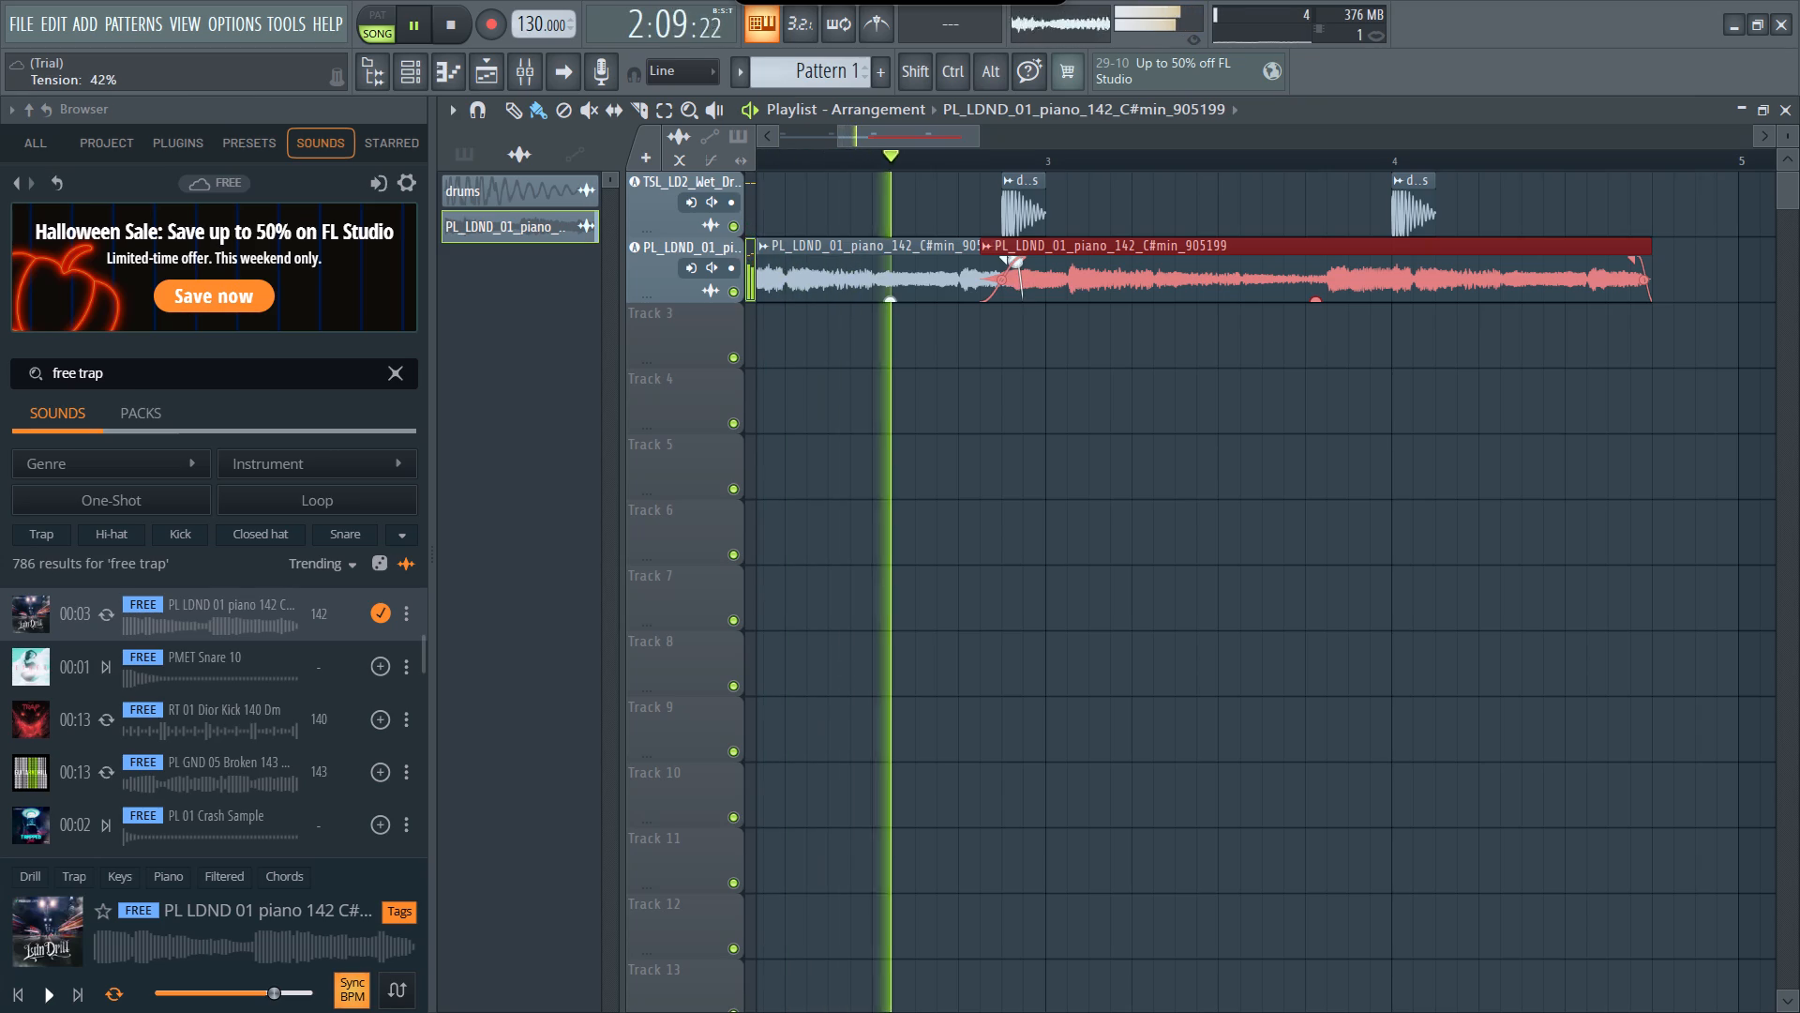
pyautogui.moveTo(1097, 234); pyautogui.dragTo(1127, 234)
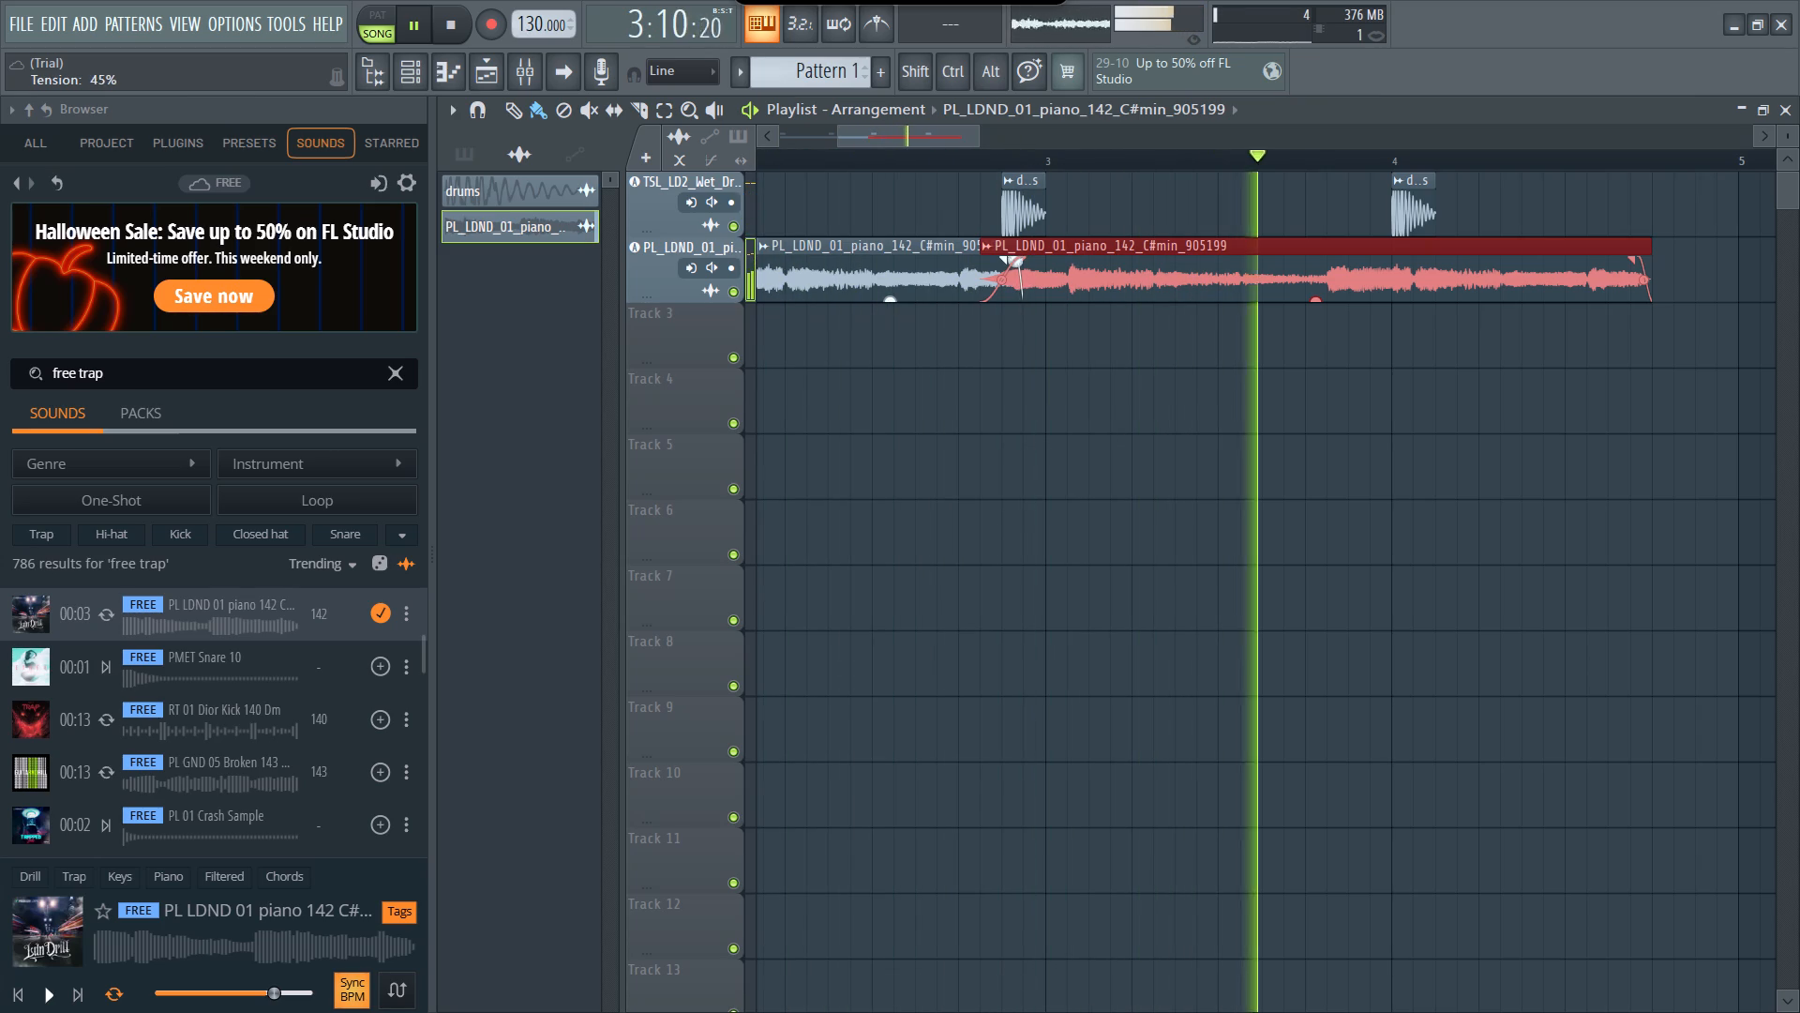
pyautogui.moveTo(1127, 234); pyautogui.dragTo(1131, 253)
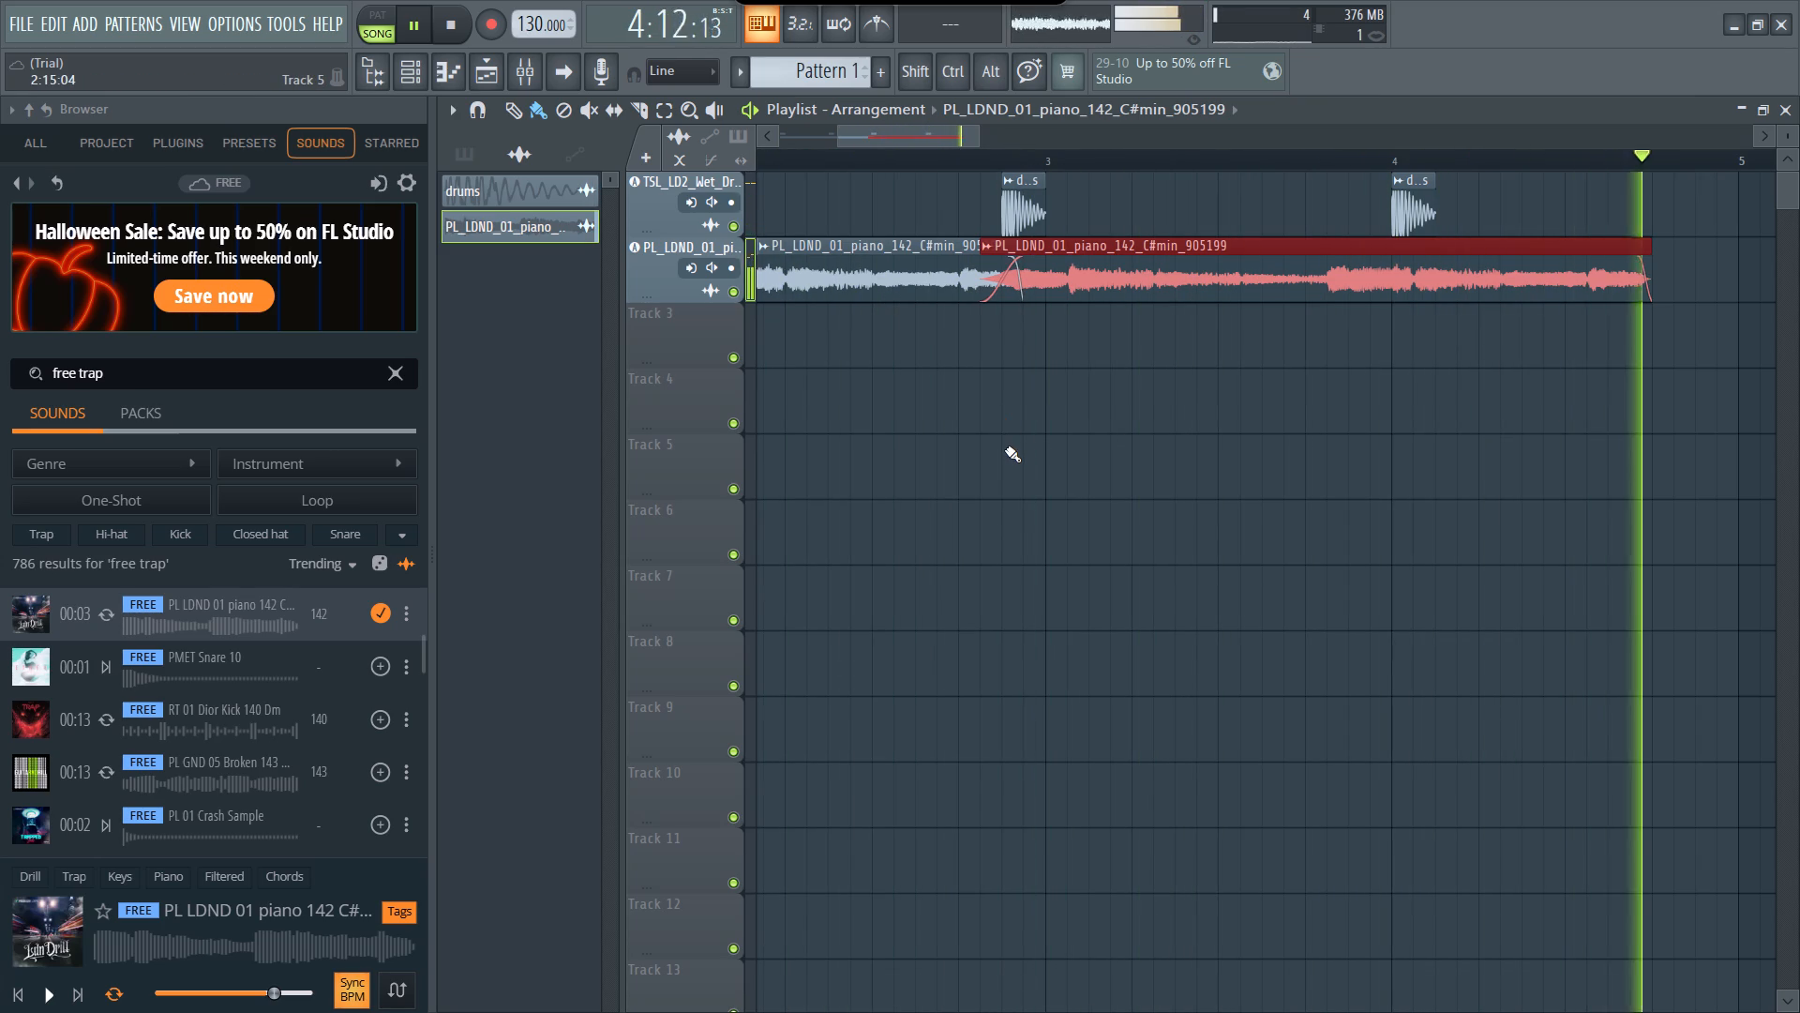
# Lower the tension of the second piano clip's fade-in to about -57% at the overlap.
pyautogui.hscroll(3, 1005, 449)
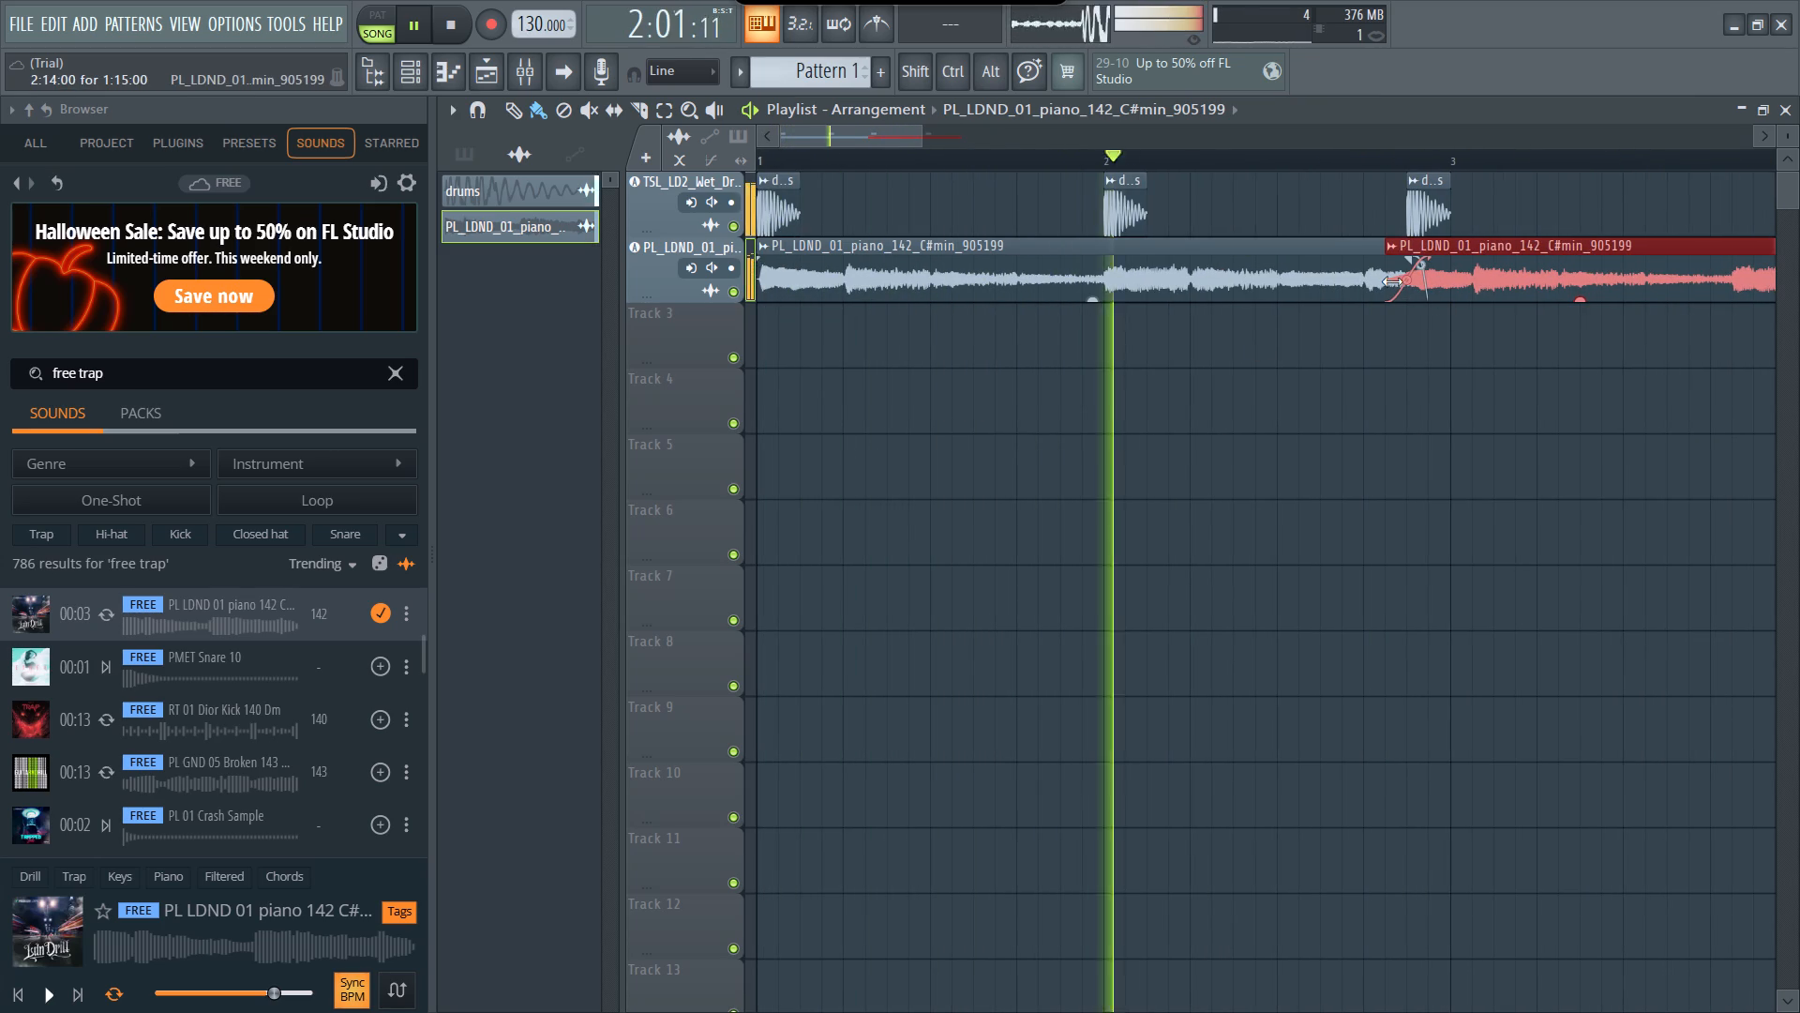
pyautogui.moveTo(1401, 278); pyautogui.dragTo(1423, 279)
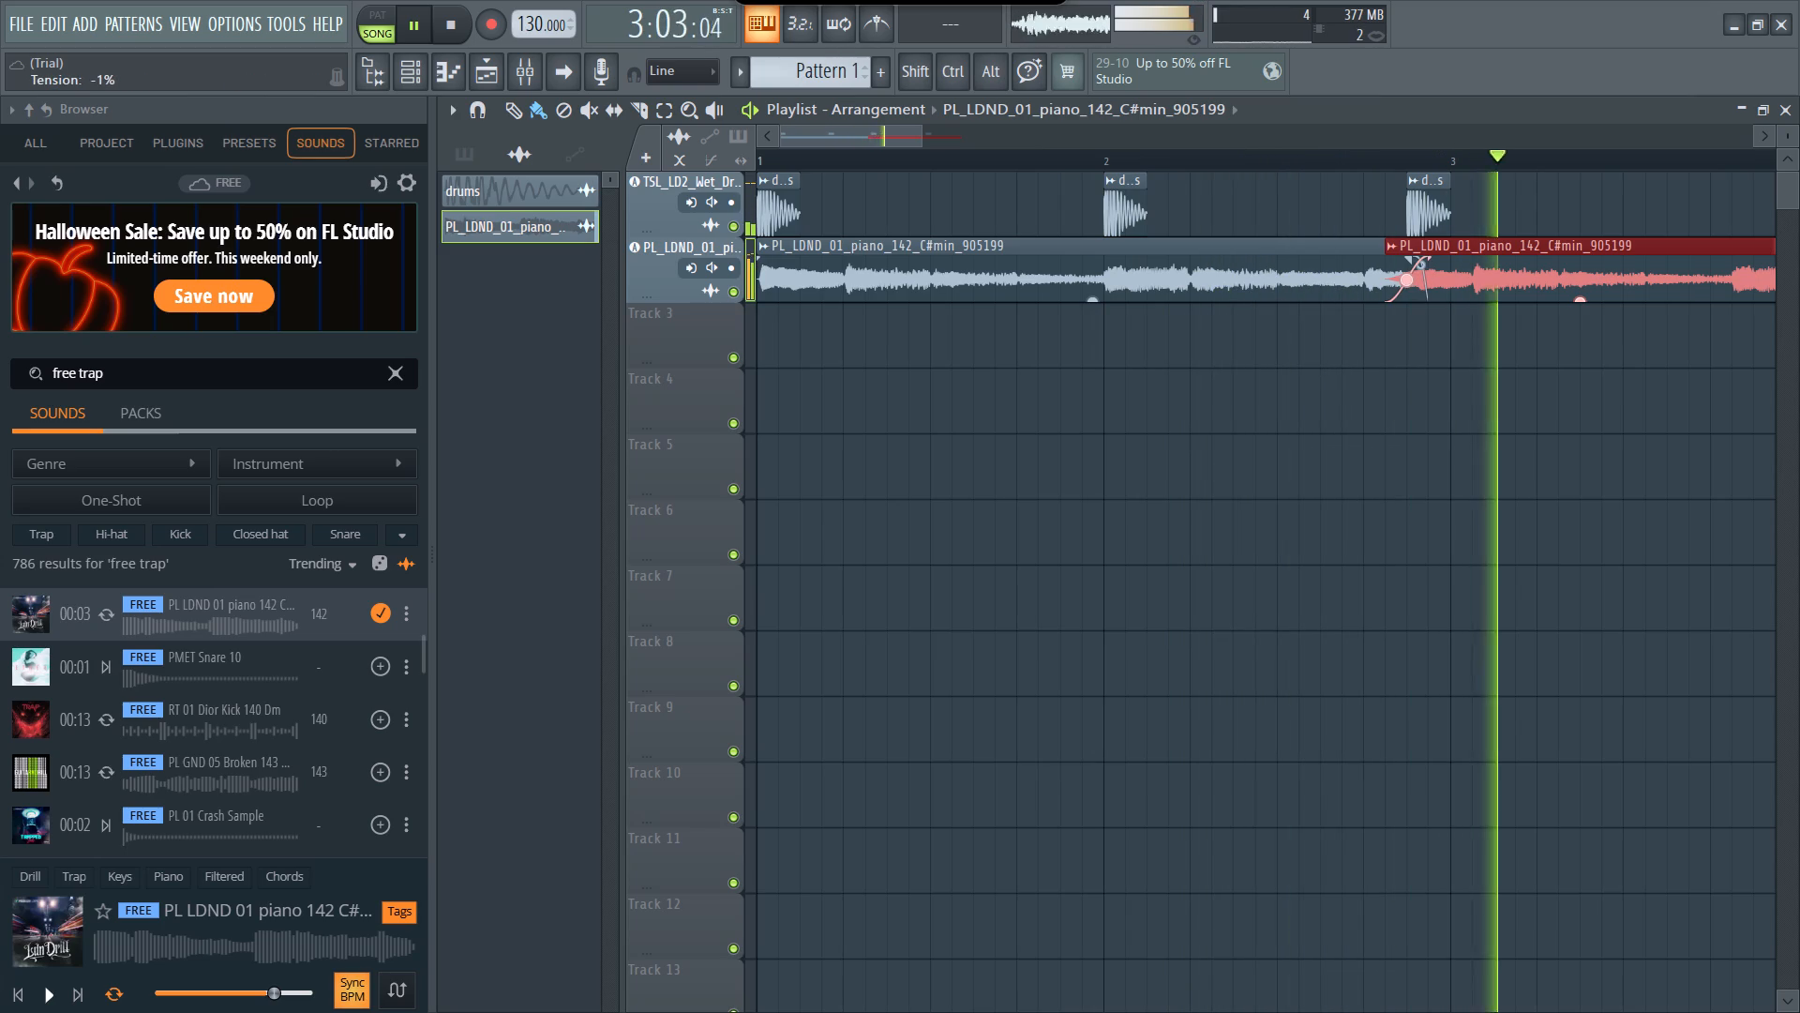
pyautogui.moveTo(1423, 279); pyautogui.dragTo(1764, 337)
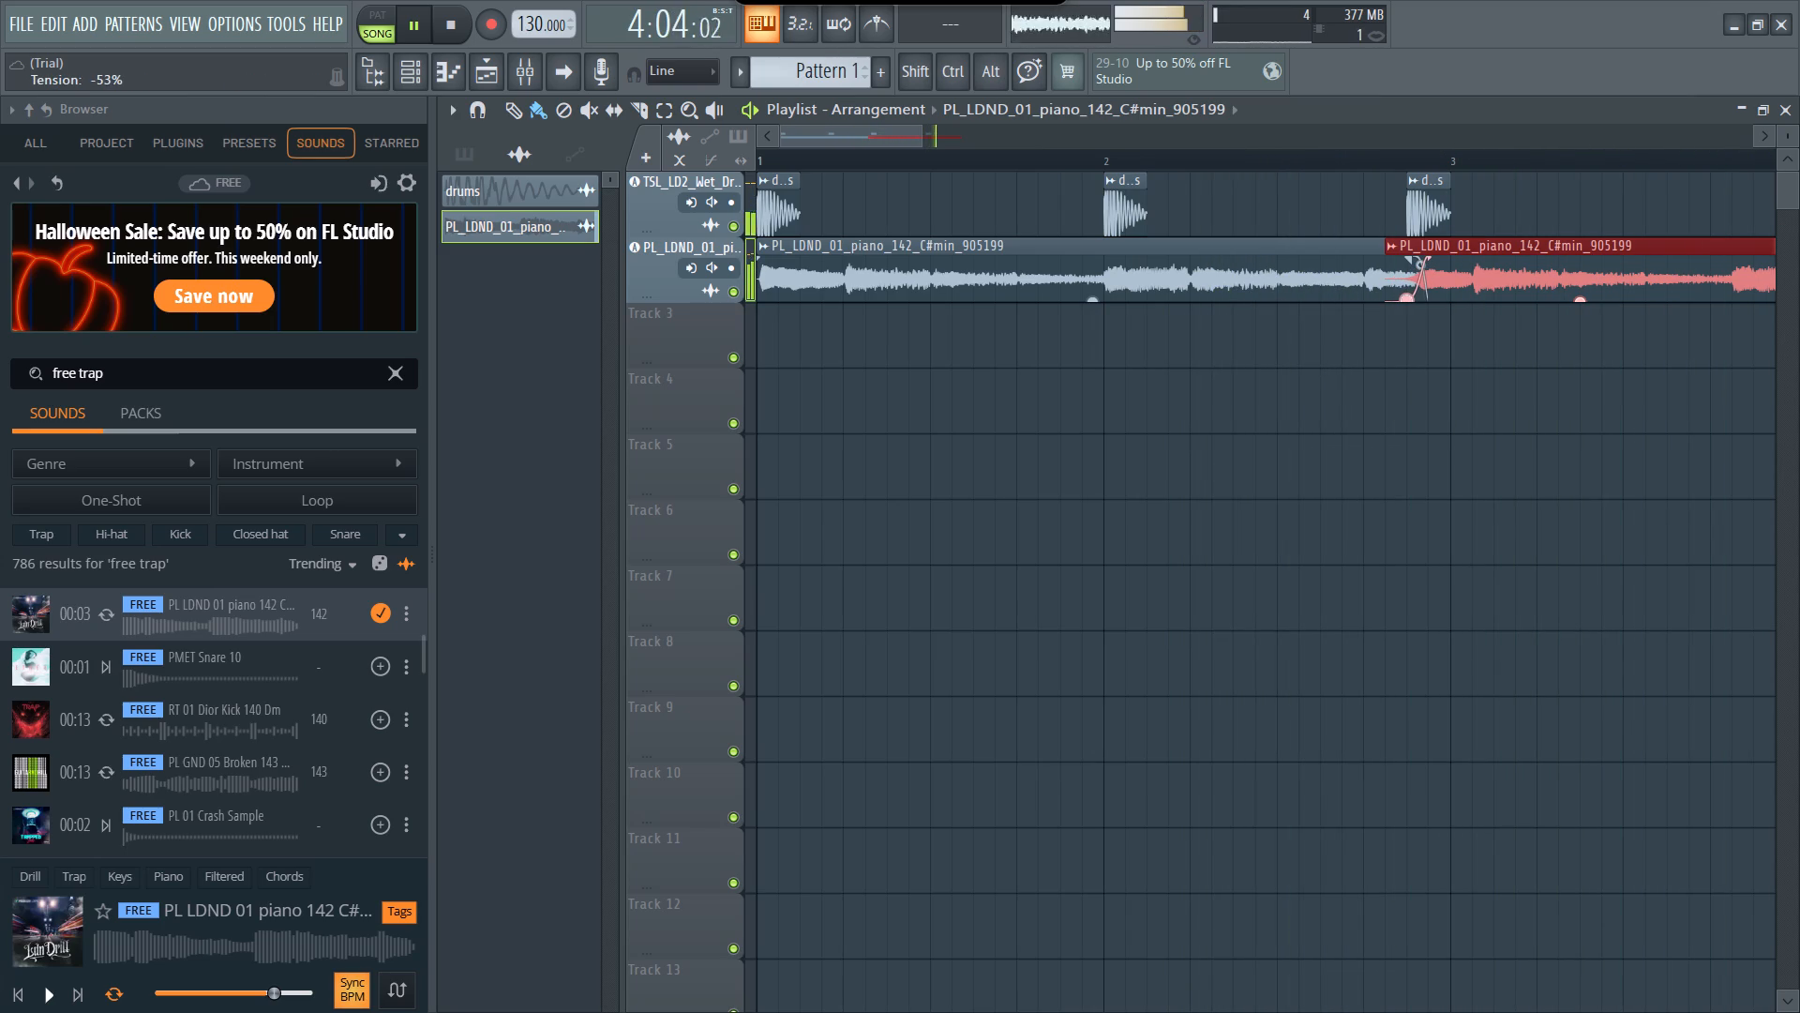
pyautogui.moveTo(1764, 337); pyautogui.dragTo(348, 341)
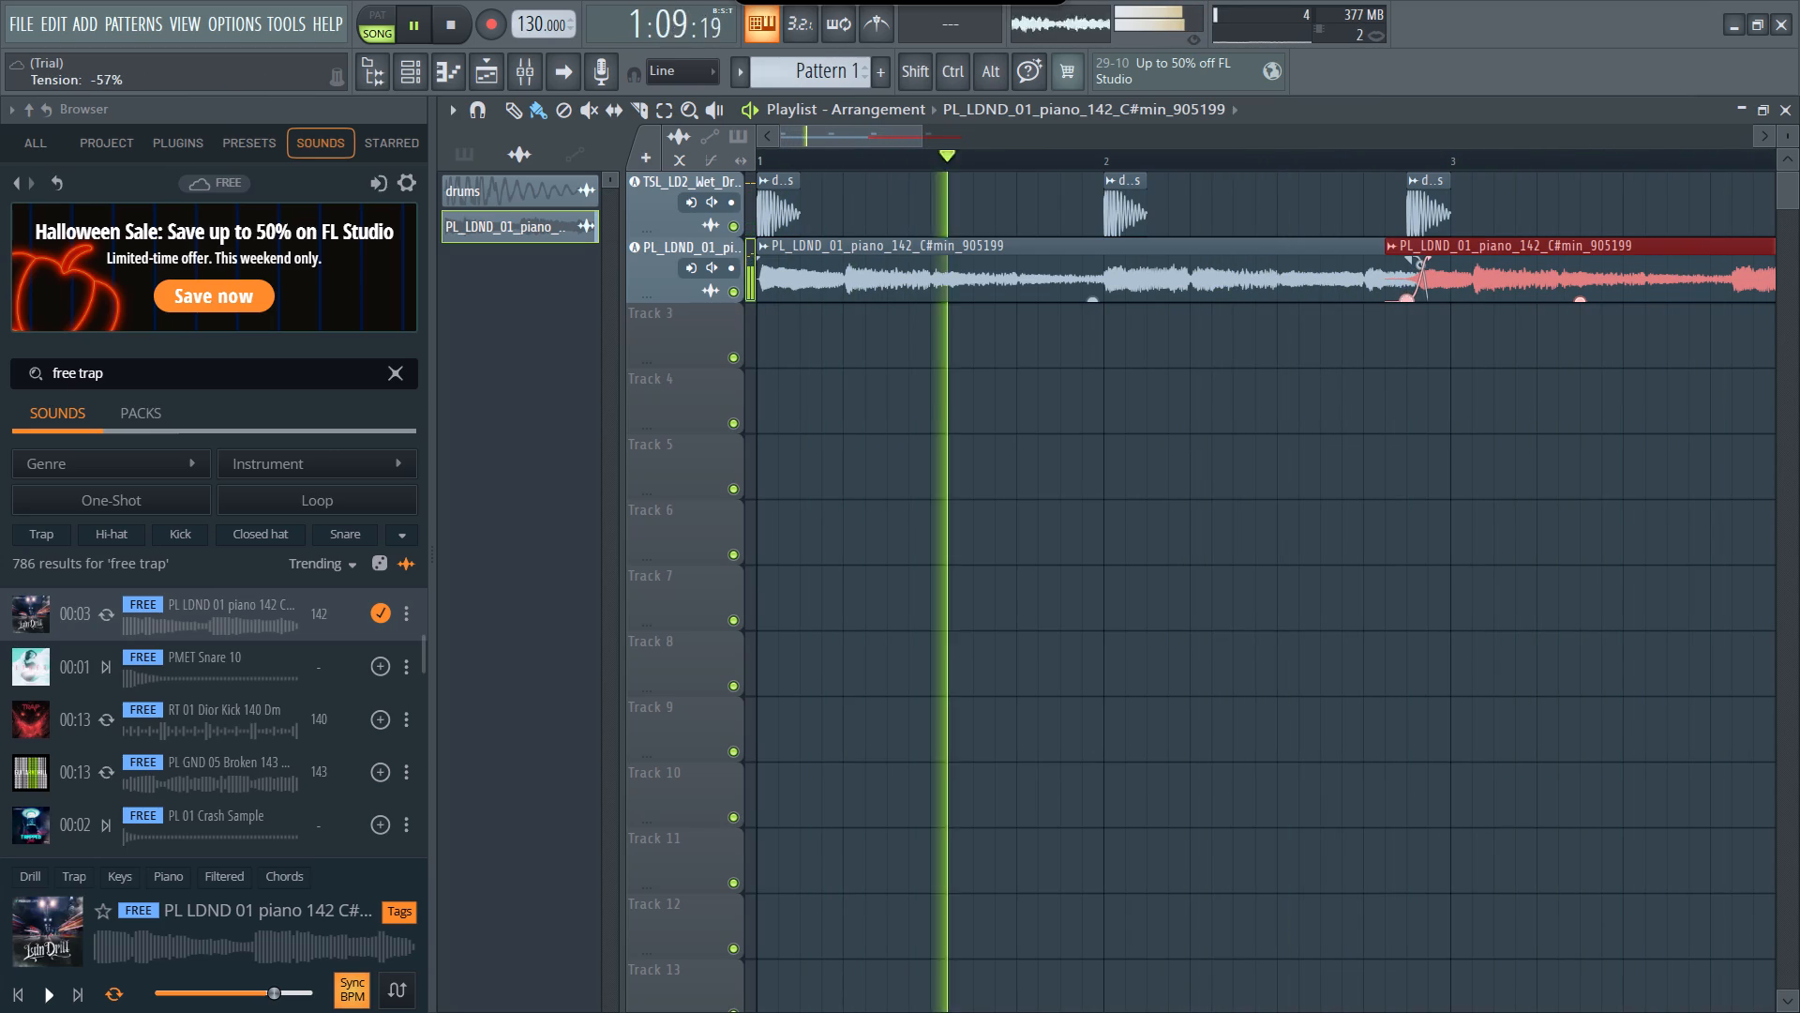
pyautogui.moveTo(348, 341); pyautogui.dragTo(662, 341)
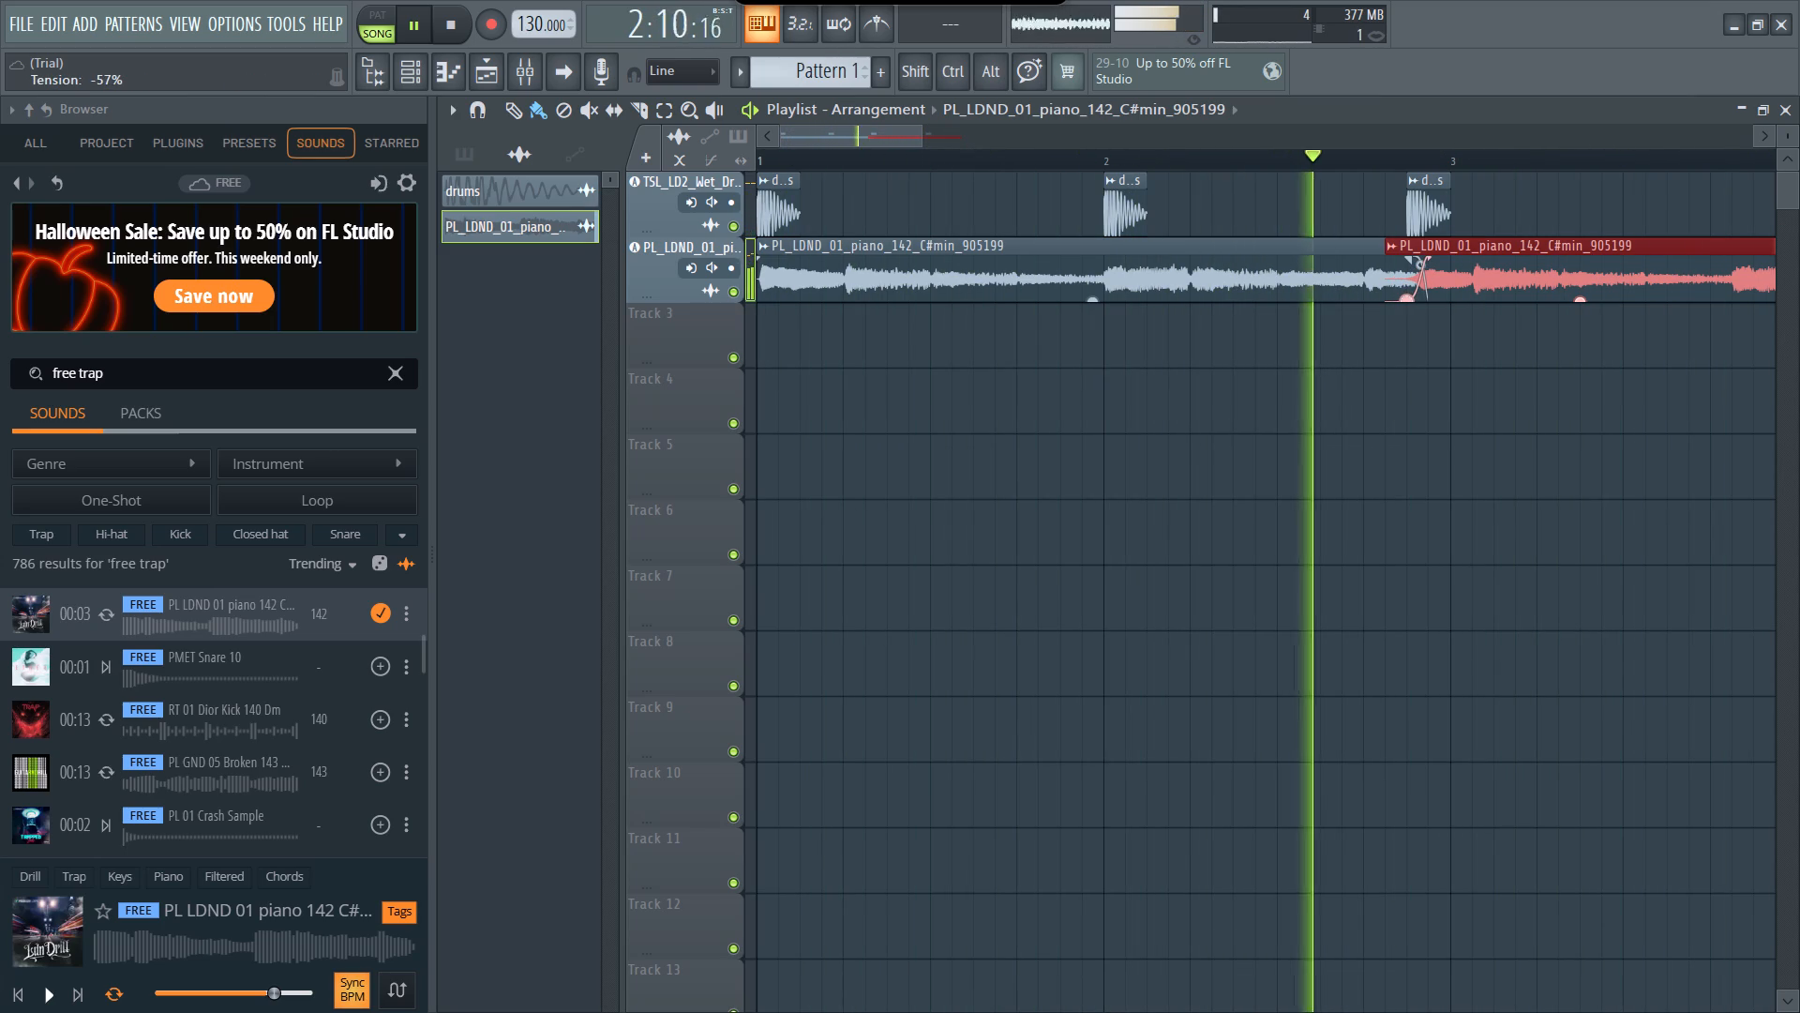
pyautogui.moveTo(662, 341); pyautogui.dragTo(822, 342)
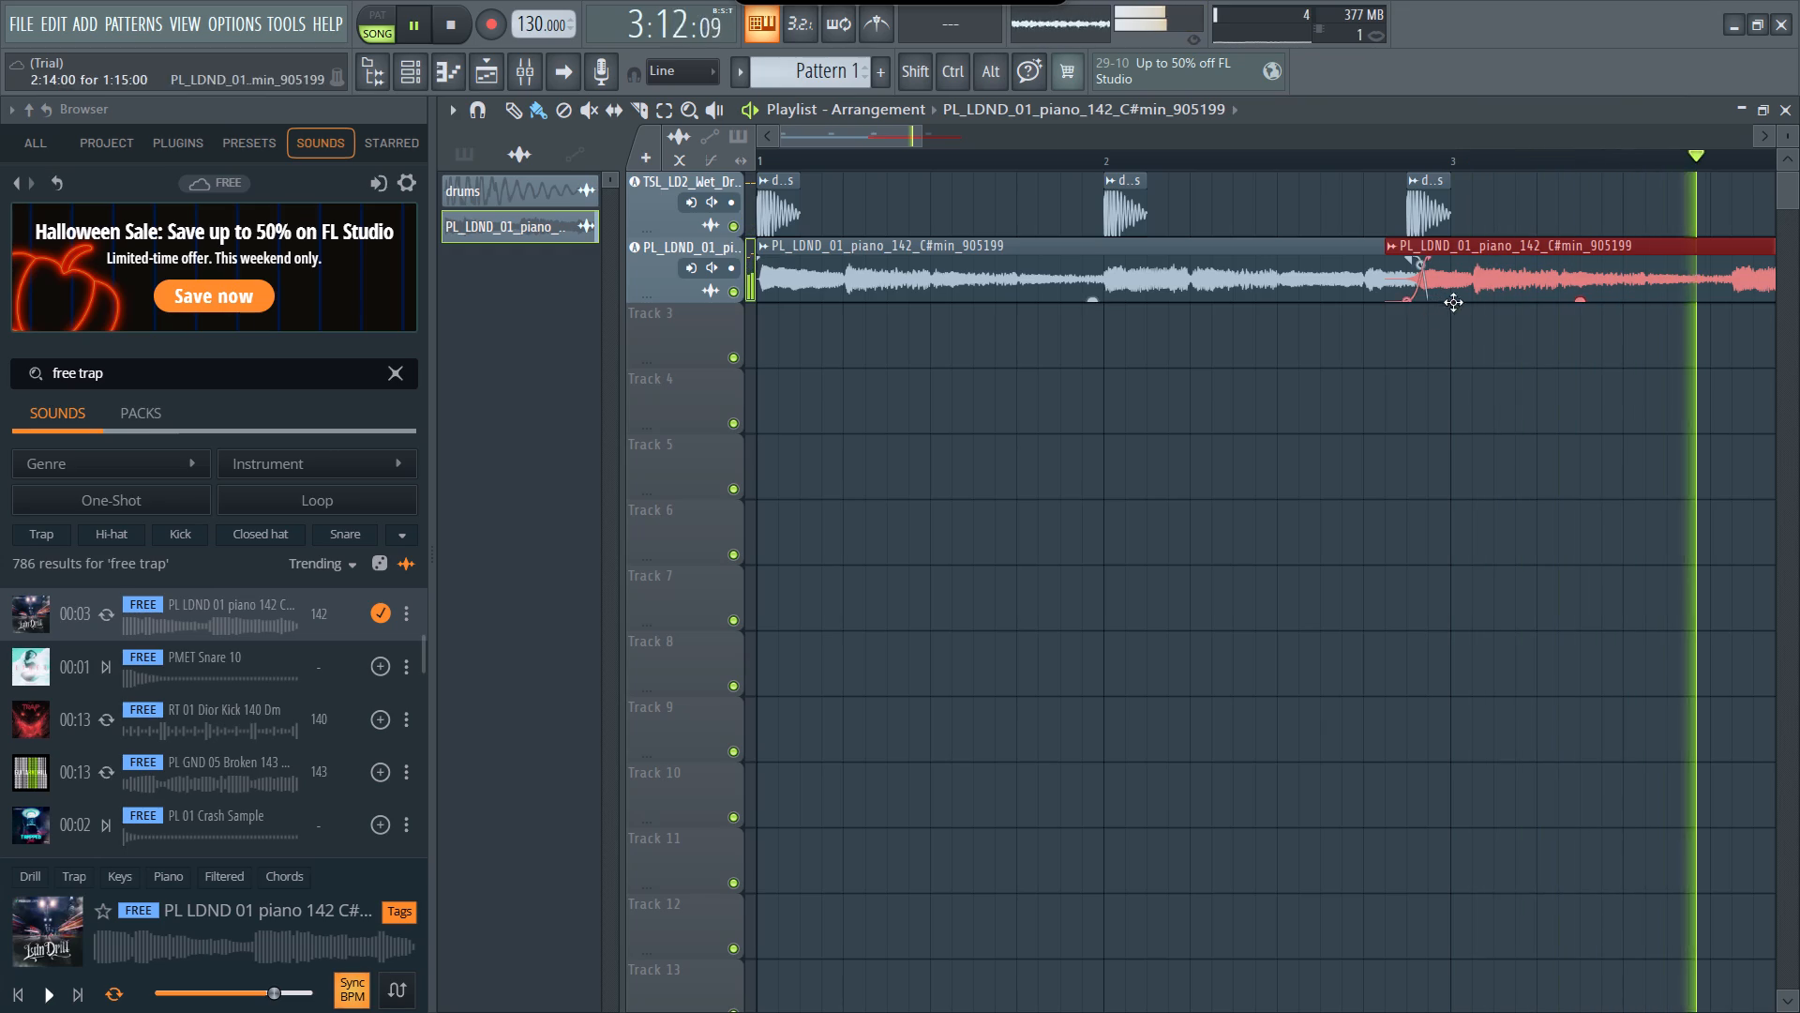
# Trim the first piano clip's end by one step and shift the second piano clip two steps earlier on Track 2.
pyautogui.moveTo(1434, 300); pyautogui.dragTo(1425, 297)
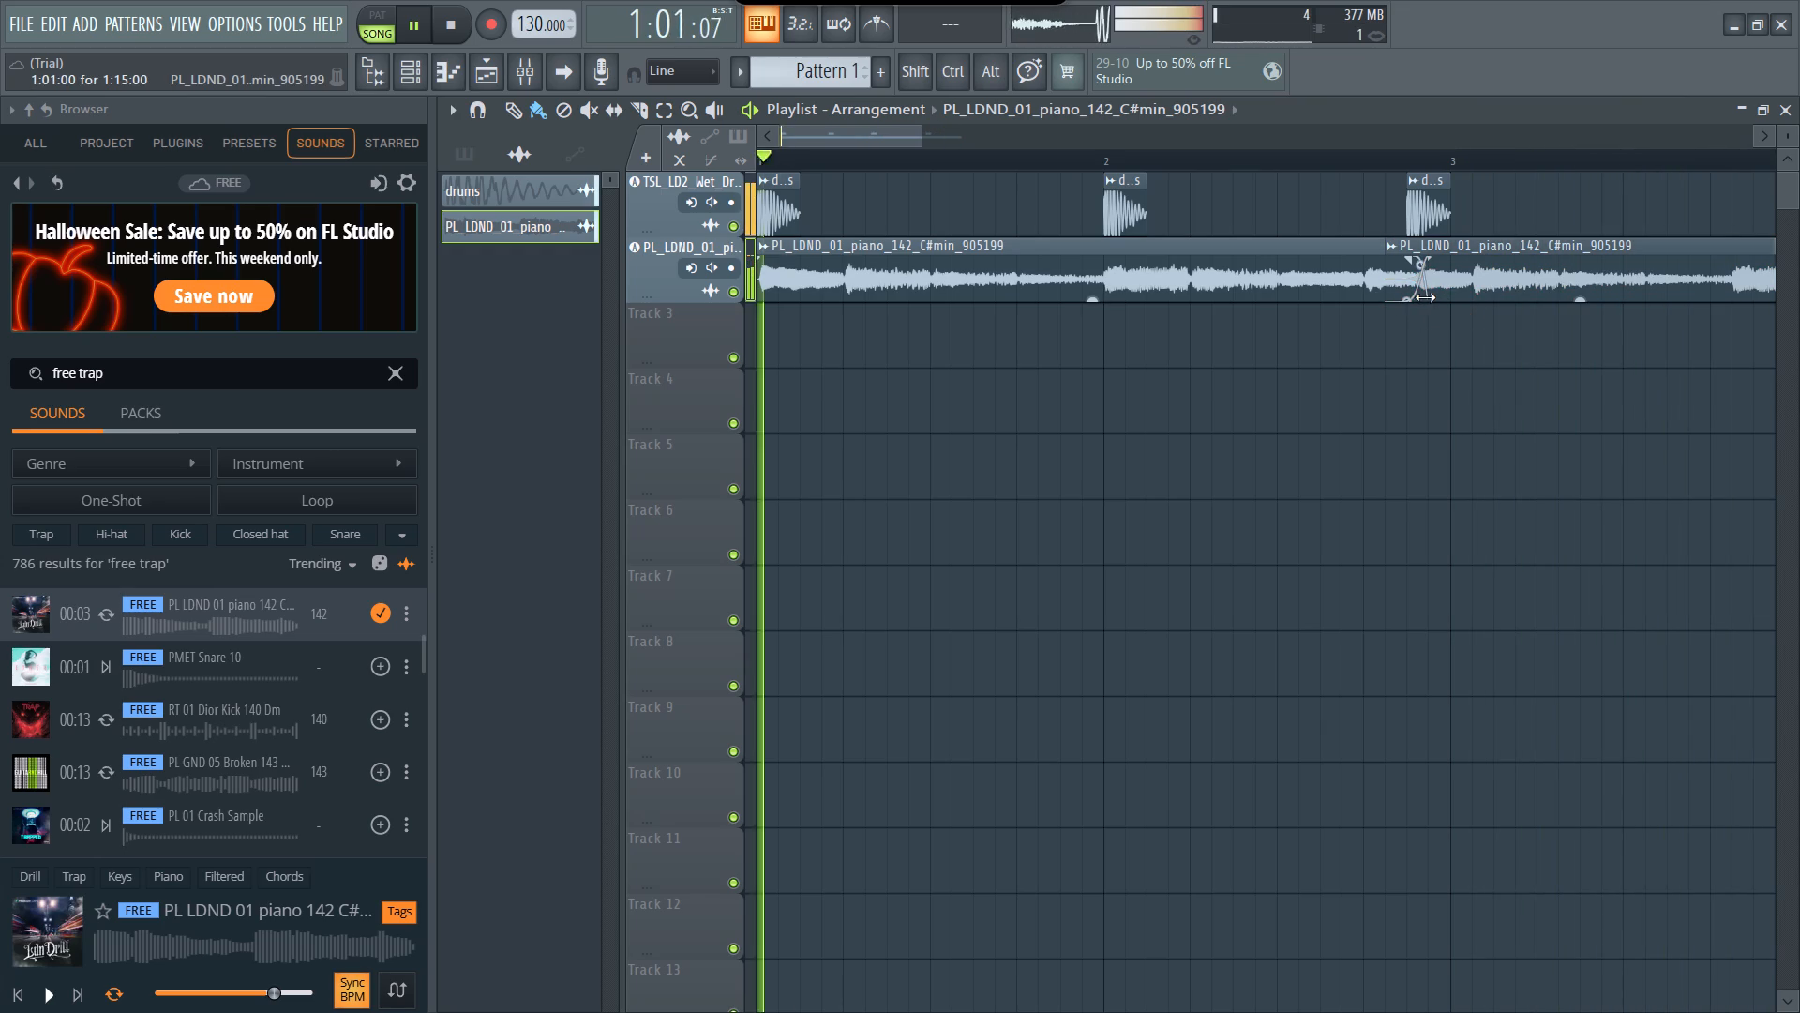
pyautogui.moveTo(1425, 297); pyautogui.dragTo(1404, 297)
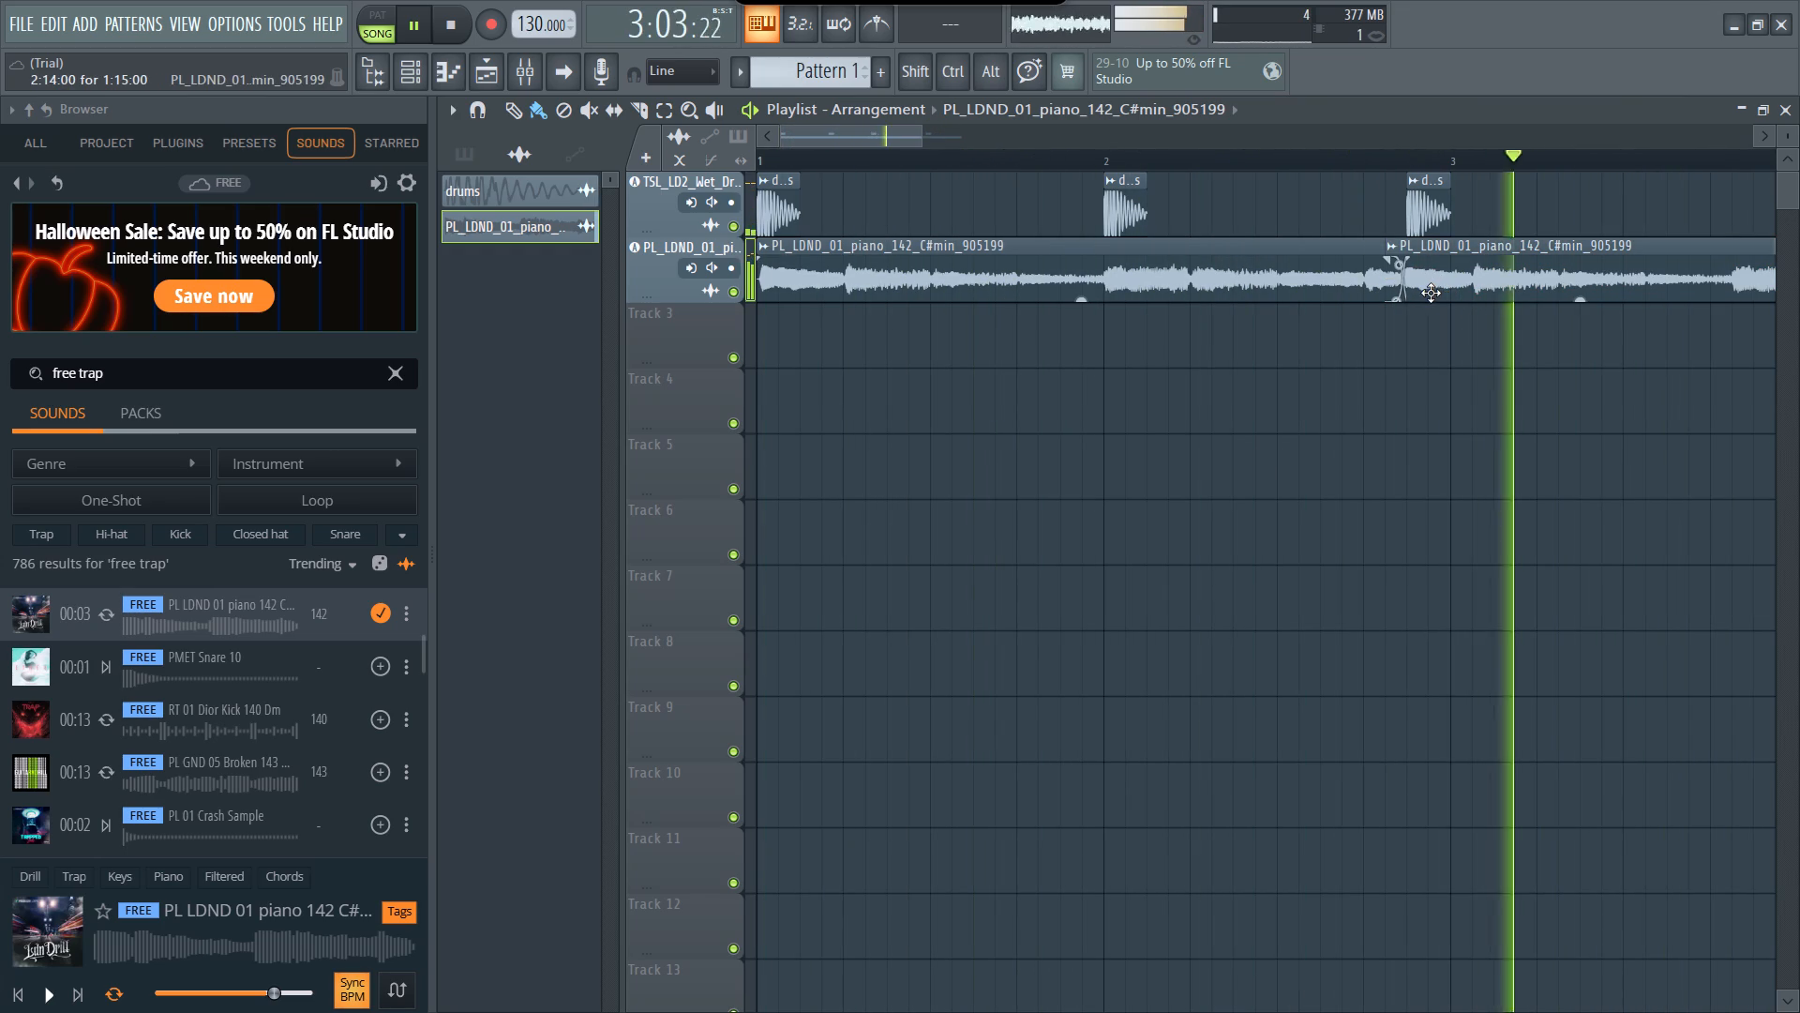
pyautogui.moveTo(1445, 293); pyautogui.dragTo(1406, 294)
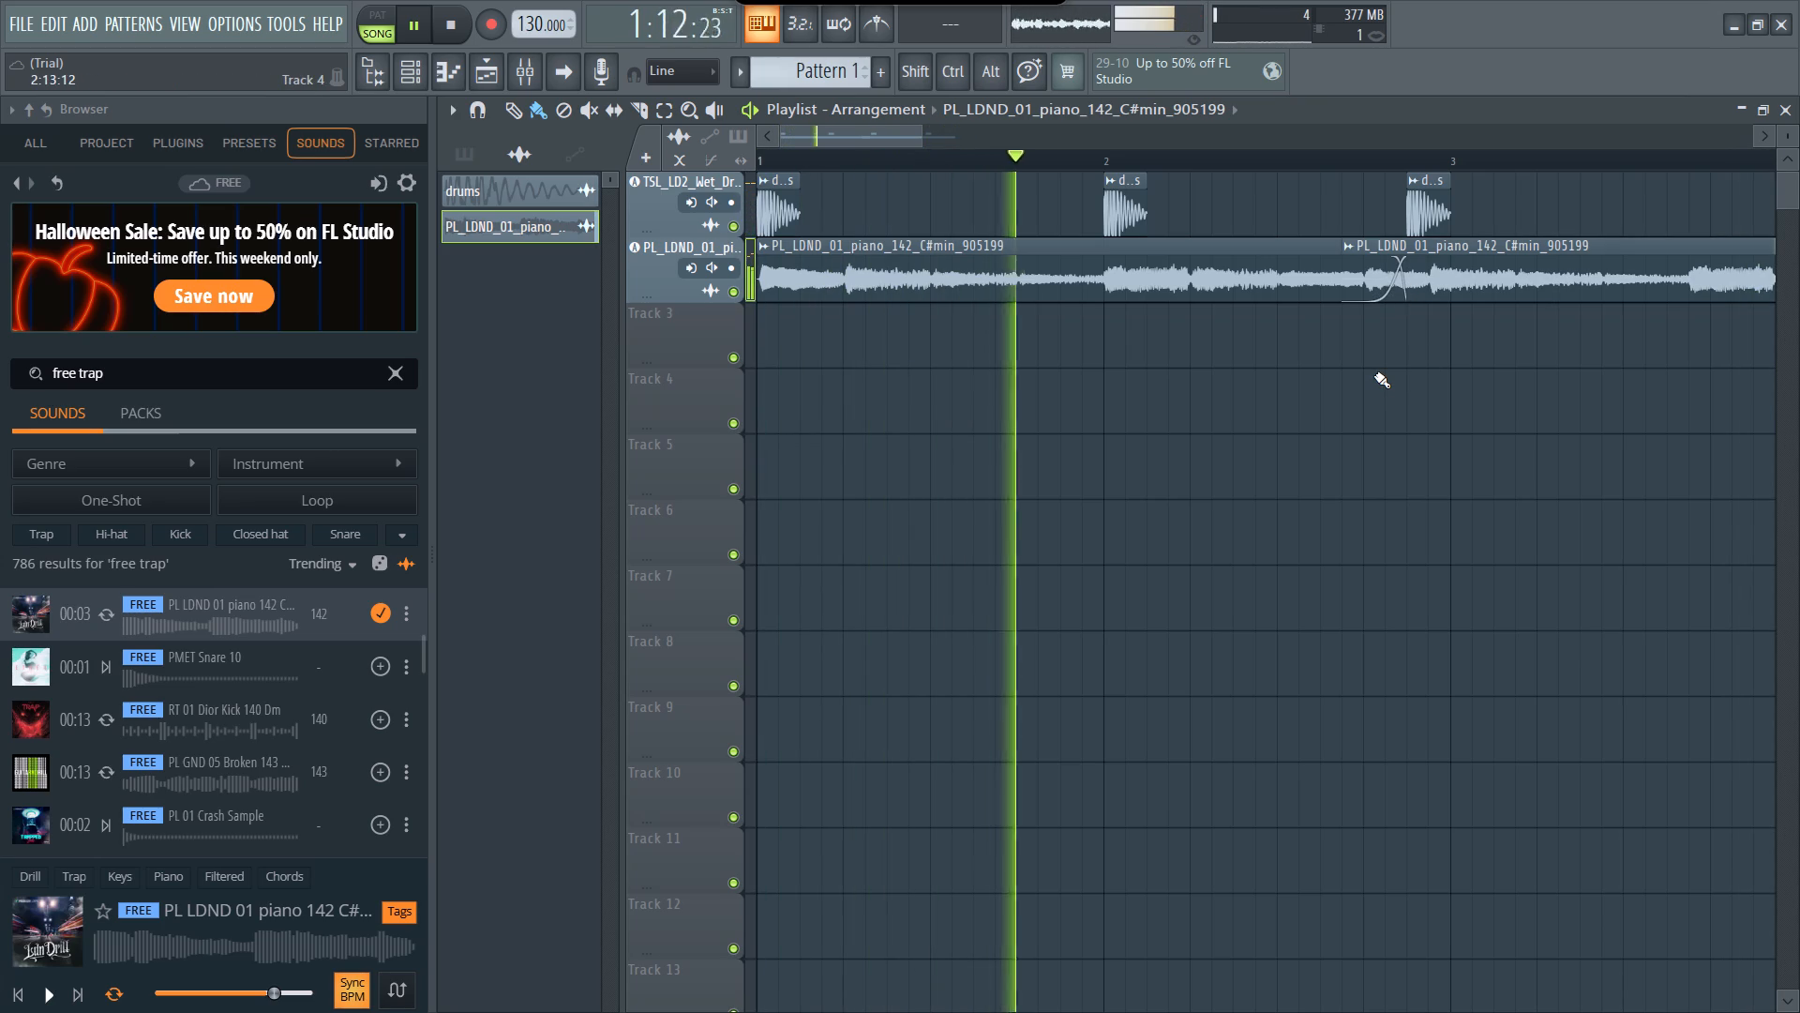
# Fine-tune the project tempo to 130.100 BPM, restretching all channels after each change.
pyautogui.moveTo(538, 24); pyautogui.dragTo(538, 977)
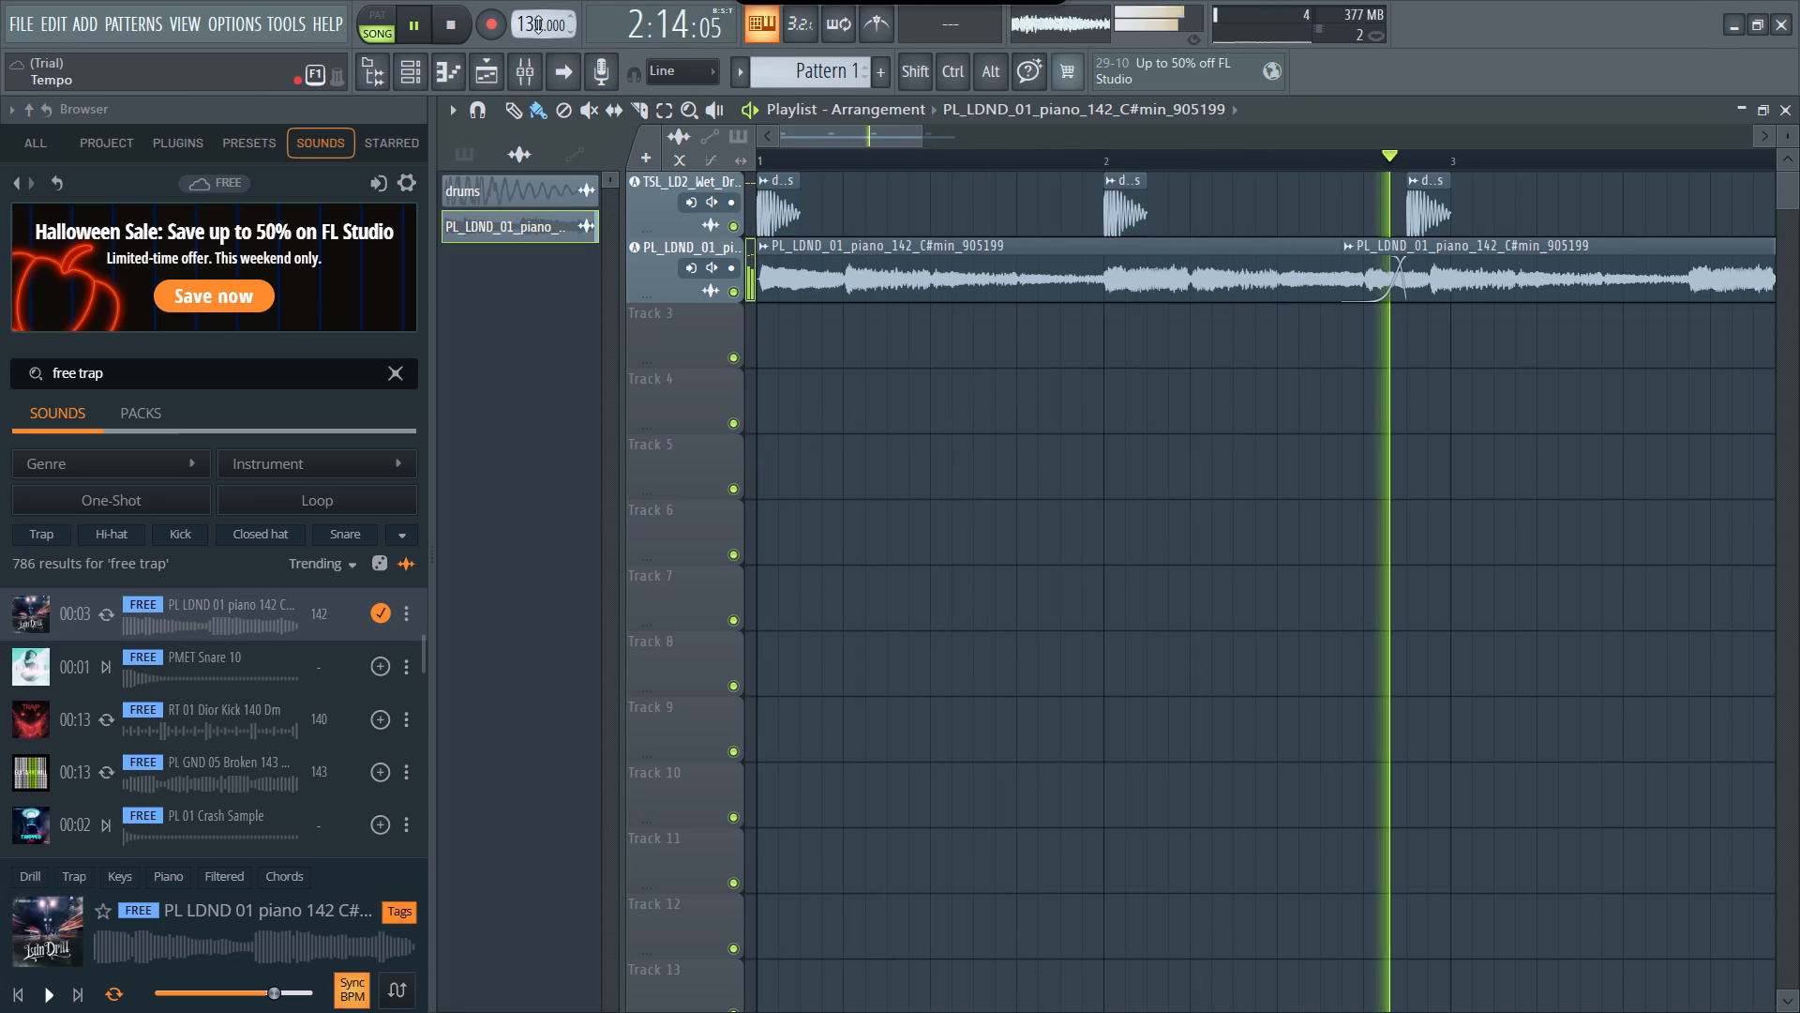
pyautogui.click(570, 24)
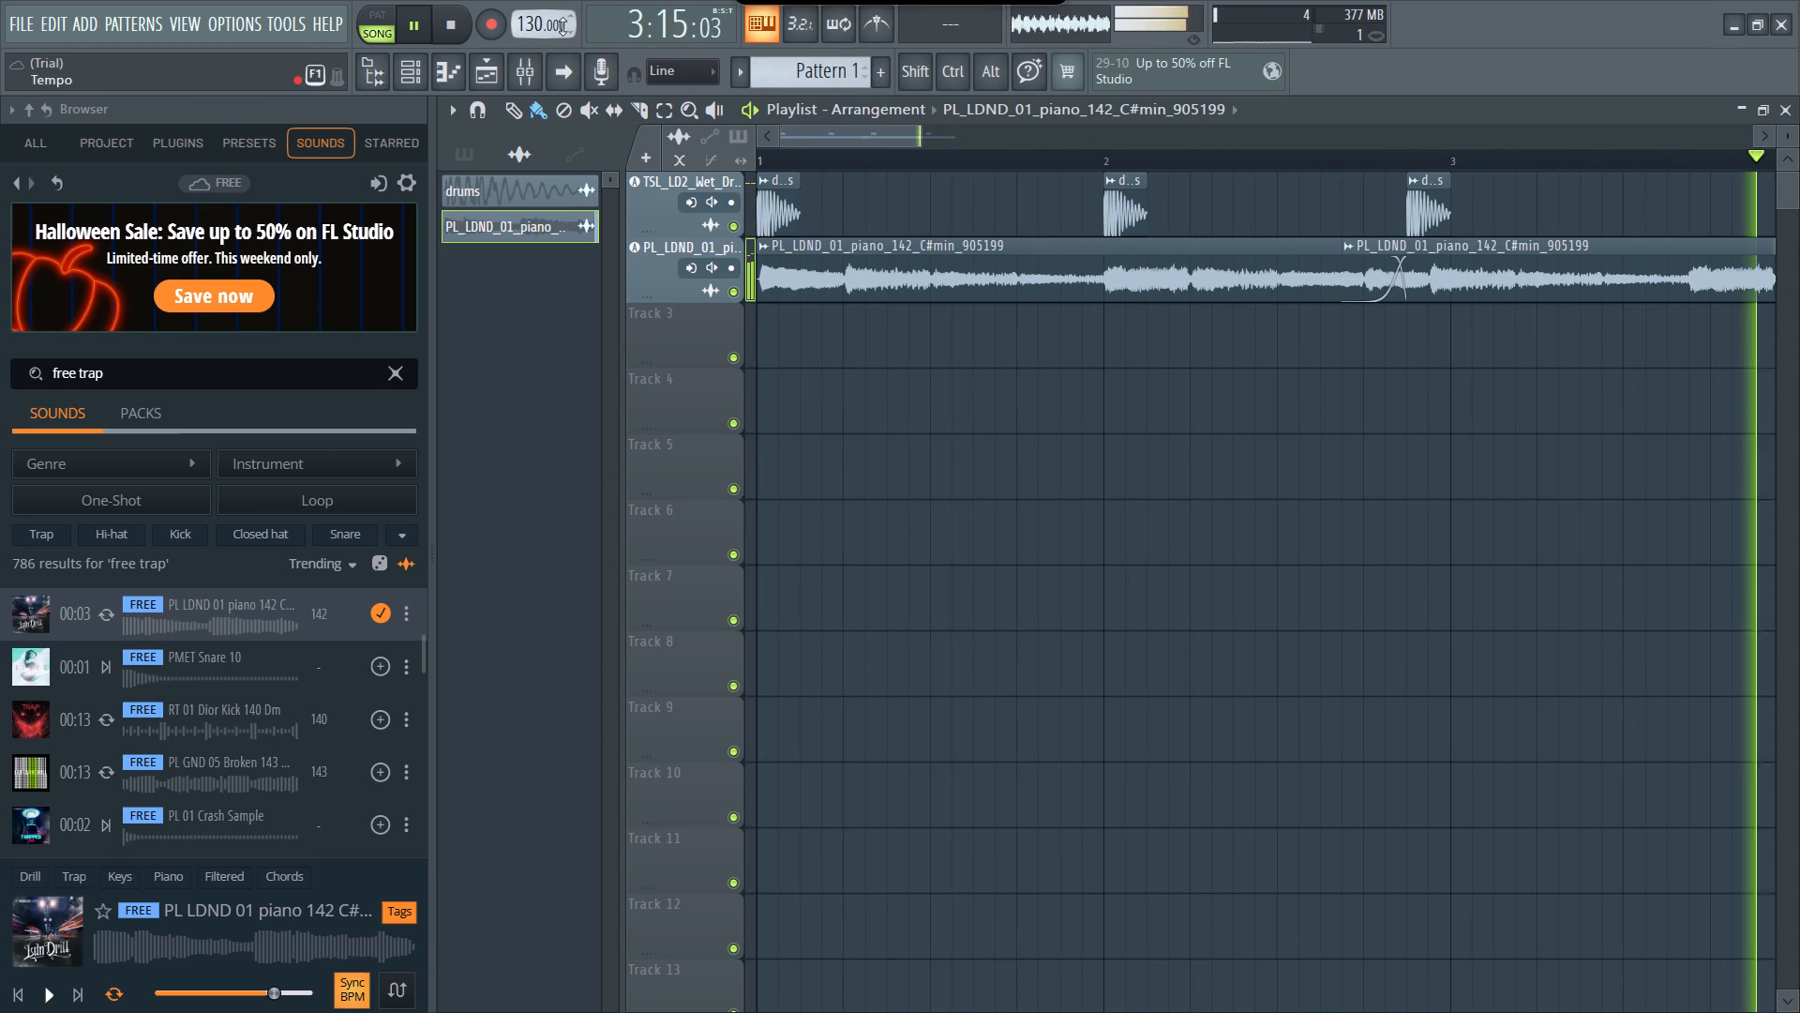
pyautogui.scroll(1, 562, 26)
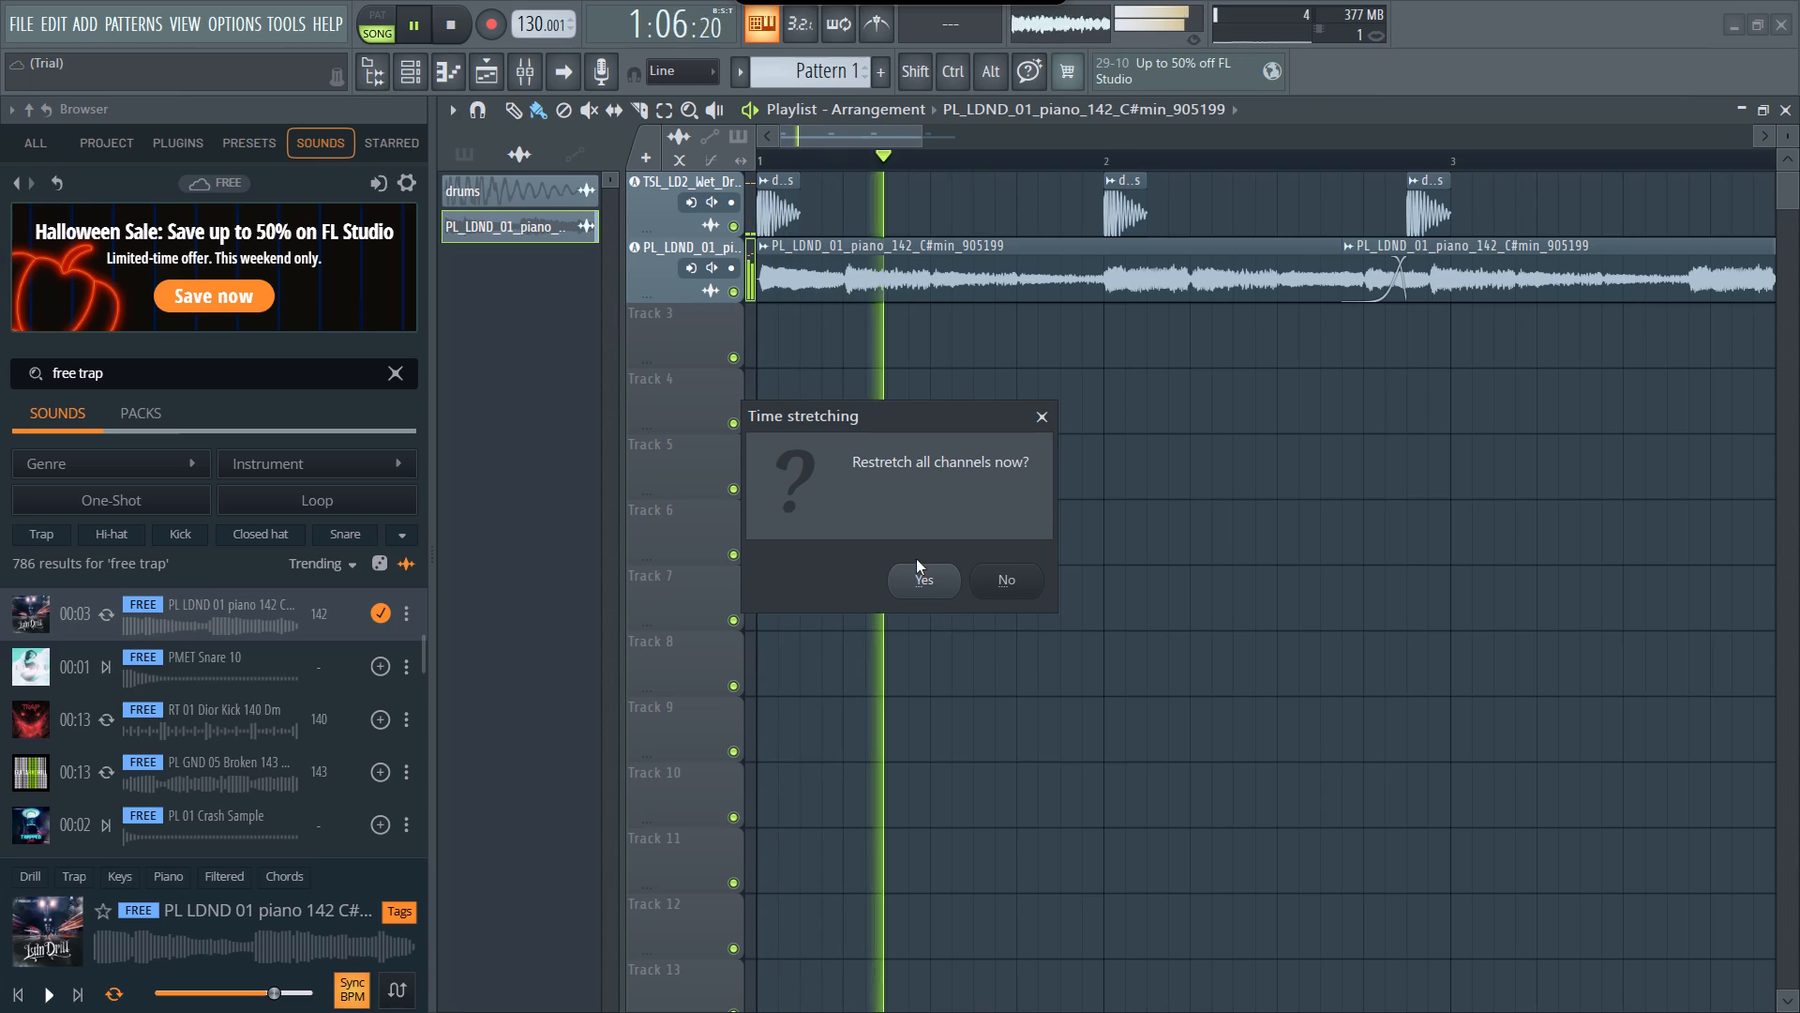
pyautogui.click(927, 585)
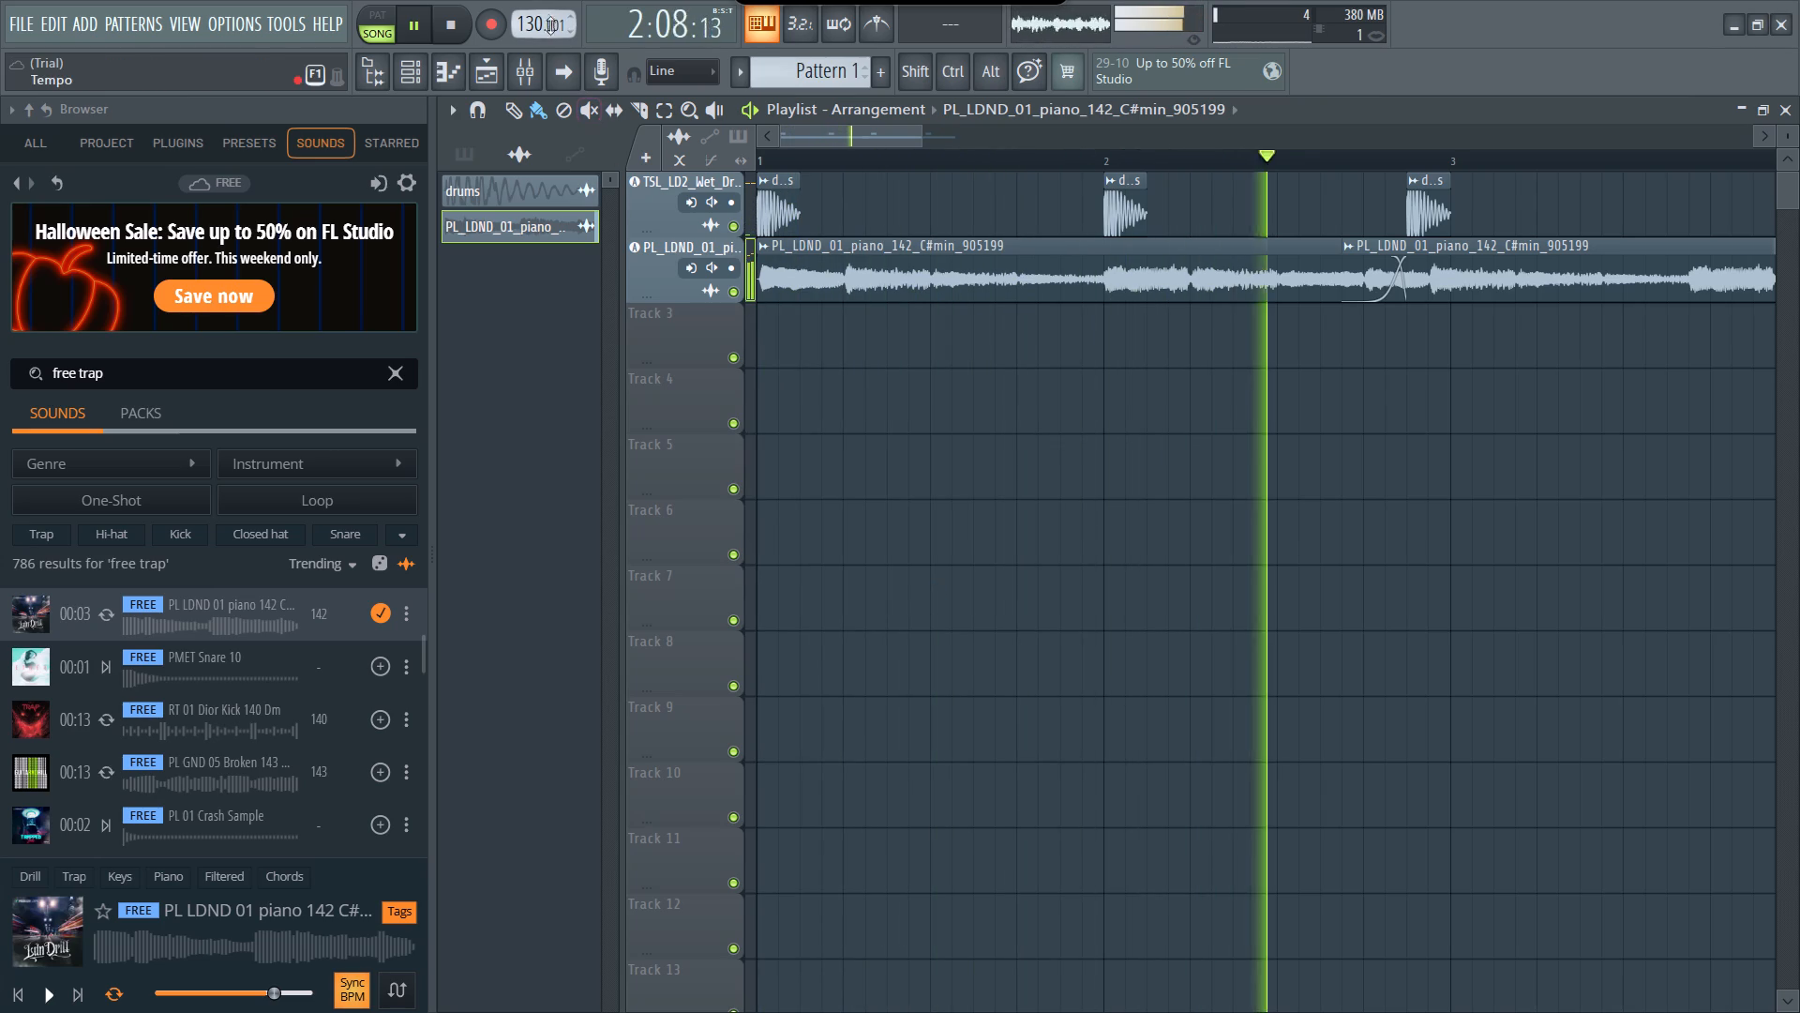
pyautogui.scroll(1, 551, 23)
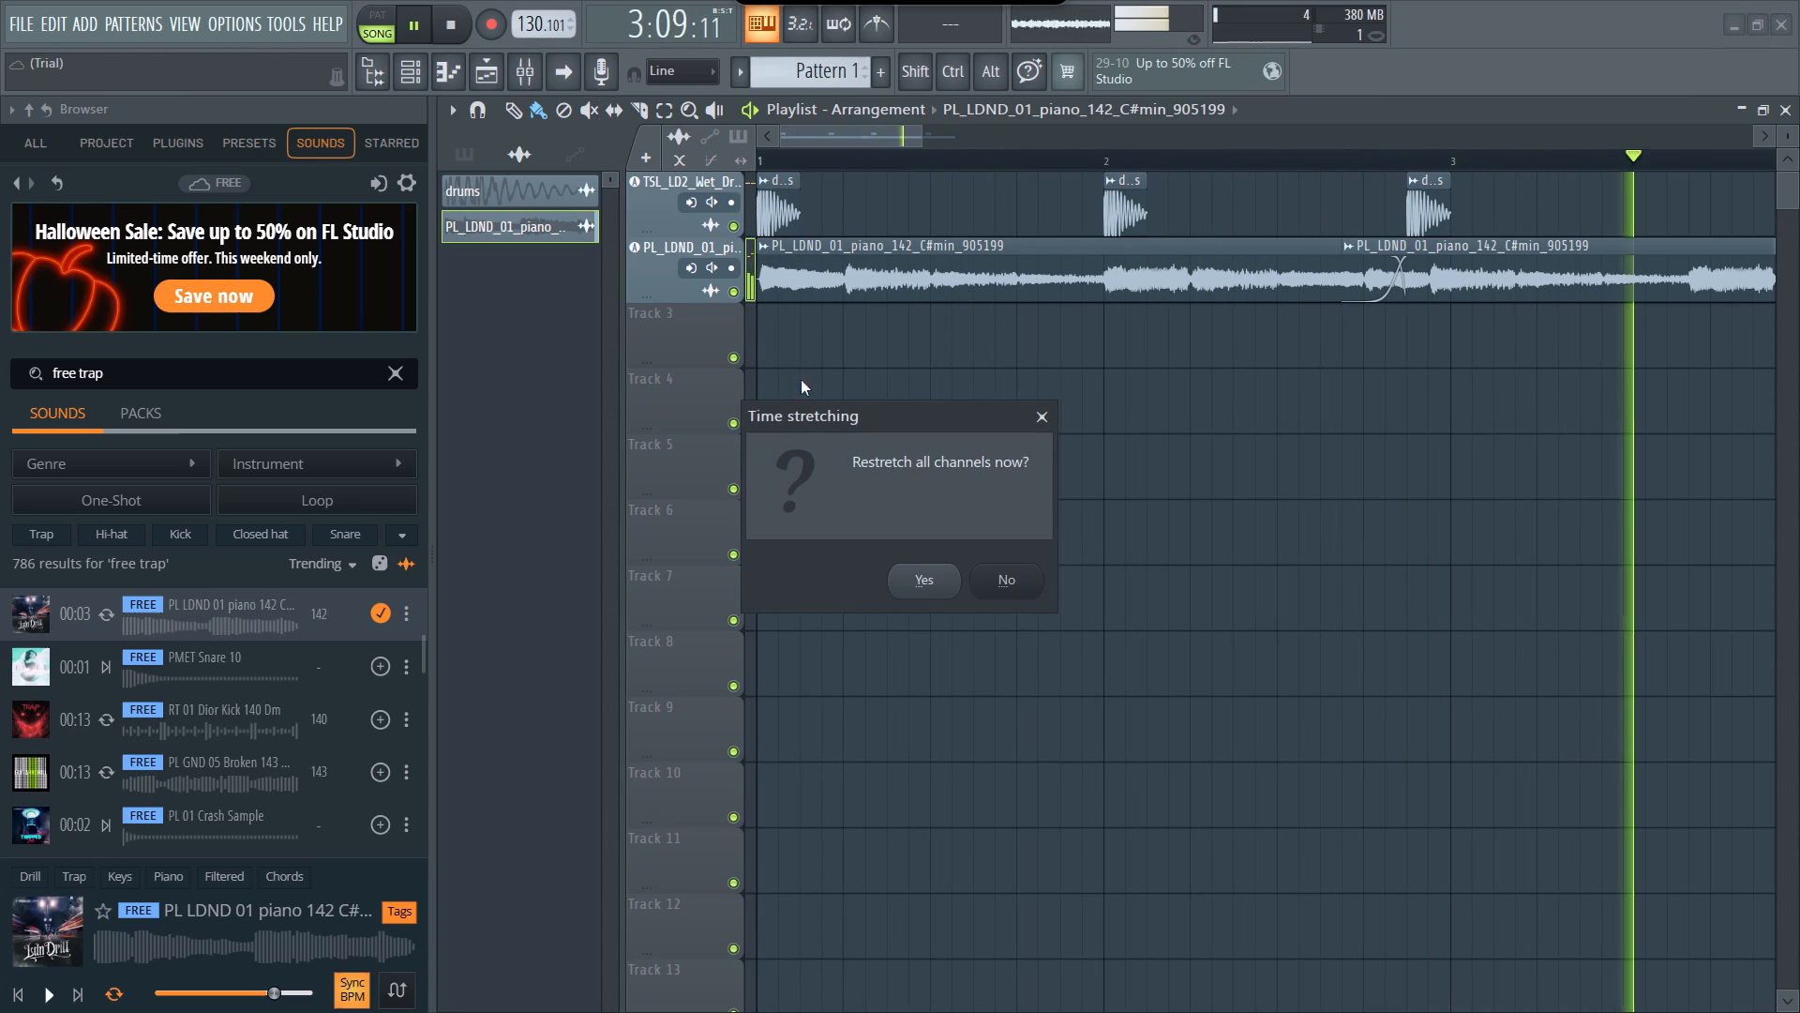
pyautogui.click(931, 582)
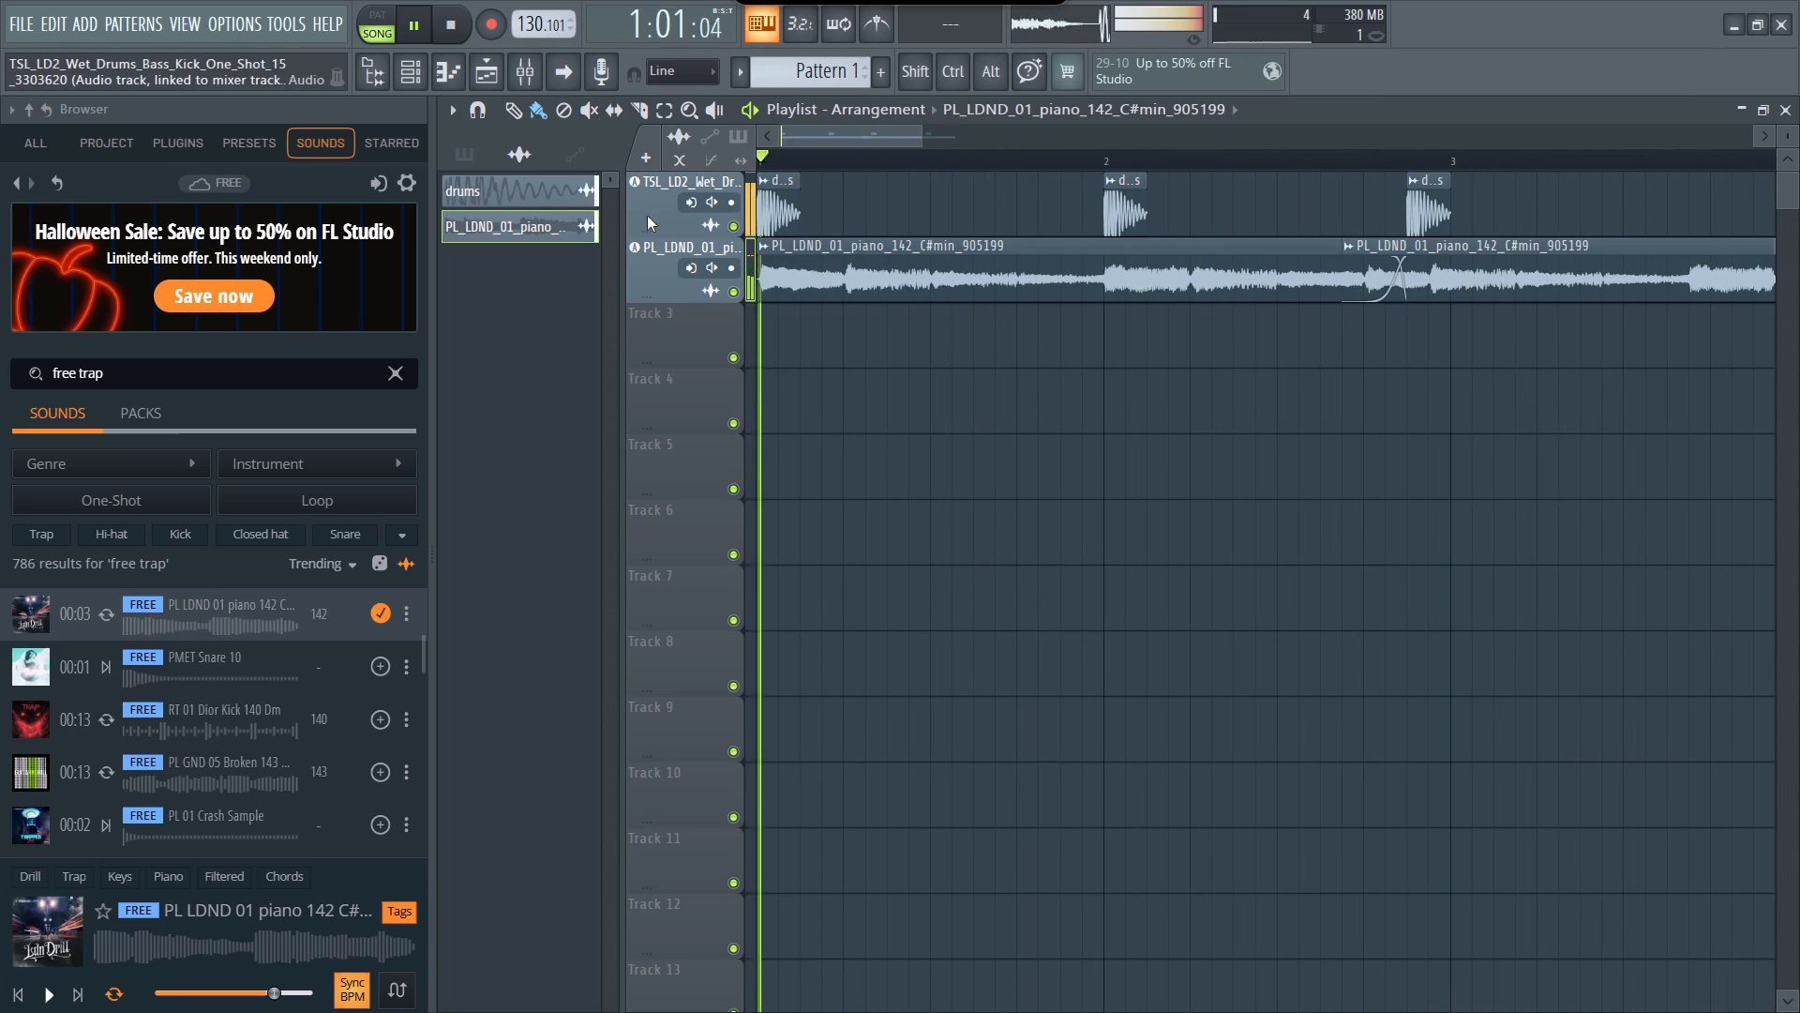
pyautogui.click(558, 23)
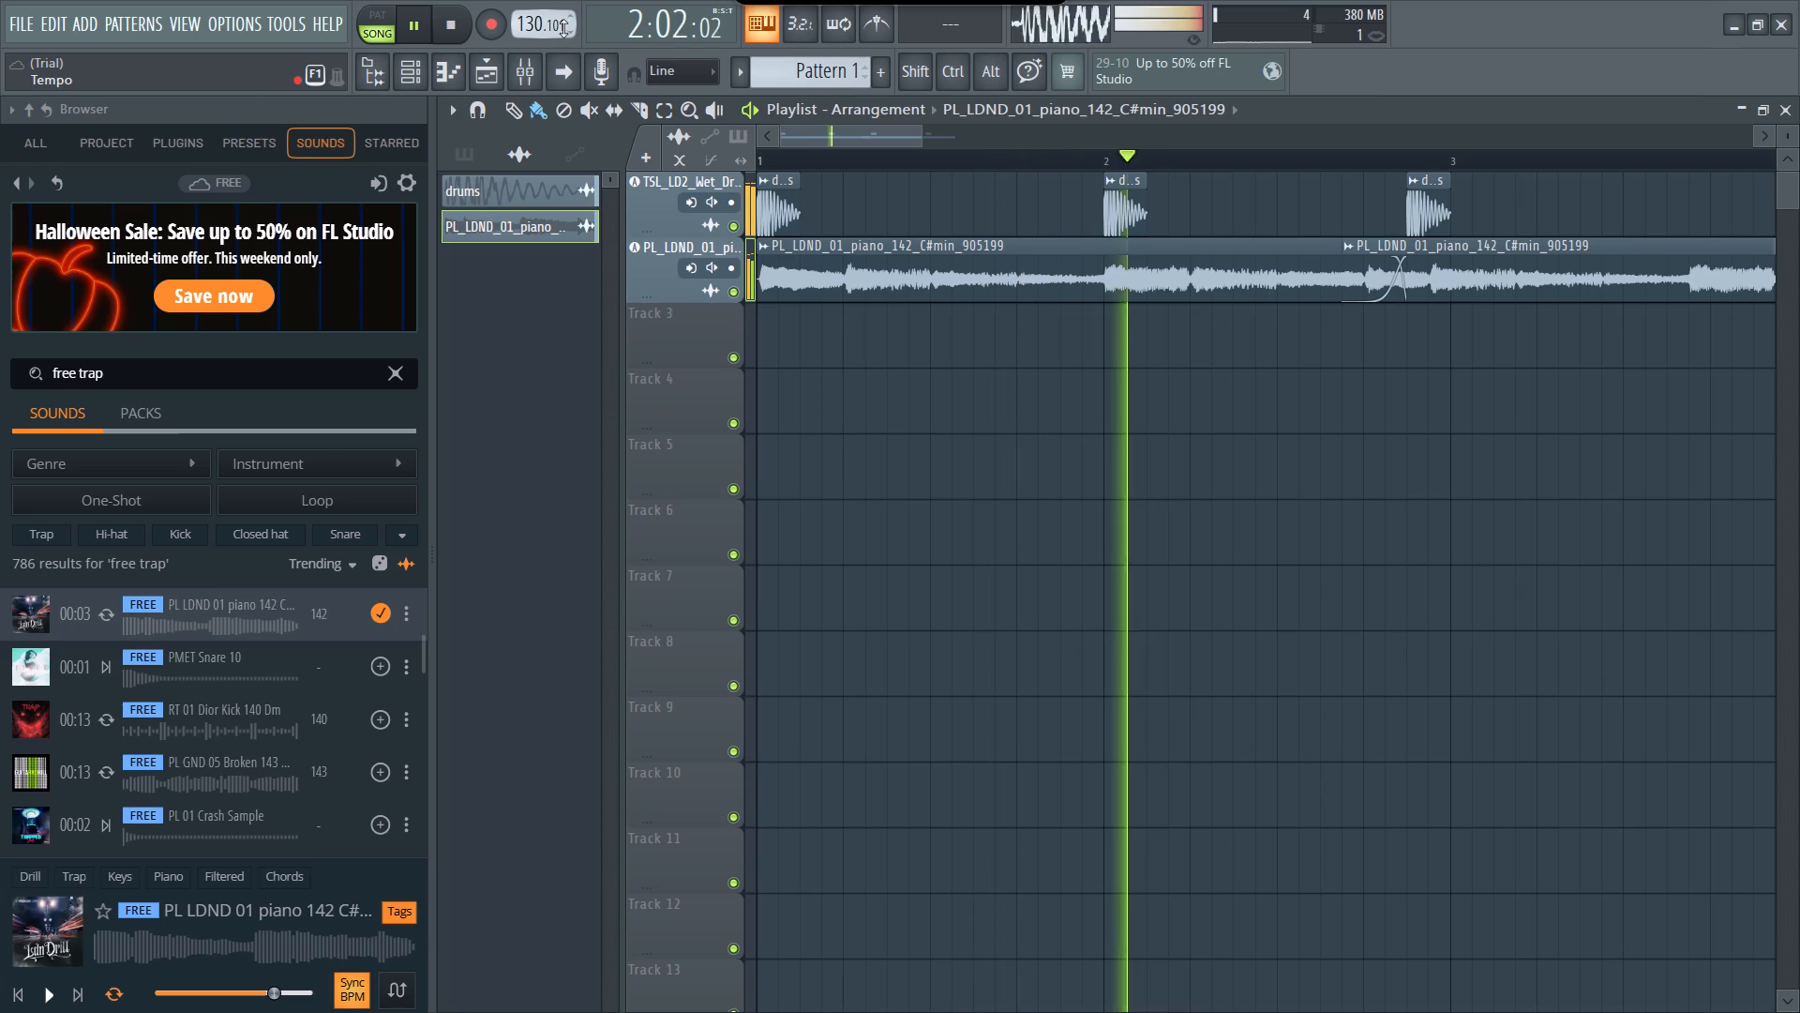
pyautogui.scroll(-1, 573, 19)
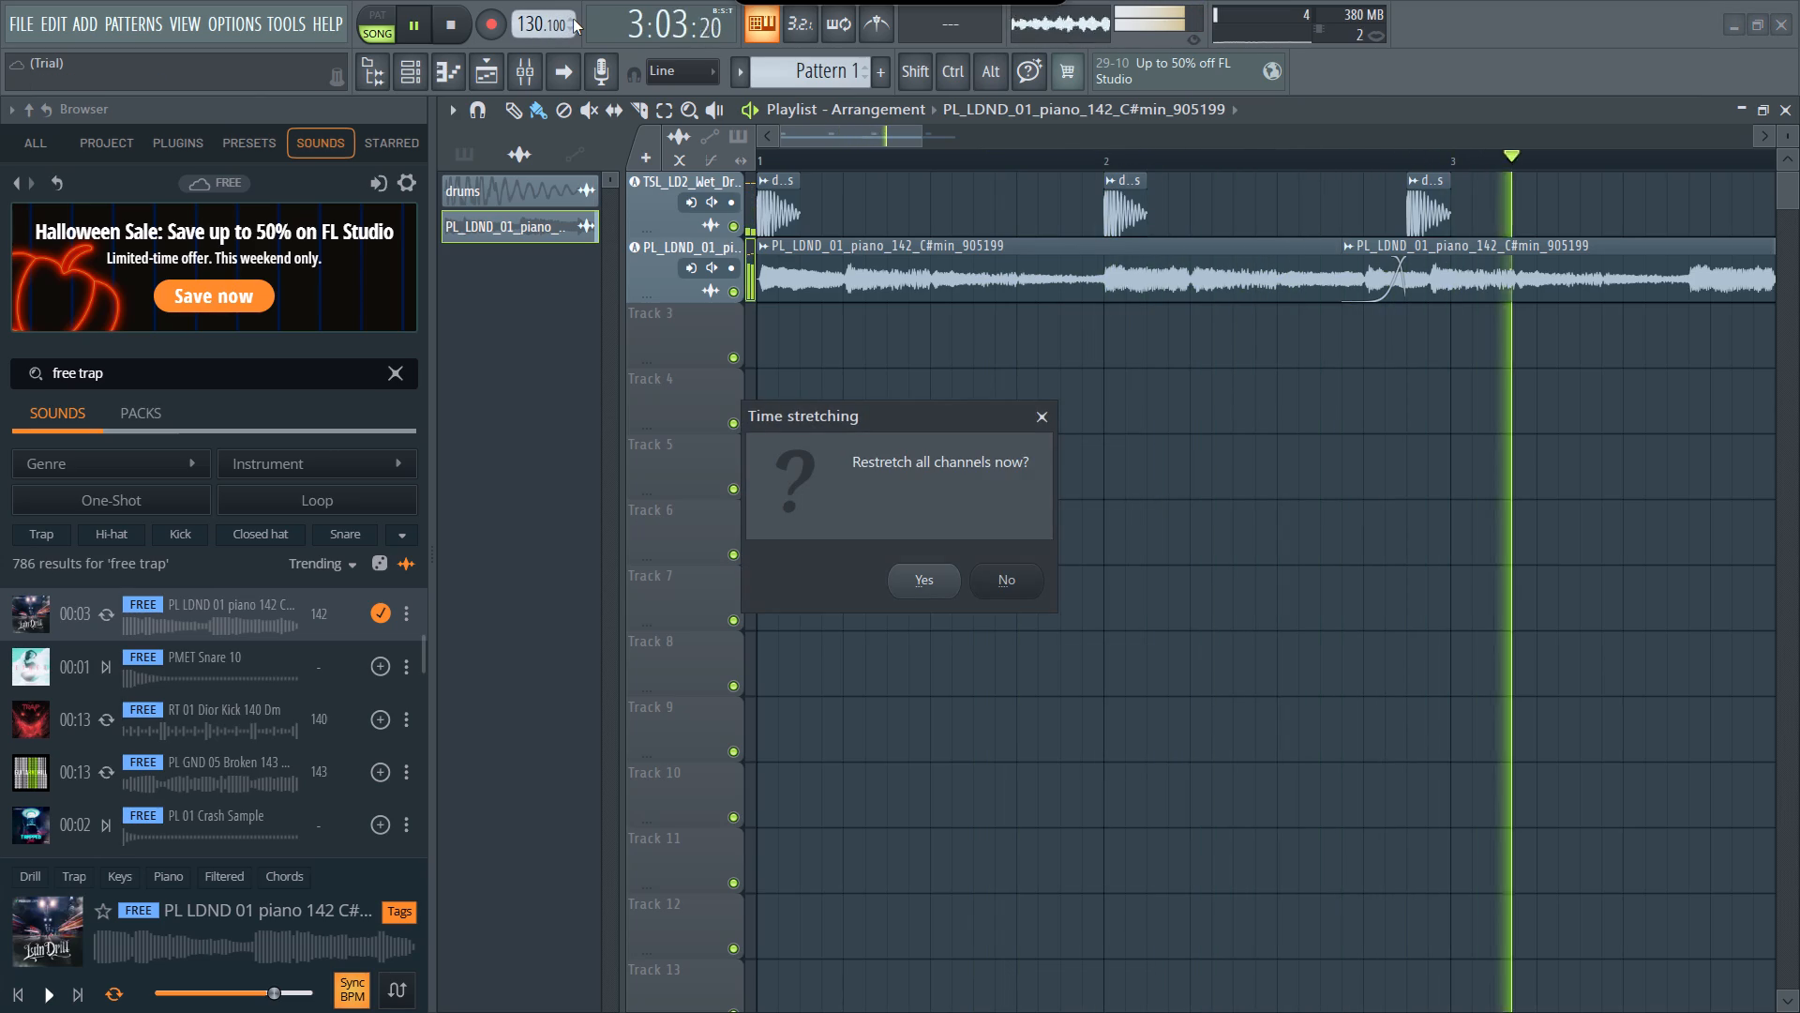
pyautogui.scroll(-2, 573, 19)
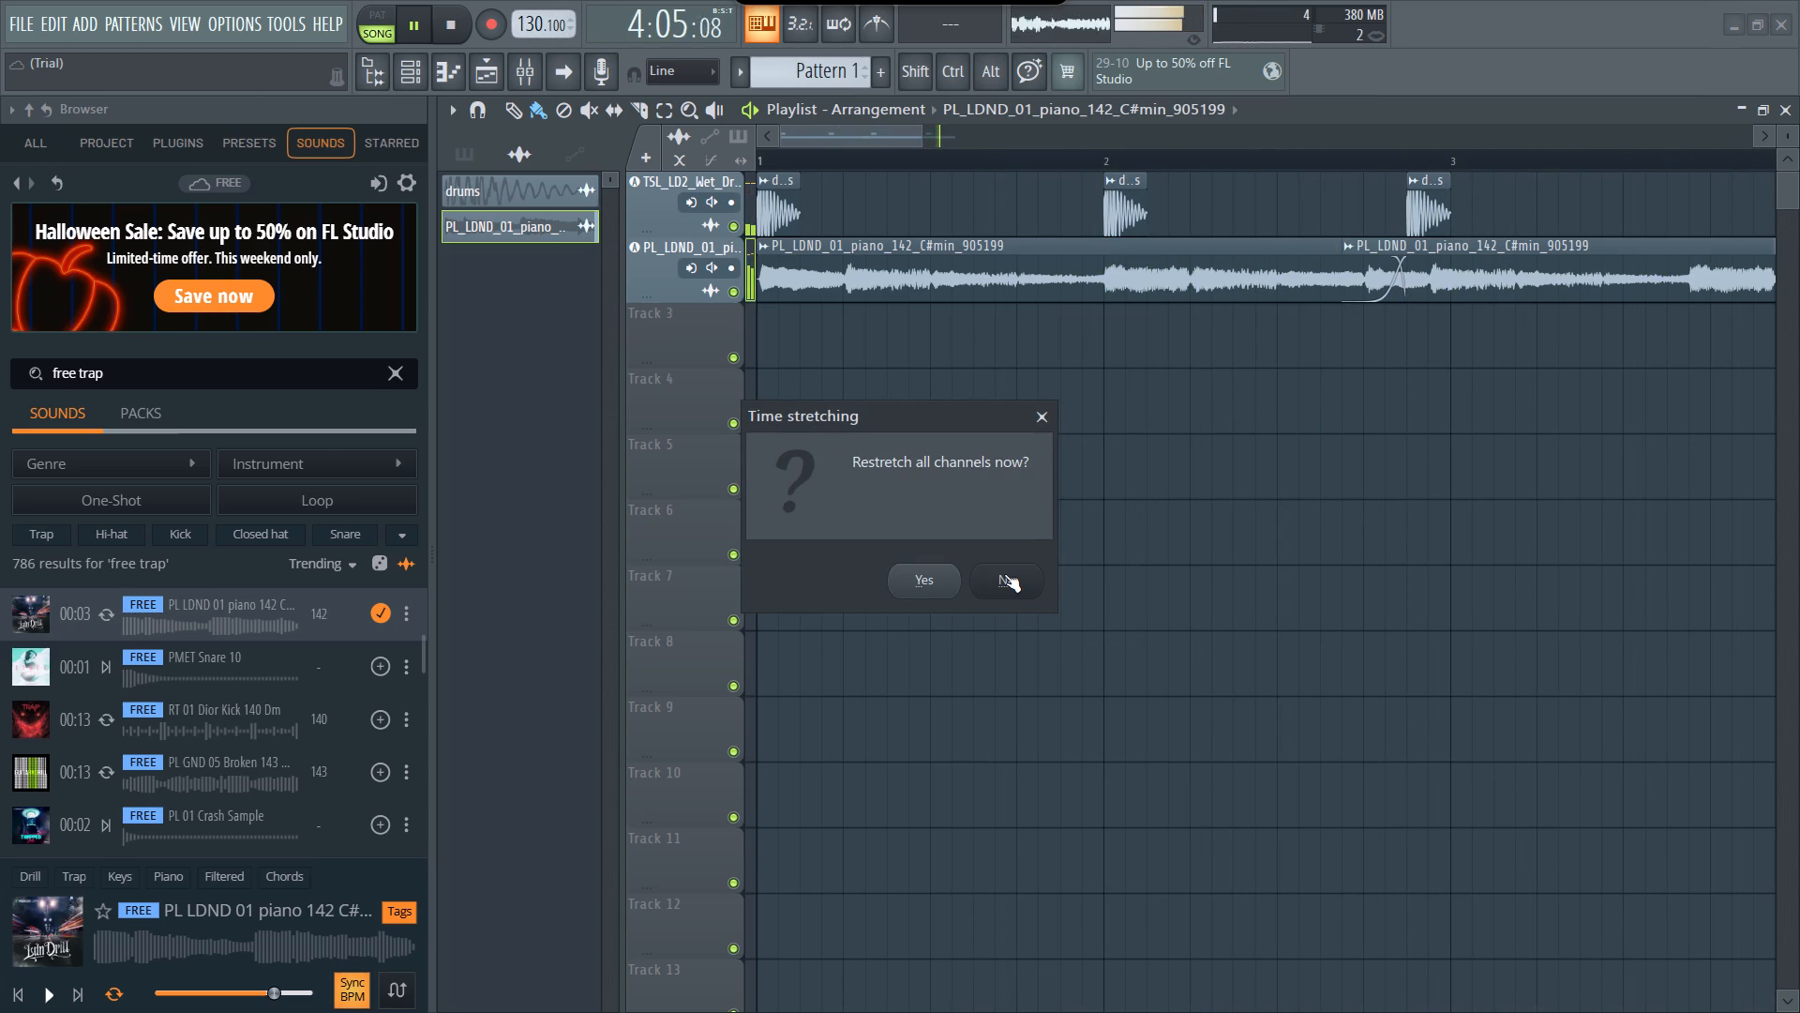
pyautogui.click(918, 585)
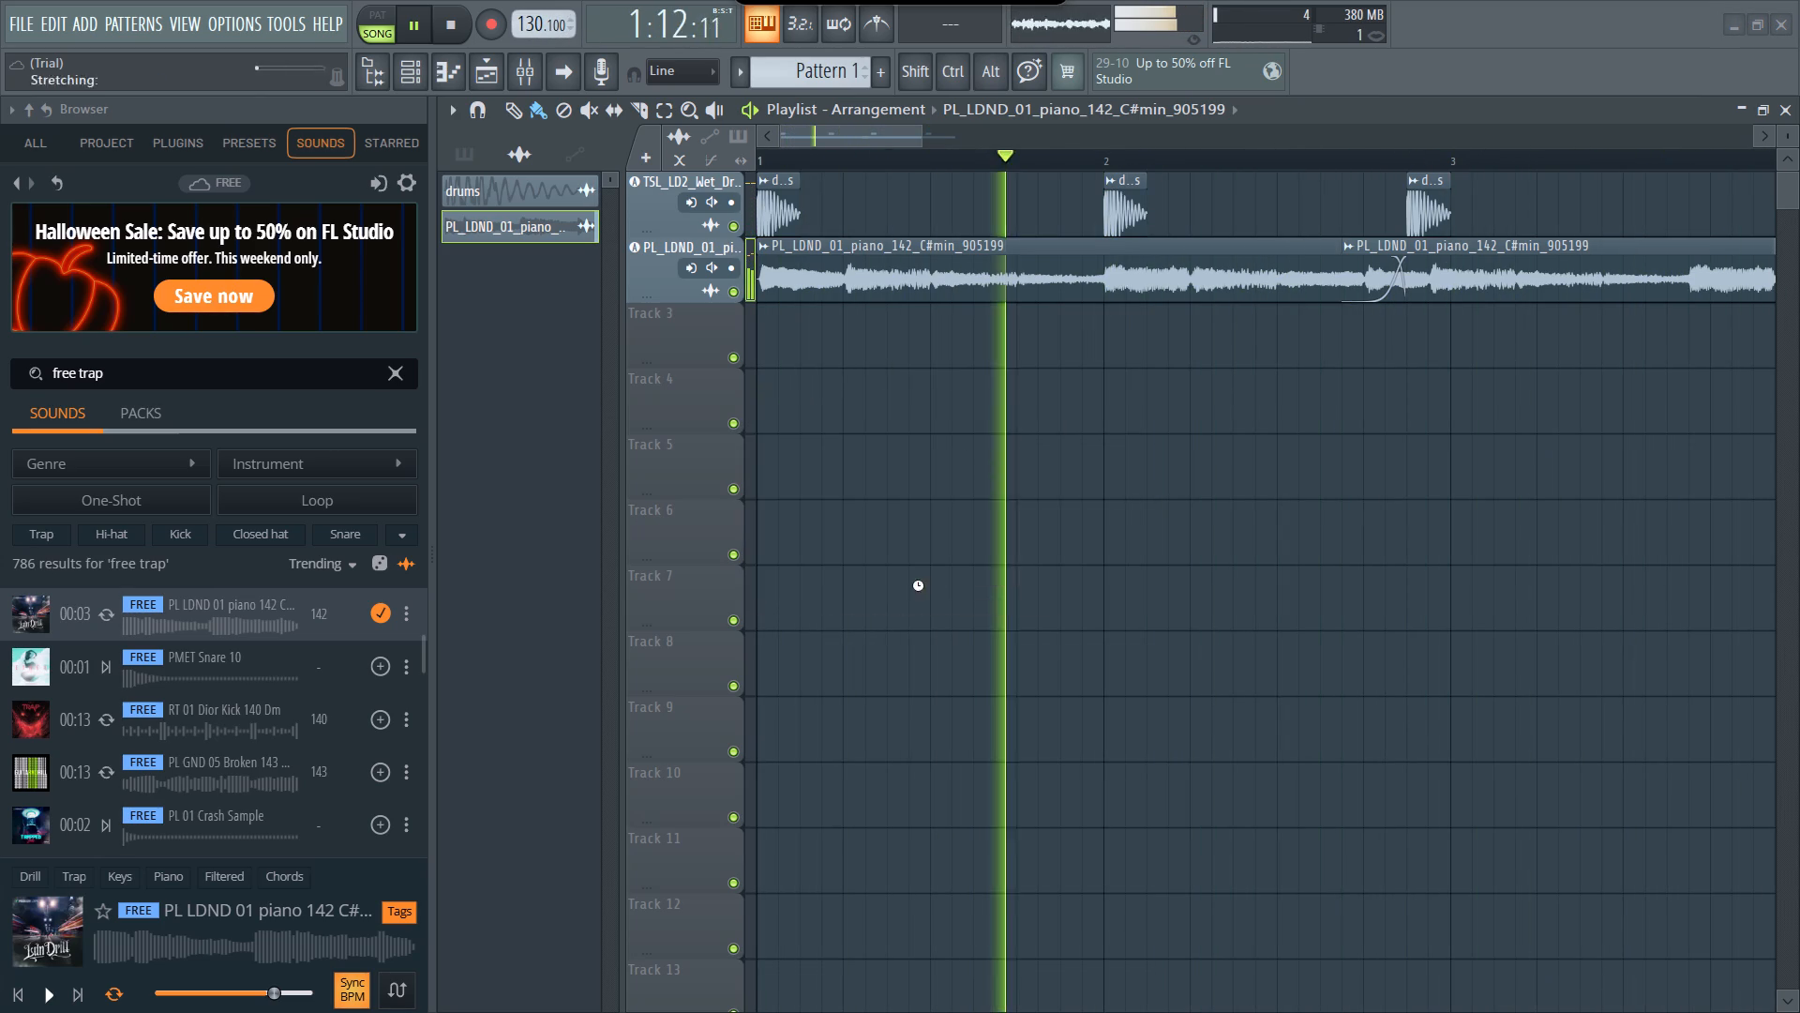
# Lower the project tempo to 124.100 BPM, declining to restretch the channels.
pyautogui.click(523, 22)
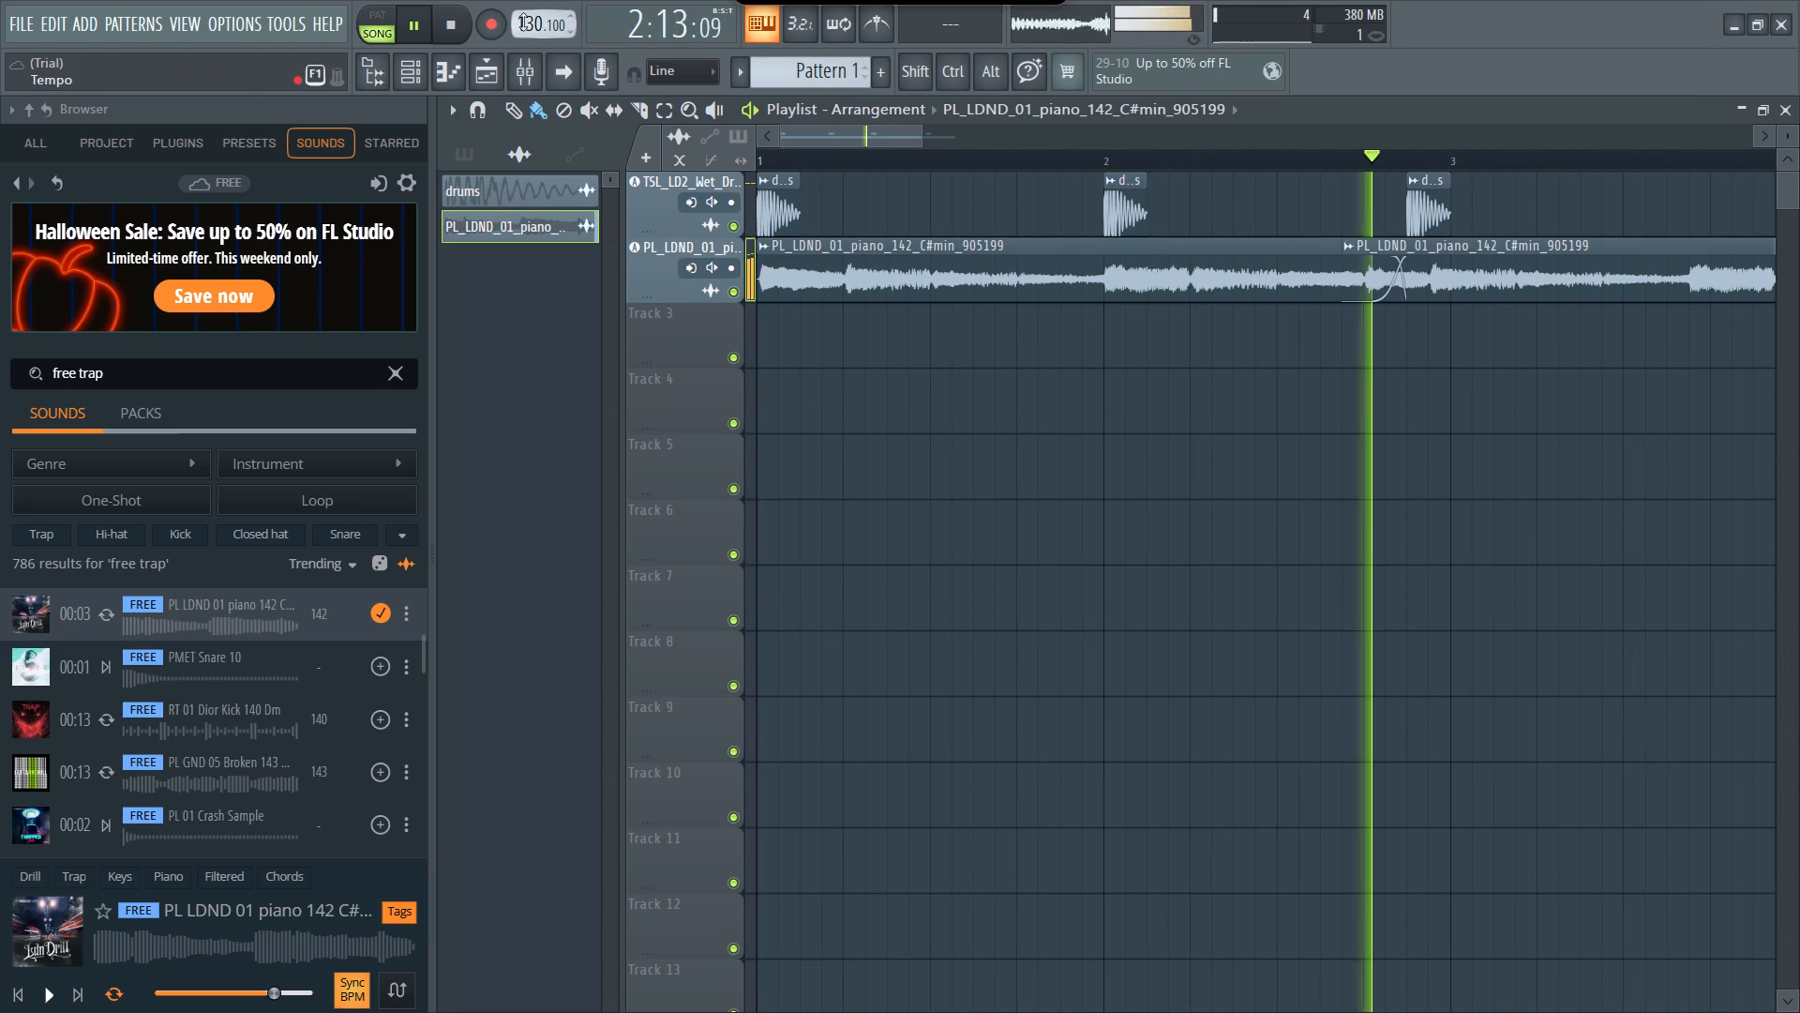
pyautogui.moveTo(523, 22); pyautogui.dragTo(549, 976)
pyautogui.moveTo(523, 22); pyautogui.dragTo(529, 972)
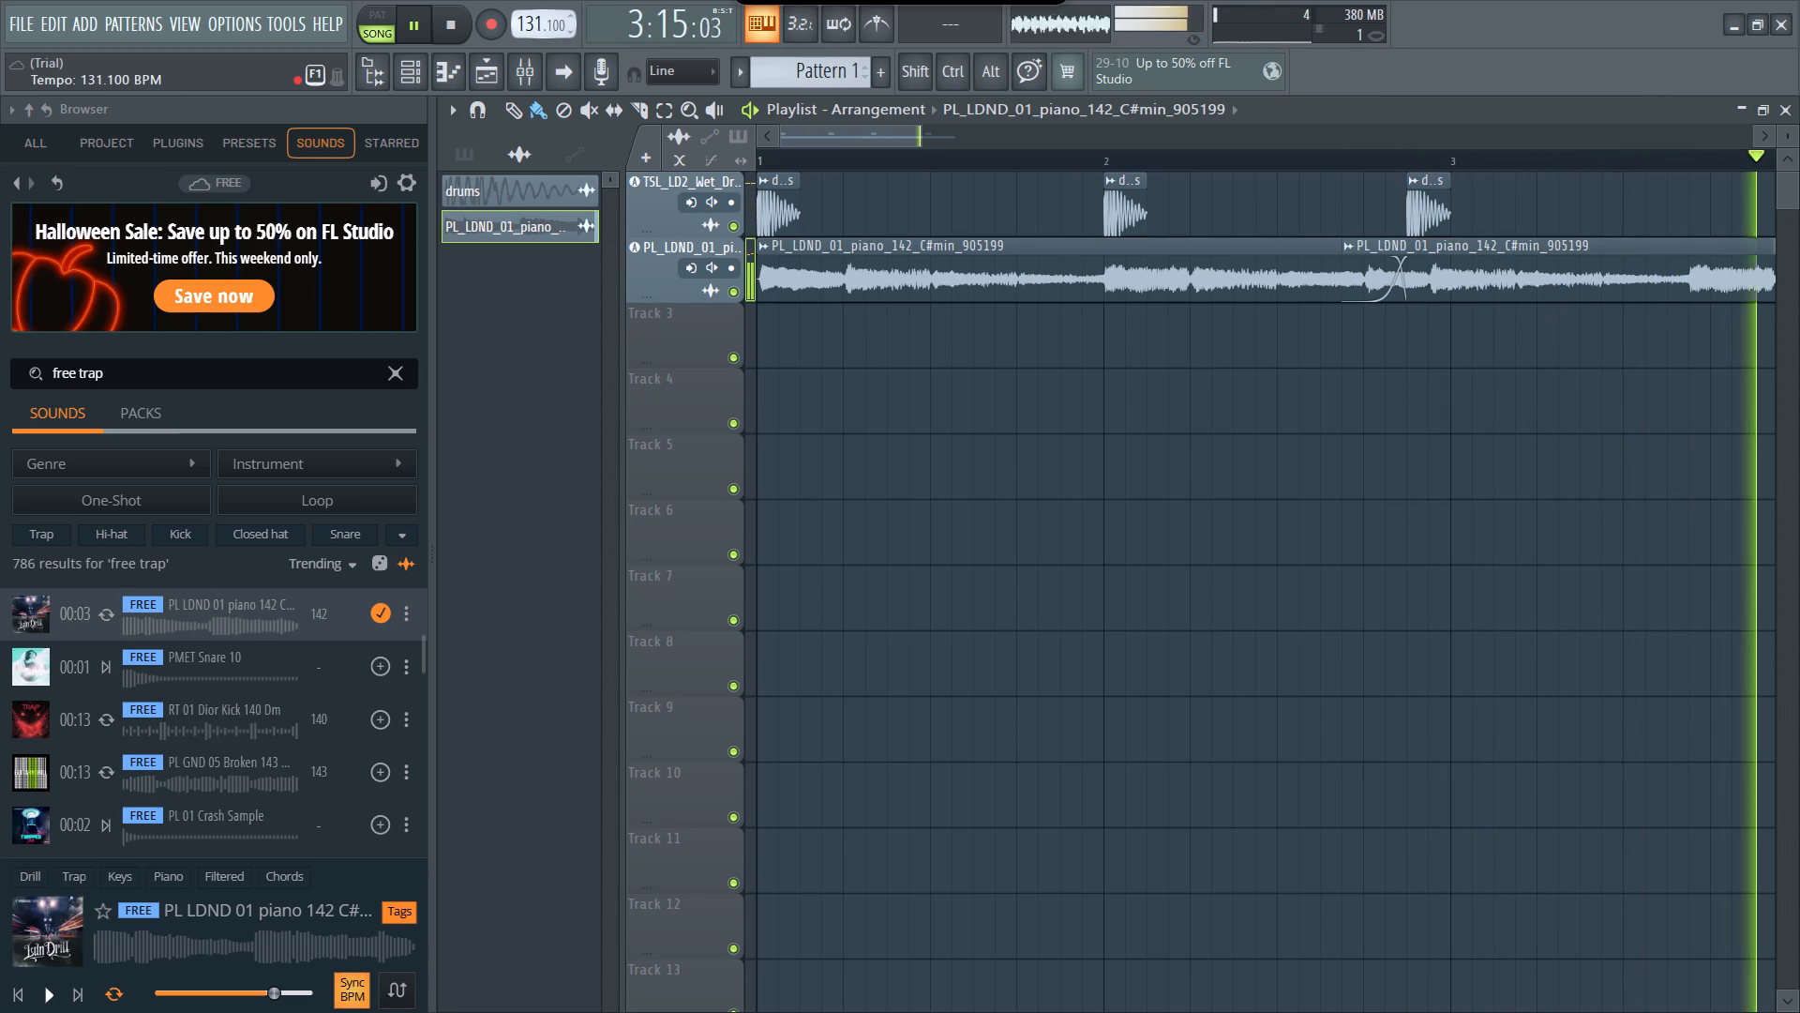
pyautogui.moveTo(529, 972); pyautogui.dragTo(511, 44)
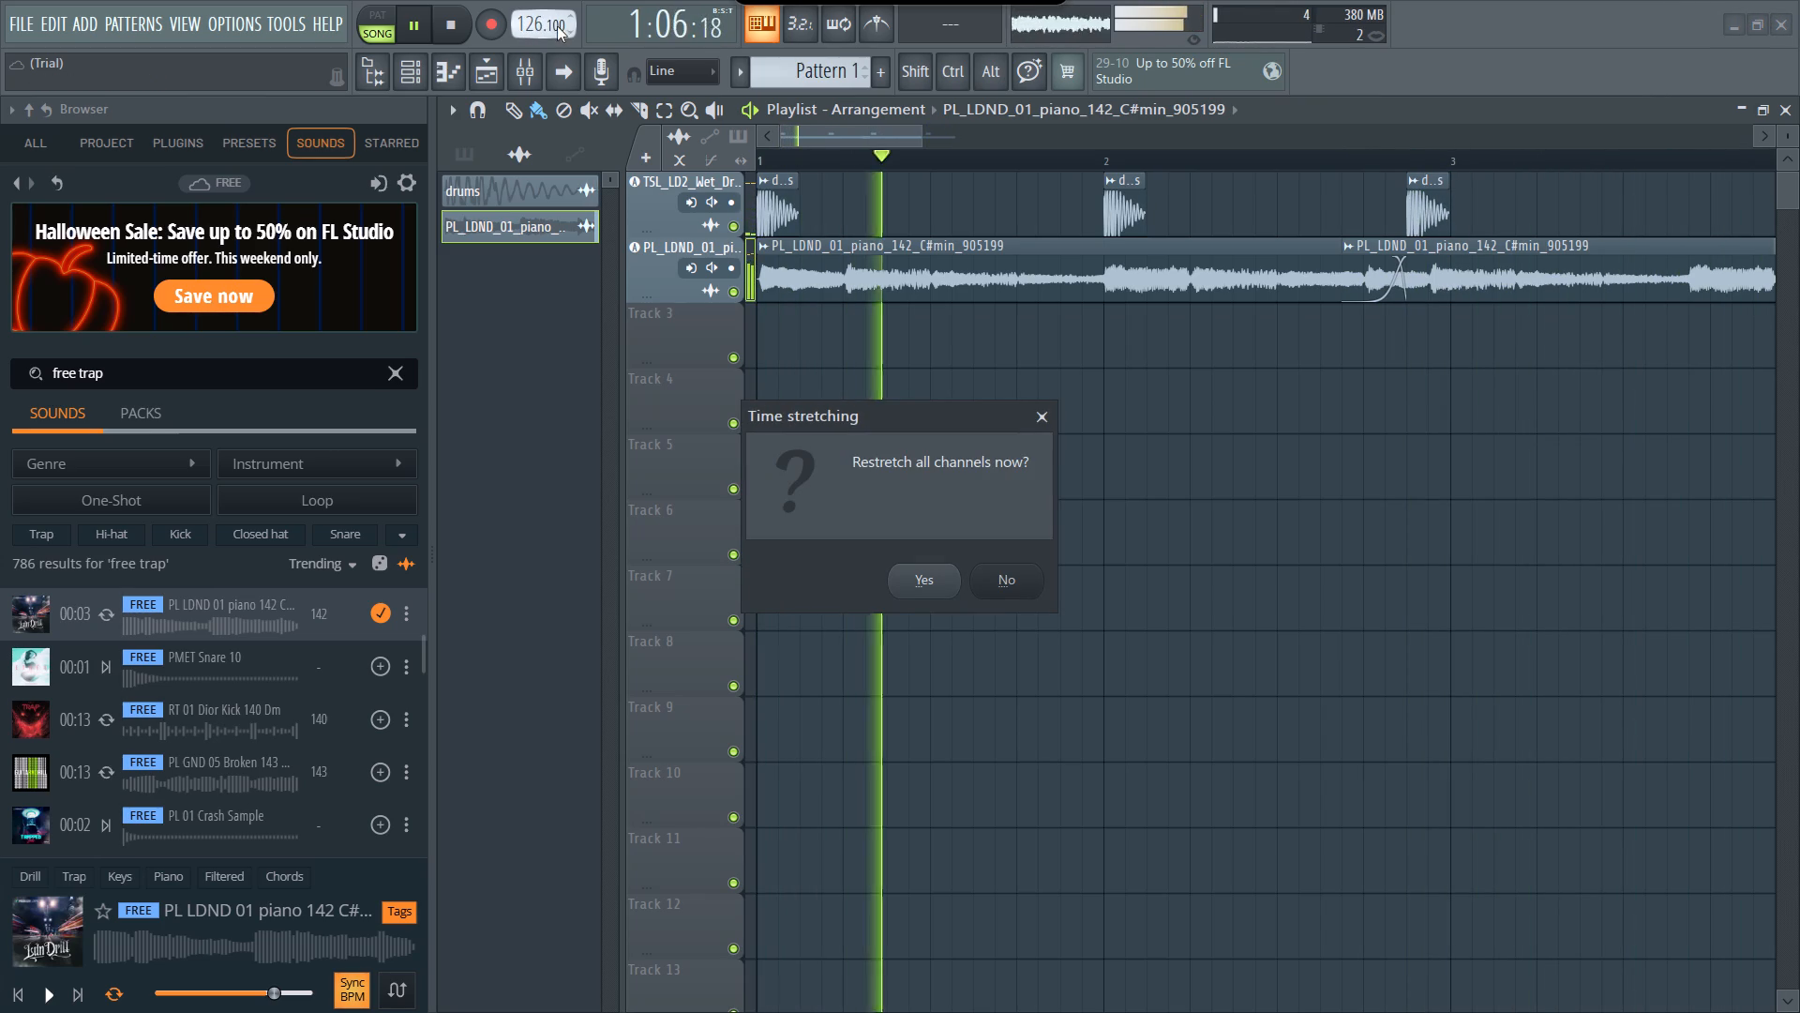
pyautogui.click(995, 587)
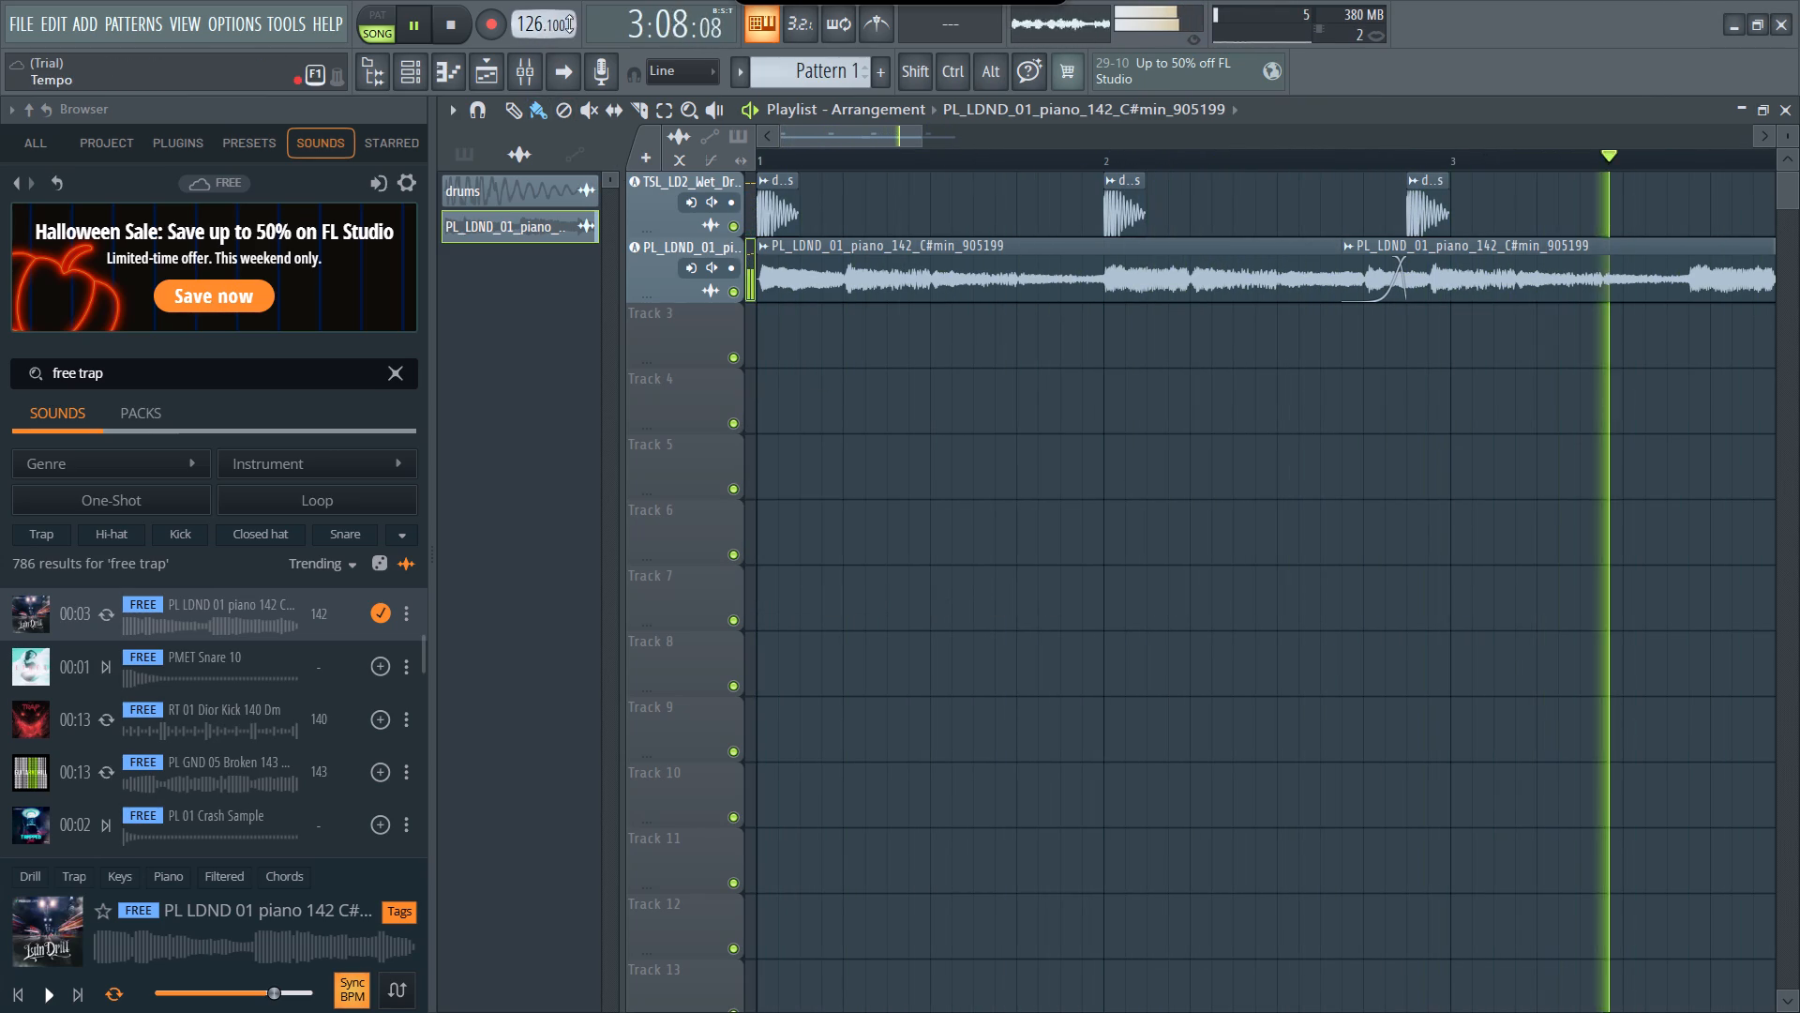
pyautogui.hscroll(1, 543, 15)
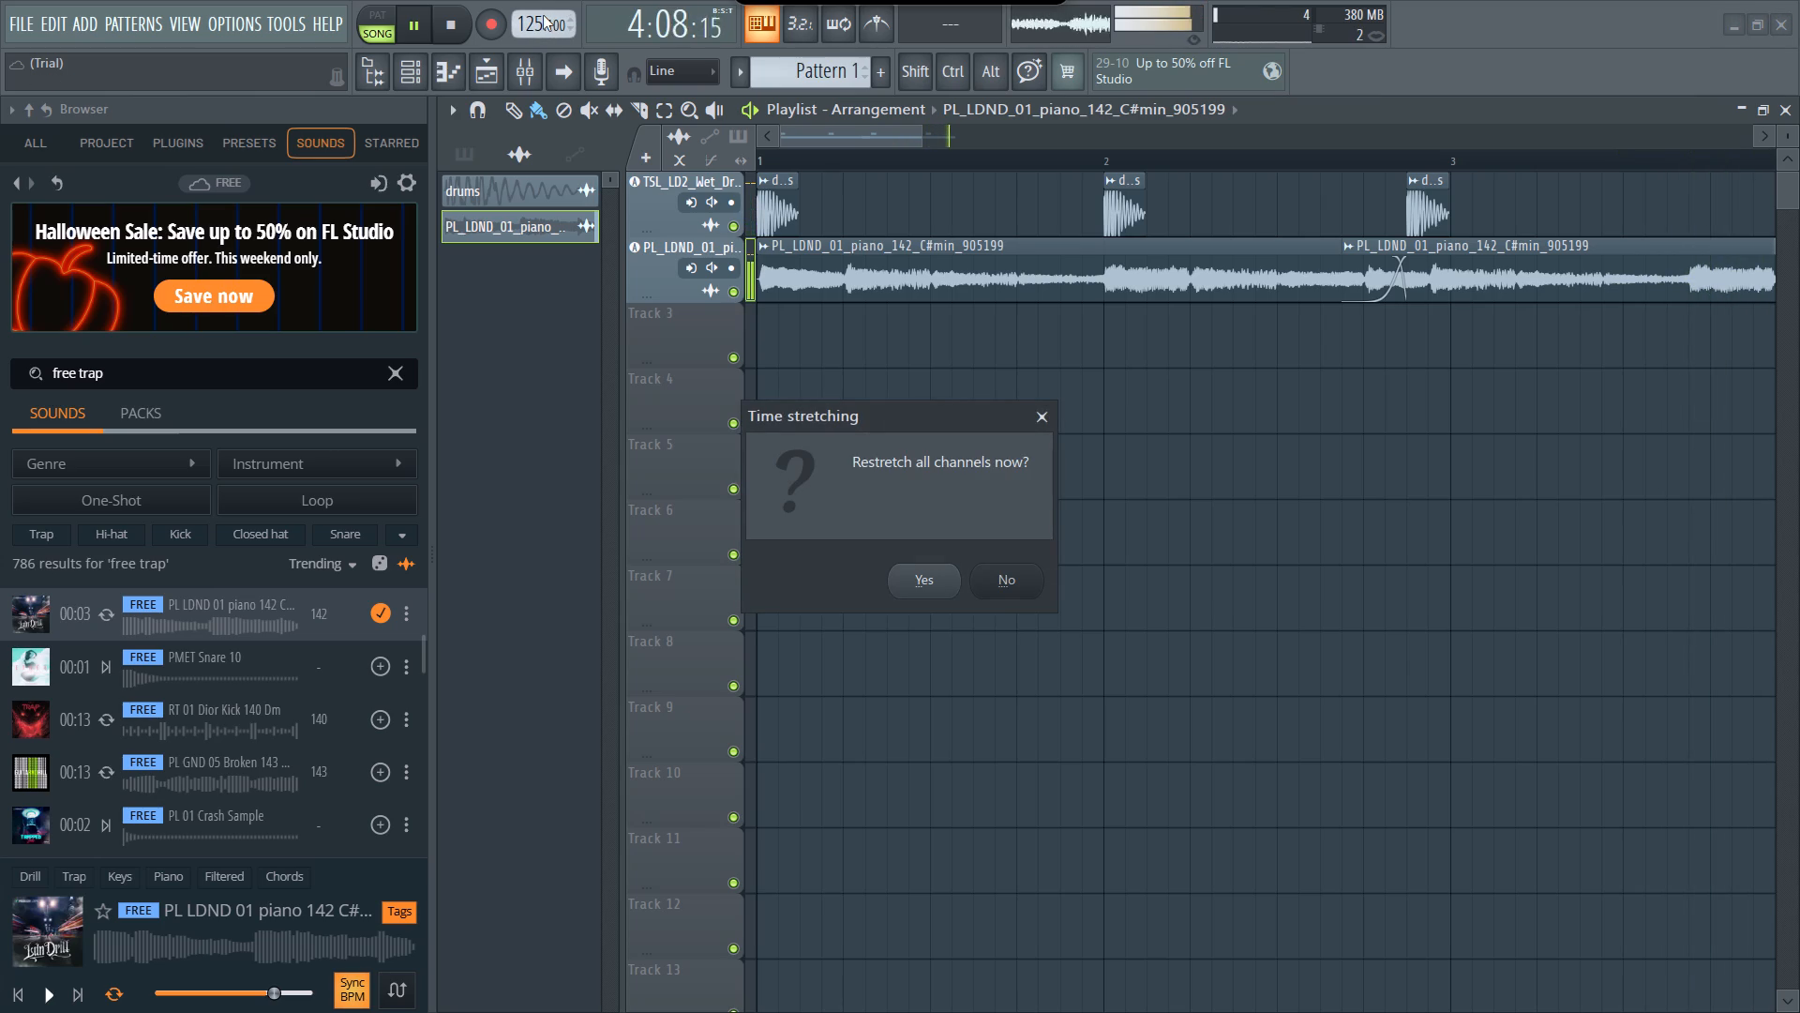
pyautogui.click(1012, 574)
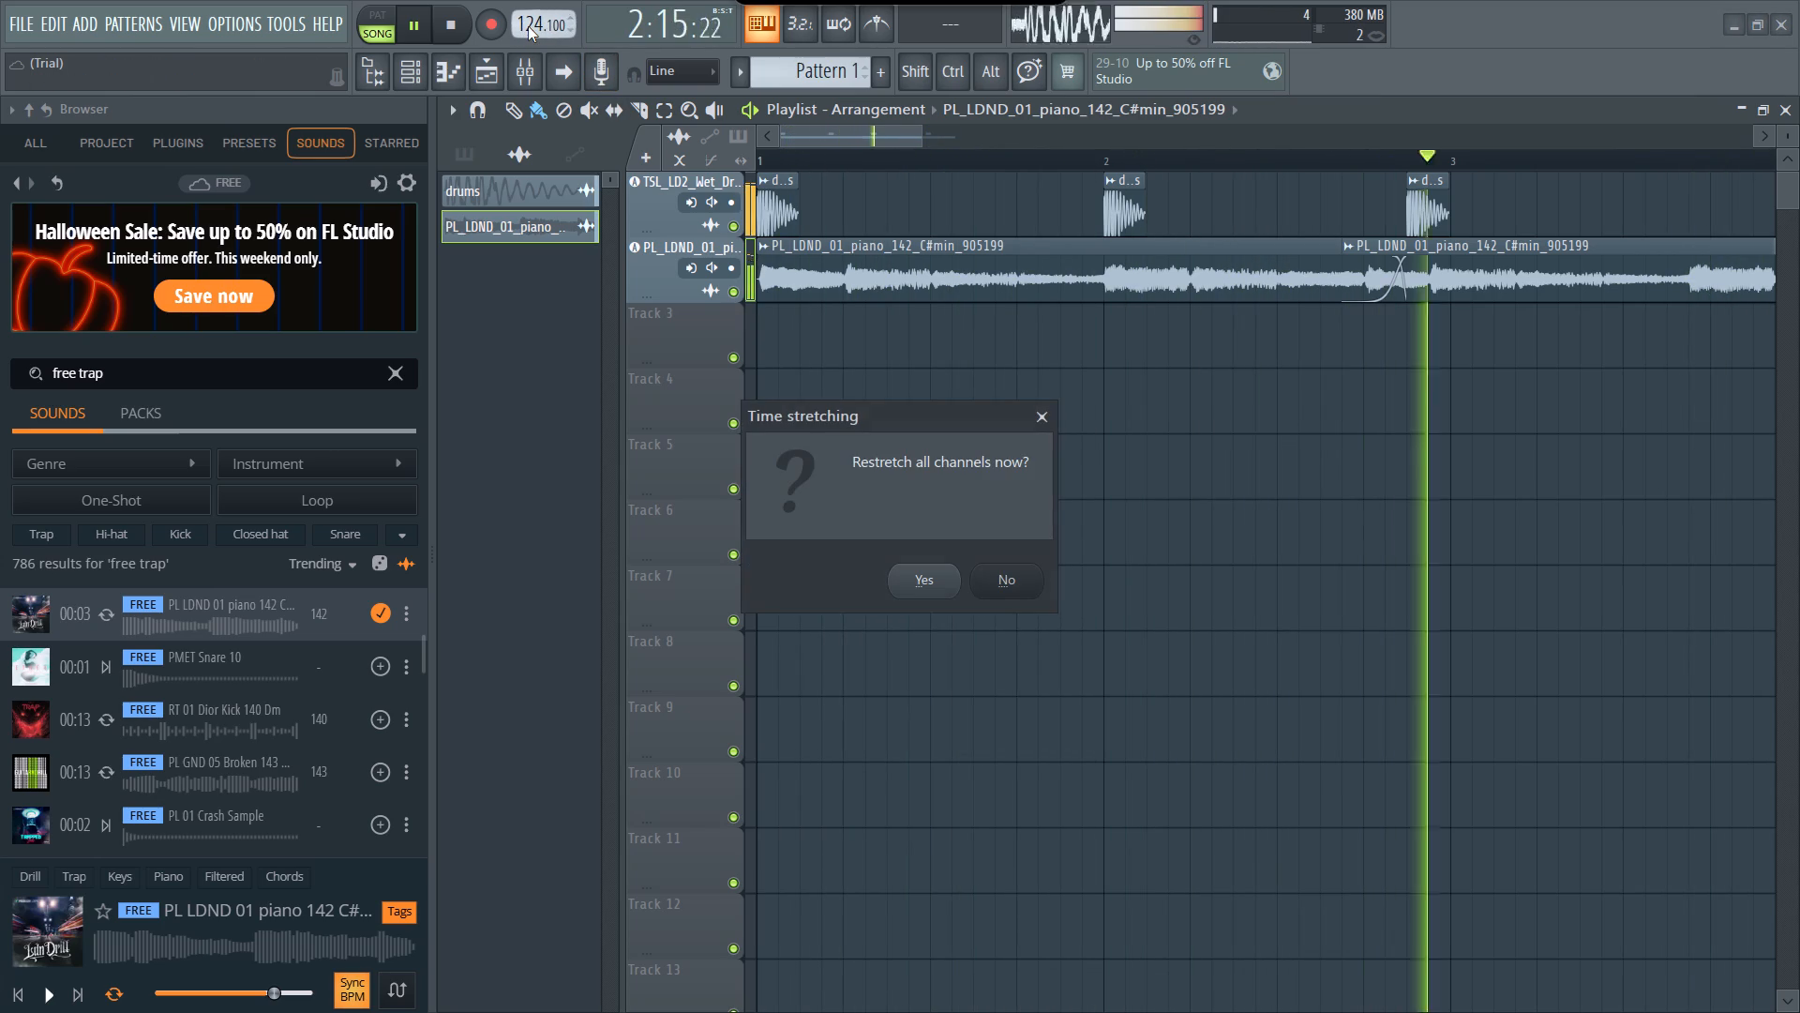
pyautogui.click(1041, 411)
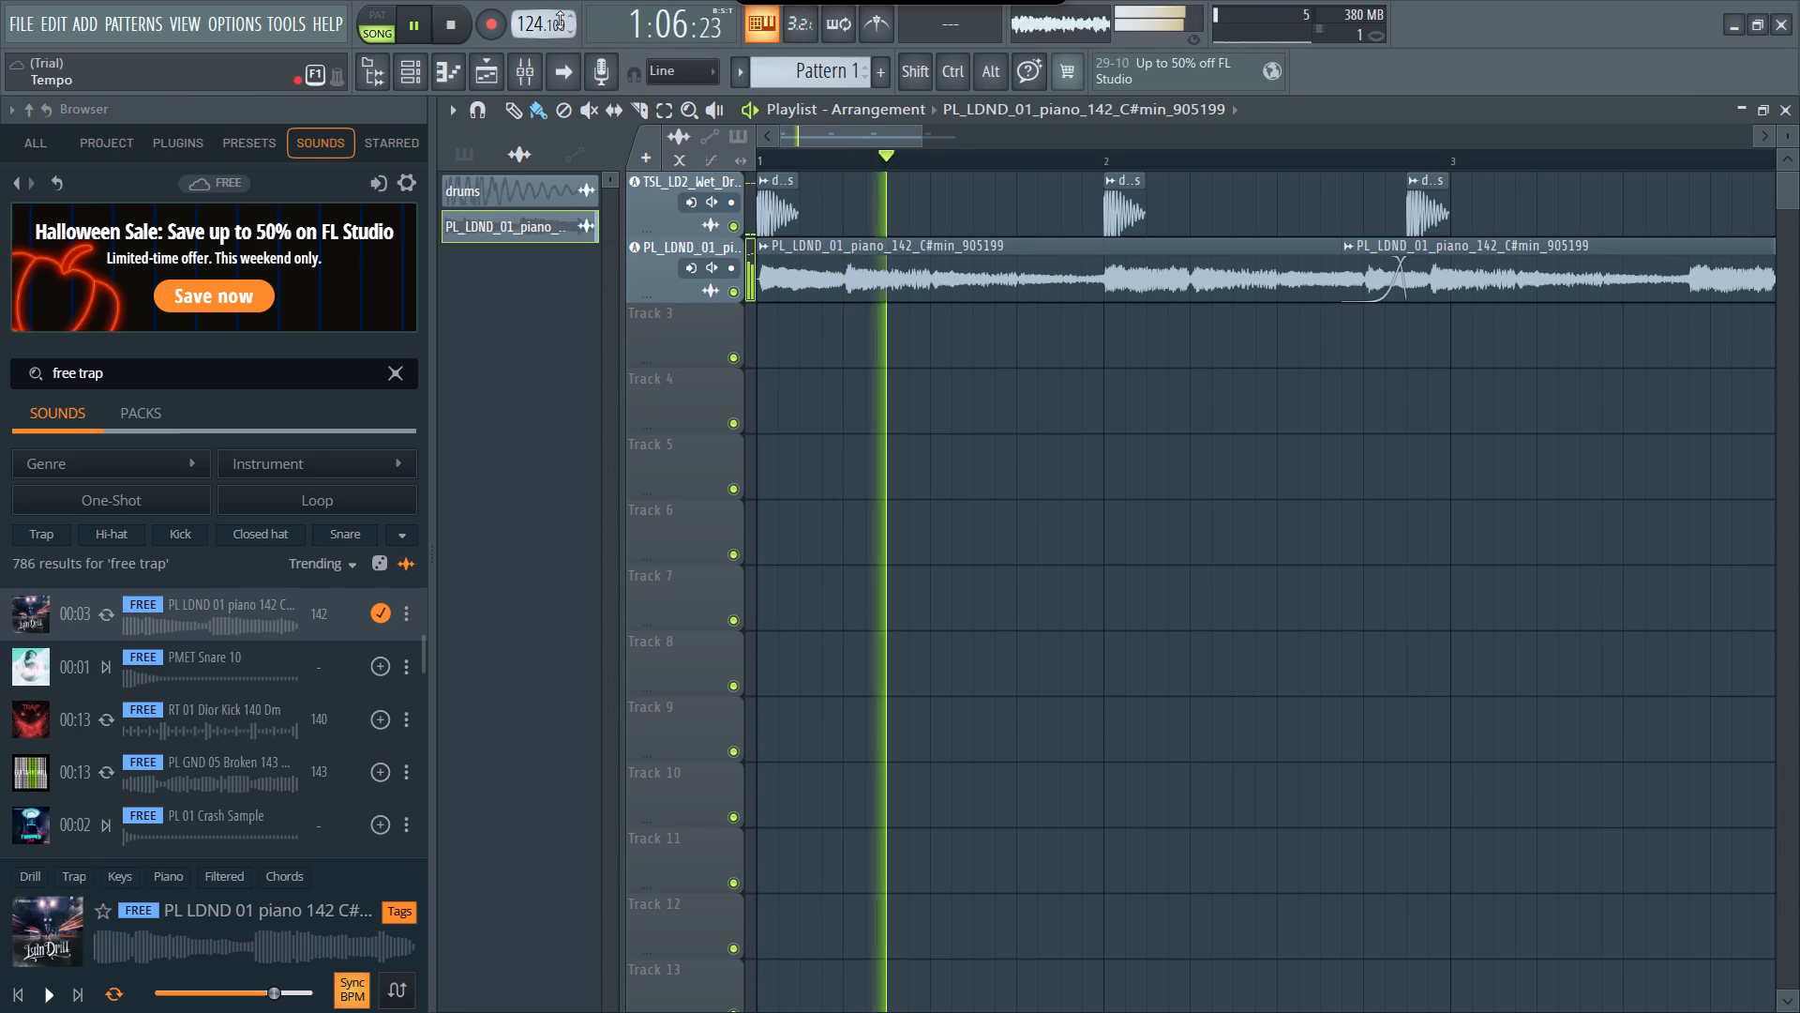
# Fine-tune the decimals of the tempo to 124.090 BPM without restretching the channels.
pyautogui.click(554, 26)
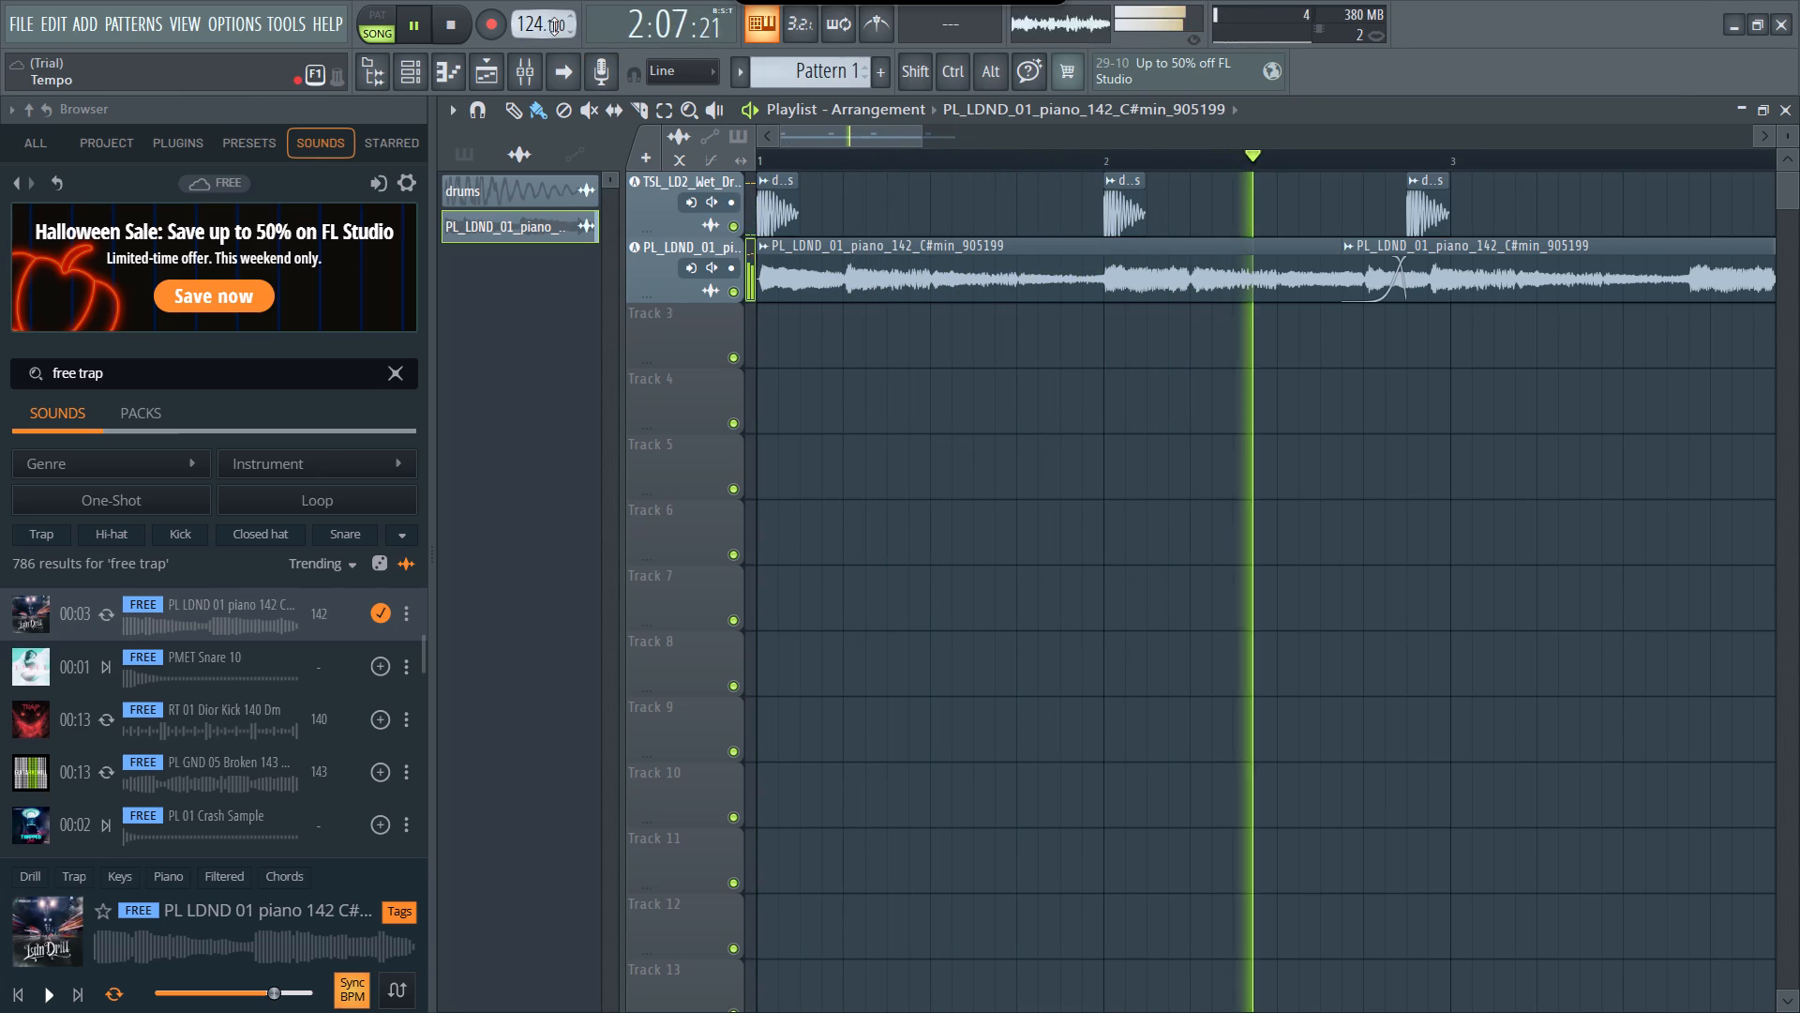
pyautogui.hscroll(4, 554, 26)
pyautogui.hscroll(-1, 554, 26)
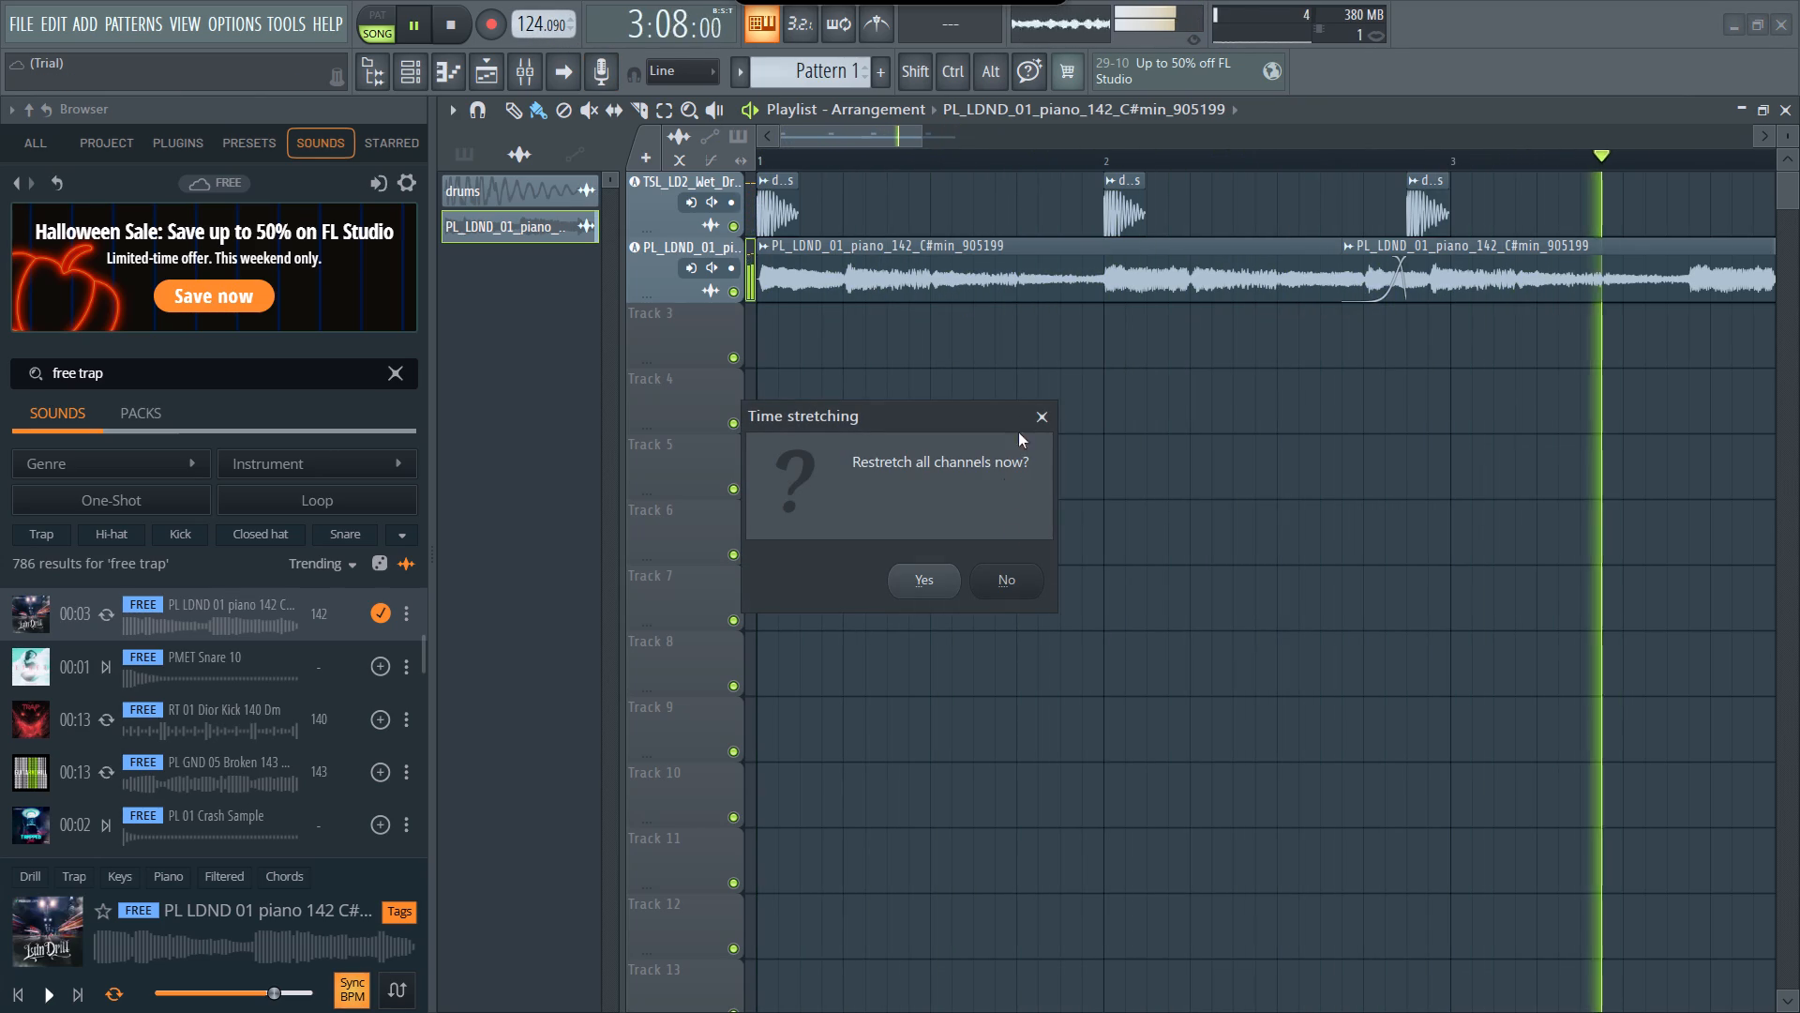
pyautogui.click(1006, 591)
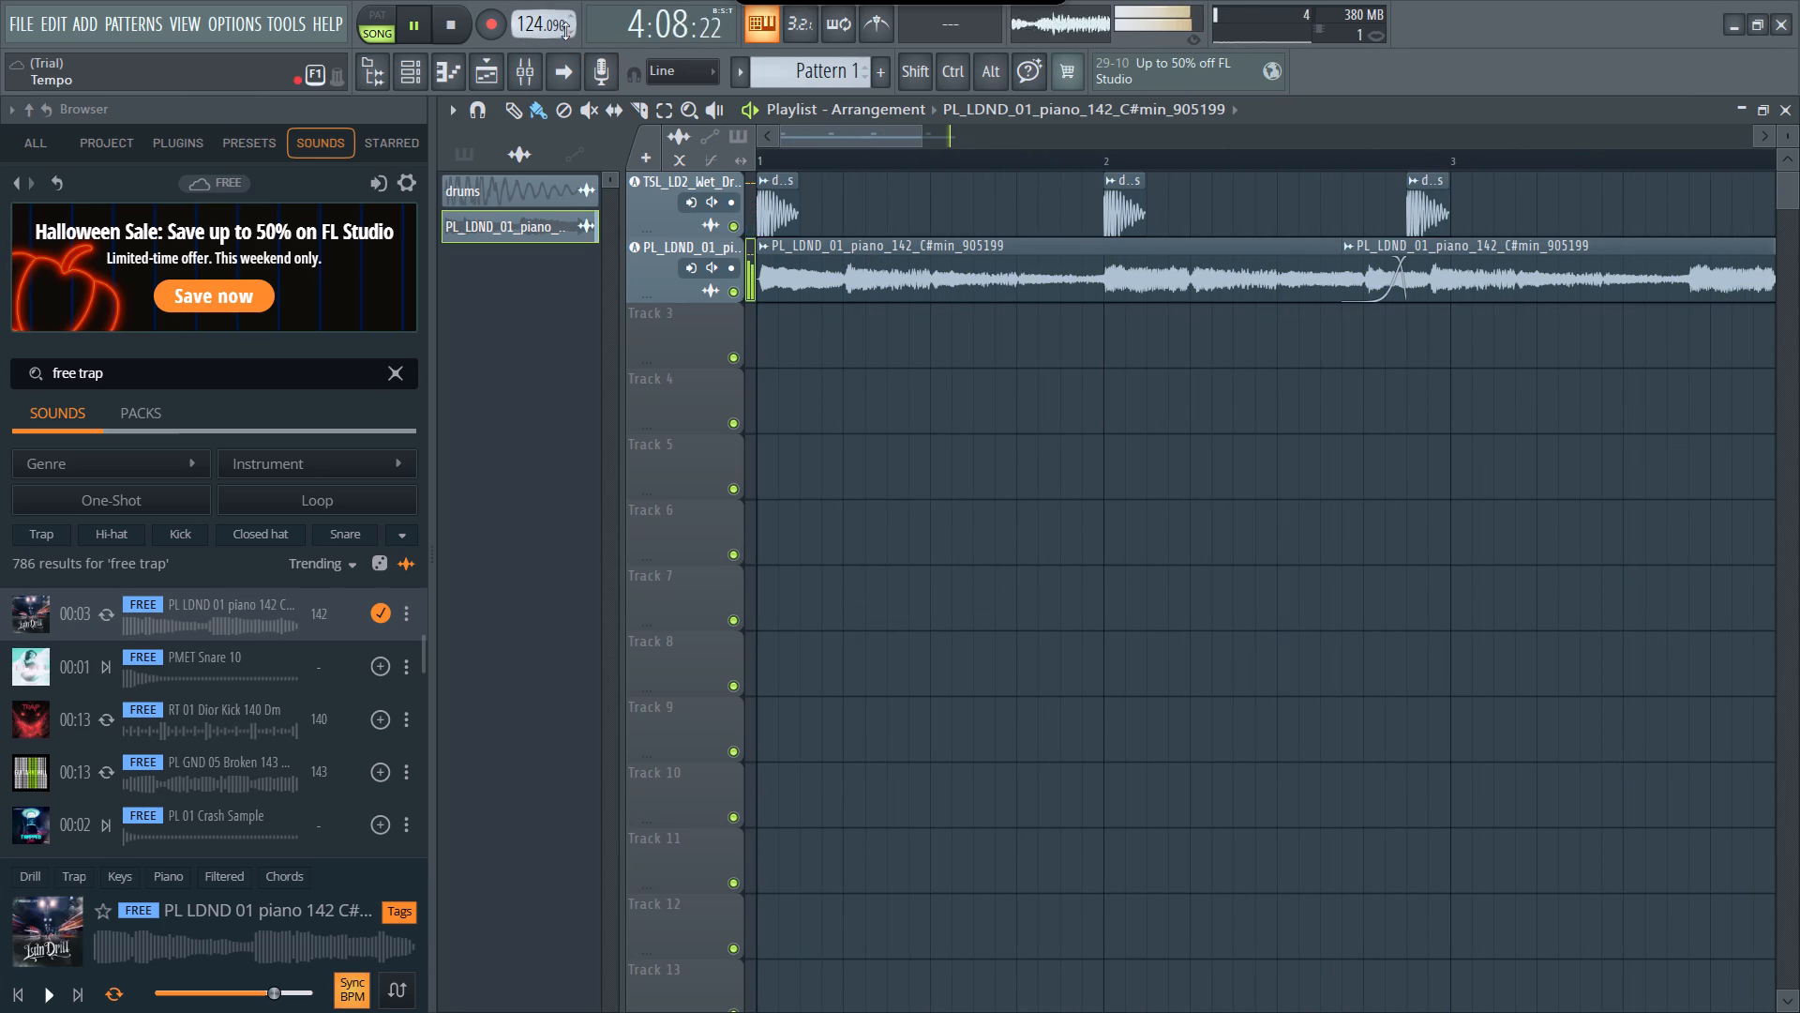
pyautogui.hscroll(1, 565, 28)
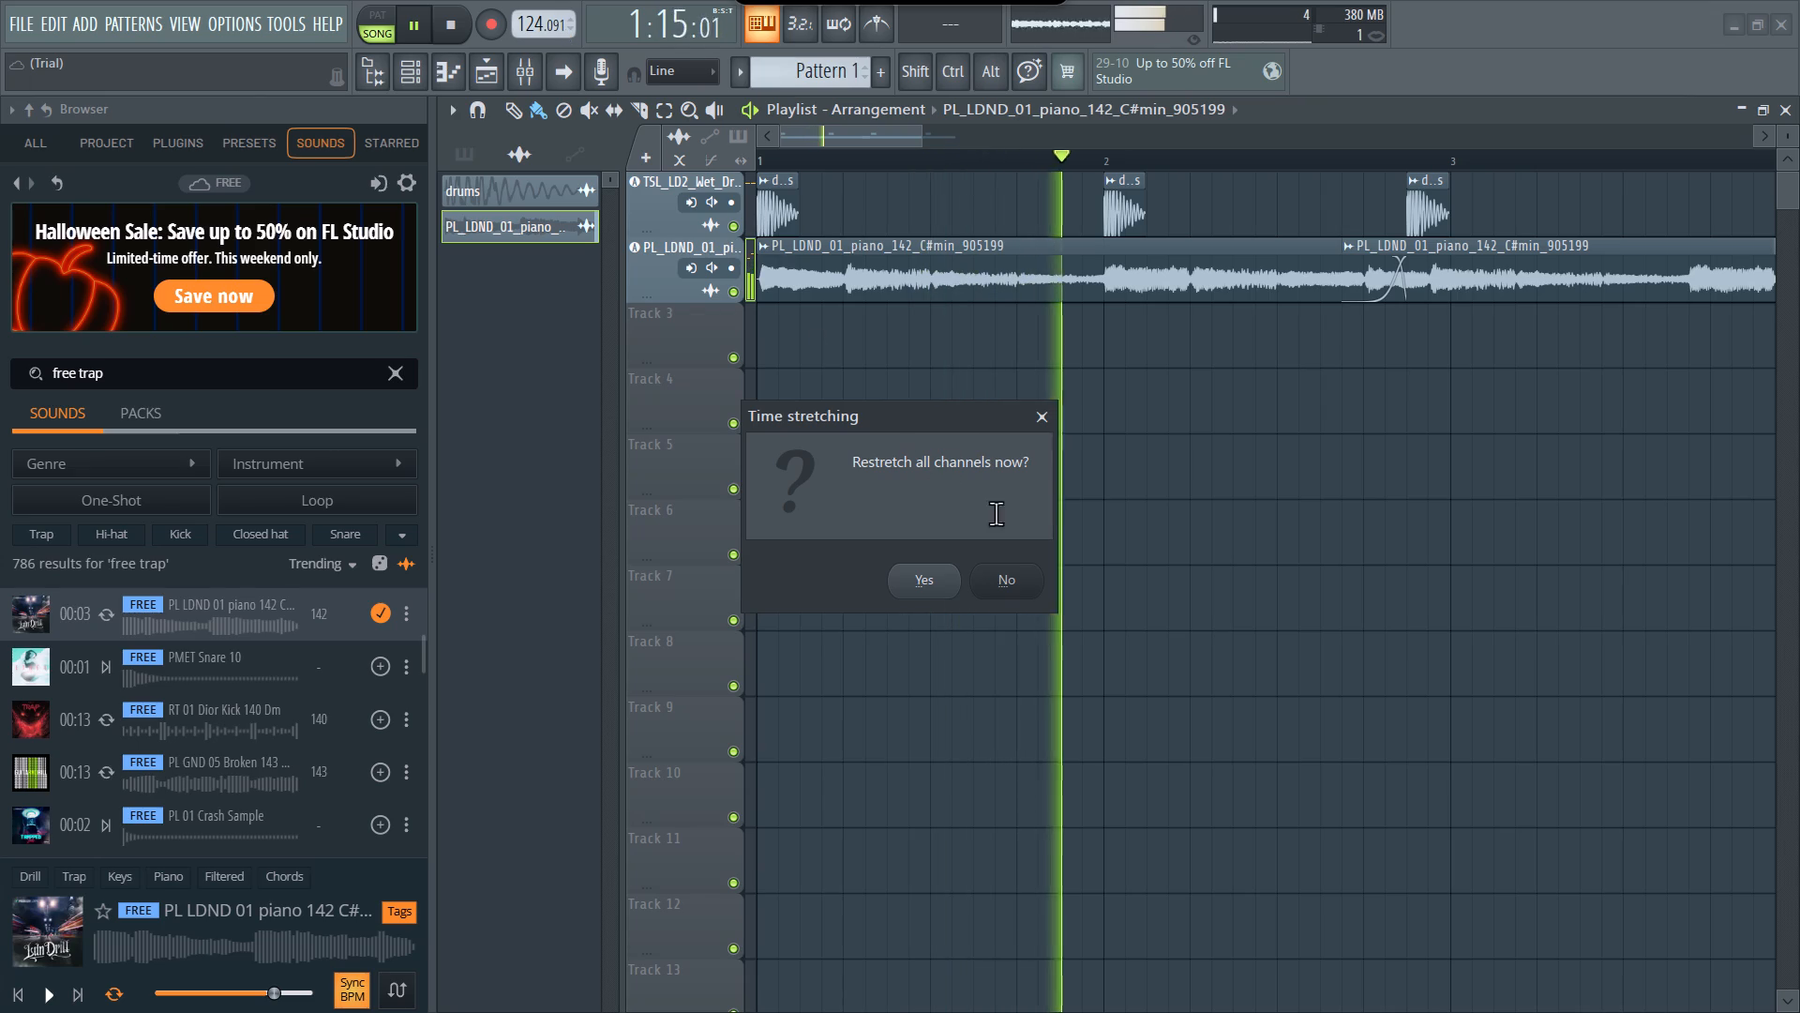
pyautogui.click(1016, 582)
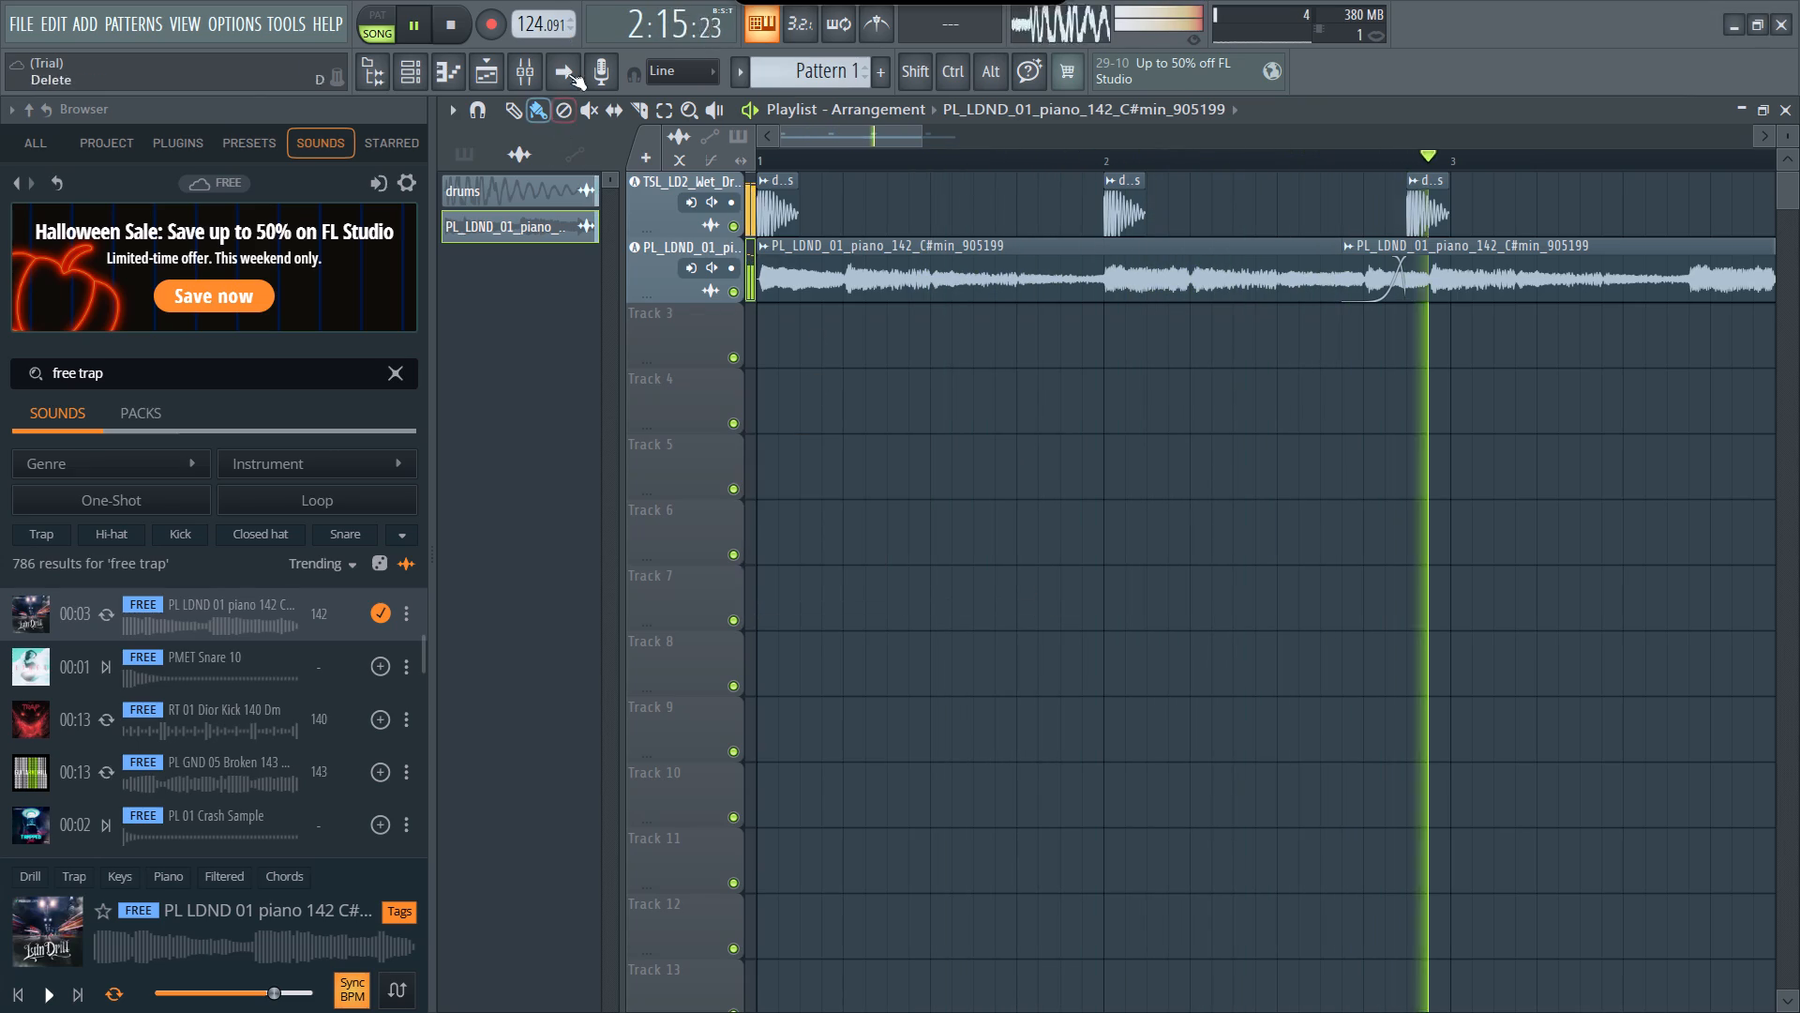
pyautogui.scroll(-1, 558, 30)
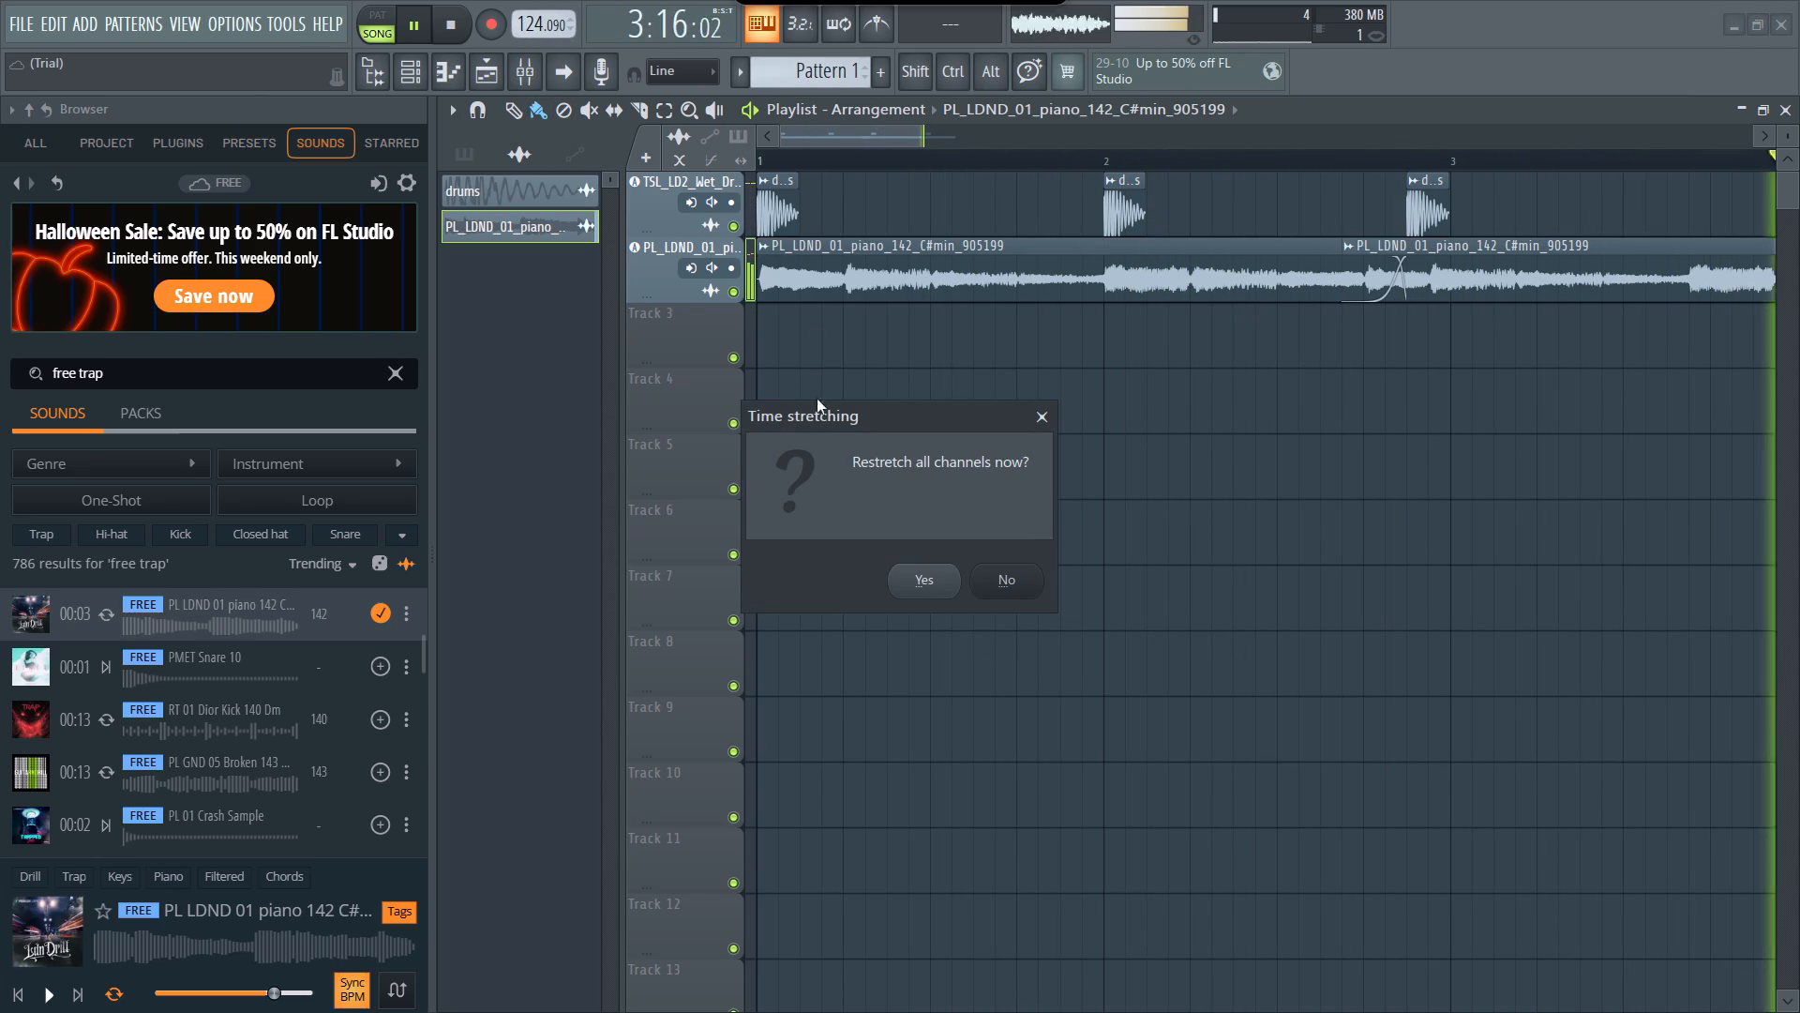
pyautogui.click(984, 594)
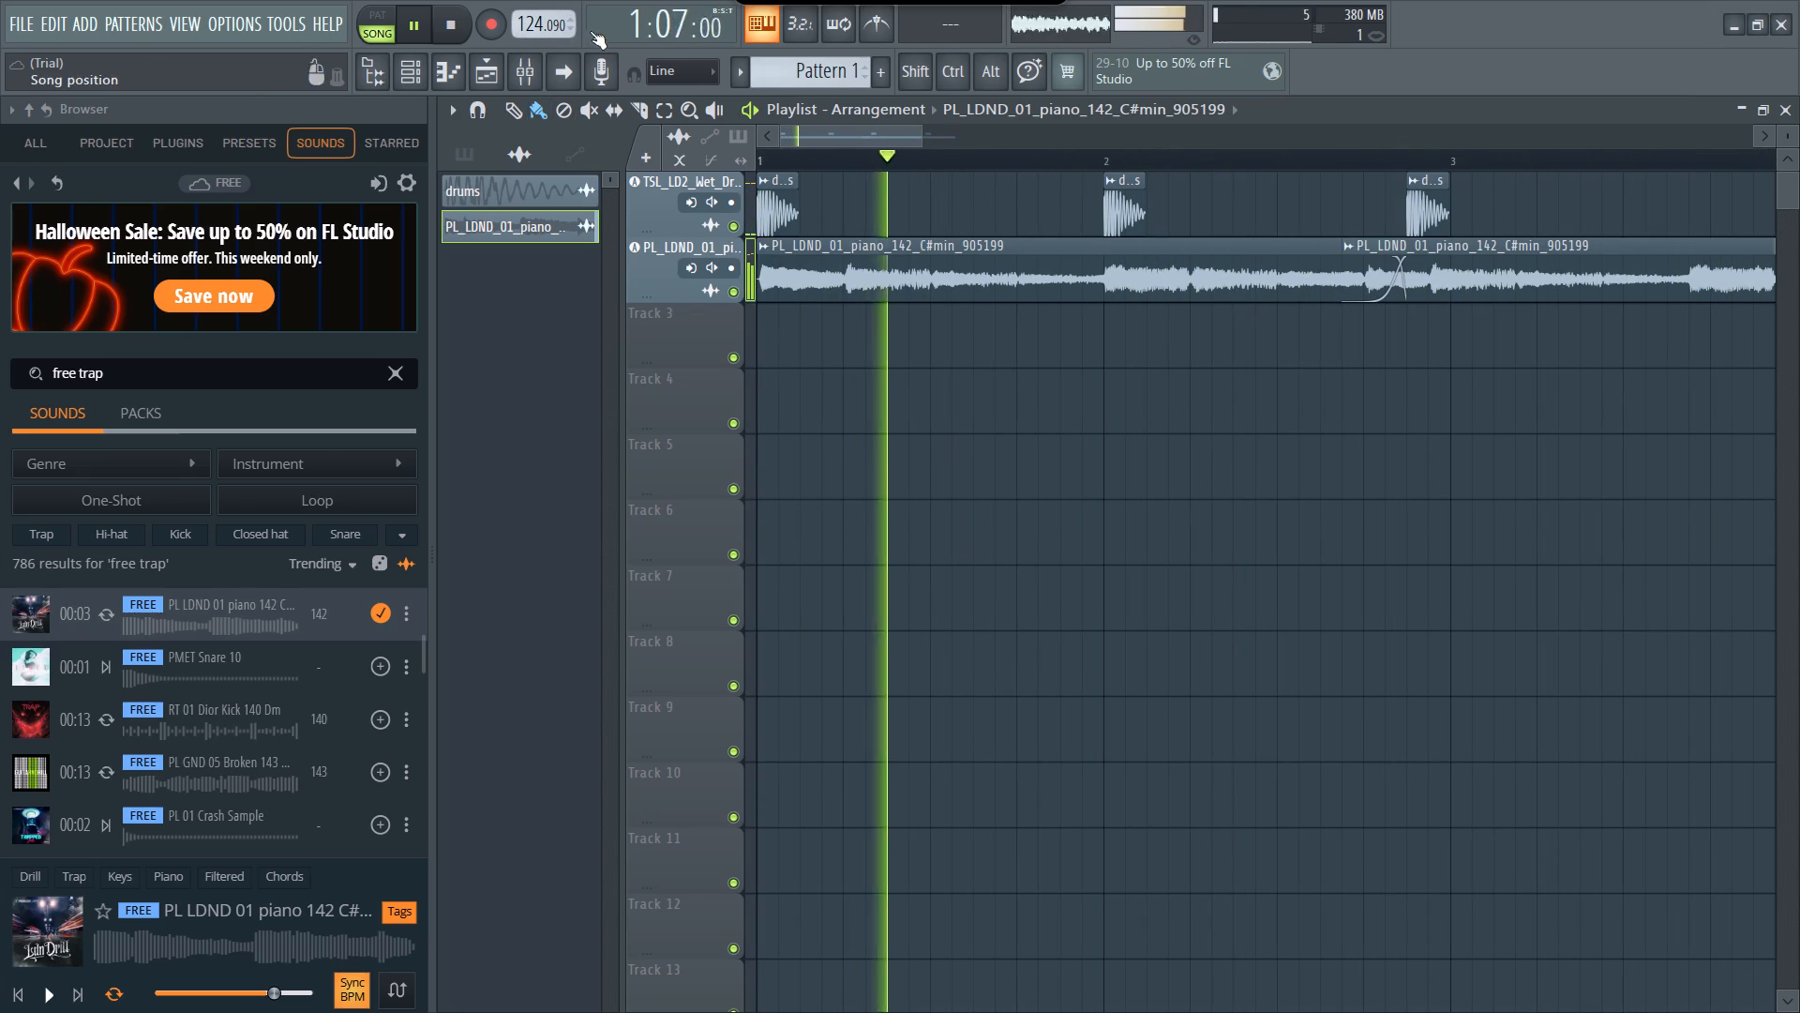
# Raise the tempo to 124.190 BPM and on to 125.190 BPM, restretching all channels each time.
pyautogui.scroll(6, 551, 21)
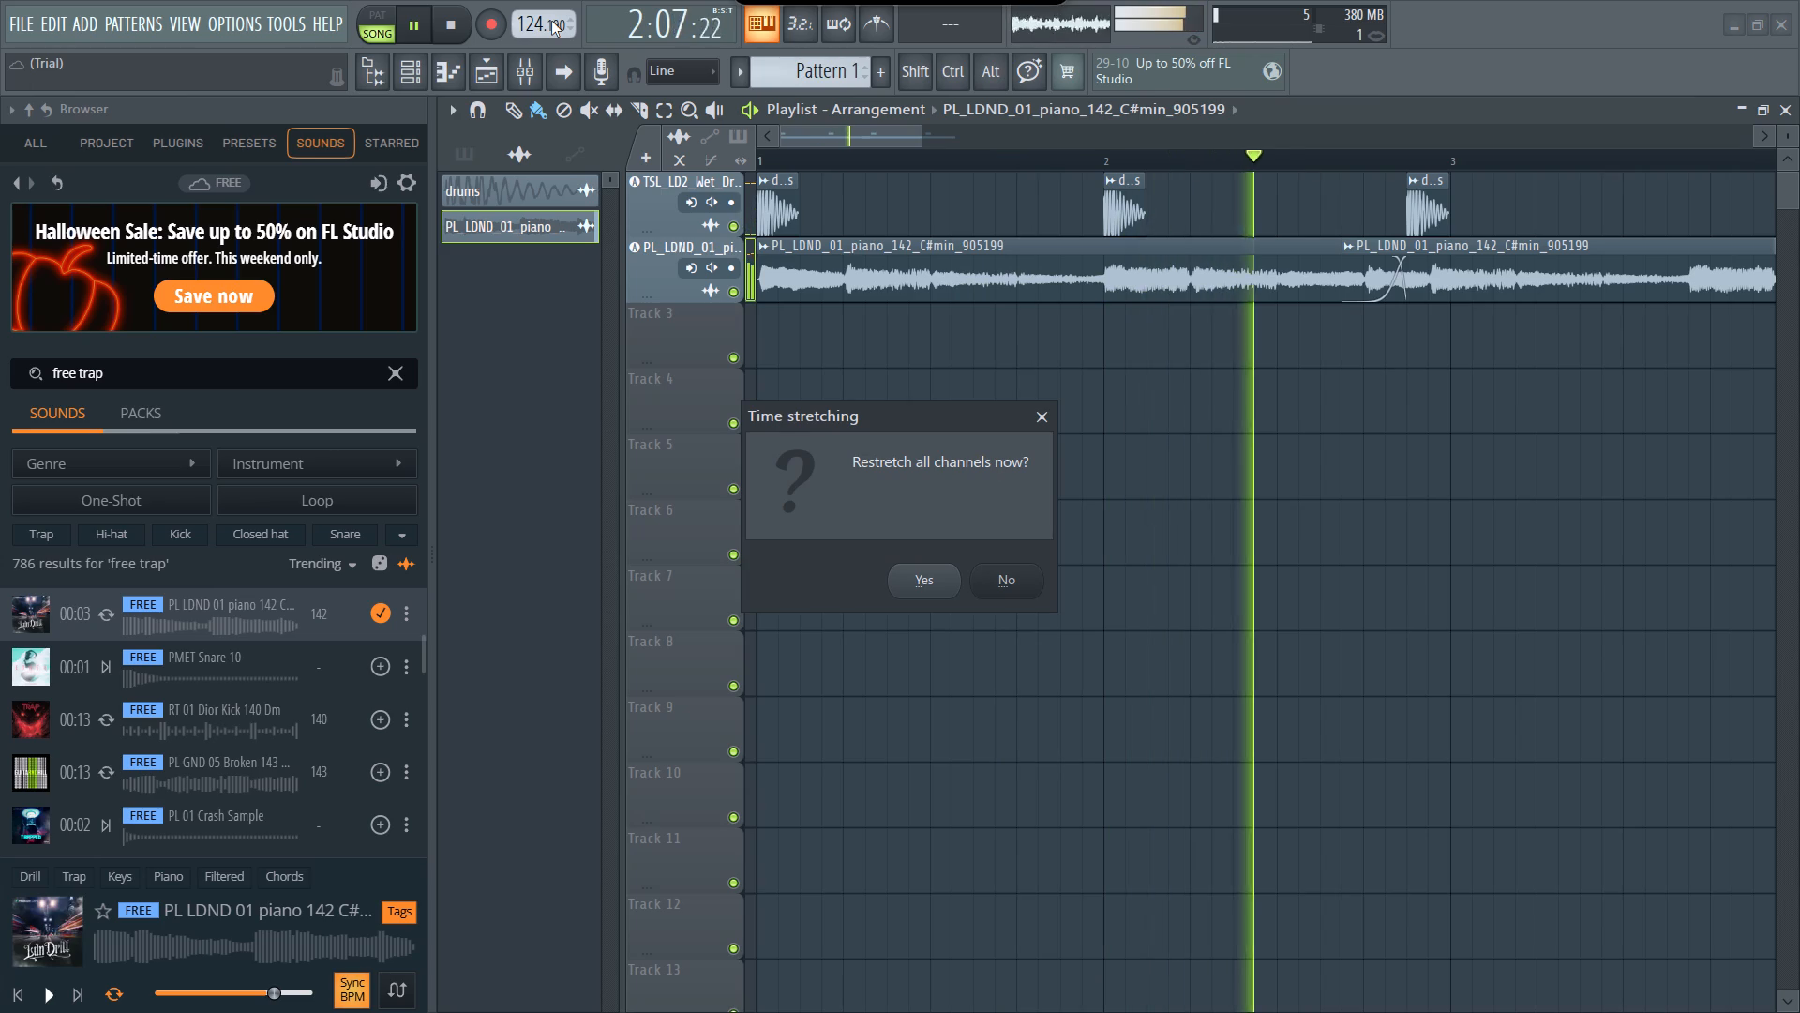
pyautogui.click(952, 589)
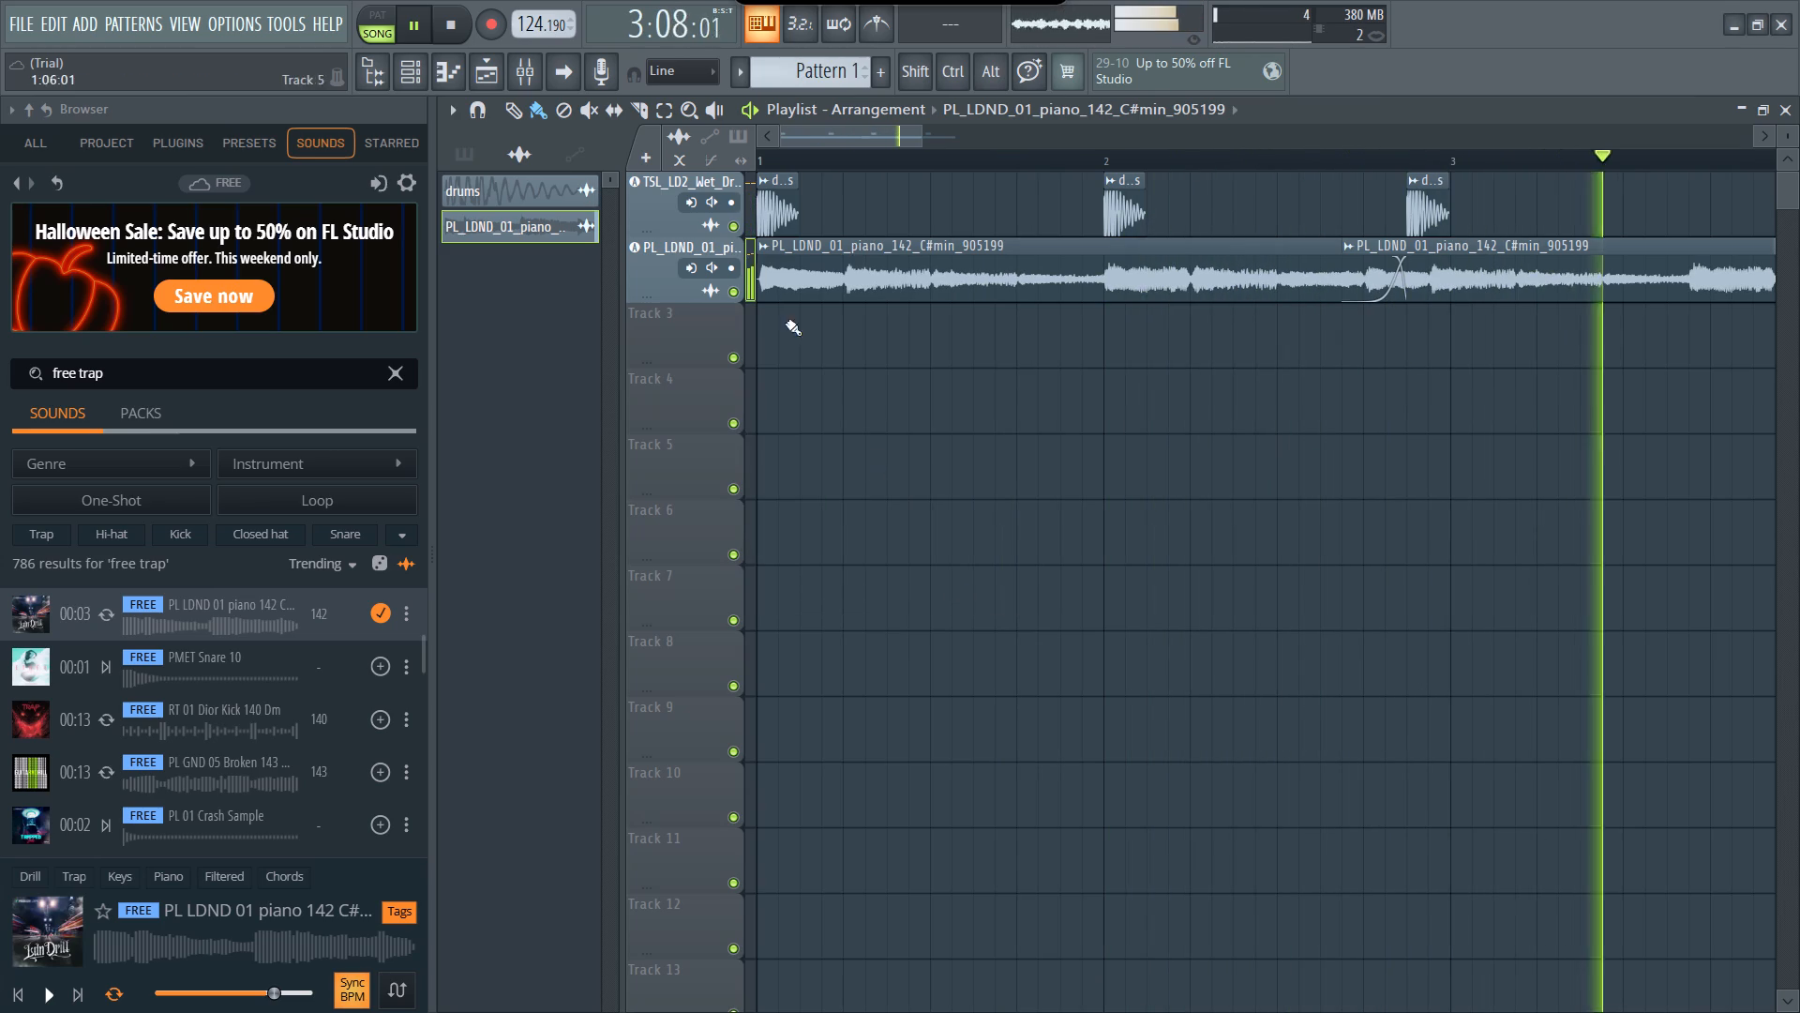
pyautogui.scroll(2, 536, 31)
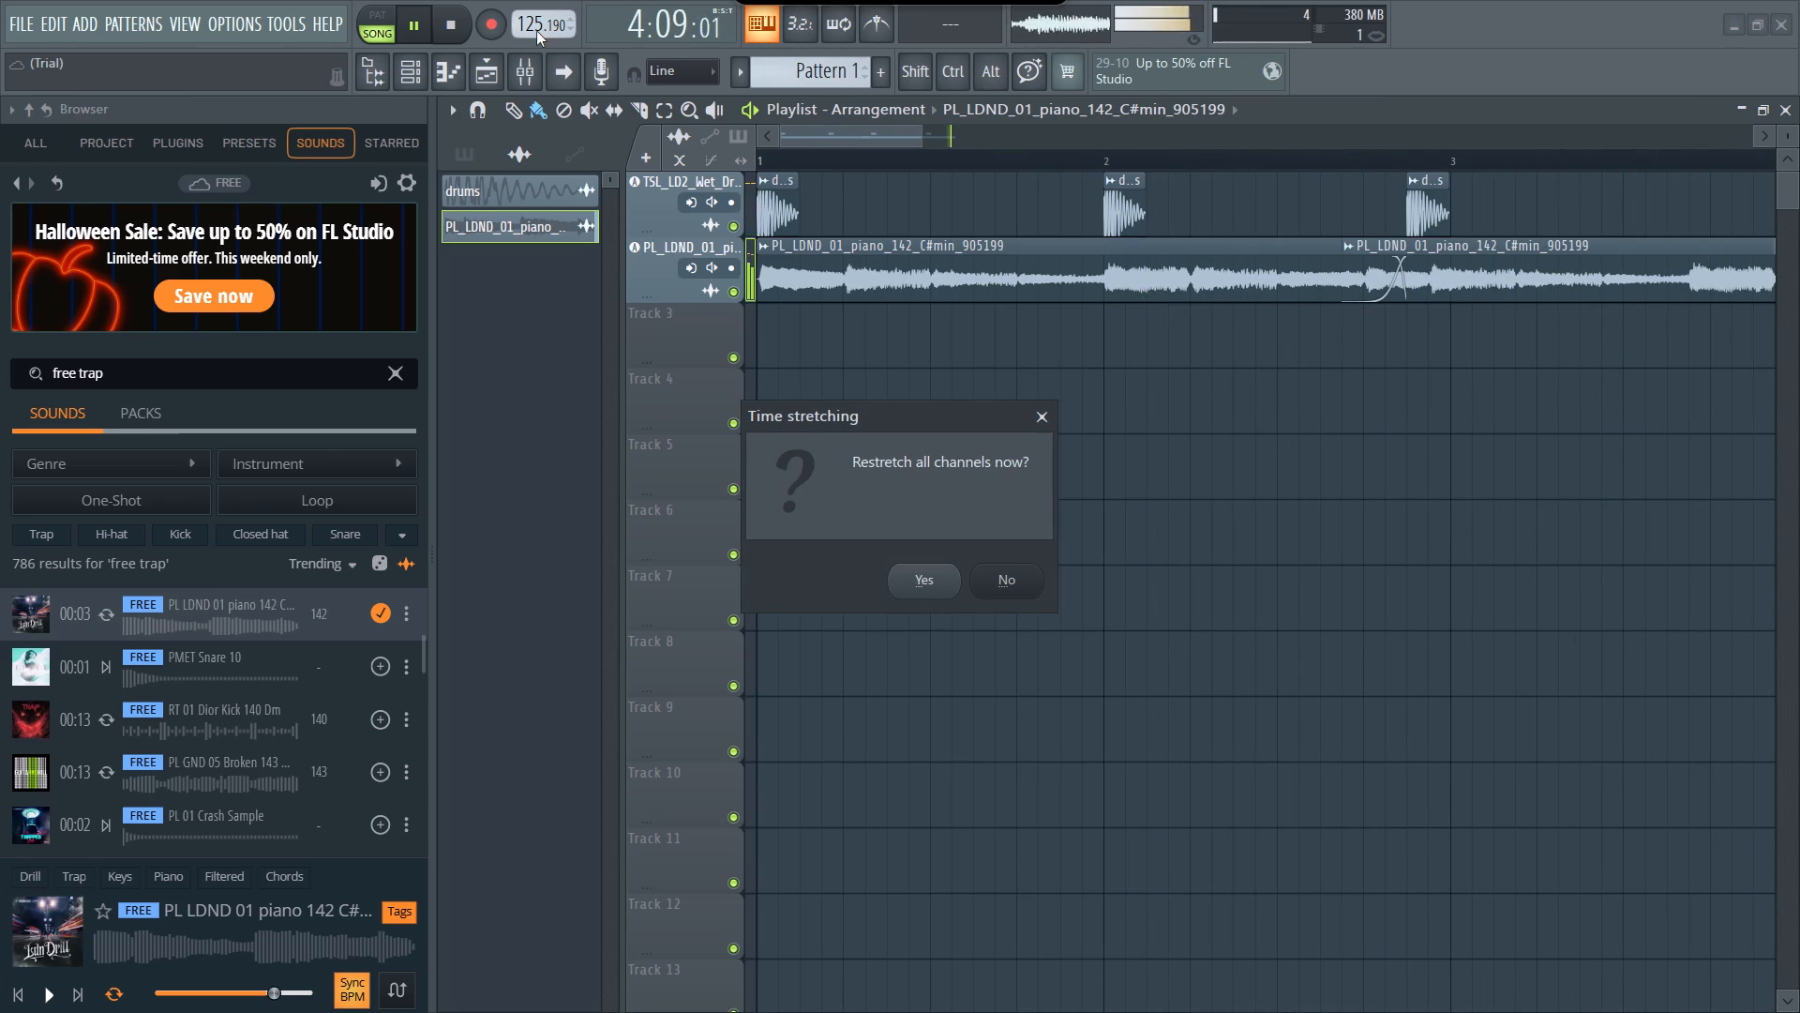
pyautogui.click(917, 580)
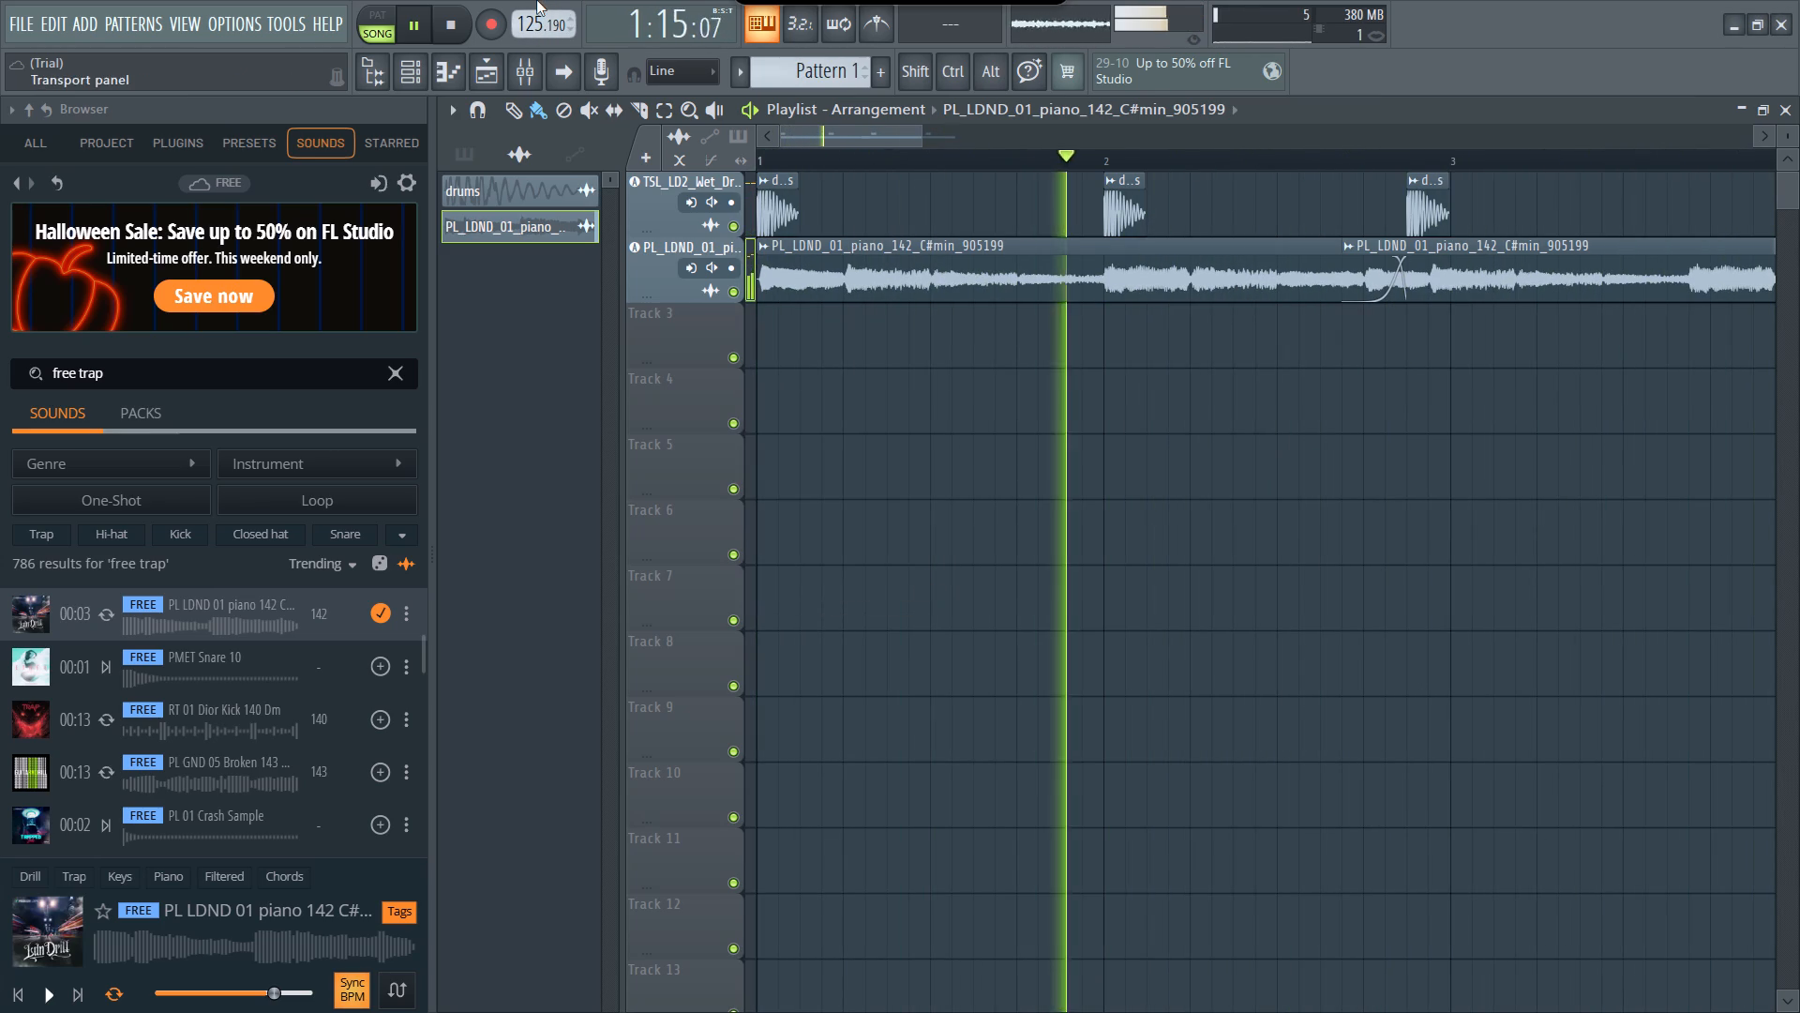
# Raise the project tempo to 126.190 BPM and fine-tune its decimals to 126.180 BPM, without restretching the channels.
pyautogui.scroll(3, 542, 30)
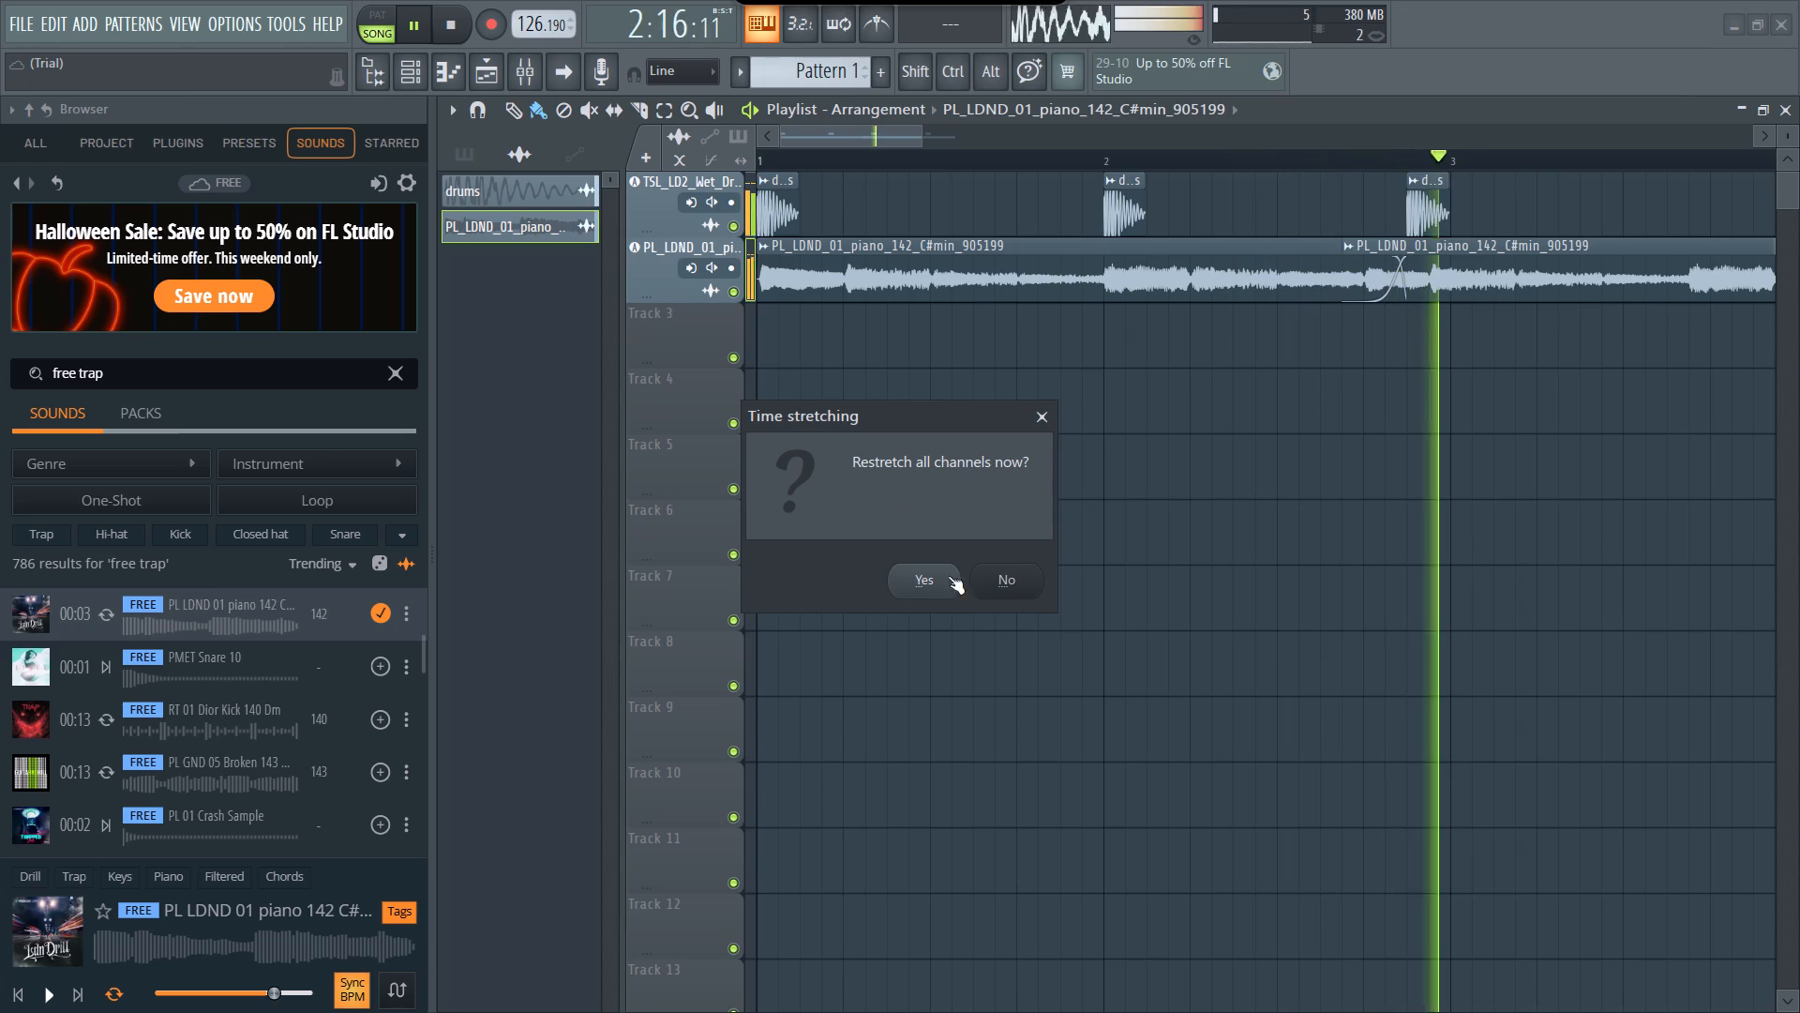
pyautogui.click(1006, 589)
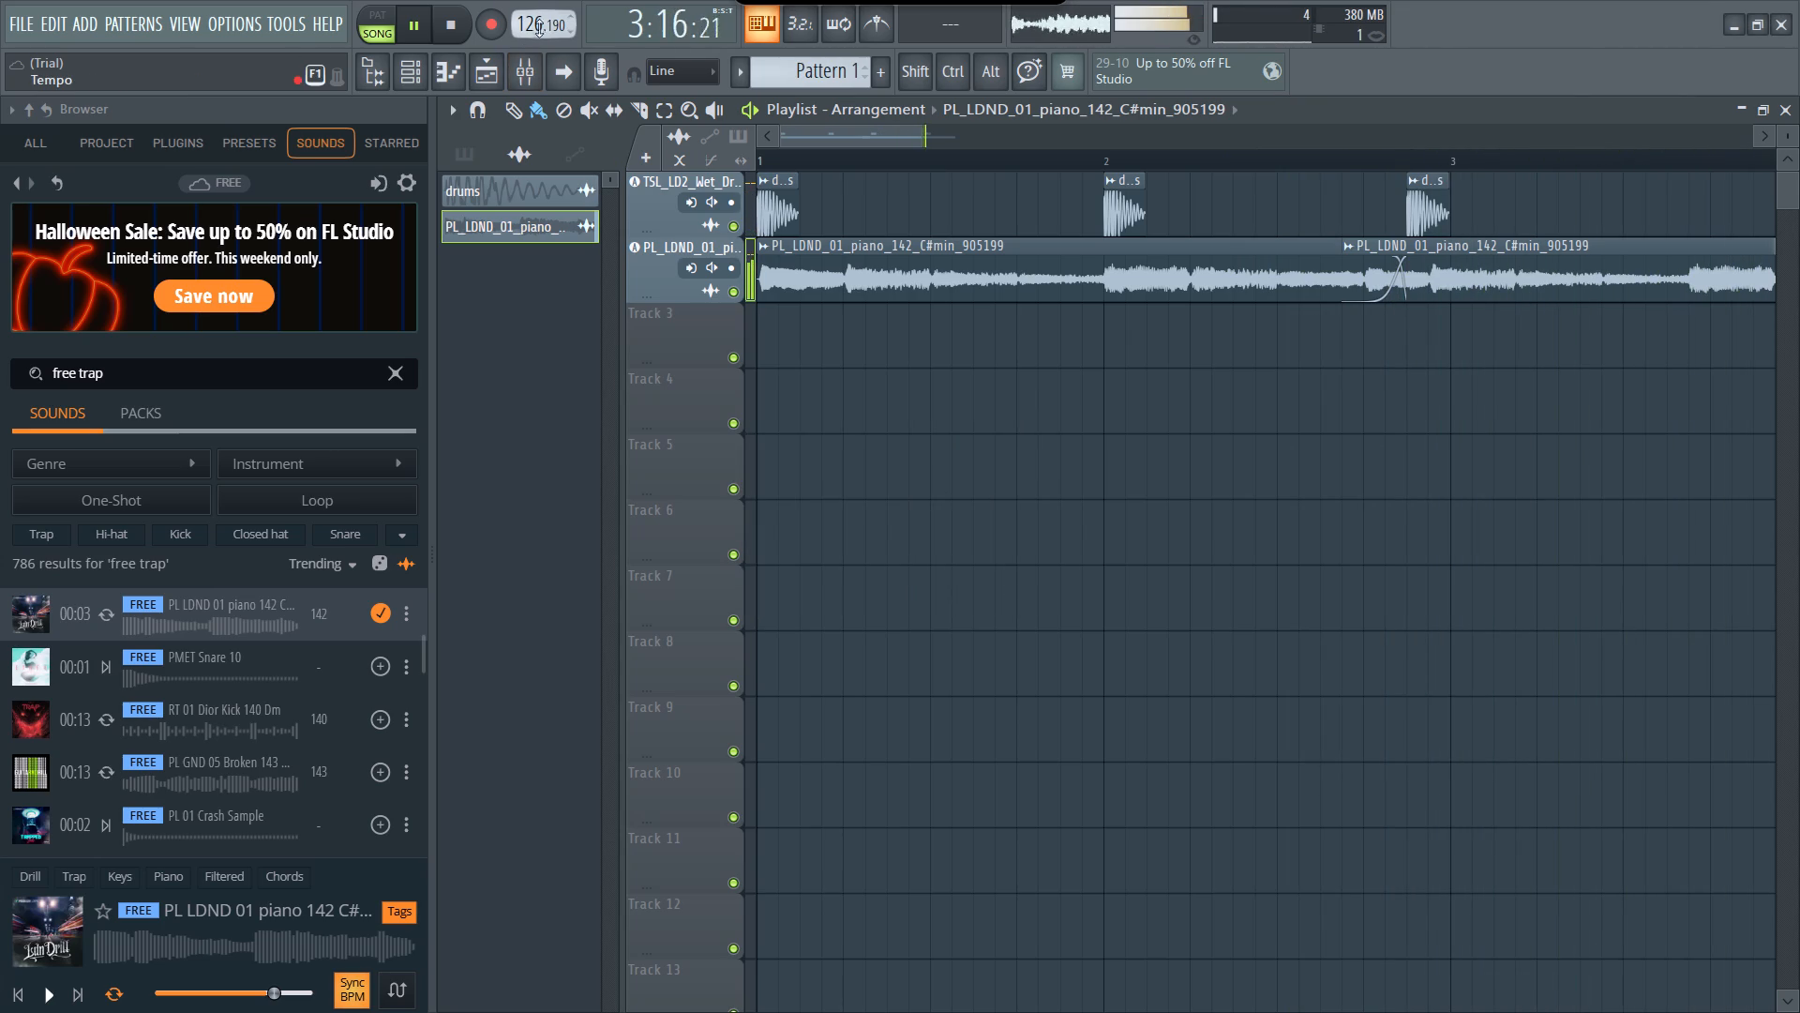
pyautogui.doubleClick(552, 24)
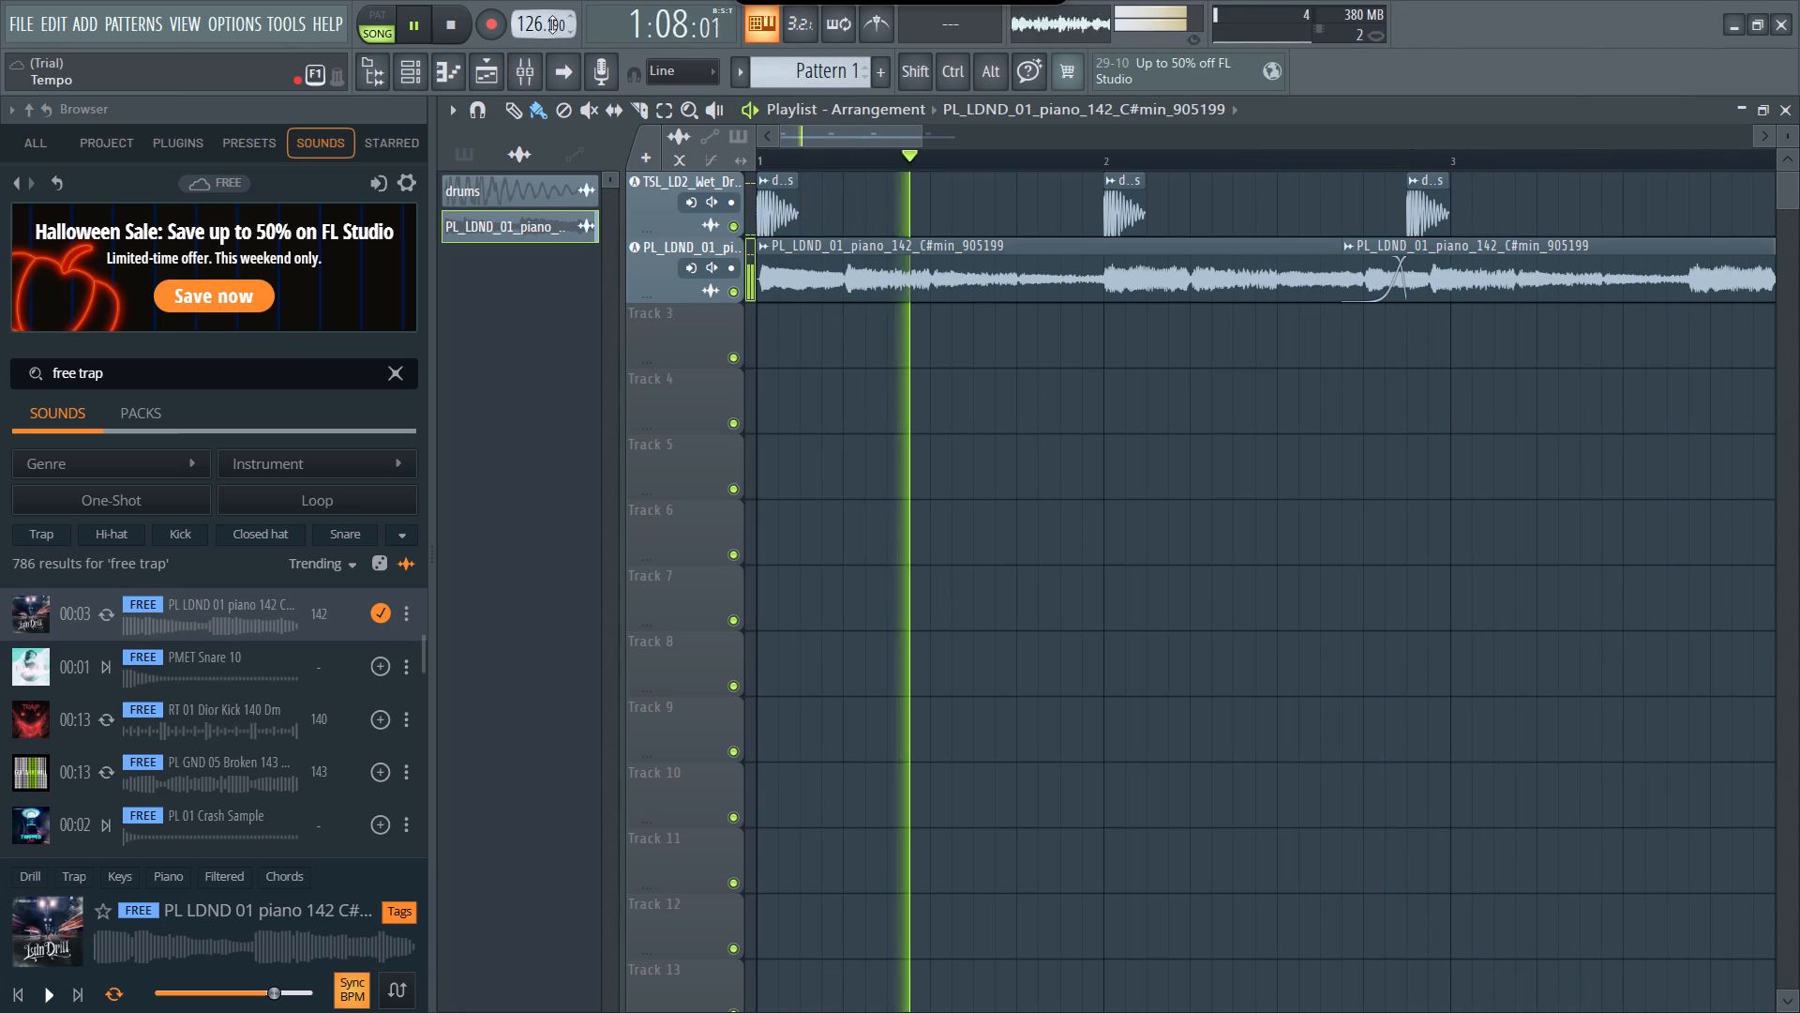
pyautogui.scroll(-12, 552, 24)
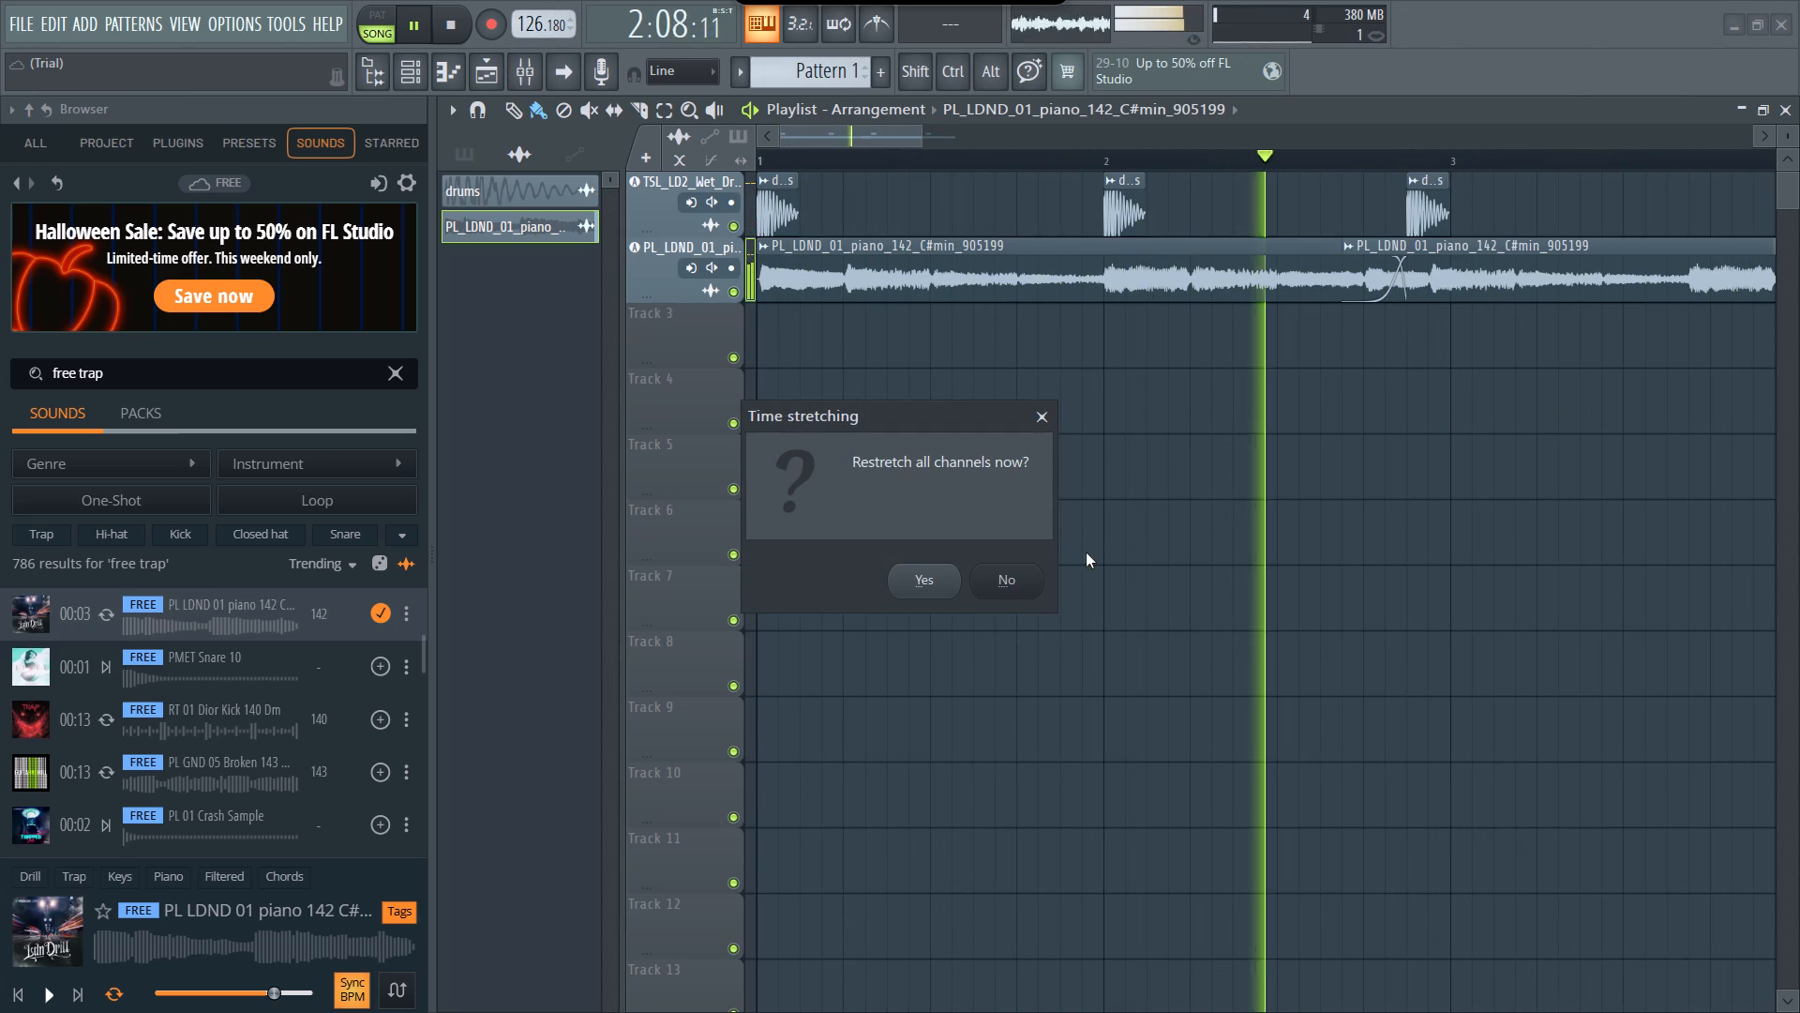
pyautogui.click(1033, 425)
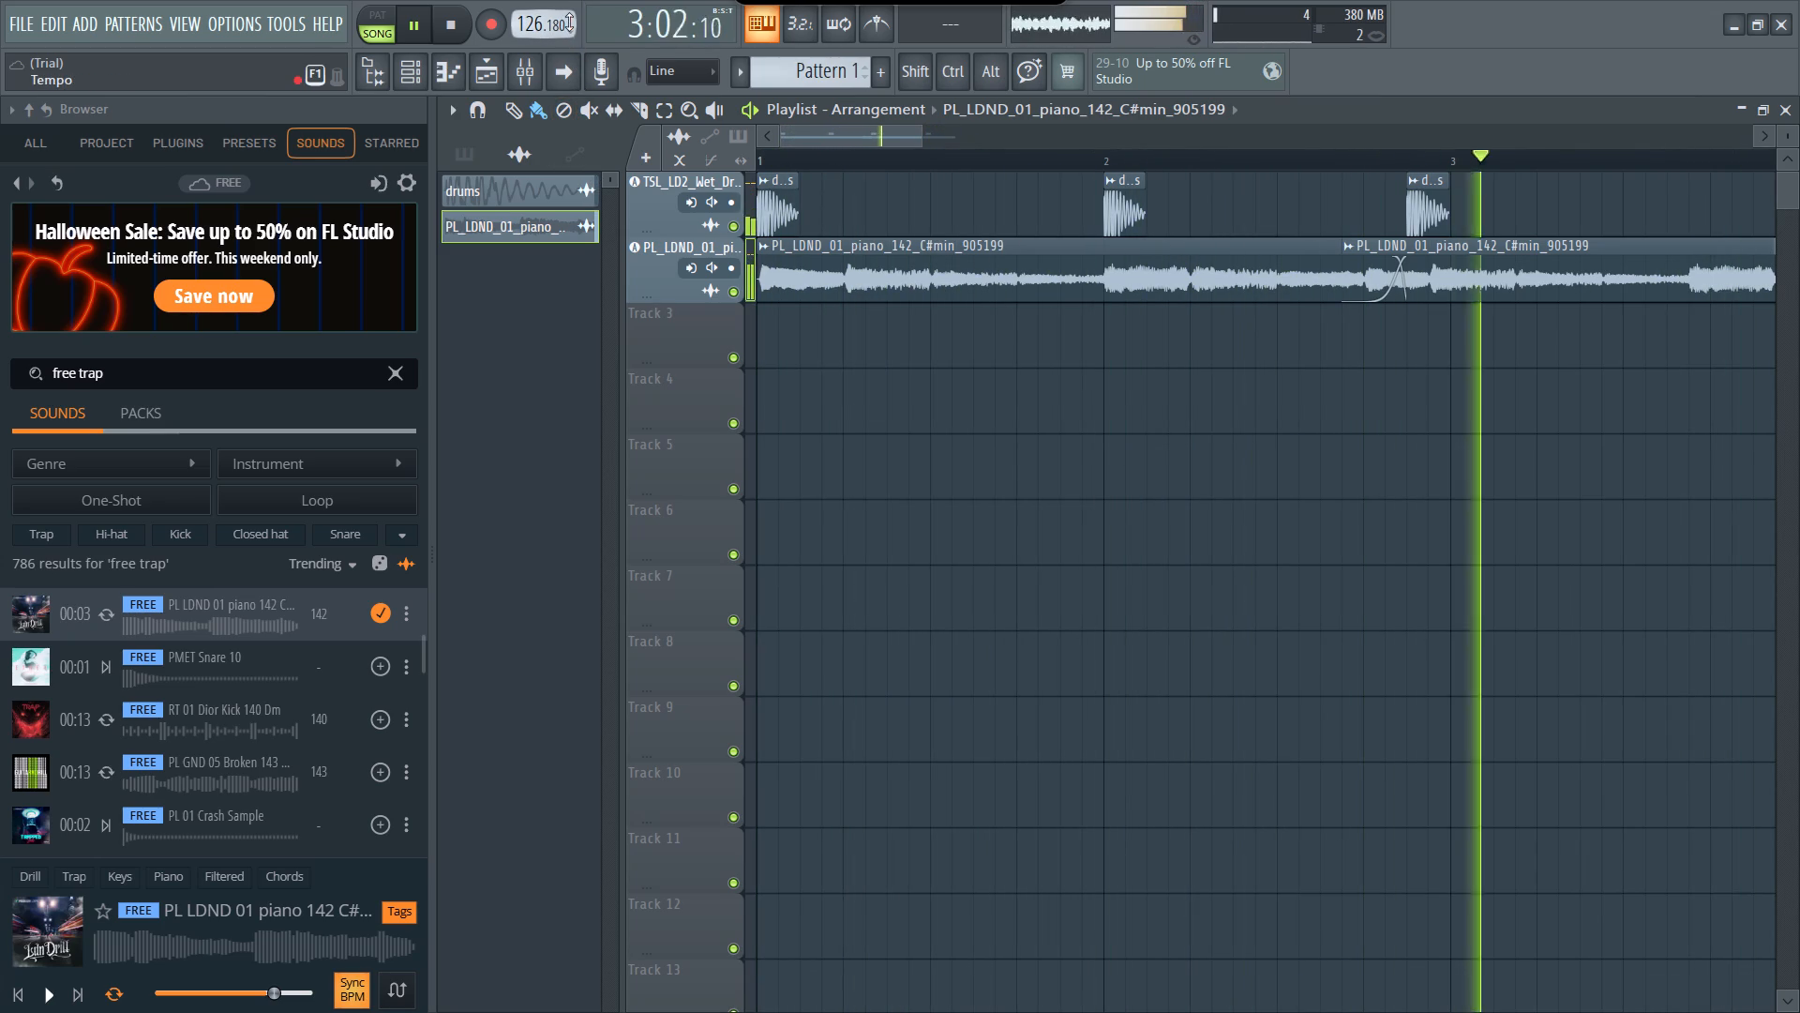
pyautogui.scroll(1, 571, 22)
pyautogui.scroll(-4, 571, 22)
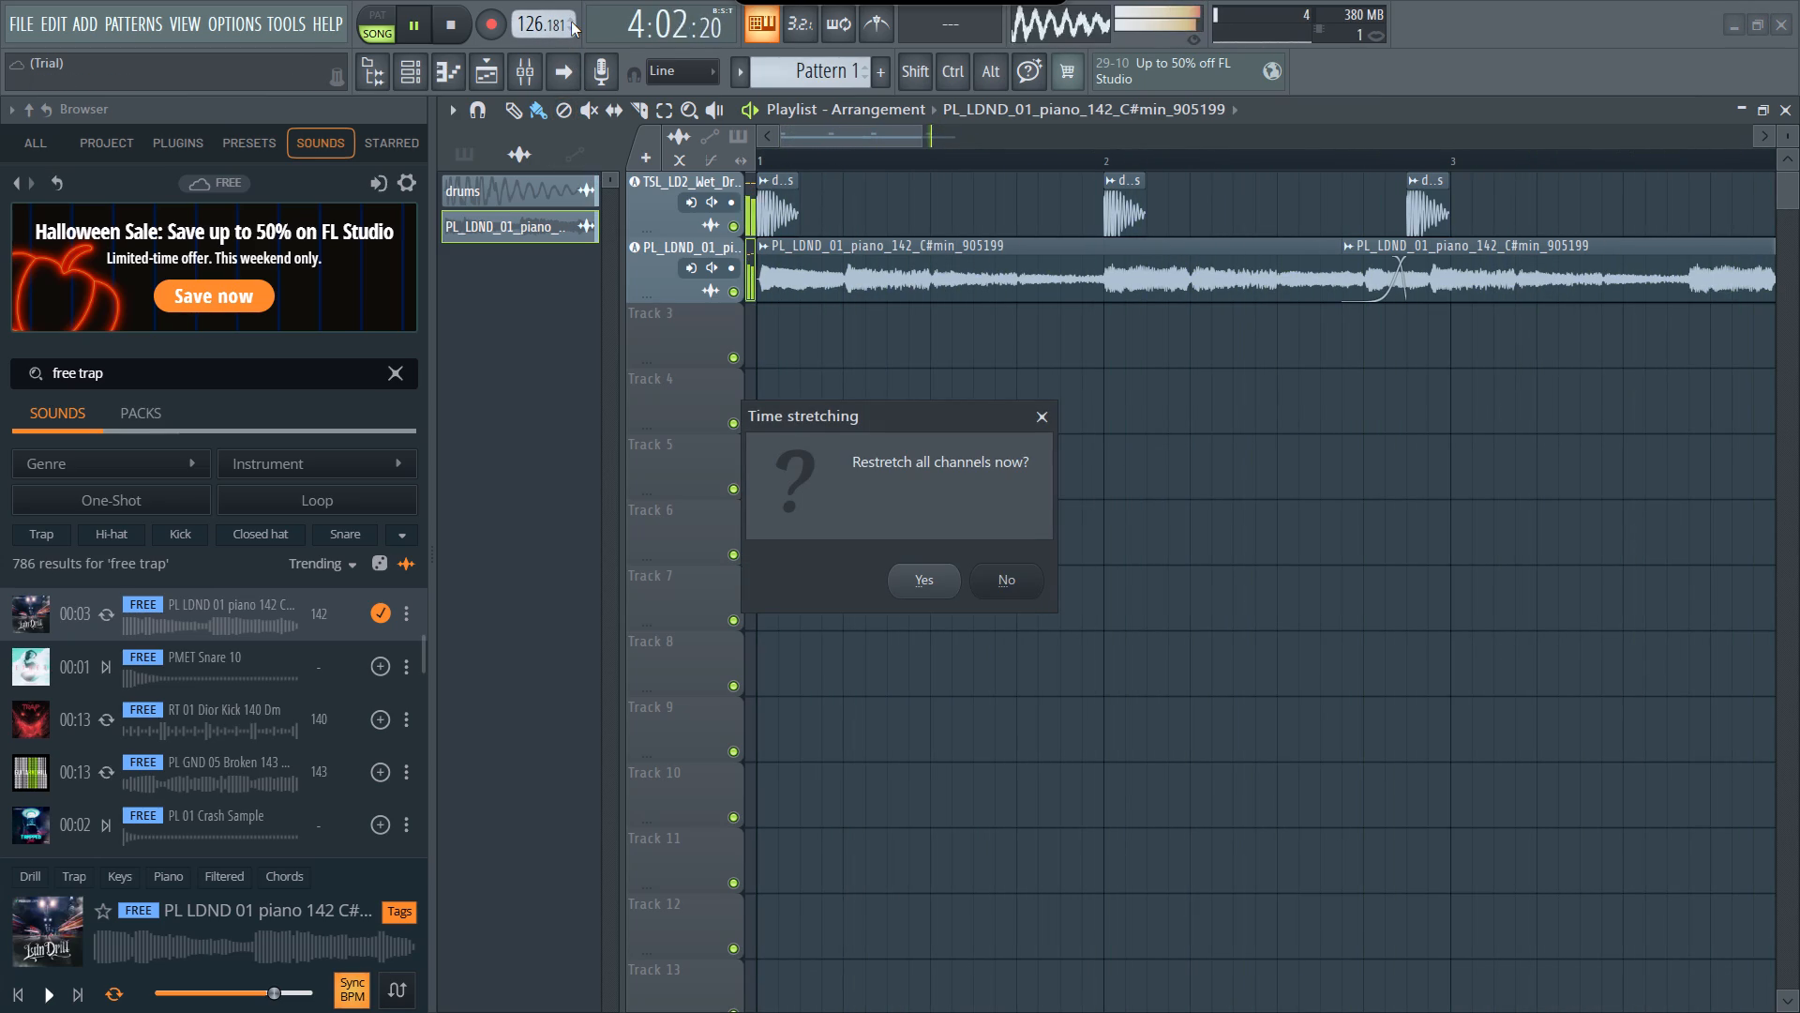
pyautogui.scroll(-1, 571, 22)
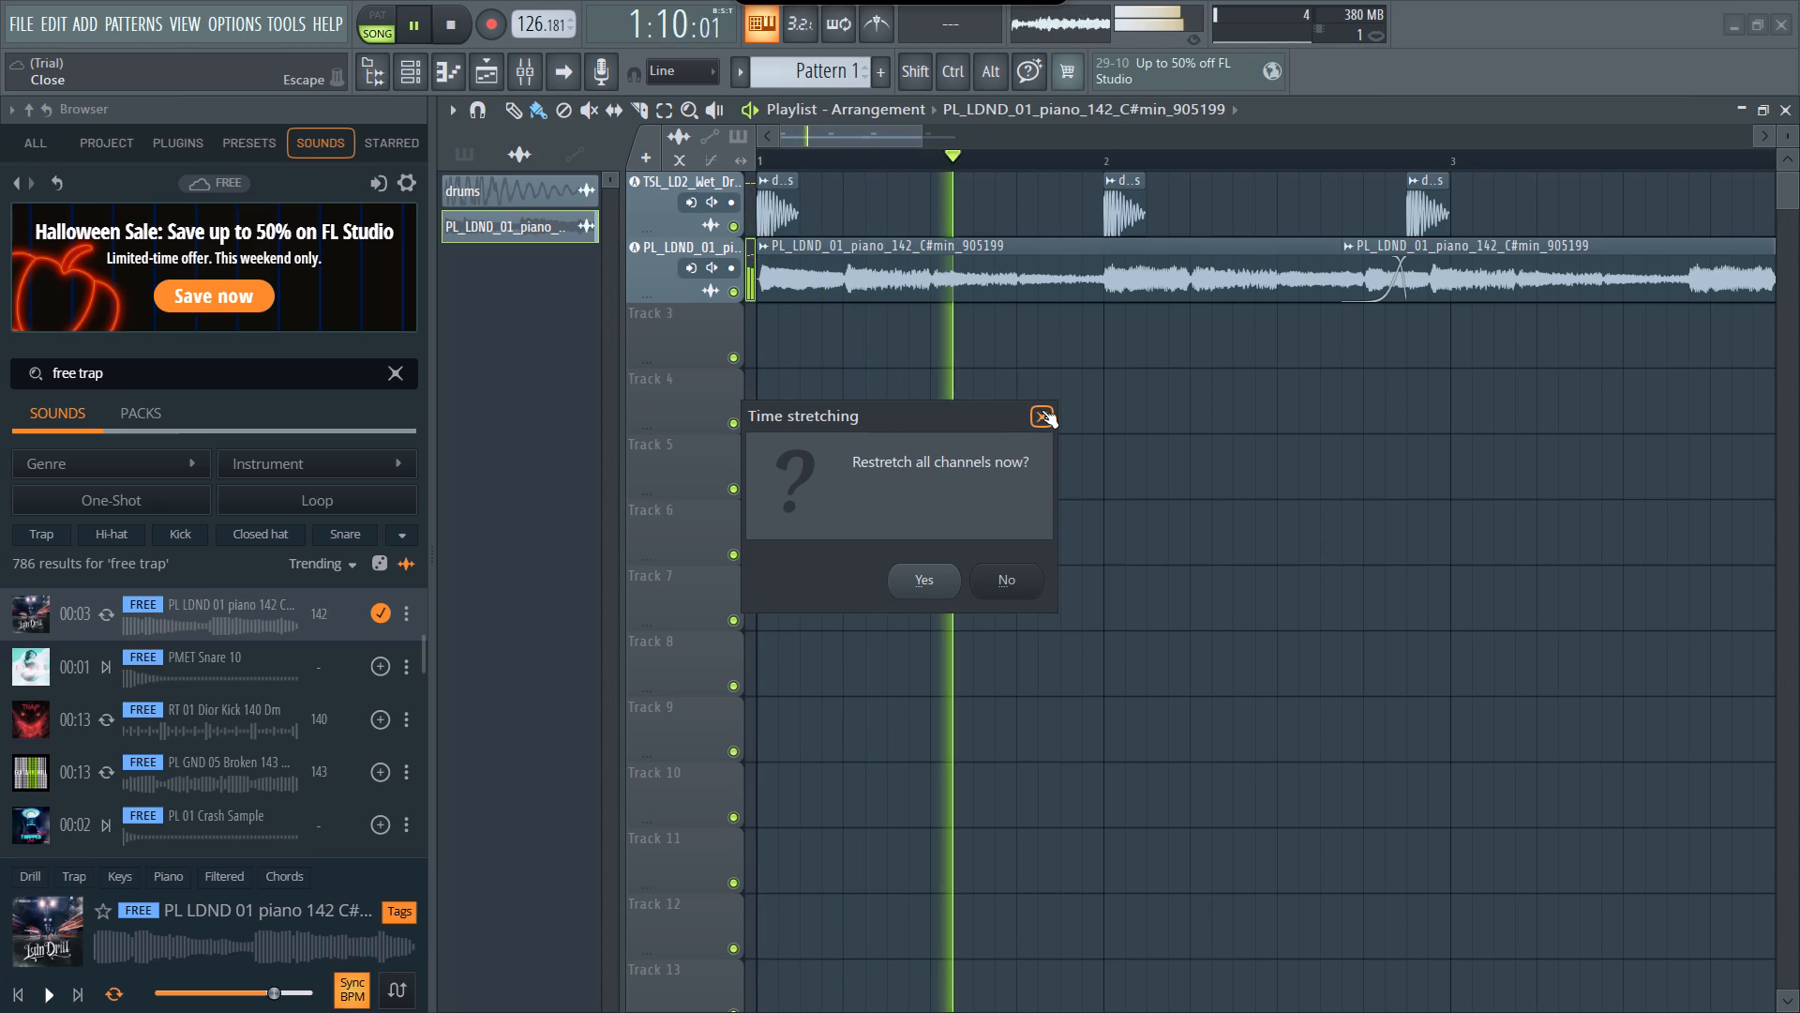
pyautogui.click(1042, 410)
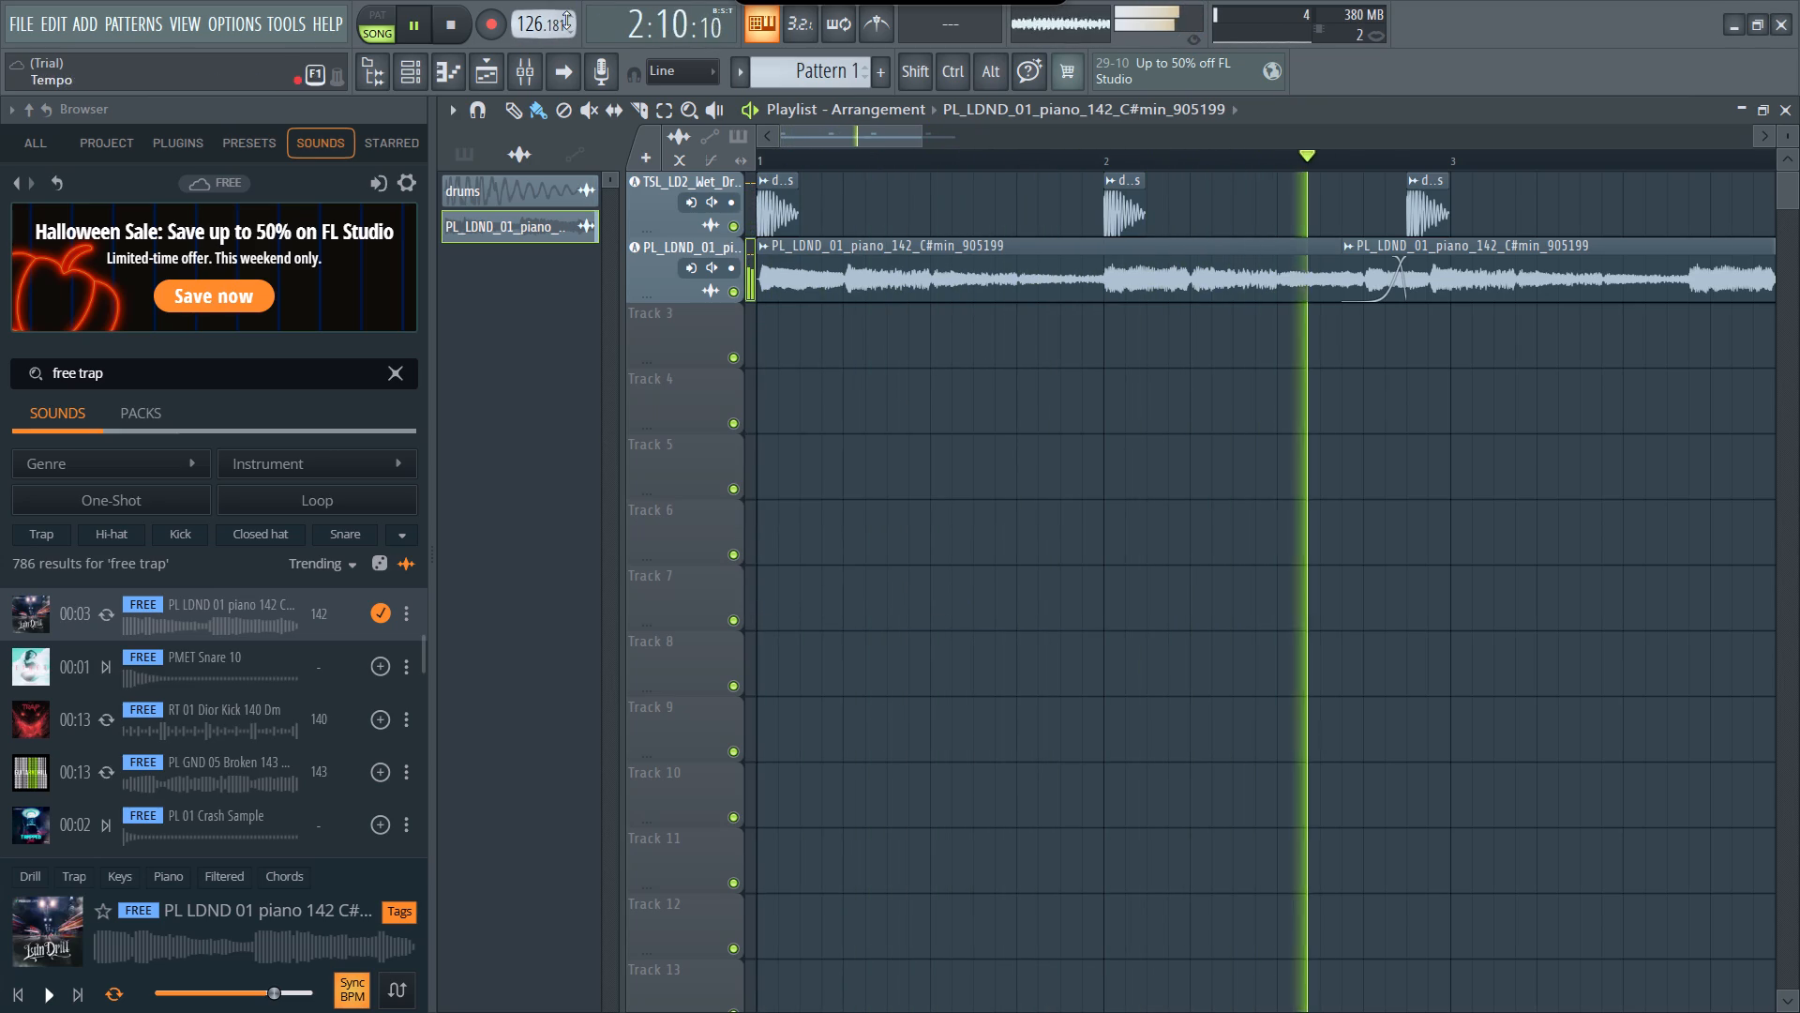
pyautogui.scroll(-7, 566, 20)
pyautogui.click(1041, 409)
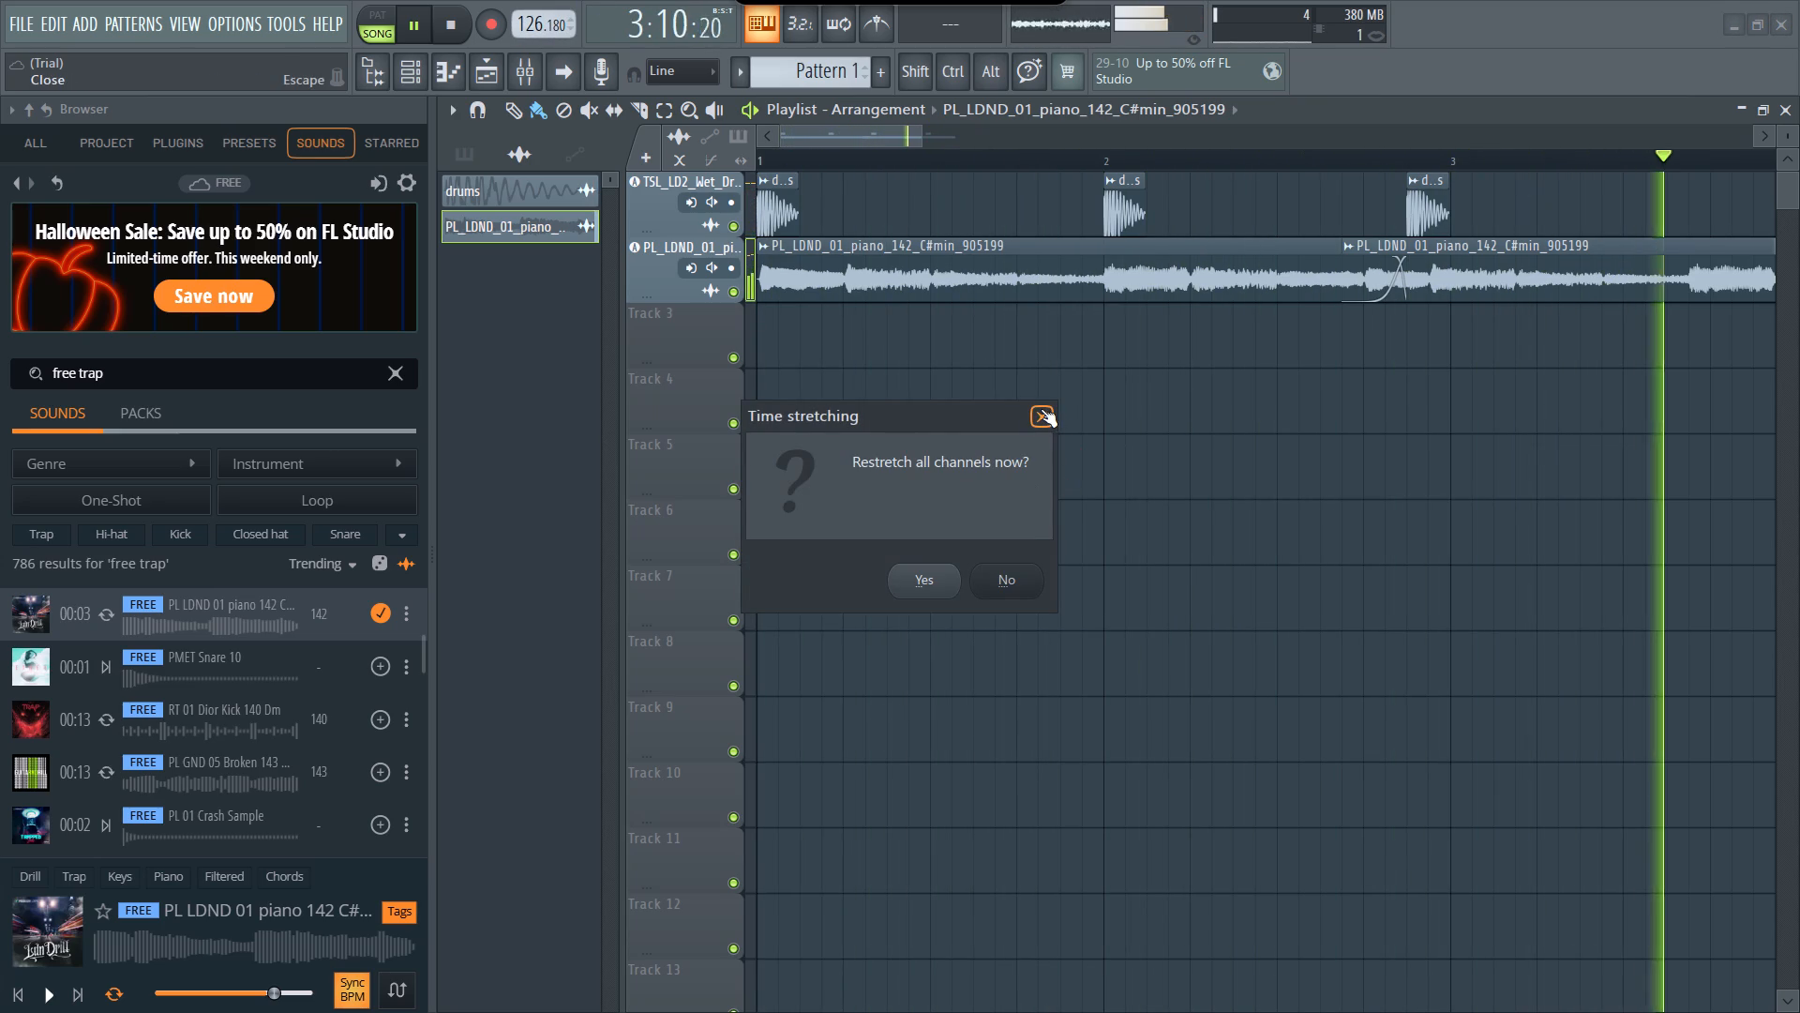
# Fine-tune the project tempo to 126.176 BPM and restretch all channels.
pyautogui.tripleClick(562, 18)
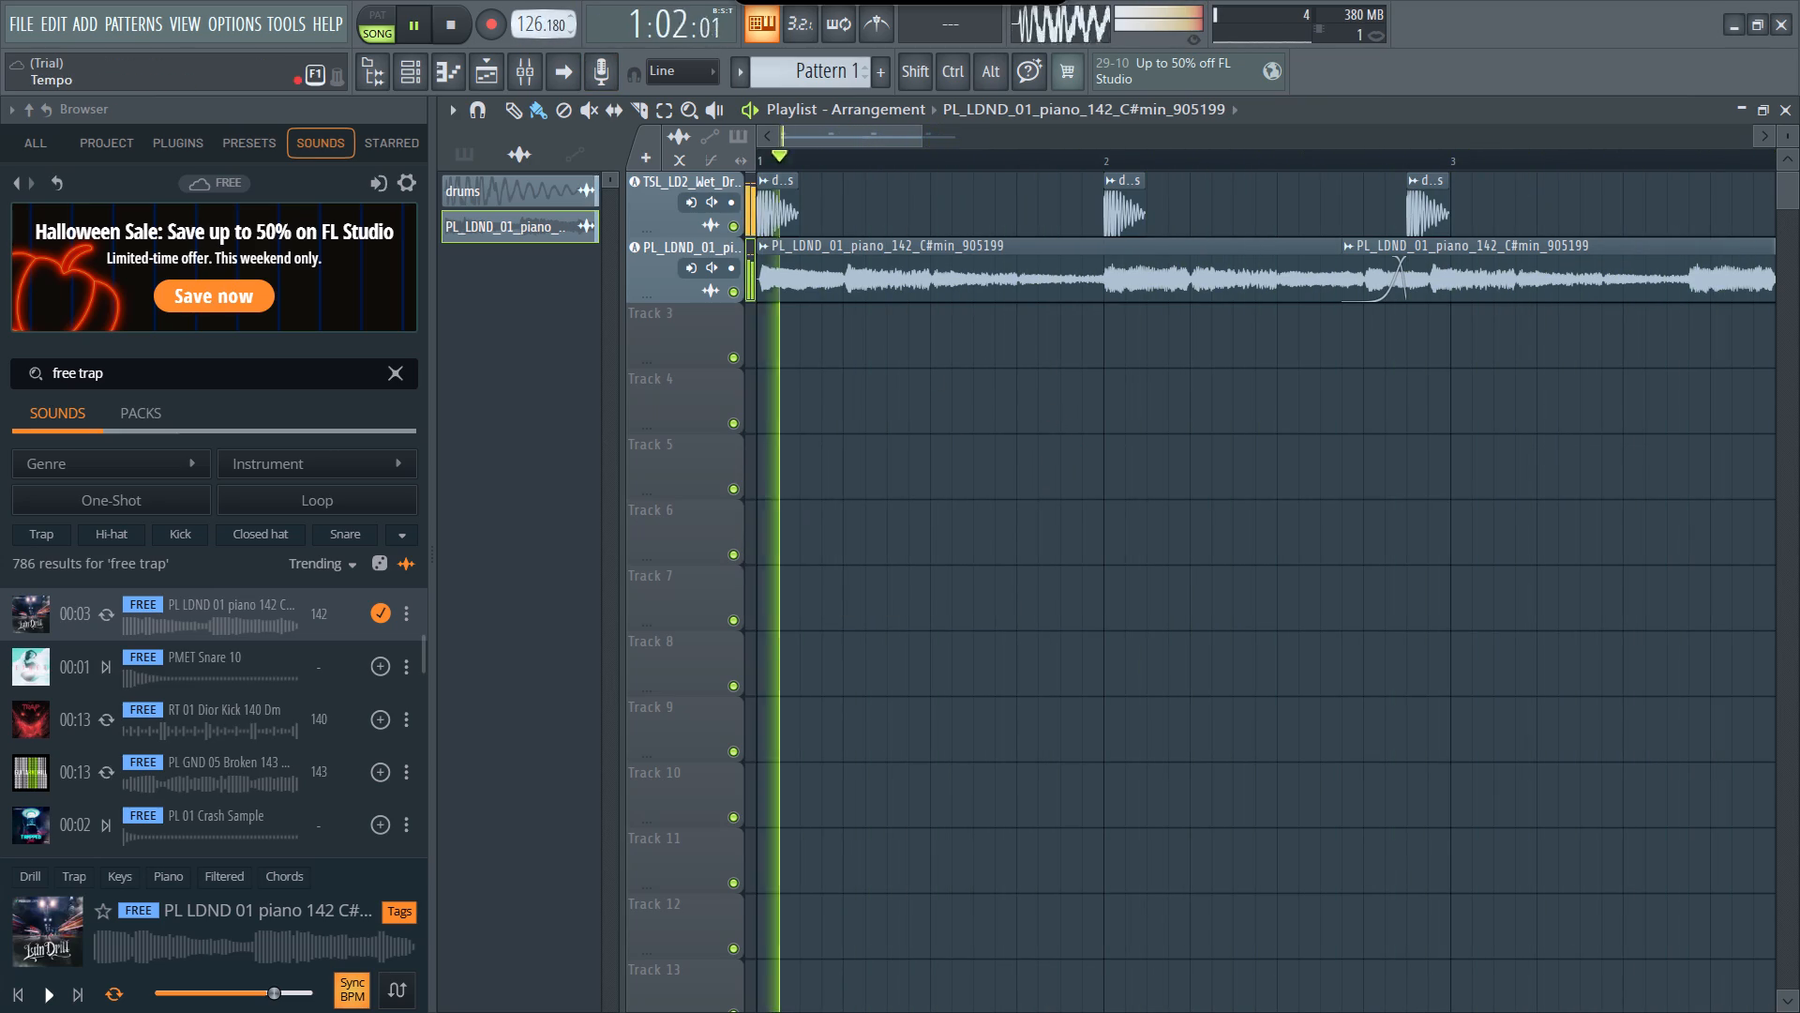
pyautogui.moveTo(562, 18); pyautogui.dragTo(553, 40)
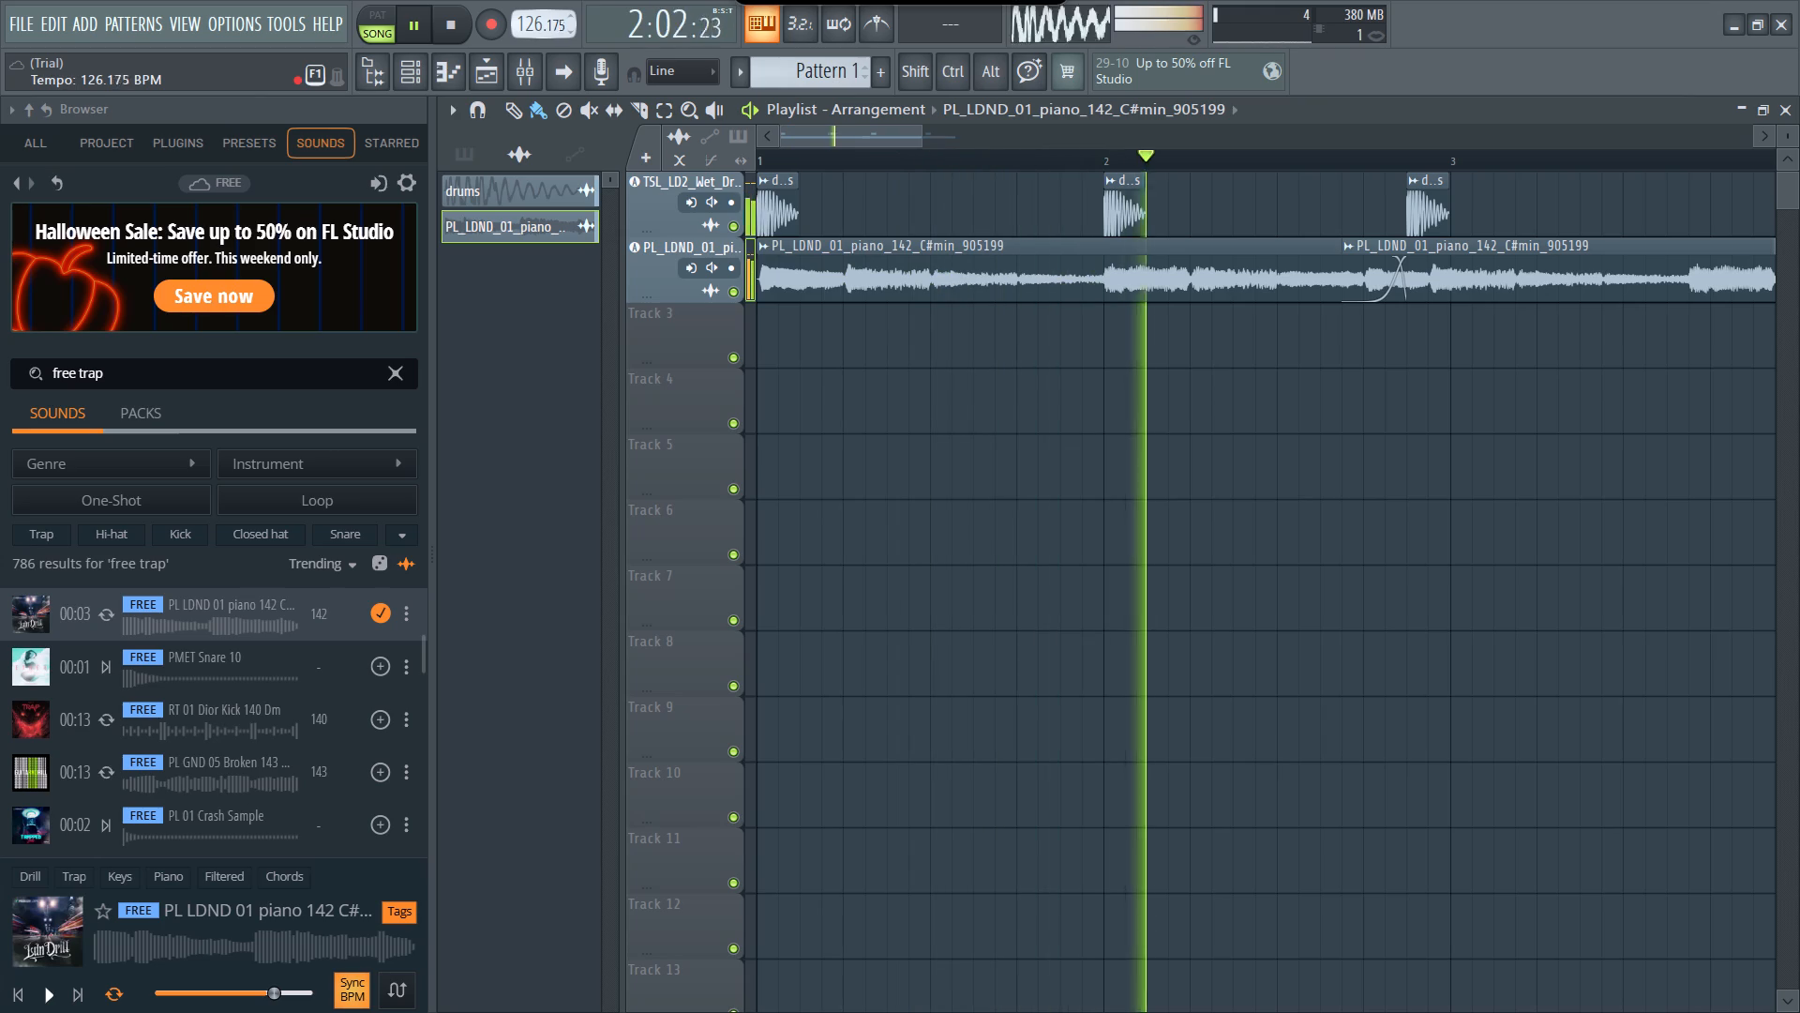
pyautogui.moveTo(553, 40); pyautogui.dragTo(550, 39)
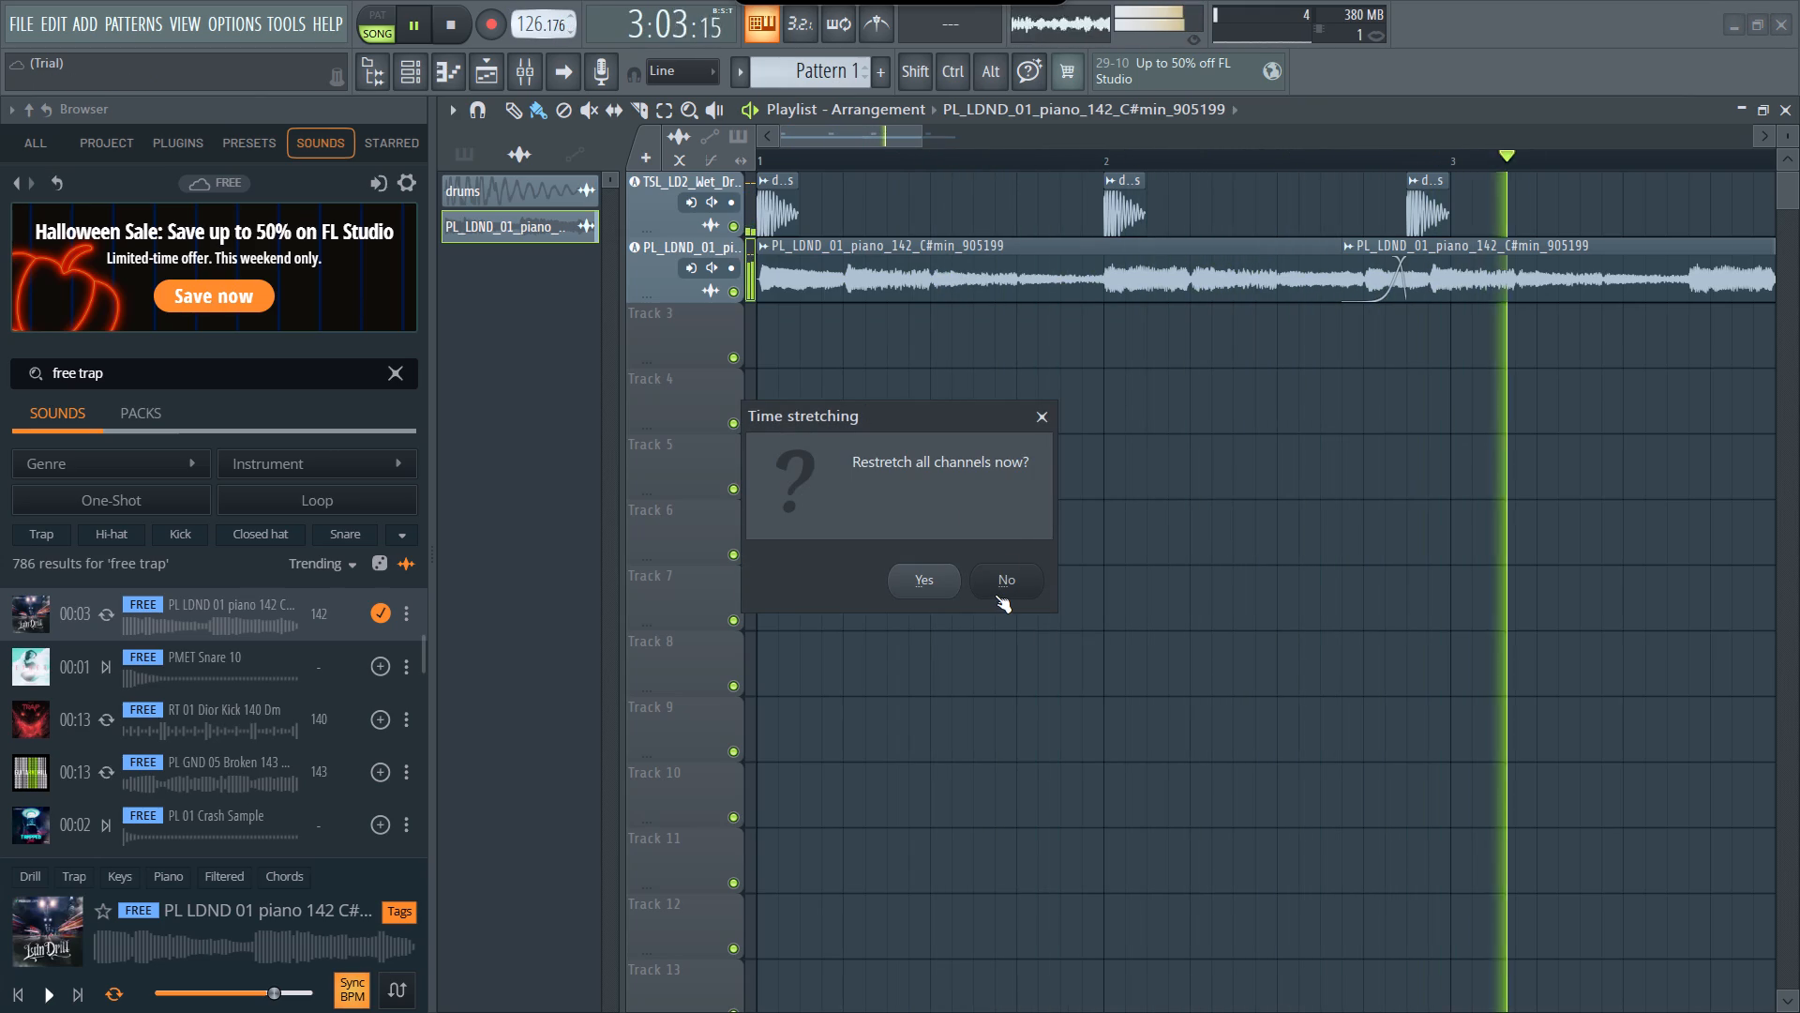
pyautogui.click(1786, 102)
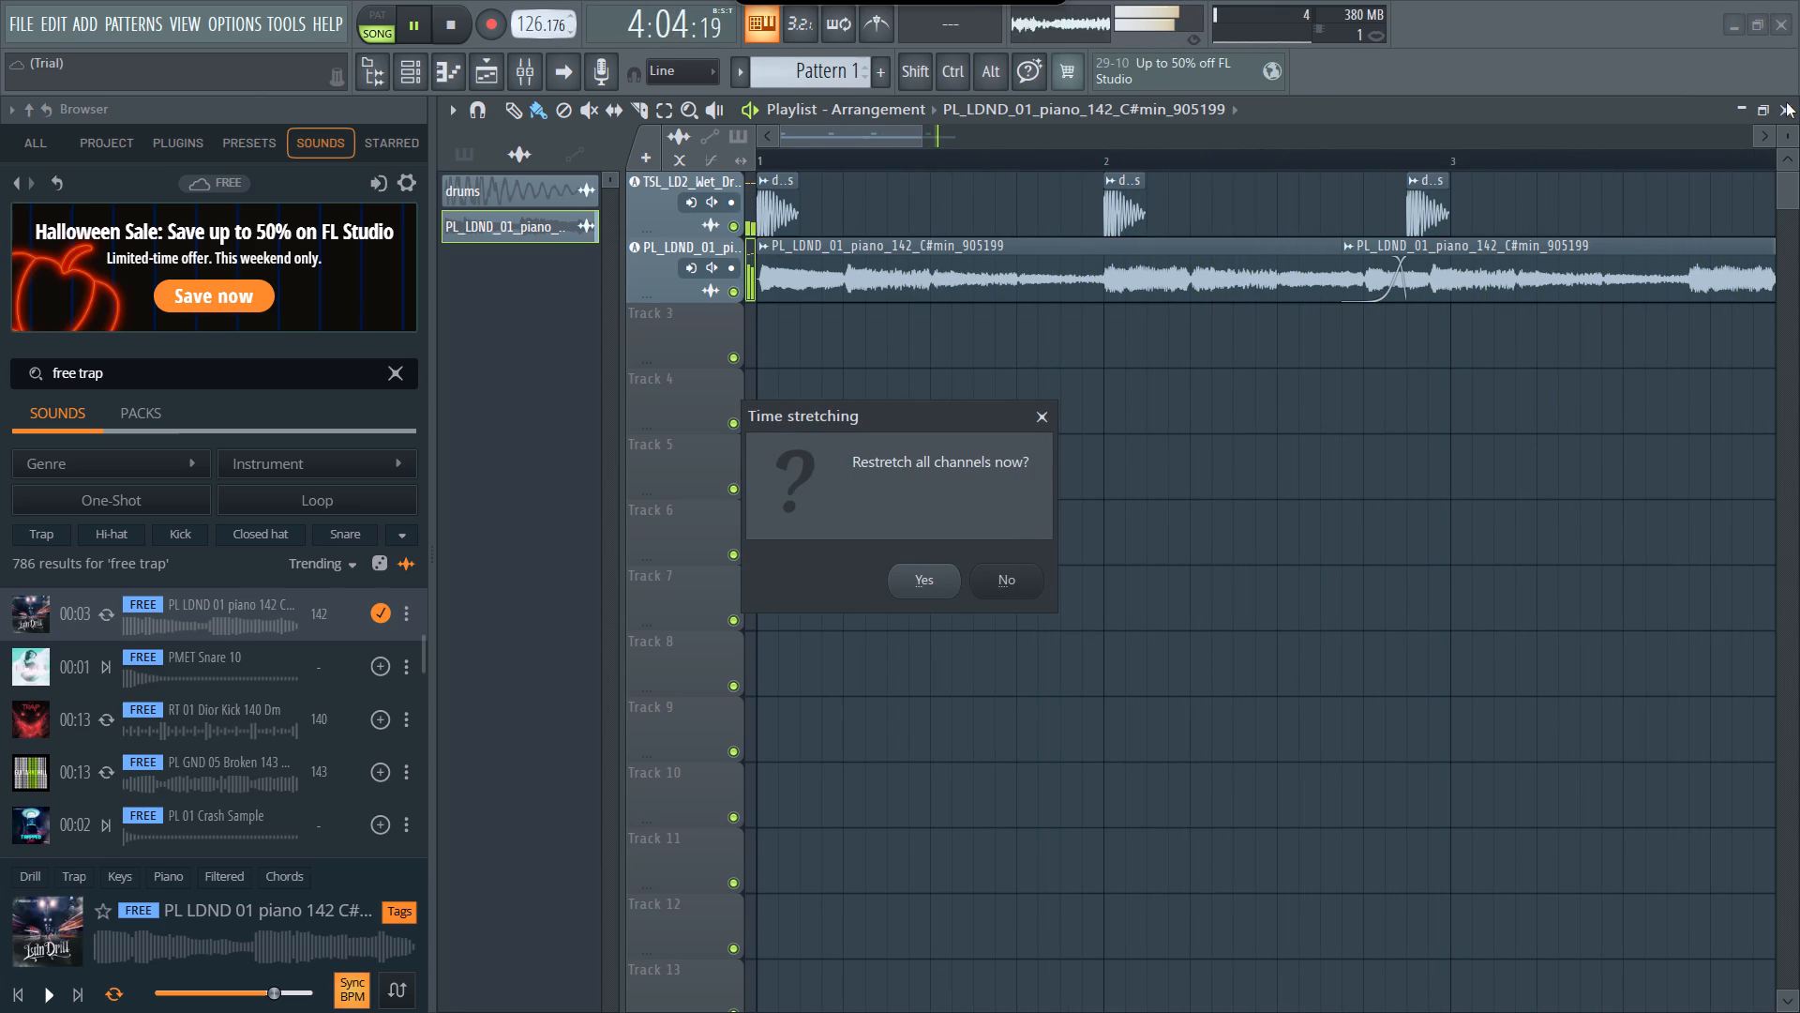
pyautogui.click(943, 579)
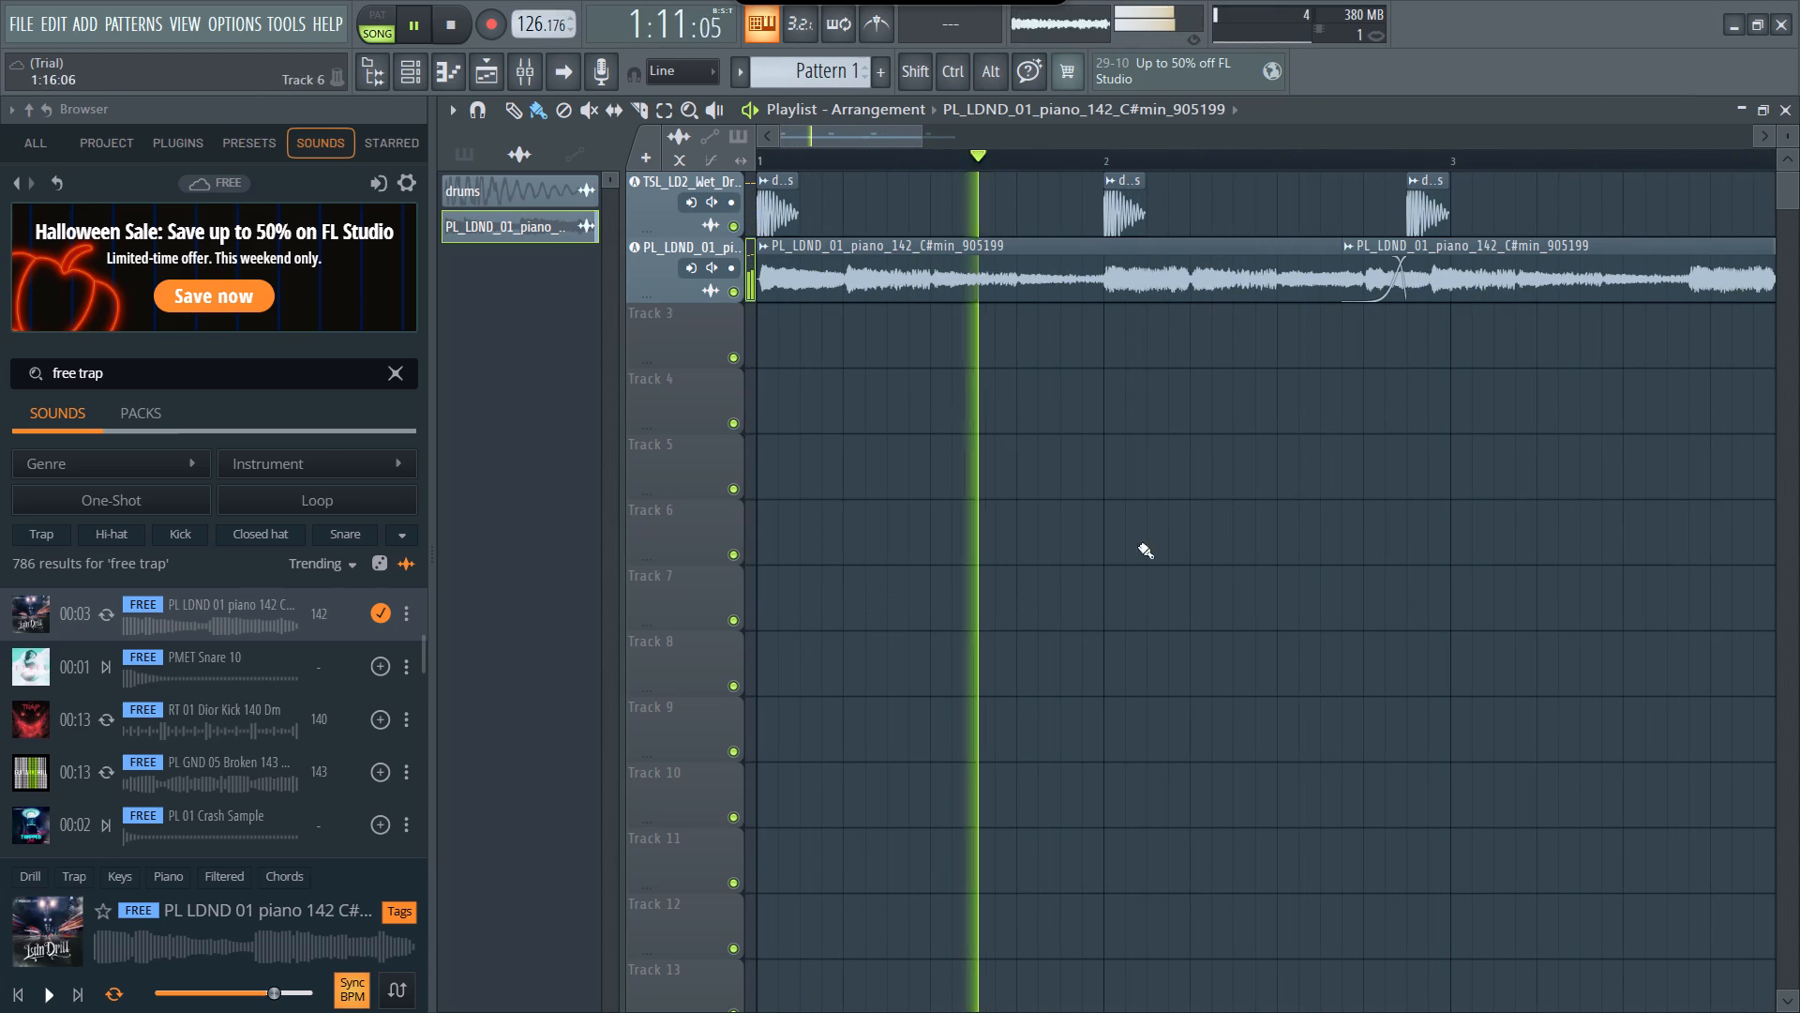
# Close the Playlist window.
pyautogui.click(1788, 111)
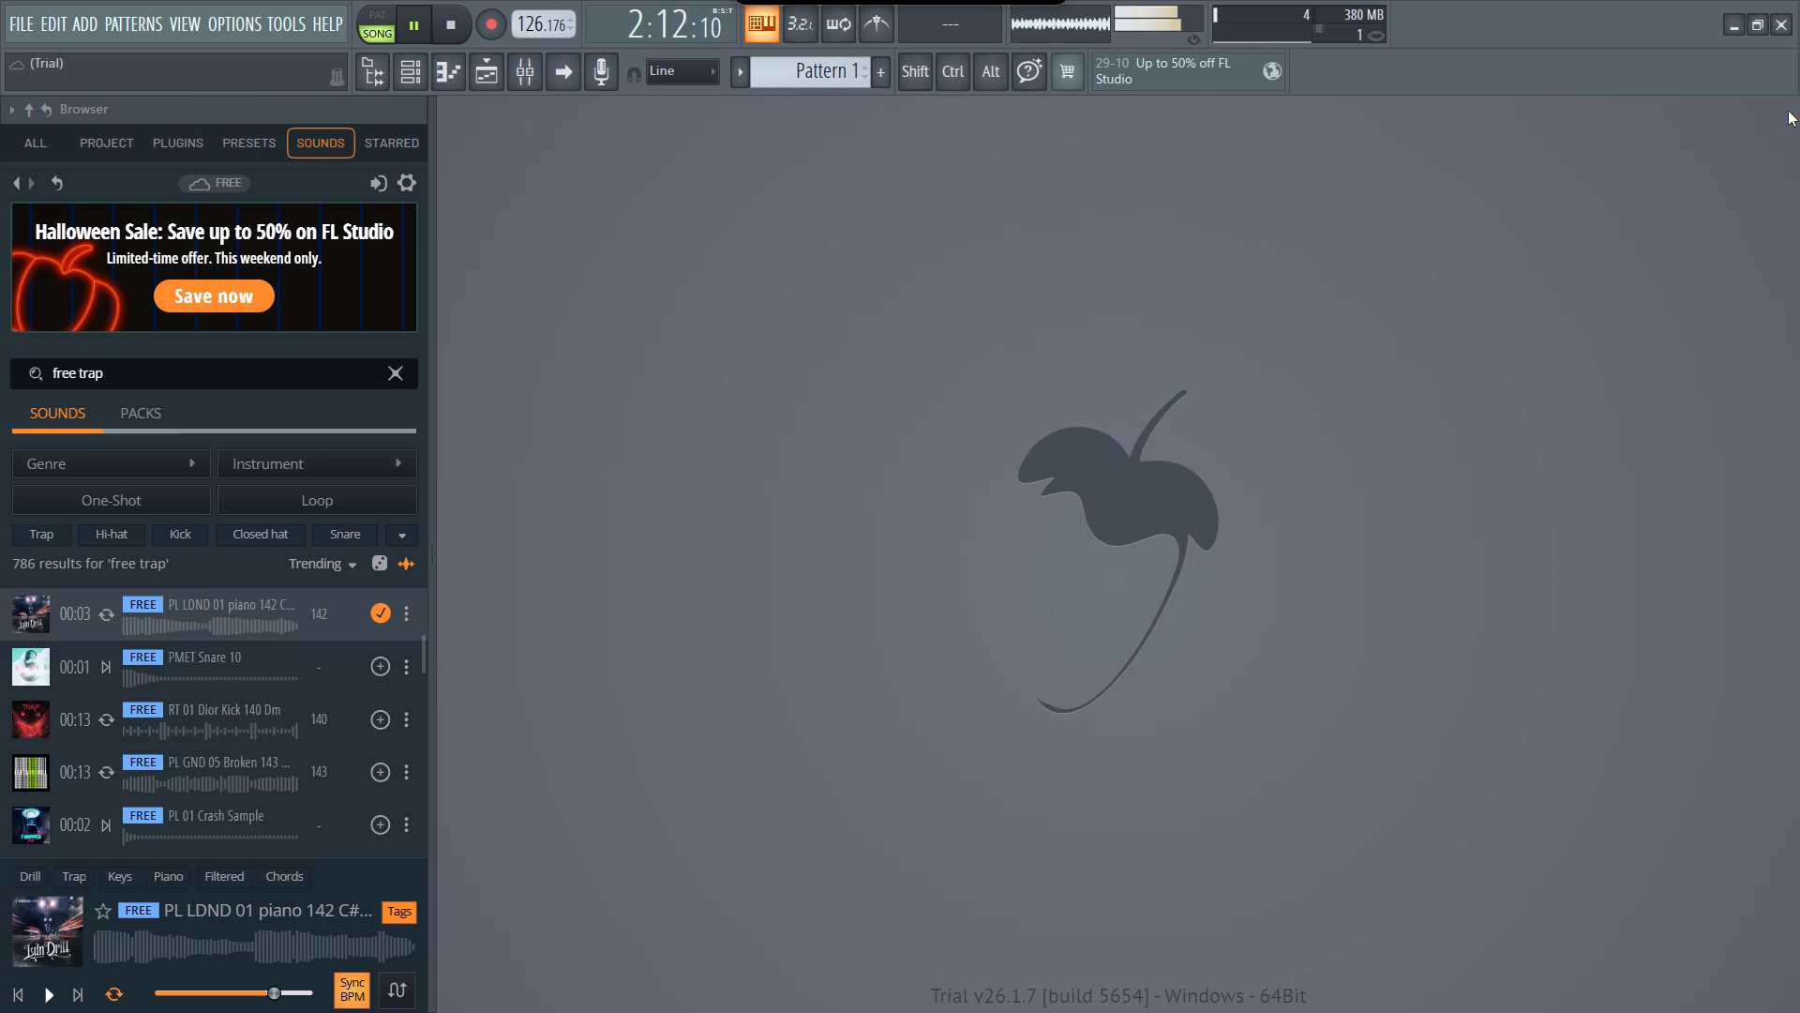
# Lower the project tempo to 71.176 BPM and restretch all channels.
pyautogui.moveTo(532, 11); pyautogui.dragTo(533, 12)
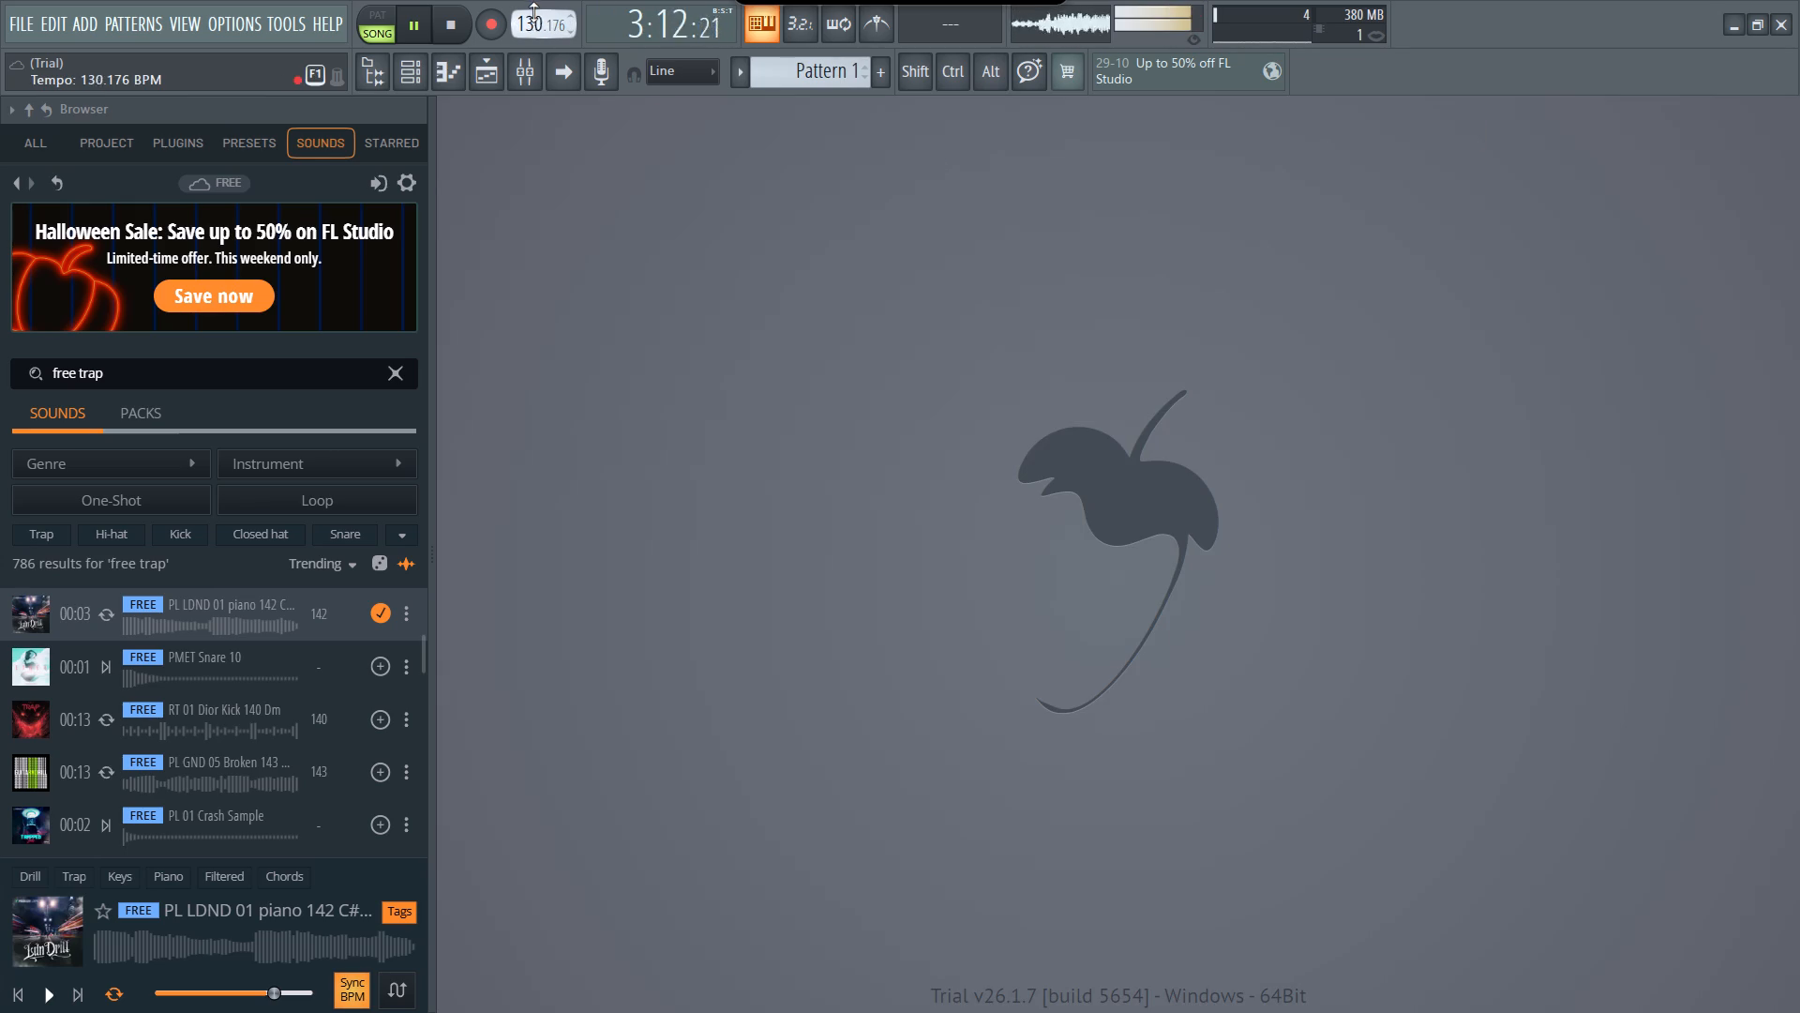
pyautogui.moveTo(533, 12); pyautogui.dragTo(553, 131)
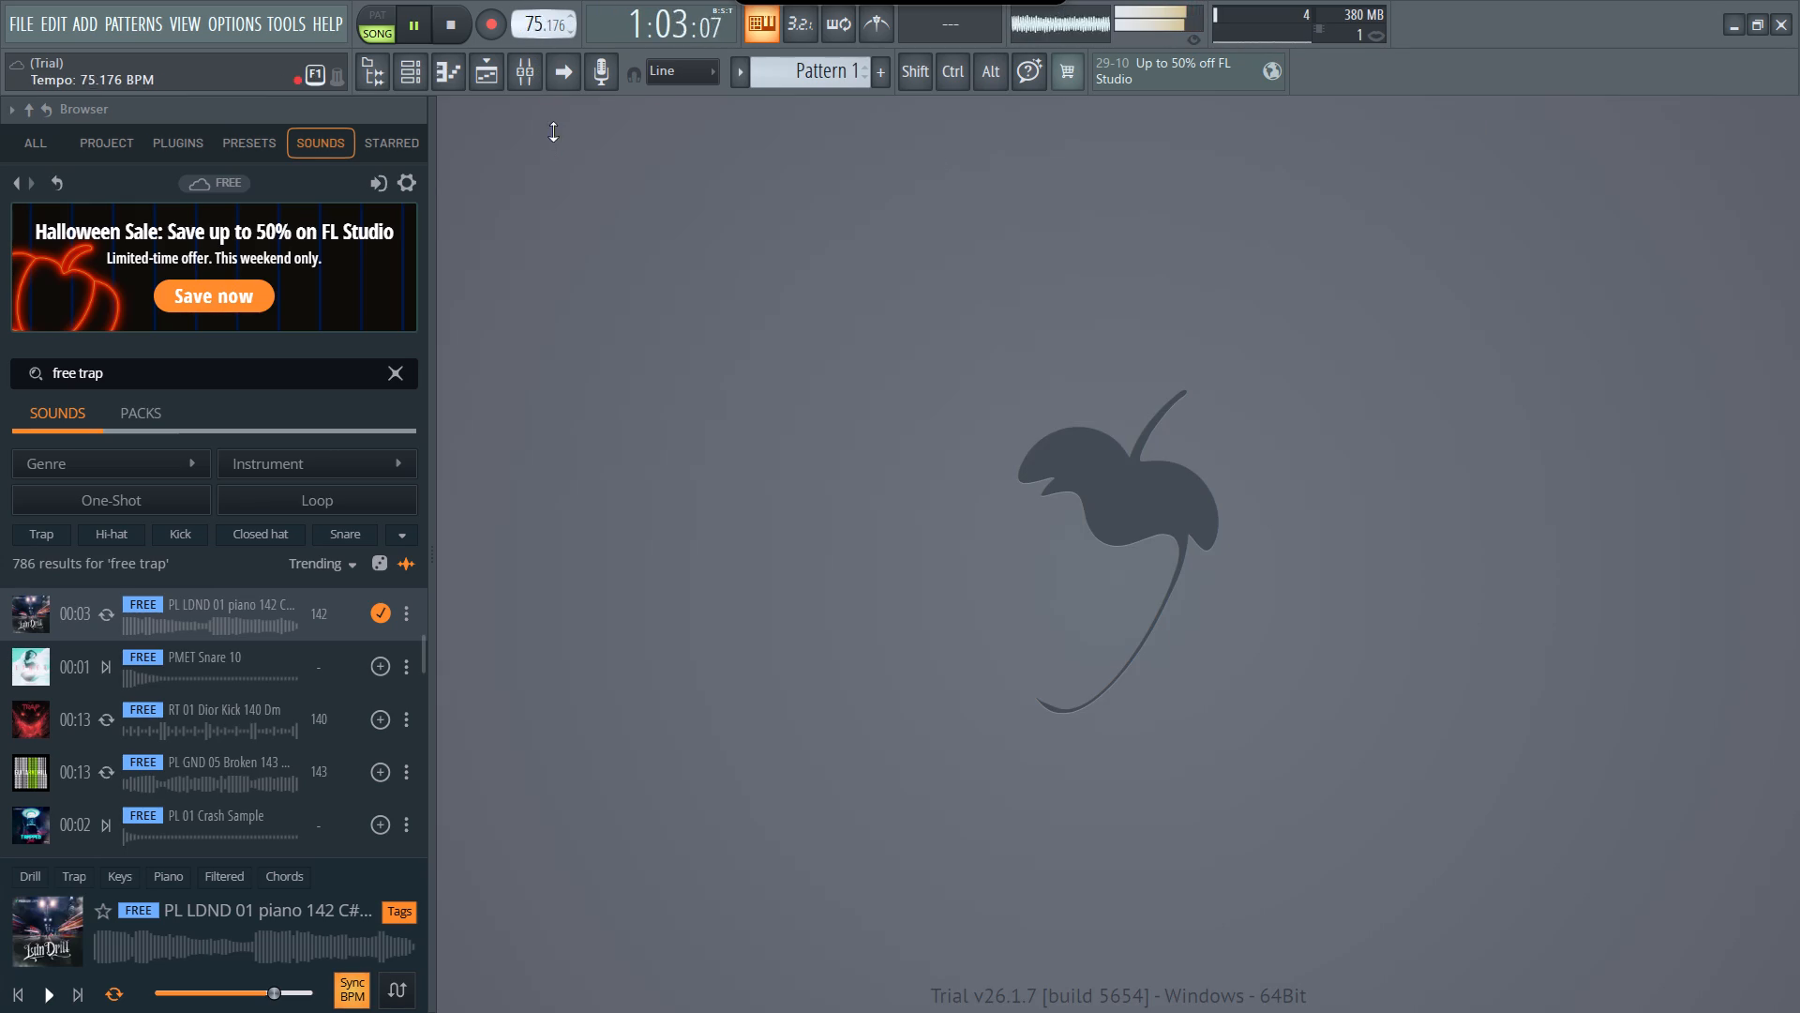
pyautogui.moveTo(553, 131); pyautogui.dragTo(551, 40)
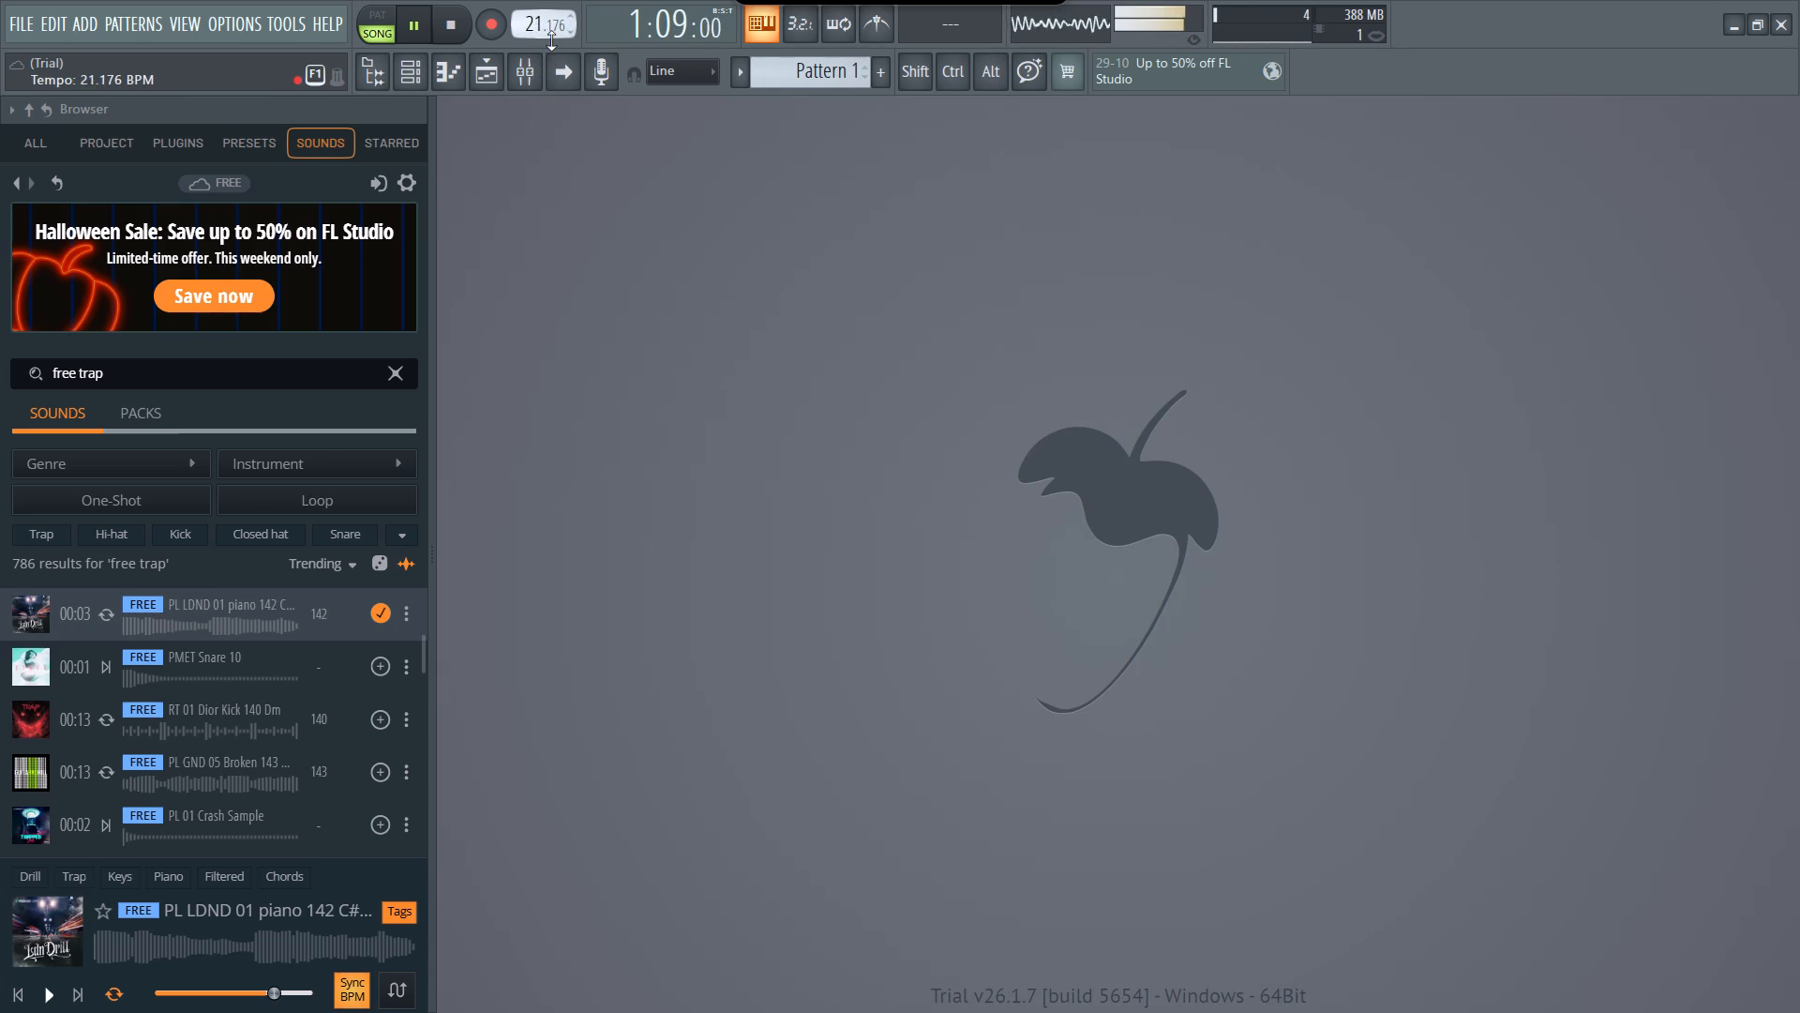
pyautogui.moveTo(551, 40); pyautogui.dragTo(558, 12)
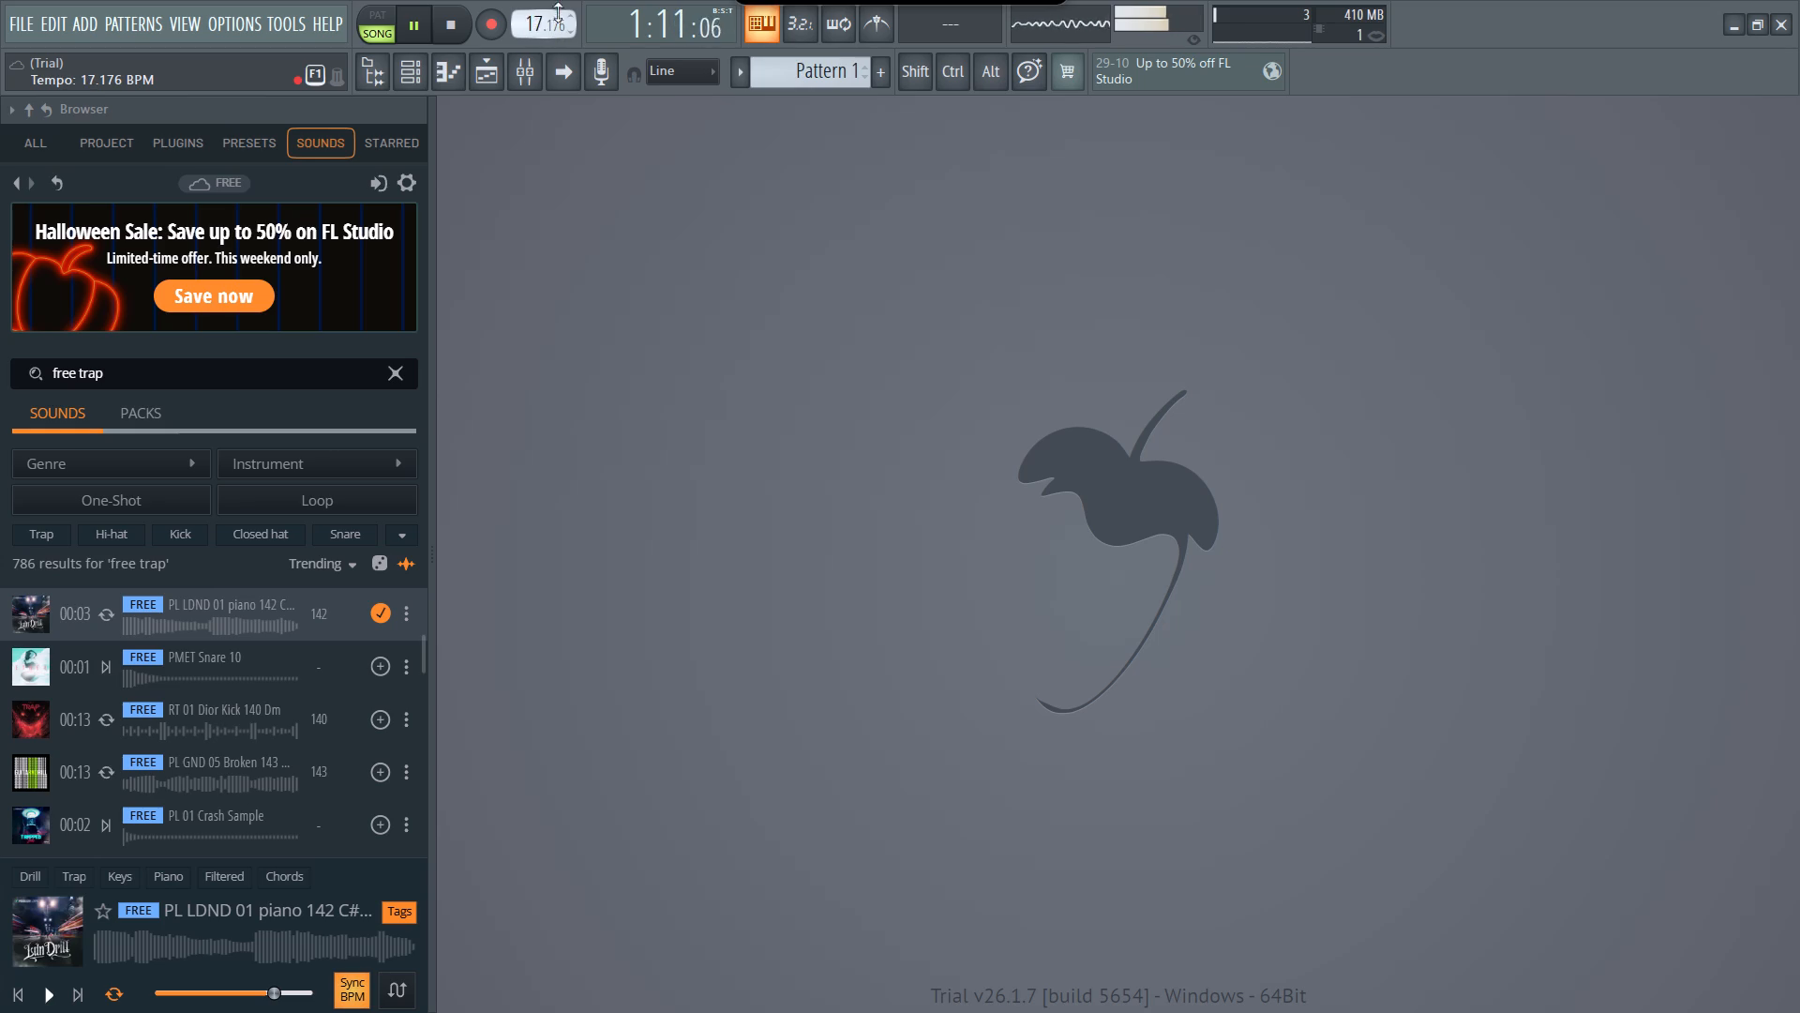
pyautogui.moveTo(558, 12); pyautogui.dragTo(558, 2)
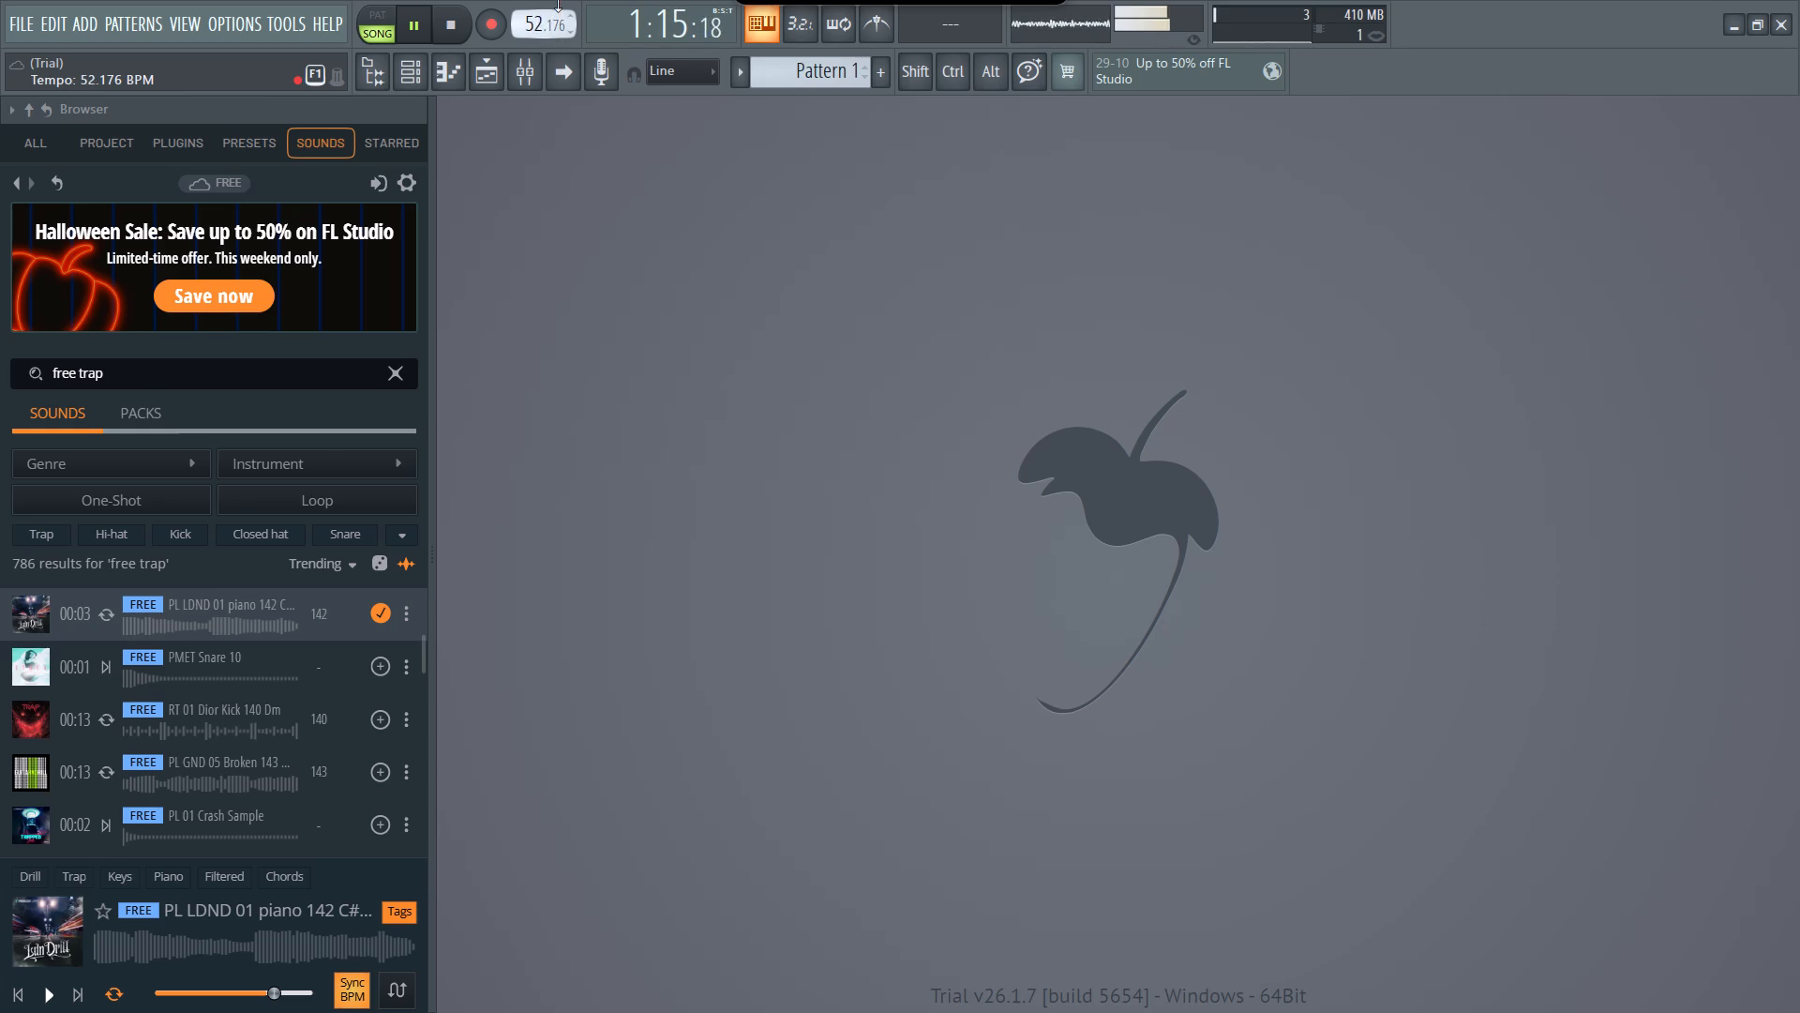
pyautogui.moveTo(558, 2); pyautogui.dragTo(555, 29)
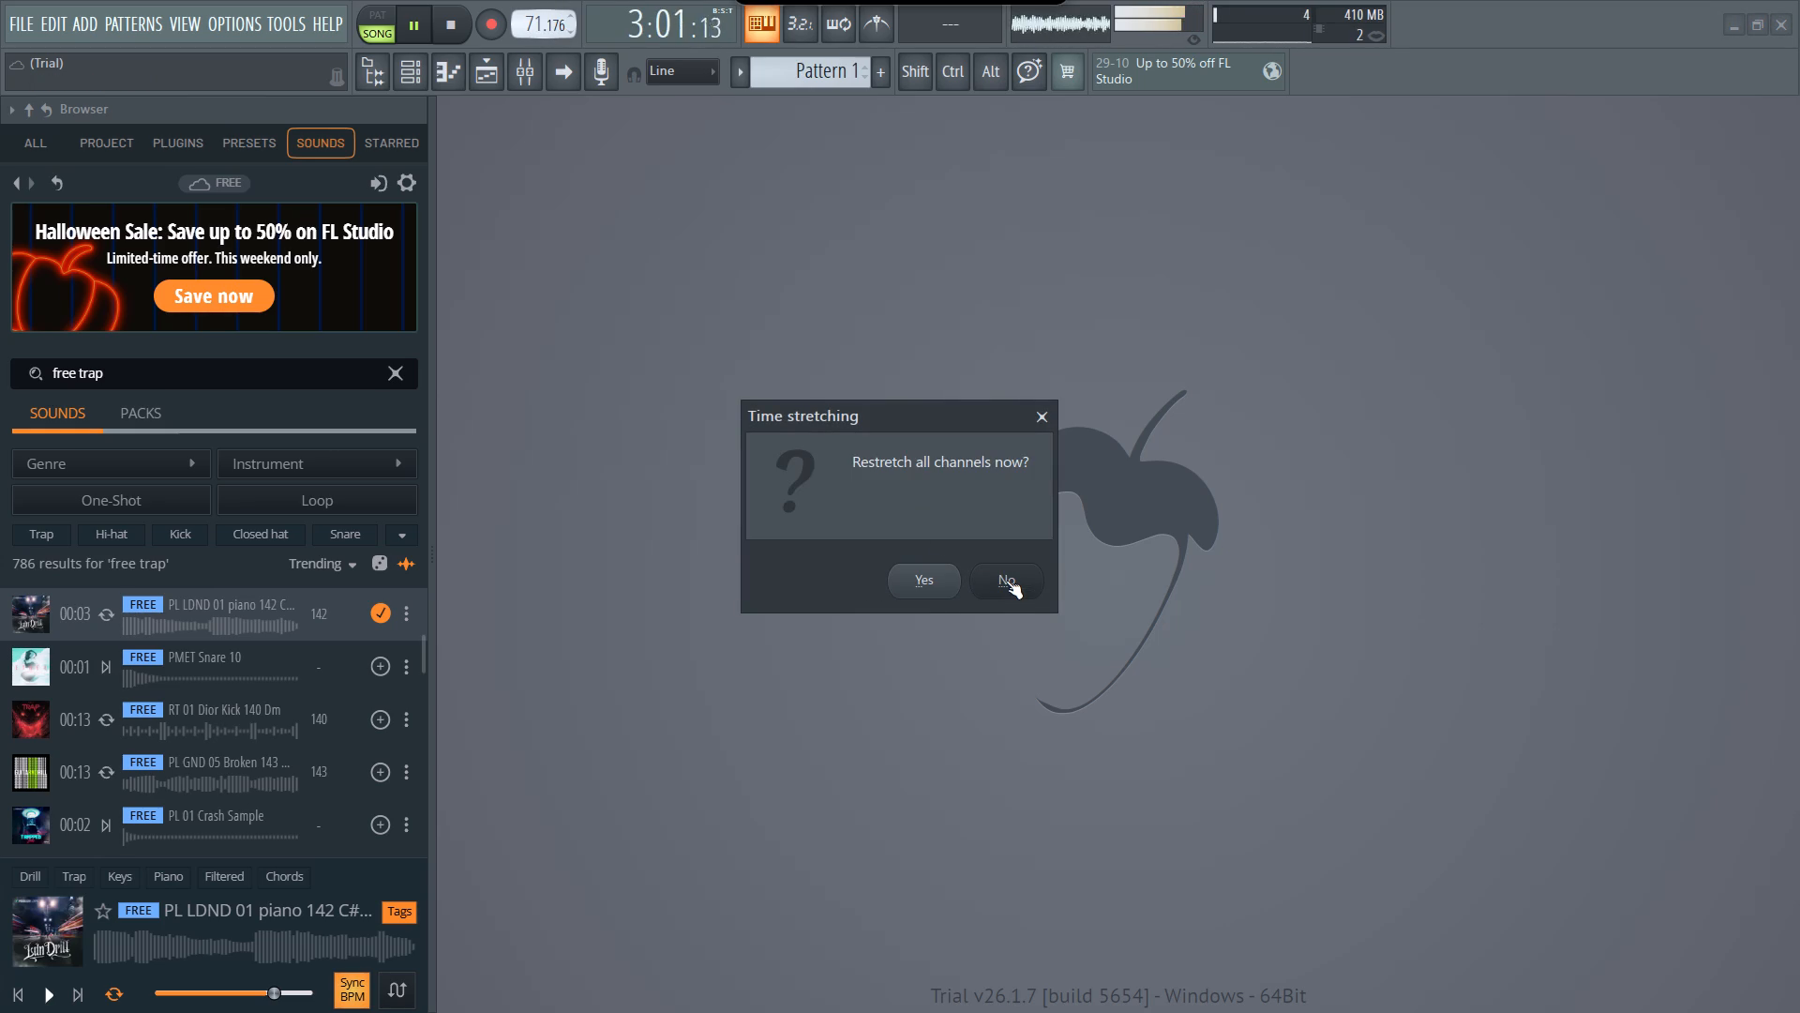
pyautogui.moveTo(1009, 581); pyautogui.dragTo(916, 582)
pyautogui.click(916, 582)
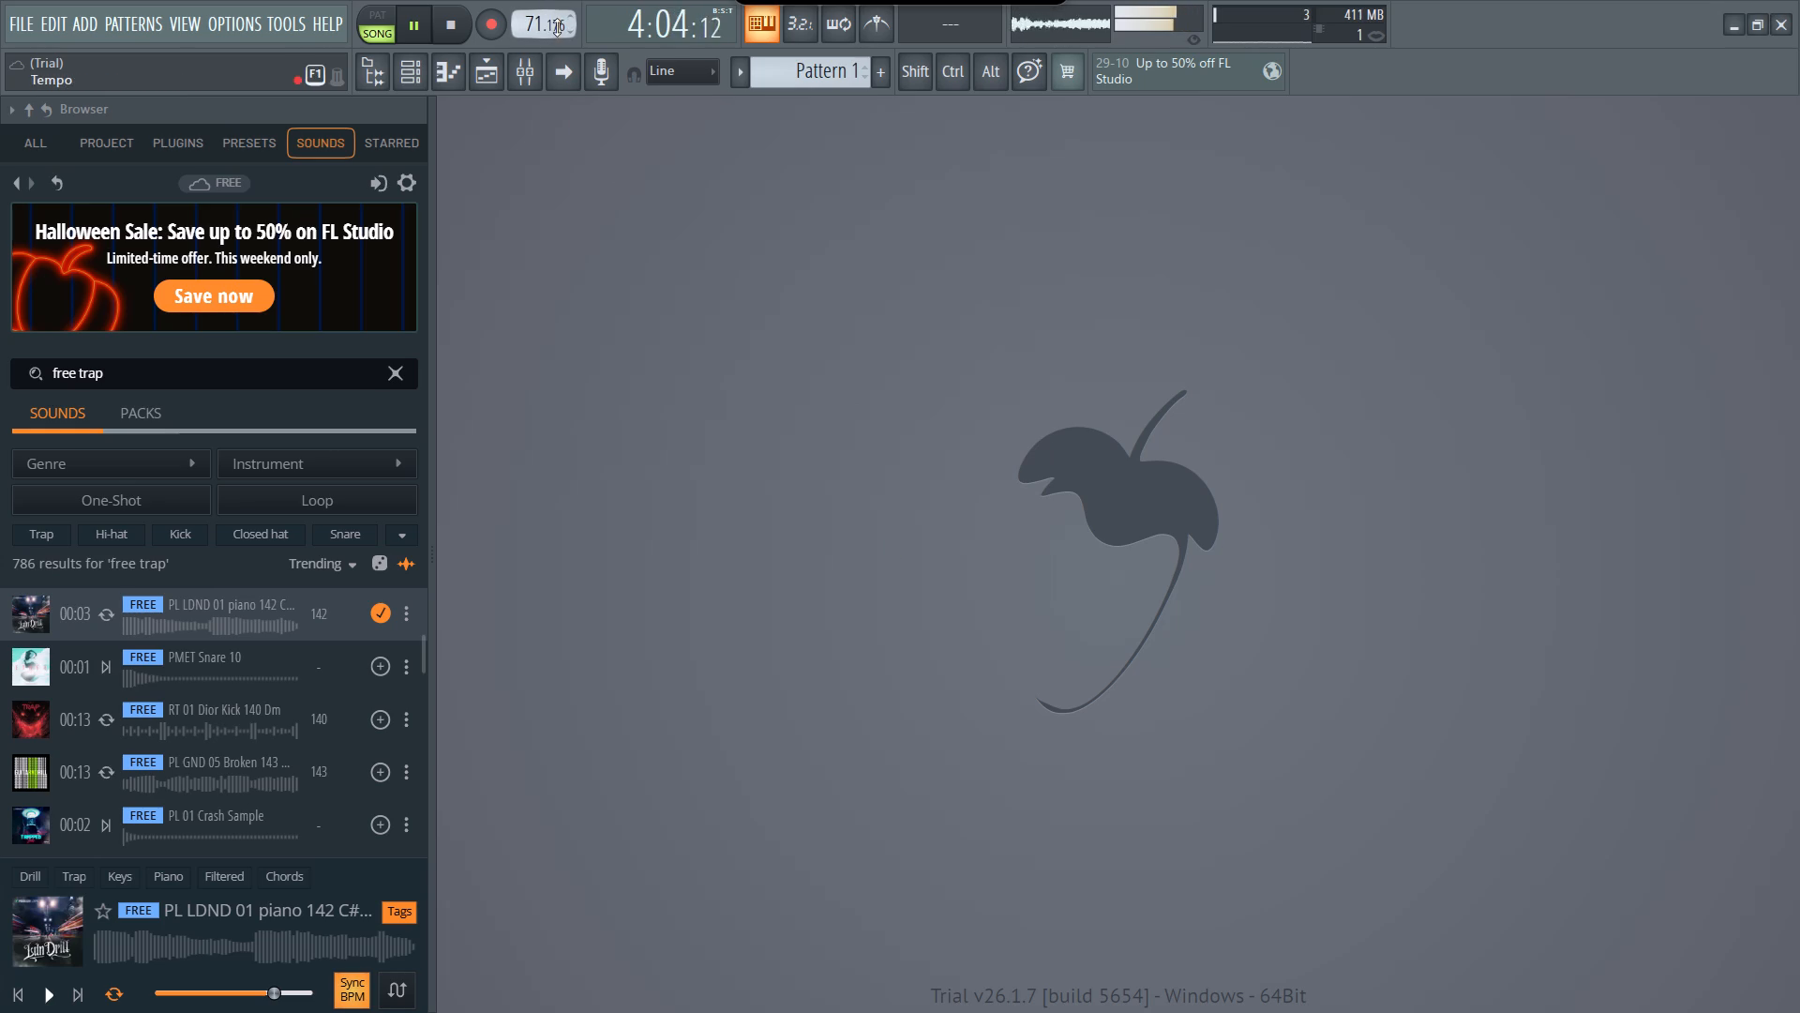
# Raise the project tempo to 75.816 BPM by adjusting its decimals, and restretch all channels.
pyautogui.moveTo(557, 27); pyautogui.dragTo(560, 939)
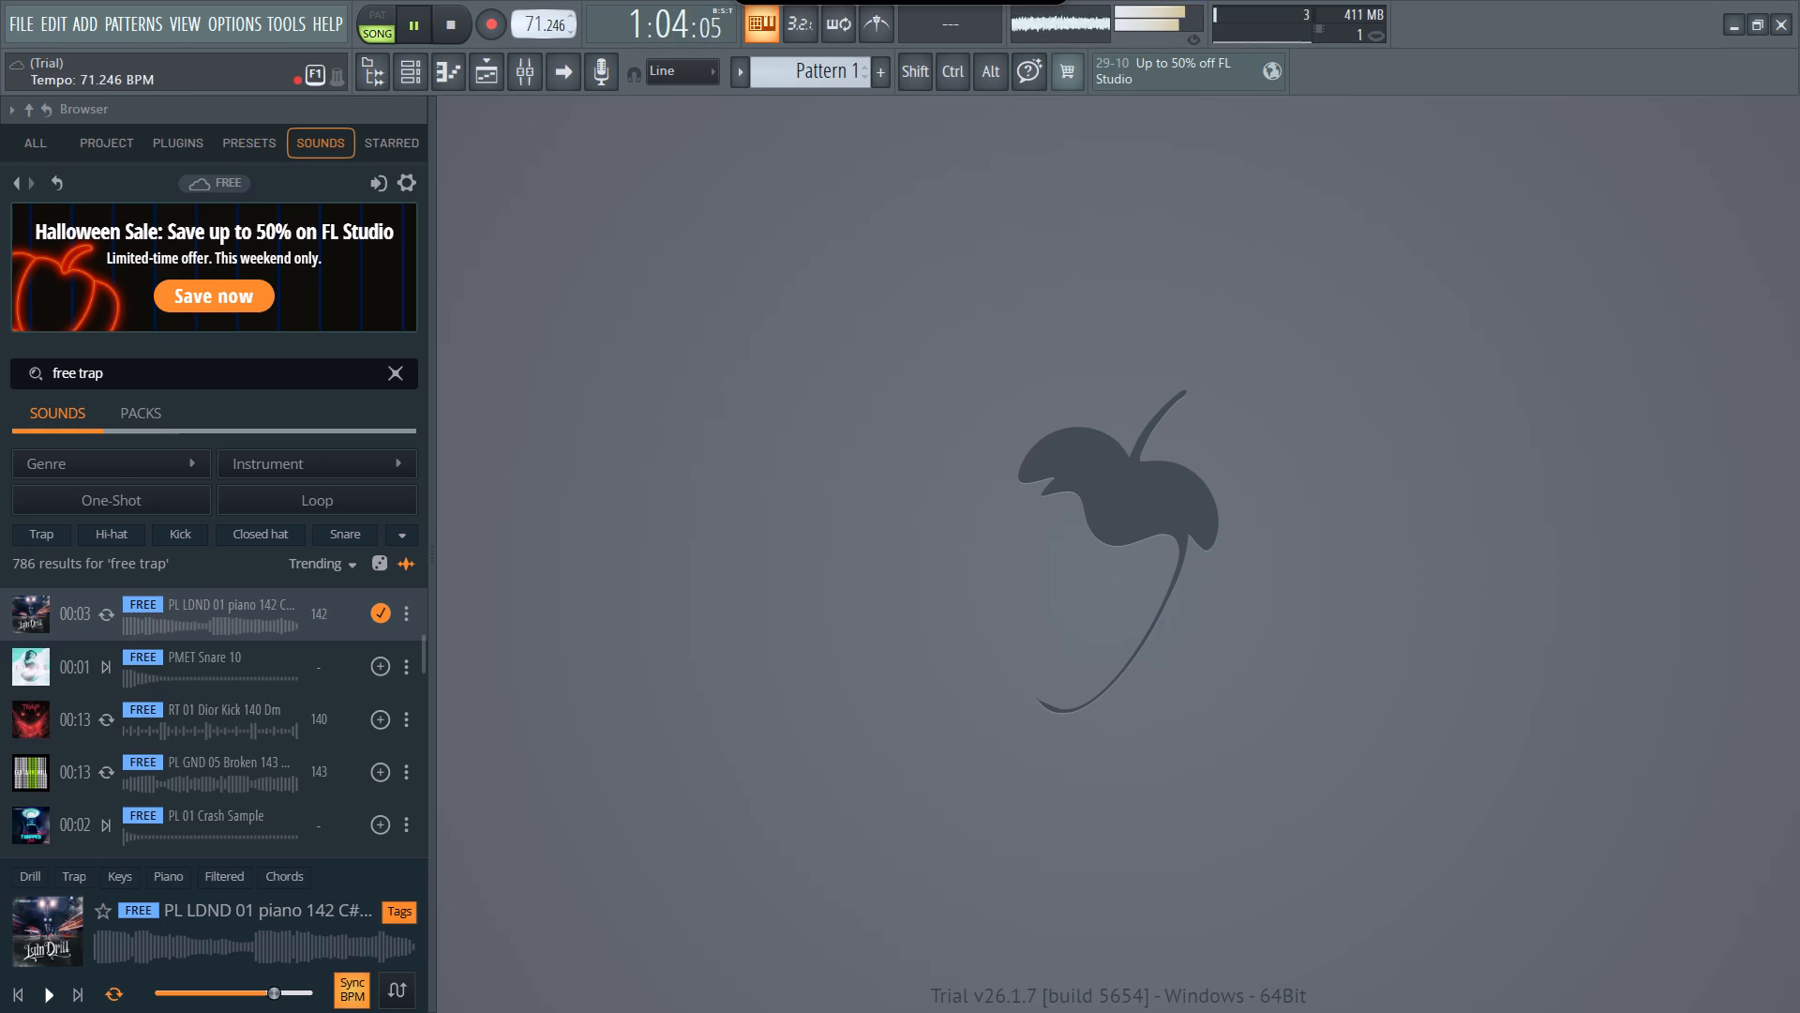
pyautogui.moveTo(560, 939); pyautogui.dragTo(564, 897)
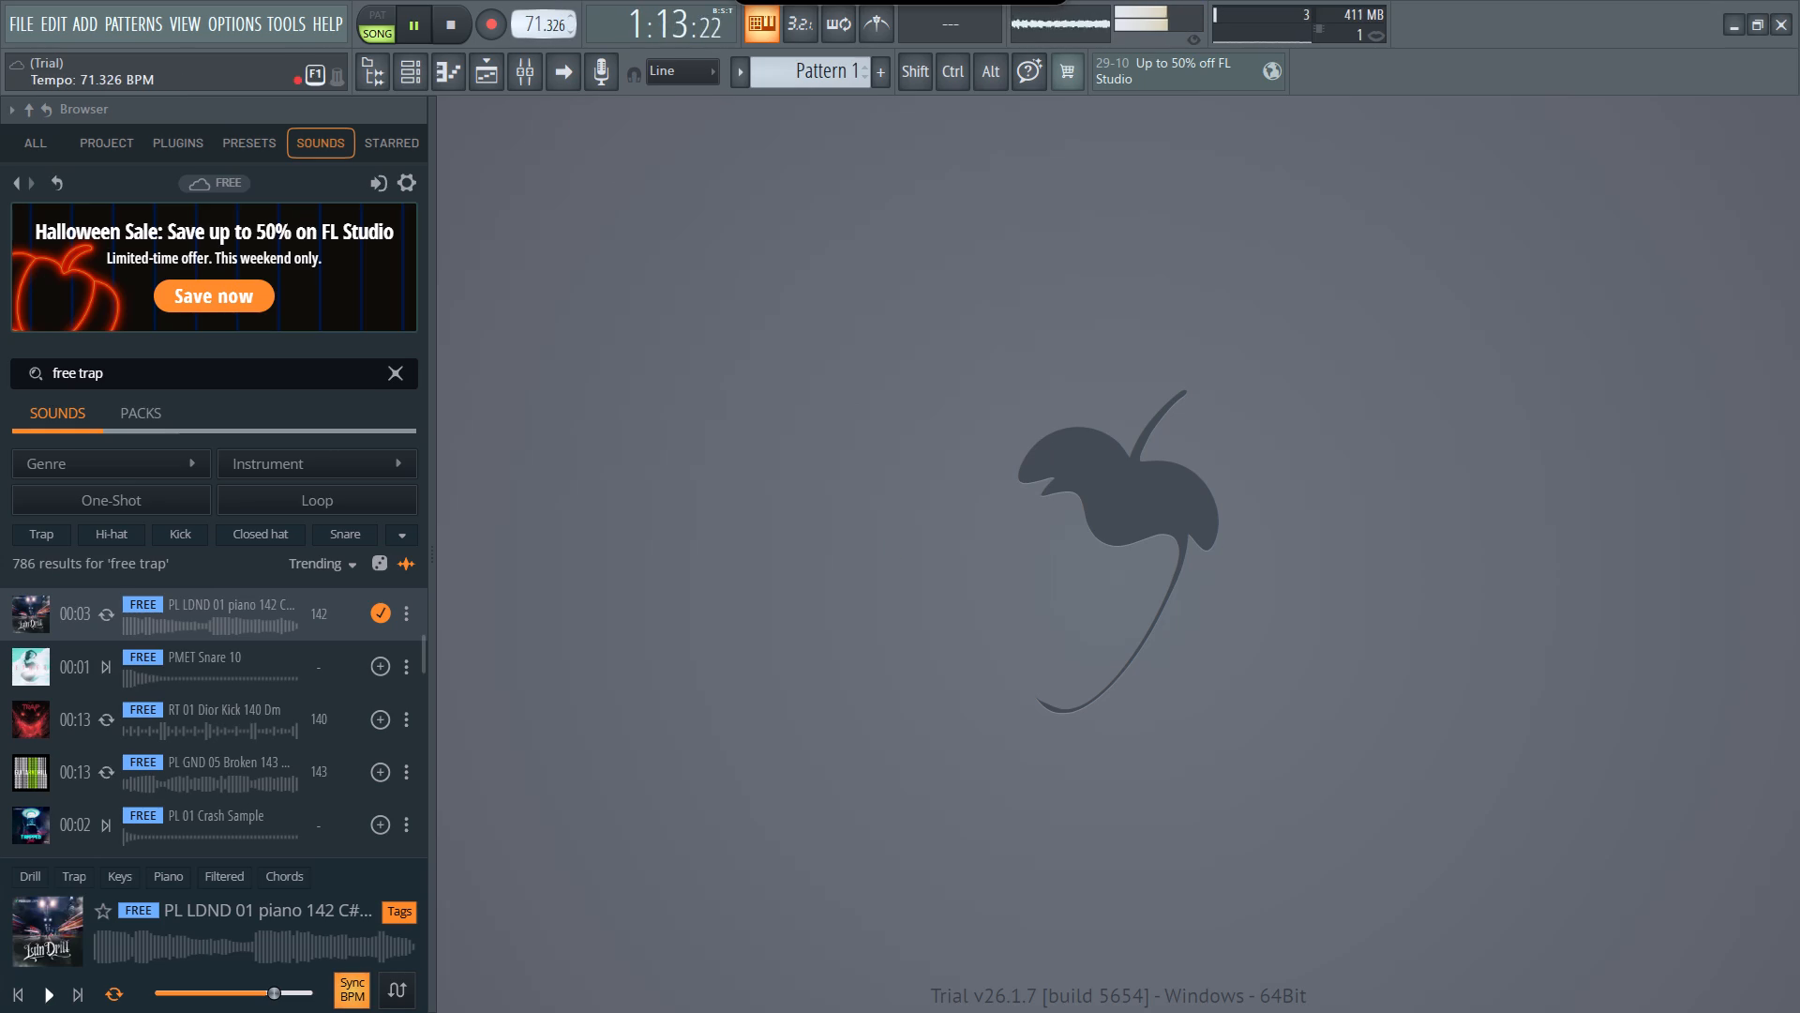
pyautogui.moveTo(564, 897); pyautogui.dragTo(572, 613)
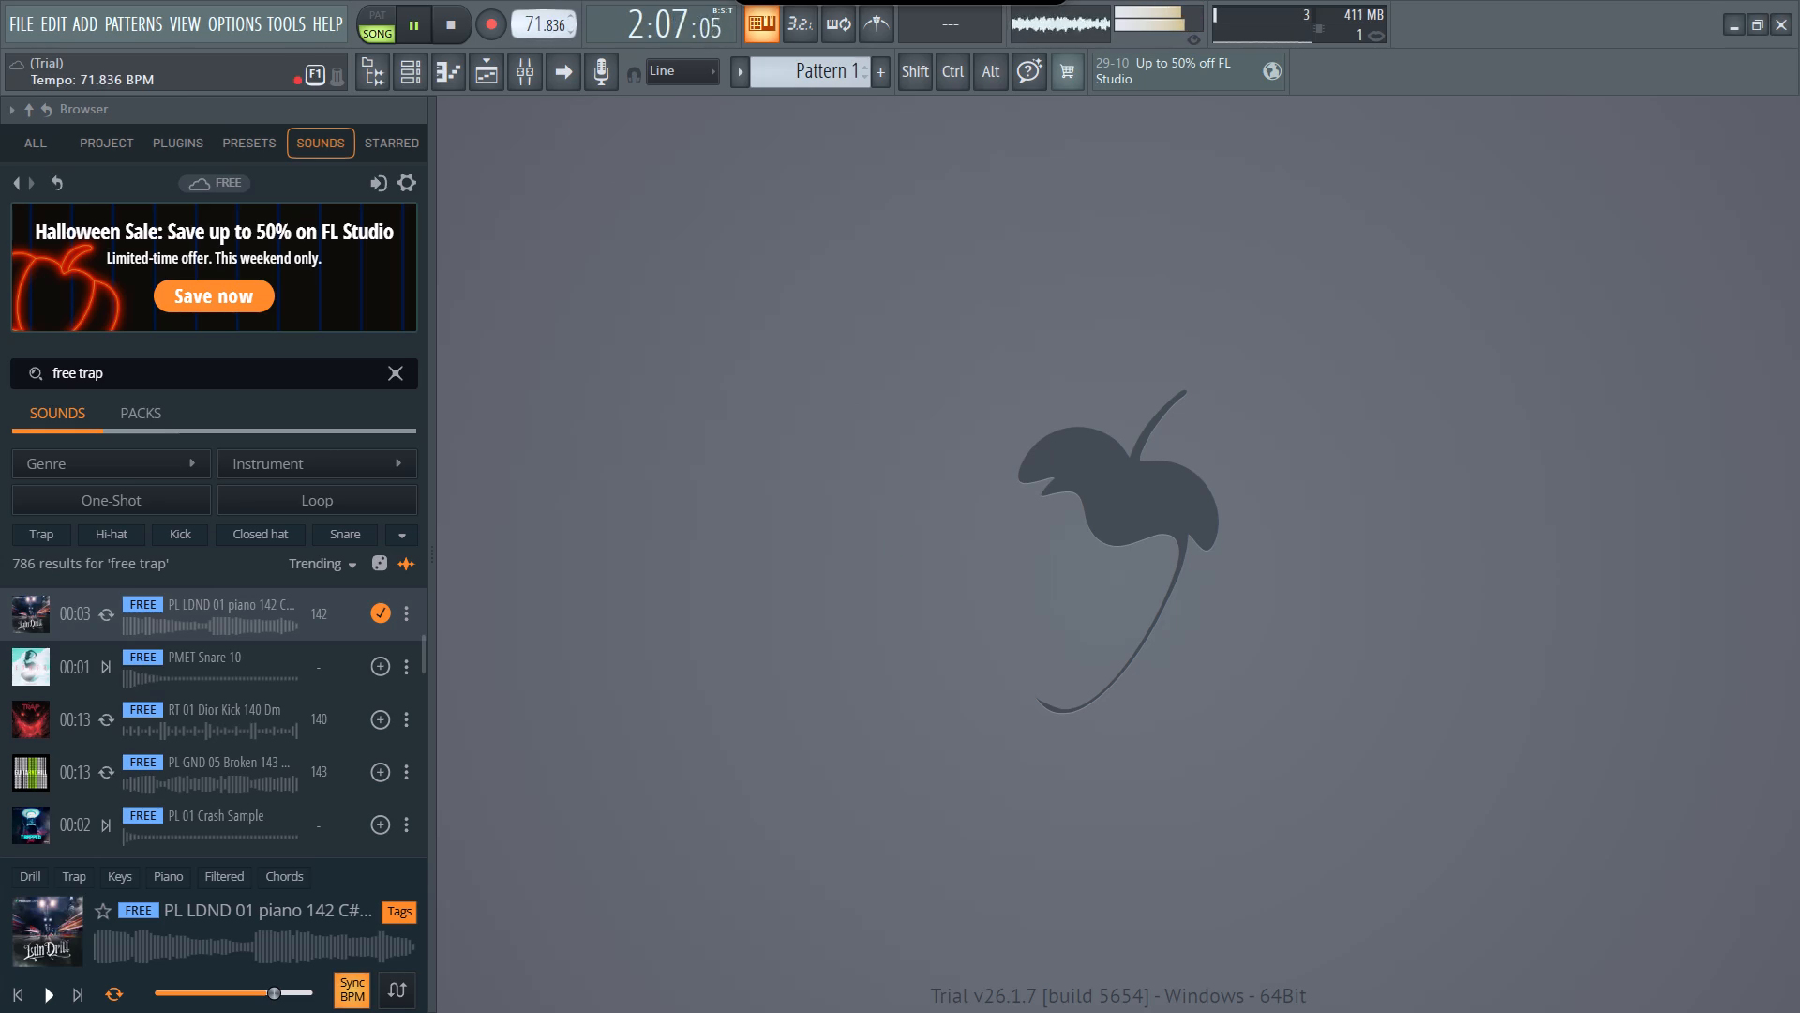
pyautogui.moveTo(572, 613); pyautogui.dragTo(575, 295)
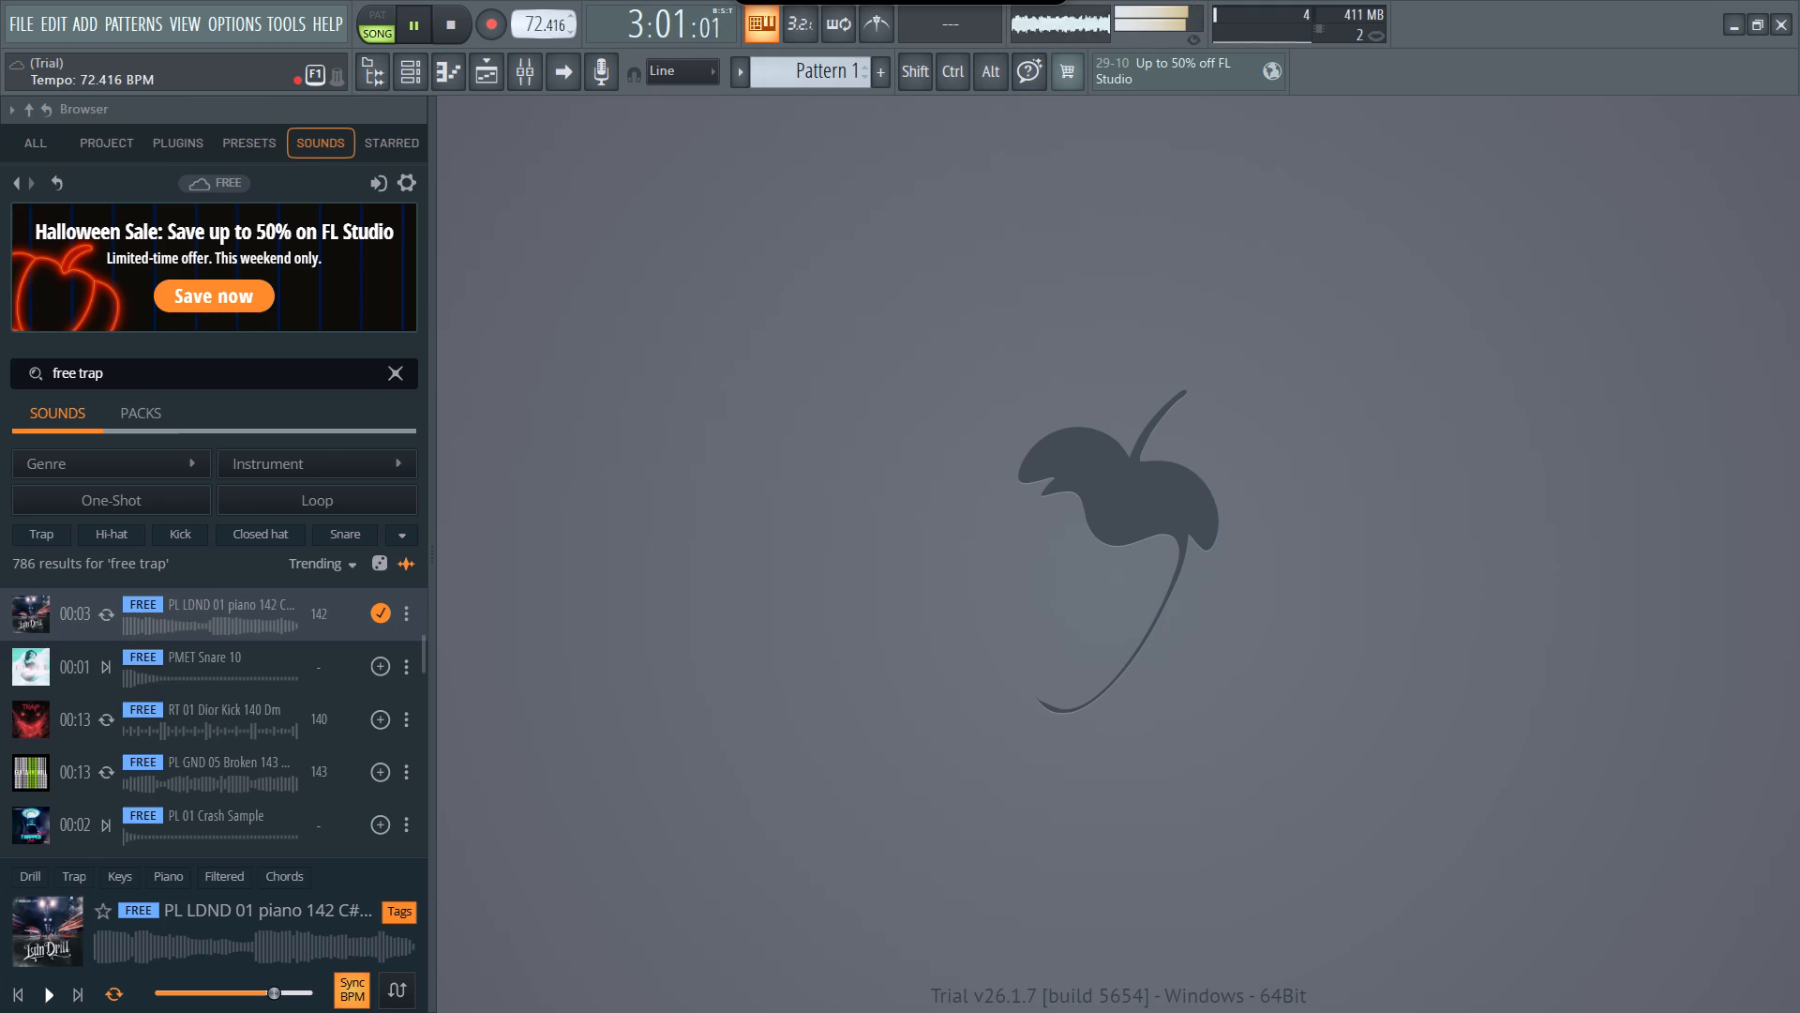
pyautogui.moveTo(575, 295); pyautogui.dragTo(576, 930)
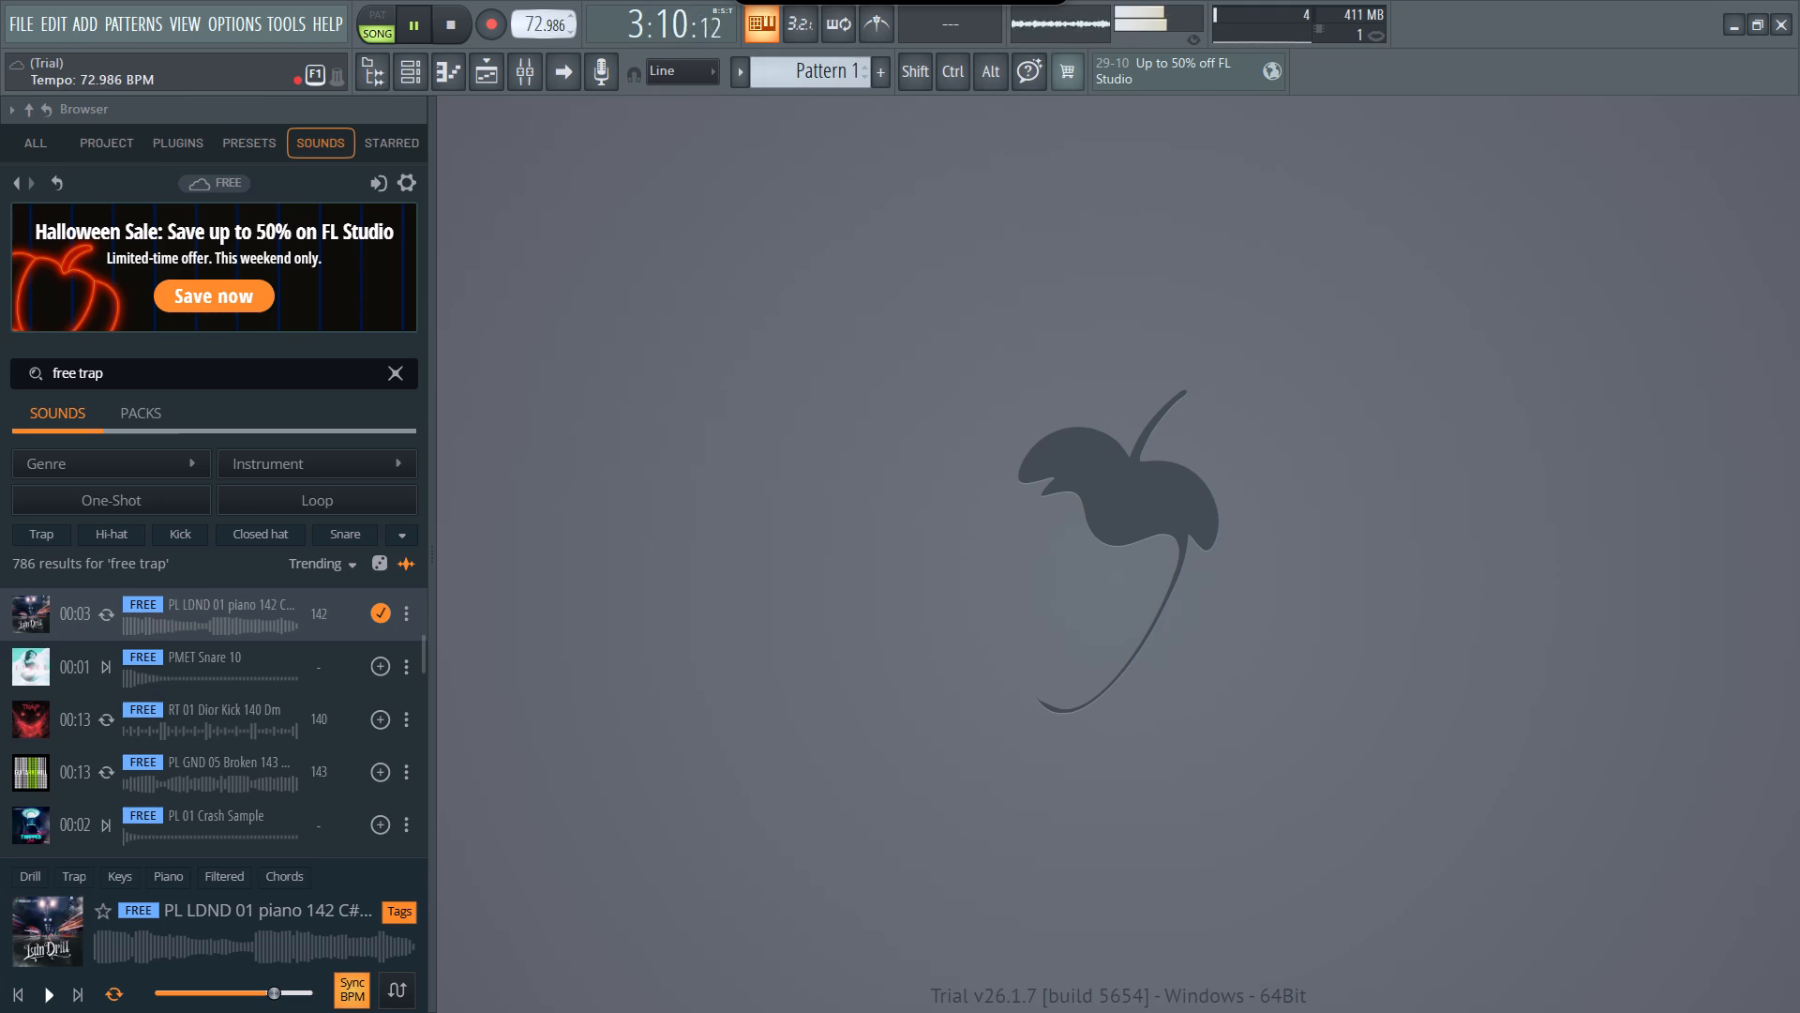
pyautogui.moveTo(576, 930); pyautogui.dragTo(579, 608)
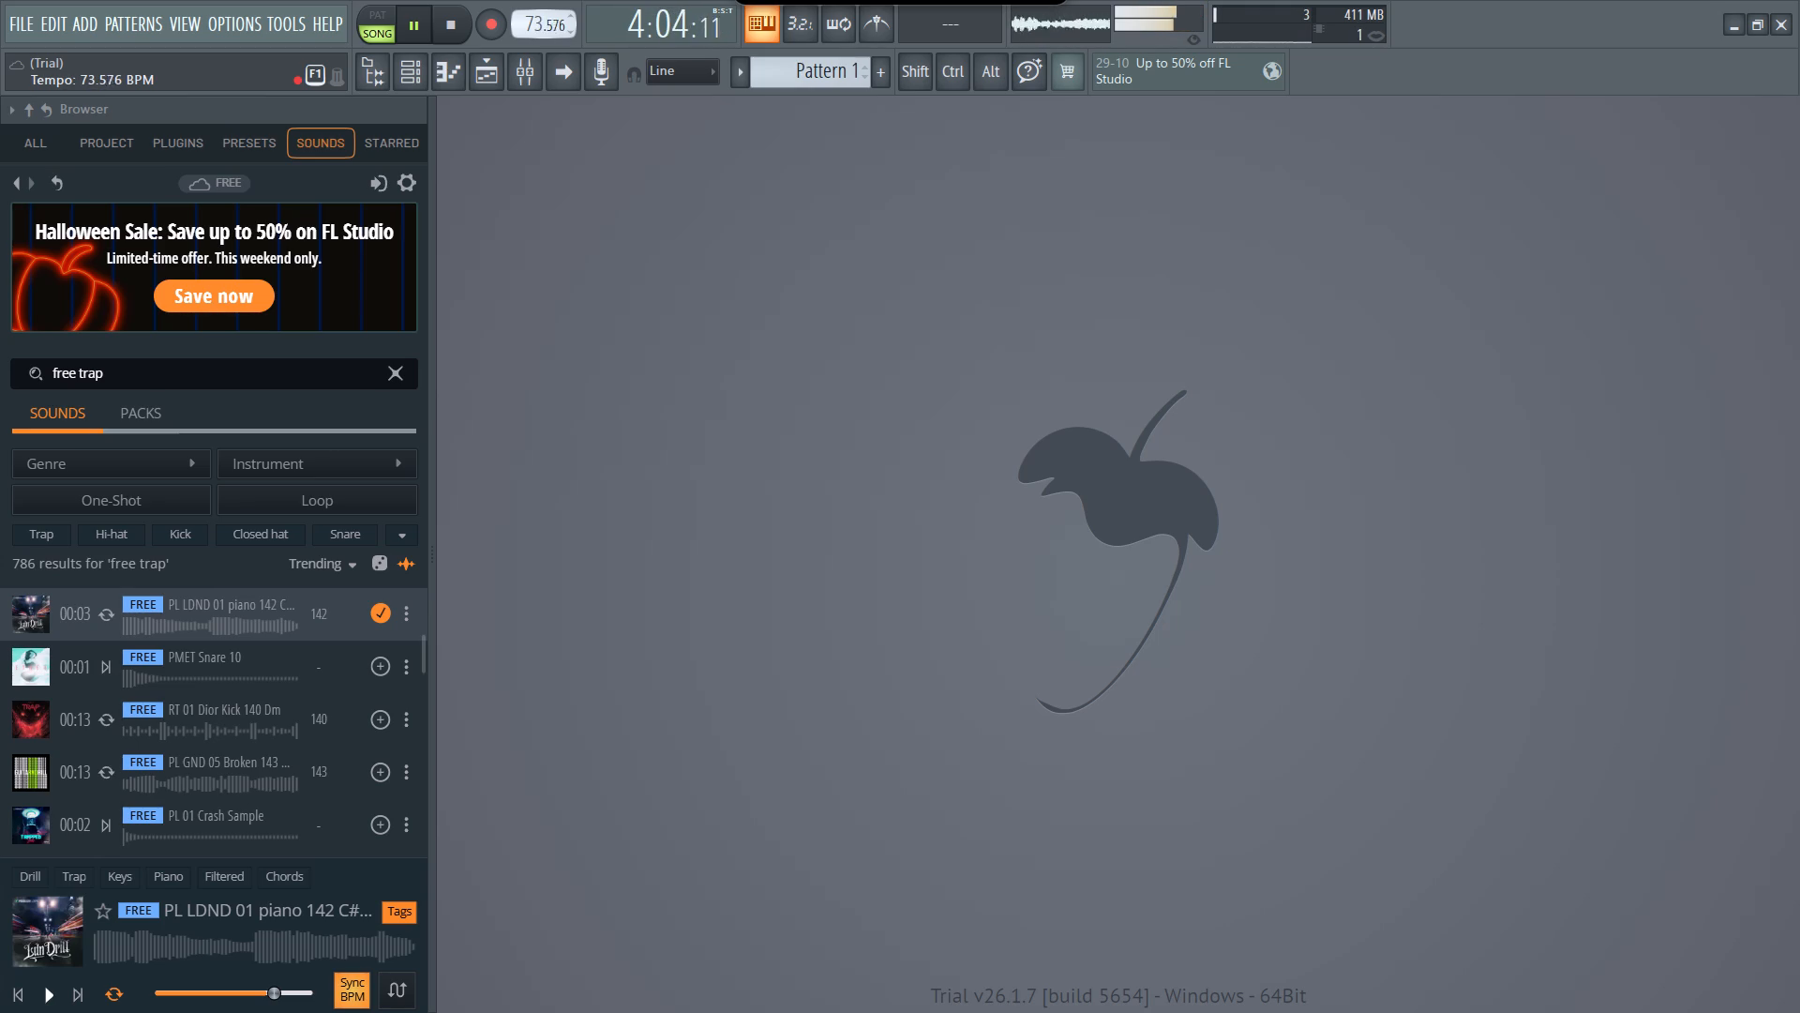
pyautogui.moveTo(579, 608); pyautogui.dragTo(577, 286)
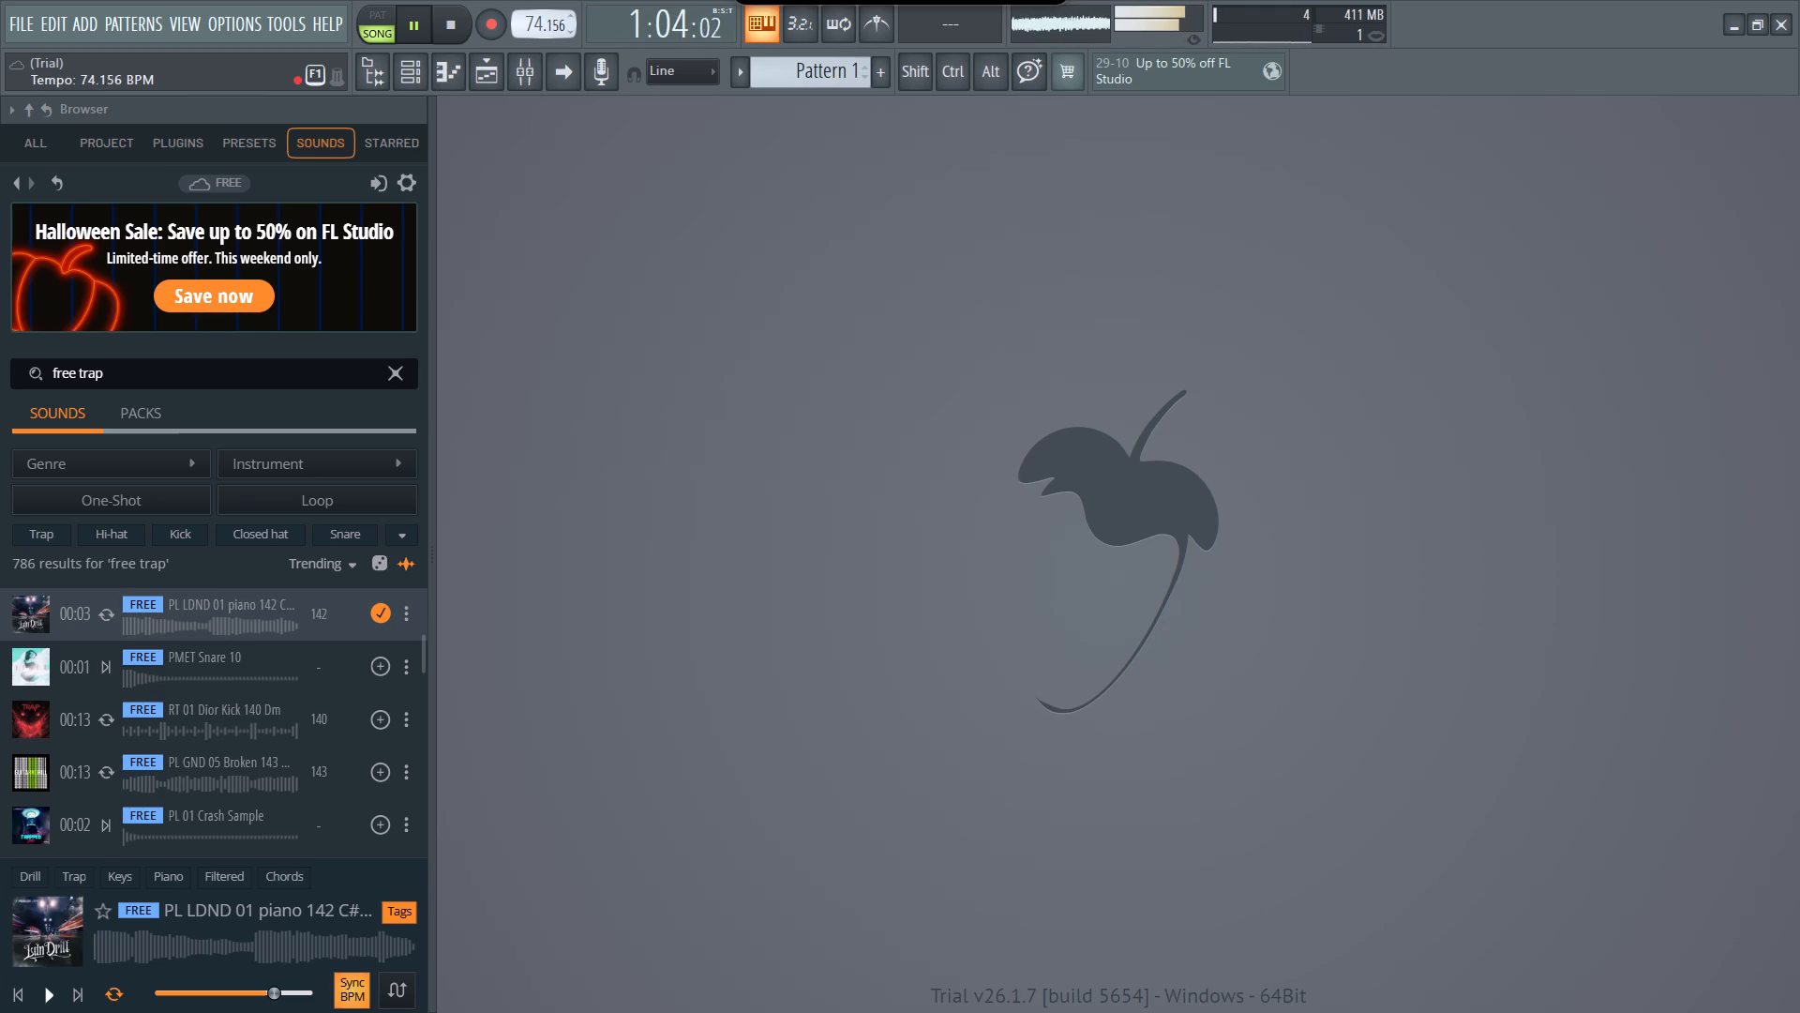
pyautogui.moveTo(577, 286); pyautogui.dragTo(577, 926)
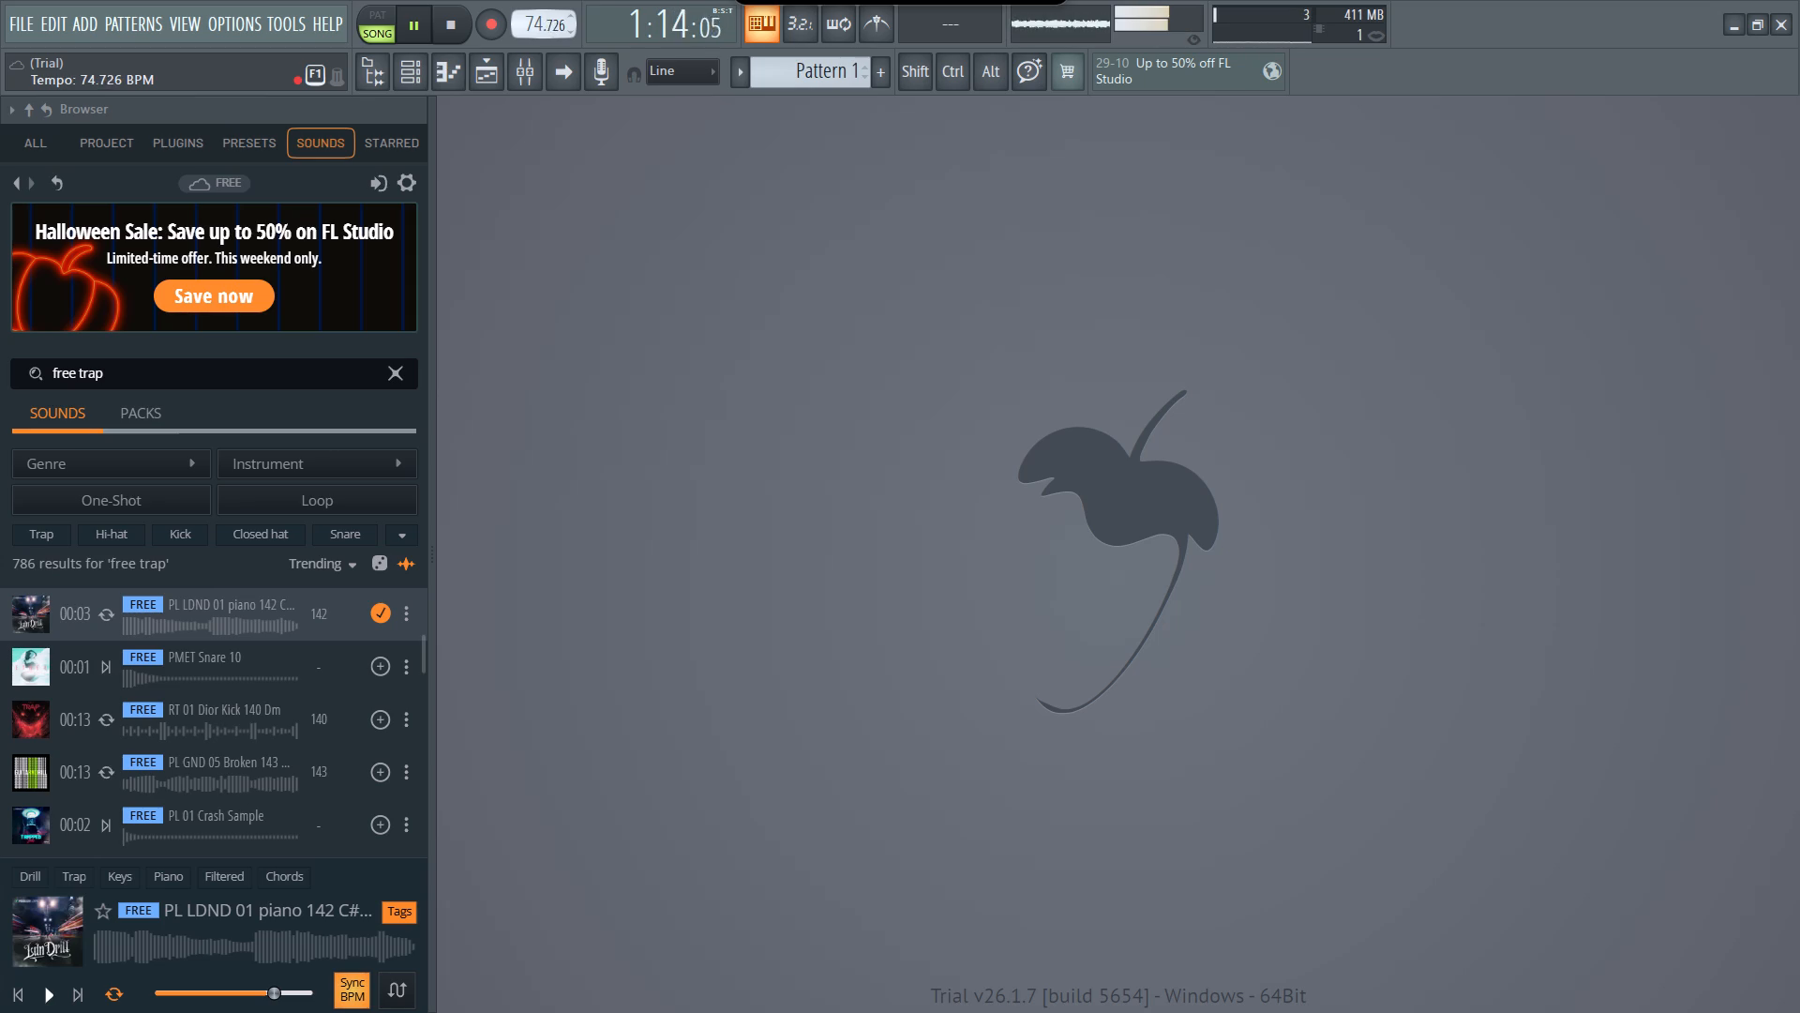
pyautogui.moveTo(577, 926); pyautogui.dragTo(577, 609)
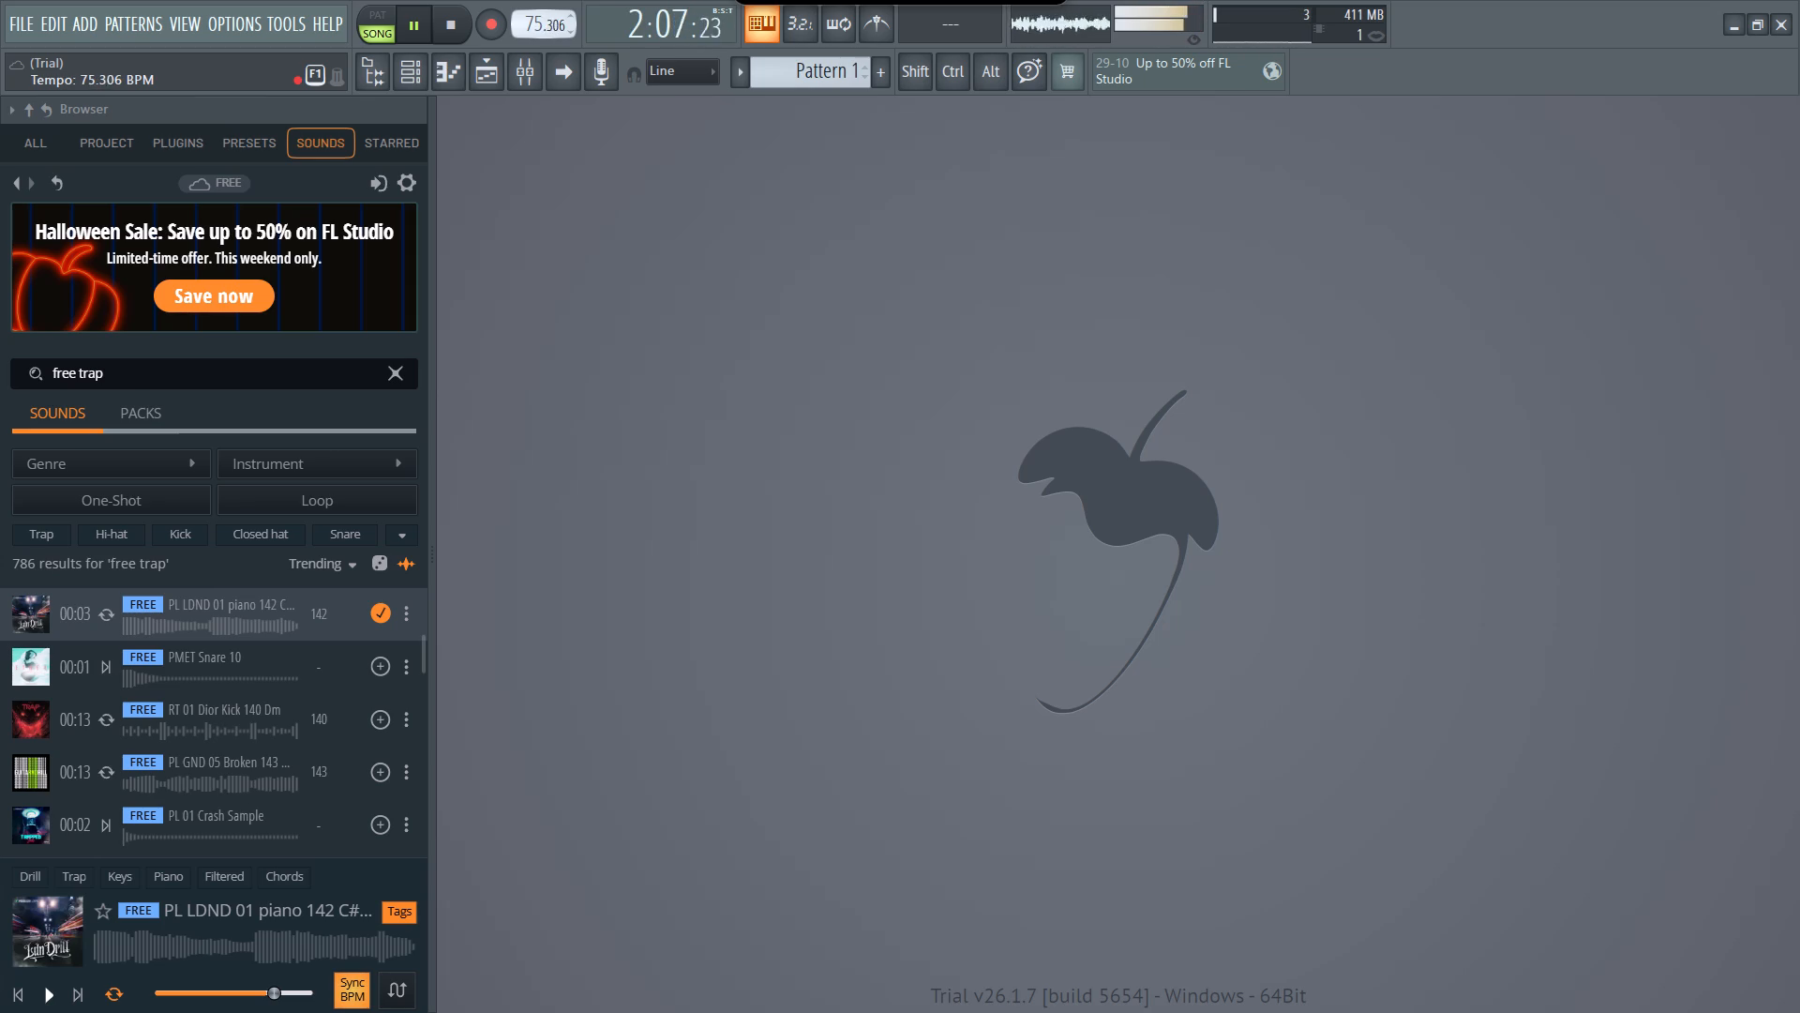
pyautogui.moveTo(577, 609); pyautogui.dragTo(577, 328)
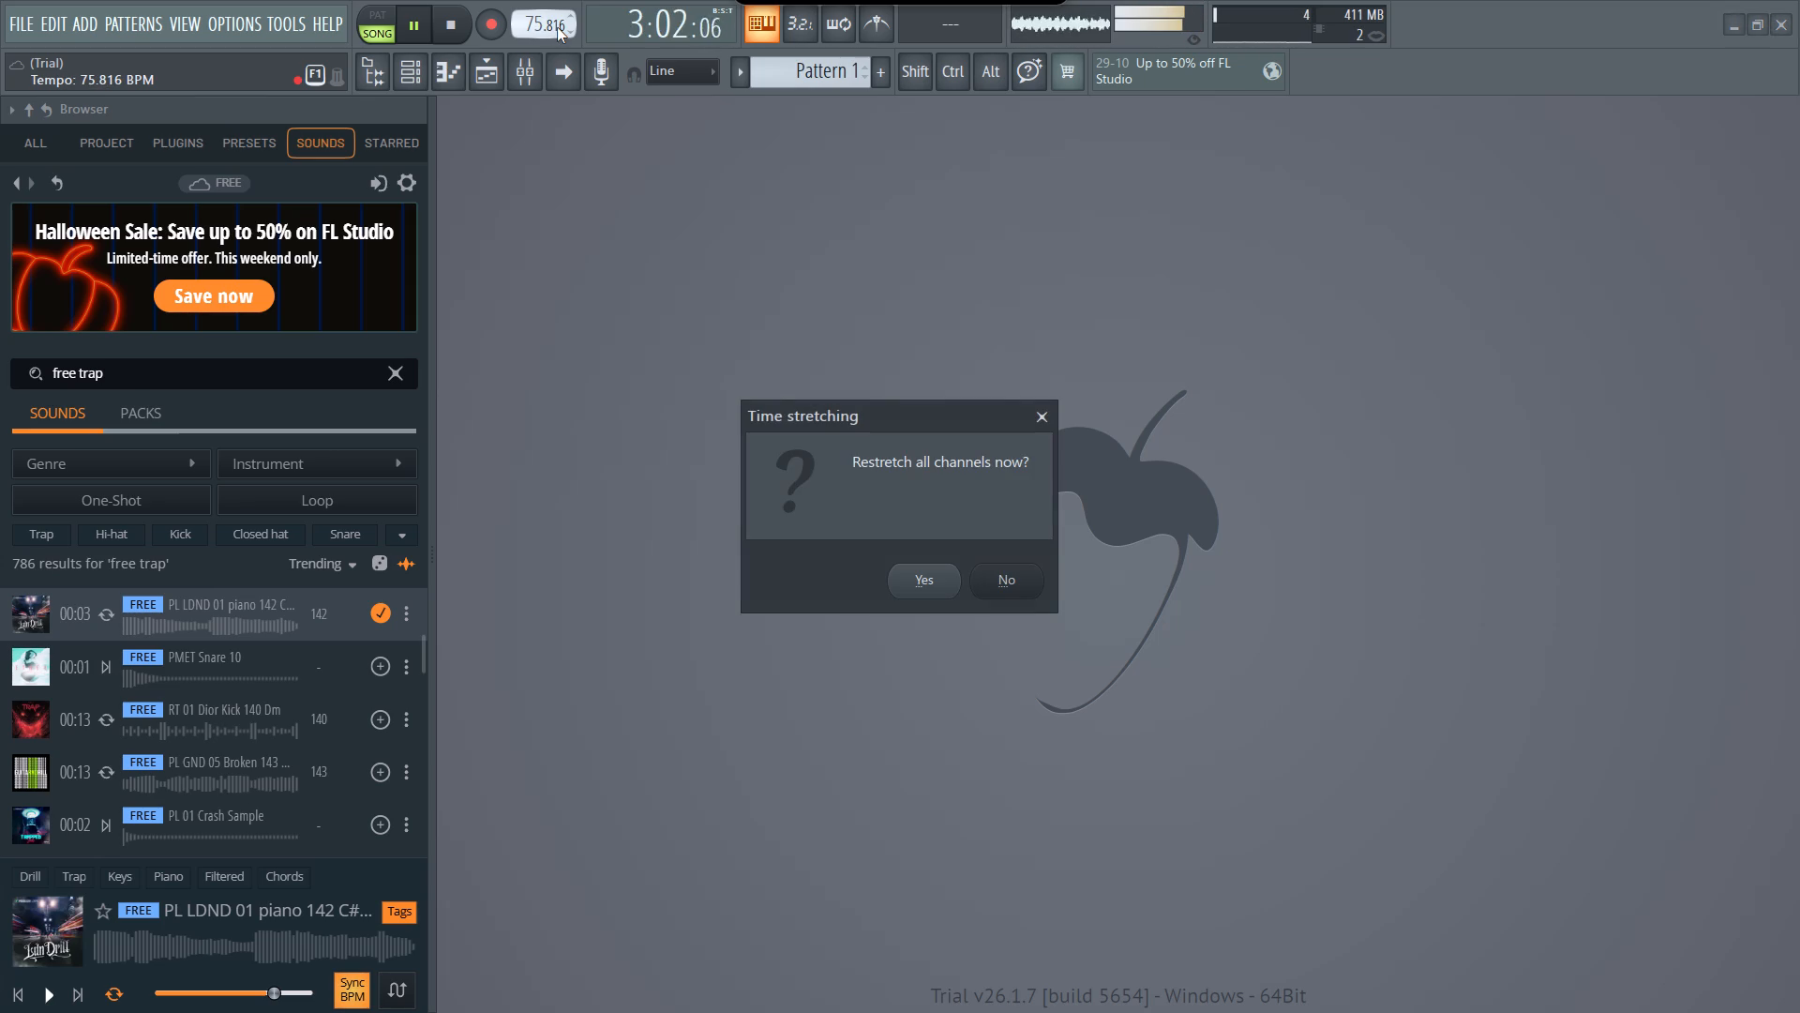
pyautogui.click(942, 580)
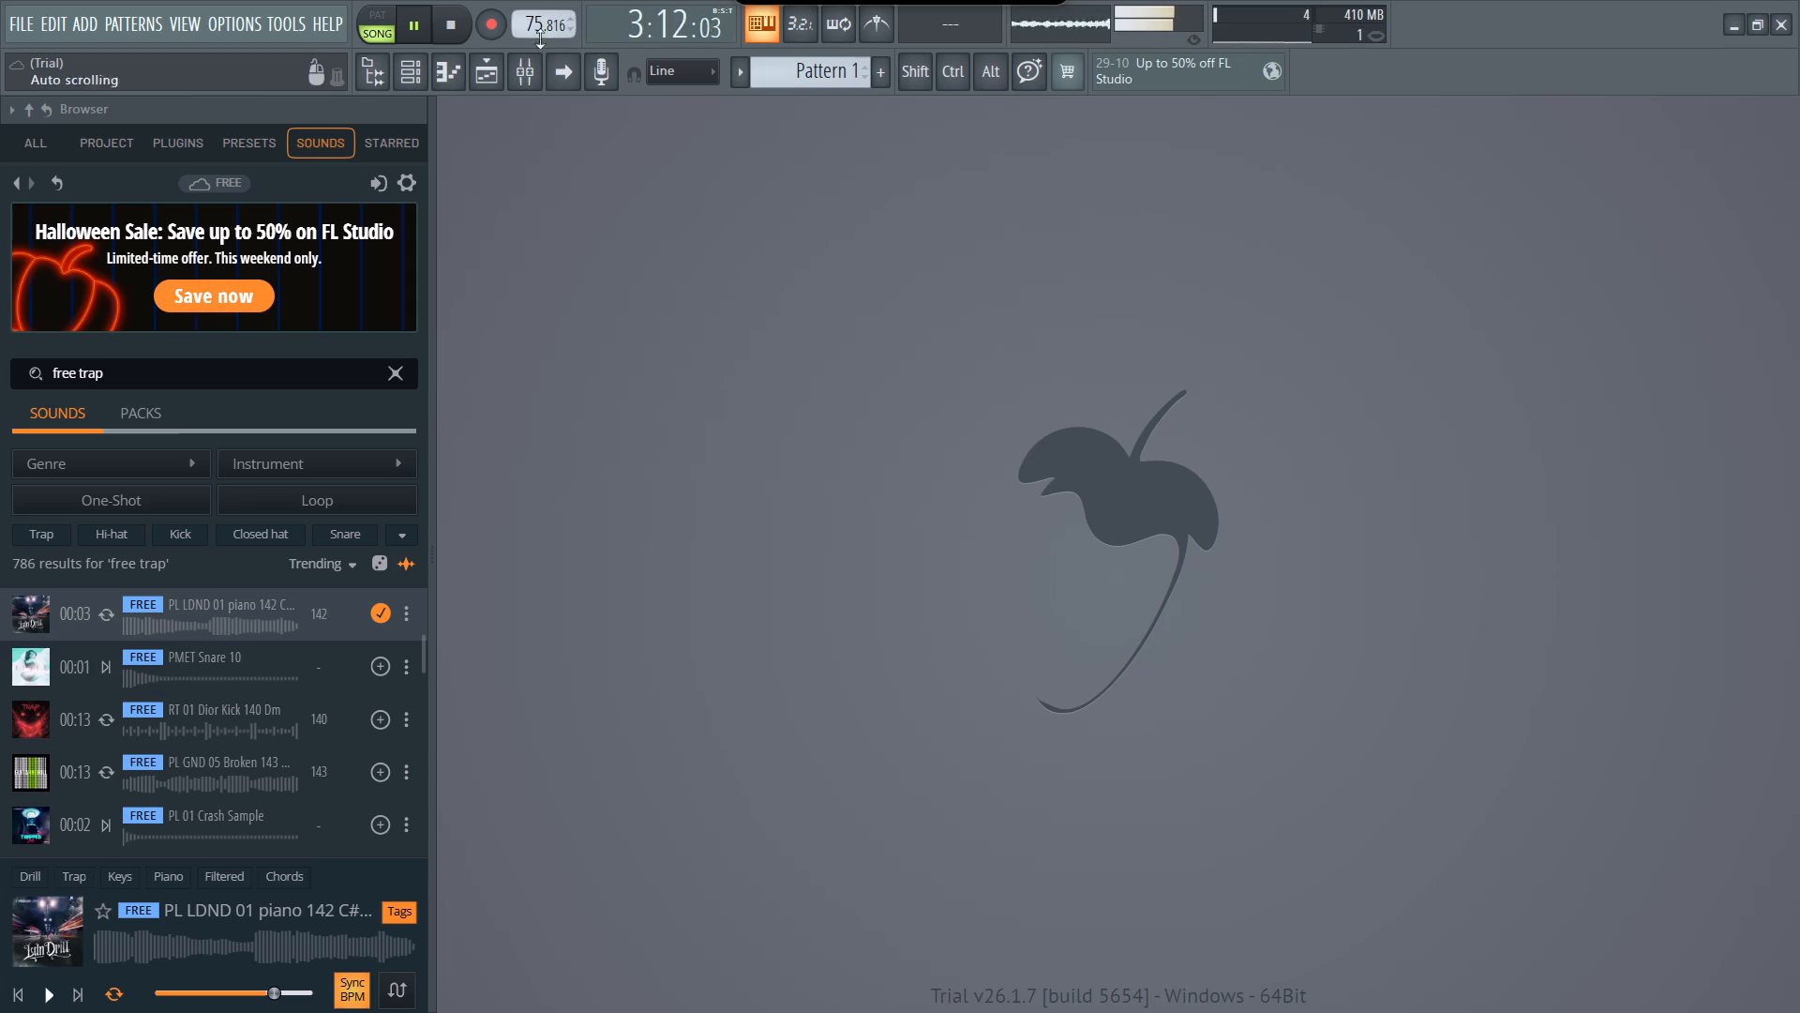
# Raise the project tempo to 85.926 BPM by adjusting its decimals, and restretch all channels.
pyautogui.moveTo(556, 27); pyautogui.dragTo(571, 871)
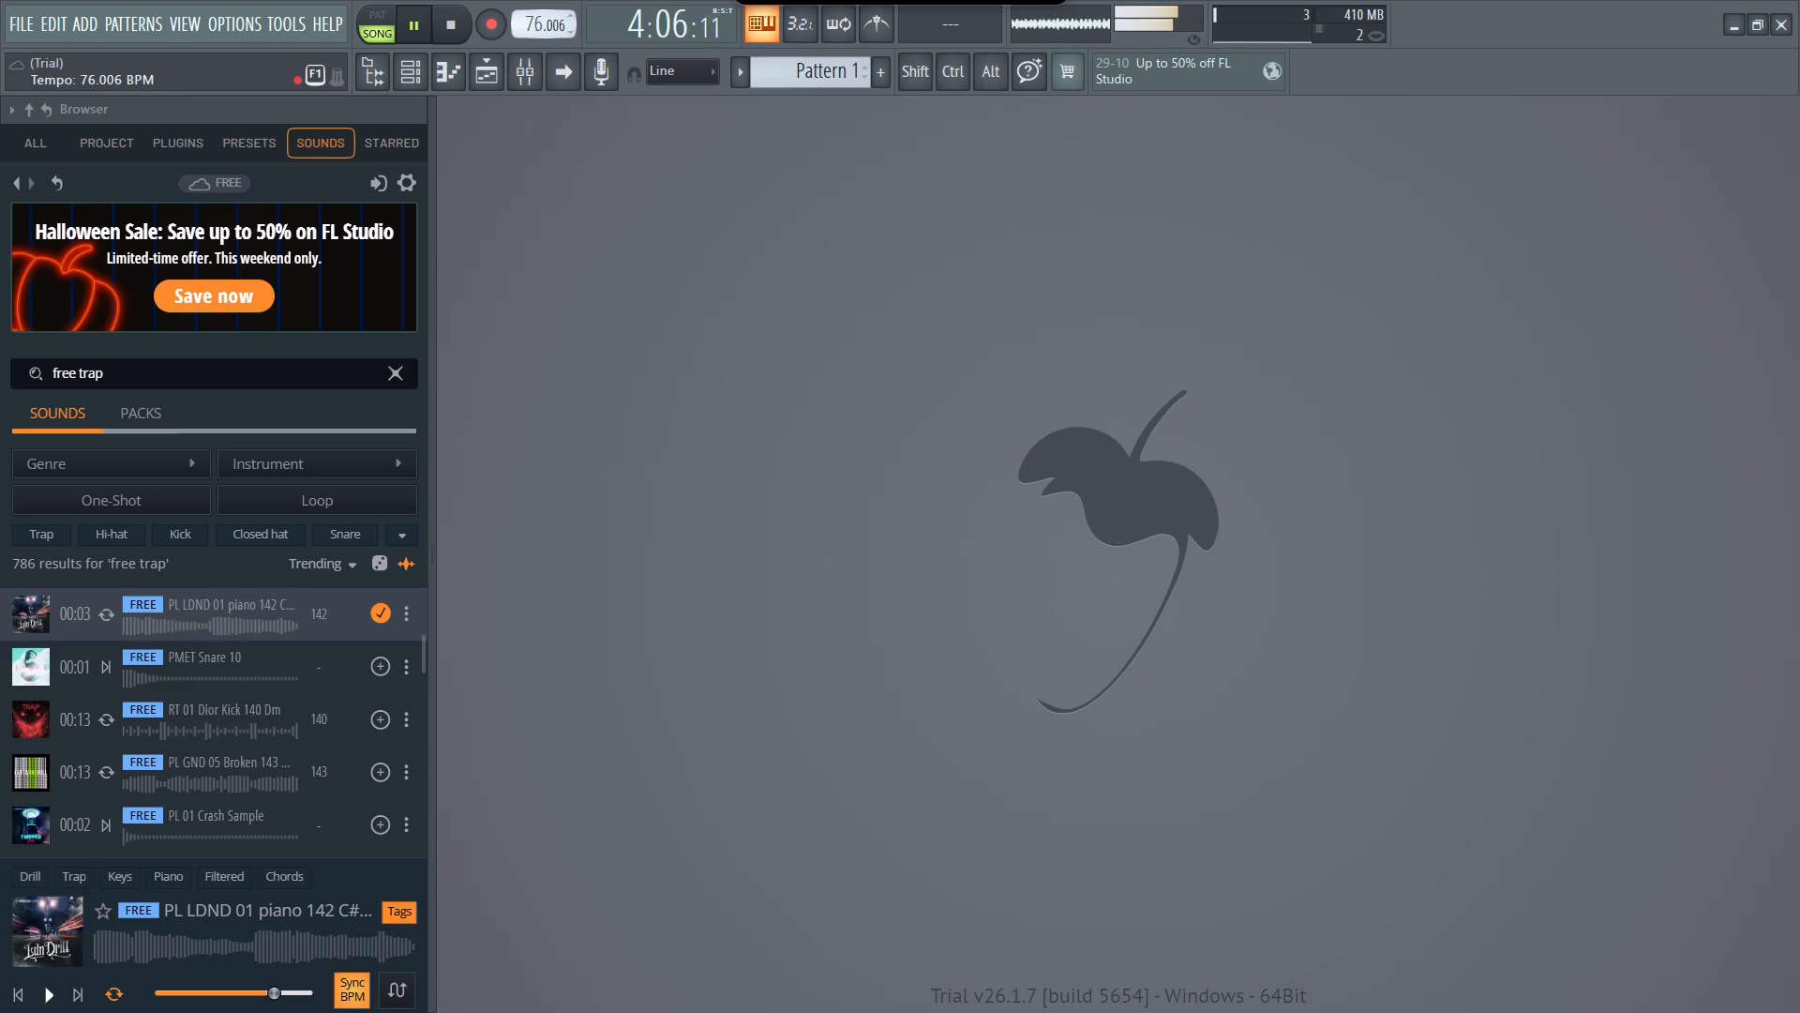
pyautogui.moveTo(571, 871); pyautogui.dragTo(589, 529)
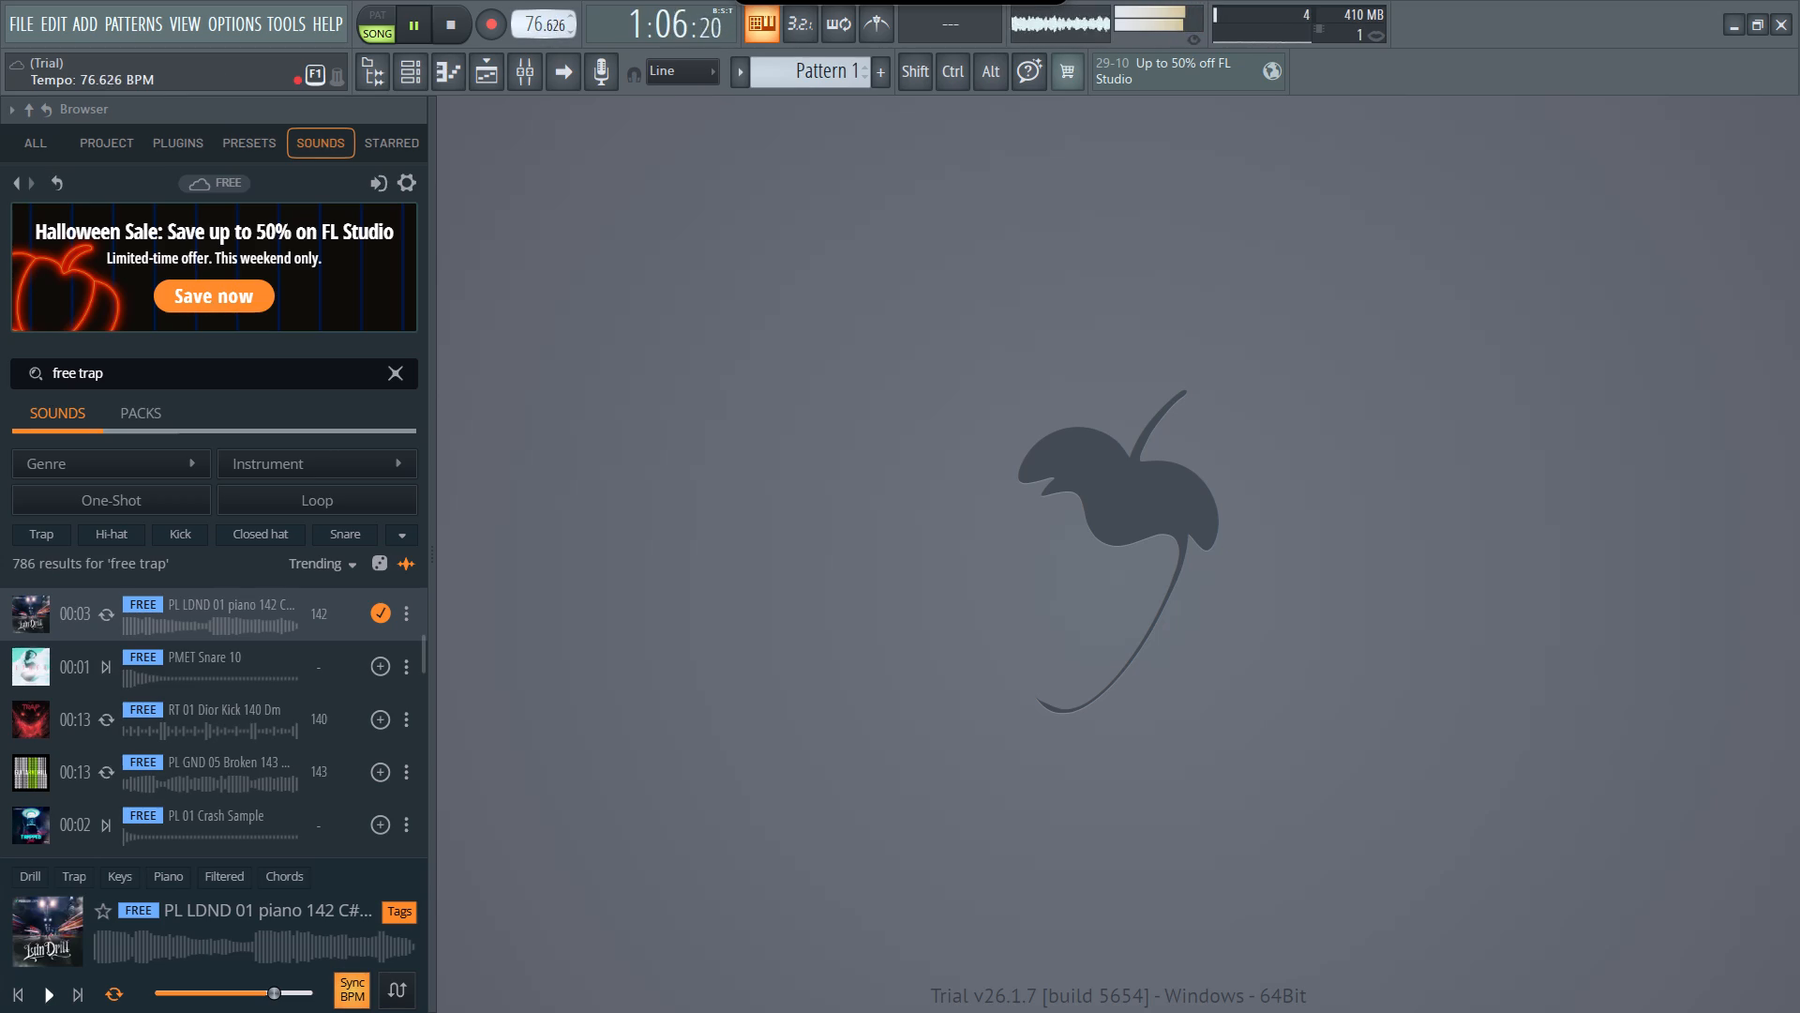
pyautogui.moveTo(589, 529); pyautogui.dragTo(588, 215)
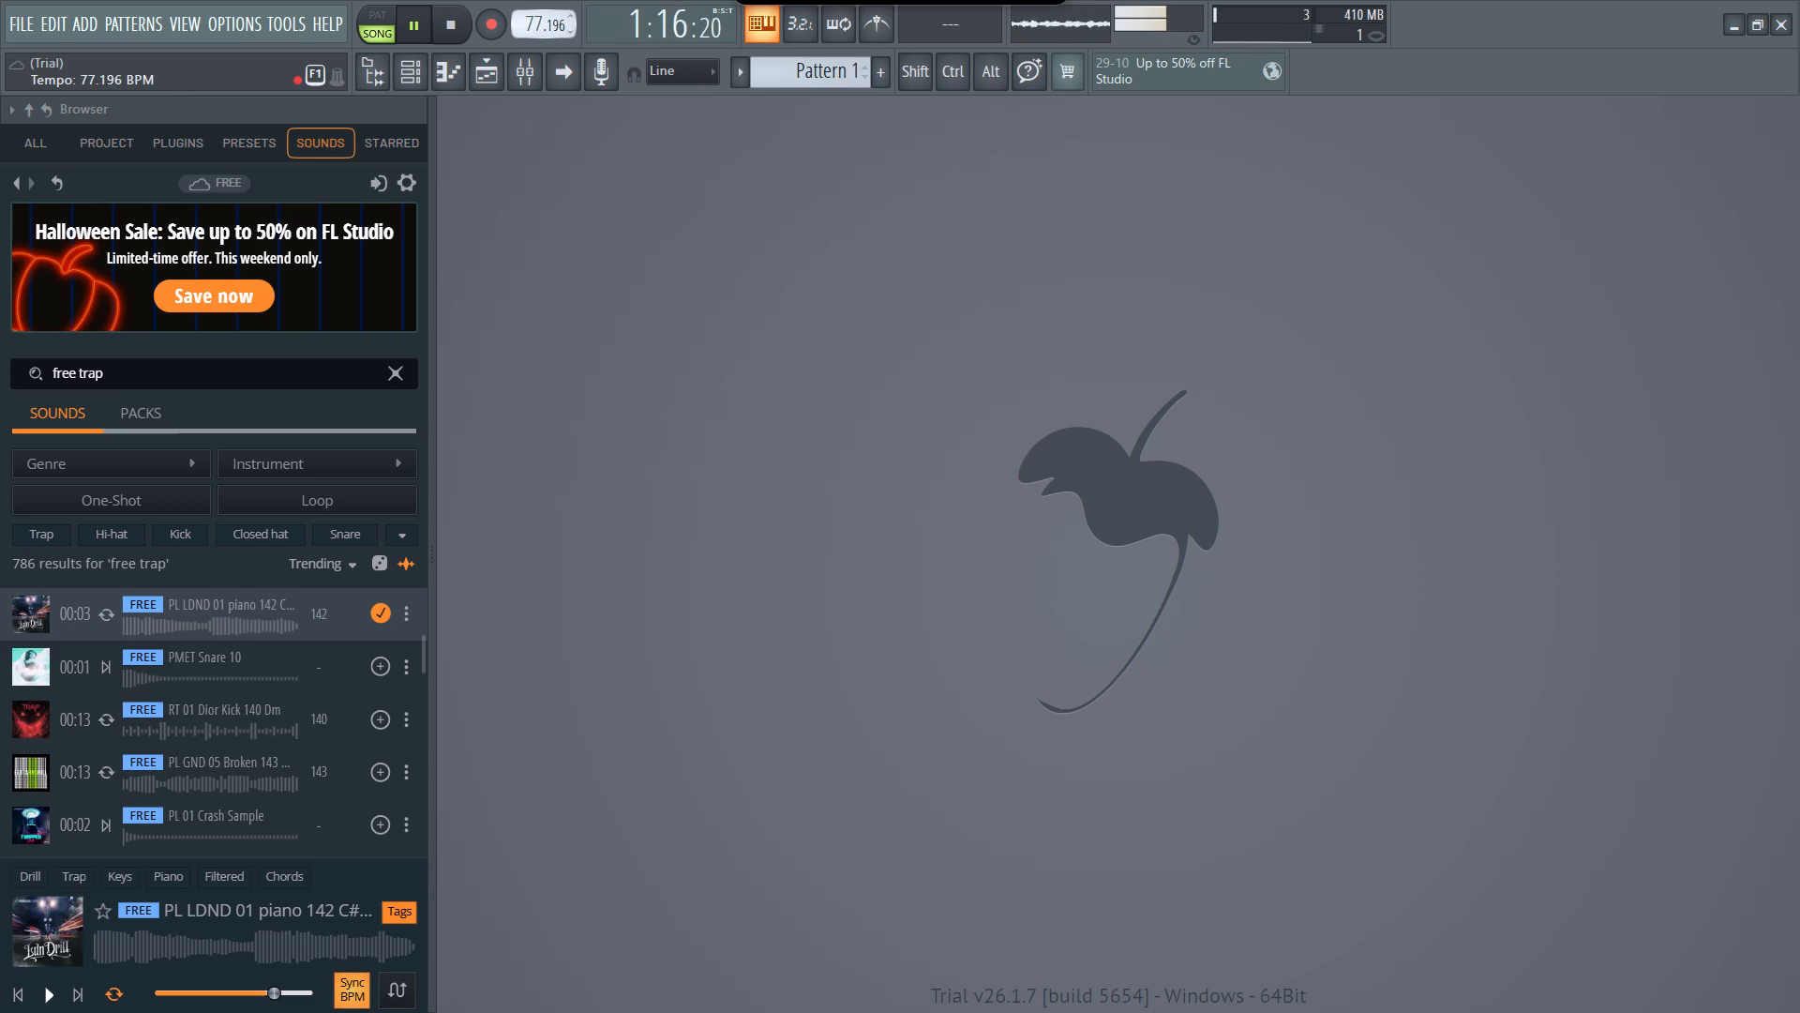
pyautogui.moveTo(588, 215); pyautogui.dragTo(585, 845)
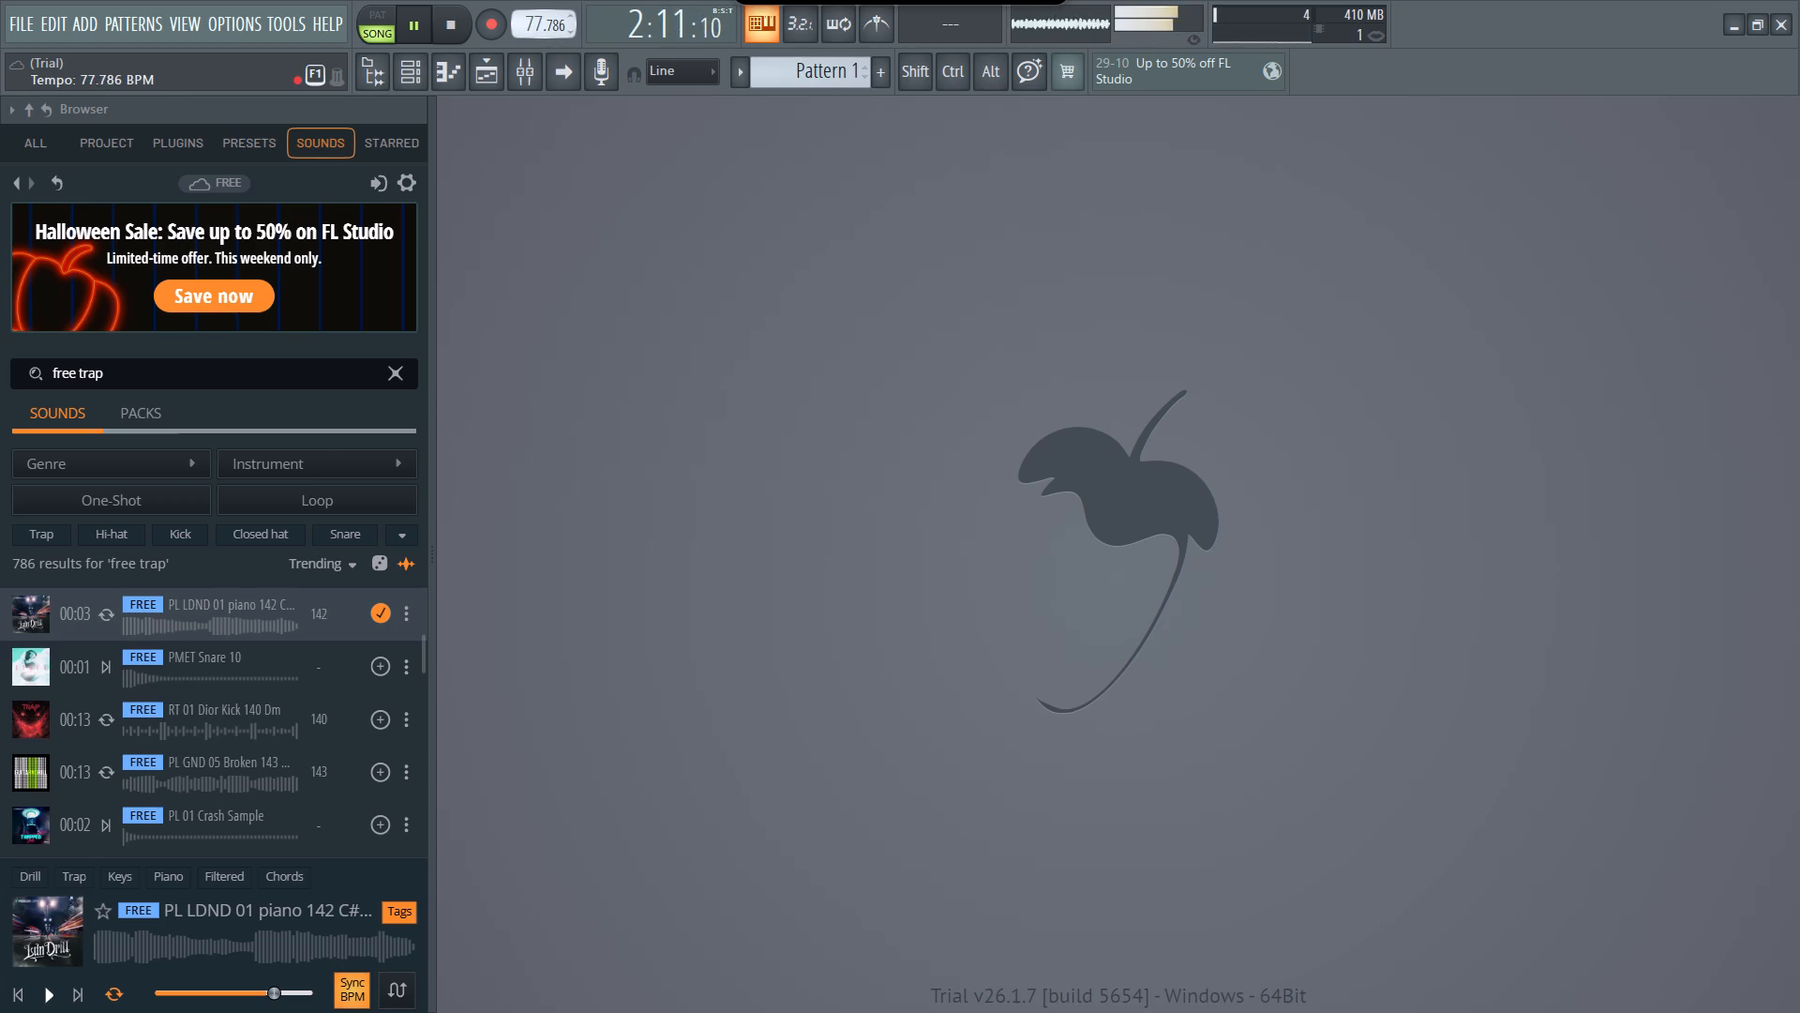
pyautogui.moveTo(585, 845); pyautogui.dragTo(584, 531)
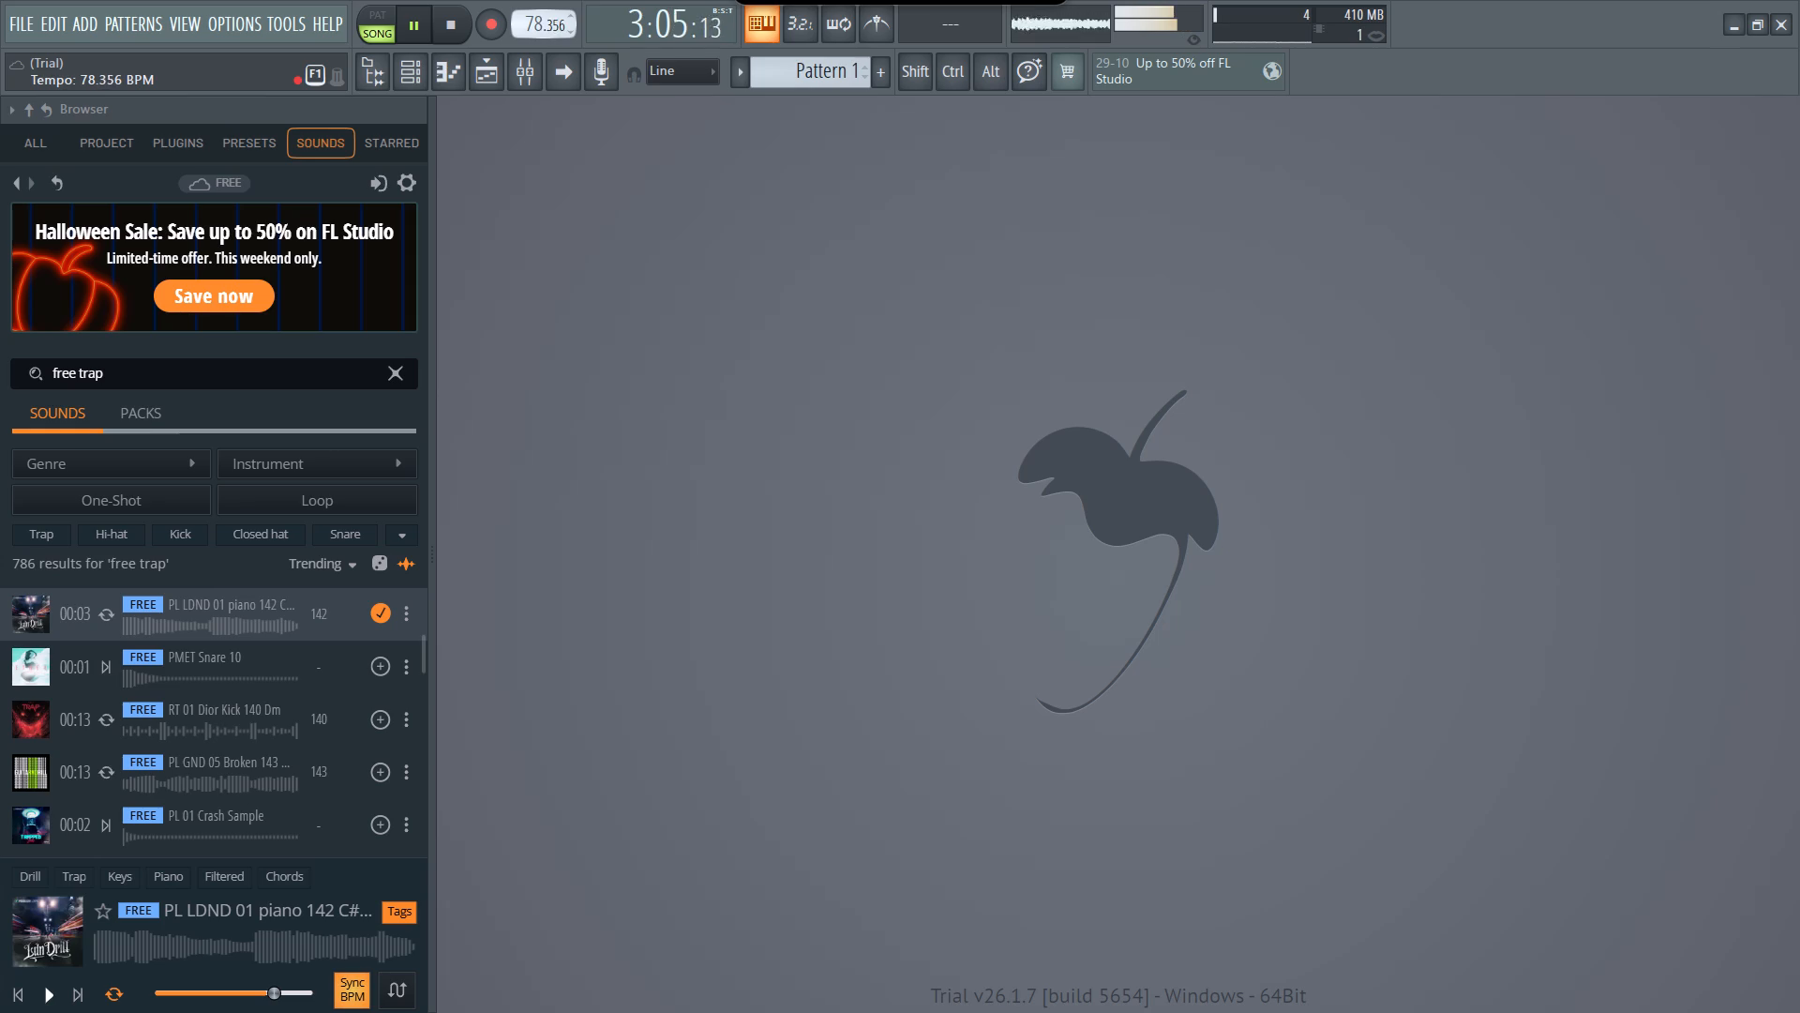
pyautogui.moveTo(584, 531); pyautogui.dragTo(588, 211)
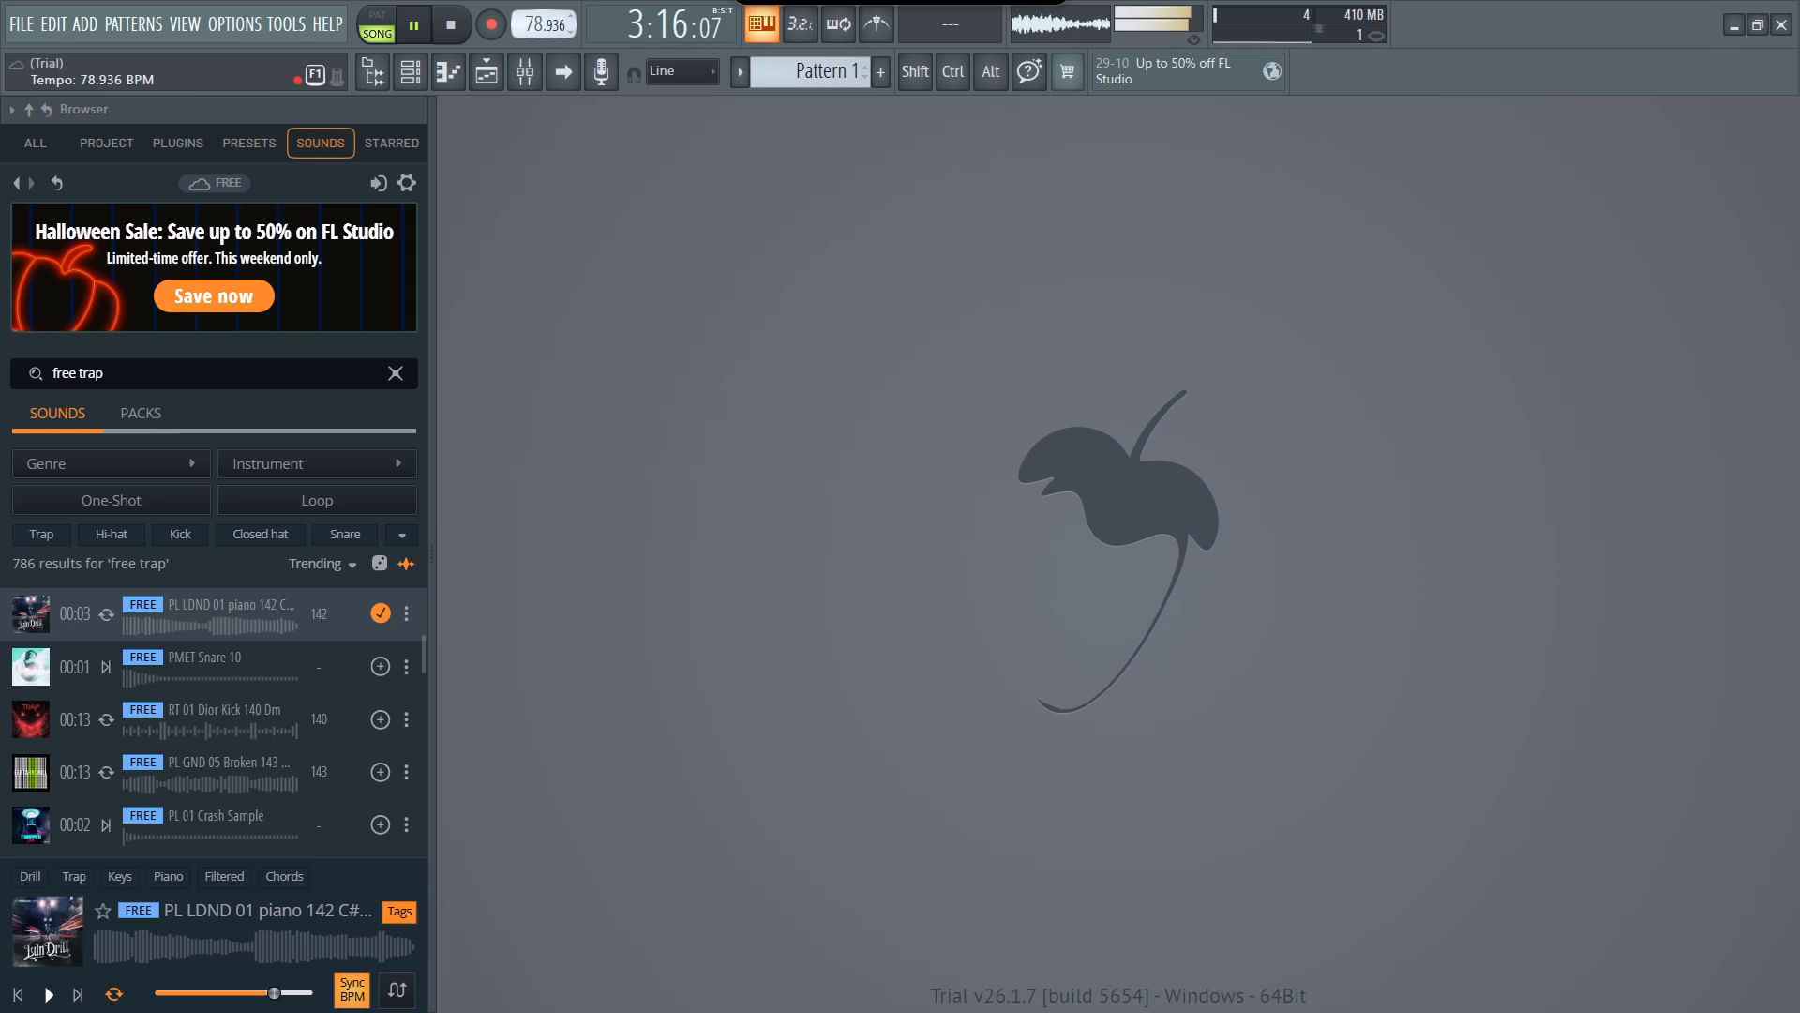
pyautogui.moveTo(588, 211); pyautogui.dragTo(582, 846)
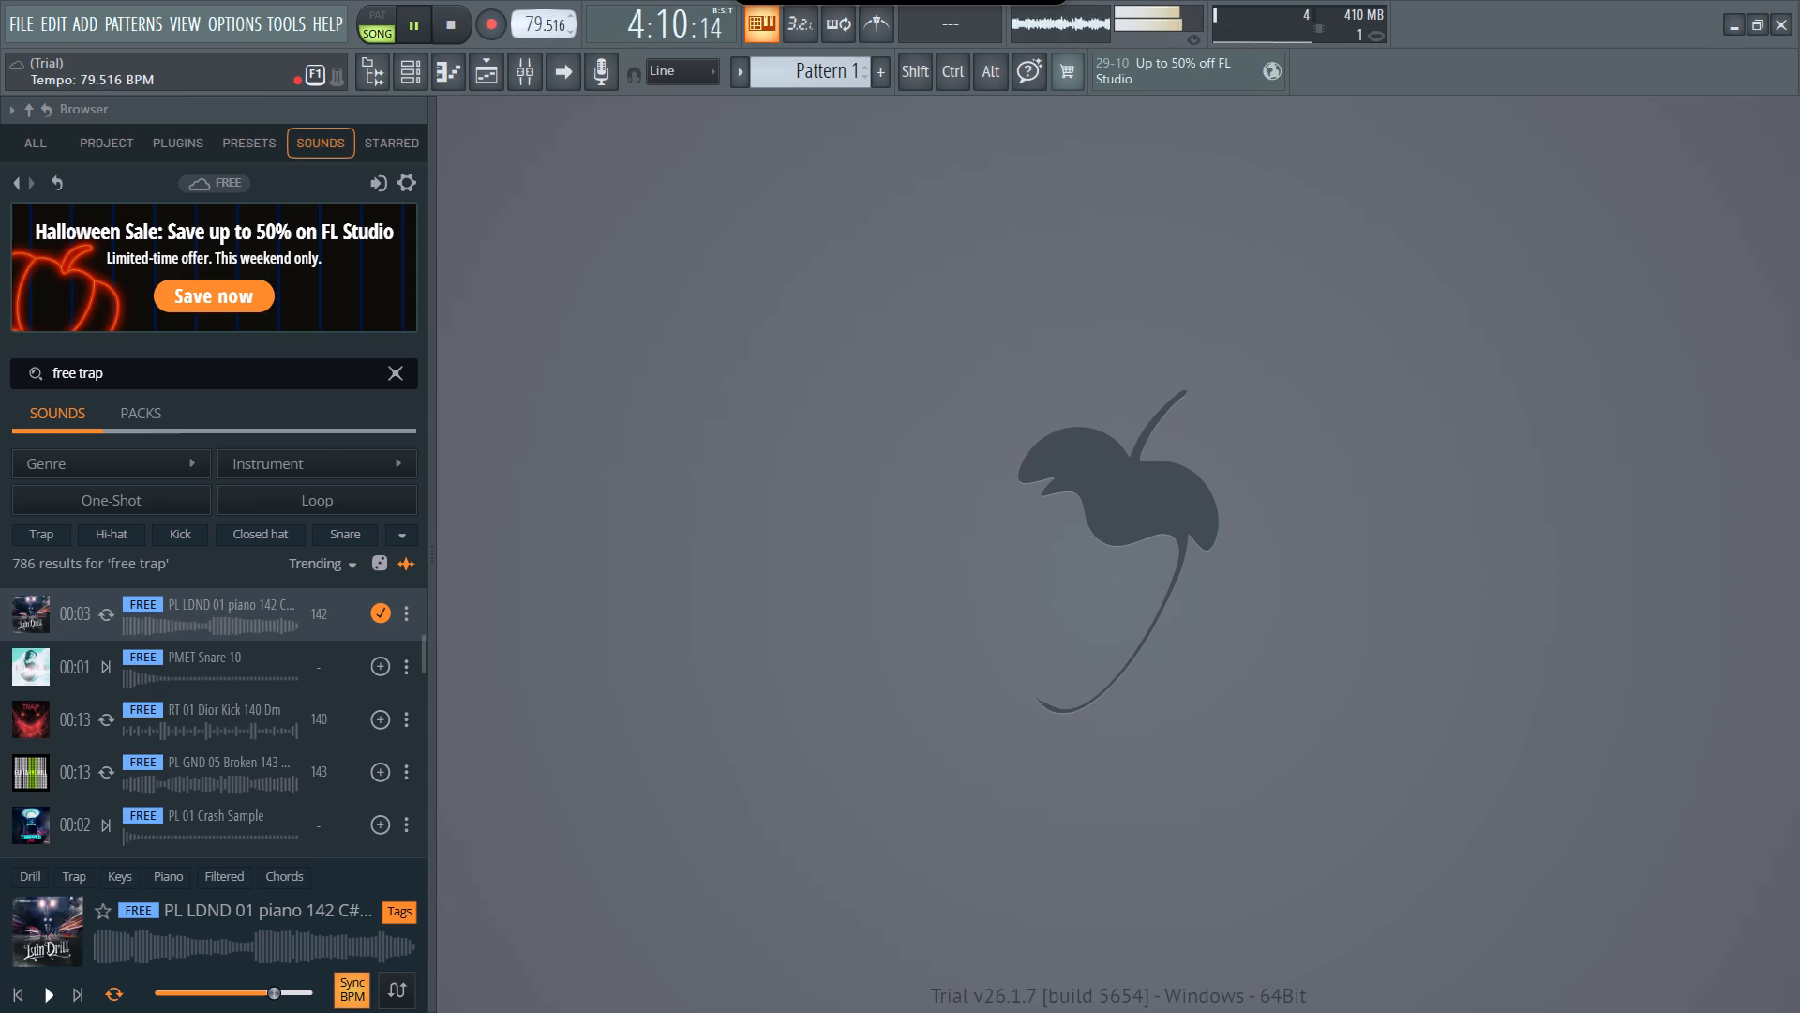
pyautogui.moveTo(582, 846); pyautogui.dragTo(584, 530)
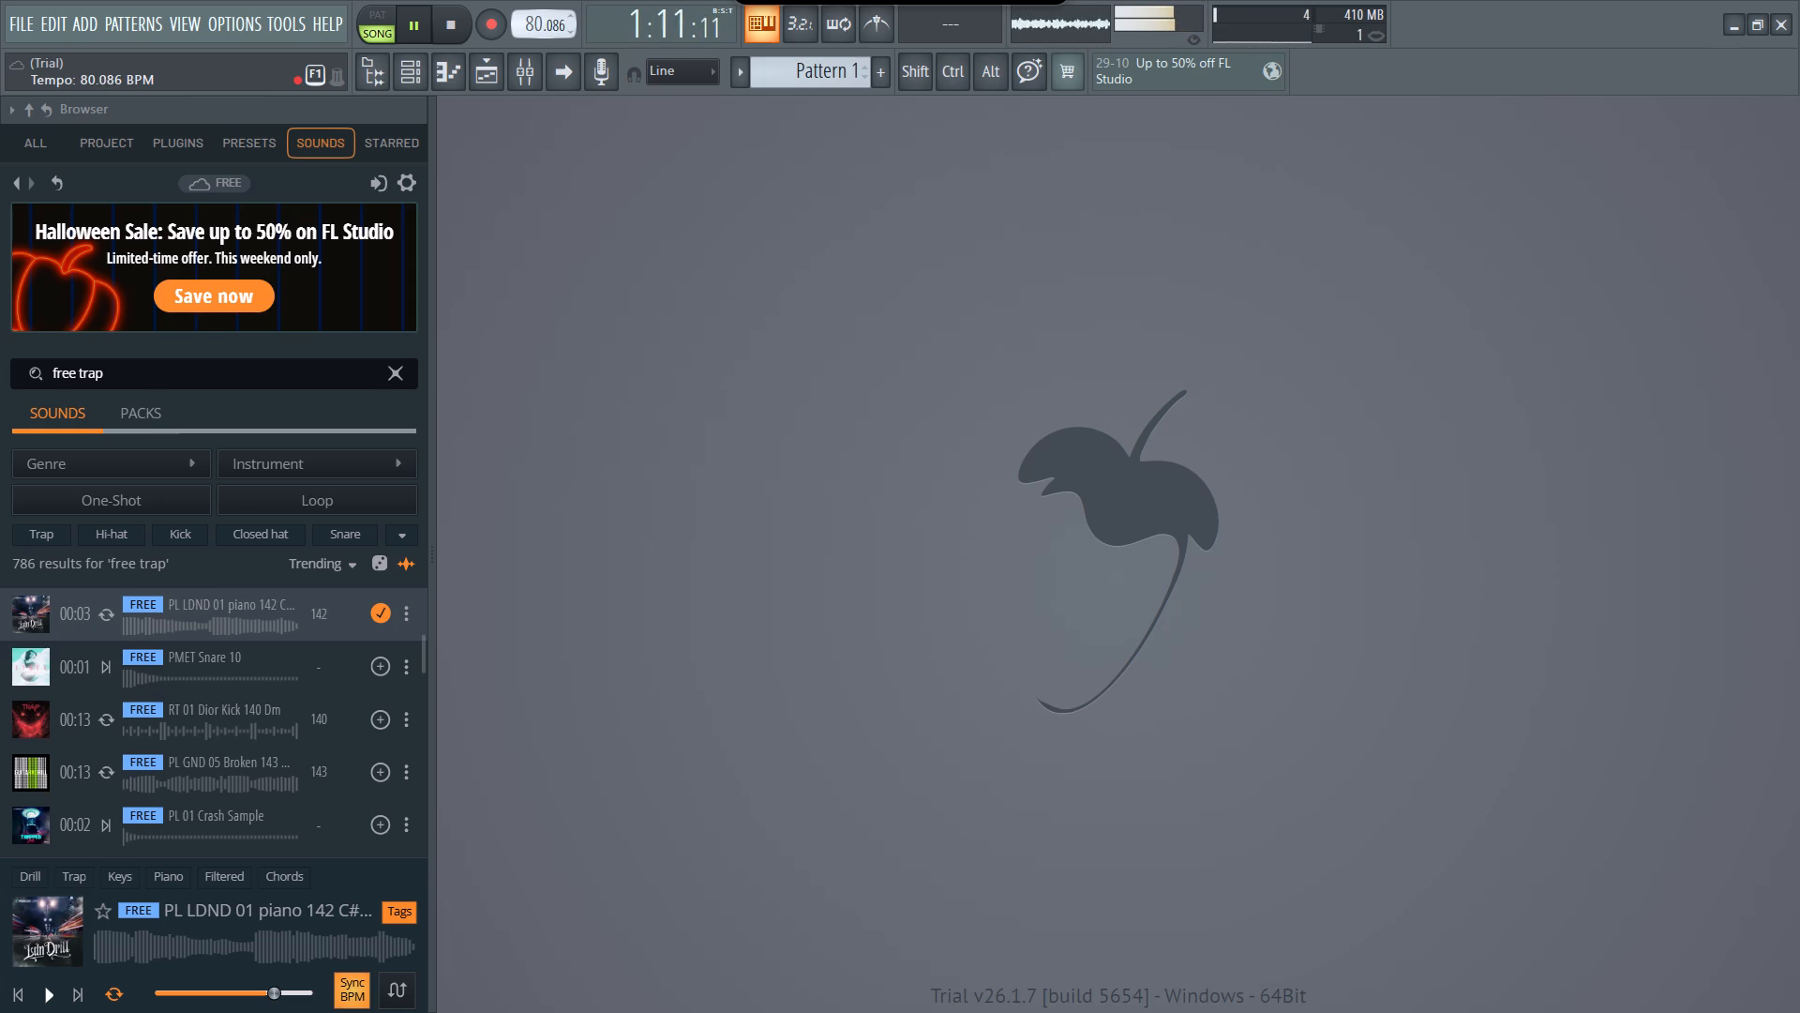
pyautogui.moveTo(584, 530); pyautogui.dragTo(584, 209)
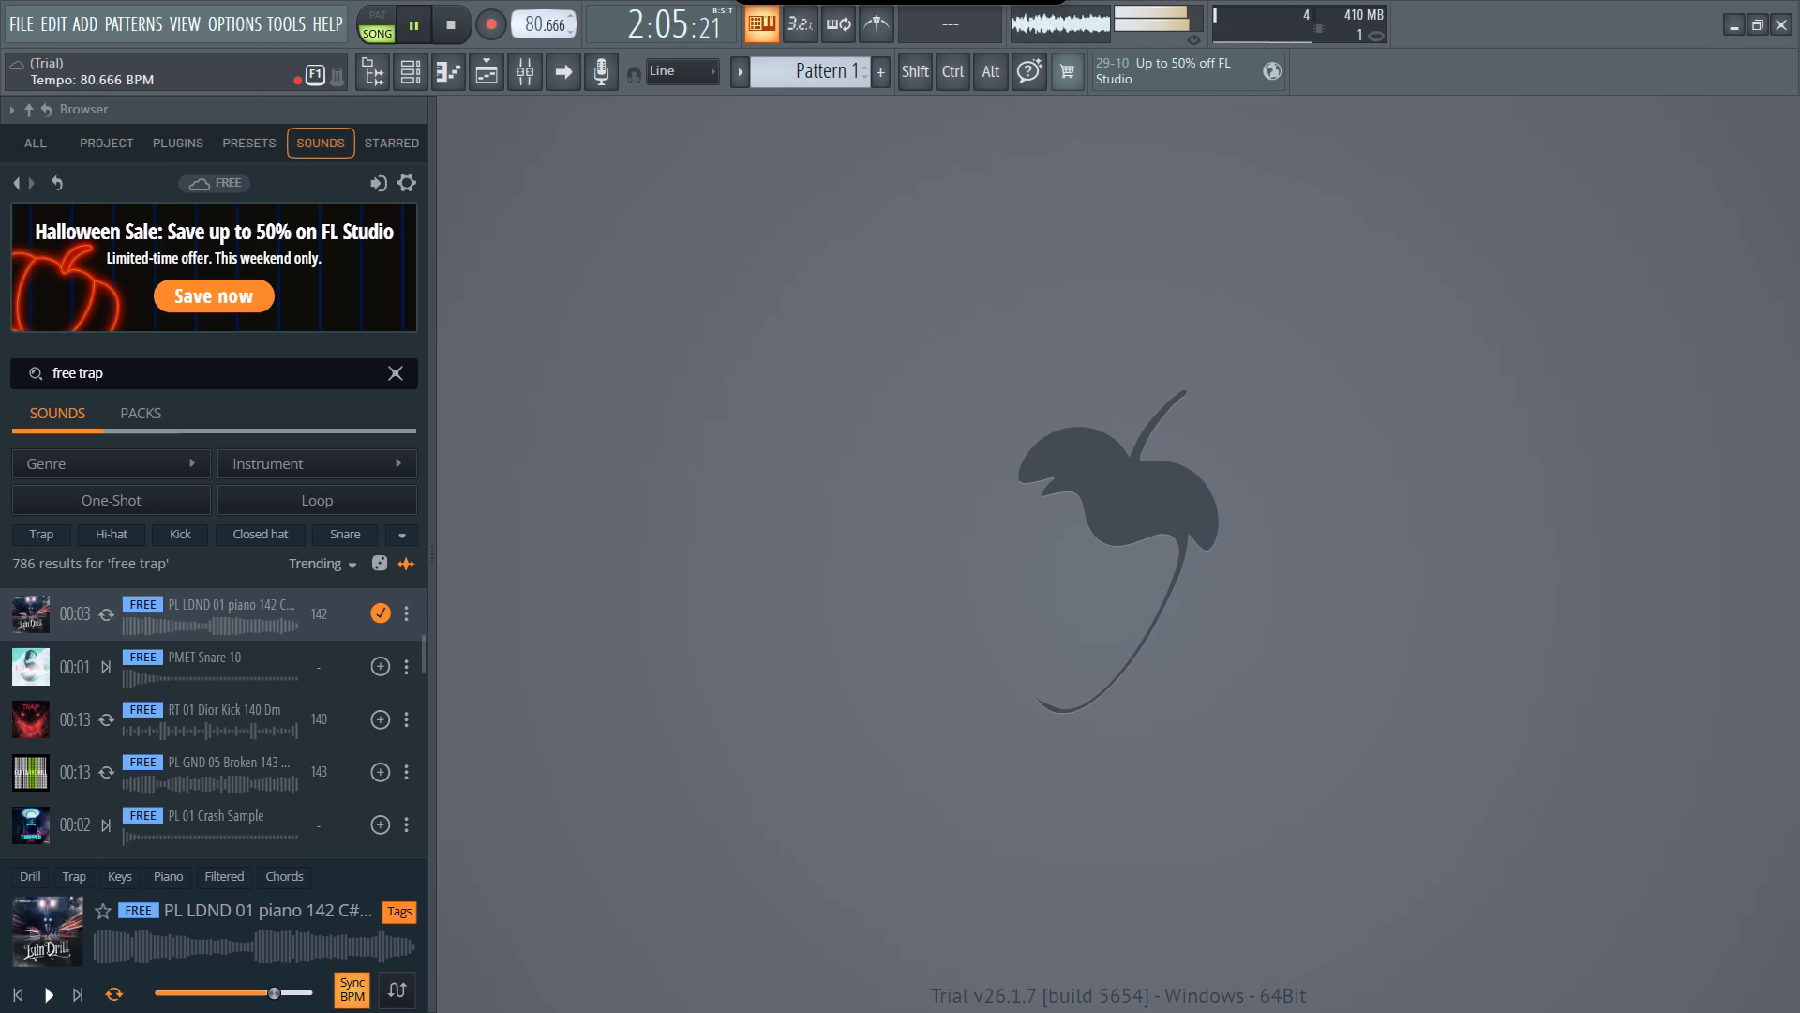
pyautogui.moveTo(584, 209); pyautogui.dragTo(583, 846)
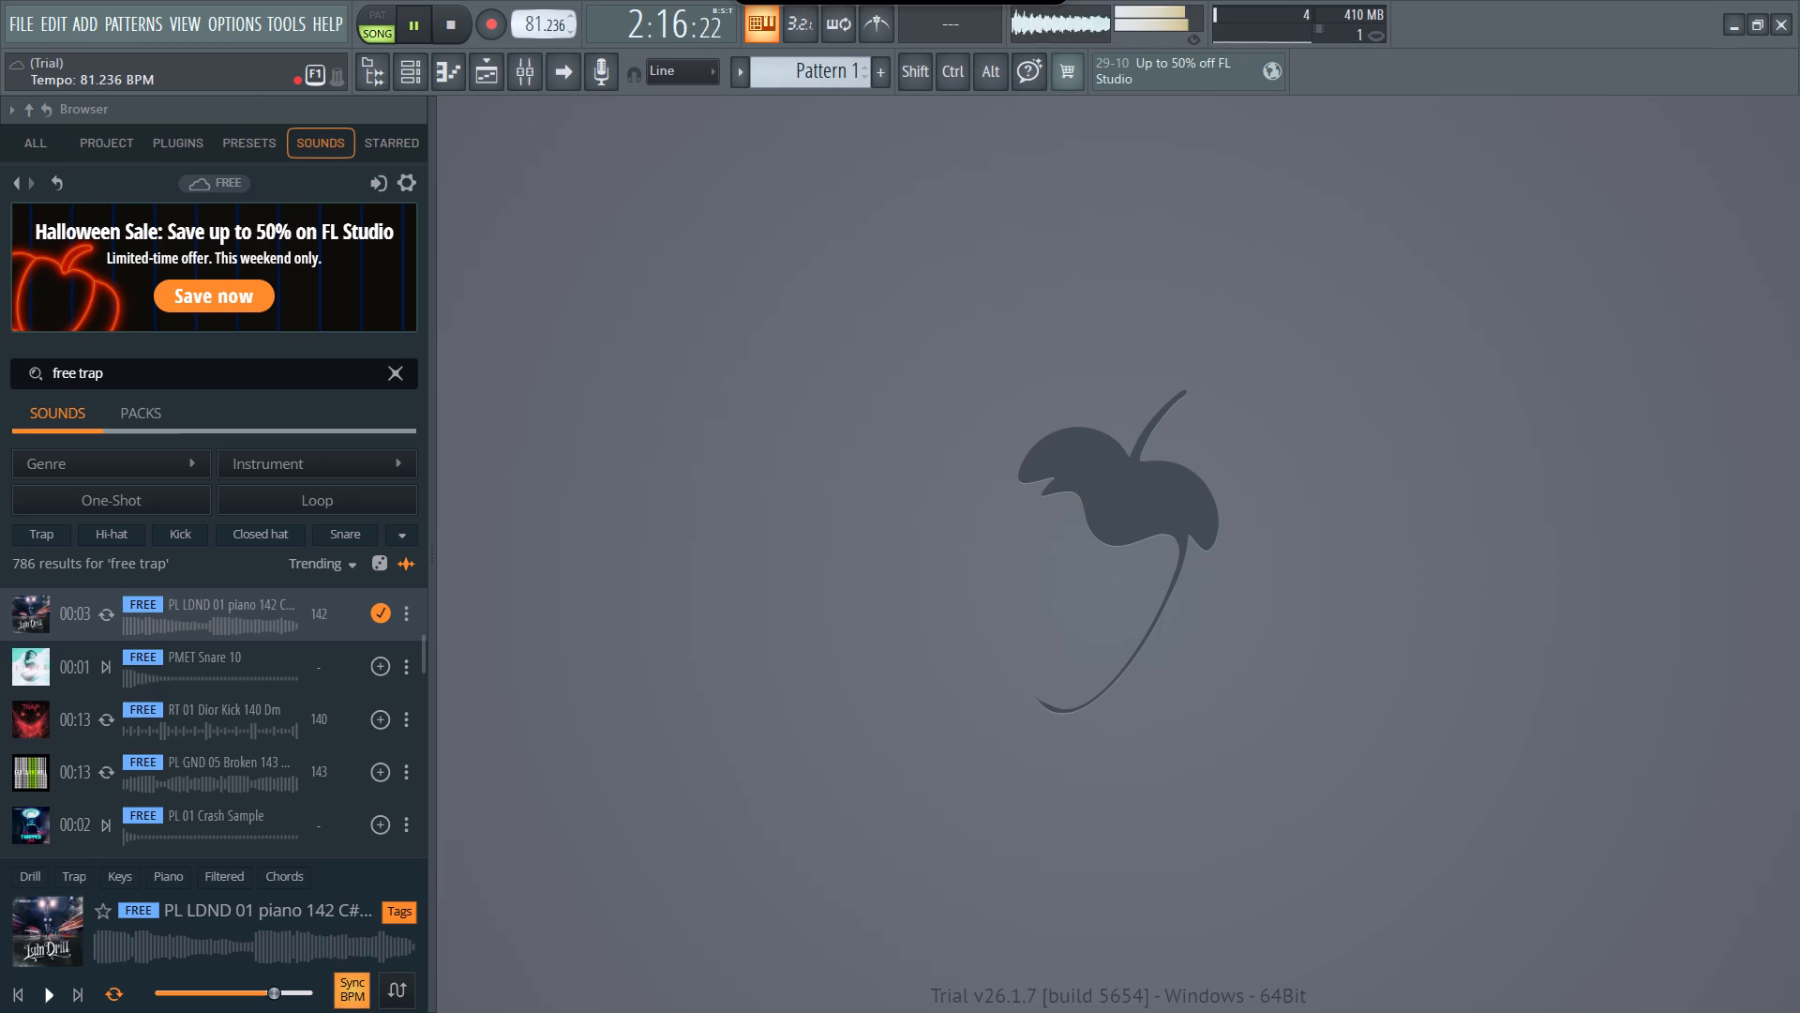
pyautogui.moveTo(583, 846); pyautogui.dragTo(585, 536)
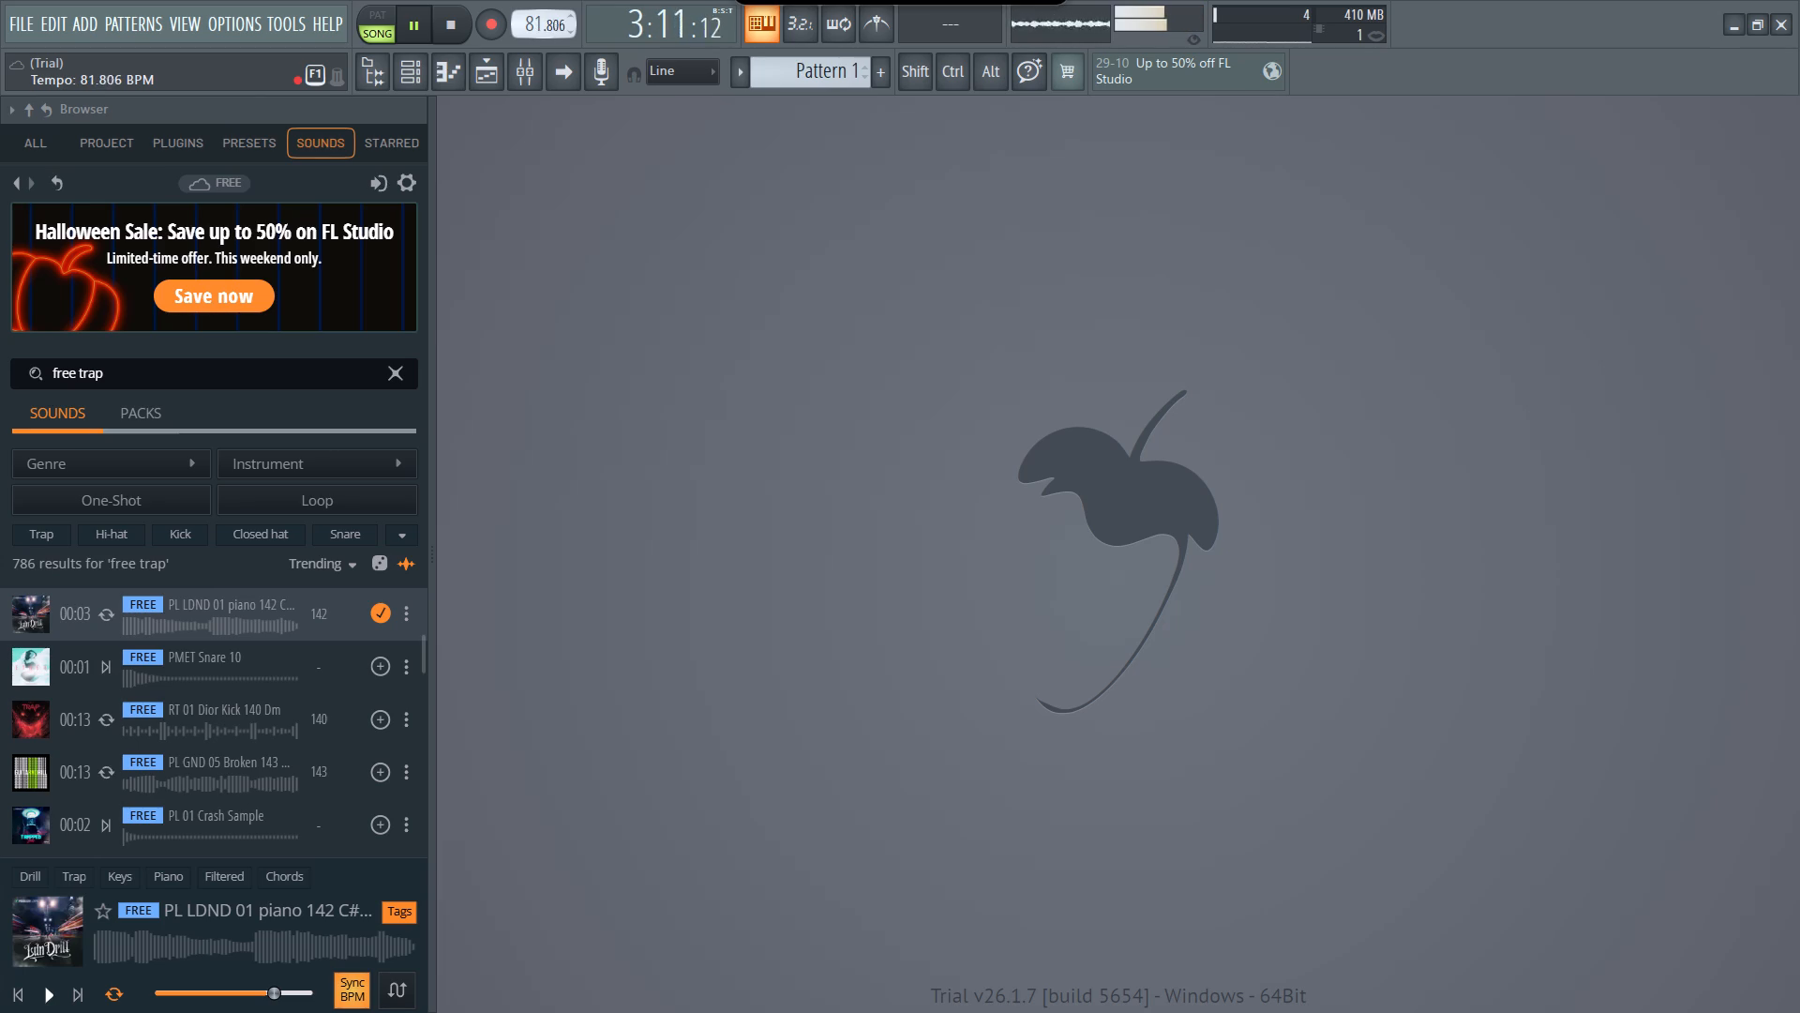
pyautogui.moveTo(585, 536); pyautogui.dragTo(586, 206)
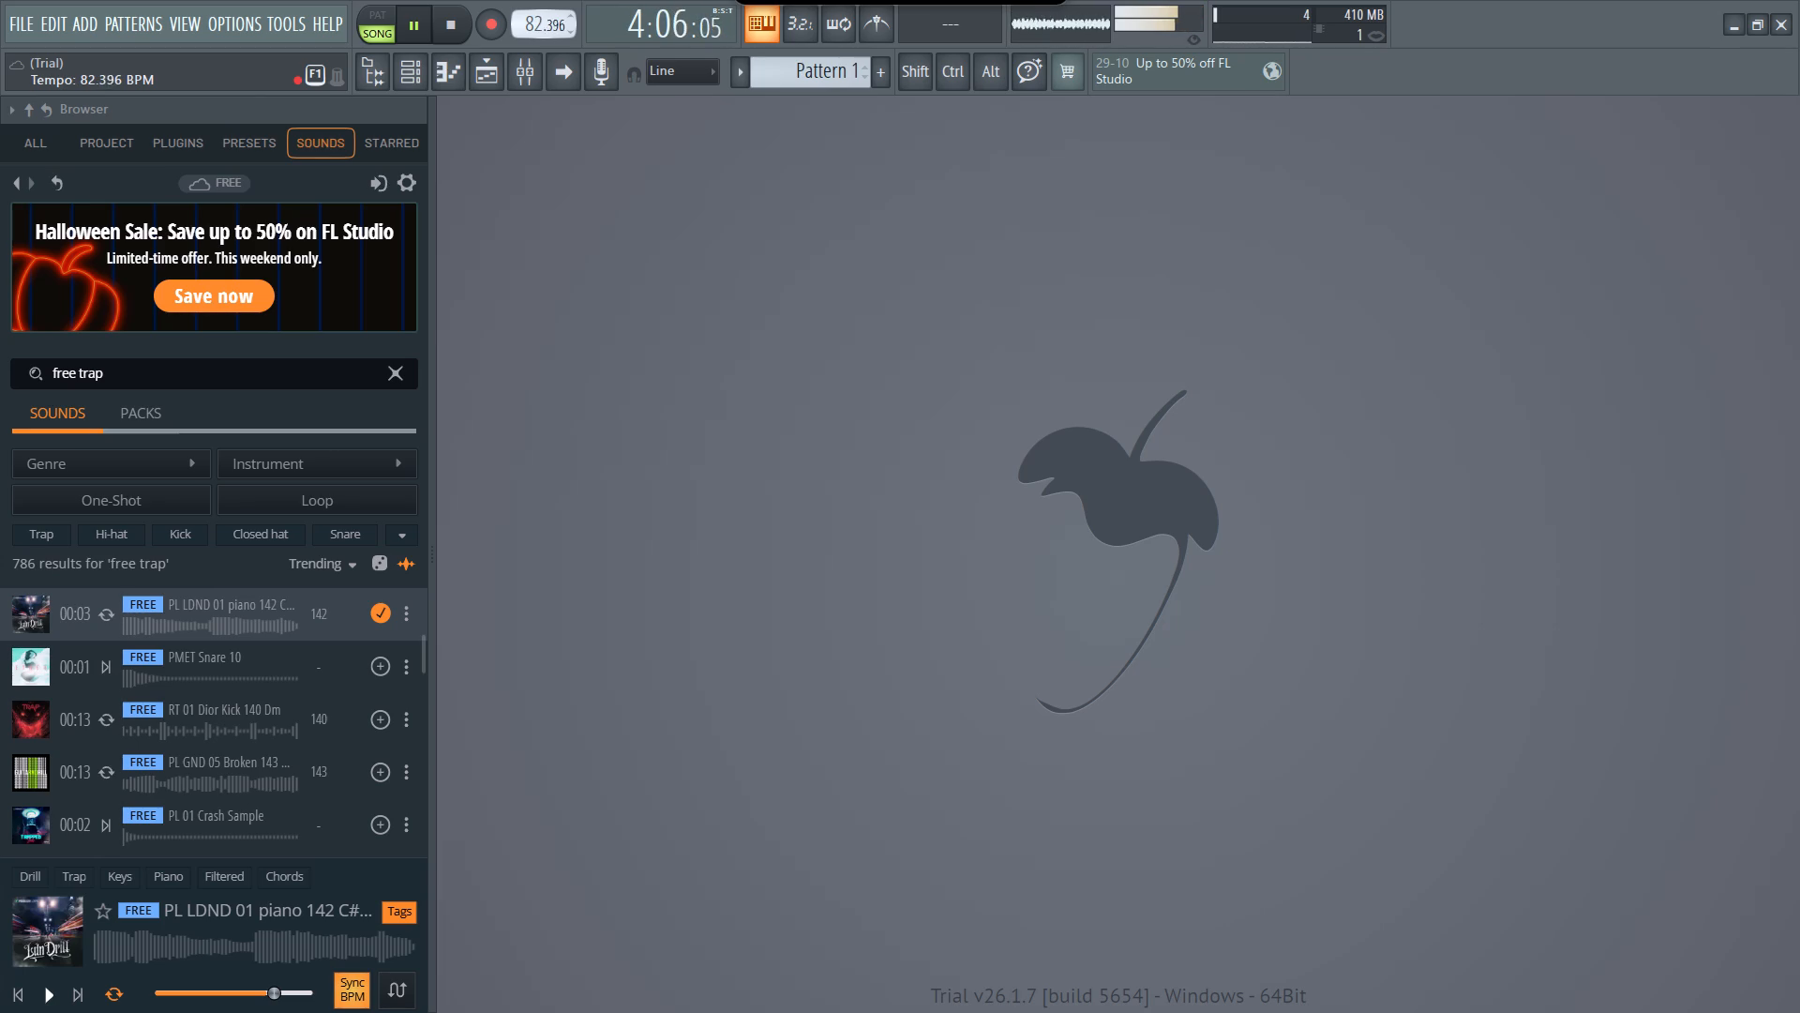
pyautogui.moveTo(586, 206); pyautogui.dragTo(585, 840)
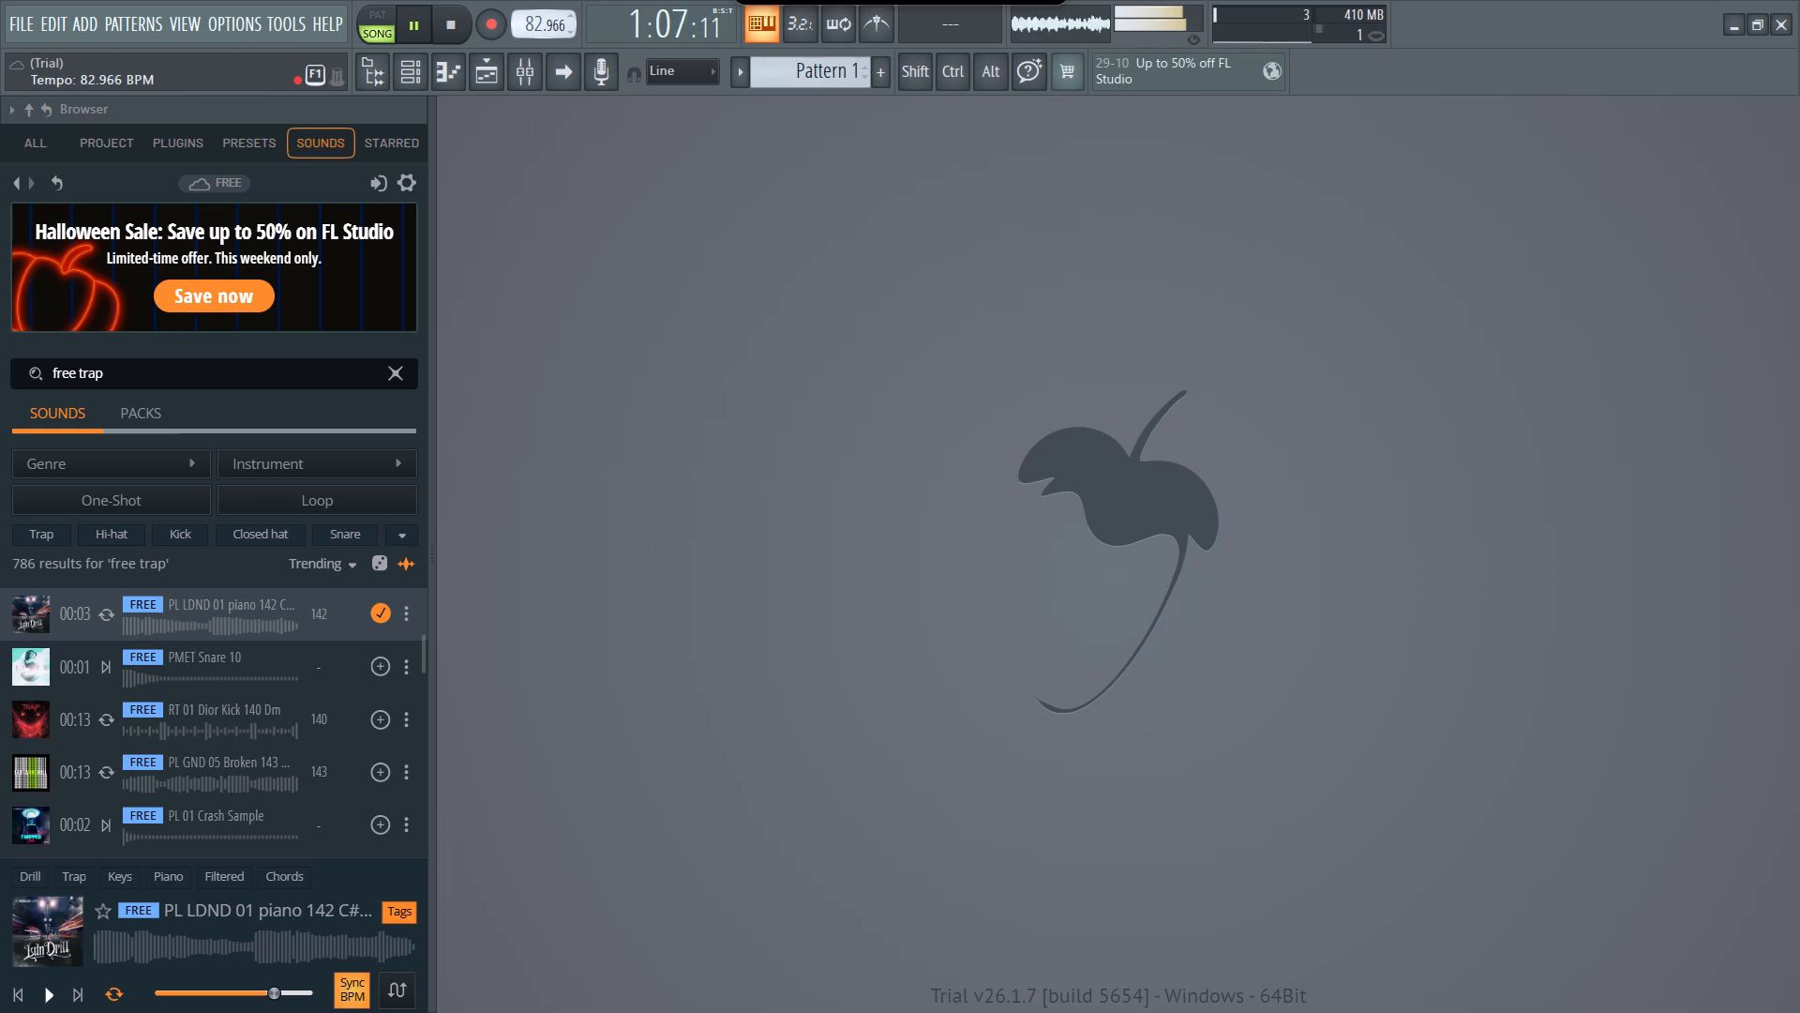
pyautogui.moveTo(585, 840); pyautogui.dragTo(585, 525)
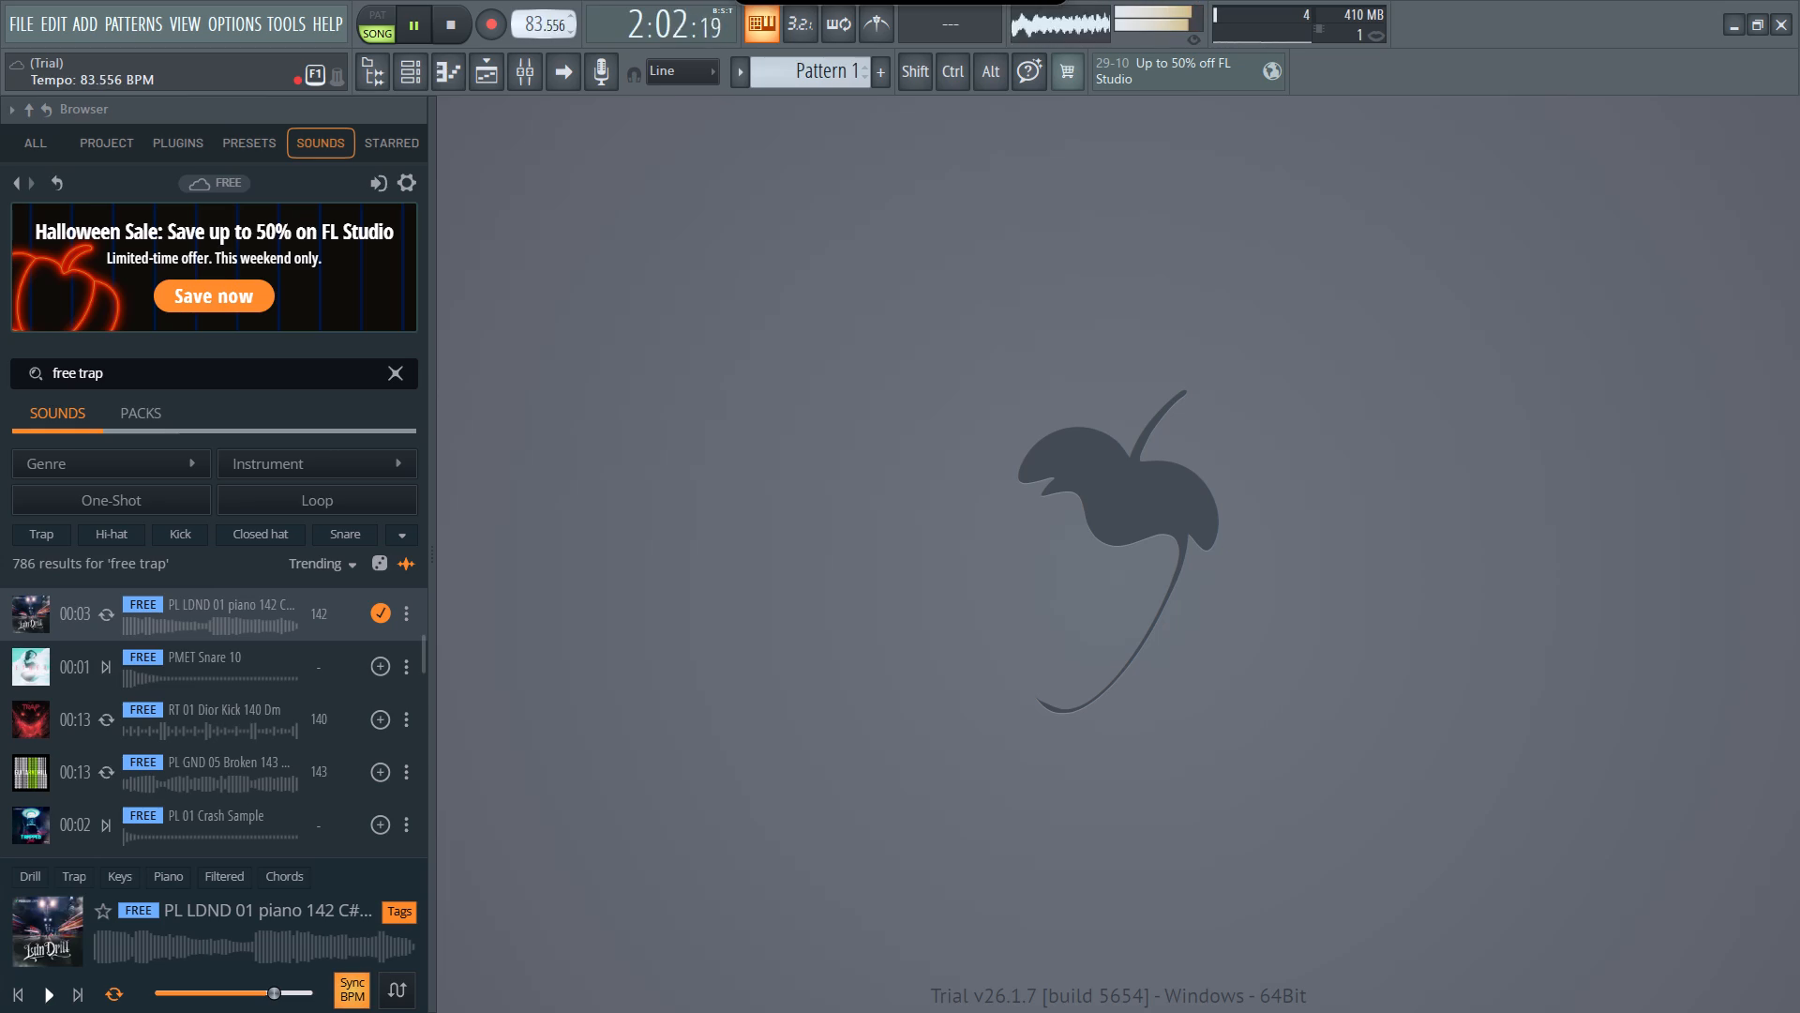
pyautogui.moveTo(585, 525); pyautogui.dragTo(585, 210)
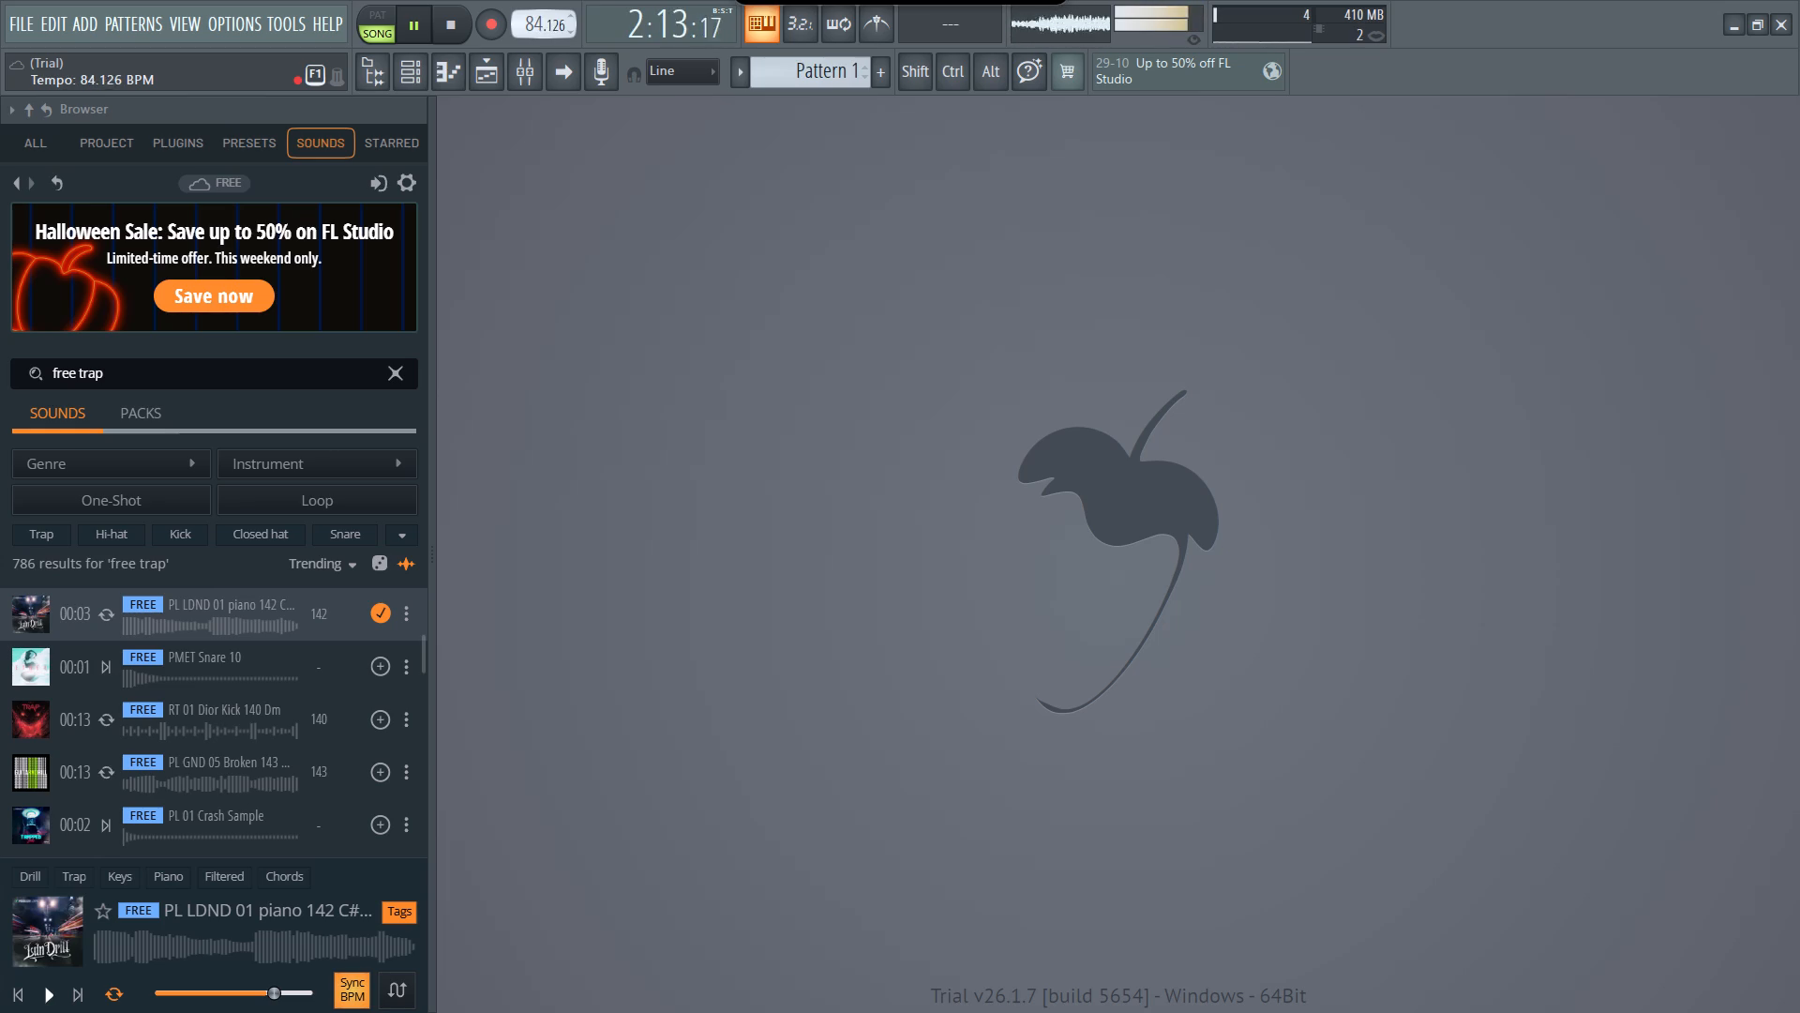
pyautogui.moveTo(585, 210); pyautogui.dragTo(585, 844)
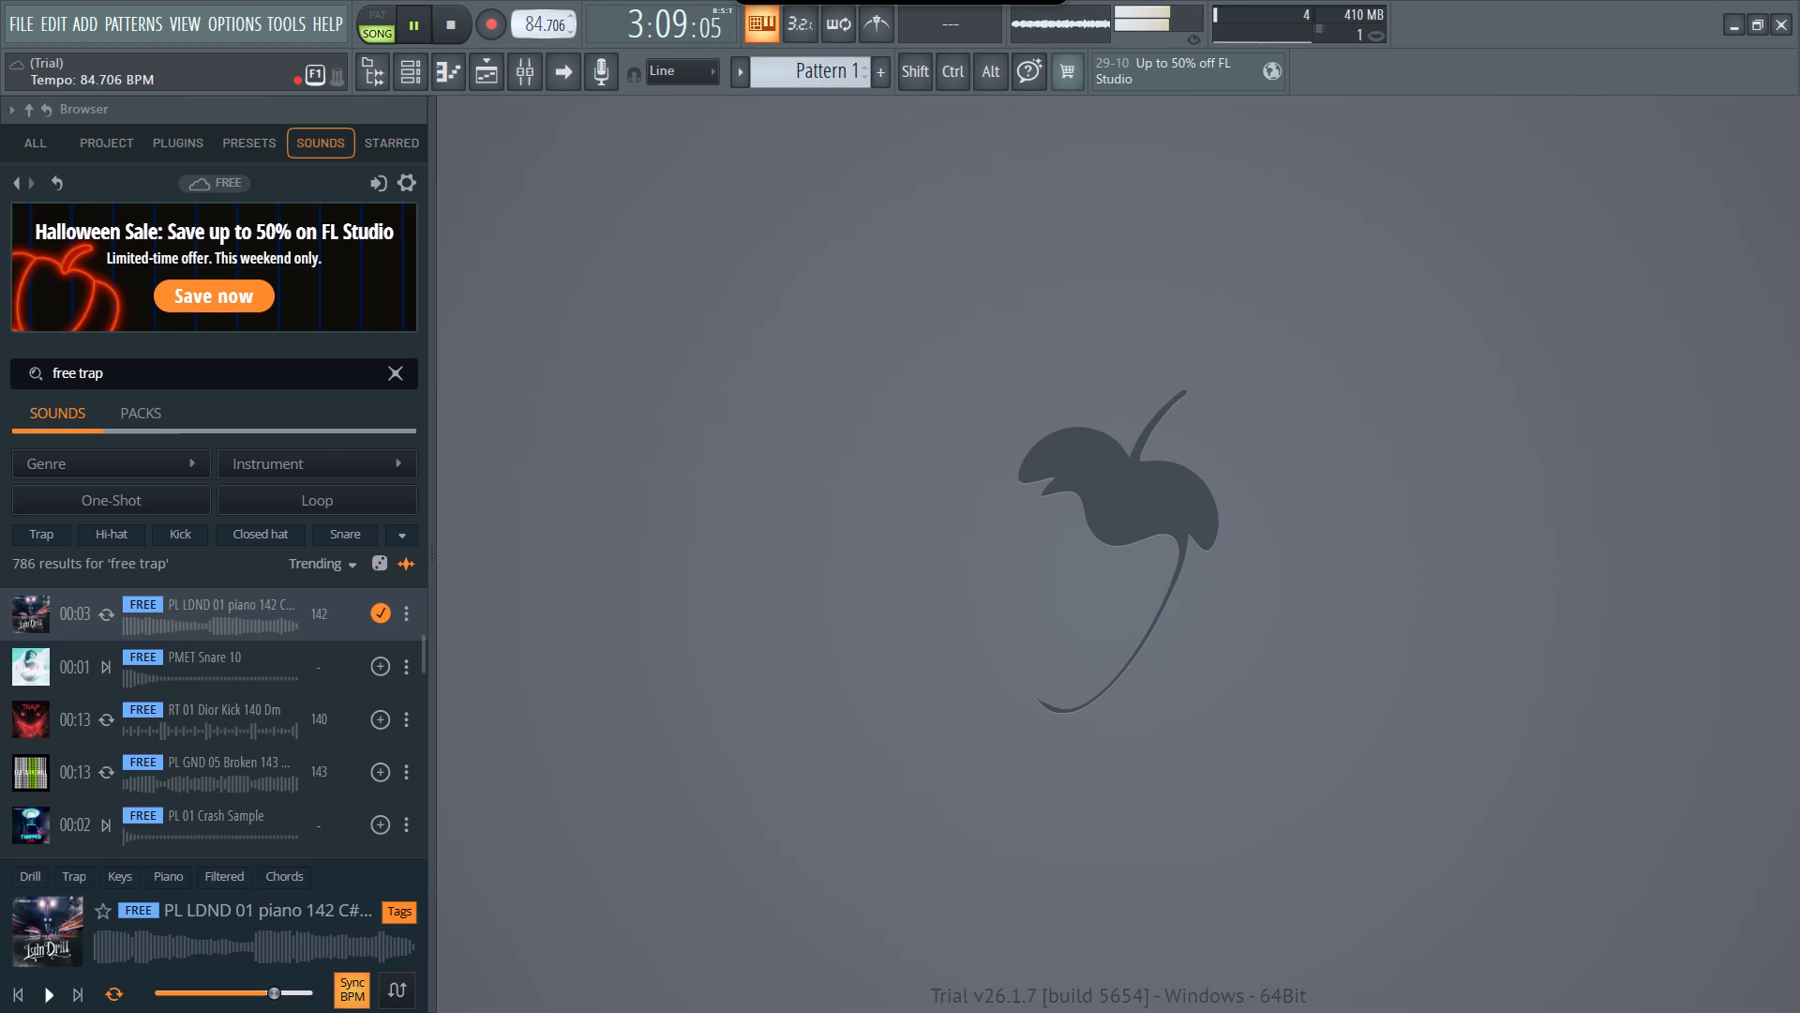
pyautogui.moveTo(585, 844); pyautogui.dragTo(585, 529)
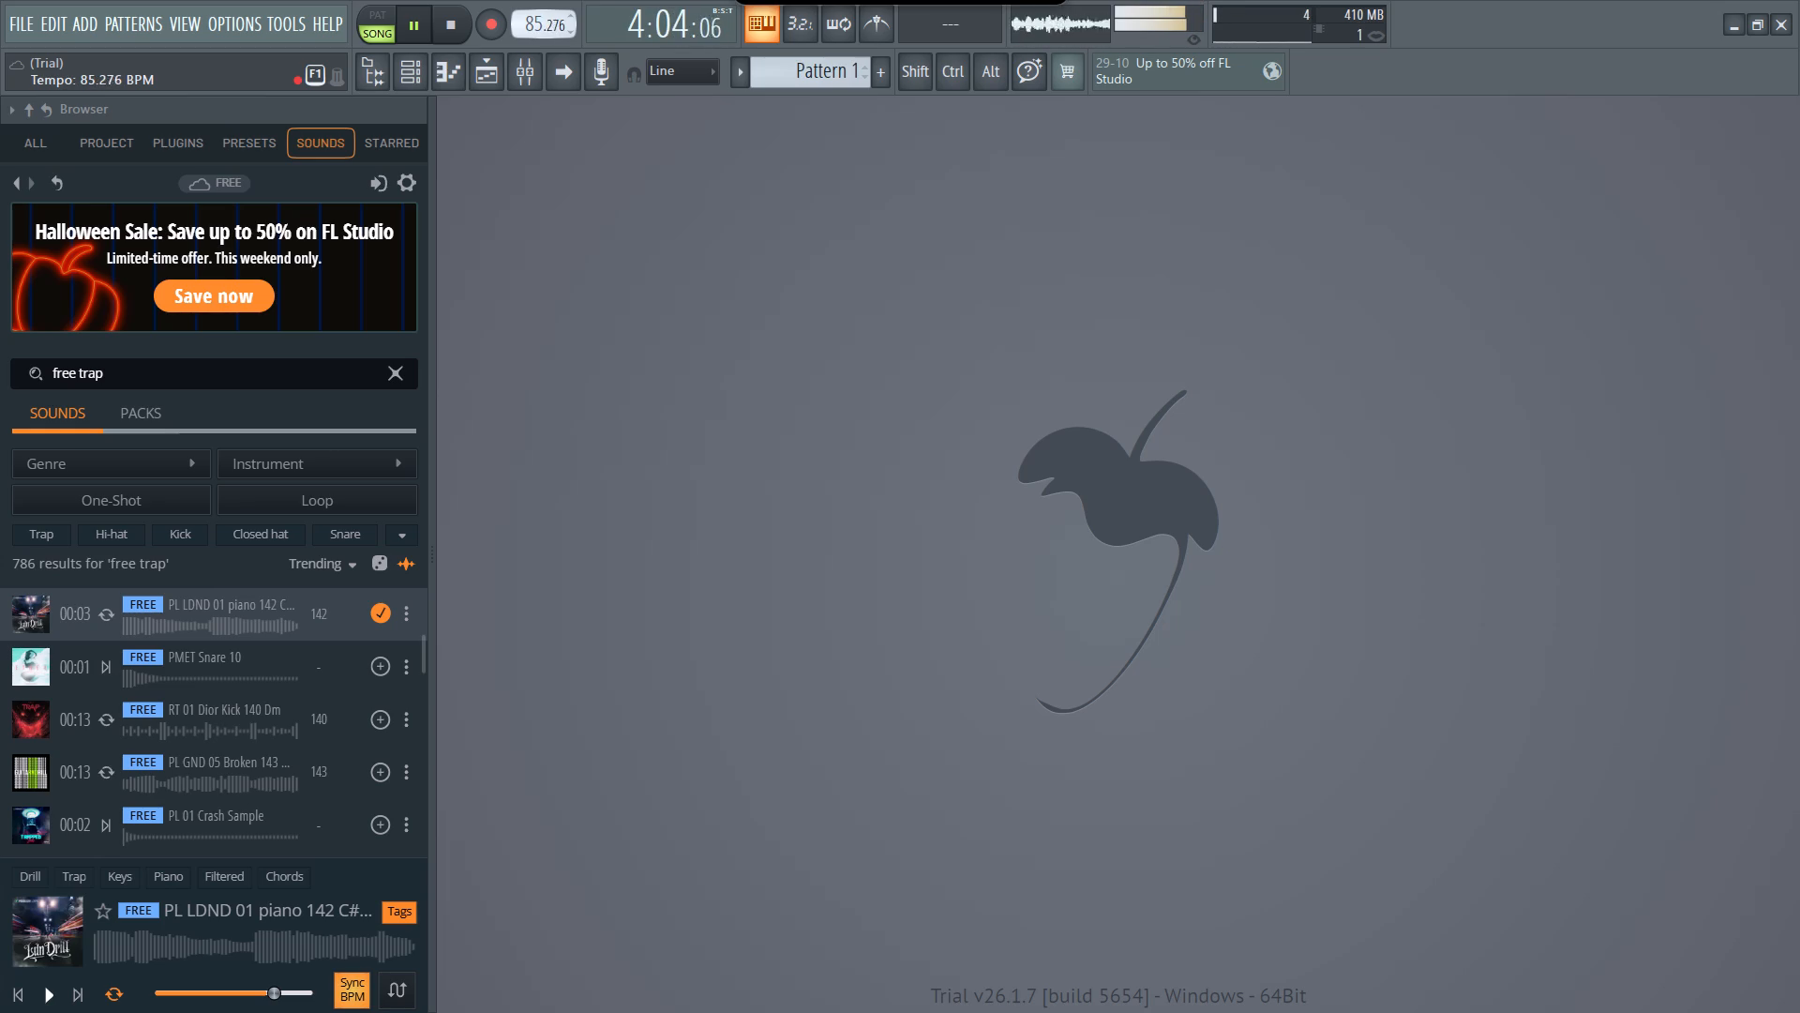
pyautogui.moveTo(585, 529); pyautogui.dragTo(584, 209)
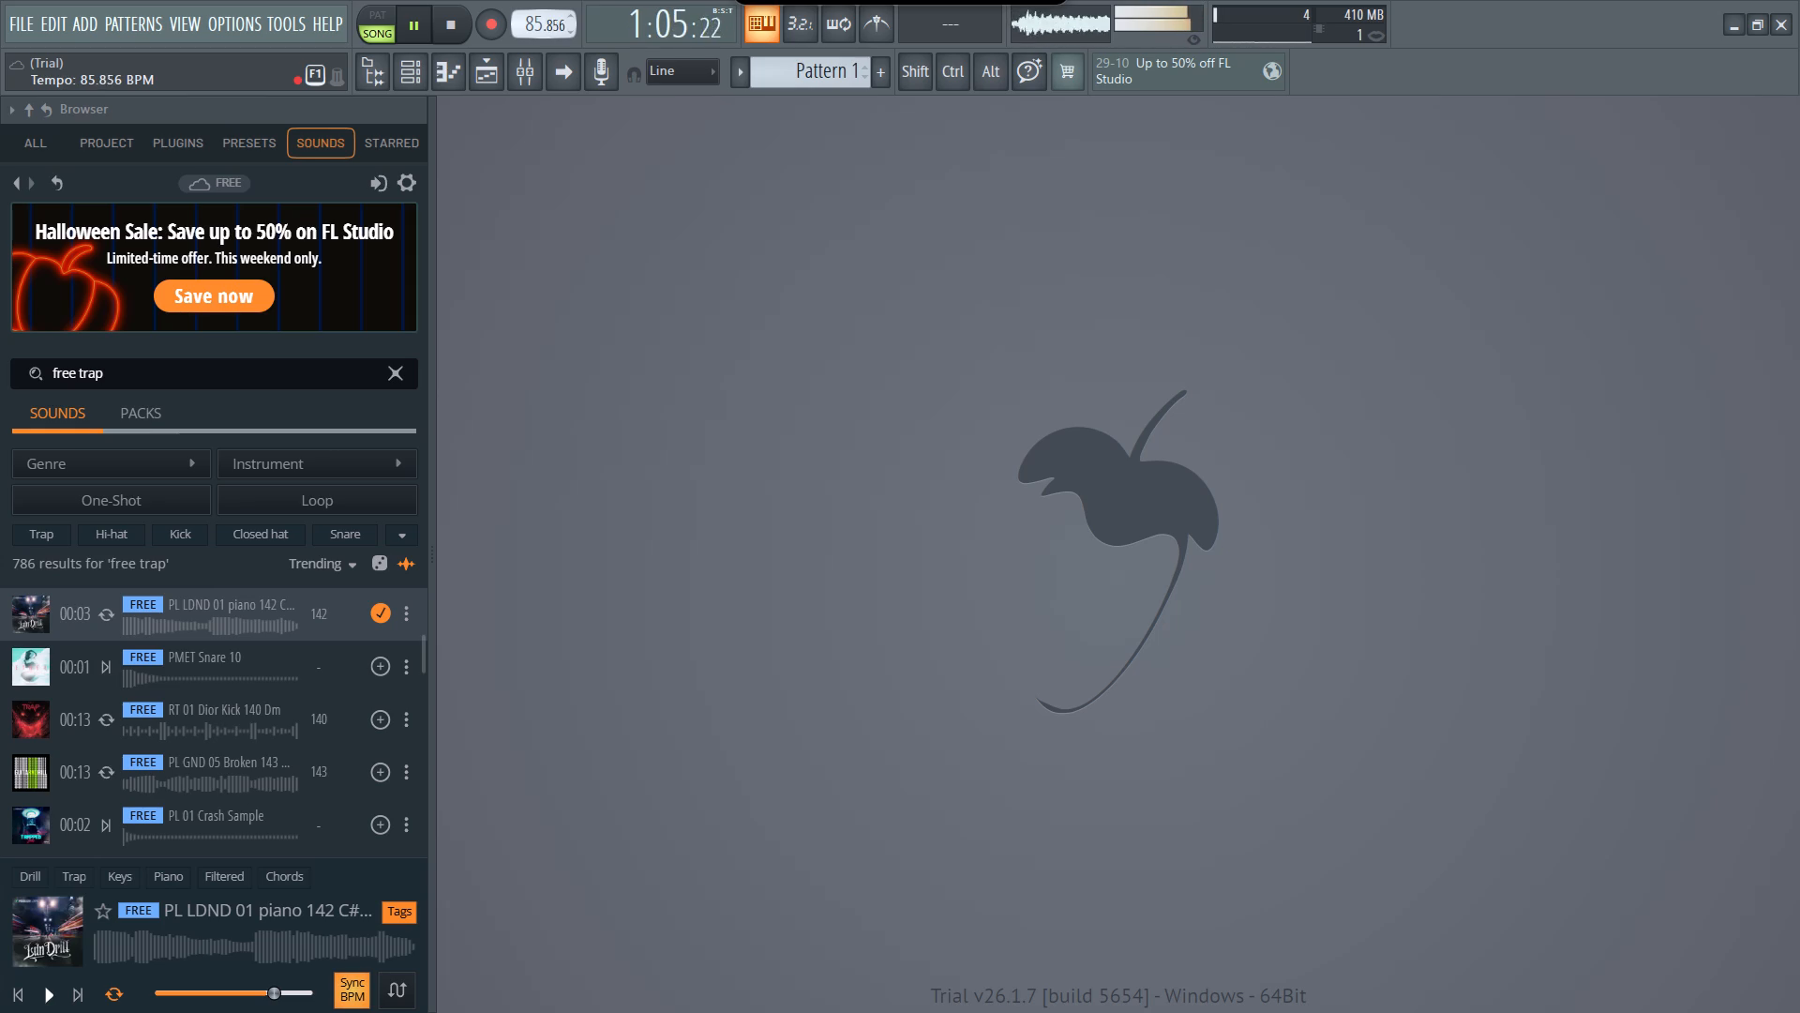
pyautogui.moveTo(584, 209); pyautogui.dragTo(581, 174)
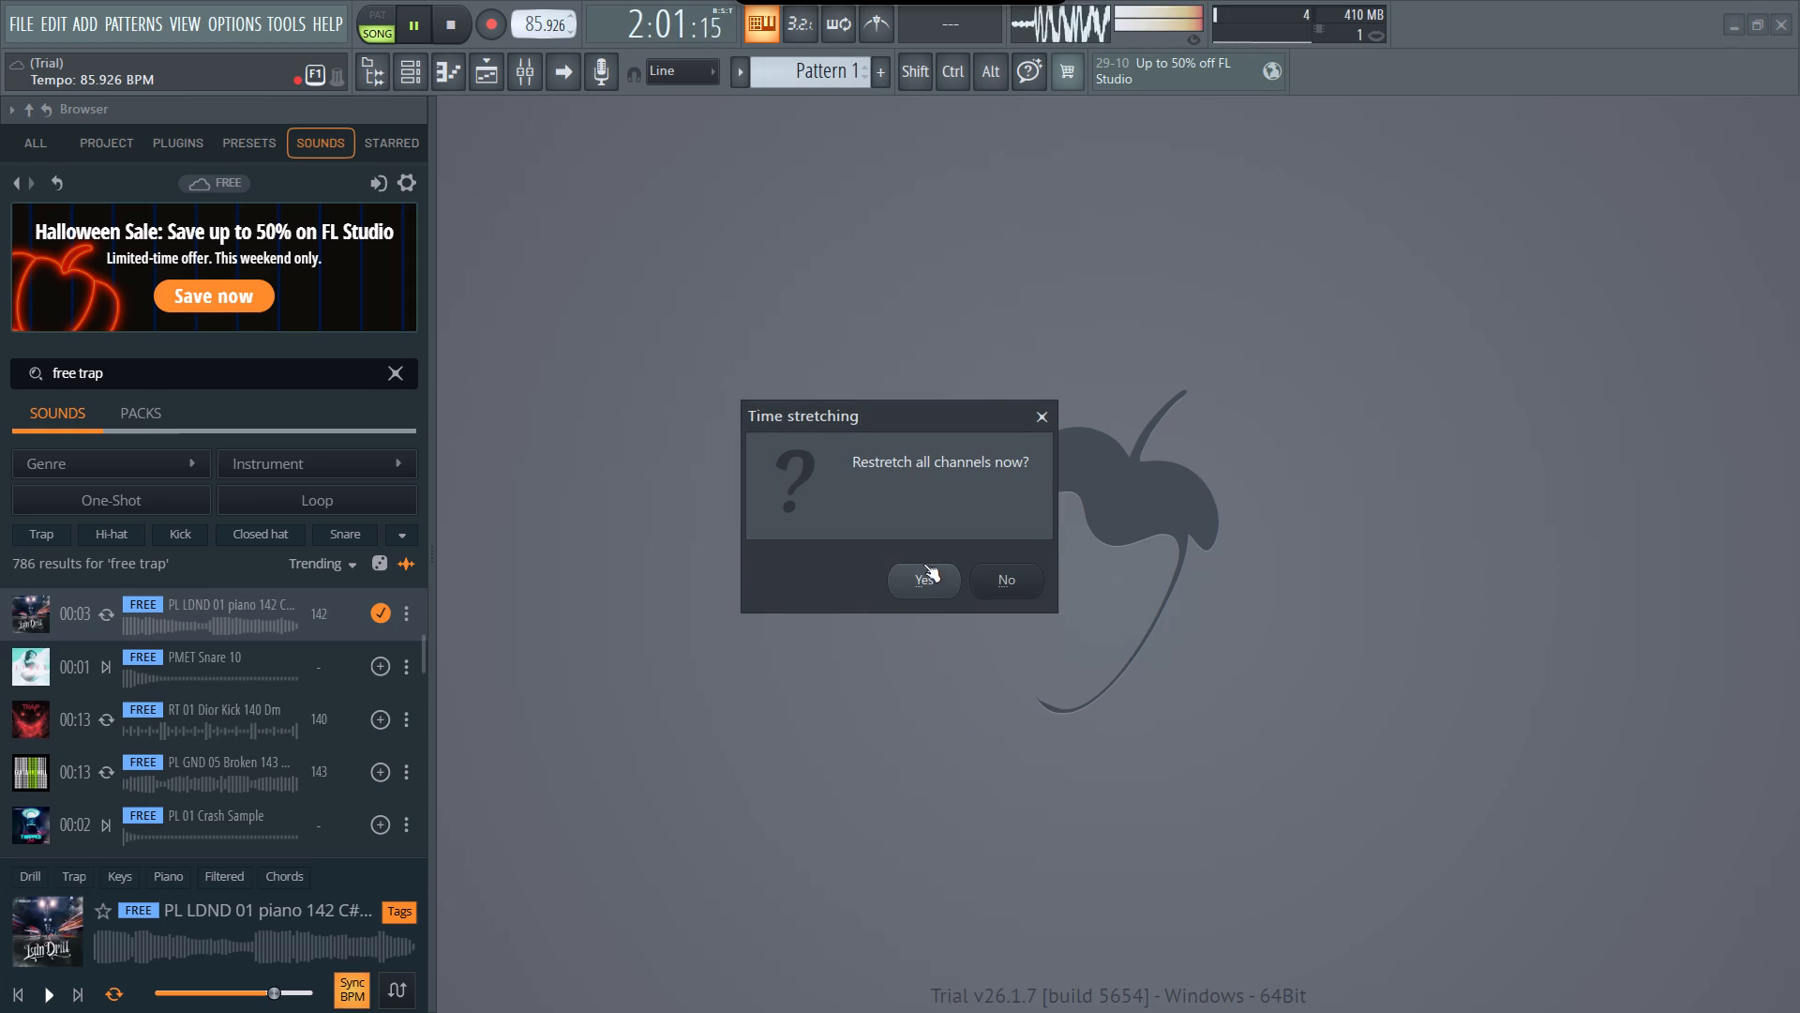
pyautogui.click(926, 577)
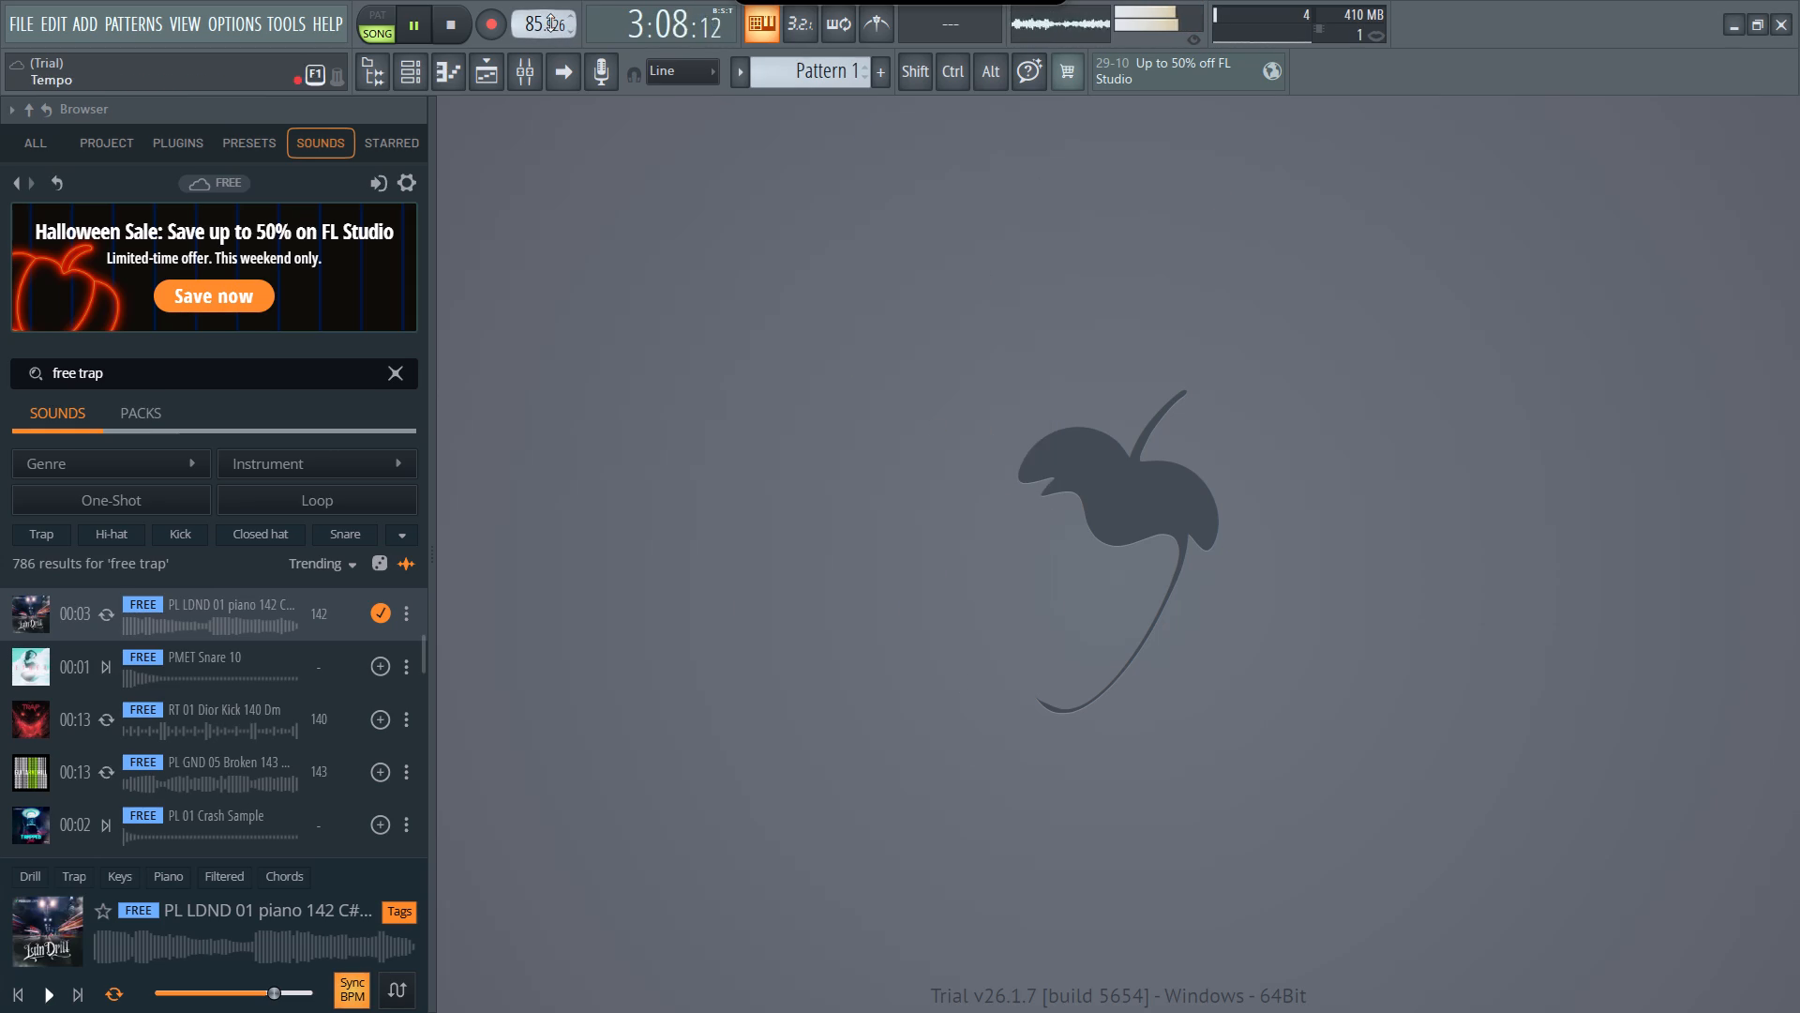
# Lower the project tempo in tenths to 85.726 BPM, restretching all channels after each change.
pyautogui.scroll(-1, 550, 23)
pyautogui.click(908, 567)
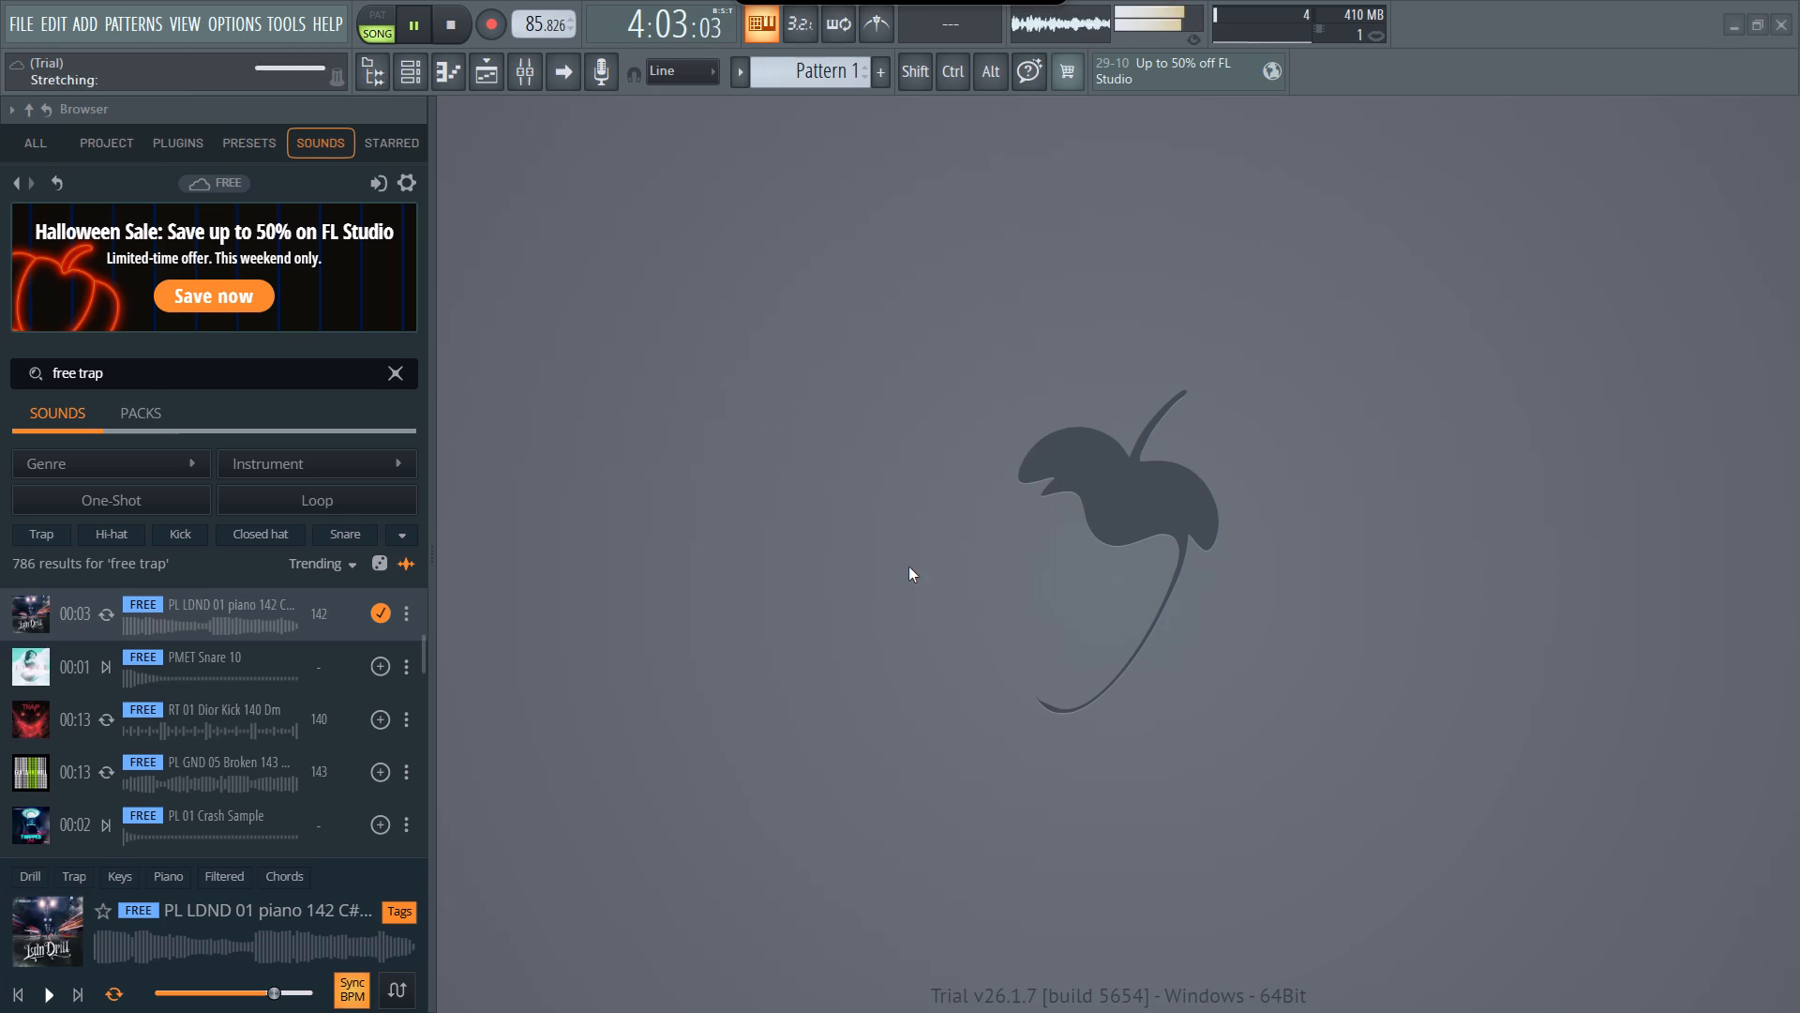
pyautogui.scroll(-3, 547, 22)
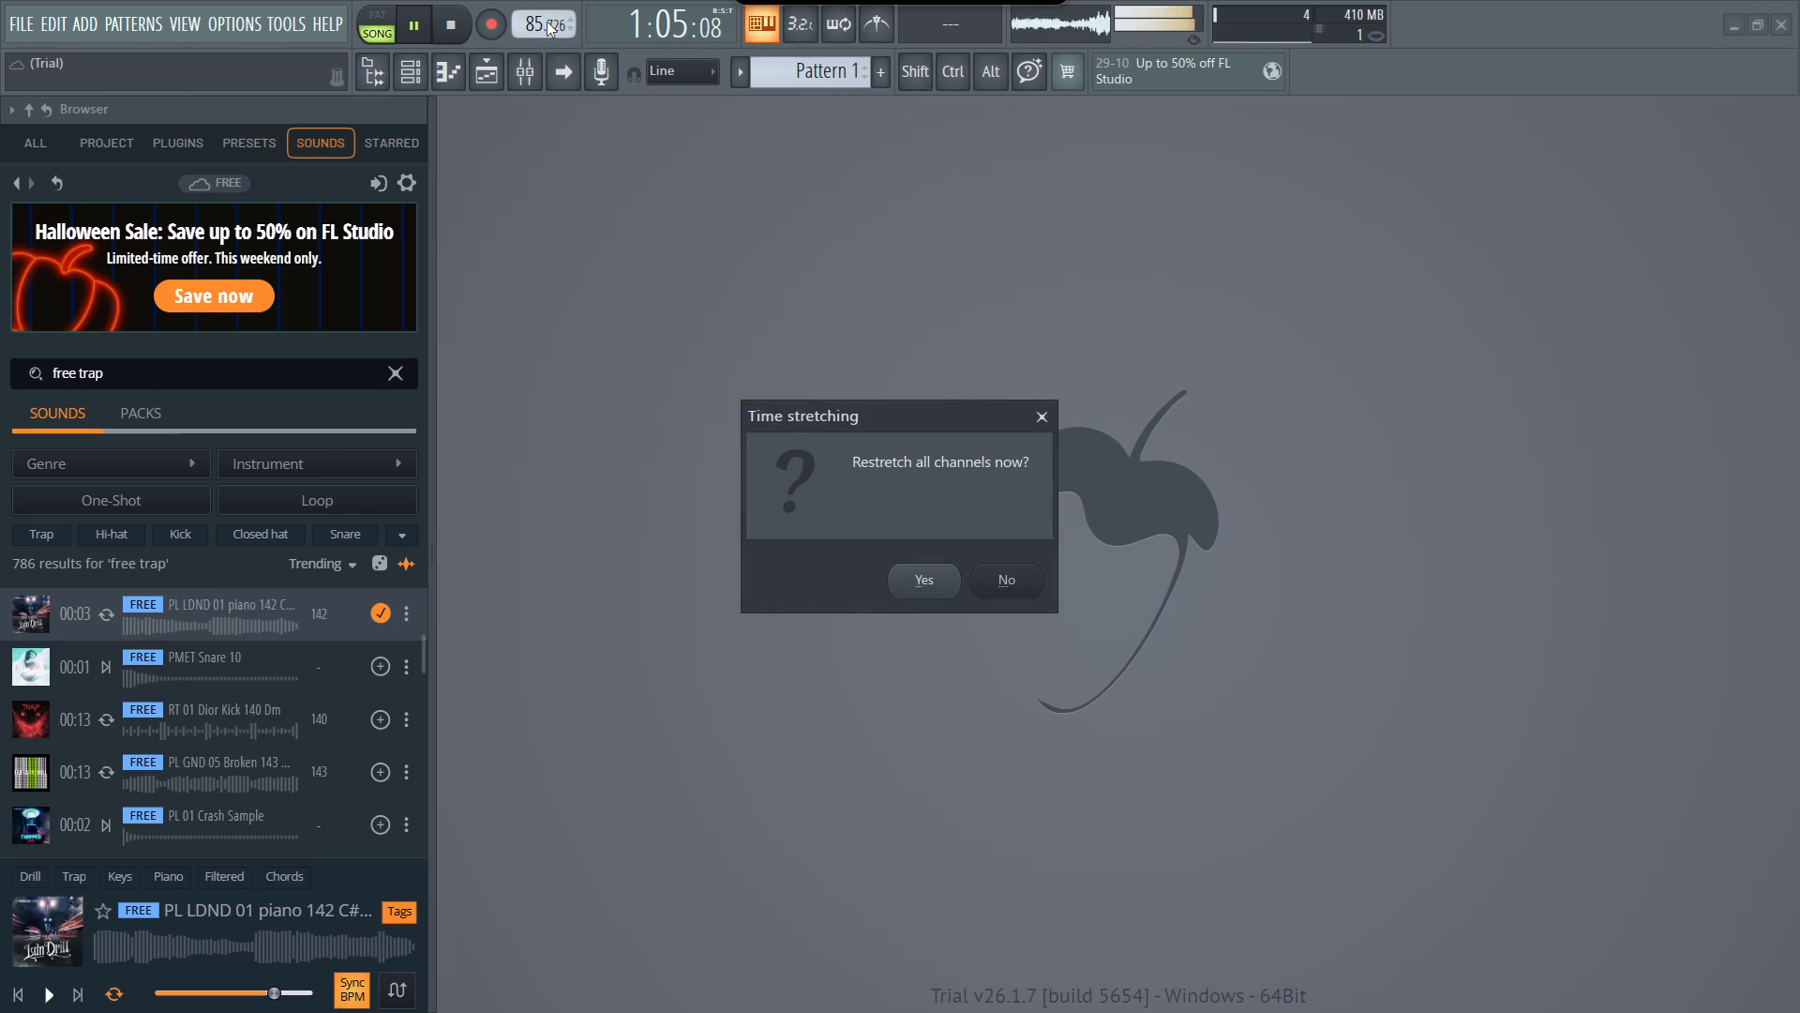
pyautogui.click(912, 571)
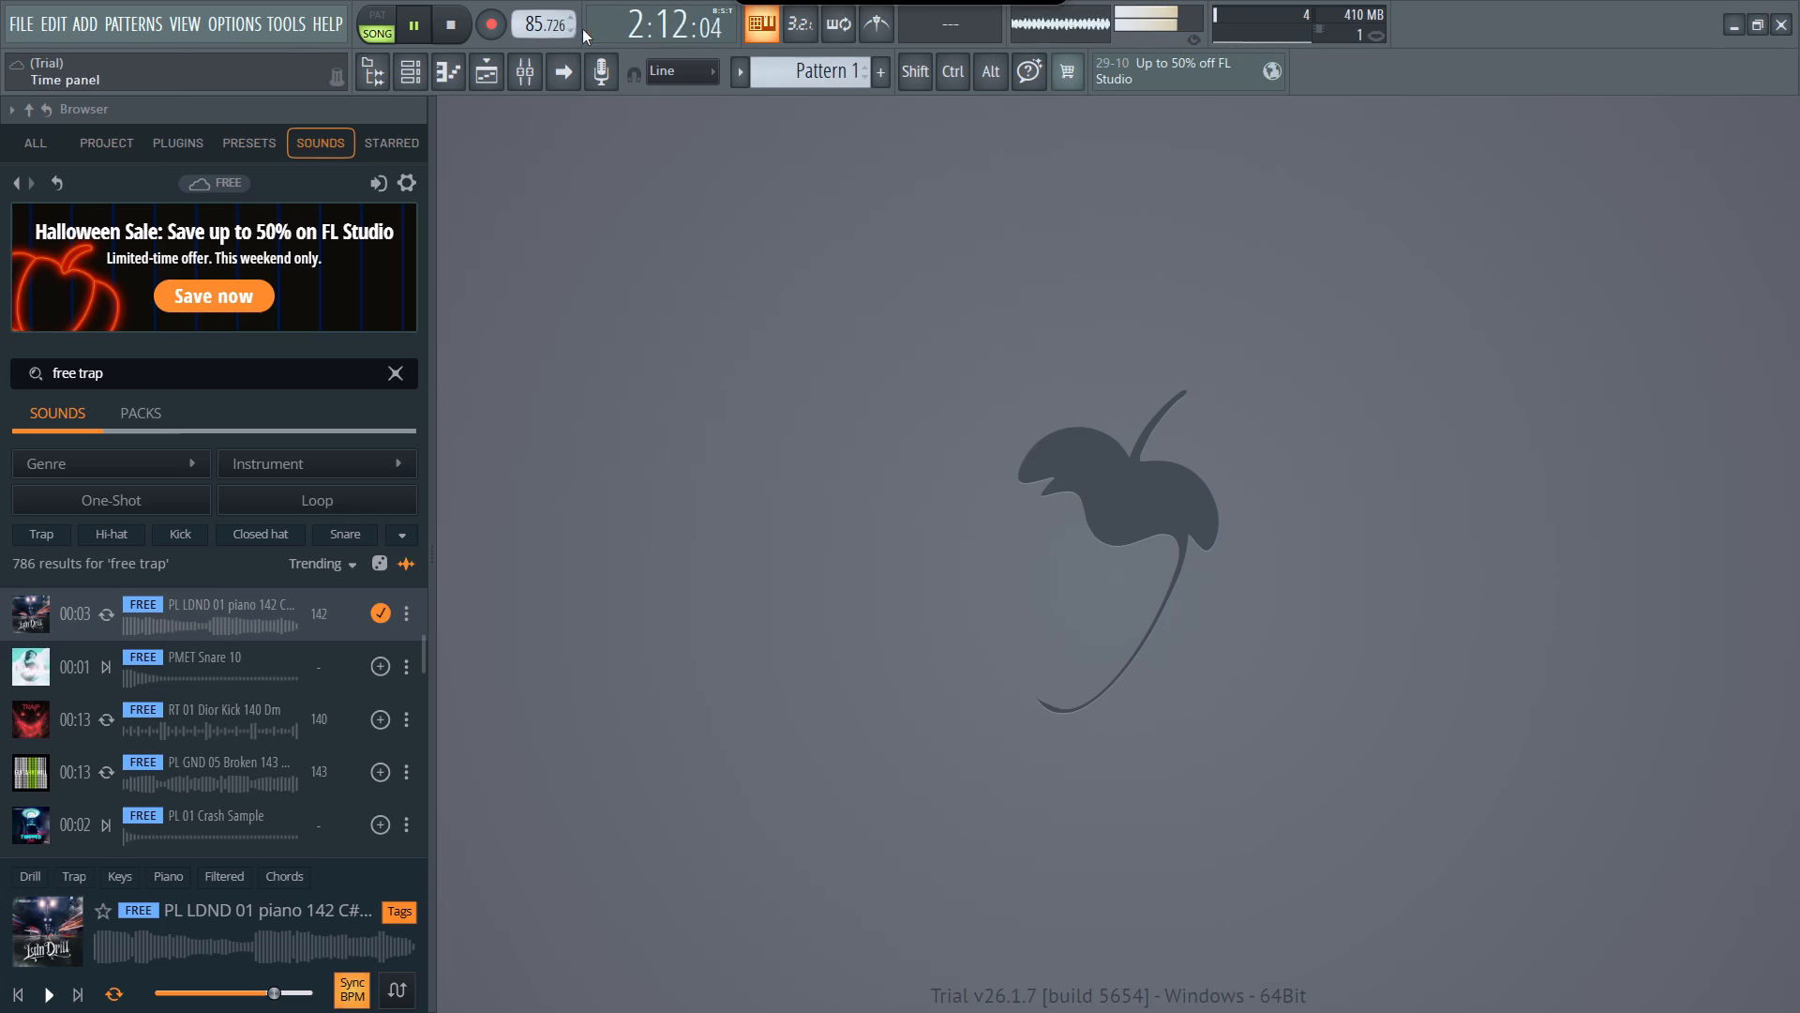
# Raise the project tempo to 85.895 BPM by adjusting its thousandths, and restretch all channels.
pyautogui.moveTo(571, 26); pyautogui.dragTo(576, 930)
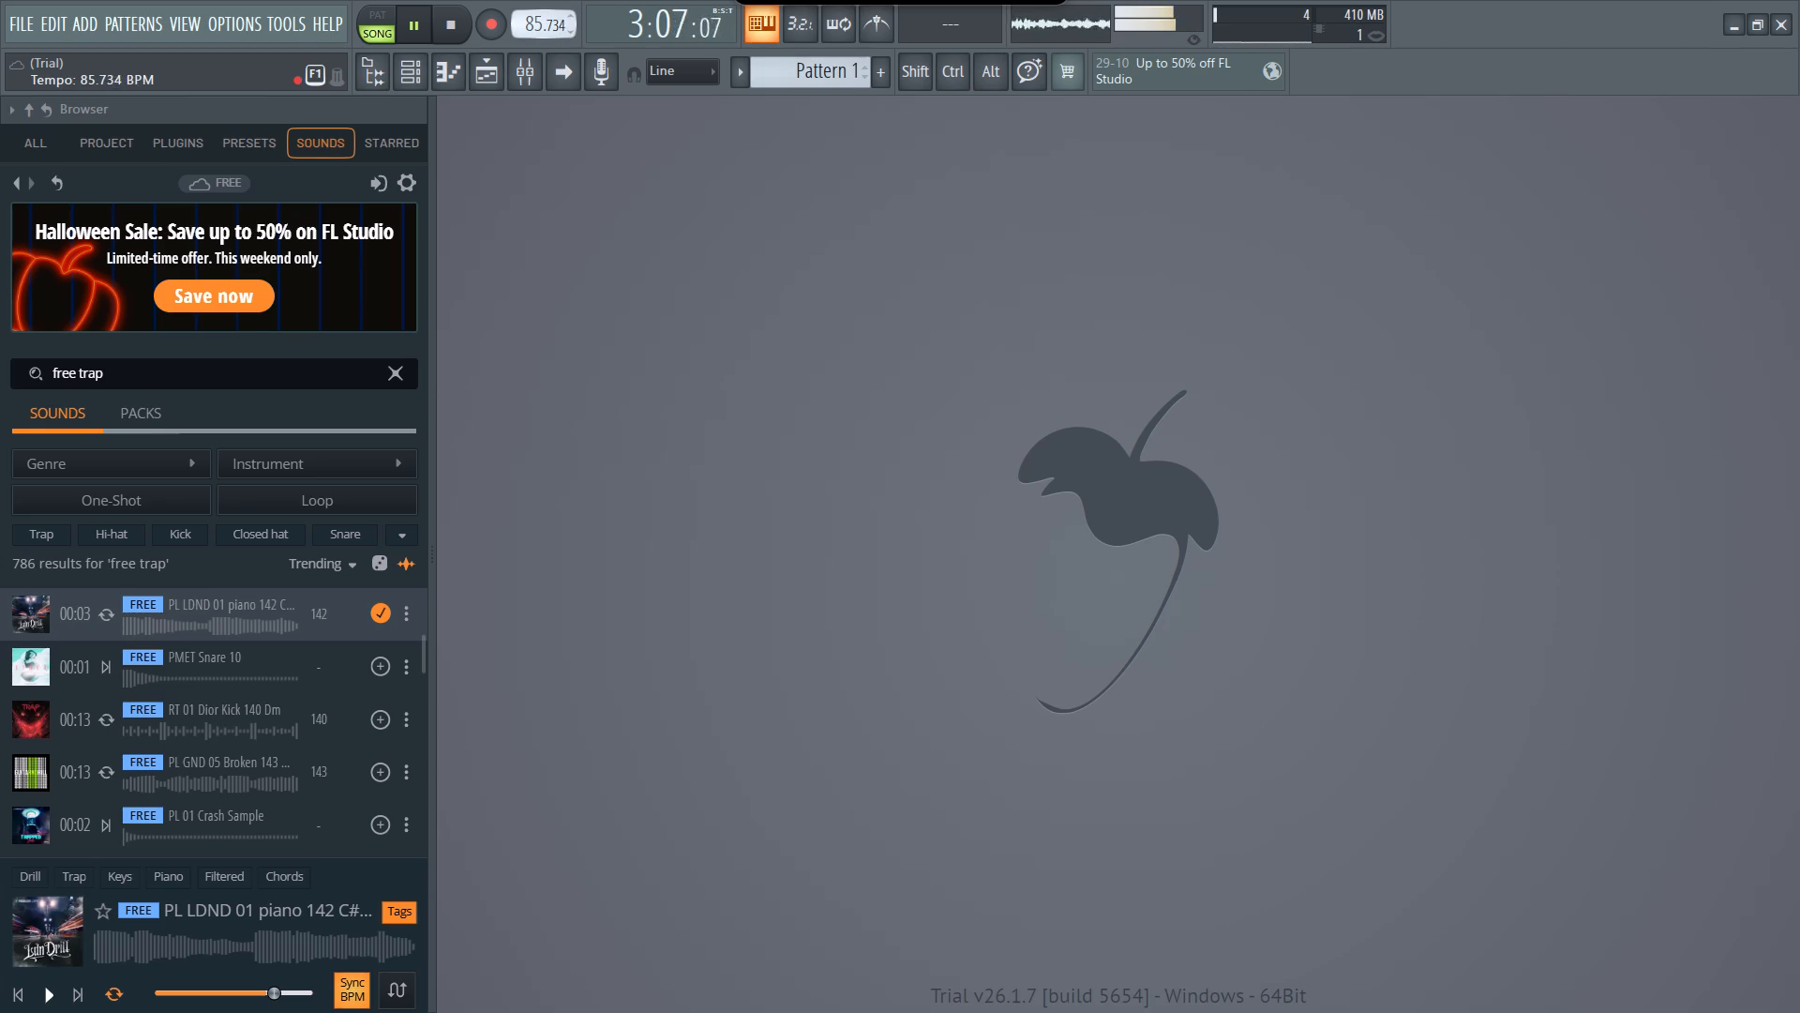
pyautogui.moveTo(576, 930); pyautogui.dragTo(584, 596)
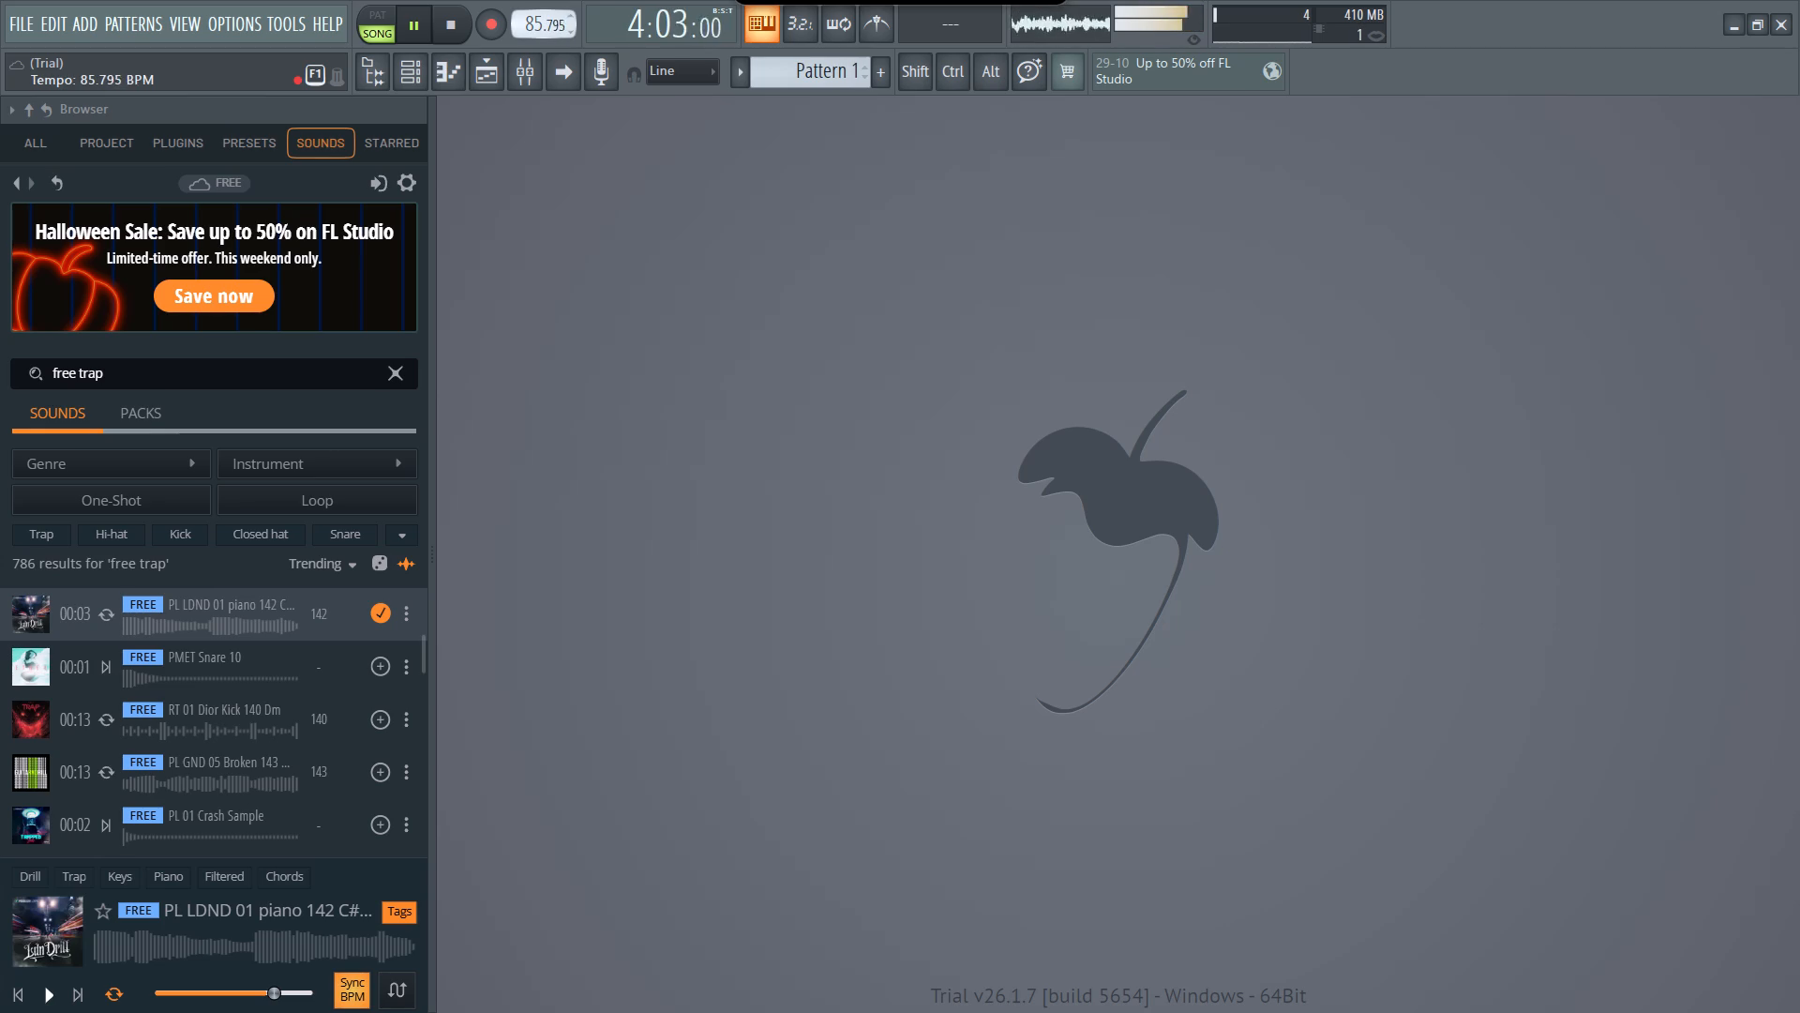
pyautogui.moveTo(584, 596); pyautogui.dragTo(584, 280)
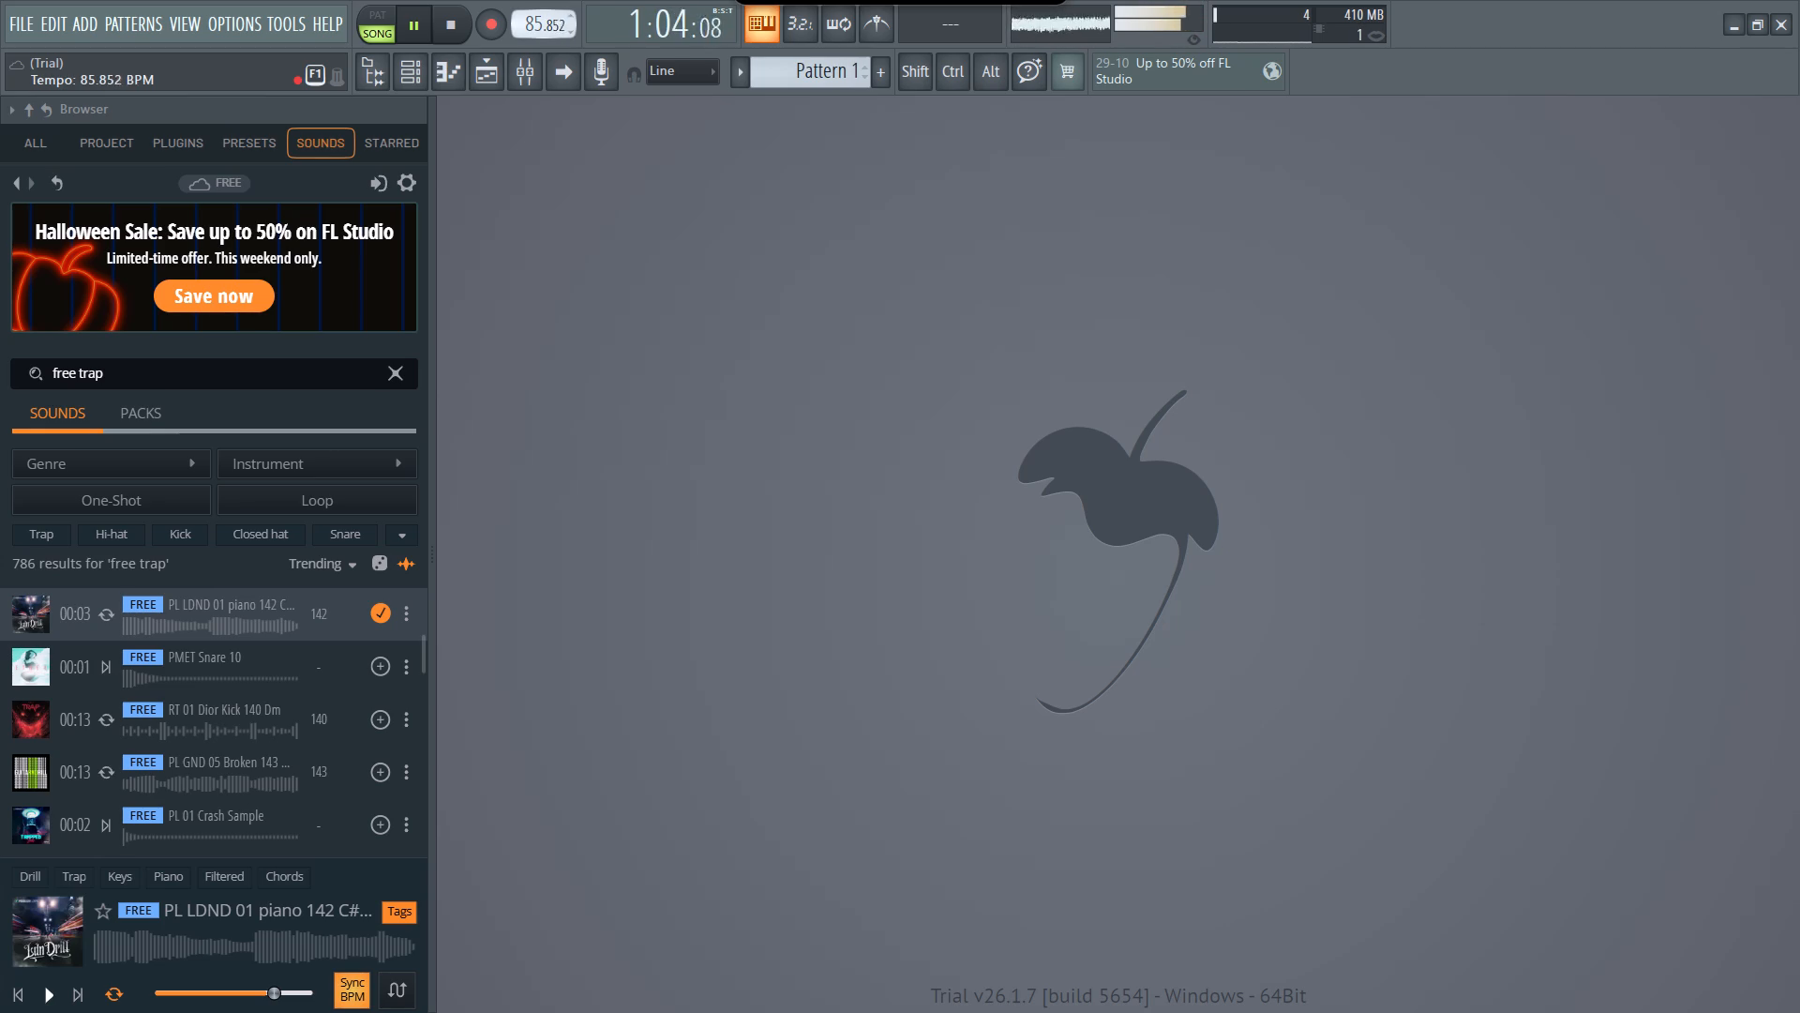
pyautogui.moveTo(584, 280); pyautogui.dragTo(584, 44)
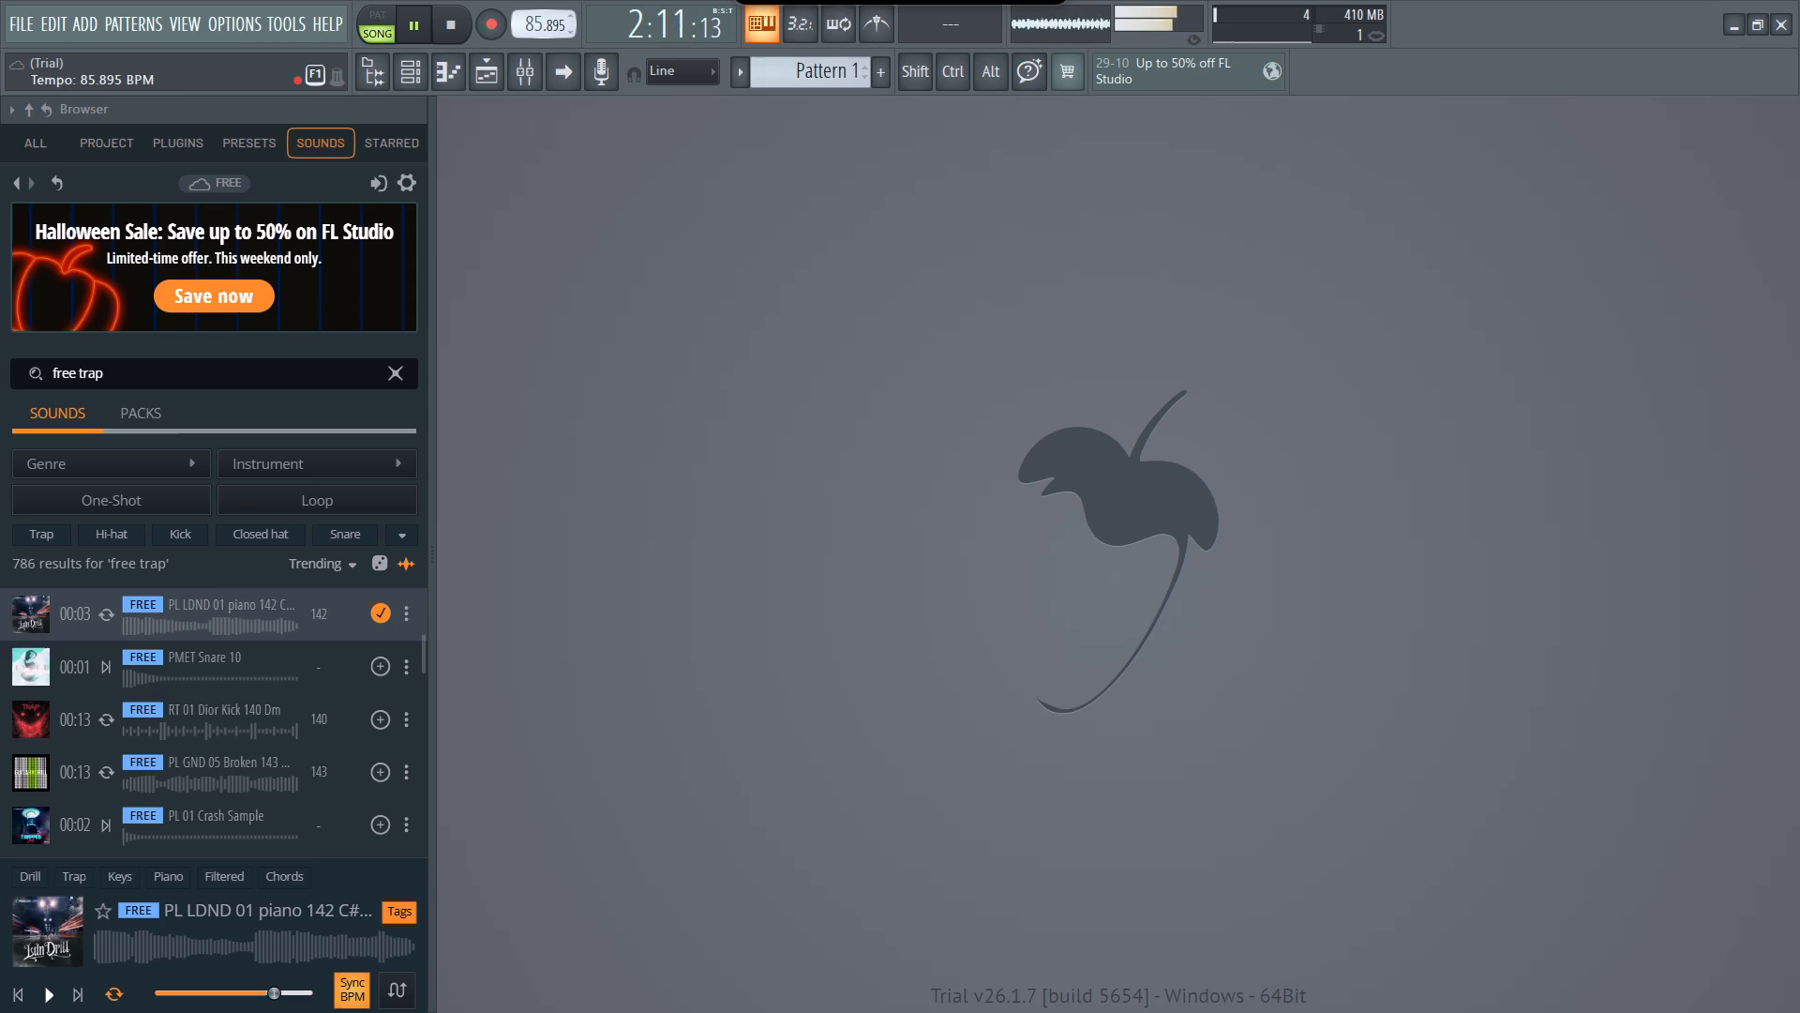
pyautogui.moveTo(584, 44); pyautogui.dragTo(582, 47)
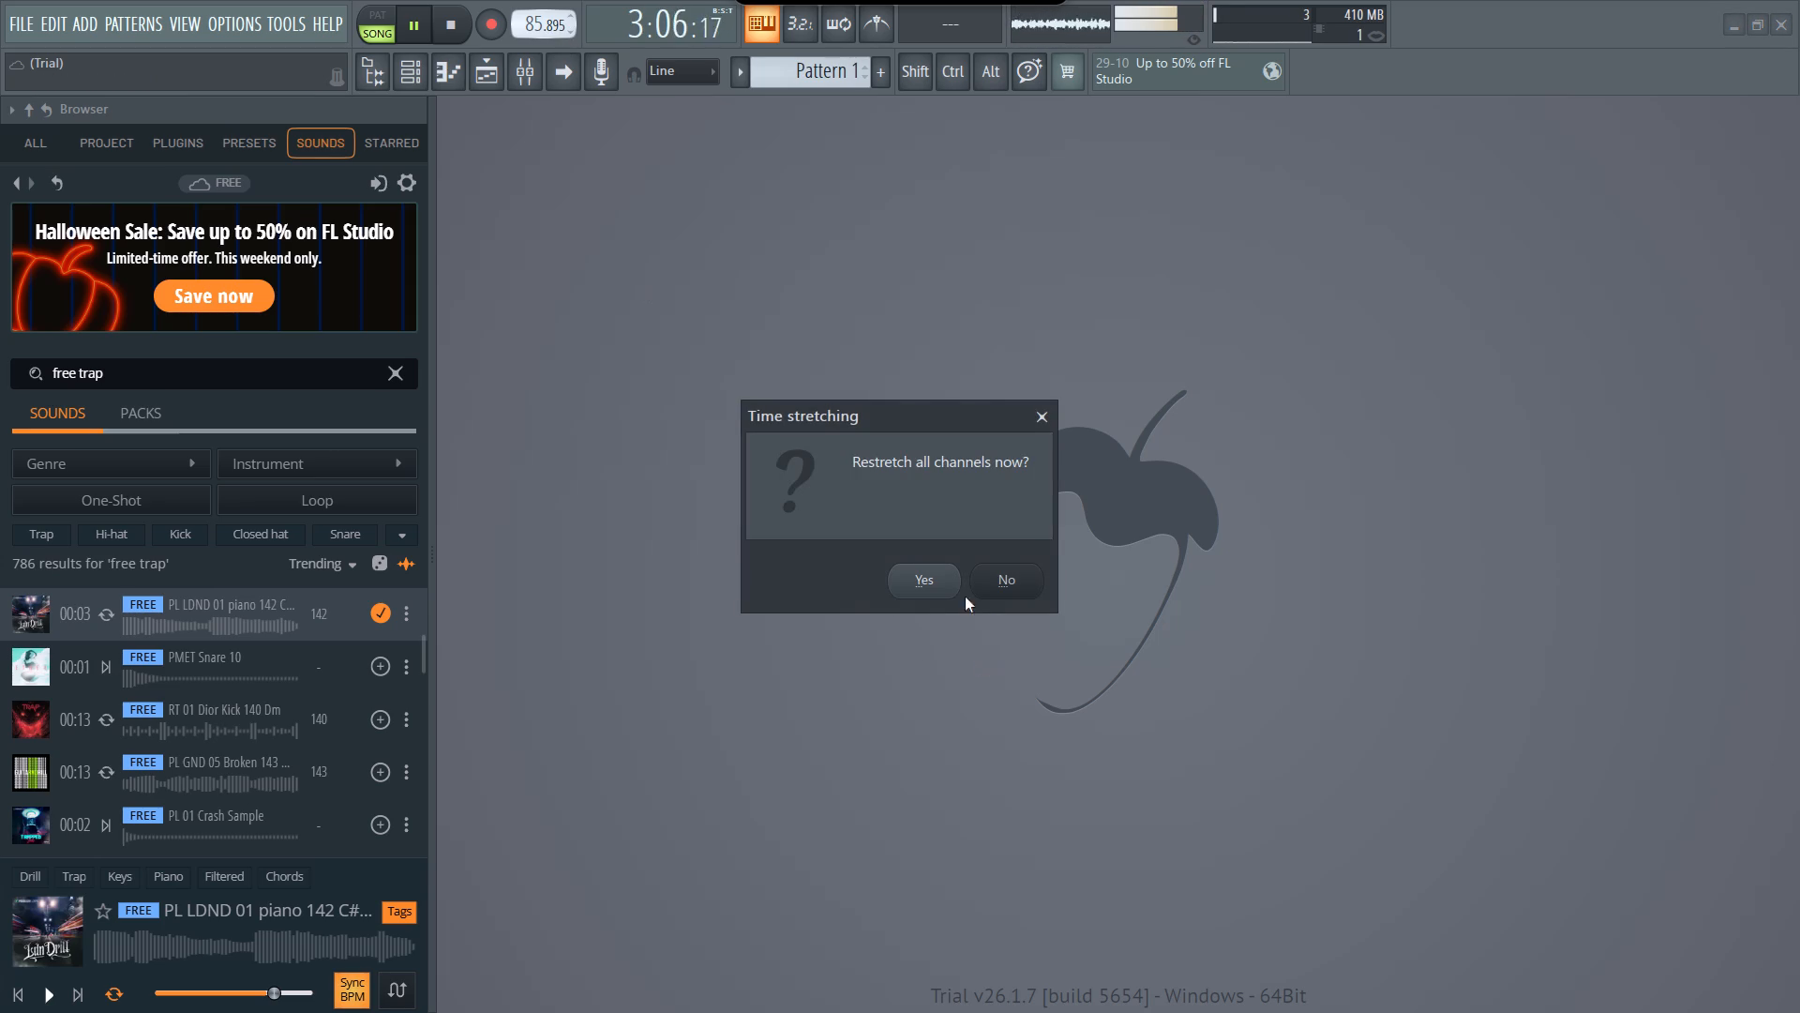
pyautogui.click(927, 584)
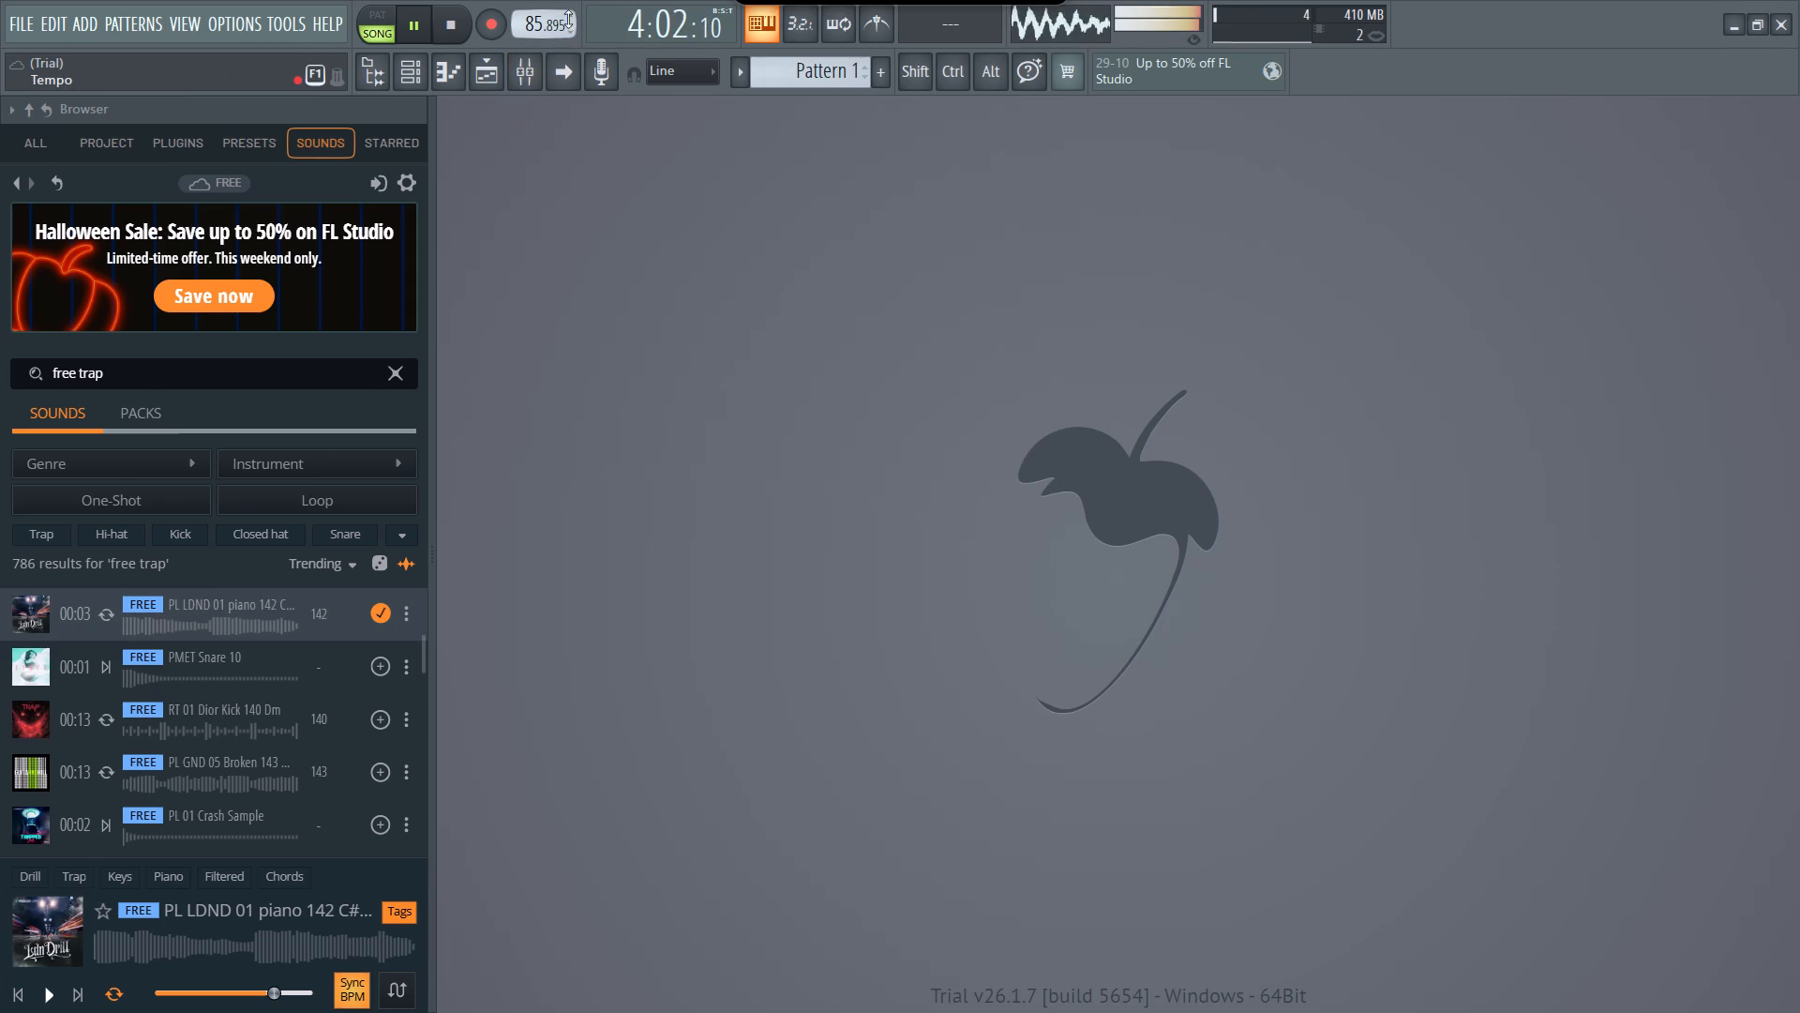
# Lower the project tempo in thousandths to 85.892 BPM, restretching all channels after each change.
pyautogui.click(570, 22)
pyautogui.scroll(-5, 570, 22)
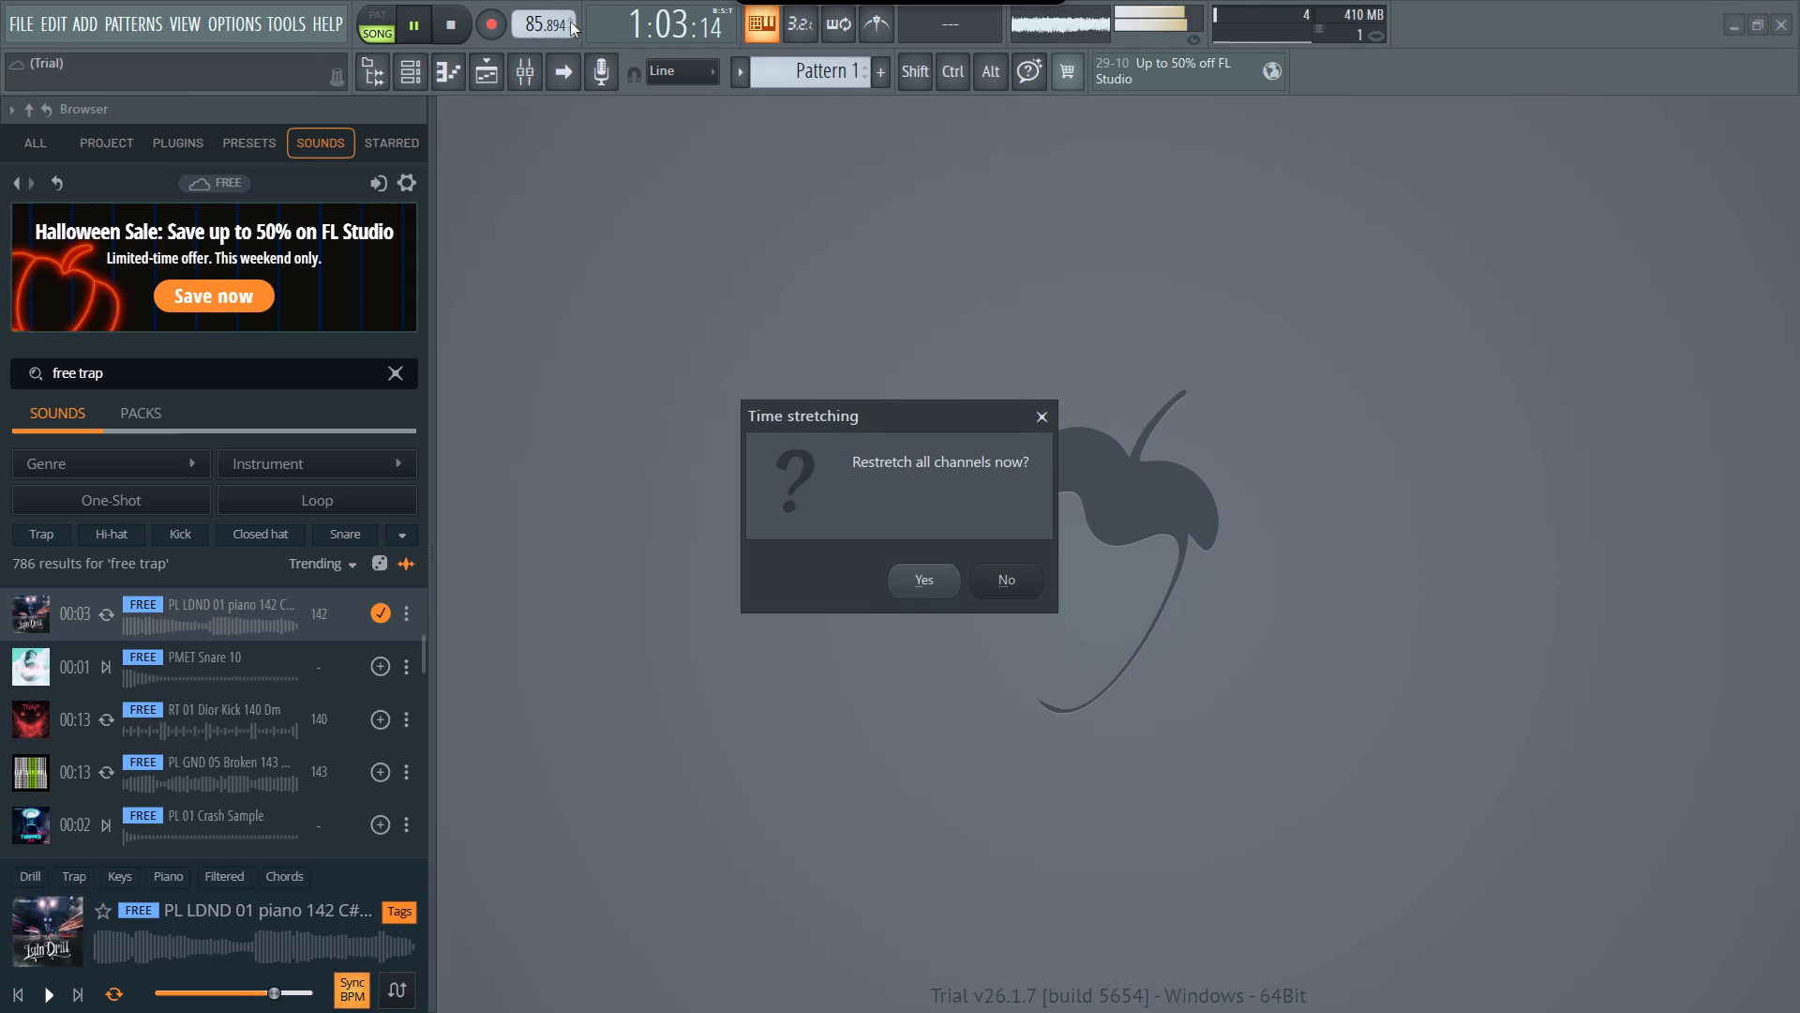
pyautogui.scroll(-1, 570, 22)
pyautogui.click(936, 584)
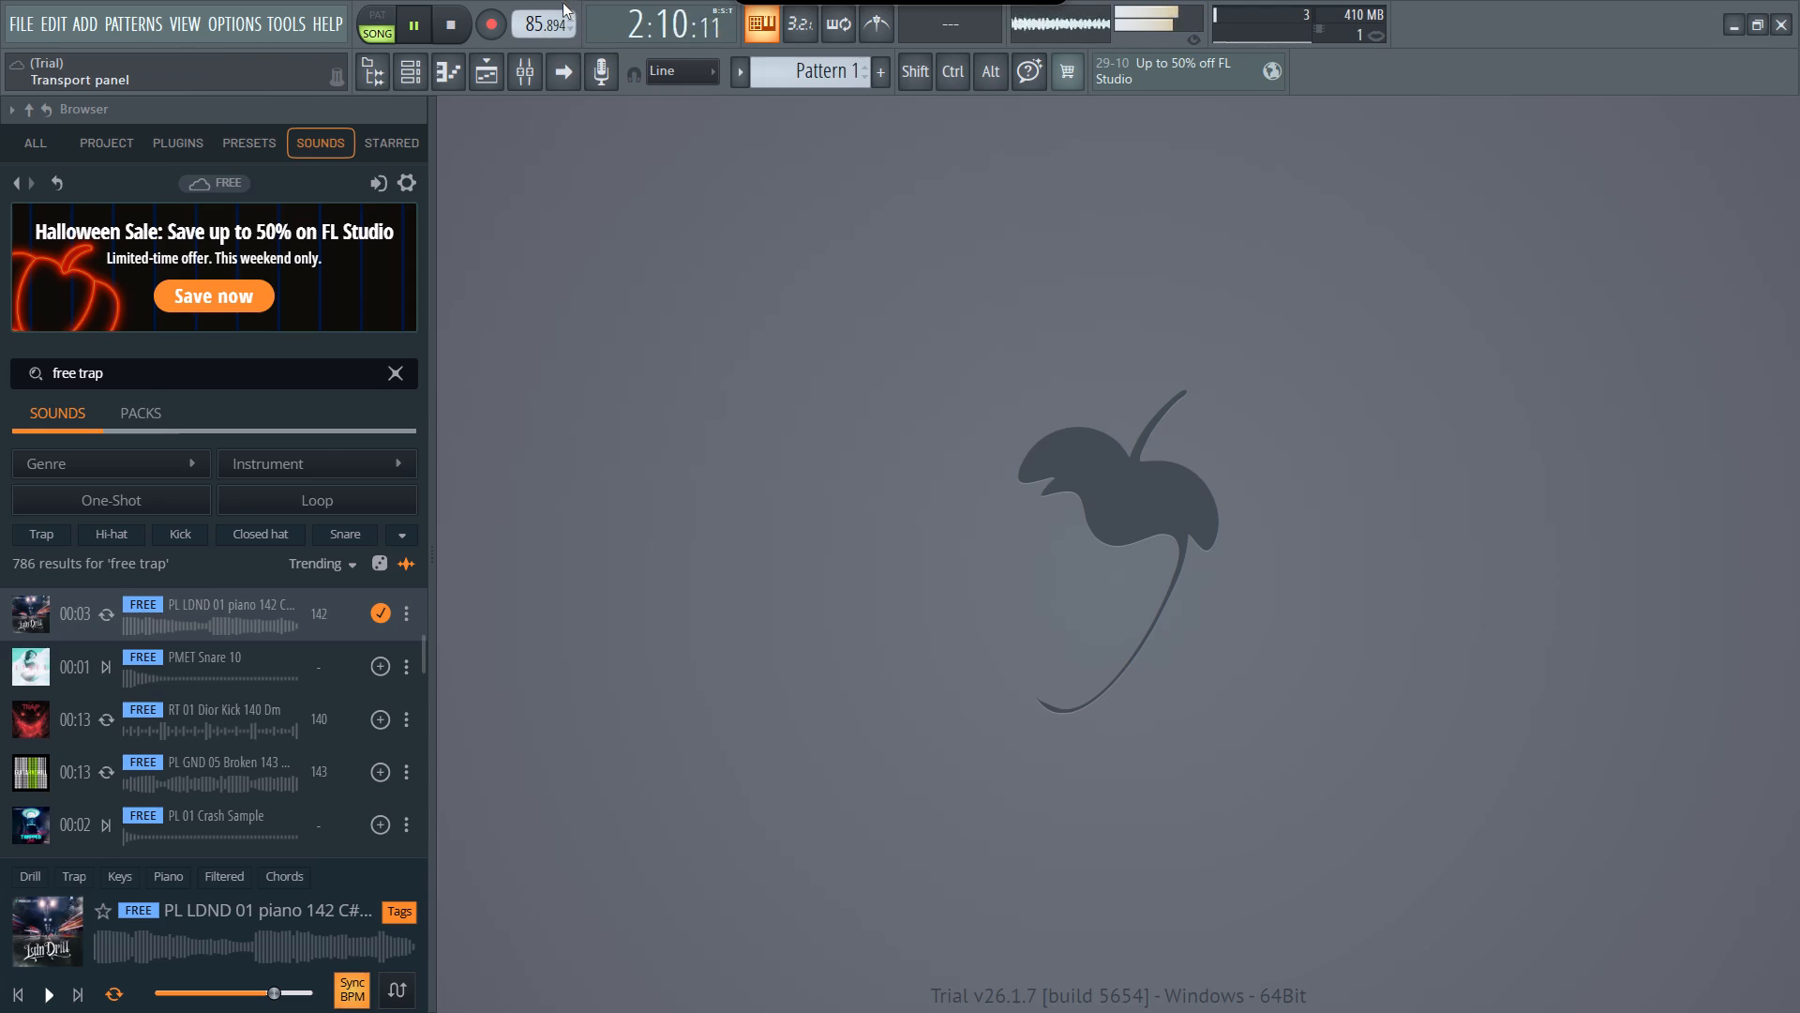
pyautogui.click(568, 31)
pyautogui.scroll(-3, 568, 31)
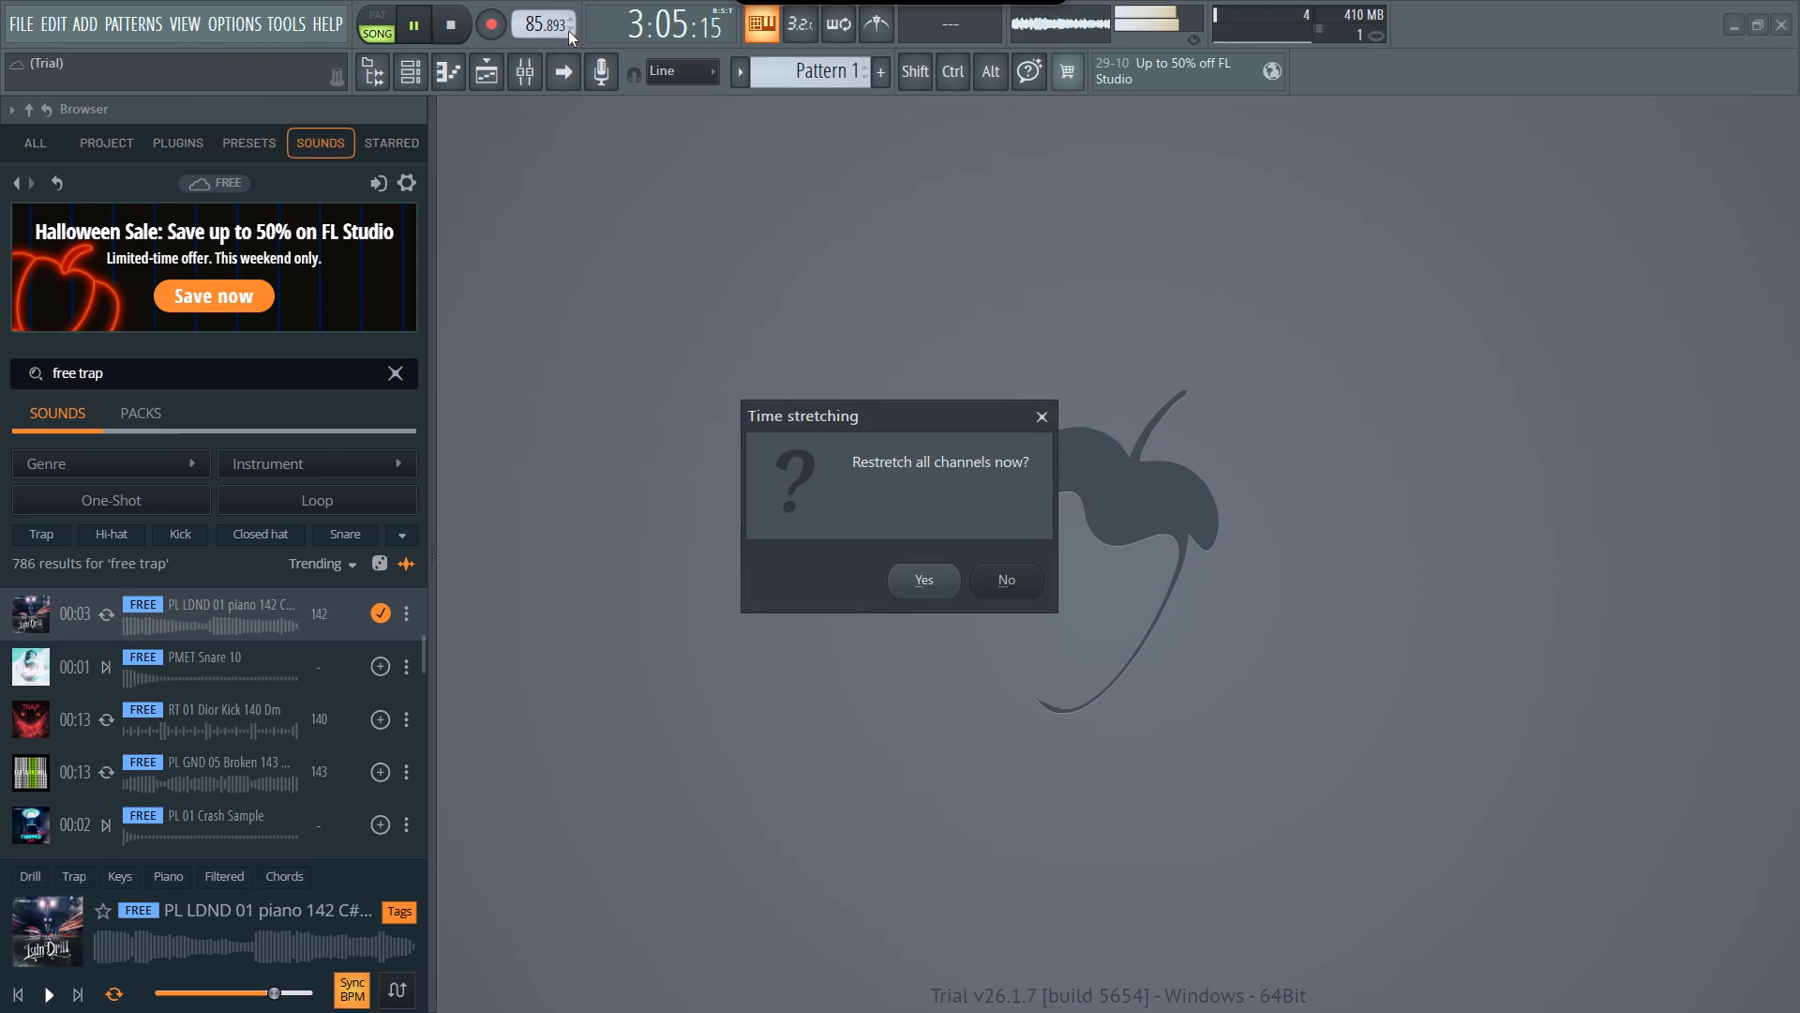
pyautogui.click(927, 590)
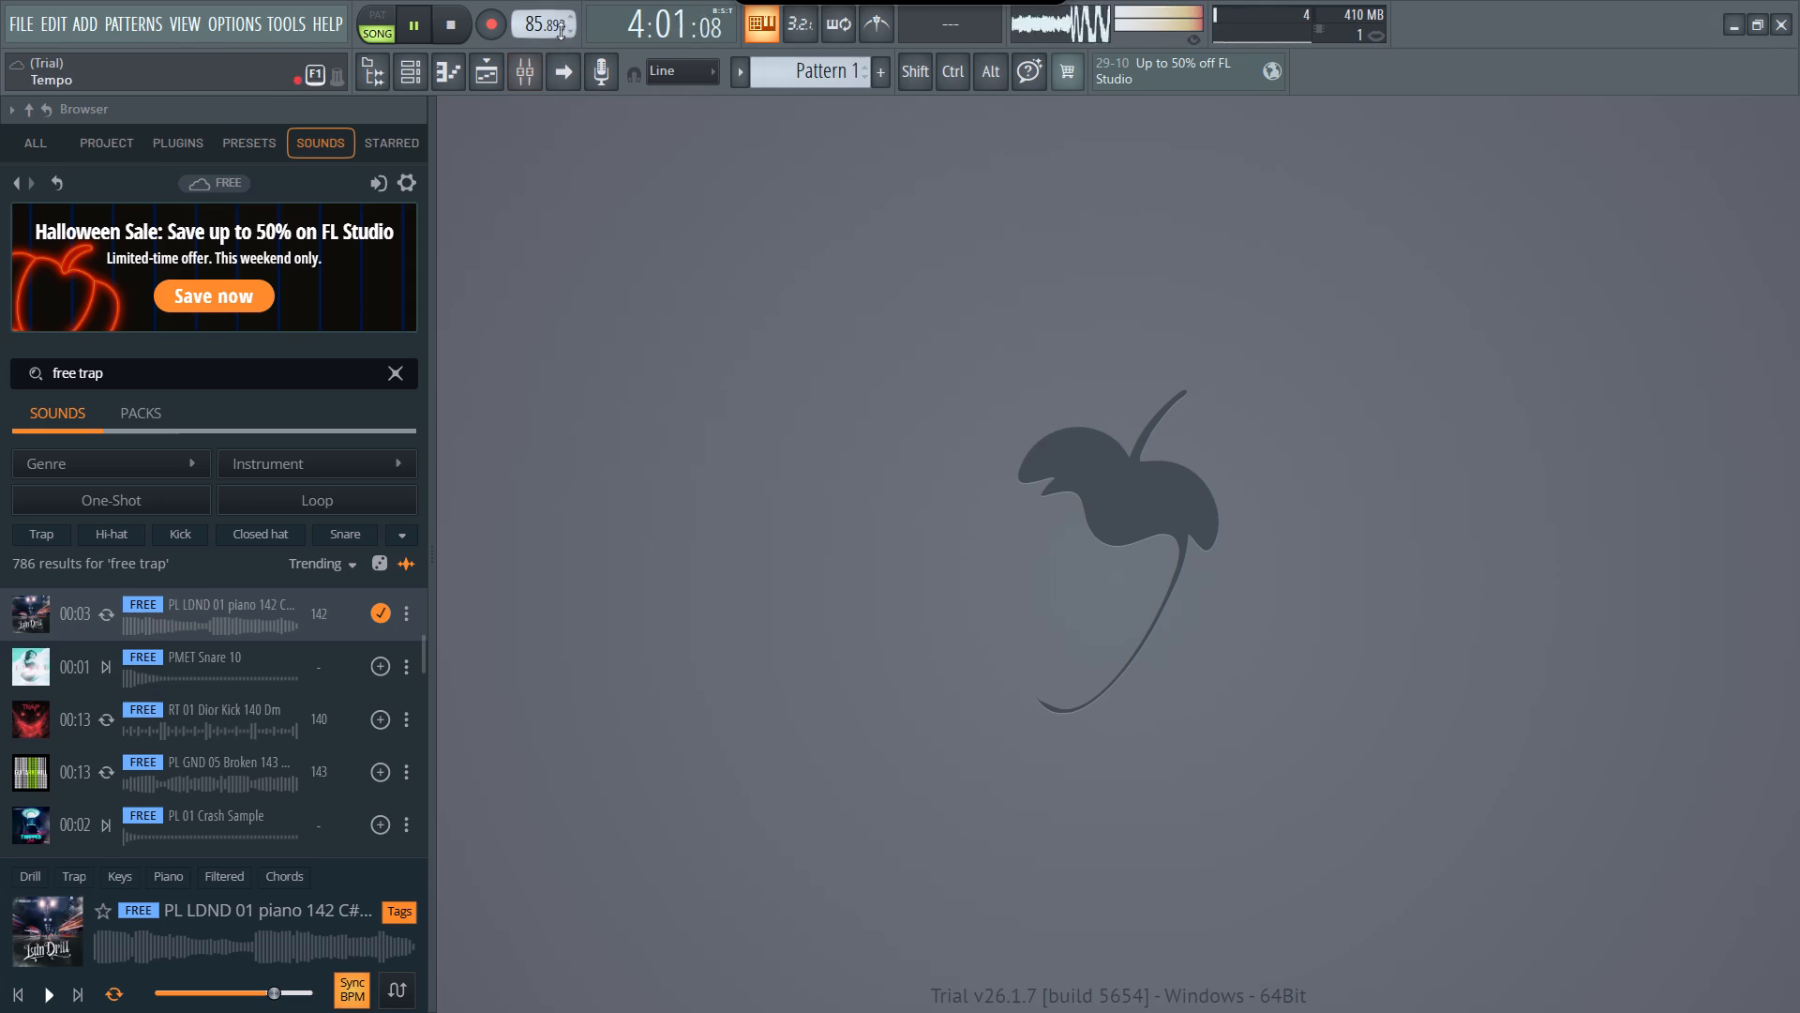
pyautogui.click(575, 22)
pyautogui.scroll(-1, 575, 22)
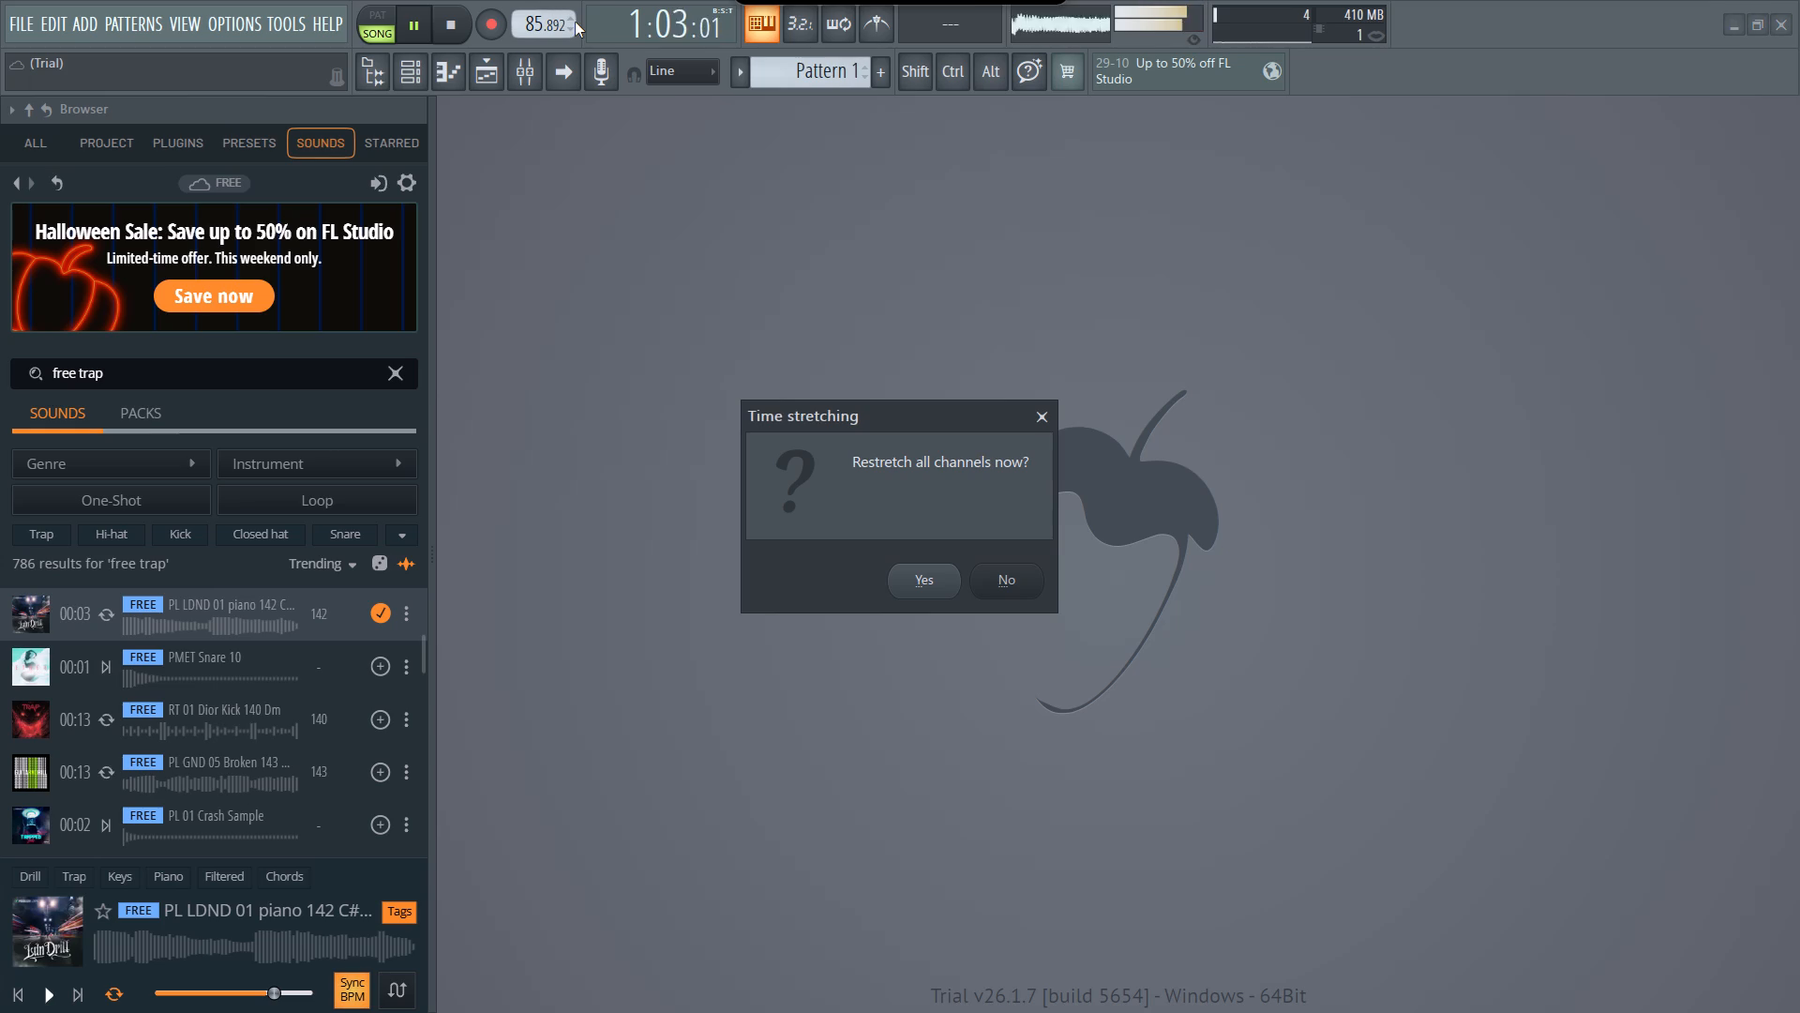
pyautogui.scroll(-1, 575, 22)
pyautogui.click(928, 586)
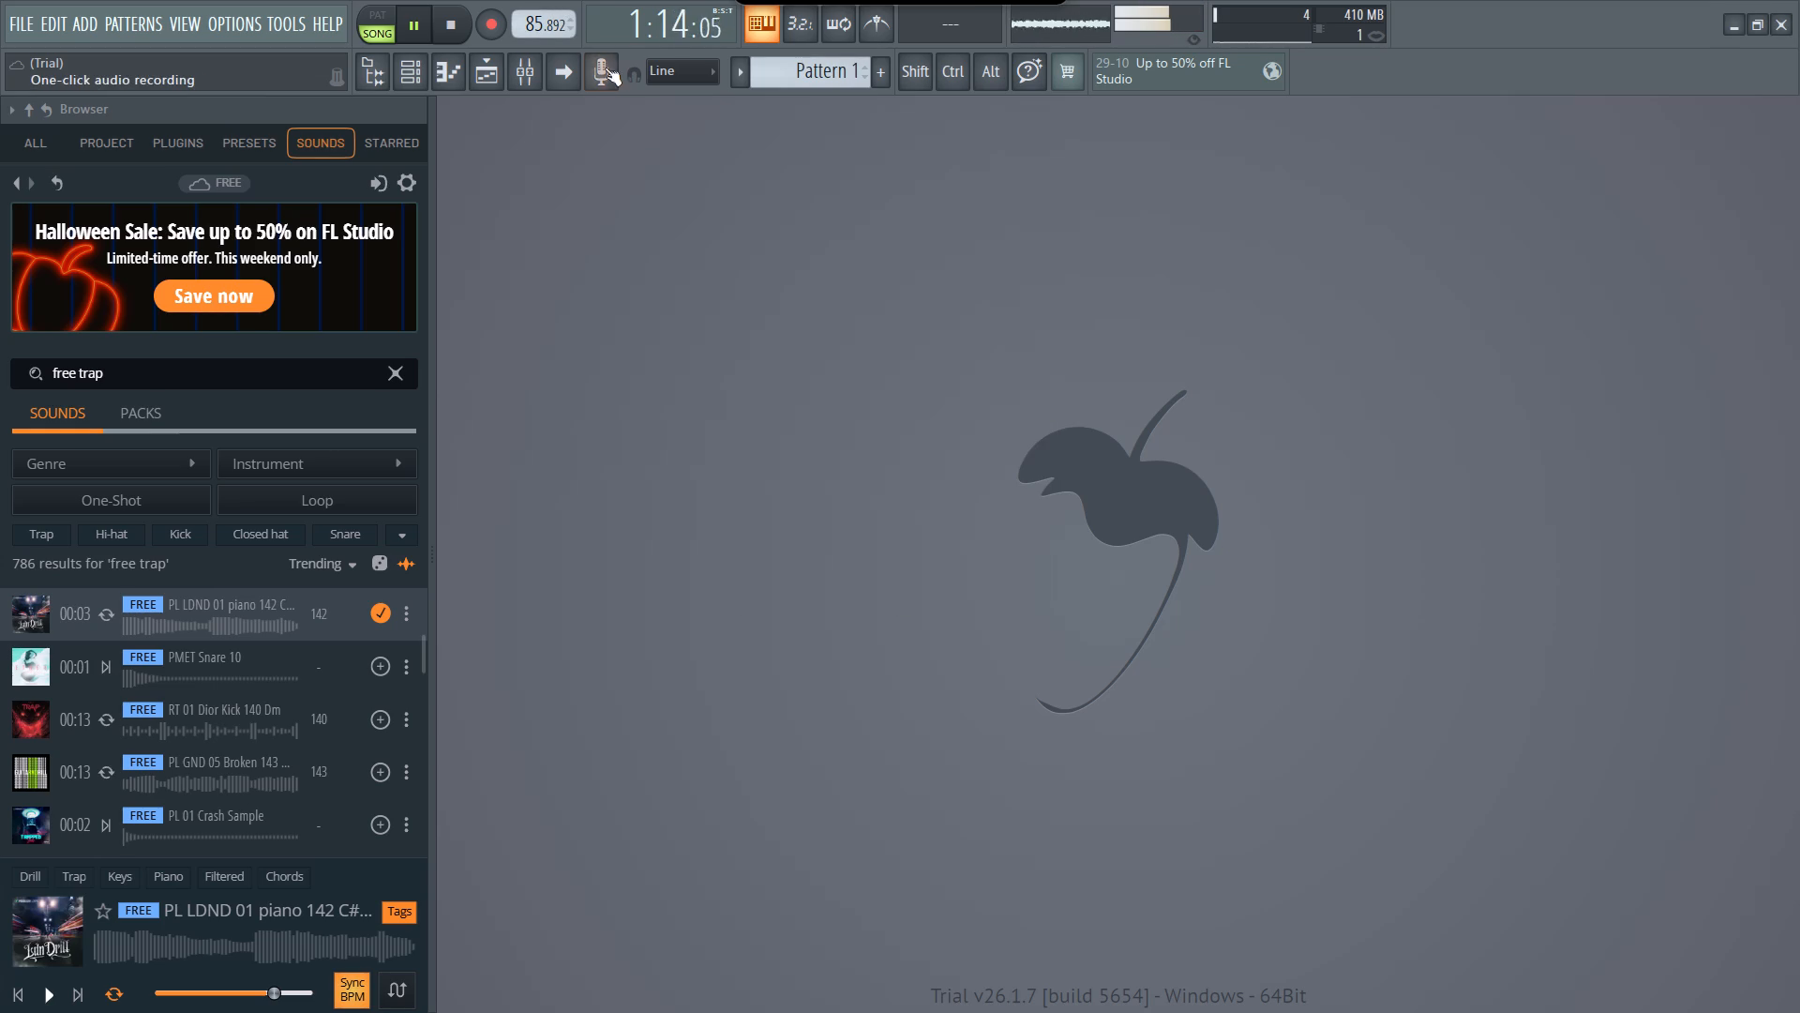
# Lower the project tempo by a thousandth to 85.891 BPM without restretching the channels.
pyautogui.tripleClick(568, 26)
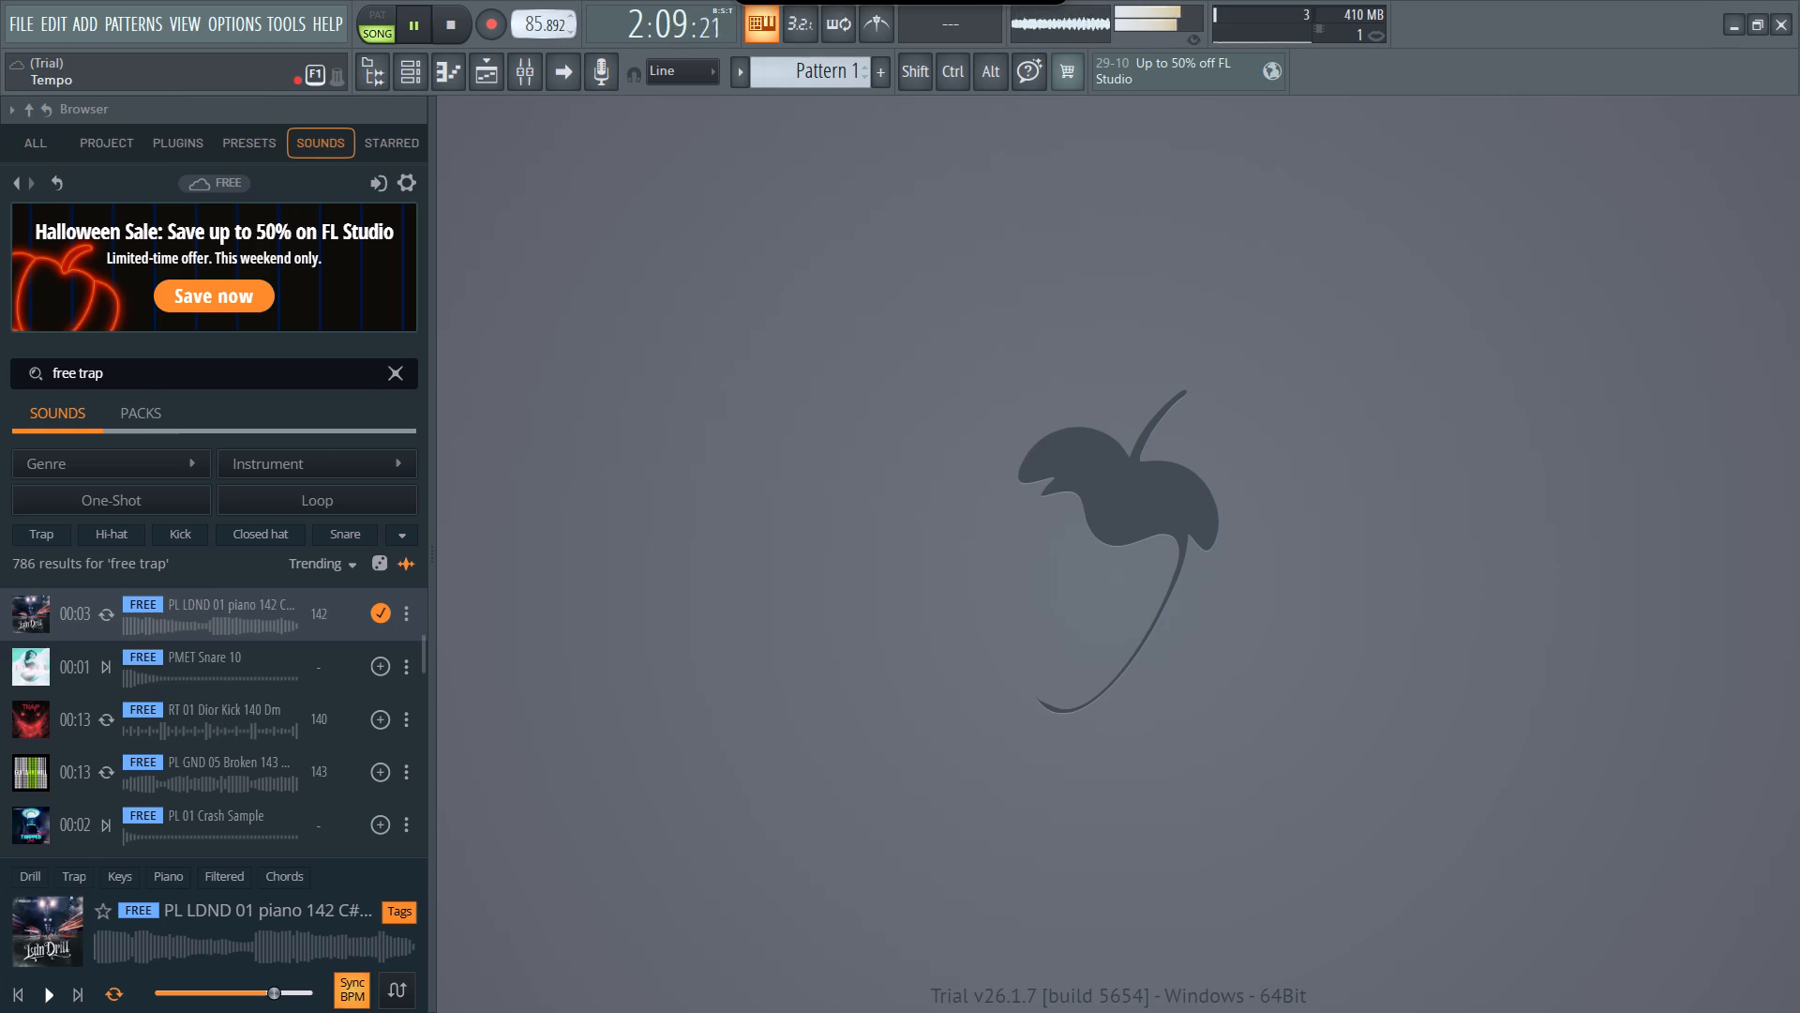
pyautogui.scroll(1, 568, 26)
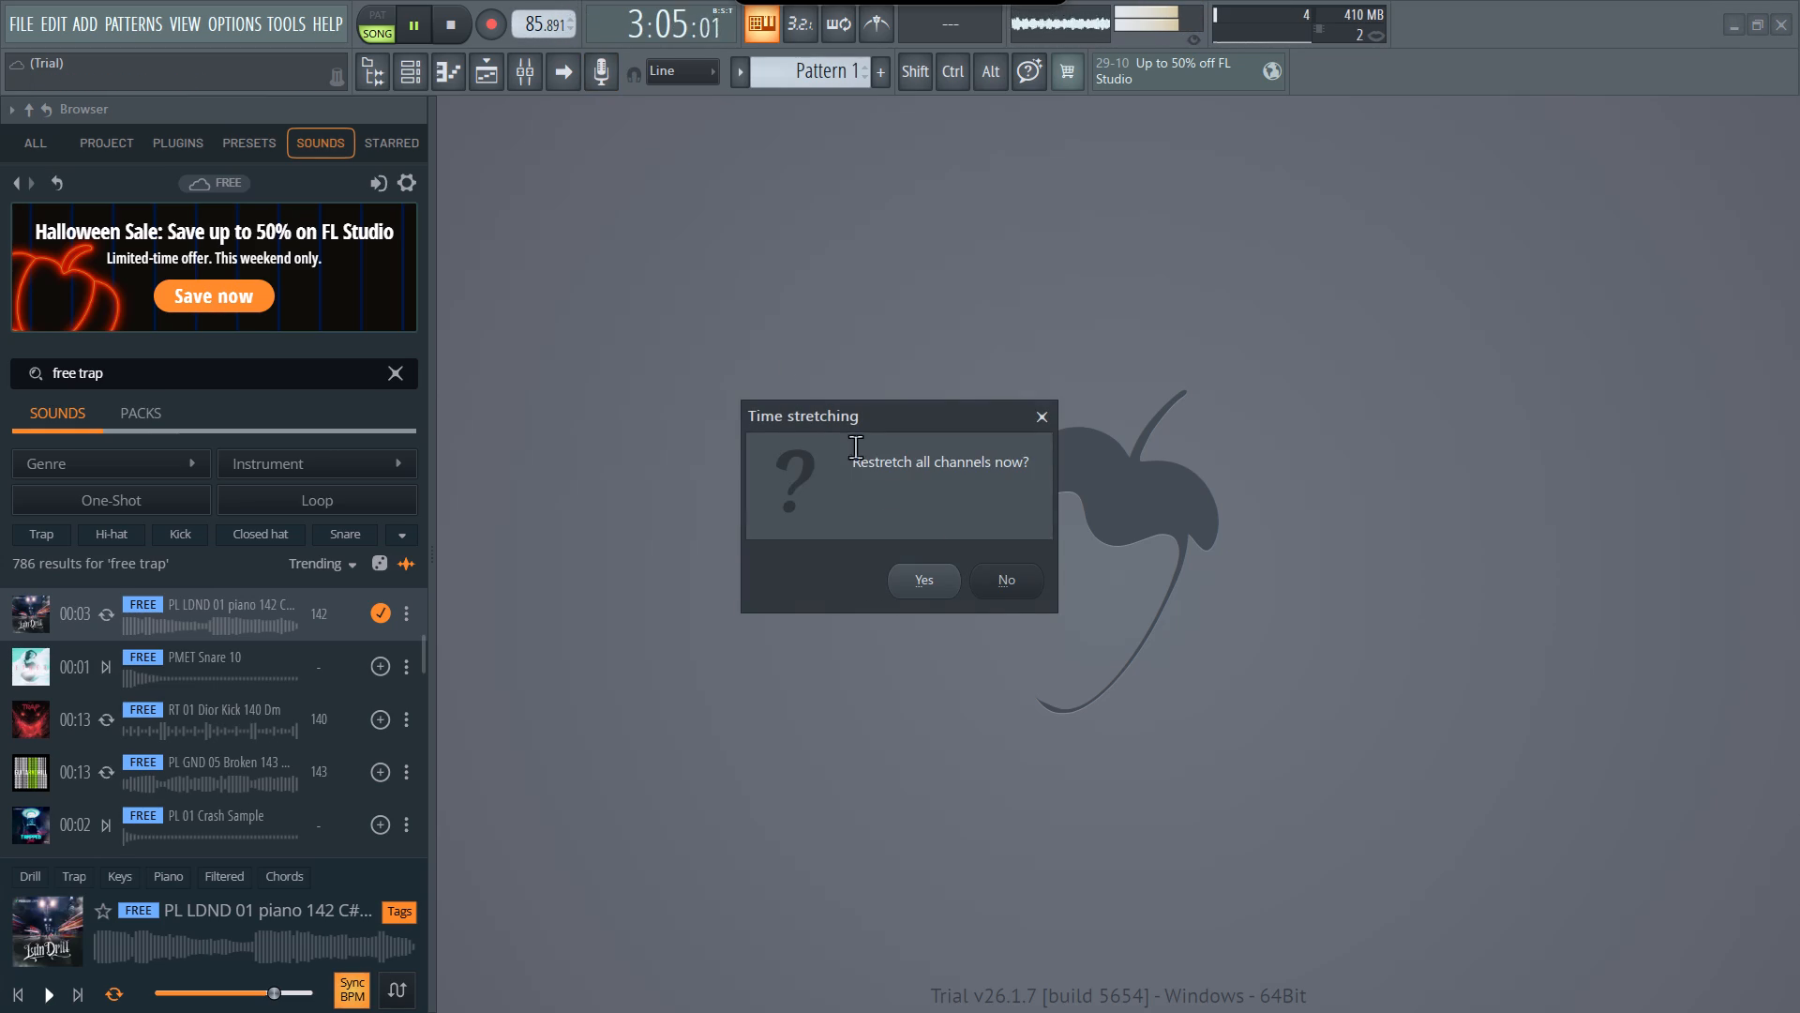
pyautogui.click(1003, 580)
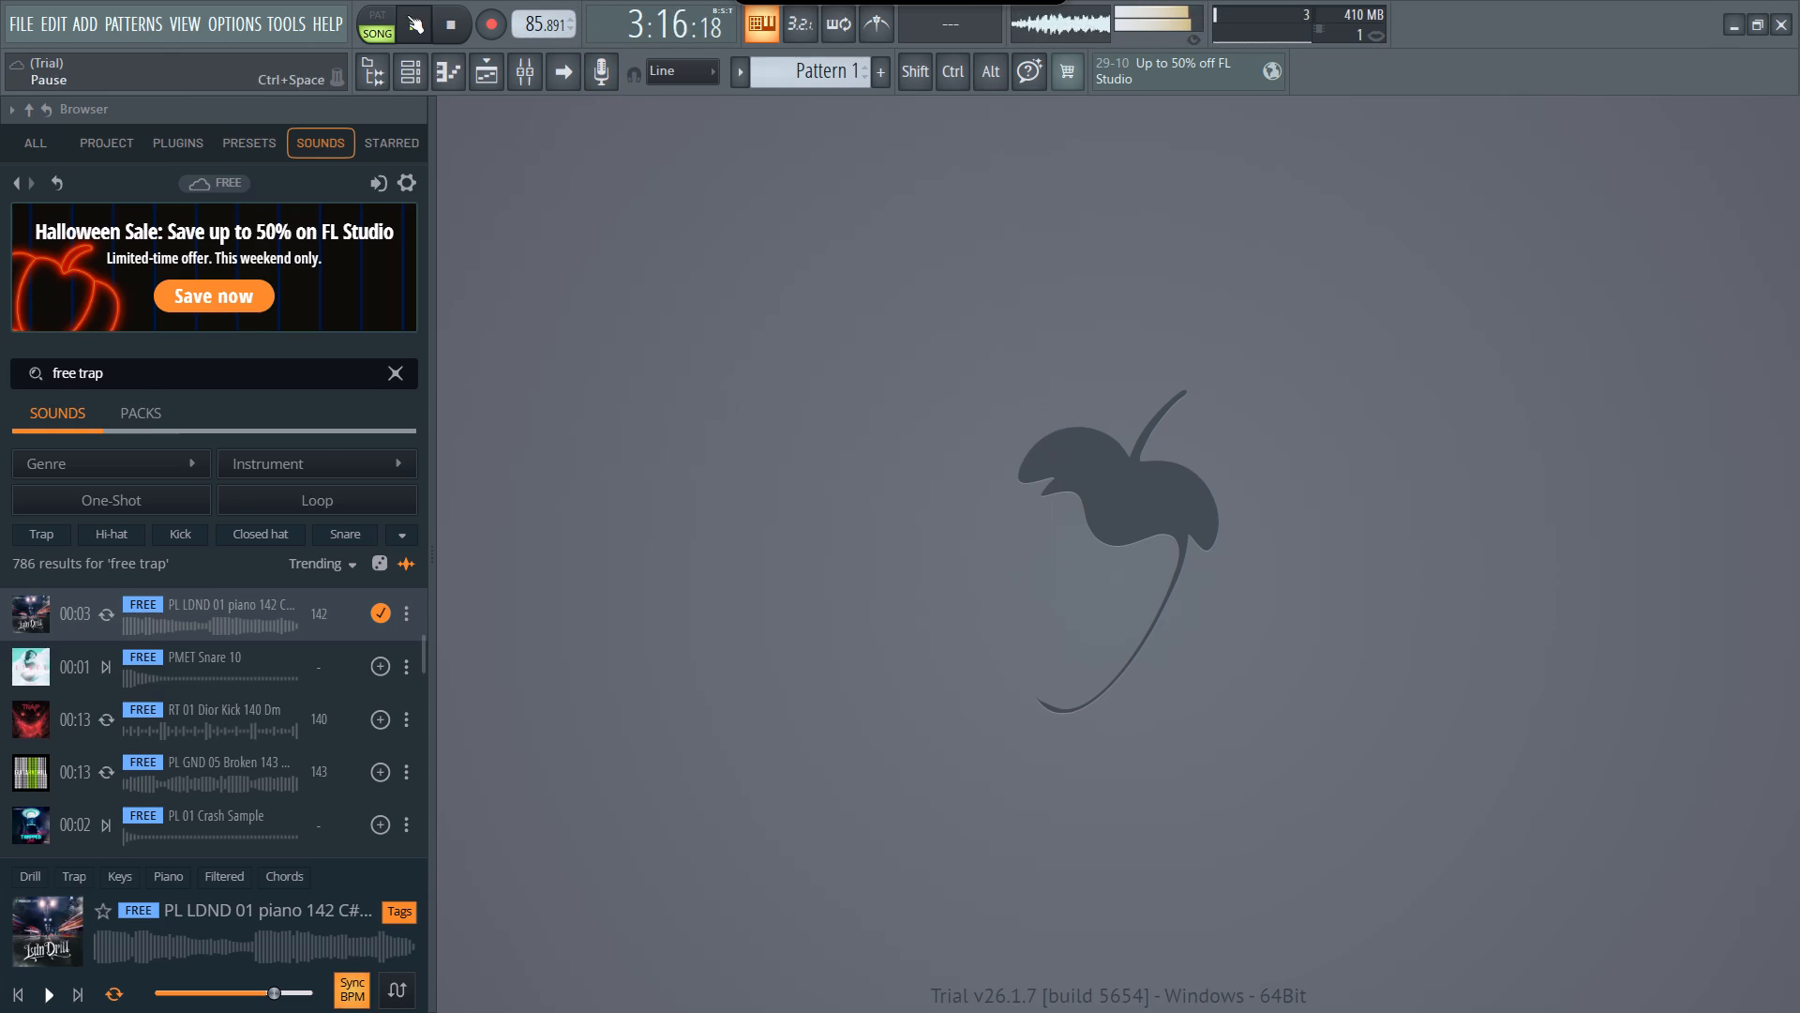
# Switch playback from song mode to pattern mode.
pyautogui.click(370, 15)
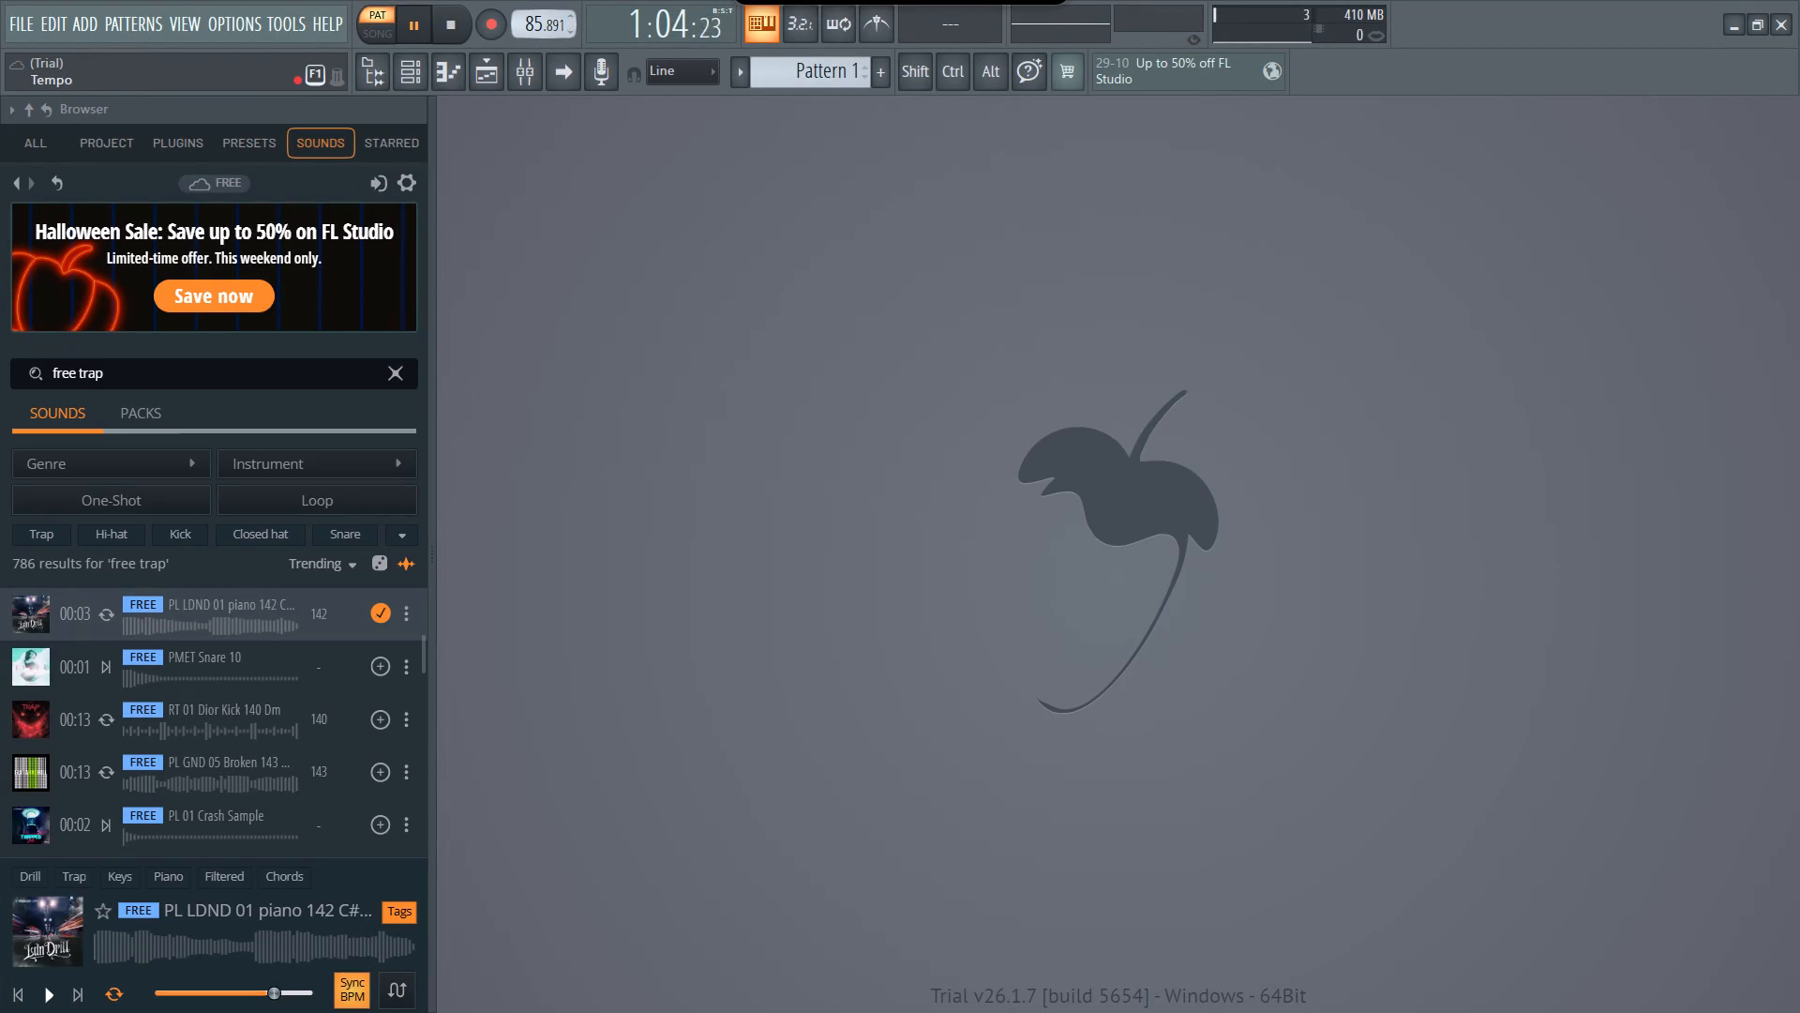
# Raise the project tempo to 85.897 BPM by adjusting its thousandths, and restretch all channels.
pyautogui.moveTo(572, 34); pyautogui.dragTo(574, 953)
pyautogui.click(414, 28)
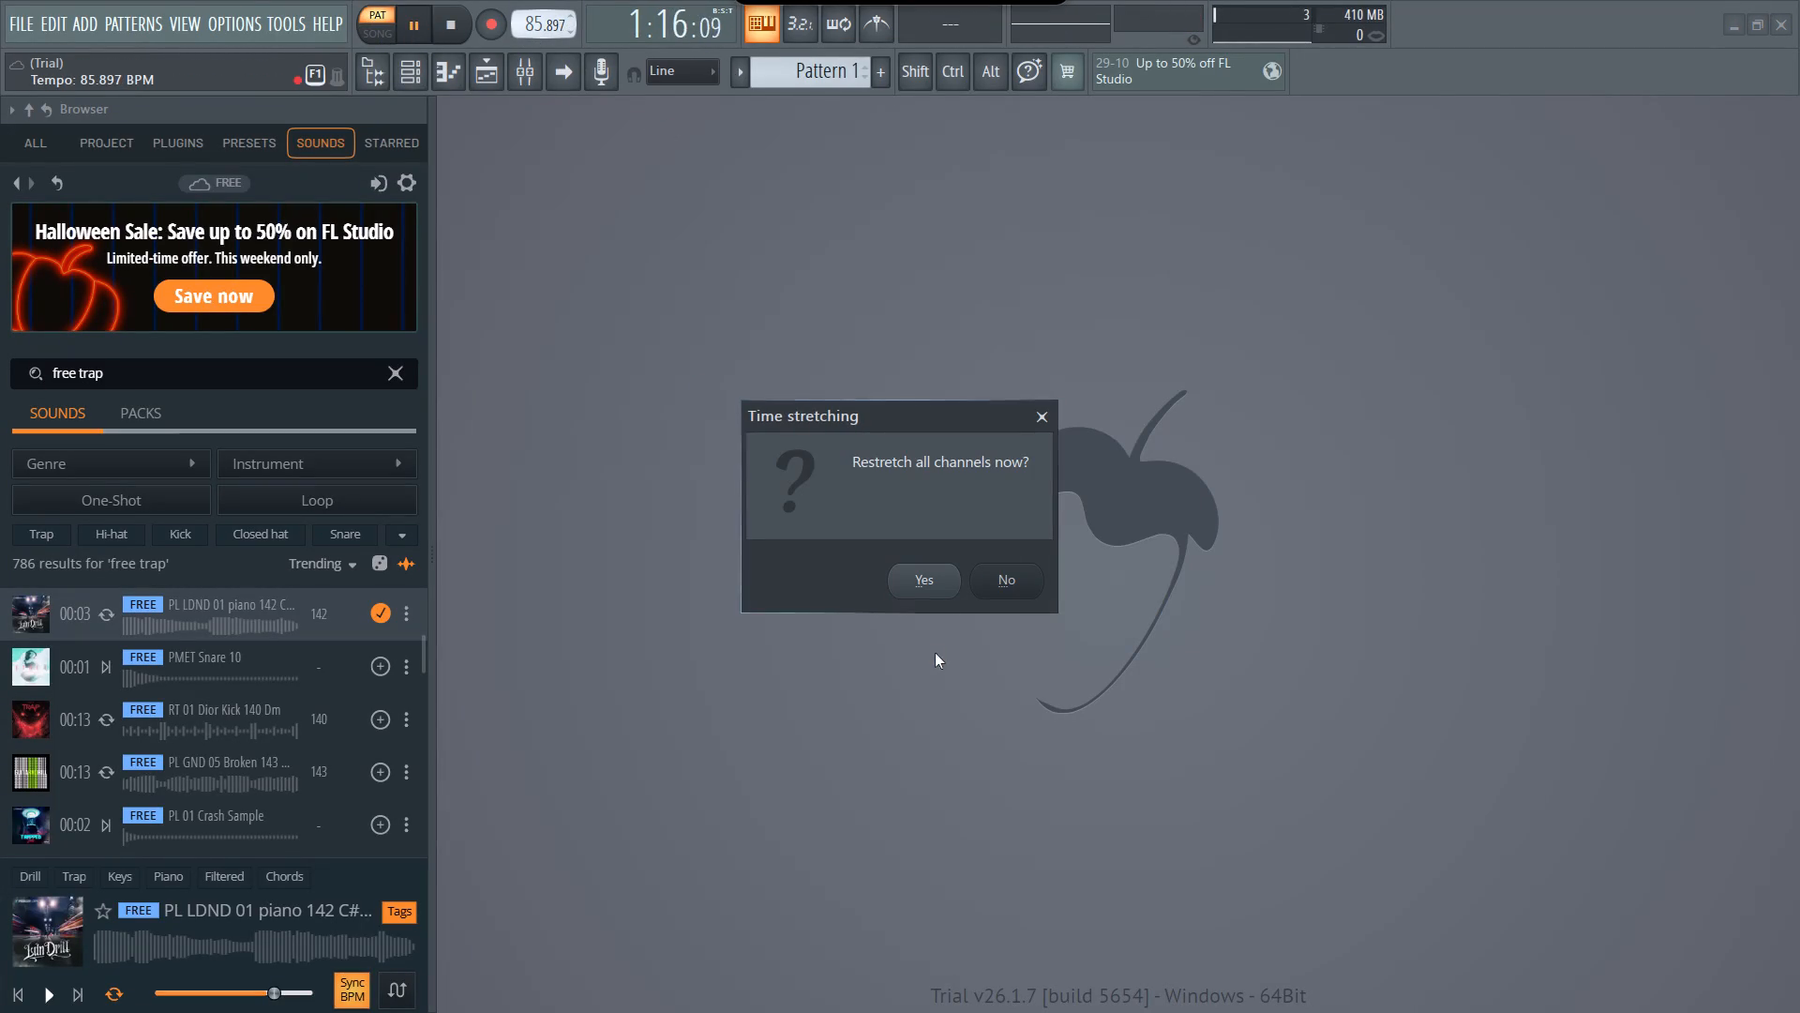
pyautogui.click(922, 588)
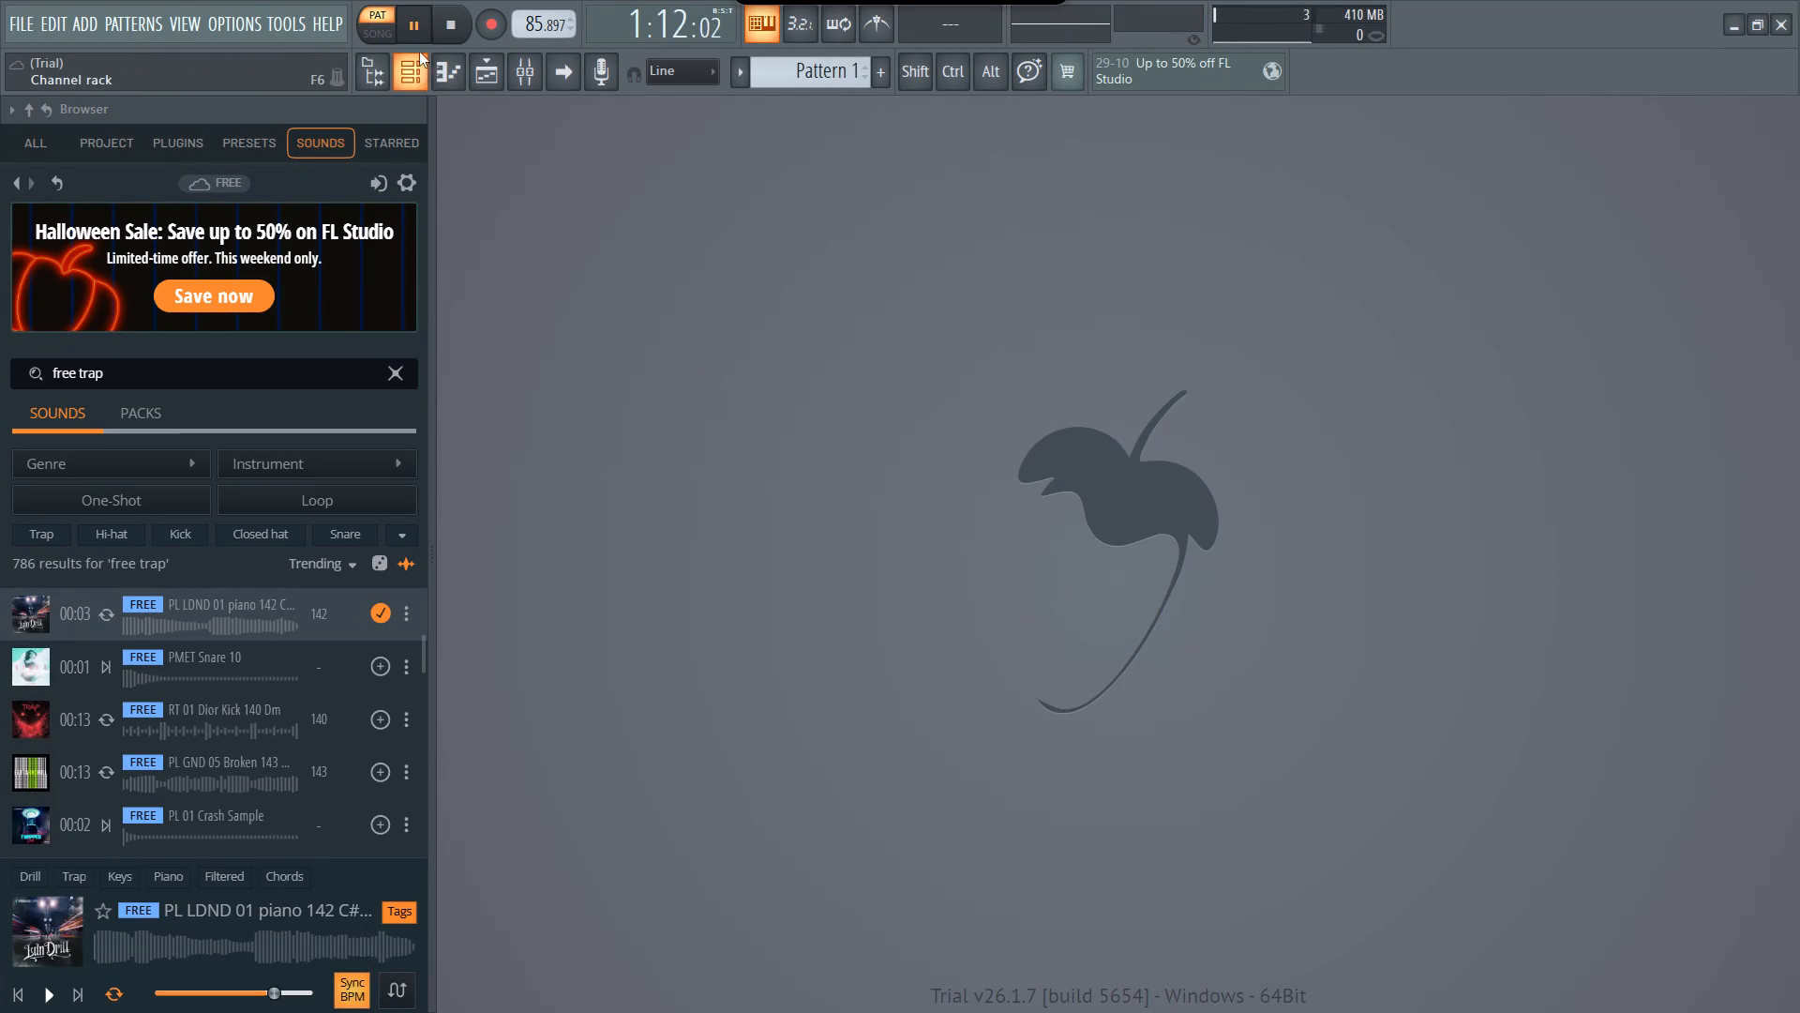
# Pause the pattern playback.
pyautogui.click(420, 24)
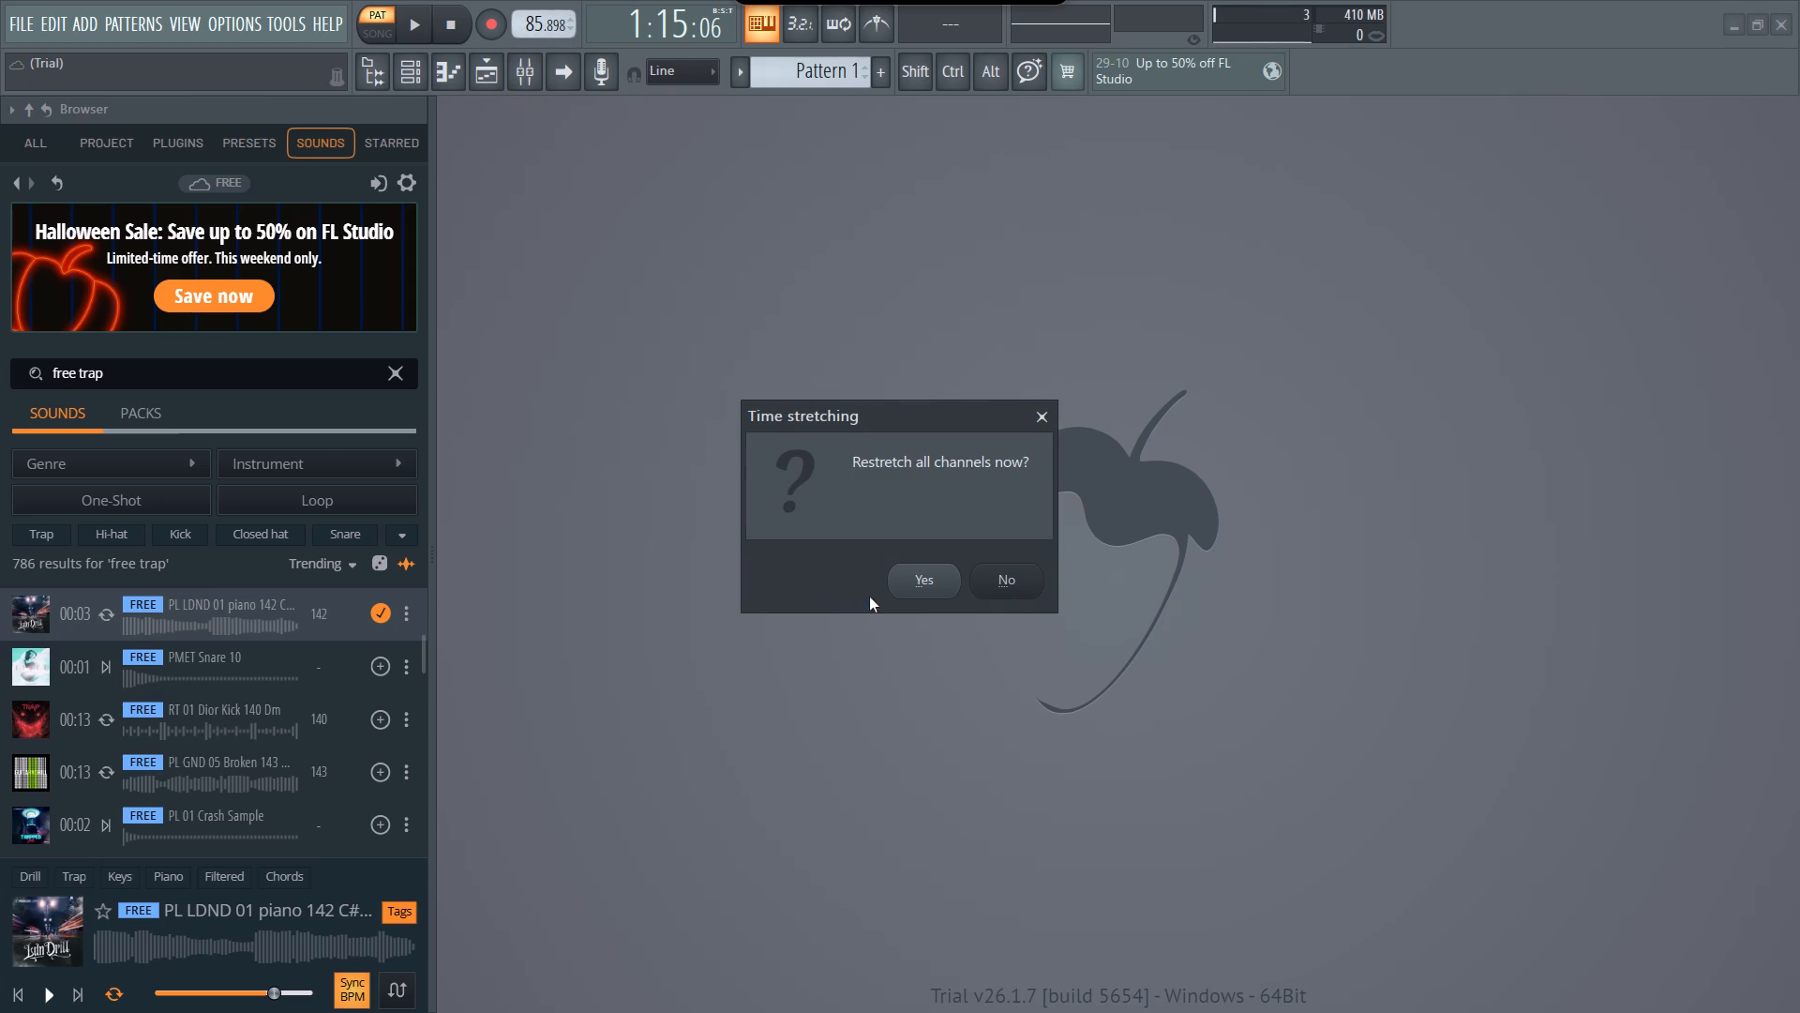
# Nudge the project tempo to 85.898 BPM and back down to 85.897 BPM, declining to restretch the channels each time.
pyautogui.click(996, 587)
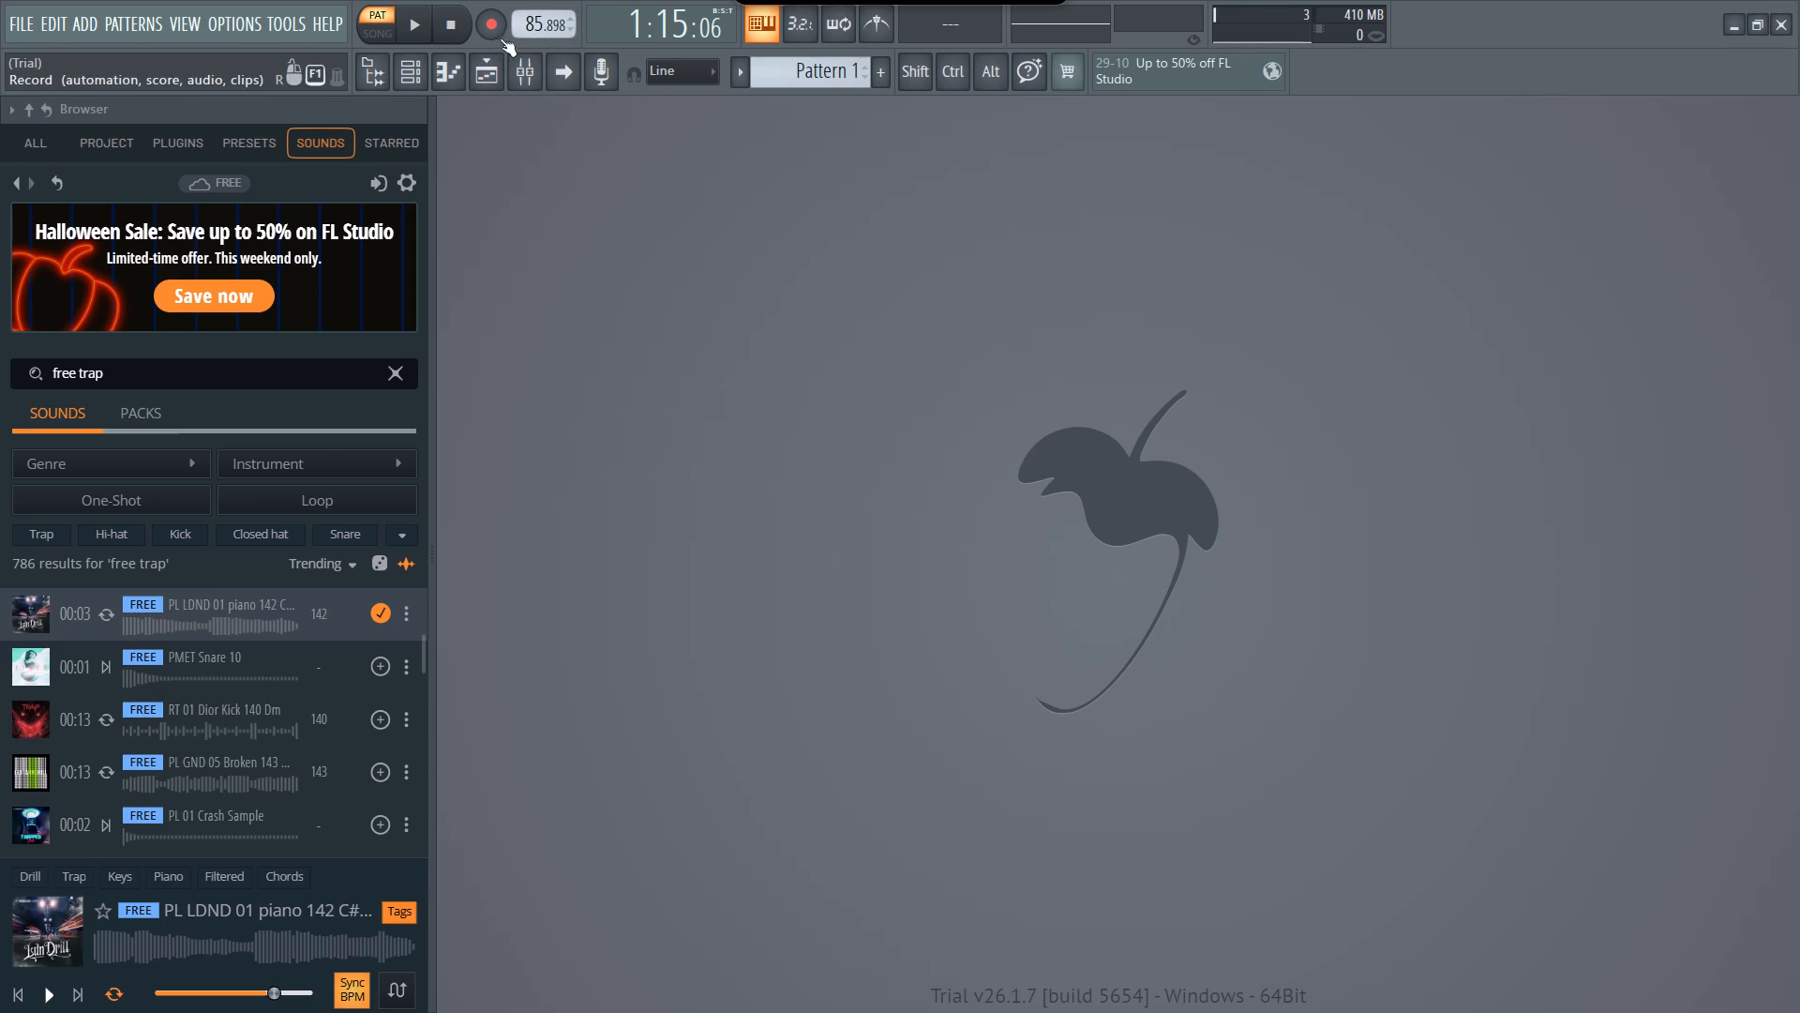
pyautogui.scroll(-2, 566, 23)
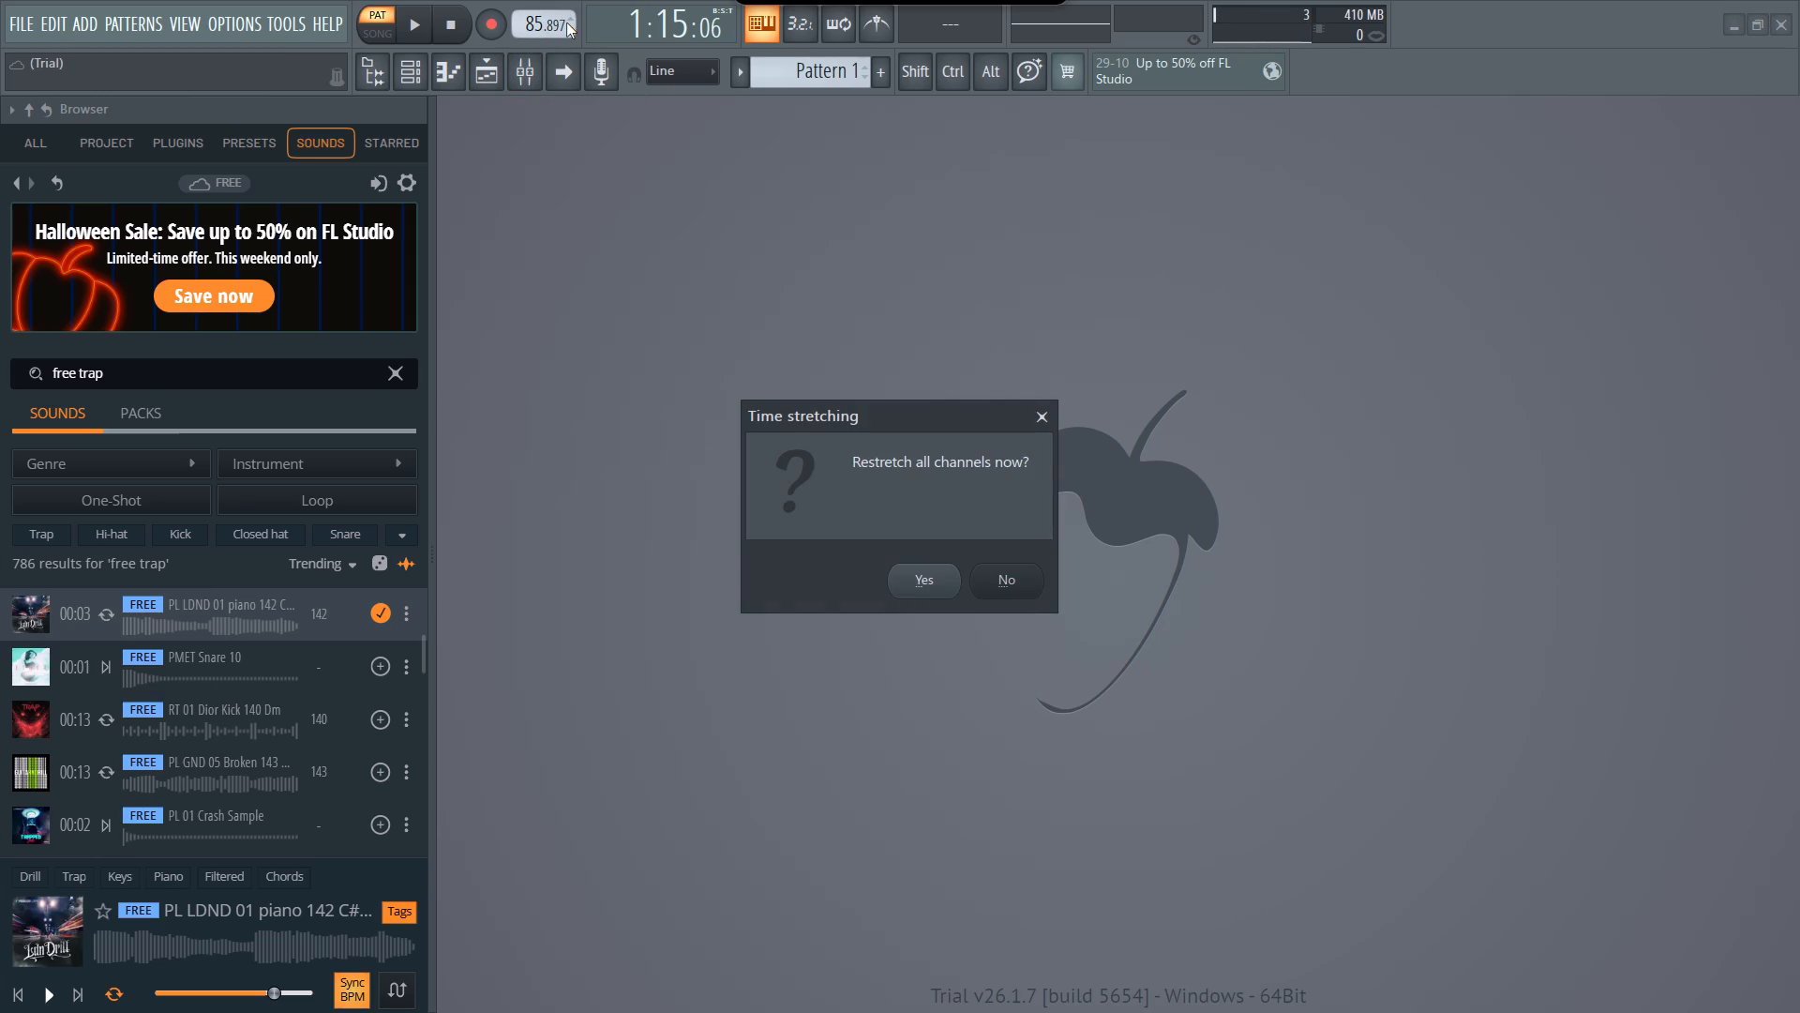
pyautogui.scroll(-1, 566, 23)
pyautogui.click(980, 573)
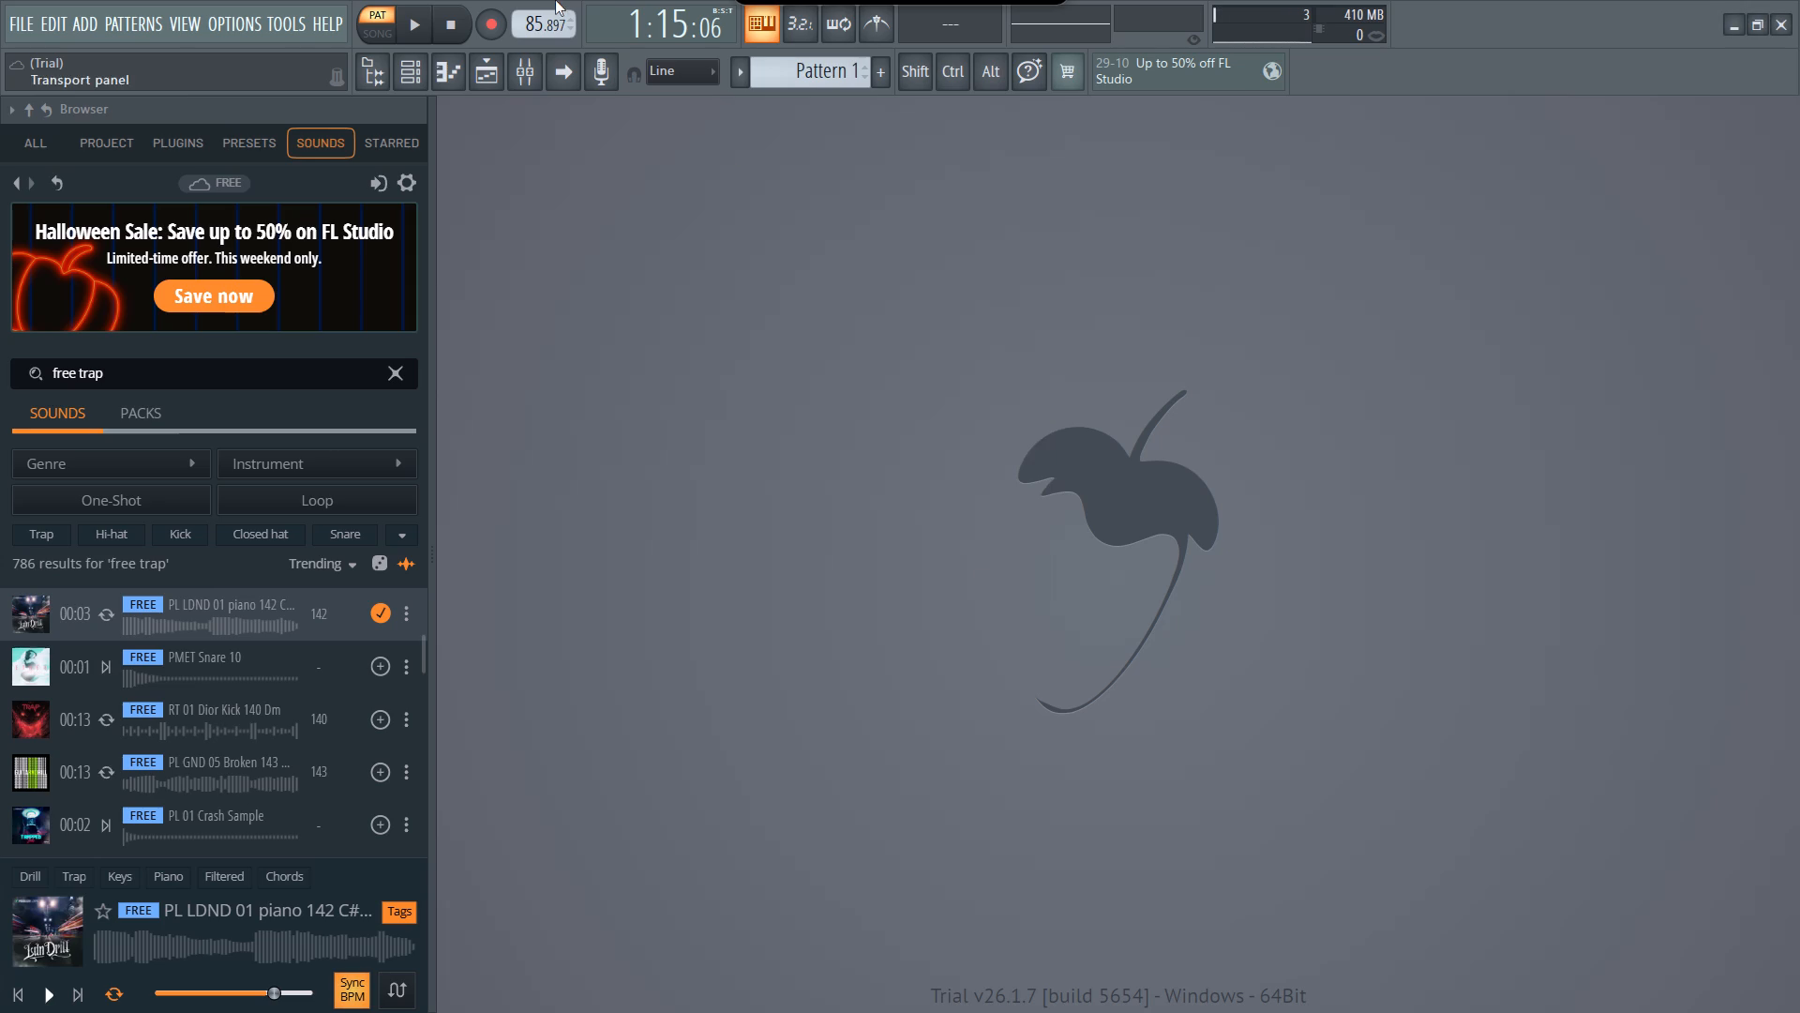
# Raise the project tempo gradually in hundredths to 92.807 BPM, and restretch all channels.
pyautogui.moveTo(556, 23); pyautogui.dragTo(569, 911)
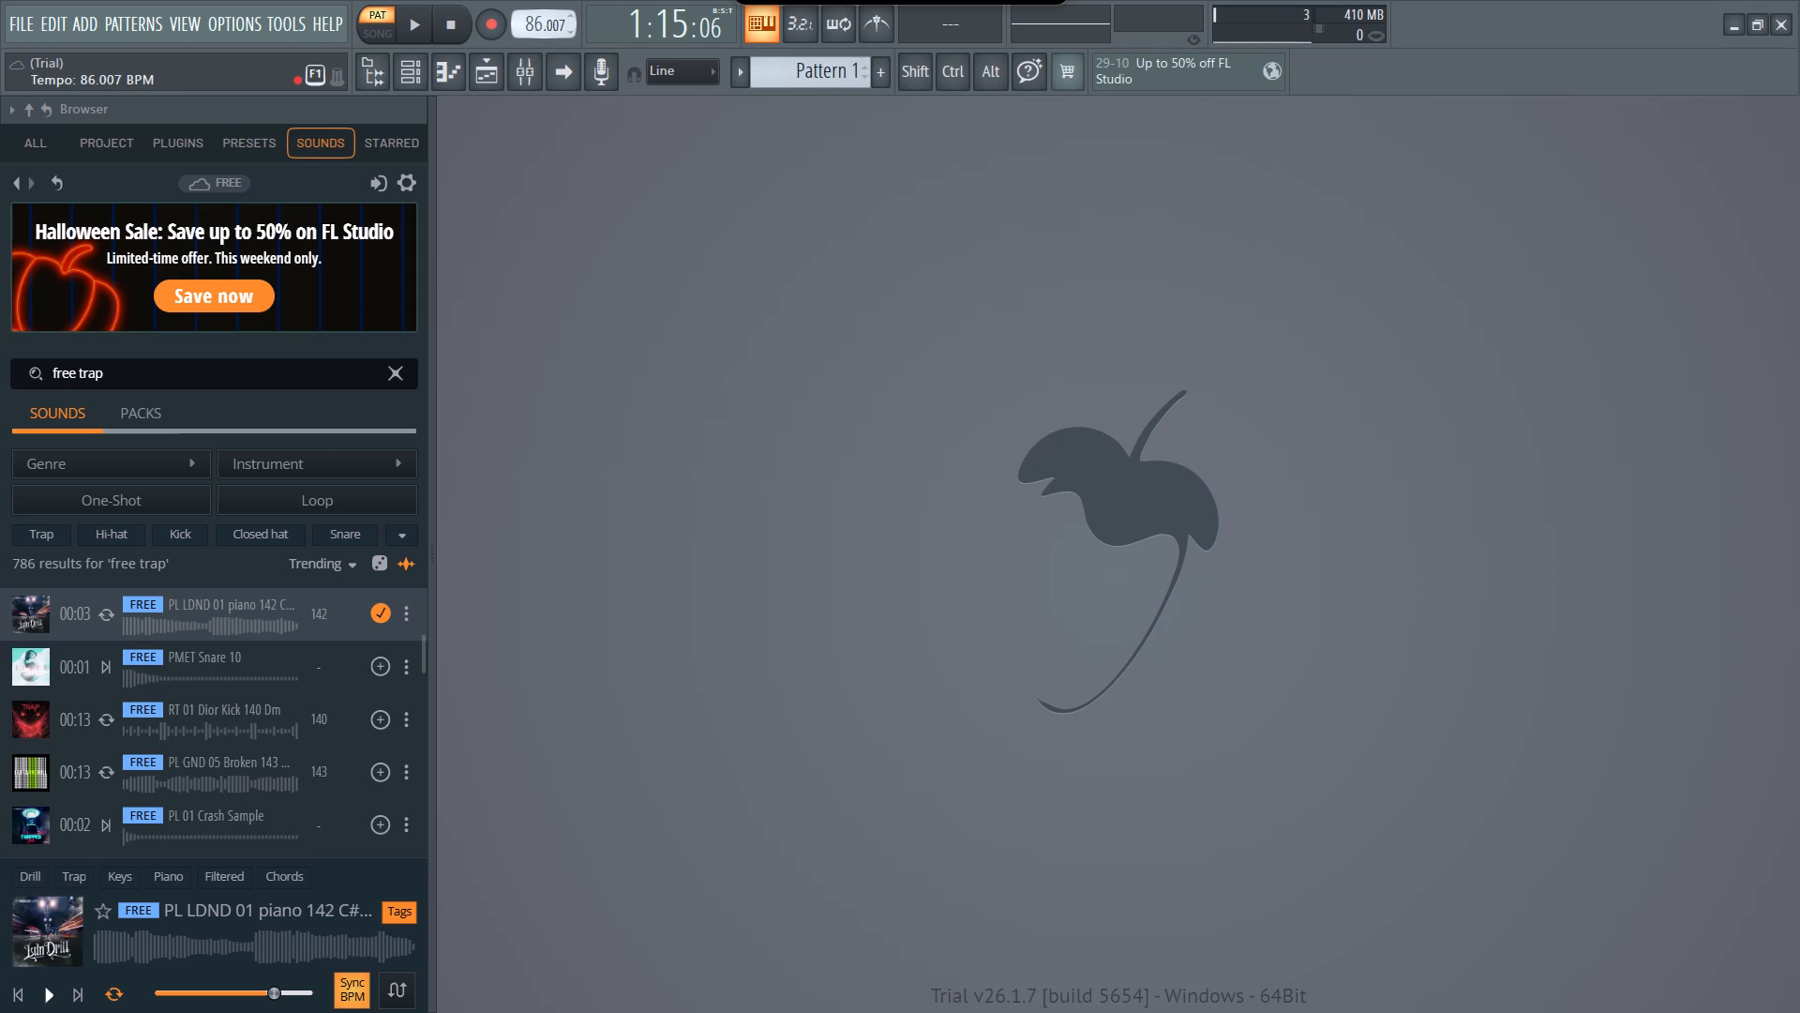
pyautogui.moveTo(569, 911); pyautogui.dragTo(580, 574)
pyautogui.moveTo(580, 574); pyautogui.dragTo(580, 268)
pyautogui.moveTo(580, 268); pyautogui.dragTo(580, 893)
pyautogui.moveTo(580, 893); pyautogui.dragTo(580, 580)
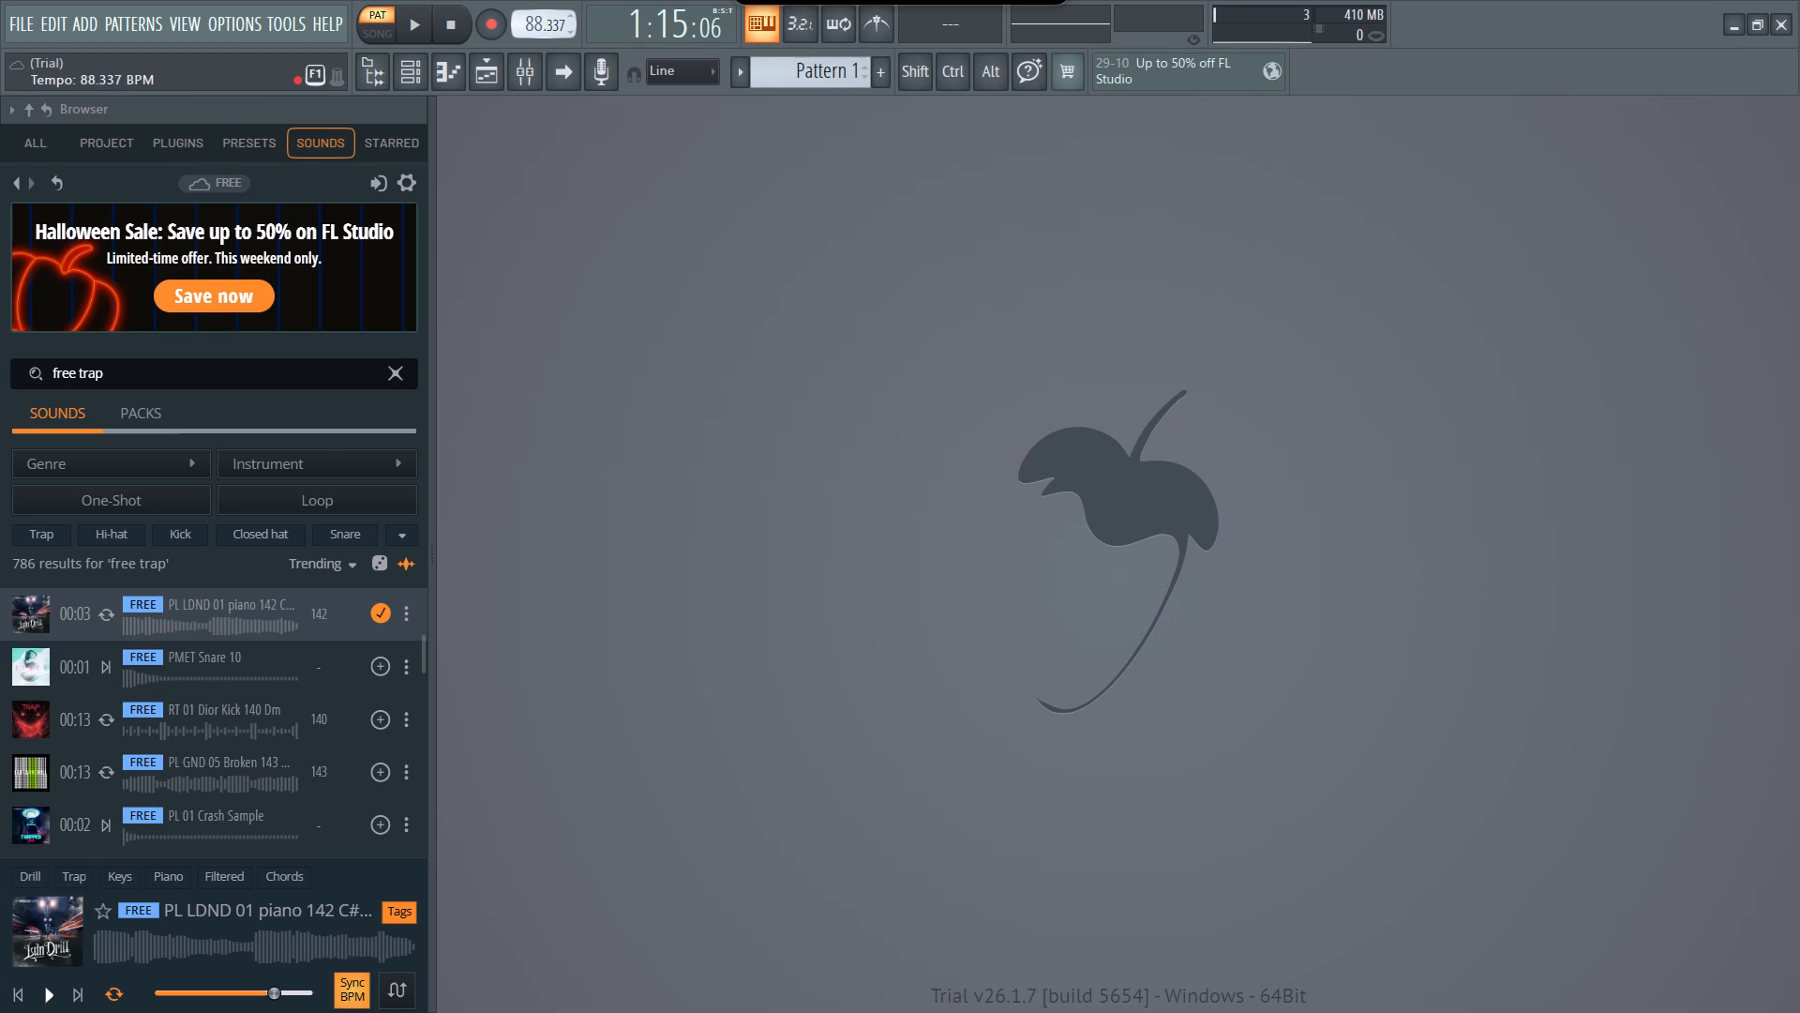
pyautogui.moveTo(580, 580); pyautogui.dragTo(580, 261)
pyautogui.moveTo(580, 261); pyautogui.dragTo(580, 894)
pyautogui.moveTo(580, 894); pyautogui.dragTo(580, 580)
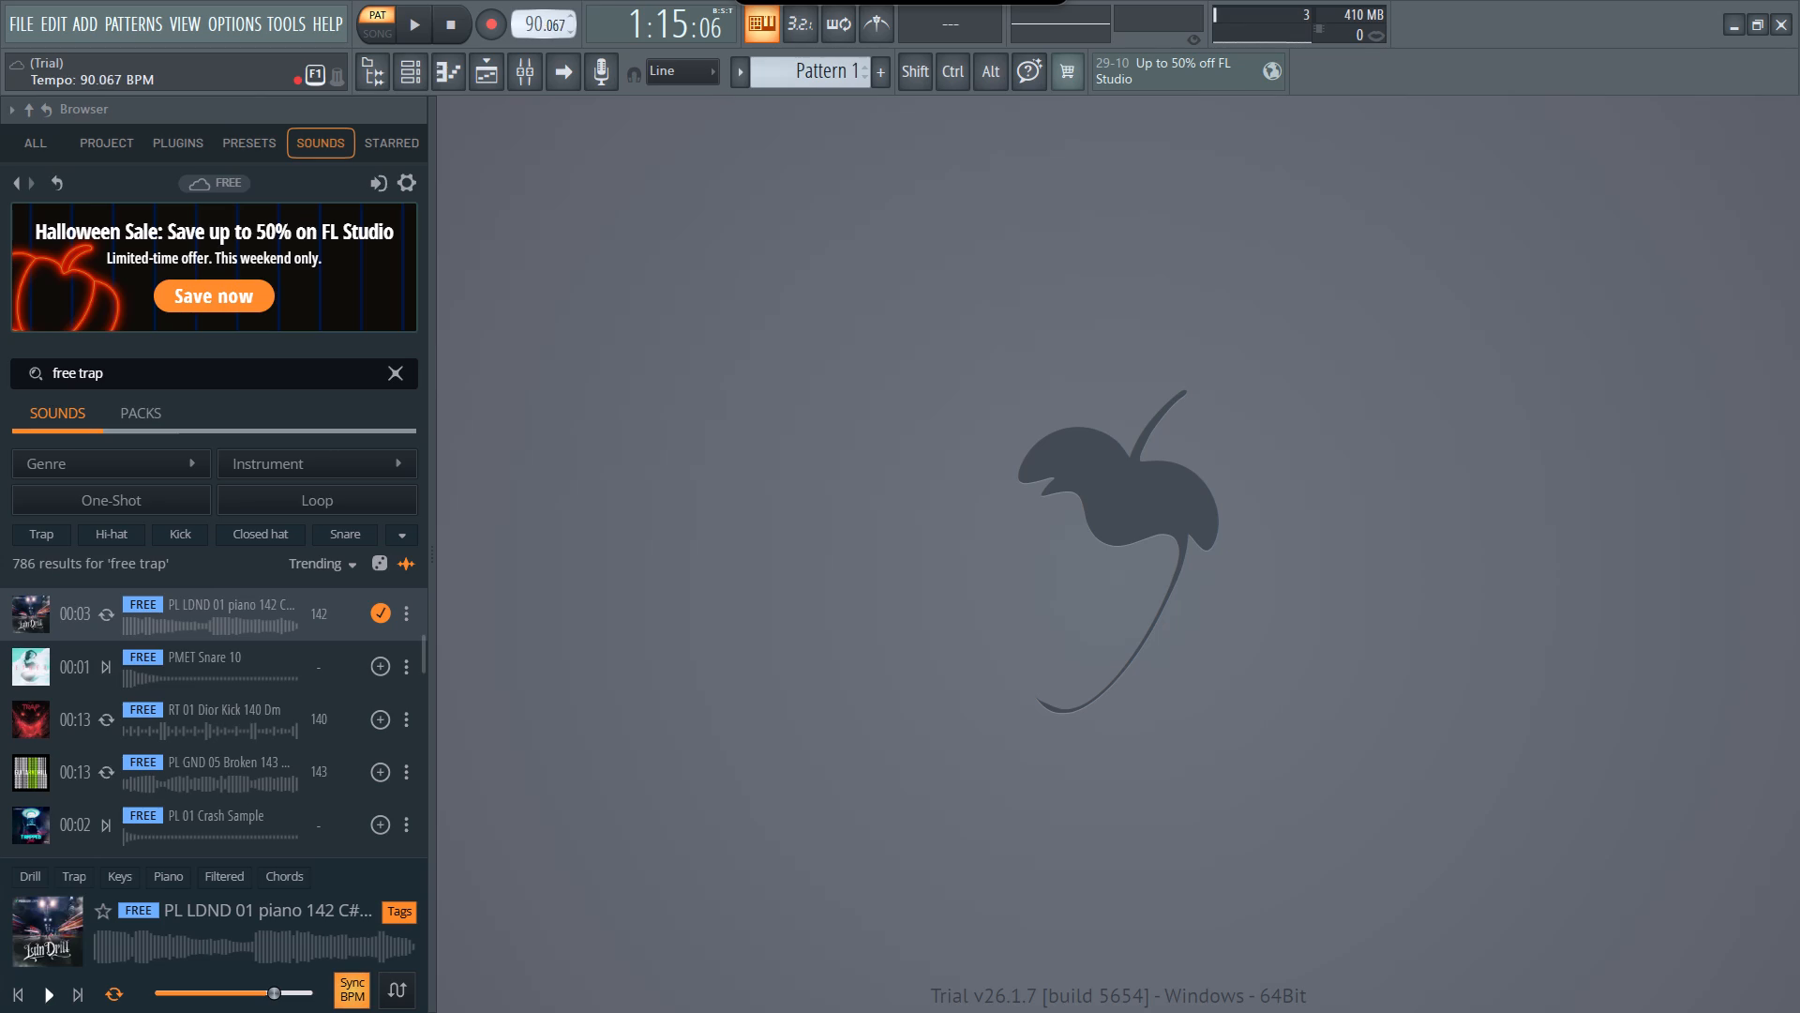
pyautogui.moveTo(580, 580); pyautogui.dragTo(580, 261)
pyautogui.moveTo(580, 261); pyautogui.dragTo(580, 900)
pyautogui.moveTo(580, 900); pyautogui.dragTo(580, 579)
pyautogui.moveTo(580, 579); pyautogui.dragTo(580, 265)
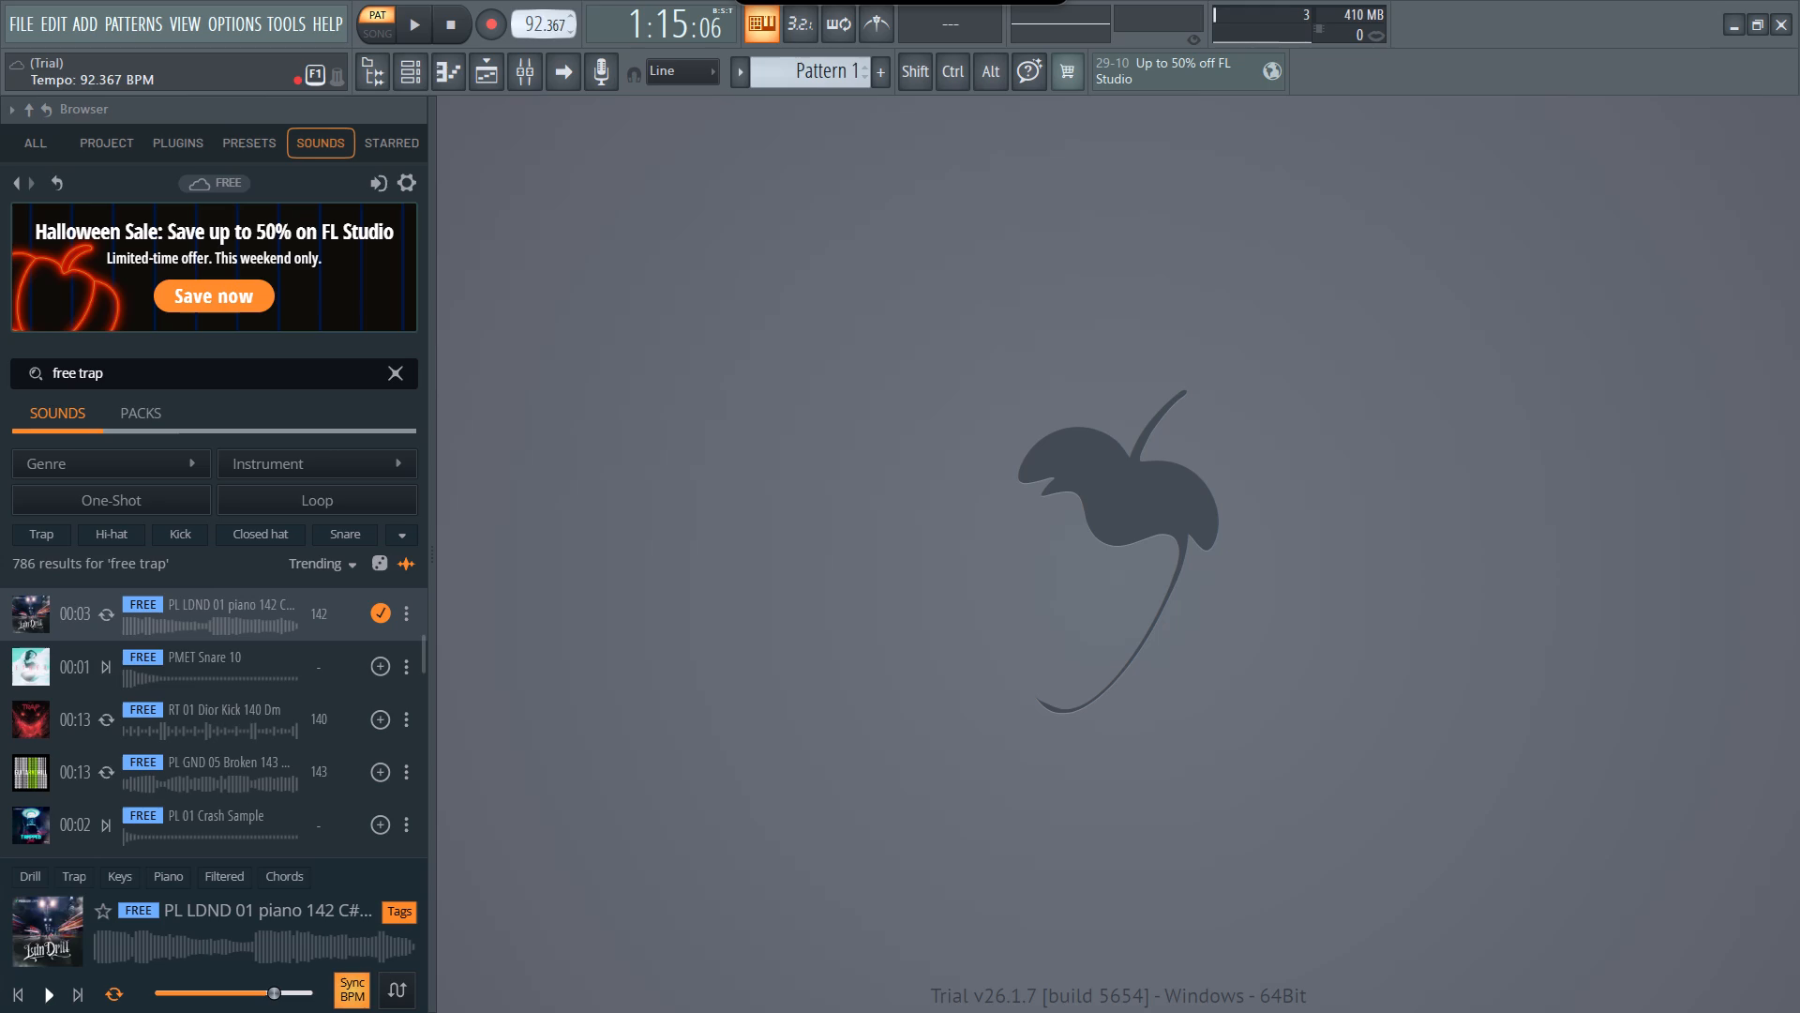
pyautogui.moveTo(580, 265); pyautogui.dragTo(580, 978)
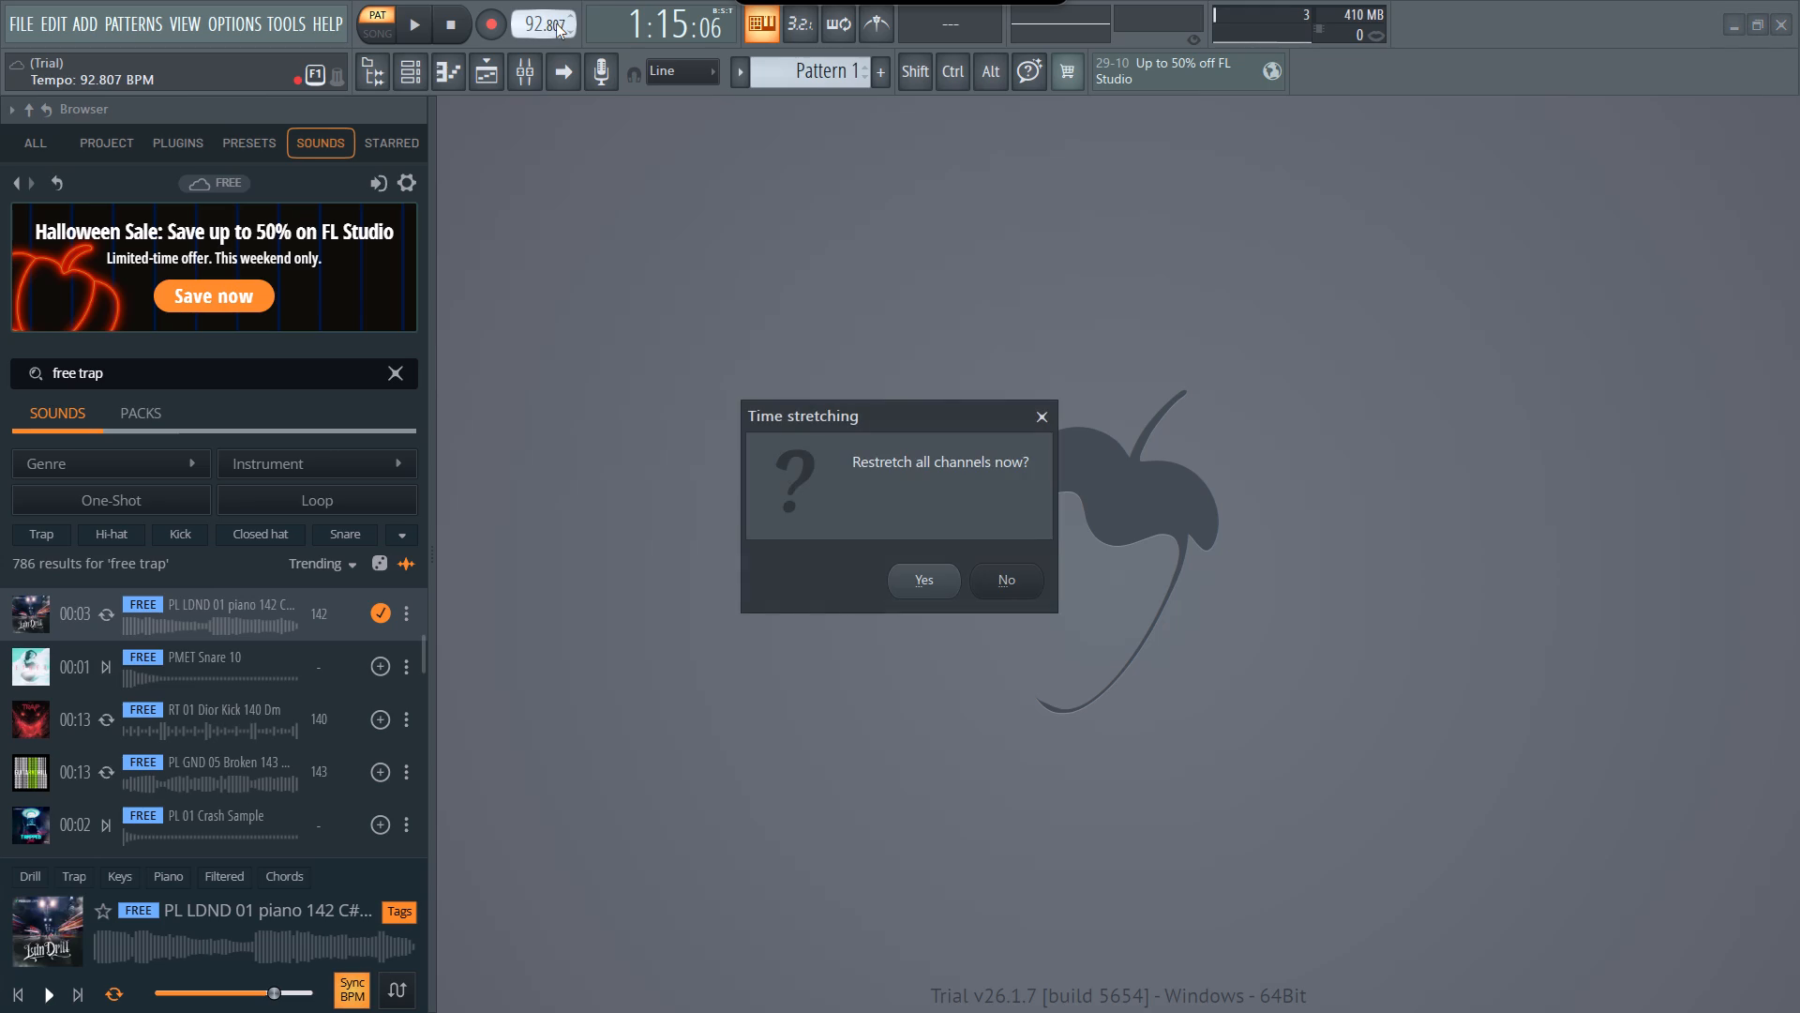
pyautogui.click(929, 596)
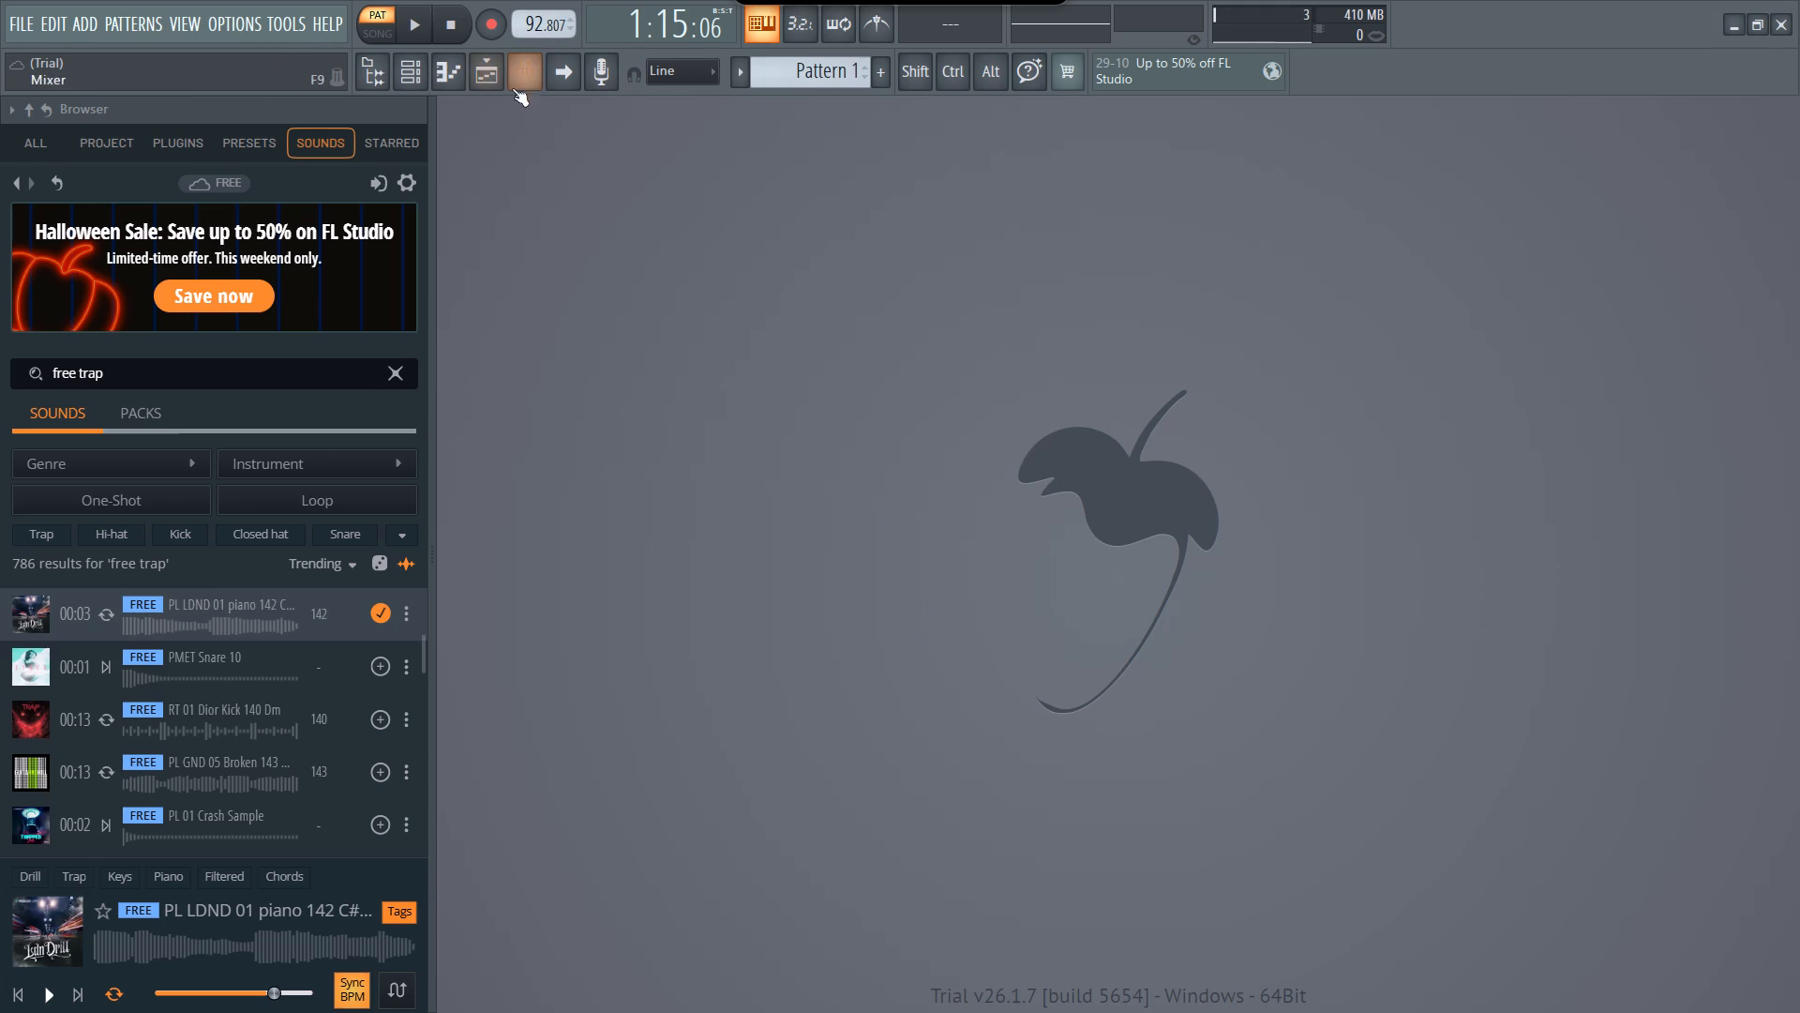
# Open the playlist with the kick and crossfaded piano loop clips.
pyautogui.click(487, 81)
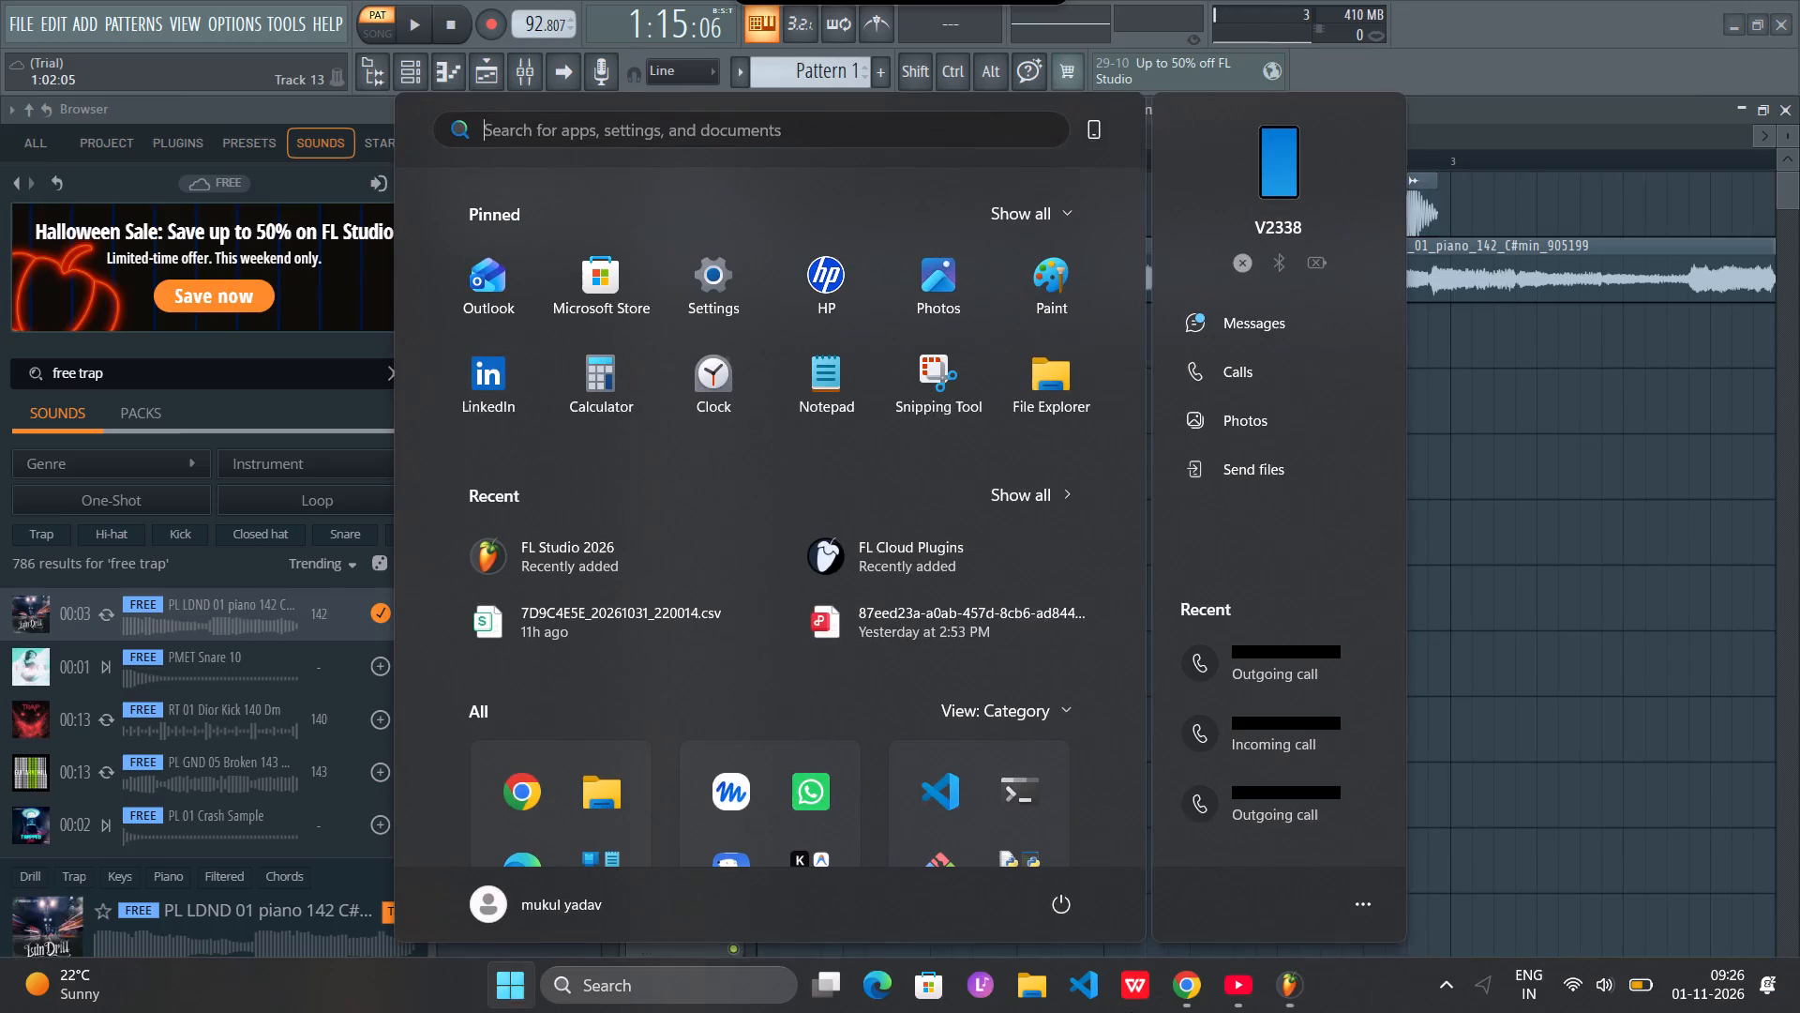
pyautogui.click(832, 786)
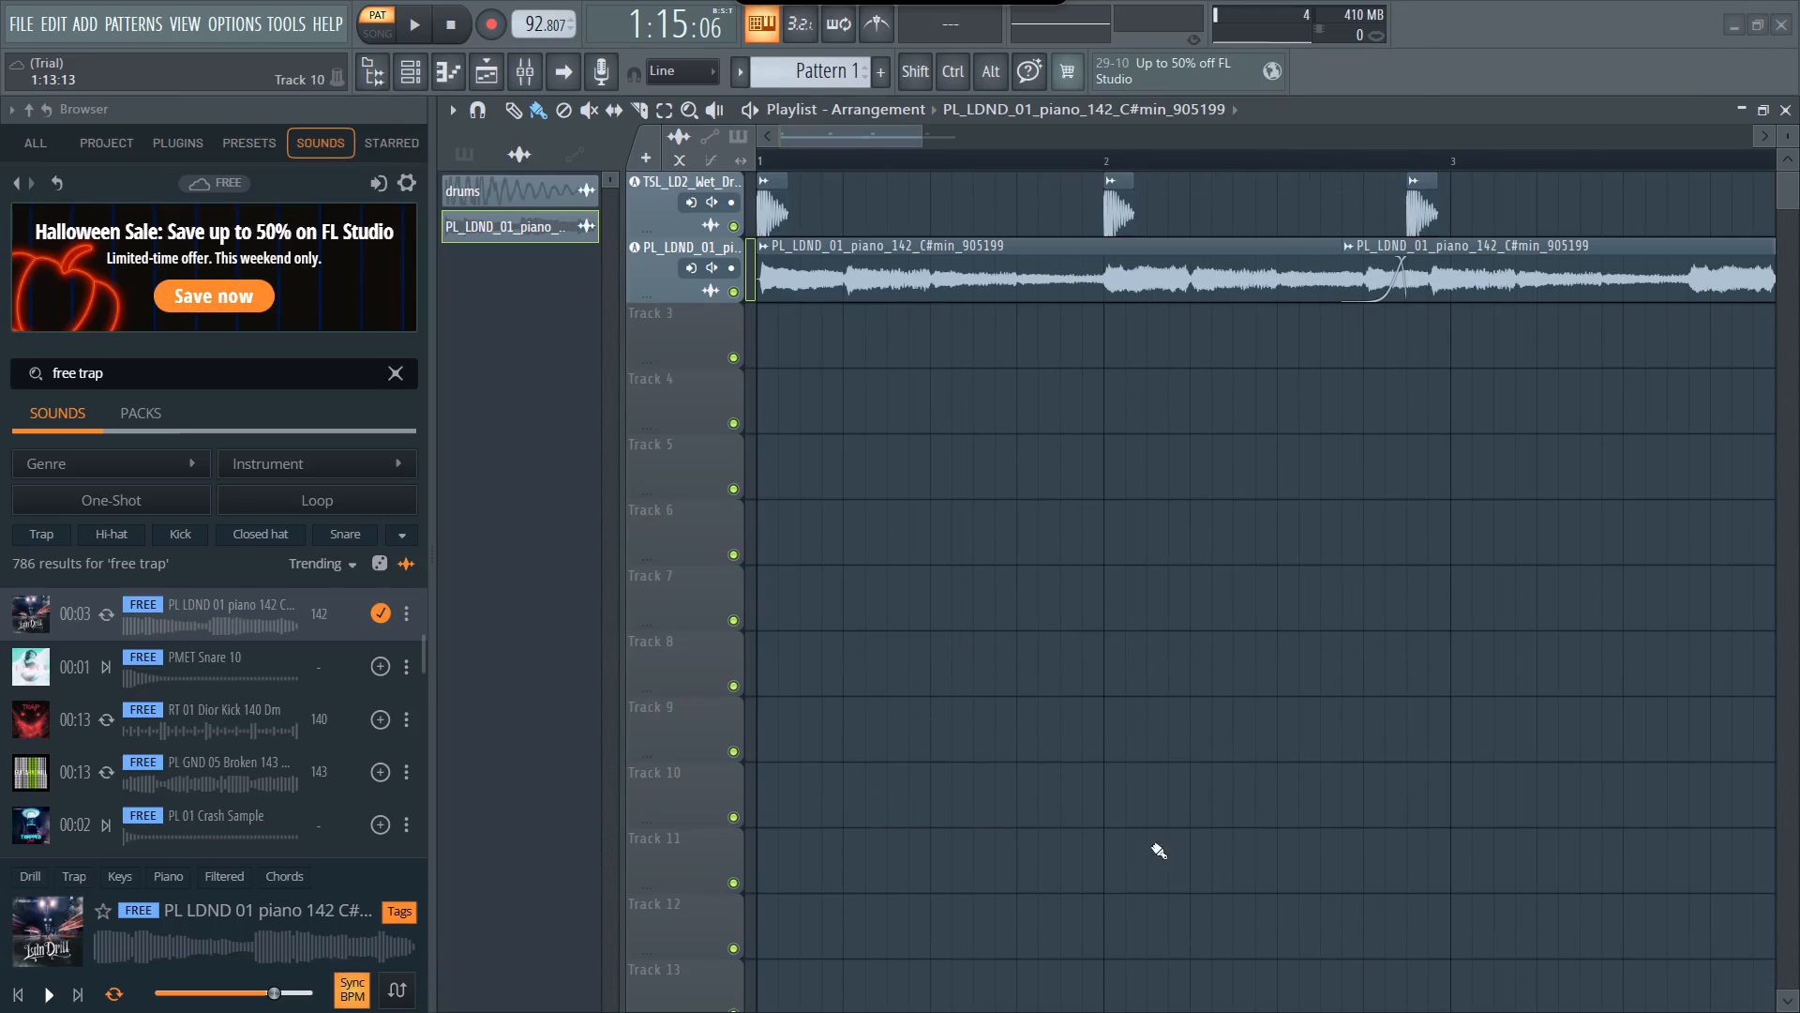
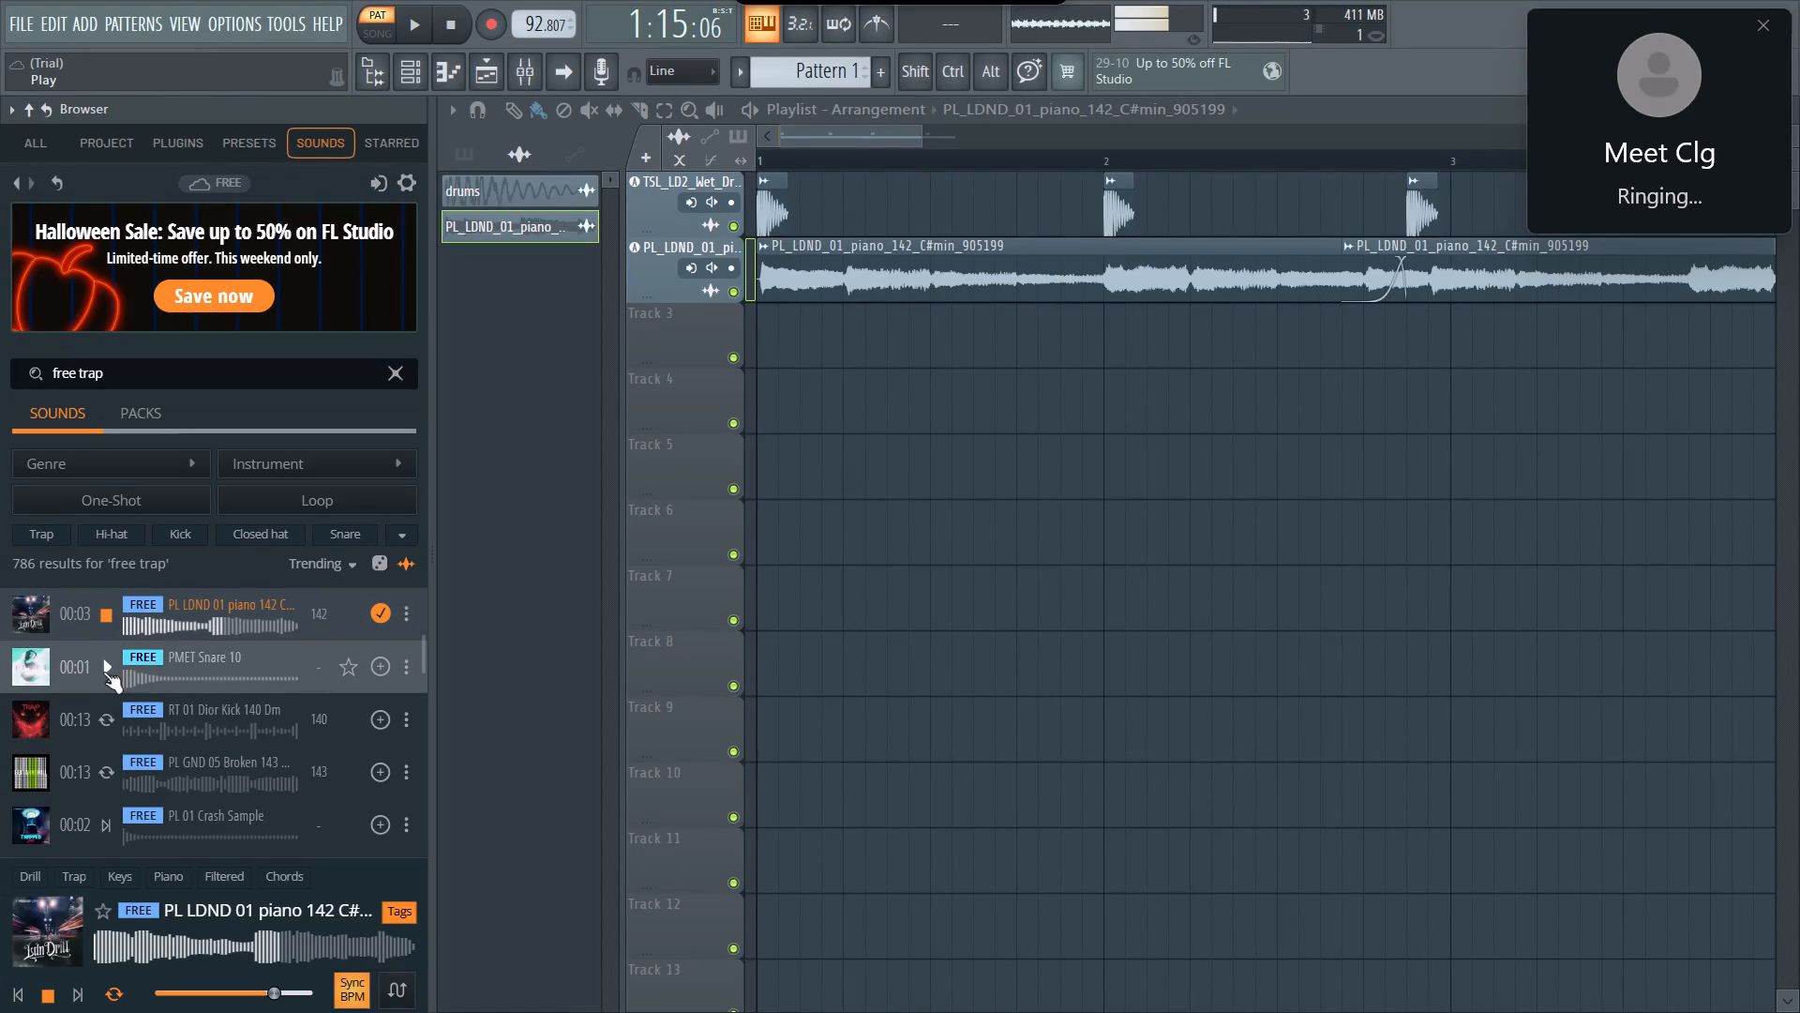
# Preview the PMET Snare 10, RT 01 Dior Kick 140 Dm and PL GND 05 Broken 143 samples from the free trap results.
pyautogui.click(103, 669)
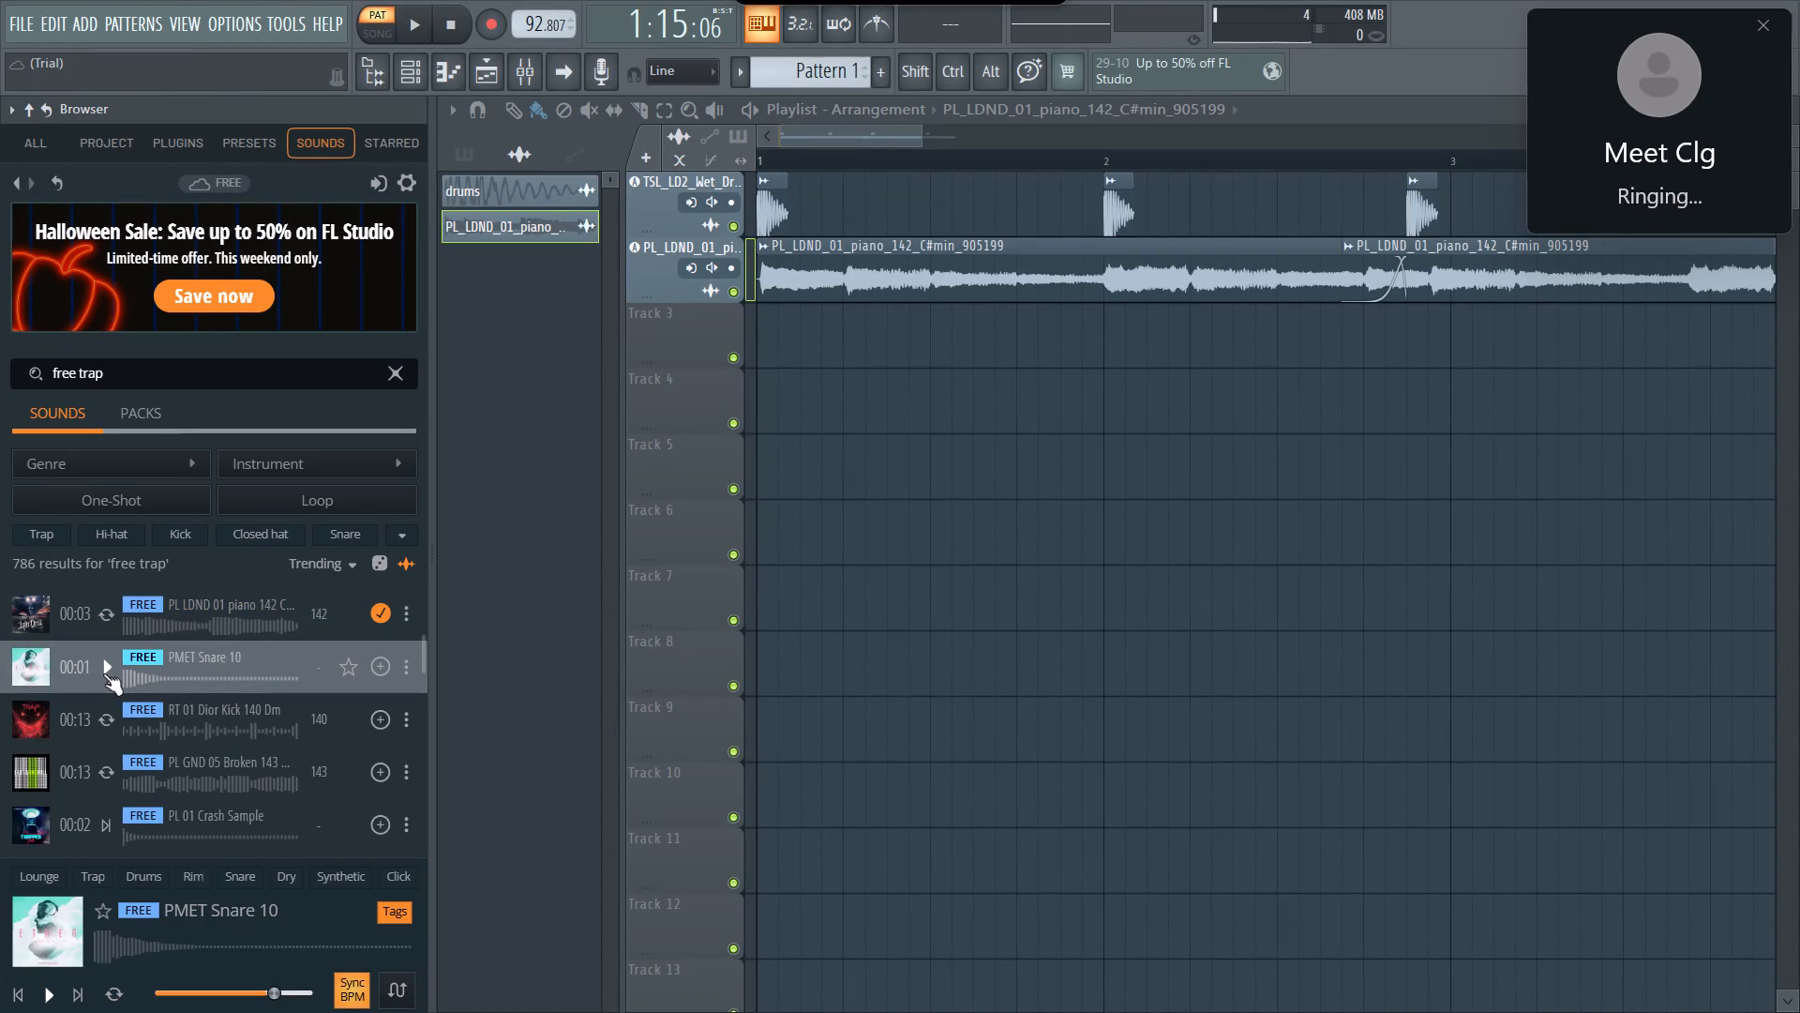
pyautogui.click(102, 673)
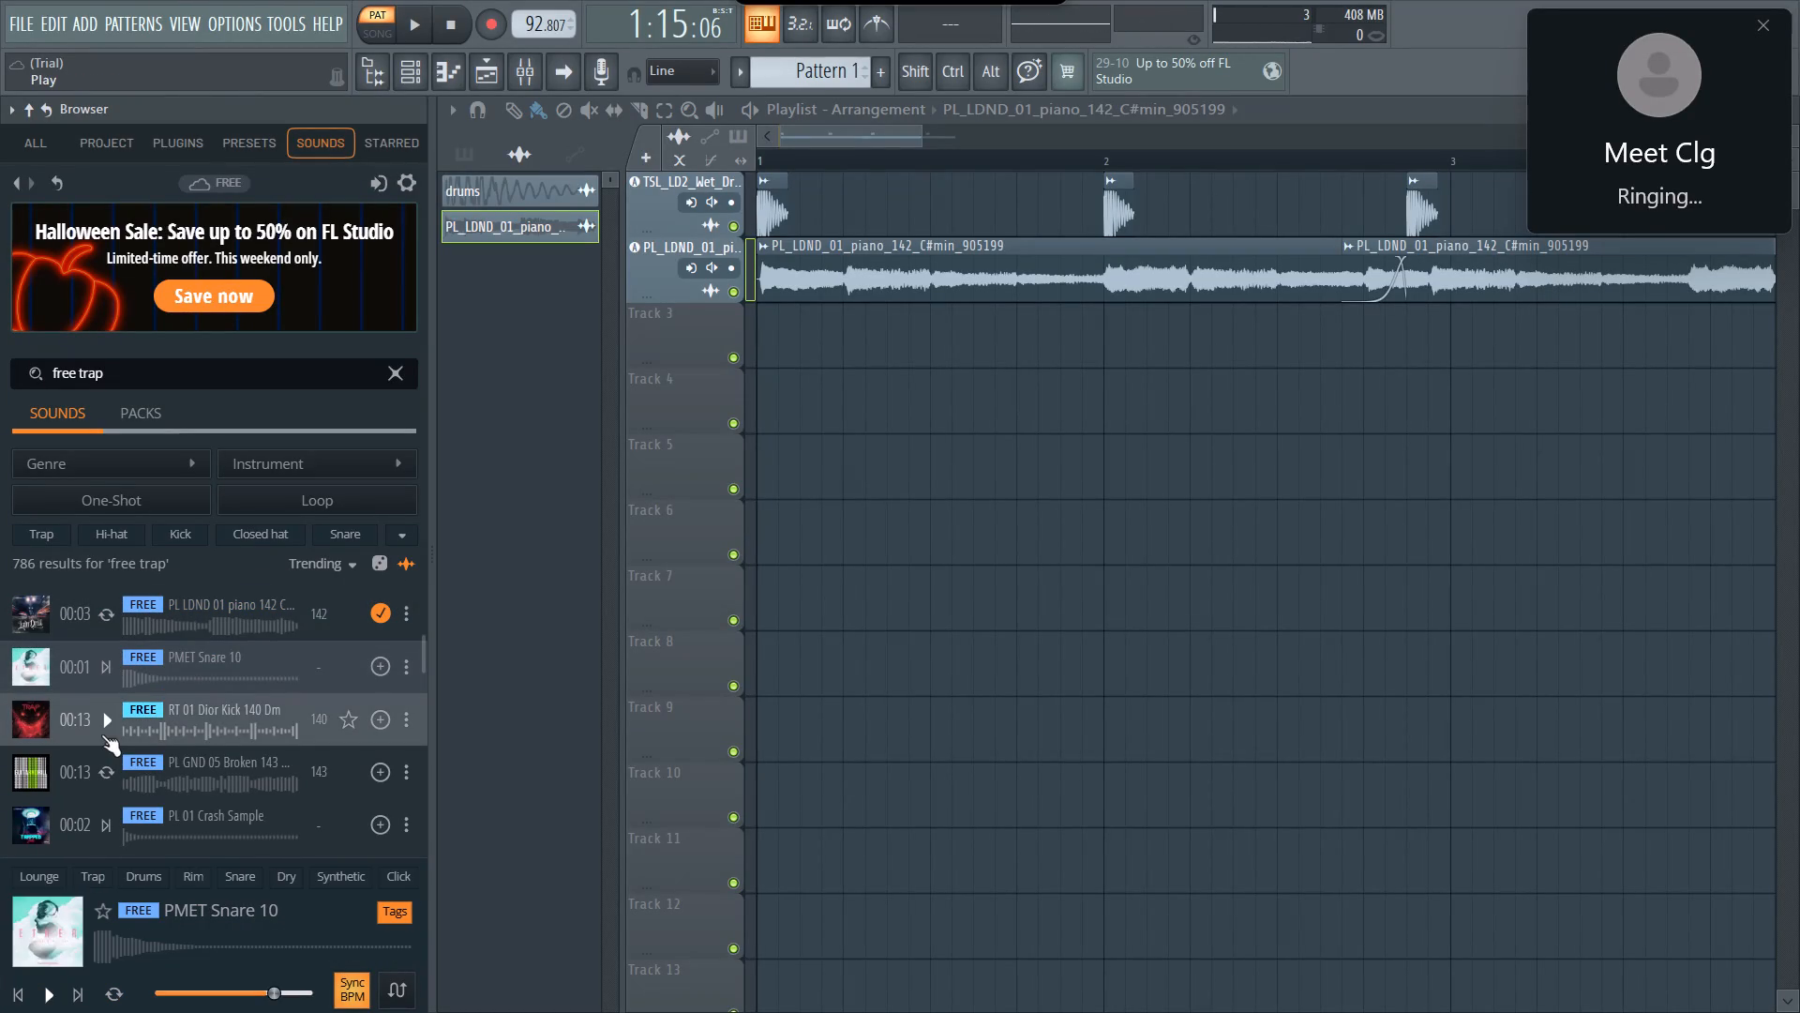
pyautogui.click(101, 734)
pyautogui.scroll(-1, 101, 734)
pyautogui.click(107, 673)
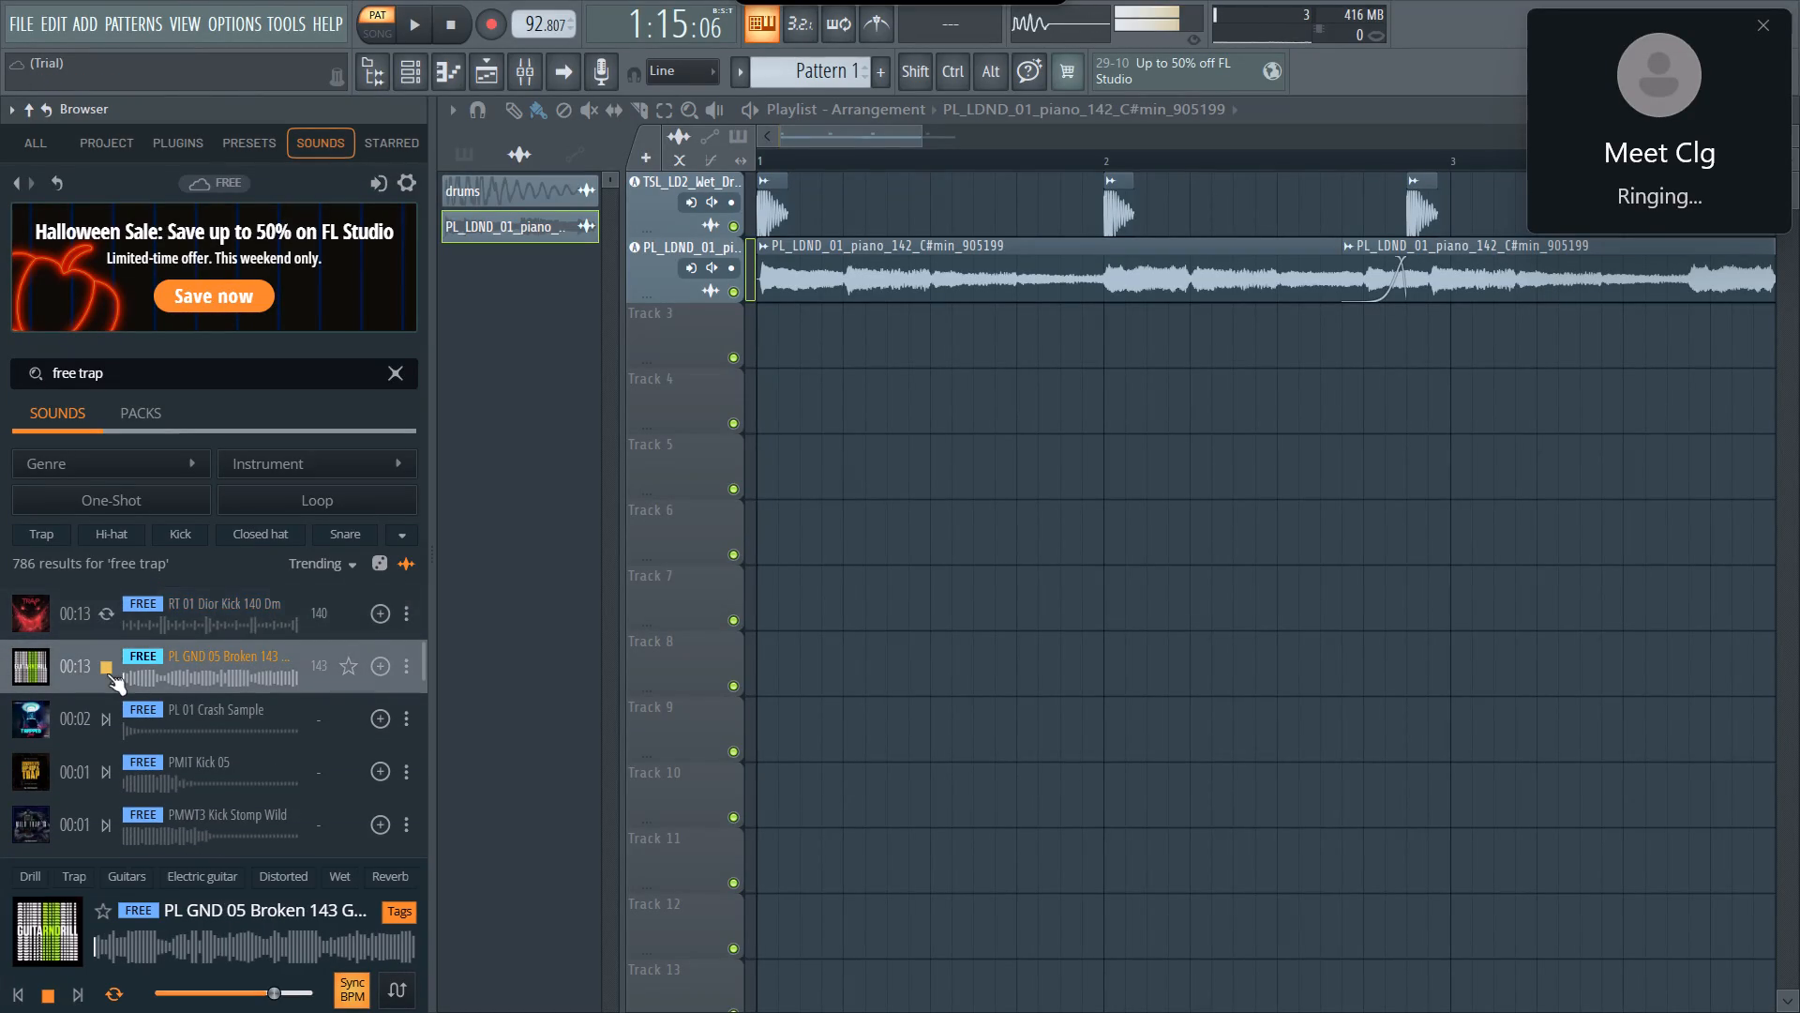
# Preview the PL 01 Crash Sample, PMIT Kick 05, PMWT3 Kick Stomp Wild, KKFG Latin Percussion, Hi Hat 9 and MFEG C# Snare High samples.
pyautogui.scroll(-1, 107, 673)
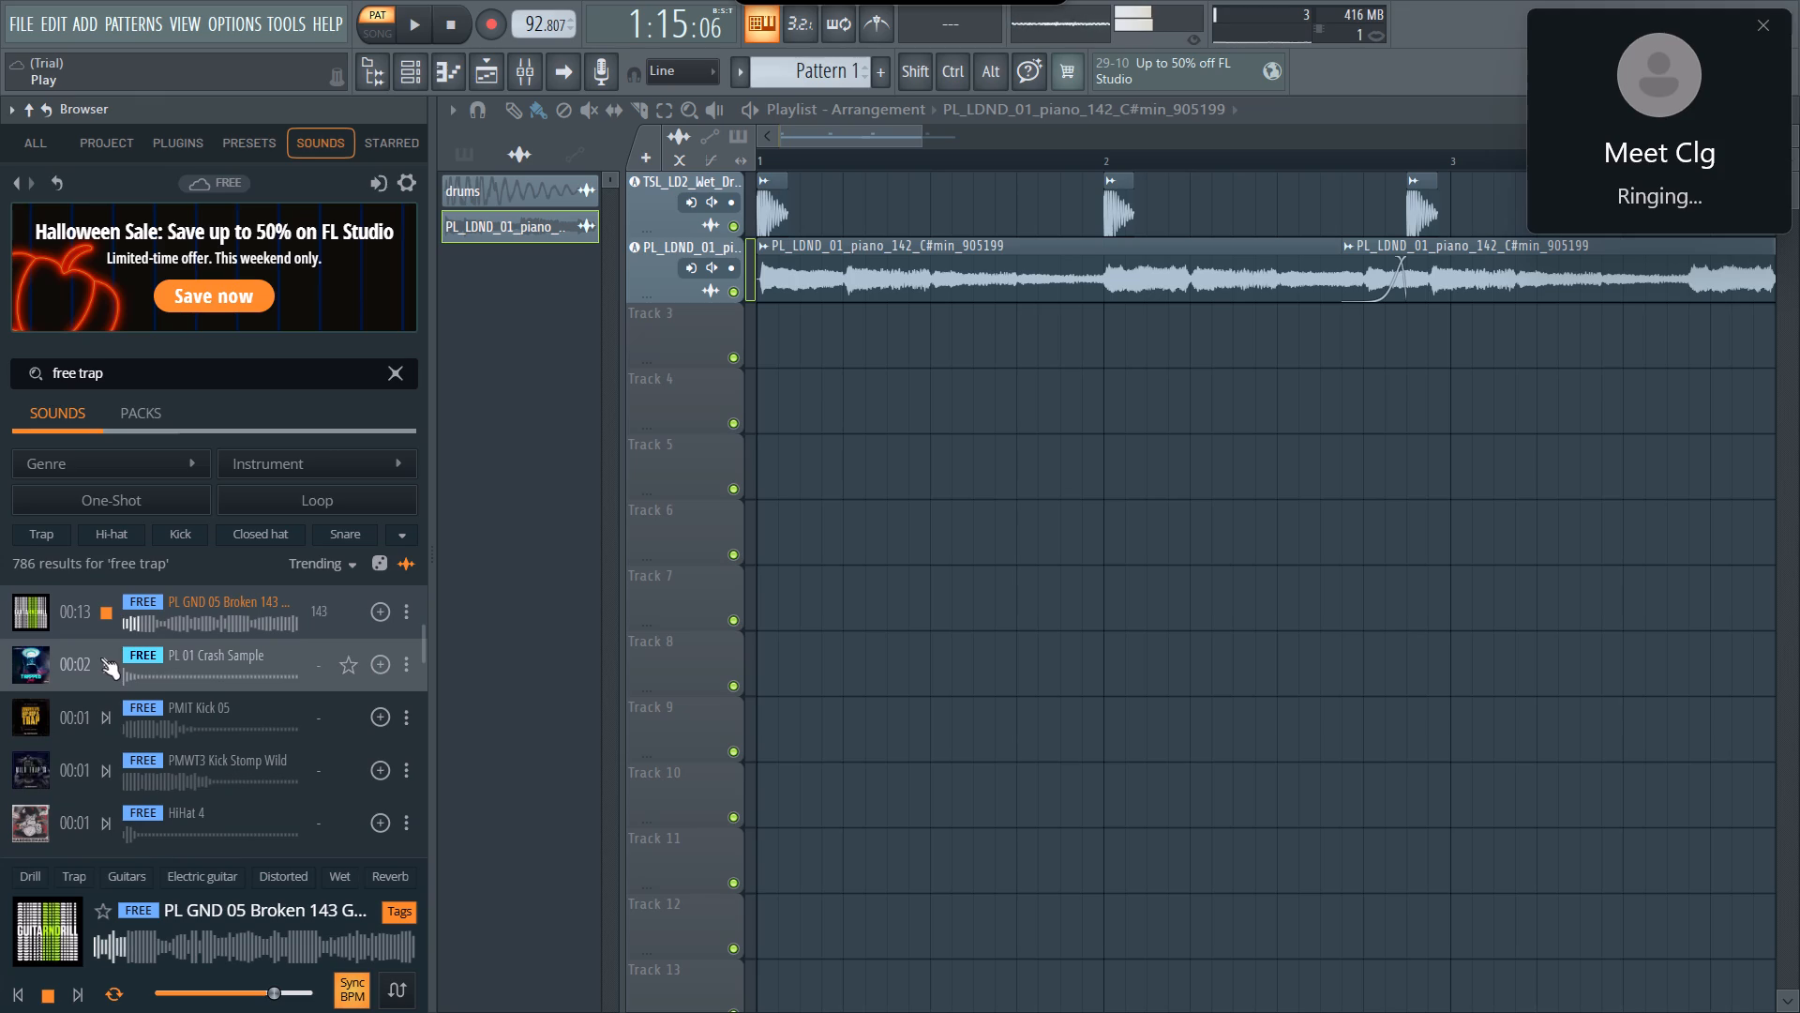
pyautogui.click(100, 658)
pyautogui.scroll(-1, 100, 658)
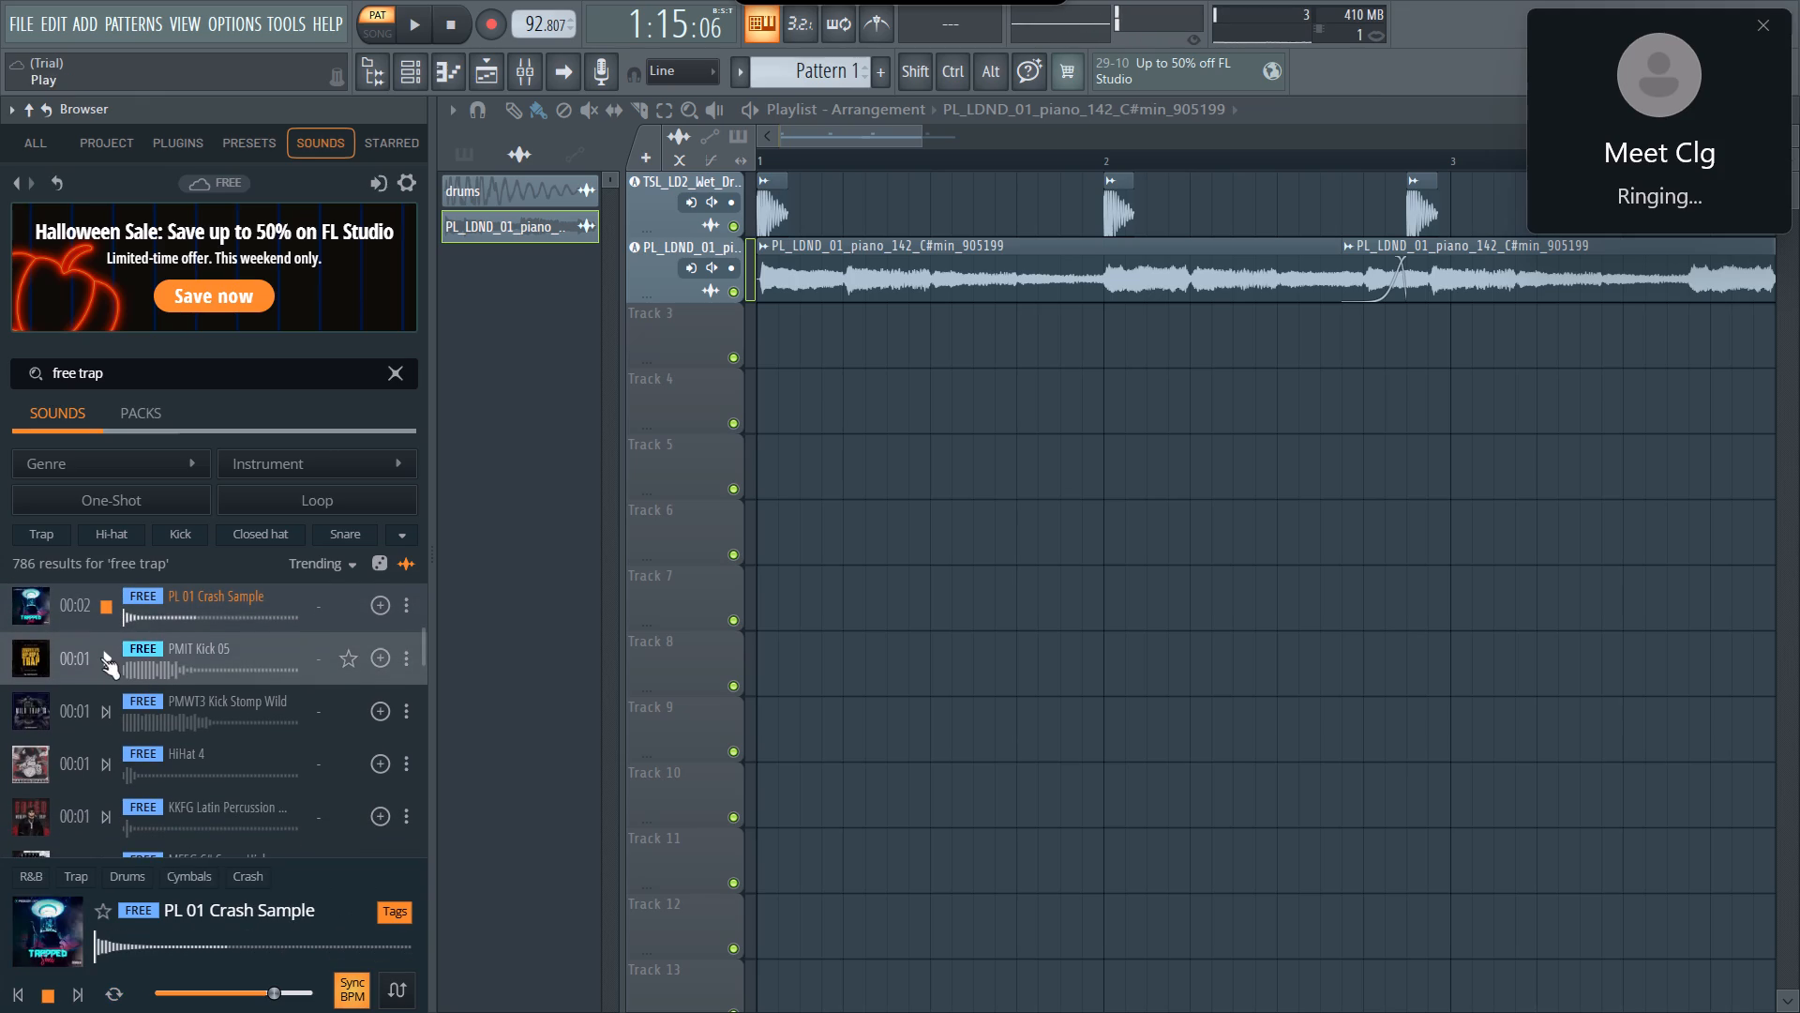
pyautogui.click(106, 655)
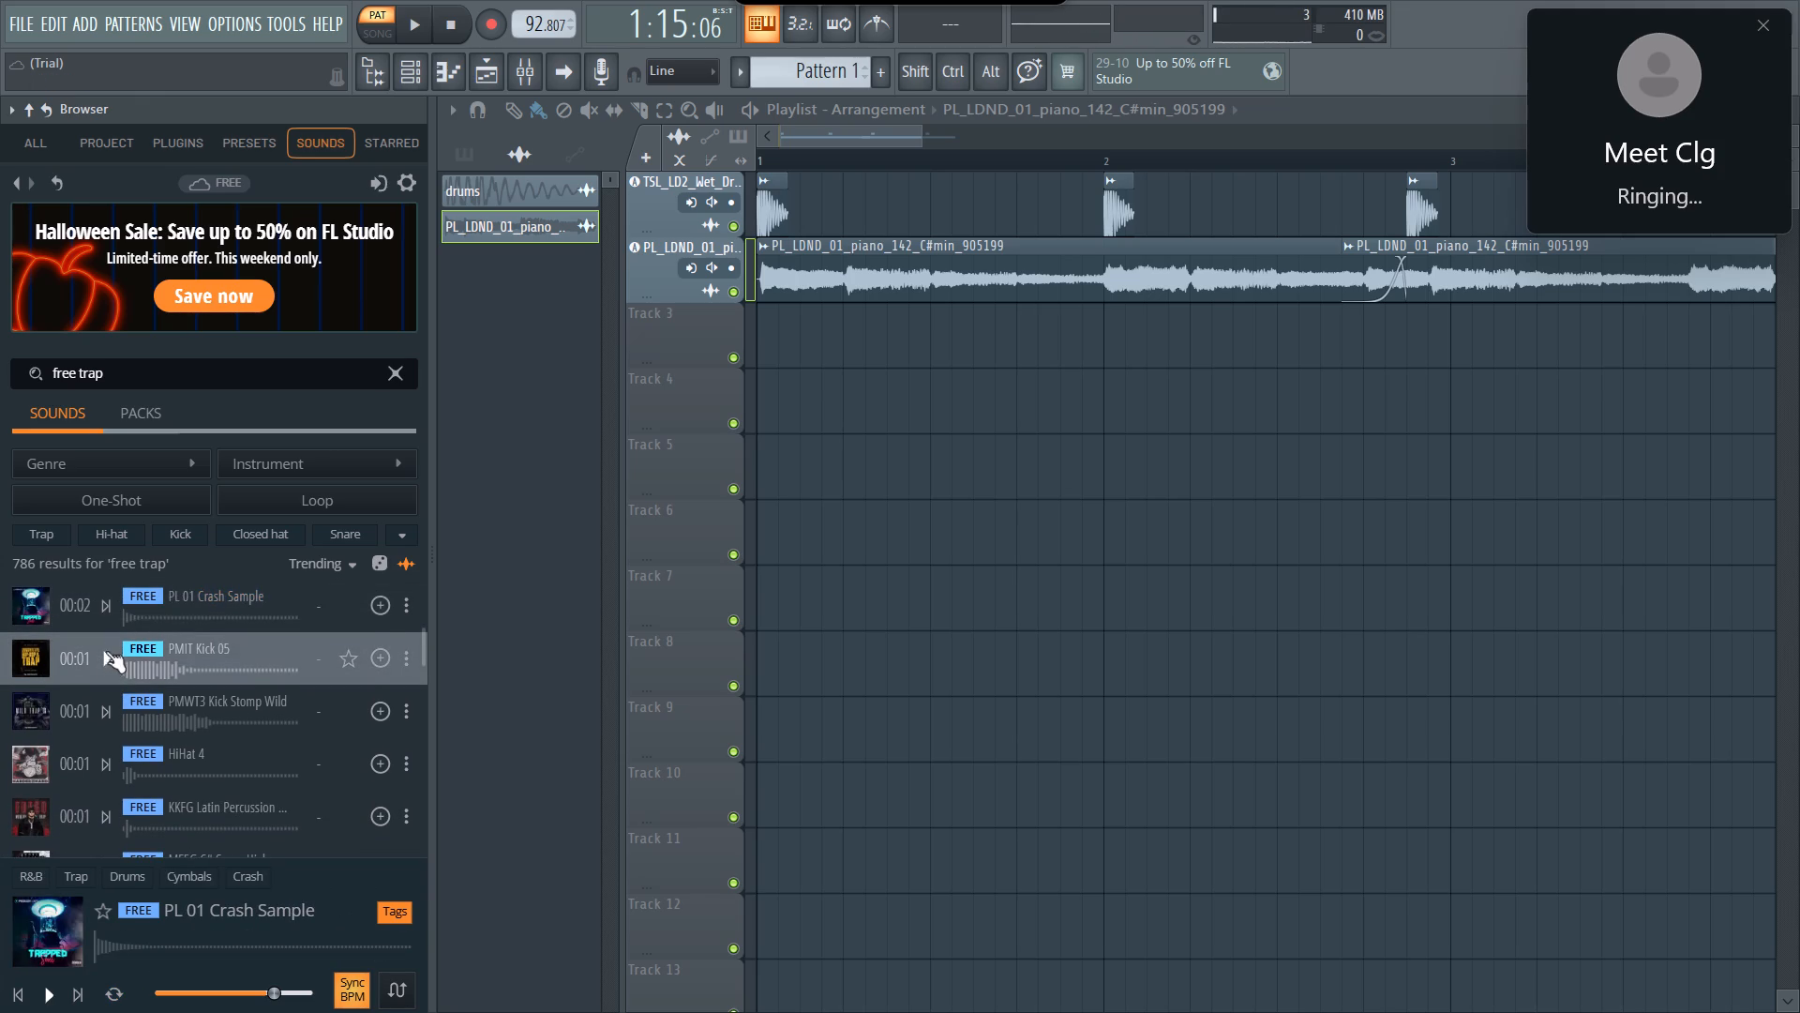
pyautogui.scroll(-1, 106, 643)
pyautogui.click(100, 669)
pyautogui.scroll(-1, 100, 669)
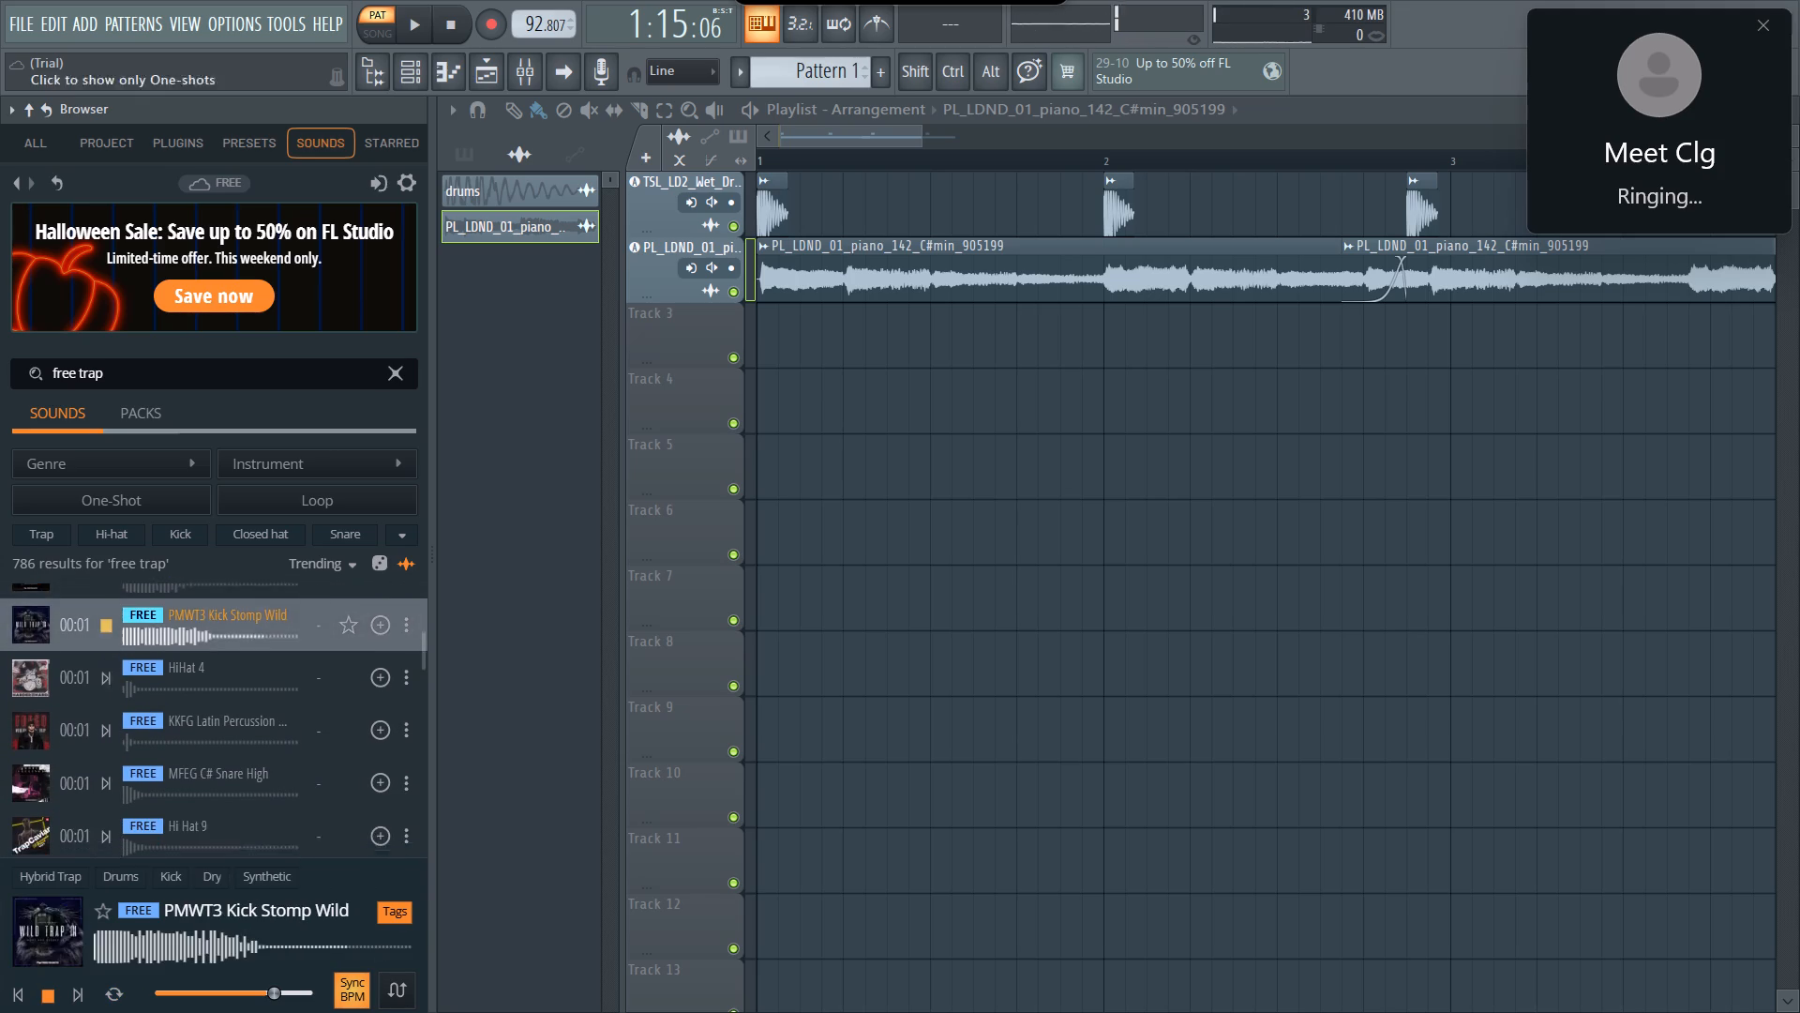
pyautogui.scroll(-2, 100, 669)
pyautogui.click(100, 669)
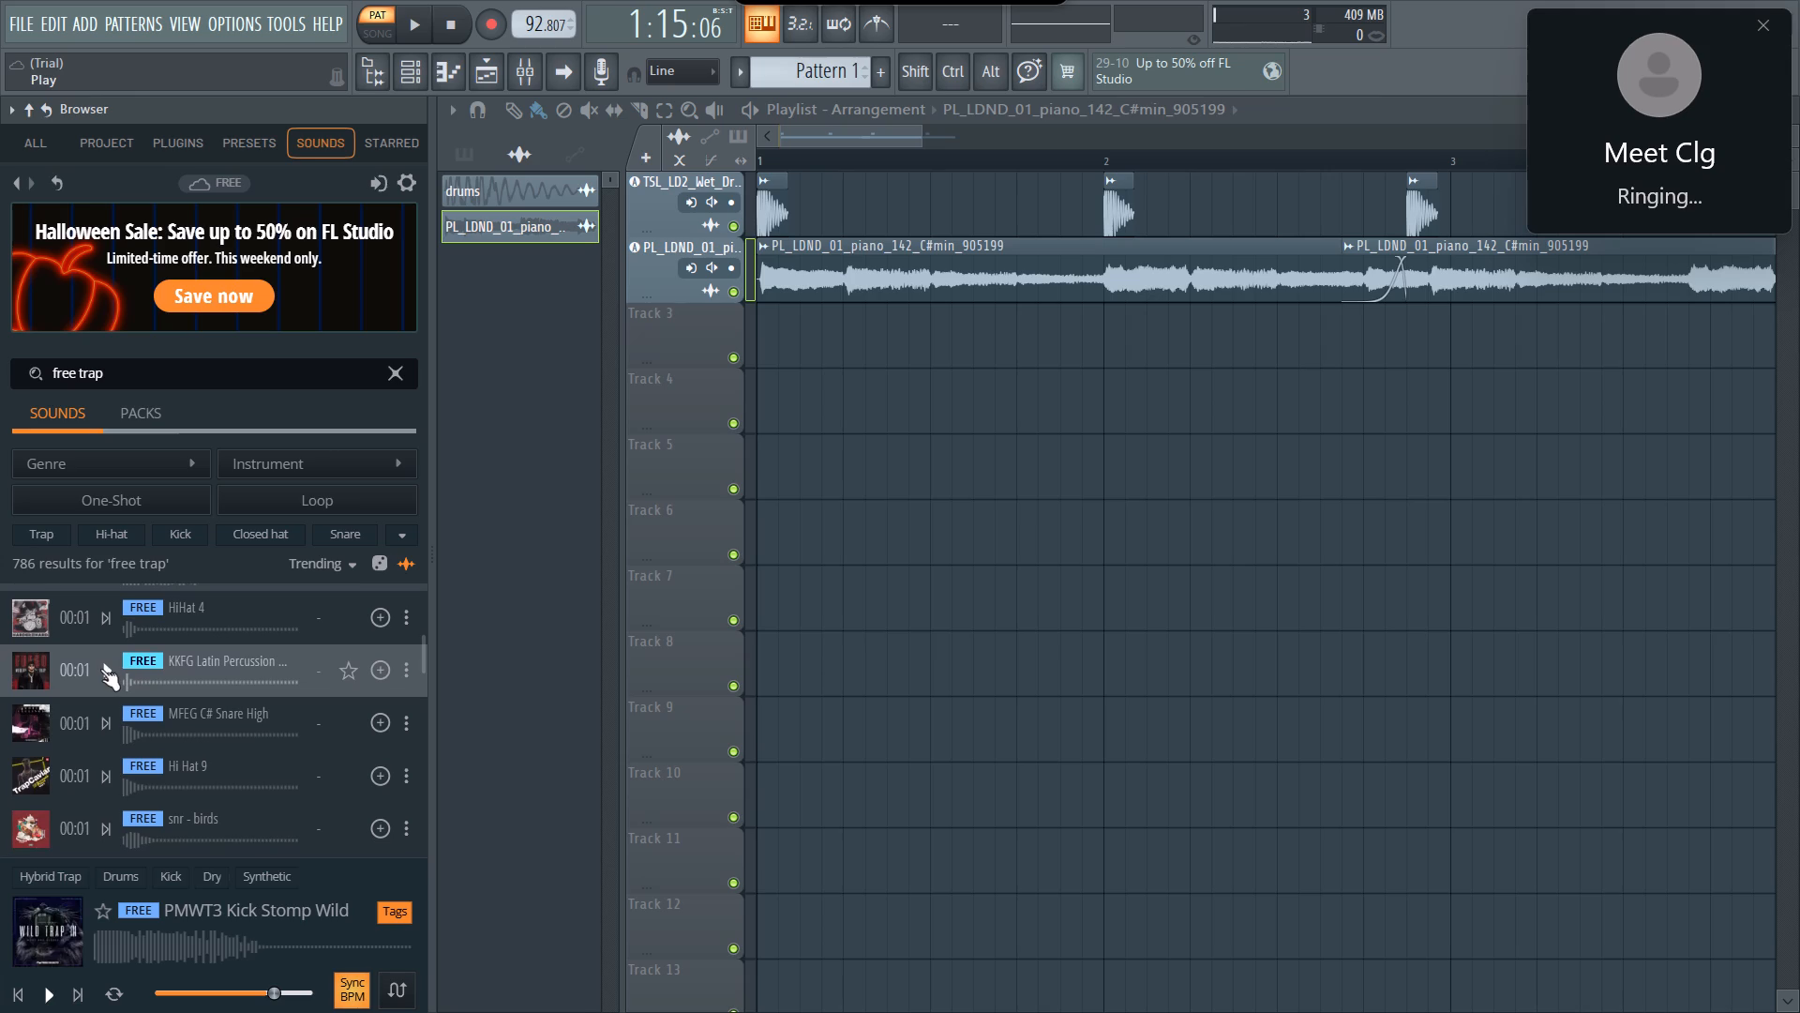
pyautogui.click(114, 753)
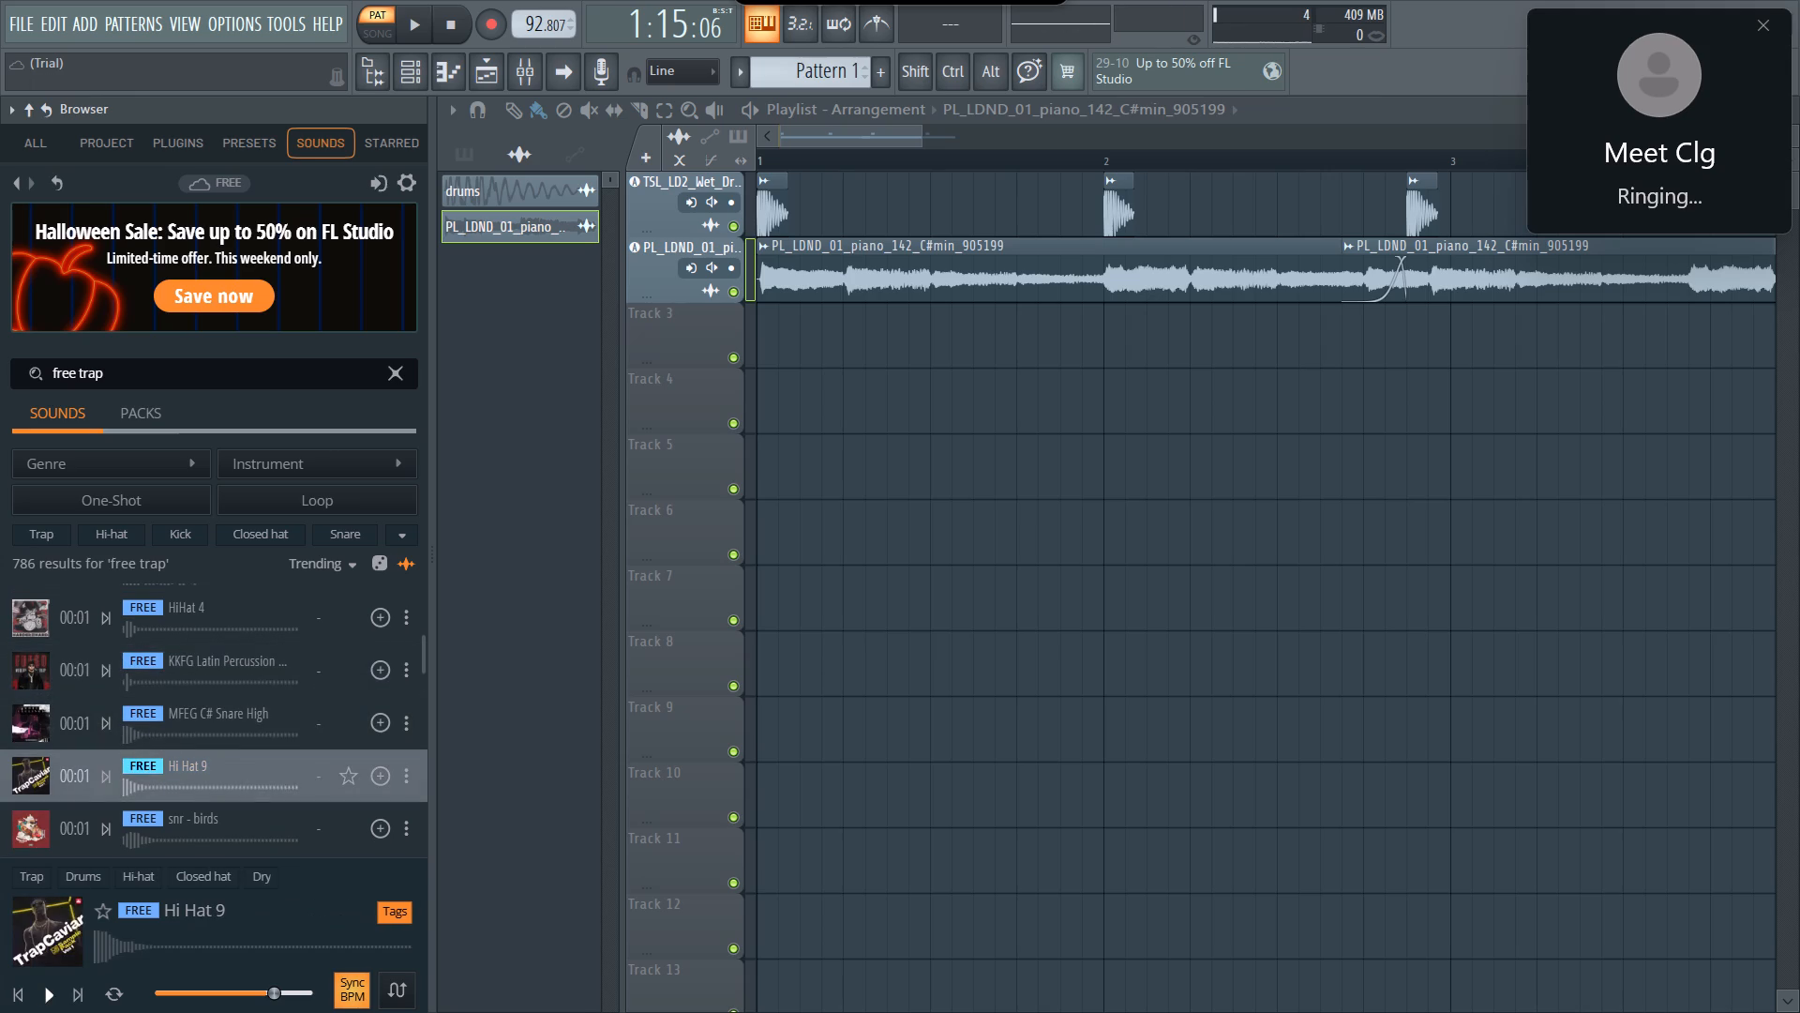
pyautogui.click(112, 742)
# Place the MFEG C# Snare High sample on Track 3 of the playlist.
pyautogui.scroll(-1, 112, 742)
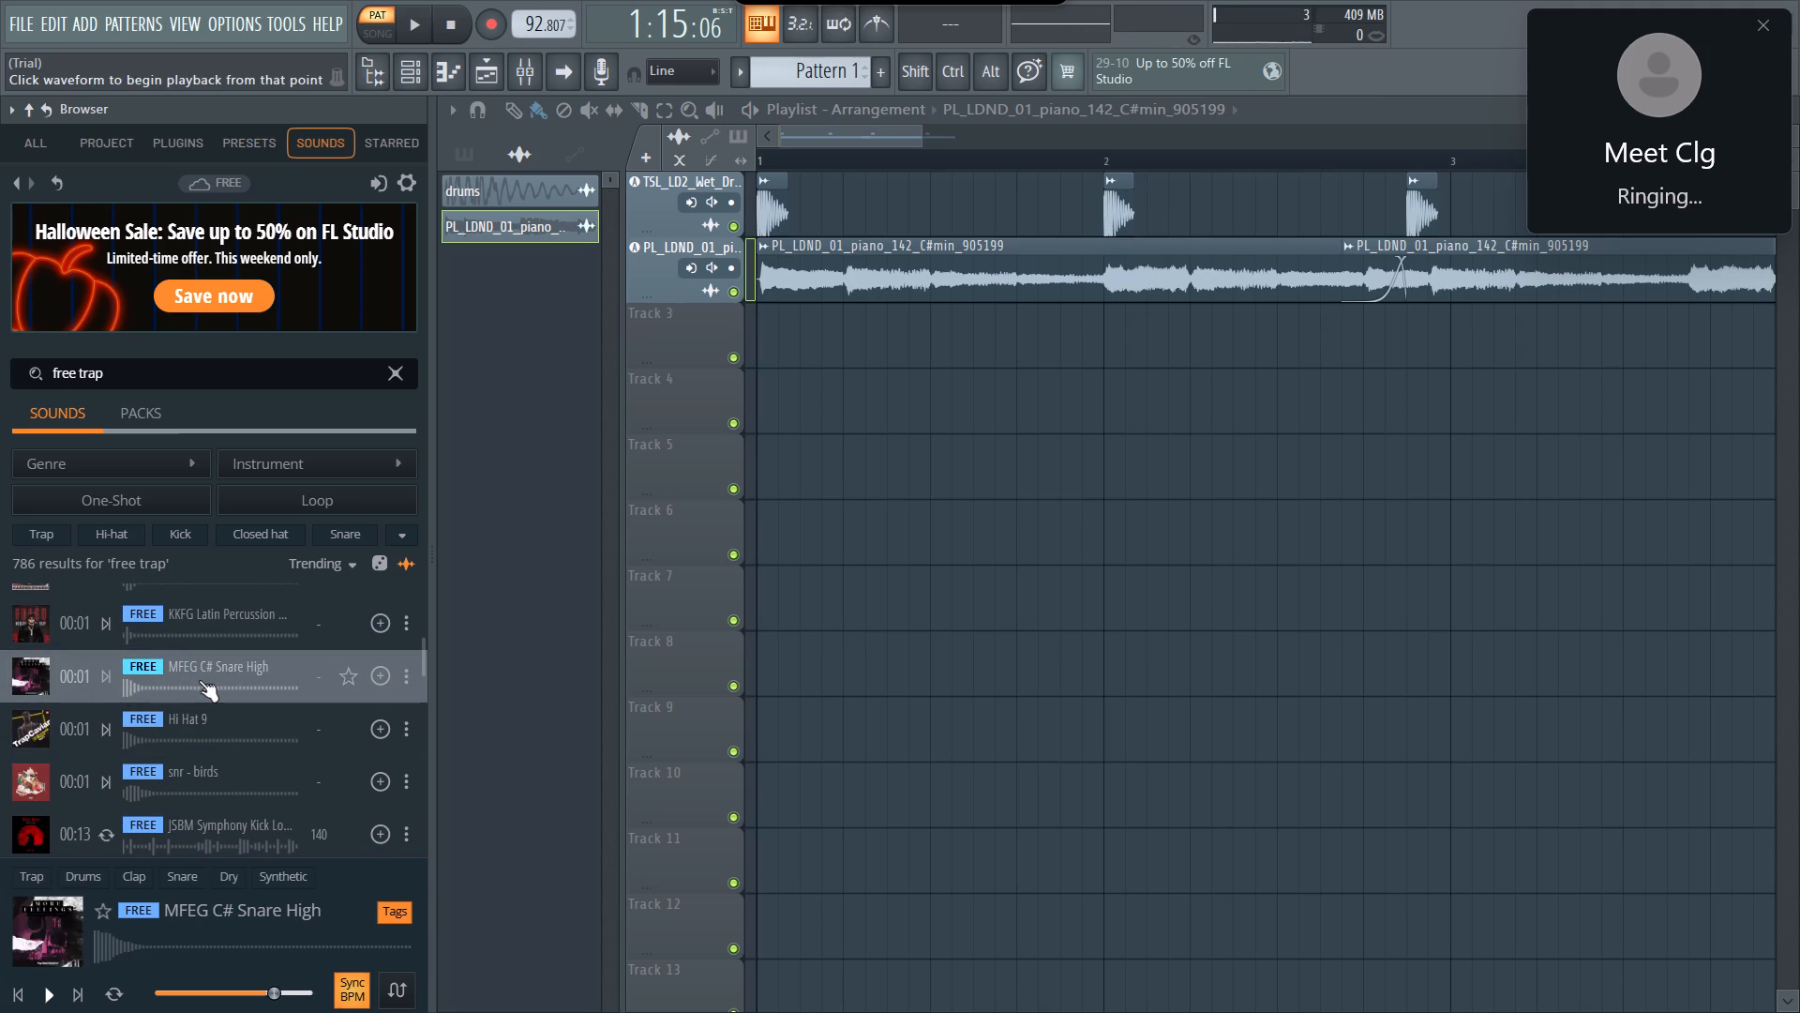
pyautogui.moveTo(199, 680); pyautogui.dragTo(665, 352)
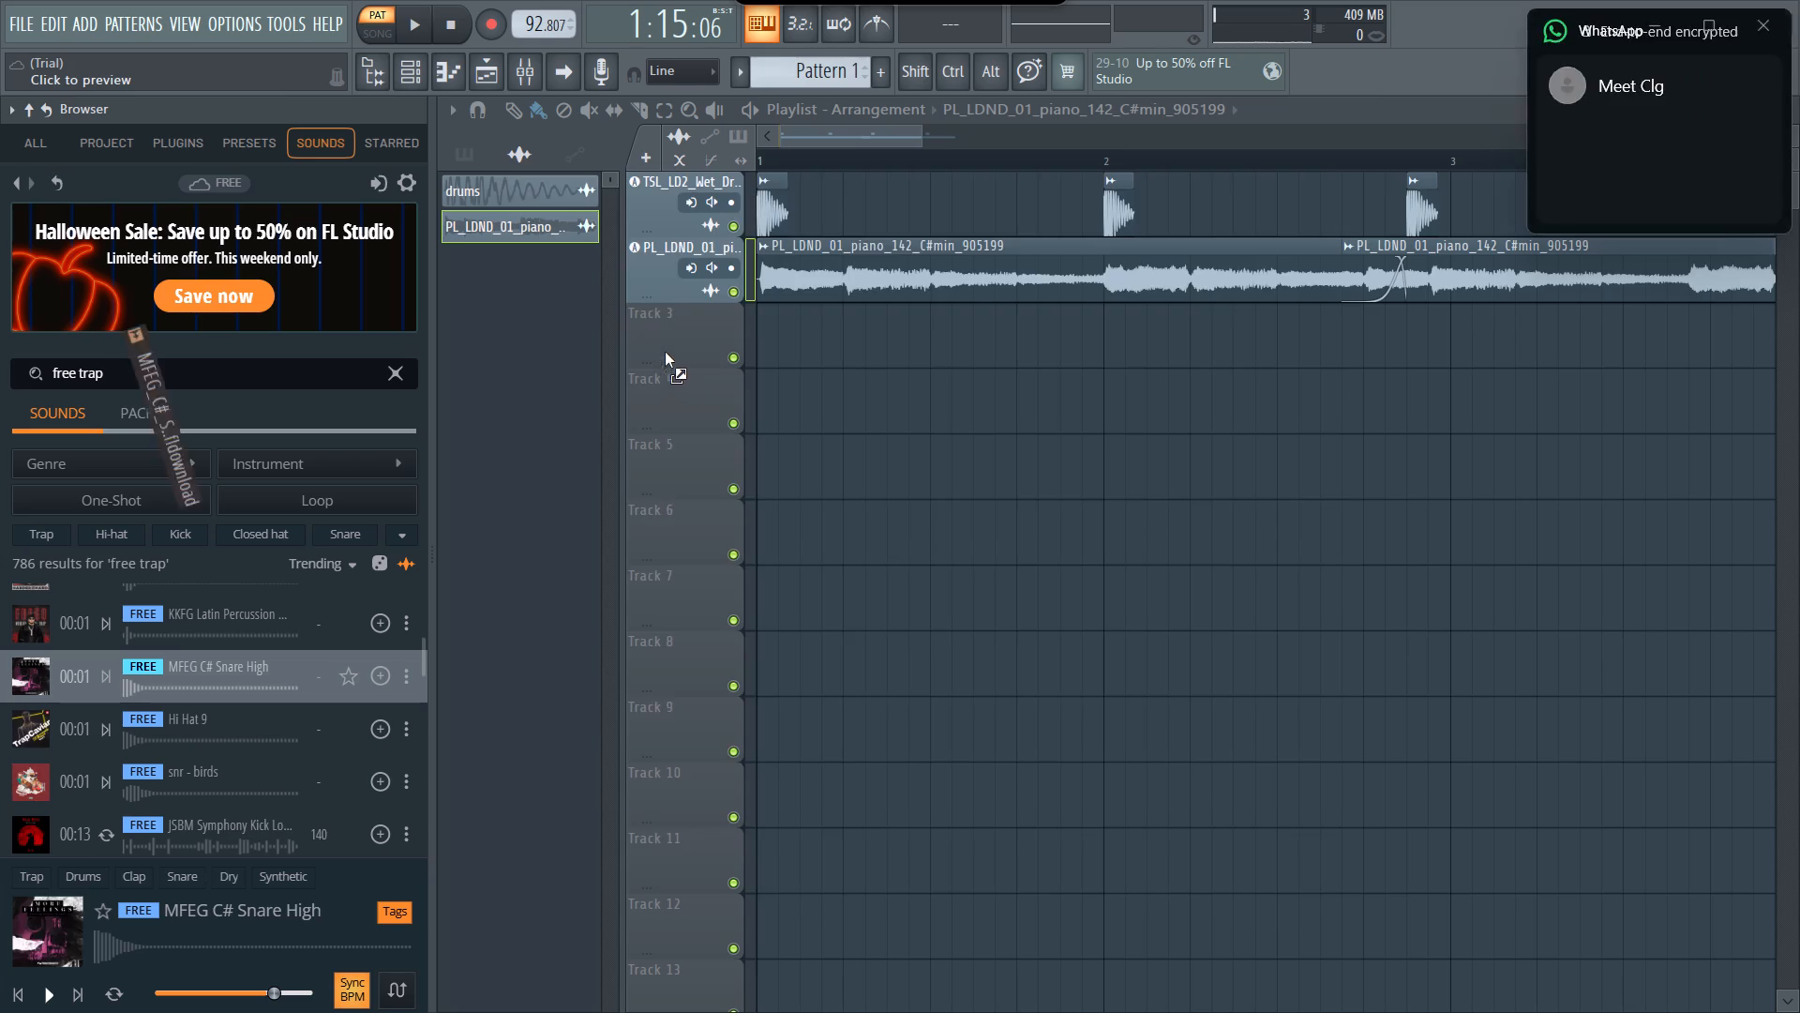
pyautogui.moveTo(665, 352); pyautogui.dragTo(682, 338)
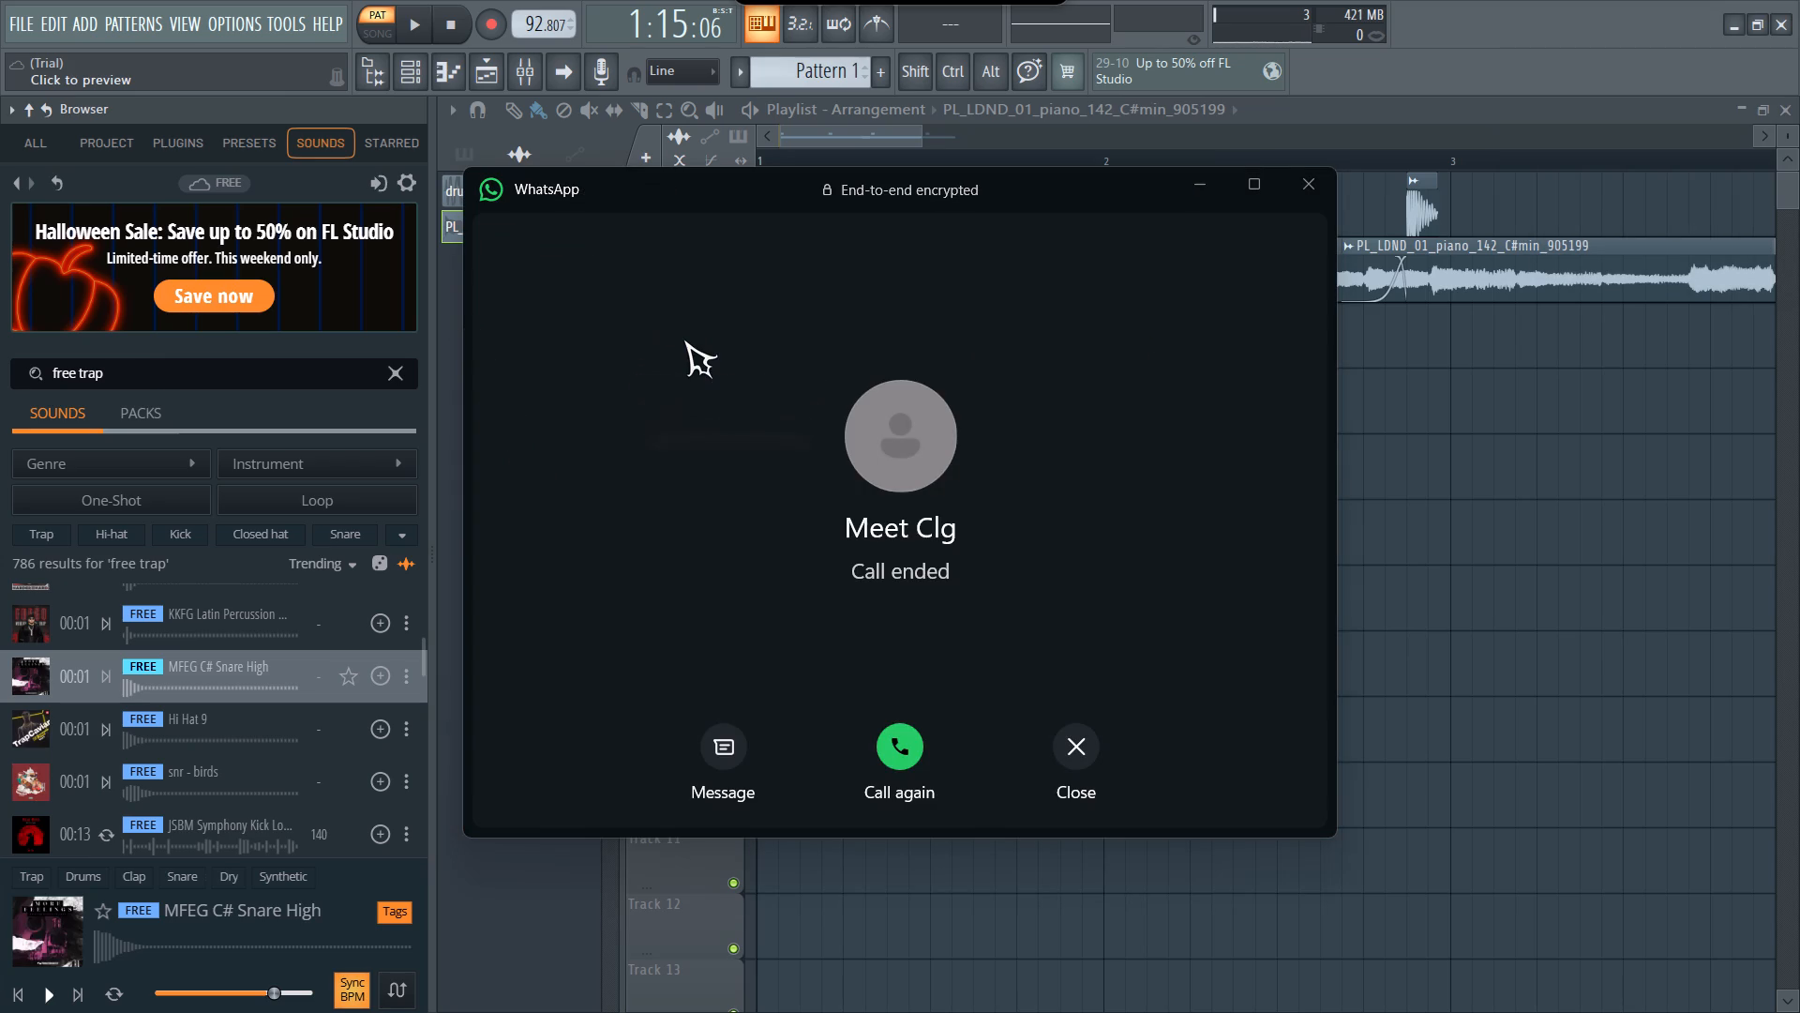
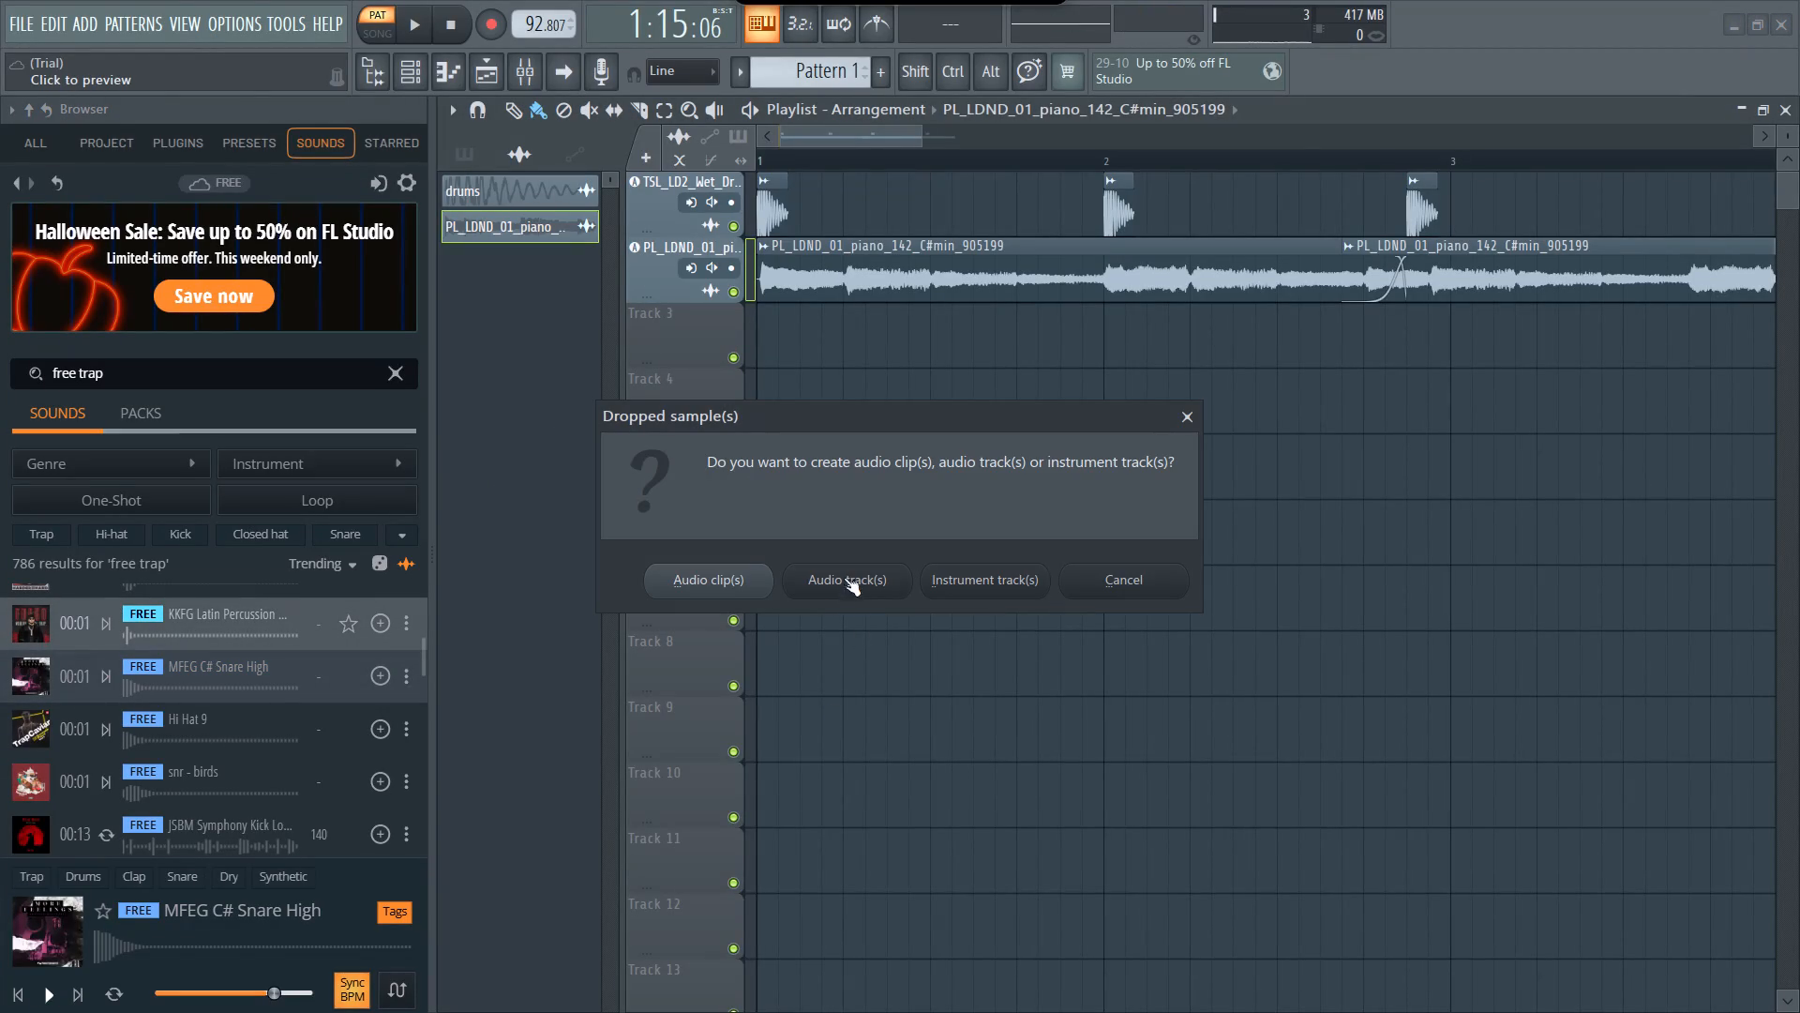
# Add the dropped MFEG C# Snare High sample as an audio track below the piano loop.
pyautogui.click(845, 571)
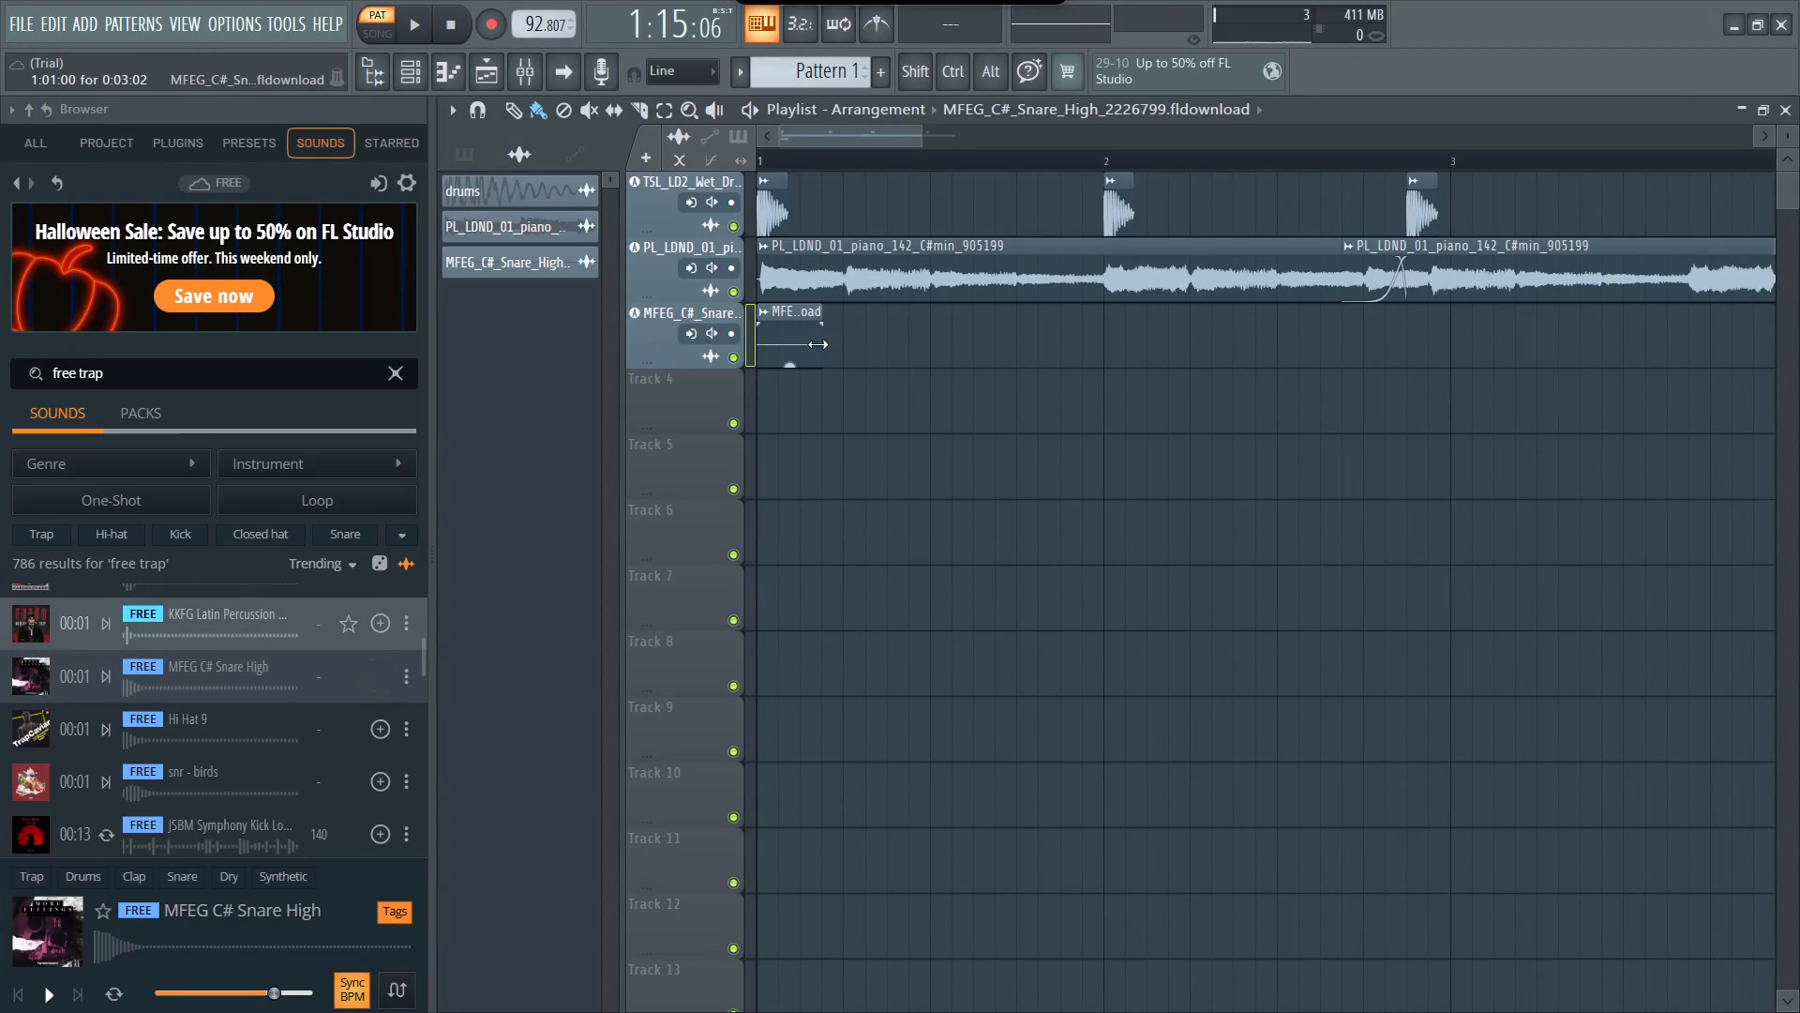
# Open the MFEG C# Snare High clip's channel settings and audition its sample several times.
pyautogui.doubleClick(807, 342)
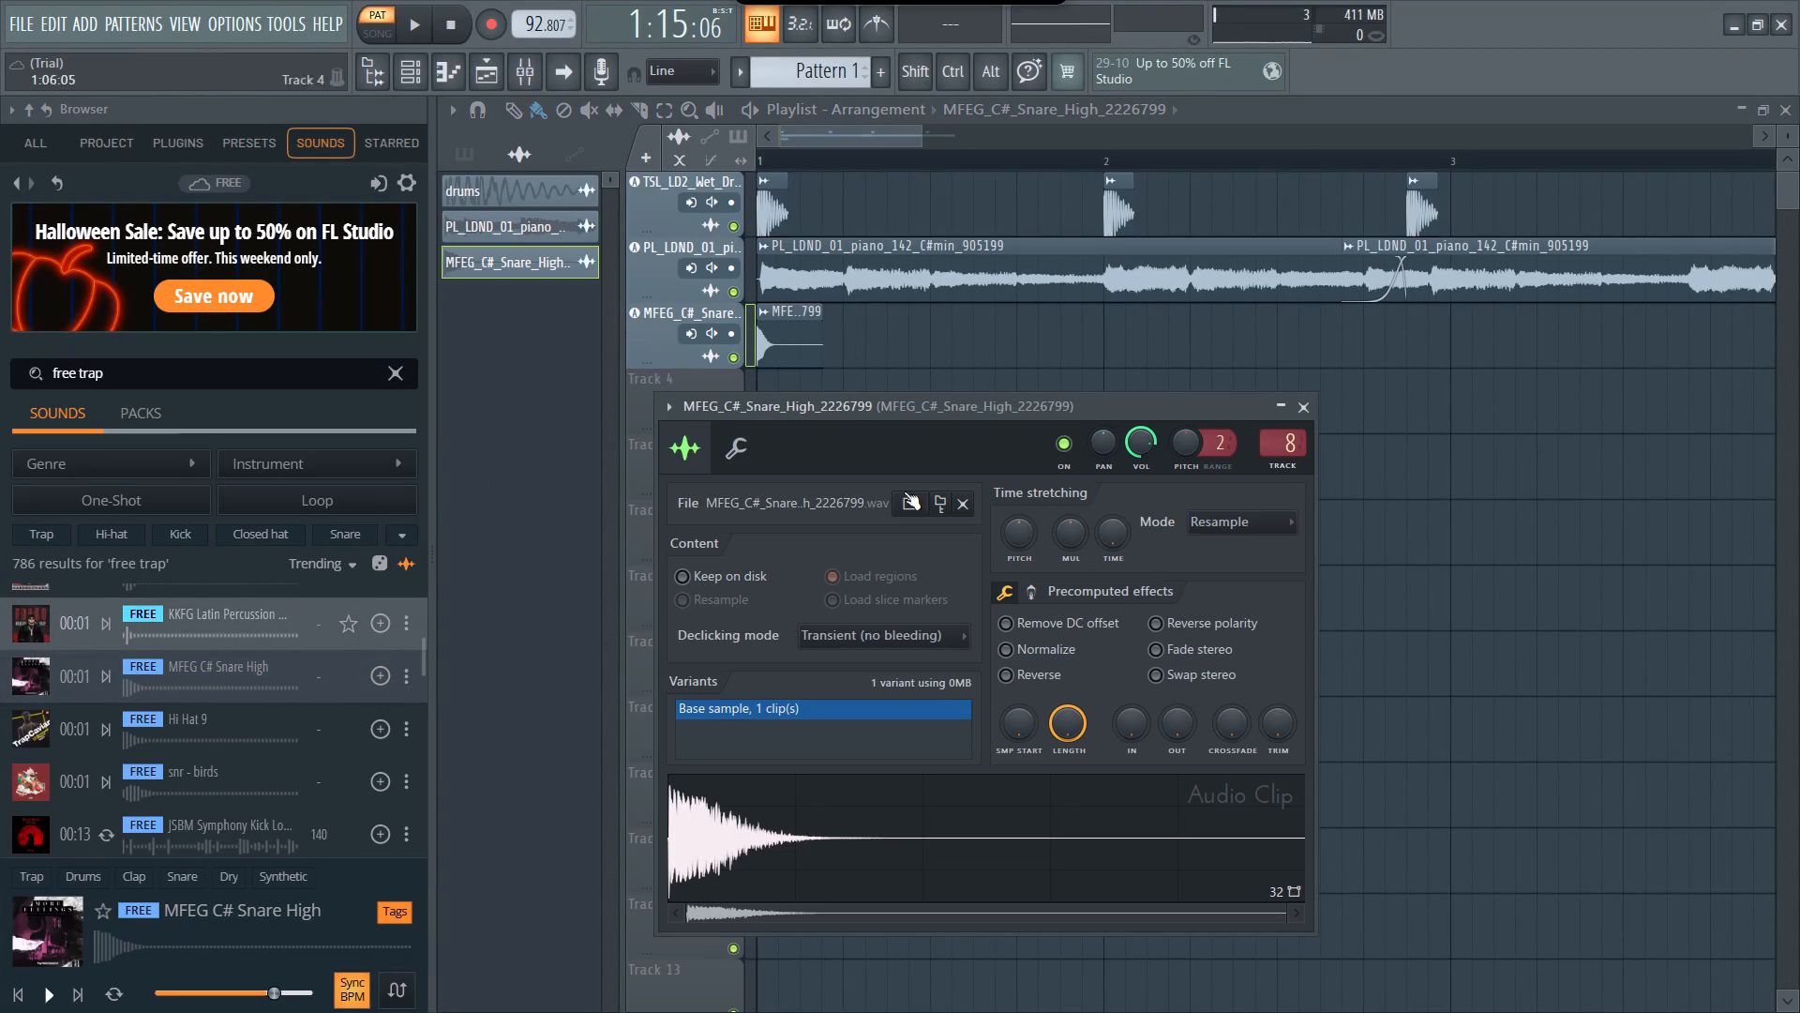
pyautogui.click(831, 840)
pyautogui.tripleClick(831, 840)
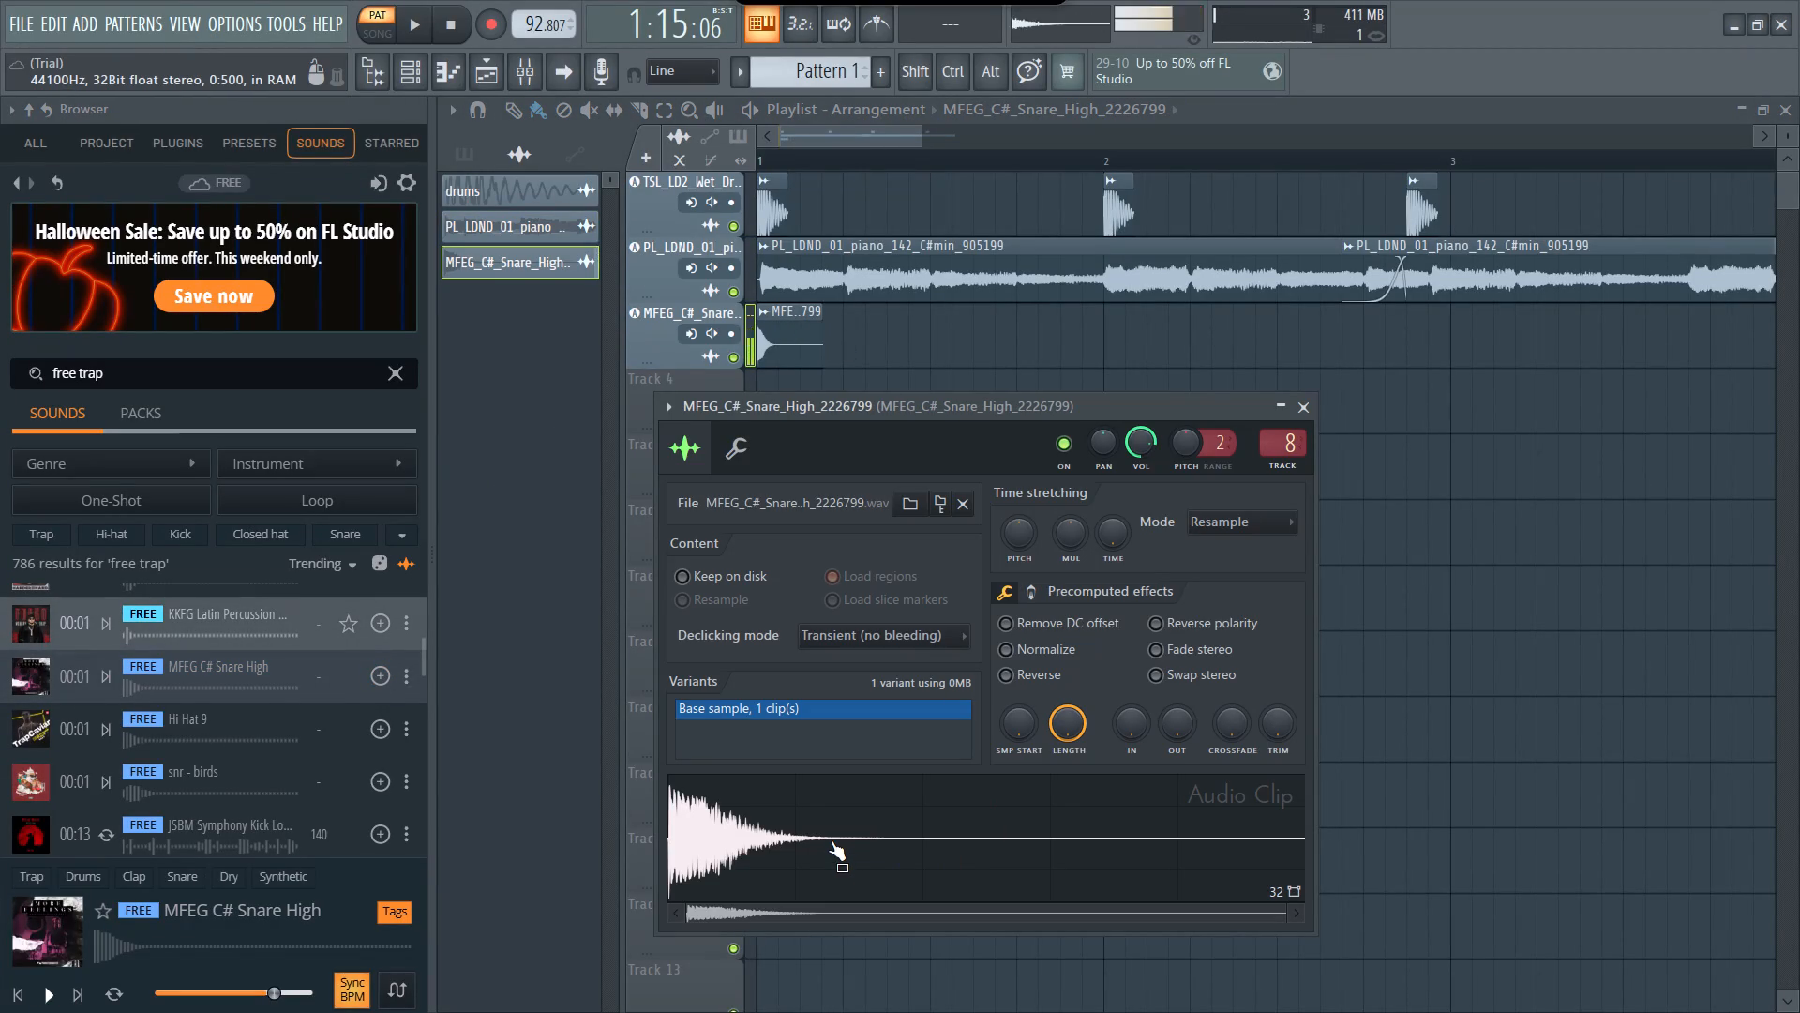
pyautogui.doubleClick(831, 840)
pyautogui.doubleClick(831, 840)
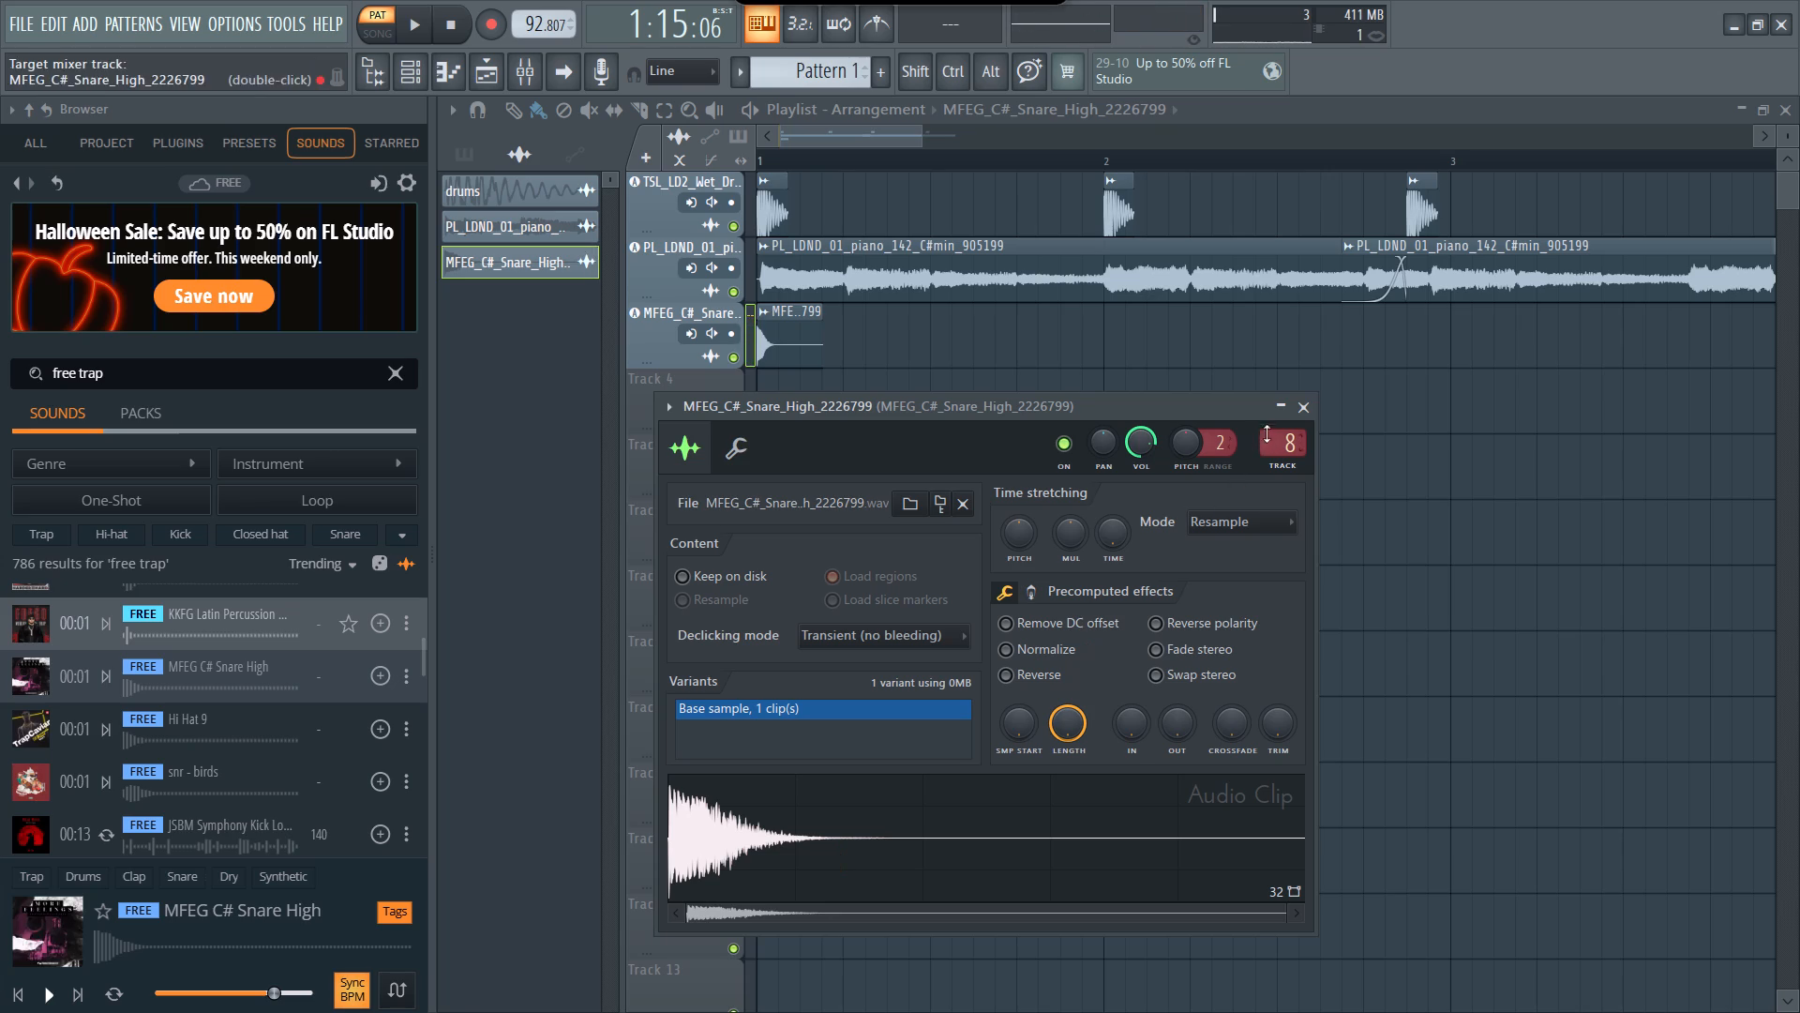
# Add a second MFEG C# Snare High clip at 2:04 on the snare track and move the first one to 1:04.
pyautogui.click(1299, 416)
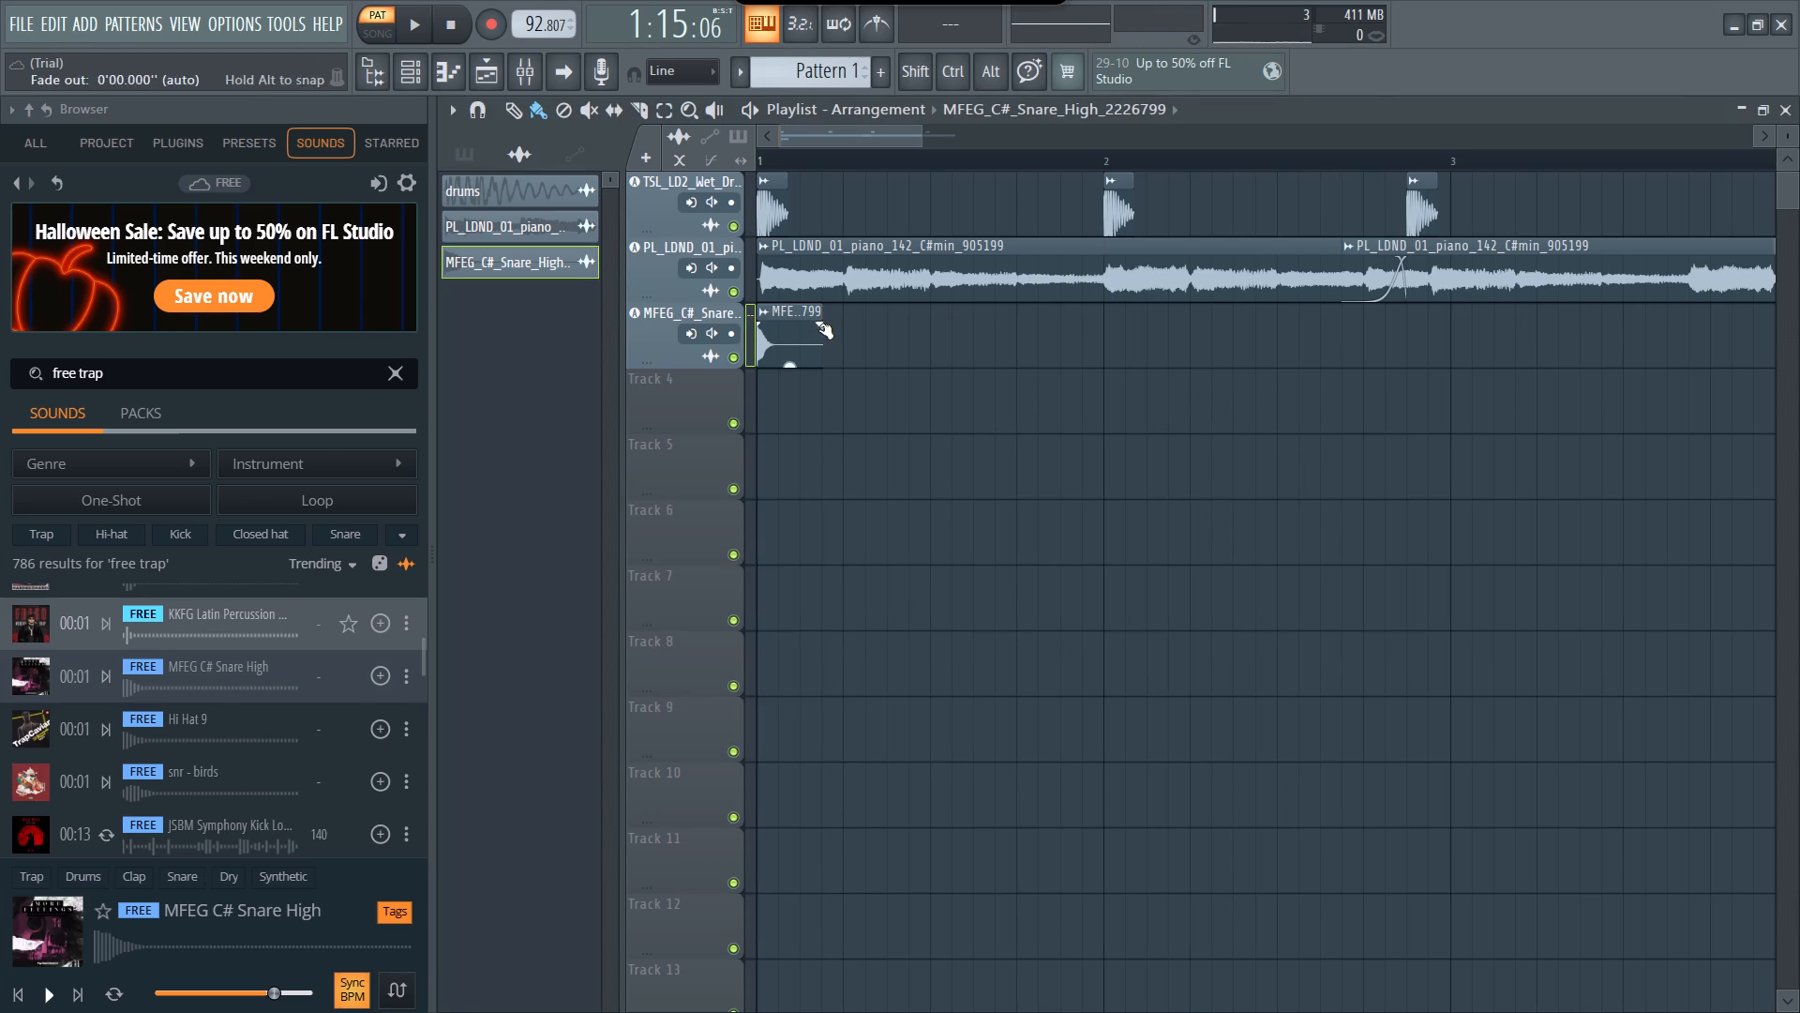
pyautogui.click(1113, 340)
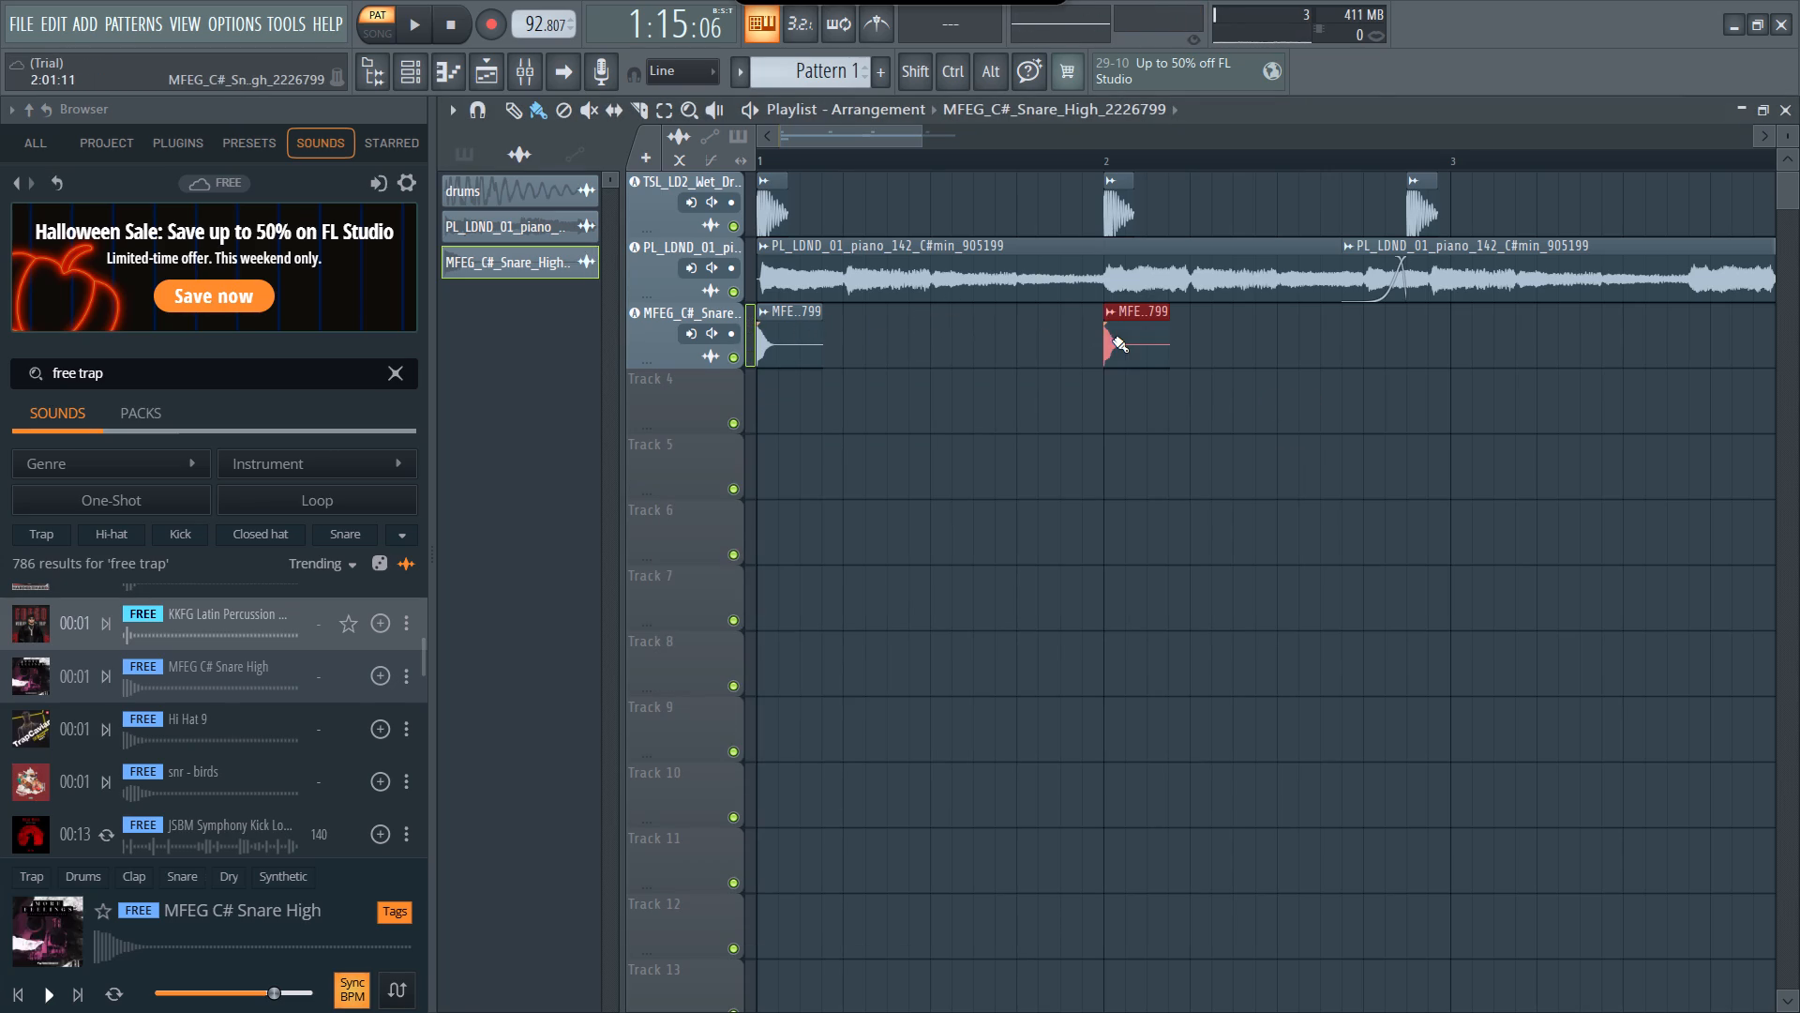
pyautogui.moveTo(1127, 336); pyautogui.dragTo(1083, 338)
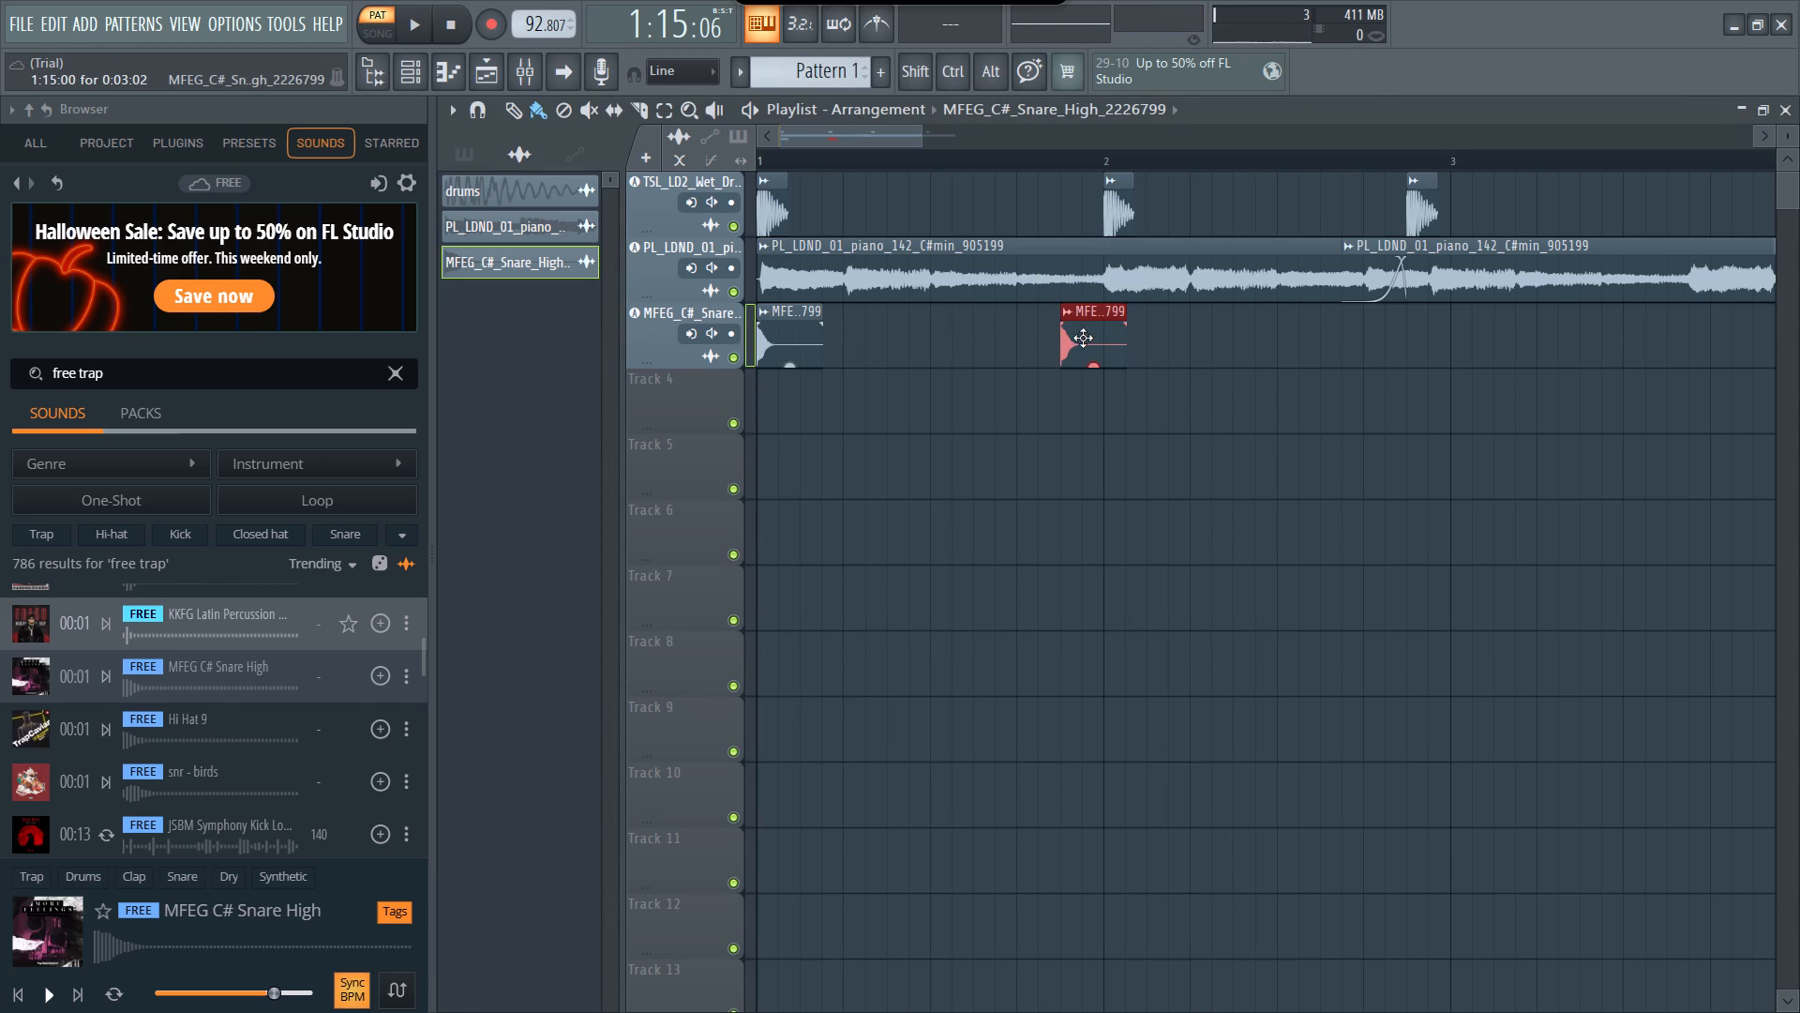
pyautogui.moveTo(1083, 338); pyautogui.dragTo(1196, 324)
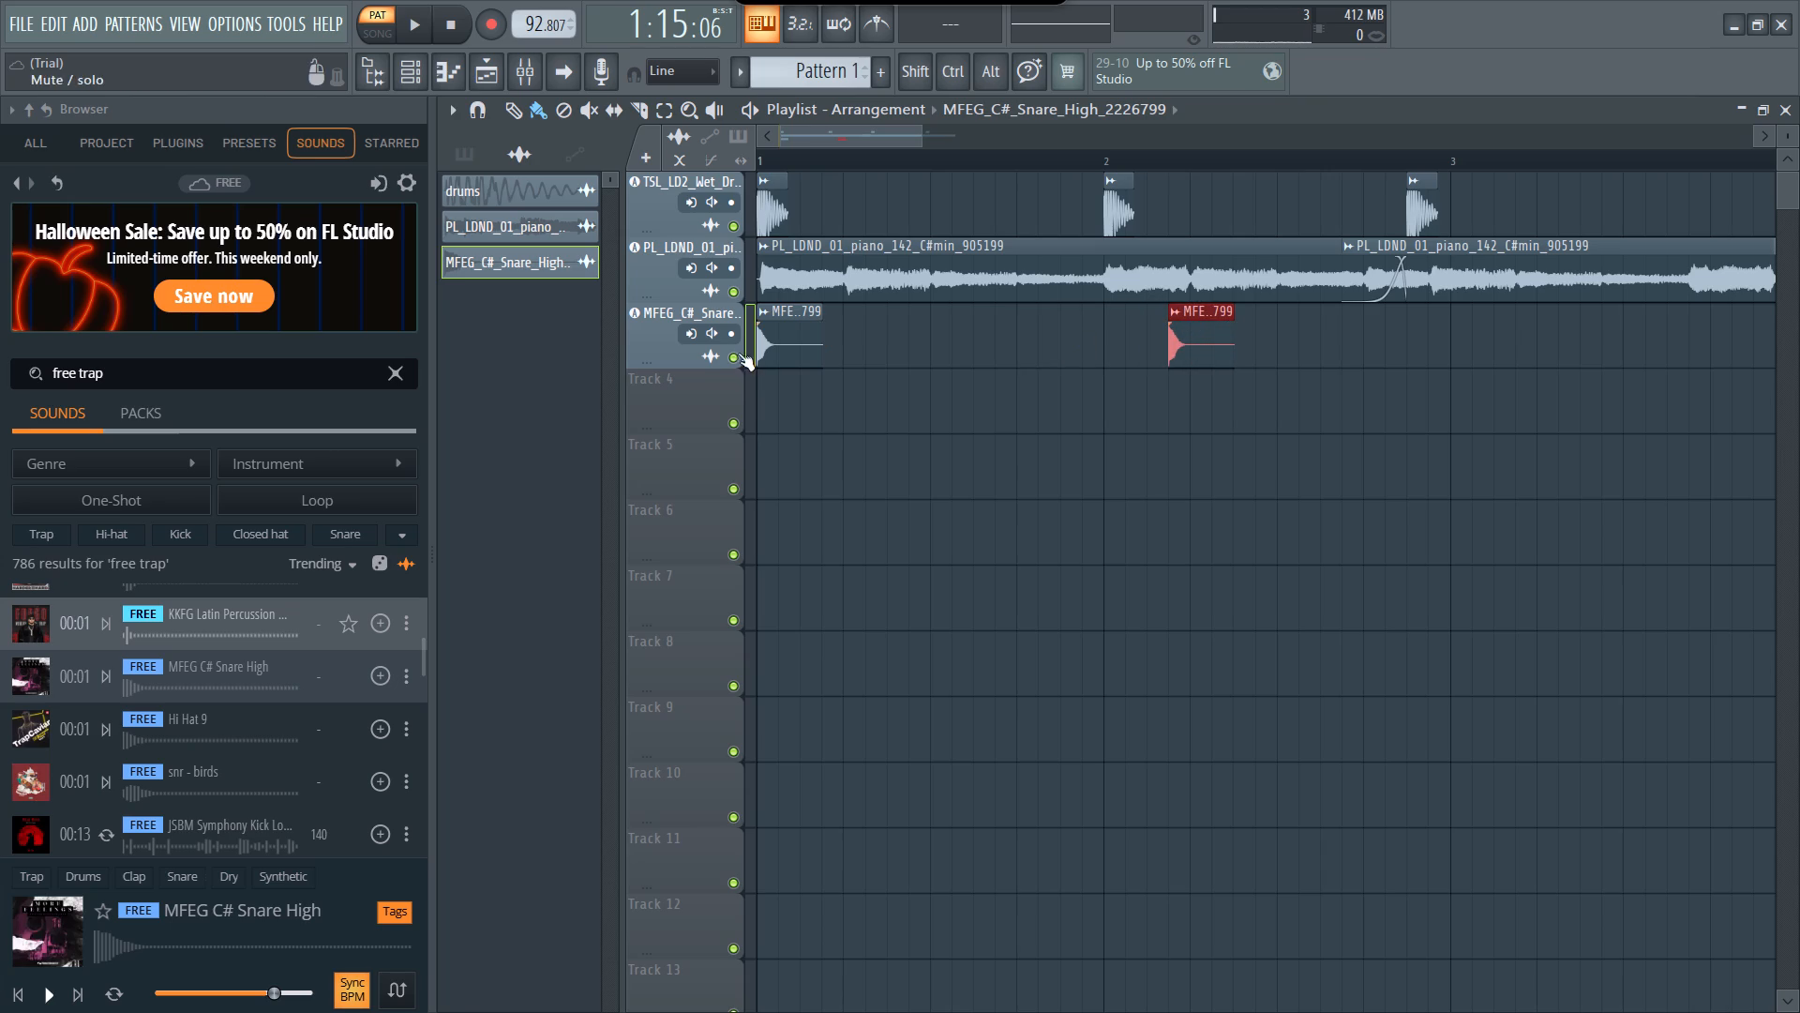
pyautogui.moveTo(802, 334); pyautogui.dragTo(862, 334)
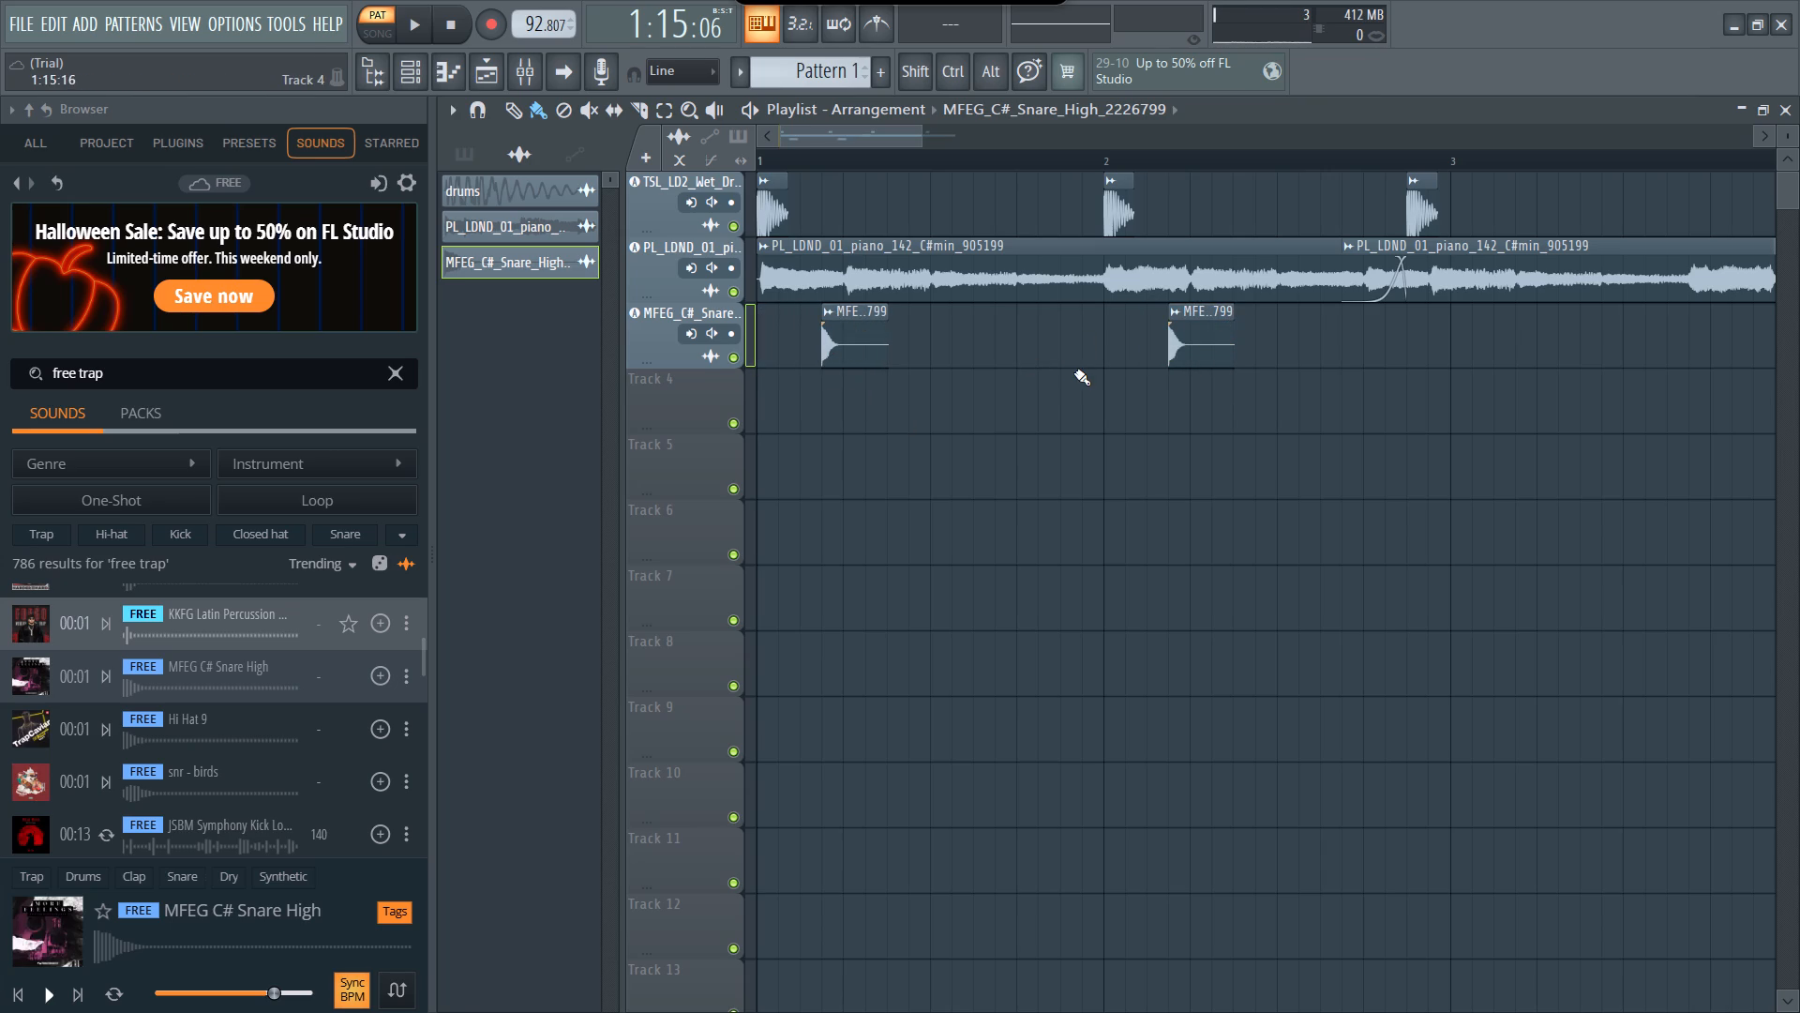
# Shift the first kick clip to 1:03 and the first snare clip to 1:05.
pyautogui.moveTo(772, 204); pyautogui.dragTo(804, 200)
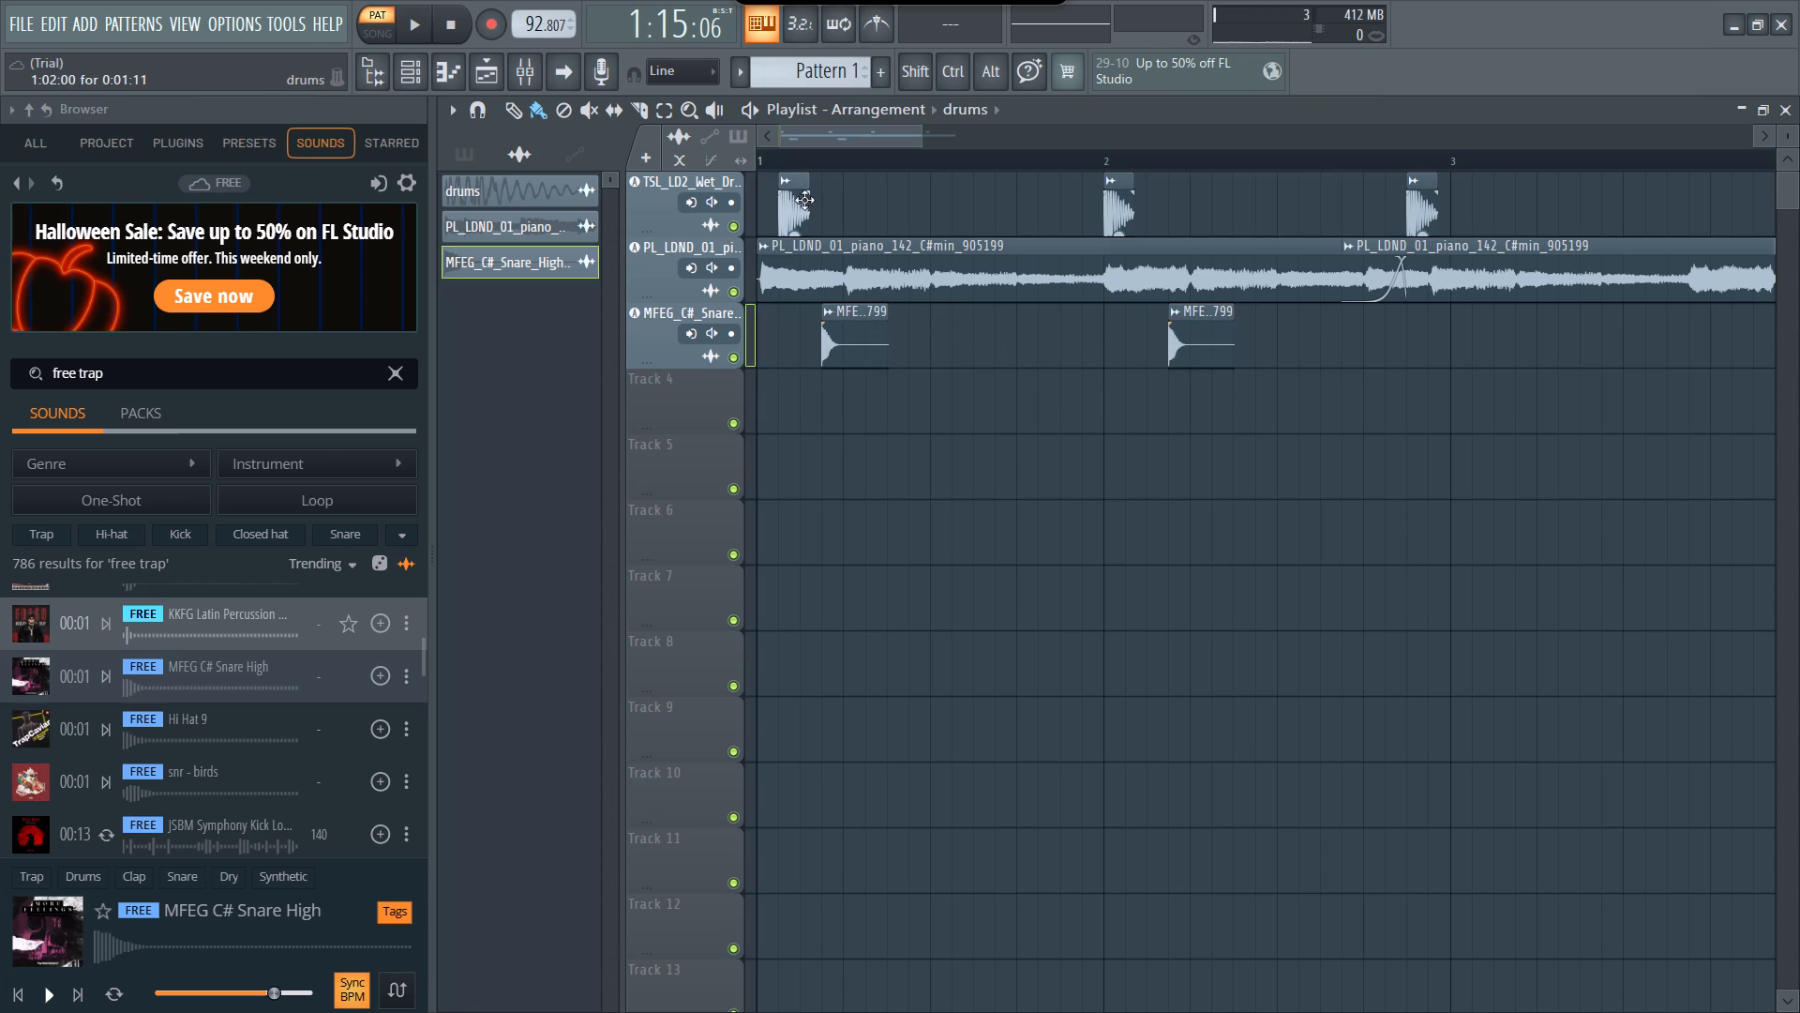
pyautogui.moveTo(804, 200); pyautogui.dragTo(817, 198)
pyautogui.moveTo(862, 330); pyautogui.dragTo(892, 325)
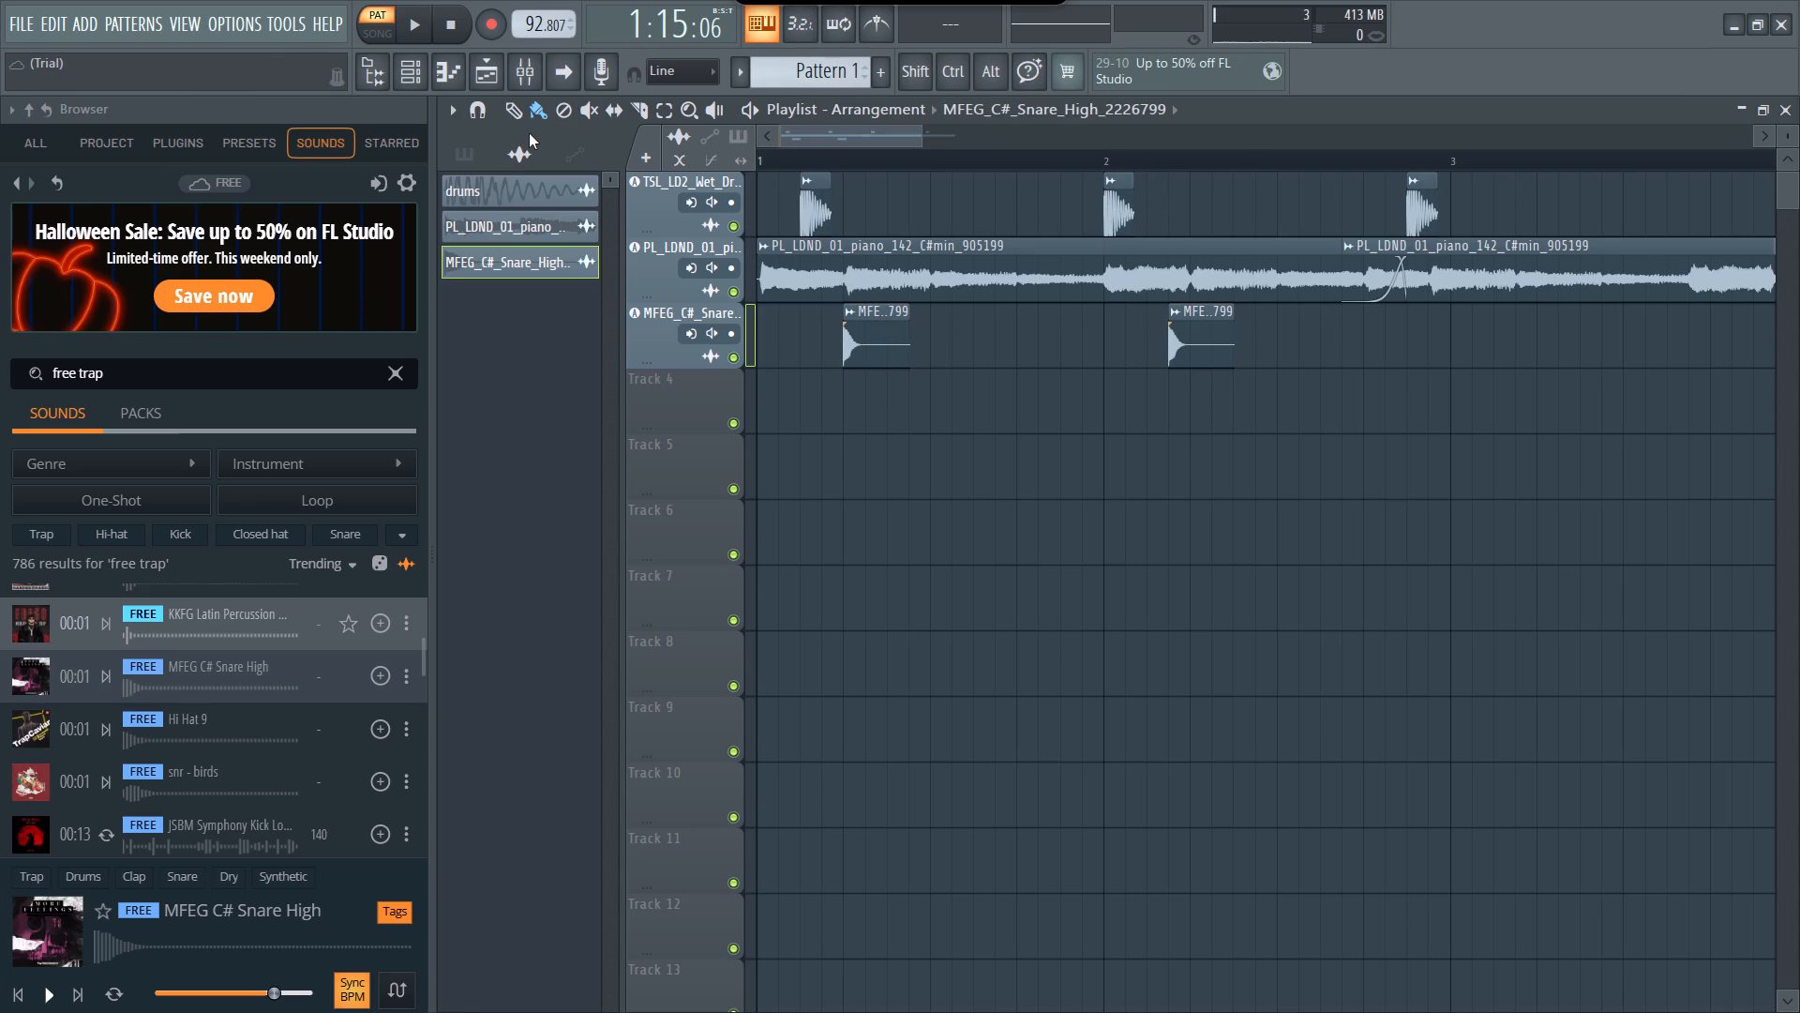
# Play the arrangement and move the second snare clip earlier to 2:02.
pyautogui.click(754, 108)
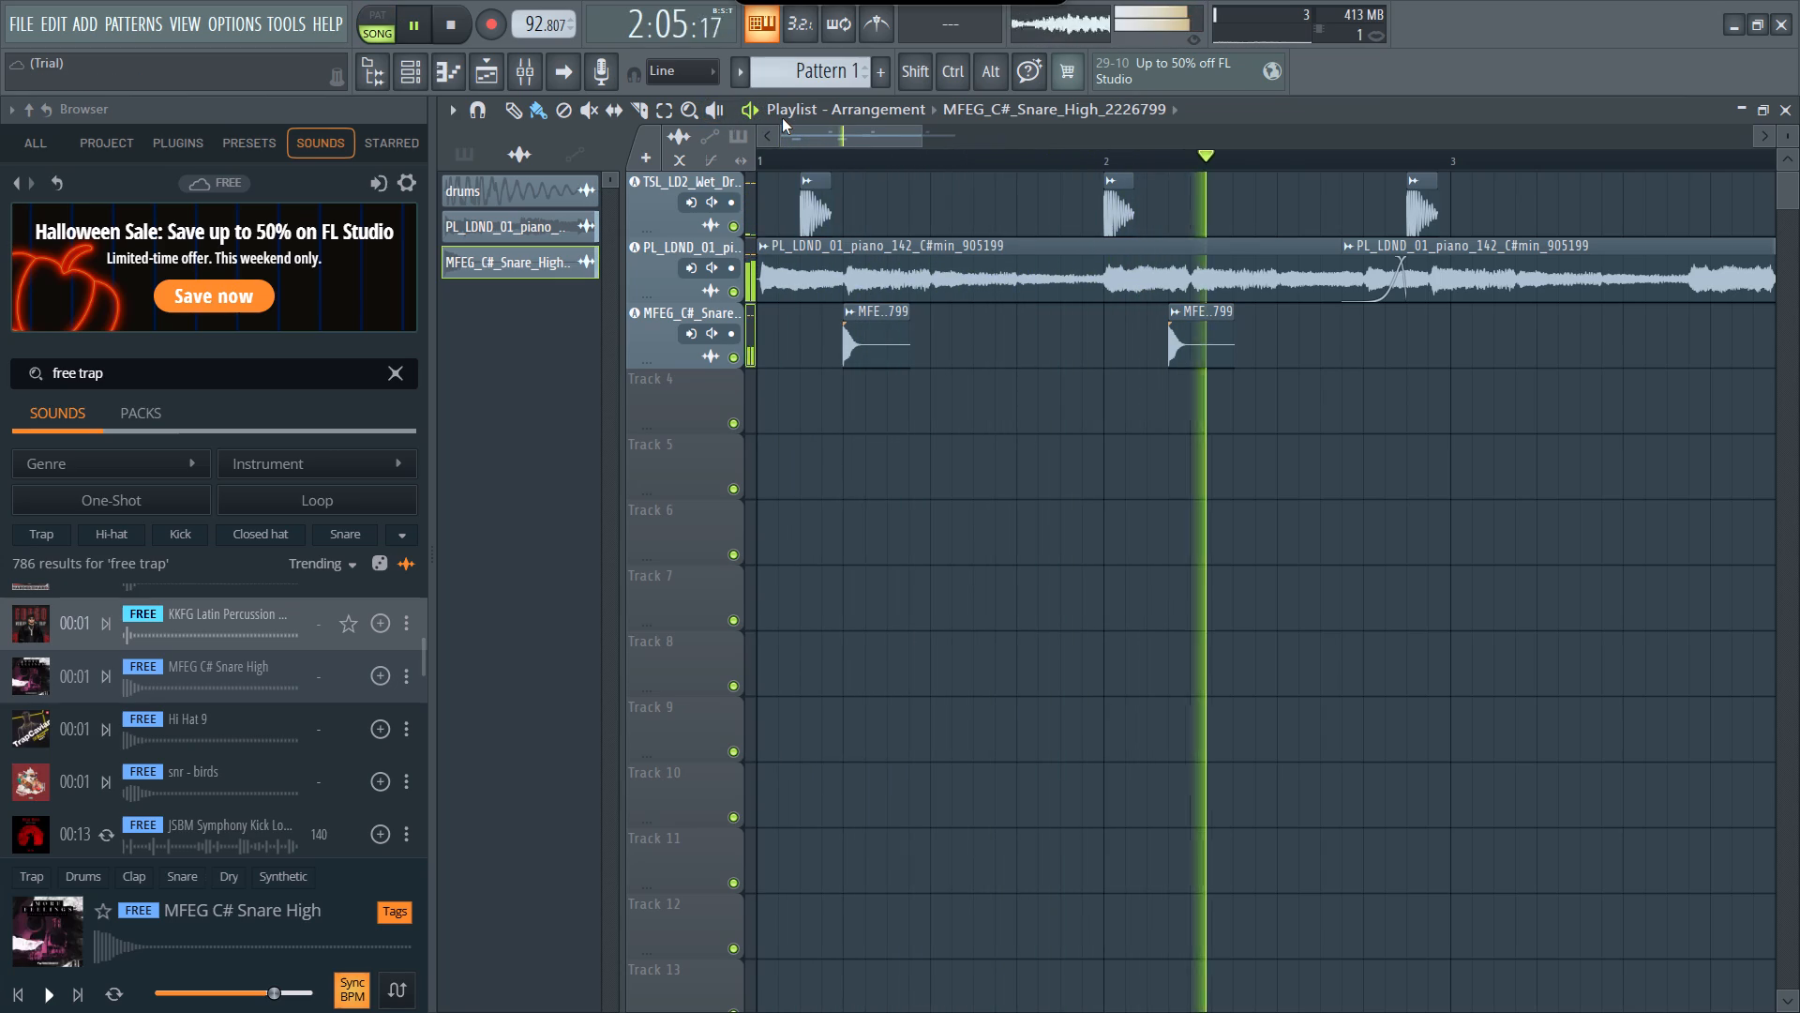
pyautogui.moveTo(1211, 330); pyautogui.dragTo(1177, 330)
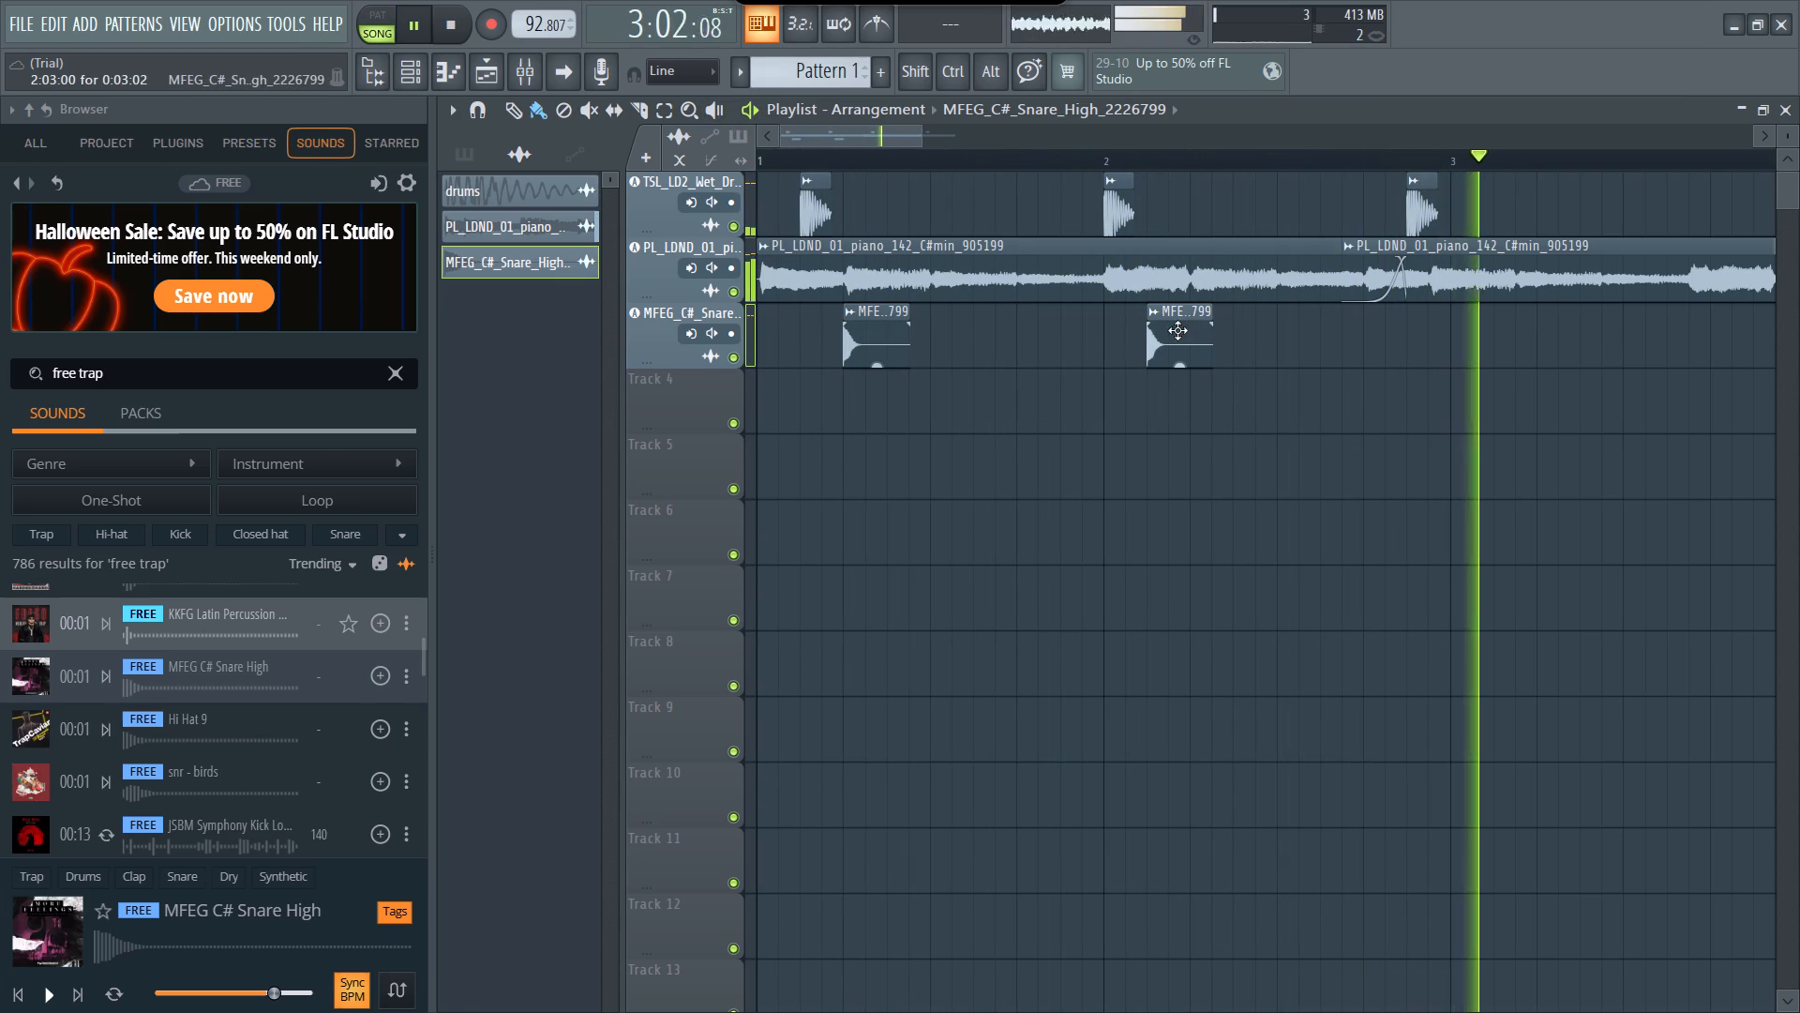
pyautogui.moveTo(1177, 330); pyautogui.dragTo(1177, 329)
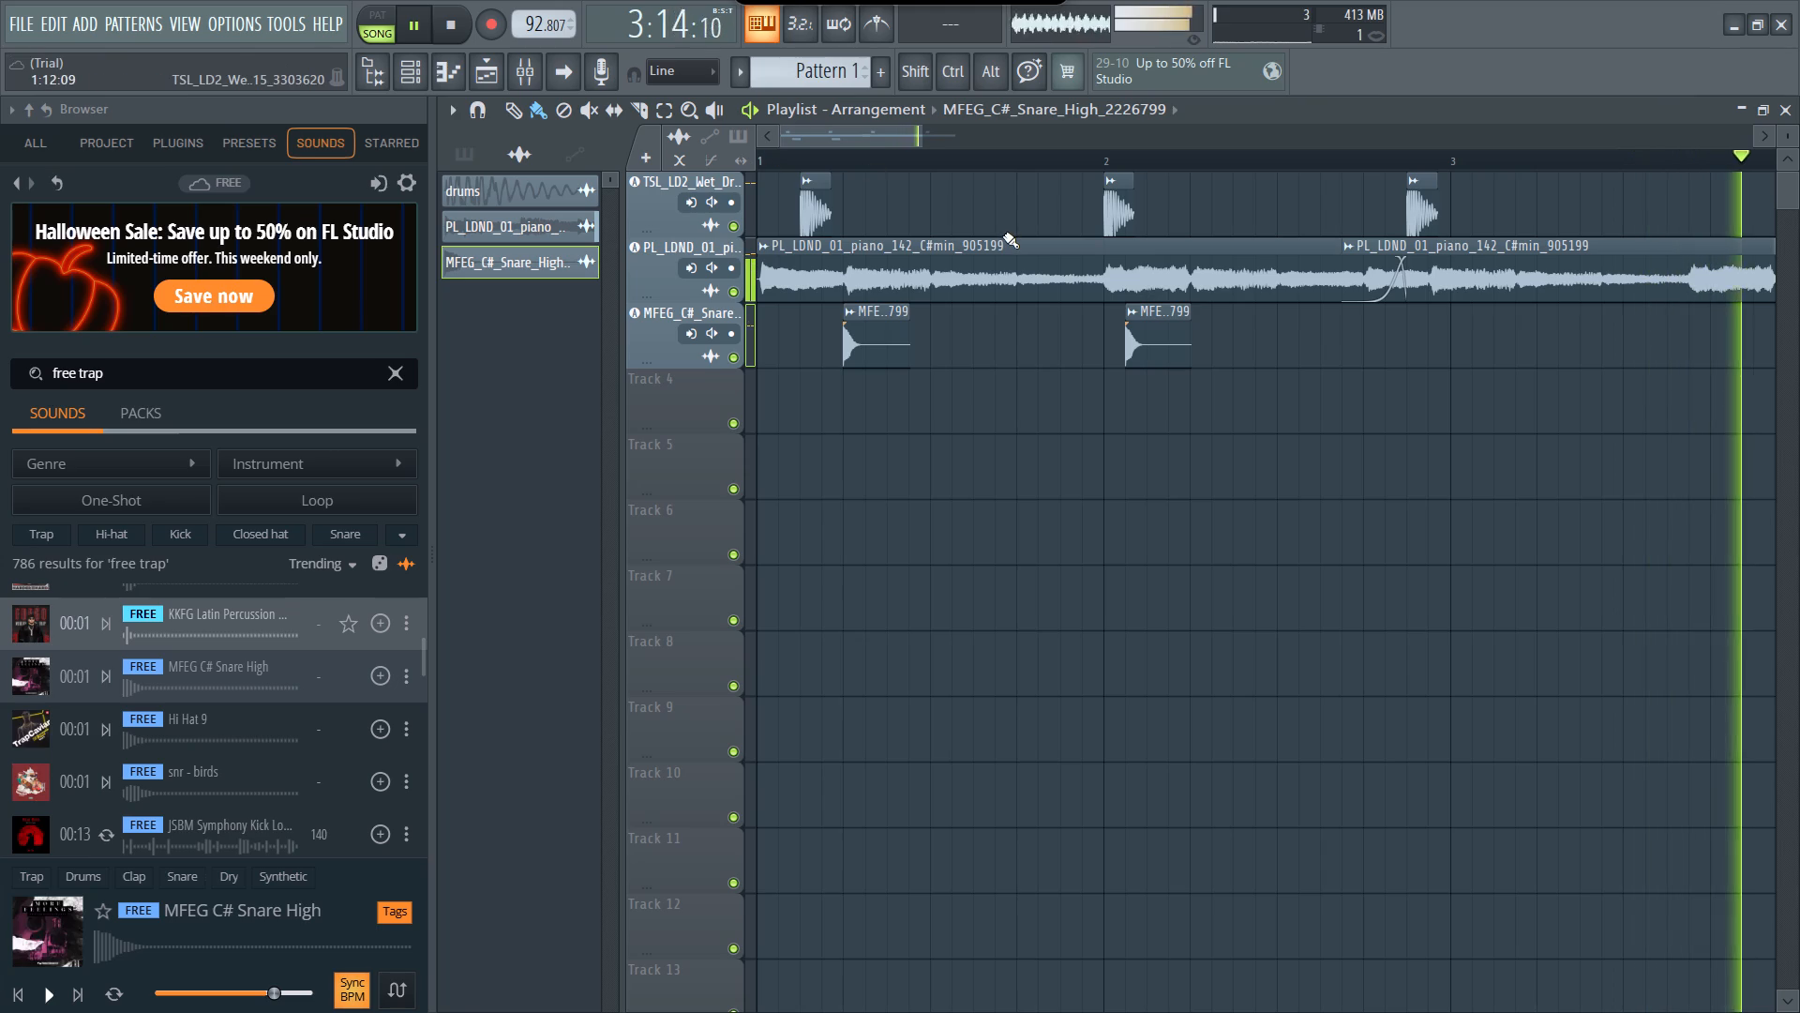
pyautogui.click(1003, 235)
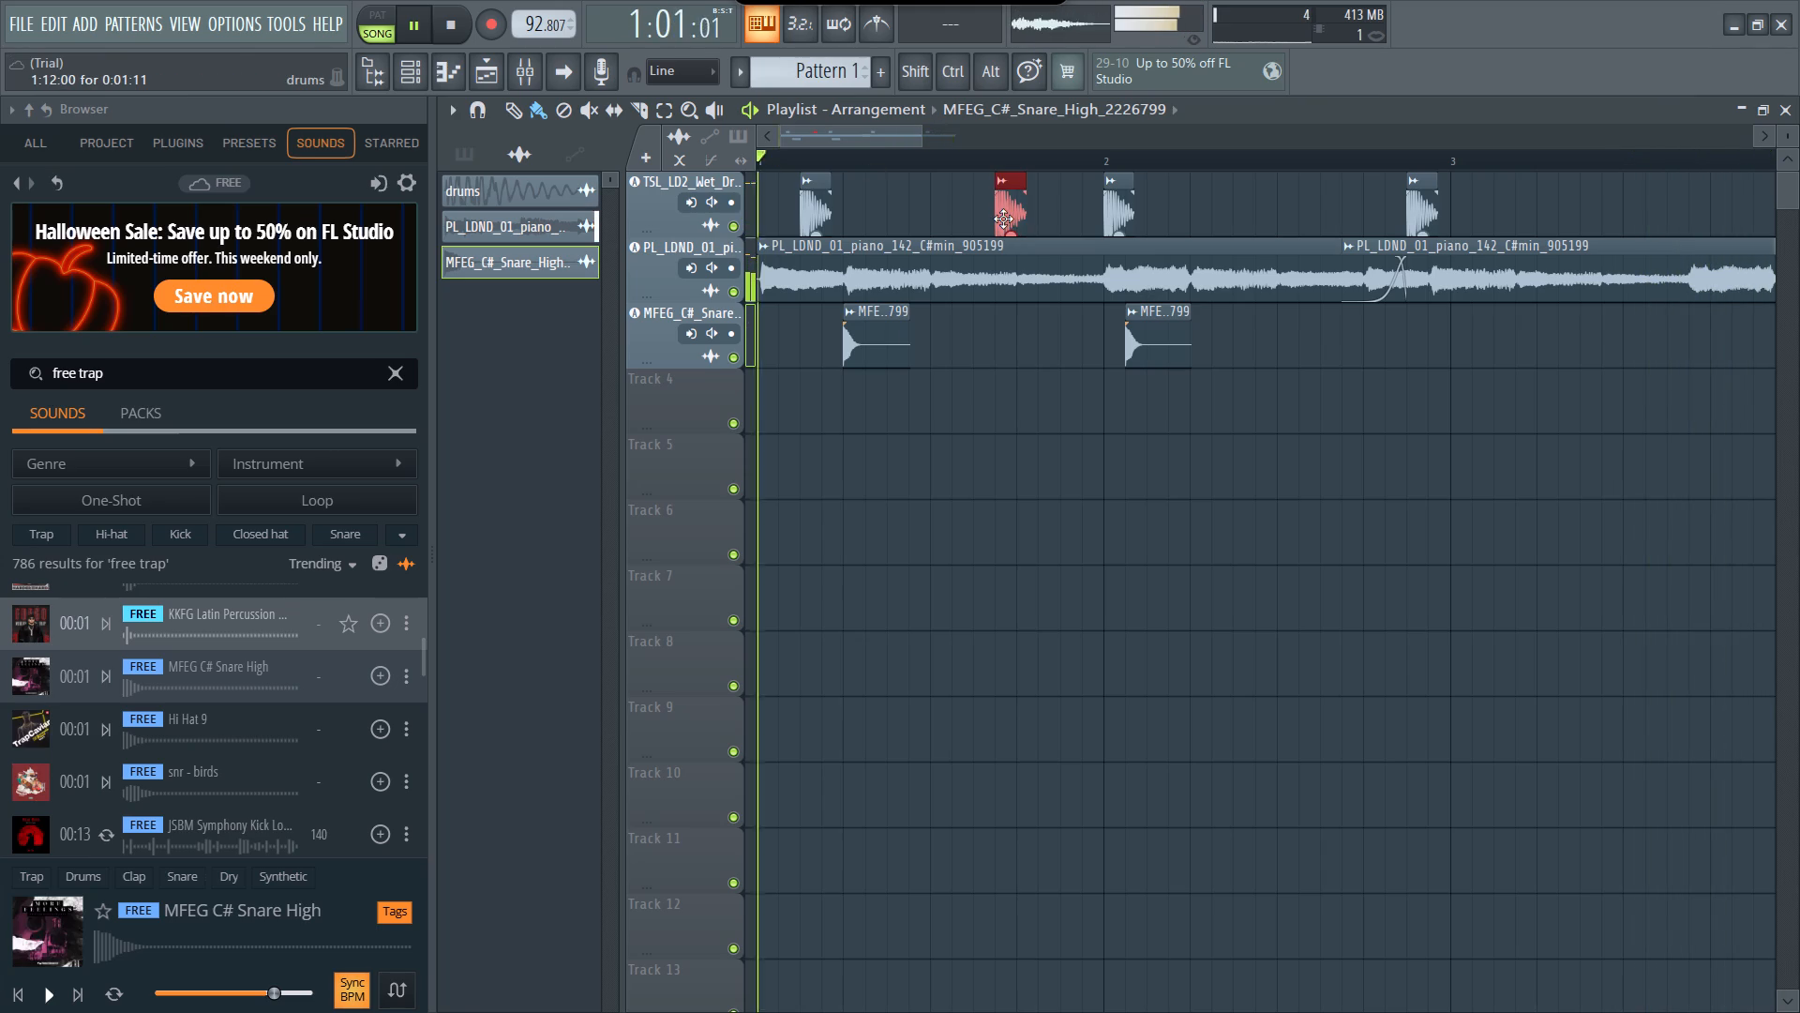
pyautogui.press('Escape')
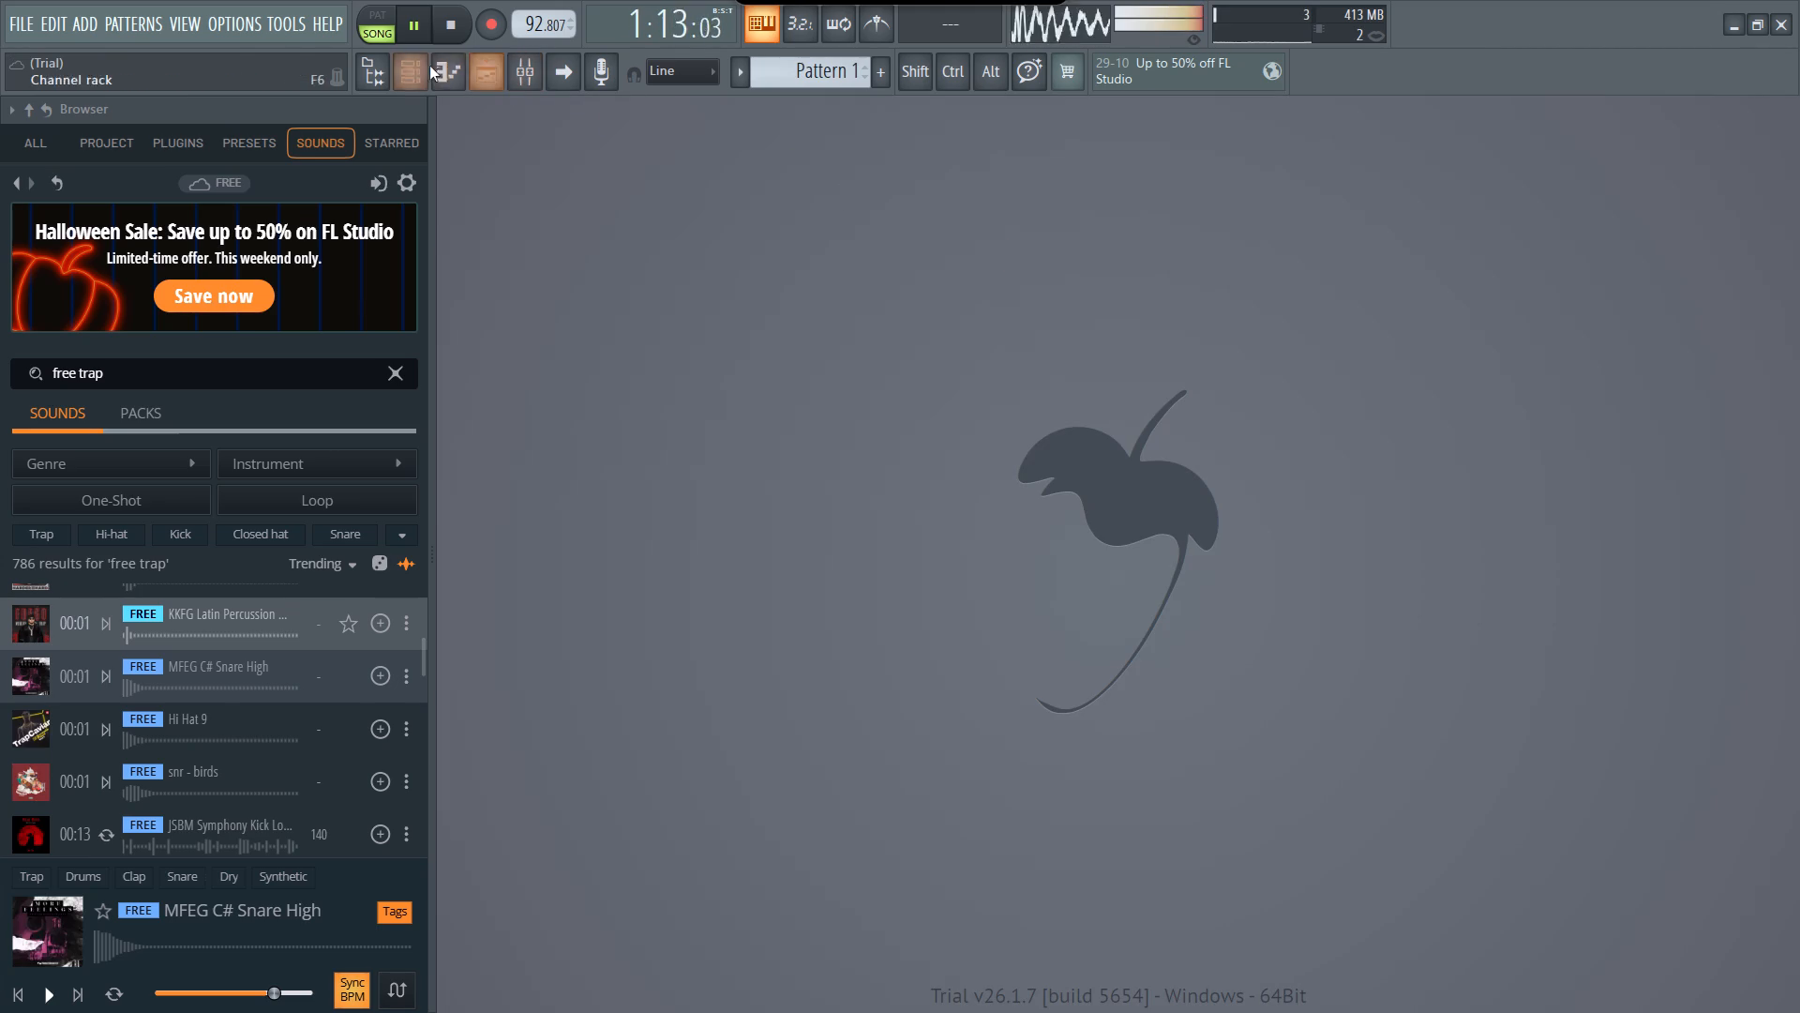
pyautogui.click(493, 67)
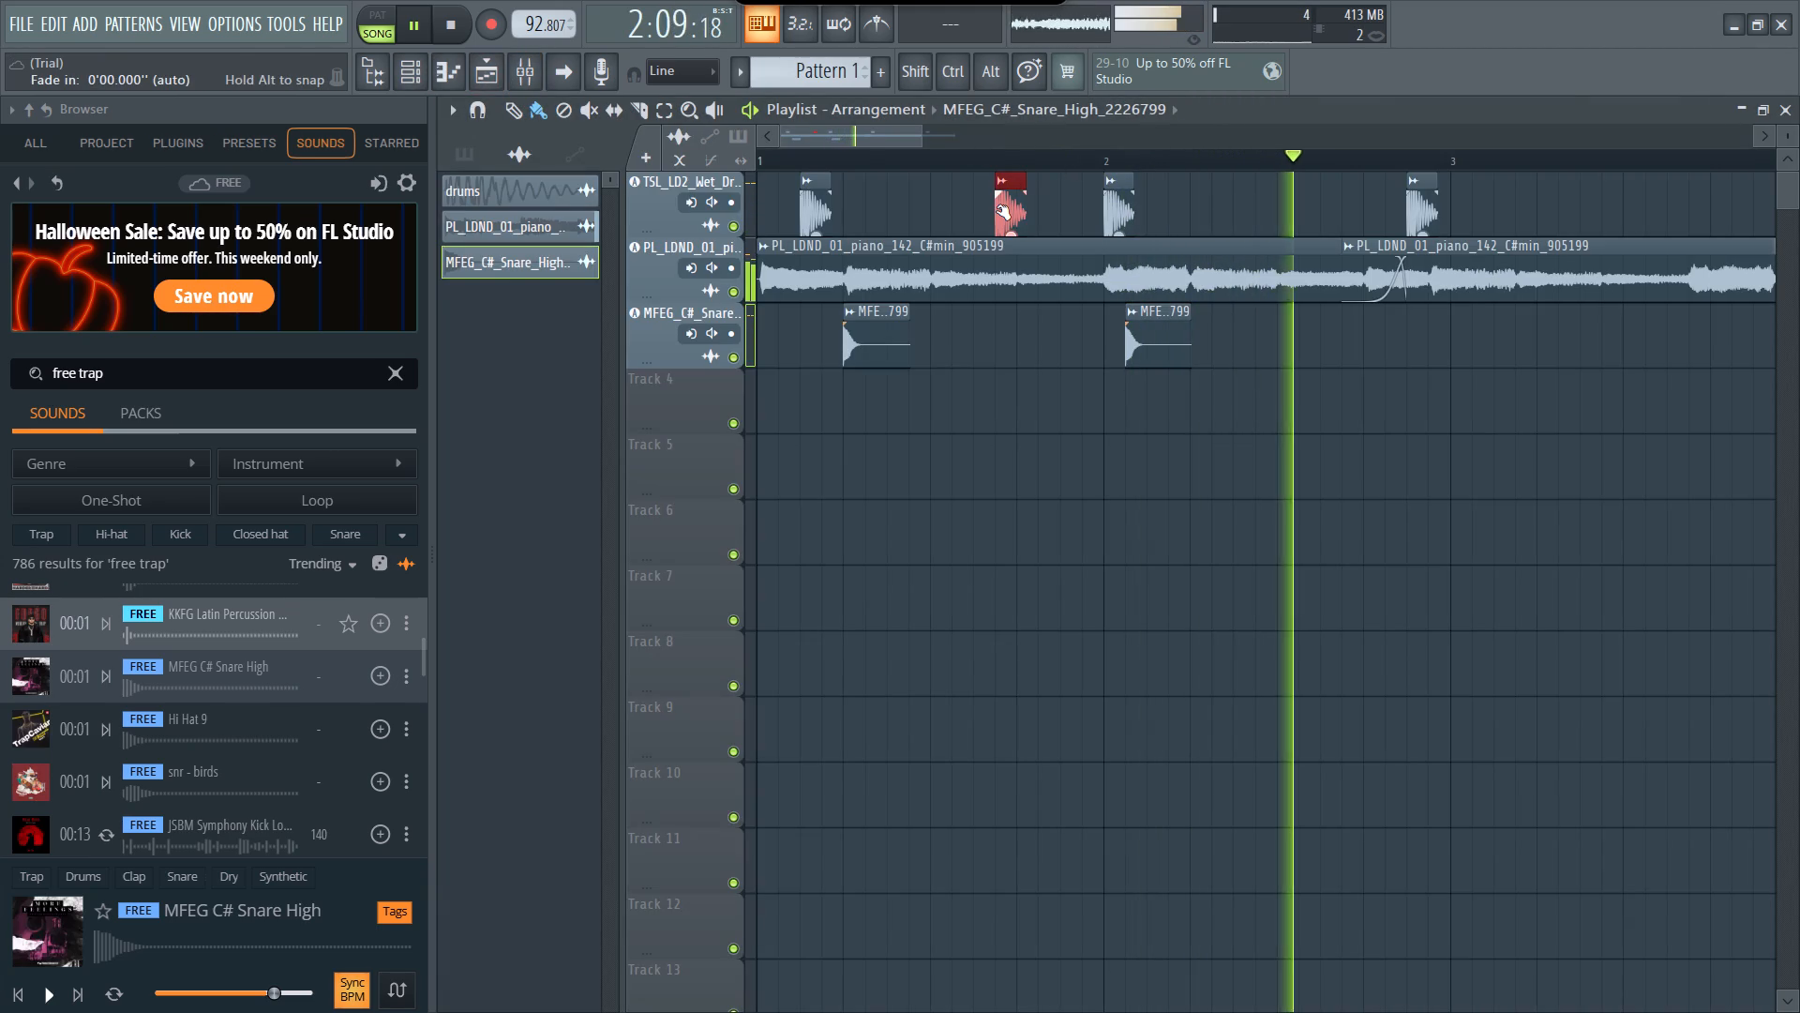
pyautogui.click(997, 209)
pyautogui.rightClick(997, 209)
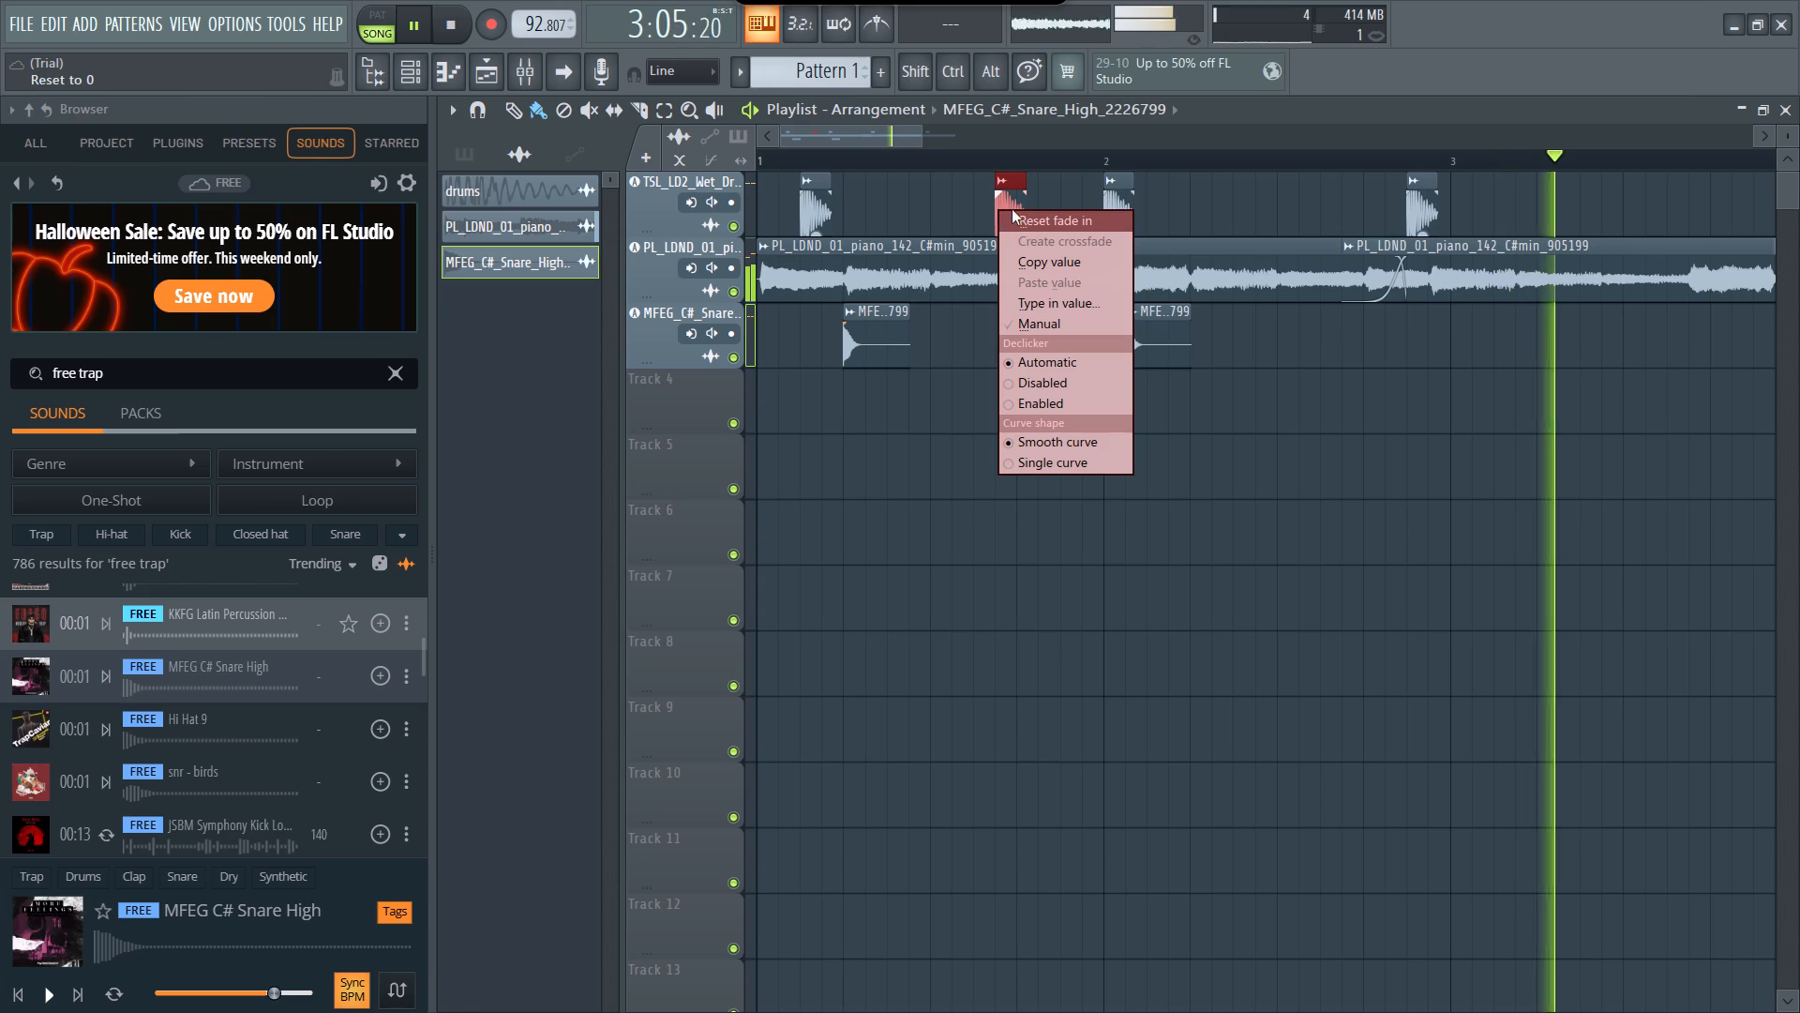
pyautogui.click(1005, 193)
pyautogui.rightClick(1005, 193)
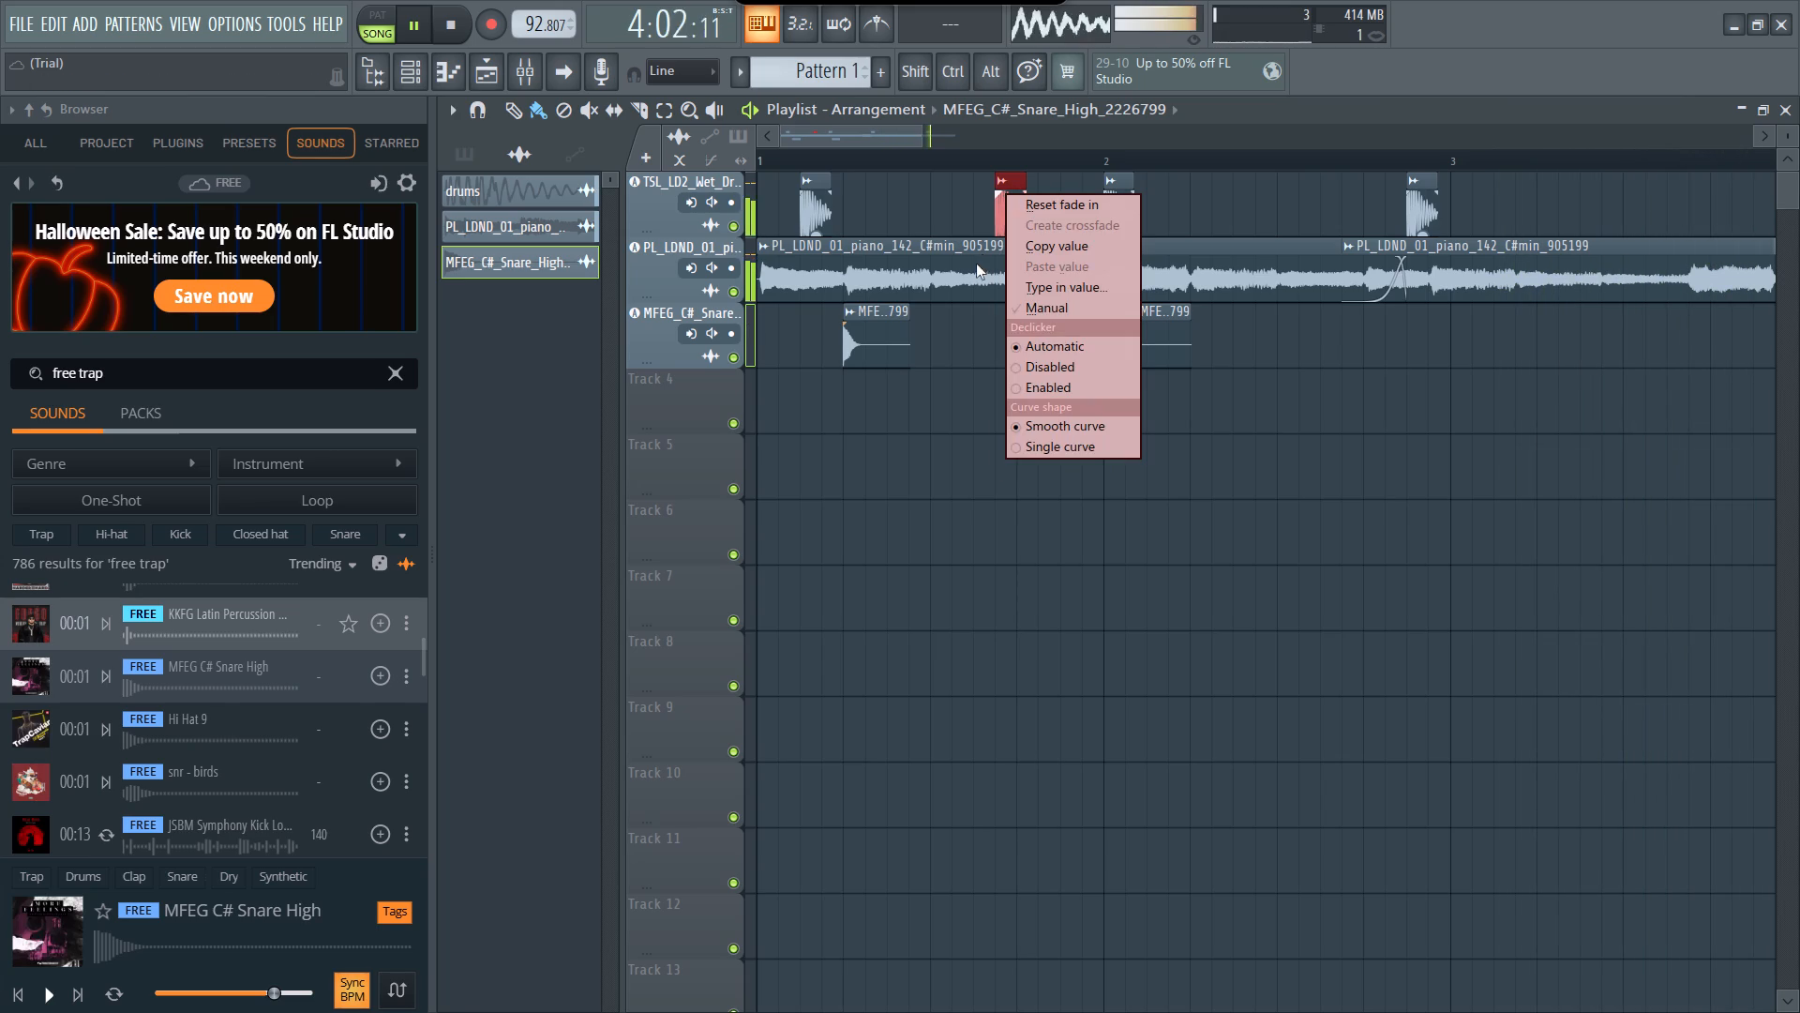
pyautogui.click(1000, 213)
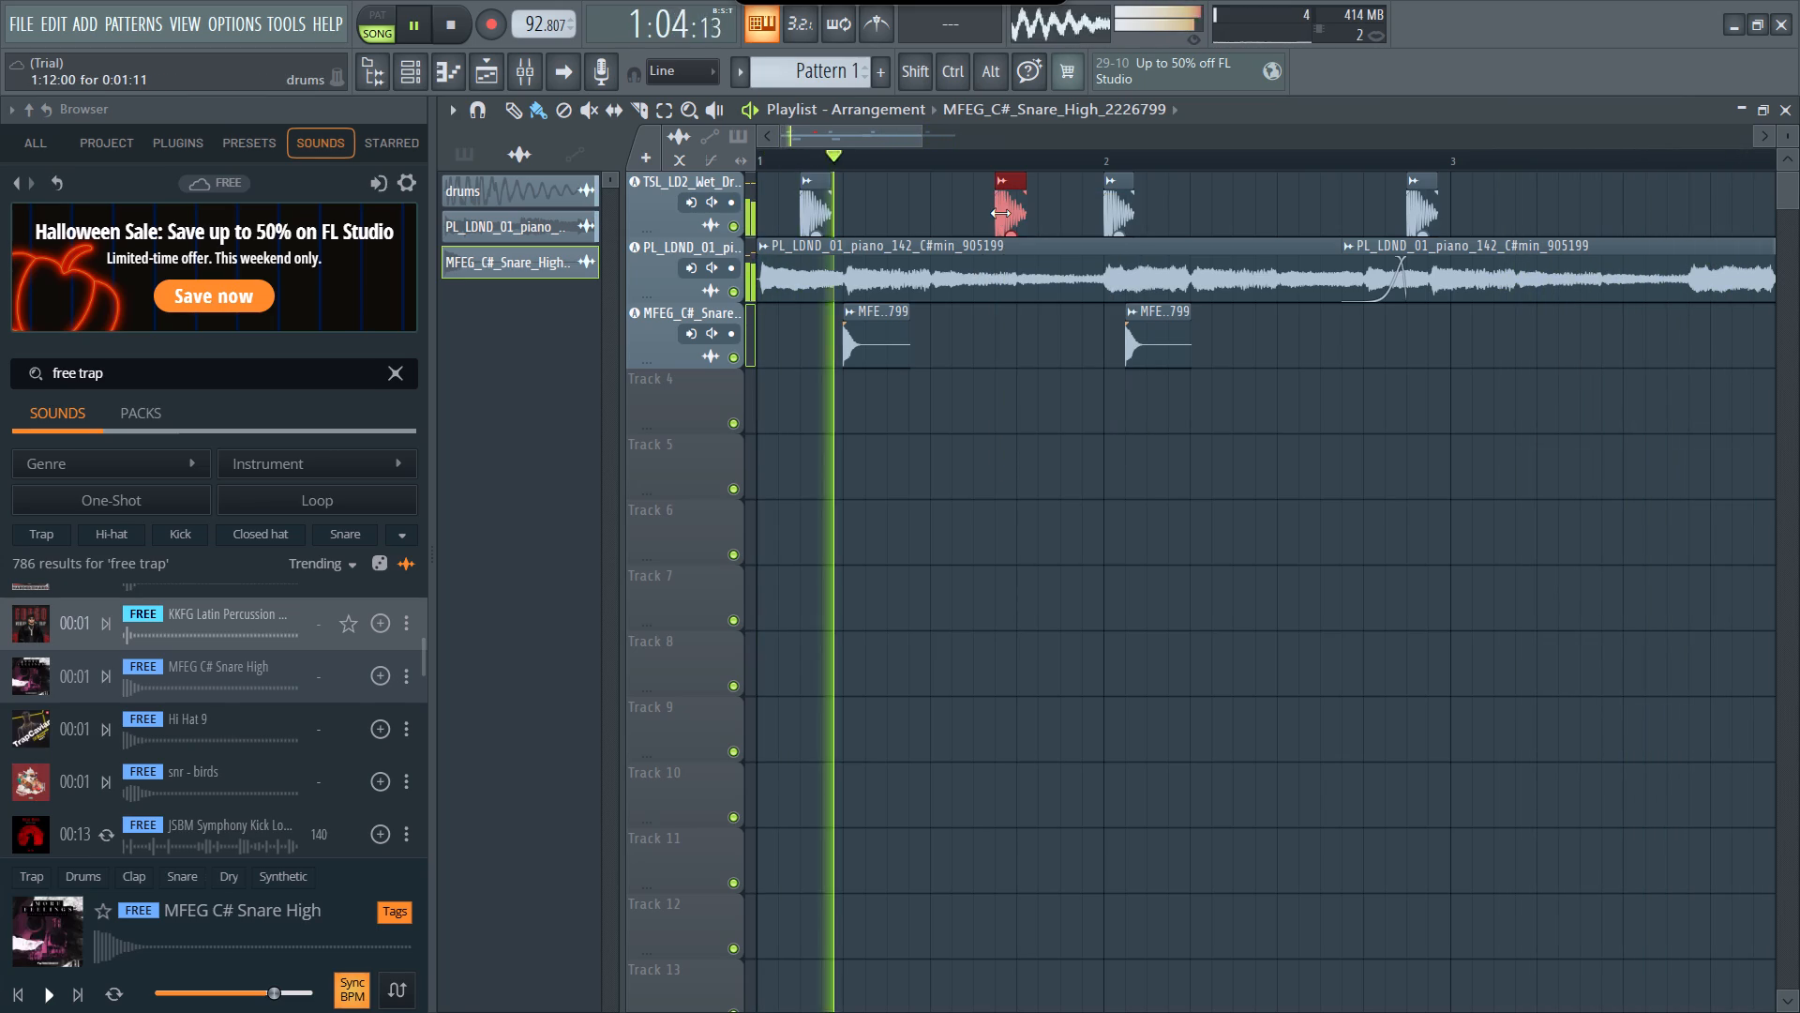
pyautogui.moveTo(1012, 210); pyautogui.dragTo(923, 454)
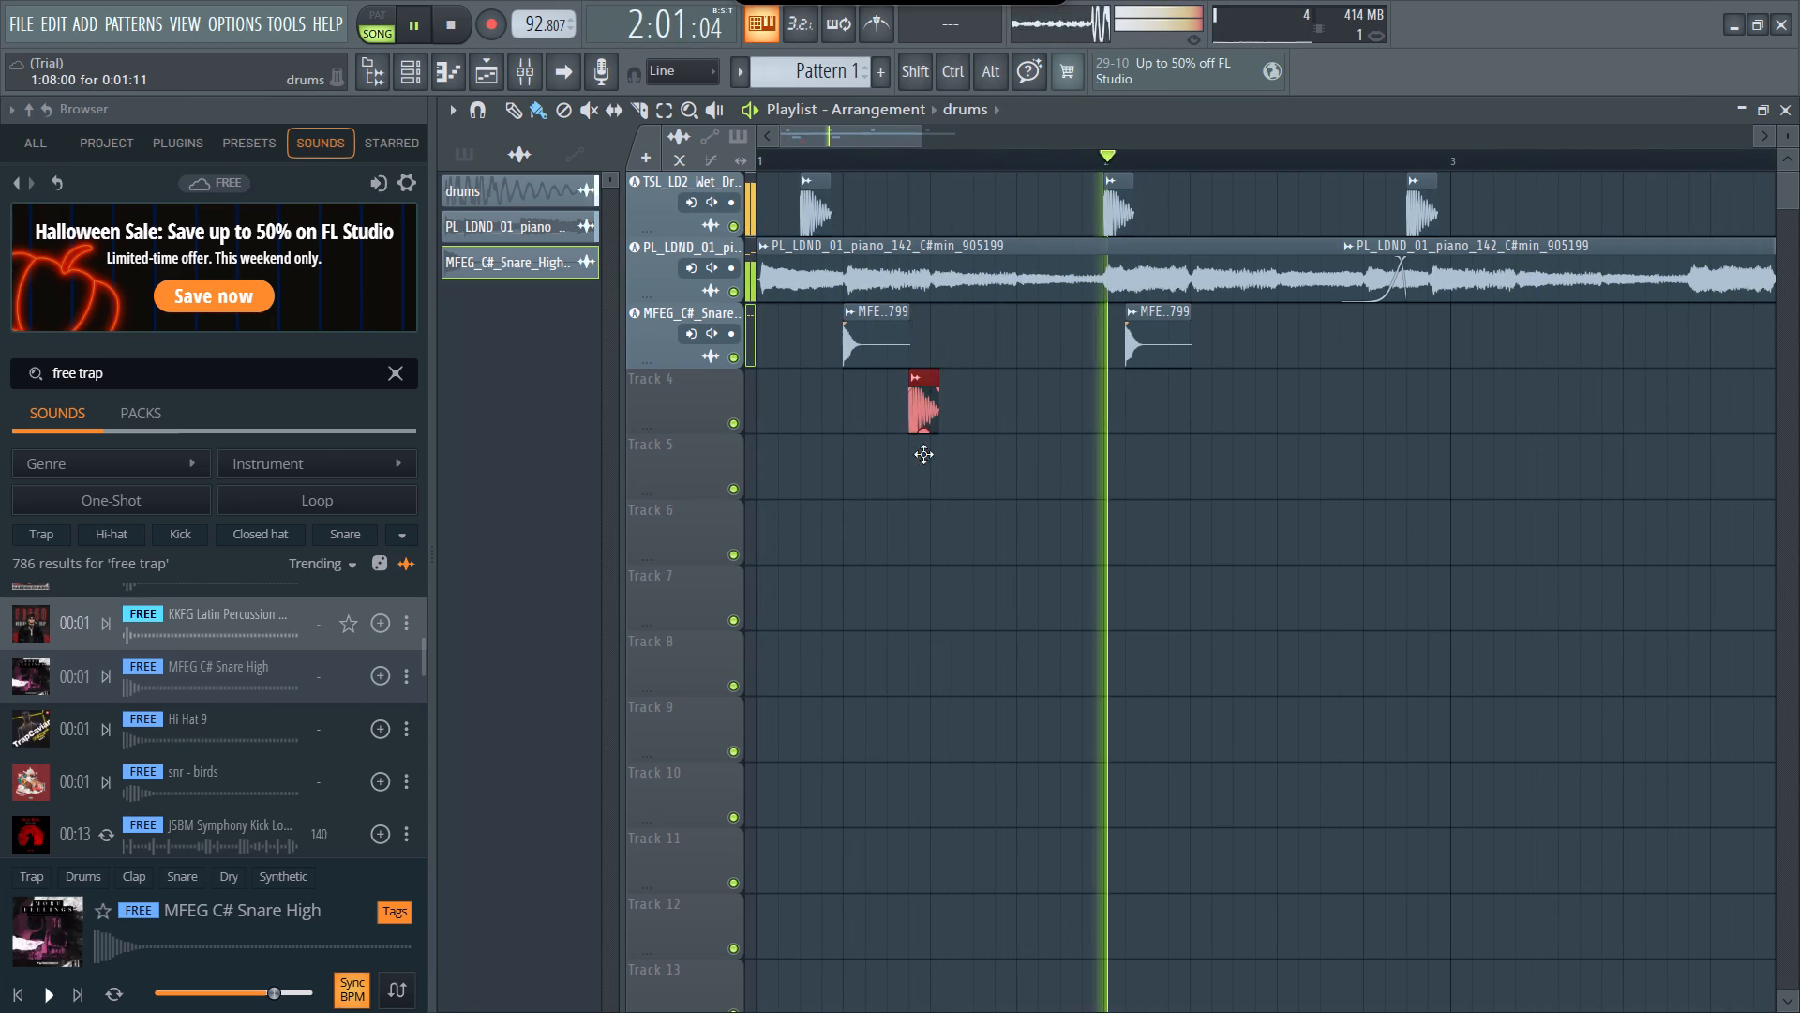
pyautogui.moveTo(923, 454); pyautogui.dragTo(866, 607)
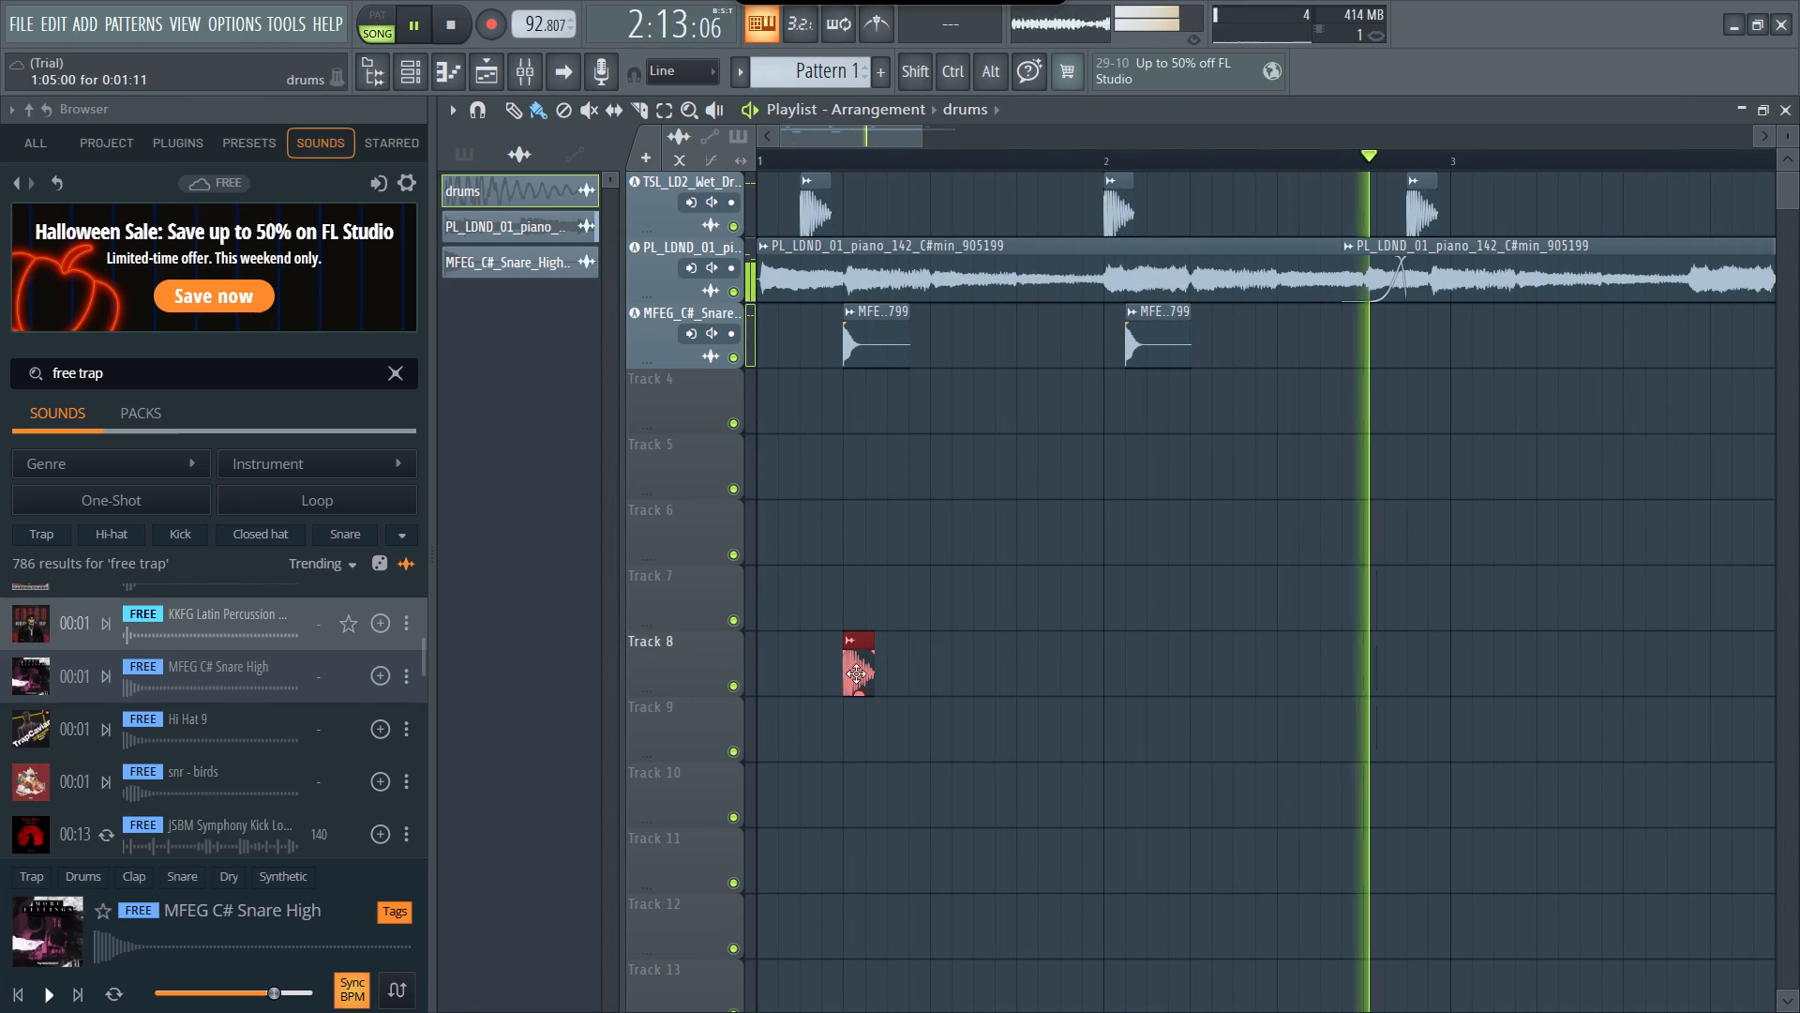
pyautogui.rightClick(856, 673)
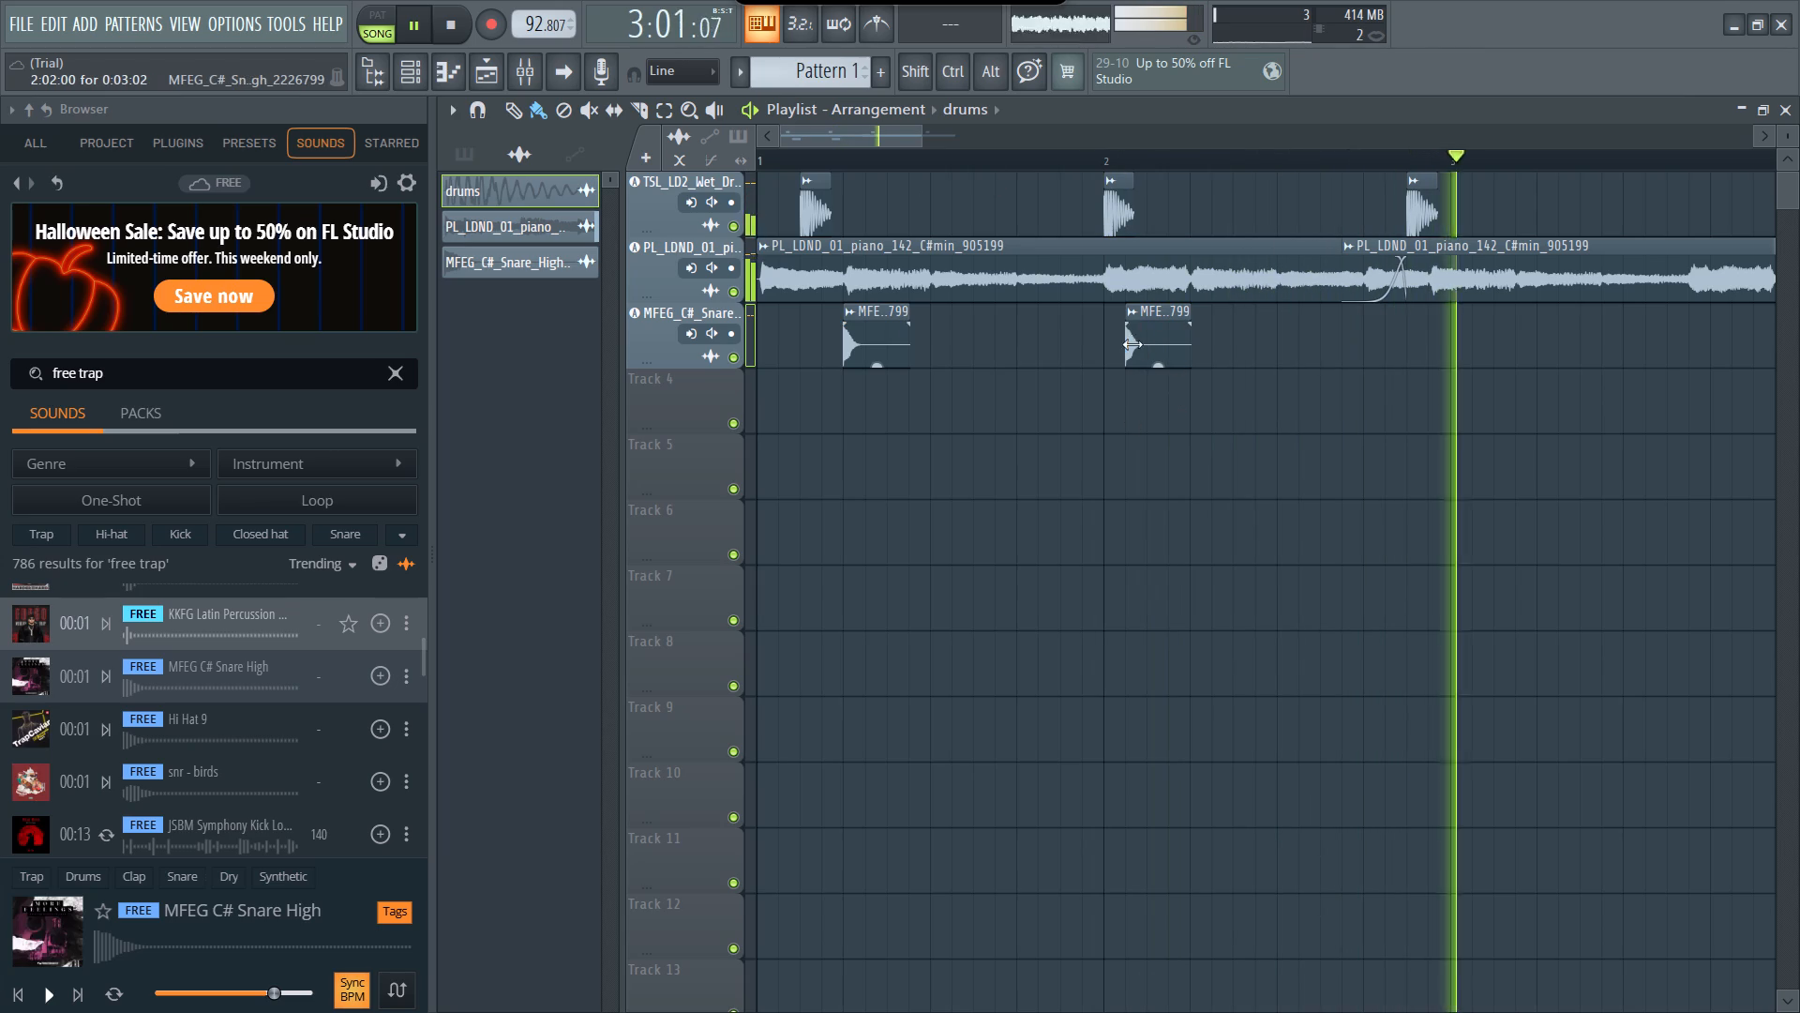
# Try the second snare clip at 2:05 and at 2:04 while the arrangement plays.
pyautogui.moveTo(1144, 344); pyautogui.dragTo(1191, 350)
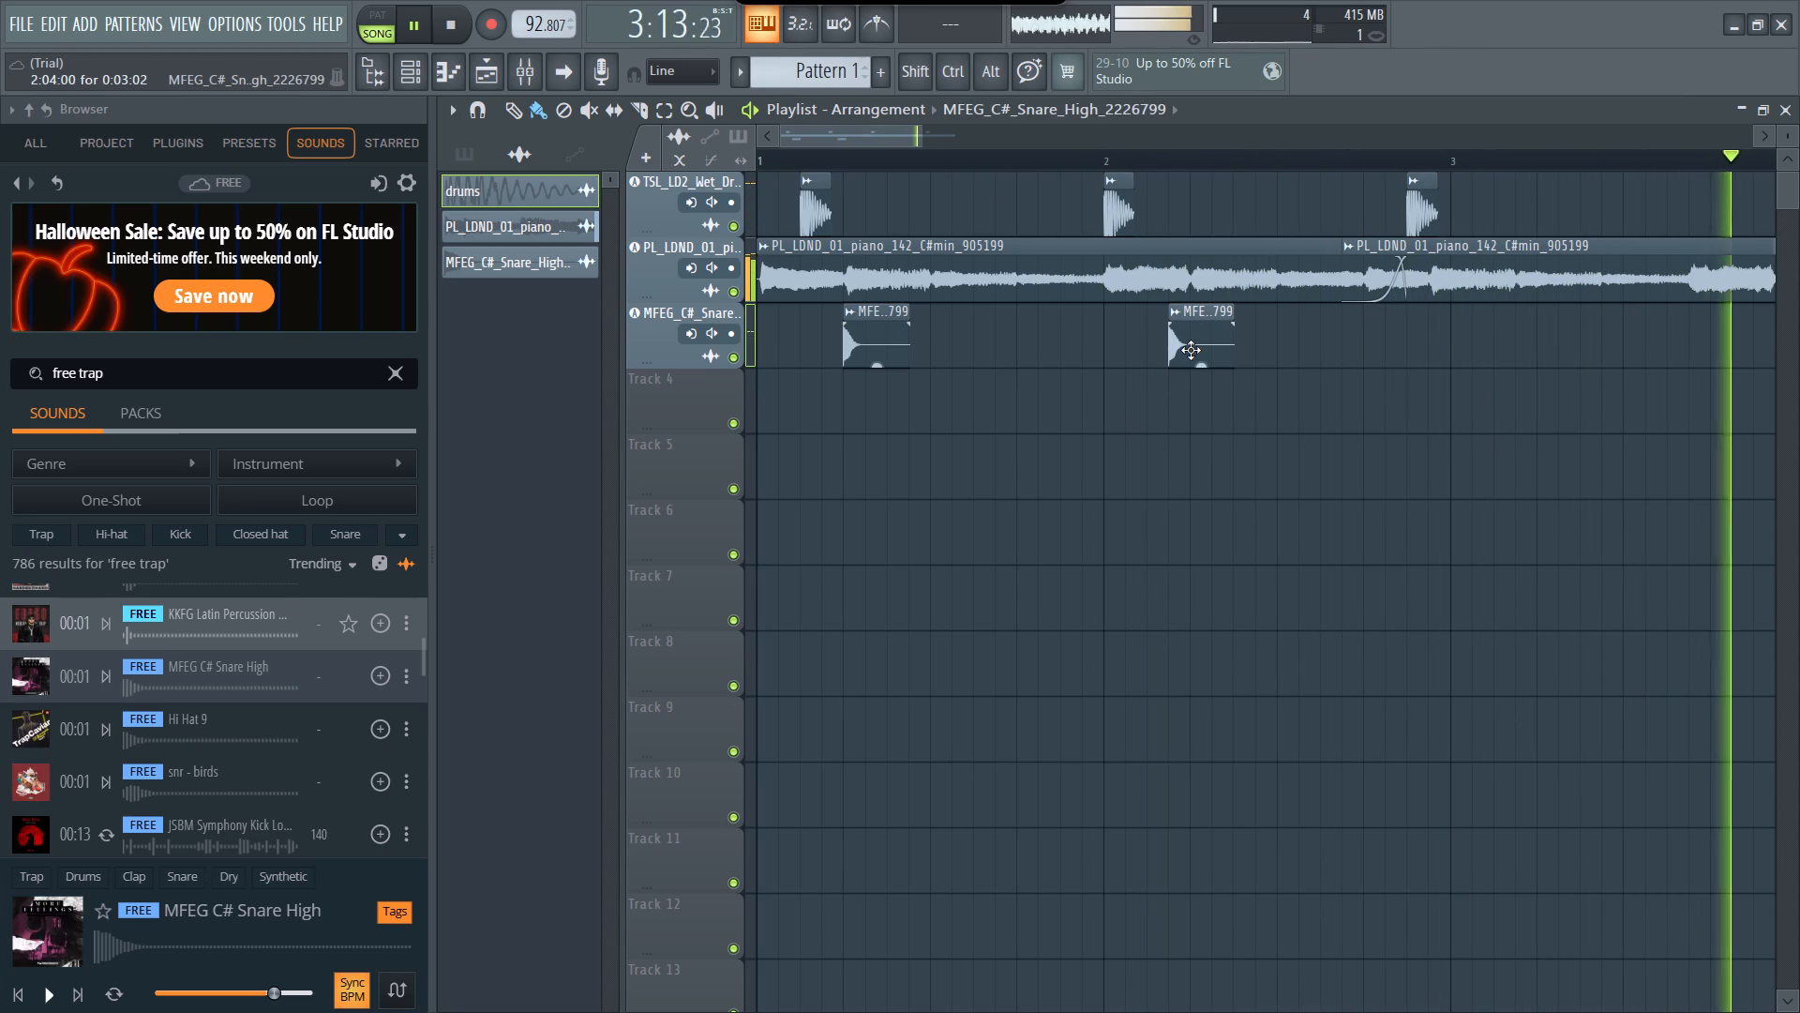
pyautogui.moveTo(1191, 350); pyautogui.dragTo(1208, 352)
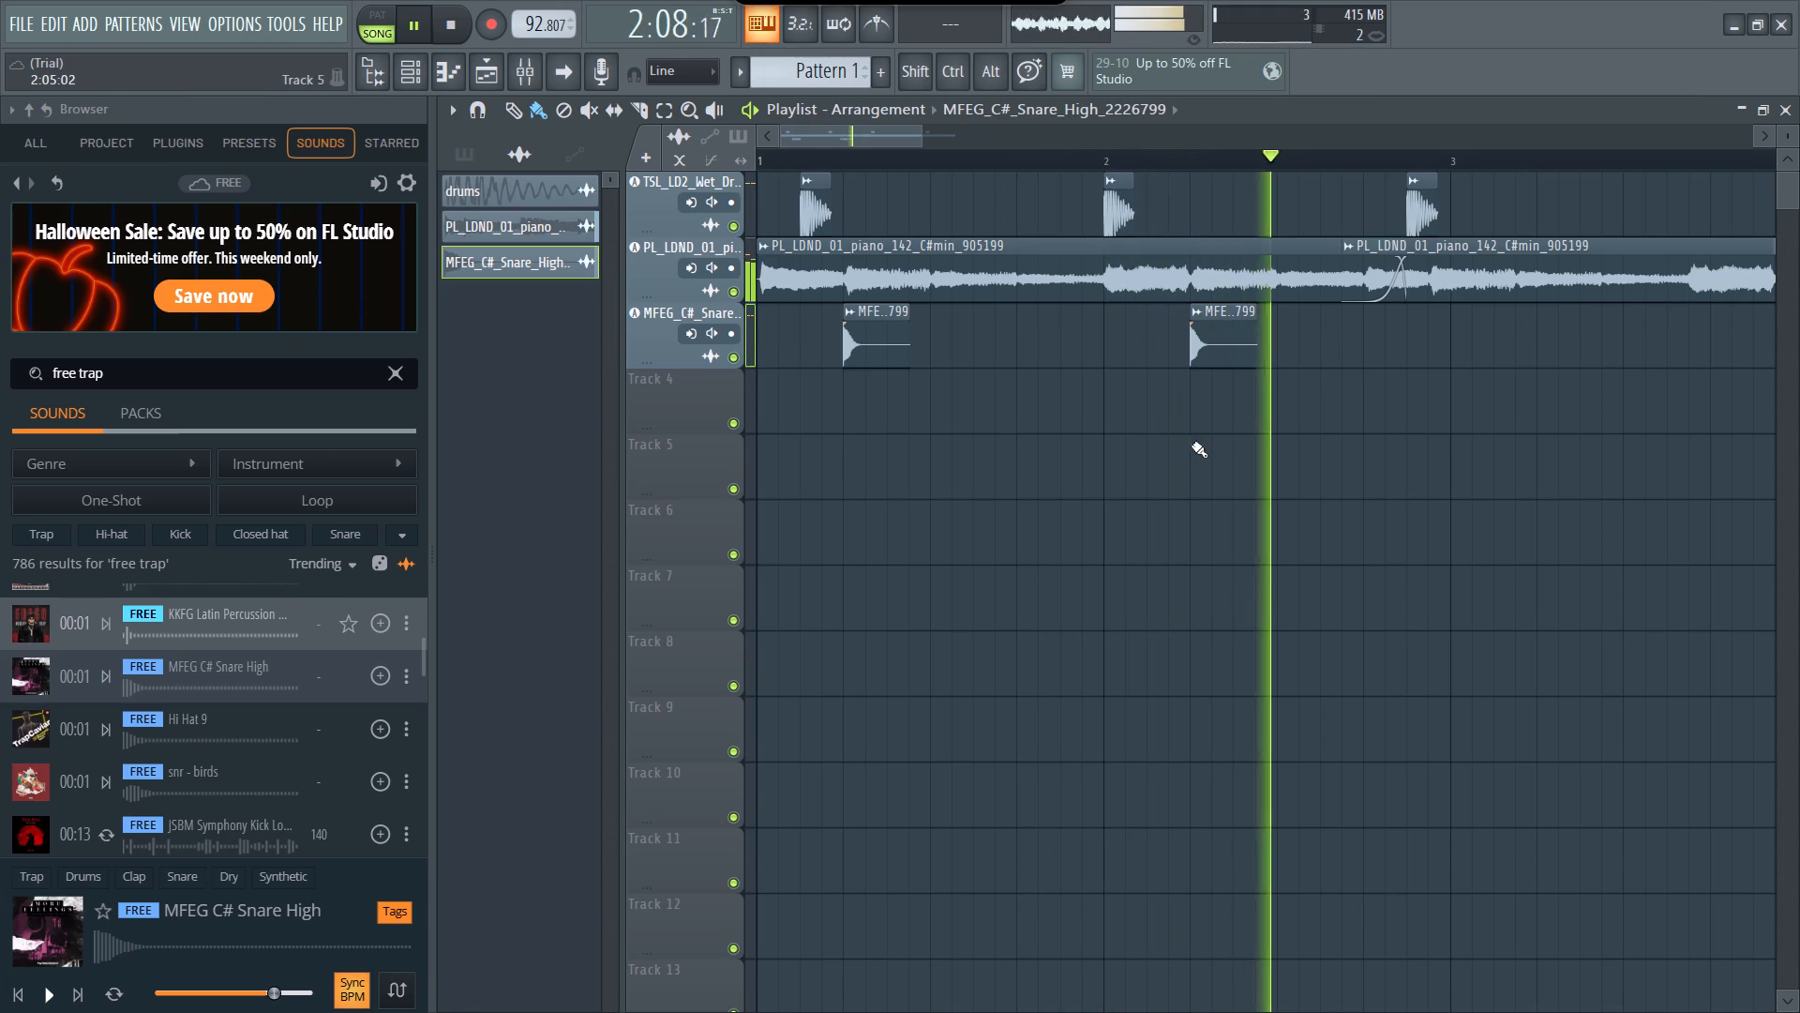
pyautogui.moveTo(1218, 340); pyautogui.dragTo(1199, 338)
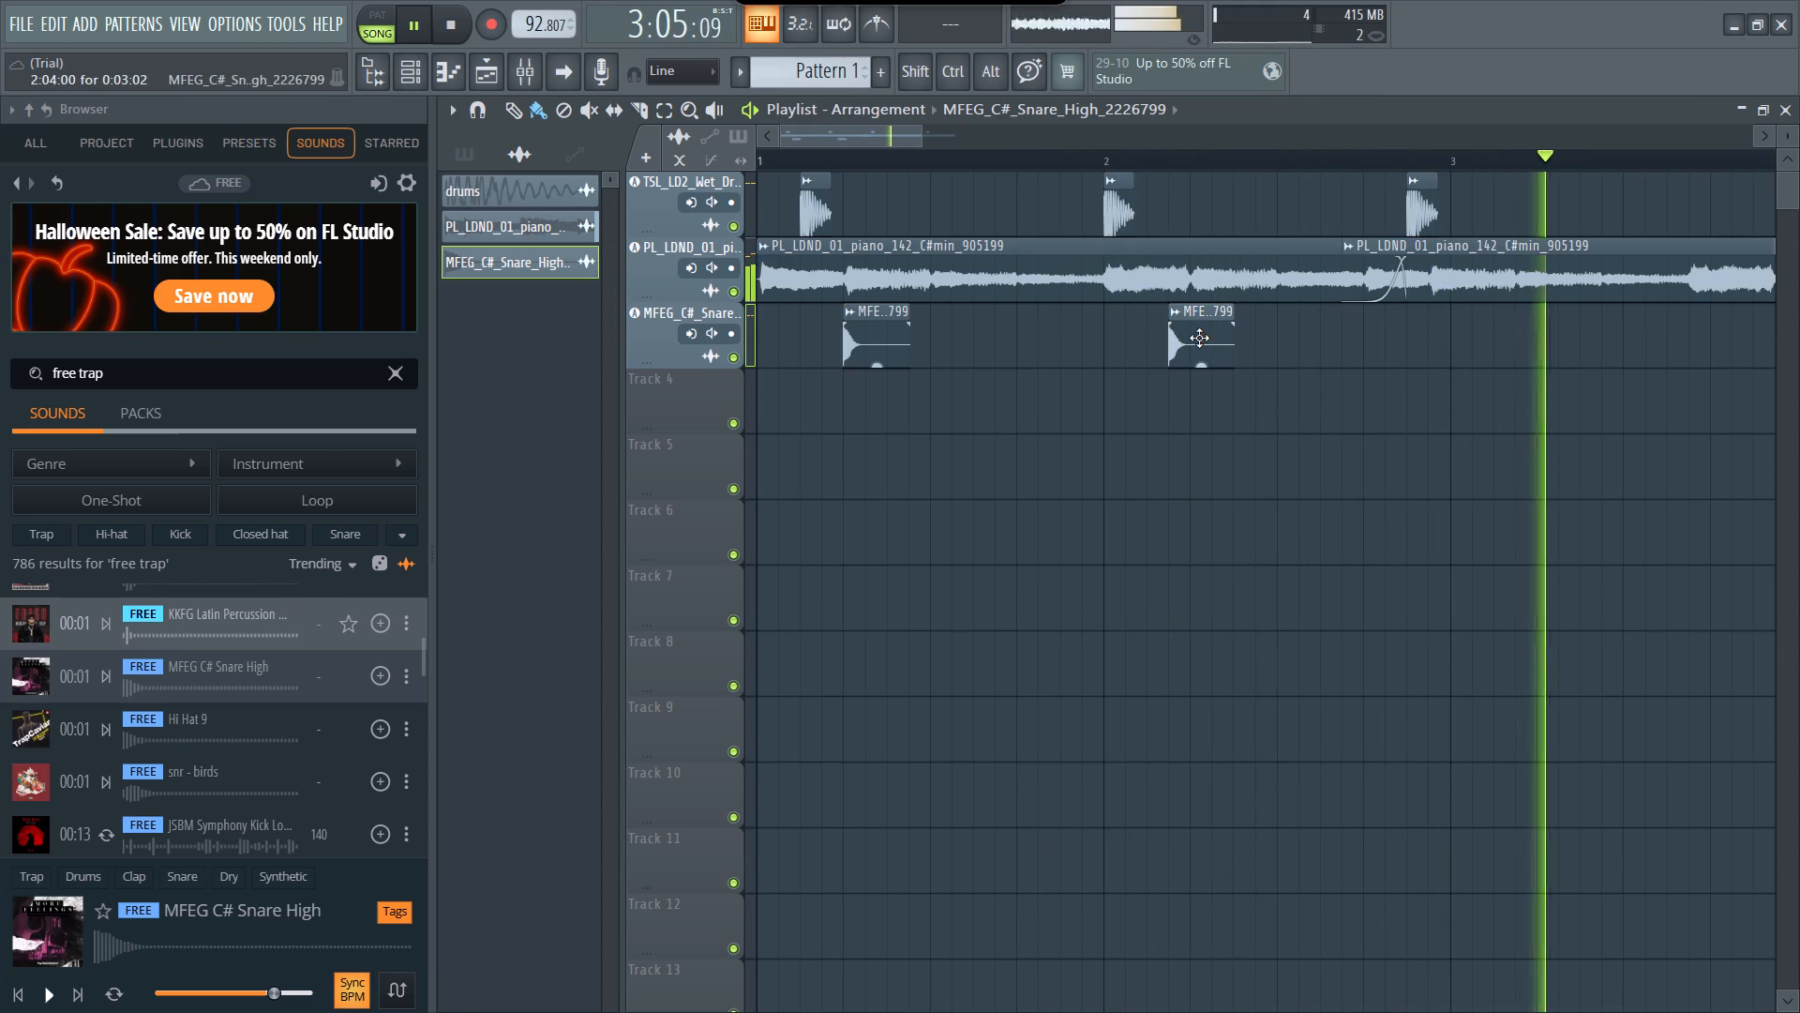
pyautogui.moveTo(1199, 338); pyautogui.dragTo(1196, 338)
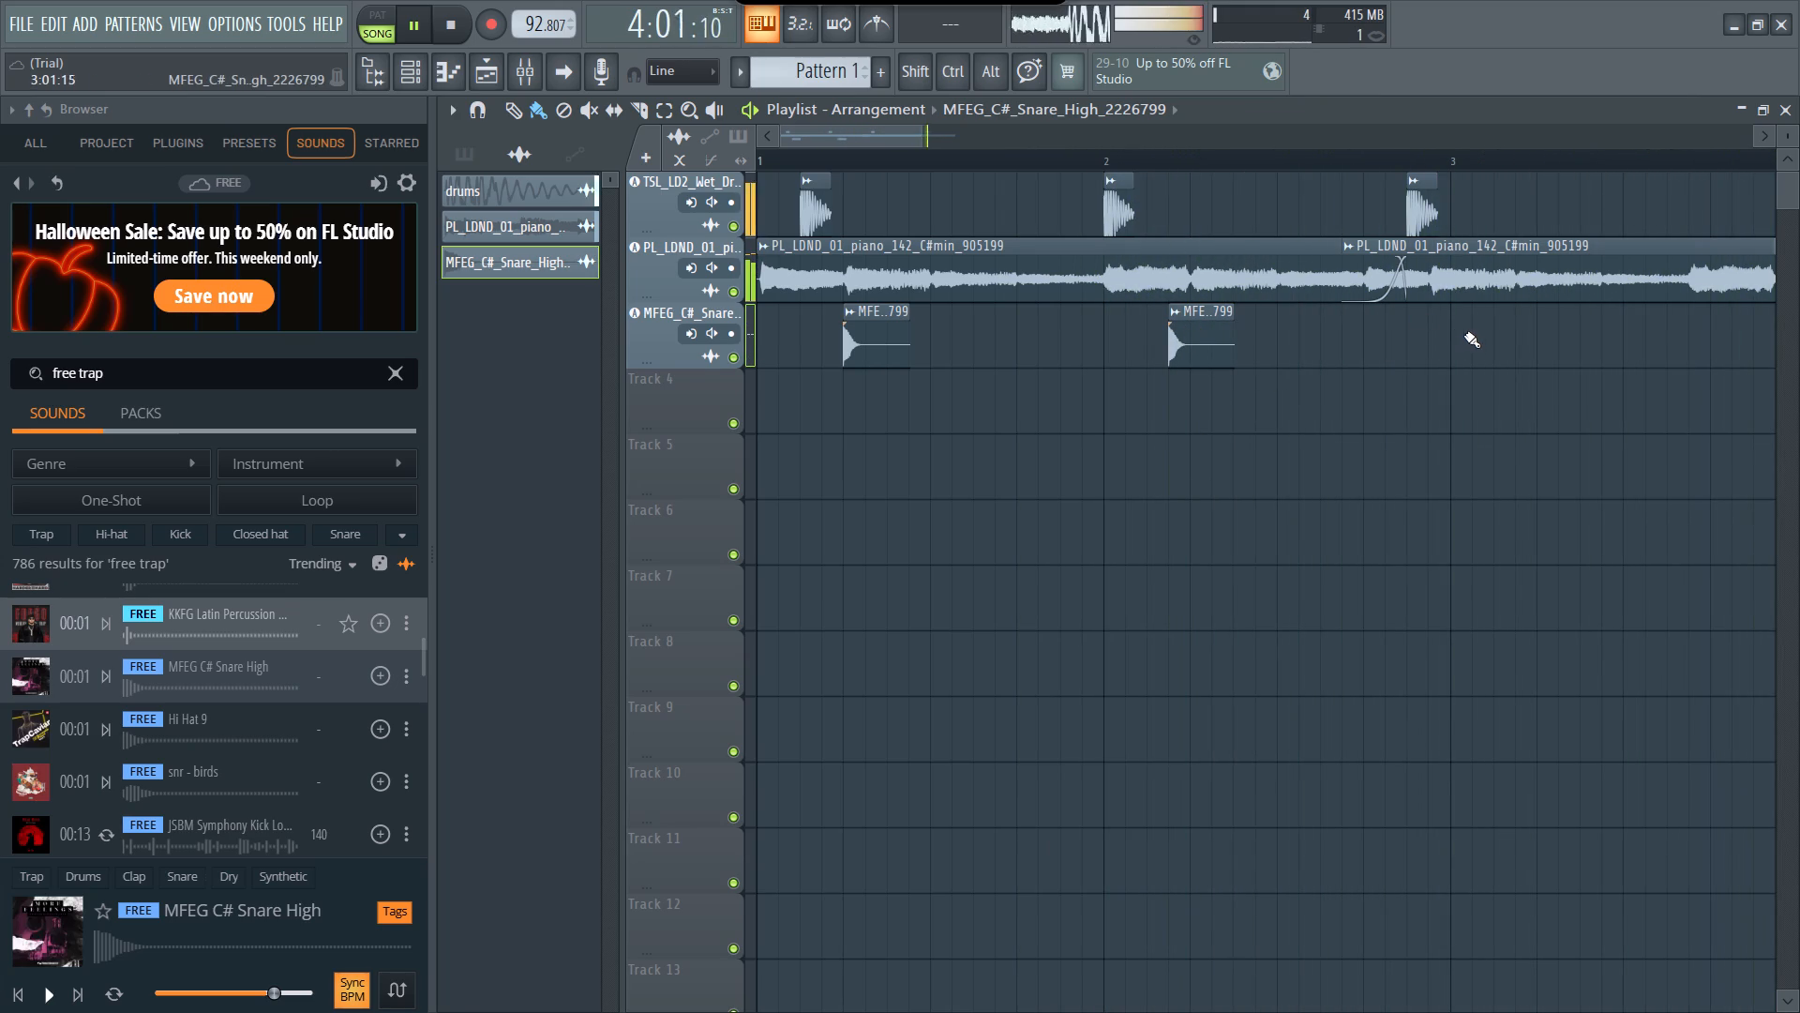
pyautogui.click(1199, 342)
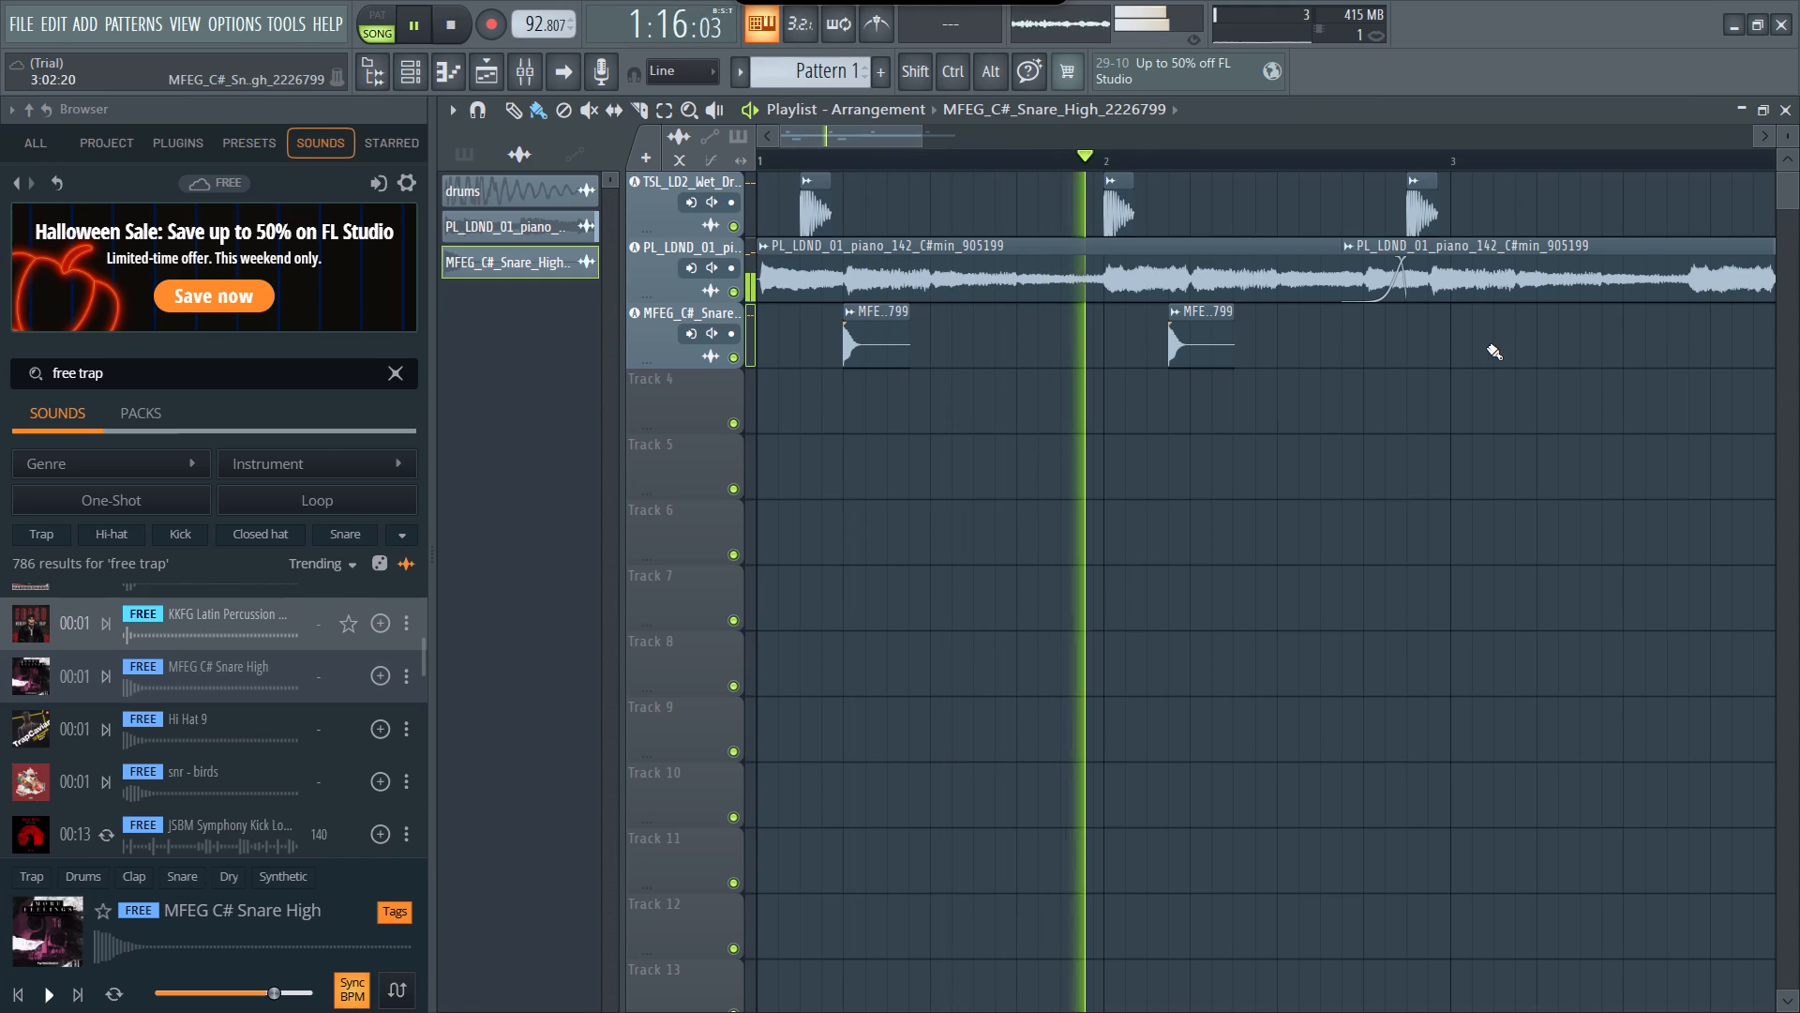
# Add a third MFEG C# Snare High clip on the snare track at 3:01.
pyautogui.click(1485, 346)
pyautogui.moveTo(1514, 344); pyautogui.dragTo(1492, 345)
pyautogui.moveTo(1492, 345); pyautogui.dragTo(1474, 345)
# Shift the second snare clip earlier to 2:02 and the third snare clip to 2:16.
pyautogui.moveTo(1217, 333); pyautogui.dragTo(1194, 331)
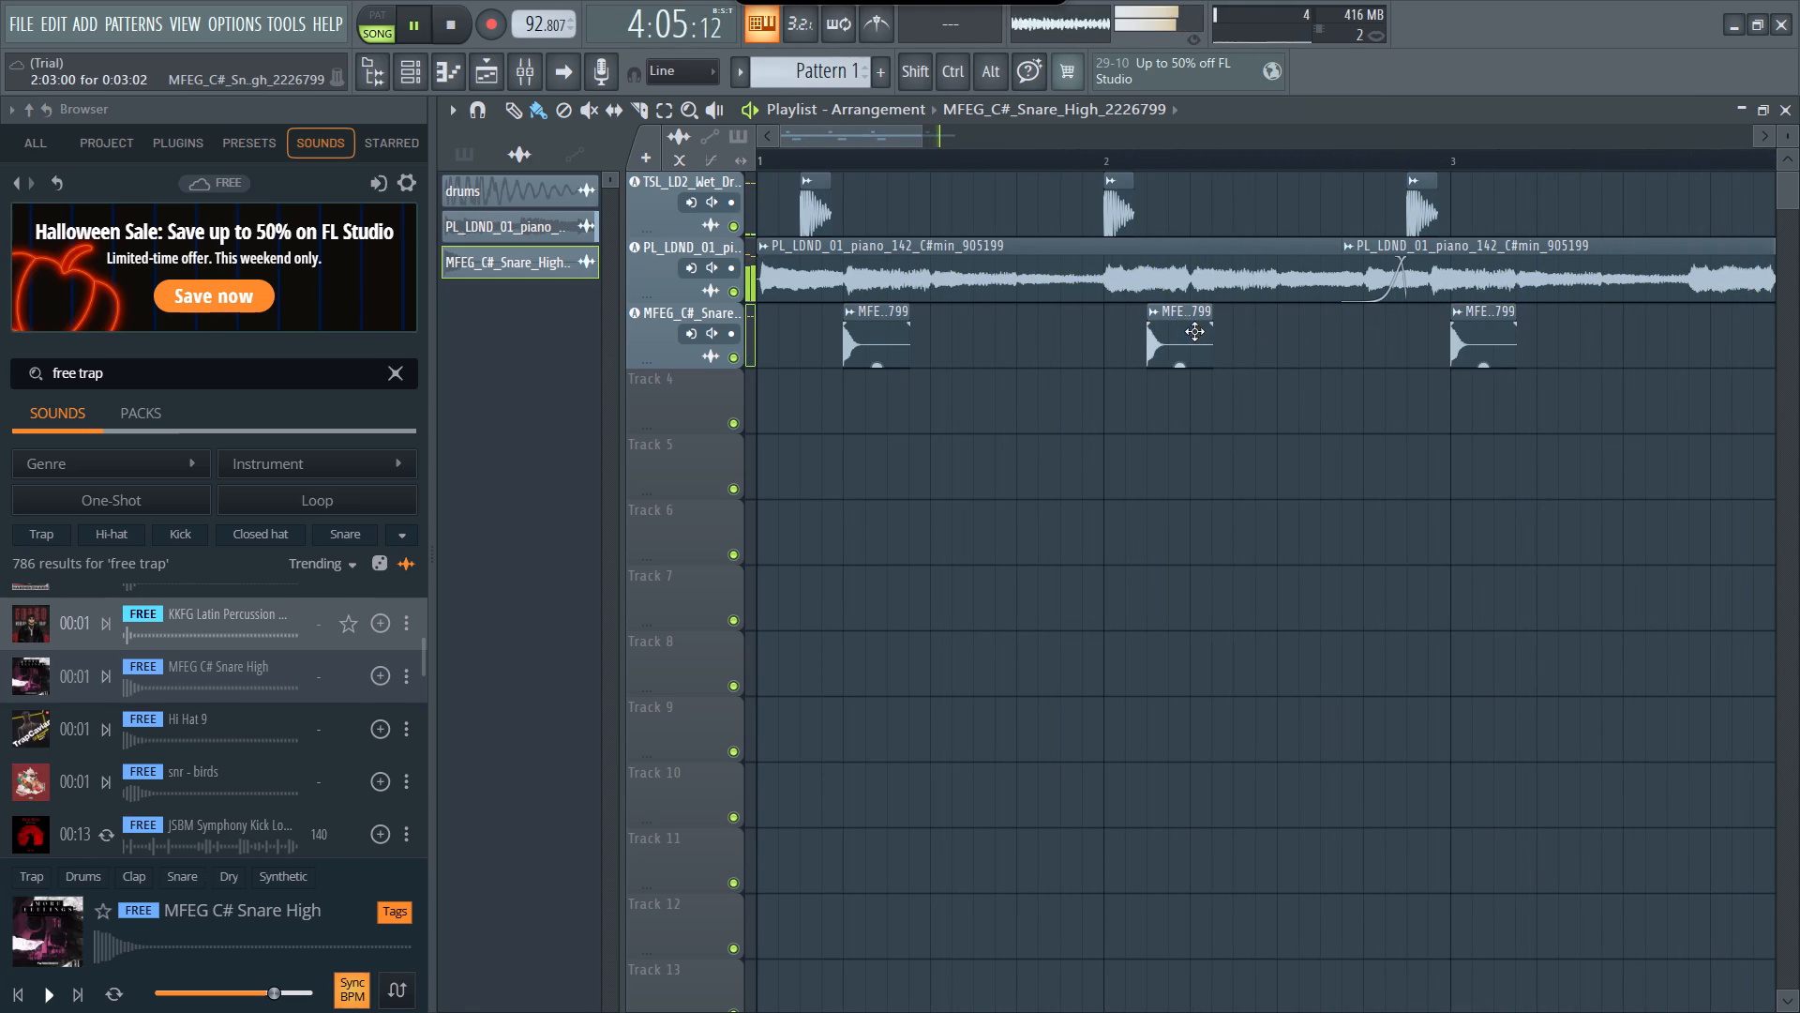
pyautogui.moveTo(1194, 331); pyautogui.dragTo(1188, 329)
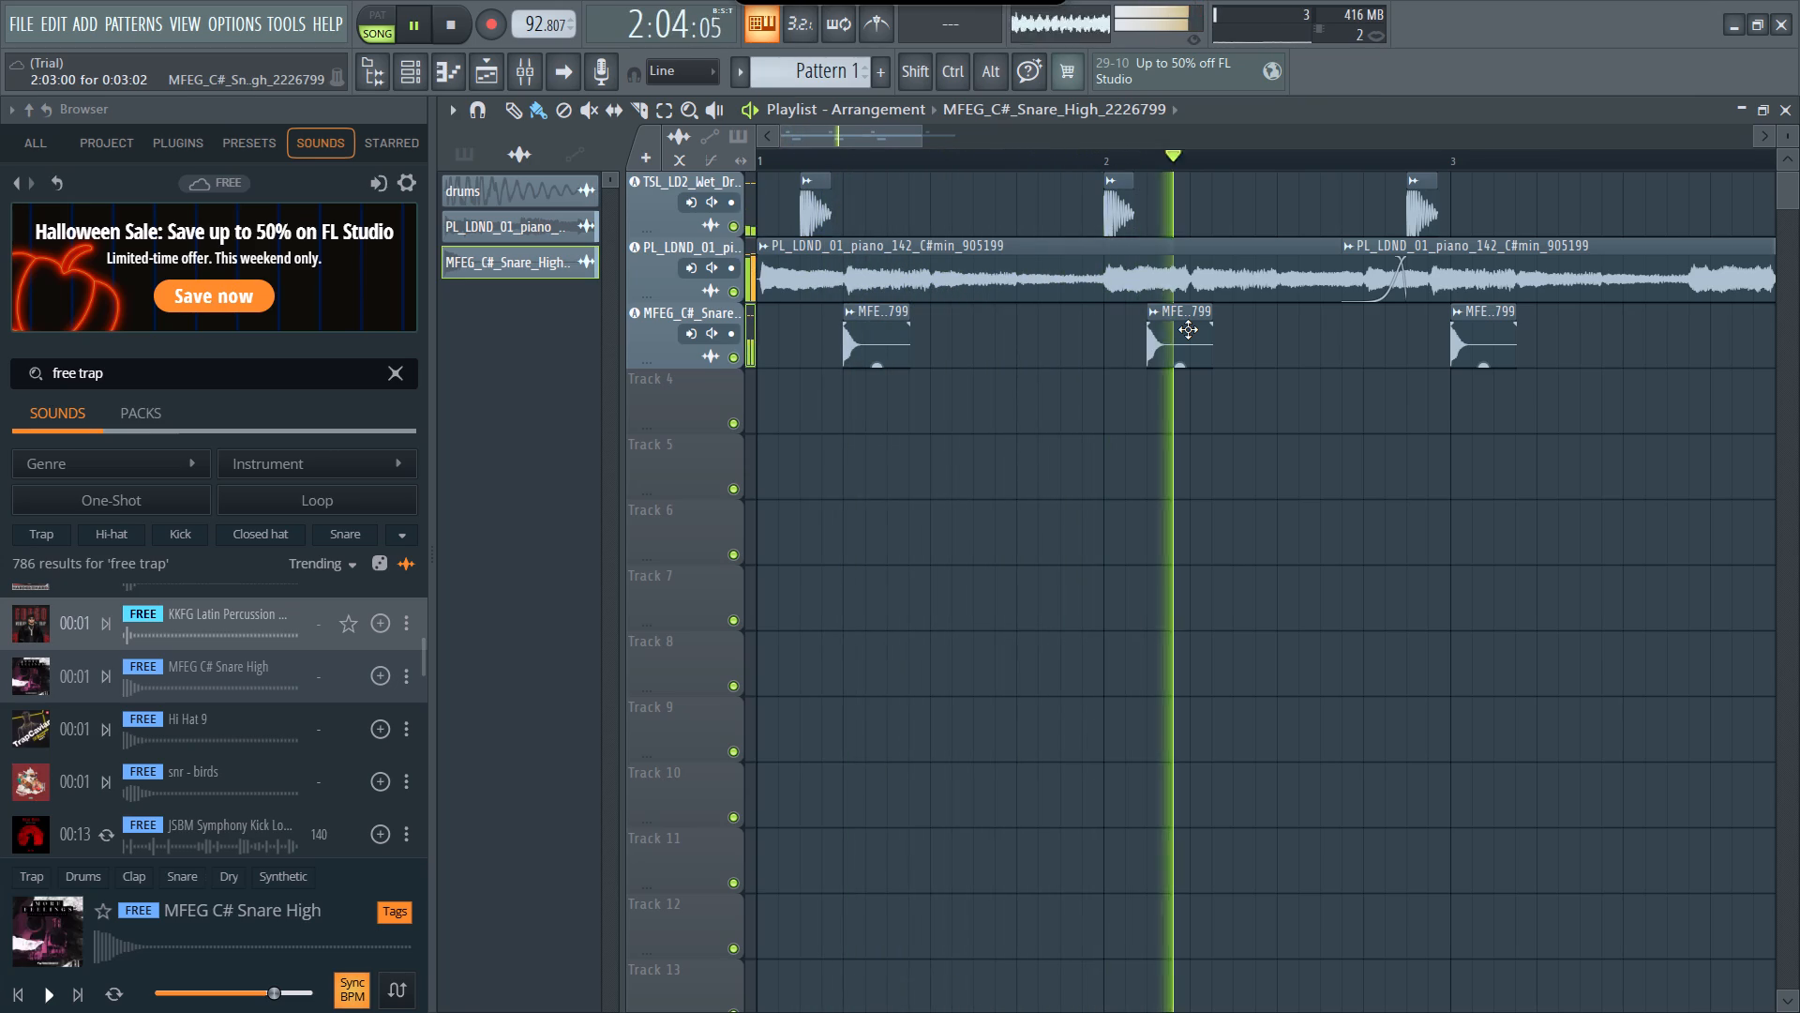
pyautogui.moveTo(1177, 331); pyautogui.dragTo(1159, 329)
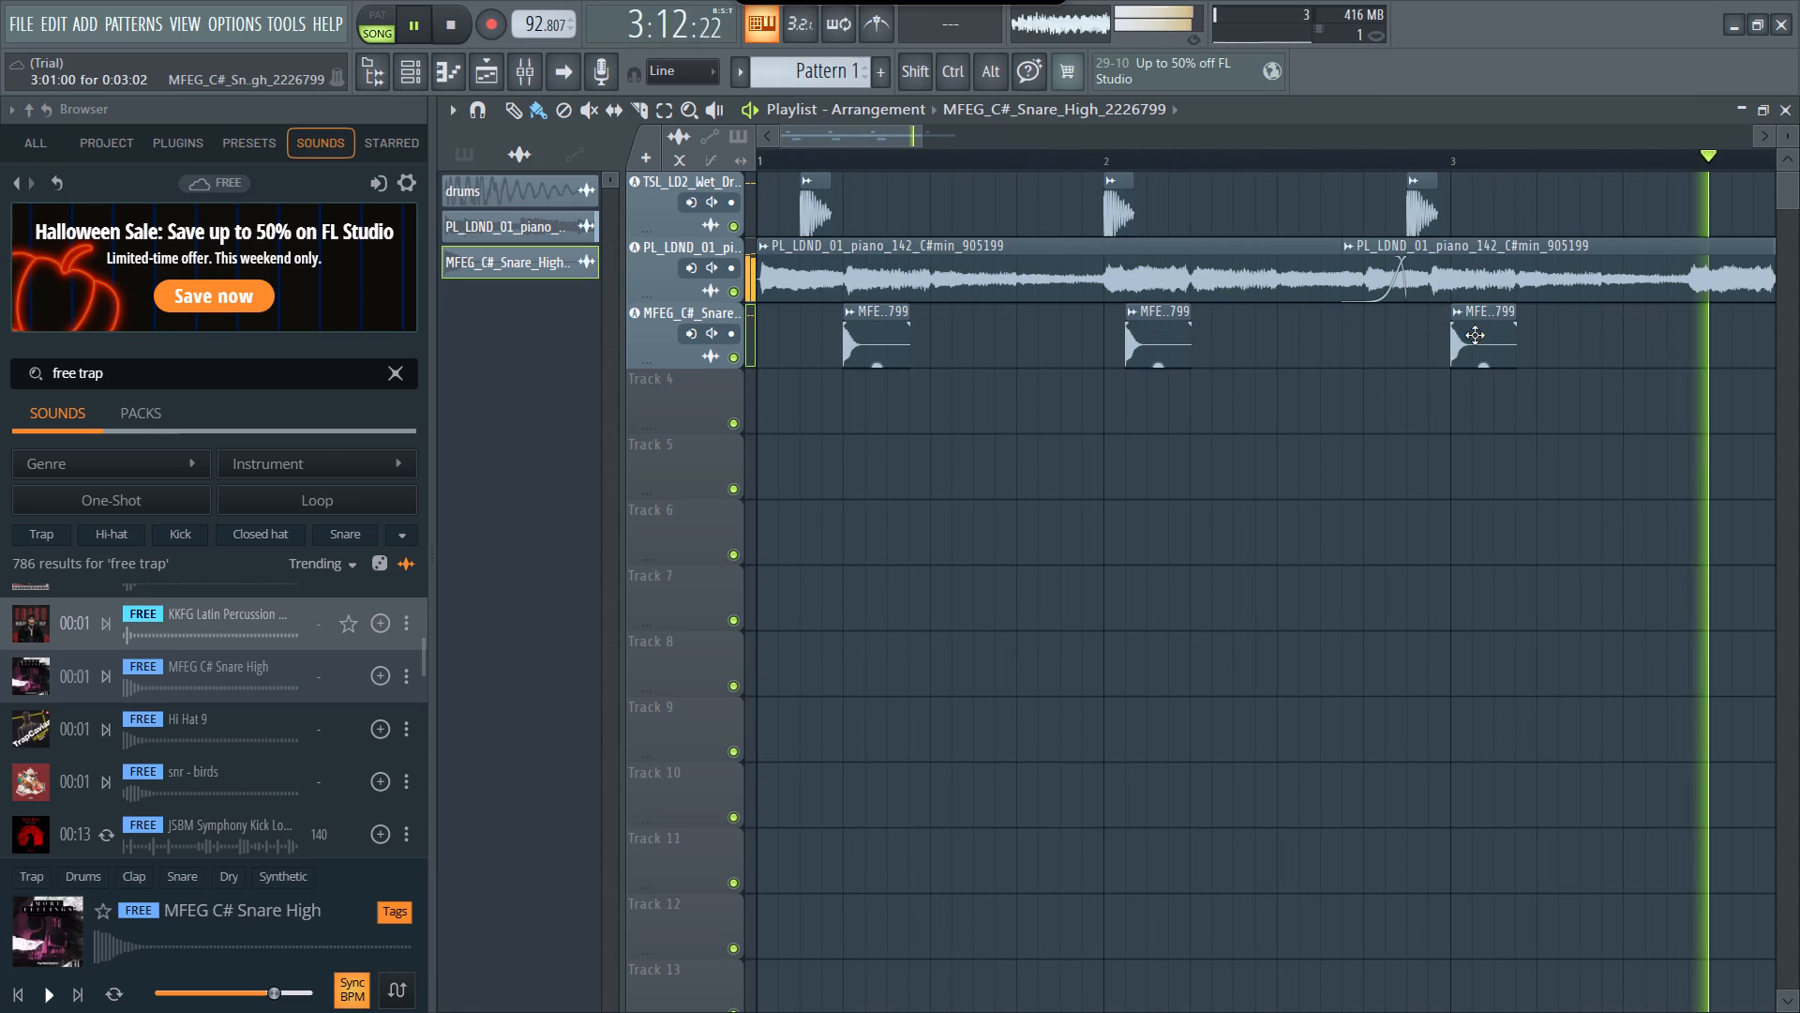
pyautogui.moveTo(1475, 335); pyautogui.dragTo(1462, 335)
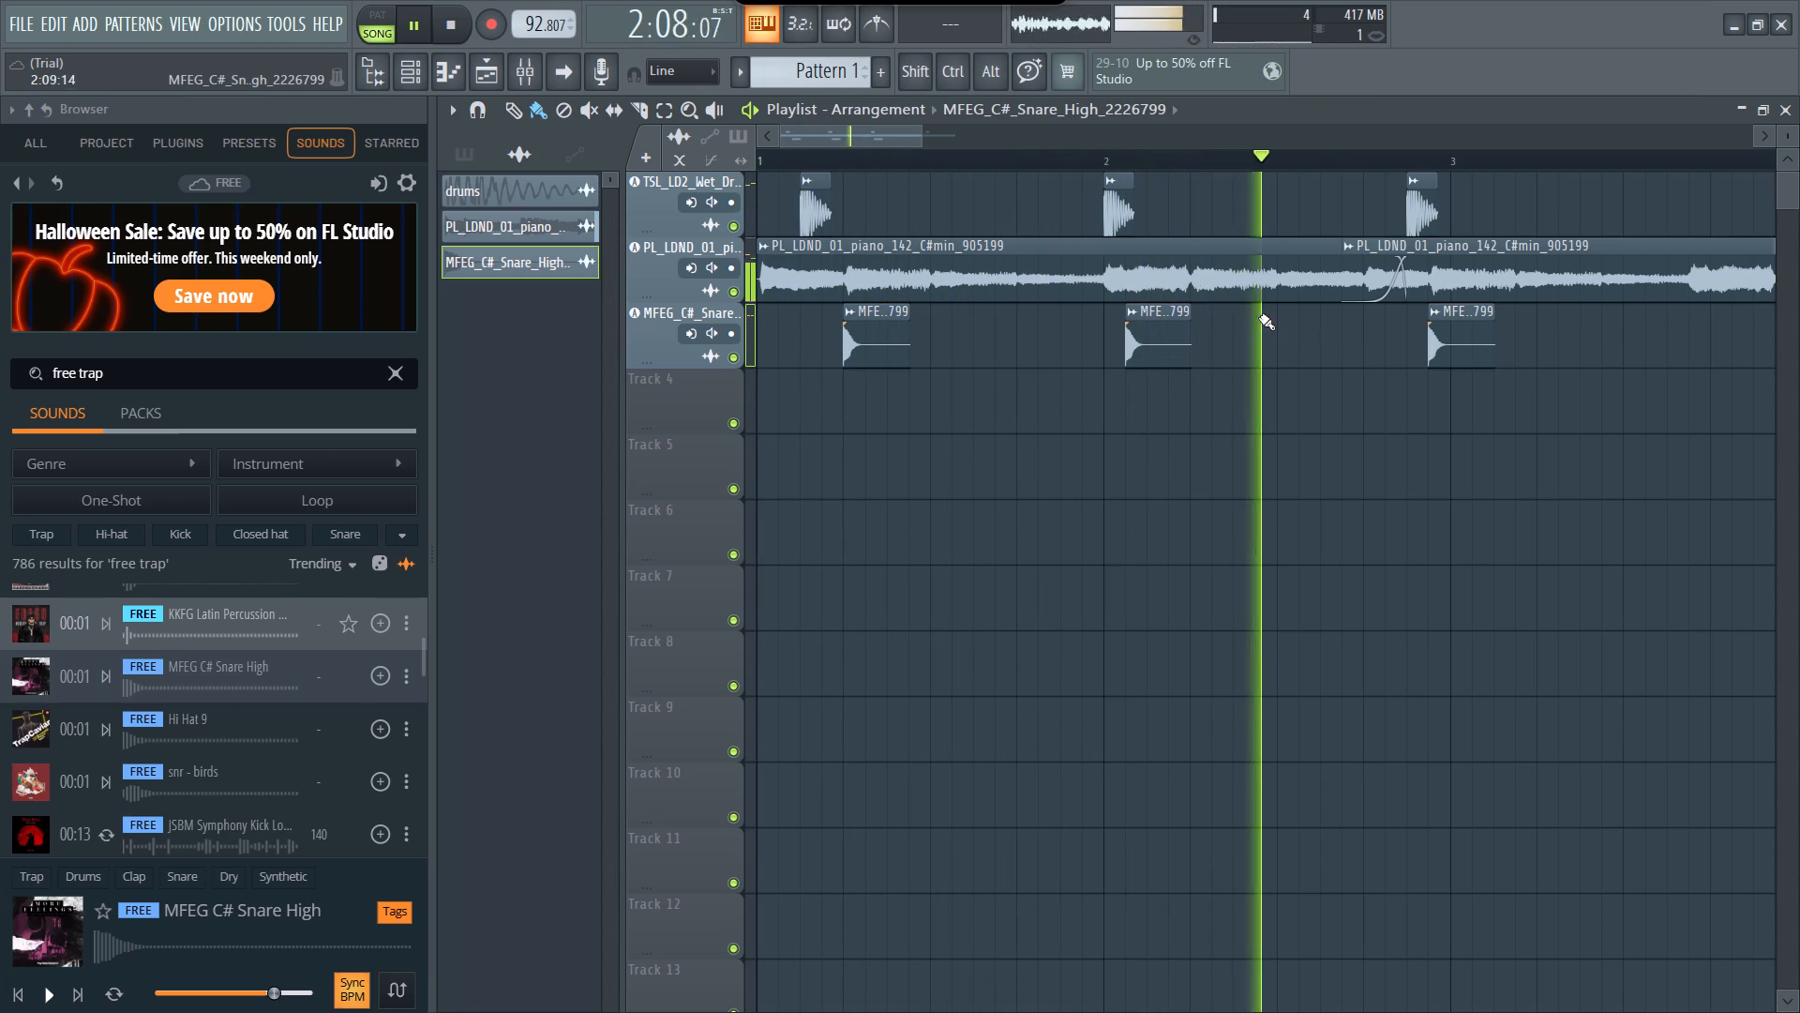
# Move the second kick clip to 1:16 and lengthen it from its end.
pyautogui.click(1118, 204)
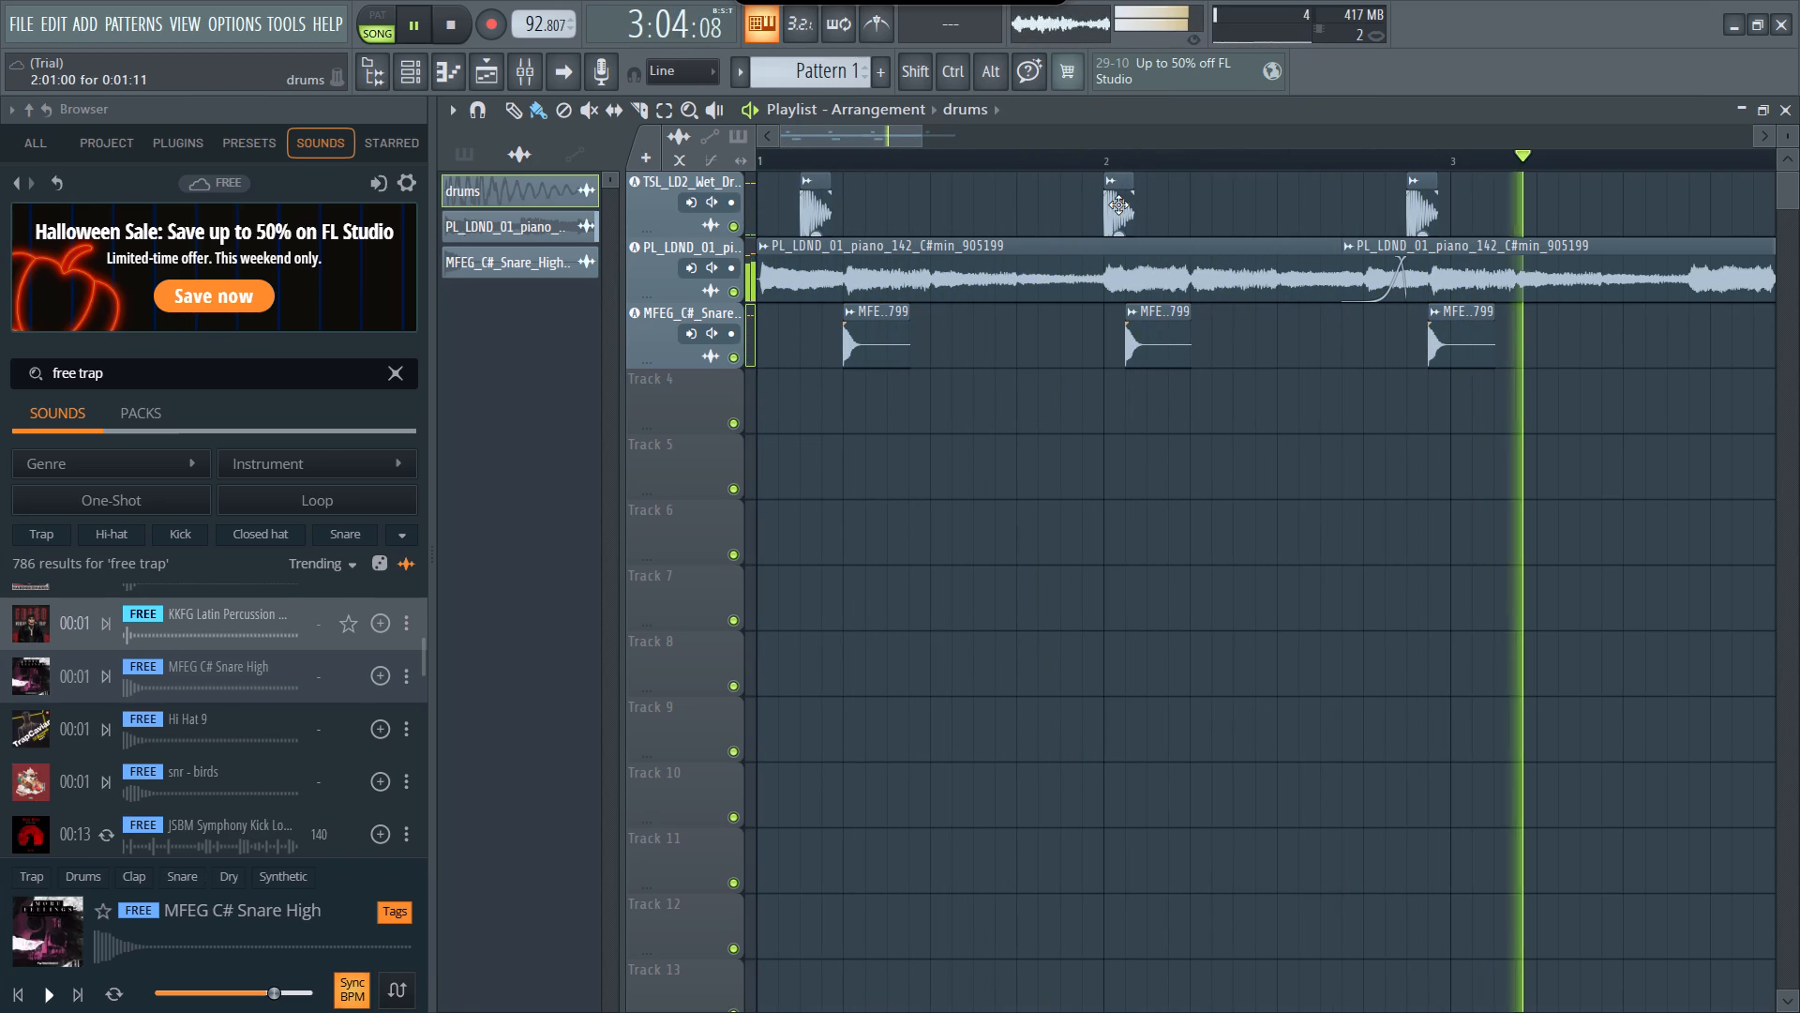
pyautogui.moveTo(1122, 206); pyautogui.dragTo(1107, 207)
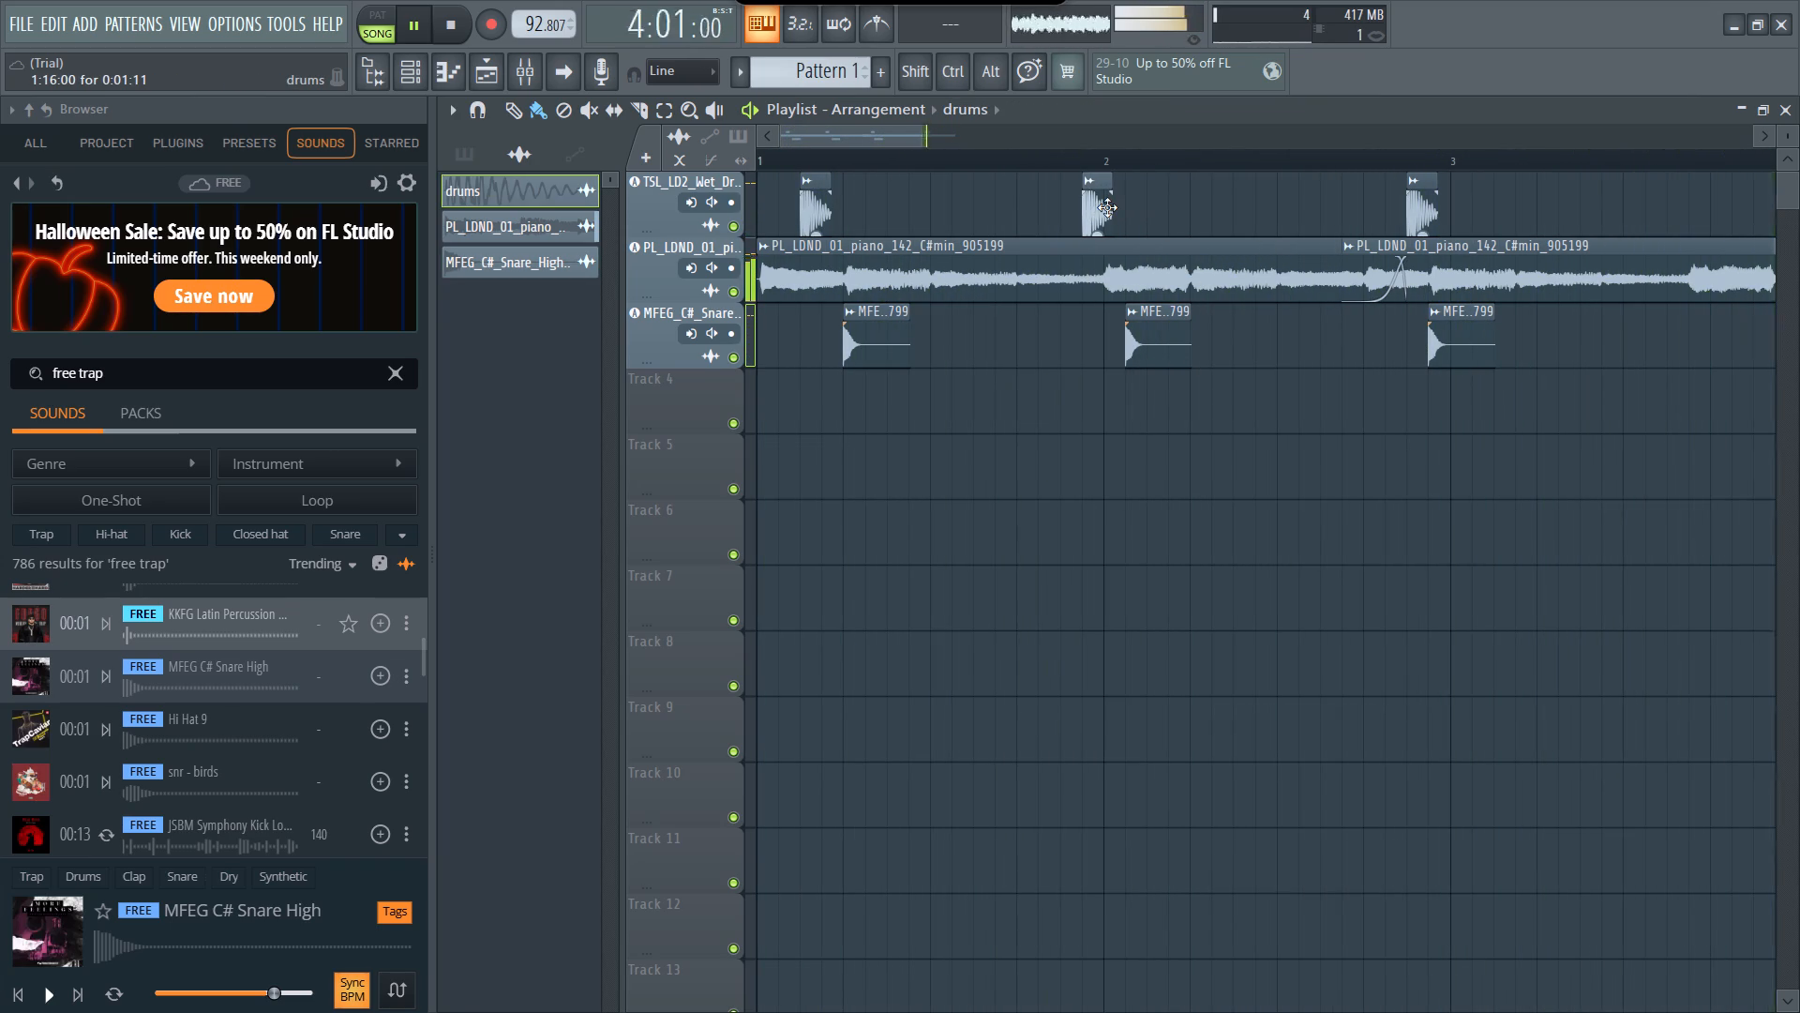
pyautogui.moveTo(1107, 207); pyautogui.dragTo(1109, 206)
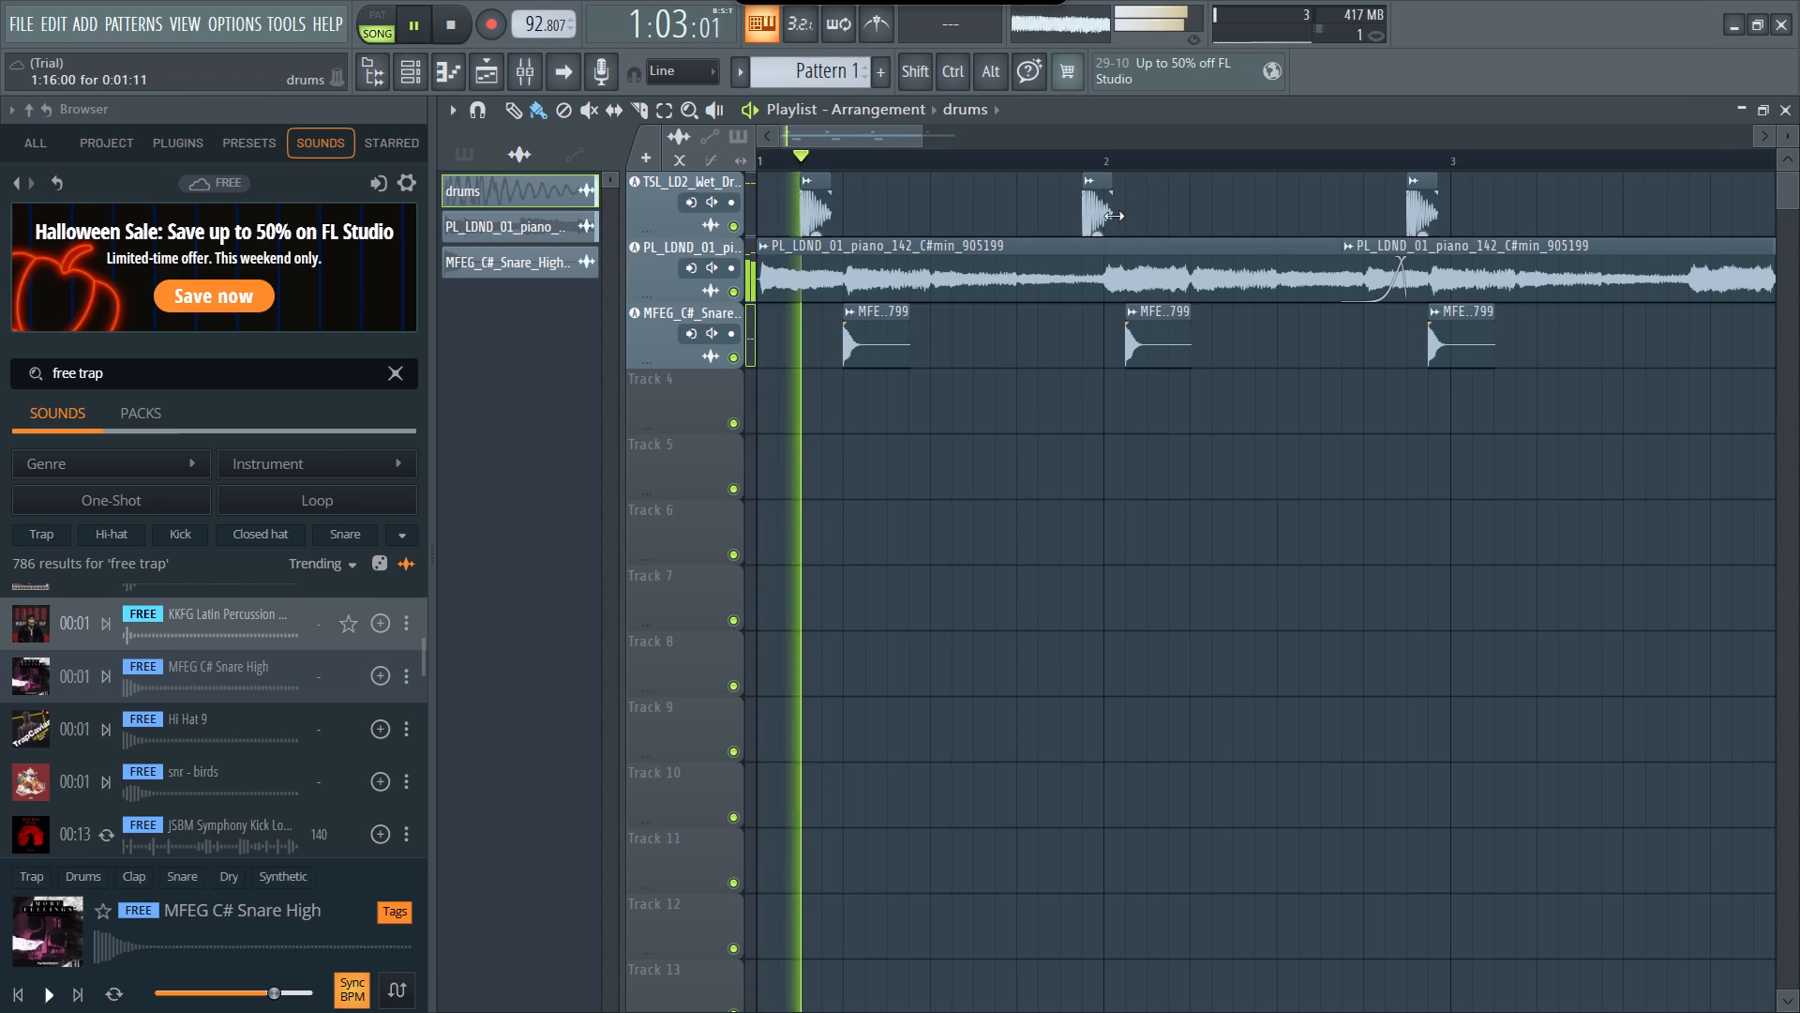
pyautogui.moveTo(1113, 213); pyautogui.dragTo(1117, 213)
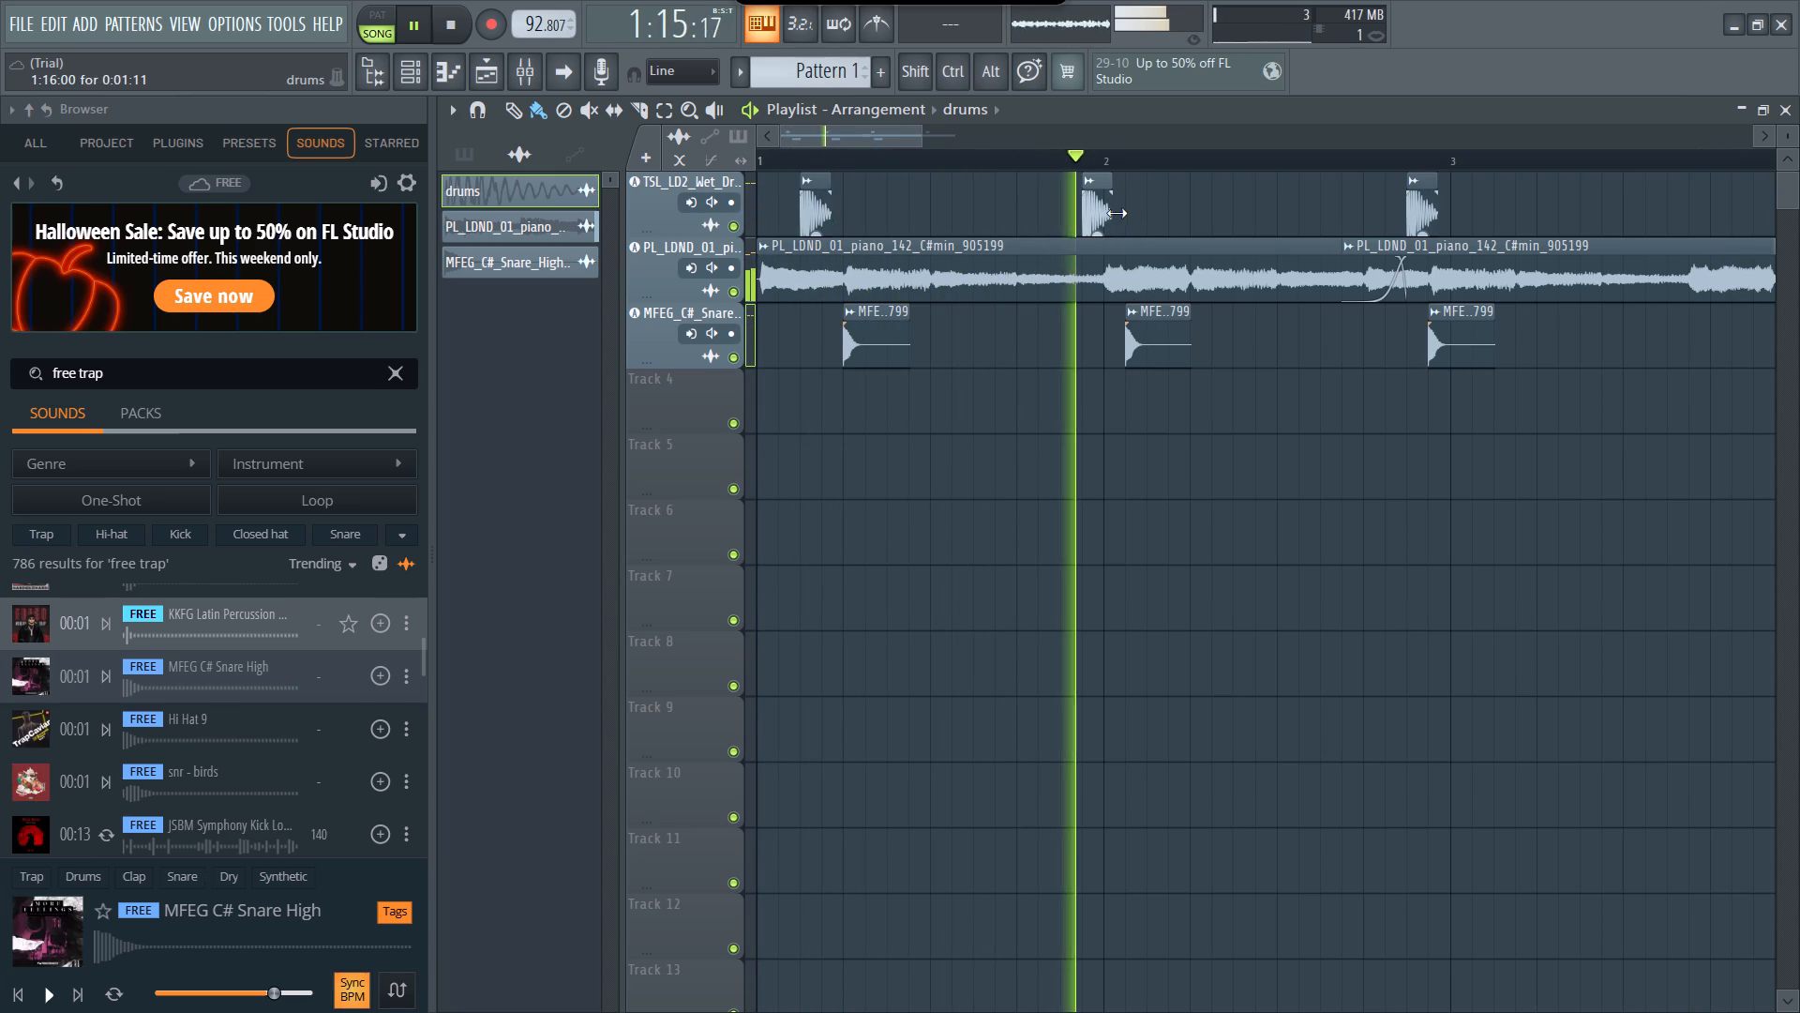
pyautogui.moveTo(1117, 213); pyautogui.dragTo(1129, 213)
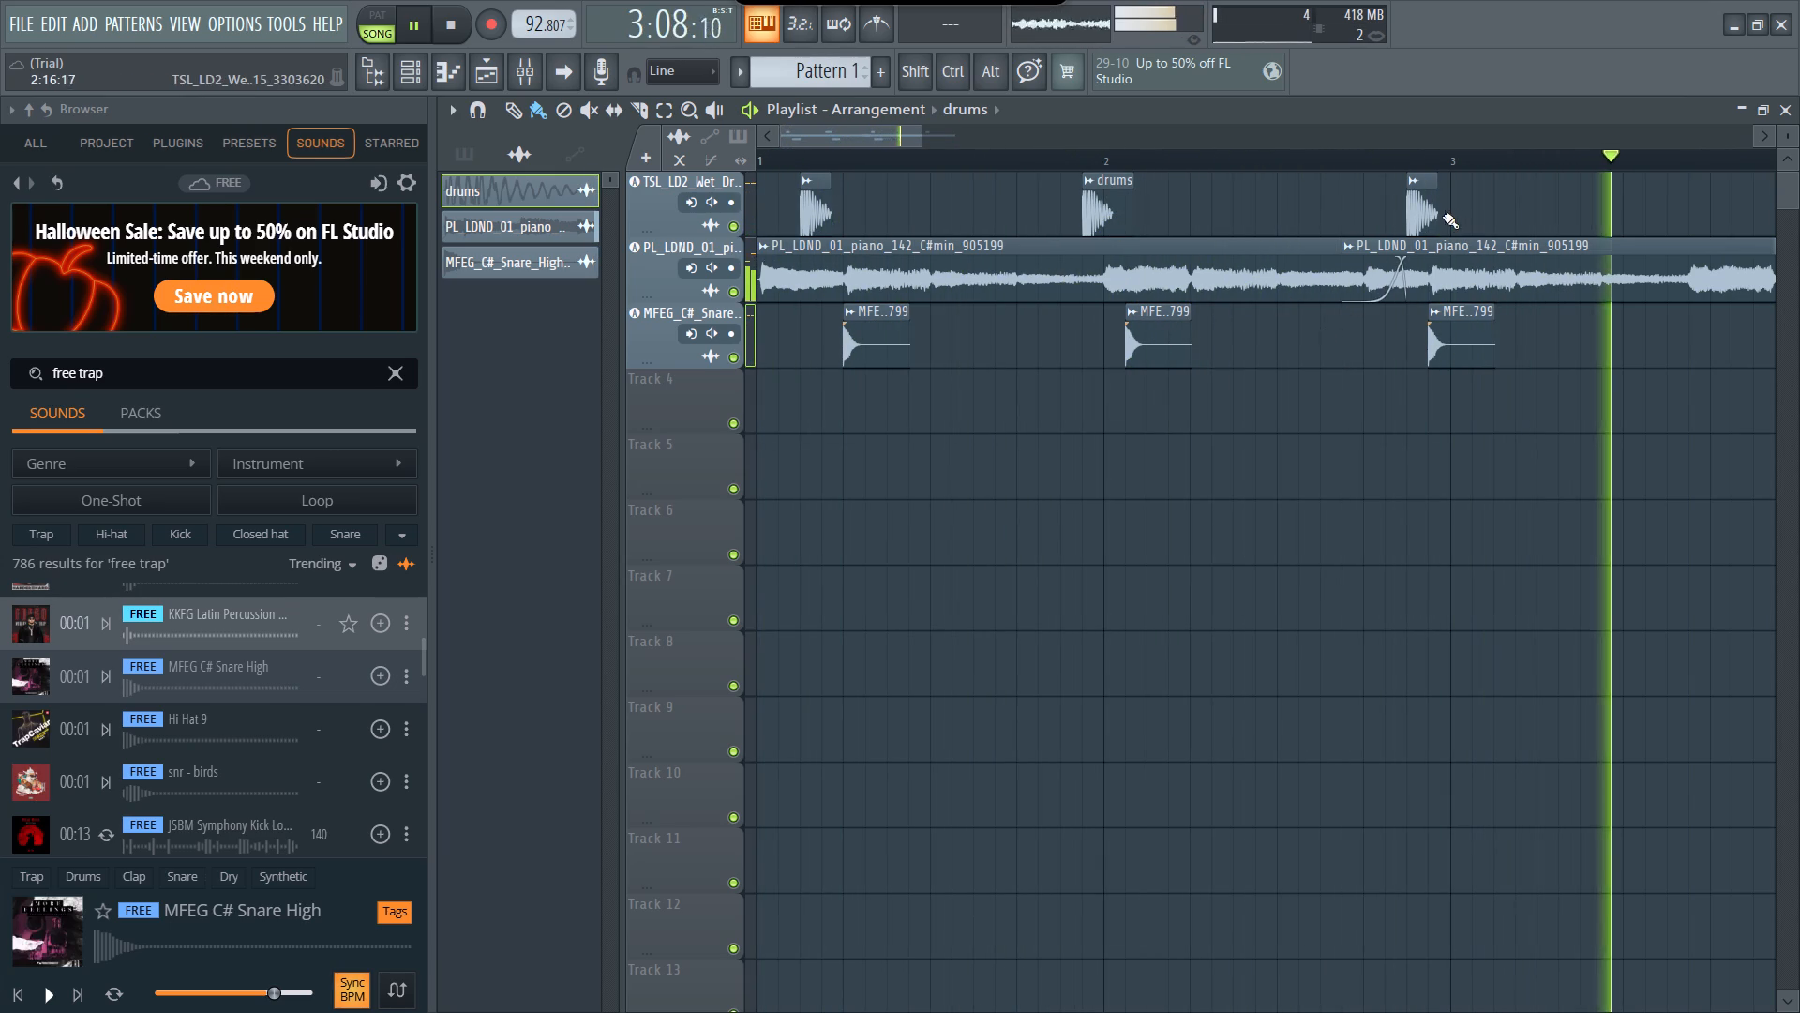
# Move the third kick clip to 2:14 and lengthen it from its end.
pyautogui.moveTo(1430, 215); pyautogui.dragTo(1412, 211)
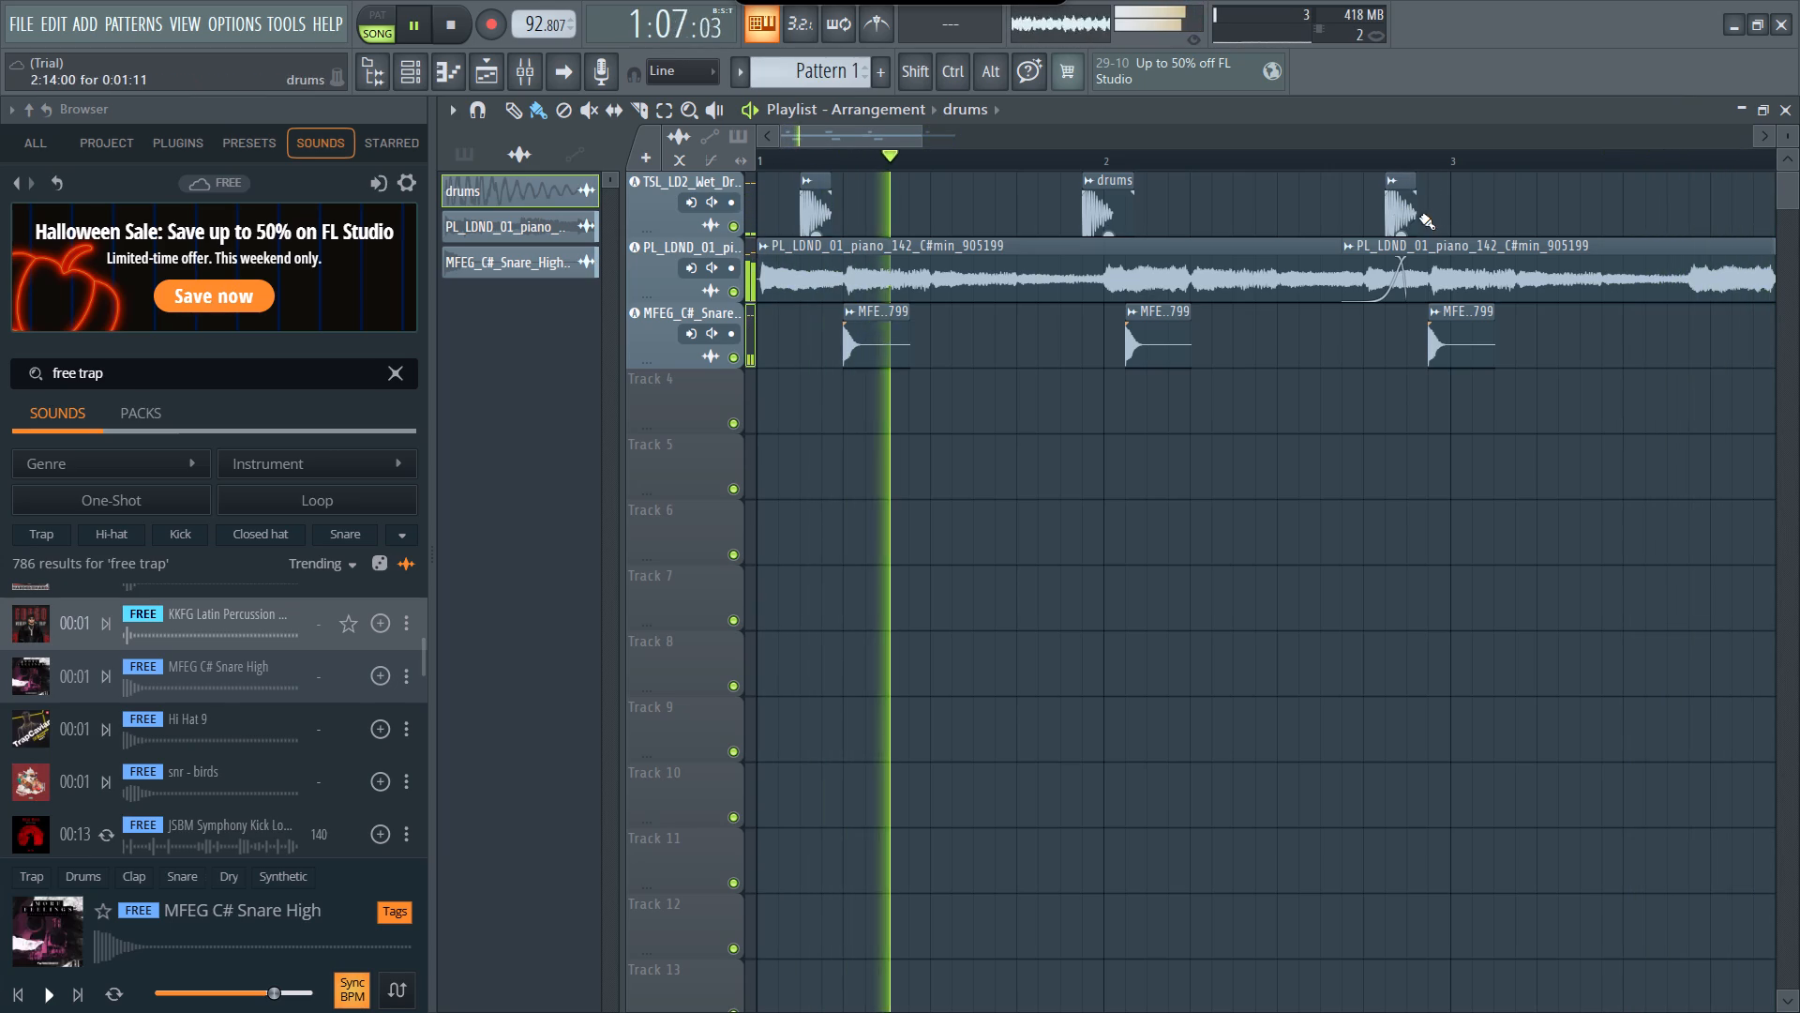
pyautogui.moveTo(1414, 217); pyautogui.dragTo(1439, 215)
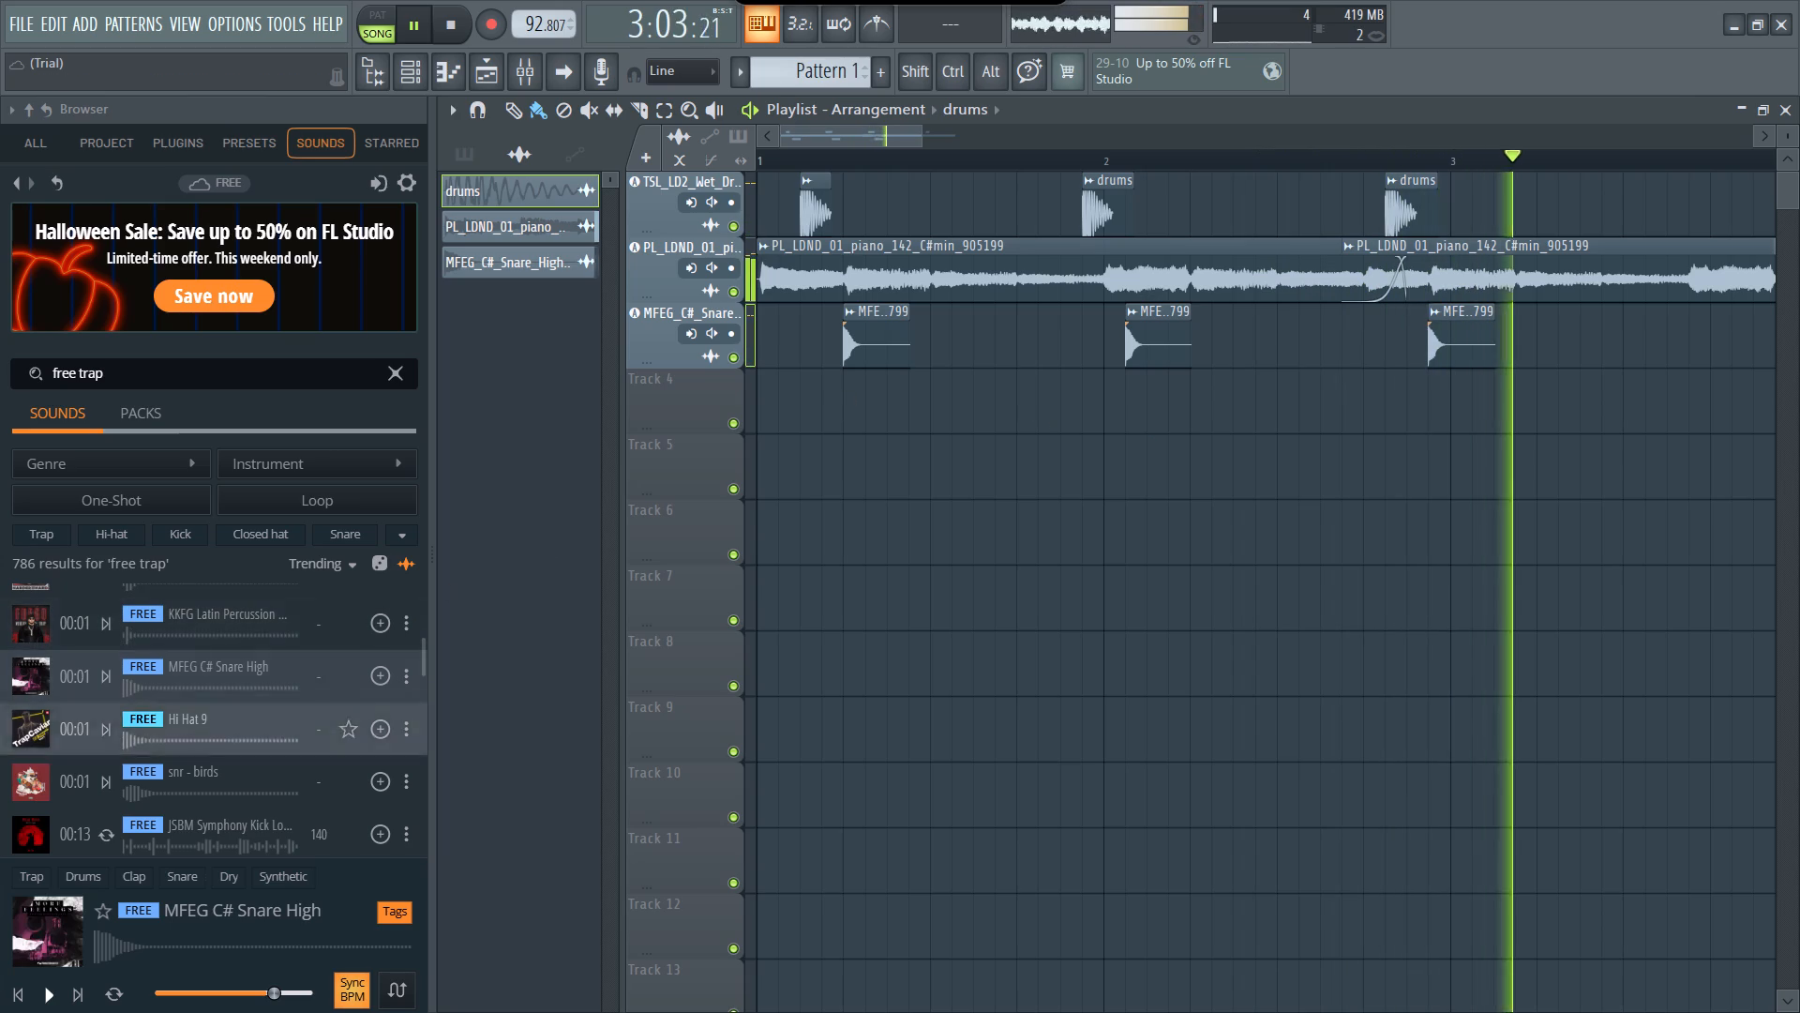
# Stop the arrangement playback and audition the KKFG Latin Percussion and MFEG C# Snare High samples from the free trap results.
pyautogui.click(112, 675)
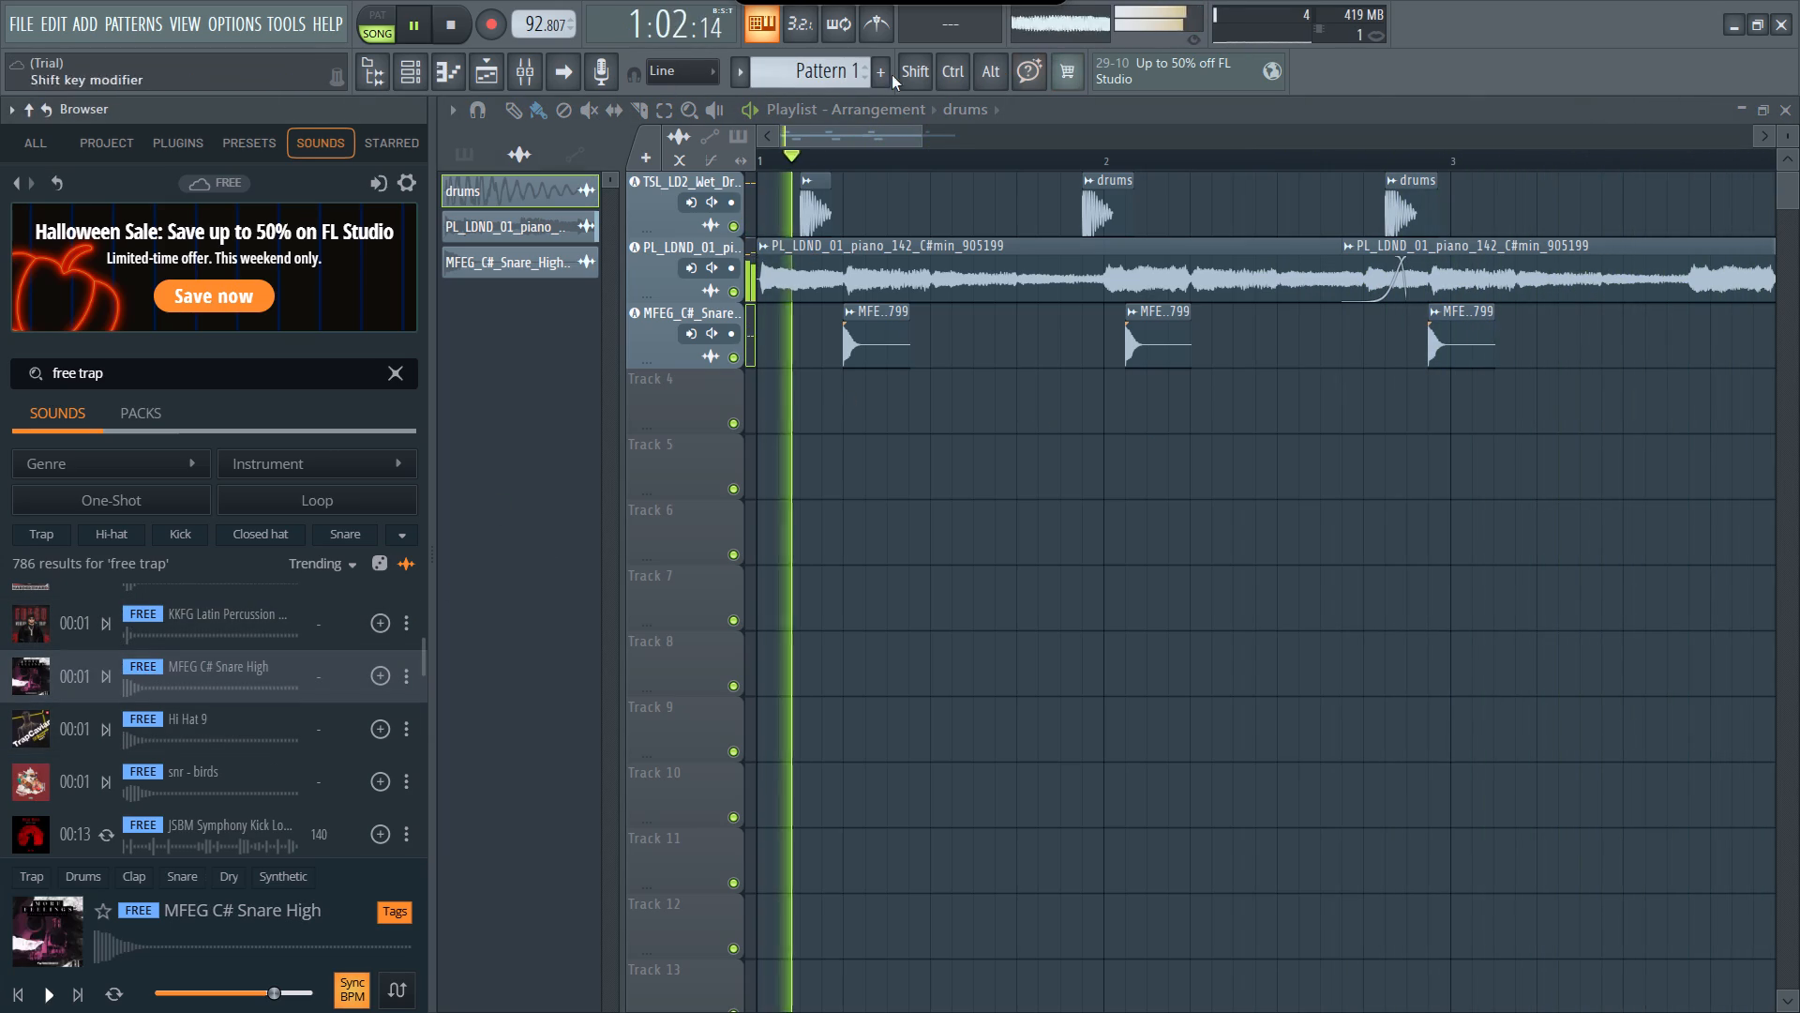
pyautogui.click(748, 103)
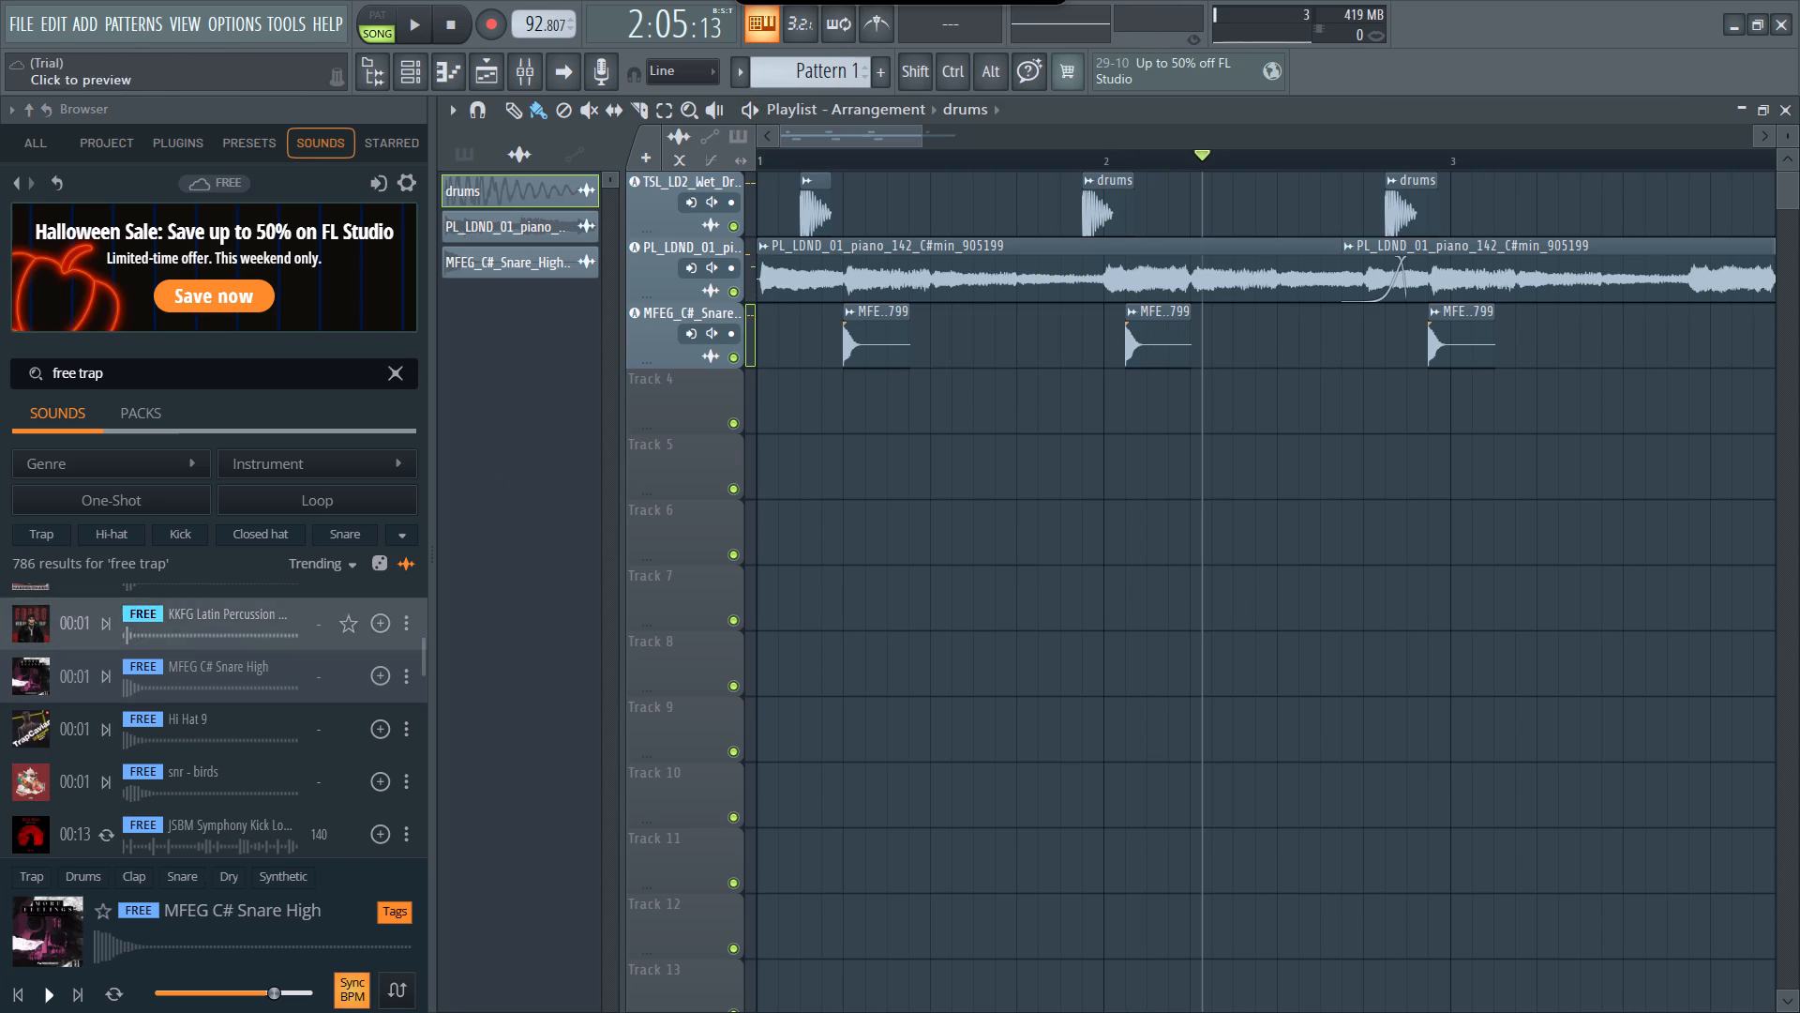
pyautogui.click(95, 638)
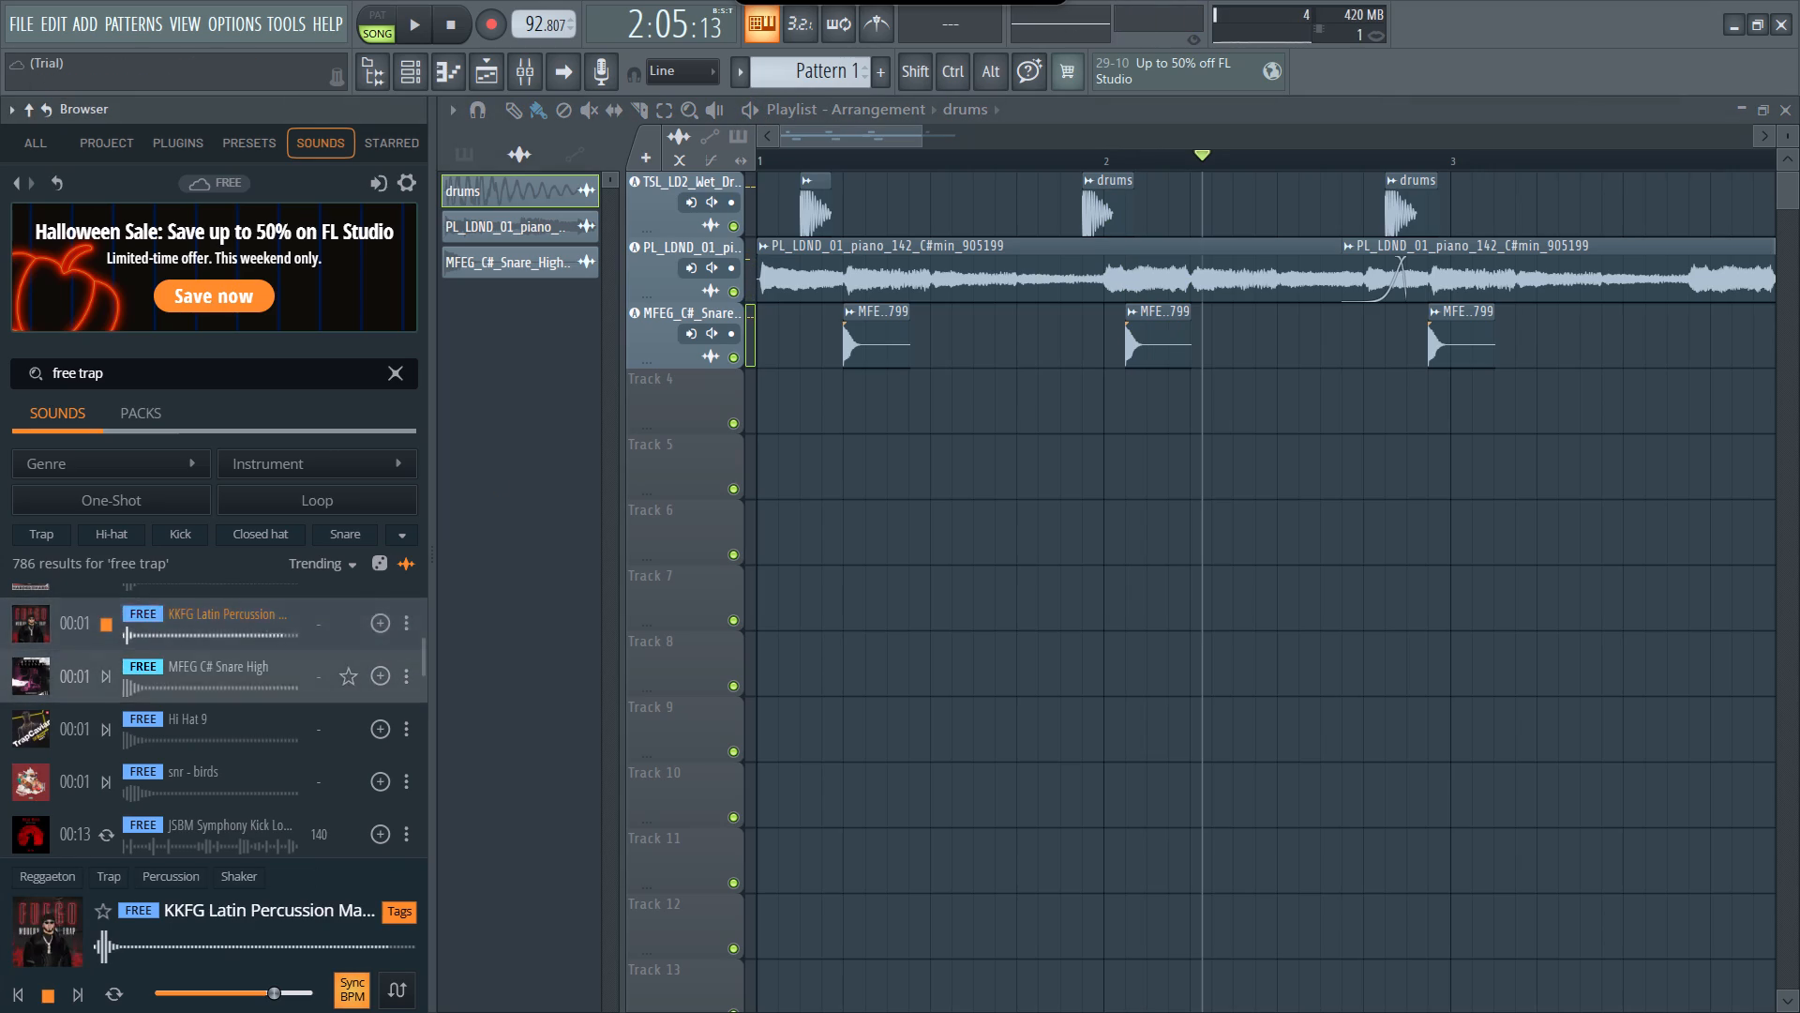
pyautogui.doubleClick(108, 627)
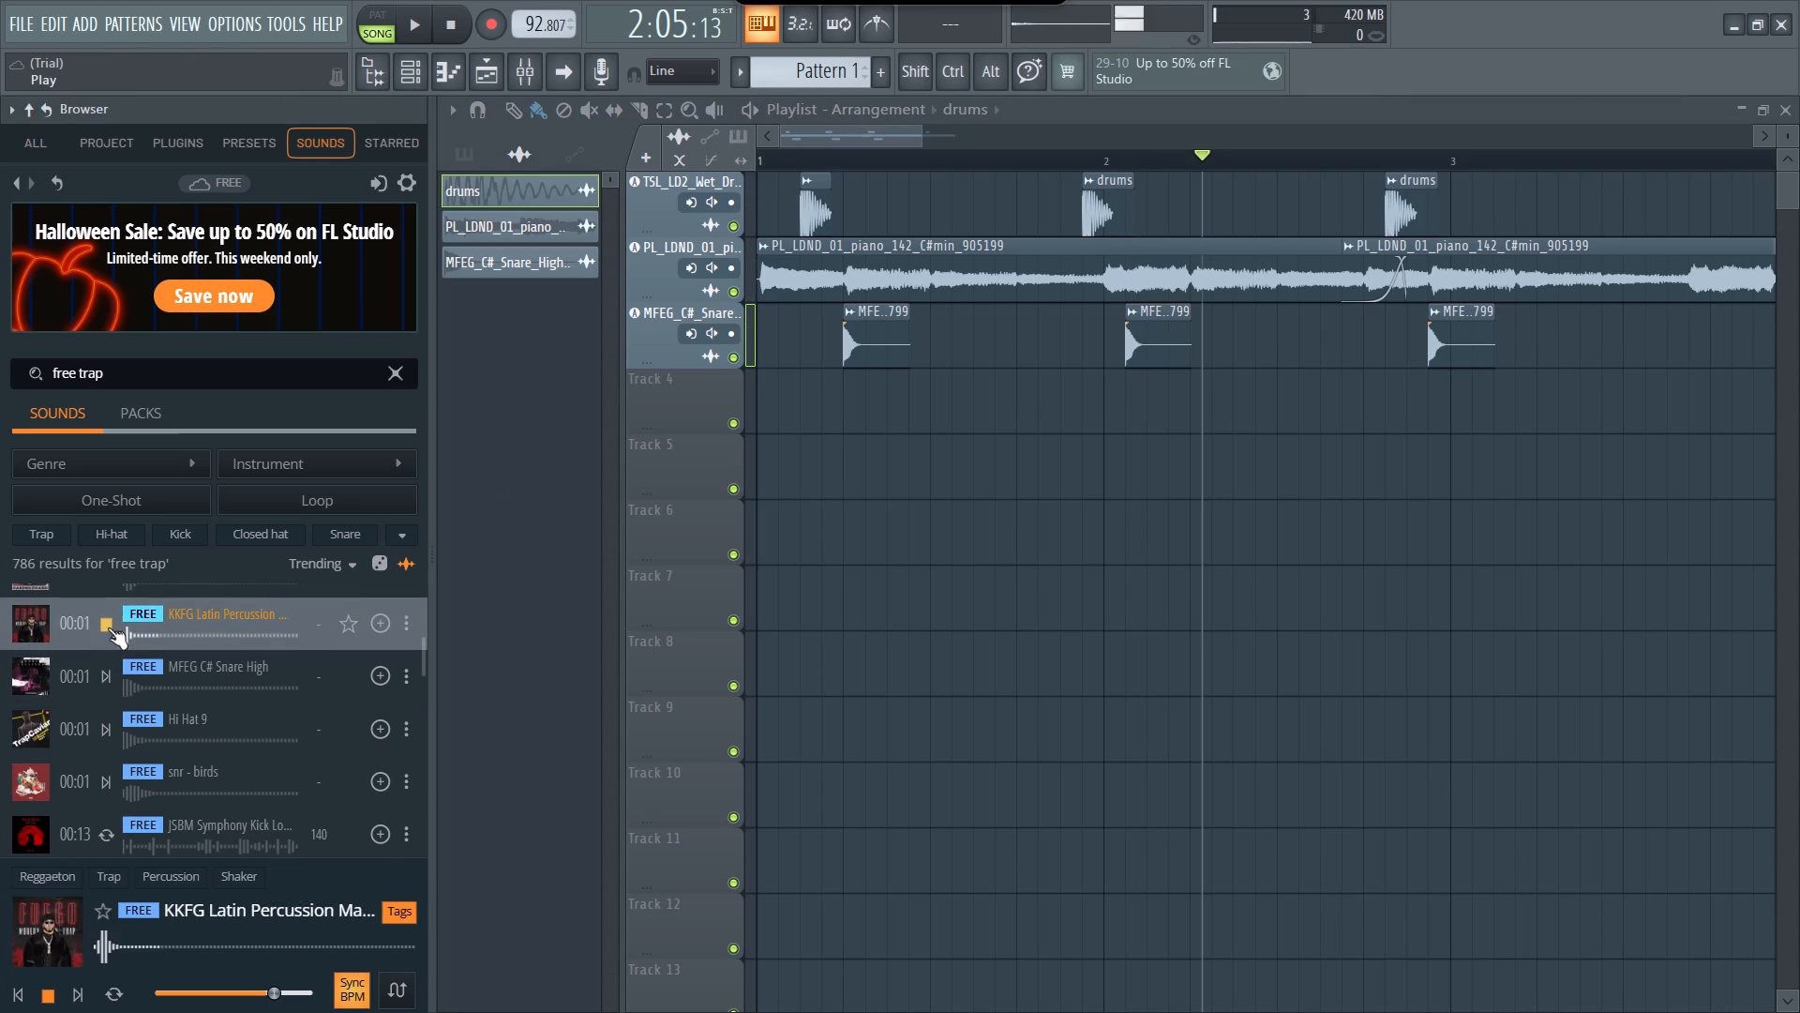
pyautogui.tripleClick(108, 627)
pyautogui.doubleClick(108, 627)
pyautogui.moveTo(108, 627); pyautogui.dragTo(108, 674)
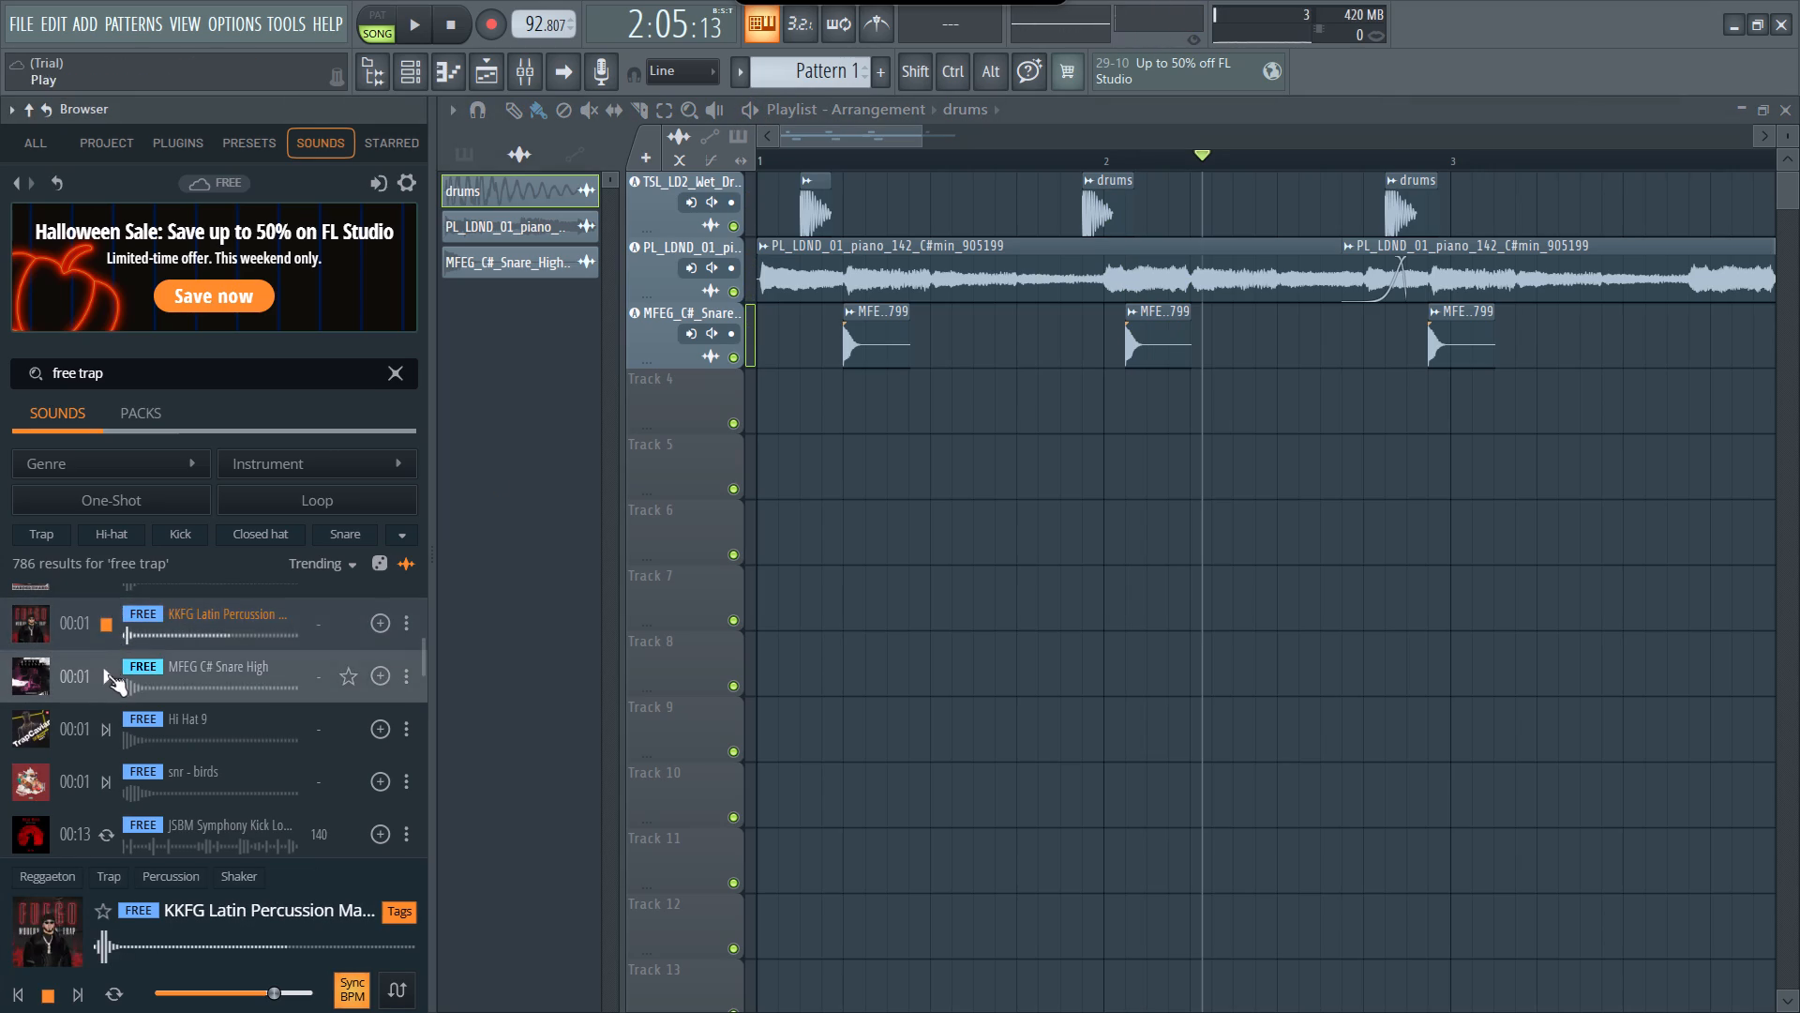
pyautogui.moveTo(108, 674); pyautogui.dragTo(108, 675)
pyautogui.click(108, 675)
pyautogui.click(110, 747)
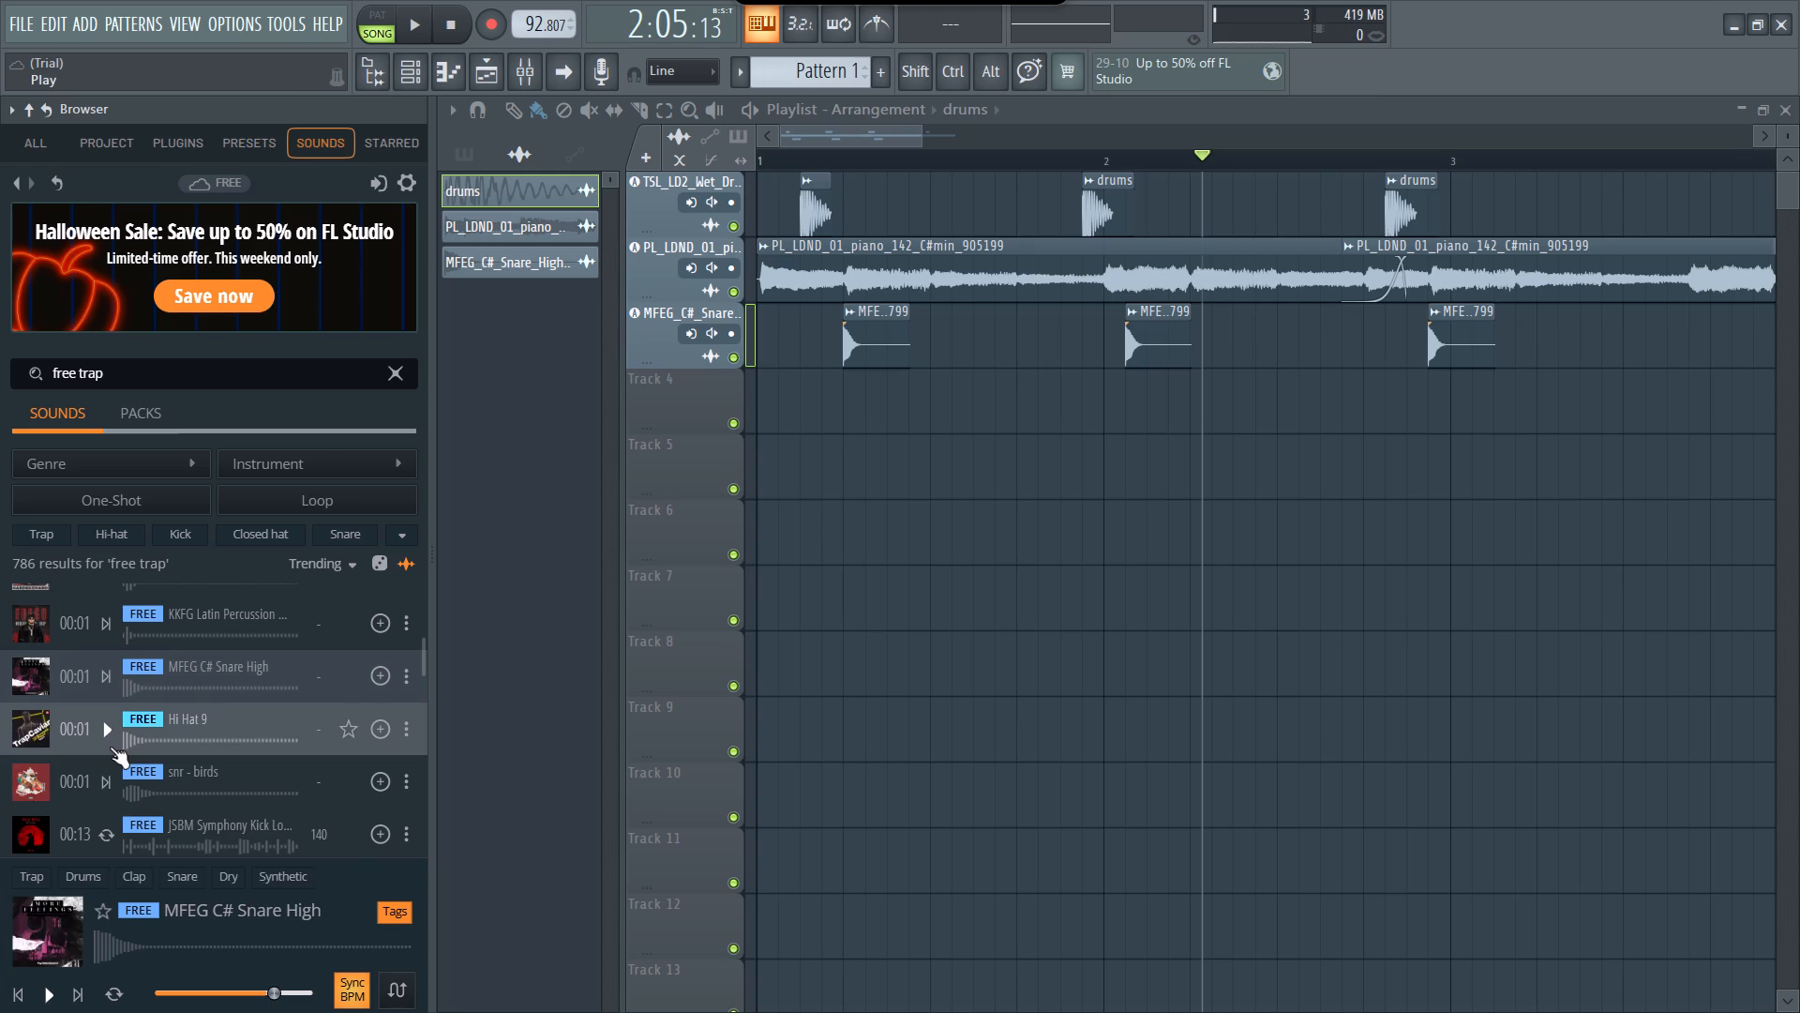
# Audition further free trap samples: snr - birds, JSBM Symphony Kick Loop, hihat live ThatBad1, PL TB 04 Gold Guitar and PL LDND 01 pad.
pyautogui.scroll(-1, 110, 747)
pyautogui.click(108, 745)
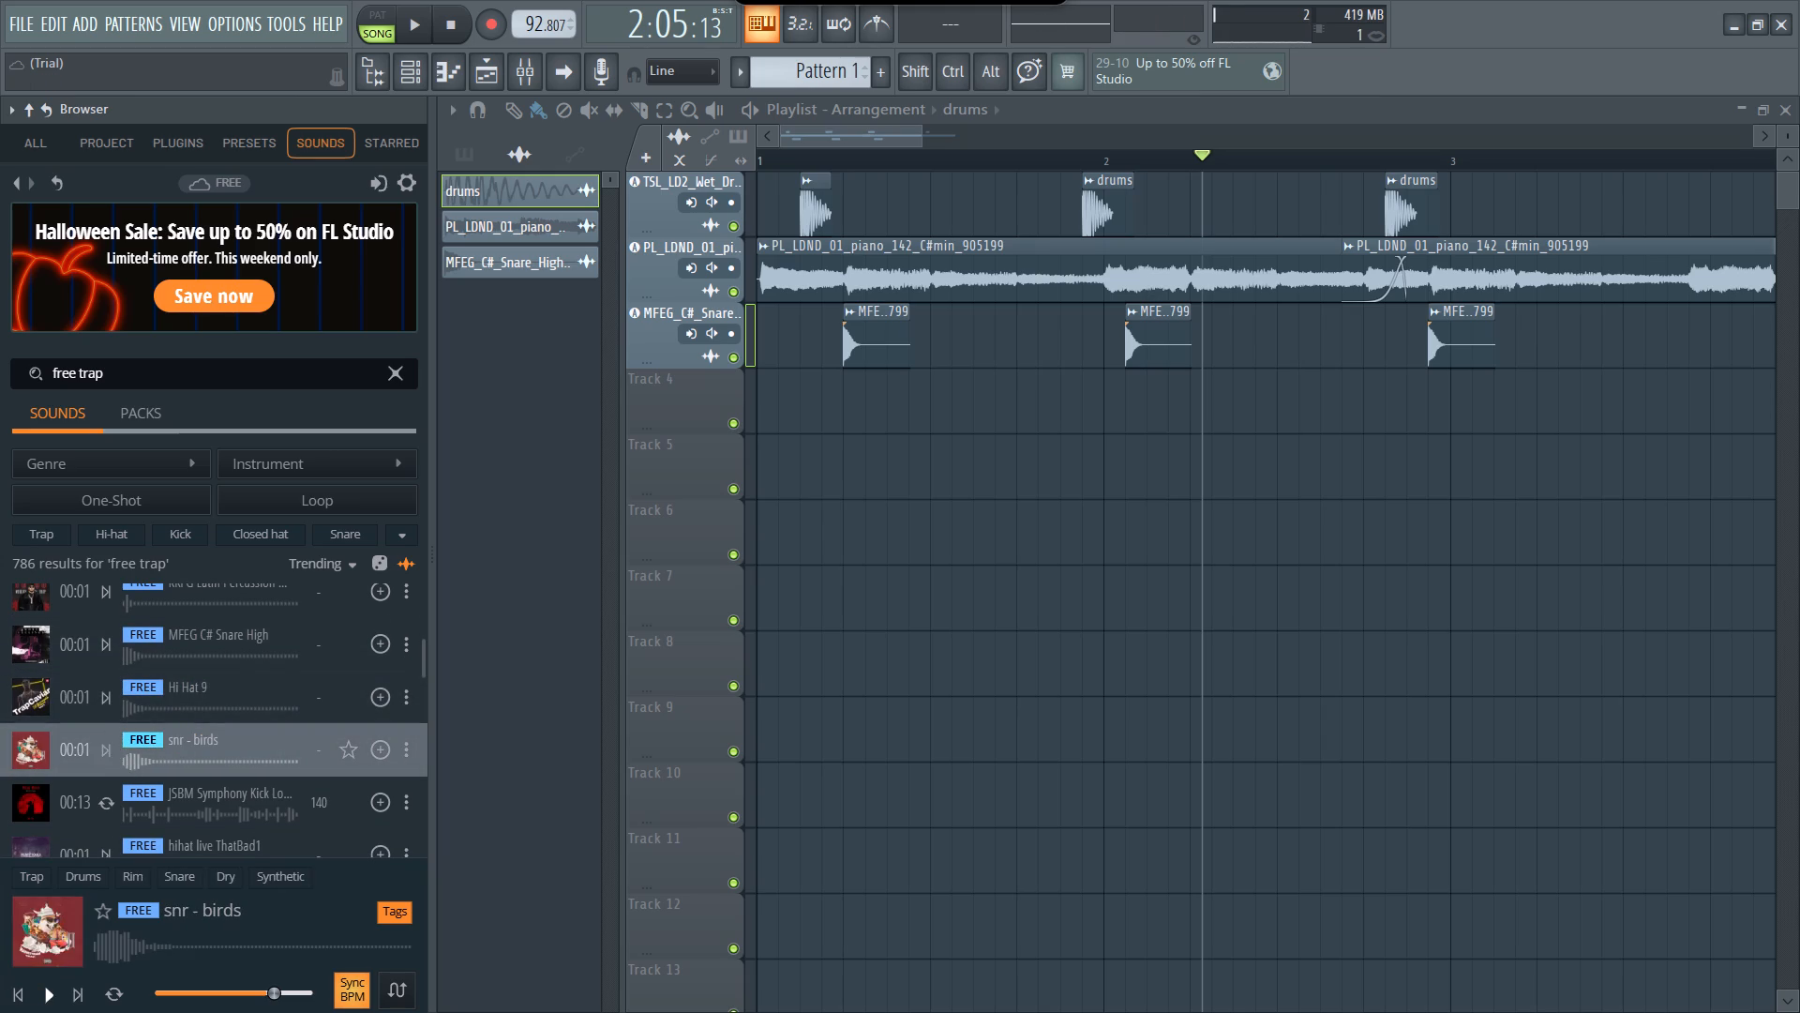
pyautogui.scroll(-1, 108, 757)
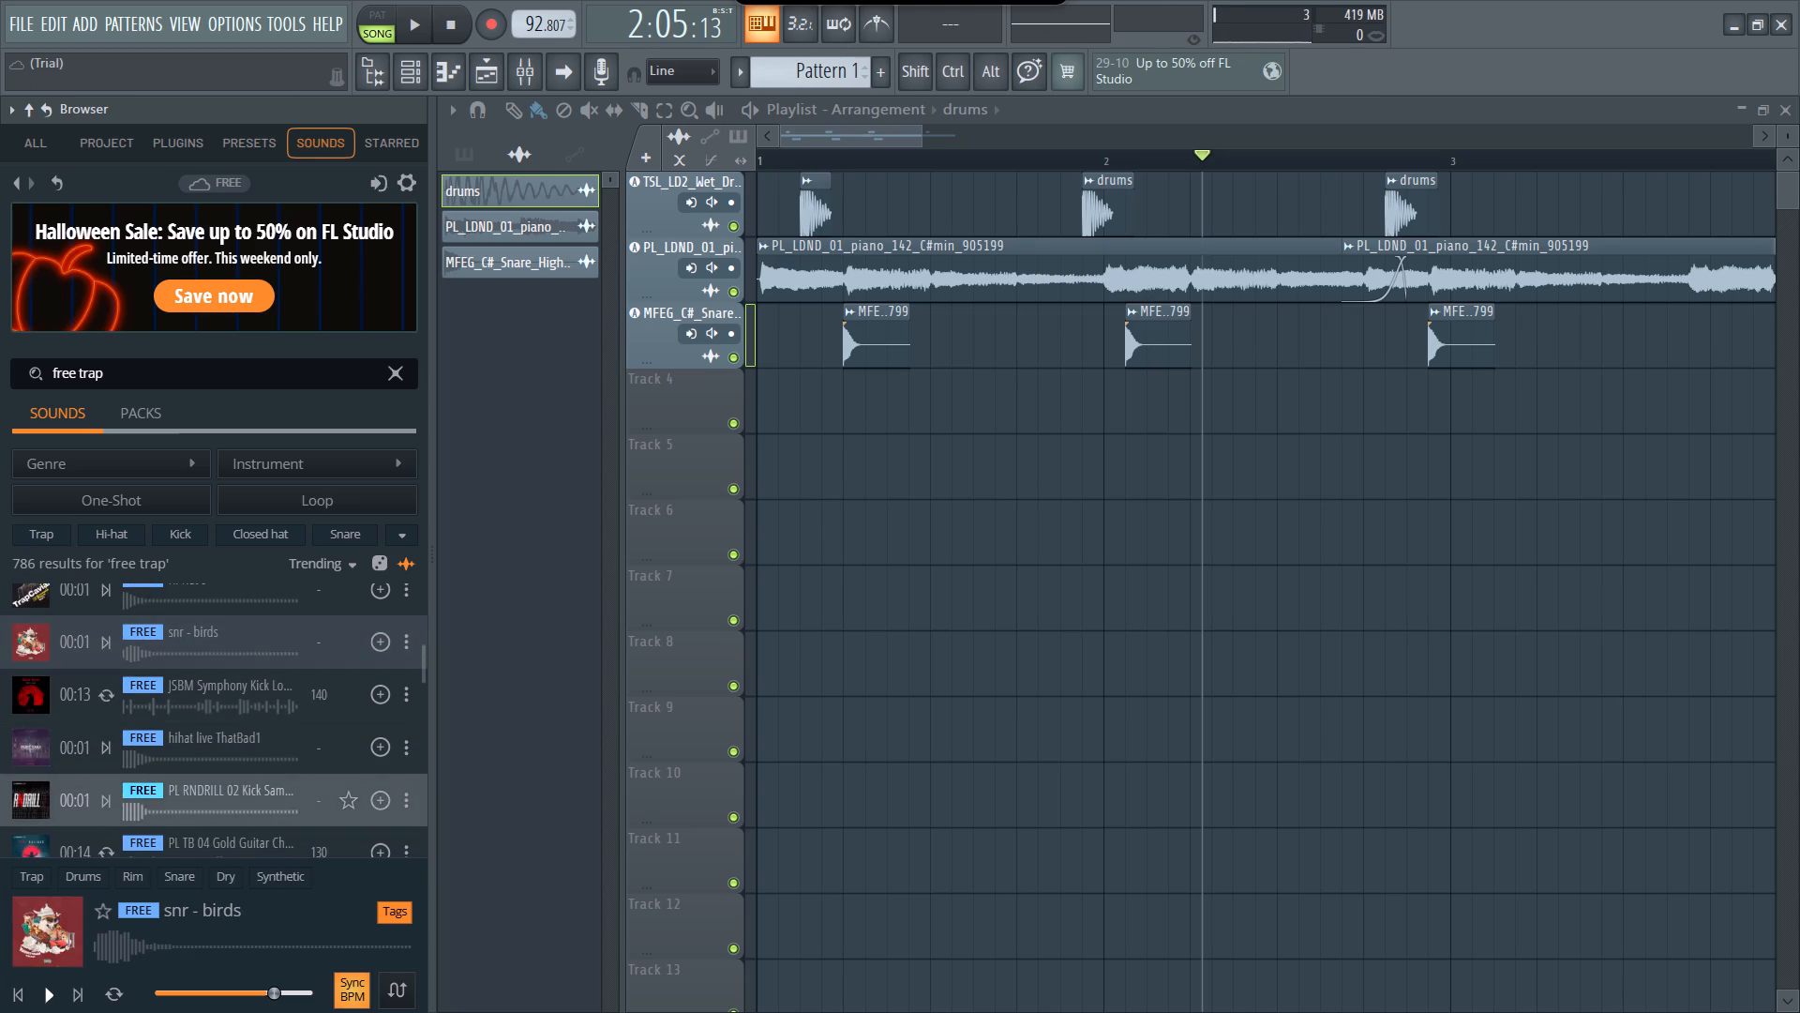
pyautogui.click(111, 688)
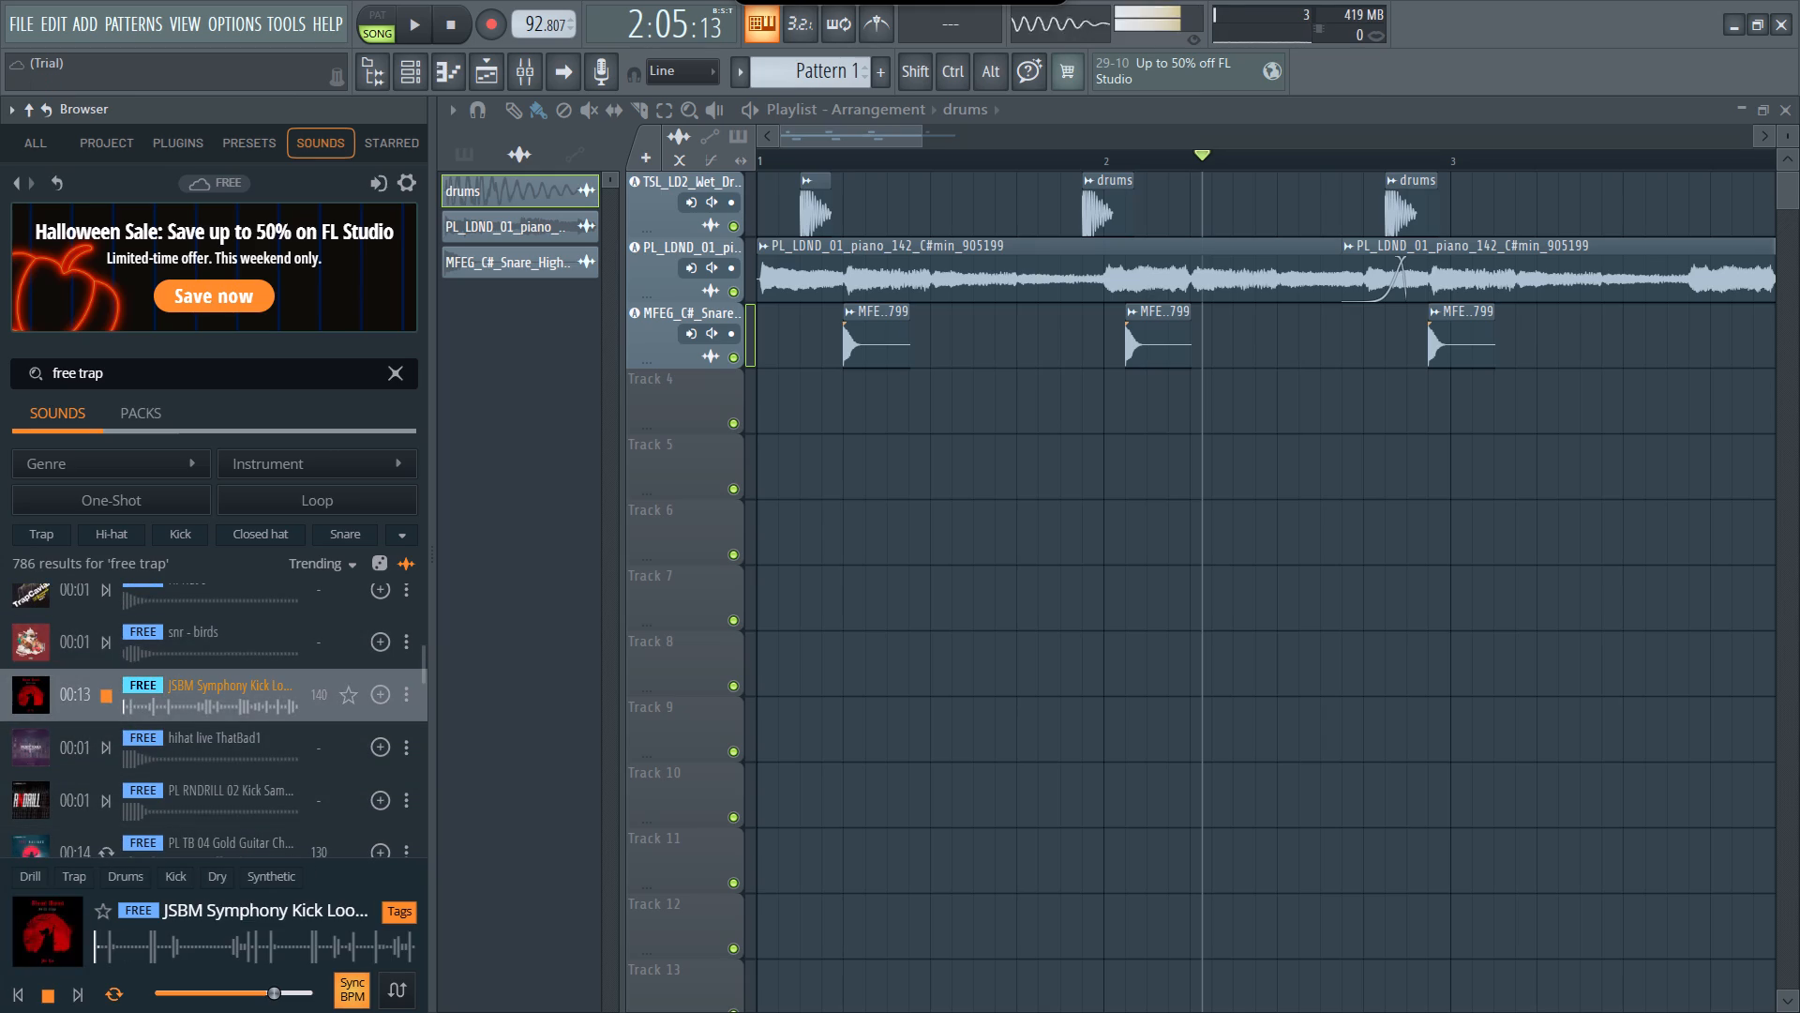
pyautogui.click(112, 753)
pyautogui.scroll(-1, 112, 753)
pyautogui.click(101, 761)
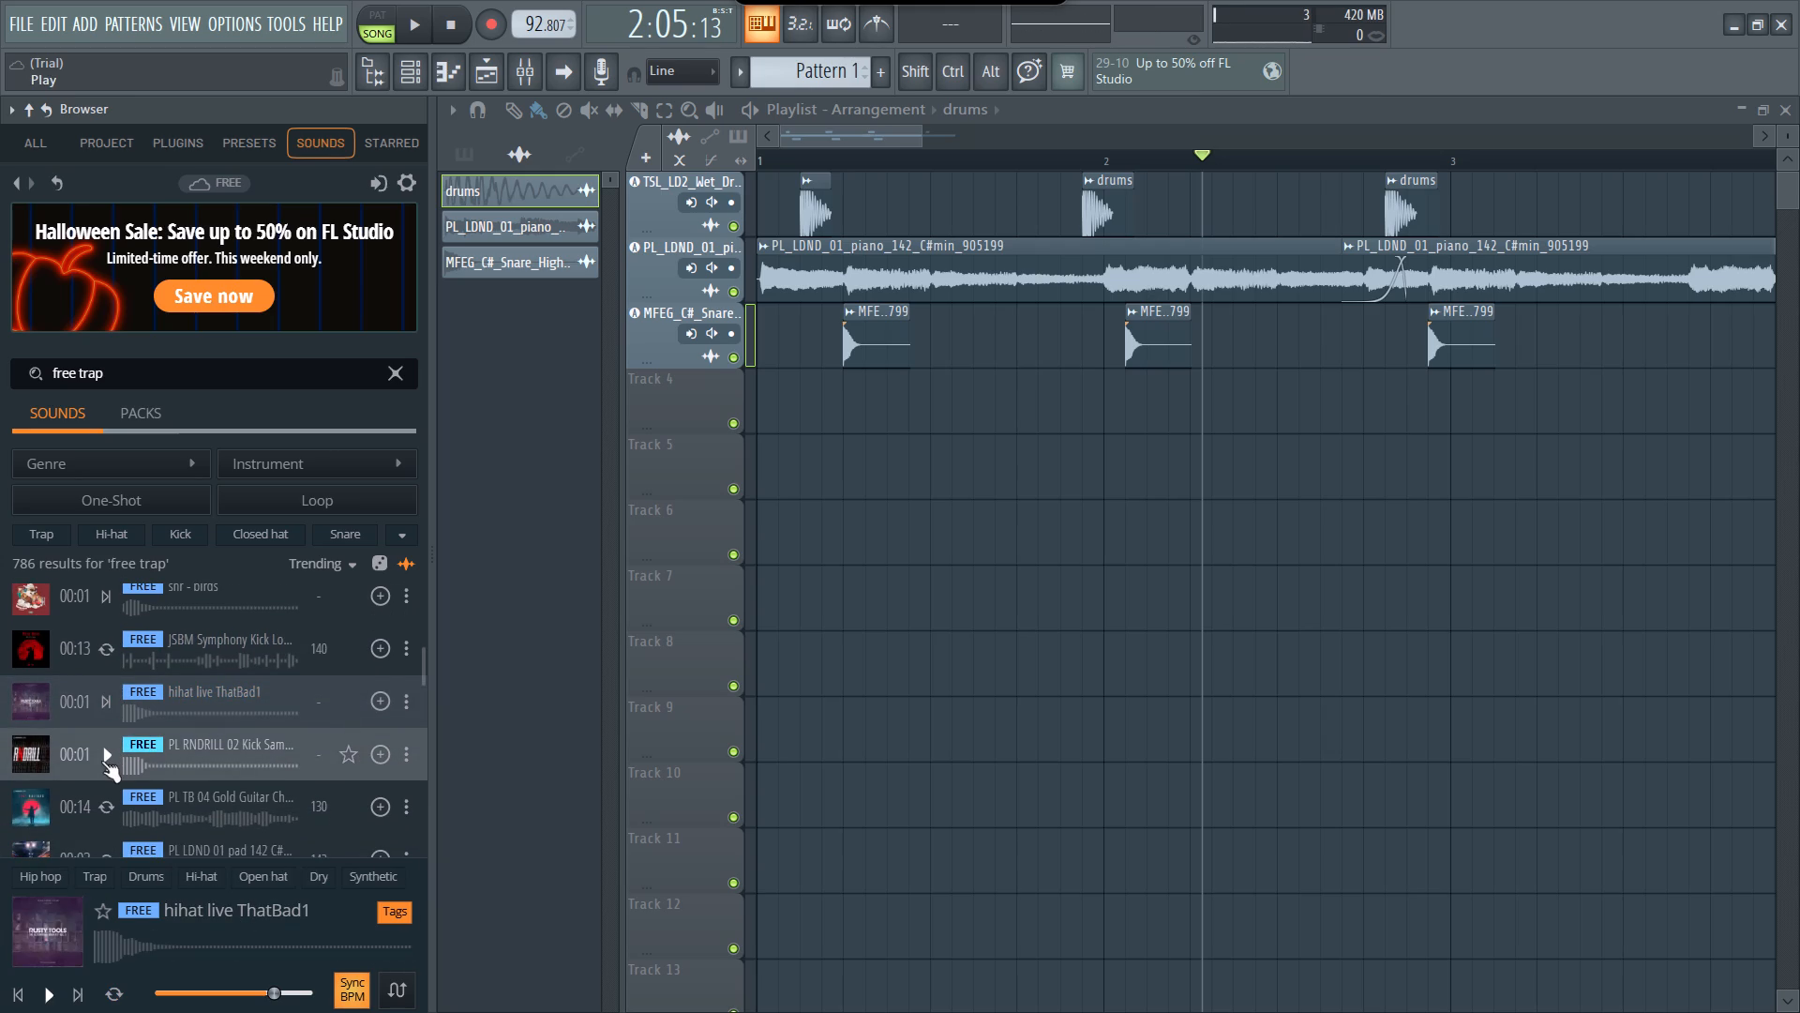
pyautogui.scroll(-1, 101, 761)
pyautogui.click(101, 761)
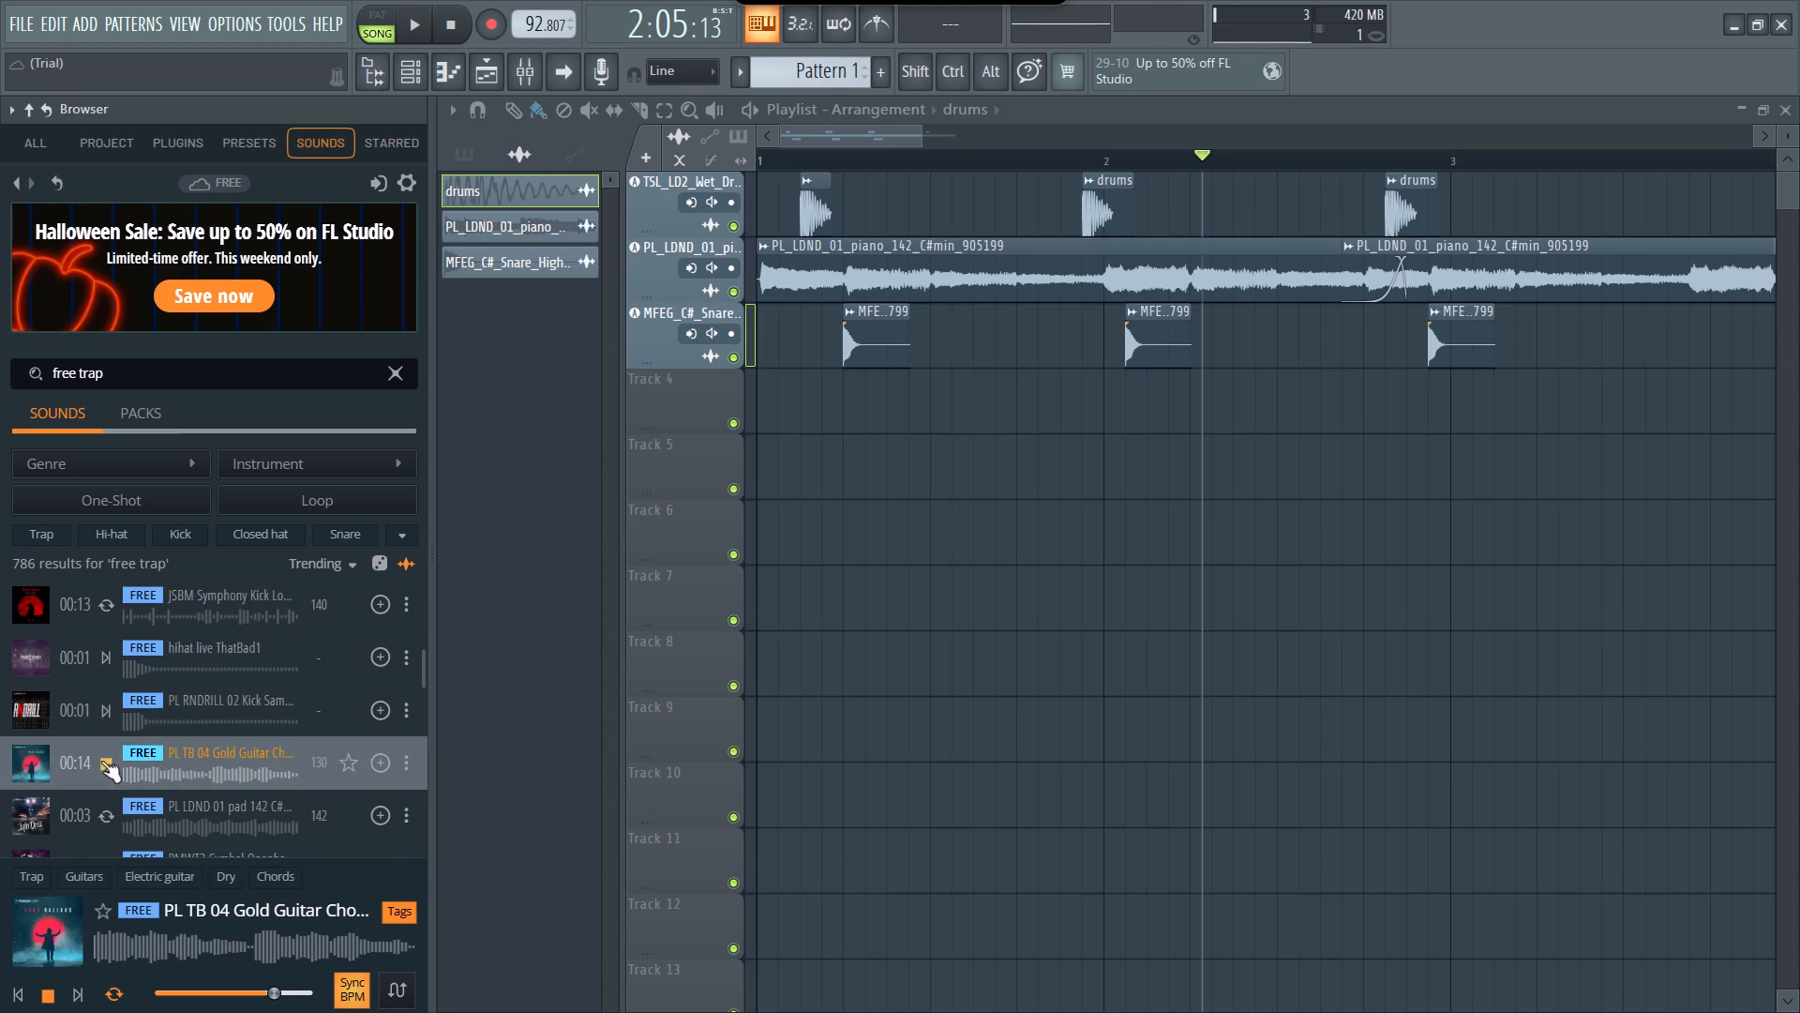
pyautogui.scroll(-1, 101, 761)
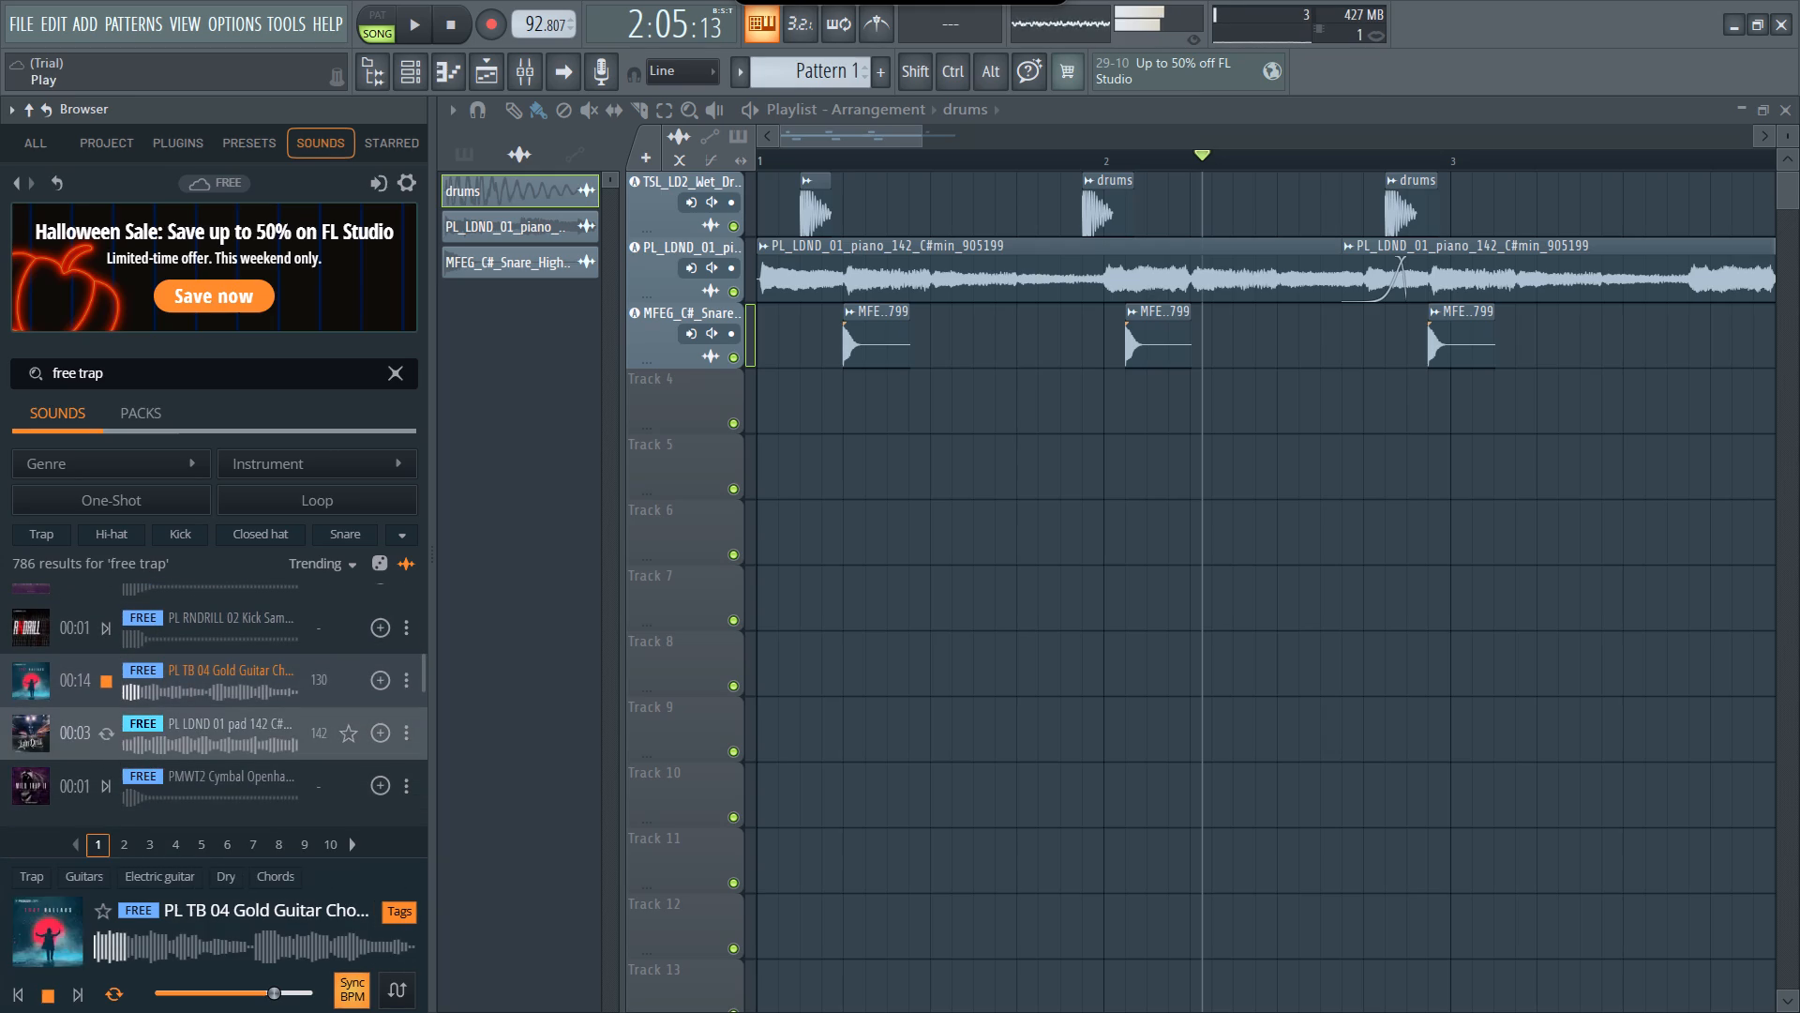
pyautogui.click(104, 749)
pyautogui.scroll(-1, 104, 749)
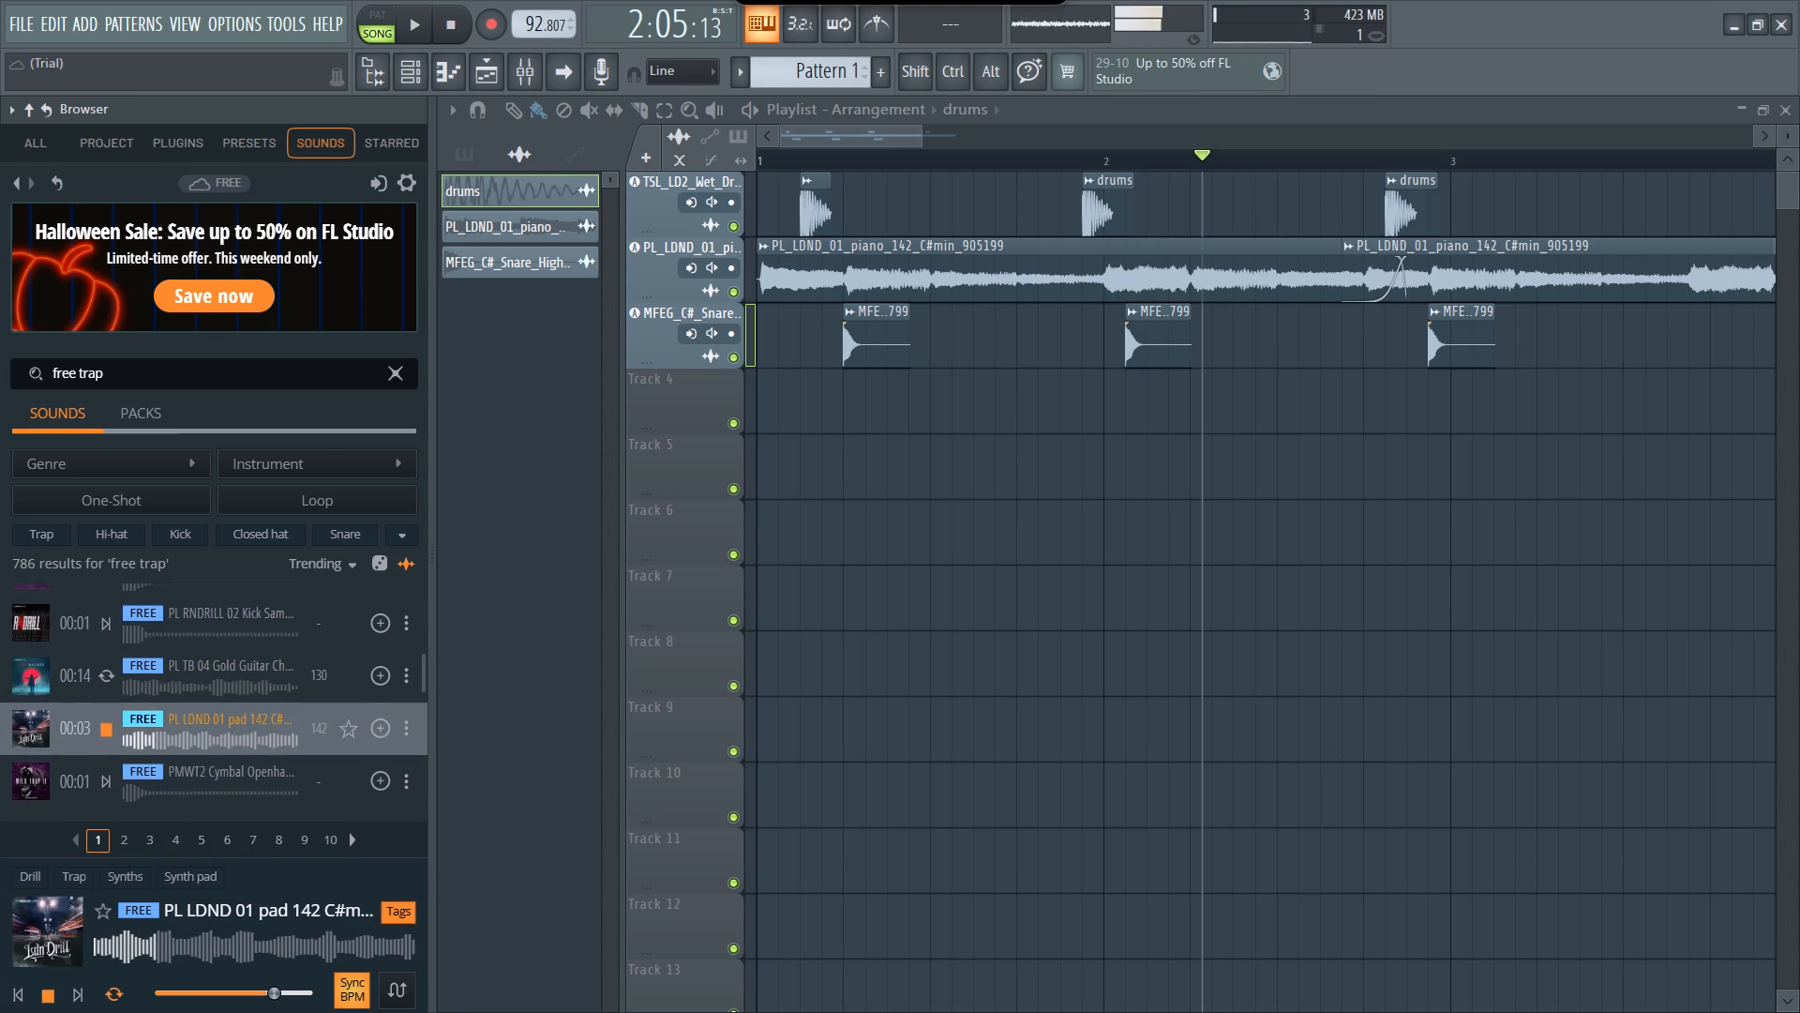
pyautogui.scroll(-1, 104, 749)
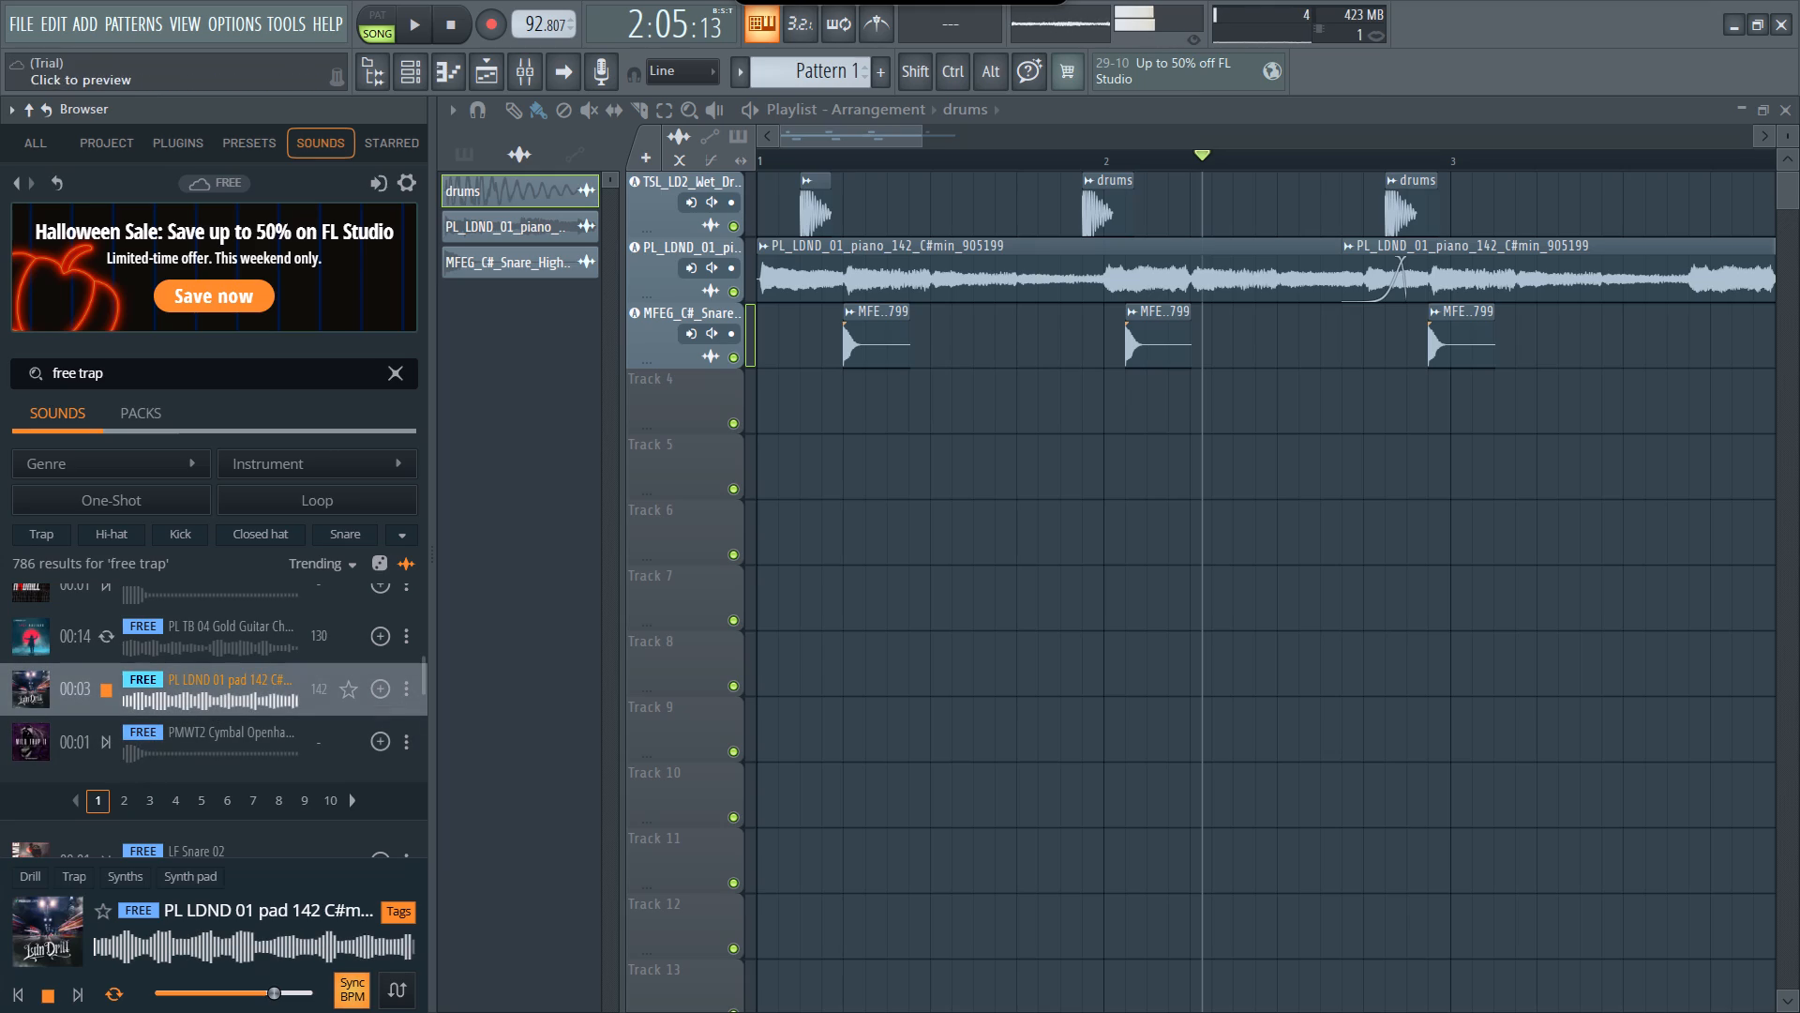
# Add the PL LDND 01 pad 142 C#min sample to Track 4 as an audio track.
pyautogui.moveTo(235, 679); pyautogui.dragTo(238, 681)
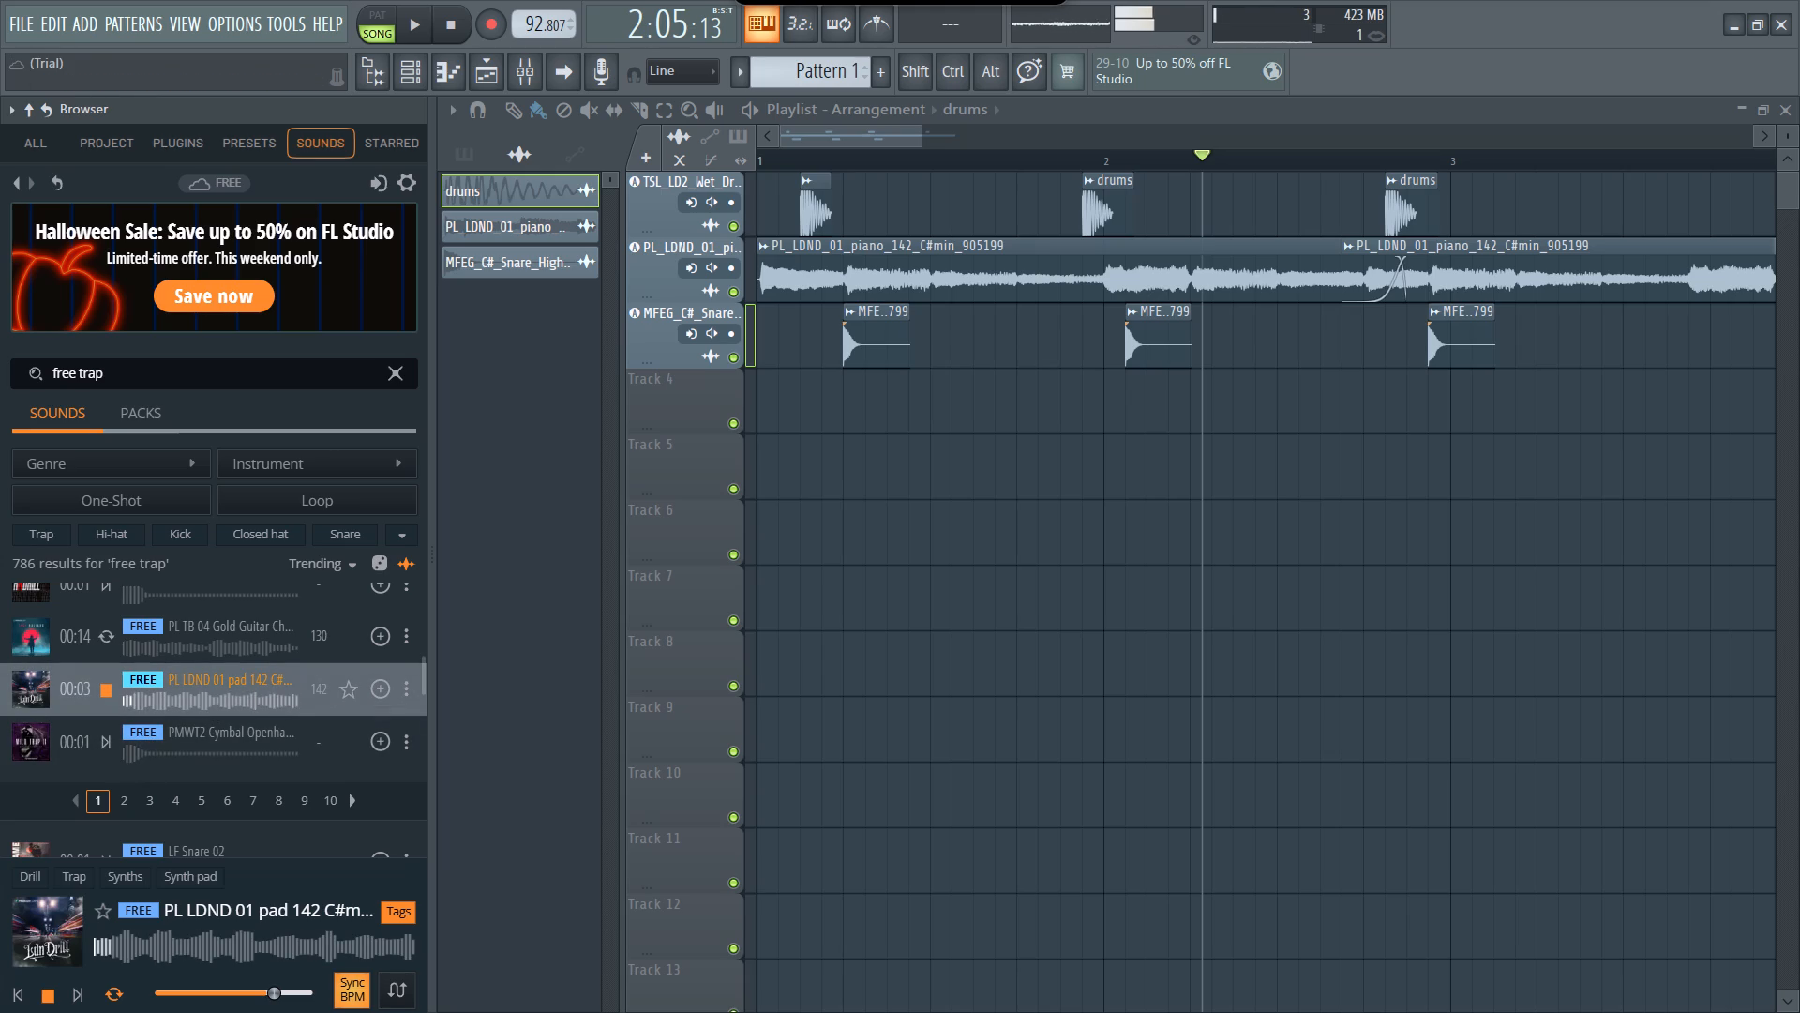
pyautogui.moveTo(238, 681); pyautogui.dragTo(683, 342)
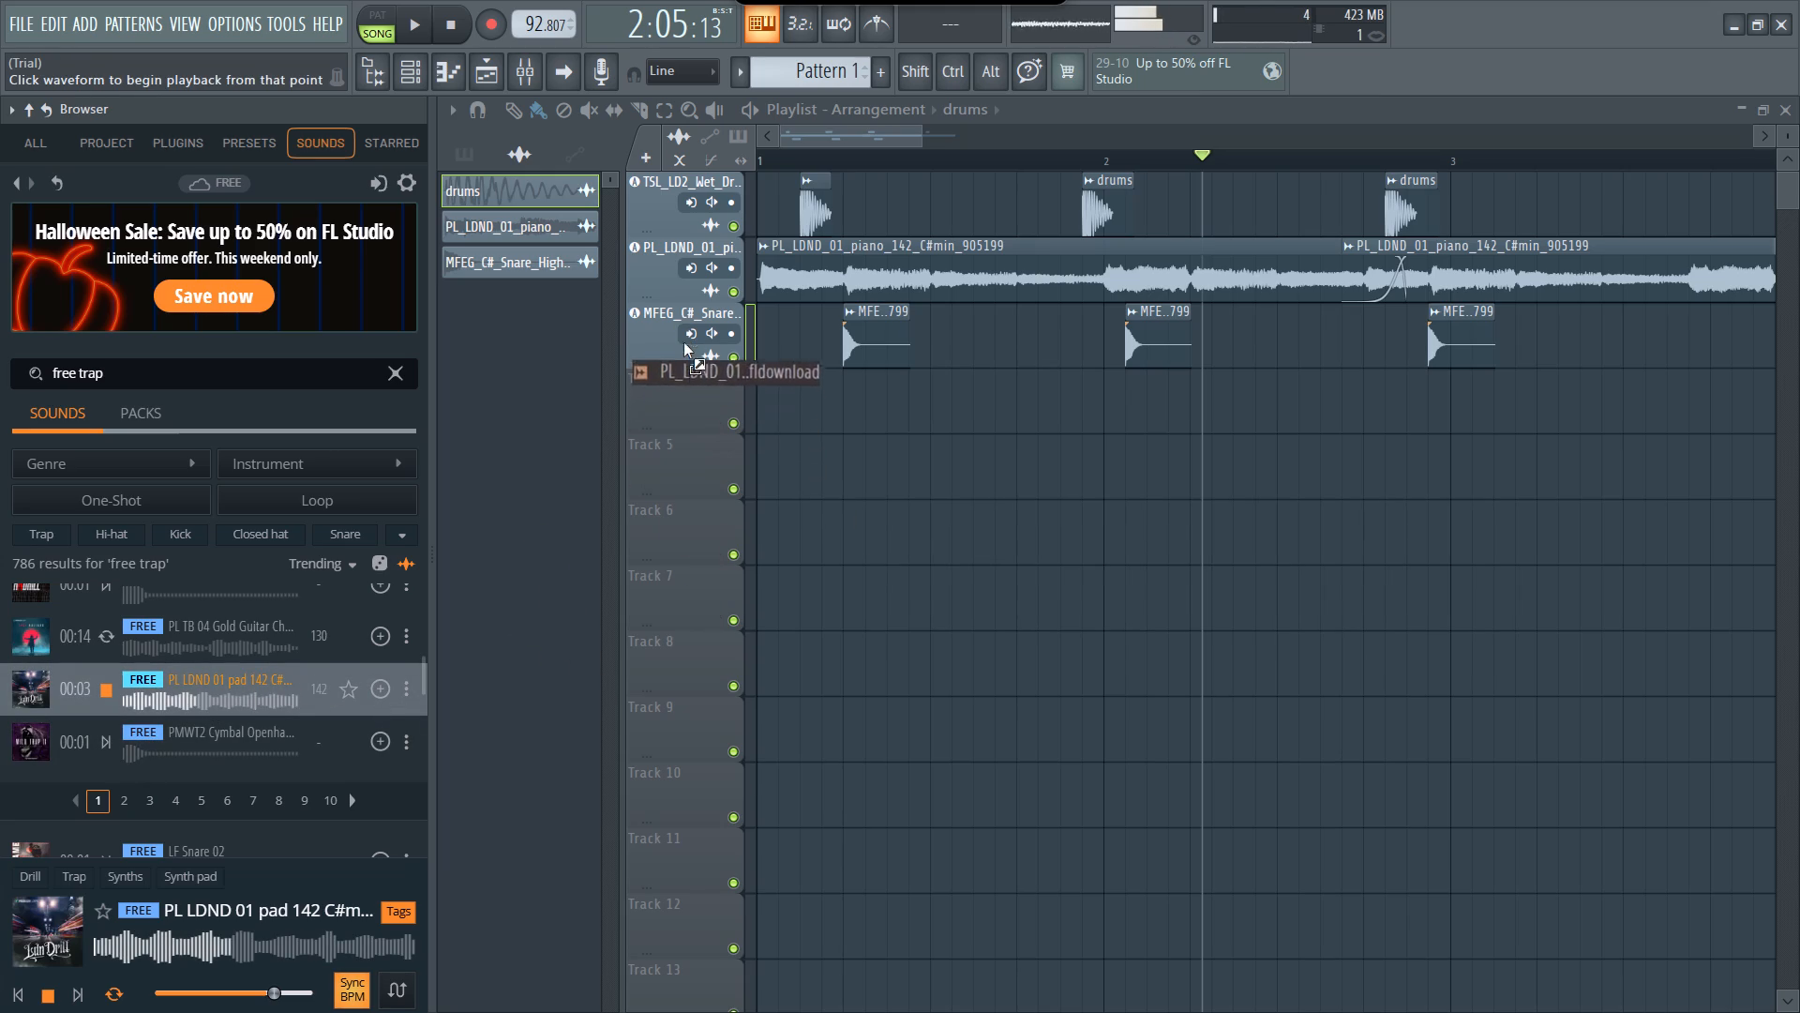
pyautogui.moveTo(683, 342); pyautogui.dragTo(693, 390)
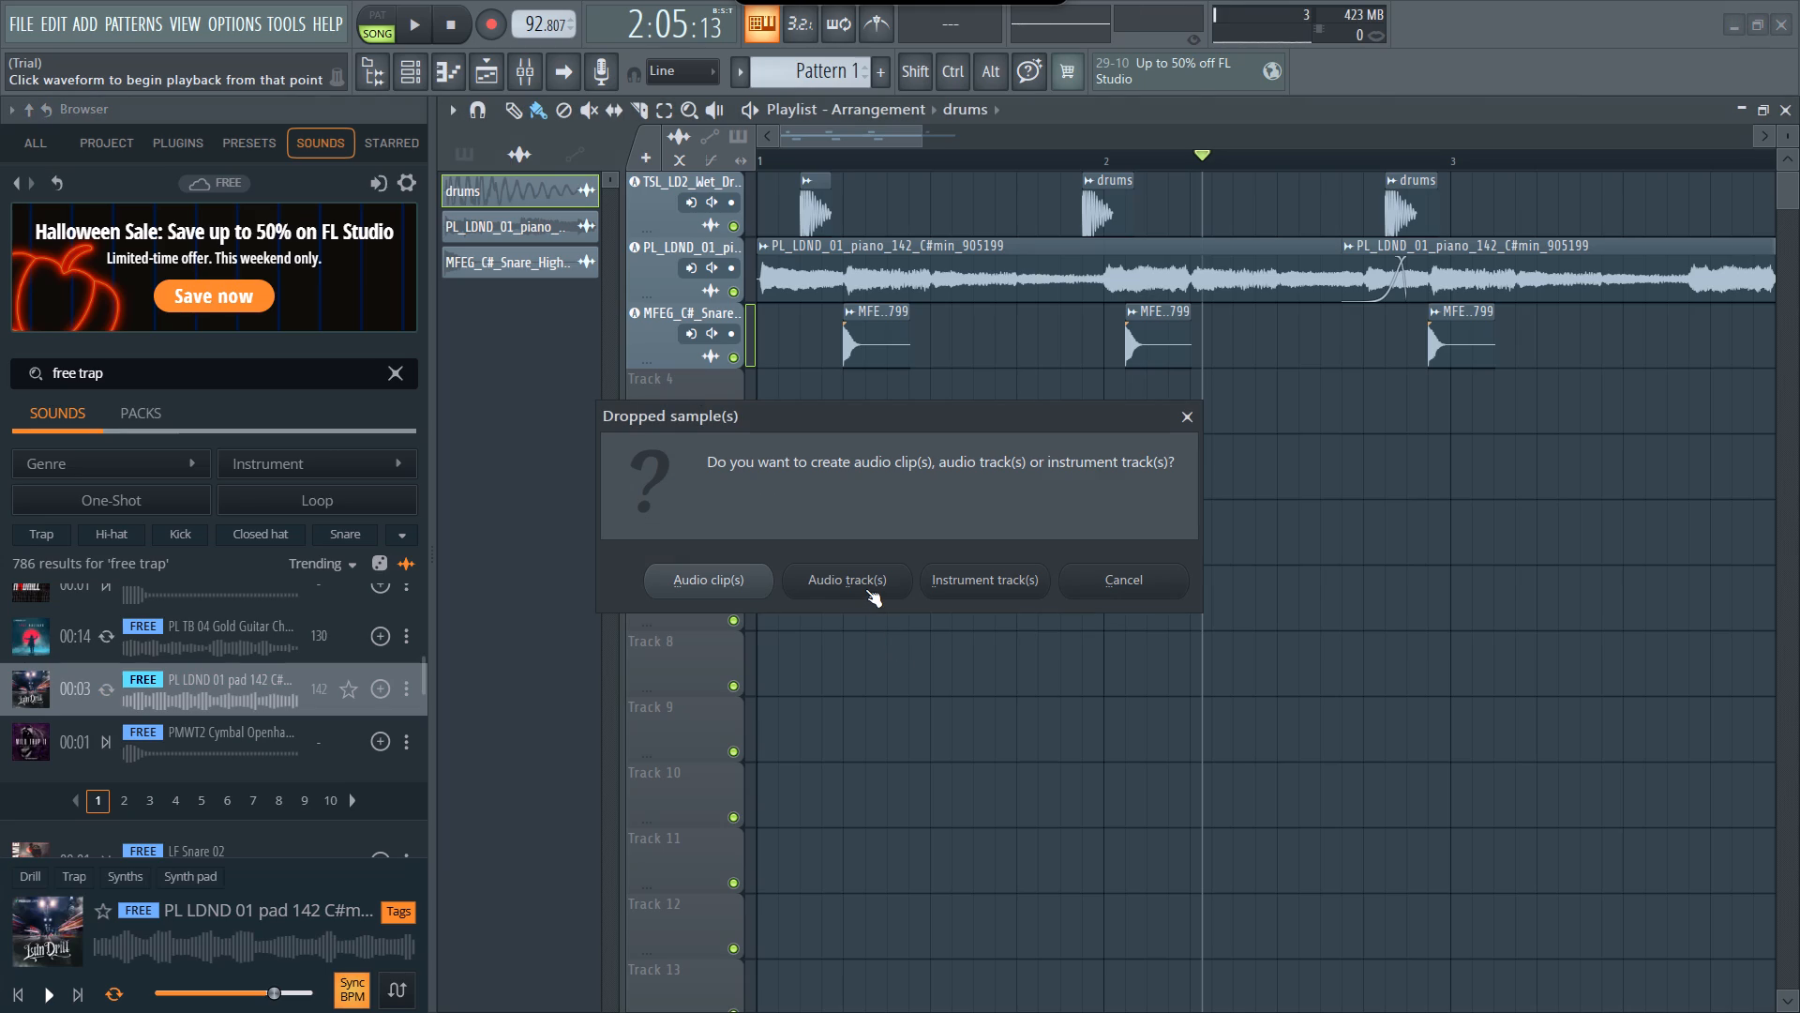
pyautogui.click(865, 589)
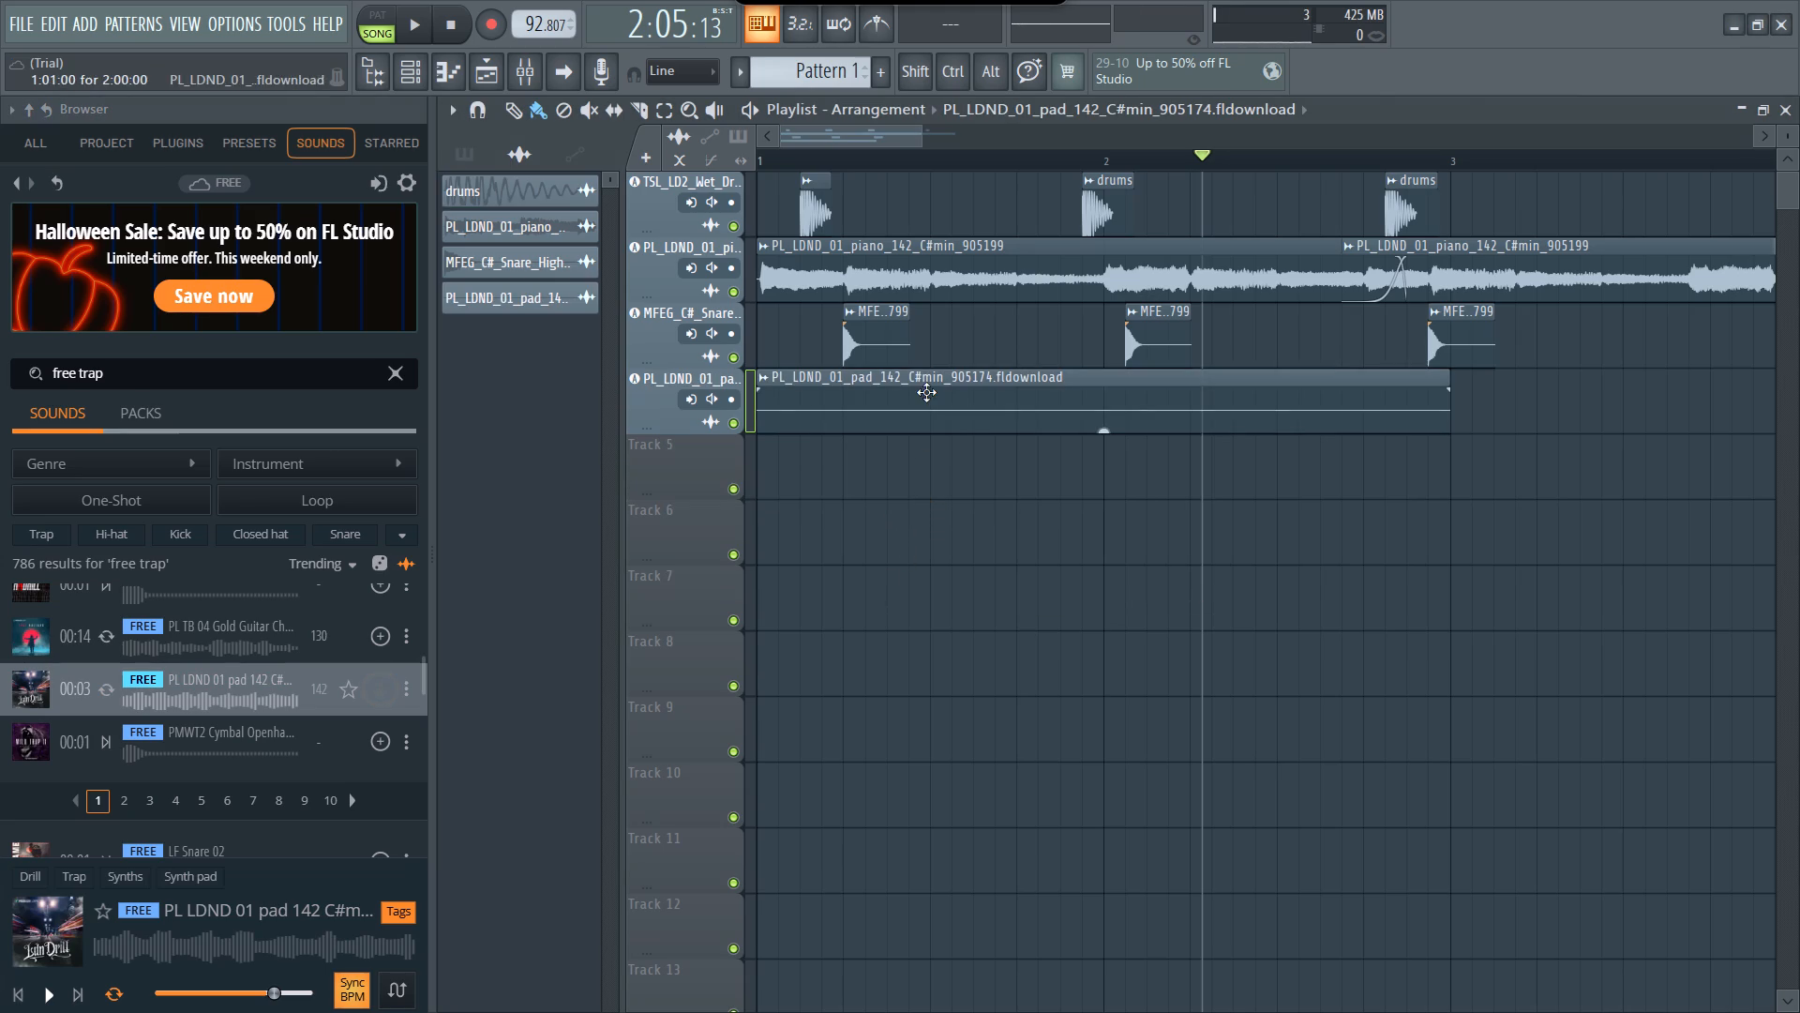
# Play the arrangement and move the fourth kick clip on the drums track earlier to 3:10.
pyautogui.click(750, 117)
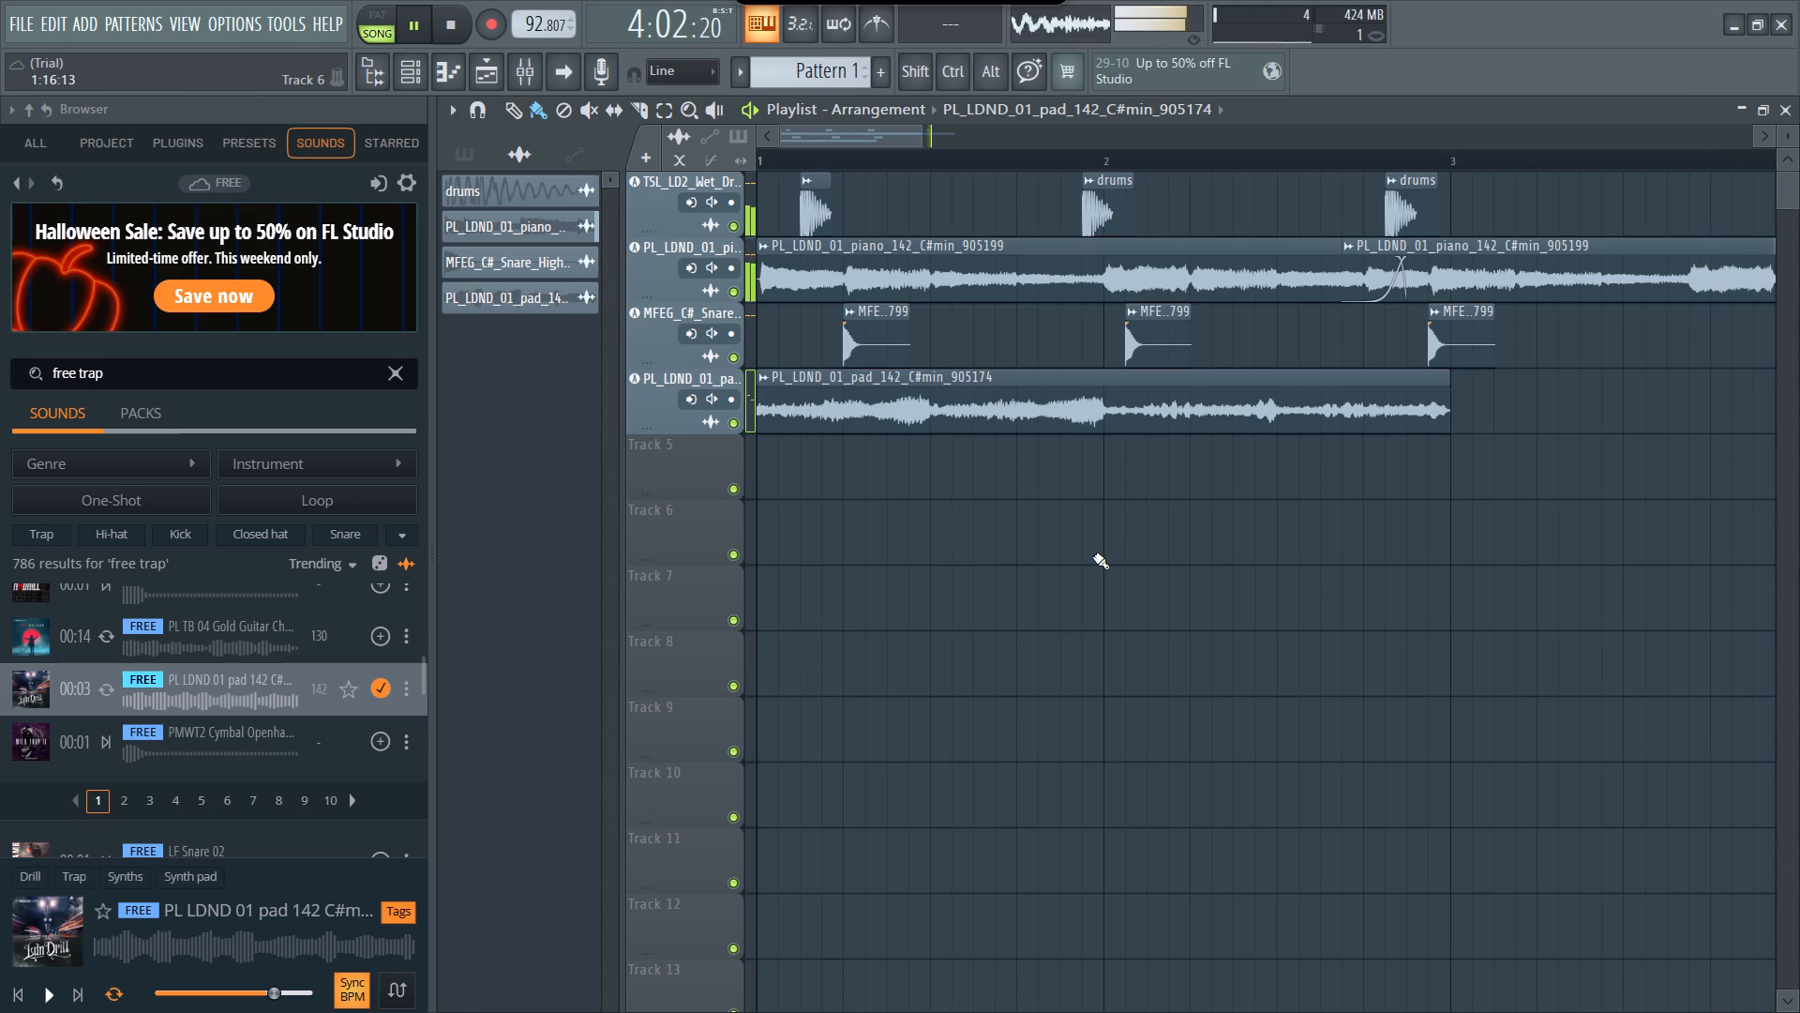
pyautogui.hscroll(-1, 1170, 543)
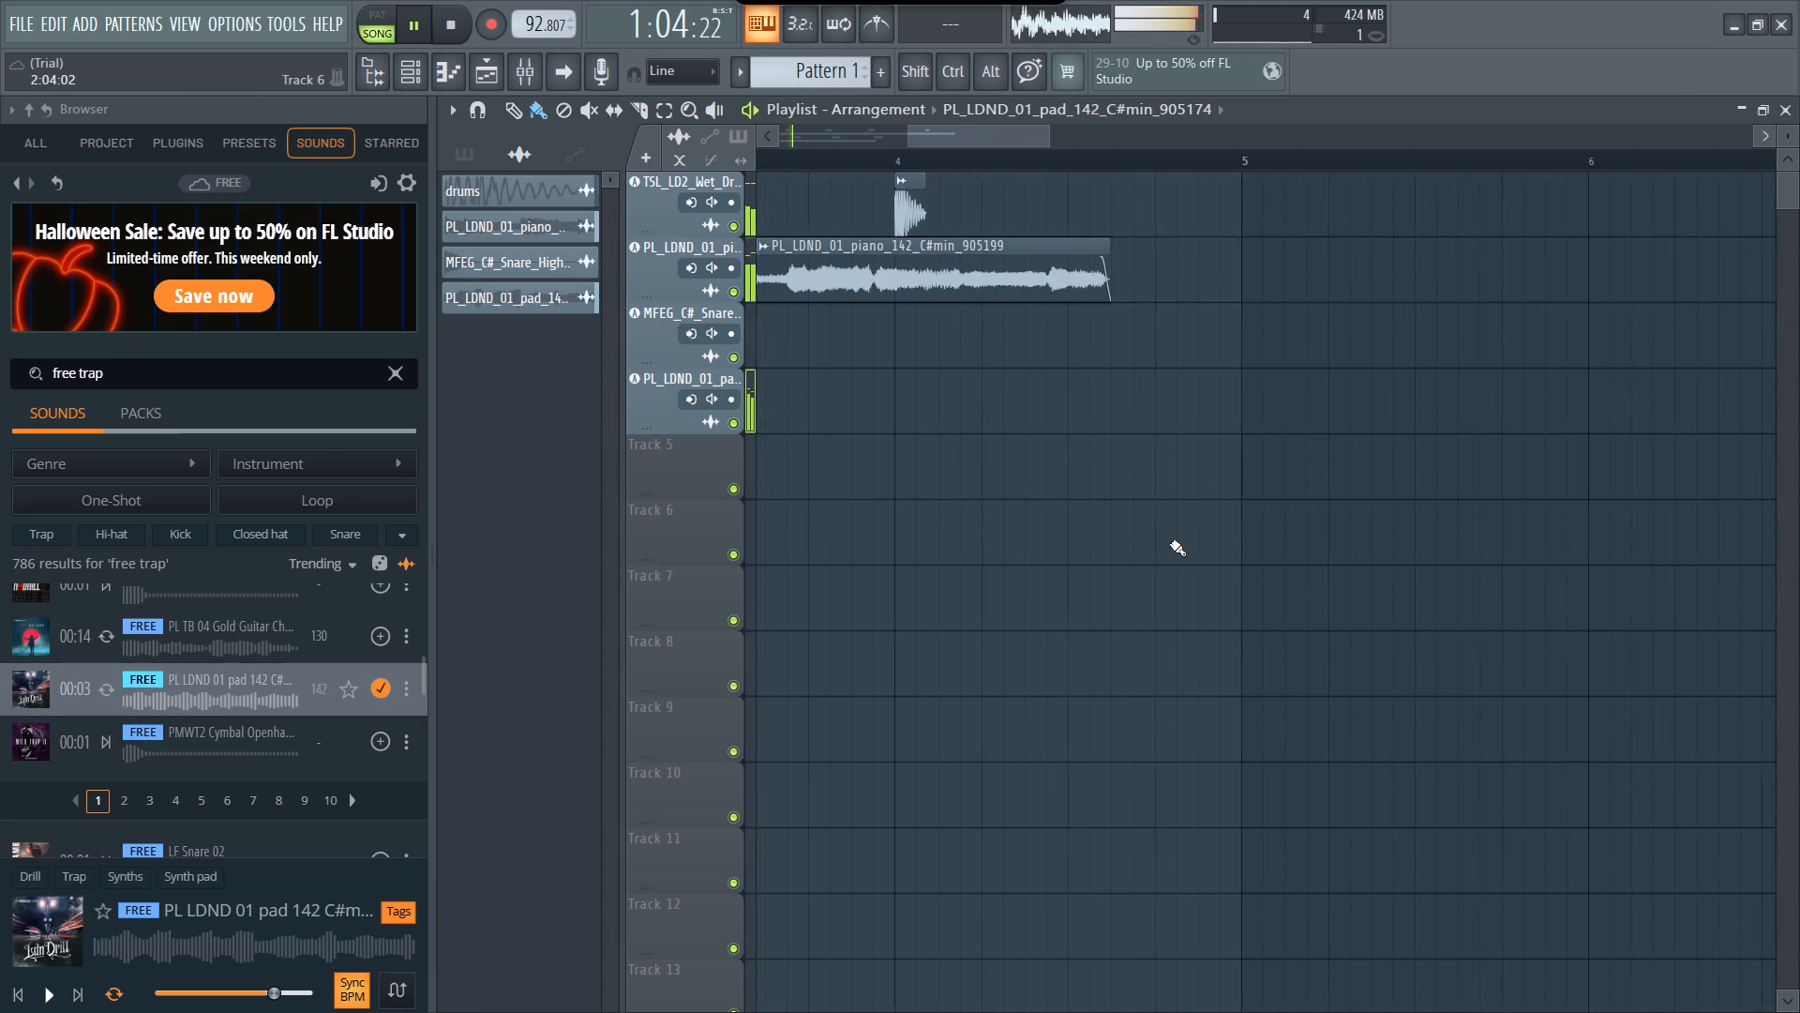
pyautogui.hscroll(-1, 1170, 543)
pyautogui.moveTo(1087, 214); pyautogui.dragTo(937, 214)
# Trim the end of the second piano clip back to just after the start of bar 4.
pyautogui.hscroll(1, 955, 365)
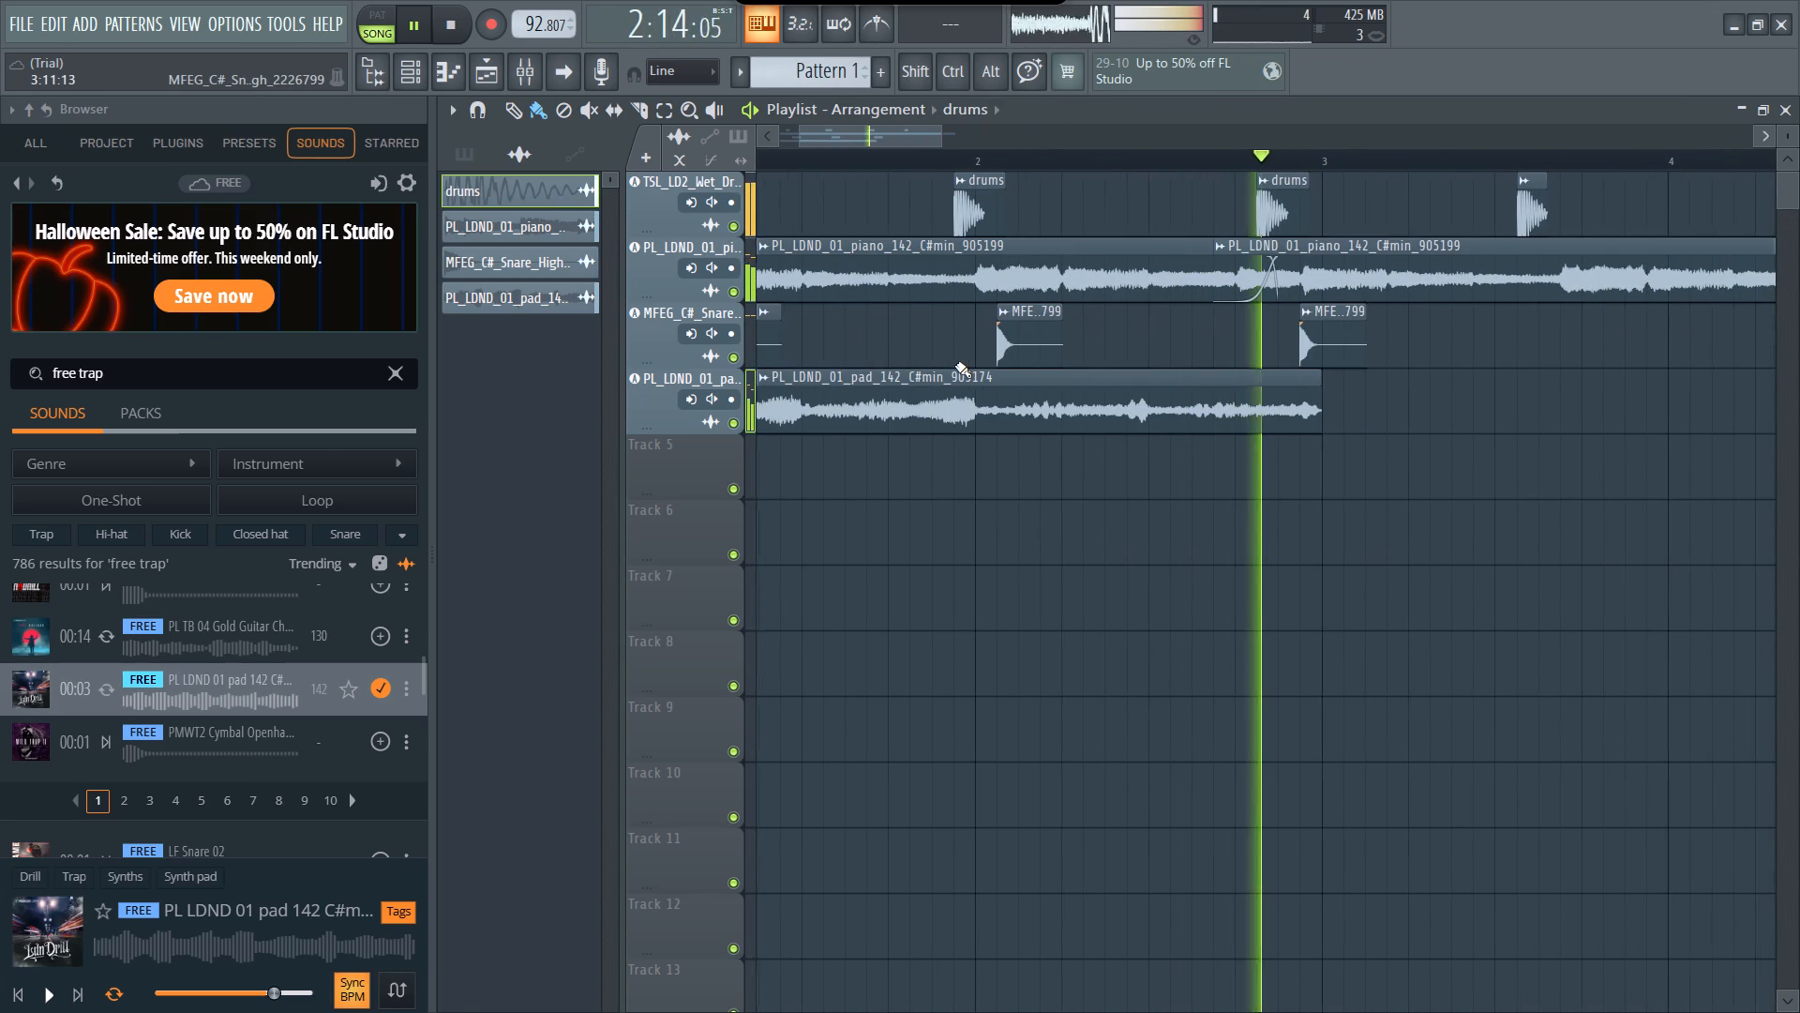
pyautogui.hscroll(2, 955, 365)
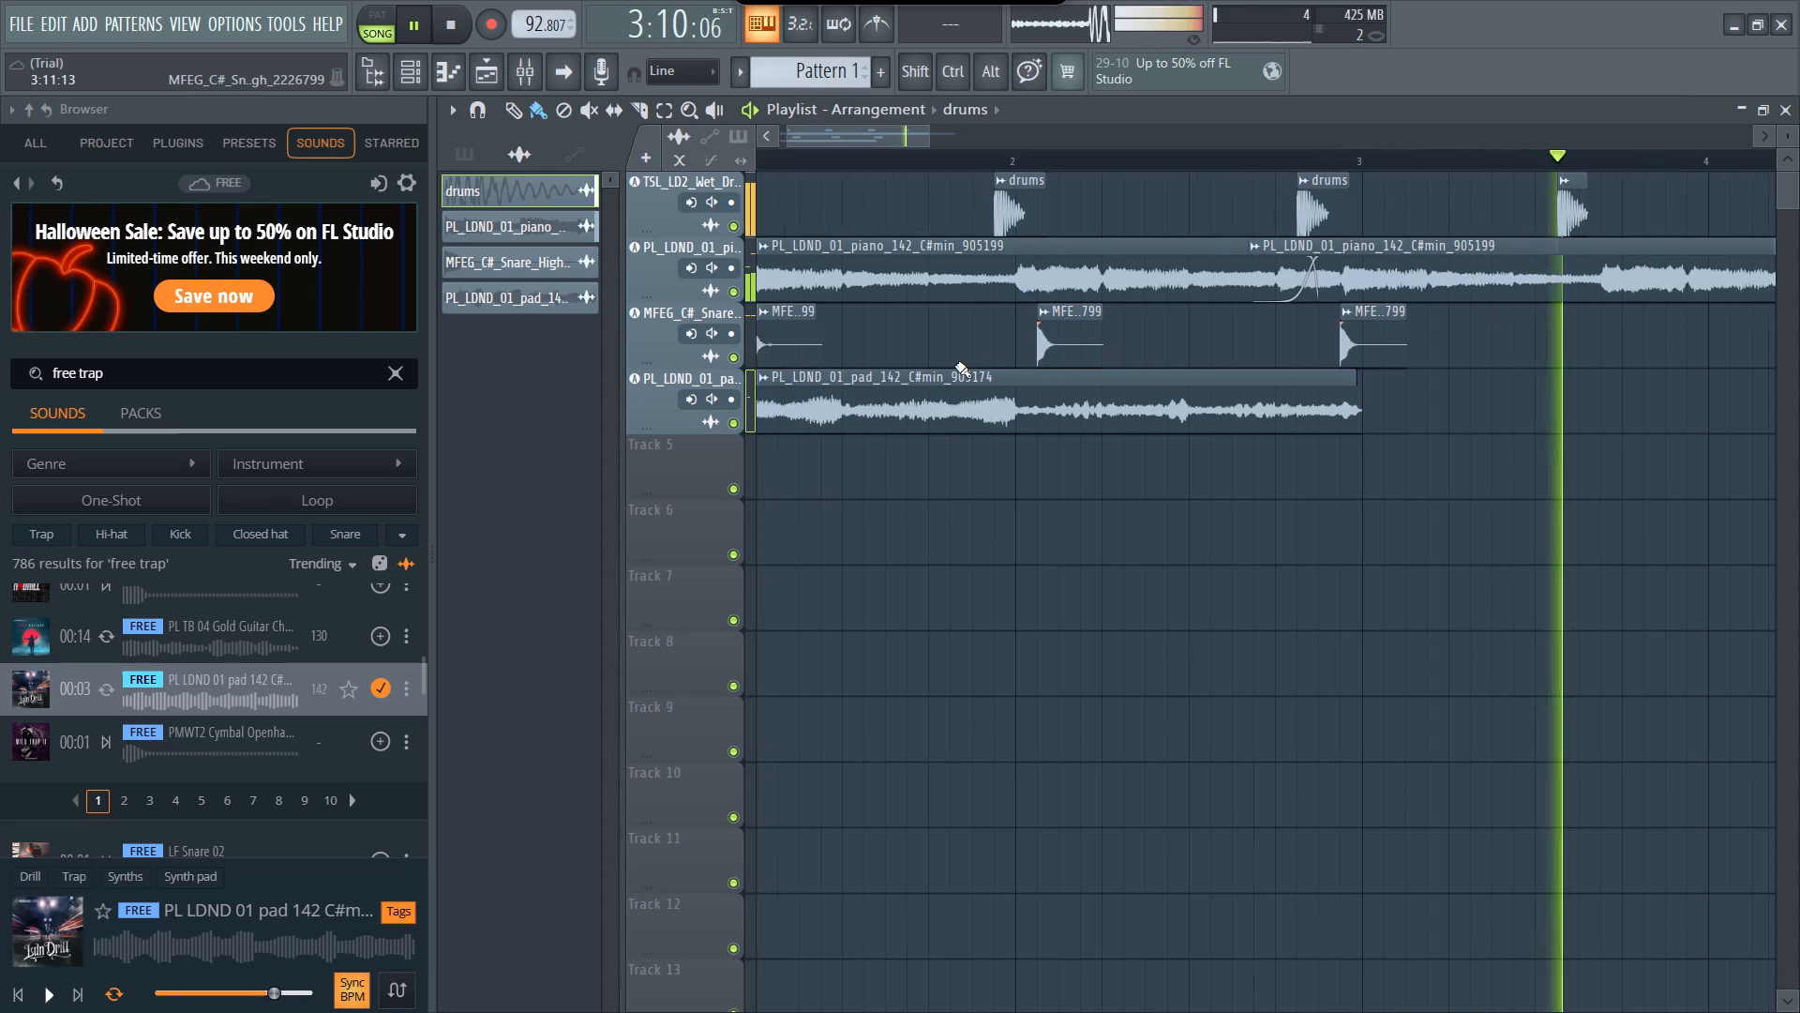
pyautogui.hscroll(1, 955, 365)
pyautogui.hscroll(1, 969, 535)
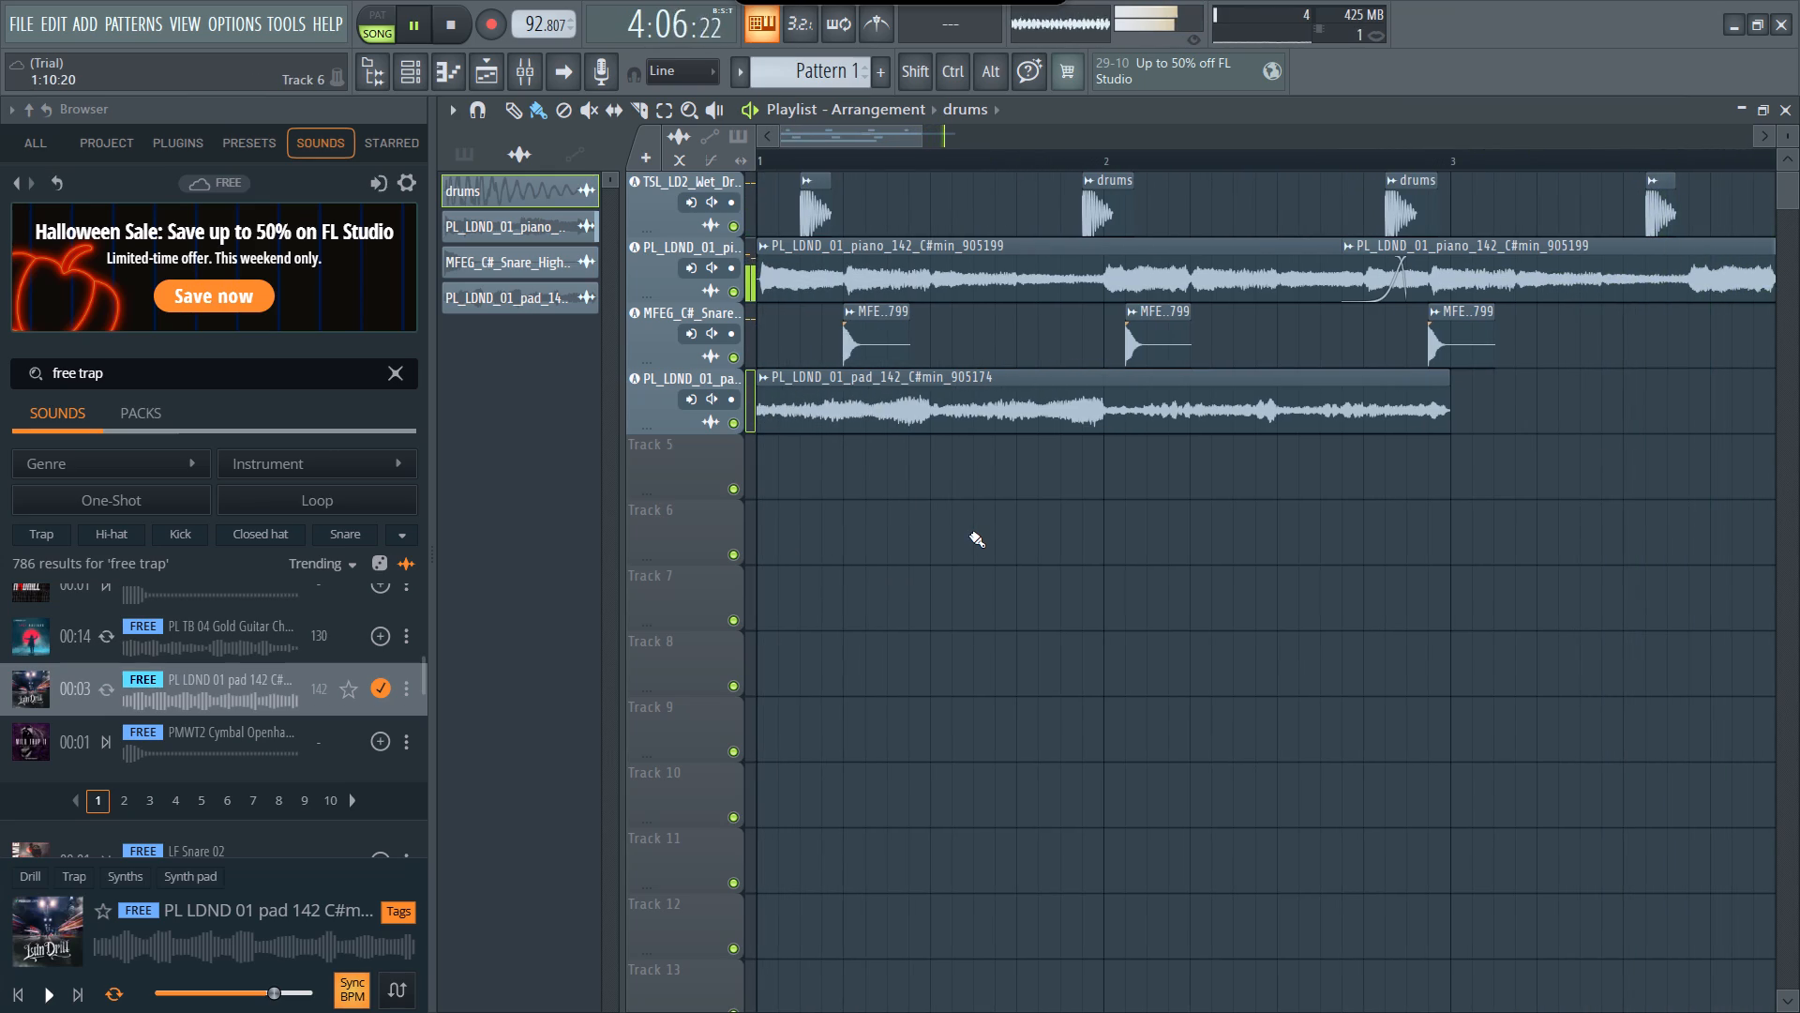
pyautogui.hscroll(-4, 1335, 485)
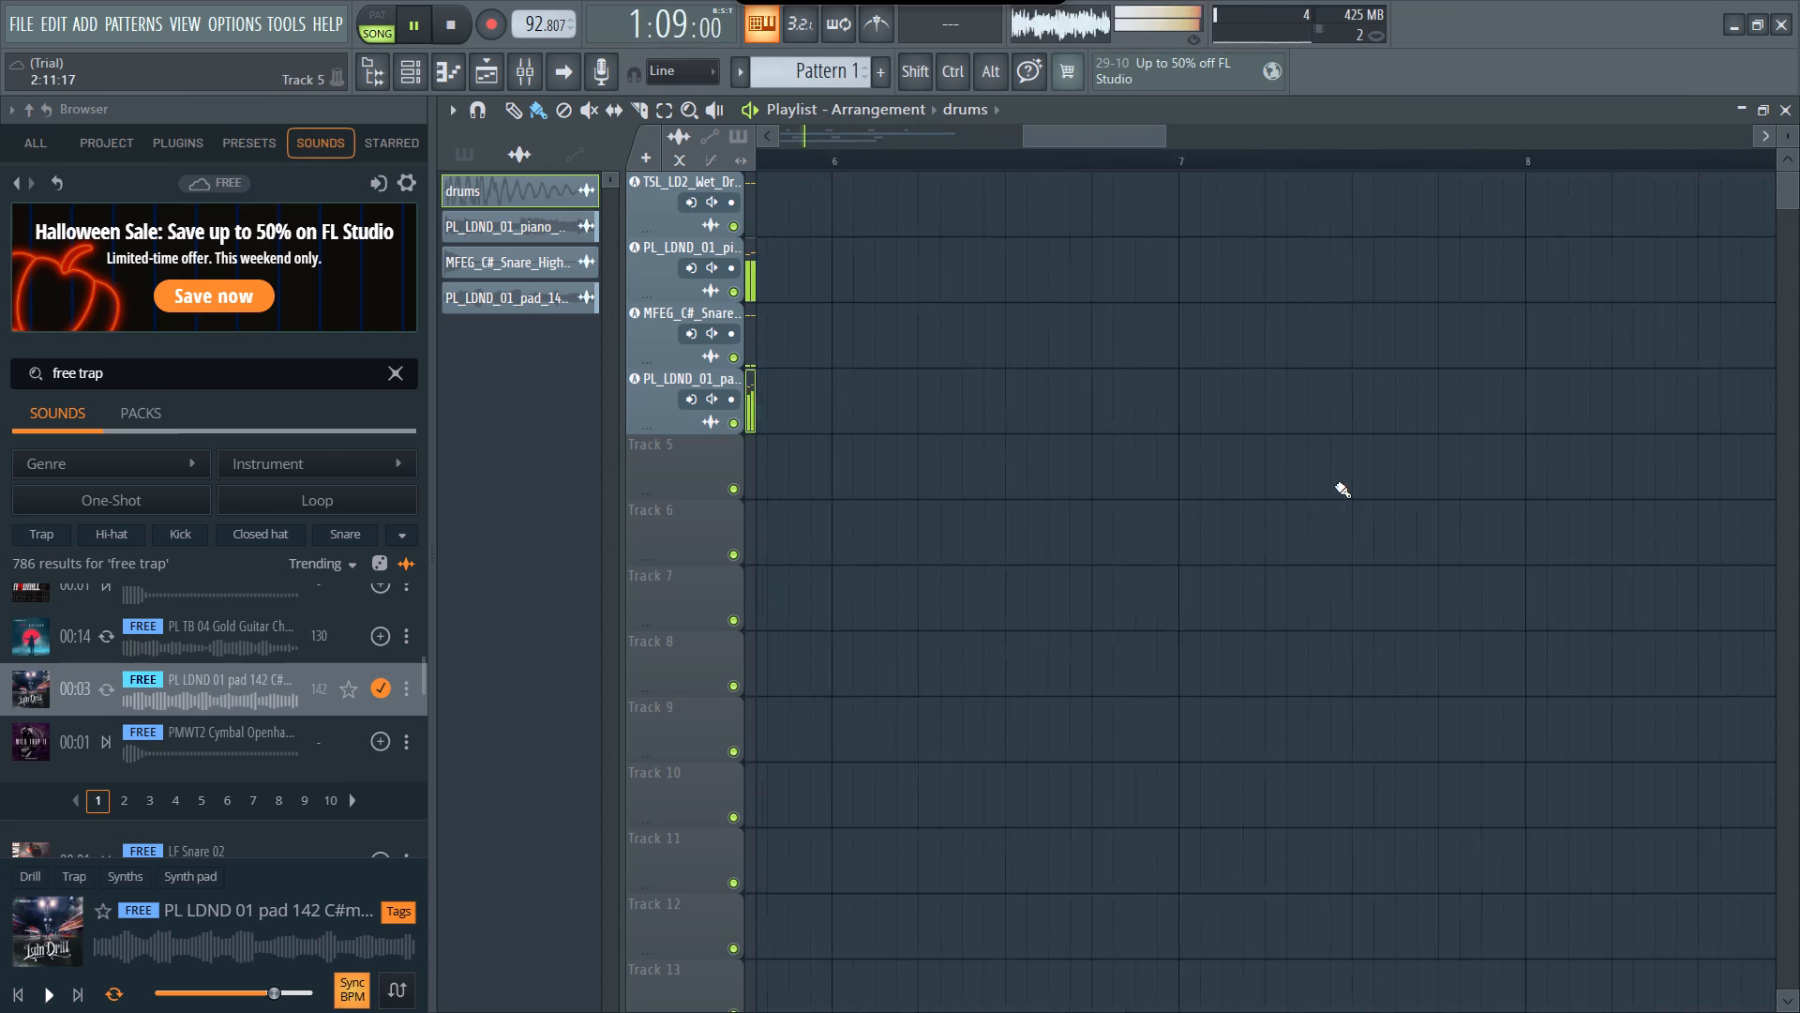
pyautogui.hscroll(2, 1358, 506)
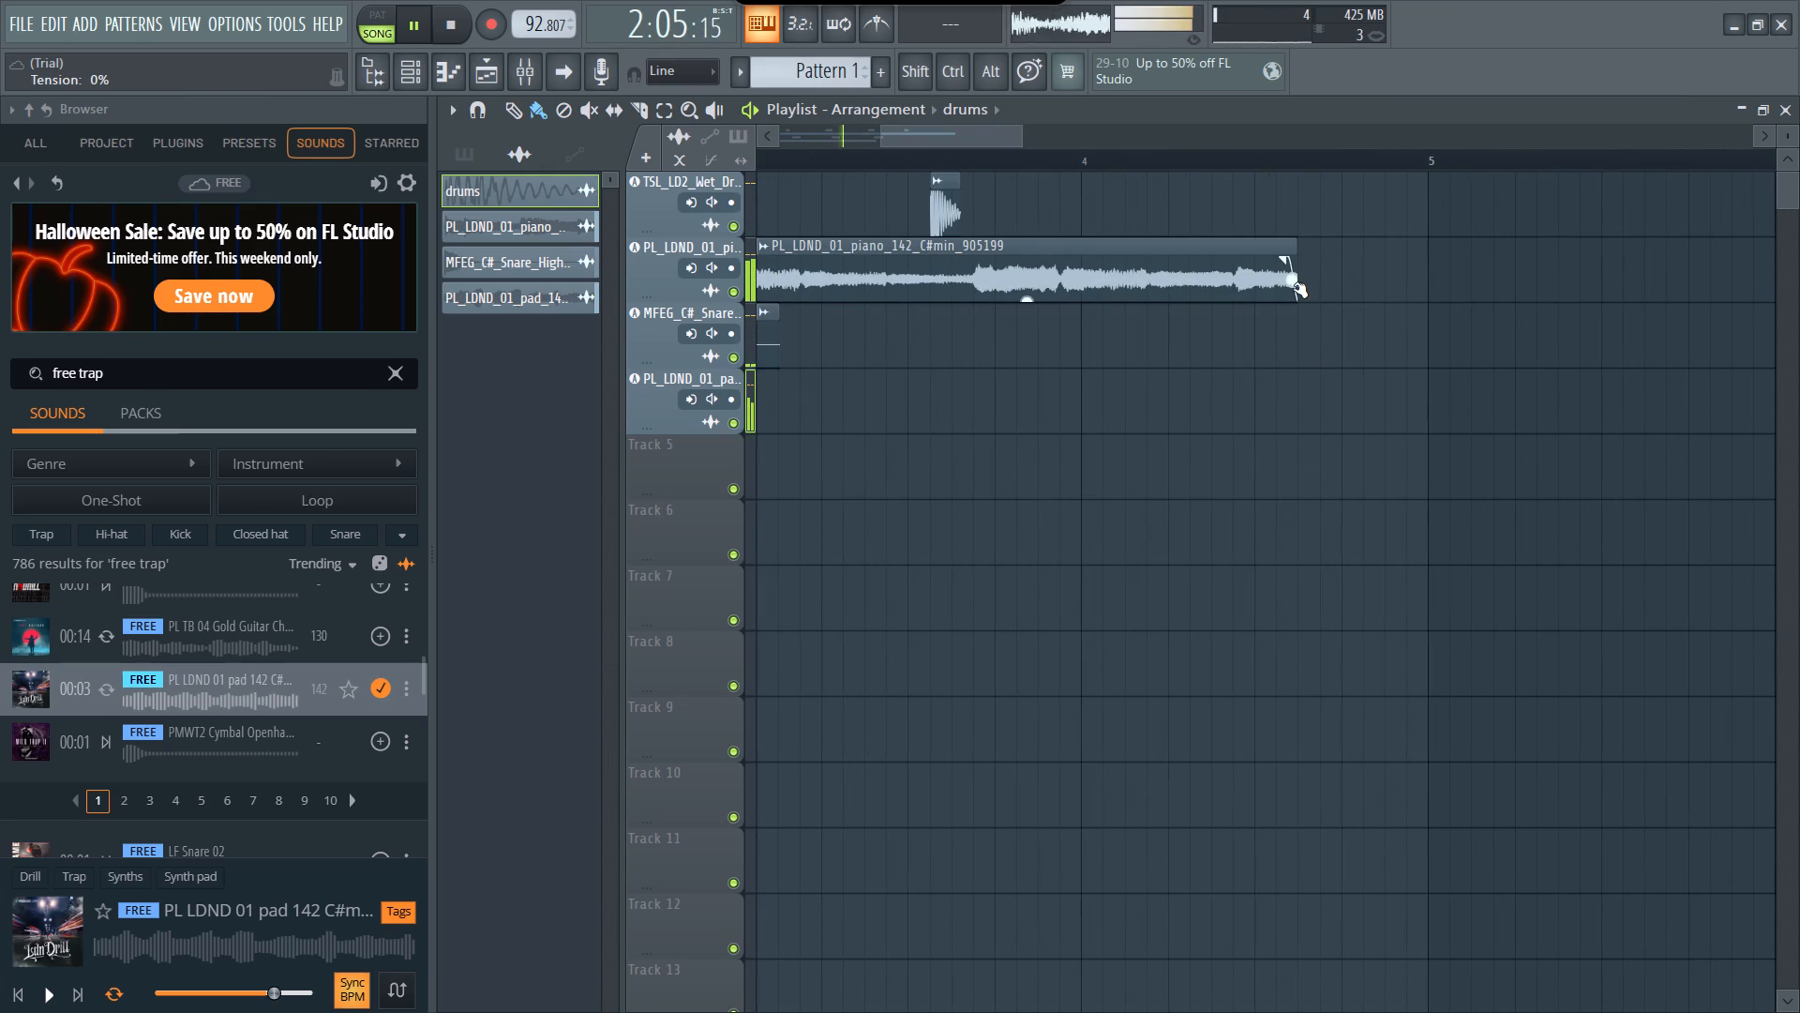
pyautogui.click(1293, 257)
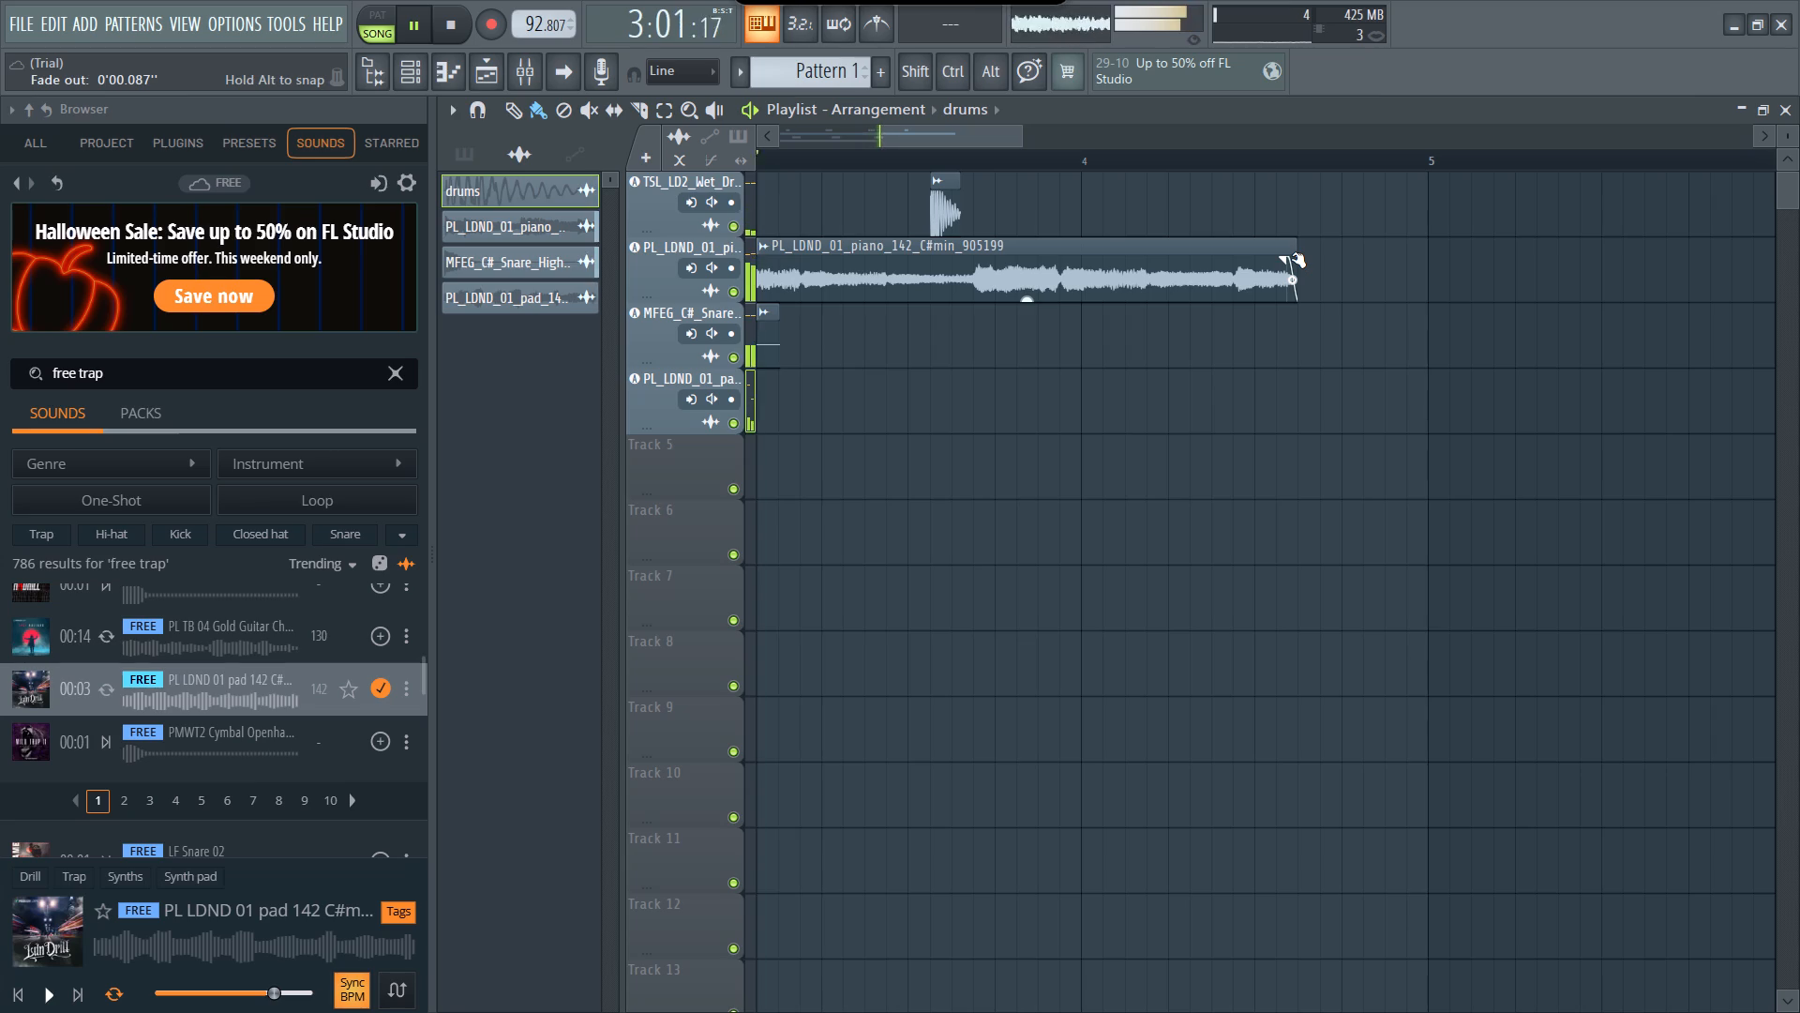
pyautogui.moveTo(1289, 282); pyautogui.dragTo(1266, 282)
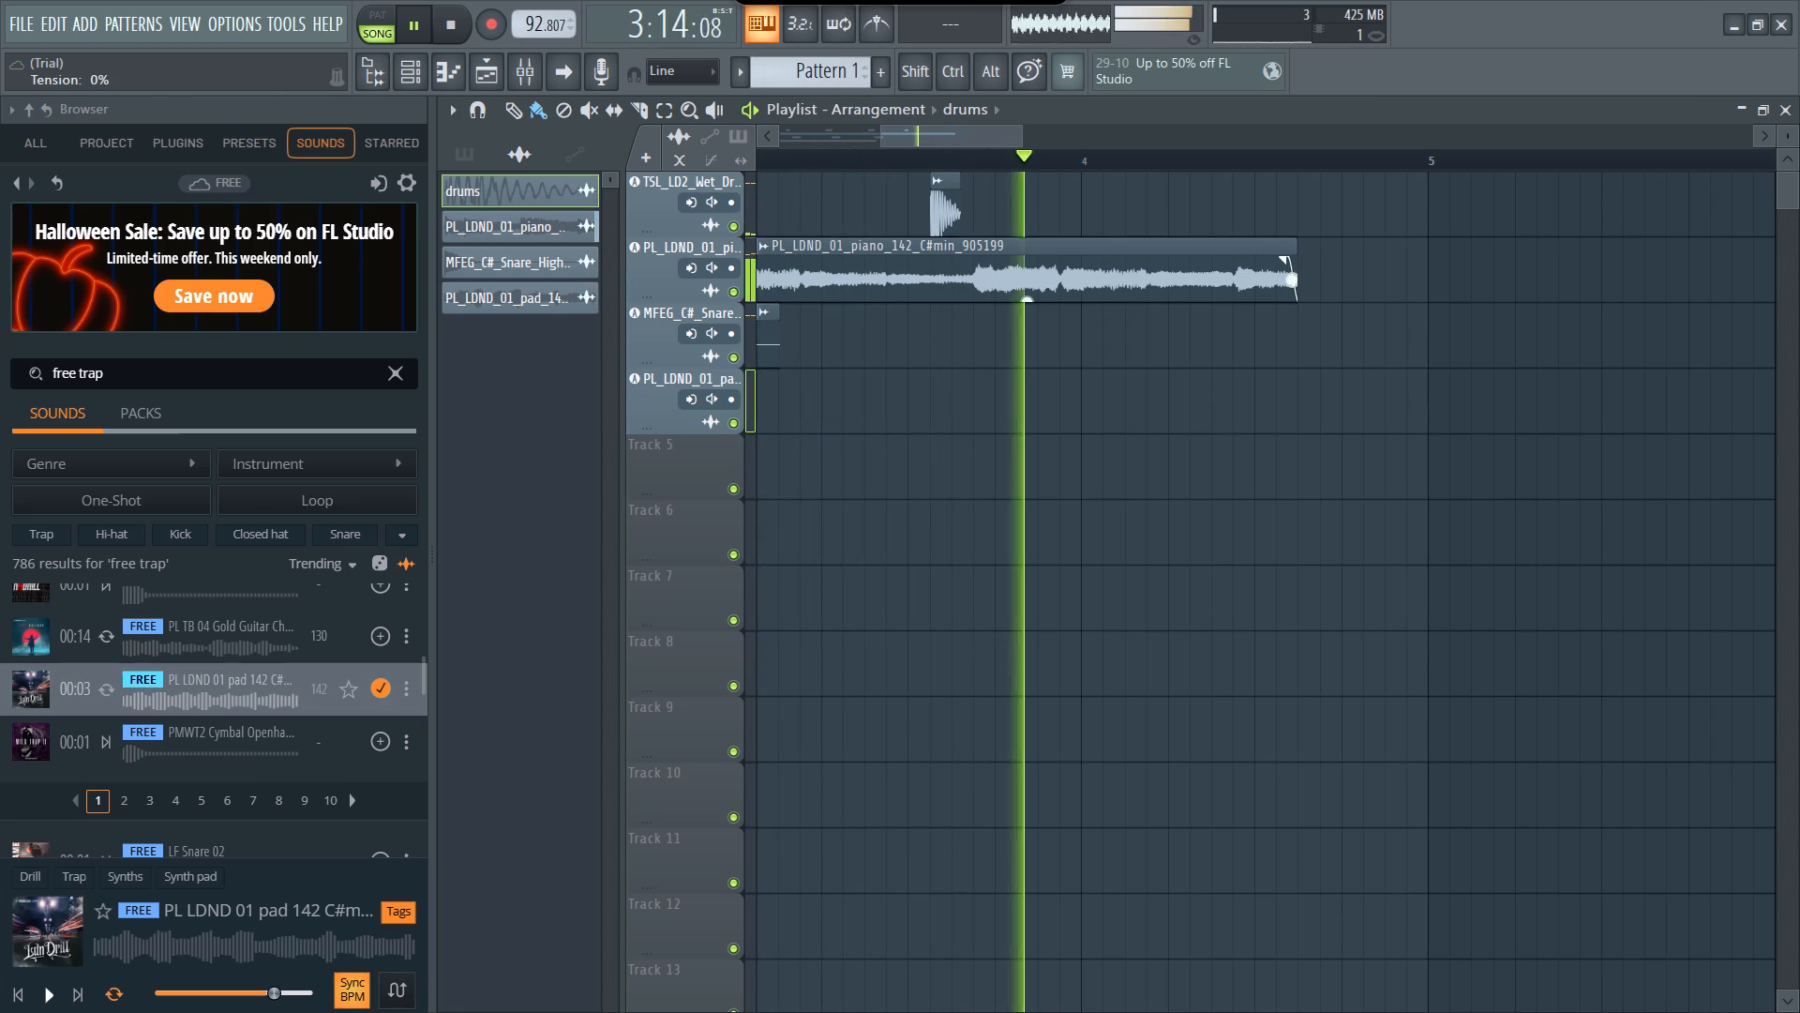
pyautogui.moveTo(1266, 282); pyautogui.dragTo(1242, 282)
pyautogui.moveTo(1298, 251); pyautogui.dragTo(1093, 235)
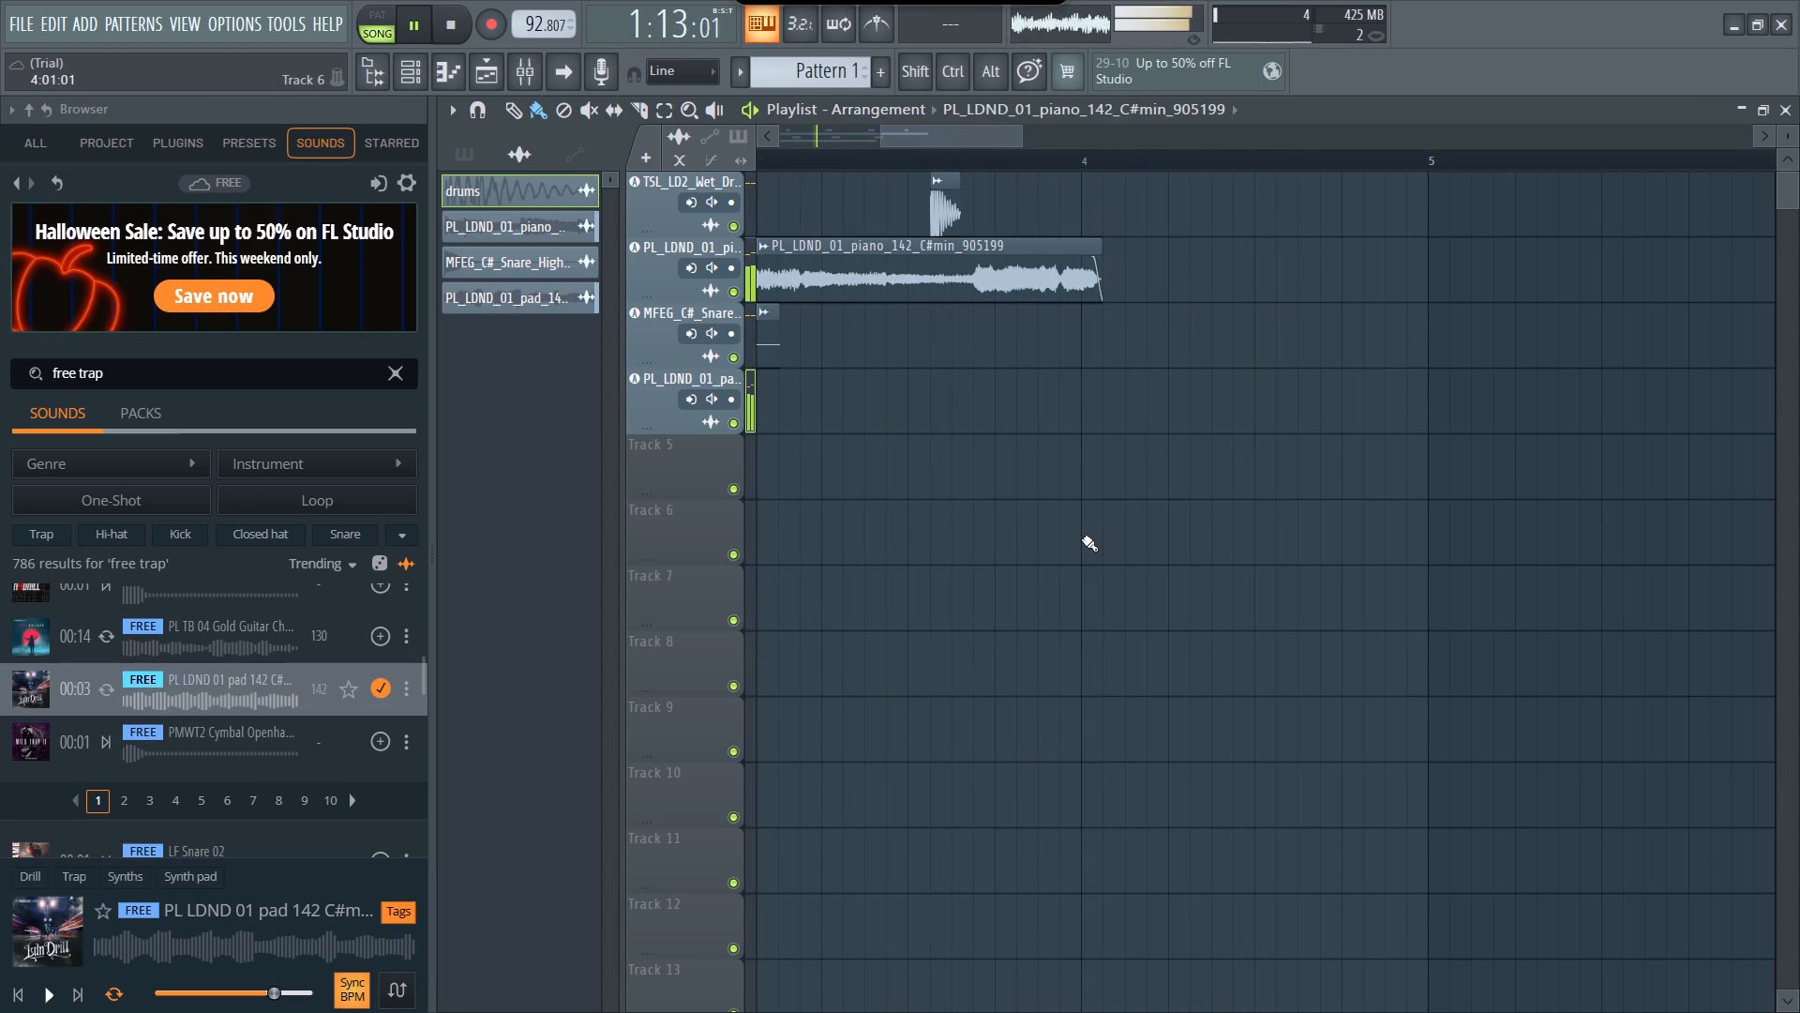
# Shorten the pad clip on Track 4 from its end to a length of 0:08:00.
pyautogui.hscroll(4, 1082, 538)
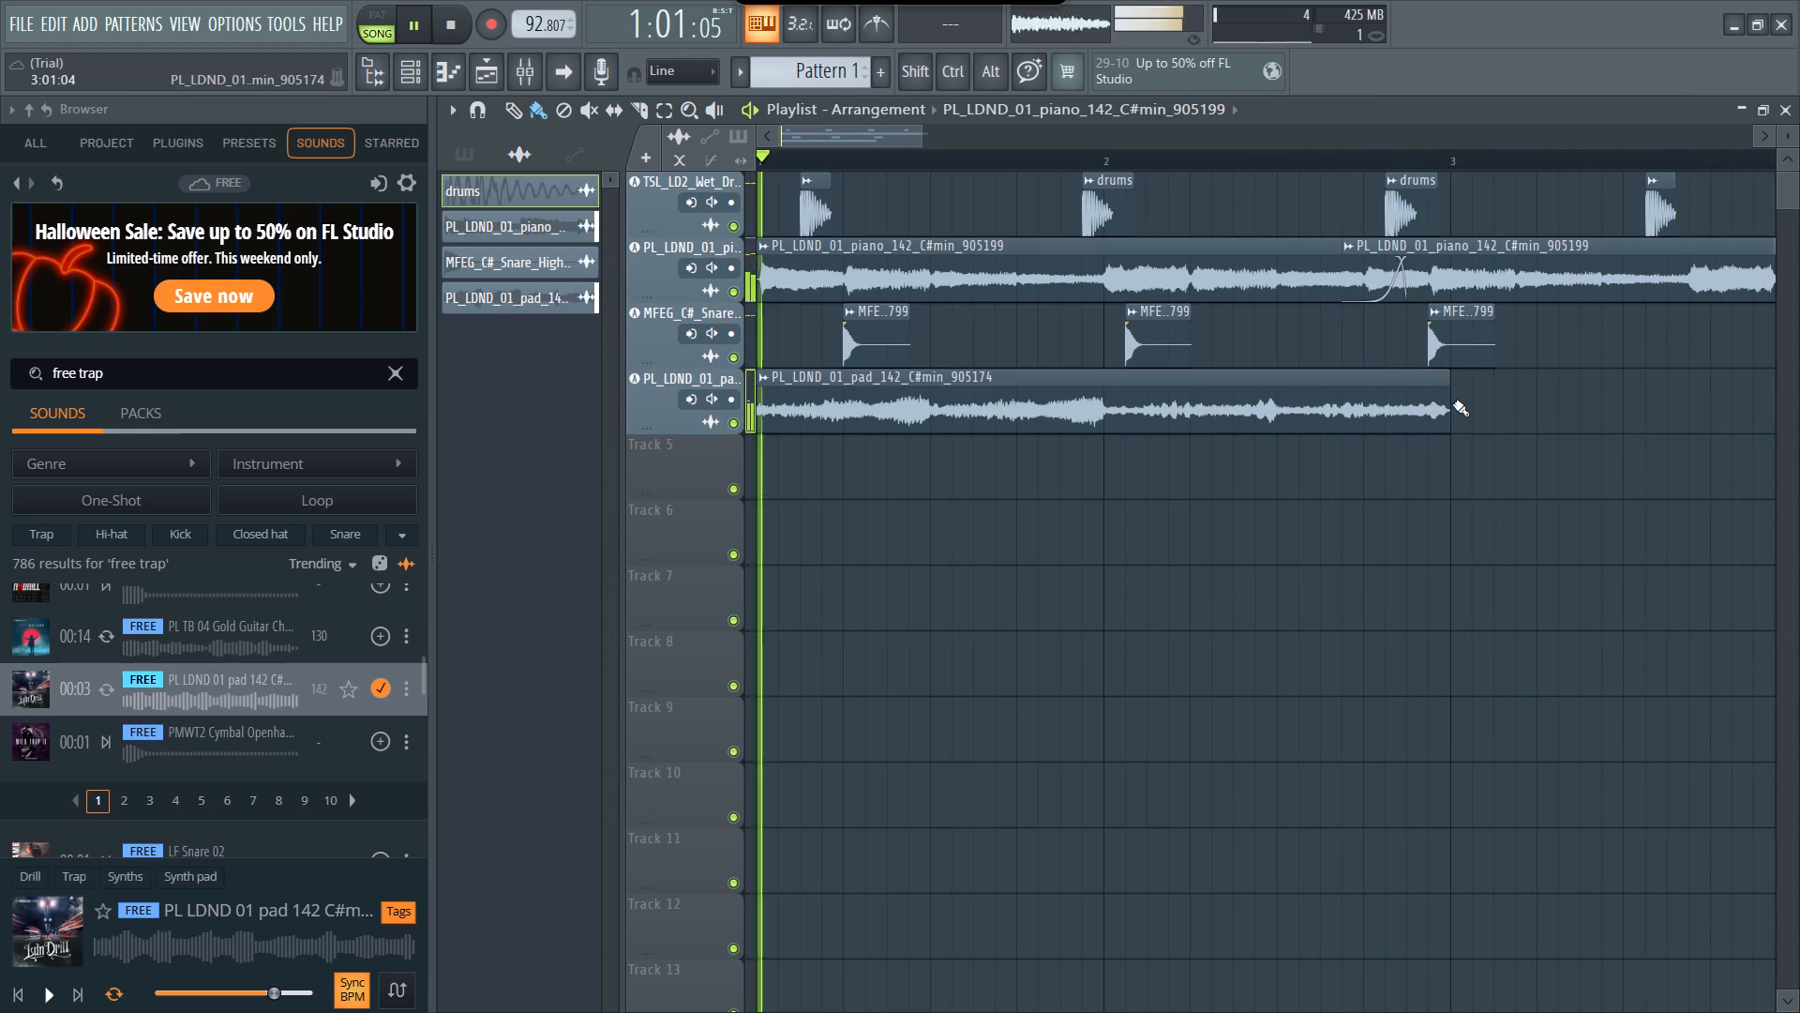
pyautogui.moveTo(1448, 382); pyautogui.dragTo(1142, 367)
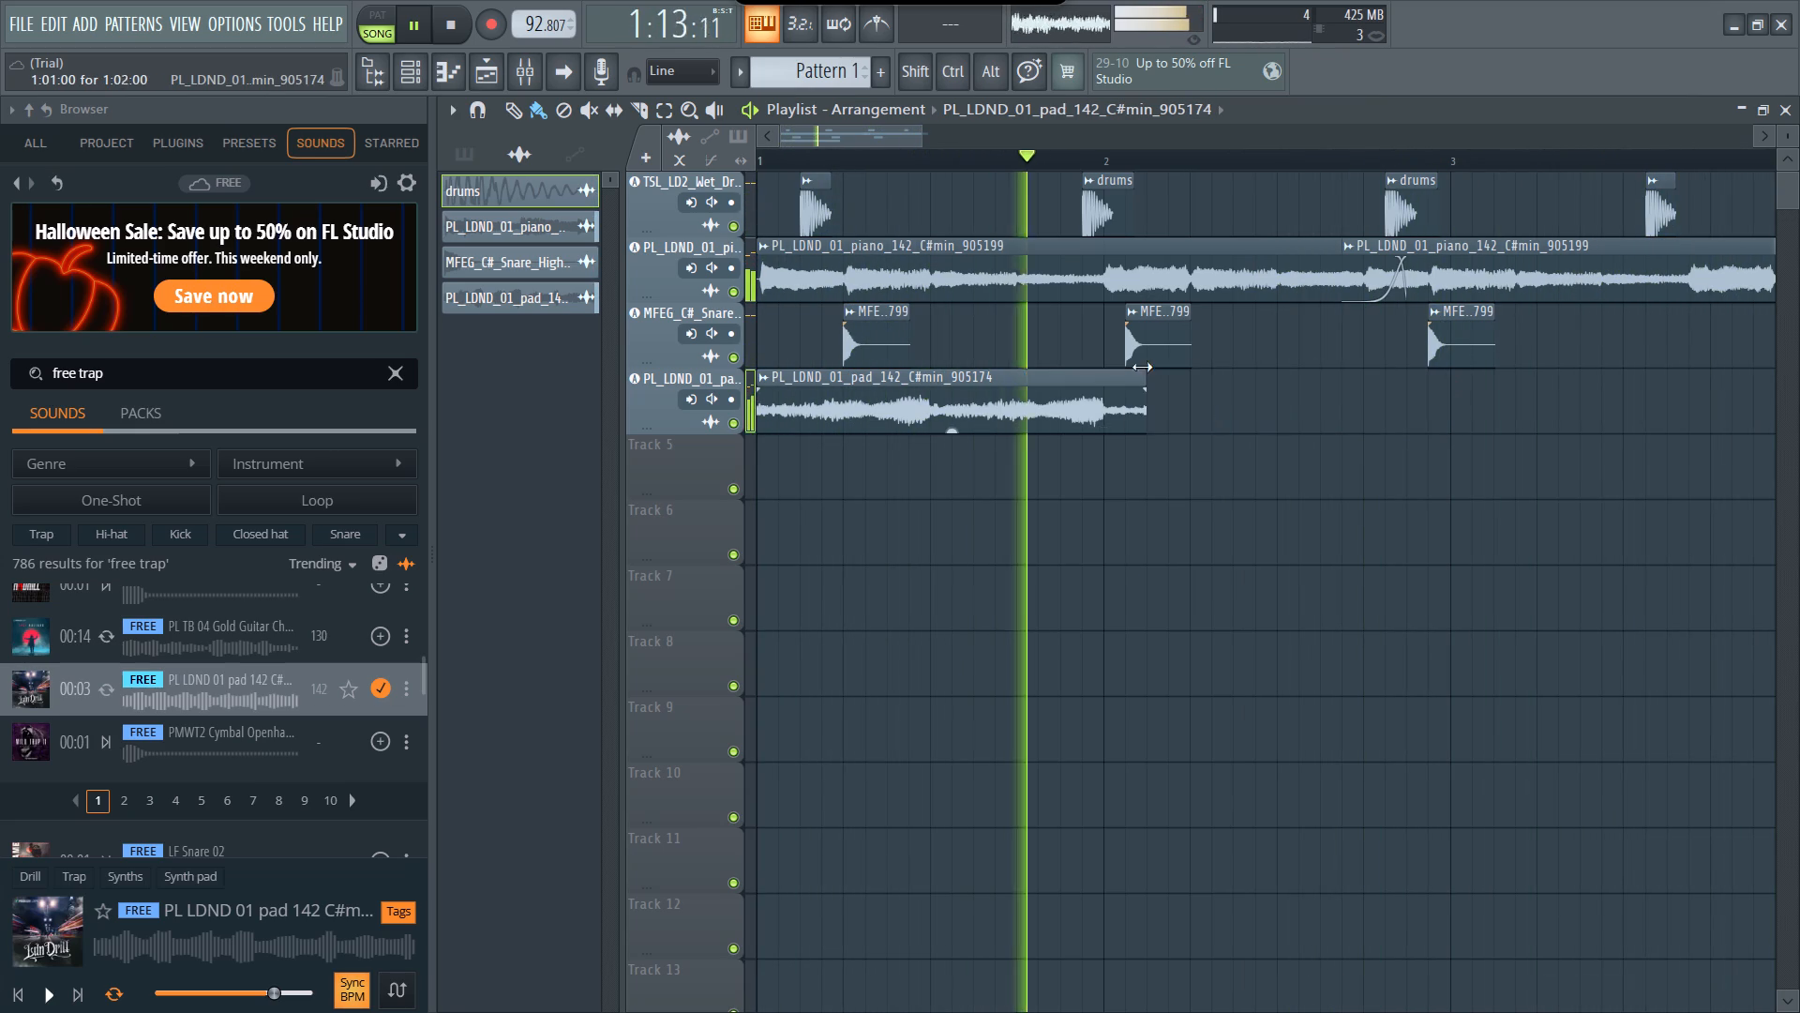
pyautogui.moveTo(1142, 367); pyautogui.dragTo(1094, 378)
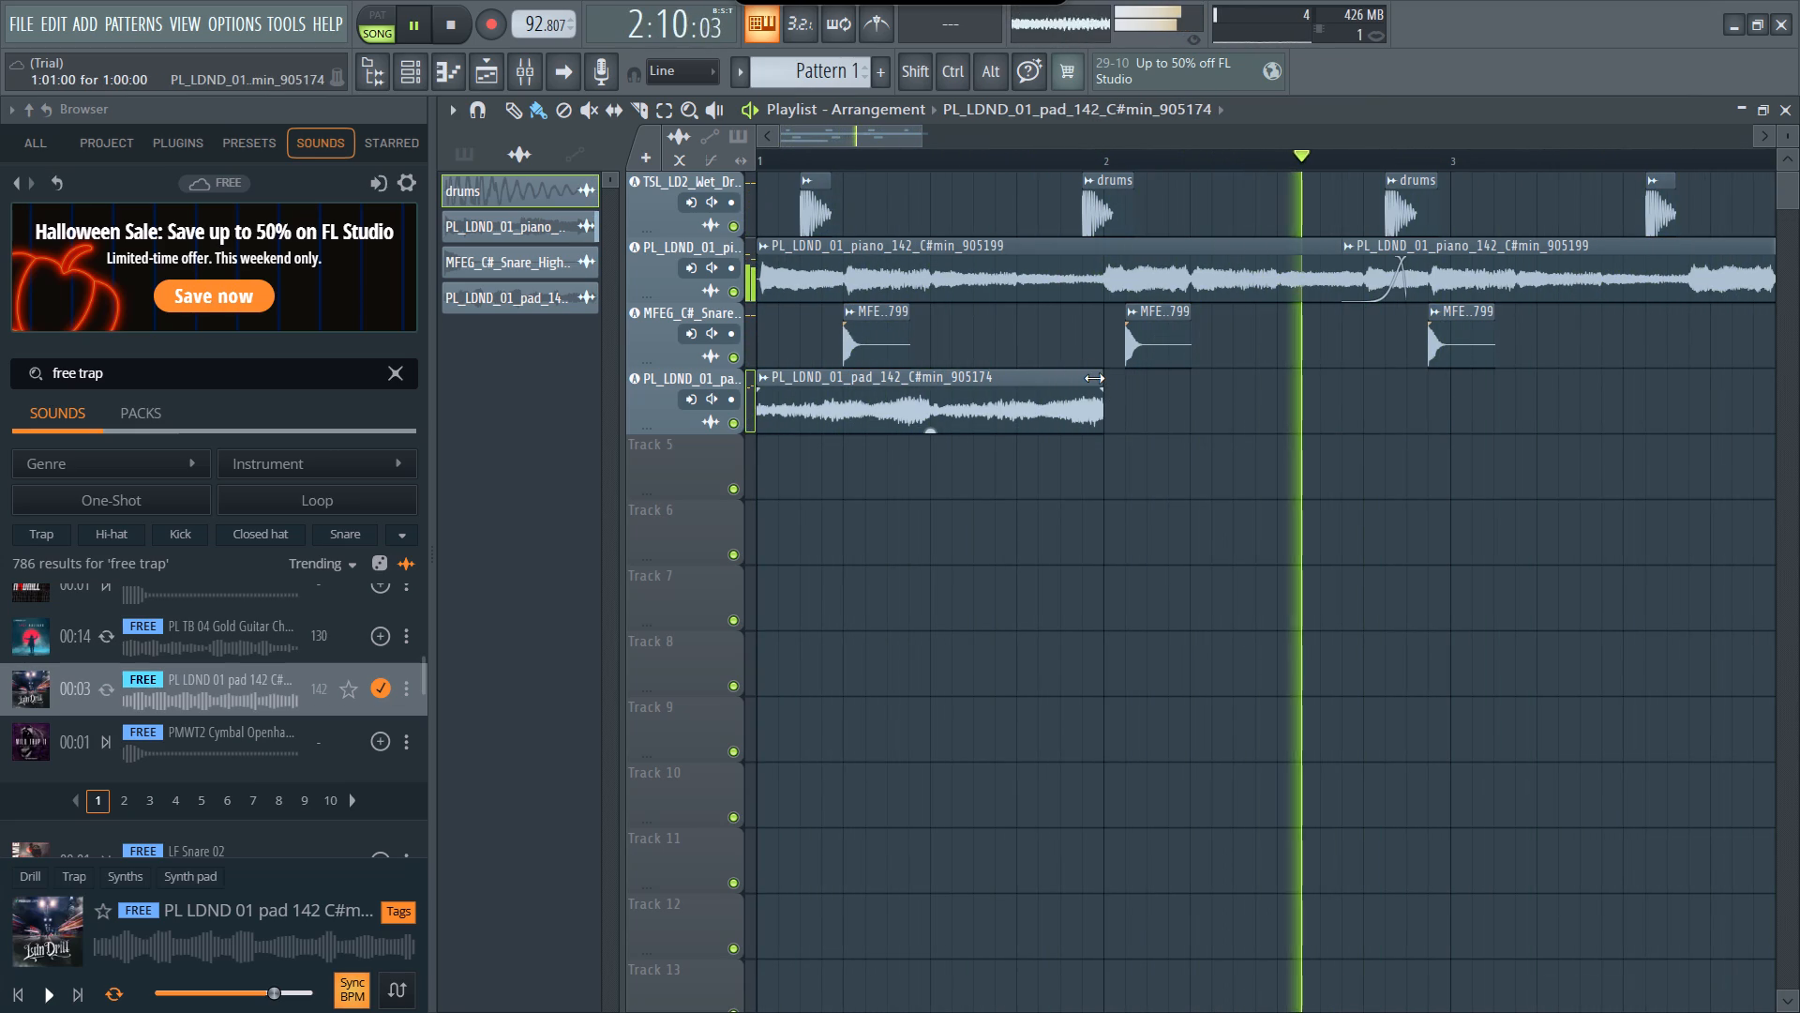
pyautogui.moveTo(1094, 378); pyautogui.dragTo(992, 397)
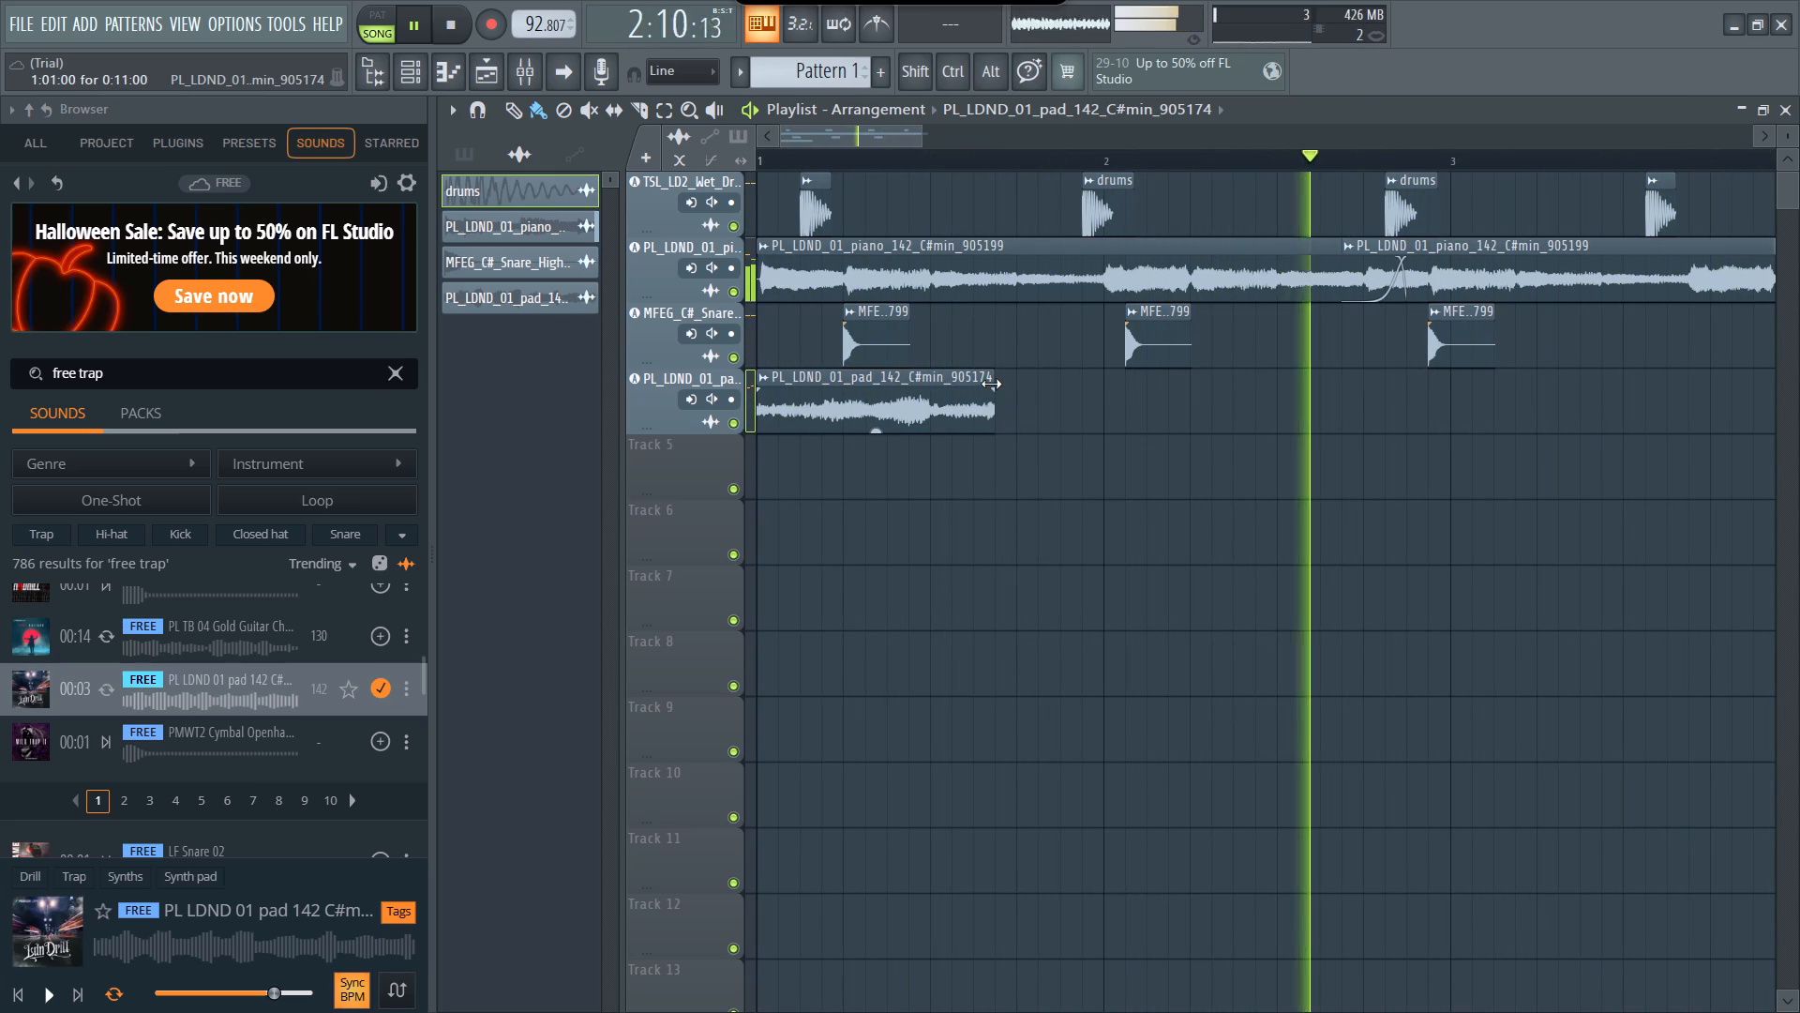
pyautogui.moveTo(991, 384); pyautogui.dragTo(872, 385)
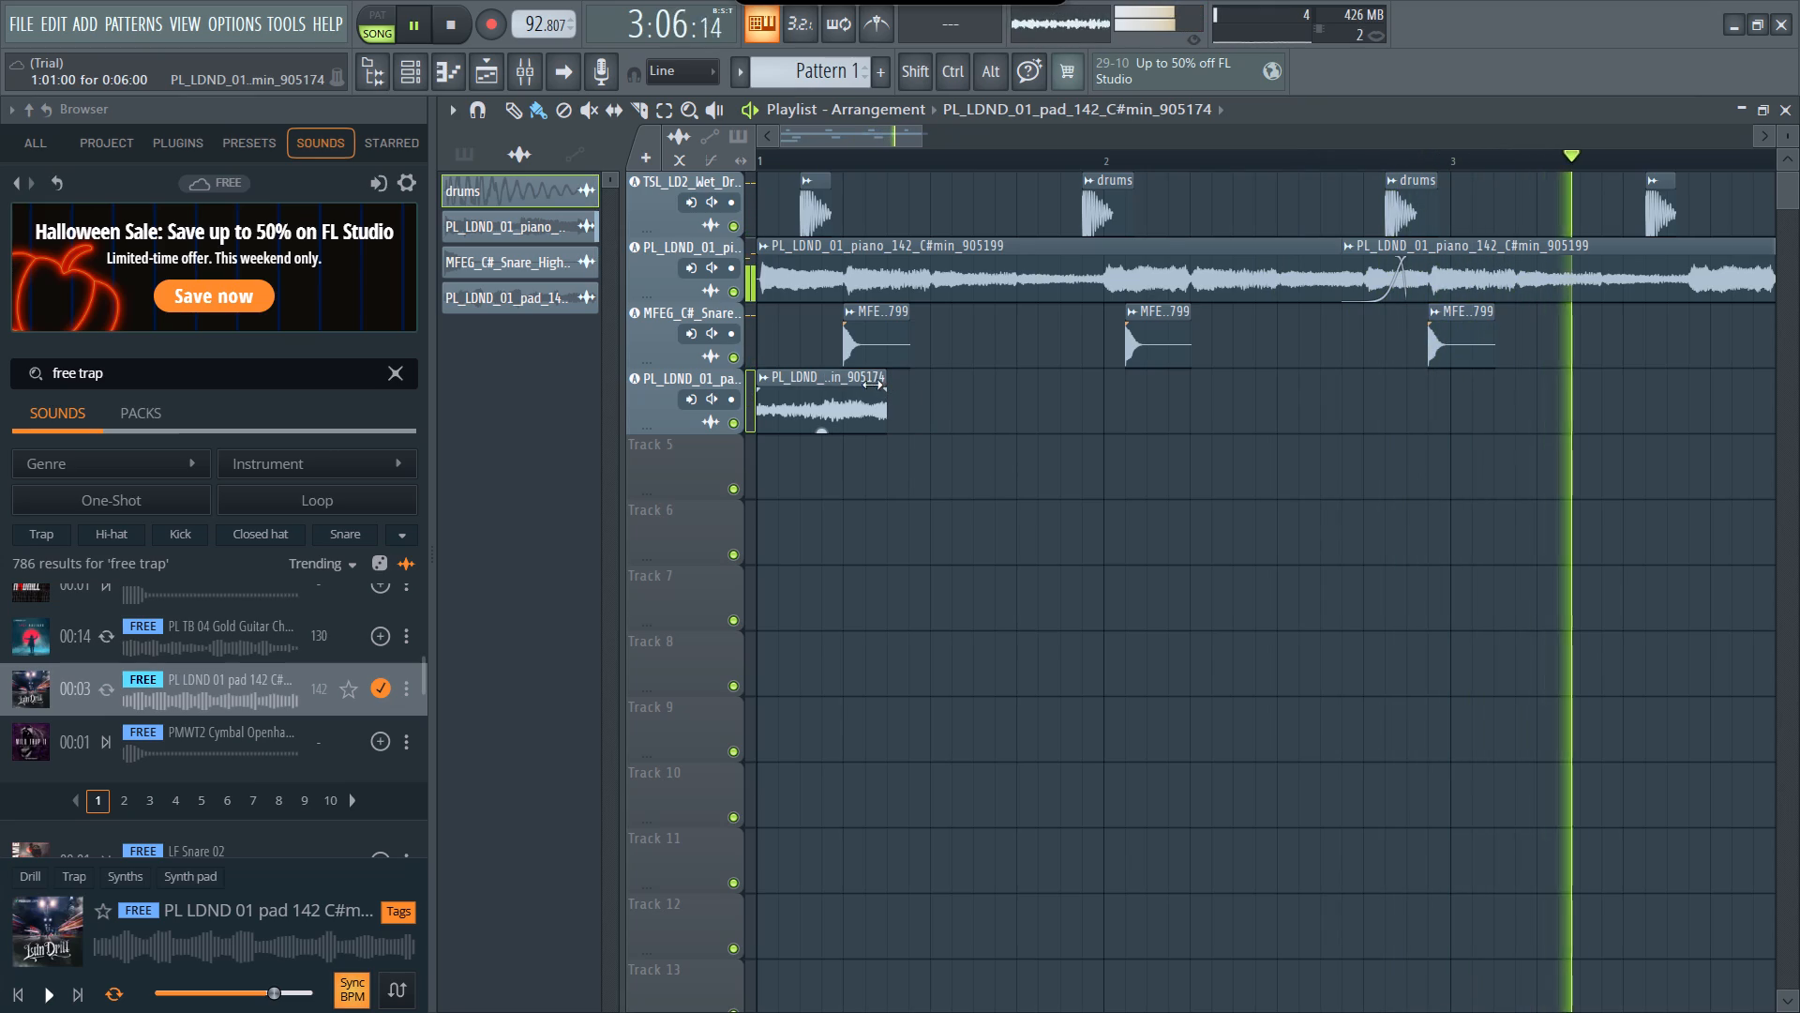
pyautogui.moveTo(872, 385); pyautogui.dragTo(905, 390)
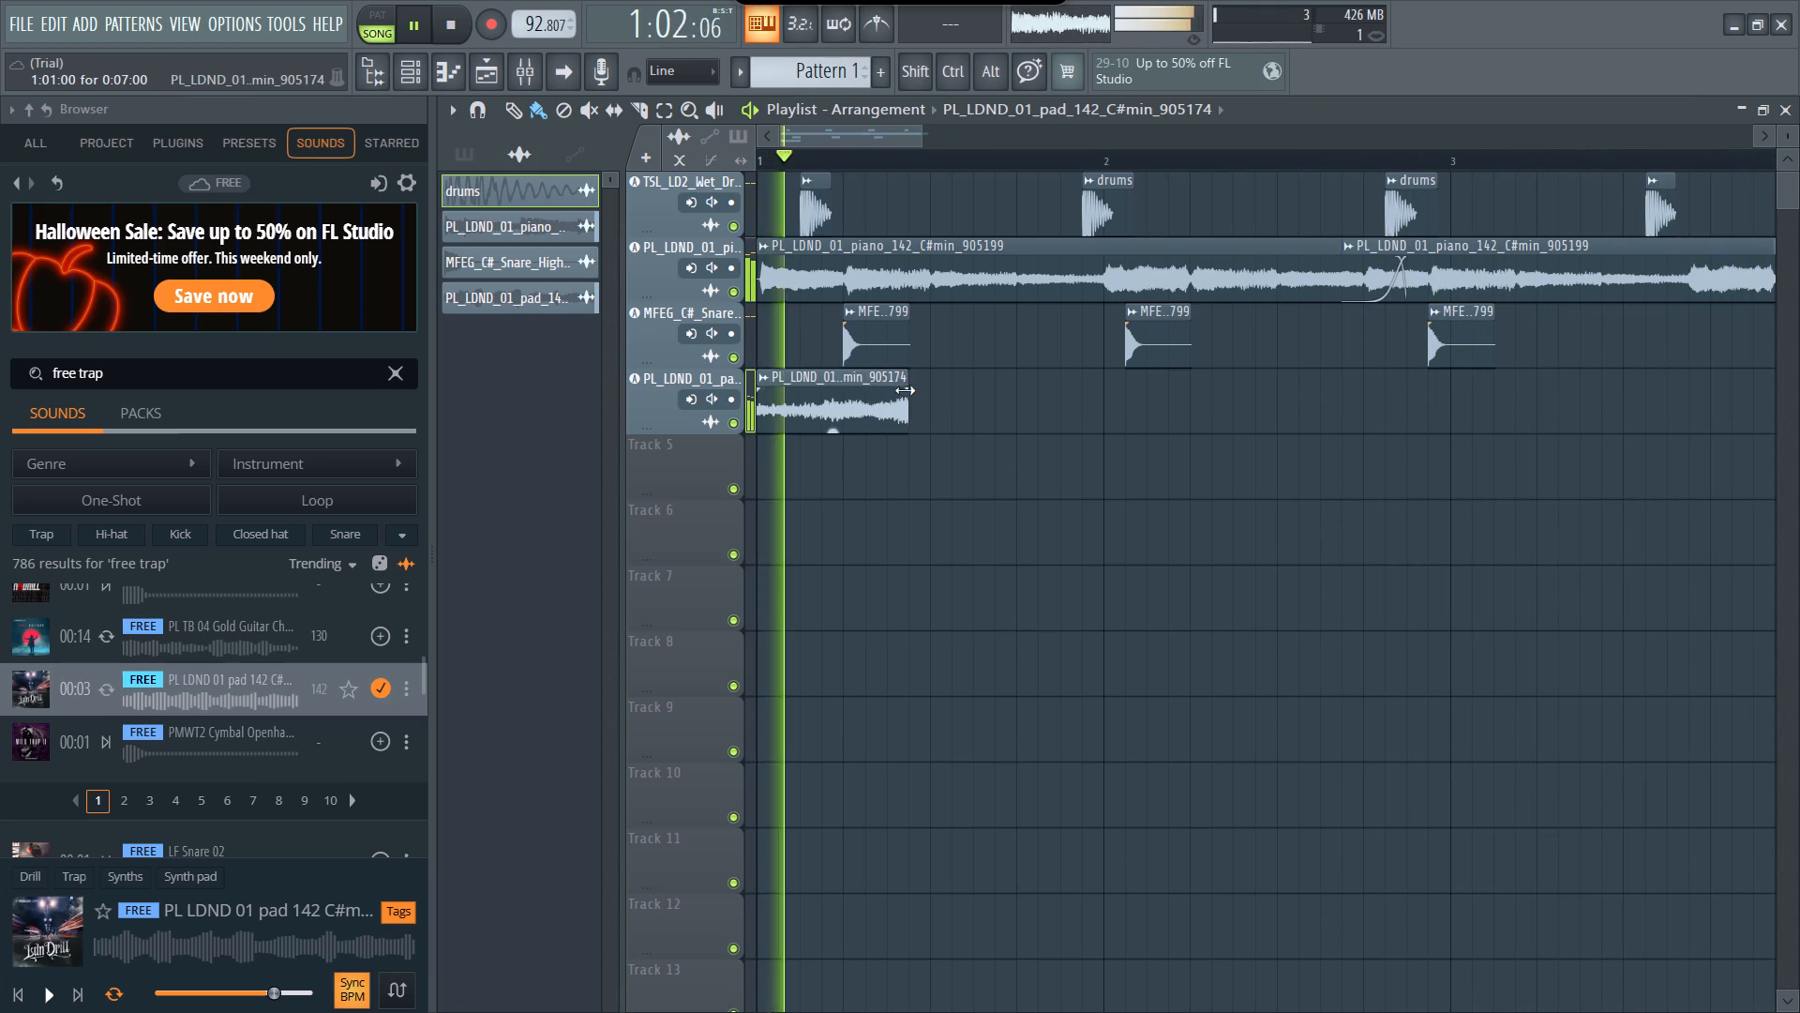
pyautogui.moveTo(905, 390); pyautogui.dragTo(933, 390)
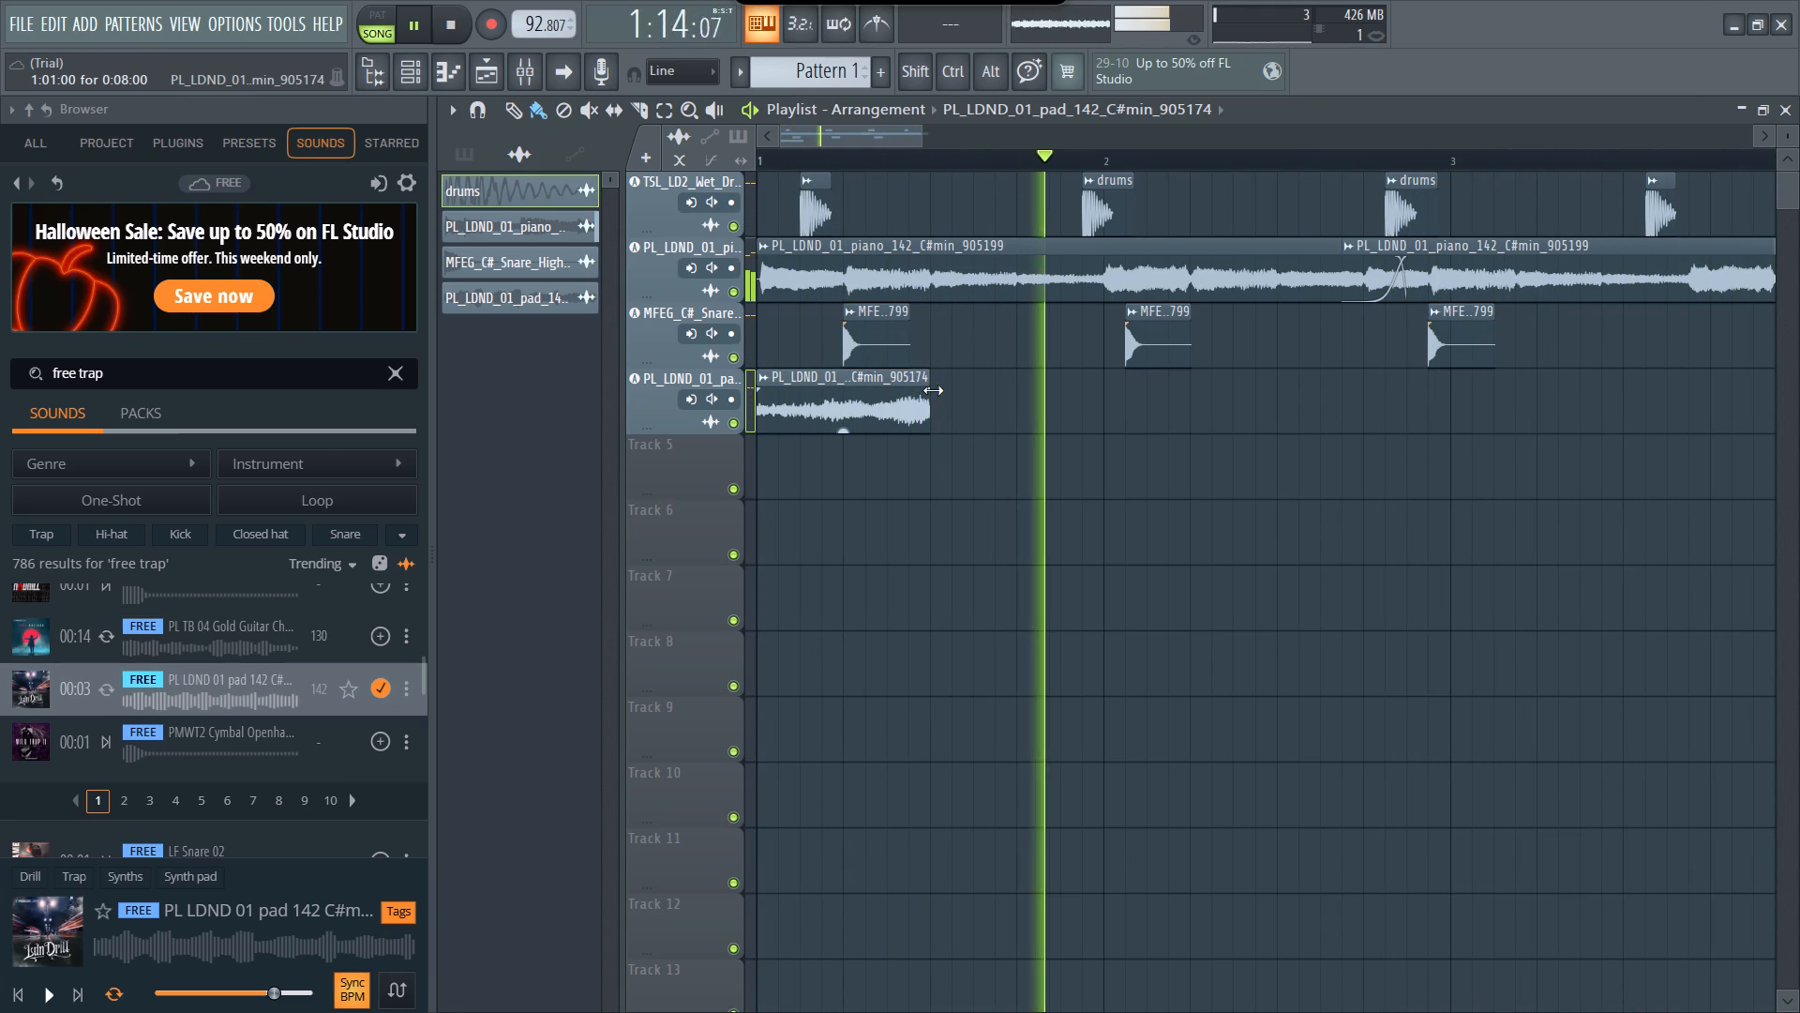
# Place a second 0:08:00 copy of the pad clip and position it on Track 4 at 1:15.
pyautogui.moveTo(933, 390); pyautogui.dragTo(932, 390)
pyautogui.doubleClick(888, 392)
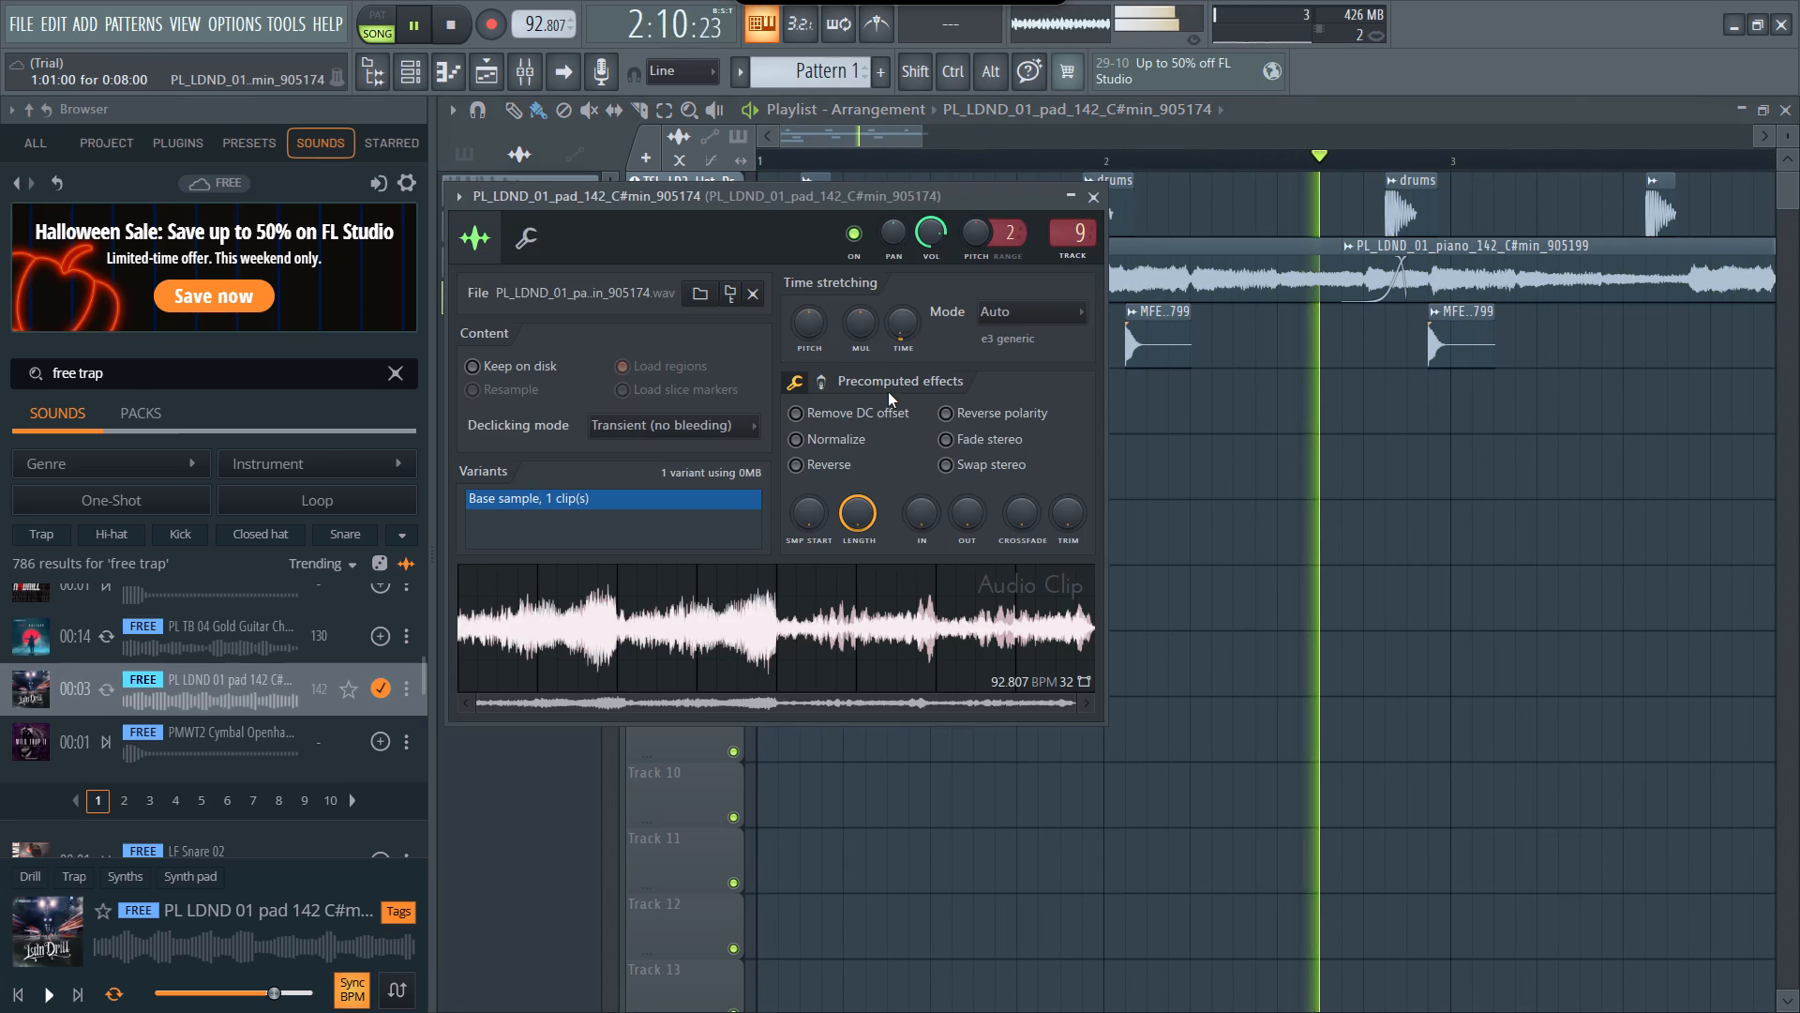
pyautogui.click(1274, 436)
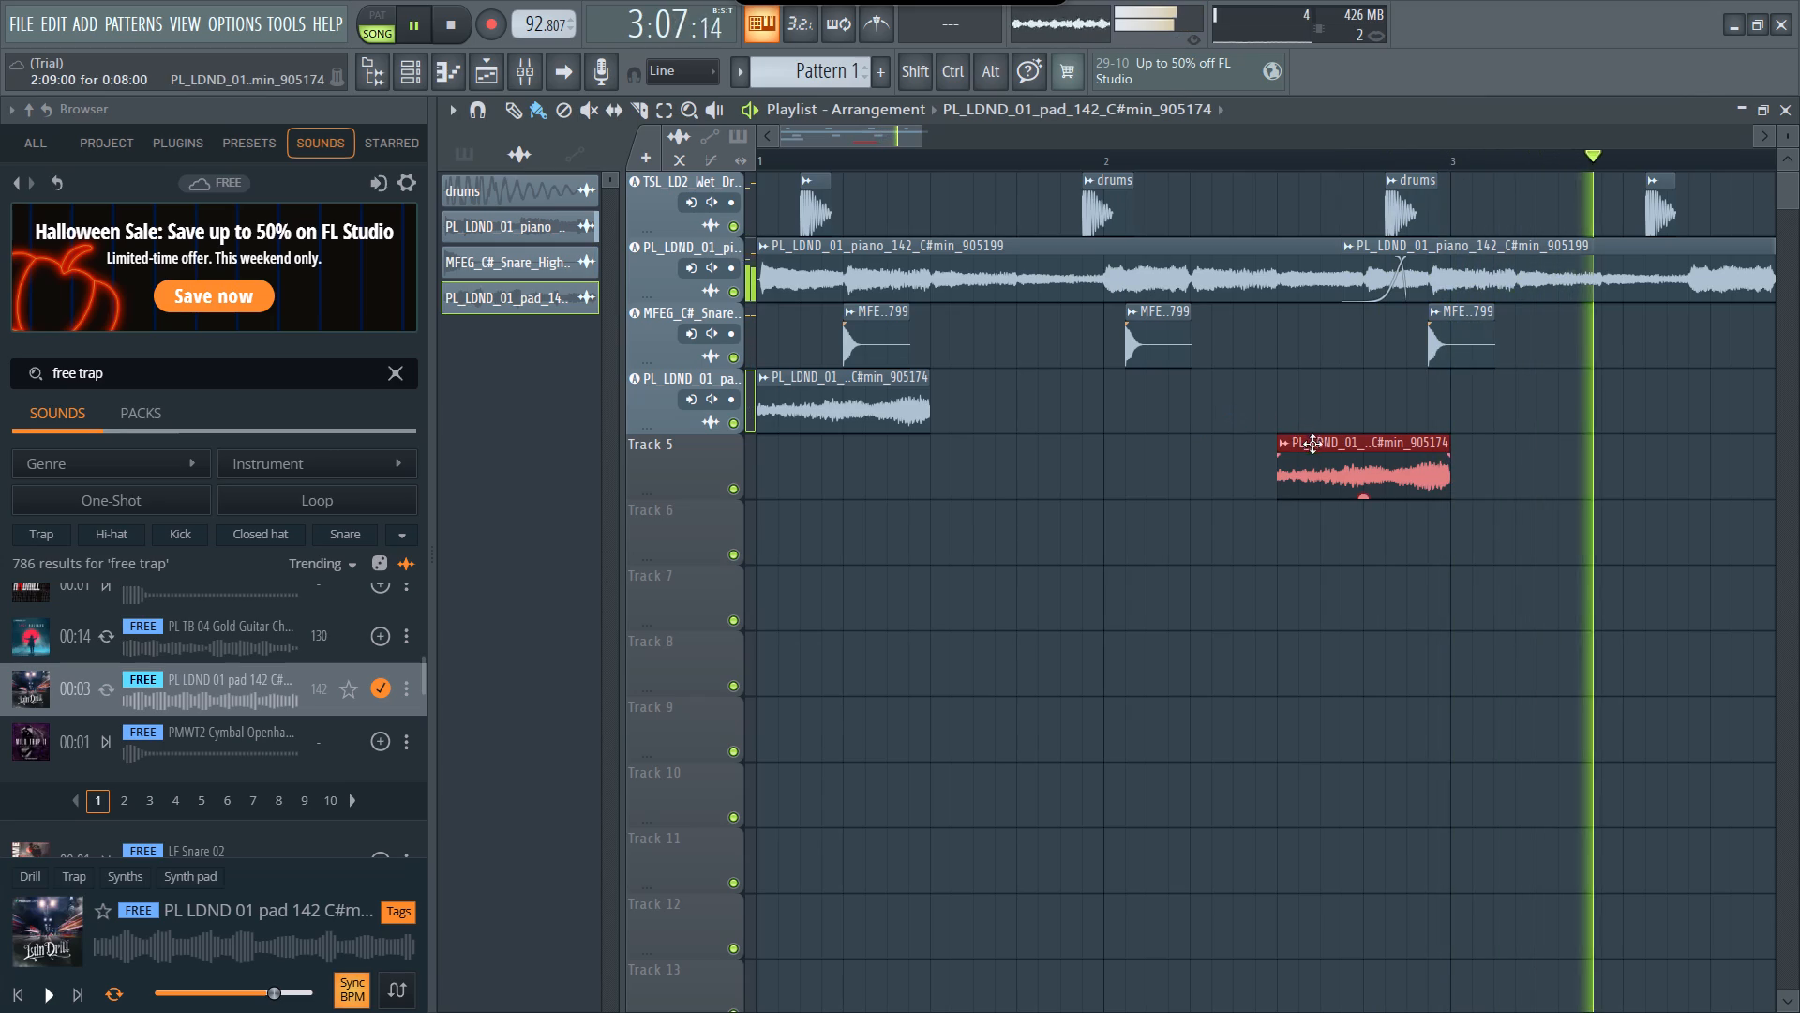
pyautogui.moveTo(1339, 478); pyautogui.dragTo(1218, 402)
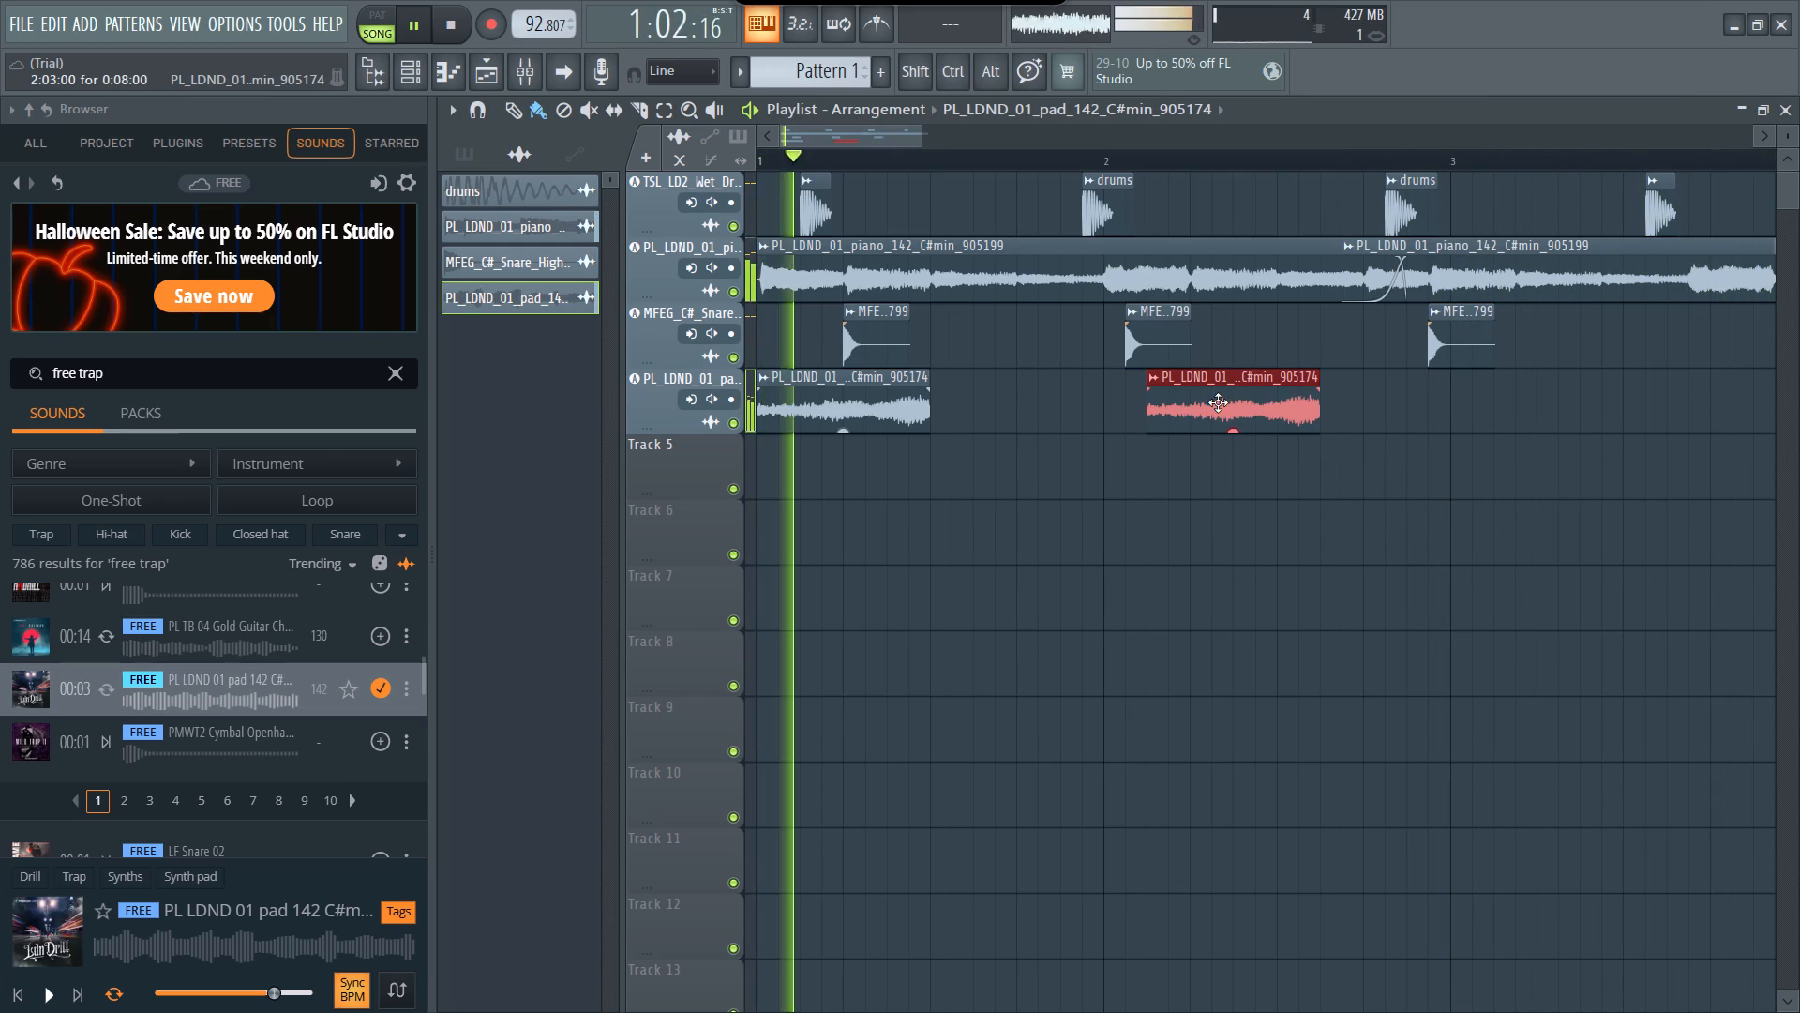
pyautogui.moveTo(1218, 402); pyautogui.dragTo(1225, 400)
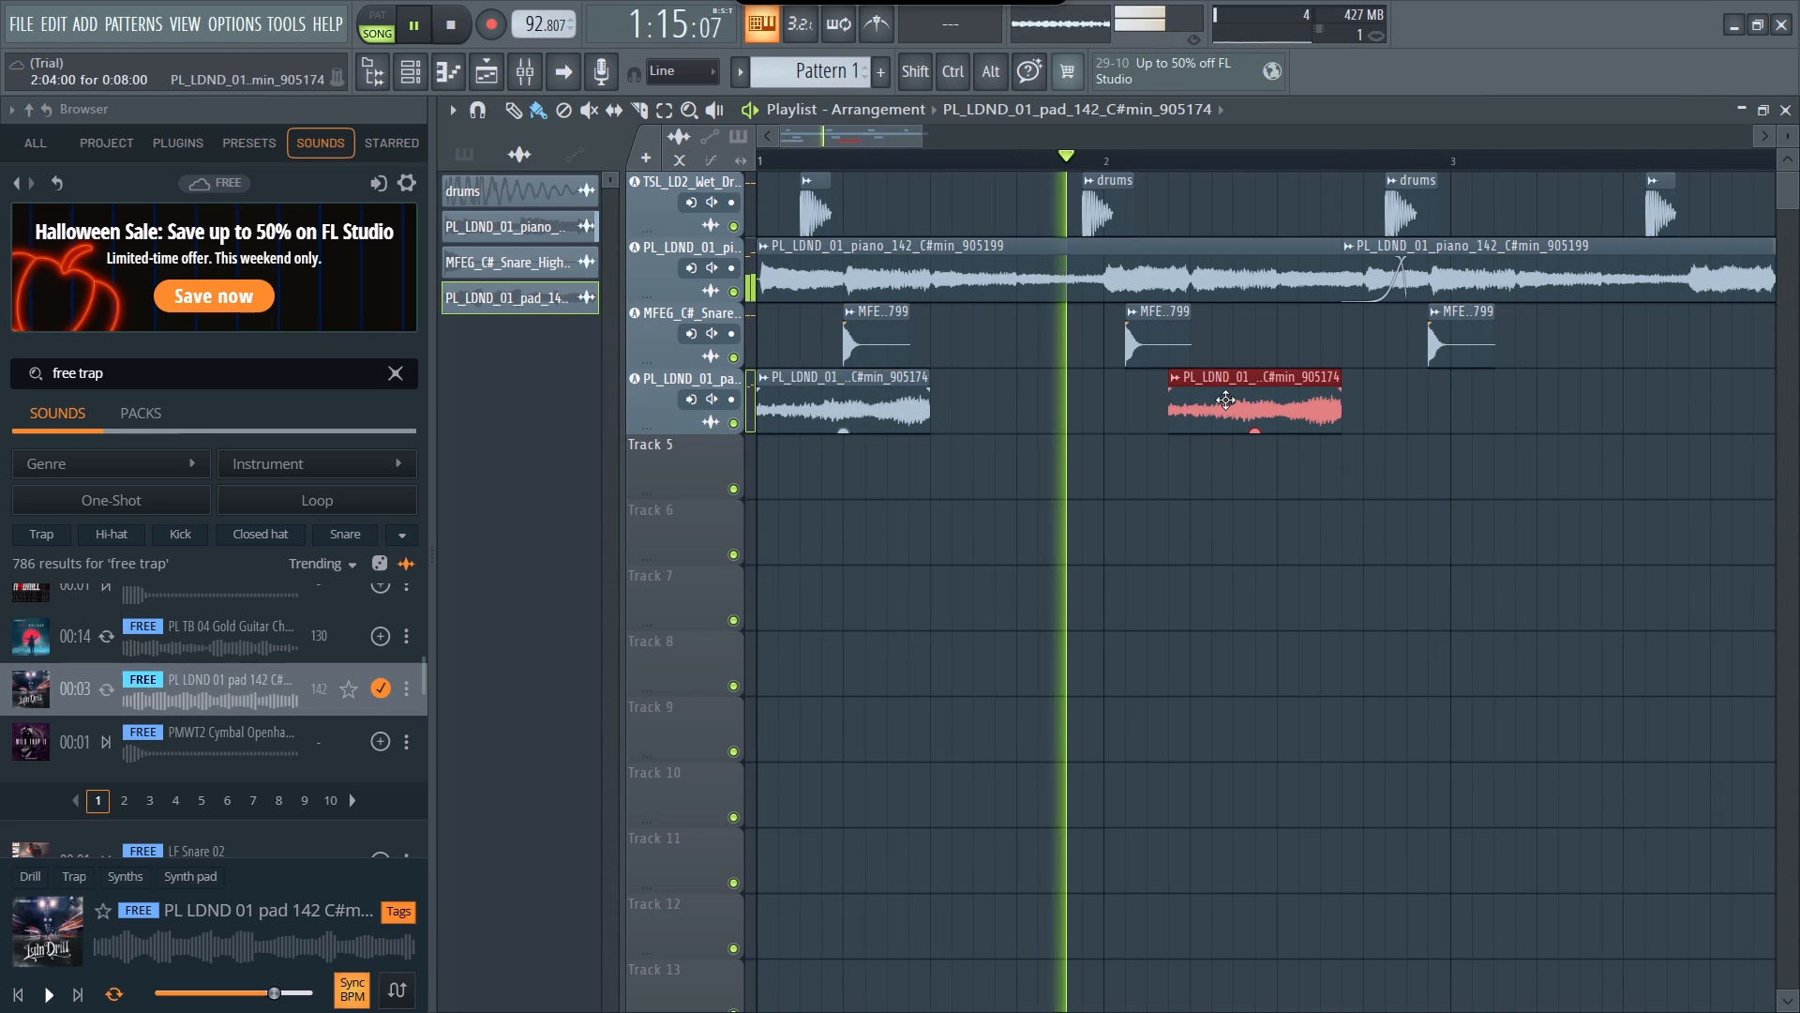
pyautogui.moveTo(1225, 400); pyautogui.dragTo(1224, 401)
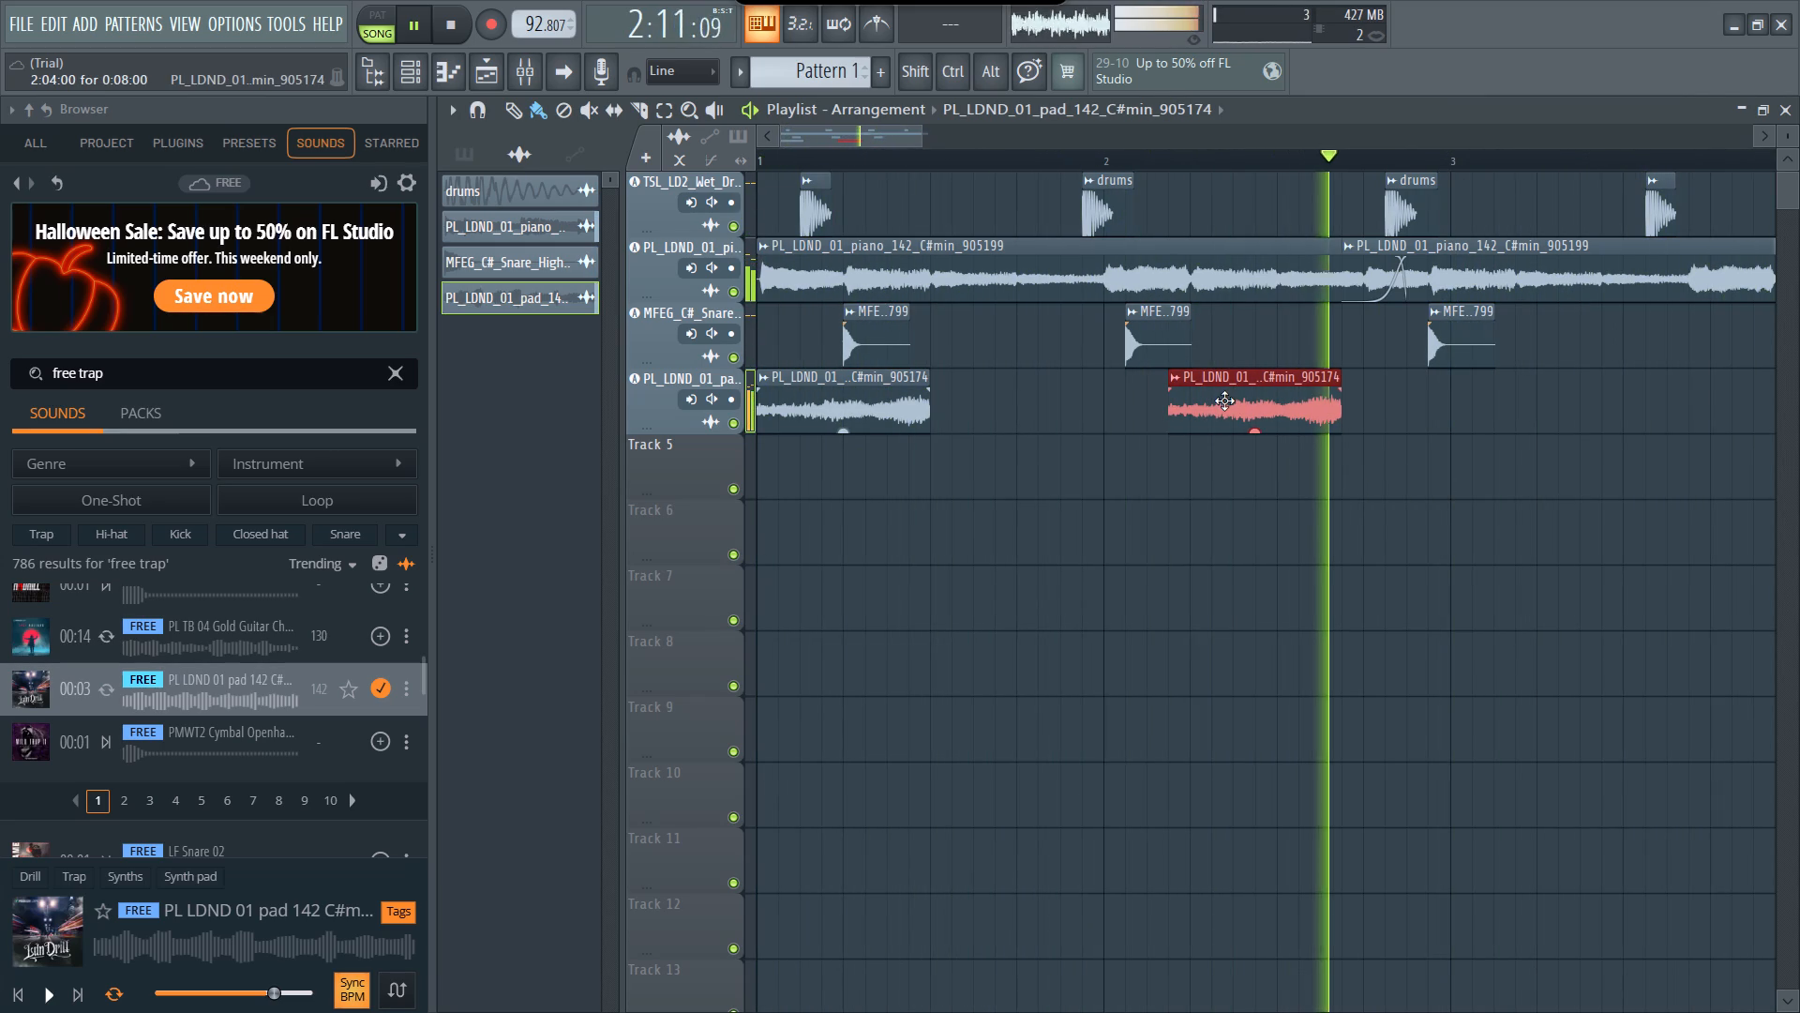
pyautogui.moveTo(1224, 401); pyautogui.dragTo(1150, 400)
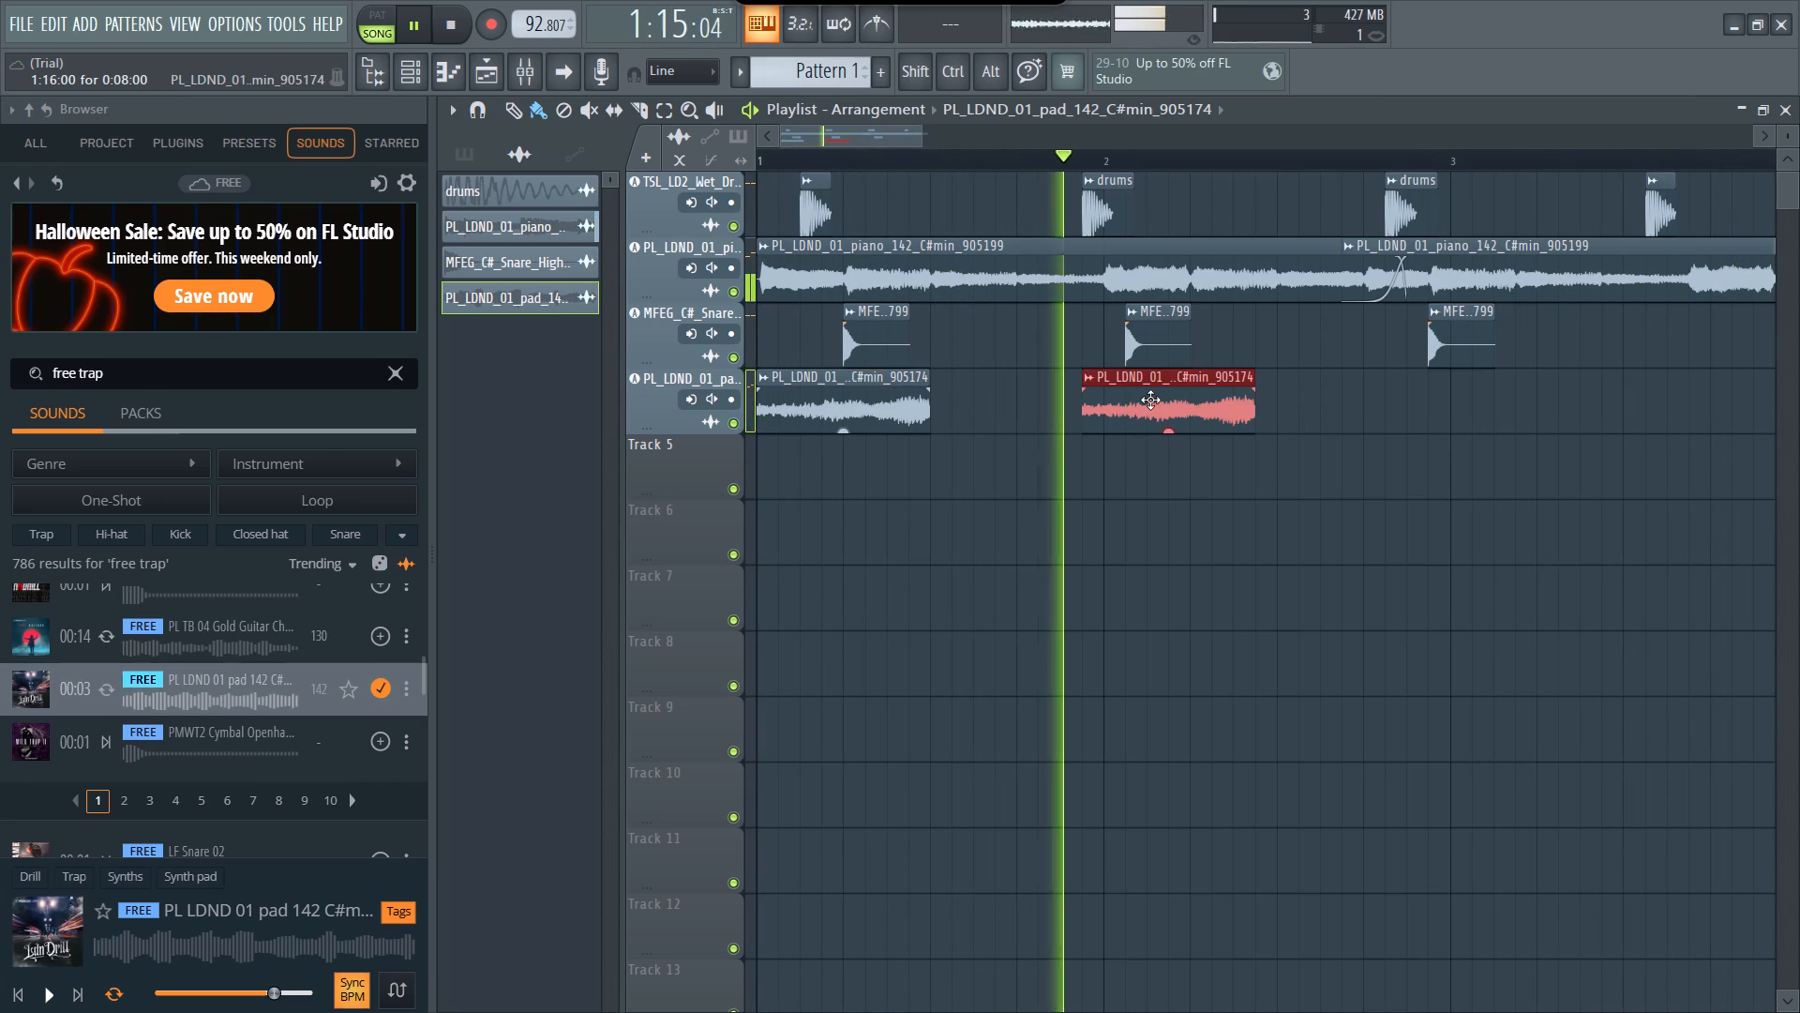
pyautogui.moveTo(1150, 400); pyautogui.dragTo(1154, 400)
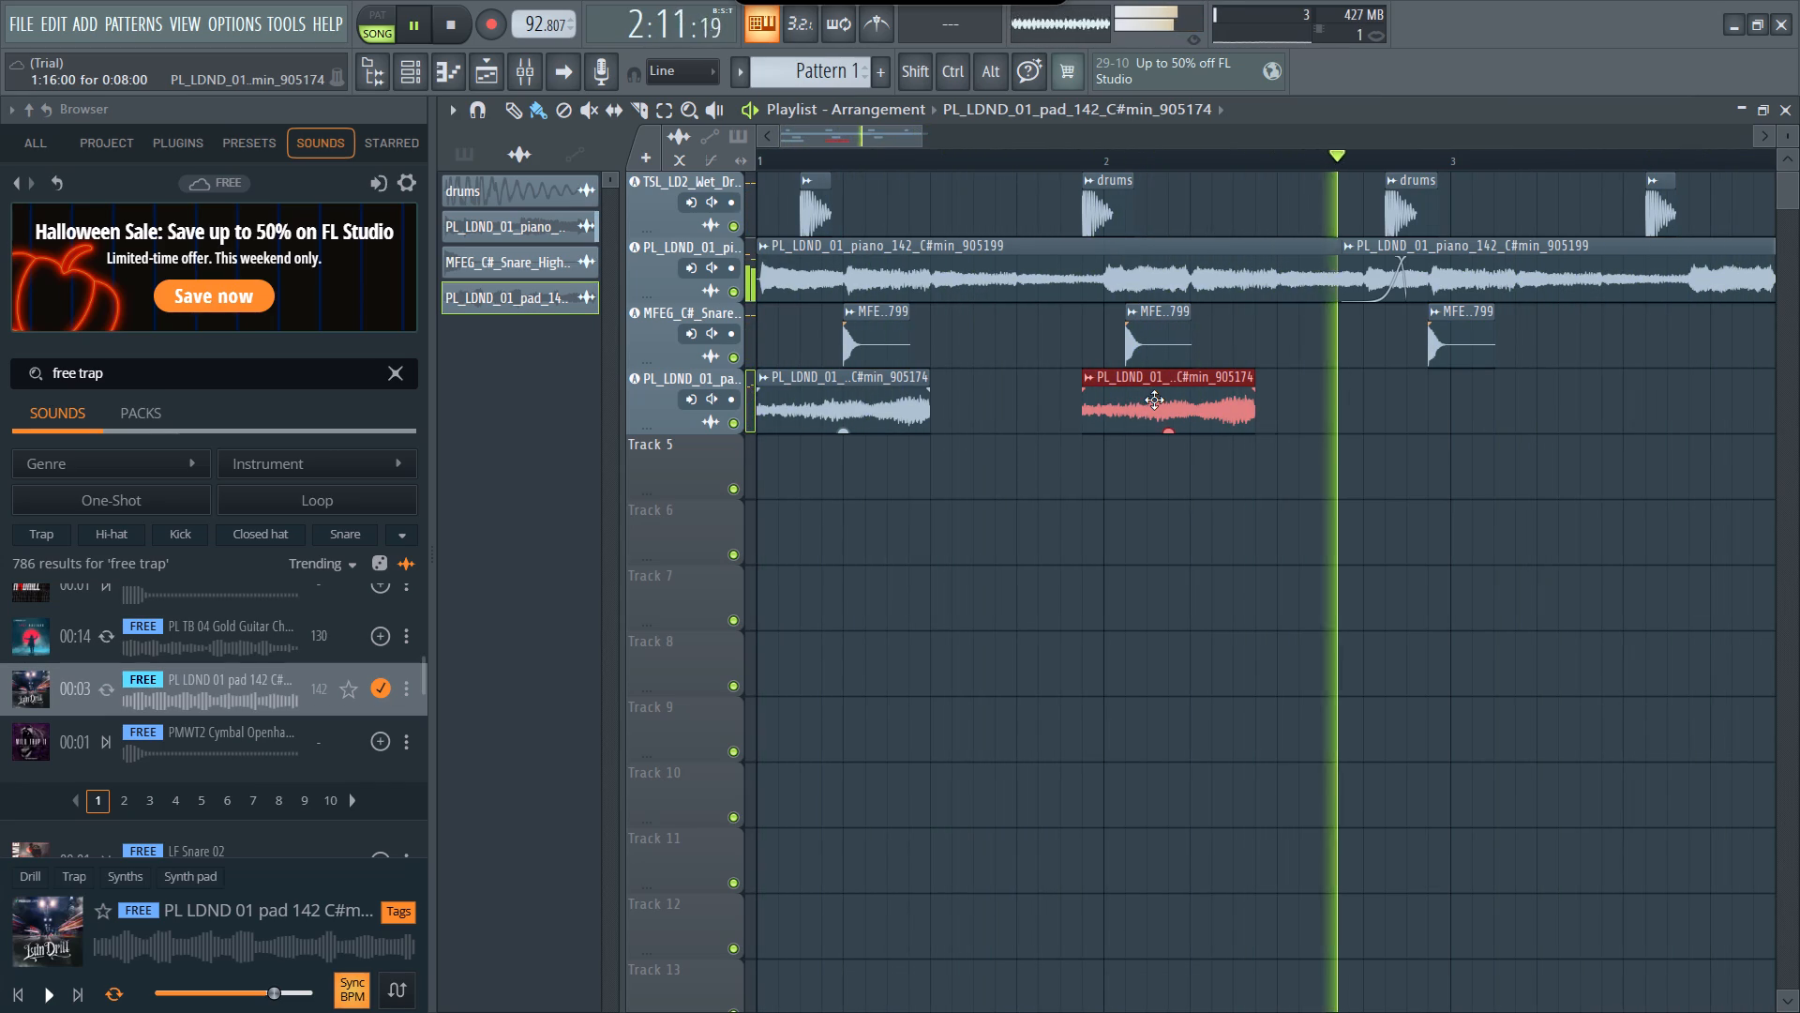
pyautogui.moveTo(1154, 400); pyautogui.dragTo(1125, 396)
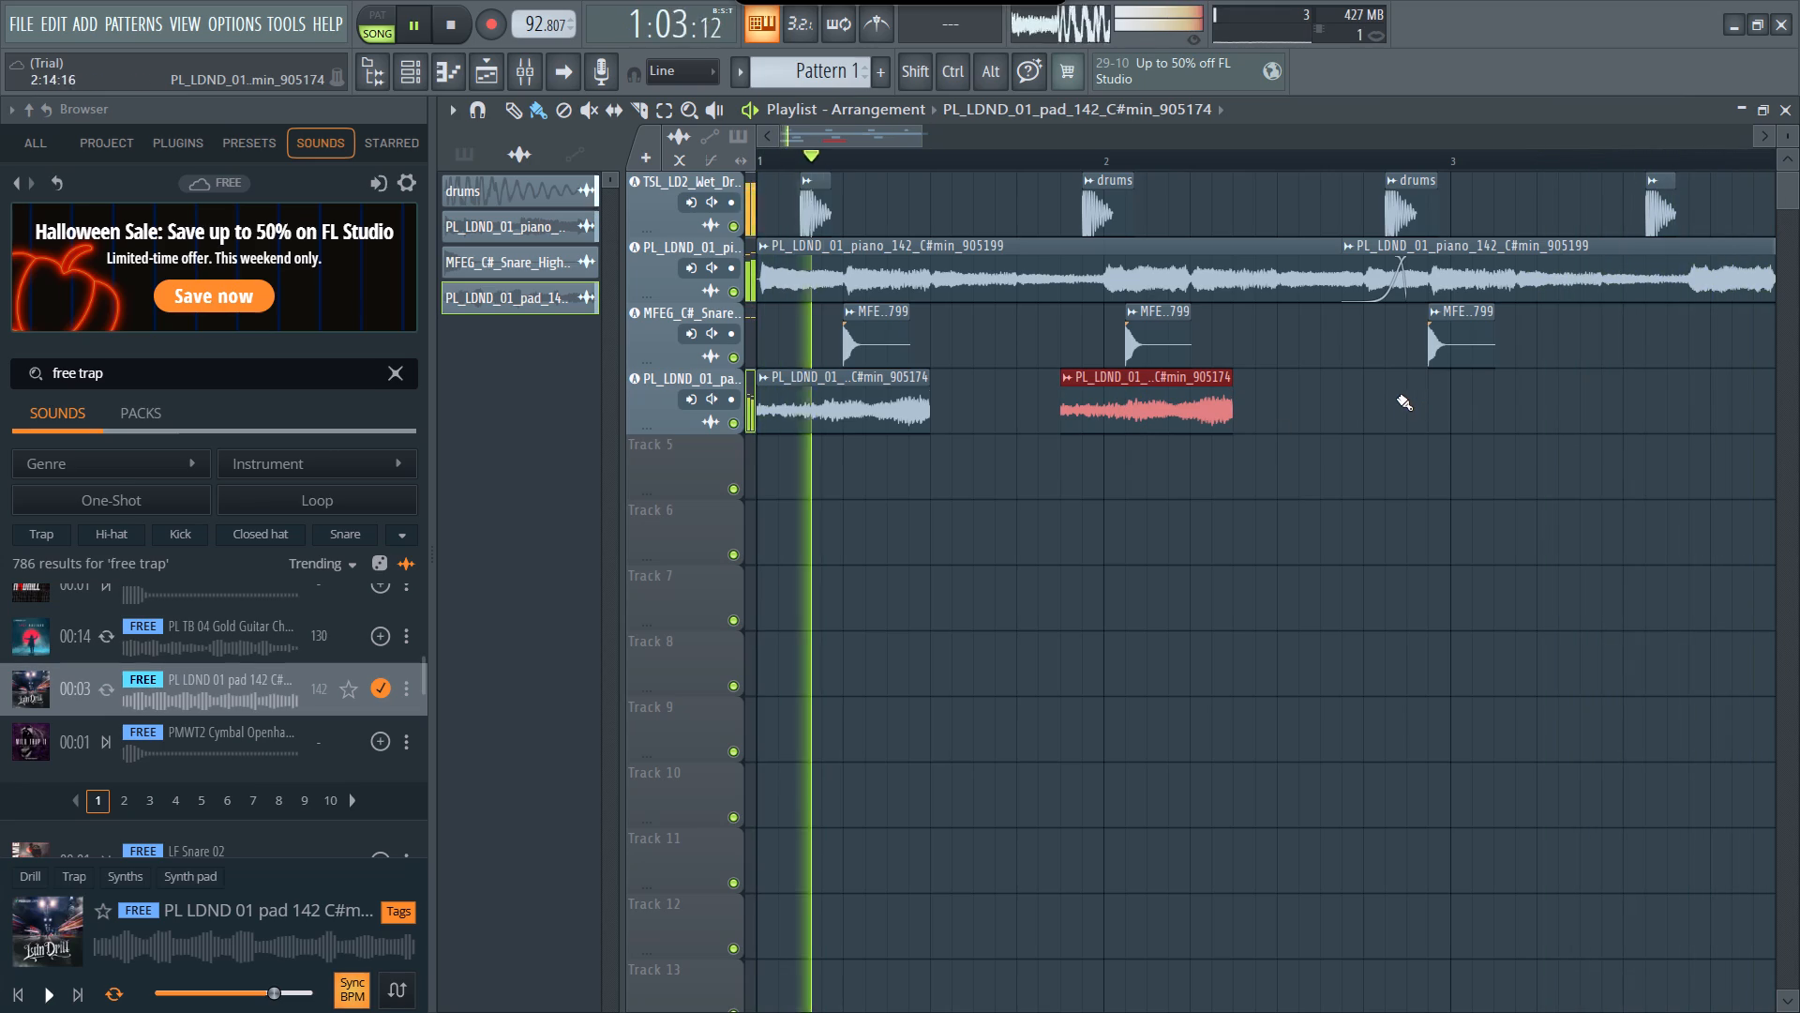
# Place a third 0:08:00 pad clip on Track 4 and position it at 2:13.
pyautogui.moveTo(1382, 398); pyautogui.dragTo(1457, 393)
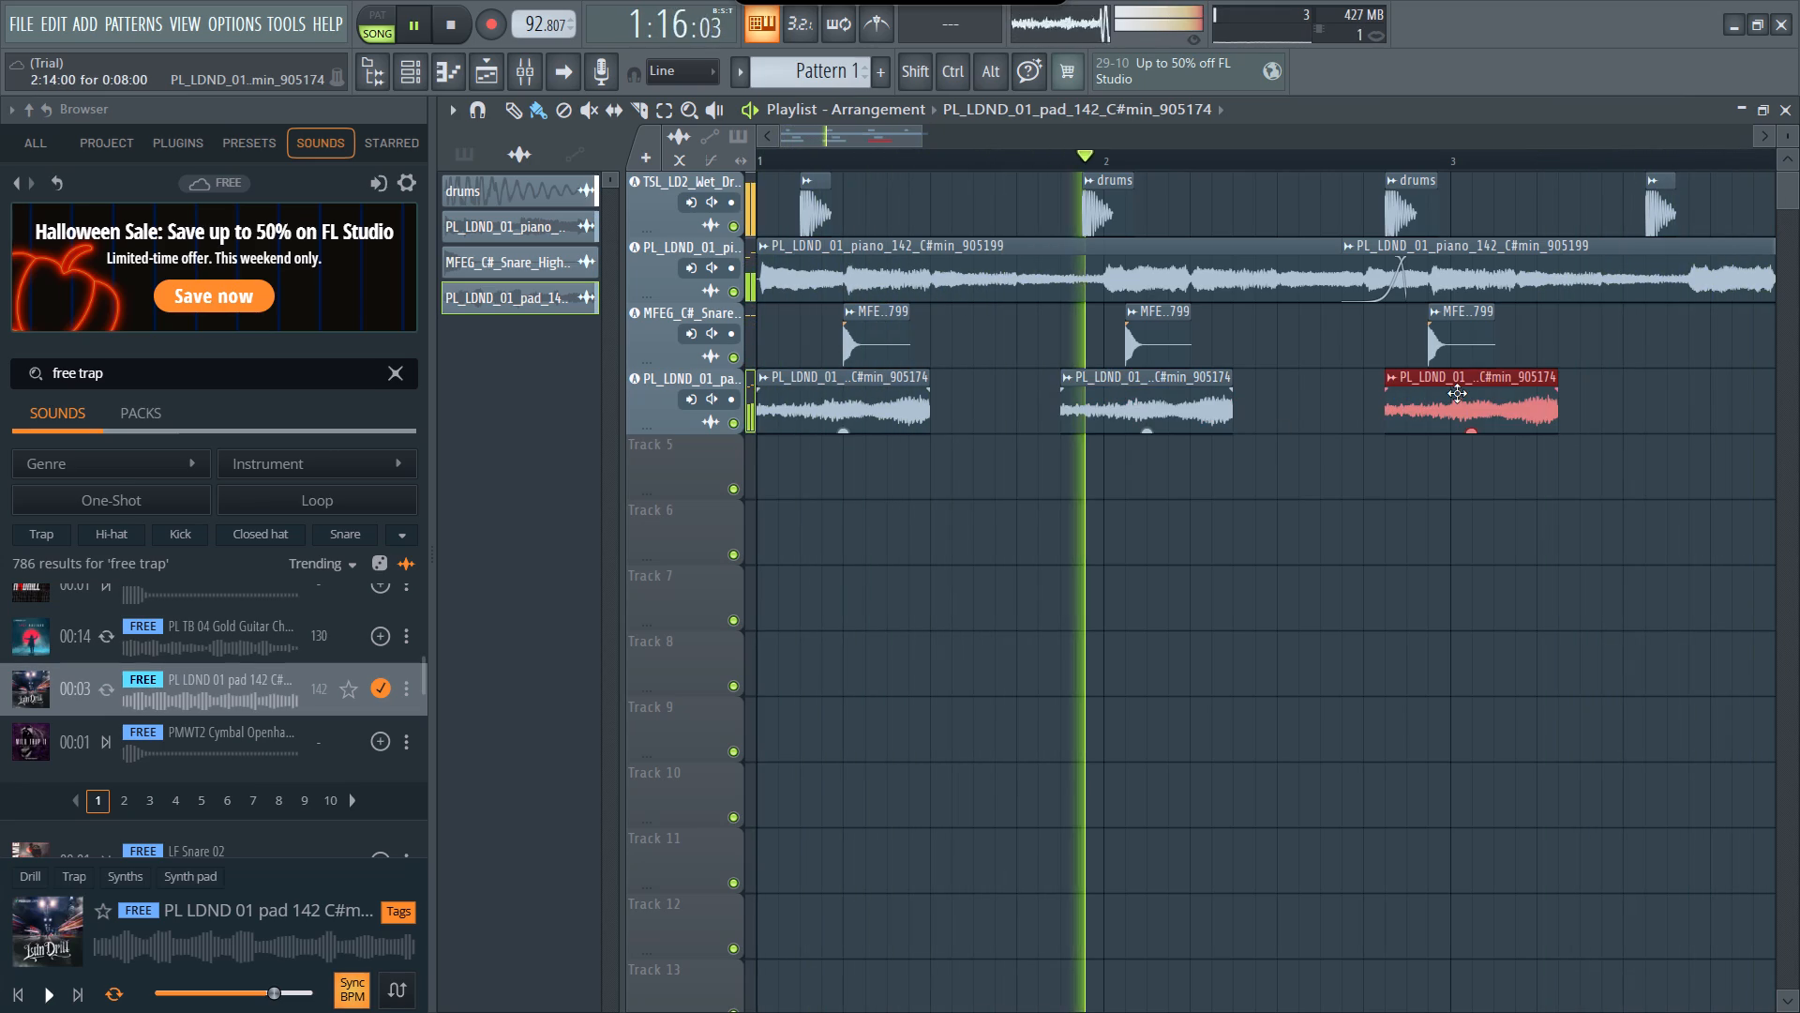
pyautogui.moveTo(1457, 393); pyautogui.dragTo(1425, 393)
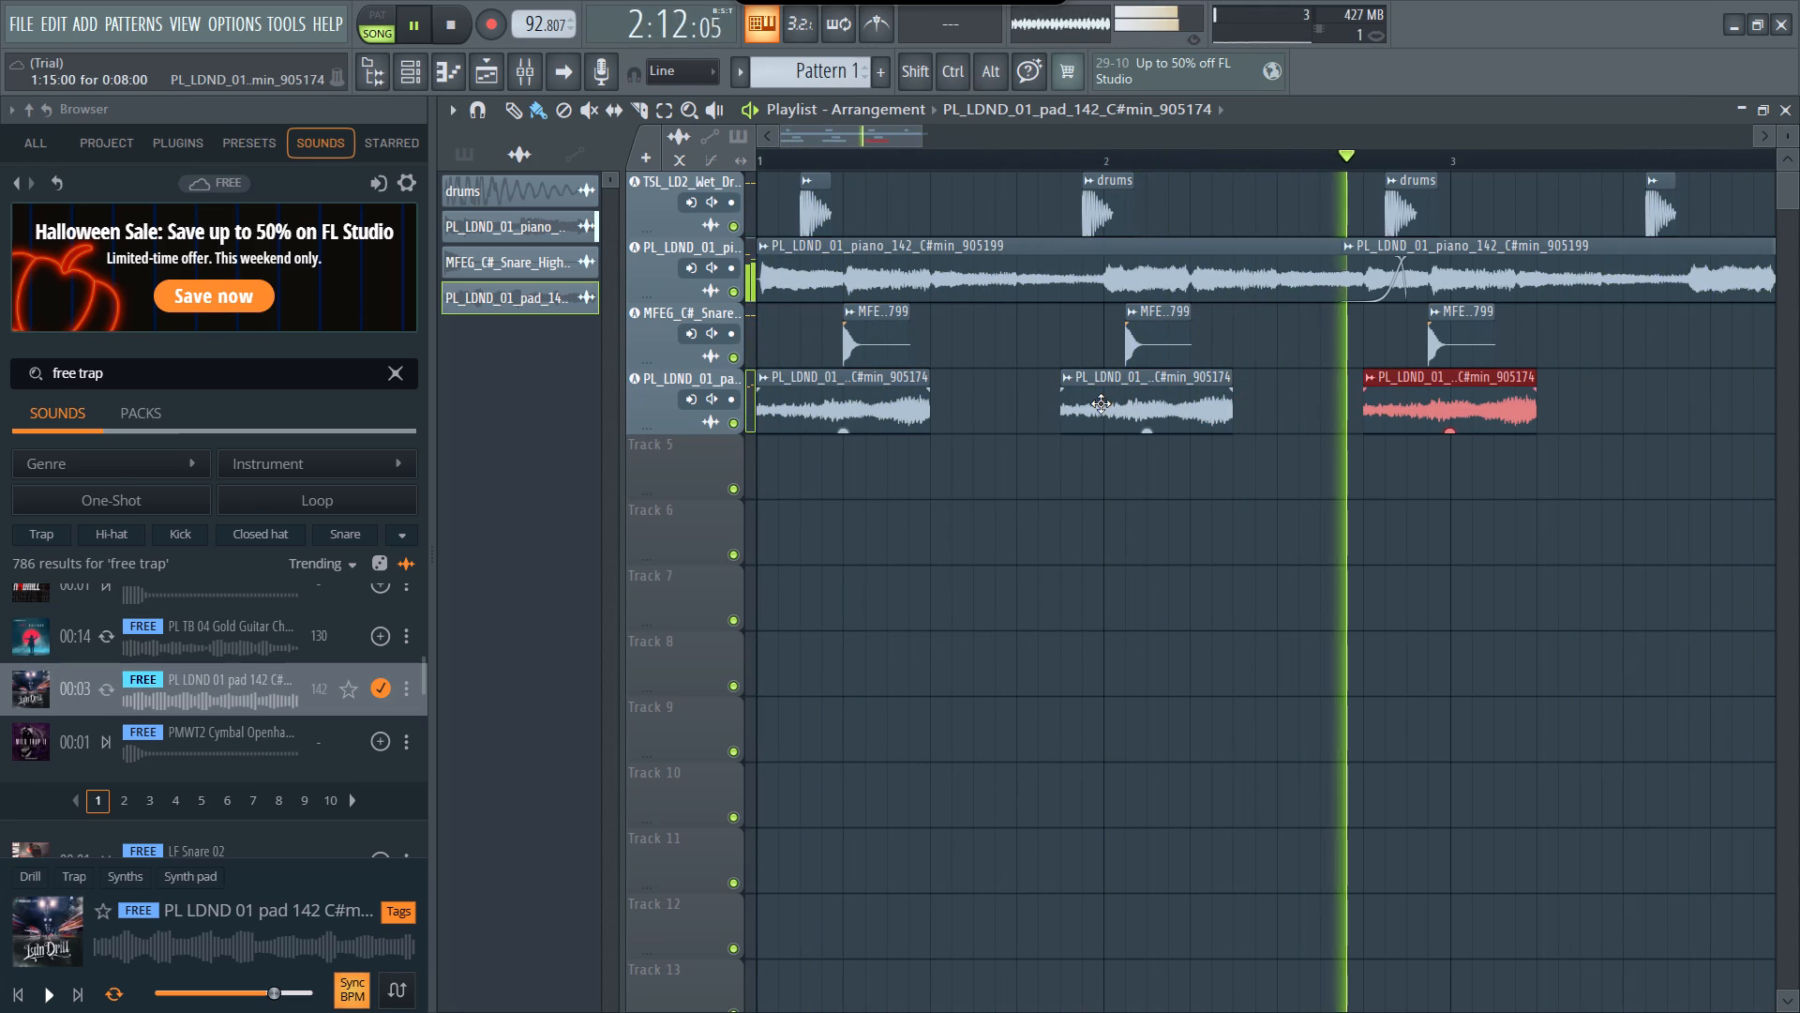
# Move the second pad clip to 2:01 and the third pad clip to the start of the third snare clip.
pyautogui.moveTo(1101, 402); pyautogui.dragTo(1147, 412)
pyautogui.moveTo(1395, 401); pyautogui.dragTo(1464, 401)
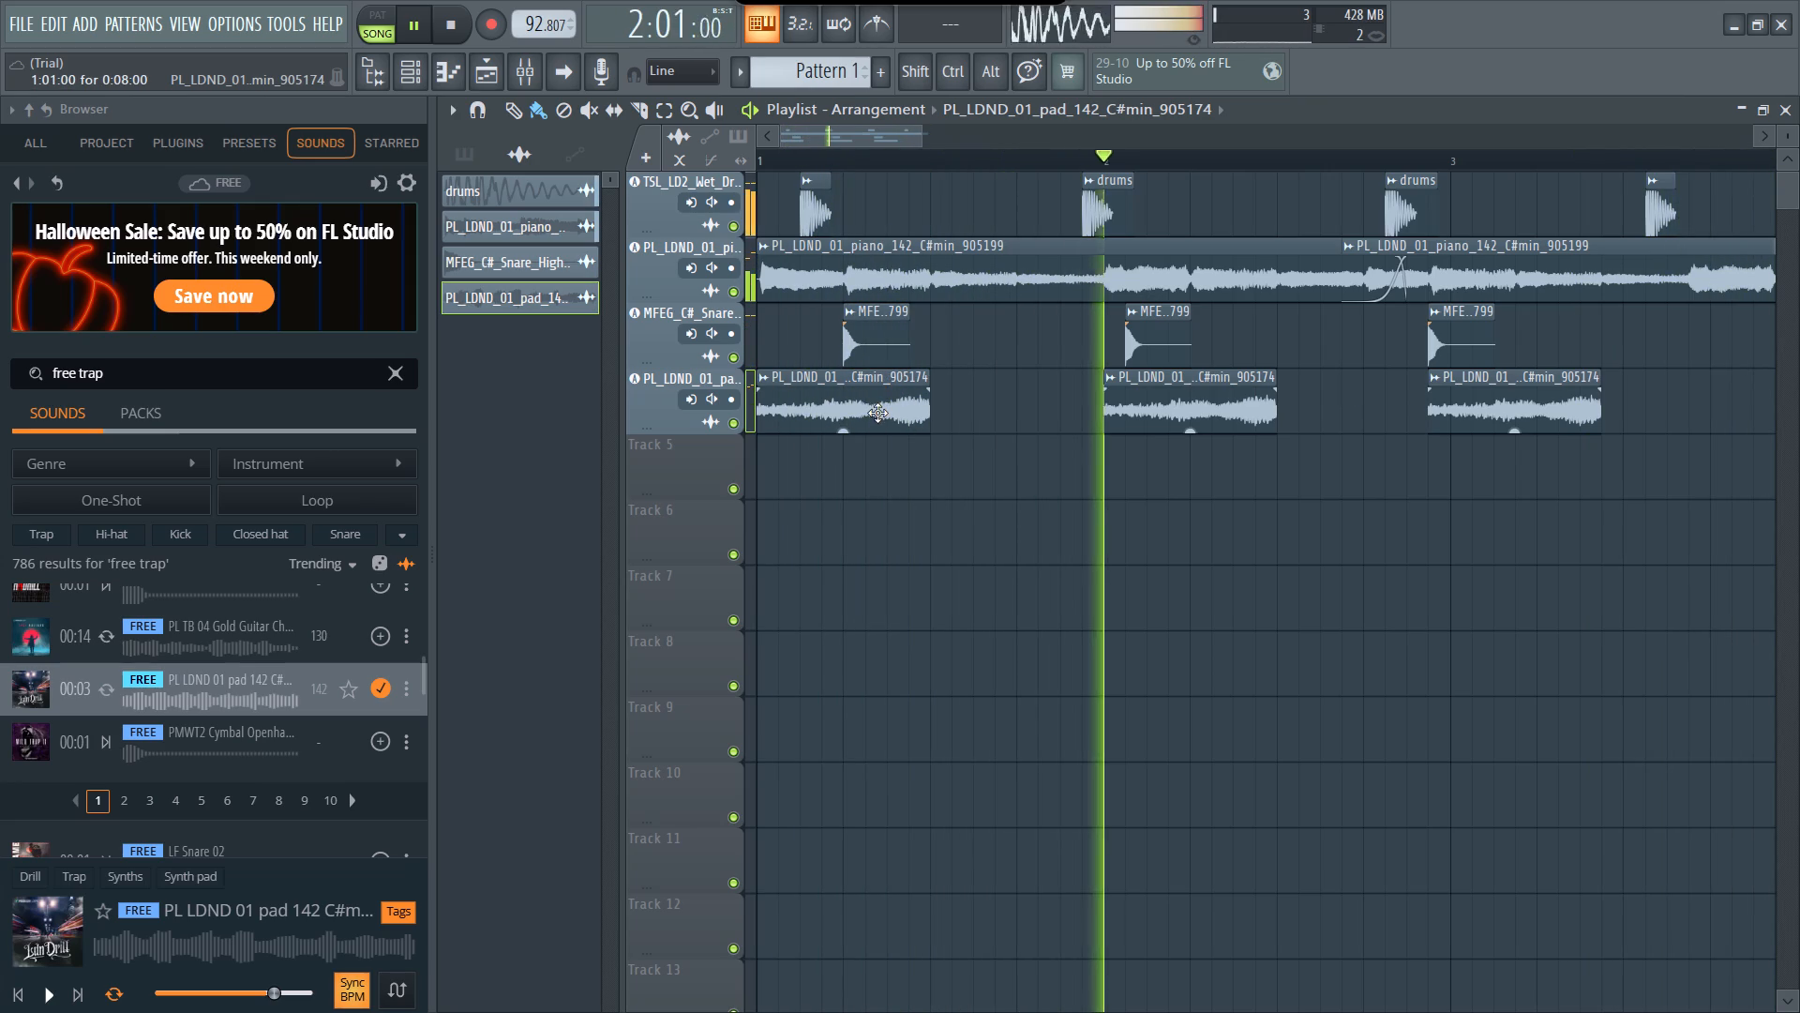
# Skip the eye break reminder.
pyautogui.click(1176, 401)
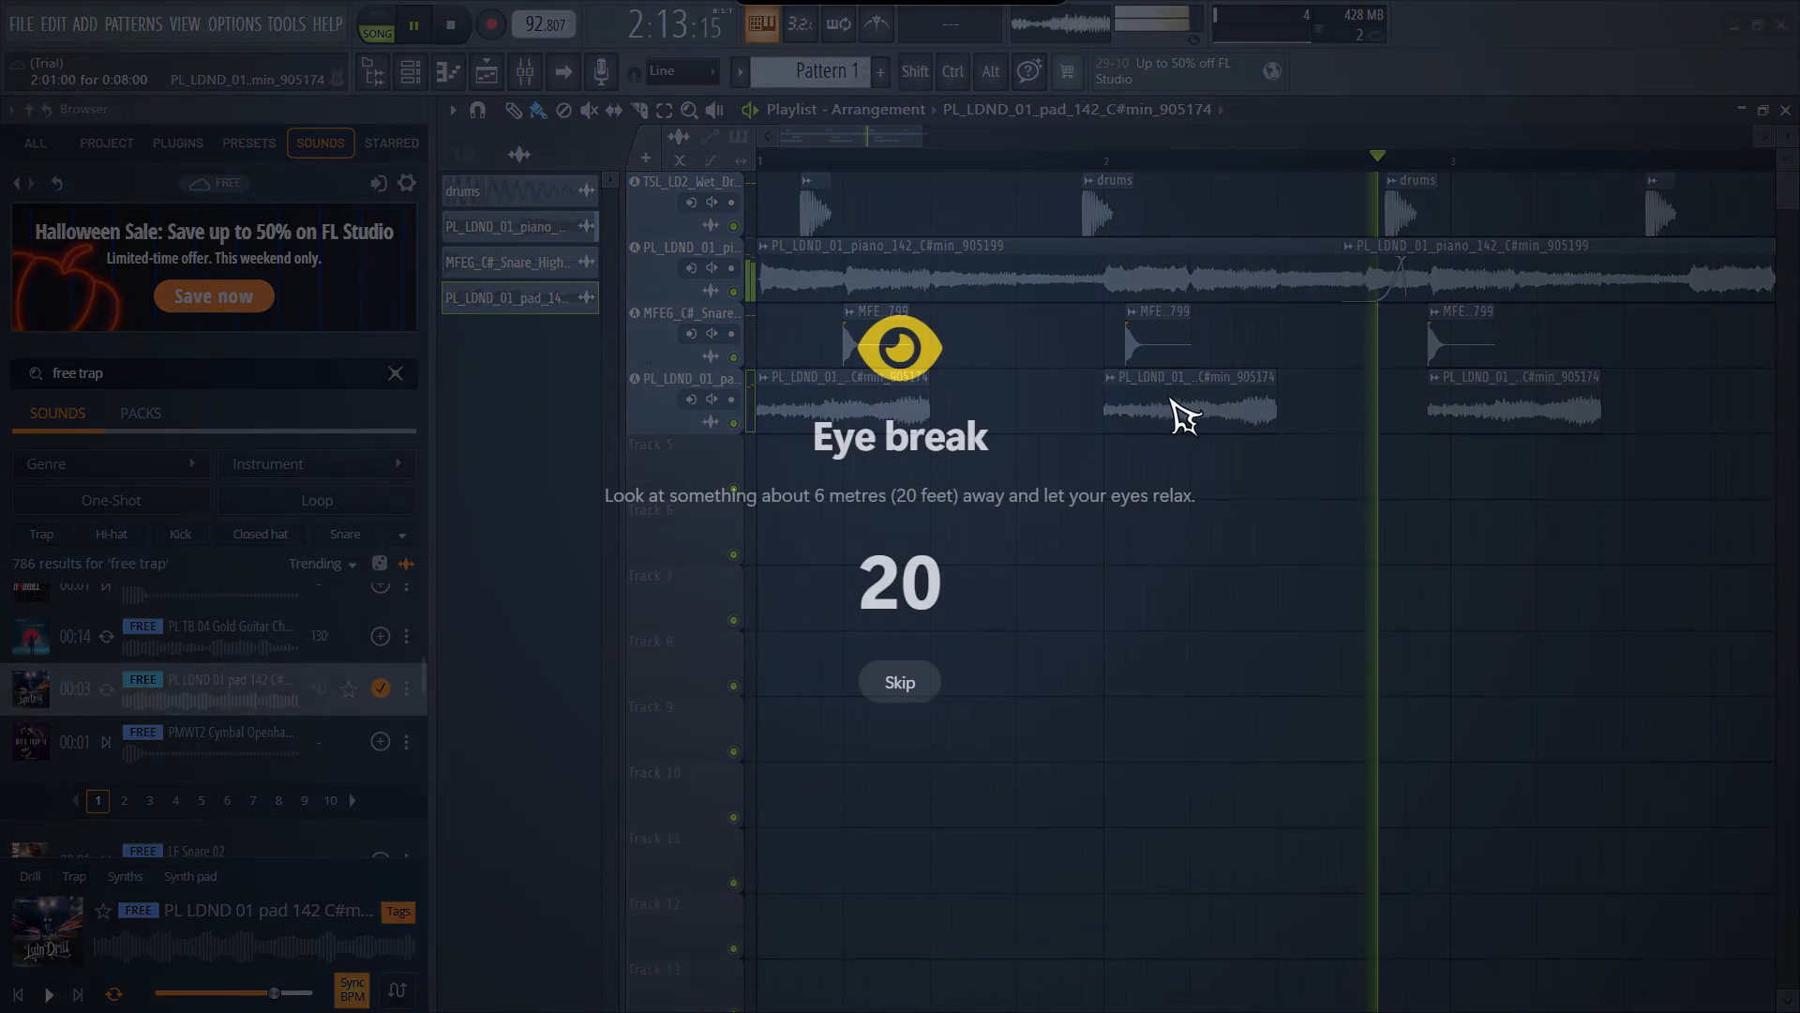
pyautogui.click(888, 697)
# Move the second pad clip earlier to 1:14 and the third pad clip to 2:13.
pyautogui.hscroll(1, 888, 697)
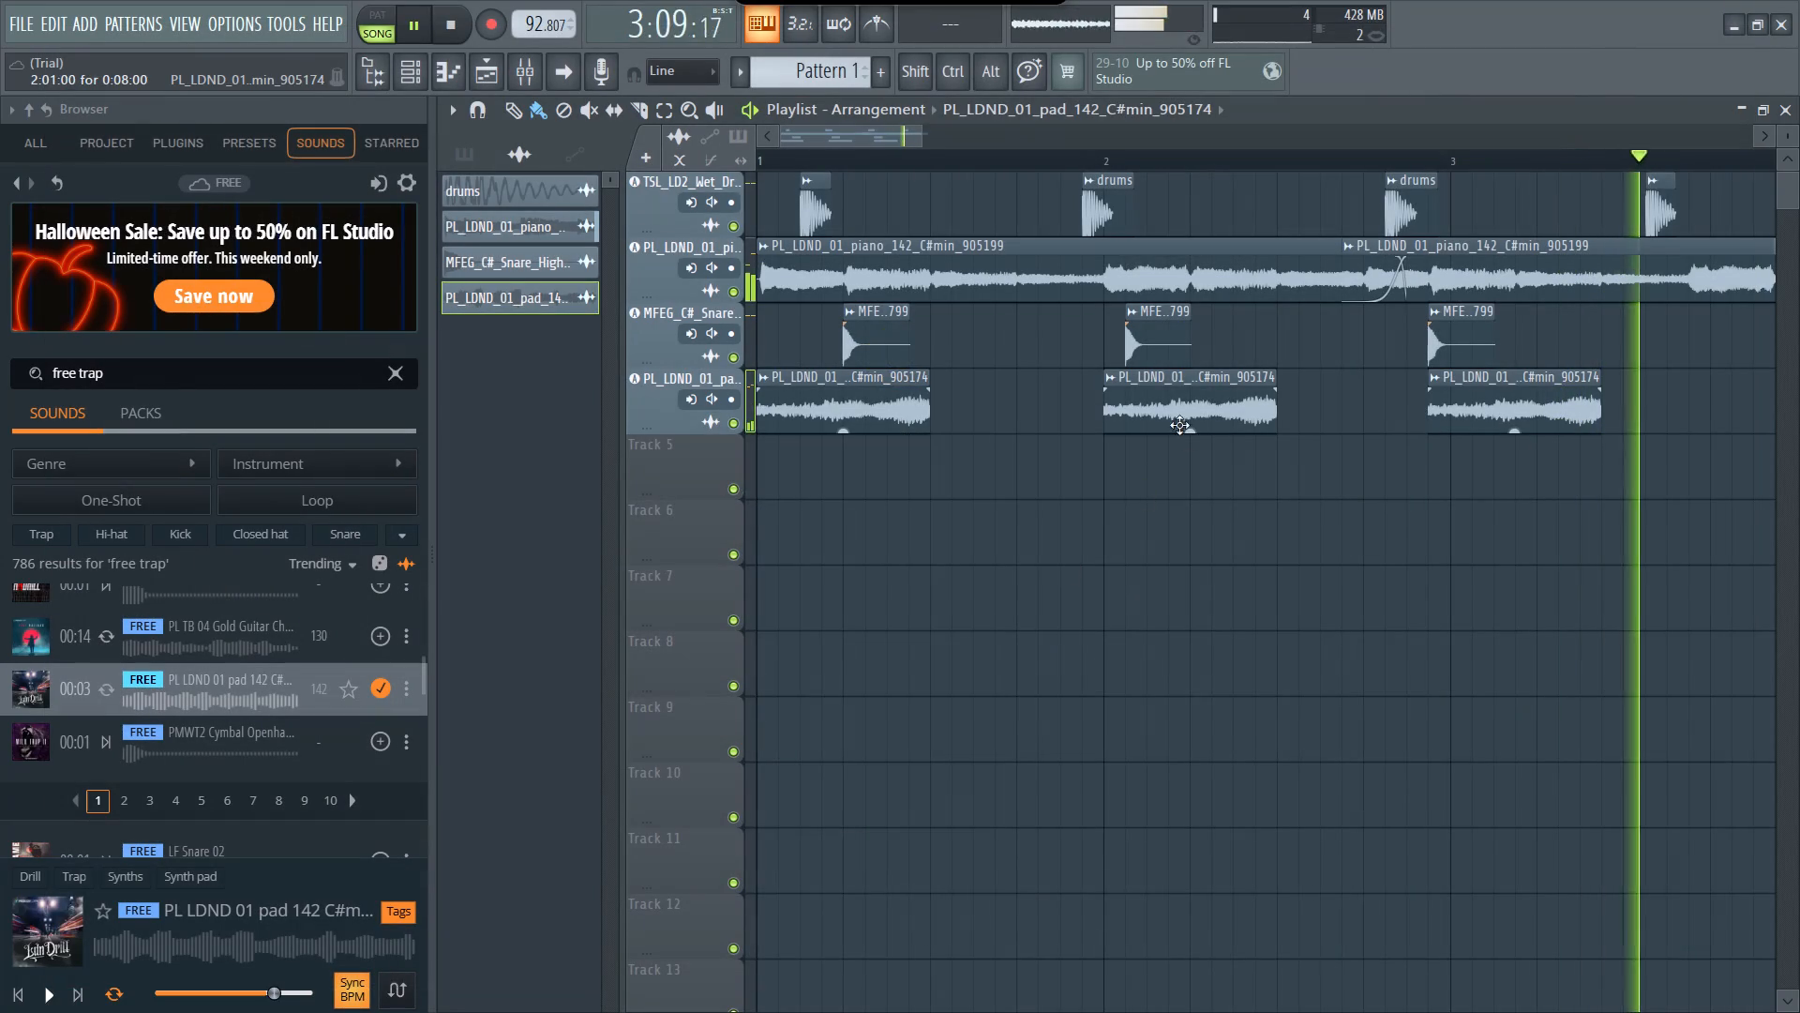
pyautogui.moveTo(1181, 408); pyautogui.dragTo(1122, 412)
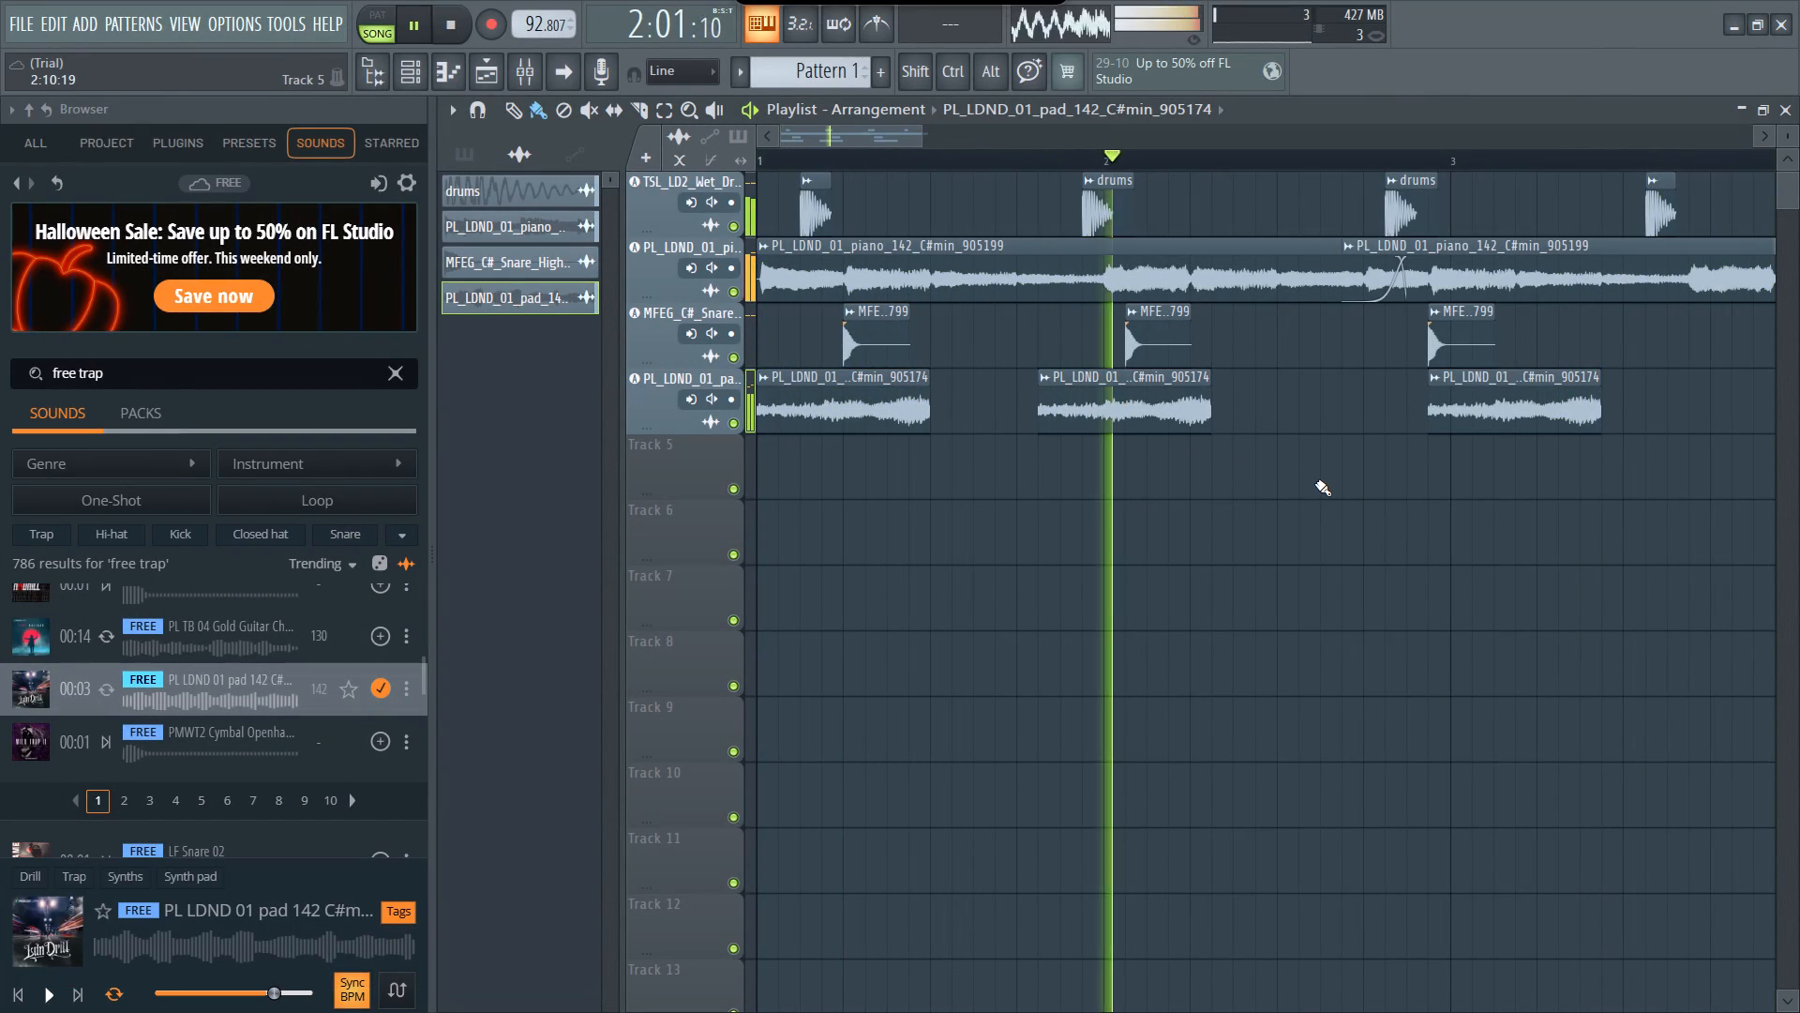
pyautogui.moveTo(1524, 412); pyautogui.dragTo(1447, 417)
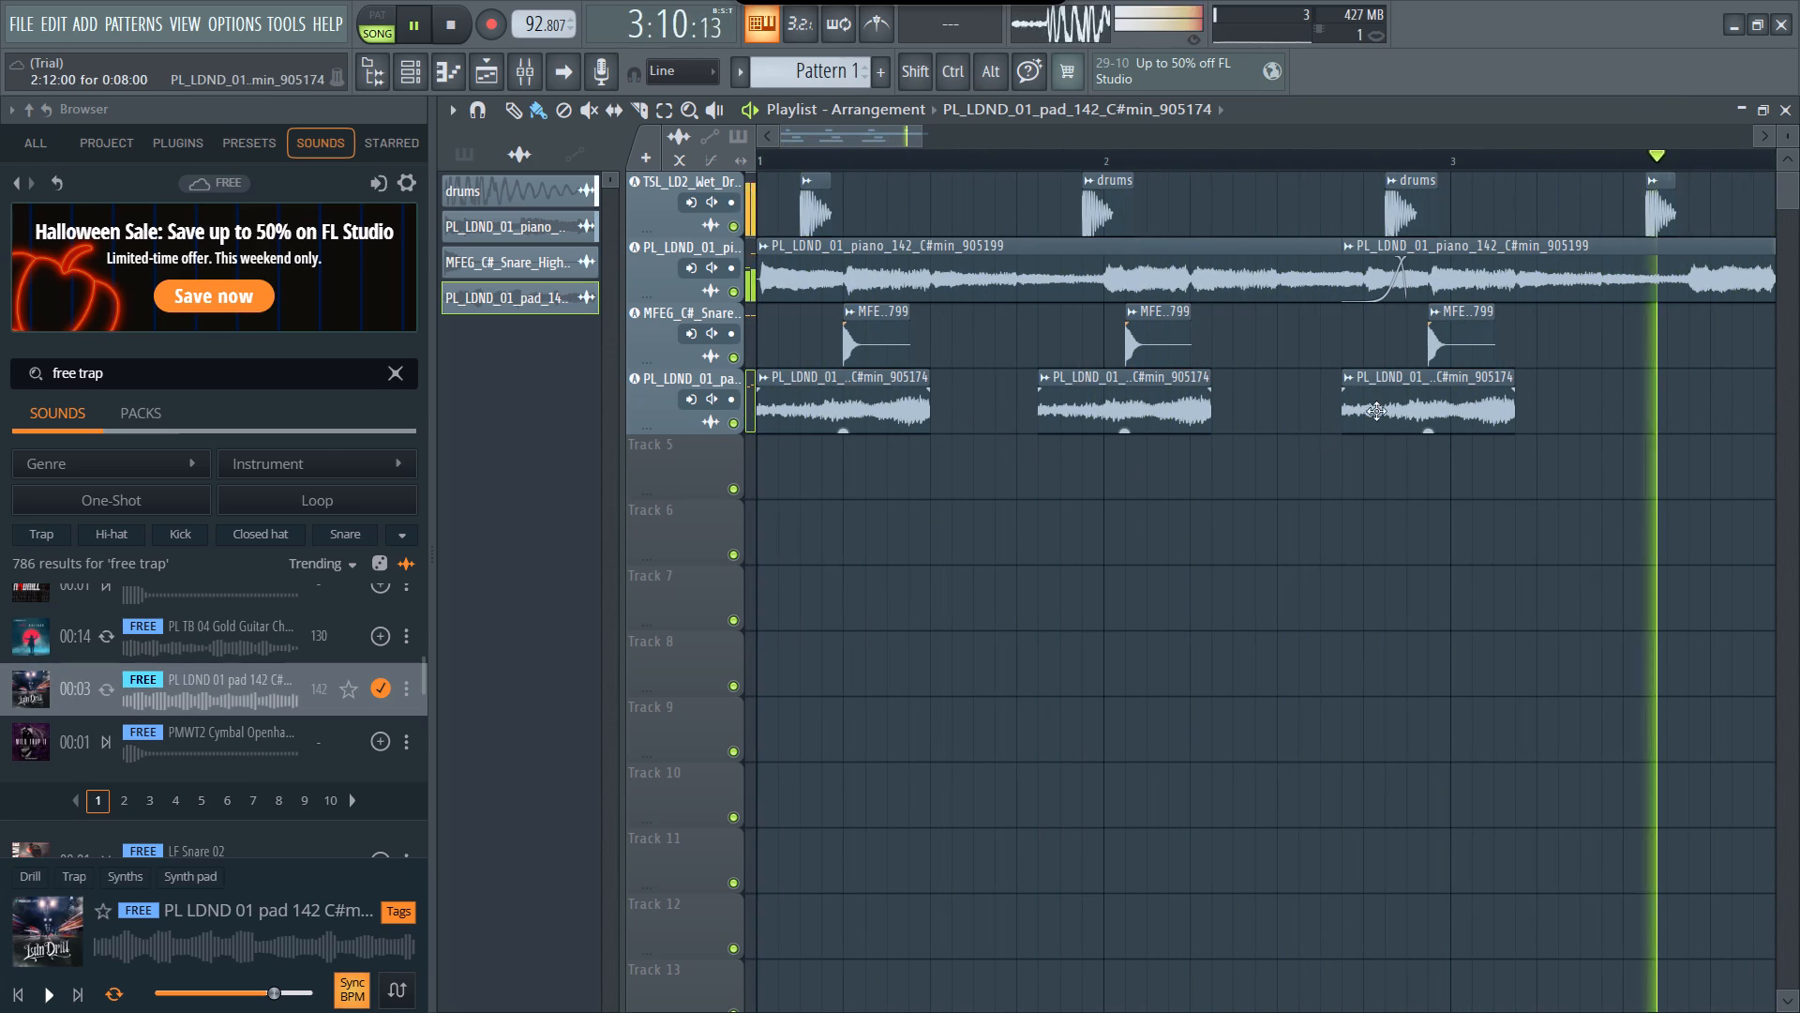
pyautogui.moveTo(1433, 398); pyautogui.dragTo(1448, 401)
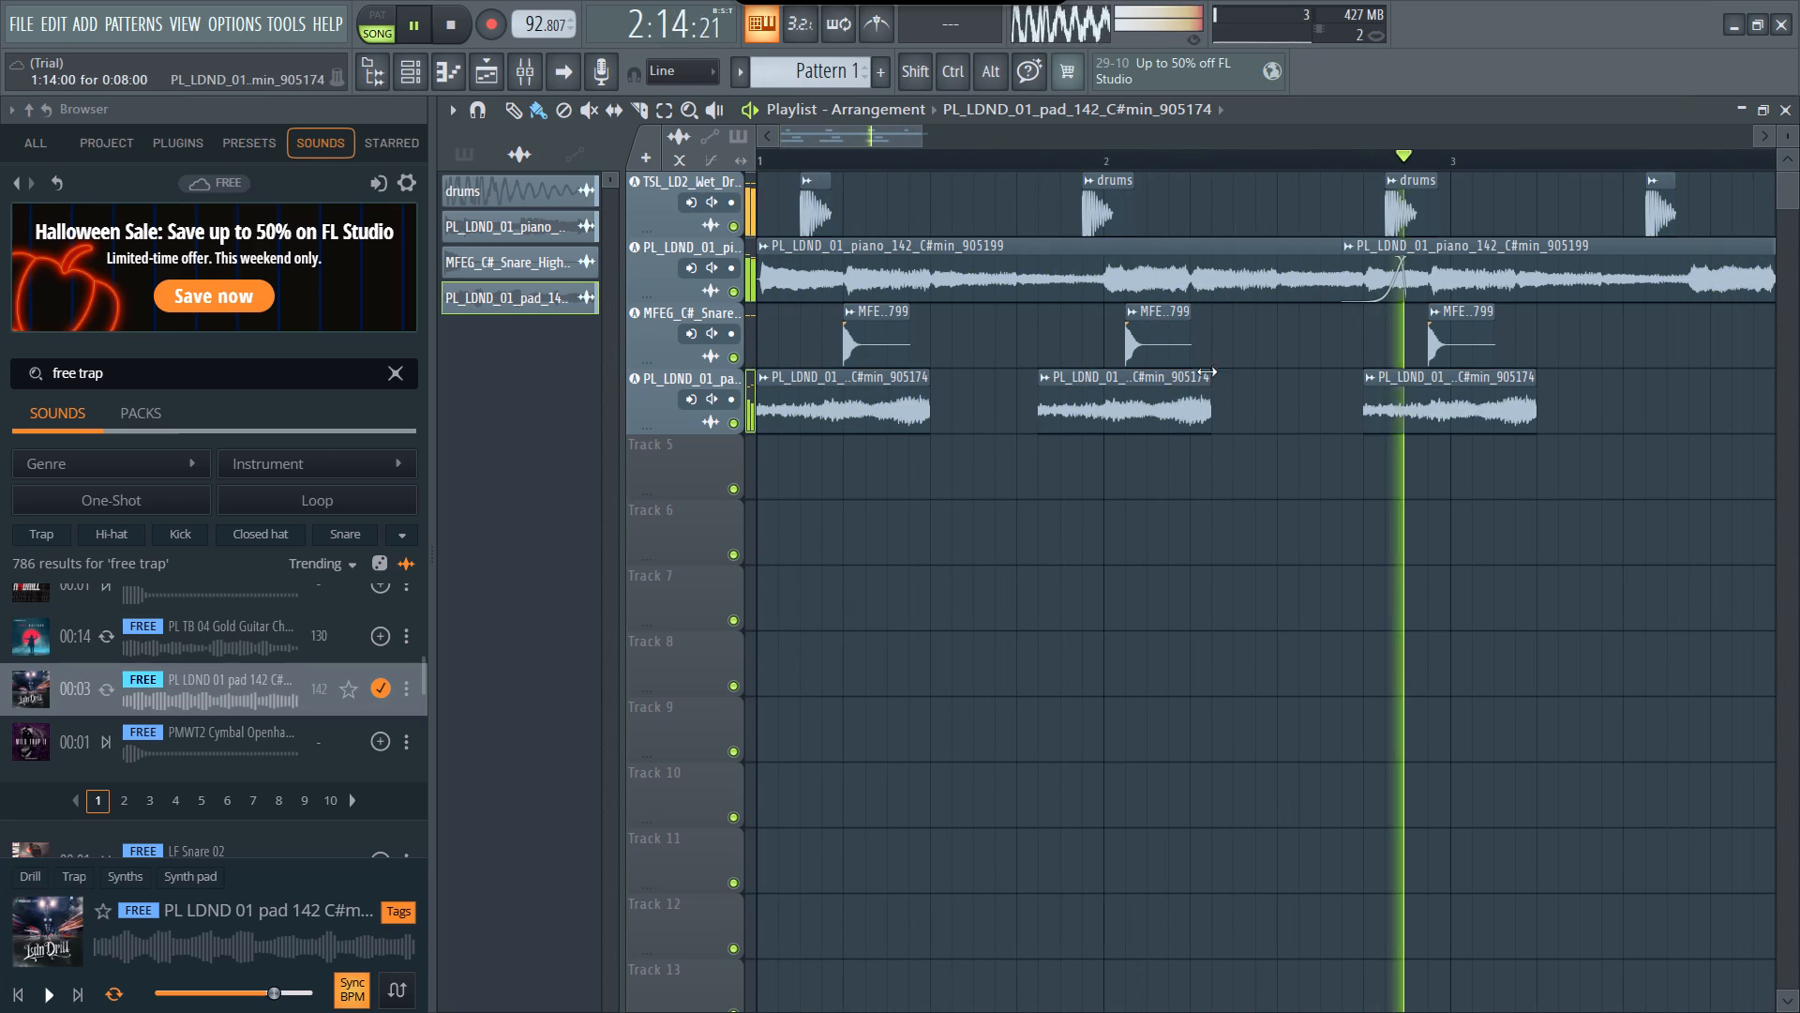
# Extend the ends of the second and third pad clips to a length of 0:10:00 each.
pyautogui.moveTo(1207, 380); pyautogui.dragTo(1252, 381)
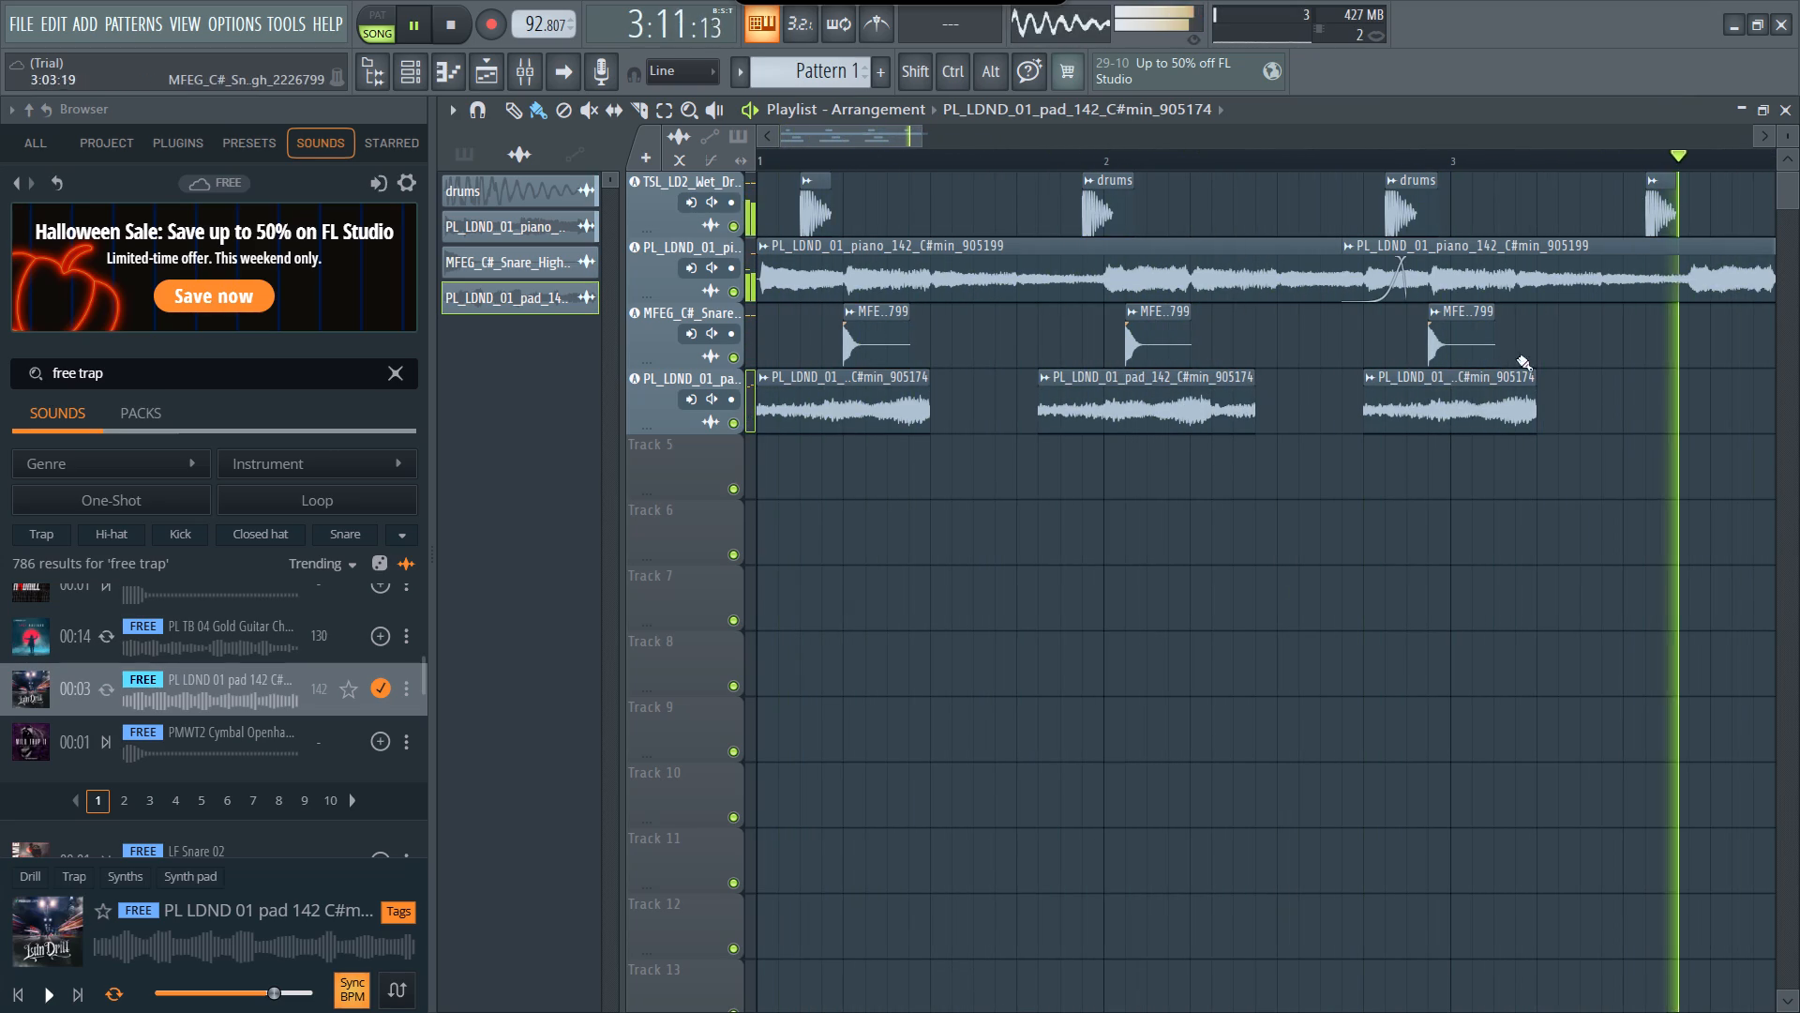
pyautogui.moveTo(1537, 381); pyautogui.dragTo(1578, 382)
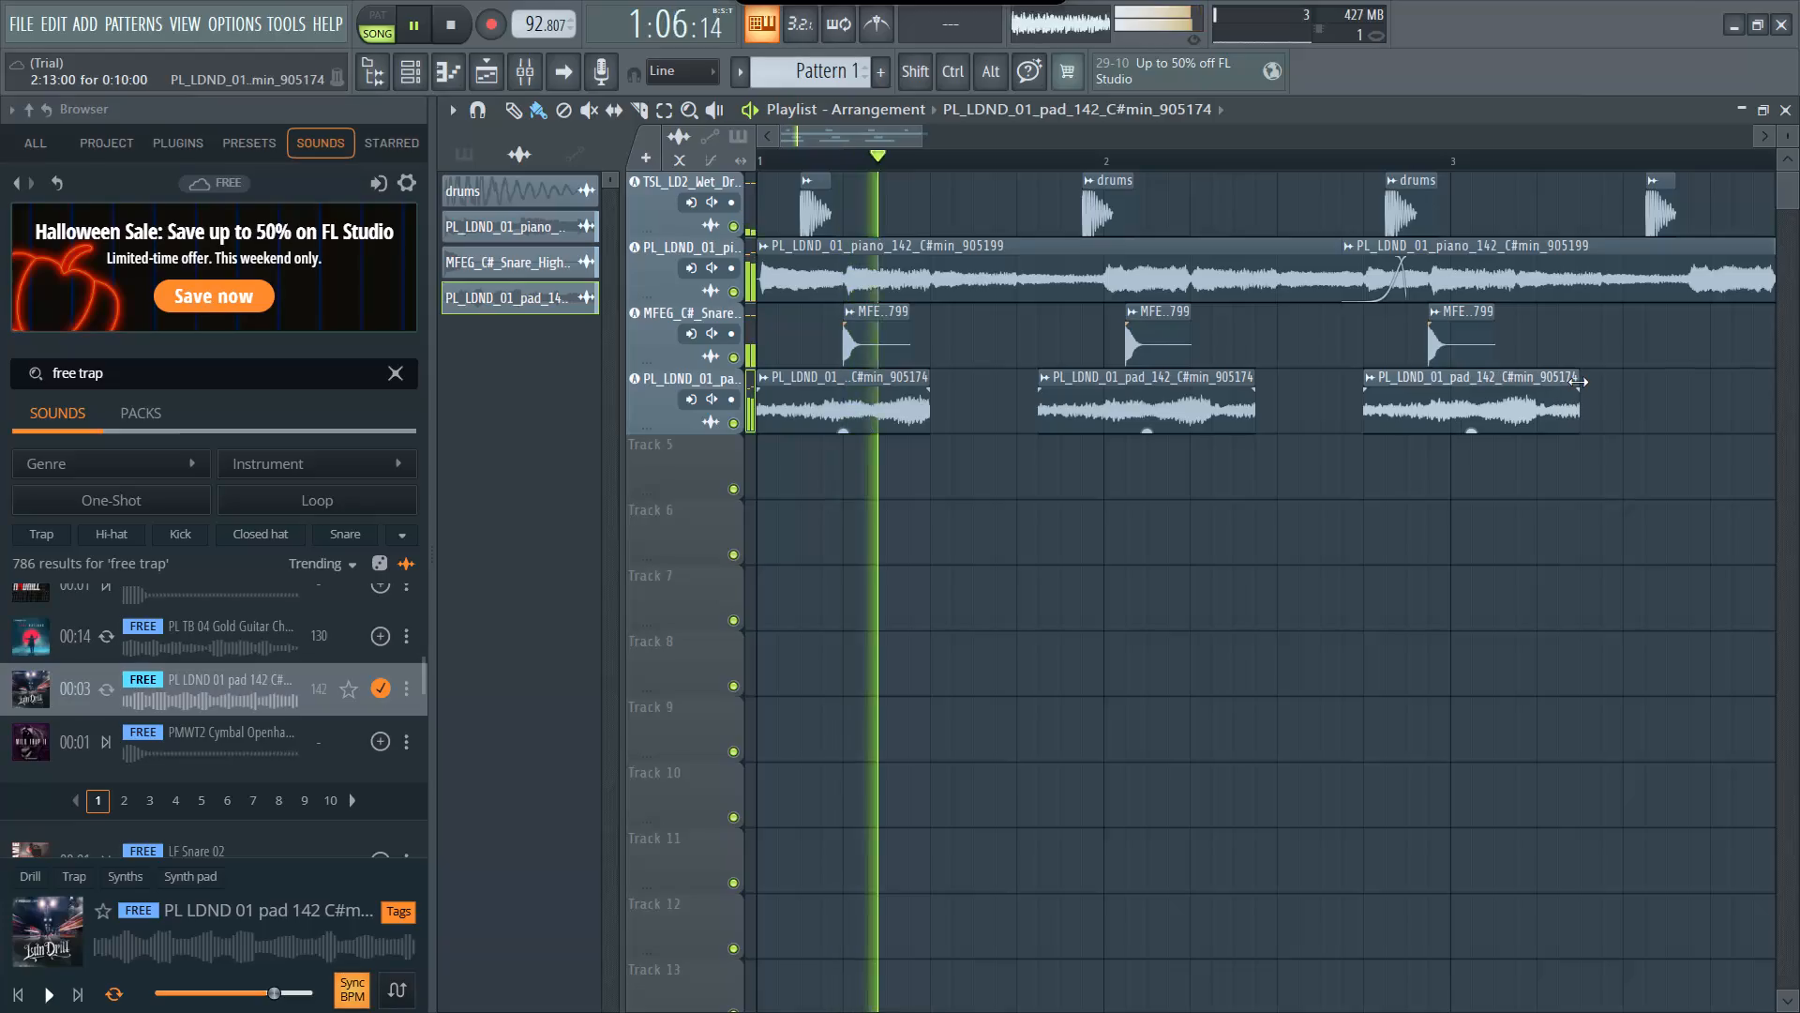
pyautogui.moveTo(1578, 382); pyautogui.dragTo(1579, 382)
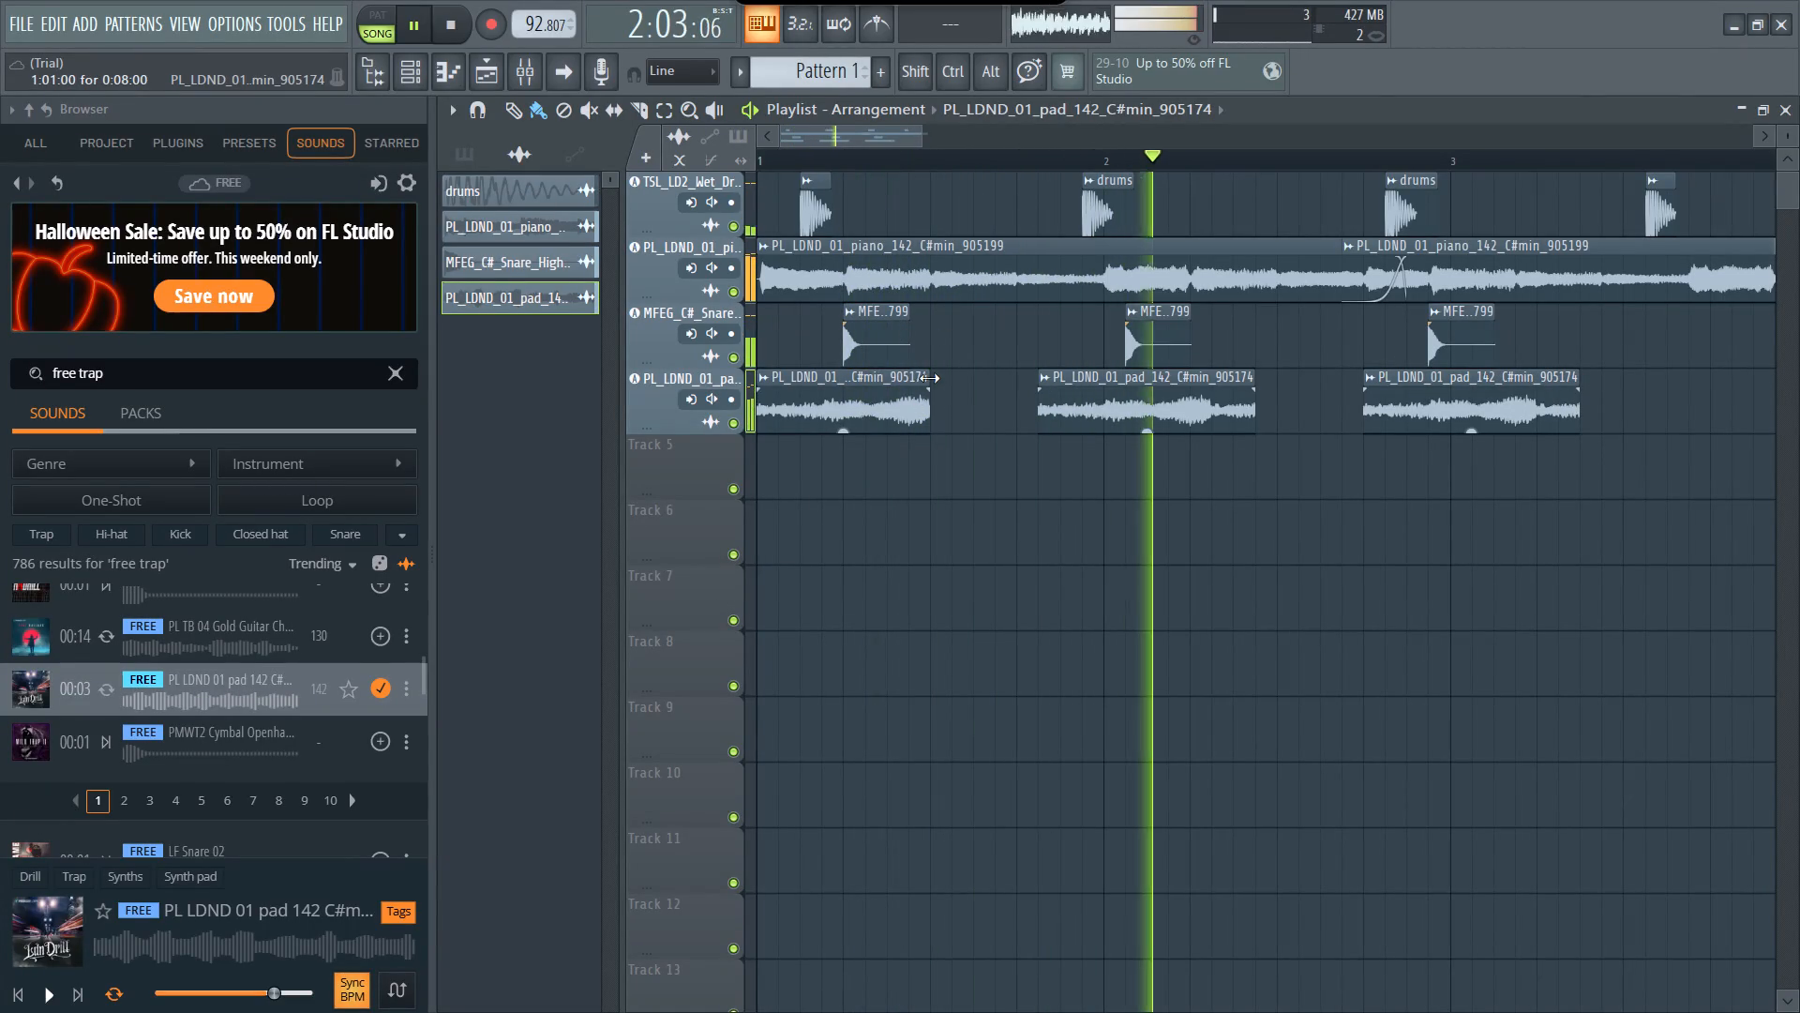
# Extend the first pad clip to 0:14:00 and the second to 1:00:00 so neighbouring pad clips overlap and crossfade.
pyautogui.moveTo(927, 378); pyautogui.dragTo(952, 378)
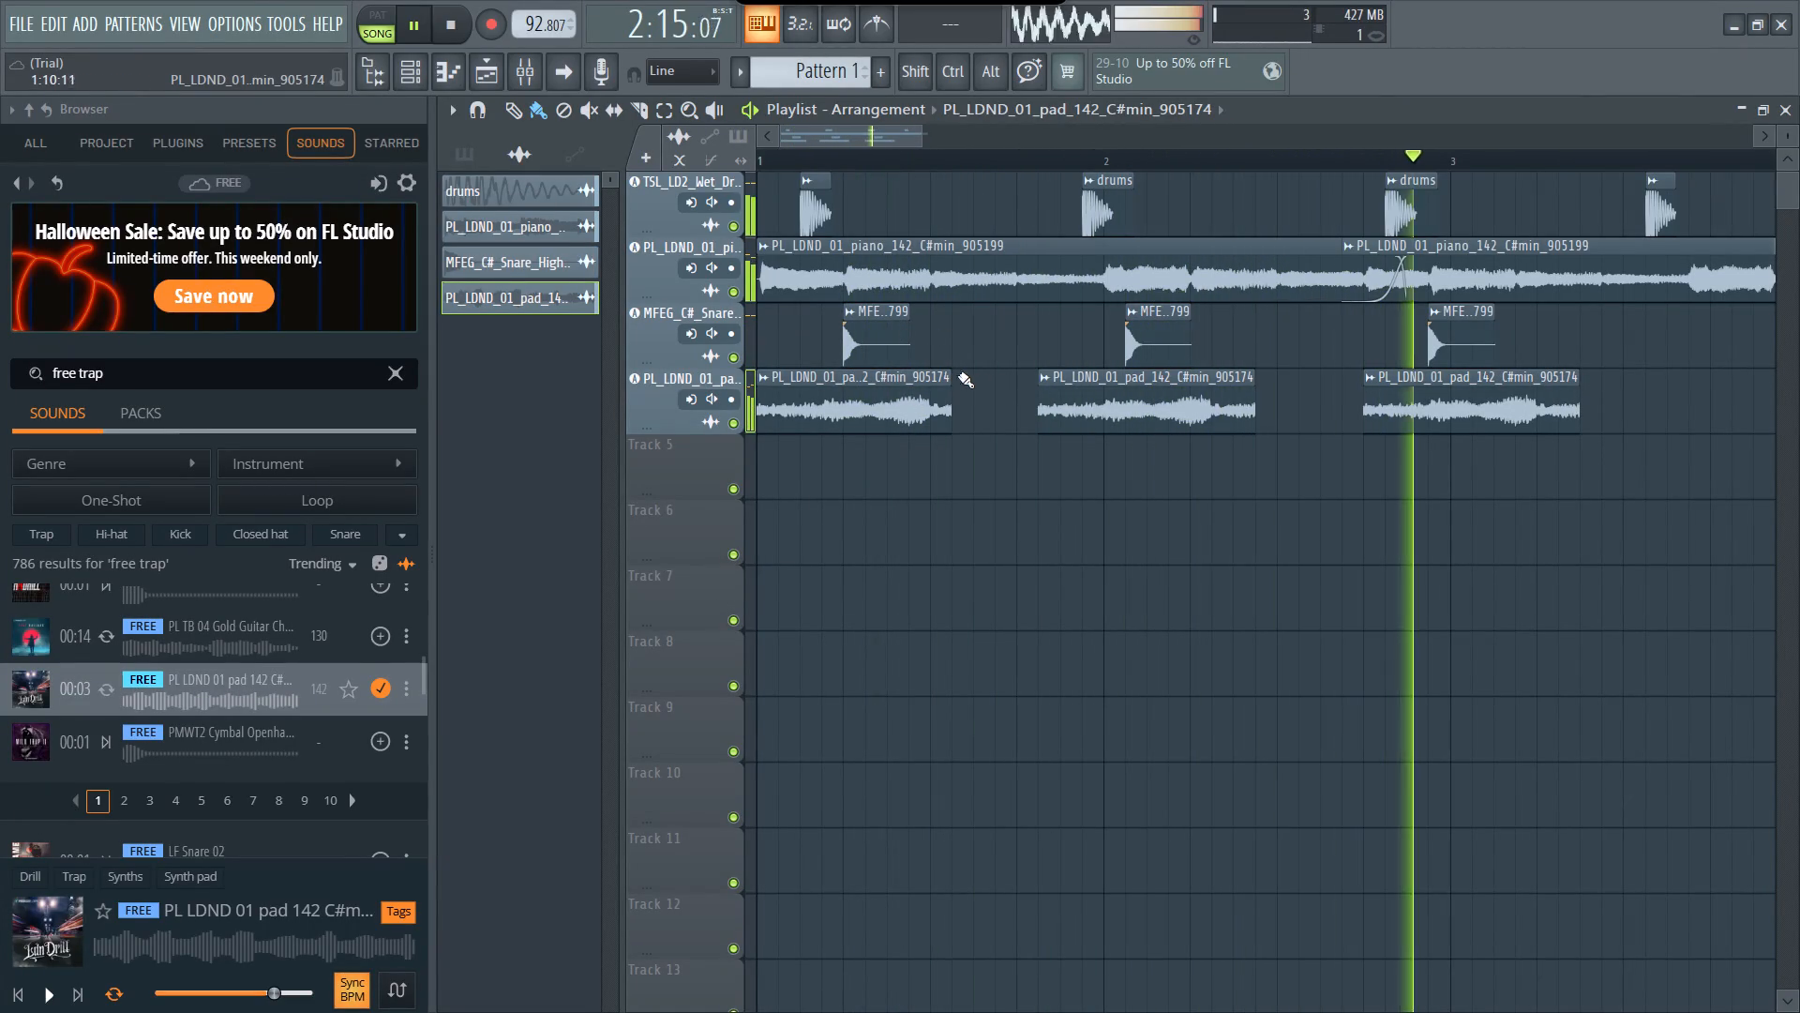
pyautogui.moveTo(950, 375); pyautogui.dragTo(1067, 378)
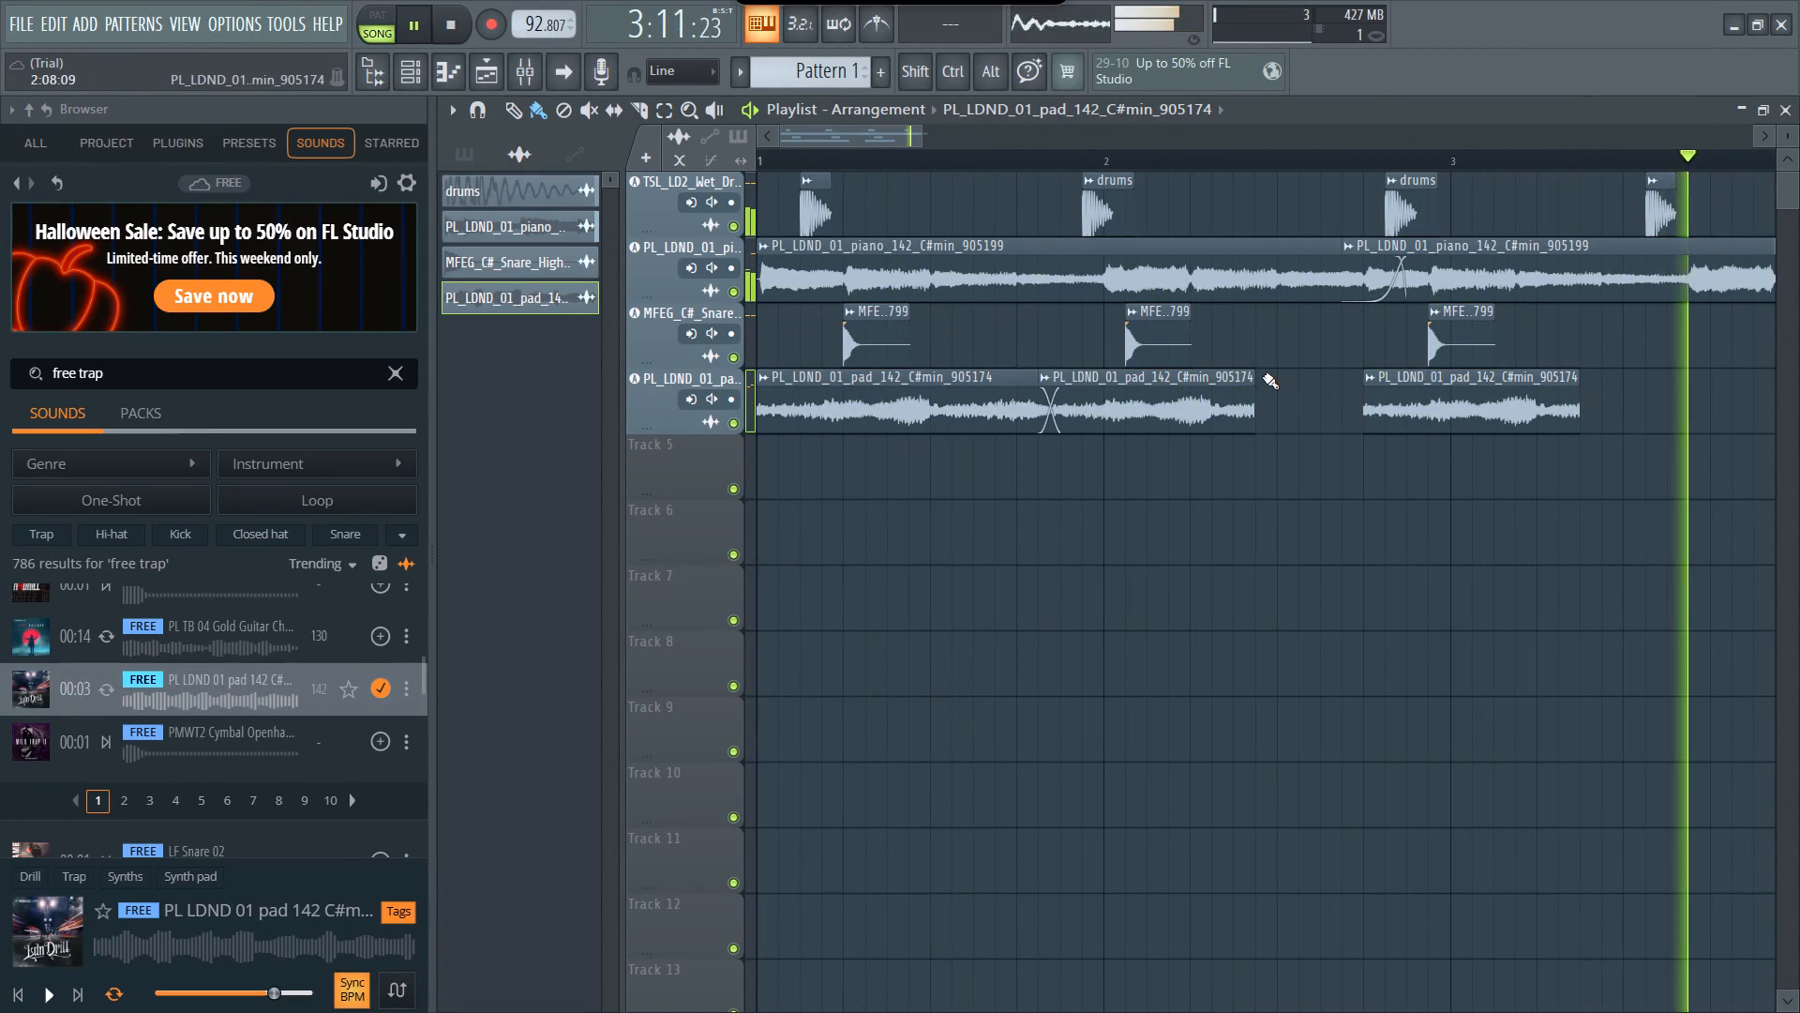
pyautogui.moveTo(1252, 376); pyautogui.dragTo(1377, 379)
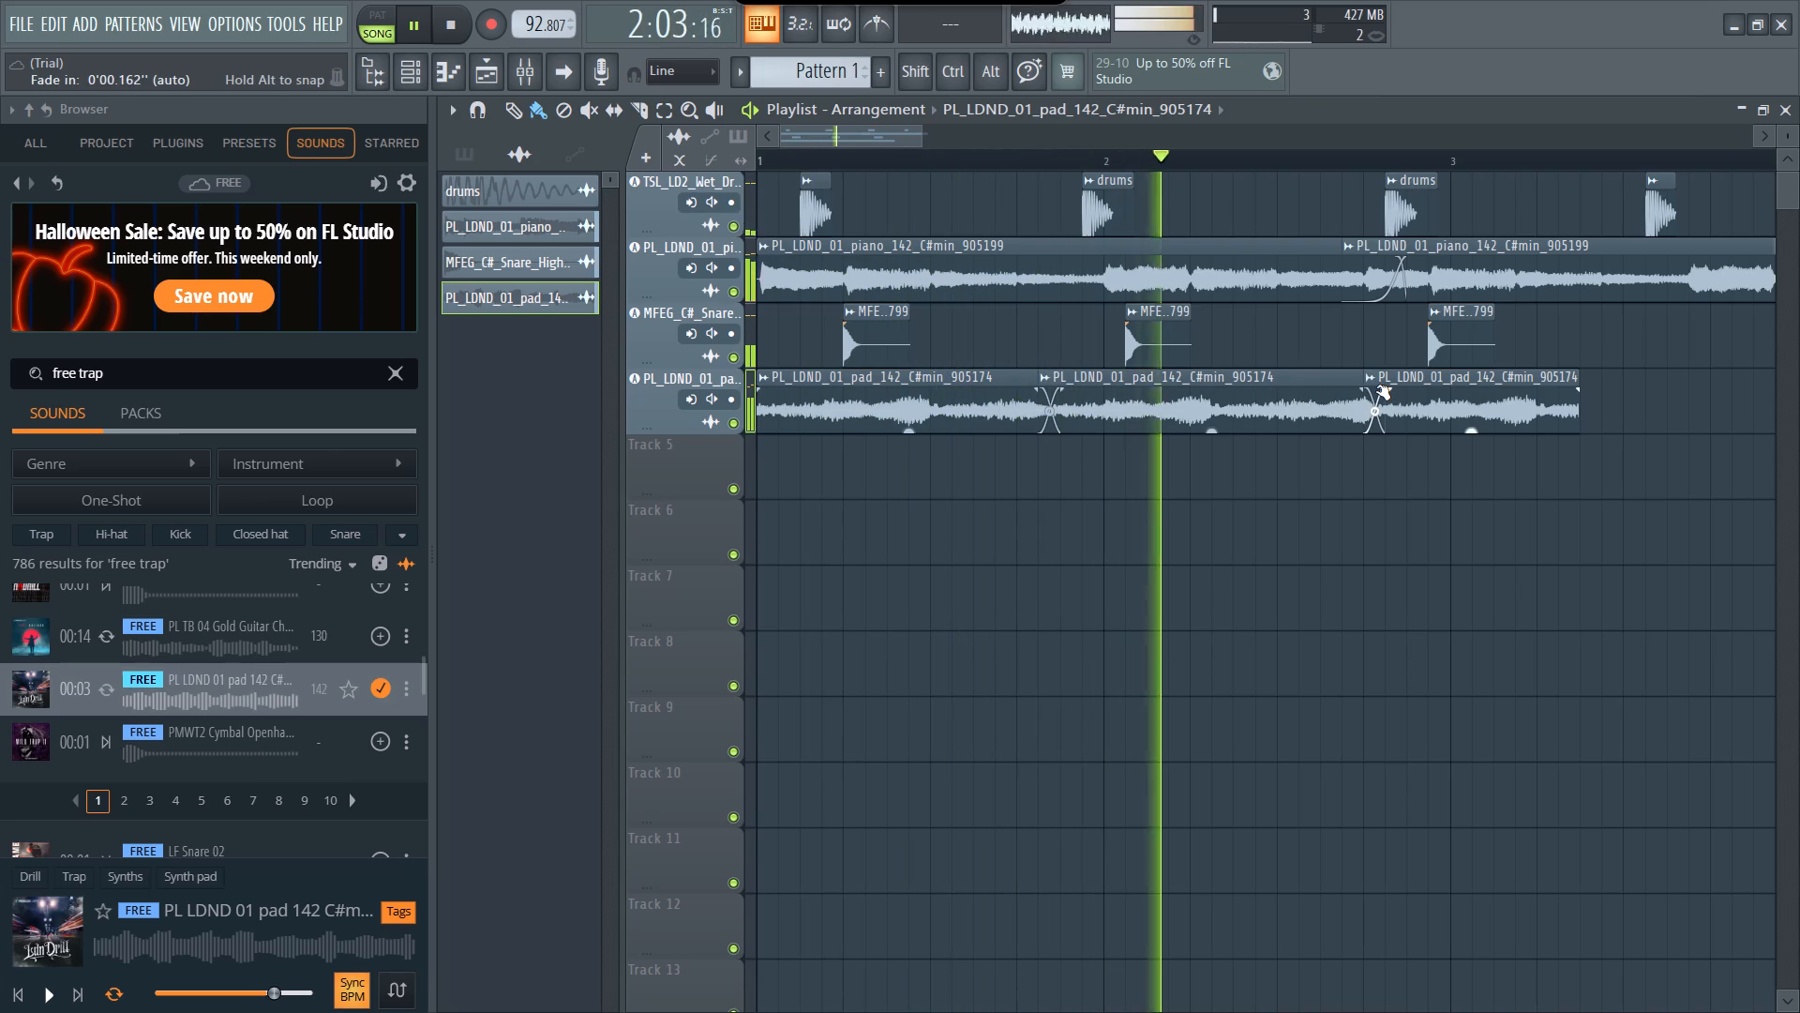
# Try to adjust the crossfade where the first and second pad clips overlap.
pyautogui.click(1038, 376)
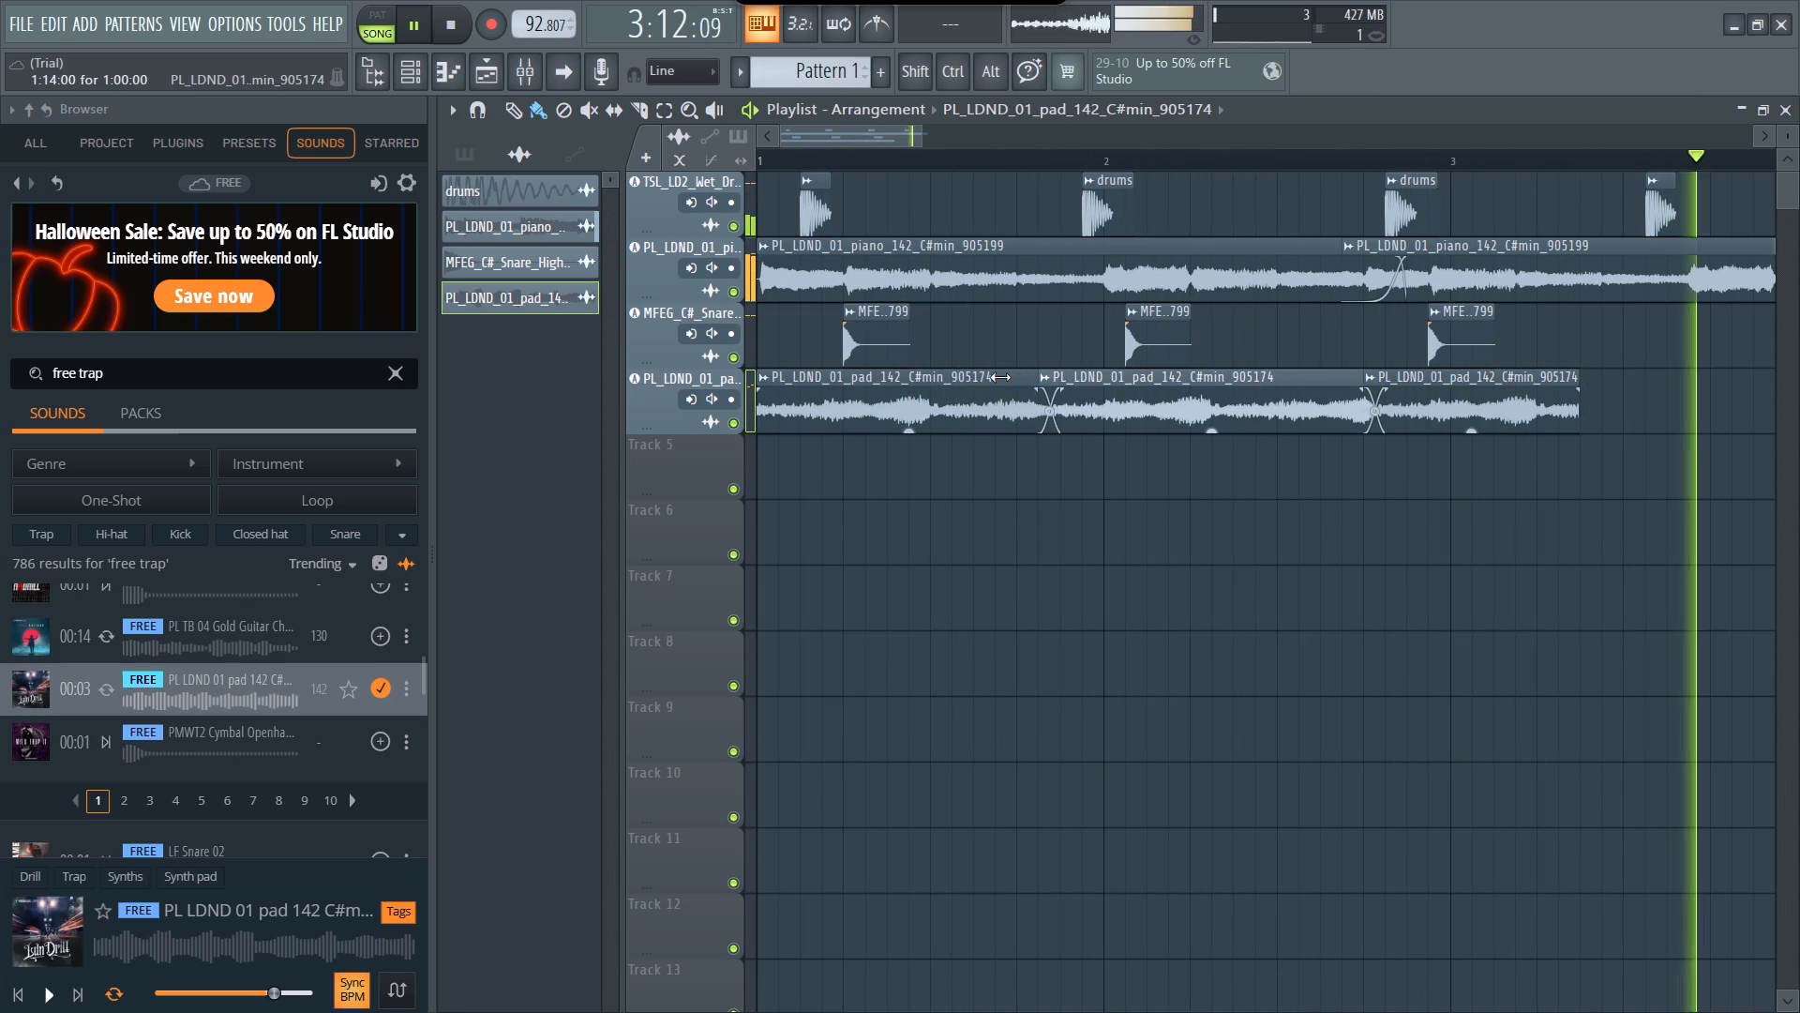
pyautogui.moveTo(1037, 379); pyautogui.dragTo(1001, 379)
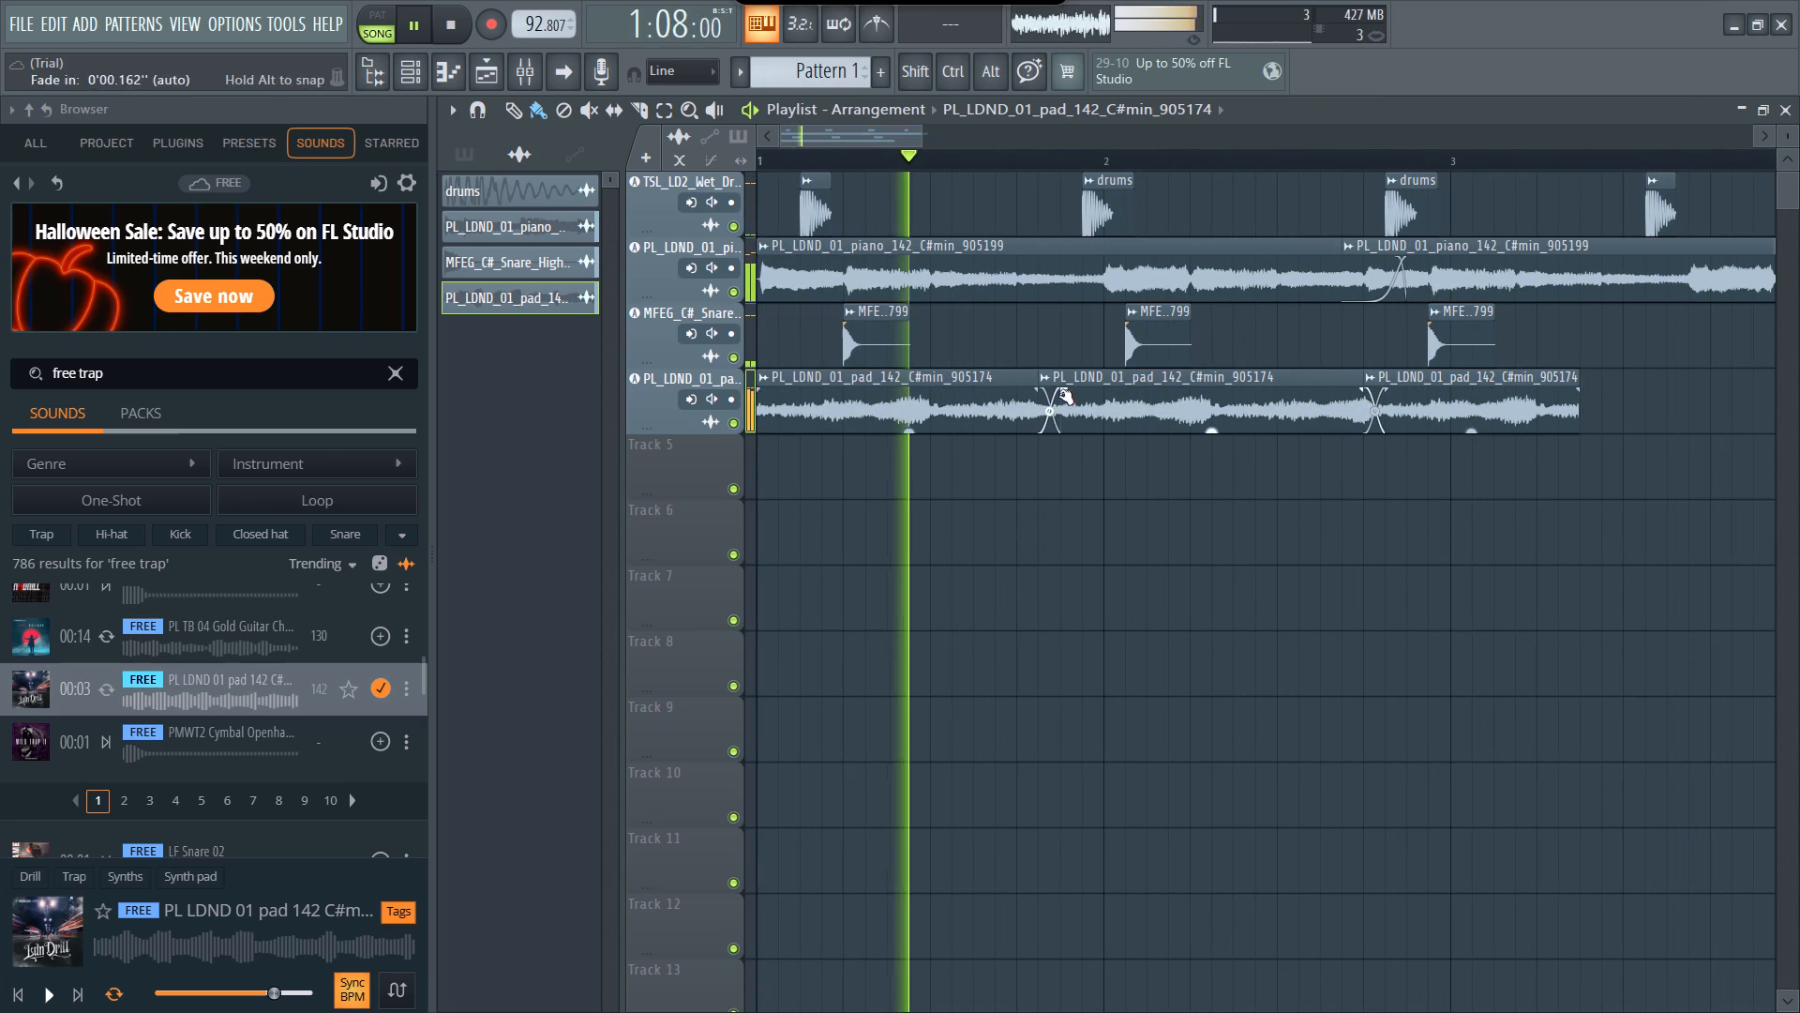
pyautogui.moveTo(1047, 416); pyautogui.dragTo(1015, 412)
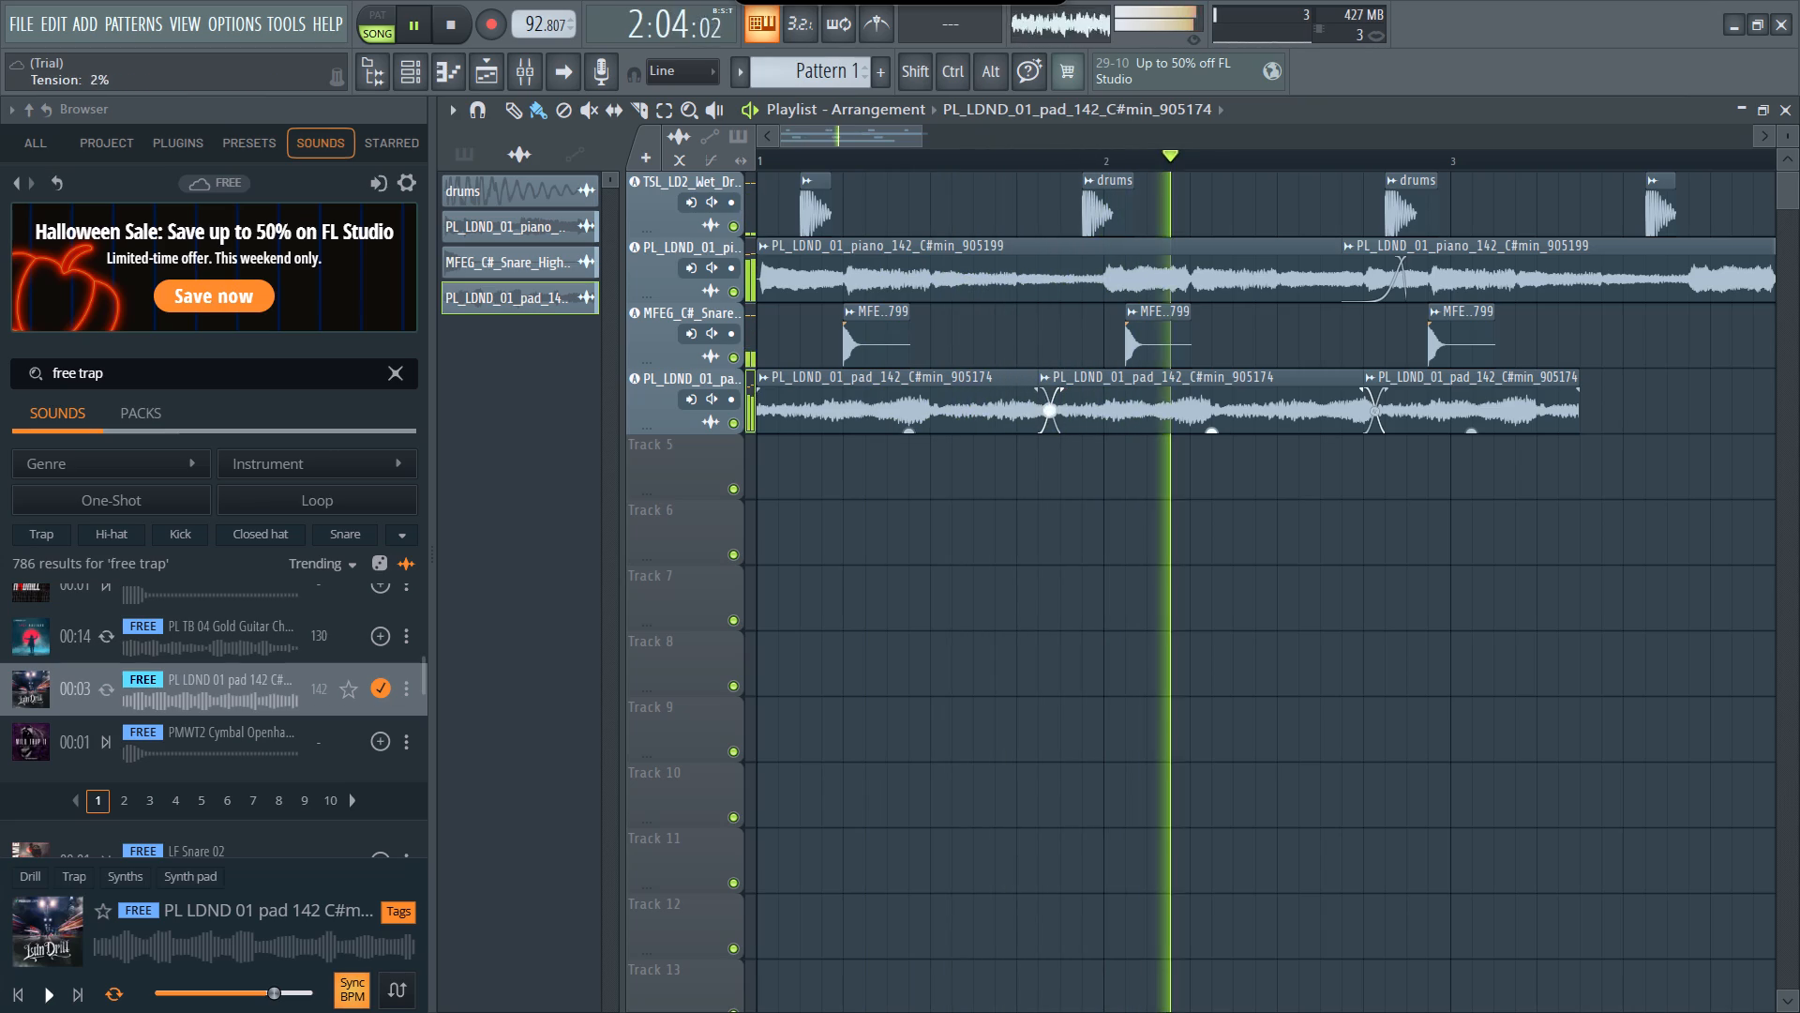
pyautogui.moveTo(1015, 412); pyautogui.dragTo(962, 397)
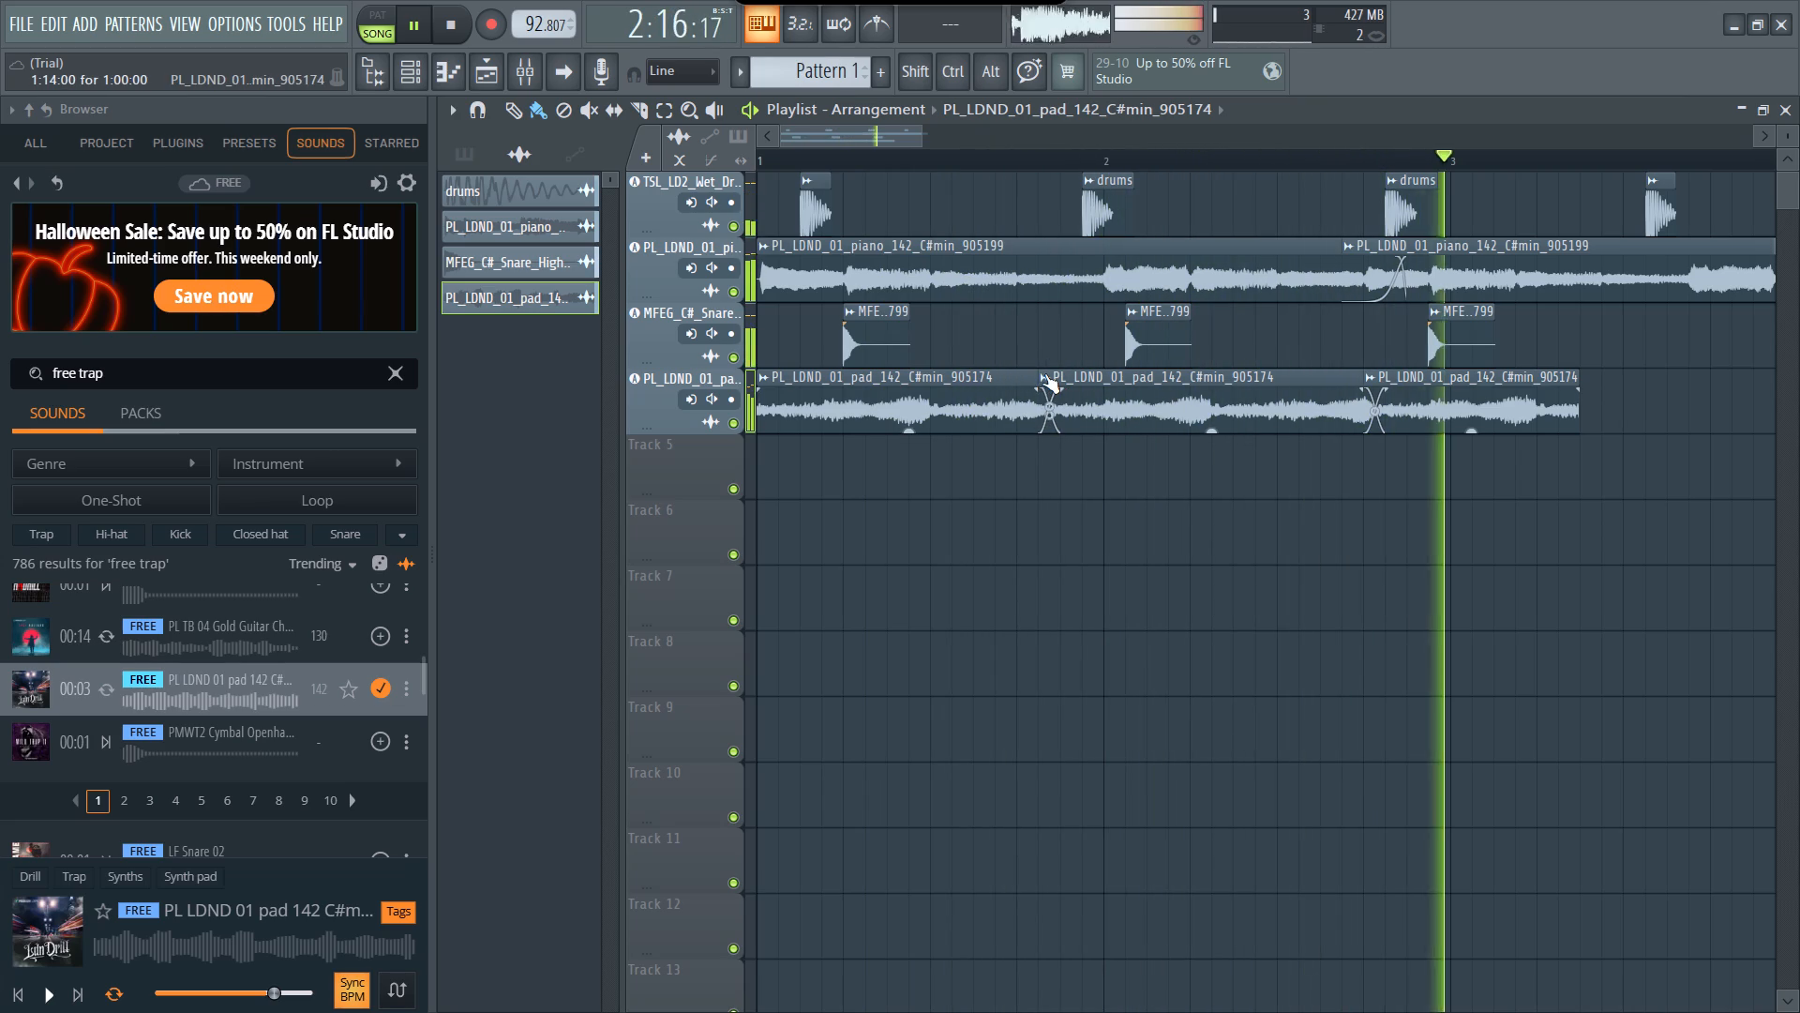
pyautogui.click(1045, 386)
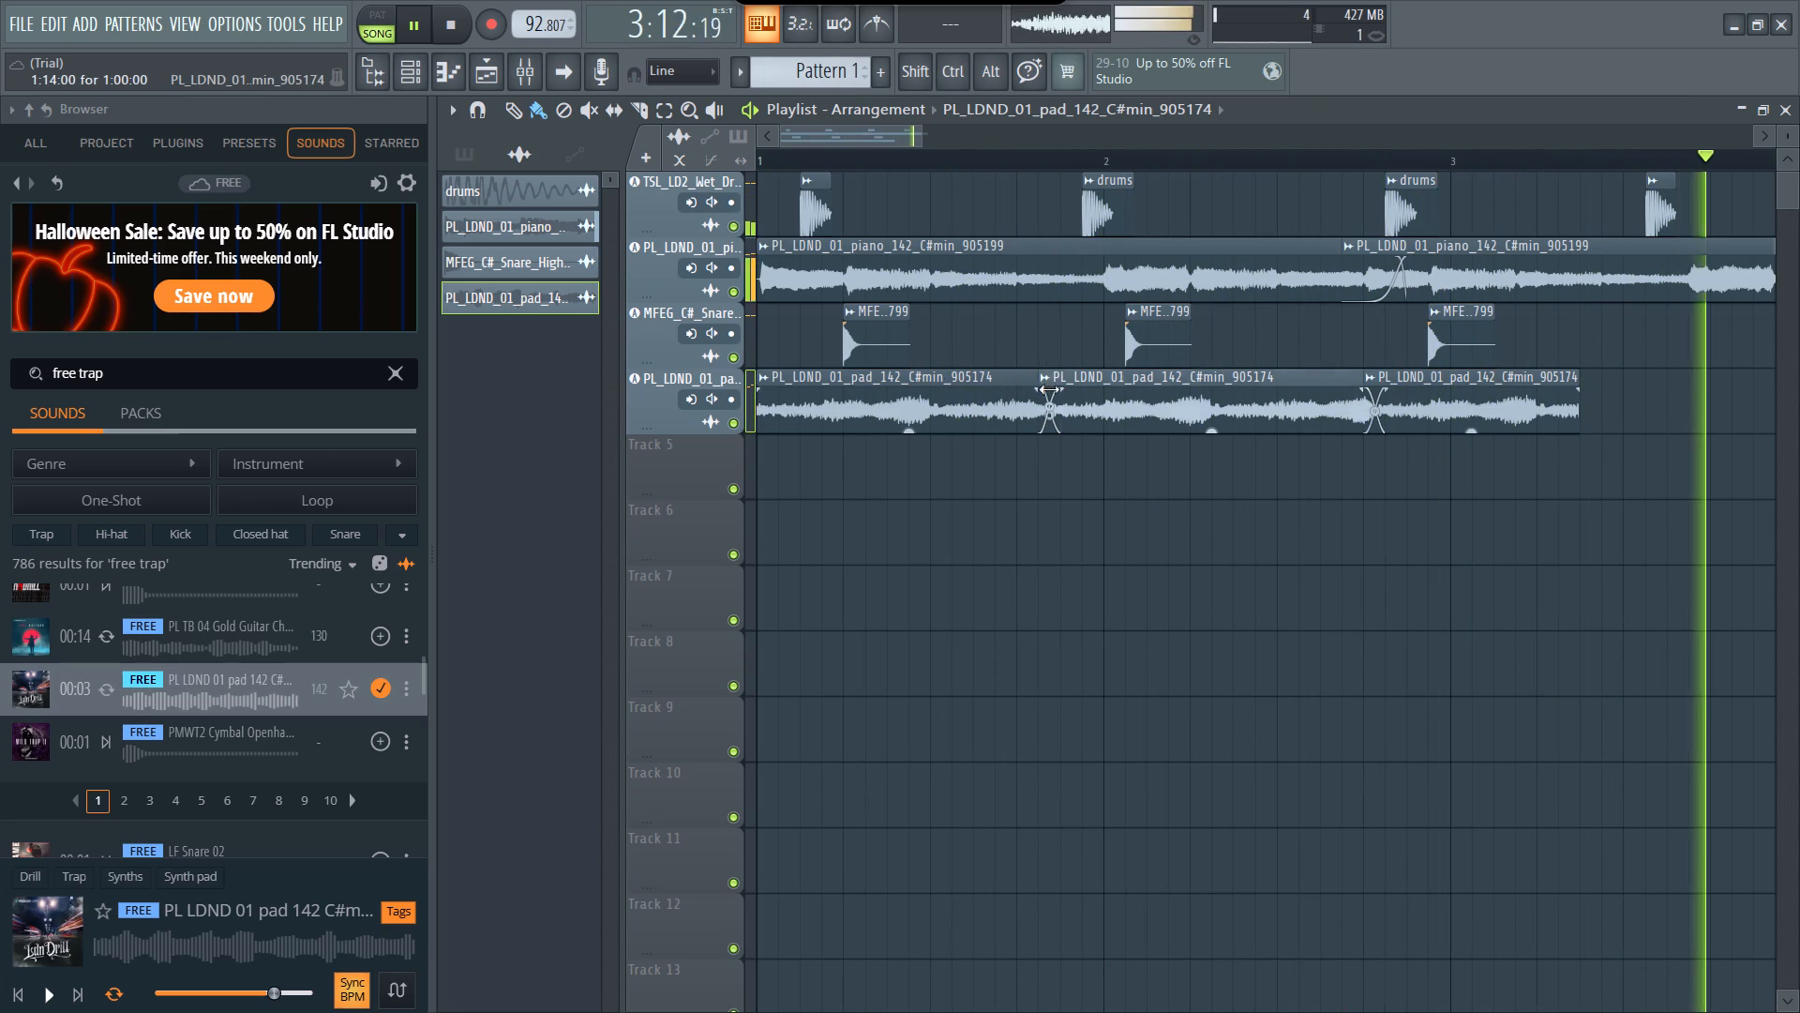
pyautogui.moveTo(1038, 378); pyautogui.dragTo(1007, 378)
# Move the first pad clip aside to Track 5, trim the second clip's start to 2:01, and return the first clip to Track 4.
pyautogui.moveTo(1007, 378); pyautogui.dragTo(974, 496)
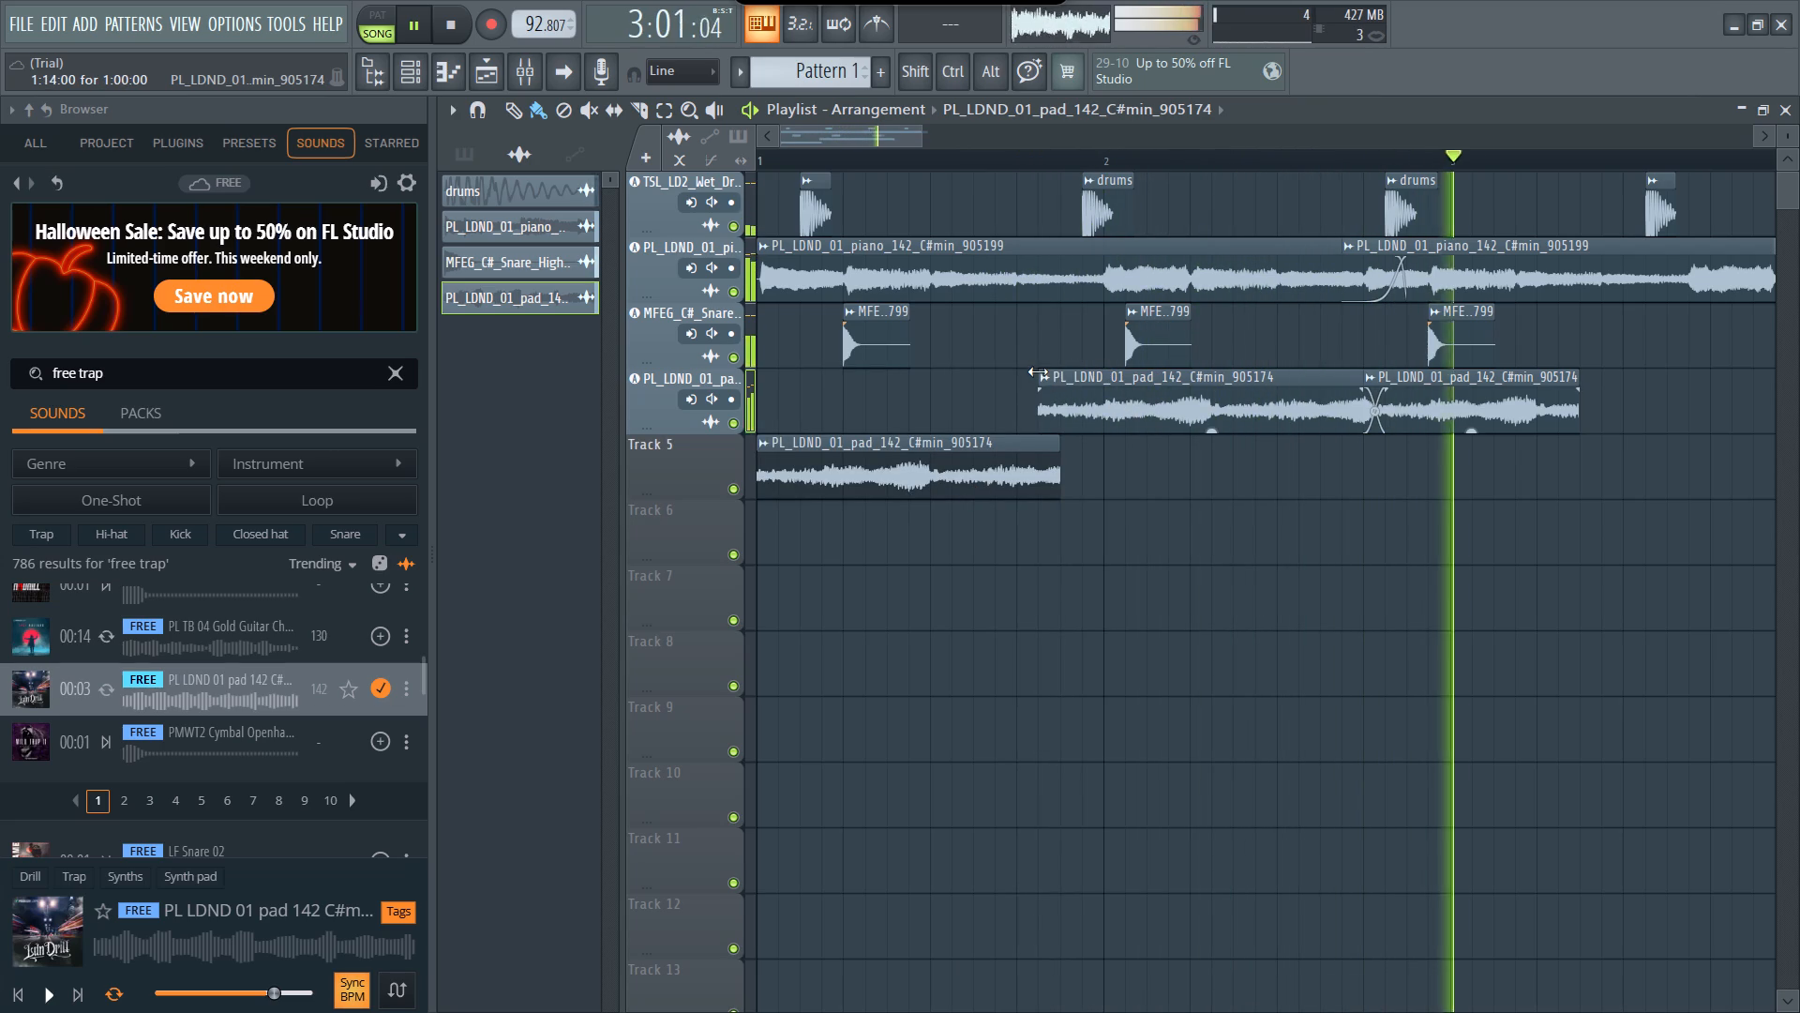
pyautogui.moveTo(1038, 371); pyautogui.dragTo(1093, 379)
pyautogui.moveTo(1003, 445); pyautogui.dragTo(1000, 371)
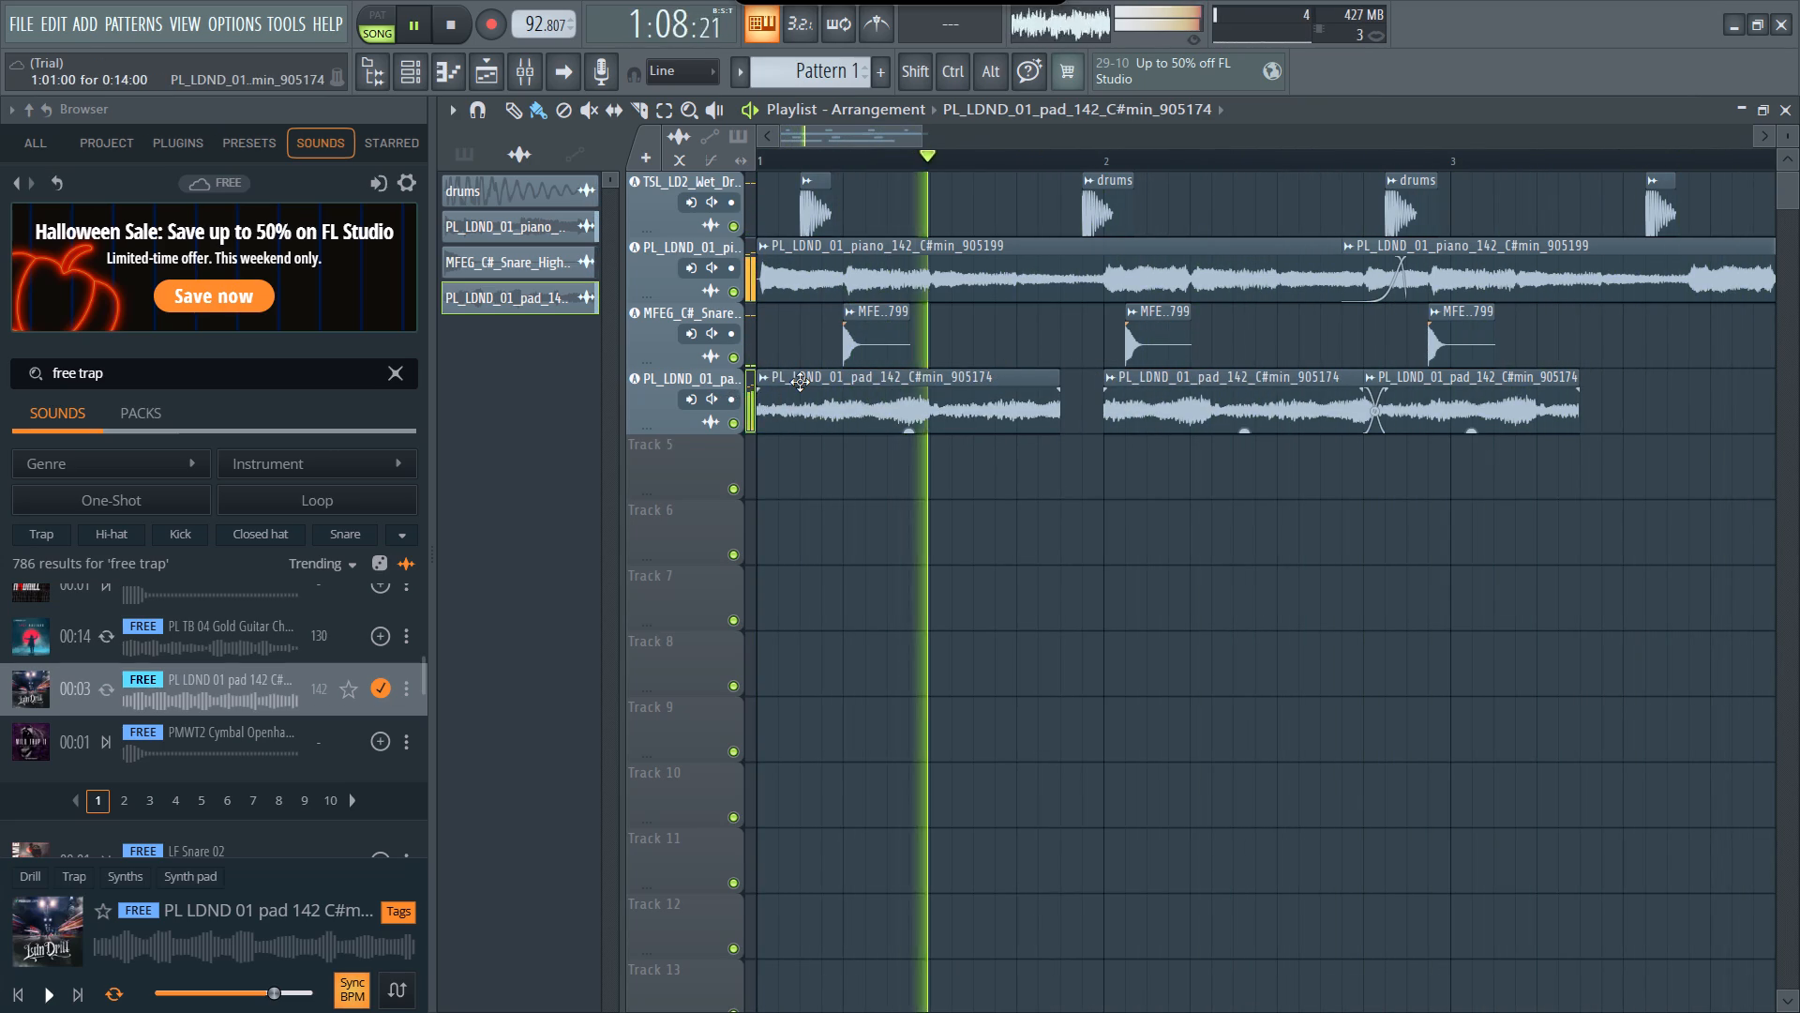
# Trim the first pad clip's start to line up with the first kick clip.
pyautogui.hscroll(1, 800, 382)
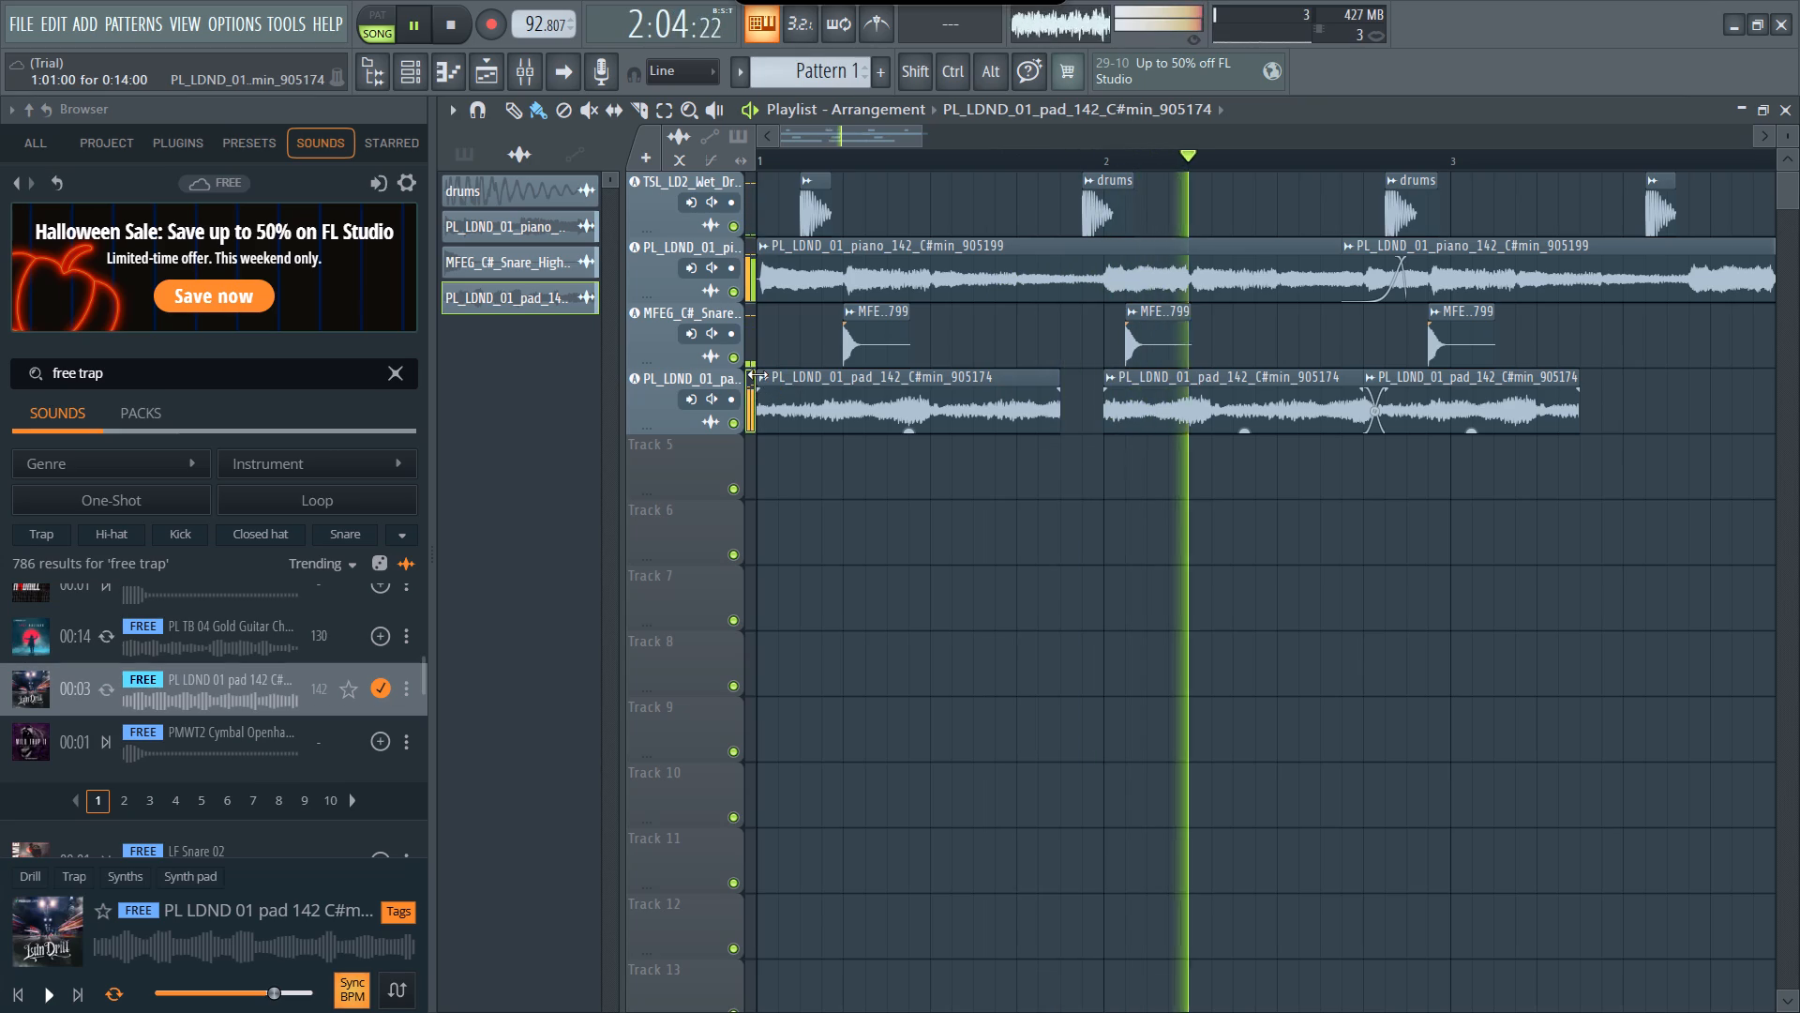
pyautogui.moveTo(757, 374); pyautogui.dragTo(799, 371)
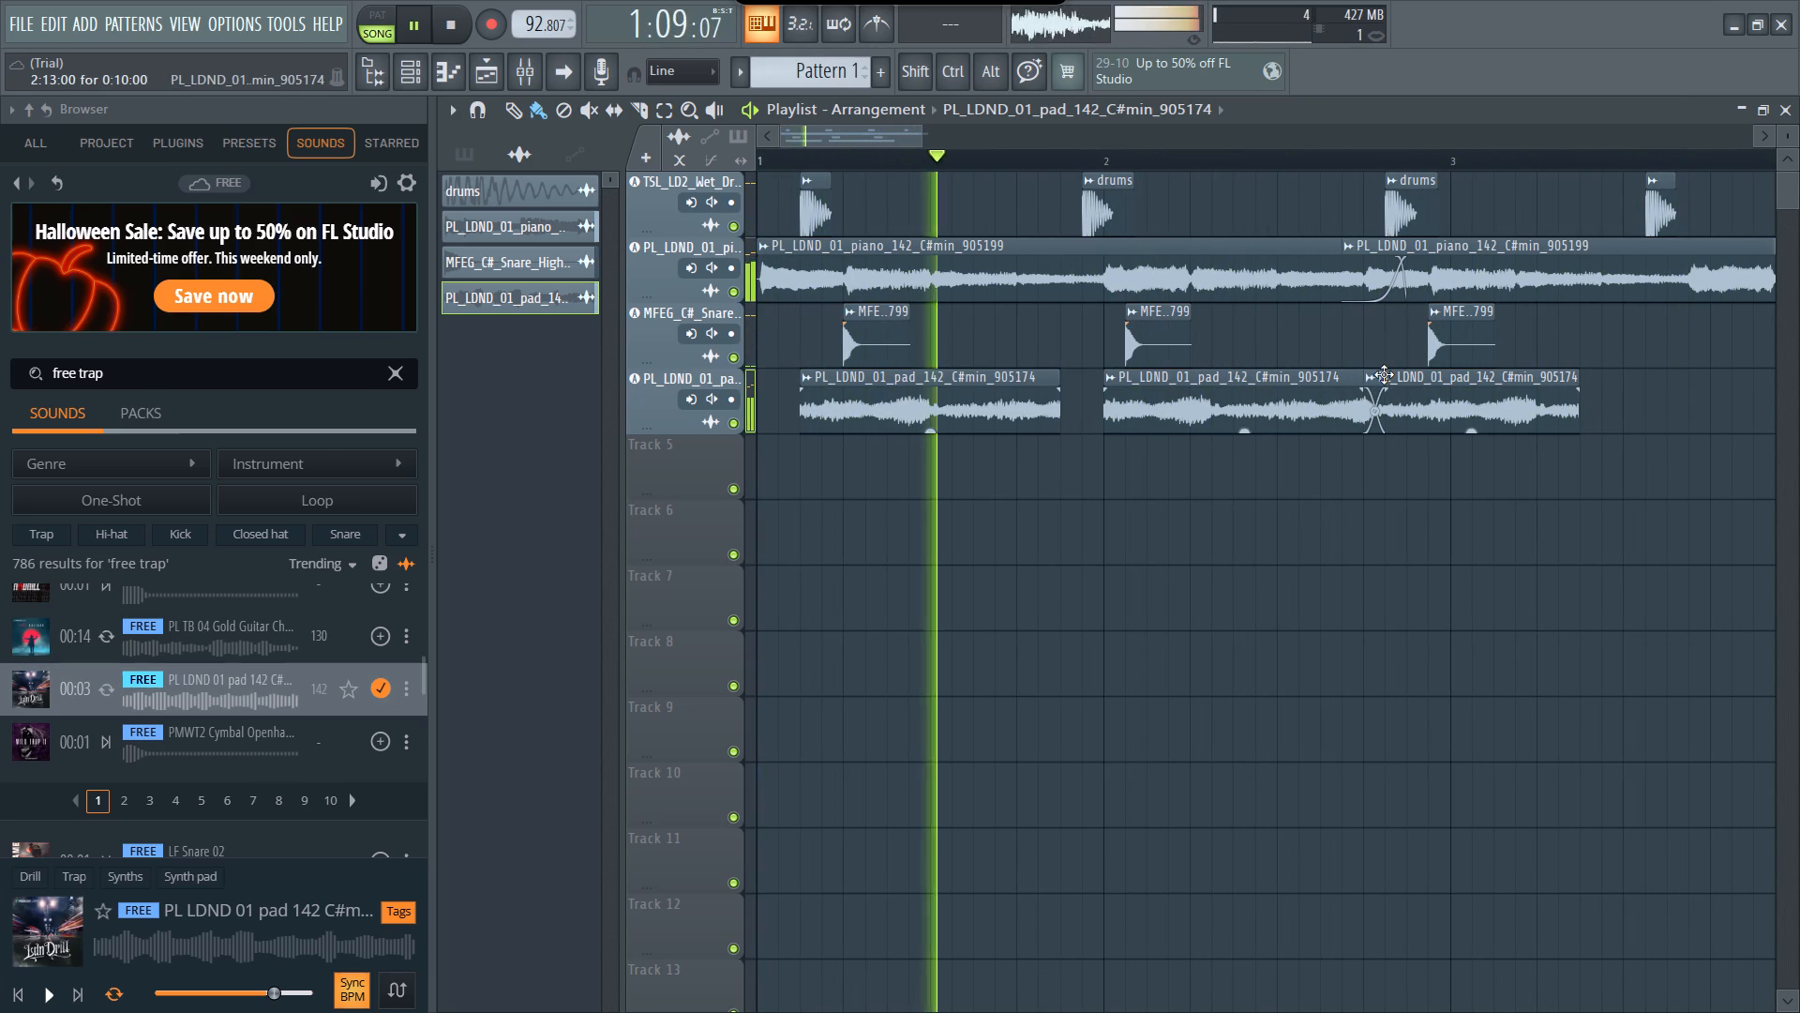
# Move the third pad clip to 2:14 and resize the second pad clip to run from 1:16 to about 2:10.
pyautogui.moveTo(1384, 374); pyautogui.dragTo(1422, 374)
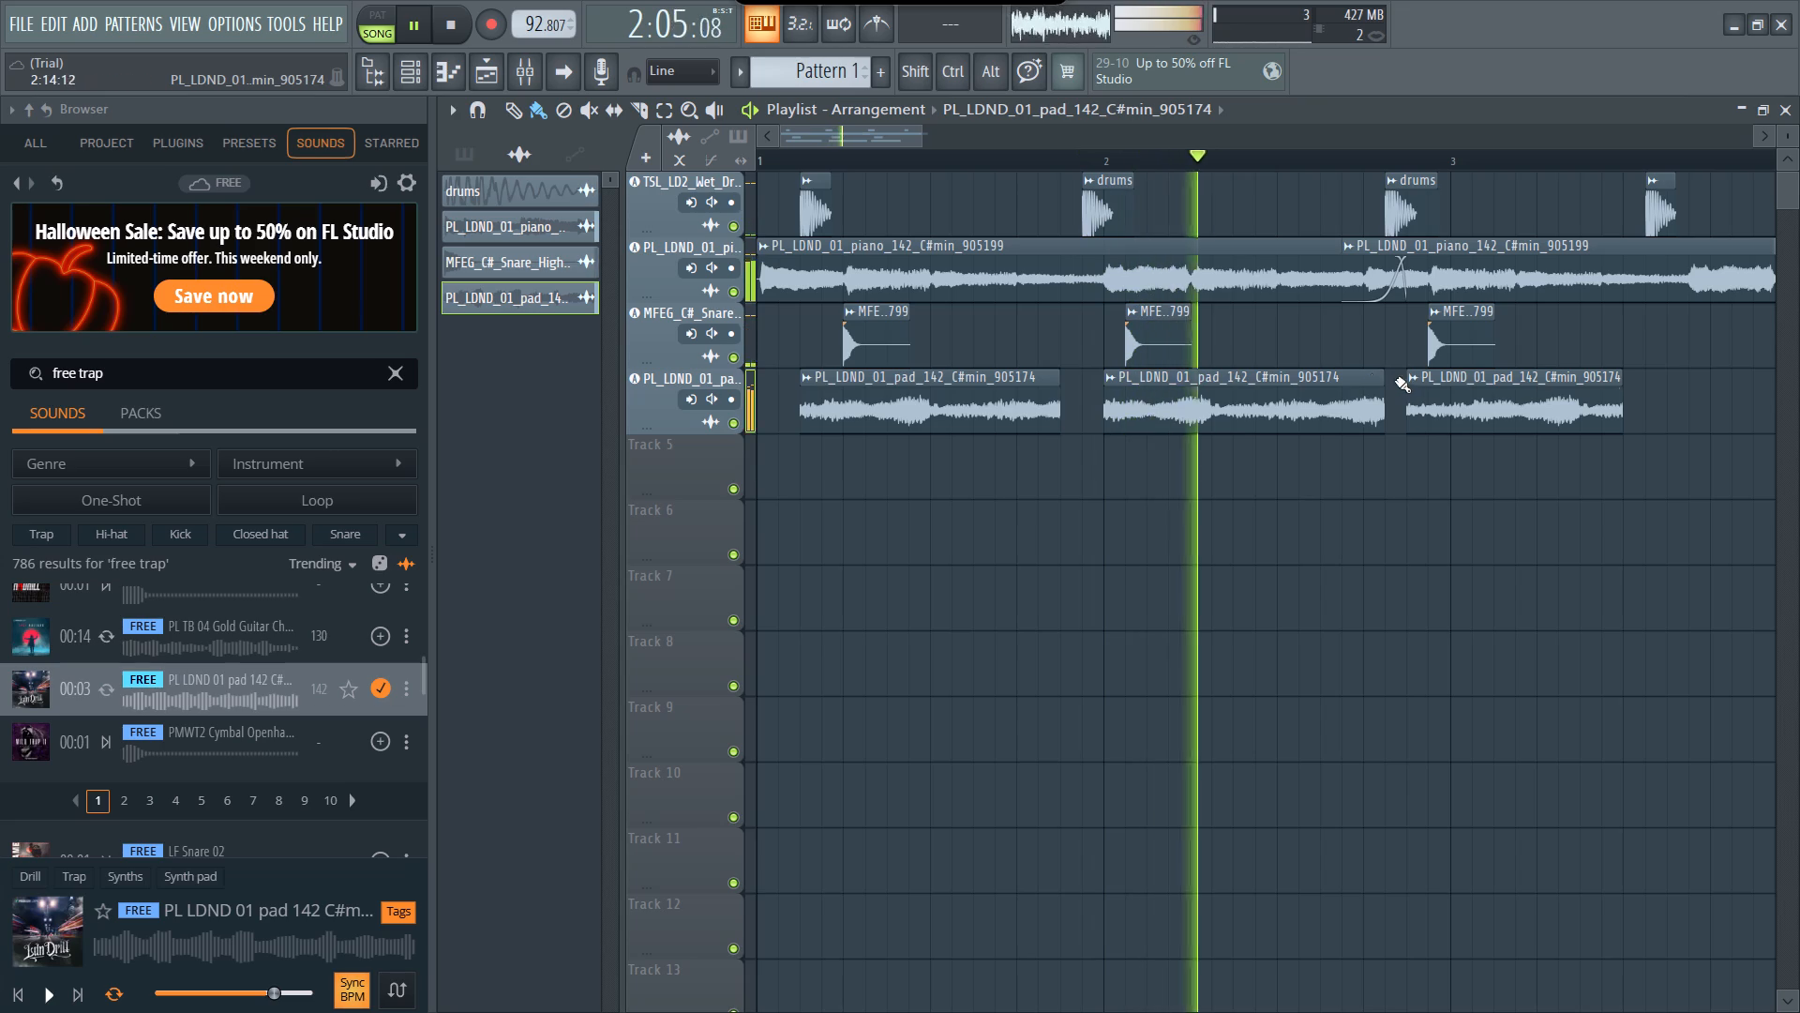
pyautogui.moveTo(1384, 378); pyautogui.dragTo(1306, 395)
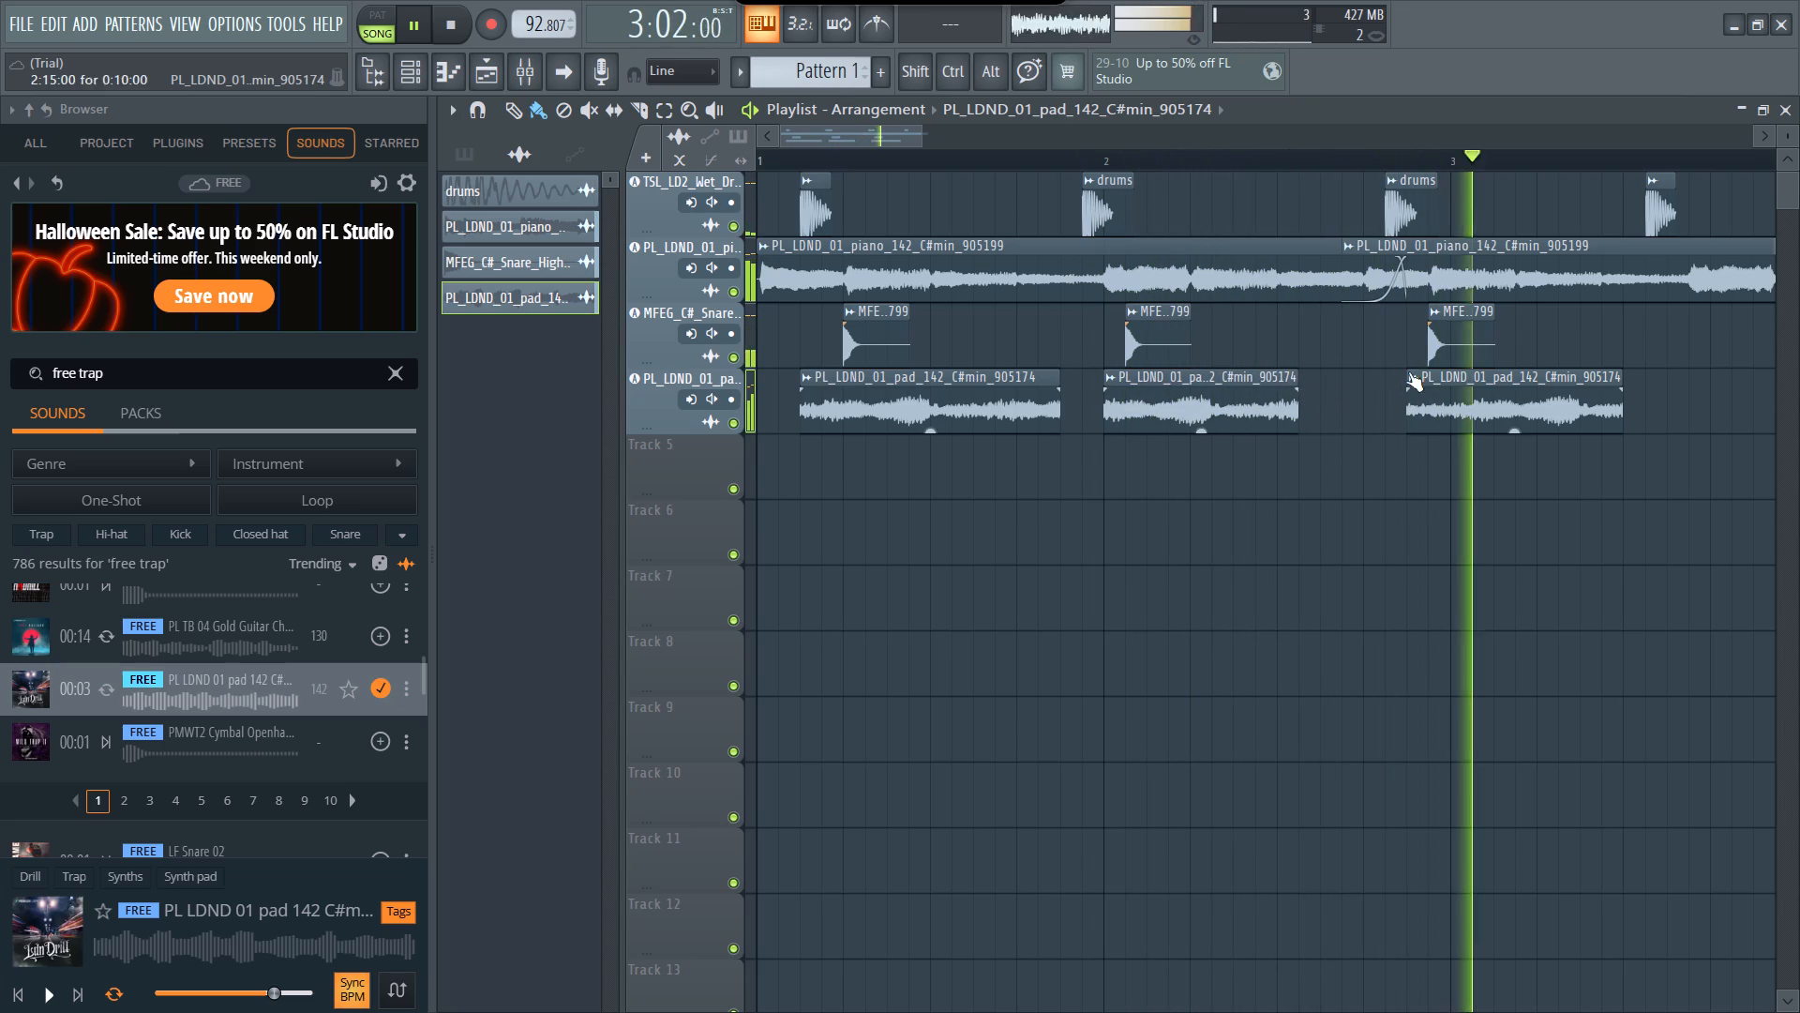
pyautogui.moveTo(1432, 372); pyautogui.dragTo(1415, 375)
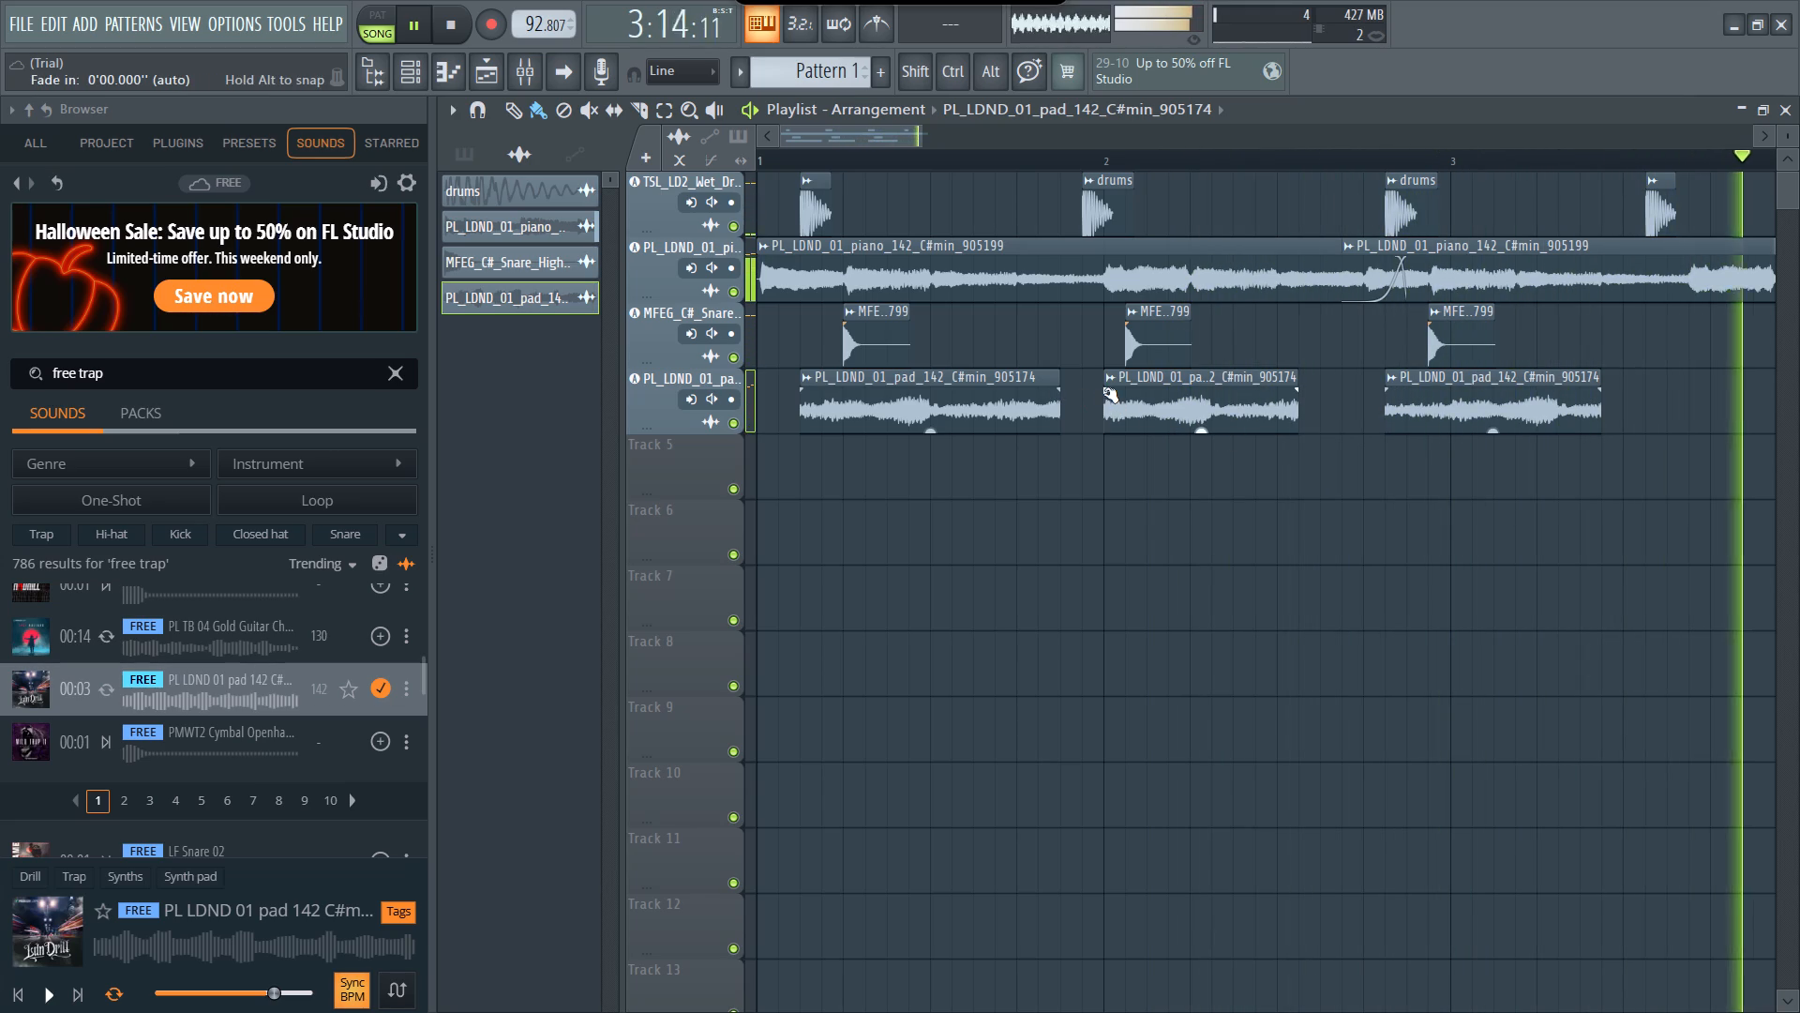
pyautogui.moveTo(1104, 375); pyautogui.dragTo(1079, 379)
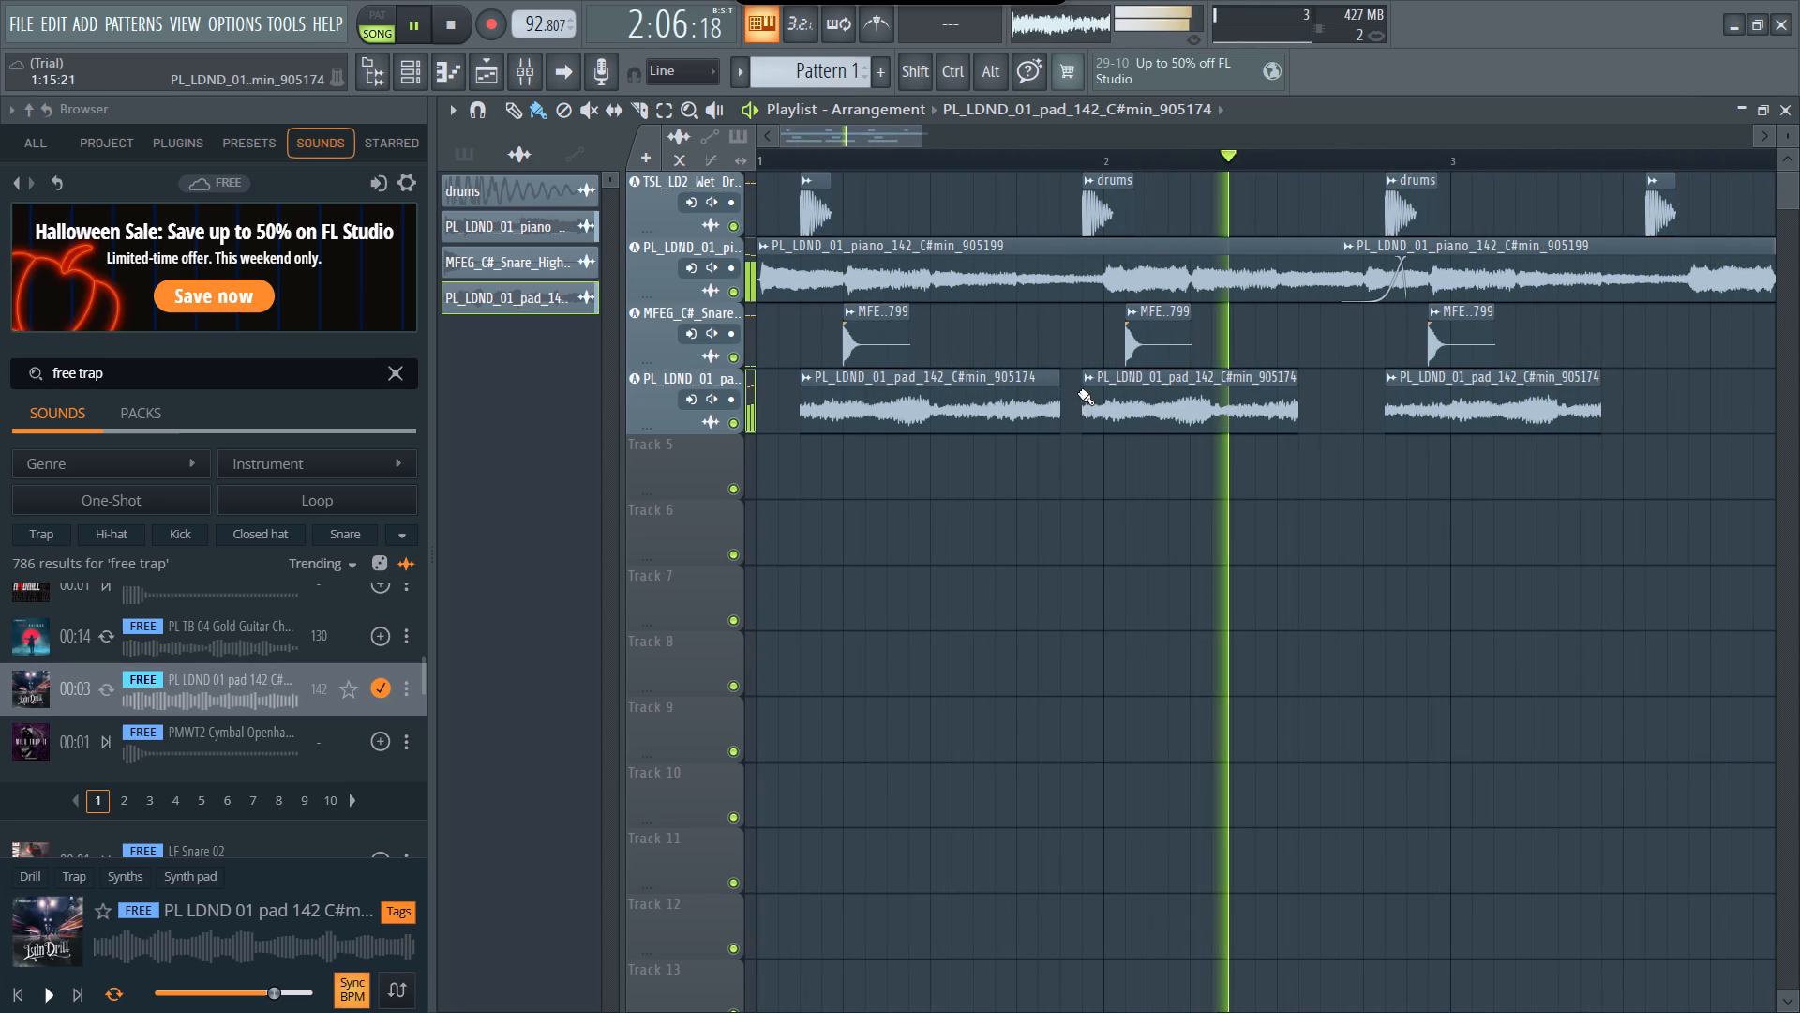
# Shorten the first pad clip on Track 4 so that it ends at about 1:12.
pyautogui.moveTo(1055, 377); pyautogui.dragTo(980, 378)
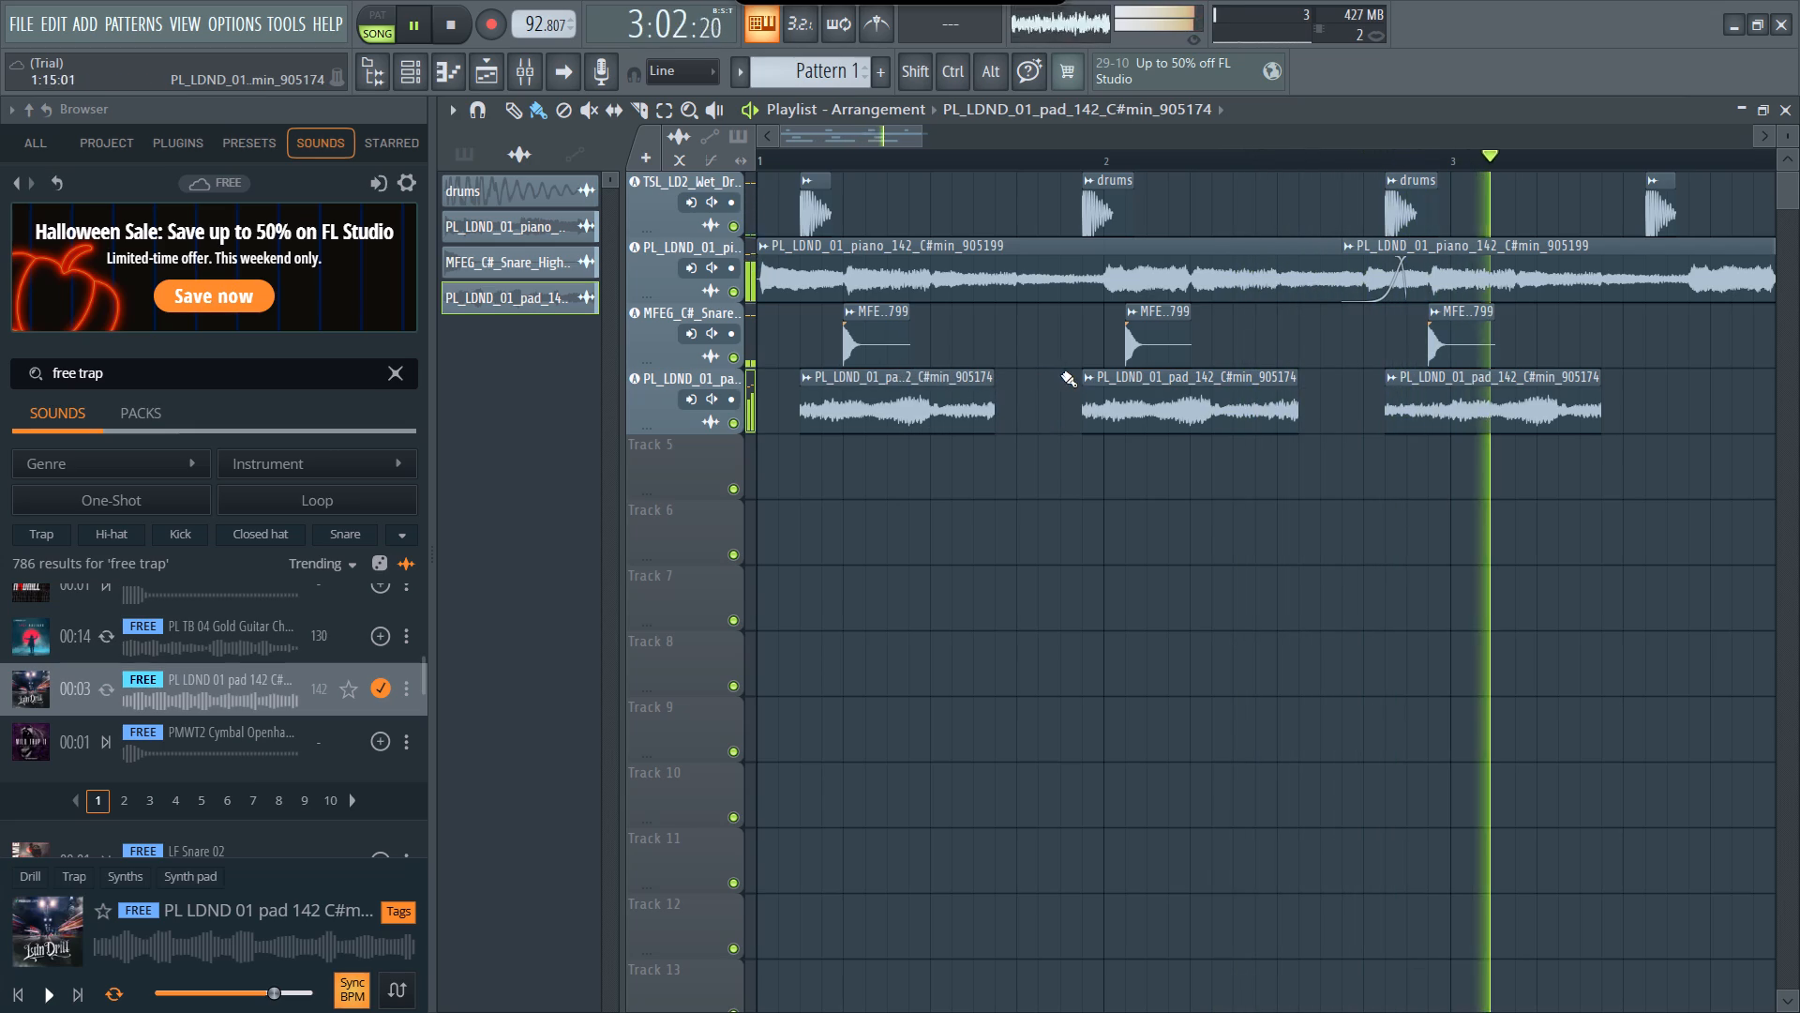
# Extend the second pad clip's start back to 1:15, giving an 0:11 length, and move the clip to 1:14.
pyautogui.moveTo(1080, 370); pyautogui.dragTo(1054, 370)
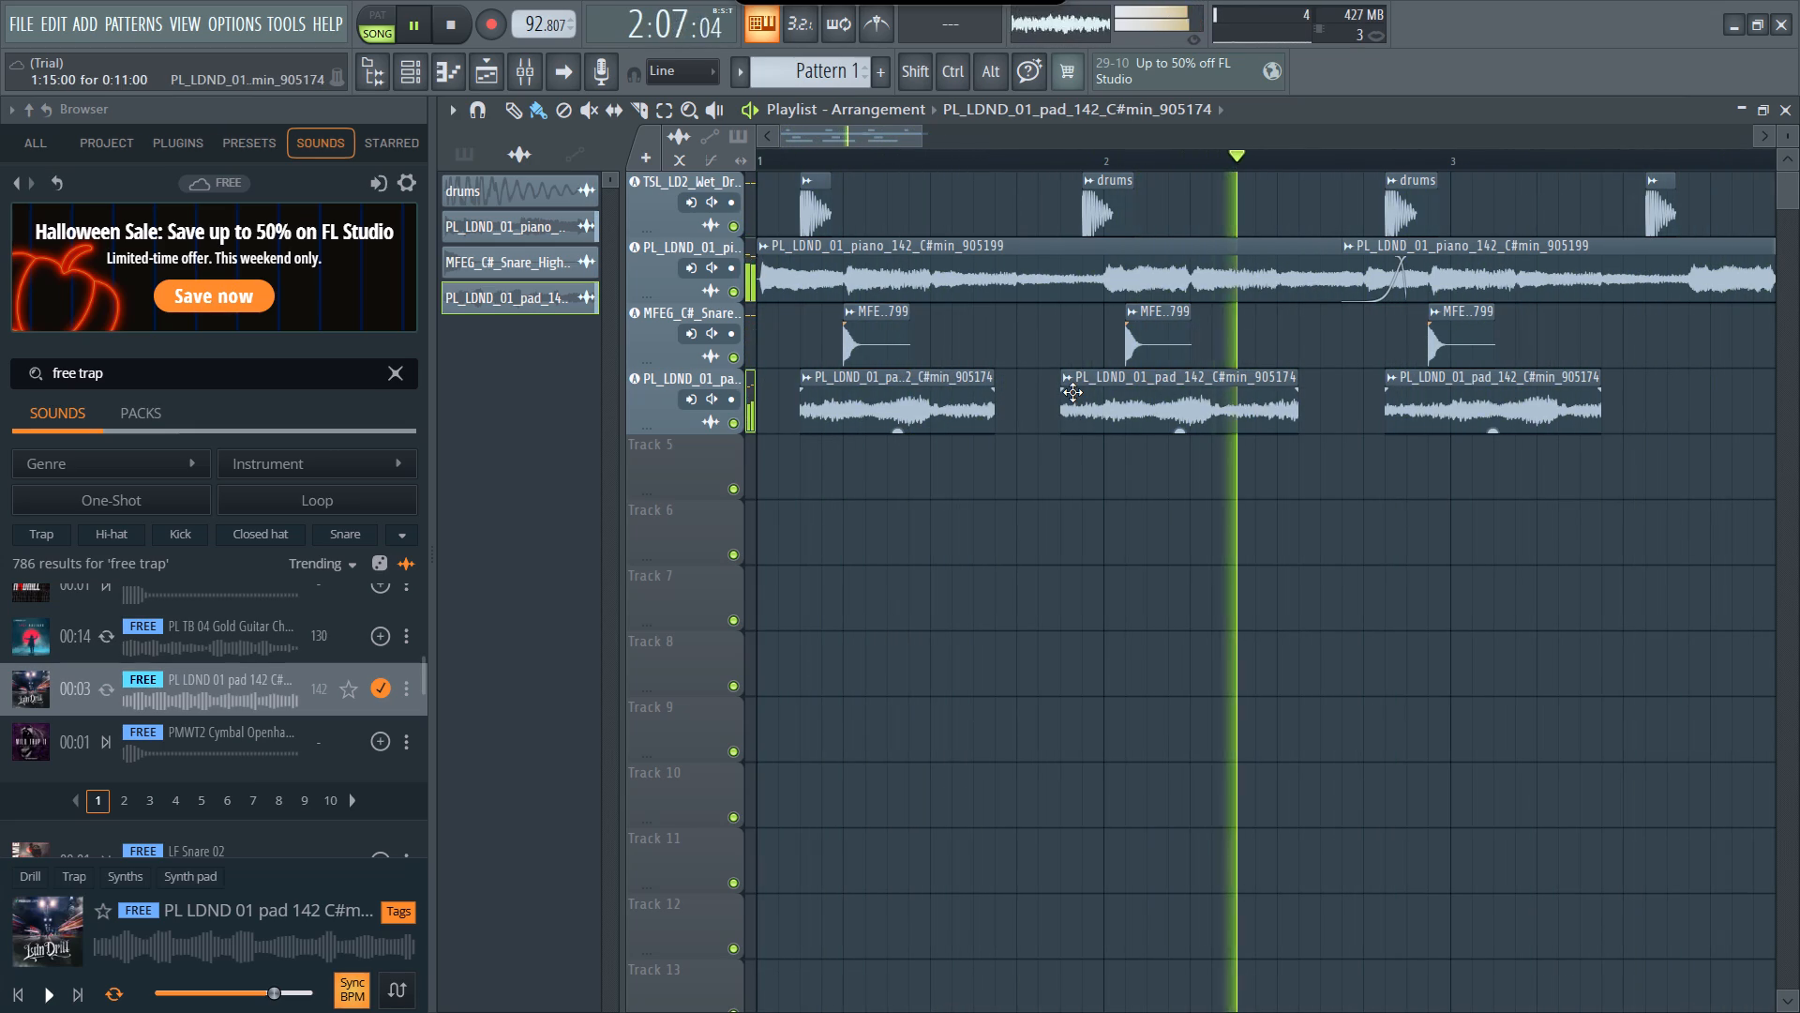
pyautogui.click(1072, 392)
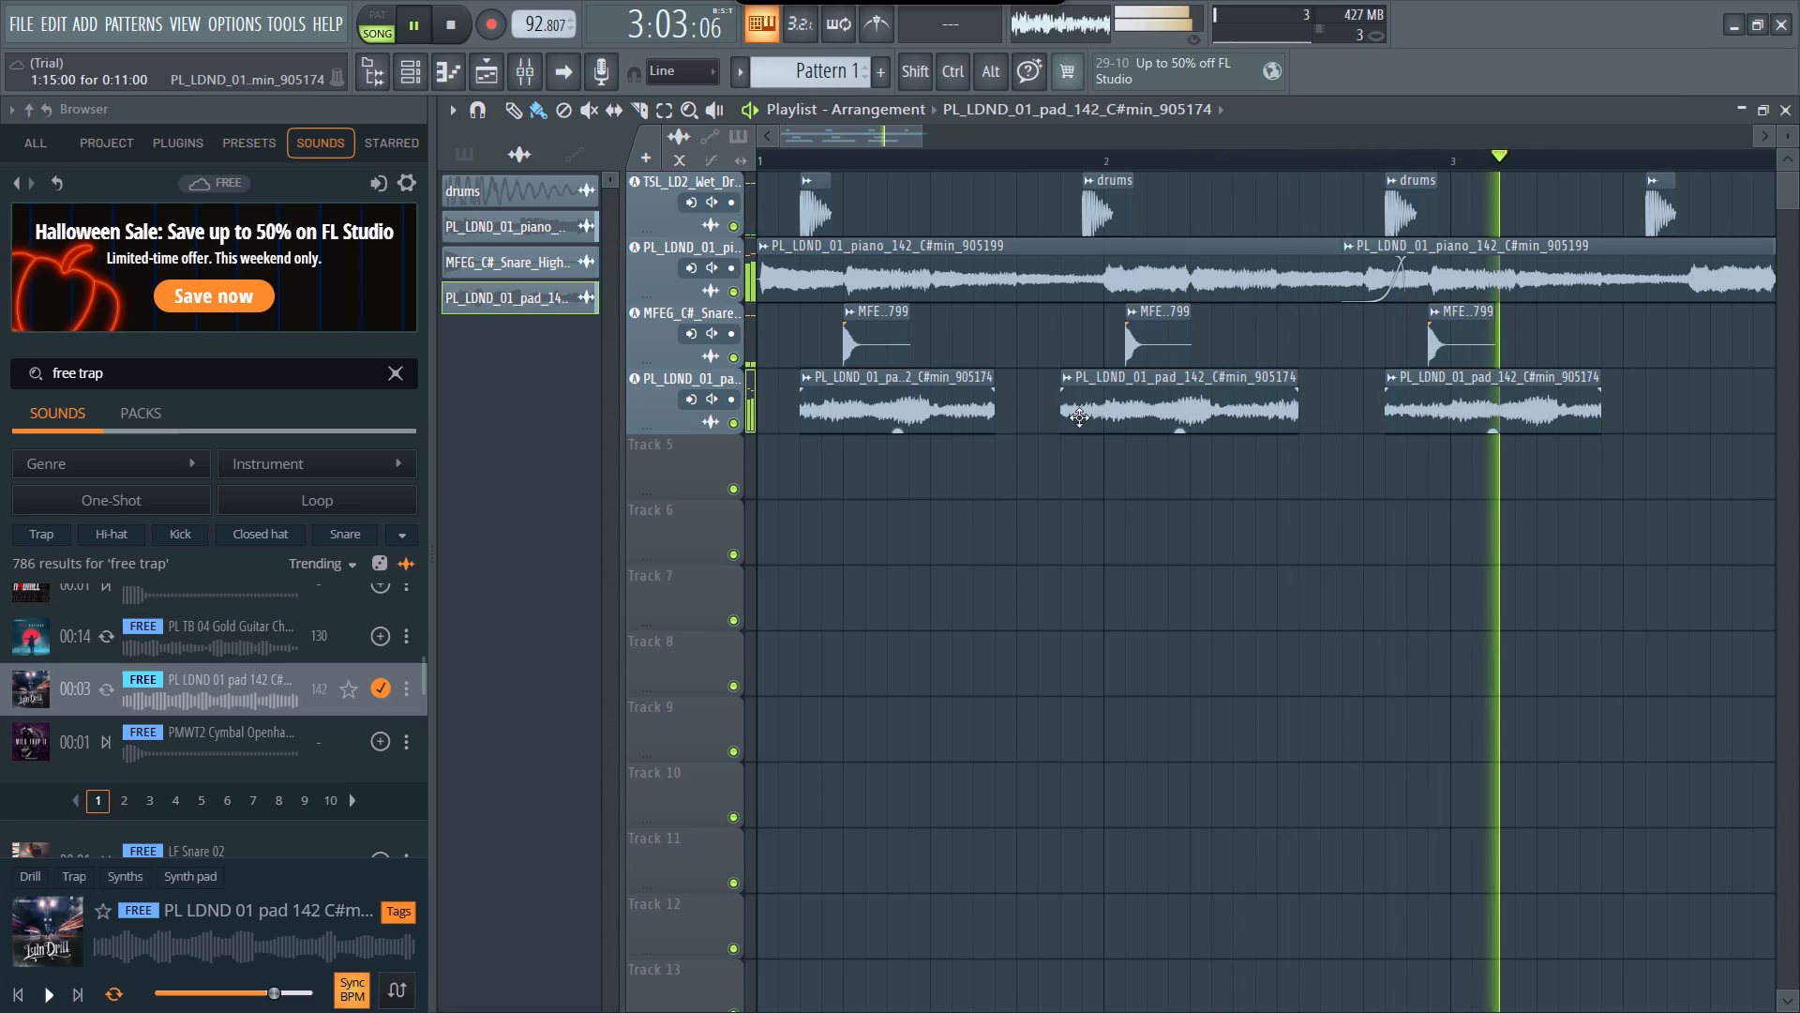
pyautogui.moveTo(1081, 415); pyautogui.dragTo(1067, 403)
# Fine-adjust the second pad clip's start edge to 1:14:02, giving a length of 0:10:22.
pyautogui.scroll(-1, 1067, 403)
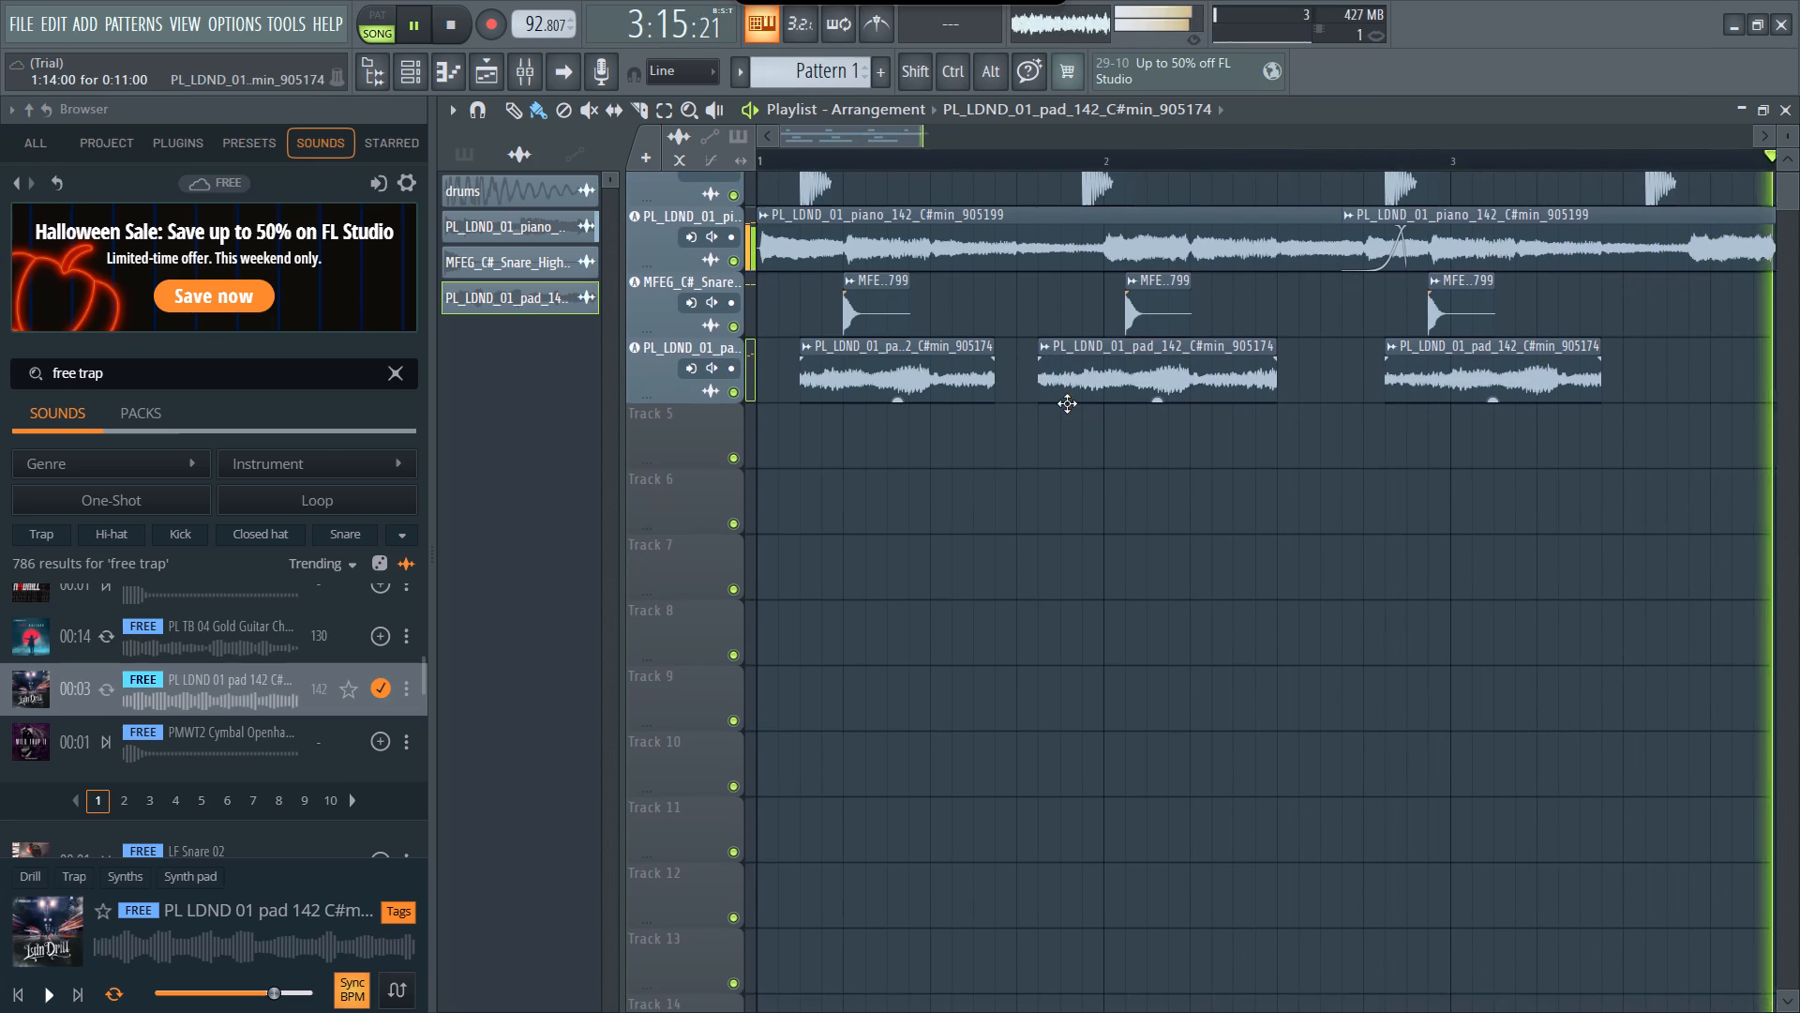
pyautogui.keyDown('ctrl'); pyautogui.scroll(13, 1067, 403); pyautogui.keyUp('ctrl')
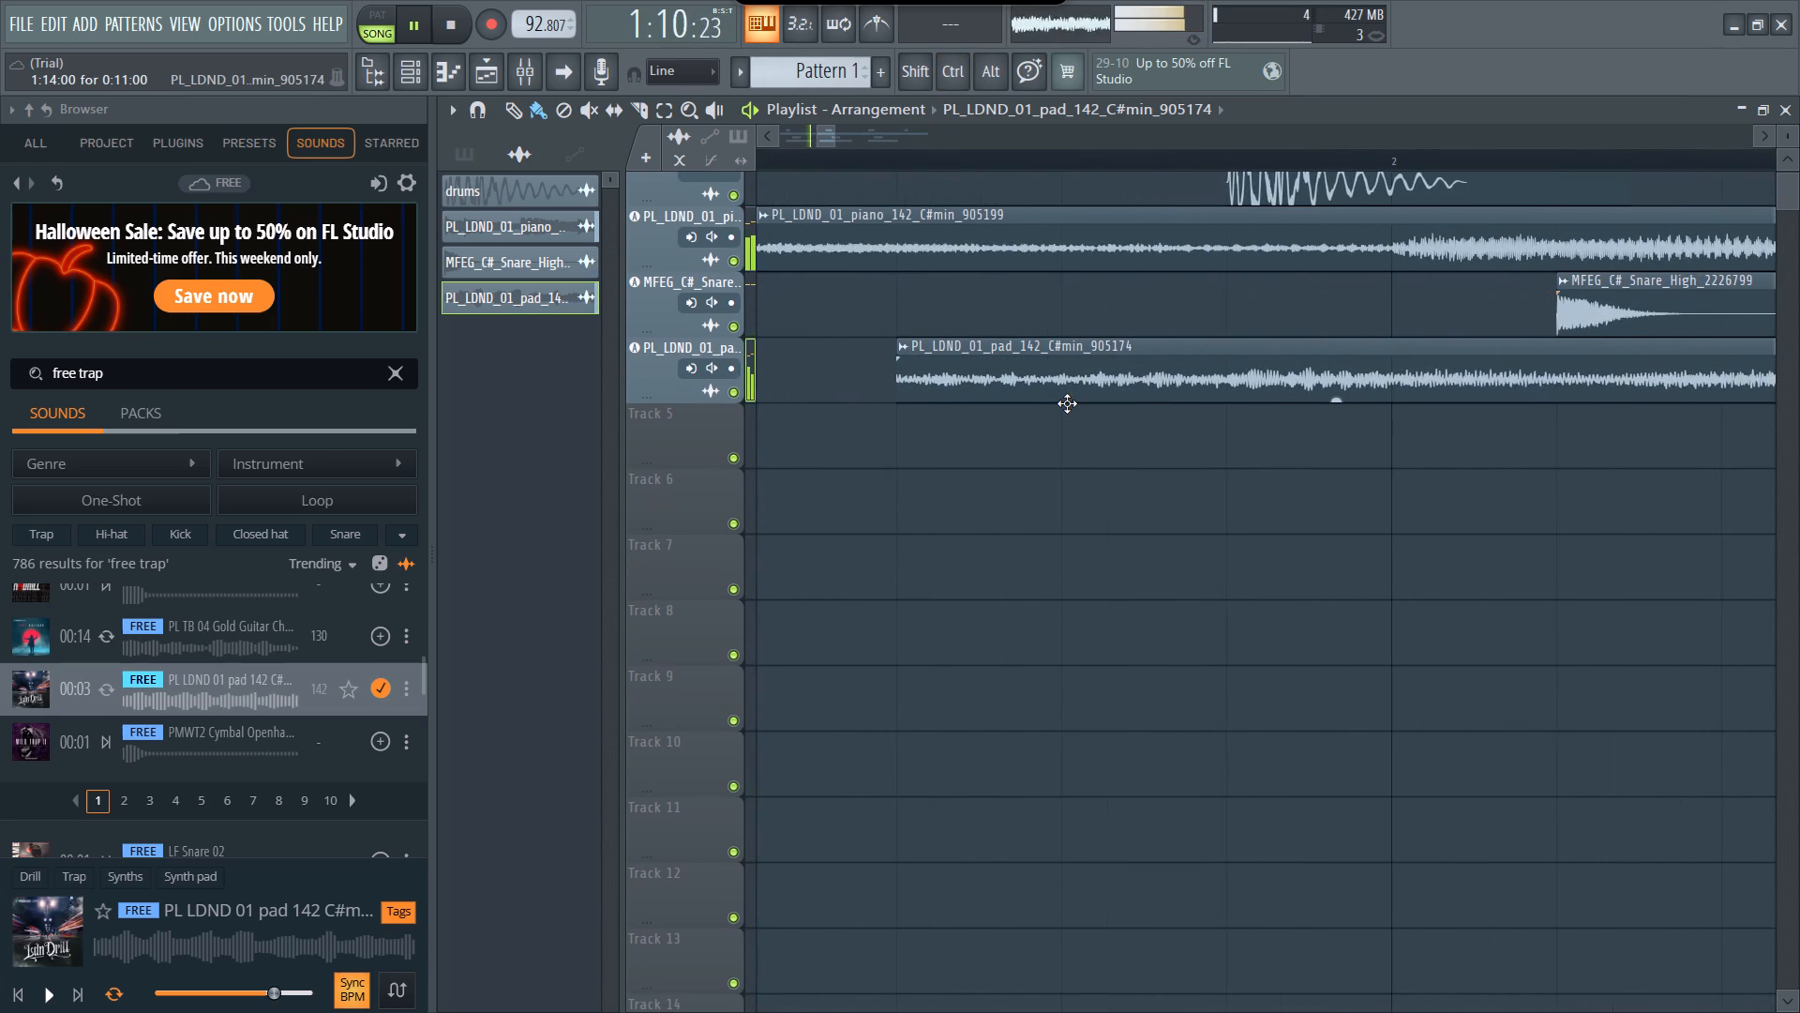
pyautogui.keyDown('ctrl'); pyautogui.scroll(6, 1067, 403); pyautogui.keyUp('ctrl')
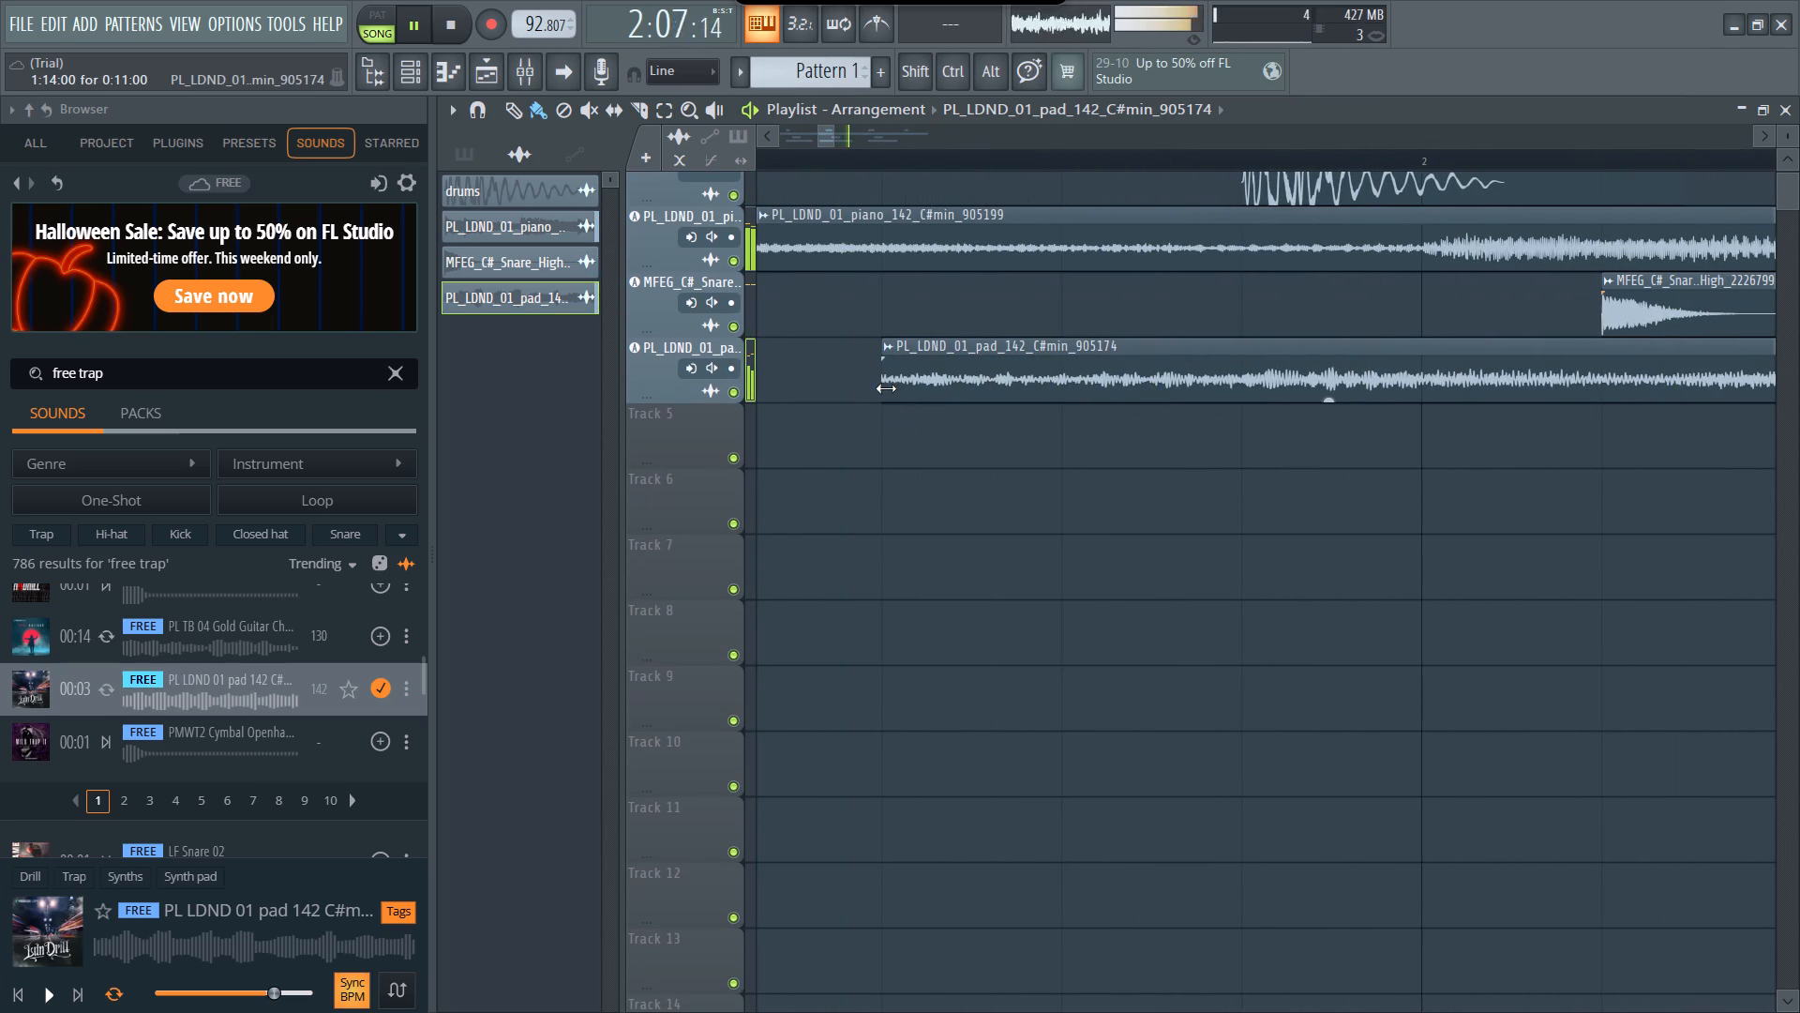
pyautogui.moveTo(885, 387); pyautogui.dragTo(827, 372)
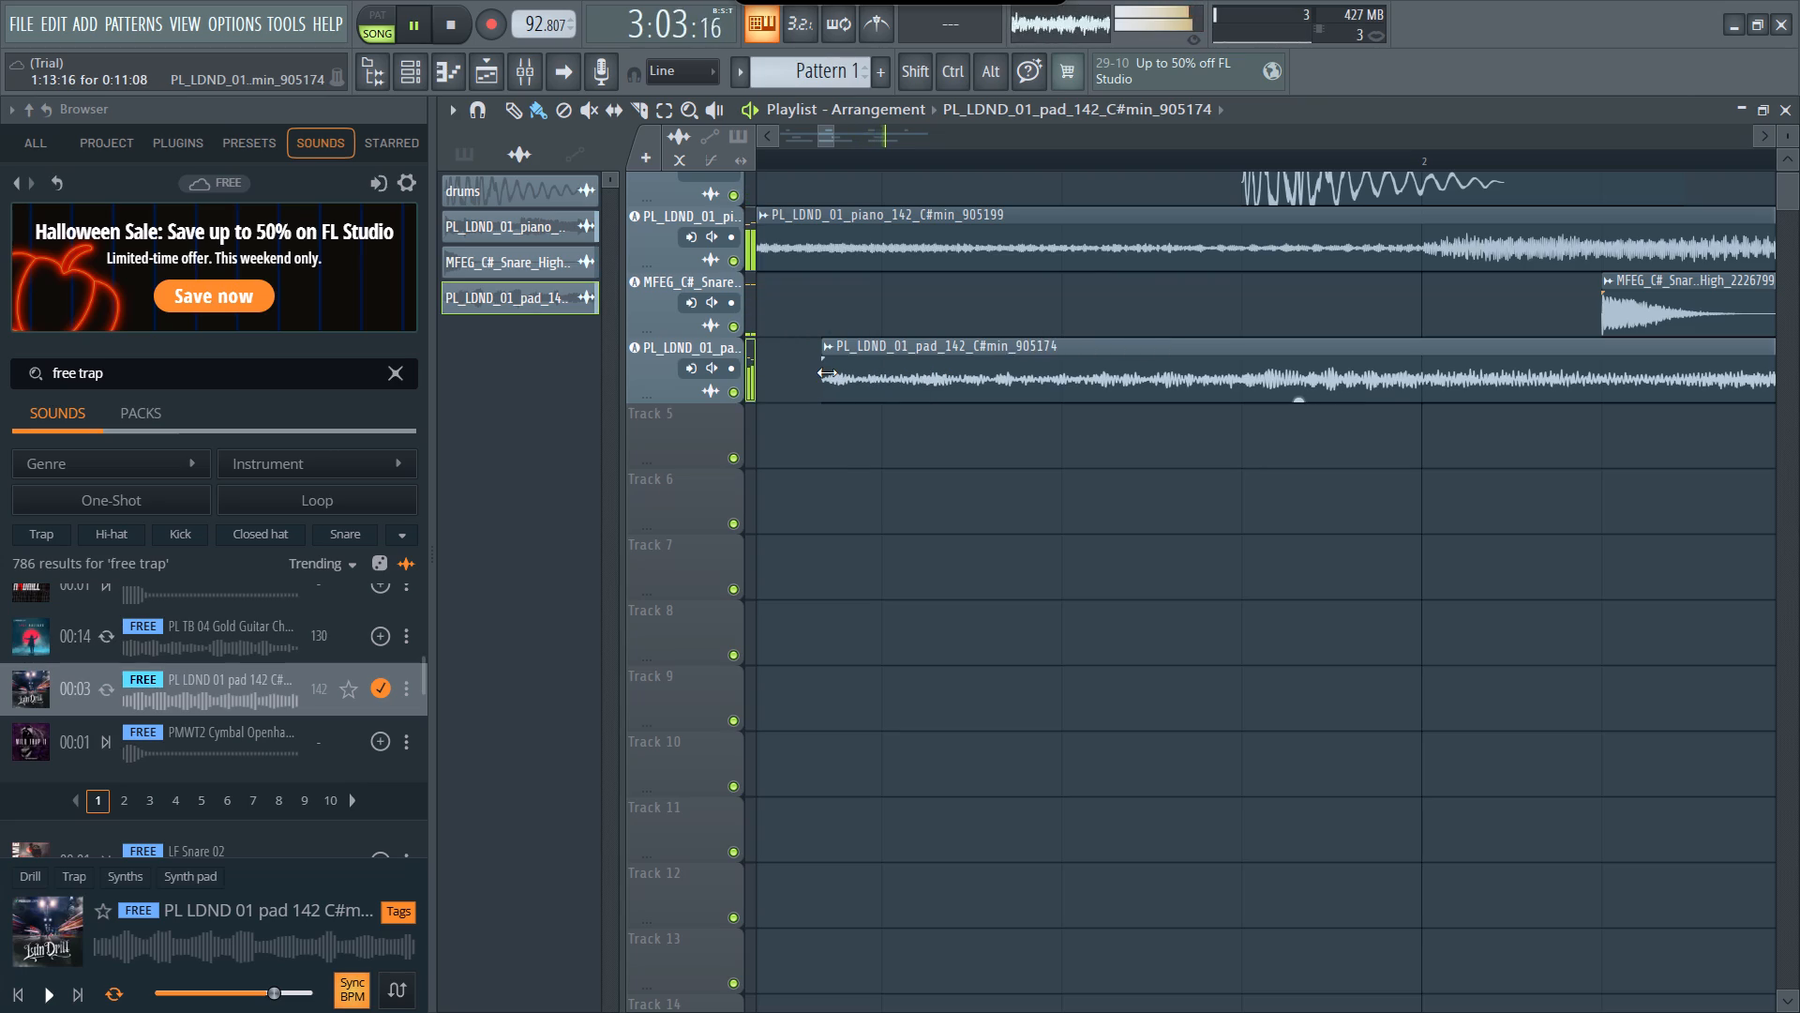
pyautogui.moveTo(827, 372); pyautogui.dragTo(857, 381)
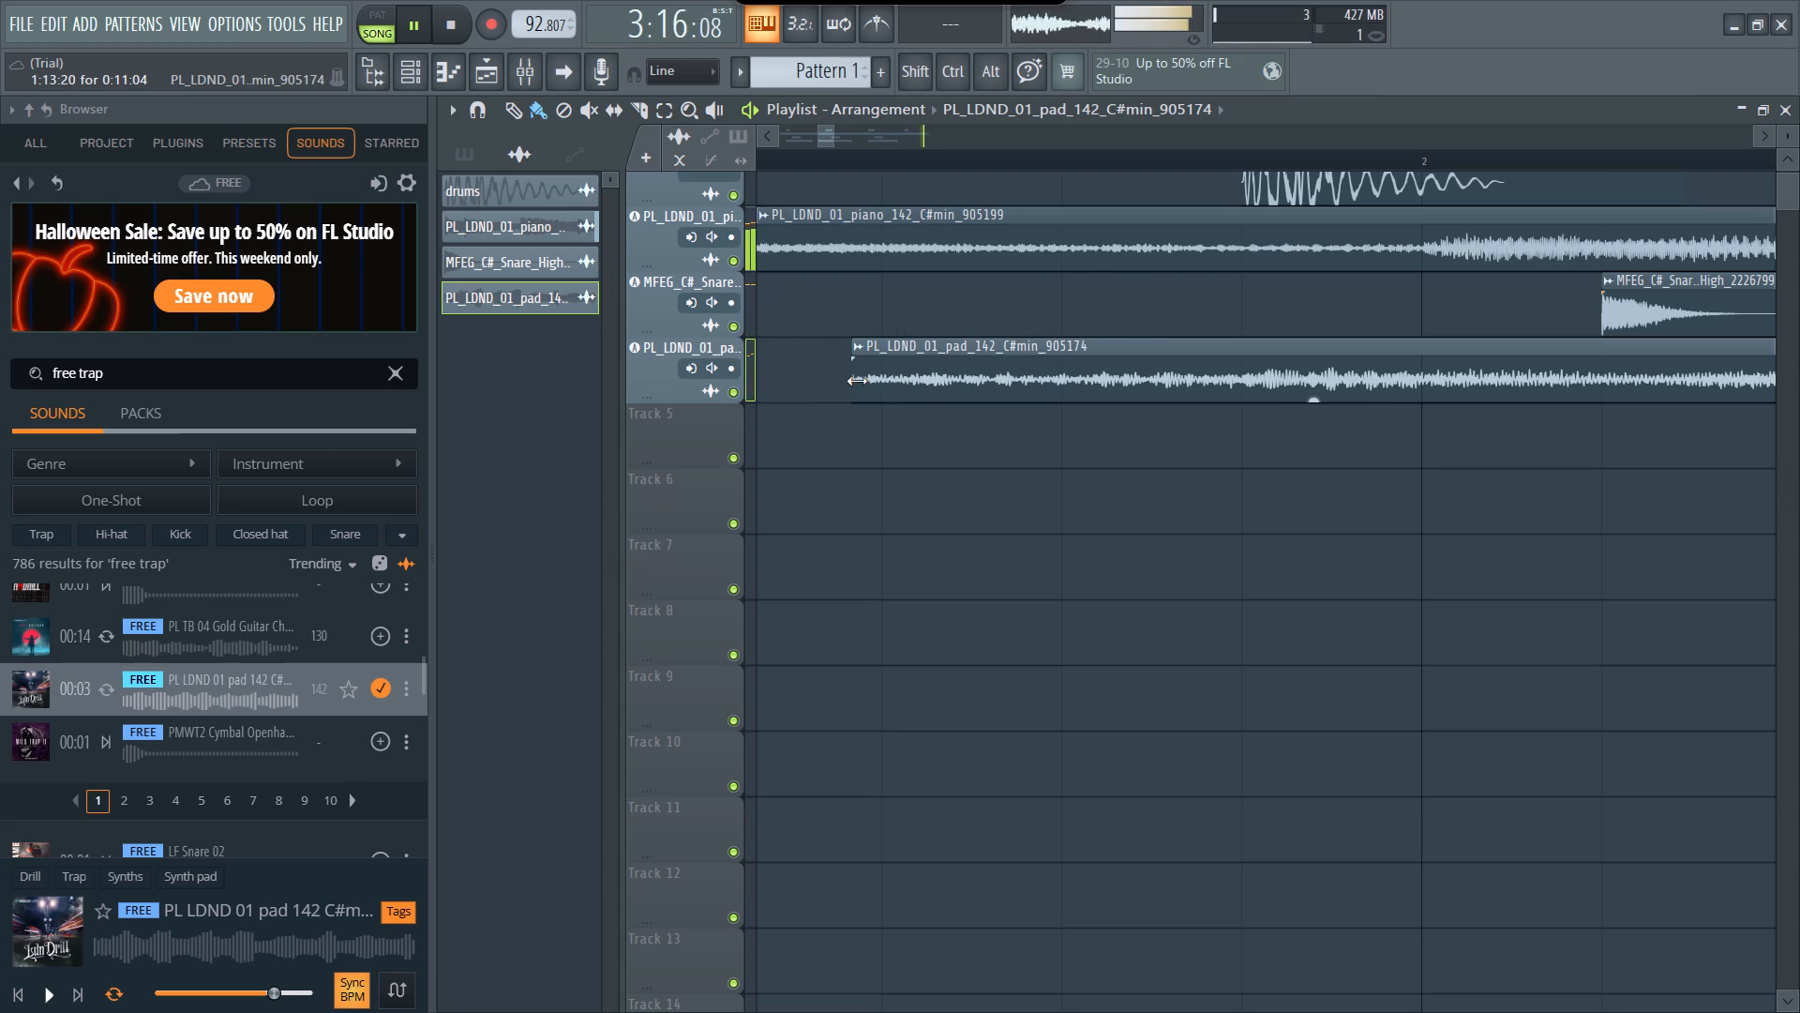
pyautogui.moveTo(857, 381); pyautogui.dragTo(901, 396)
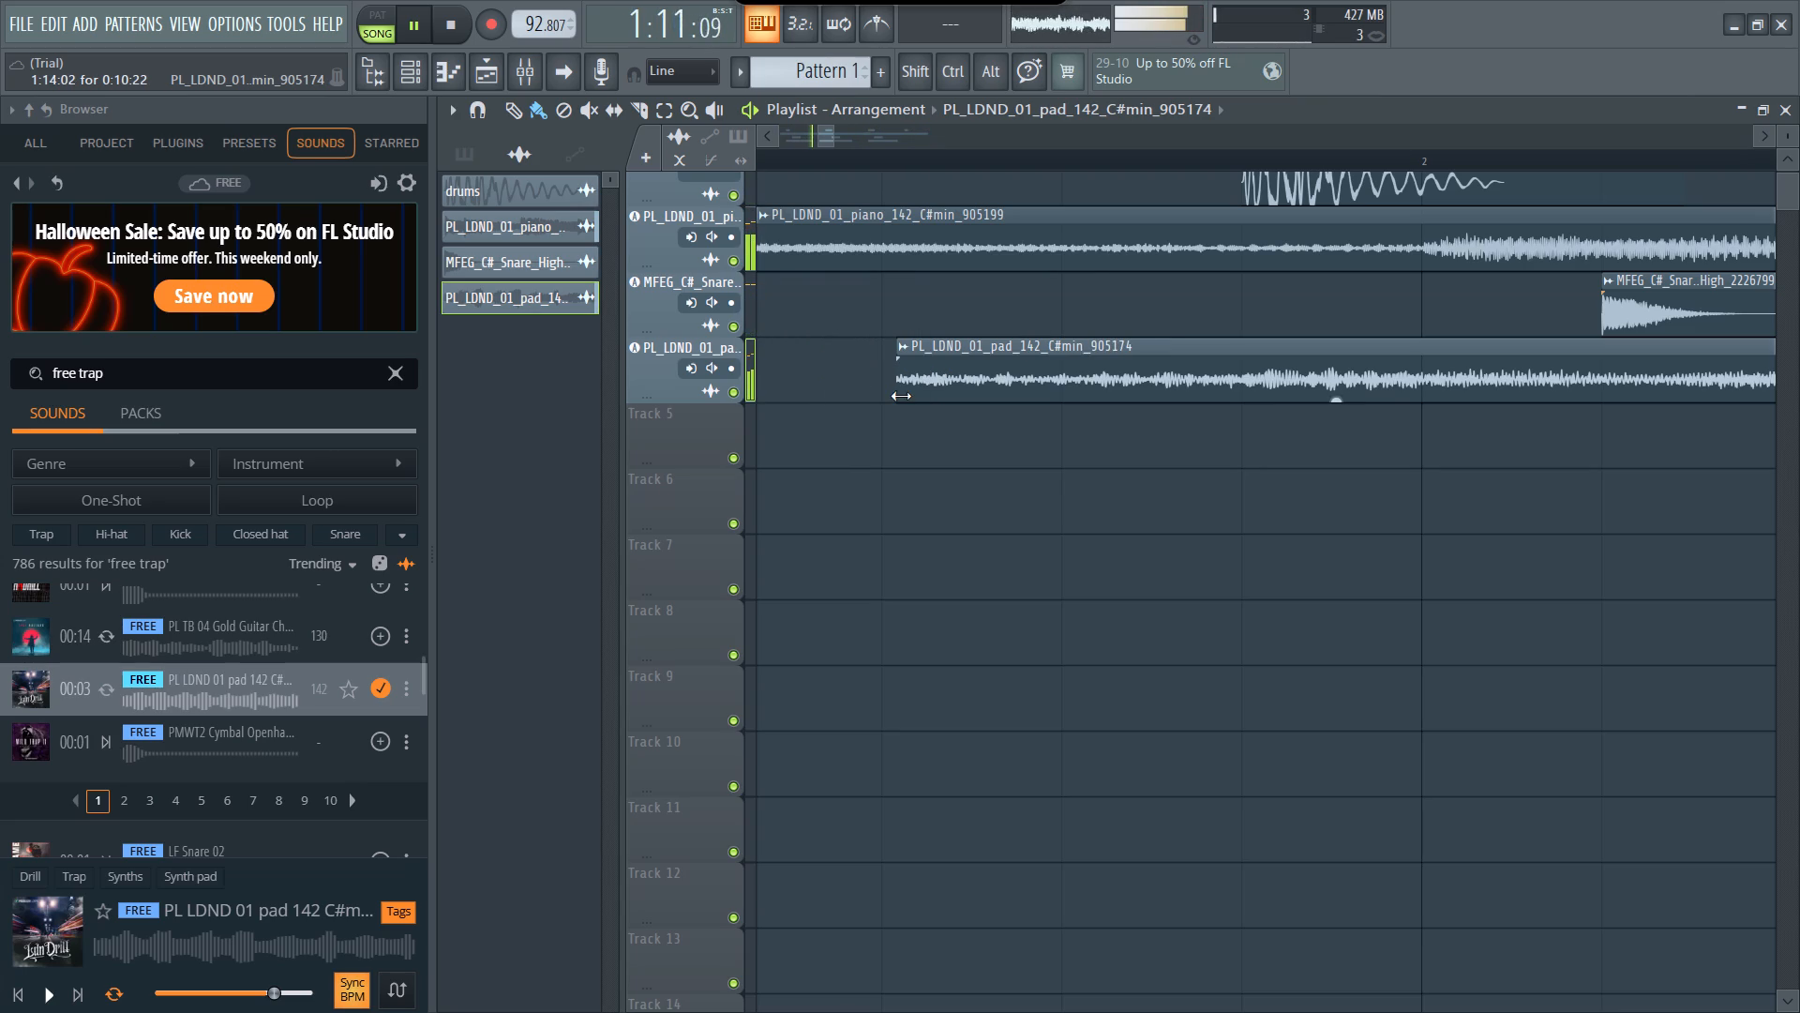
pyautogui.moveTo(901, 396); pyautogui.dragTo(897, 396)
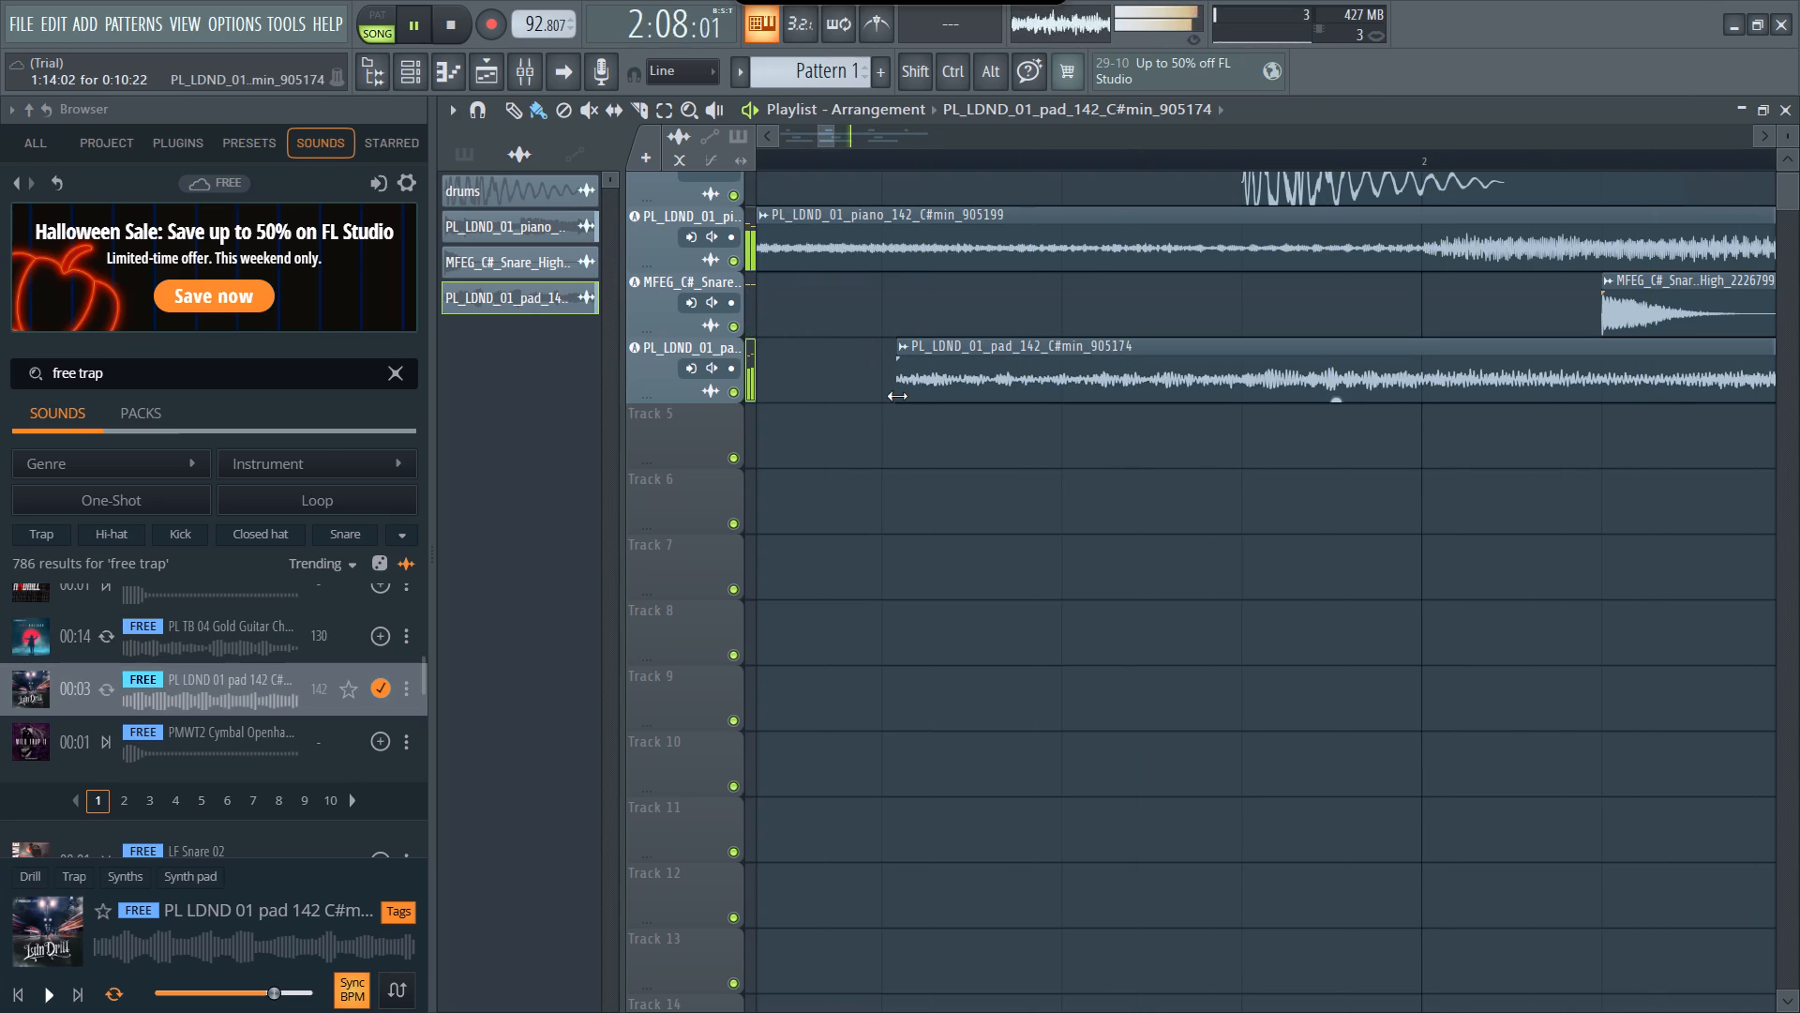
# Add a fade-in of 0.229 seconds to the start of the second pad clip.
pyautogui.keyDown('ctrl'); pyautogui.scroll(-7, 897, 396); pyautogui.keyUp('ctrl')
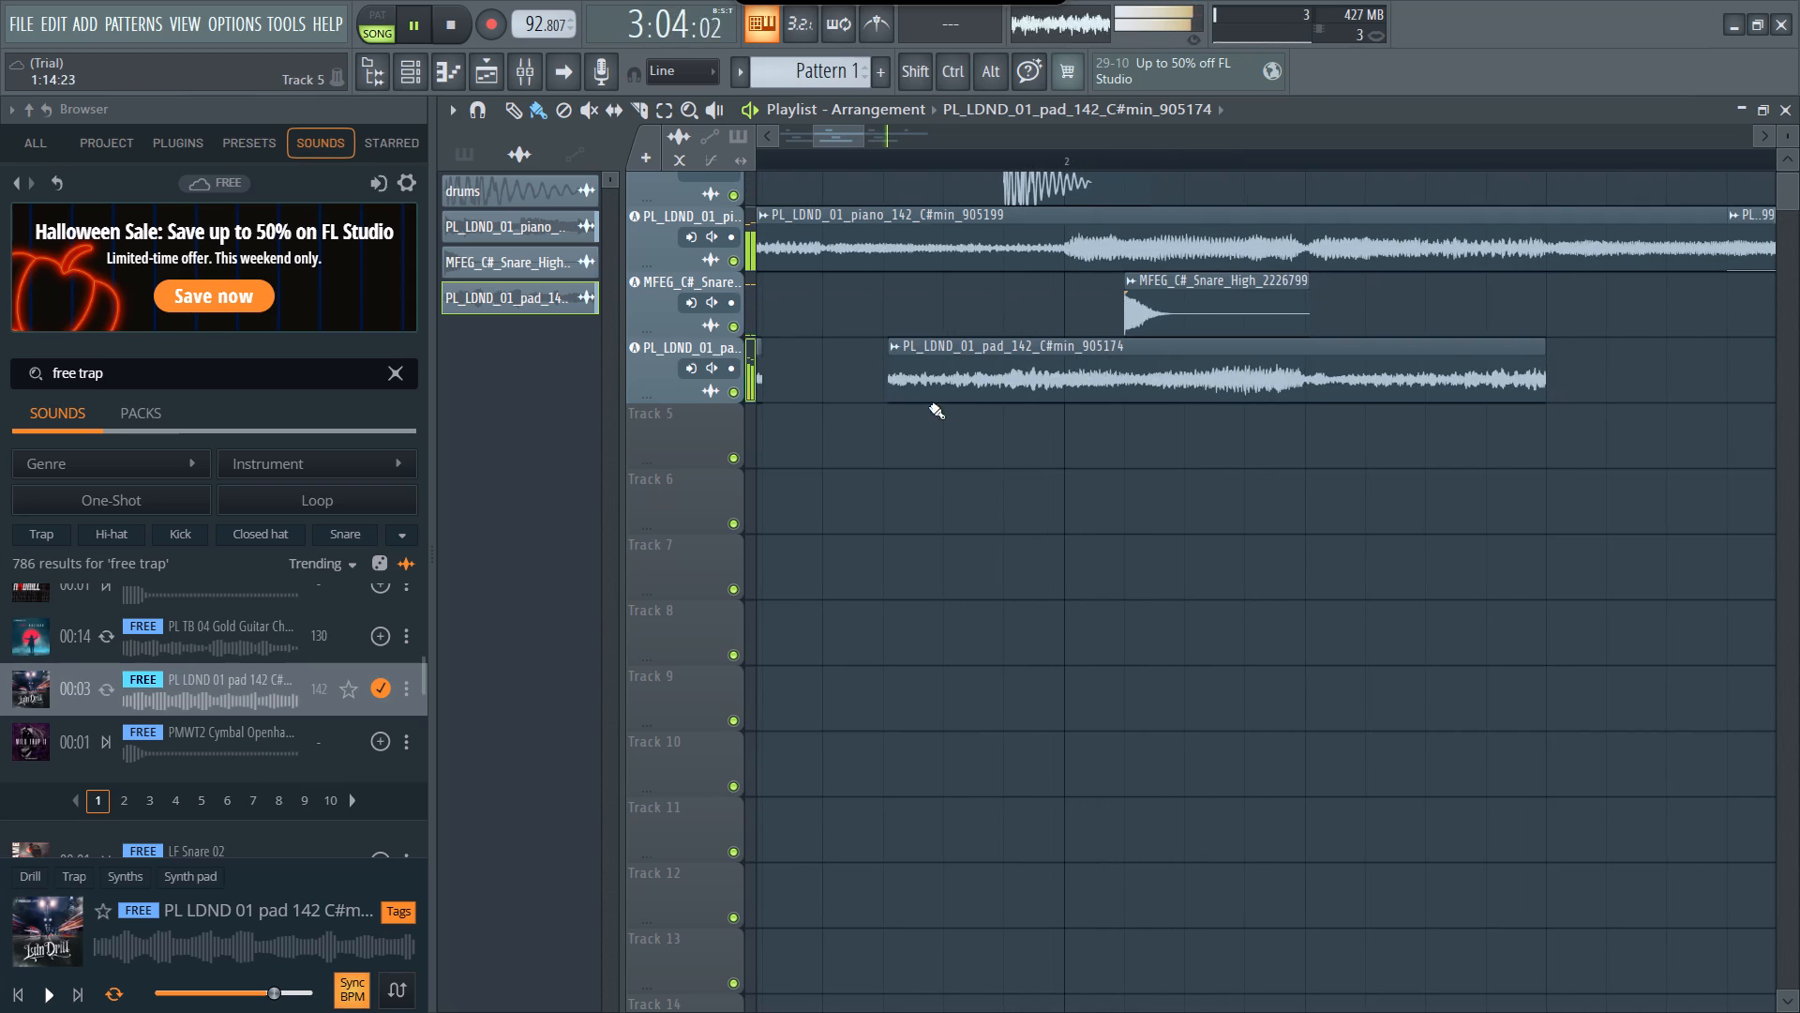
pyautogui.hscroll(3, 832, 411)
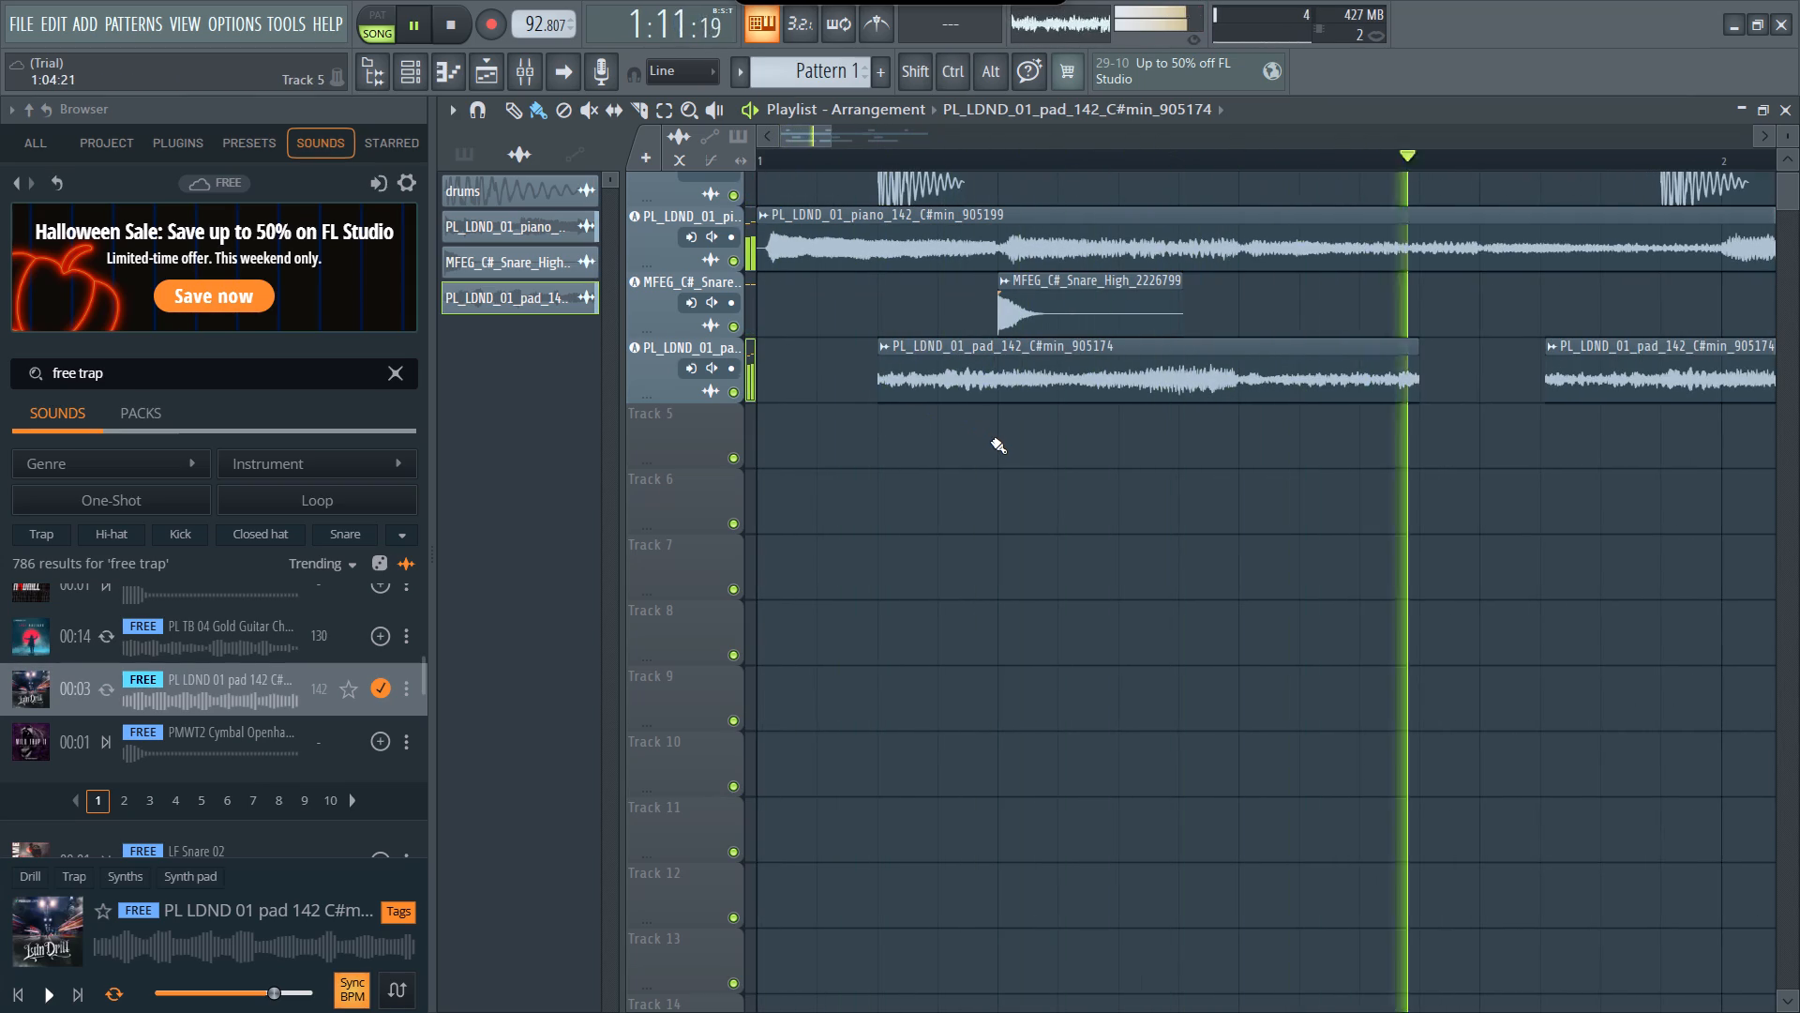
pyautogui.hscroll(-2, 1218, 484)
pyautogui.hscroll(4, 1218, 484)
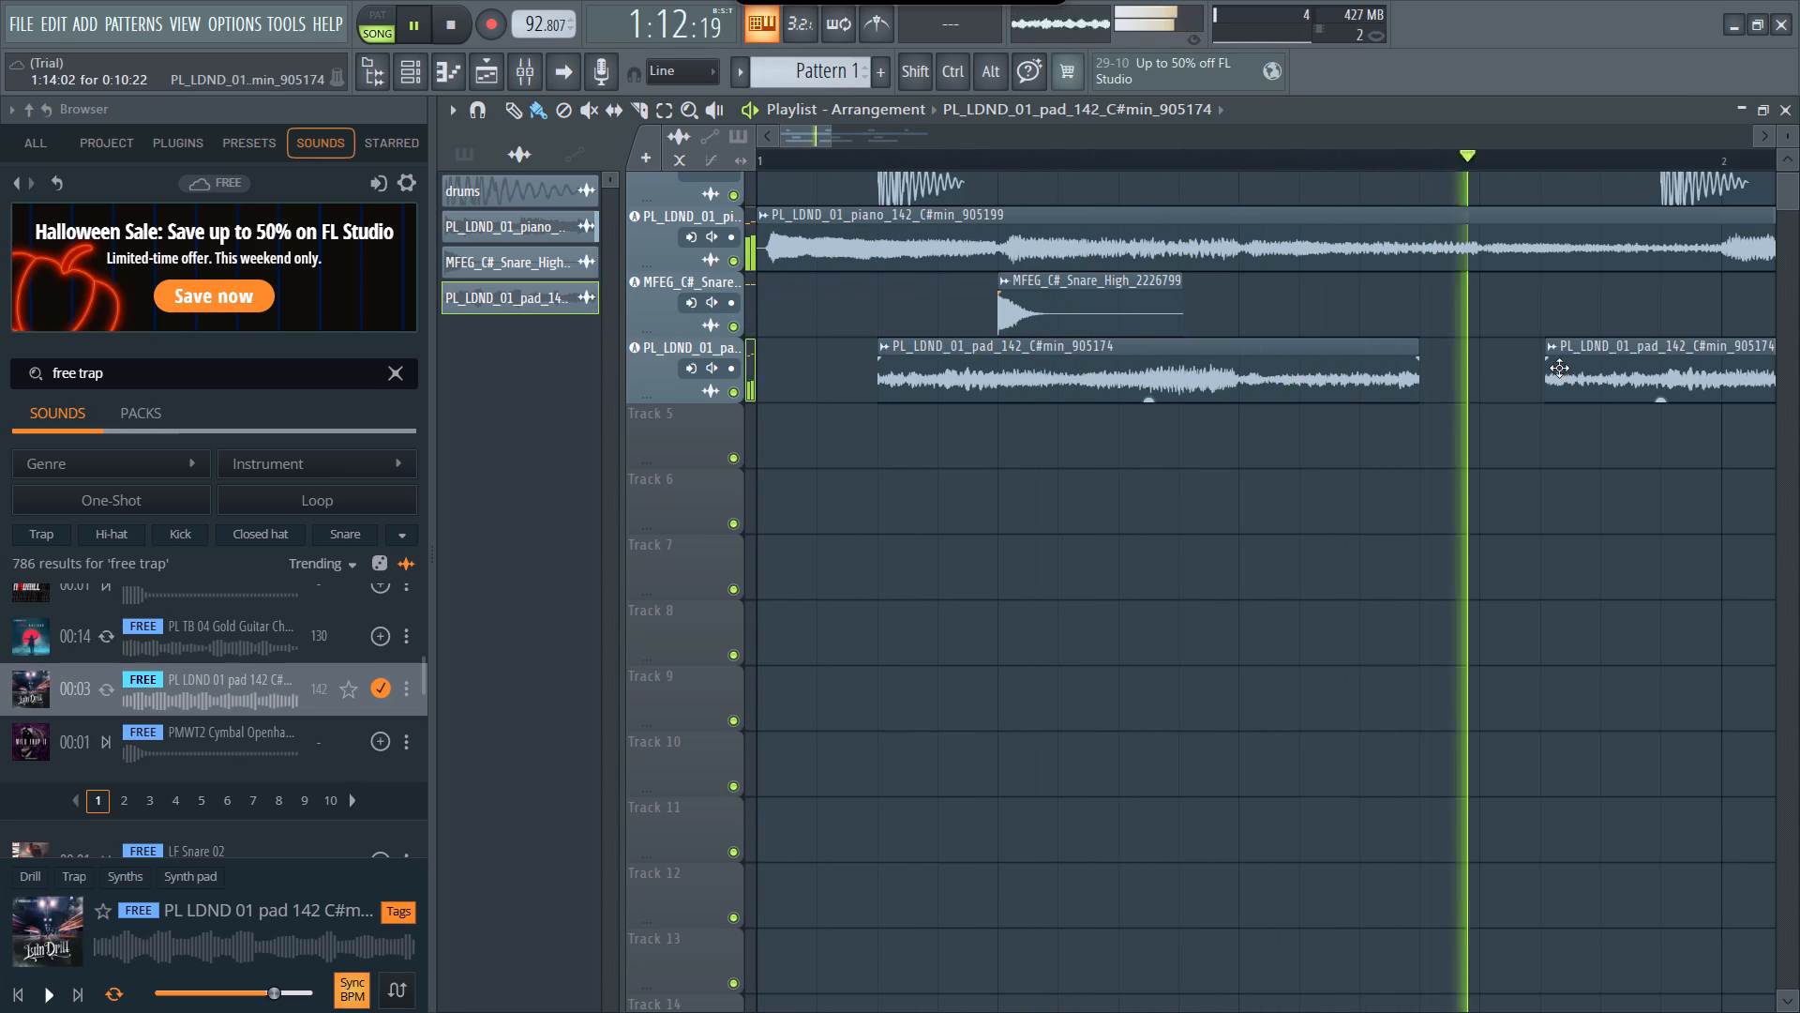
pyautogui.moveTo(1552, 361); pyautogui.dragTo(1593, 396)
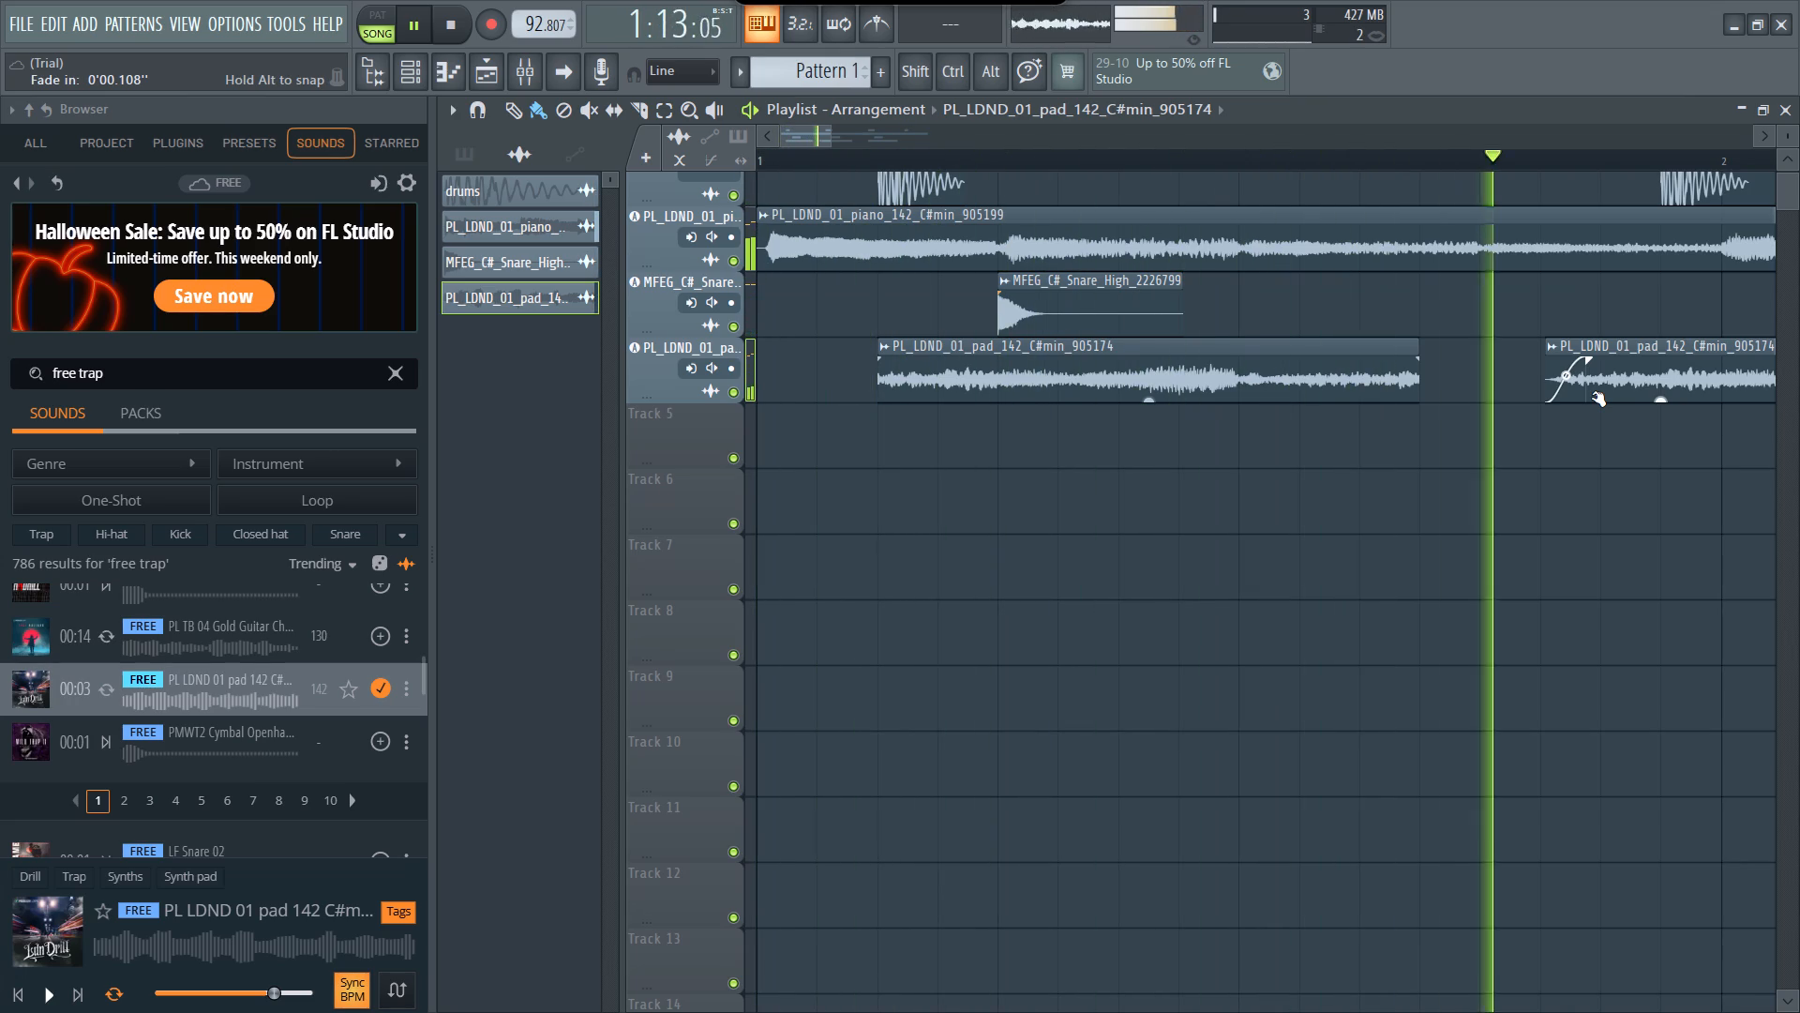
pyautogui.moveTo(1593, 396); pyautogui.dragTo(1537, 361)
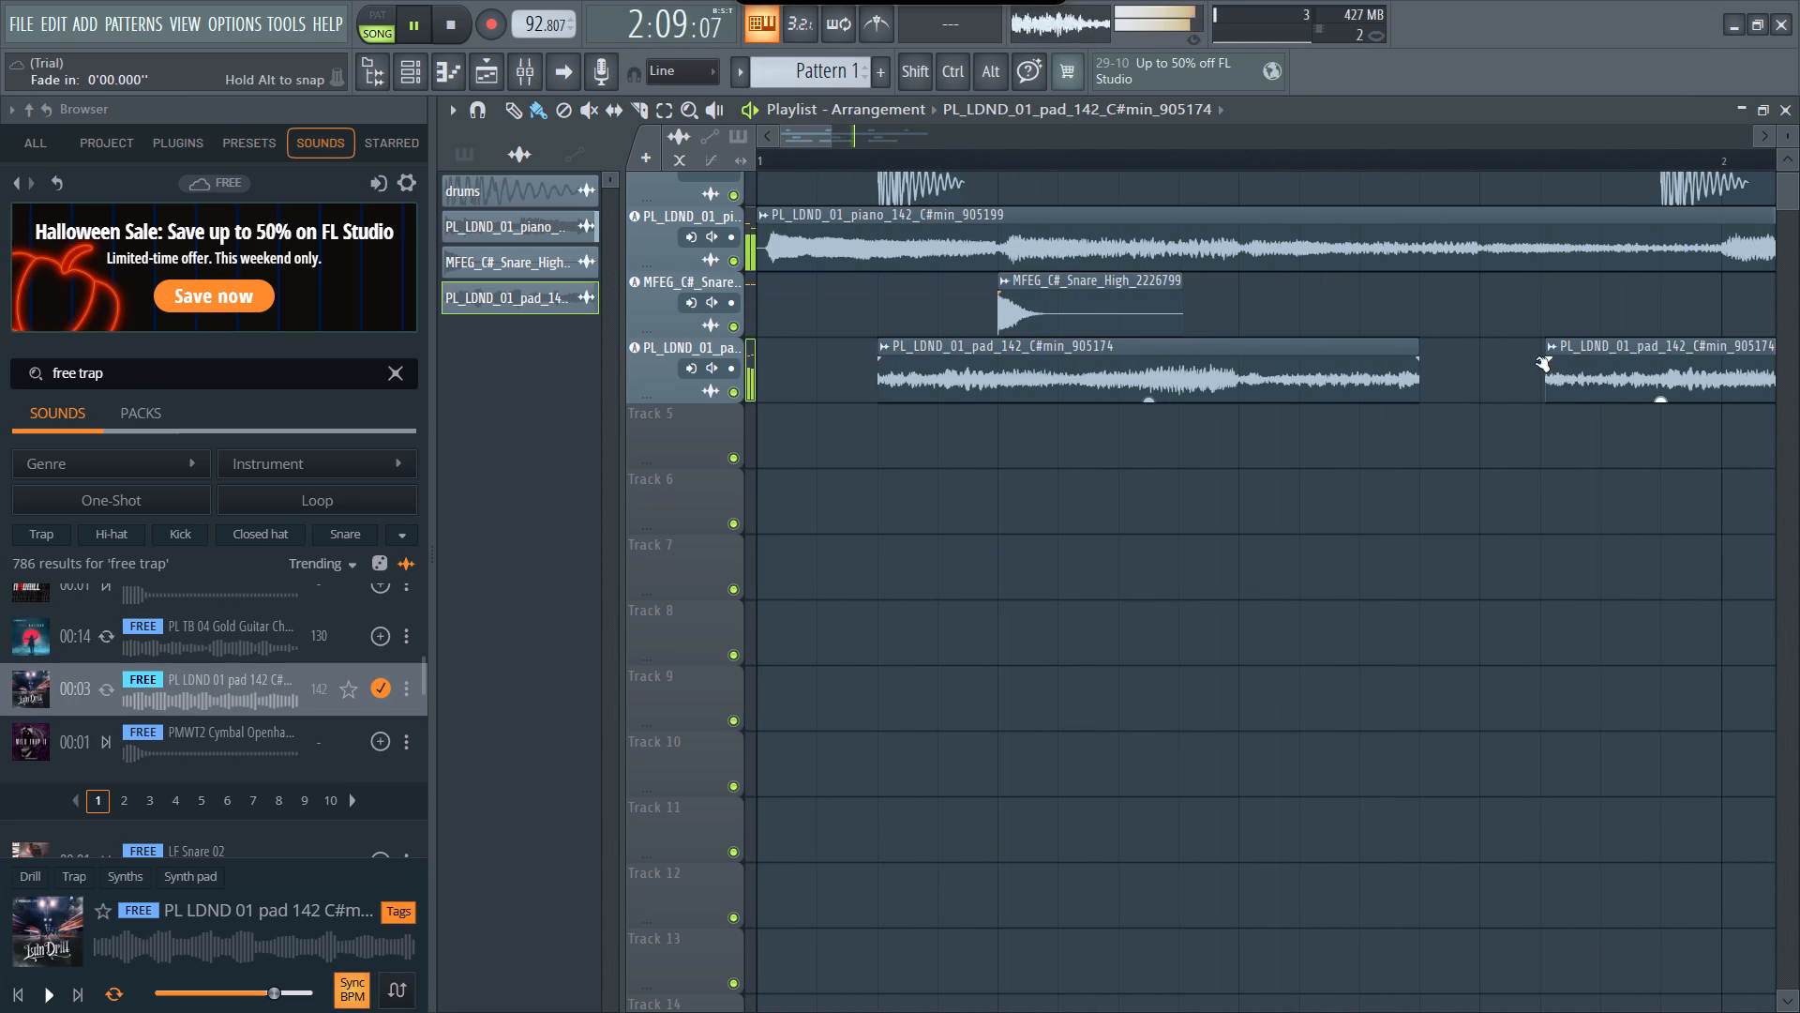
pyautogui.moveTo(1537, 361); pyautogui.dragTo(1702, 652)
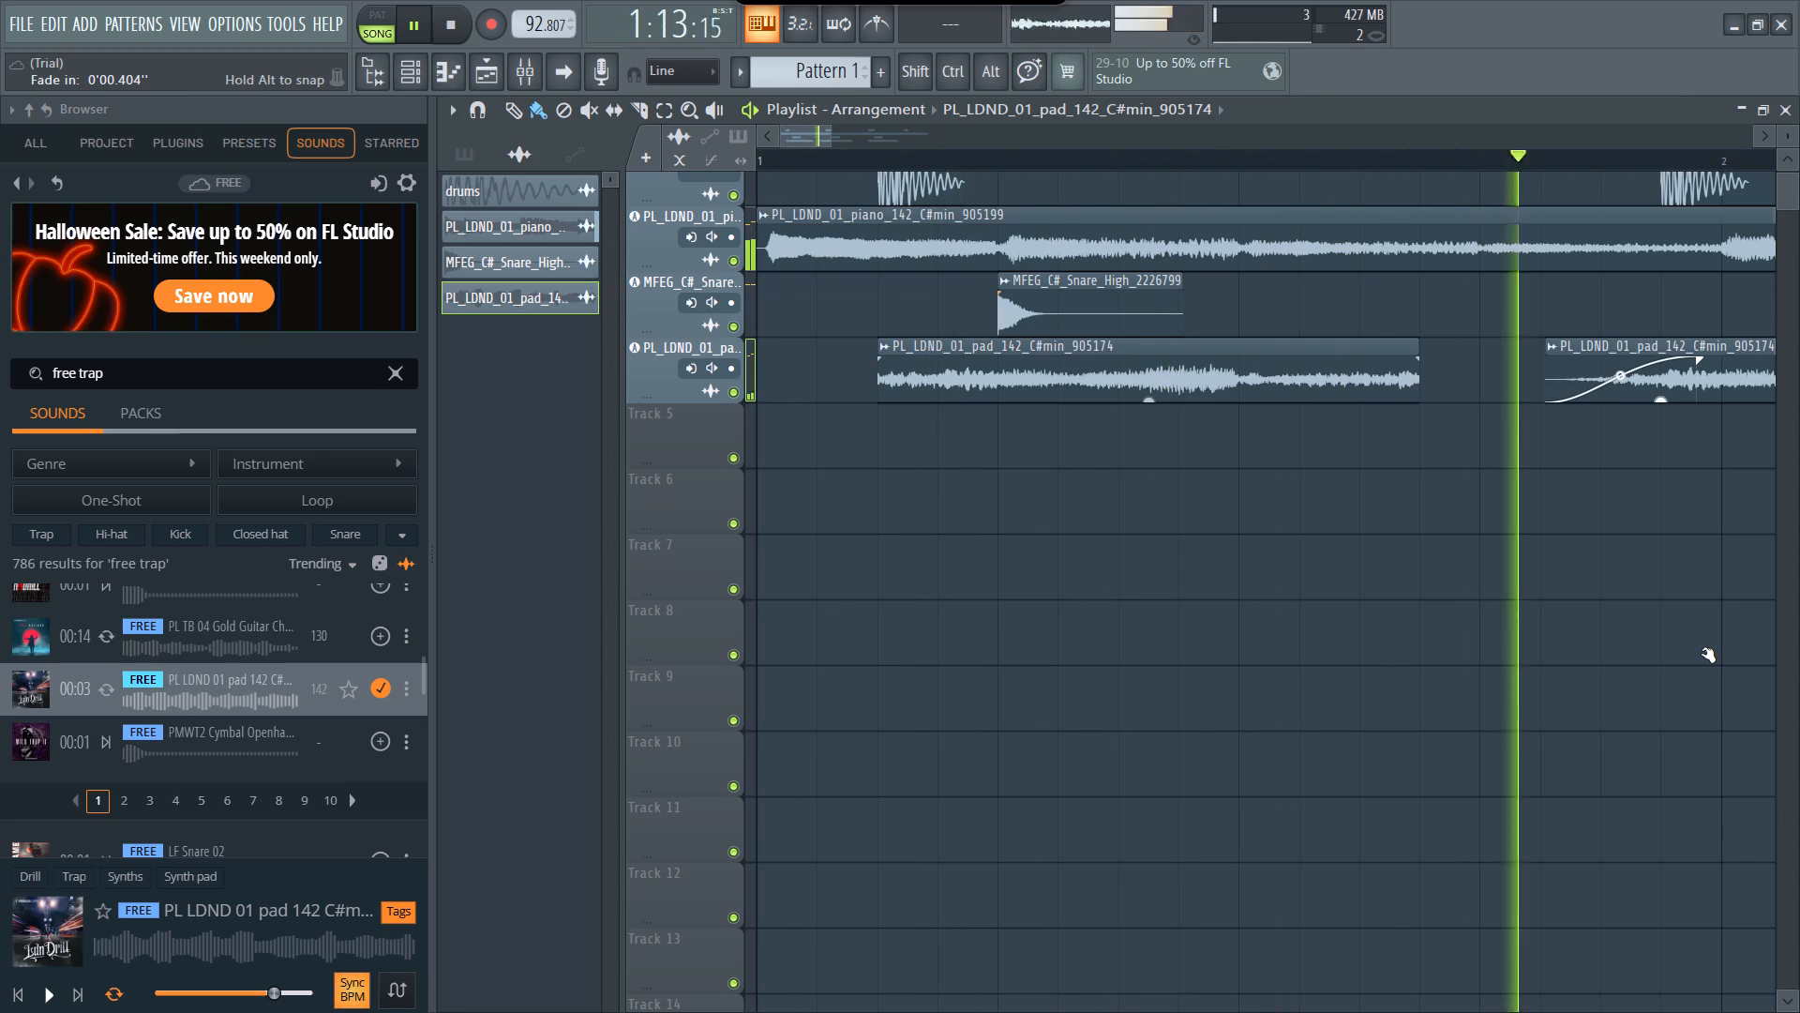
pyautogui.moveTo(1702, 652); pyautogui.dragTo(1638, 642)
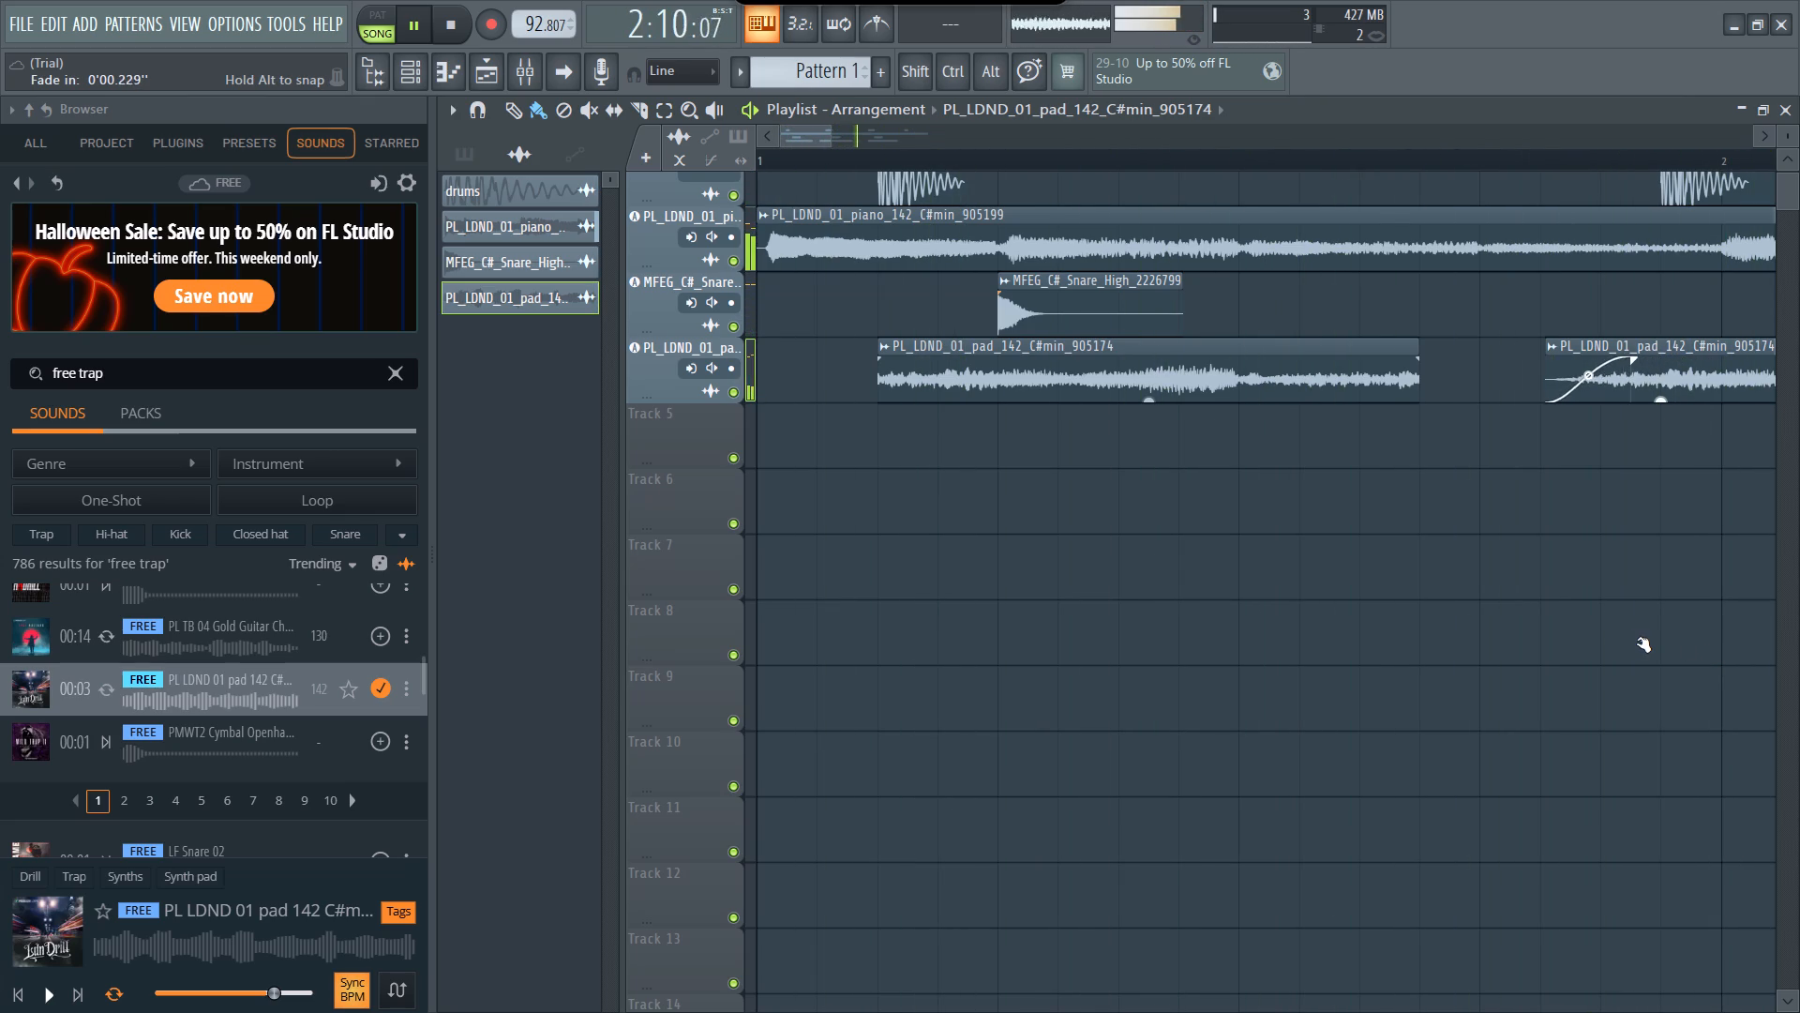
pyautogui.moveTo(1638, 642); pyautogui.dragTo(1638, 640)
# Add a short fade-in to the start of the third pad clip, just before bar 3.
pyautogui.hscroll(-4, 1638, 640)
pyautogui.hscroll(5, 1638, 640)
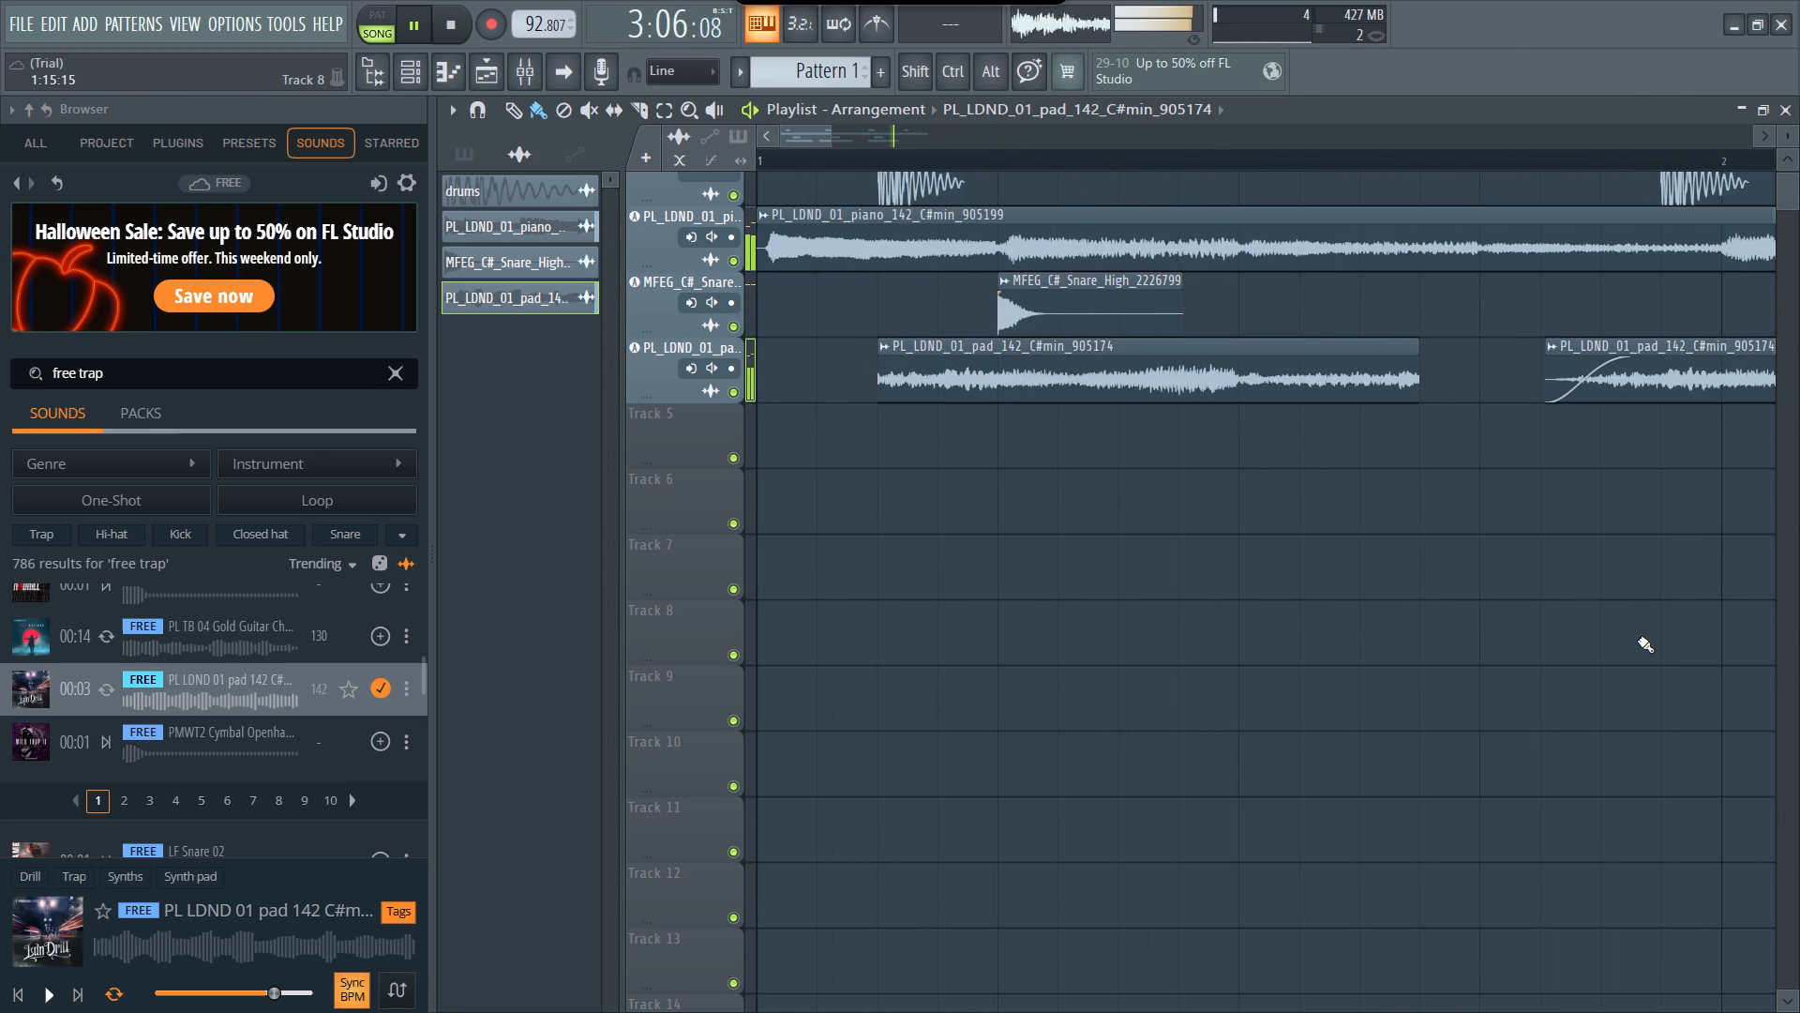
pyautogui.hscroll(1, 1638, 640)
pyautogui.hscroll(5, 1426, 555)
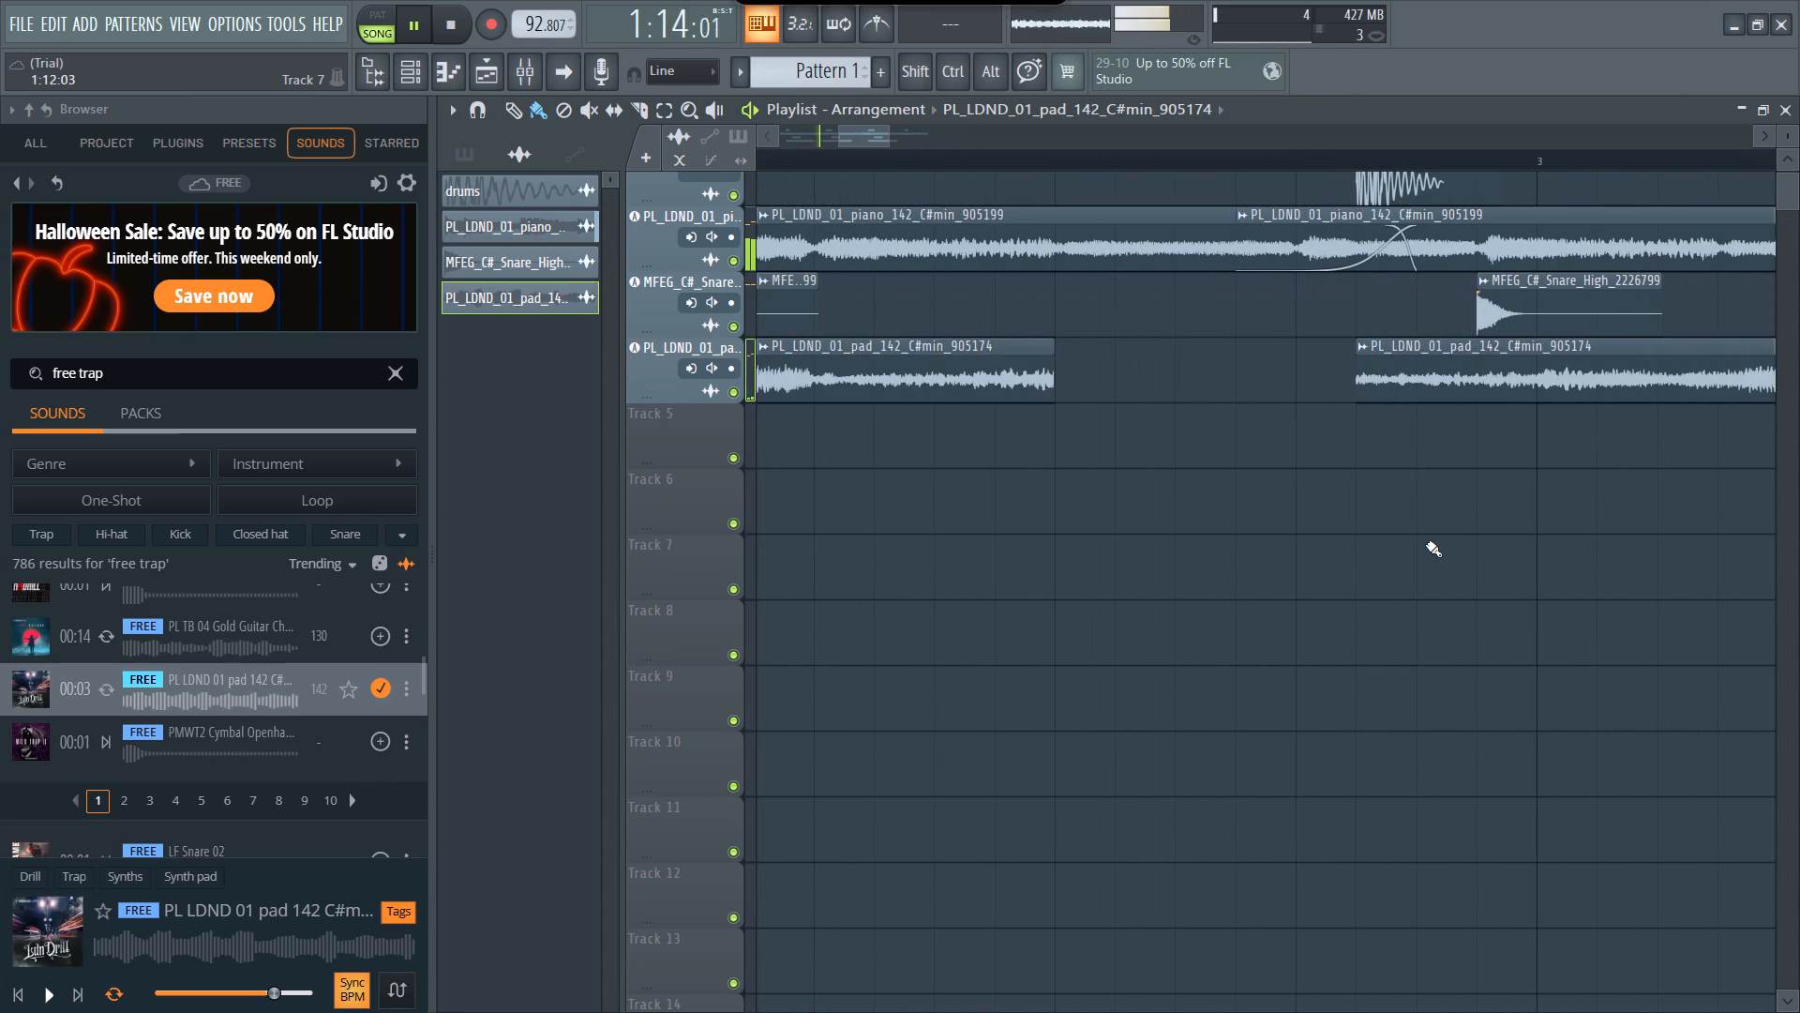
pyautogui.moveTo(1364, 359); pyautogui.dragTo(1419, 400)
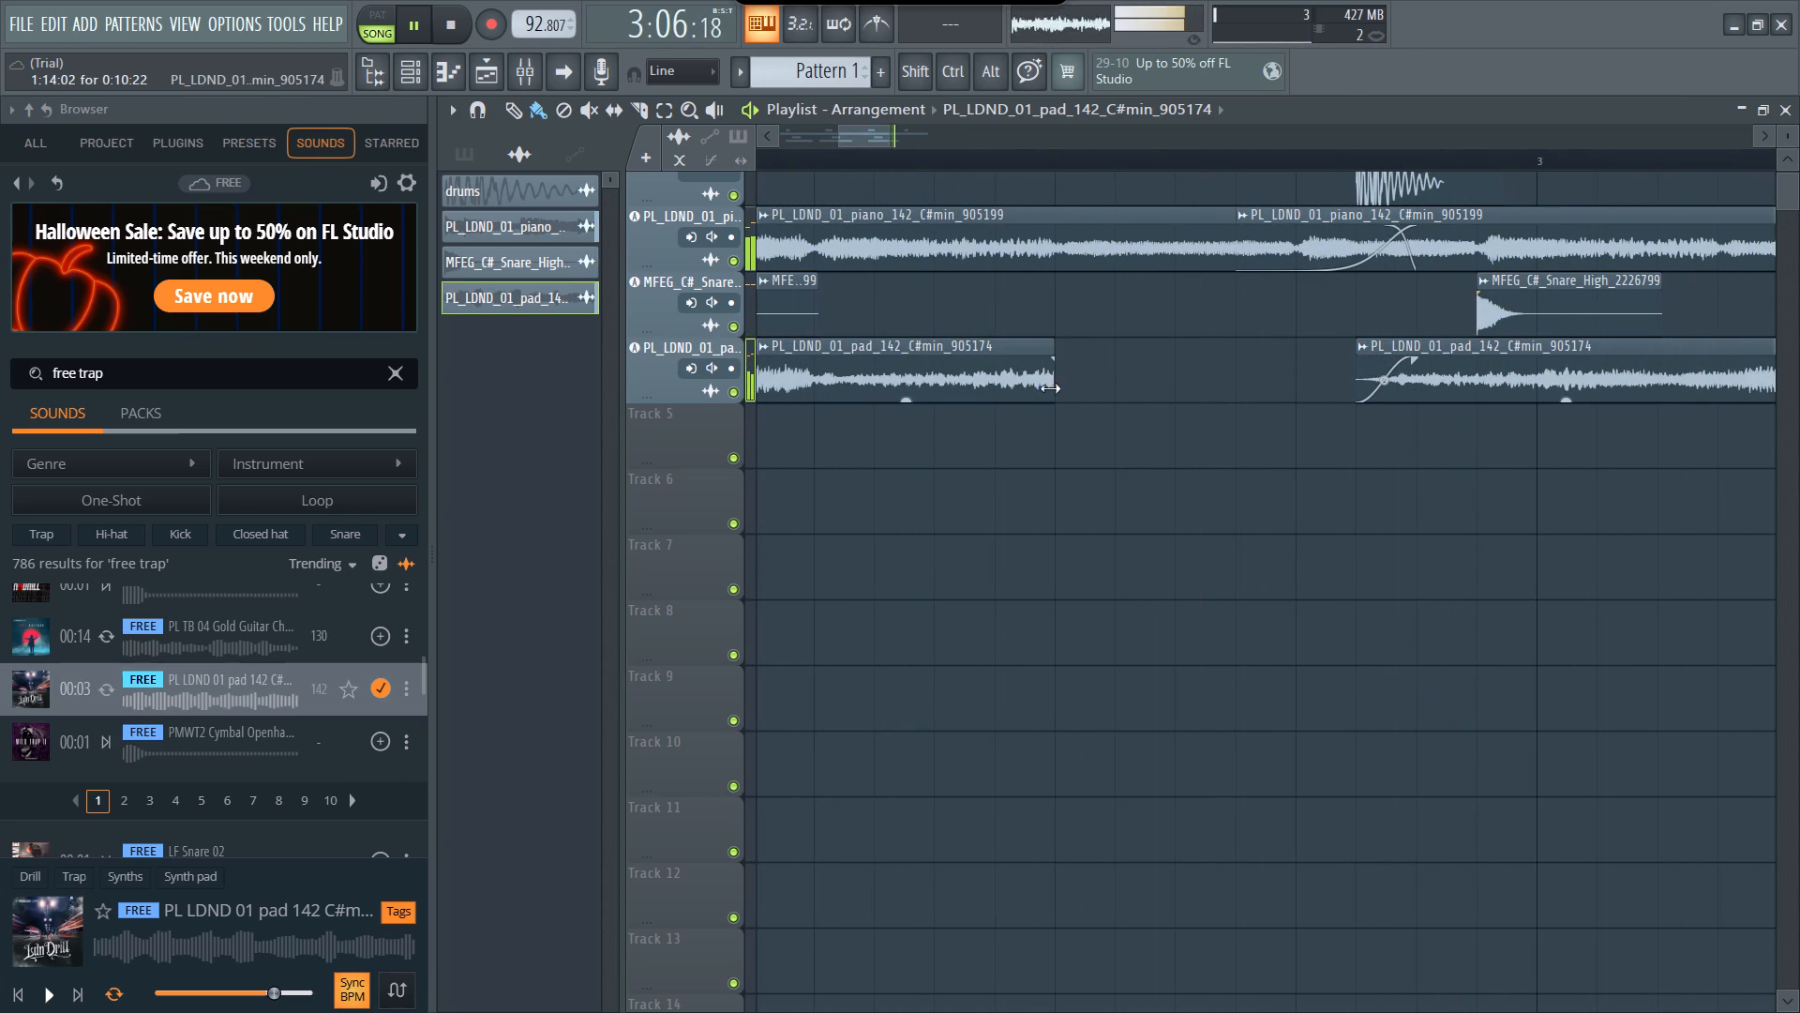
# Move the second pad clip down off Track 4 and delete it.
pyautogui.moveTo(1004, 360); pyautogui.dragTo(1037, 431)
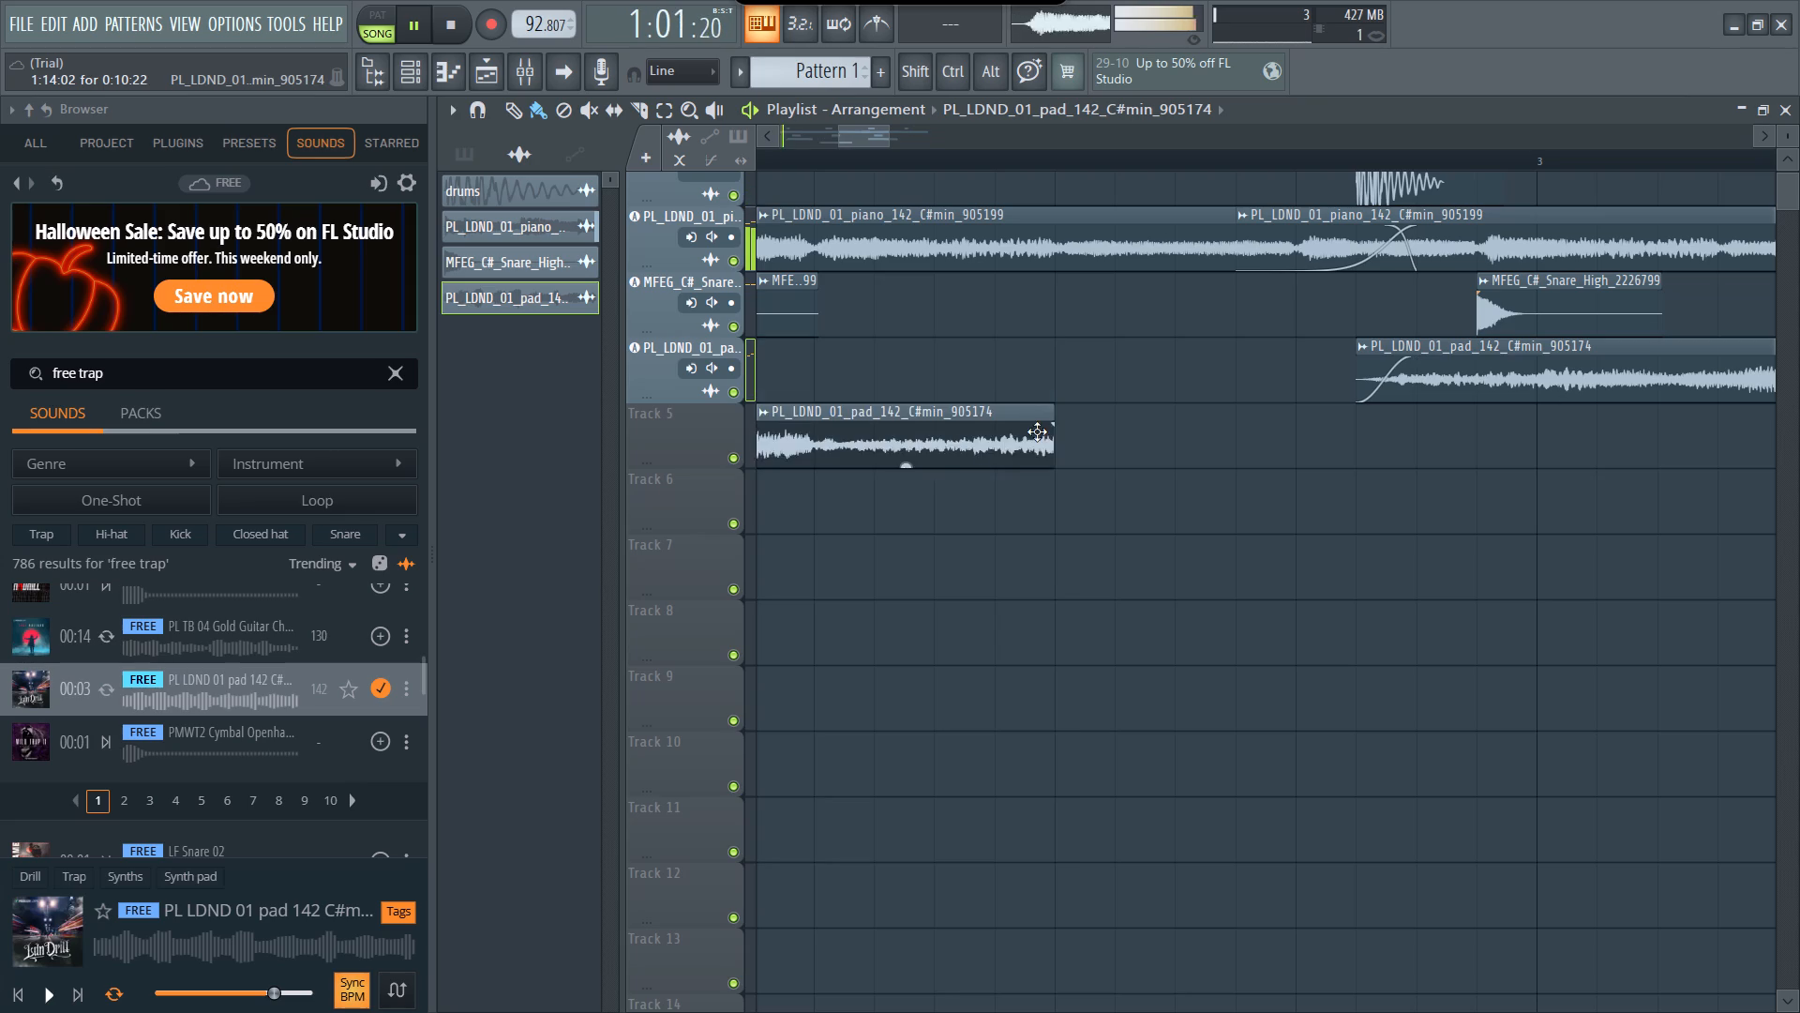
pyautogui.moveTo(1037, 431); pyautogui.dragTo(1274, 584)
pyautogui.rightClick(1264, 545)
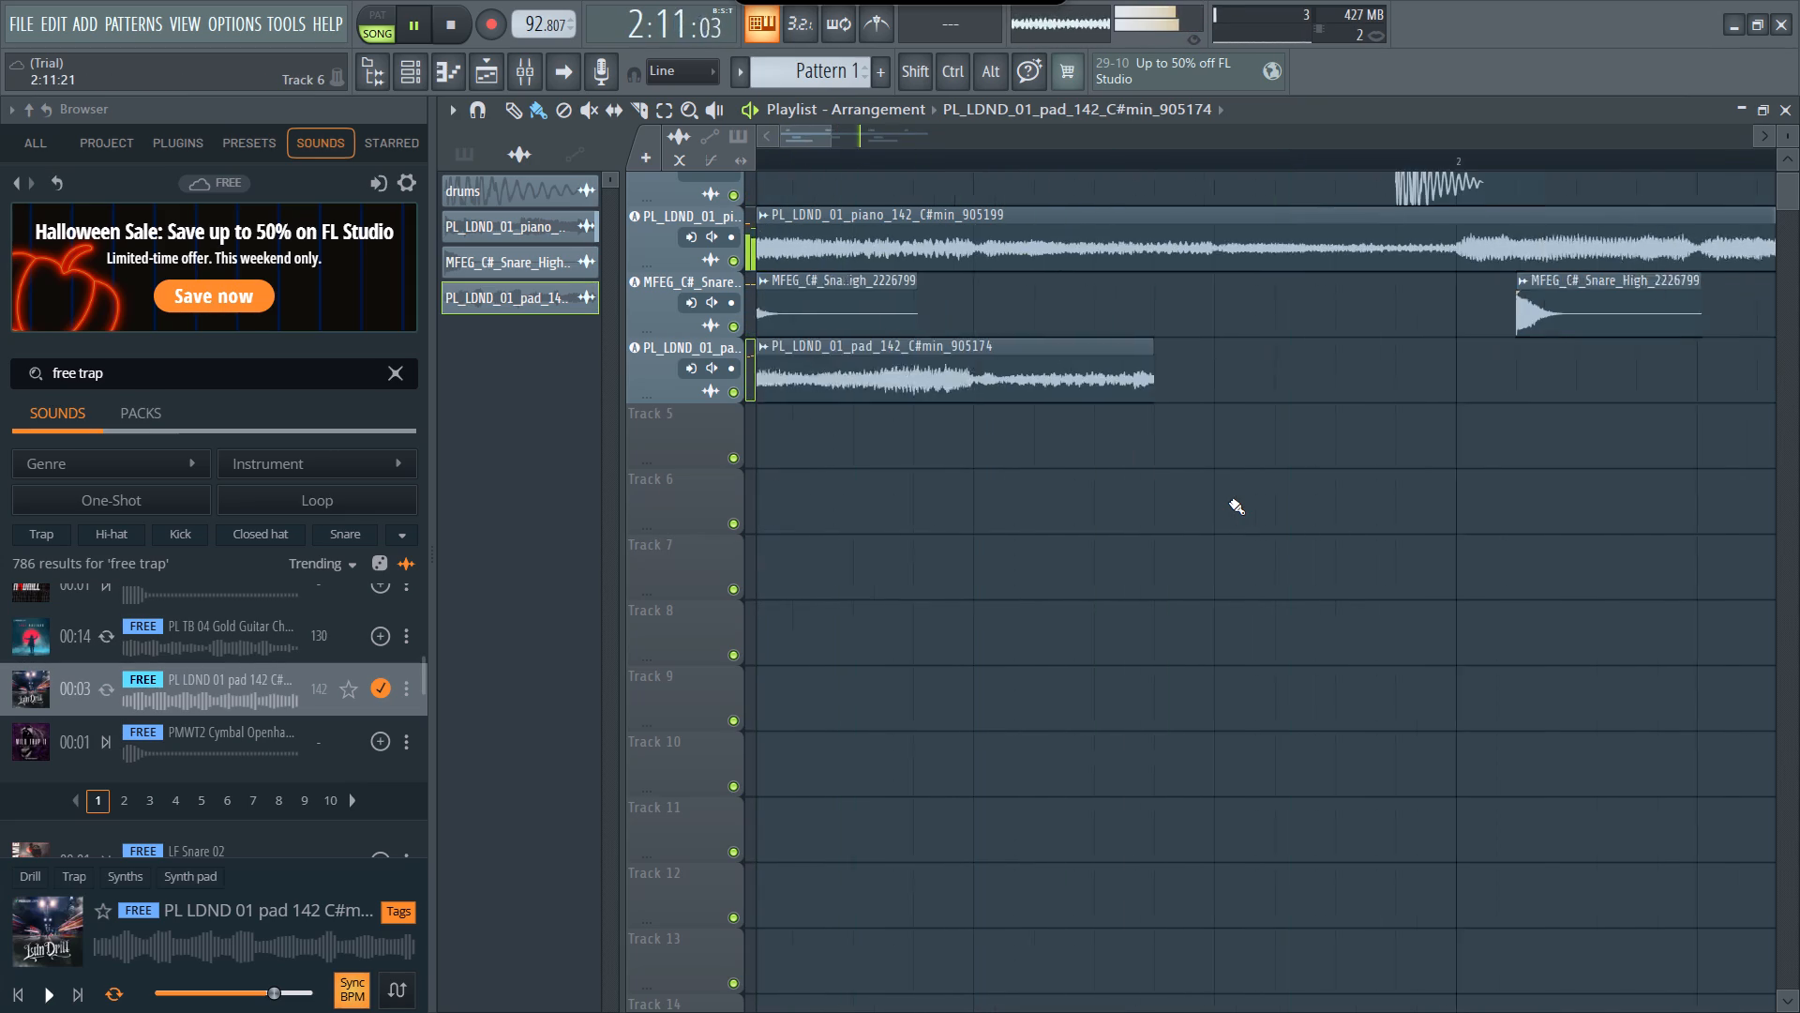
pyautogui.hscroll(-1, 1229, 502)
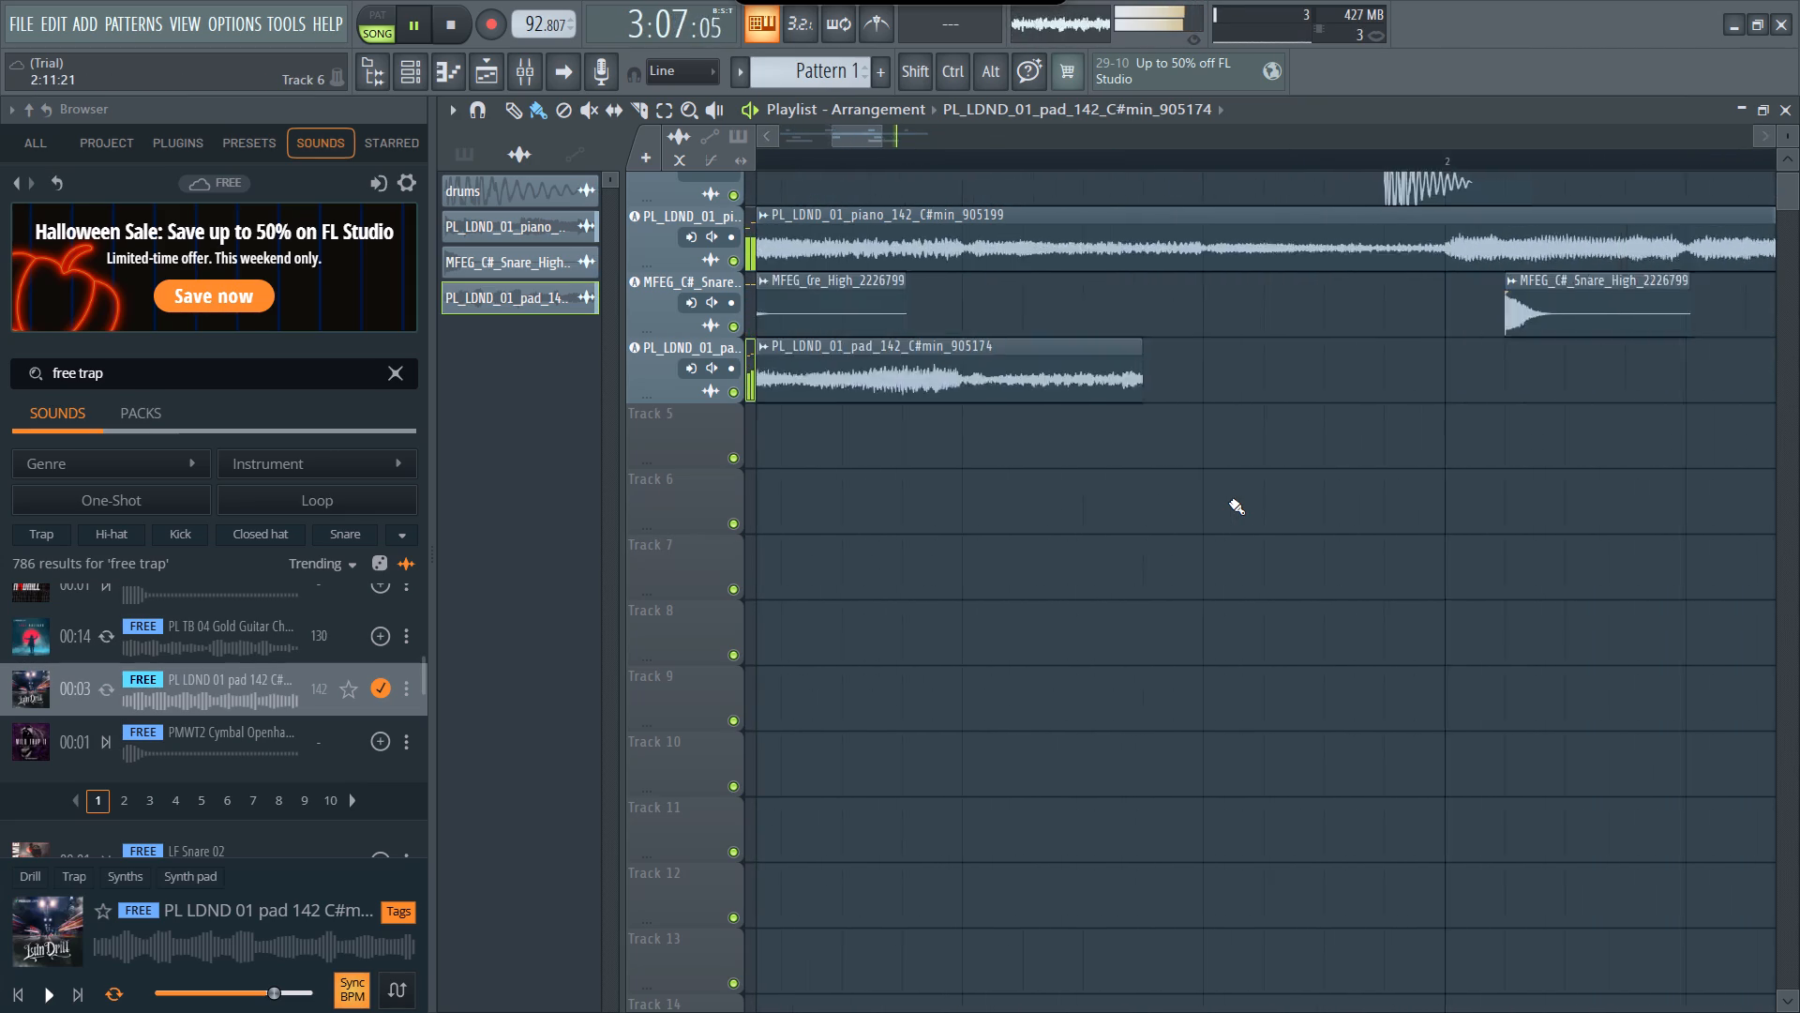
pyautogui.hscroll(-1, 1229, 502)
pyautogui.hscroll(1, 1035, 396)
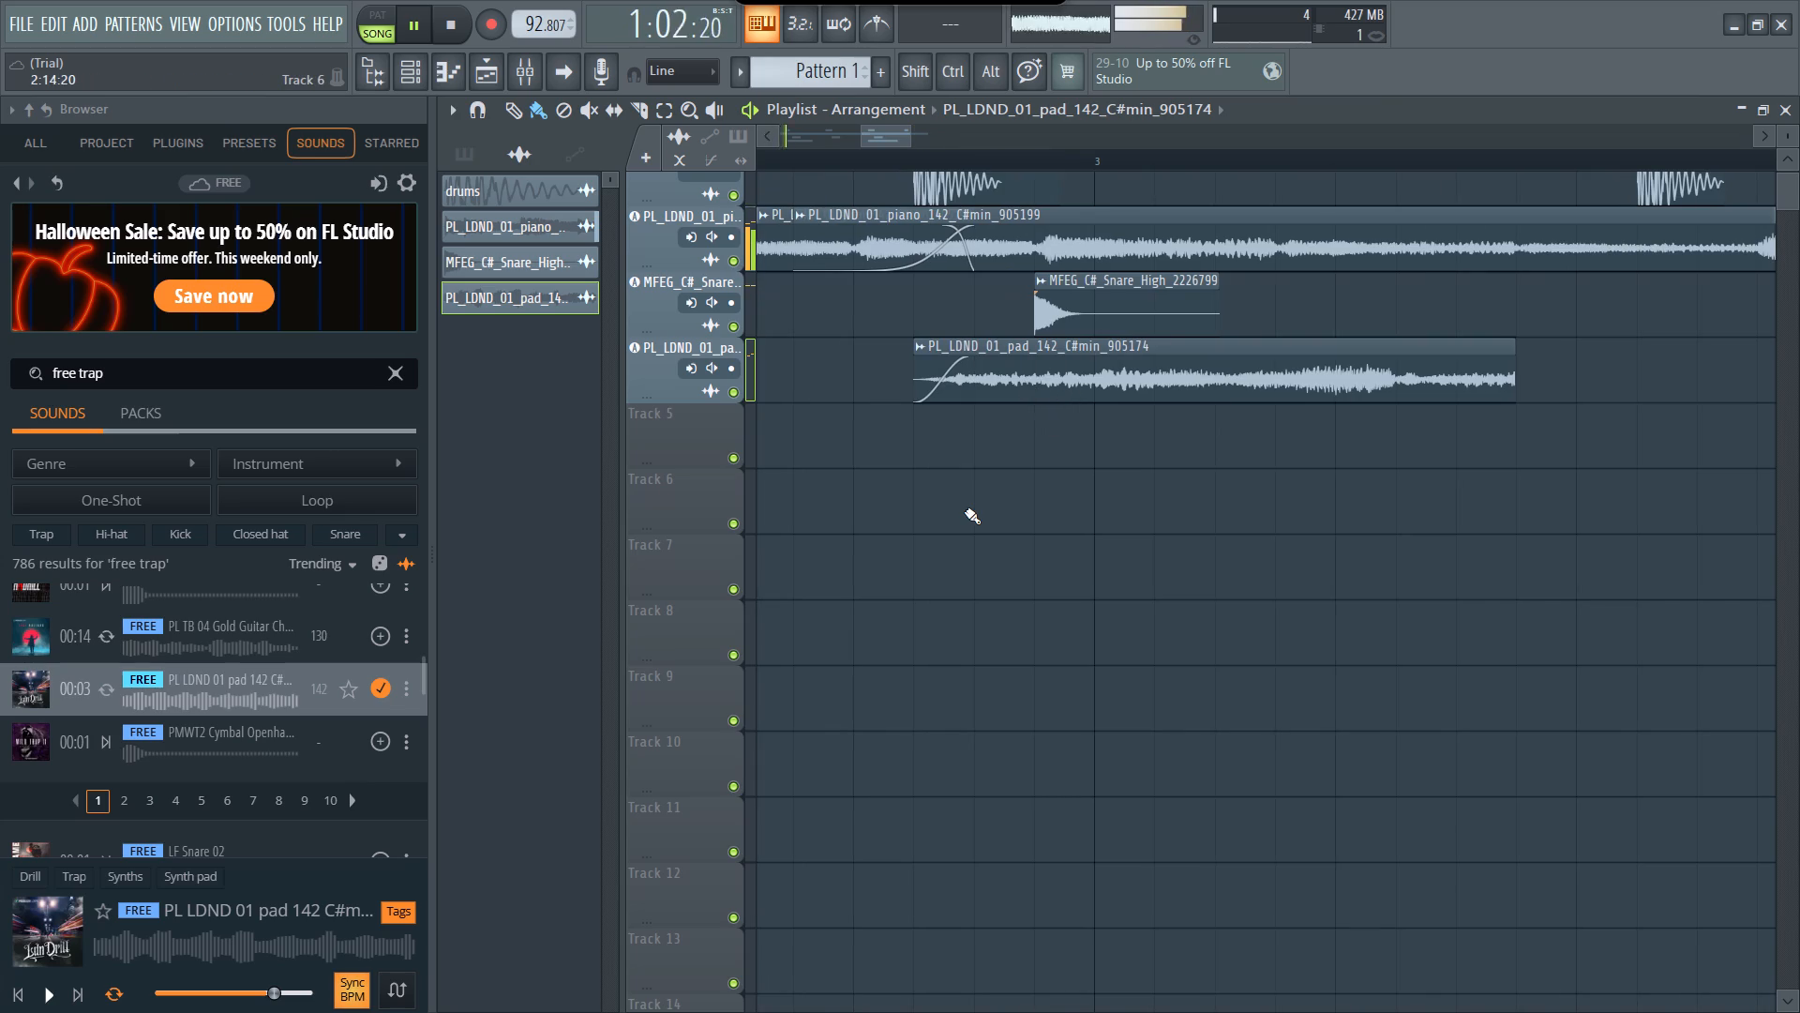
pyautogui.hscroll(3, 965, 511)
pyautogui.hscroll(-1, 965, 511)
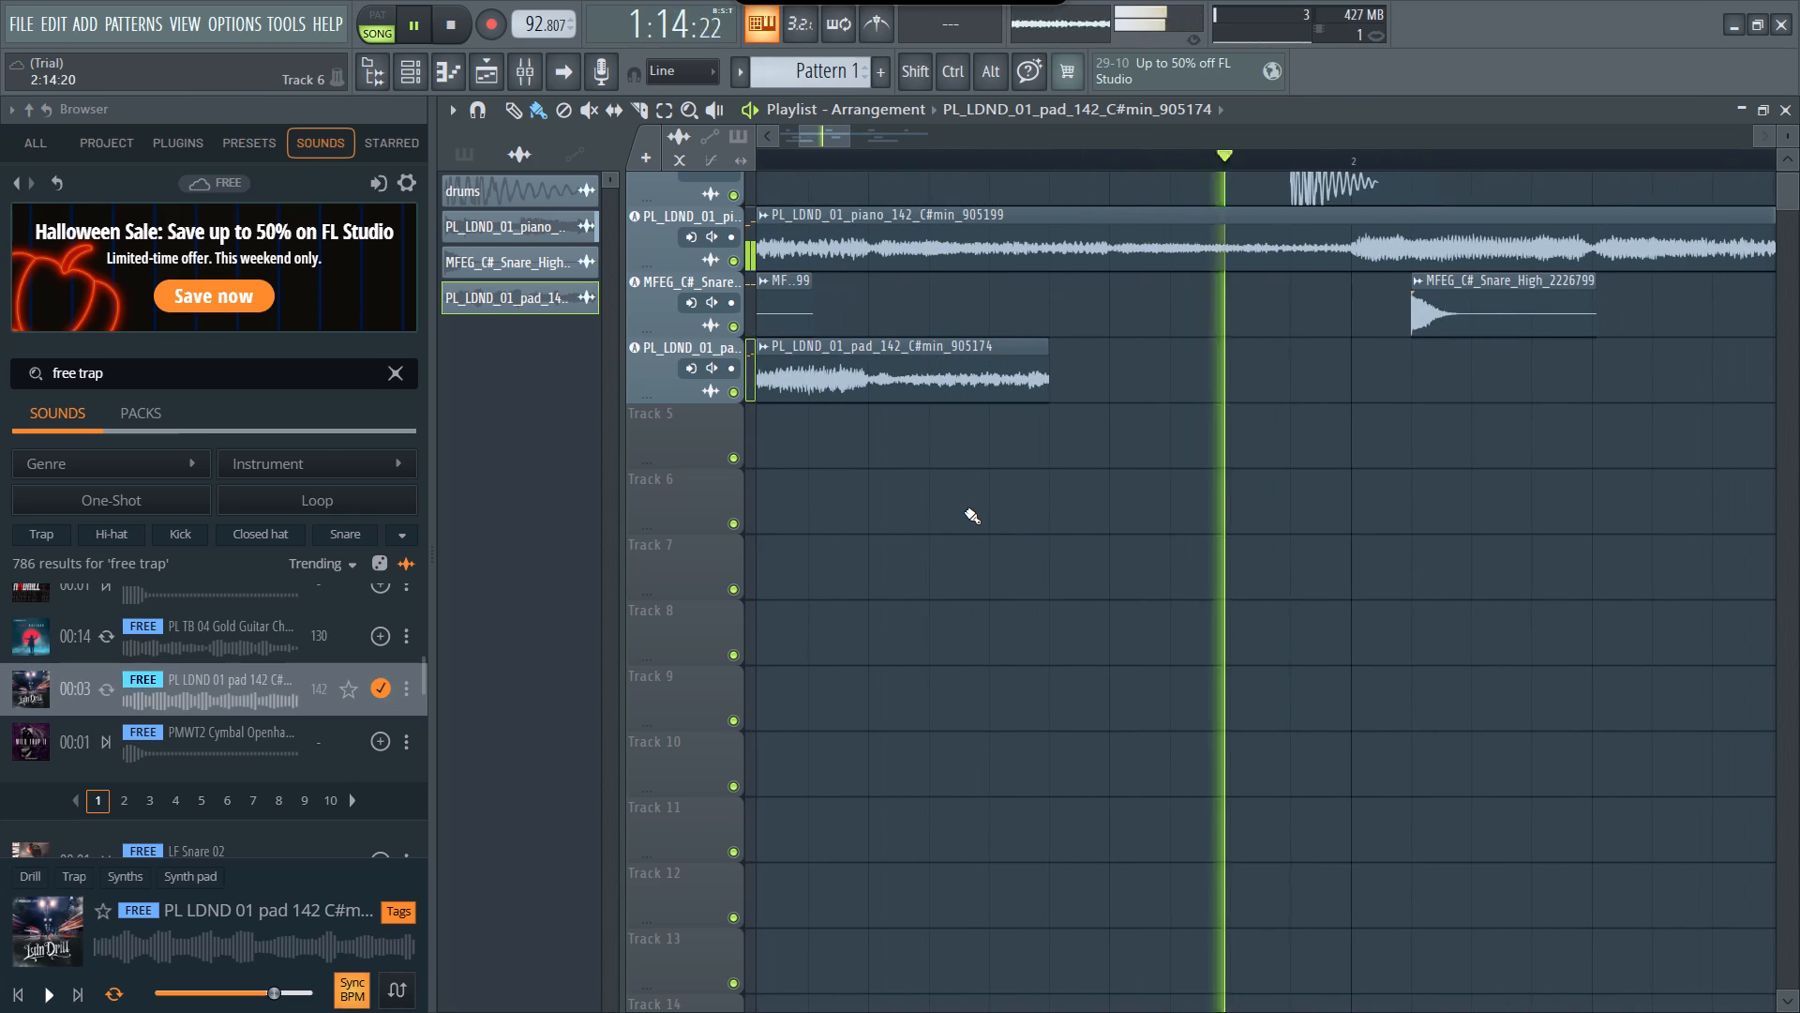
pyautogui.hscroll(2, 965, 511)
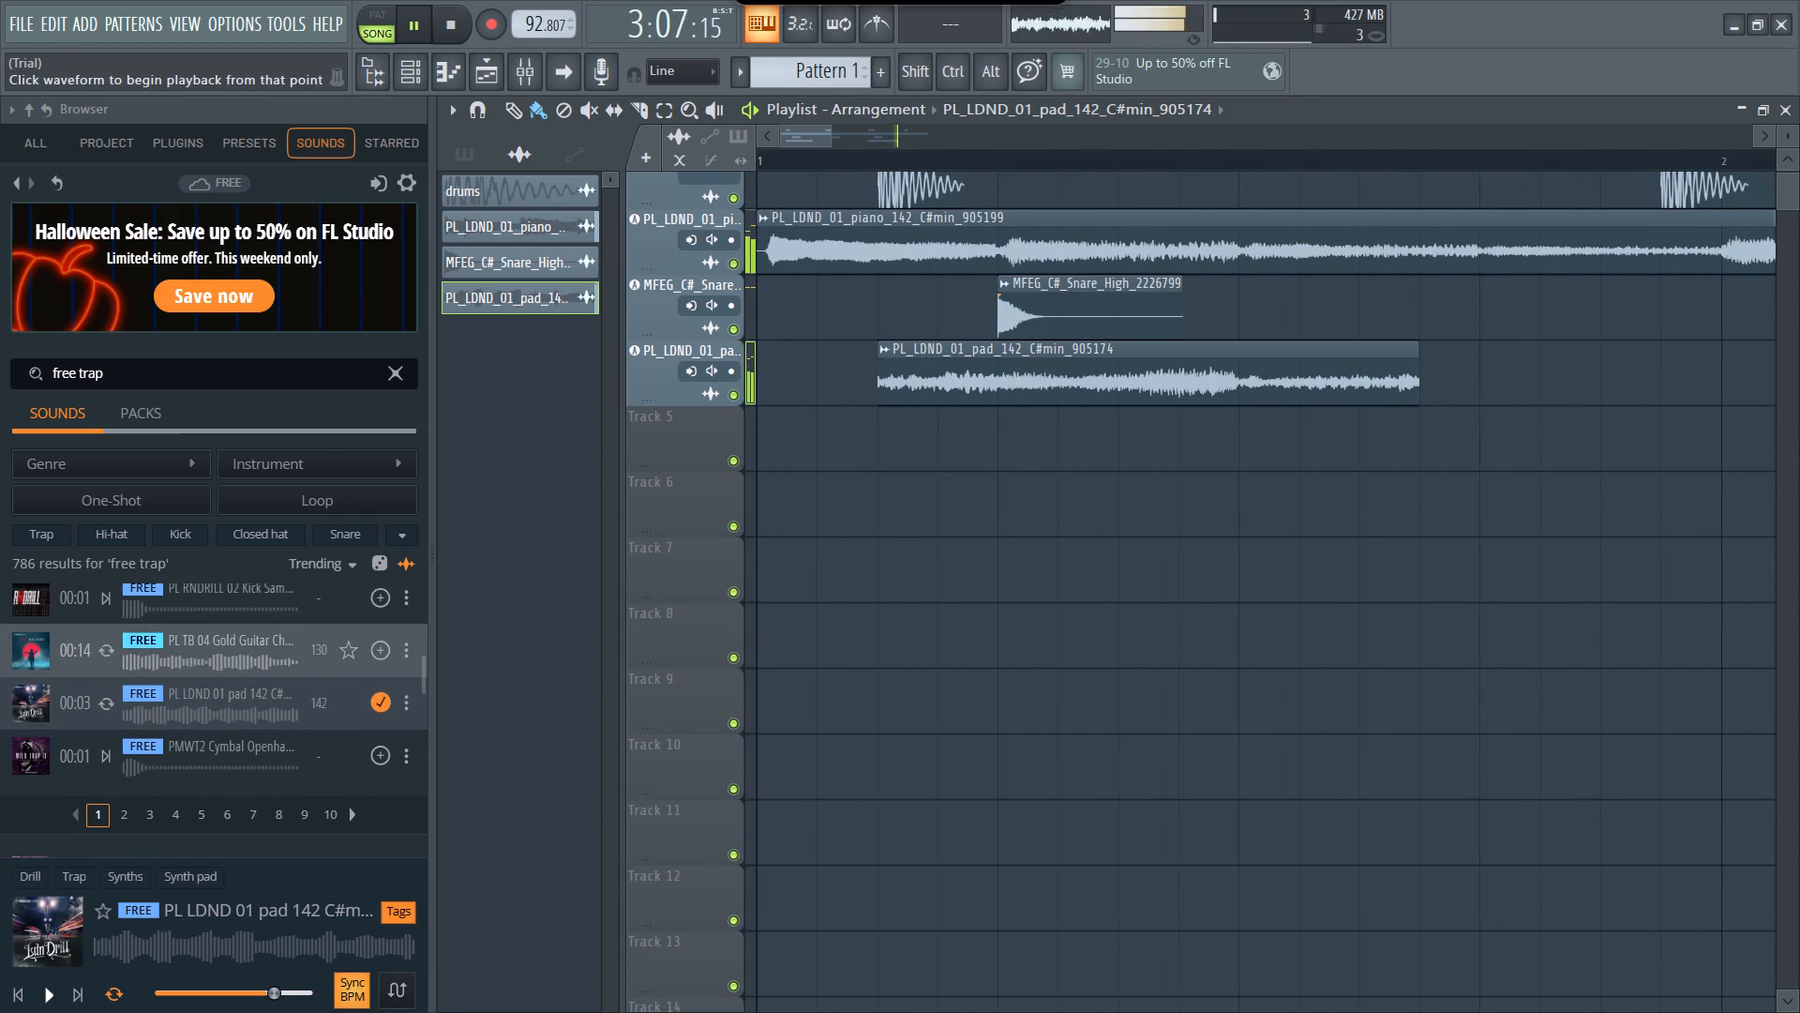
# Audition the PL TB 04 Gold Guitar, PL LDND 01 pad and PMWT2 Cymbal Openhat samples, pausing the song for the comparison.
pyautogui.click(97, 643)
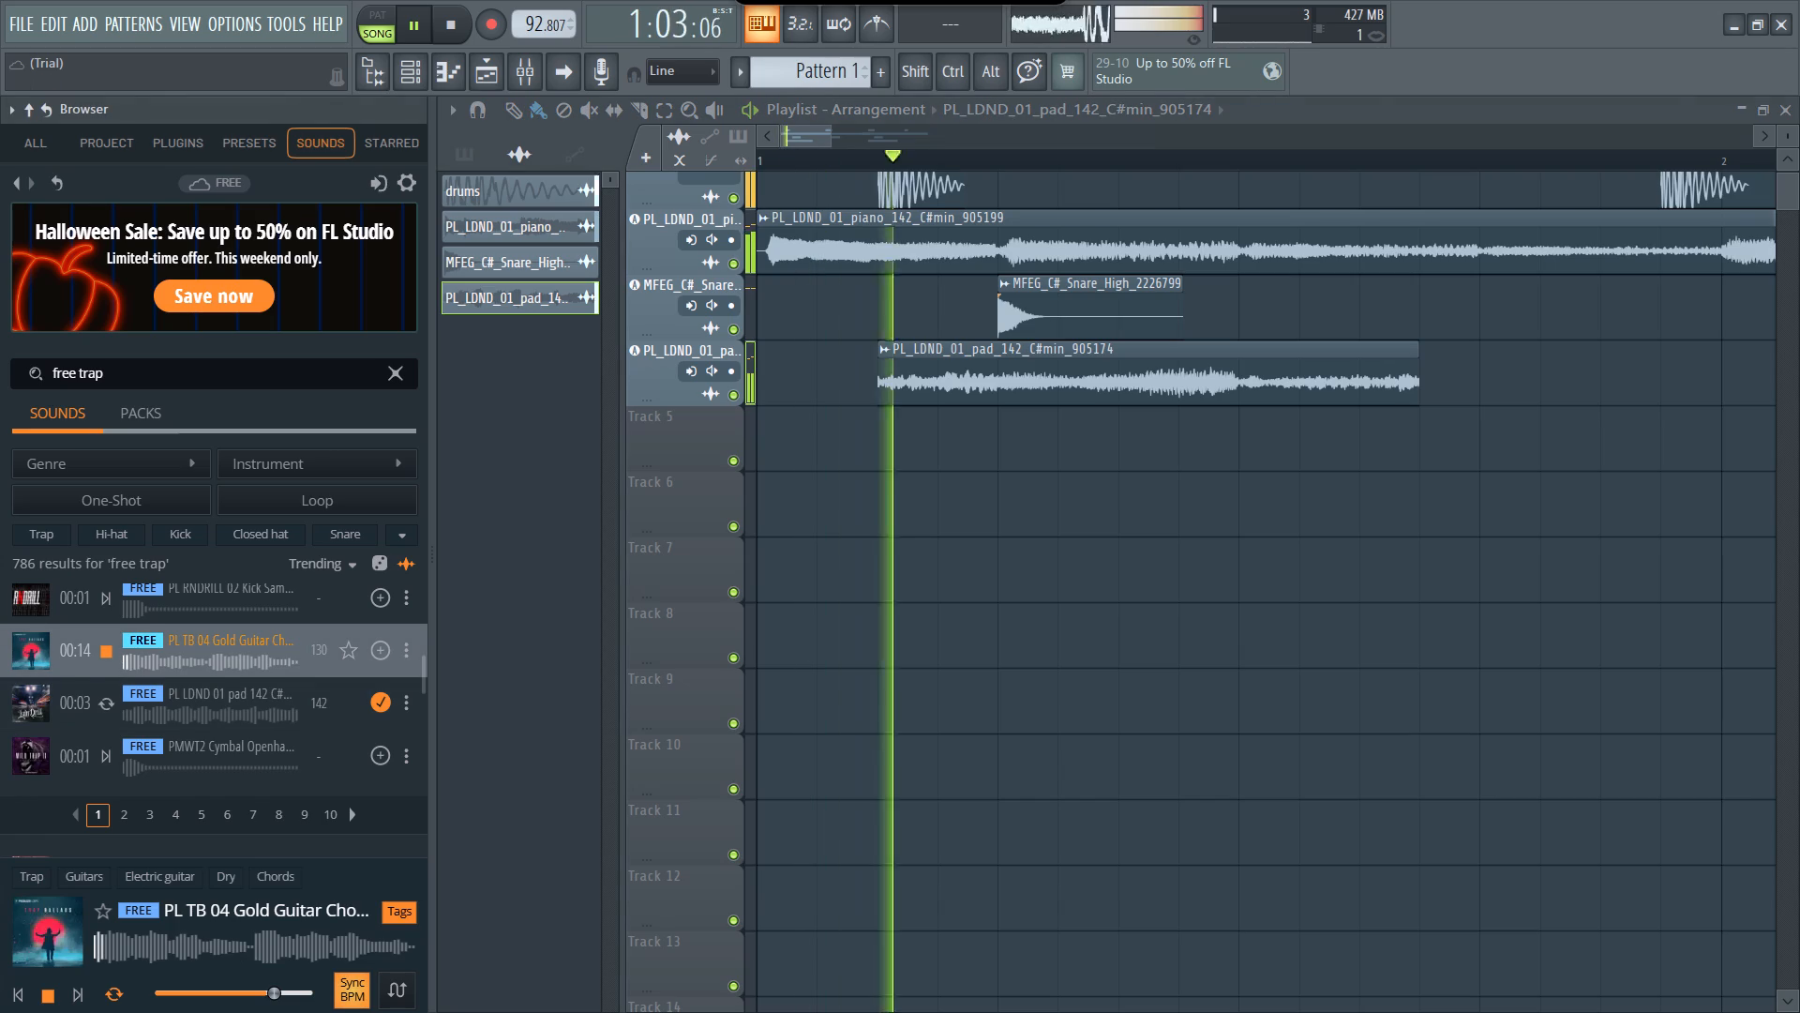
pyautogui.scroll(-1, 97, 643)
pyautogui.click(107, 683)
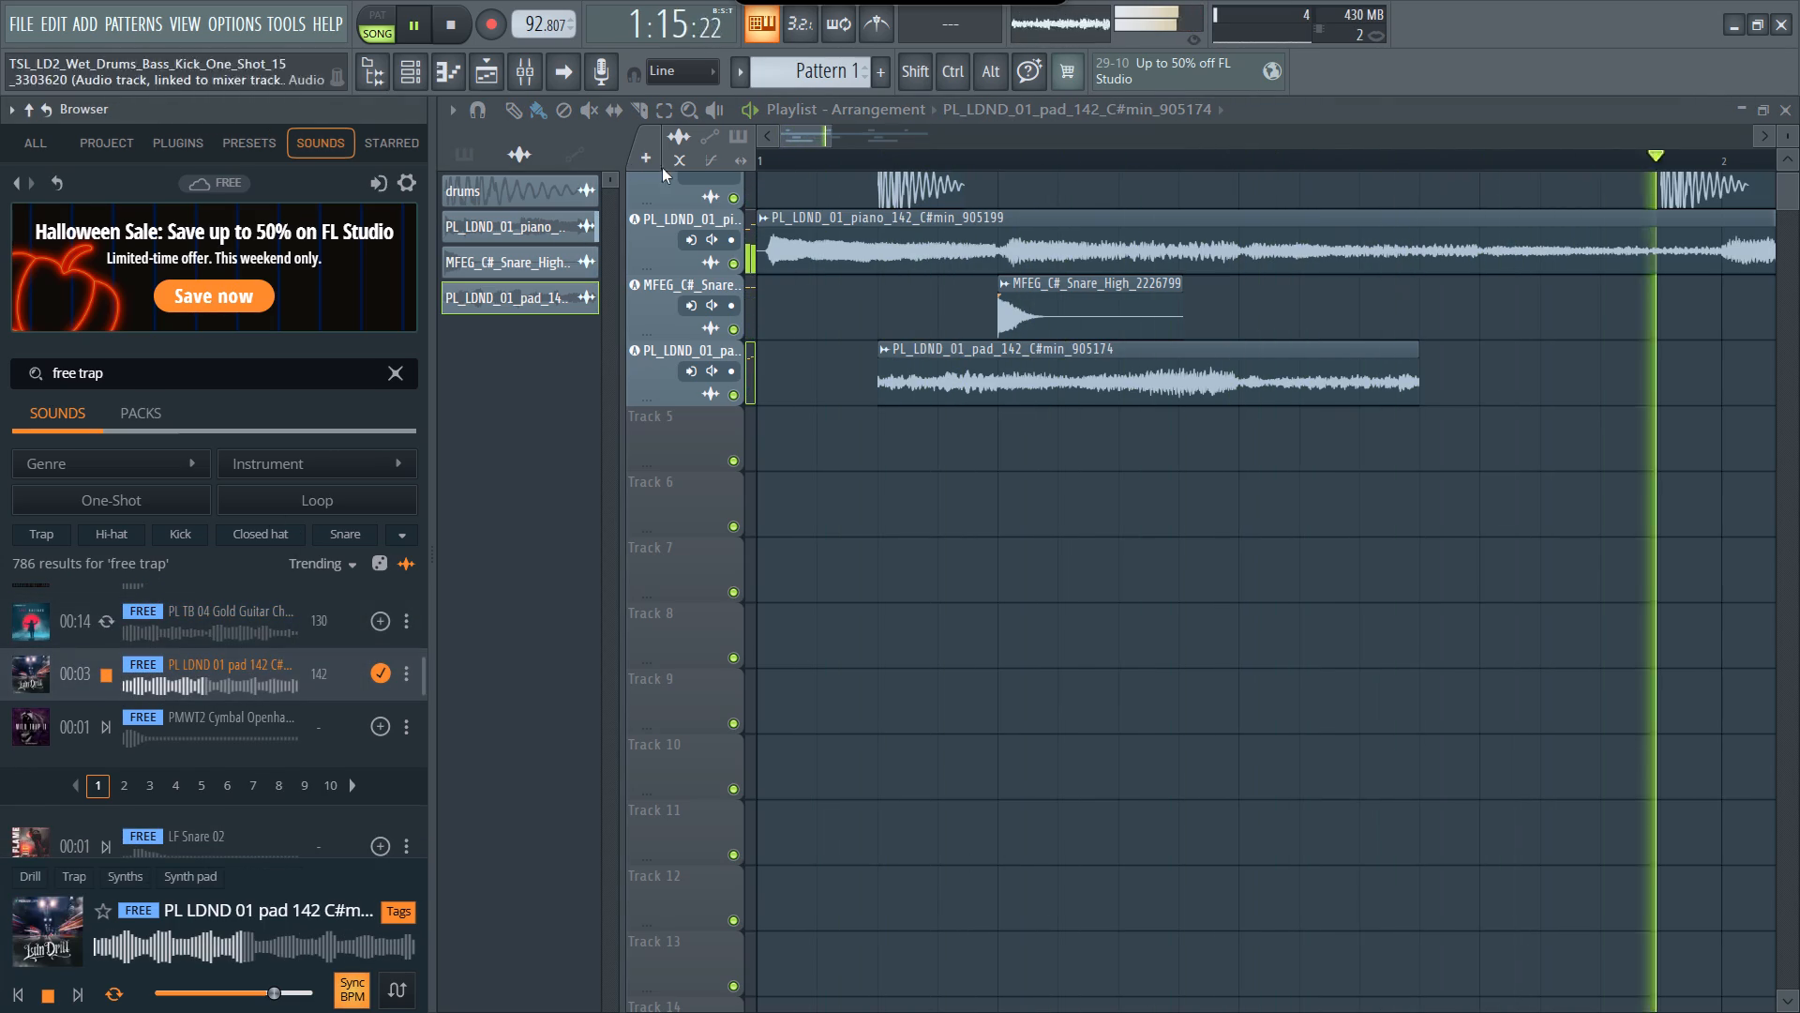
pyautogui.click(743, 114)
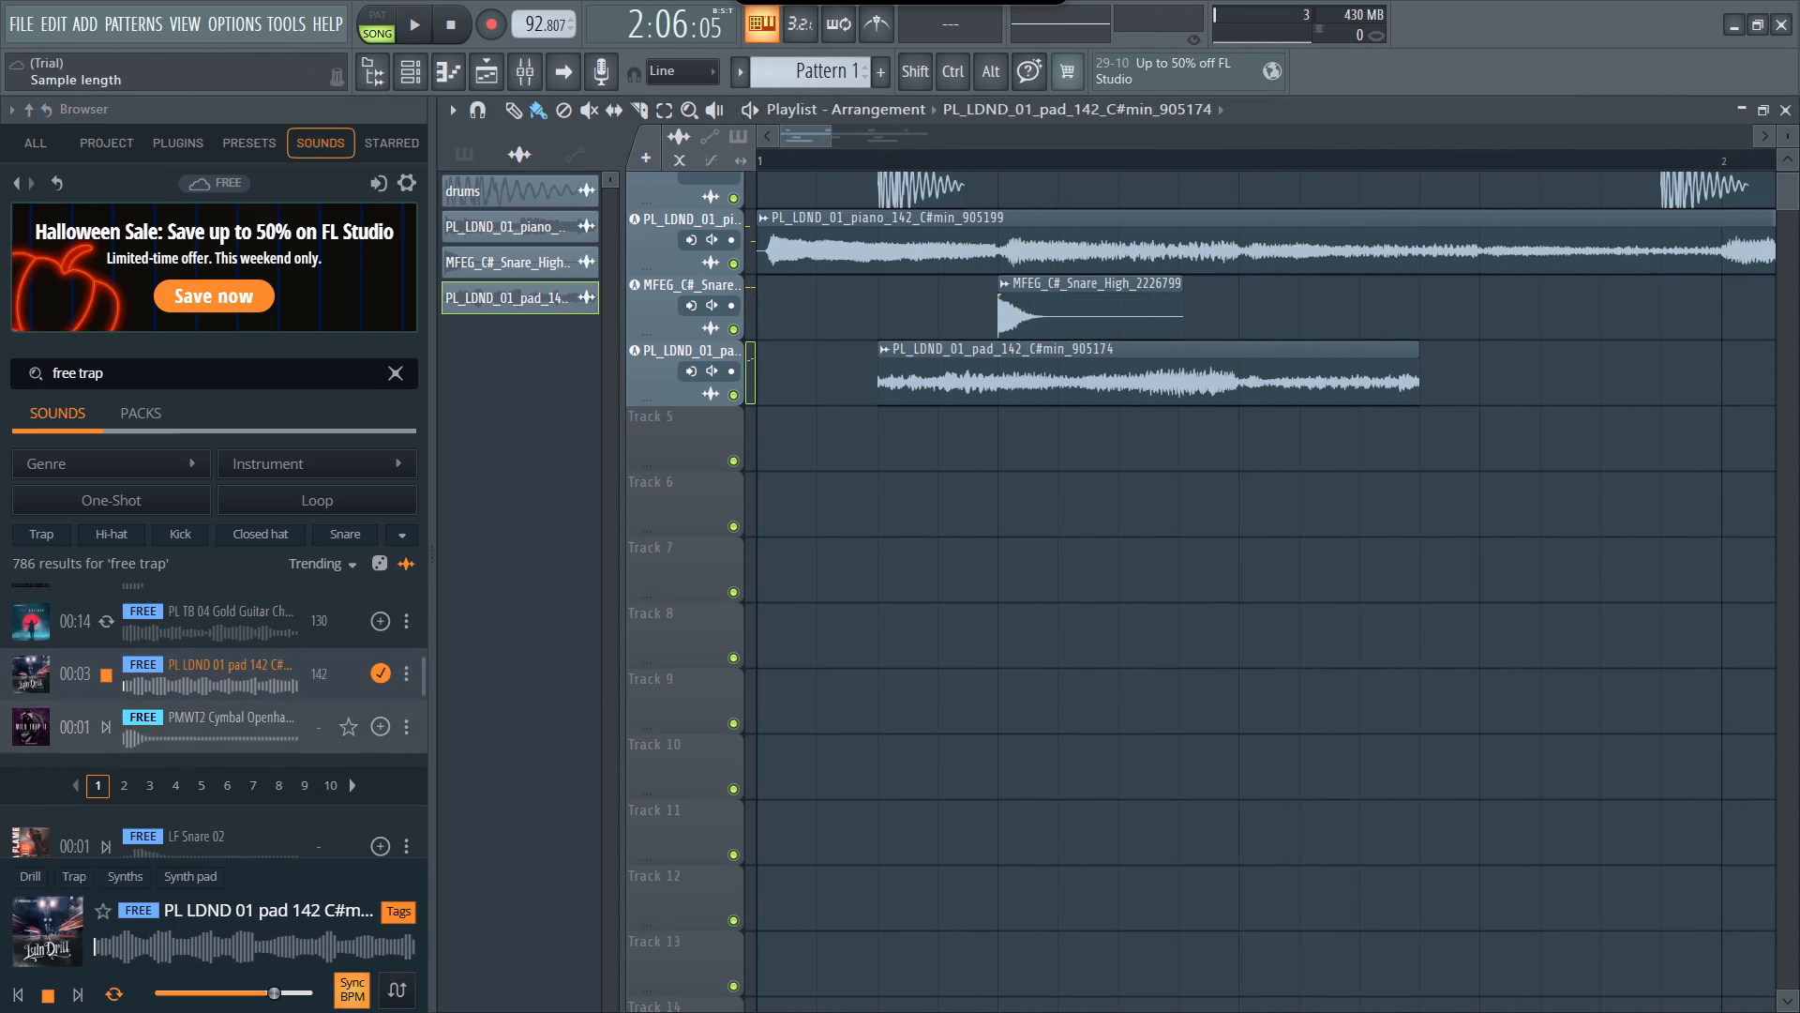
pyautogui.click(105, 726)
pyautogui.scroll(-1, 105, 726)
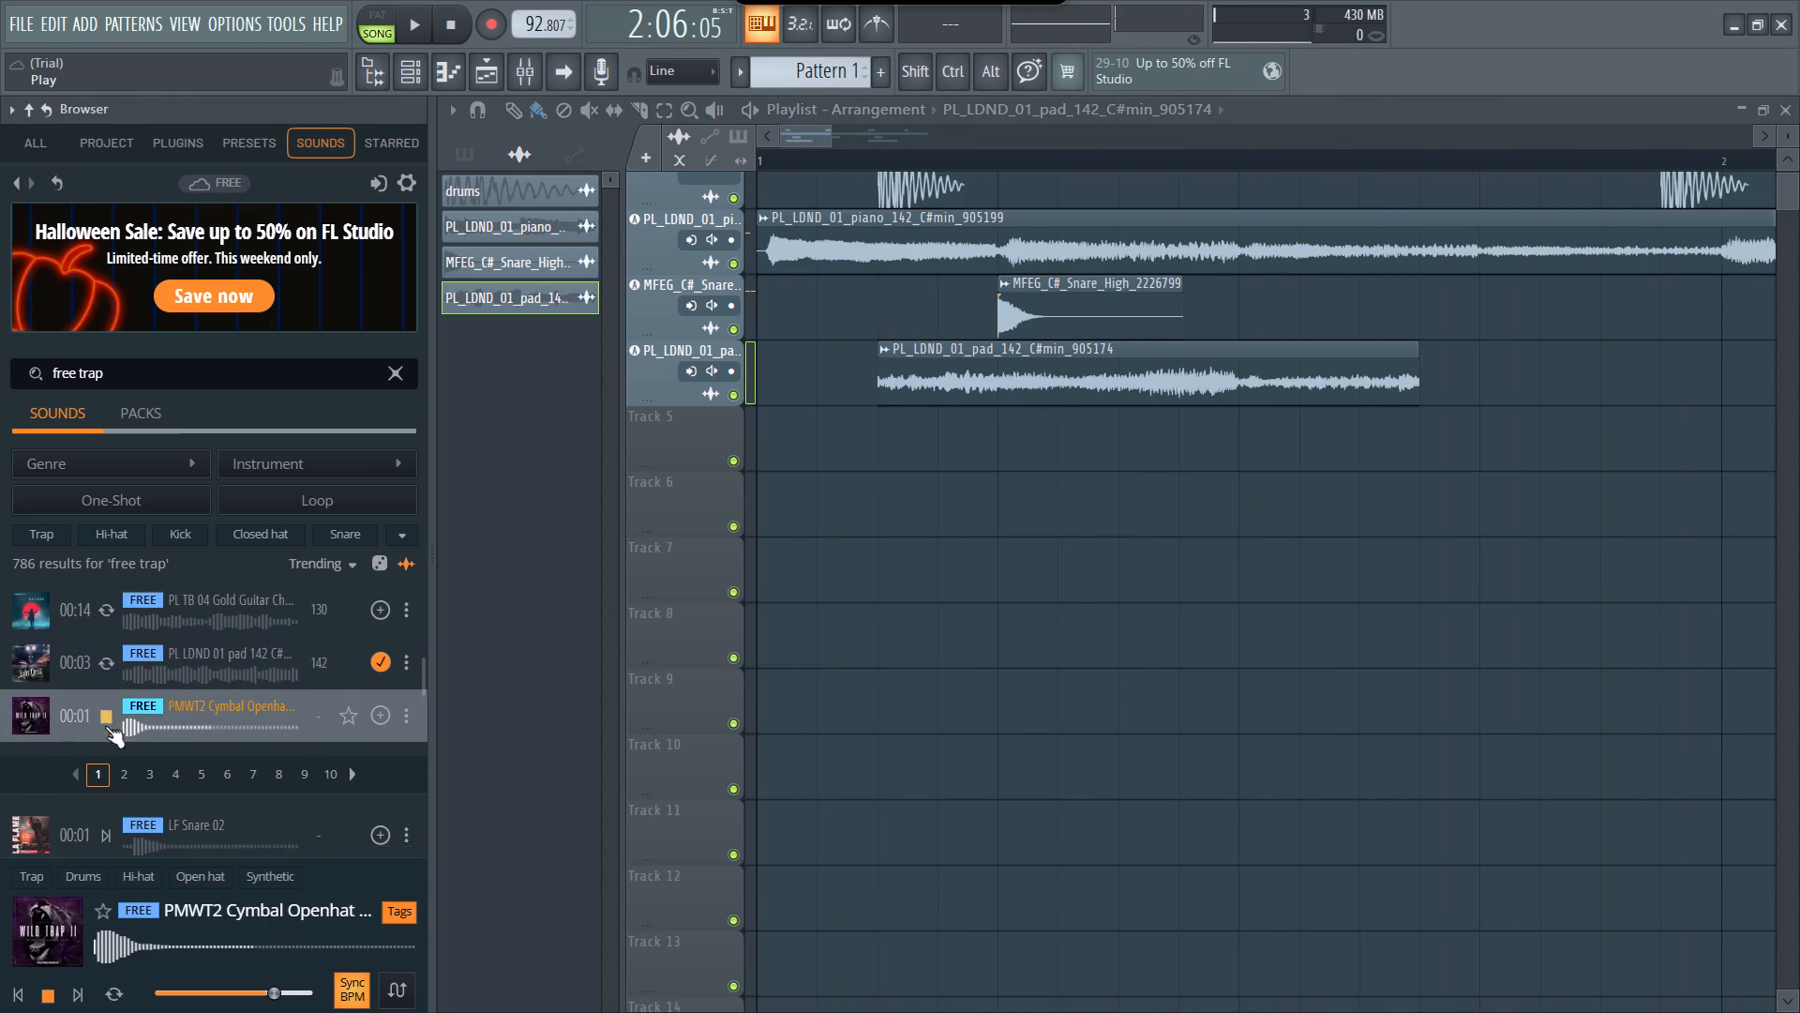
# Add the PMWT2 Cymbal Openhat Brush sample to Track 5 at the start of bar 1 and resume song playback.
pyautogui.scroll(-2, 105, 726)
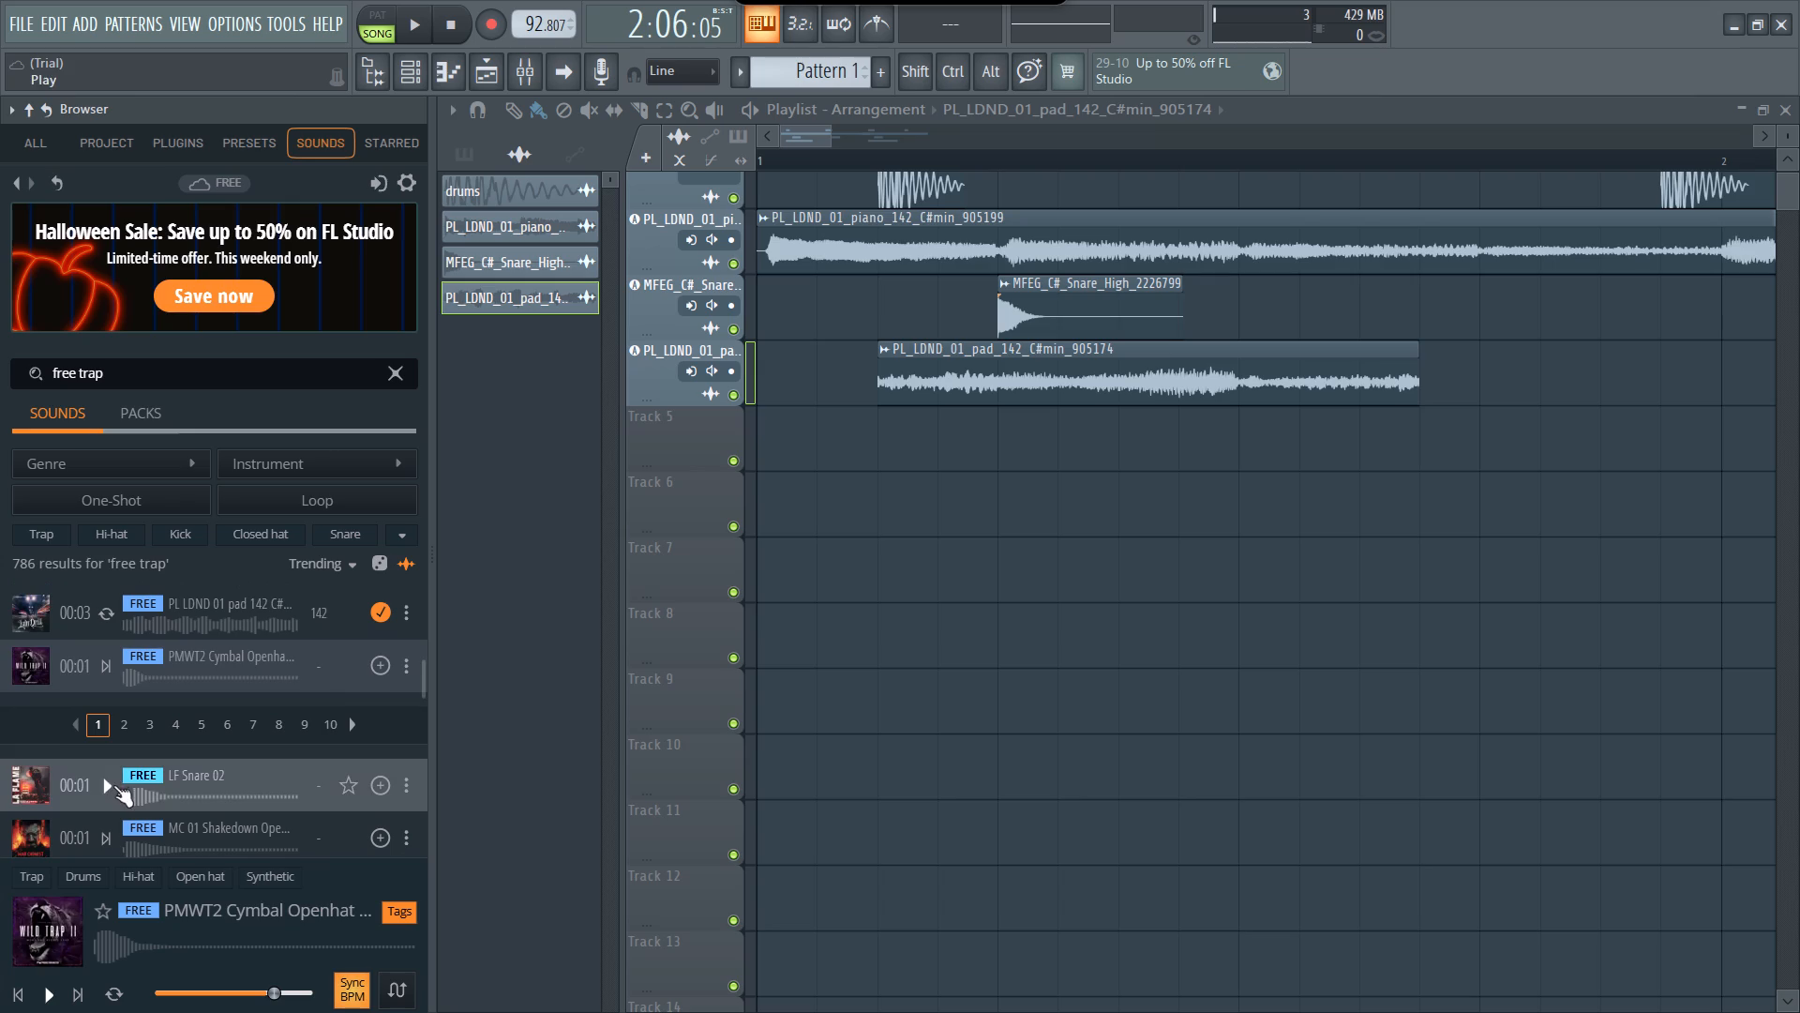
pyautogui.moveTo(137, 671); pyautogui.dragTo(702, 434)
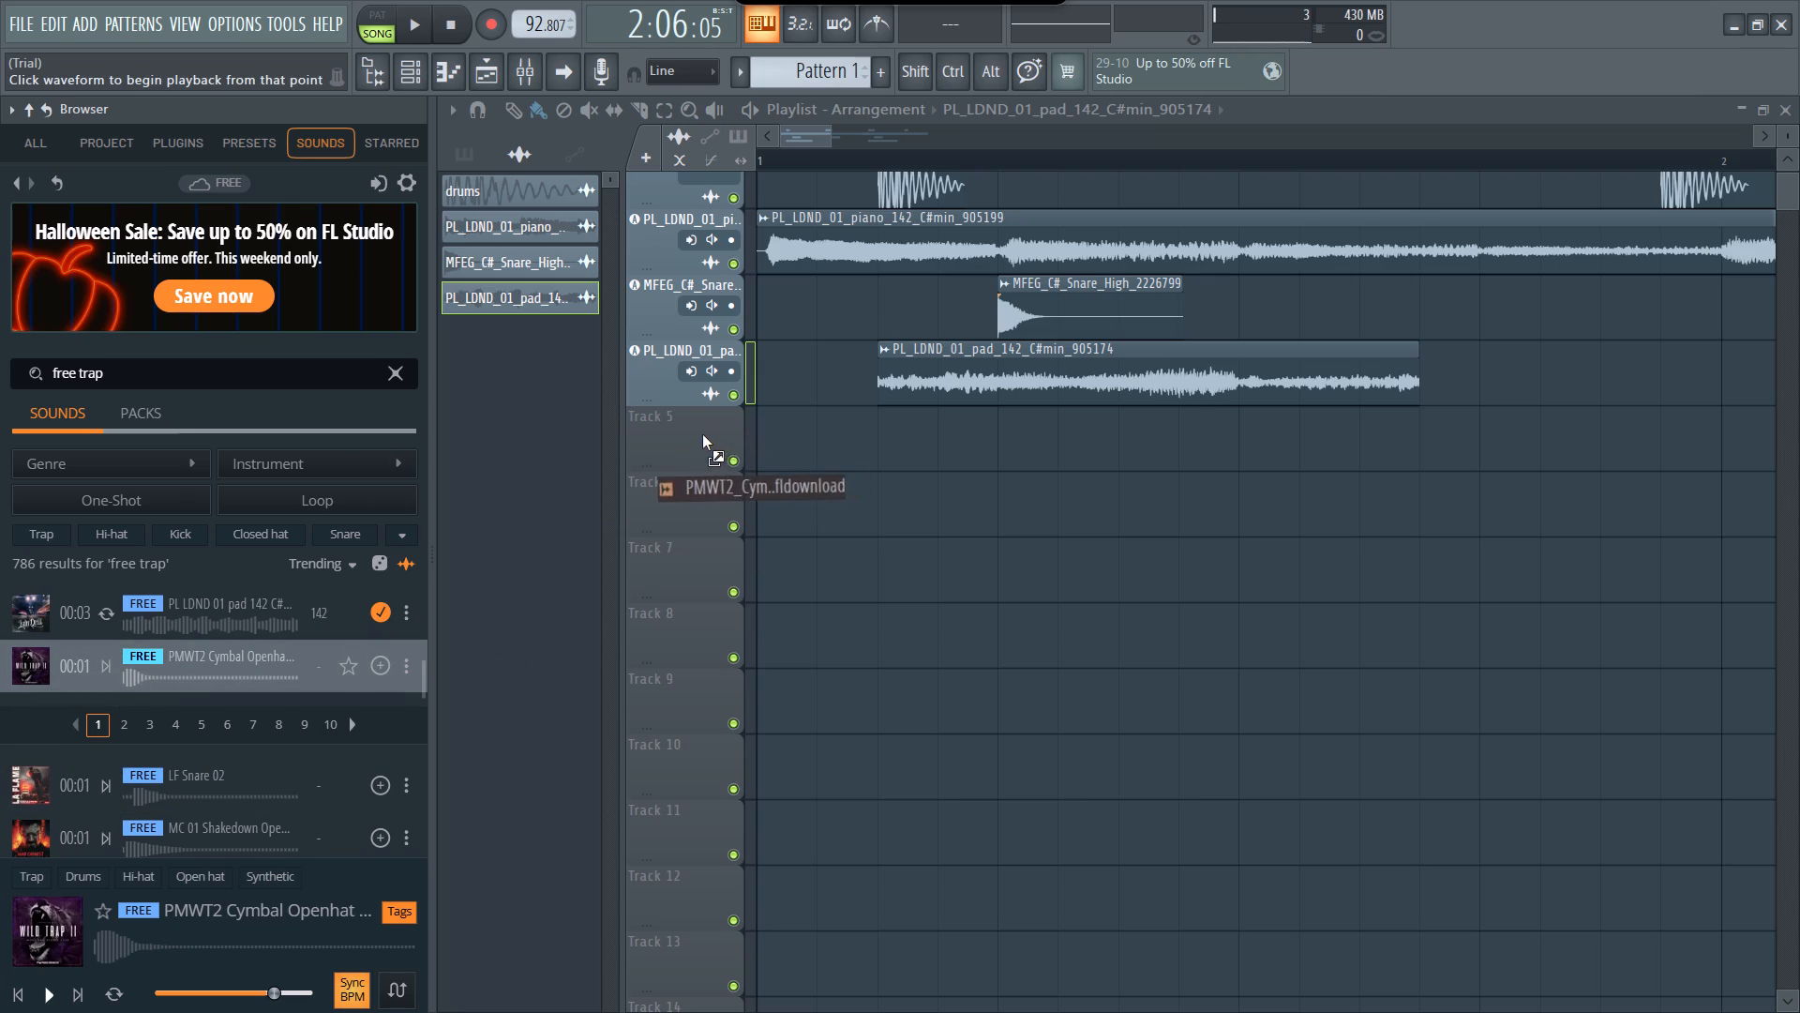
pyautogui.moveTo(702, 434); pyautogui.dragTo(701, 434)
pyautogui.click(861, 585)
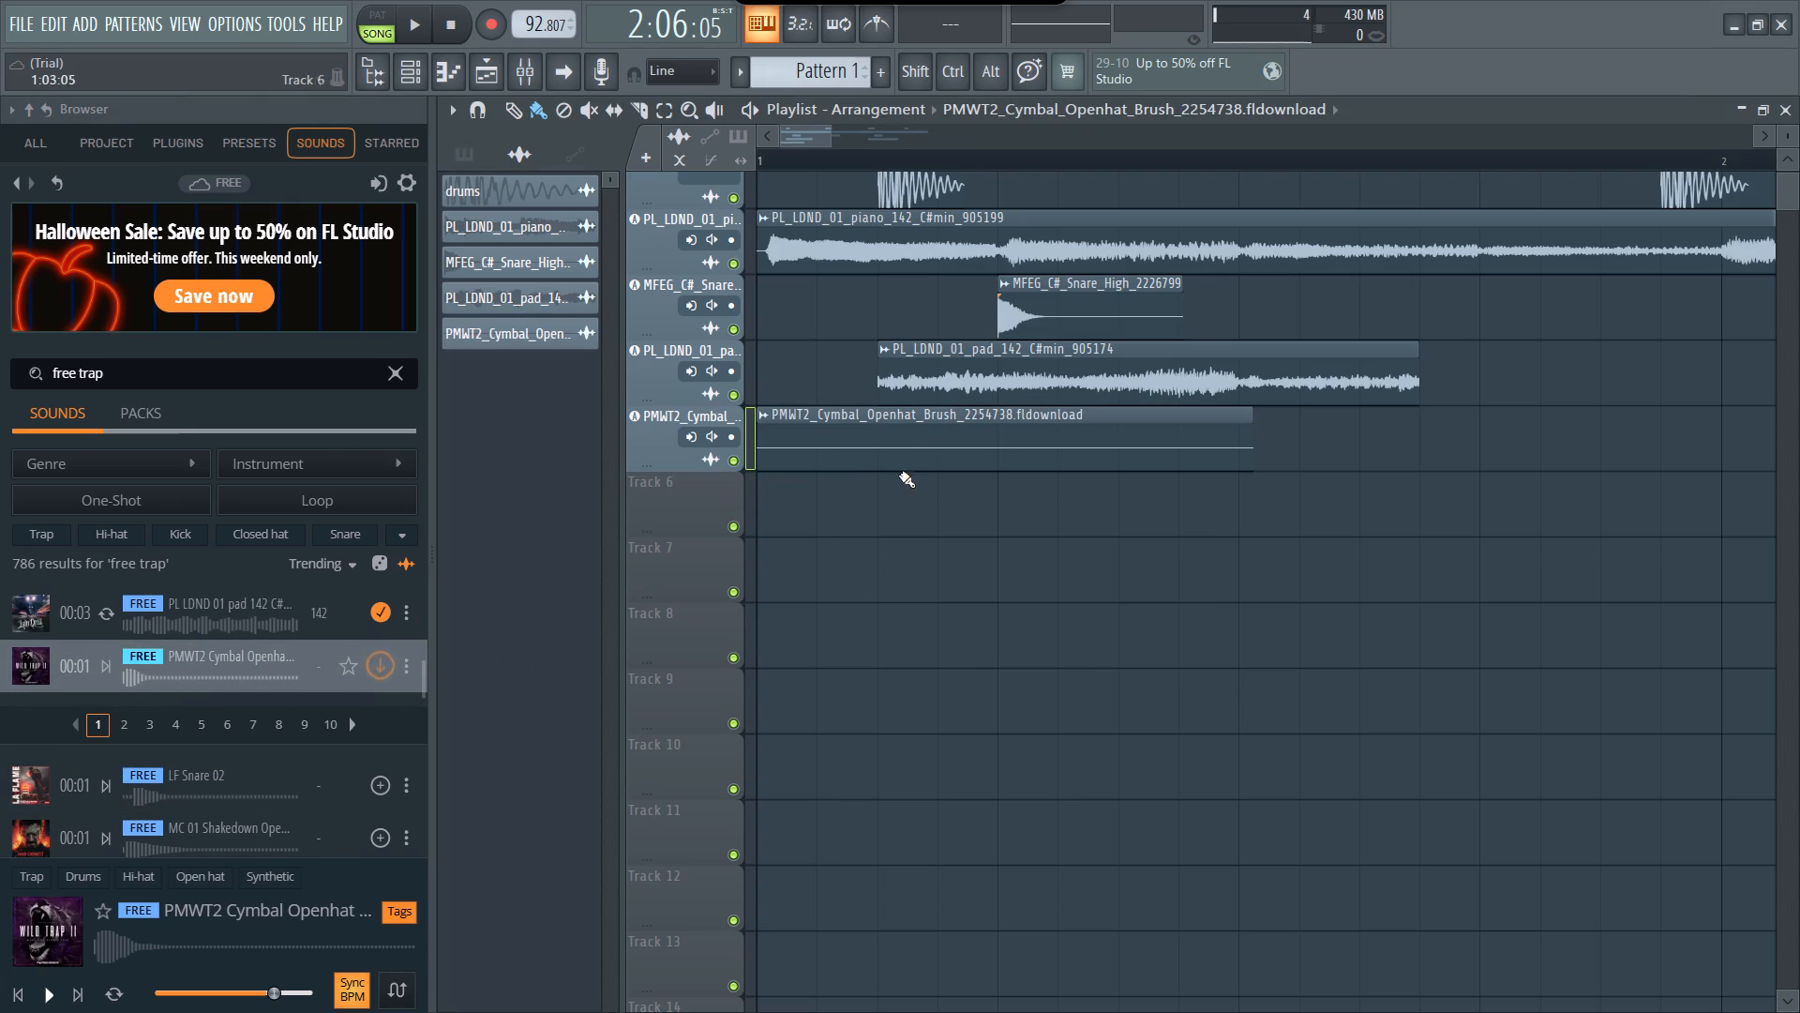
pyautogui.click(761, 116)
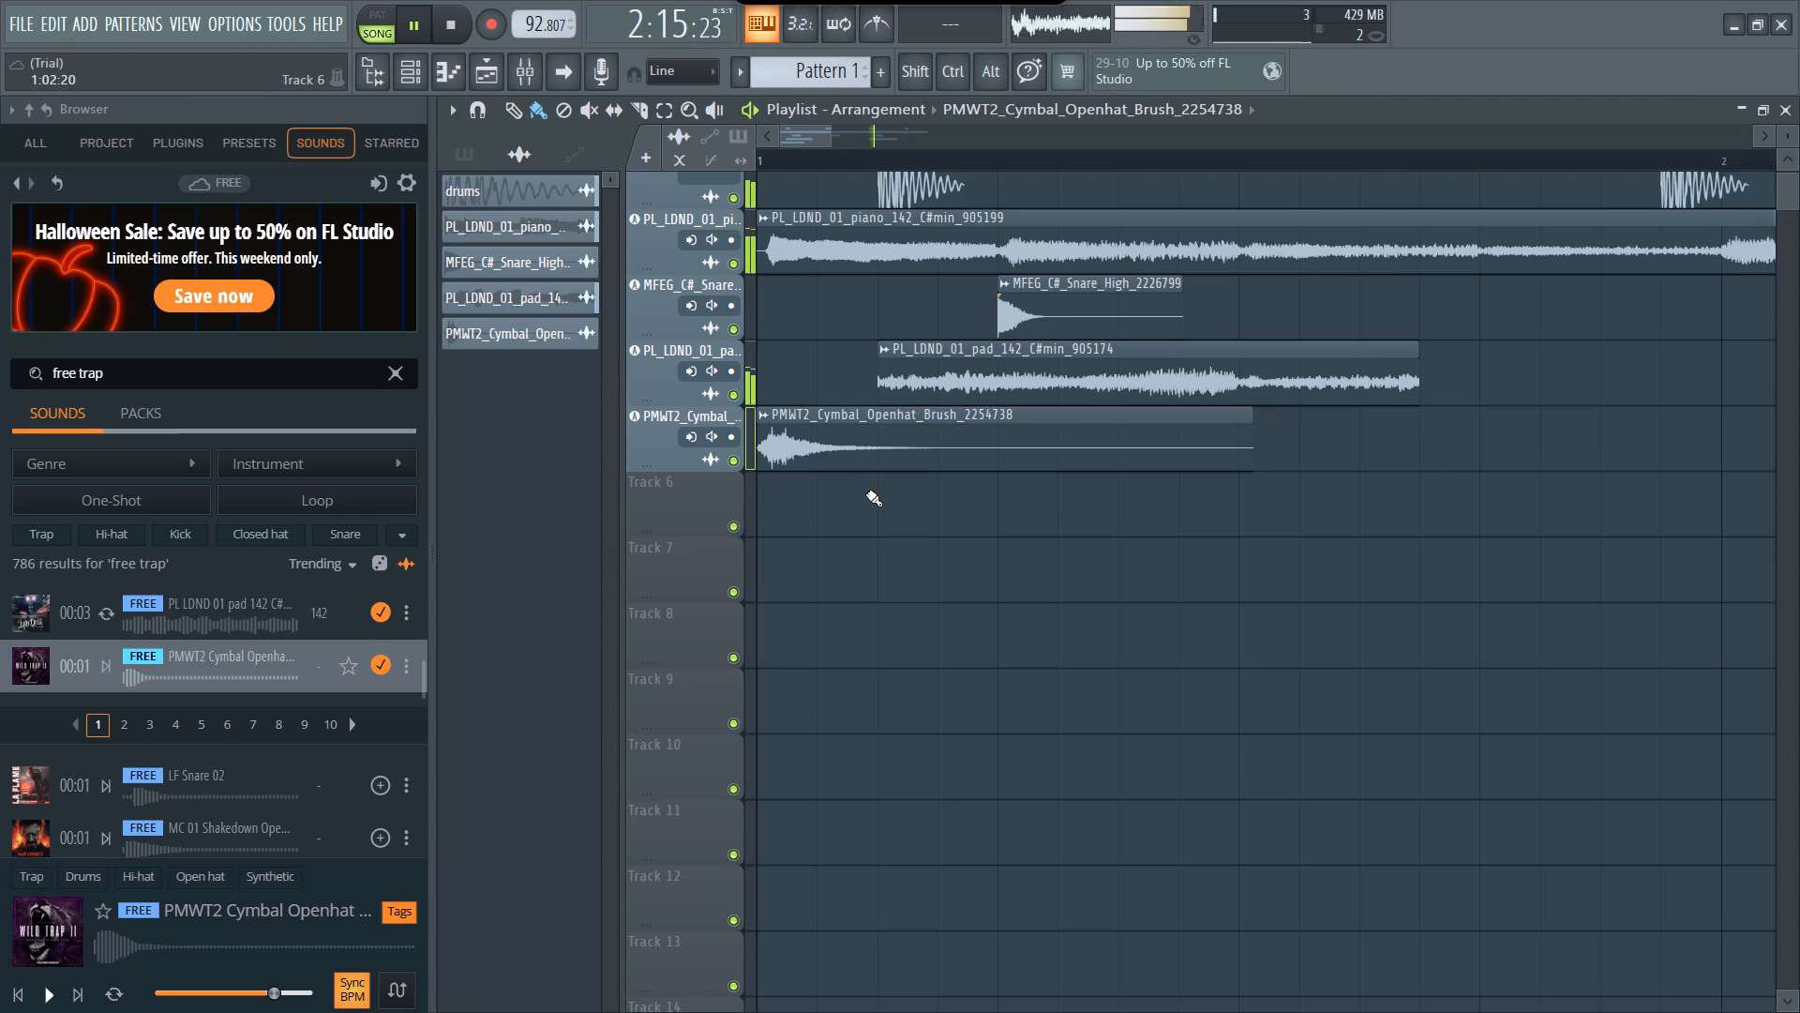
pyautogui.moveTo(850, 416); pyautogui.dragTo(859, 438)
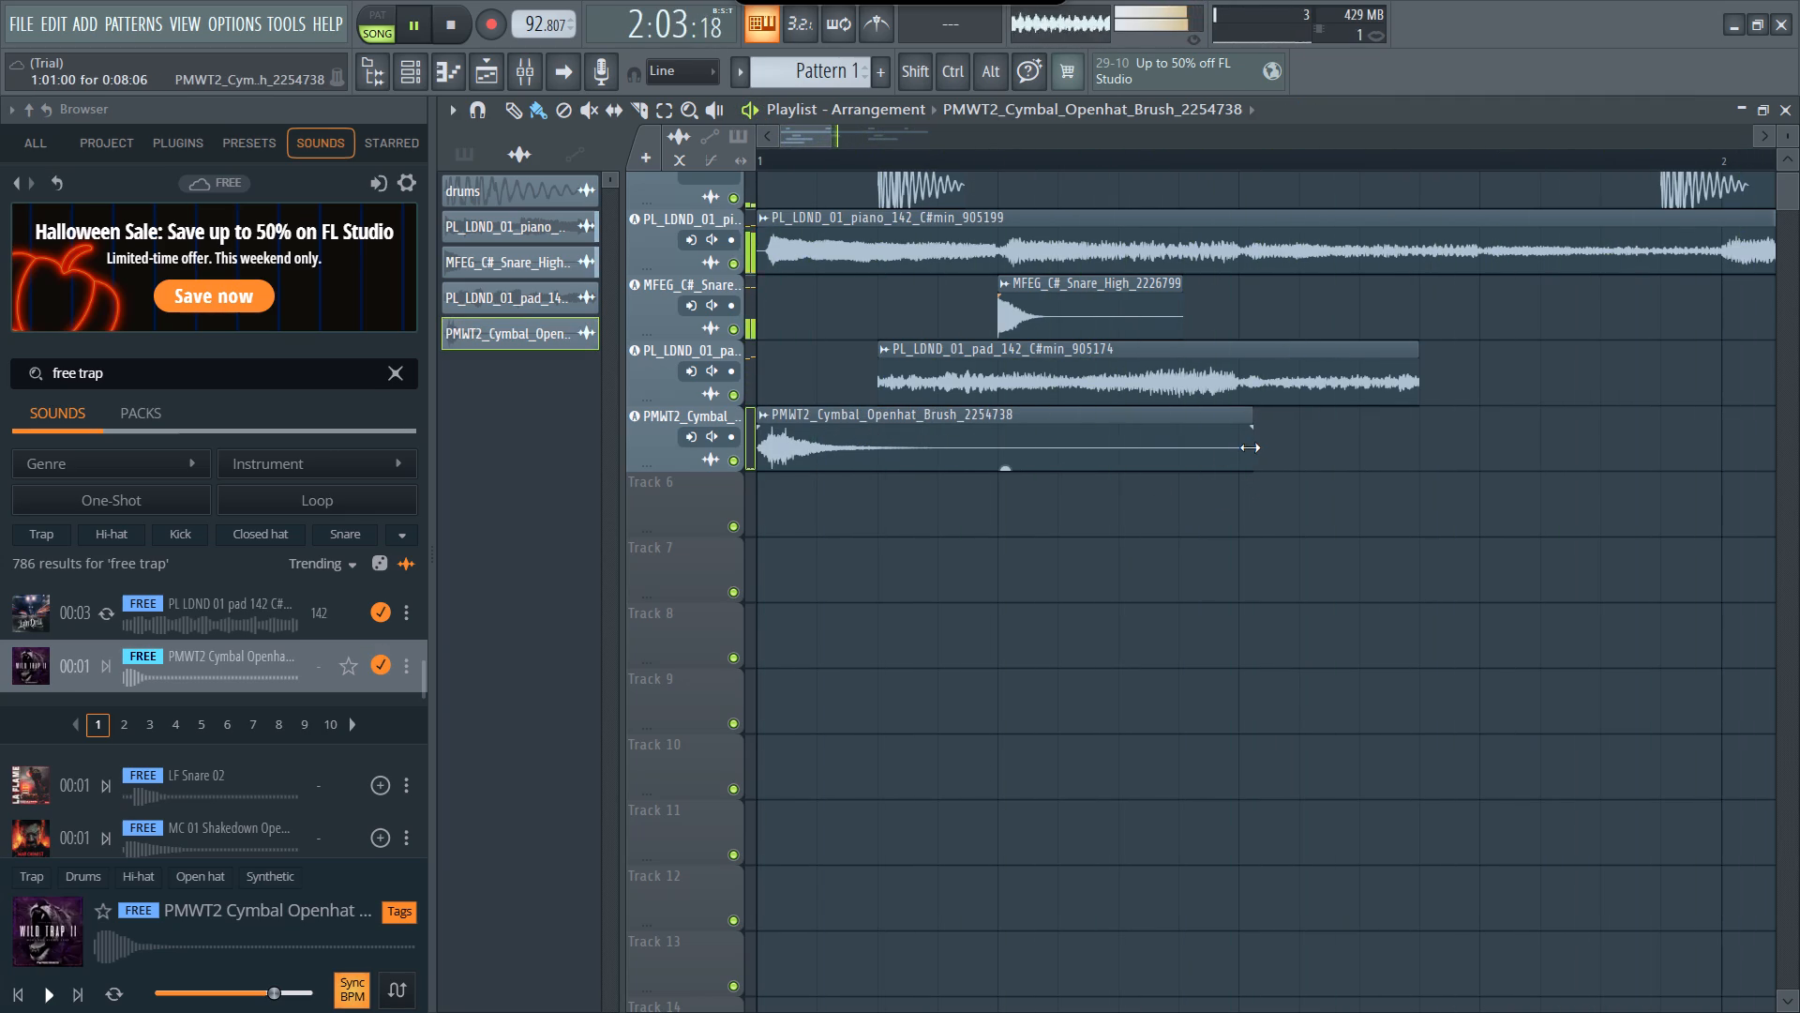
# Shorten the PMWT2 Cymbal Openhat Brush clip in bar 1 to a length of 0:01:06.
pyautogui.moveTo(1250, 447); pyautogui.dragTo(820, 466)
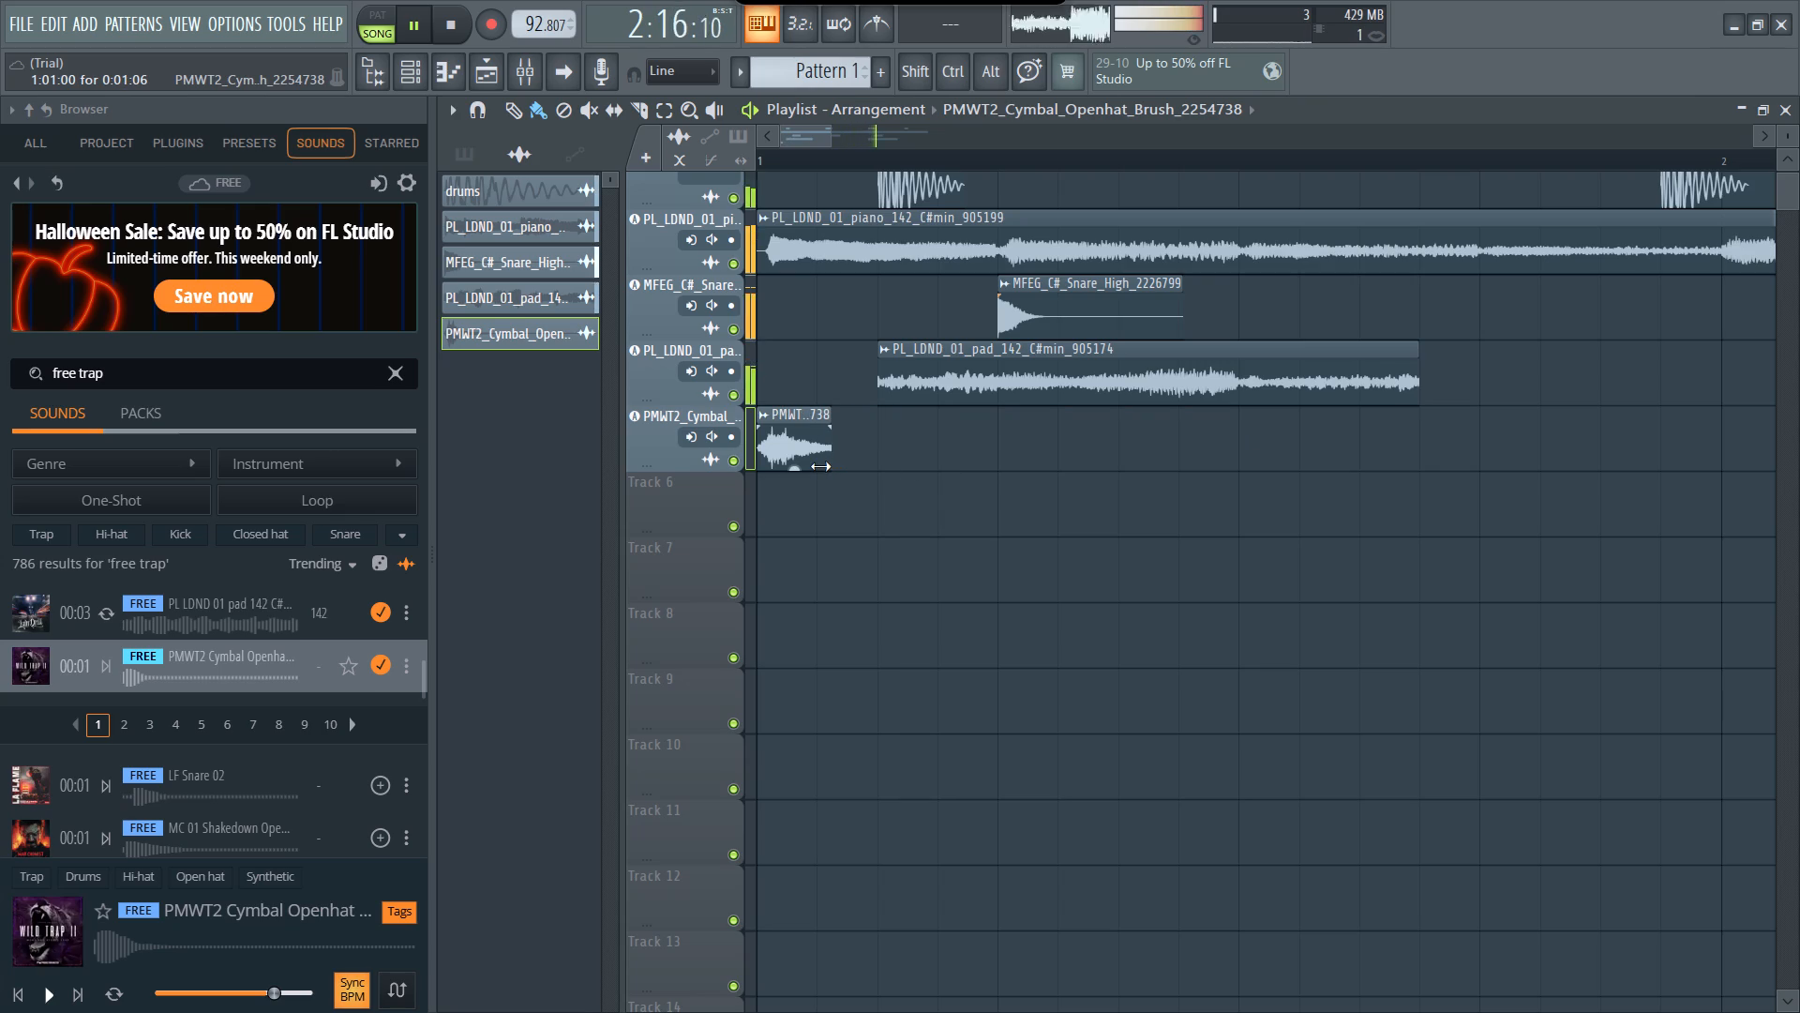
pyautogui.moveTo(820, 466); pyautogui.dragTo(818, 465)
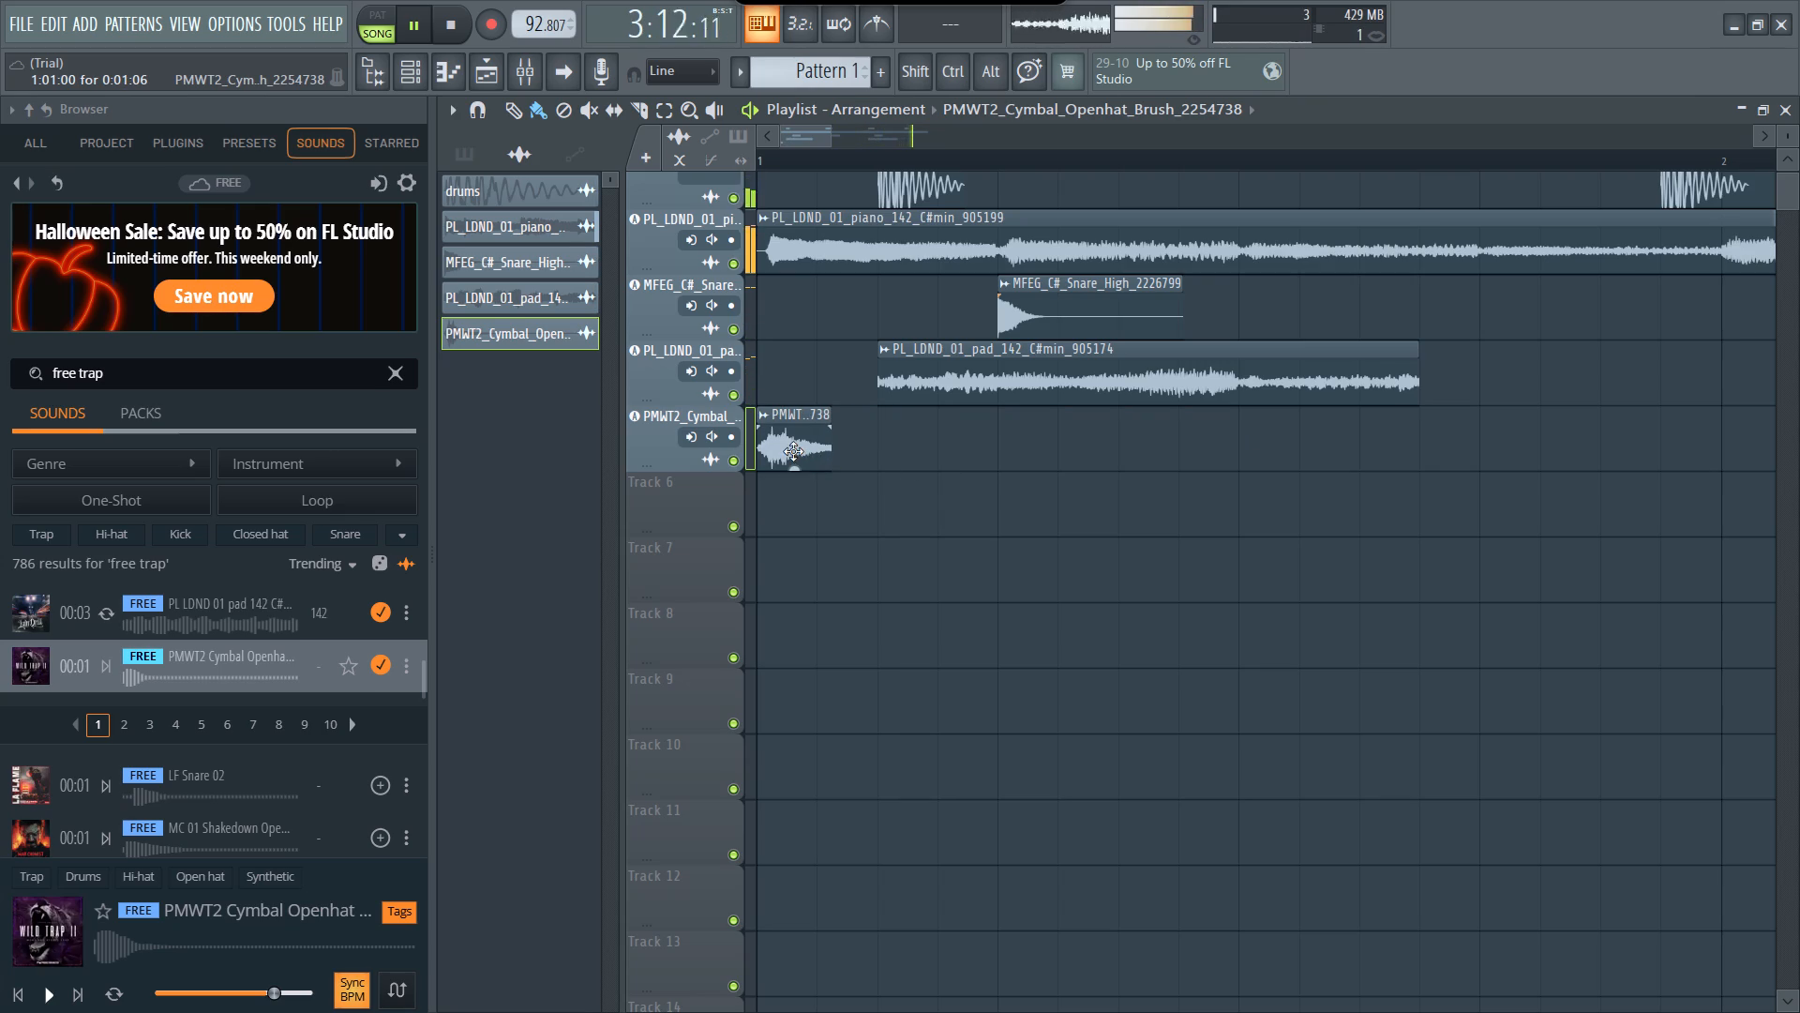
# Move the open-hat clip on Track 5 to step 7 of bar 1, just after the snare hit.
pyautogui.moveTo(793, 451); pyautogui.dragTo(802, 450)
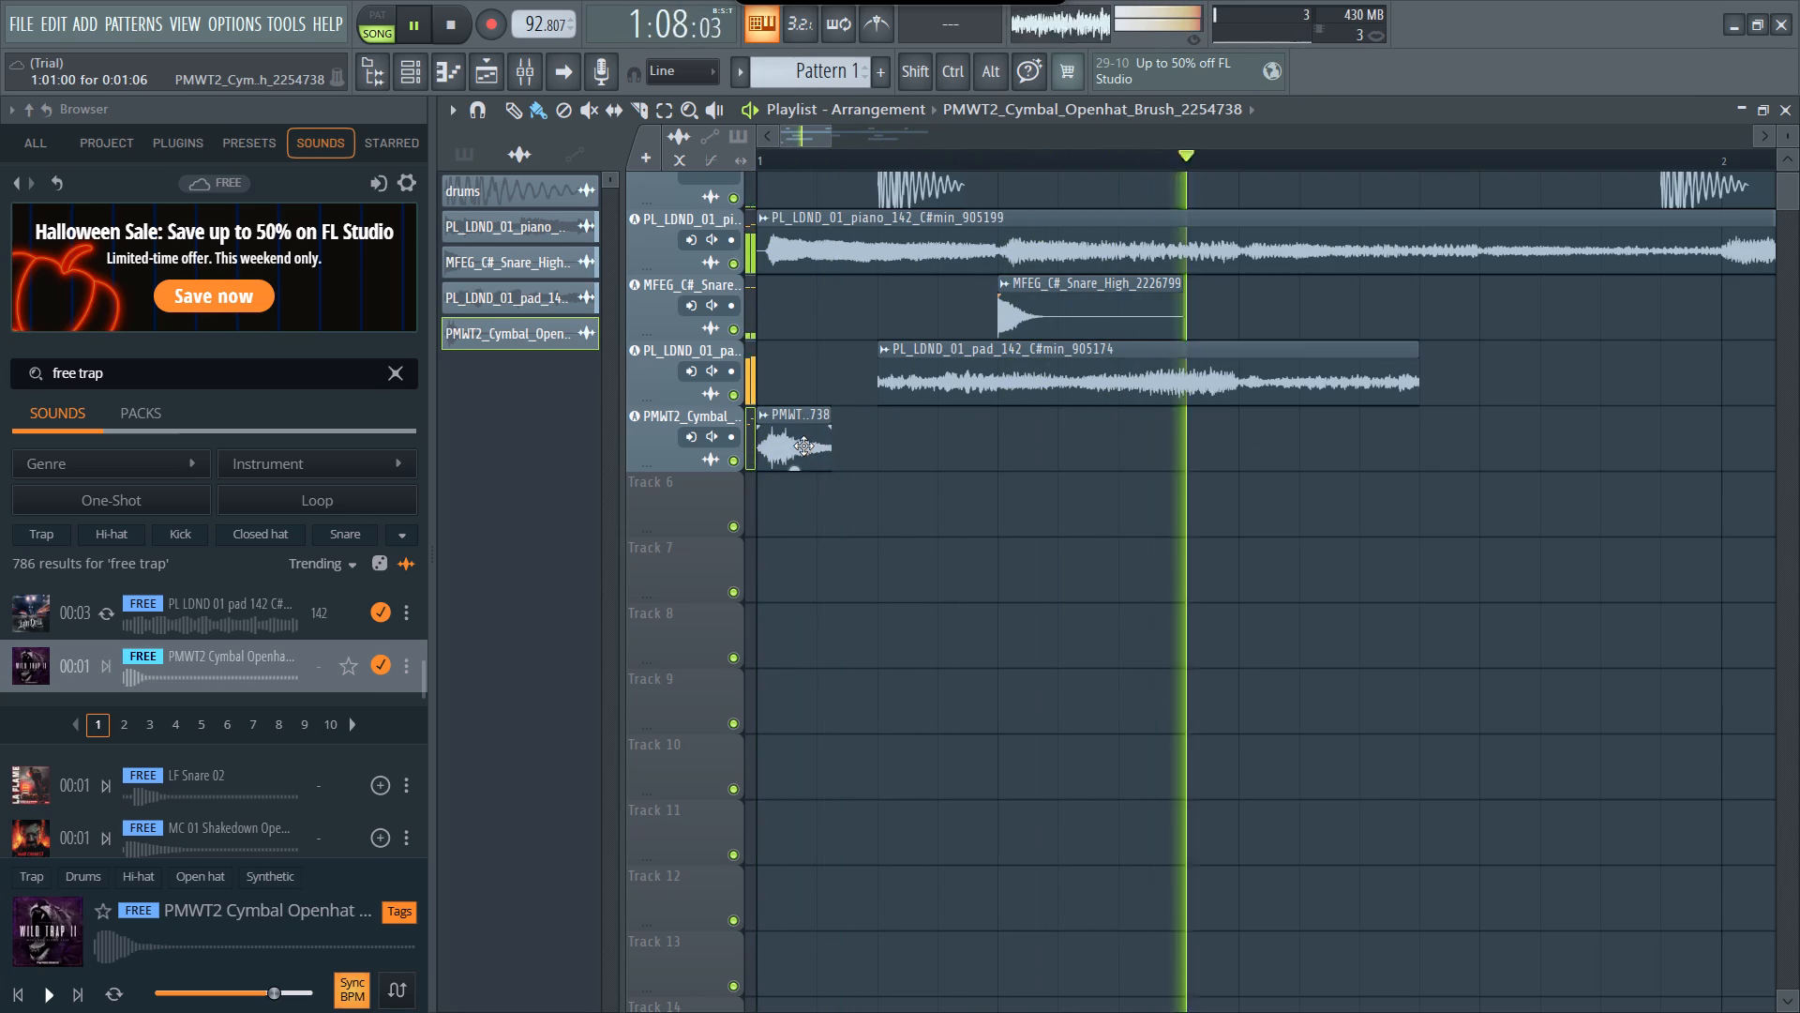
pyautogui.moveTo(803, 445); pyautogui.dragTo(1081, 446)
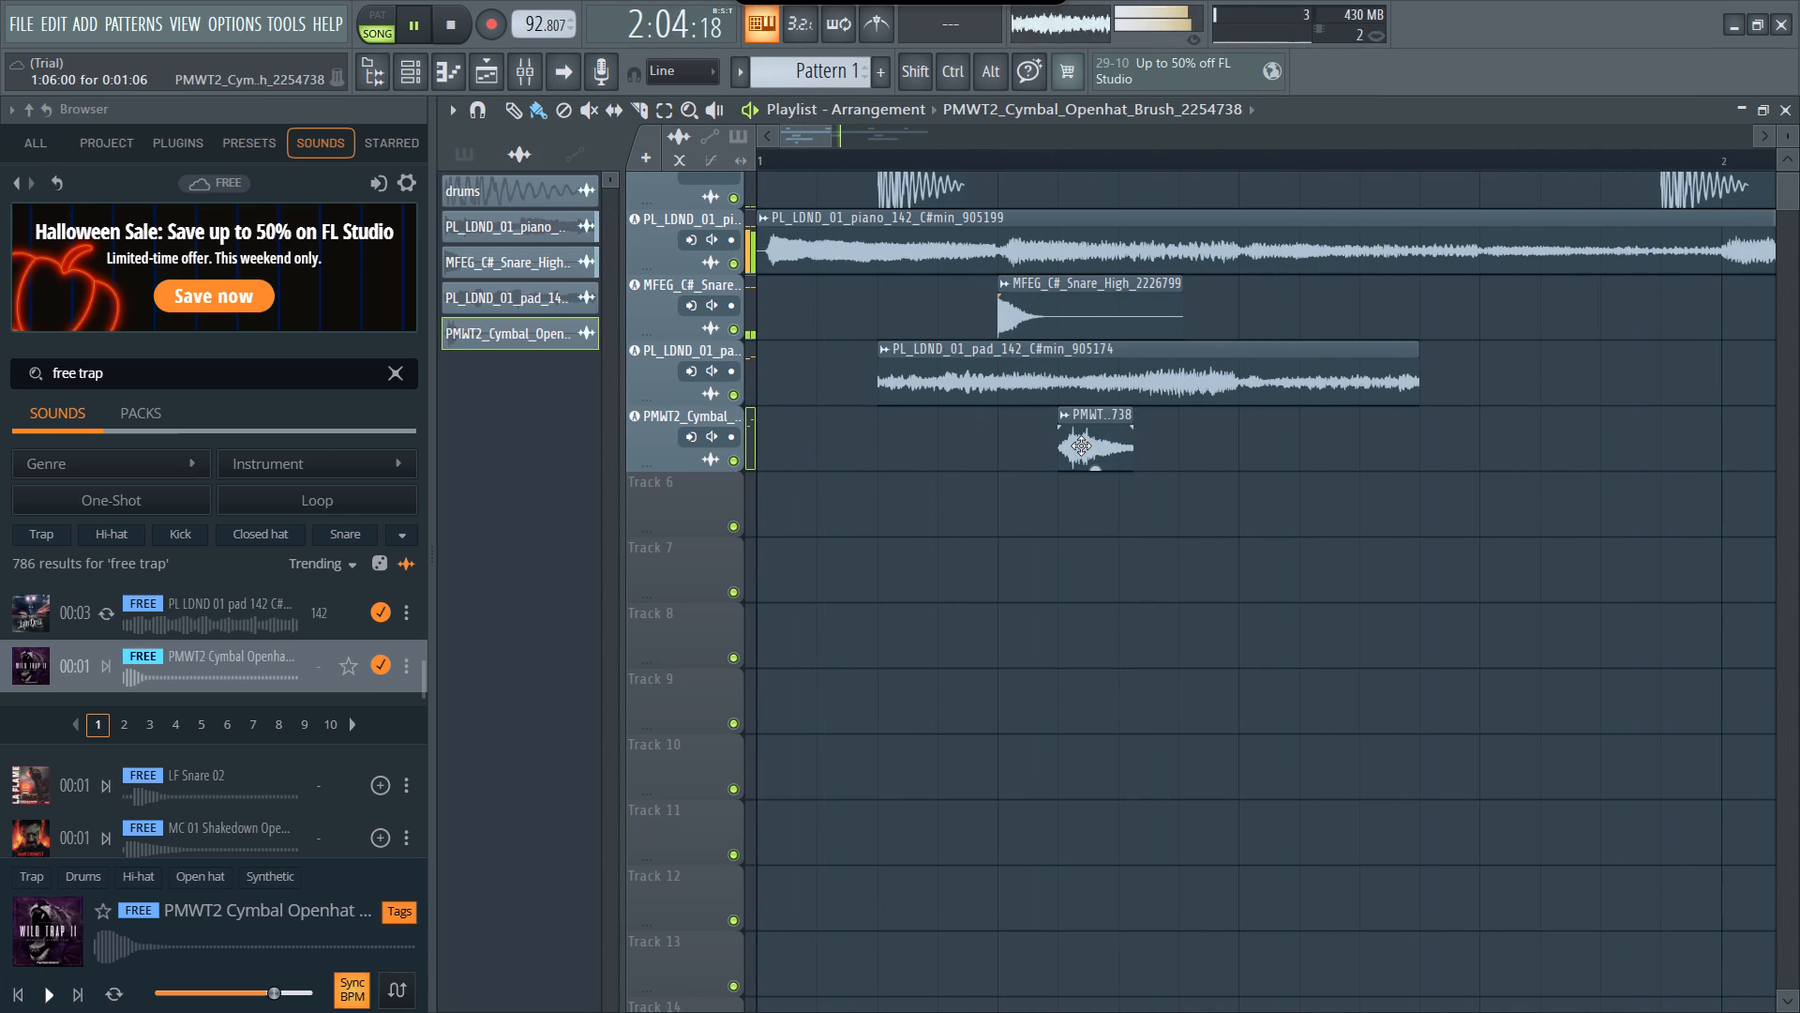
pyautogui.moveTo(1081, 446); pyautogui.dragTo(1081, 457)
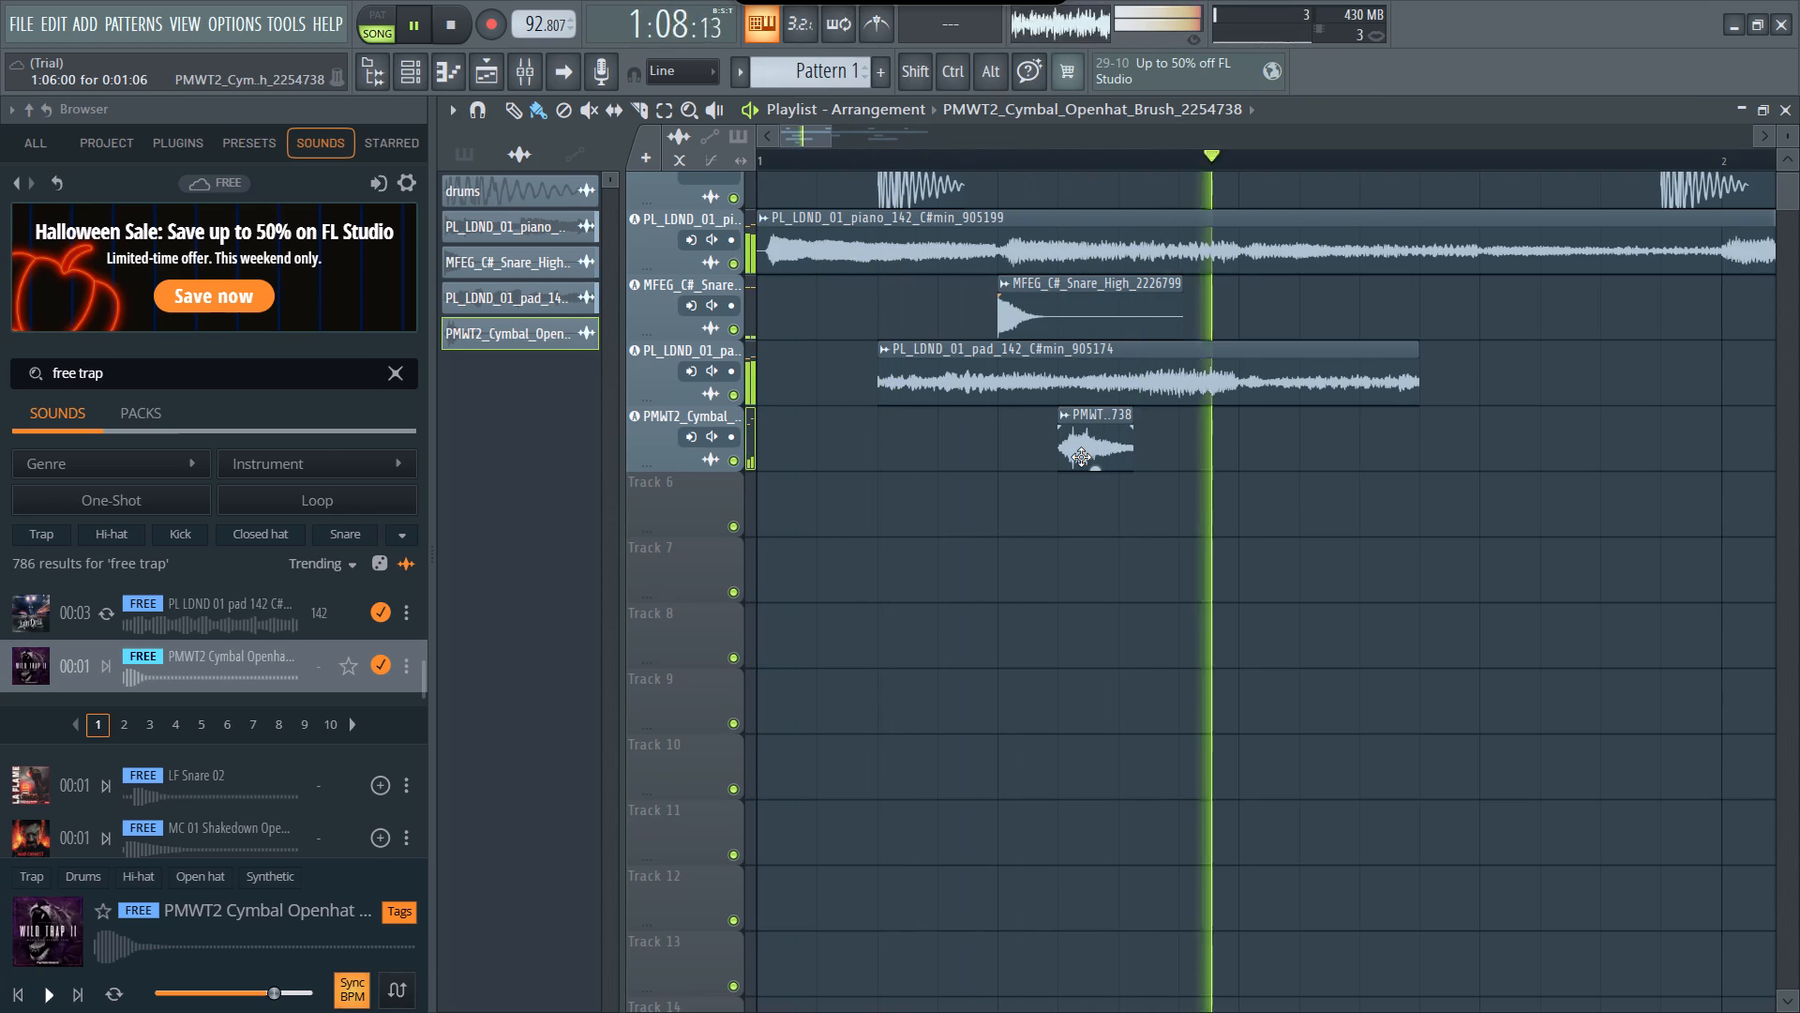
pyautogui.moveTo(1092, 449); pyautogui.dragTo(1115, 449)
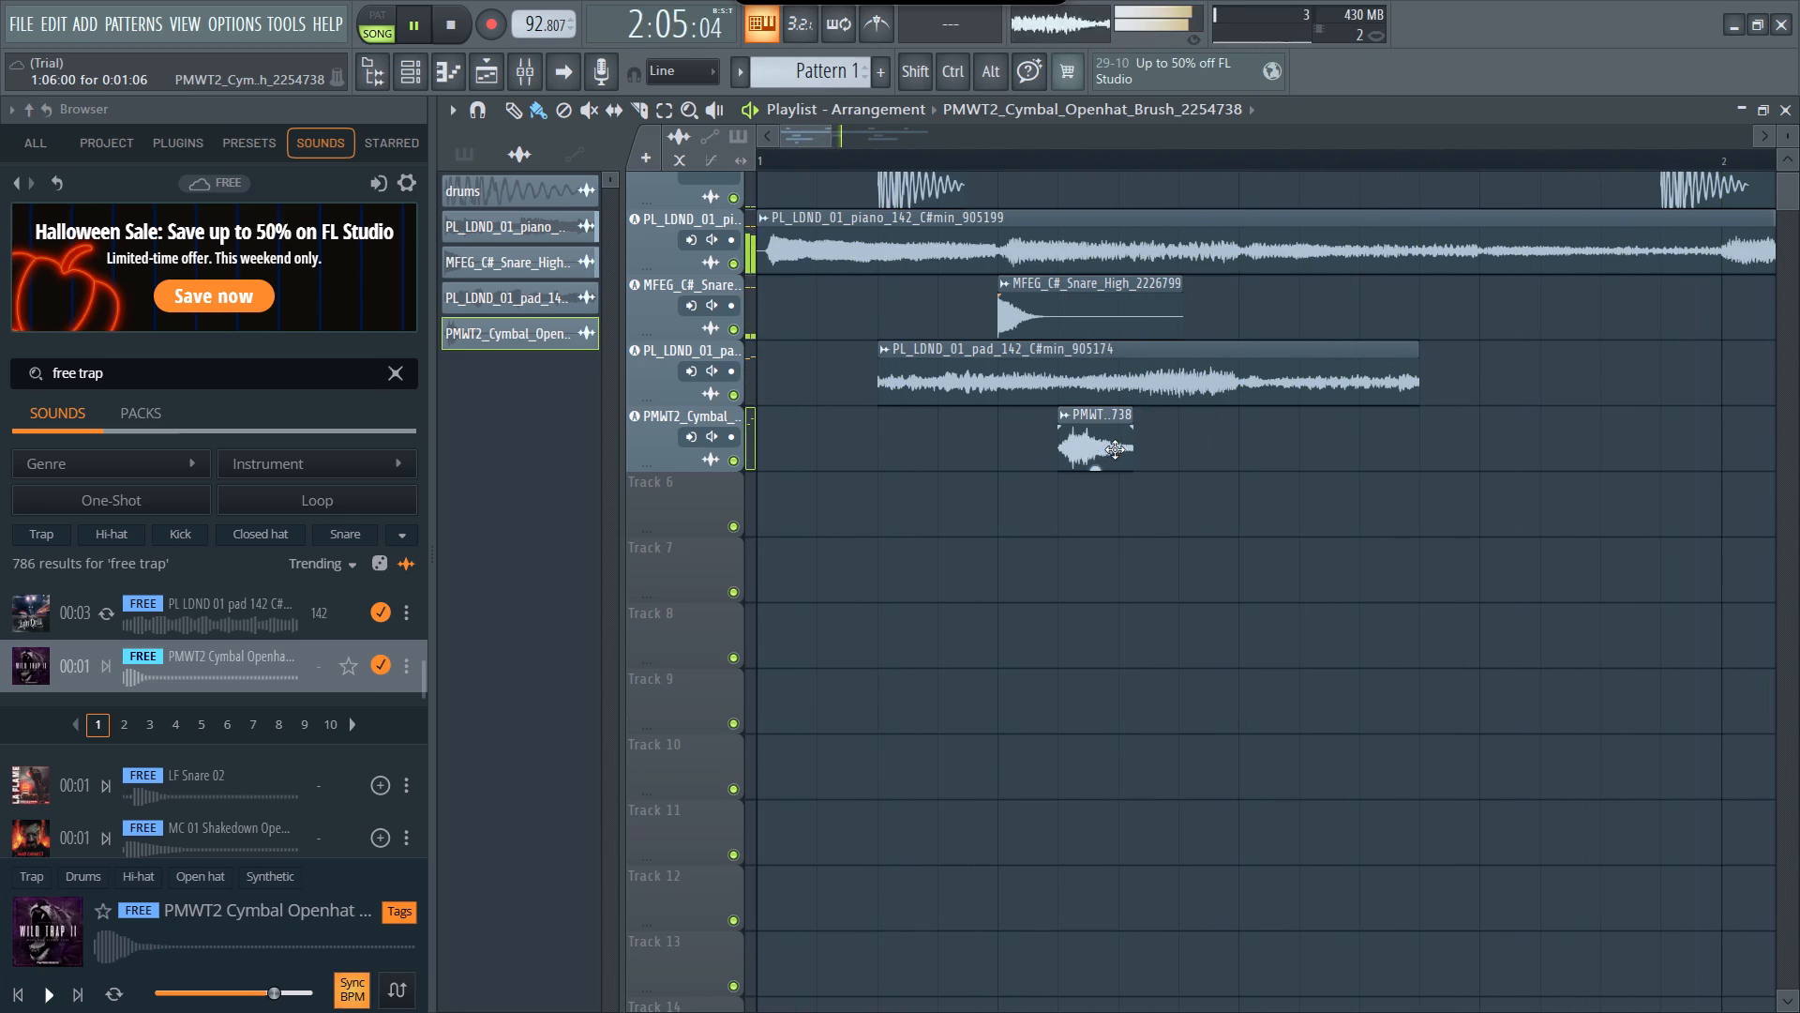
pyautogui.moveTo(1115, 449); pyautogui.dragTo(1118, 449)
pyautogui.moveTo(1118, 449); pyautogui.dragTo(1150, 446)
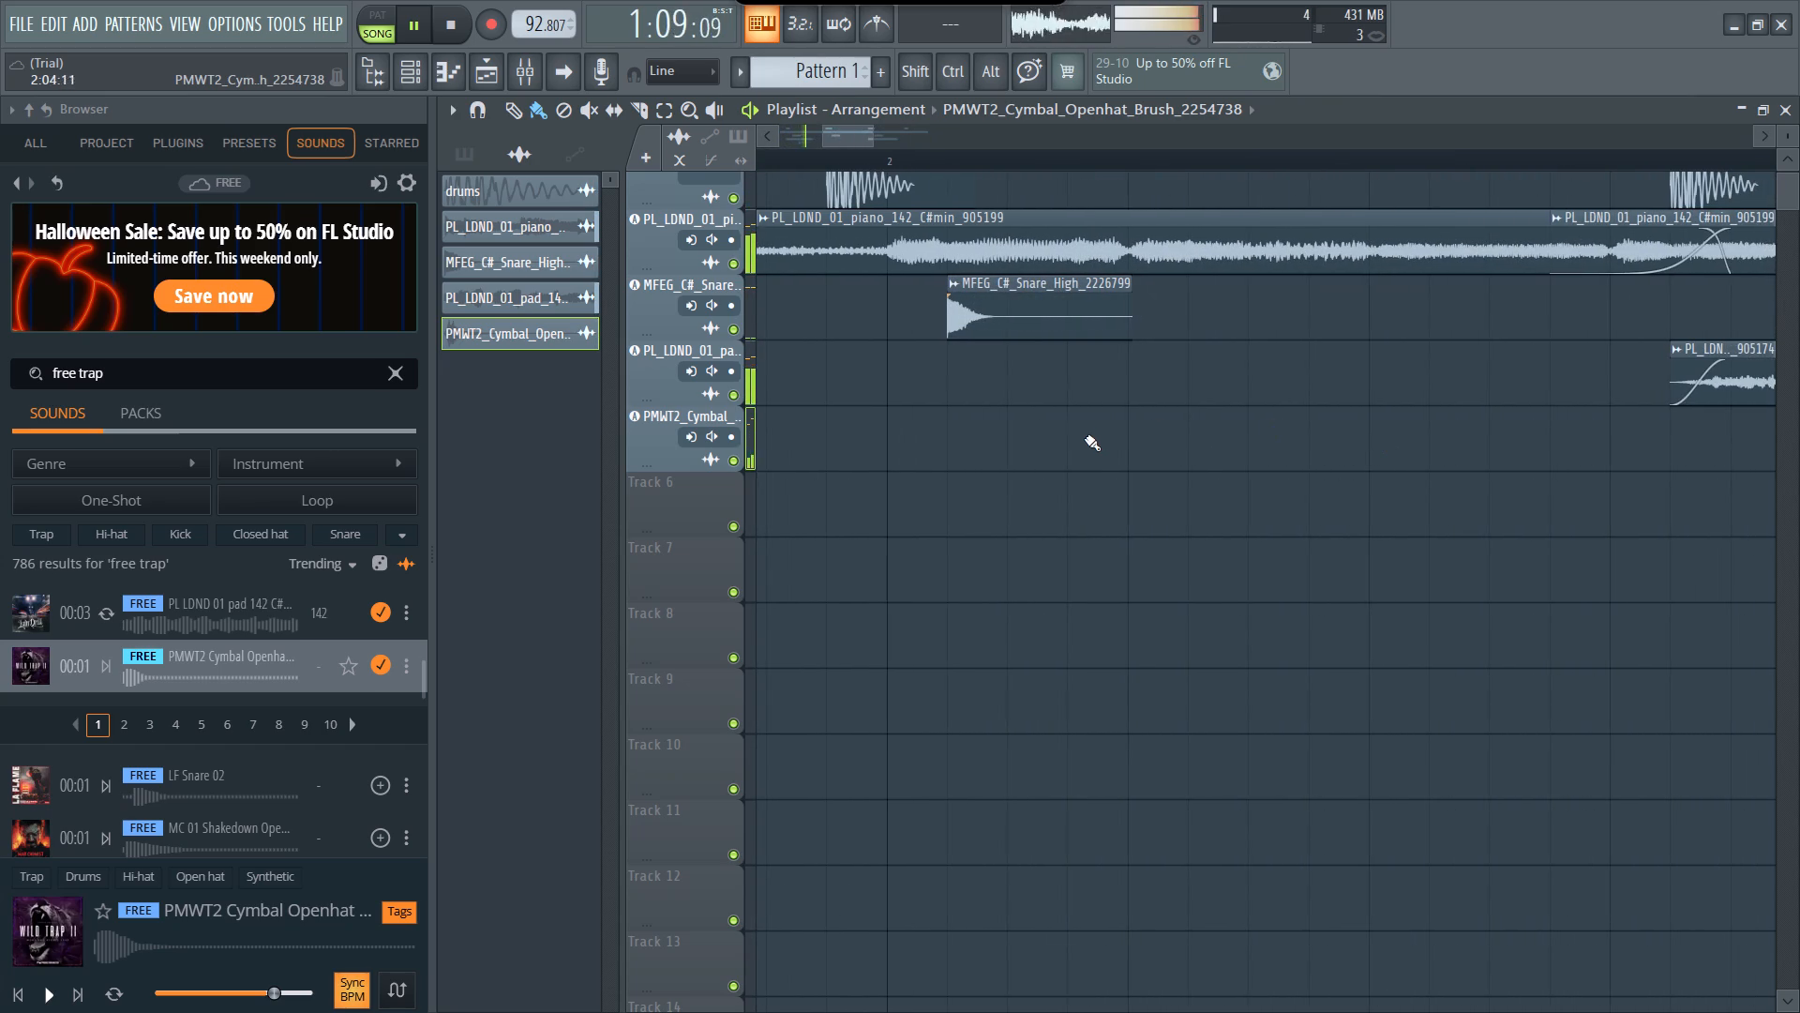
# Add a second open-hat clip on Track 5 at step 3 of bar 2, with a length of 0:01:06.
pyautogui.click(1075, 440)
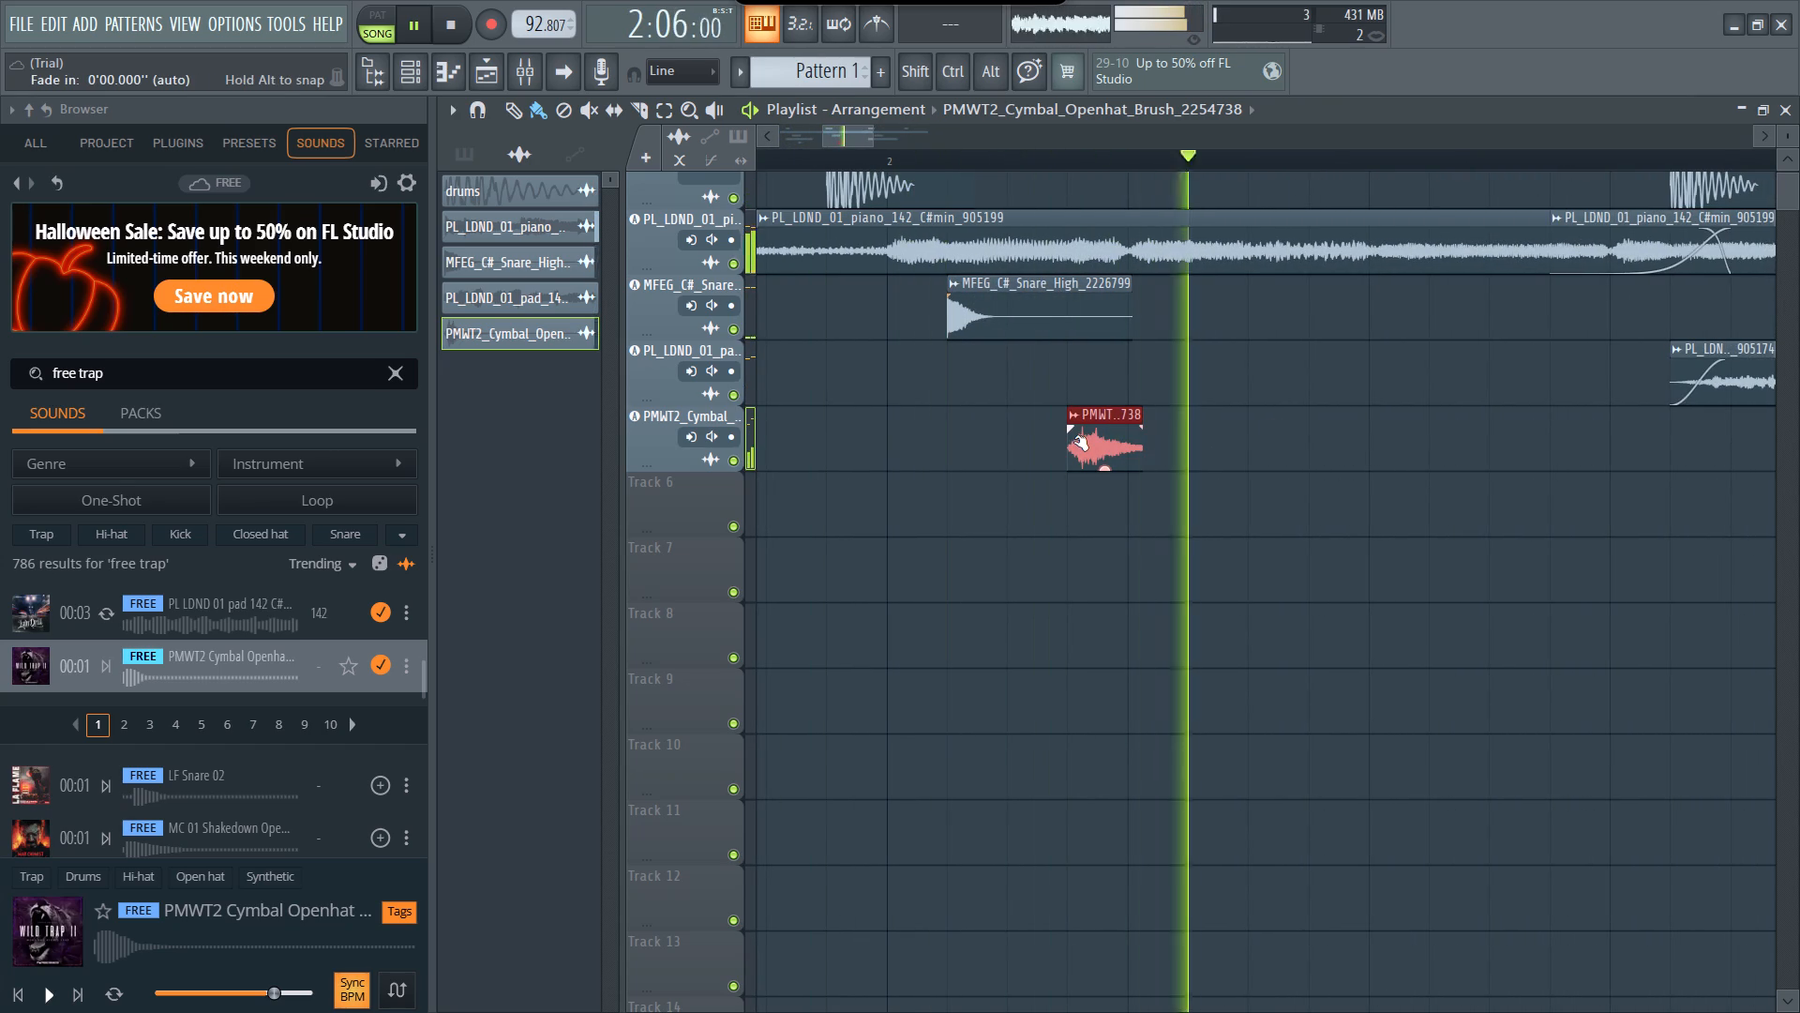
pyautogui.moveTo(1090, 442); pyautogui.dragTo(1059, 446)
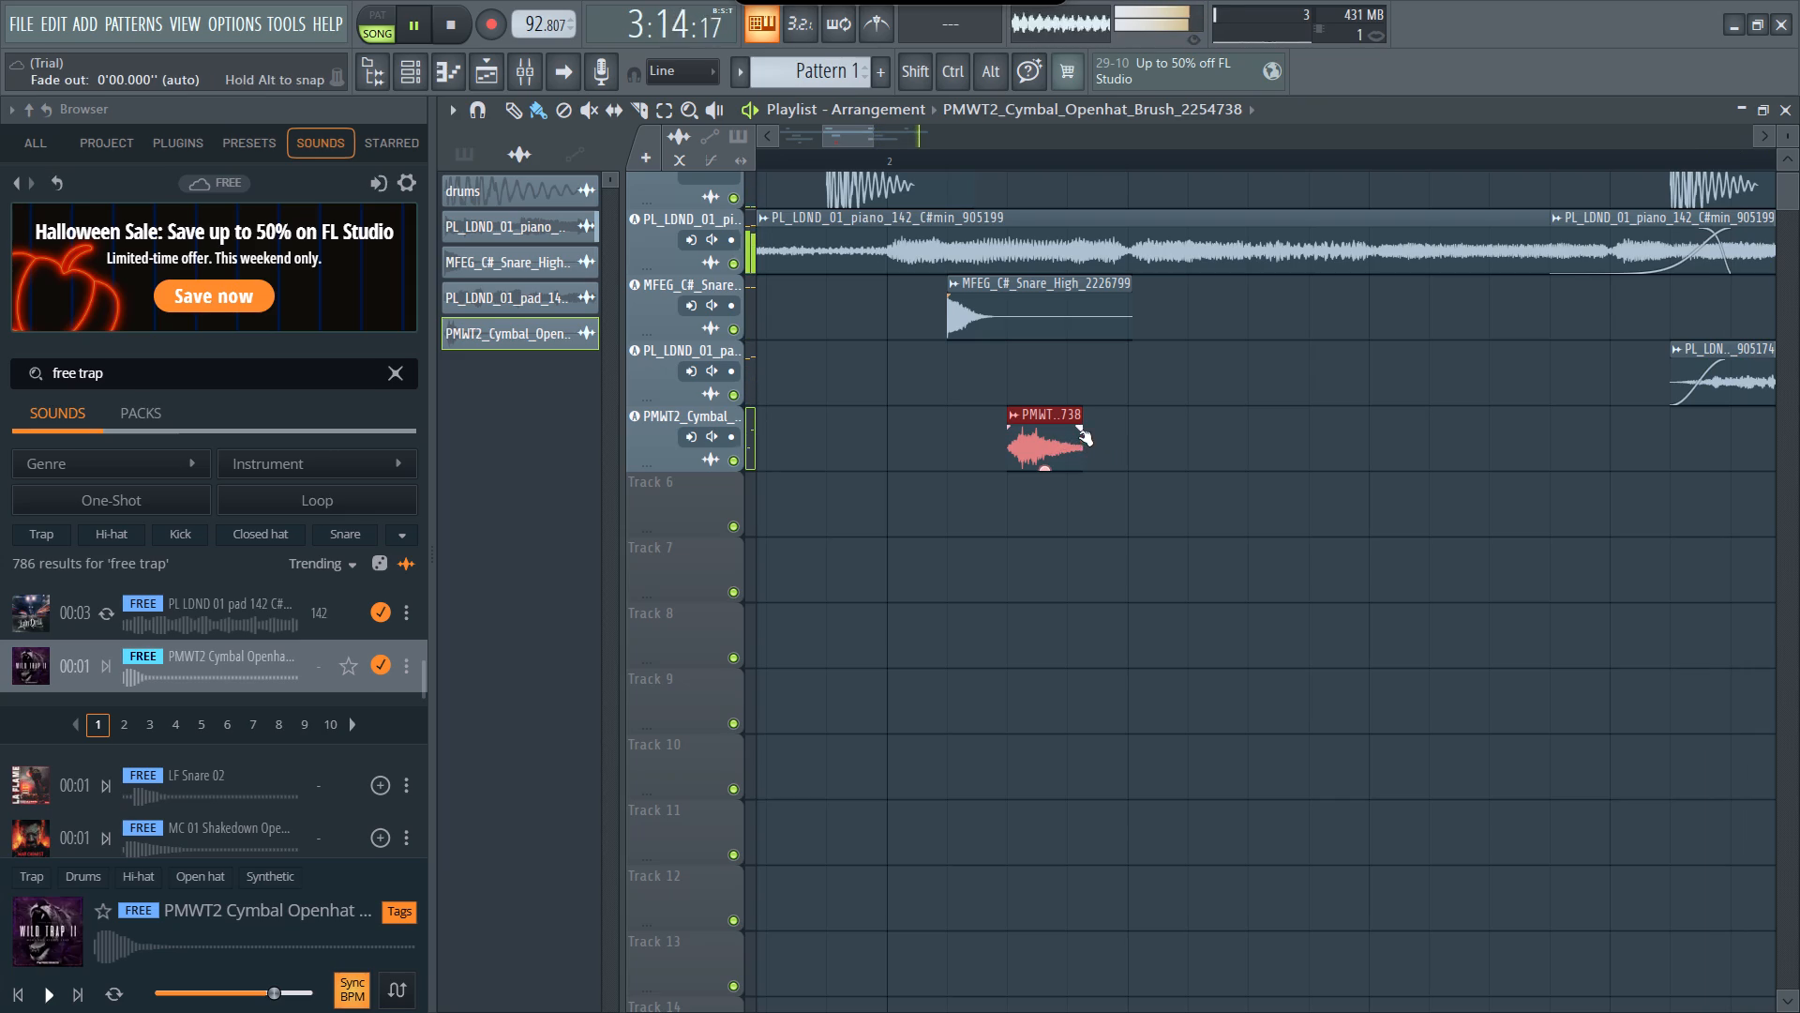
pyautogui.moveTo(1080, 416); pyautogui.dragTo(1110, 418)
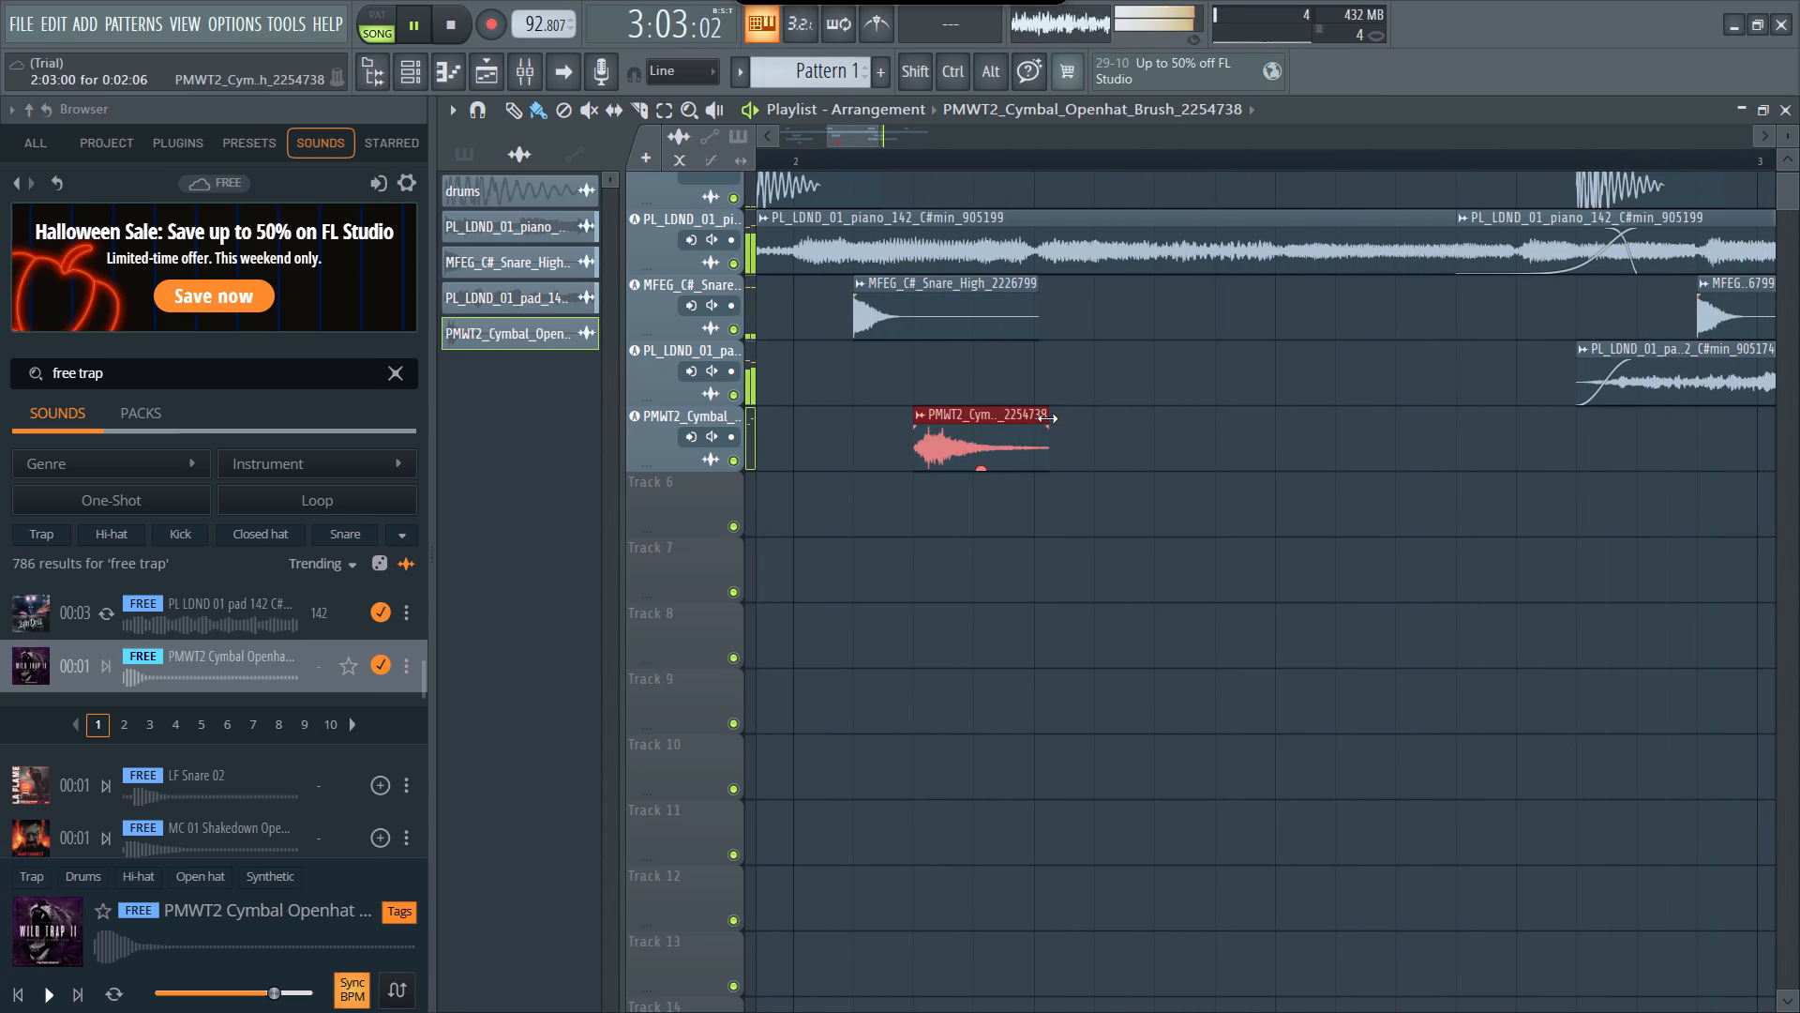
pyautogui.moveTo(1047, 418); pyautogui.dragTo(990, 422)
# Add a third open-hat clip on Track 5 at step 2 of bar 3.
pyautogui.hscroll(-1, 1162, 468)
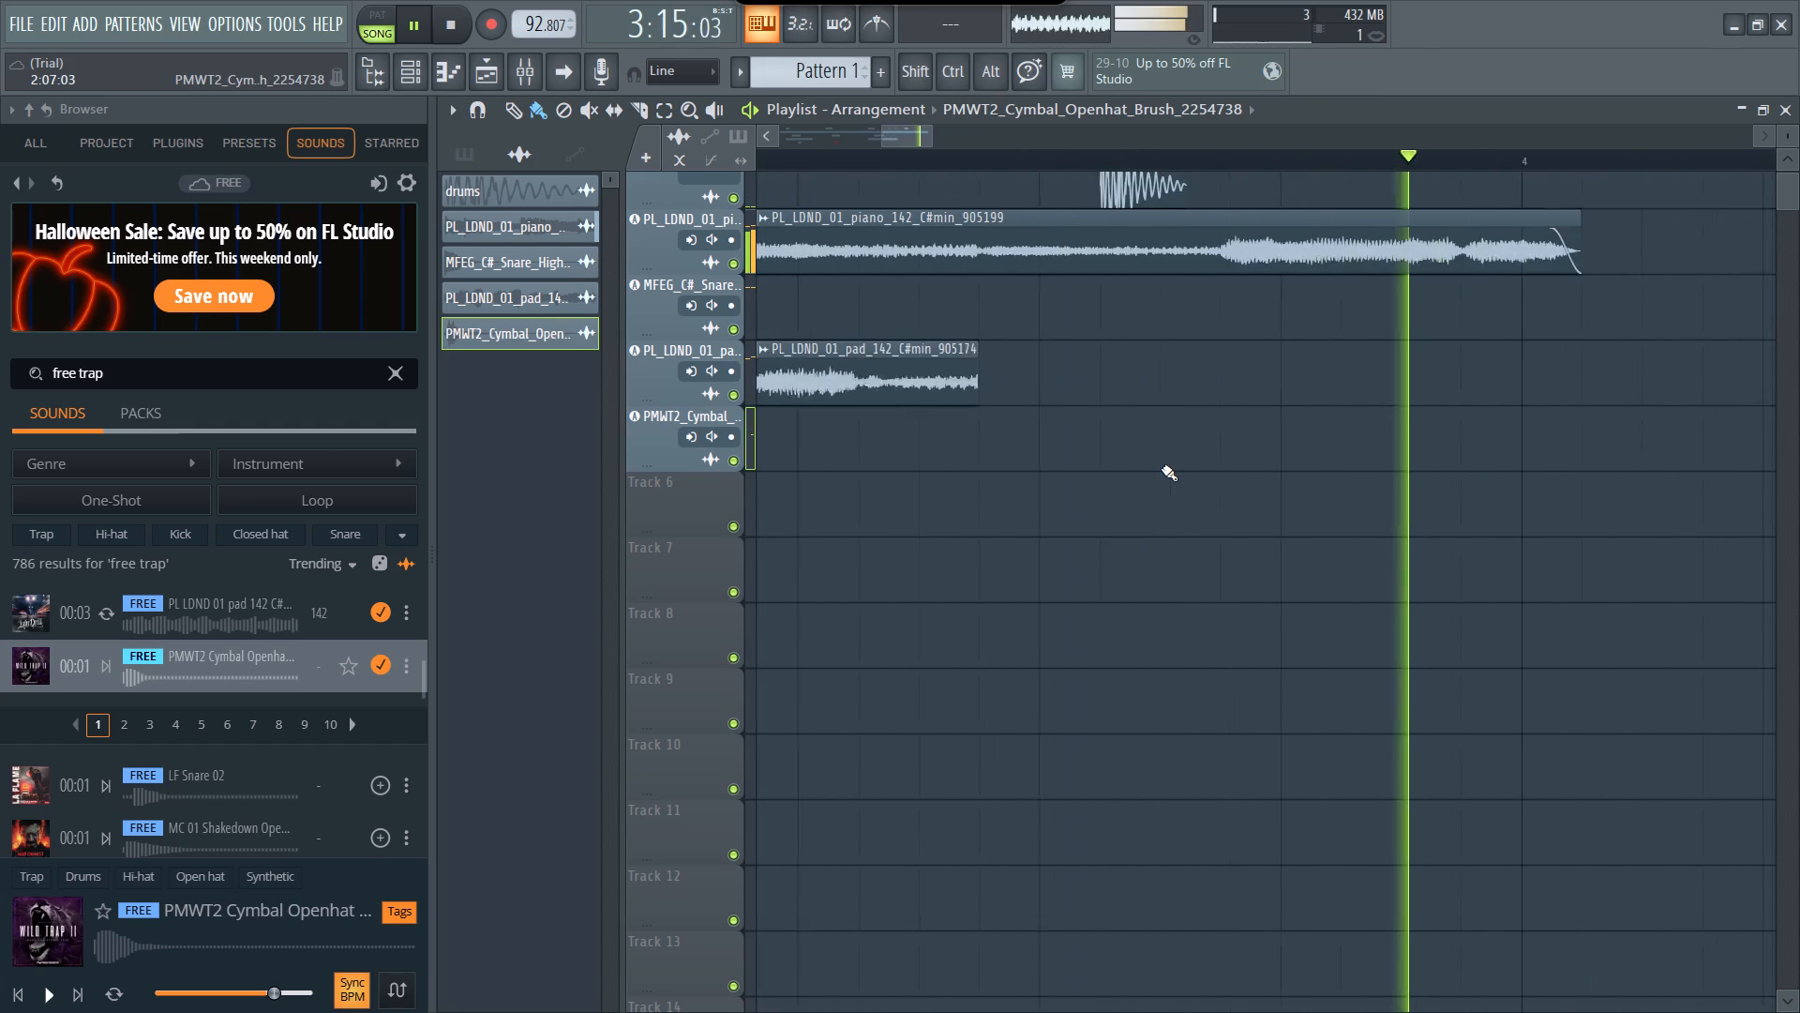
pyautogui.hscroll(-1, 1162, 468)
pyautogui.click(942, 440)
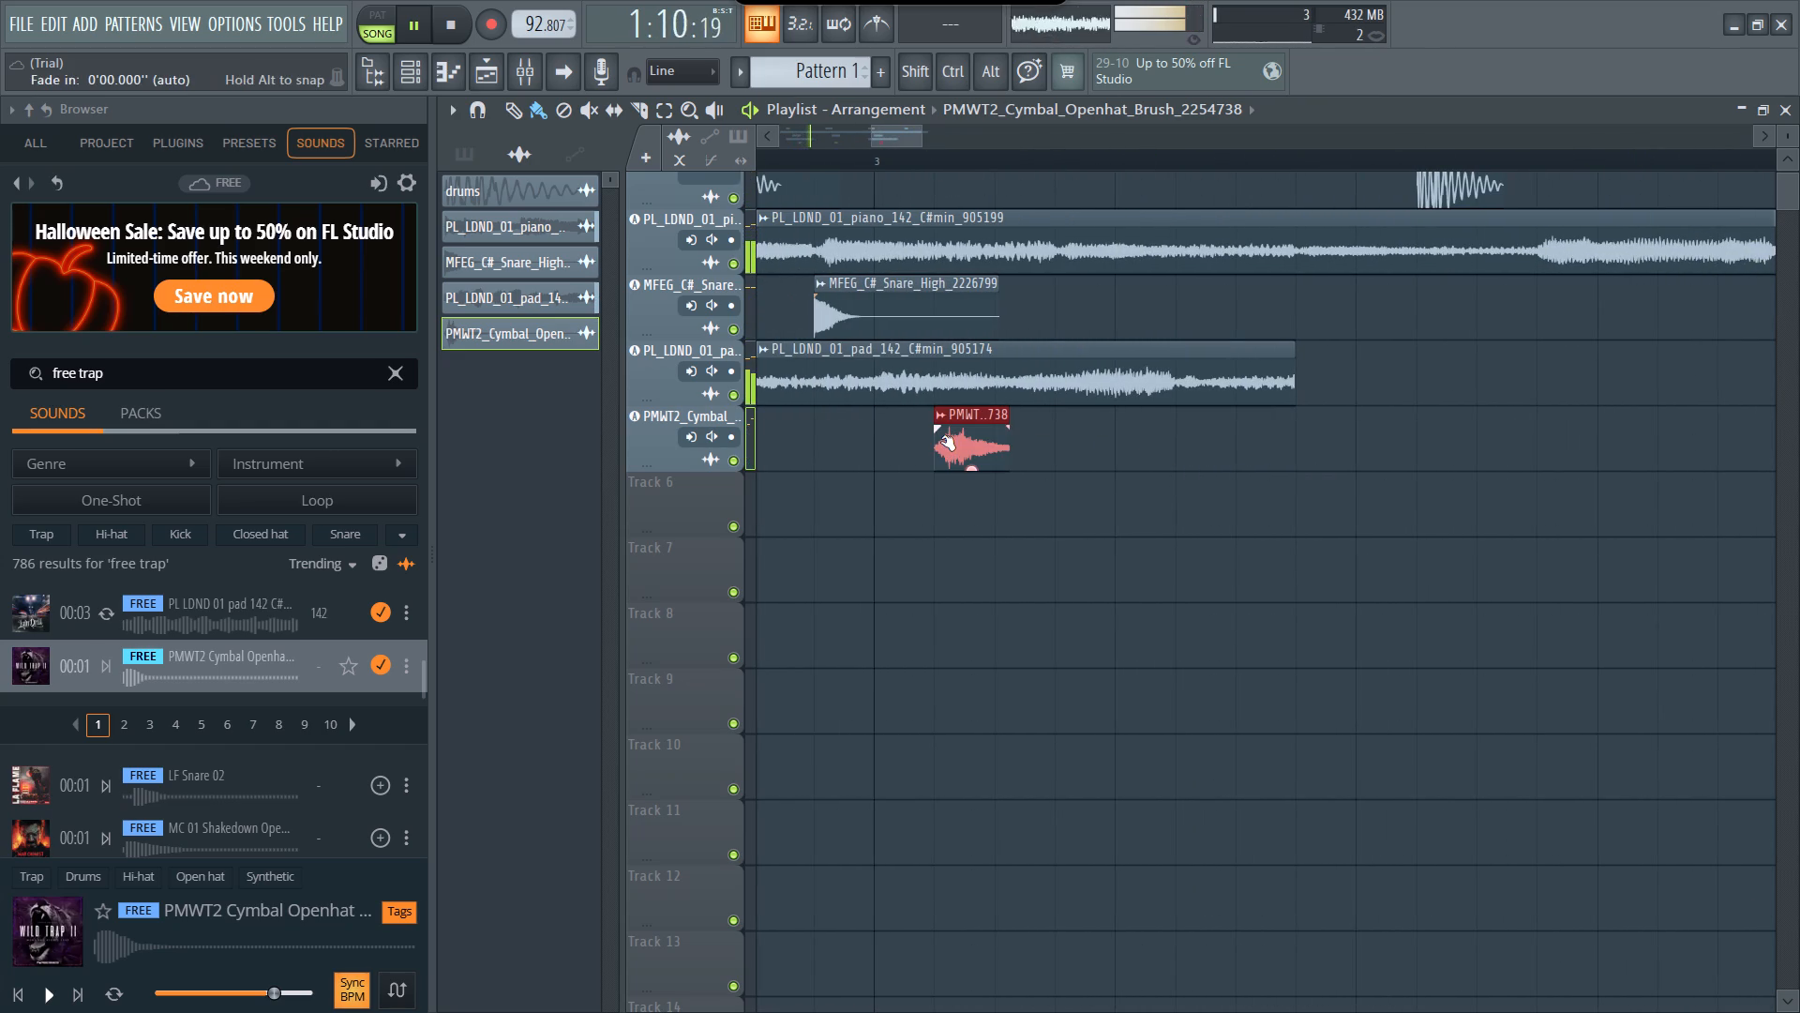
# Shorten the last piano clip so that it ends at about step 14 of bar 3.
pyautogui.hscroll(1, 1028, 491)
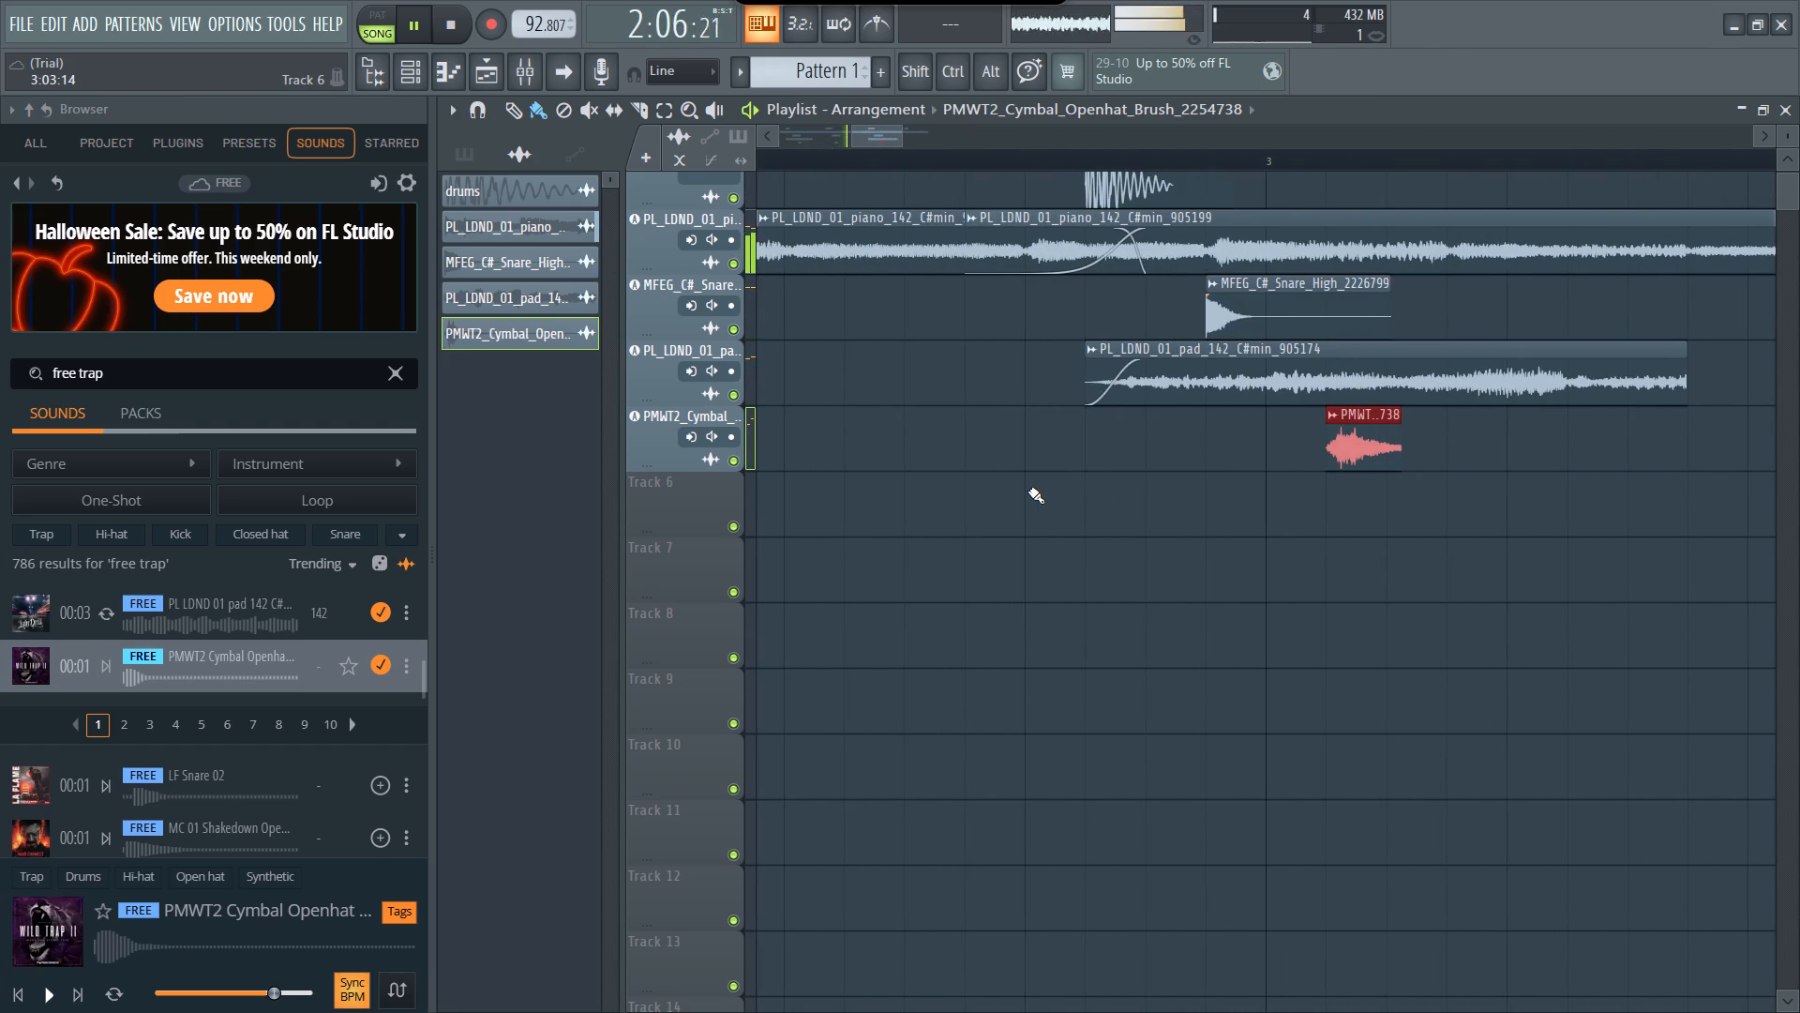
pyautogui.hscroll(2, 1028, 491)
pyautogui.scroll(1, 1028, 491)
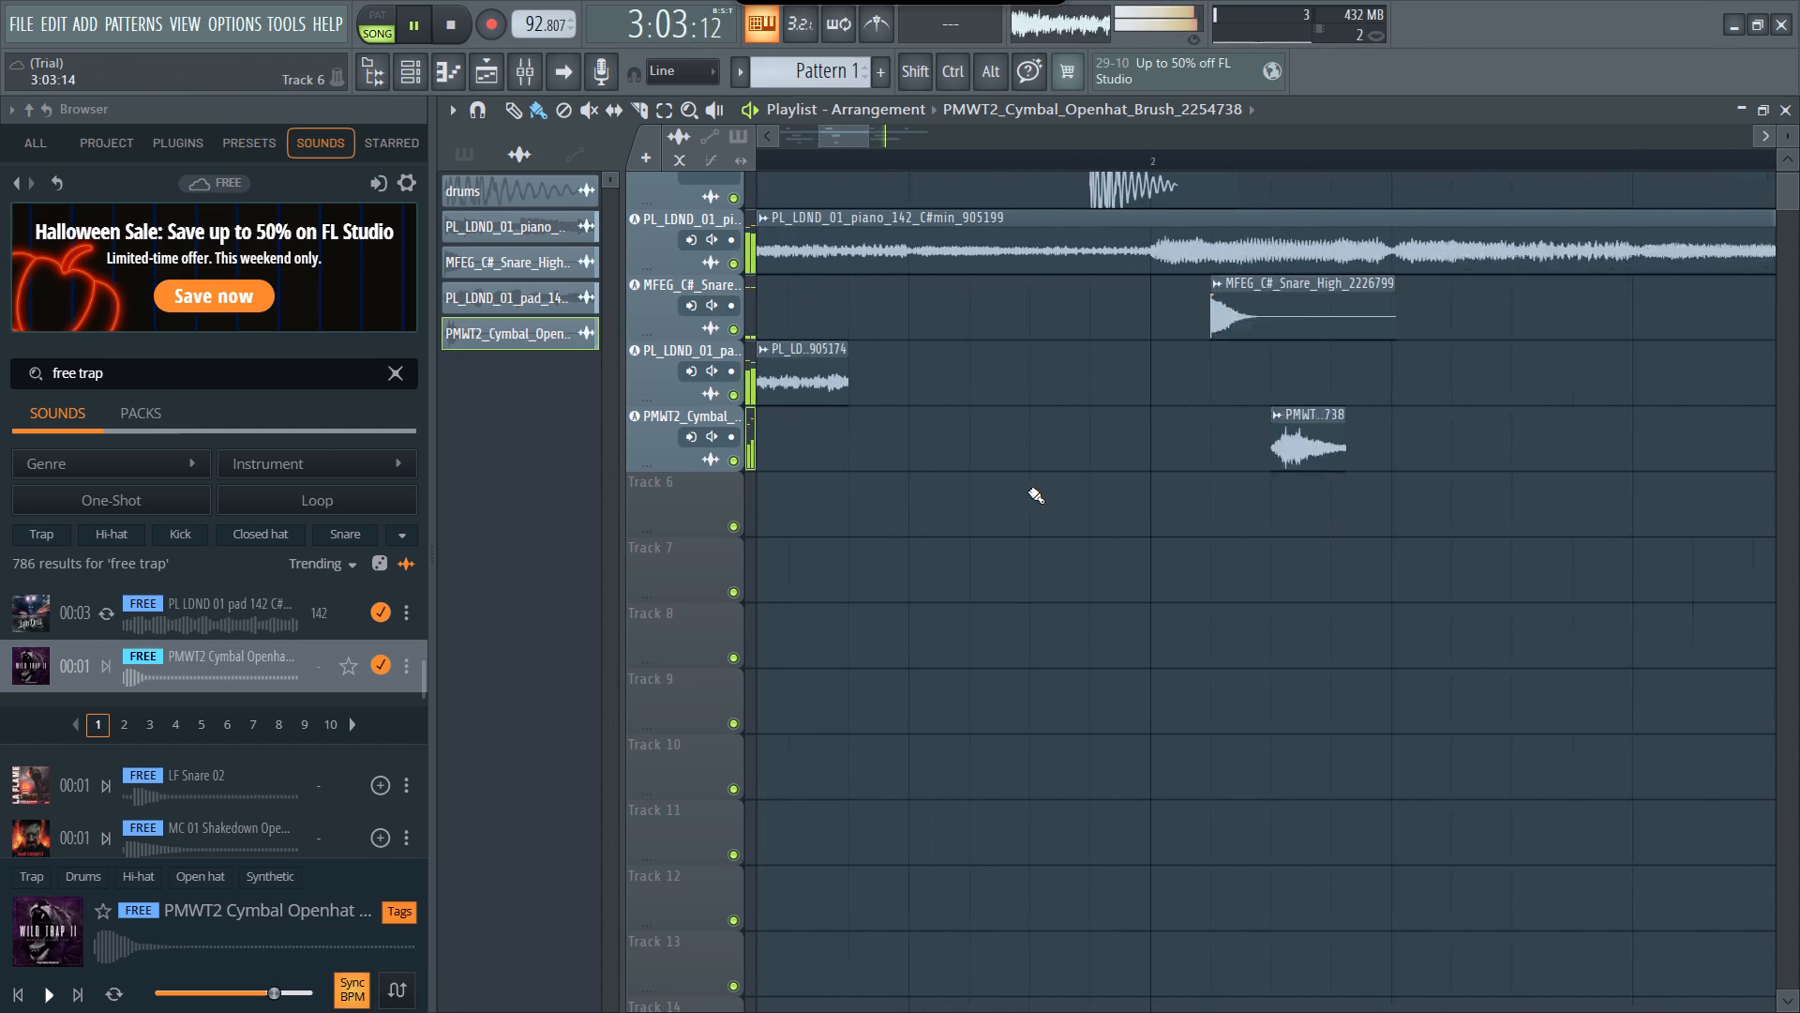
pyautogui.scroll(1, 1028, 491)
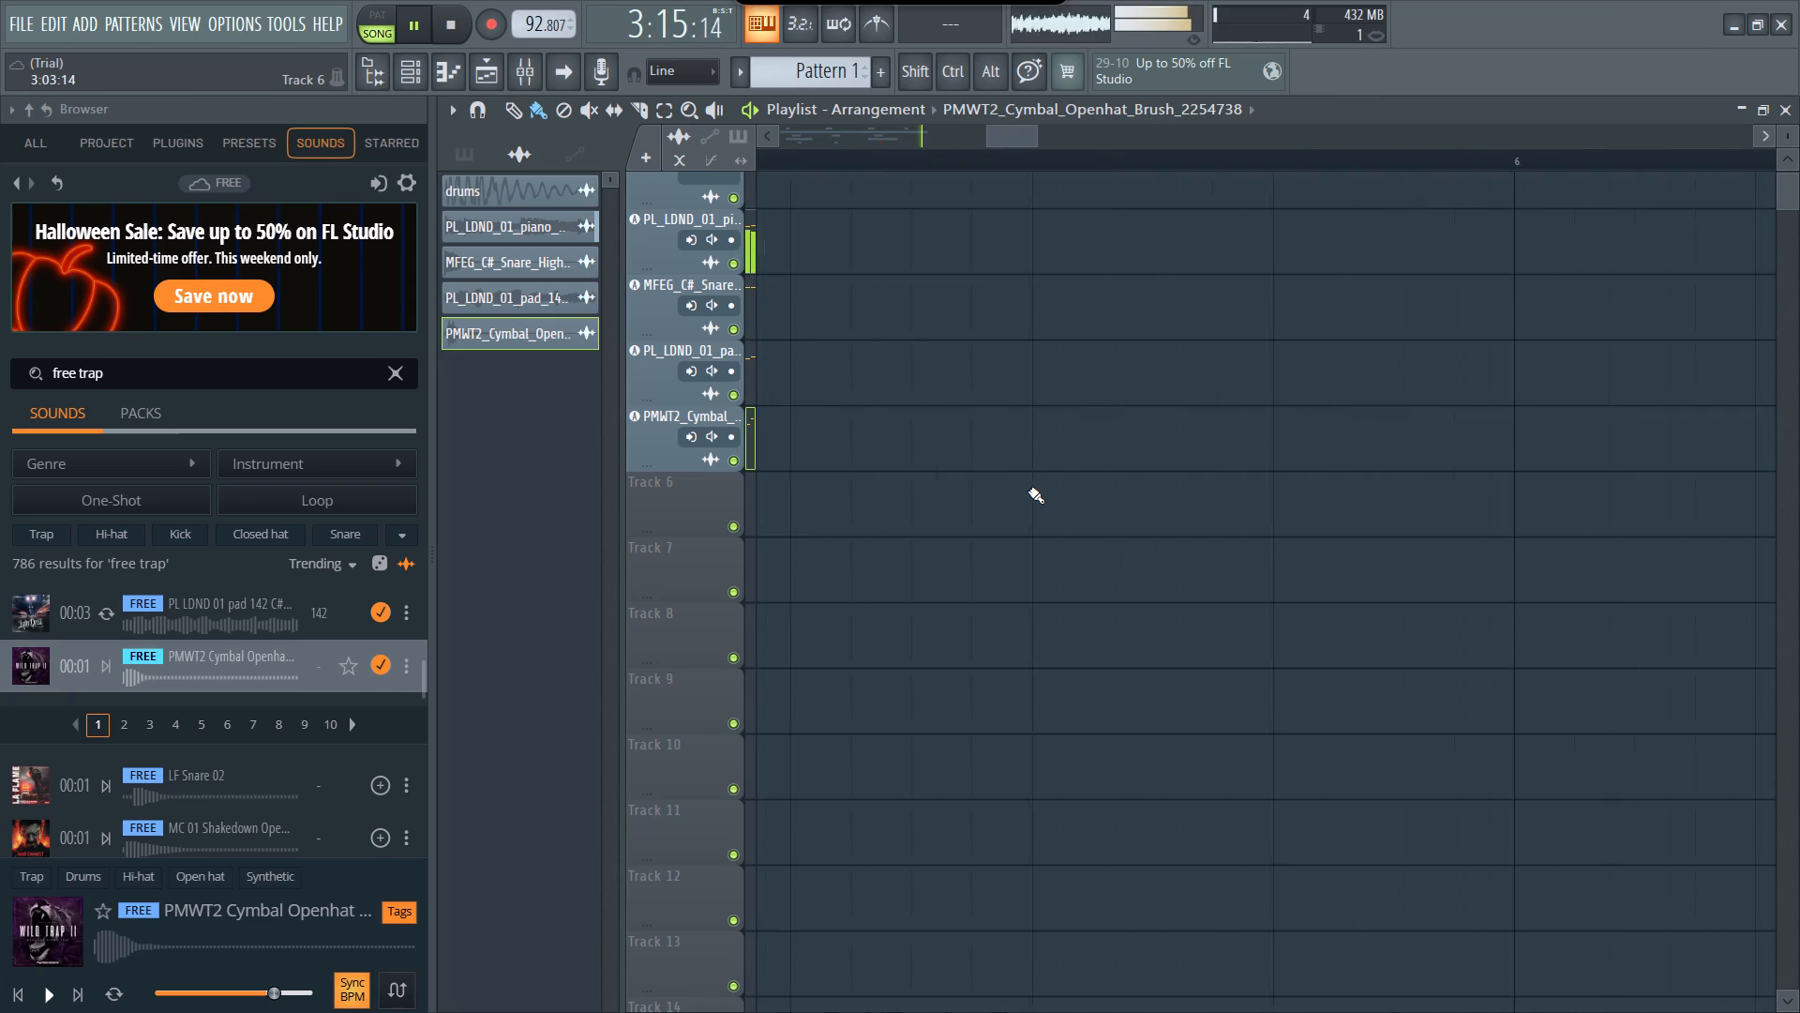
pyautogui.scroll(1, 1028, 491)
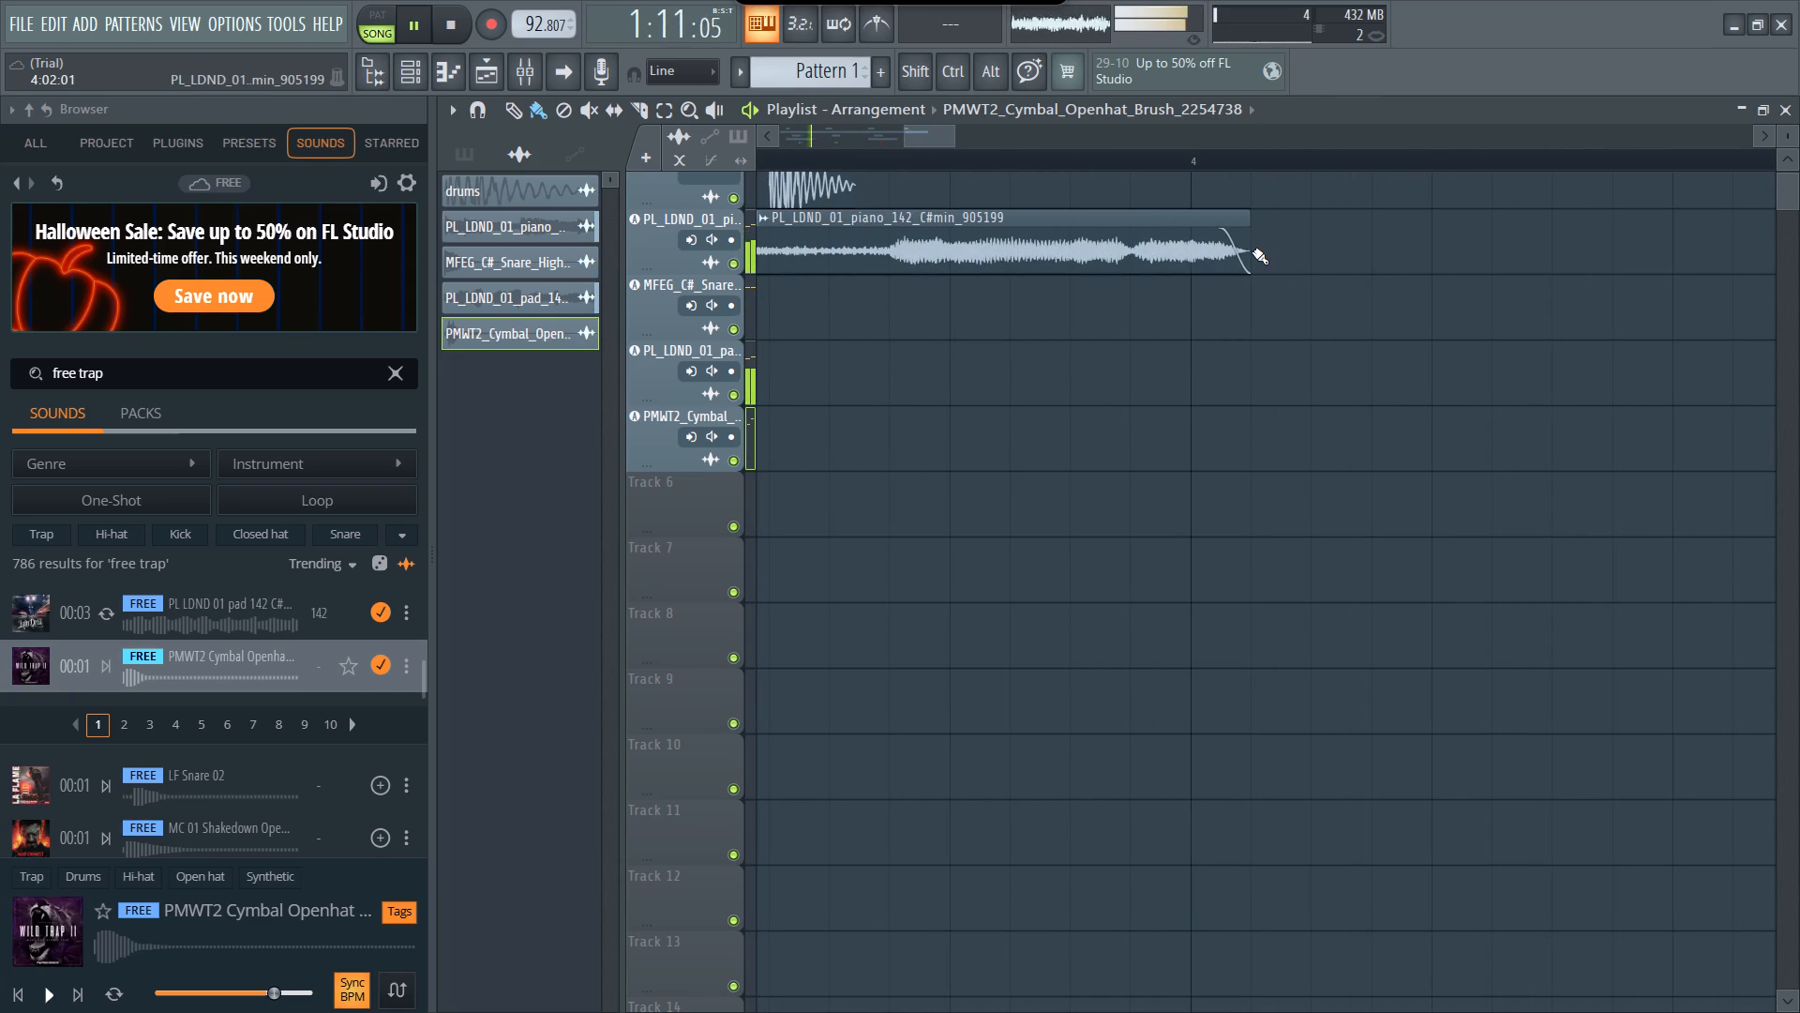
pyautogui.moveTo(1251, 225); pyautogui.dragTo(1220, 227)
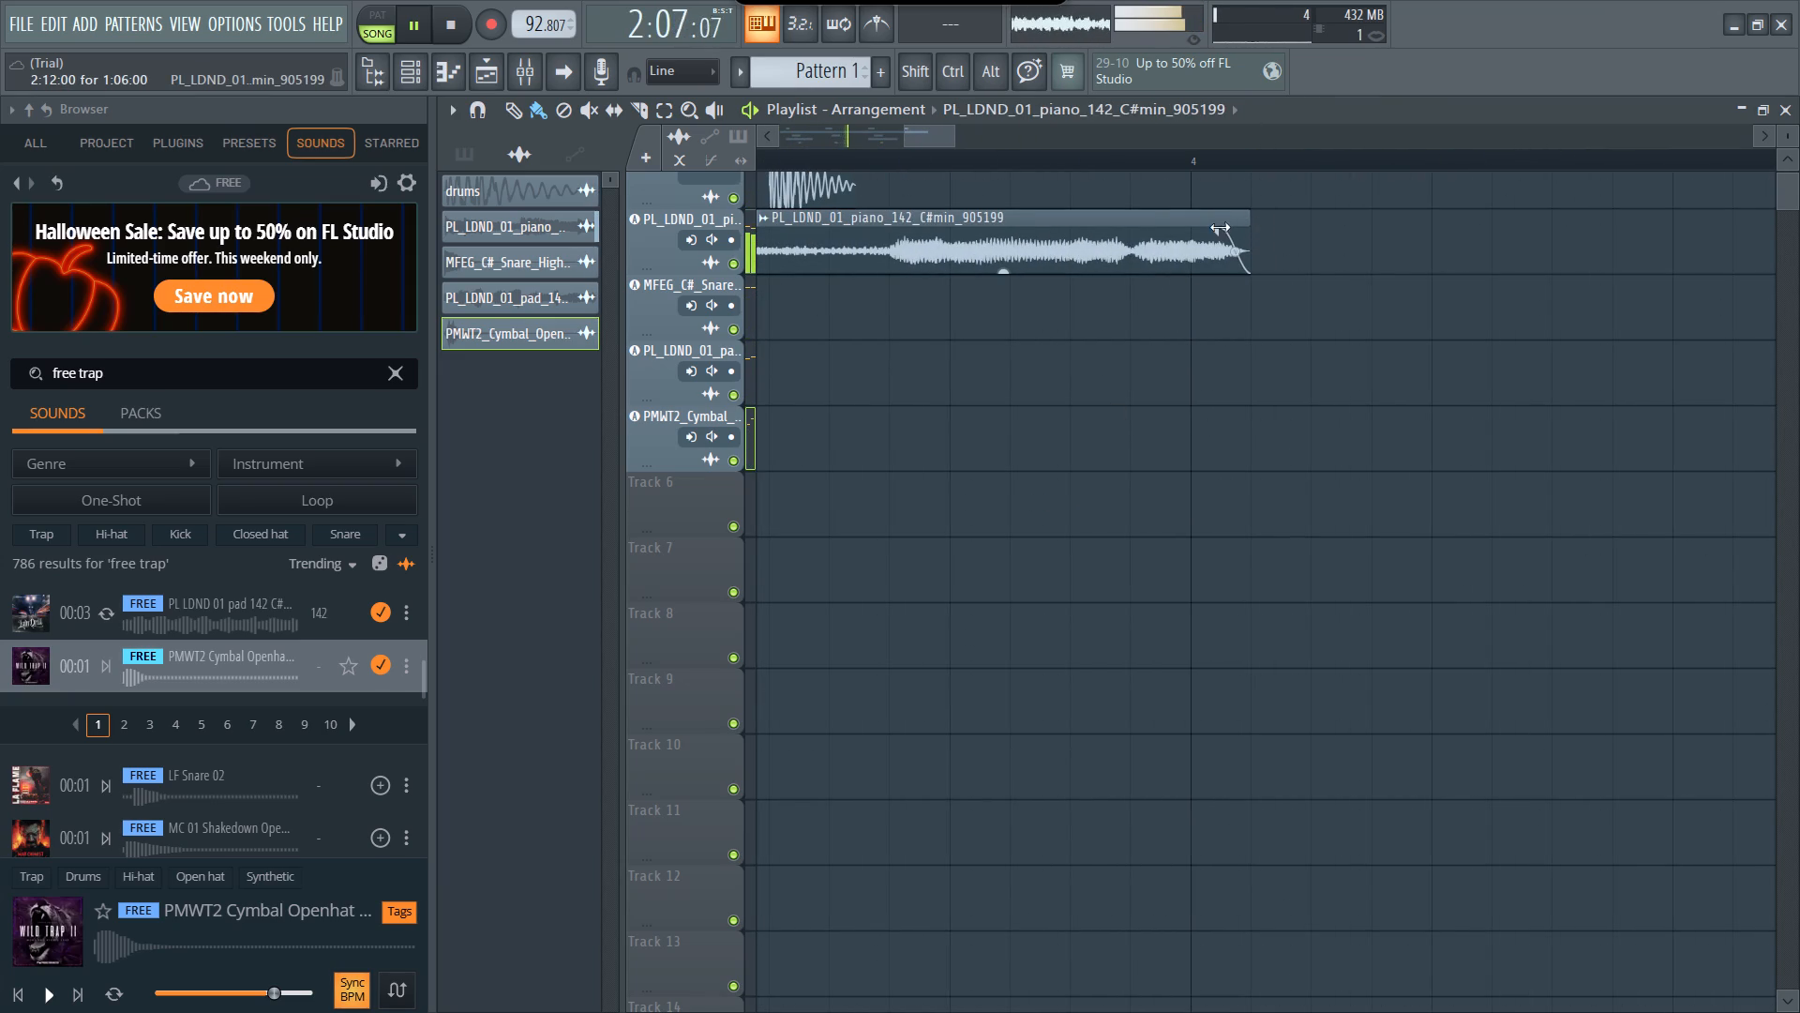
pyautogui.moveTo(1220, 227); pyautogui.dragTo(992, 232)
# Shift the second and third open-hat clips one step later, to step 4 of bar 2 and step 3 of bar 3.
pyautogui.hscroll(1, 992, 232)
pyautogui.hscroll(-1, 1072, 271)
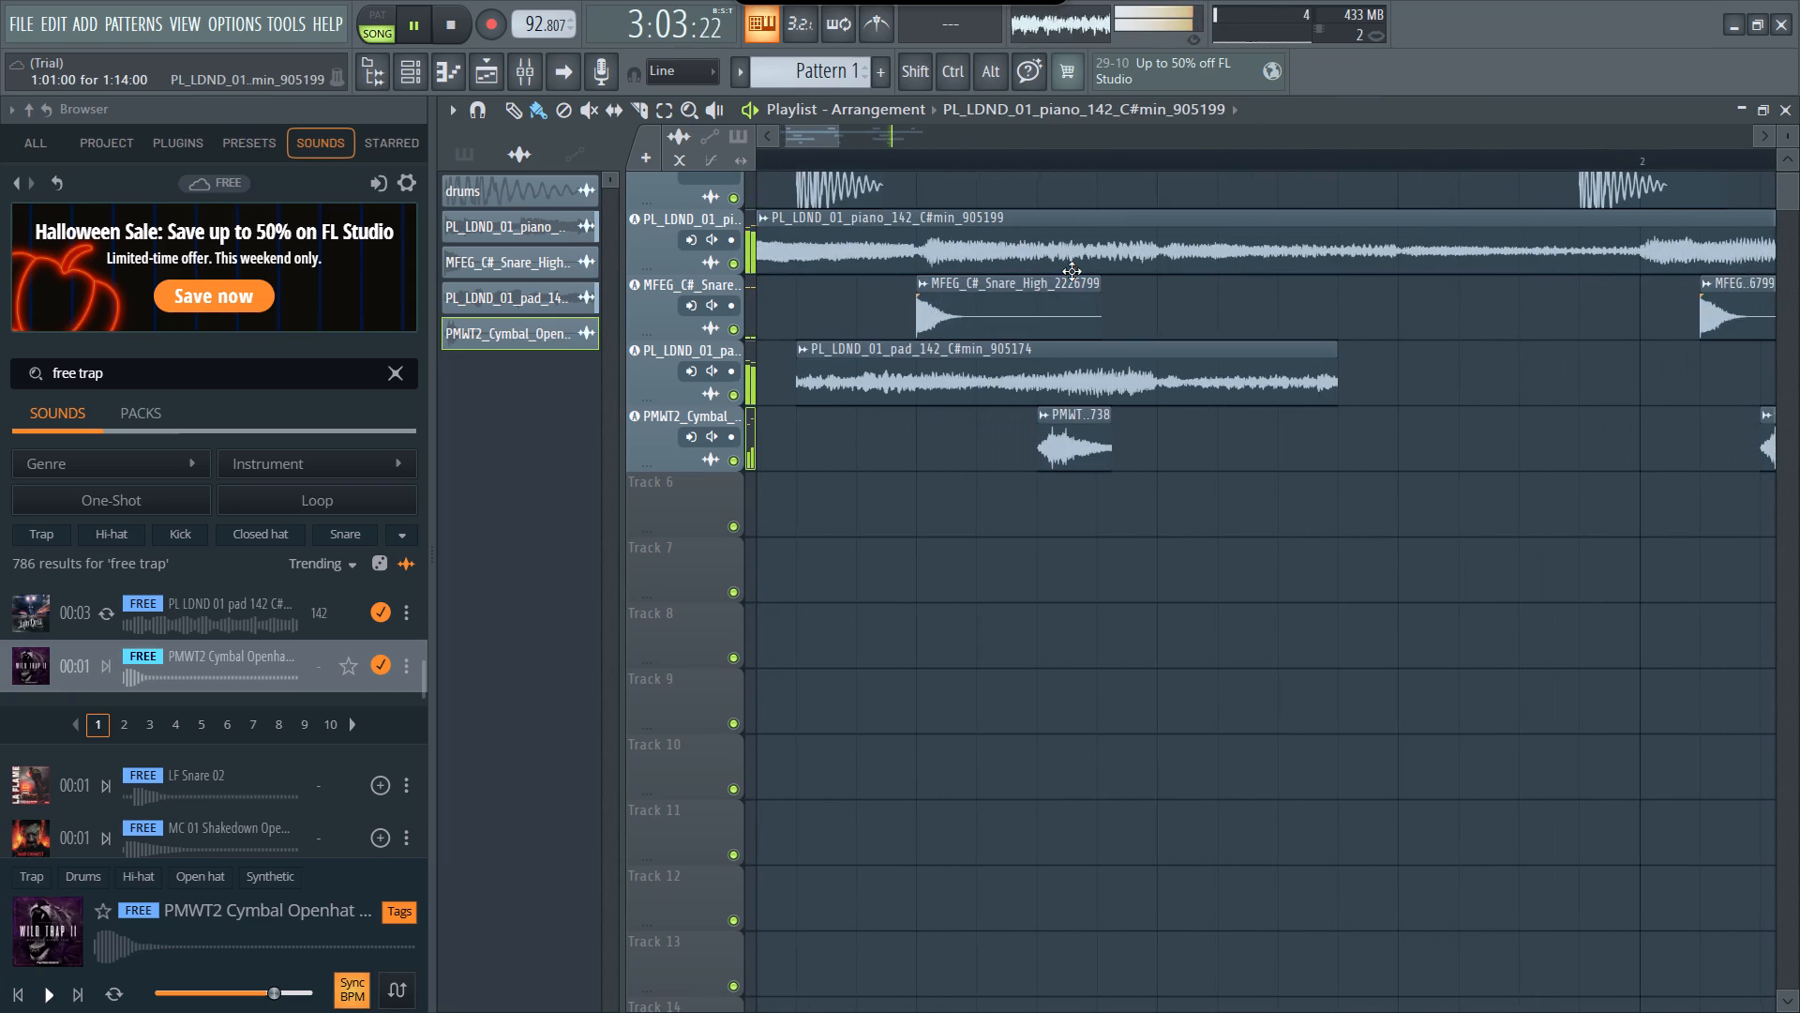
pyautogui.hscroll(-1, 1072, 271)
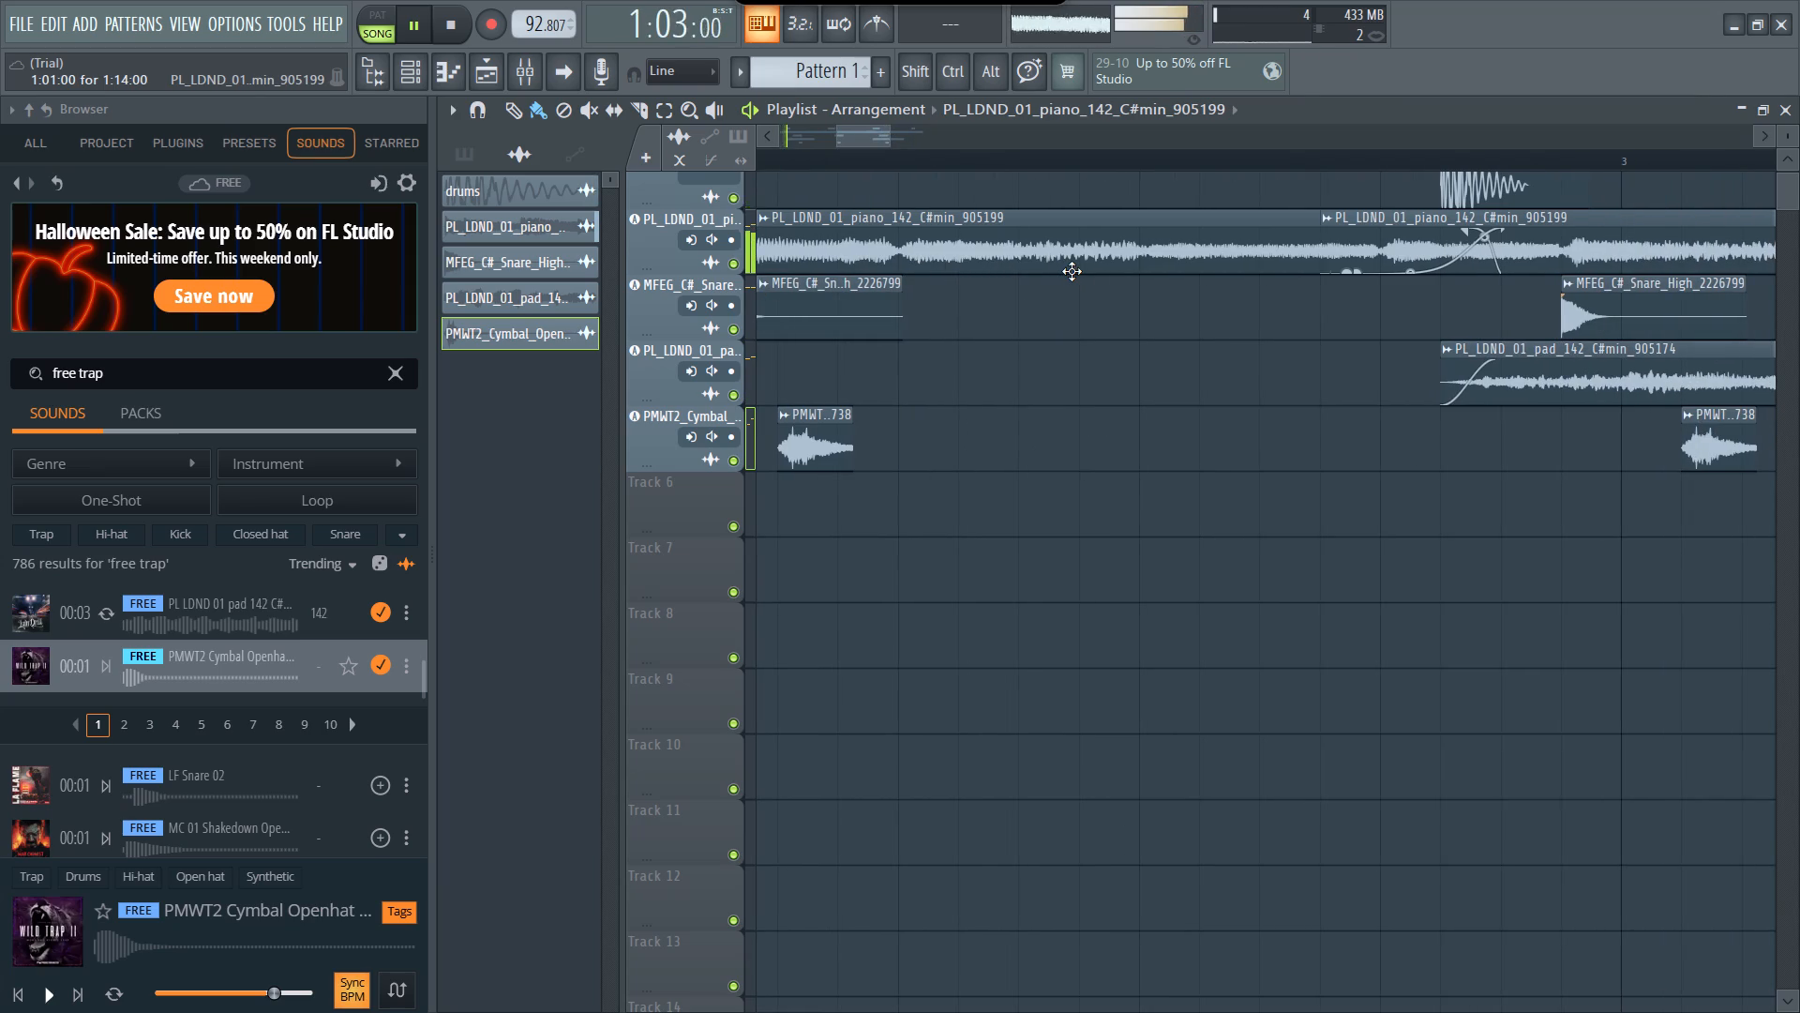
pyautogui.hscroll(1, 1072, 271)
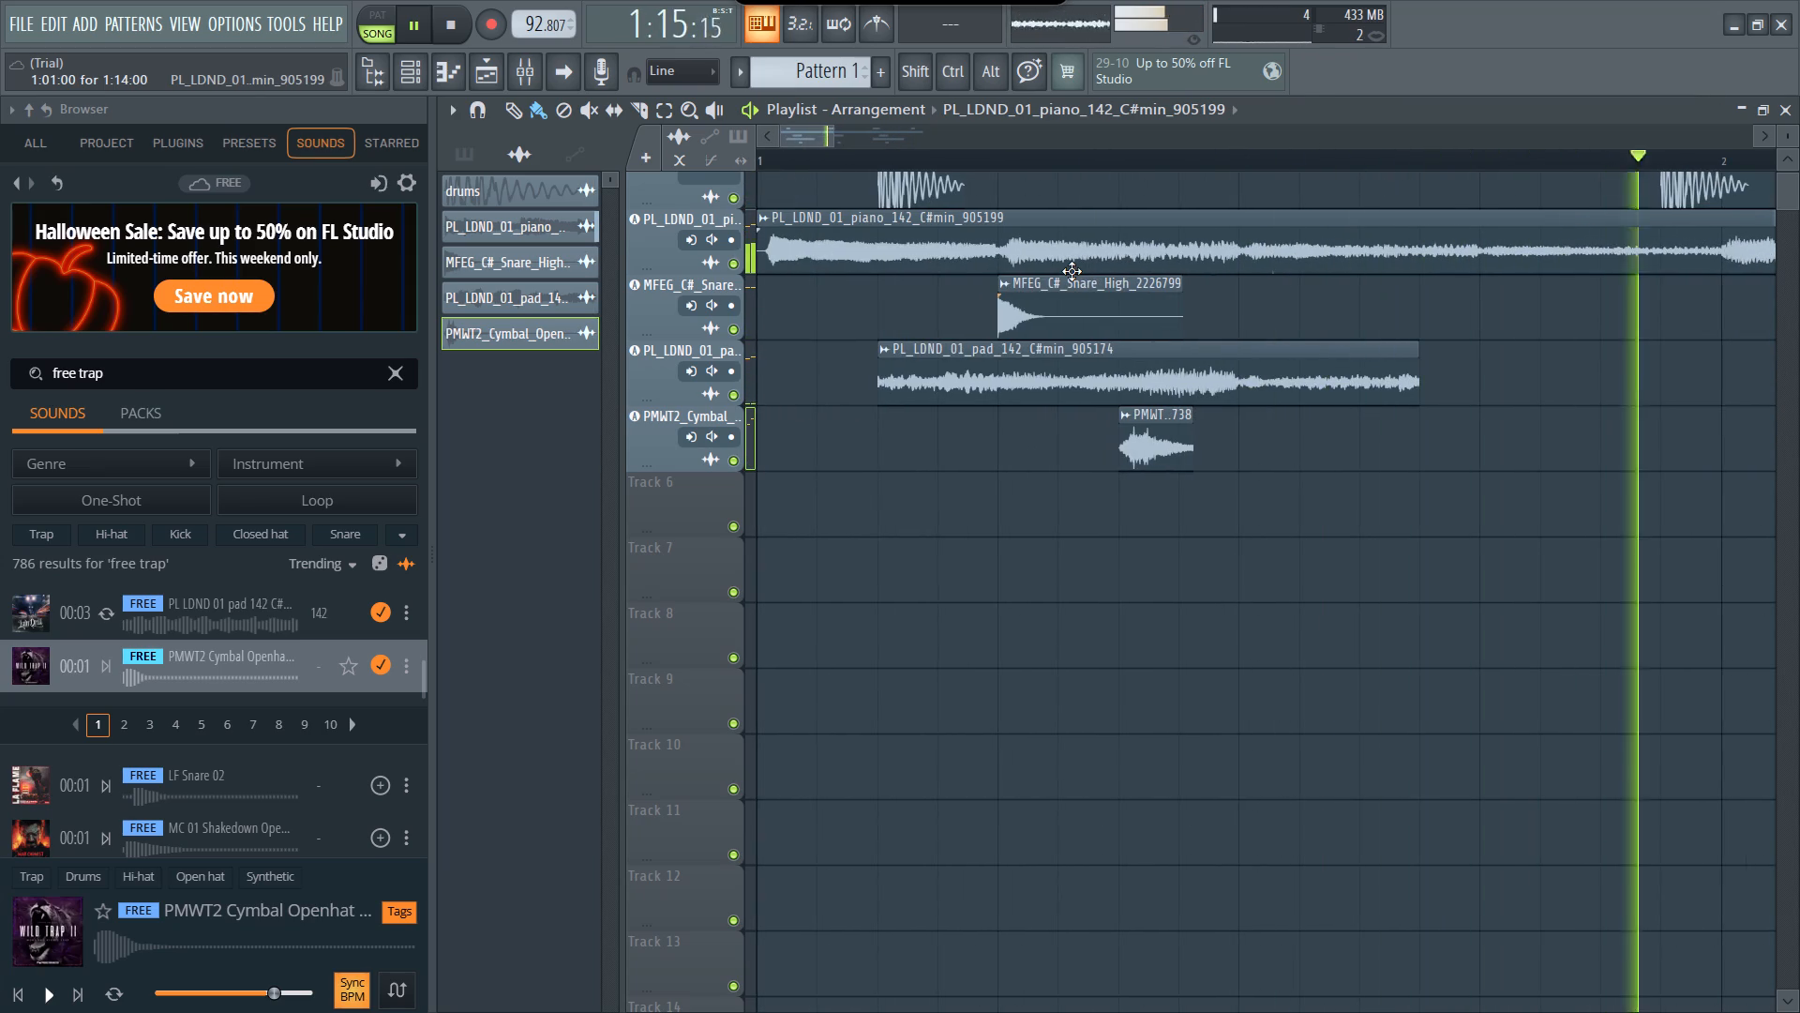
pyautogui.hscroll(-1, 1072, 271)
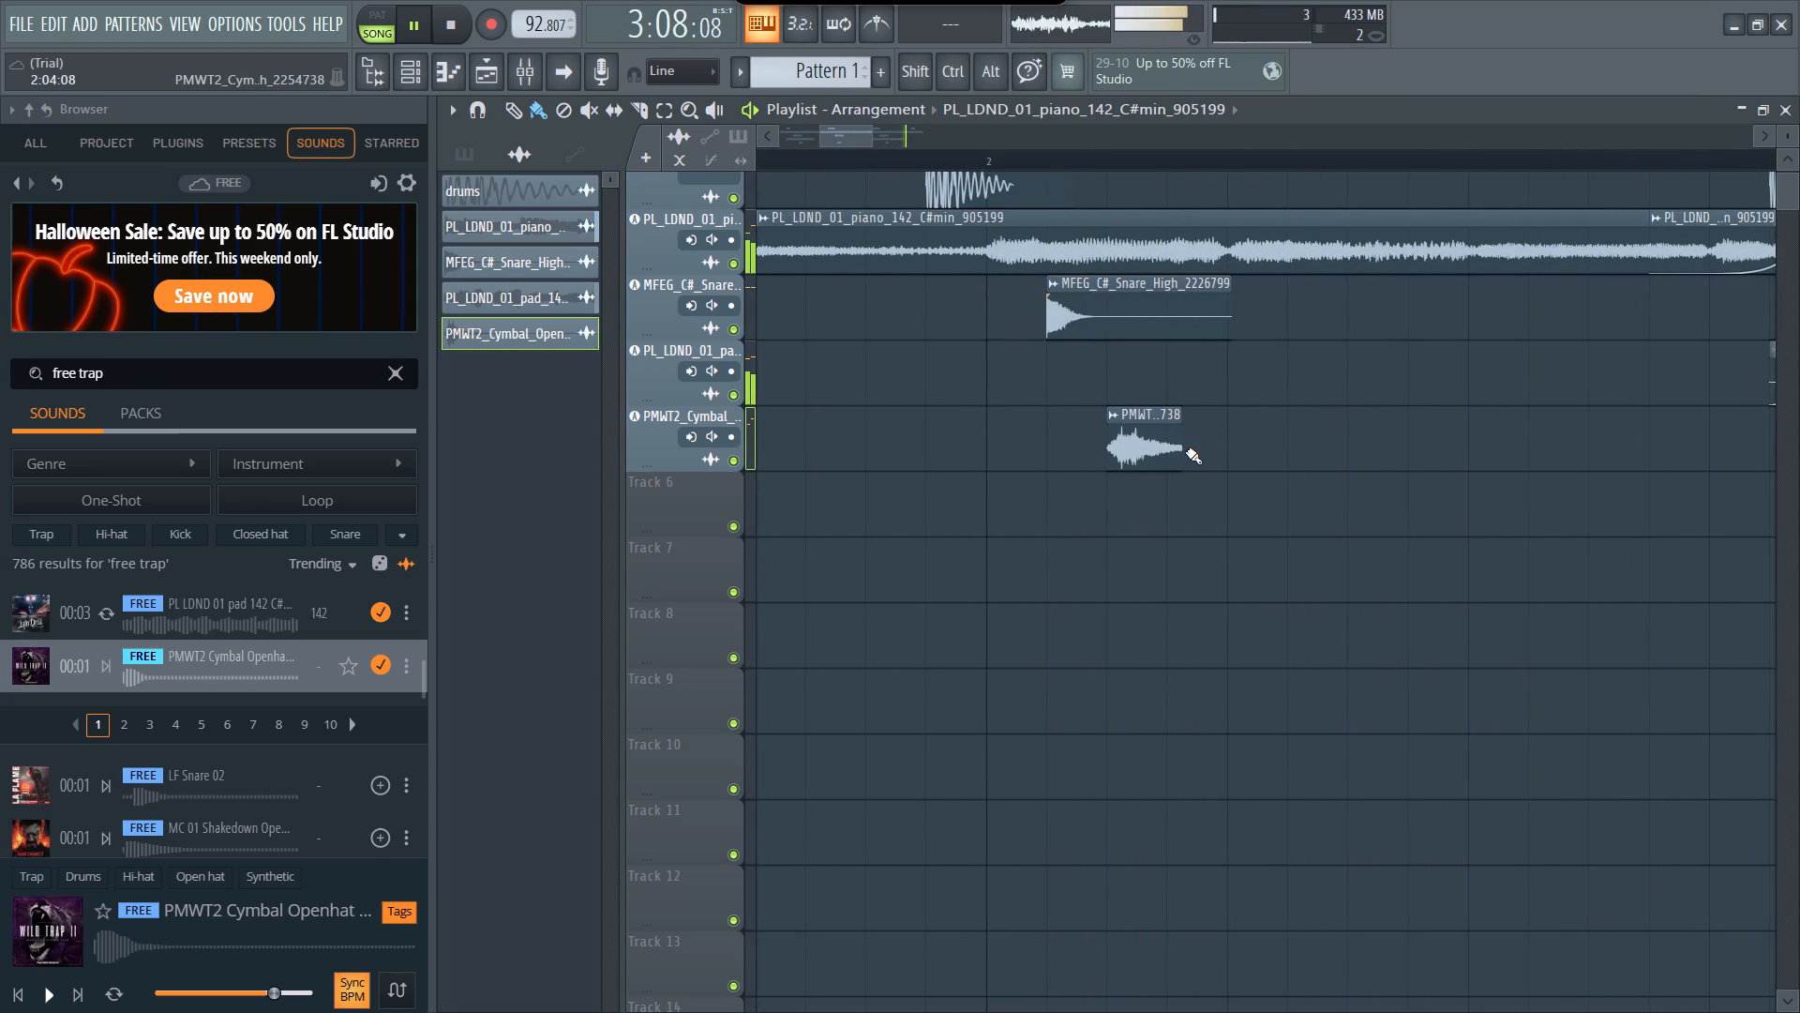
pyautogui.moveTo(1147, 436); pyautogui.dragTo(1196, 436)
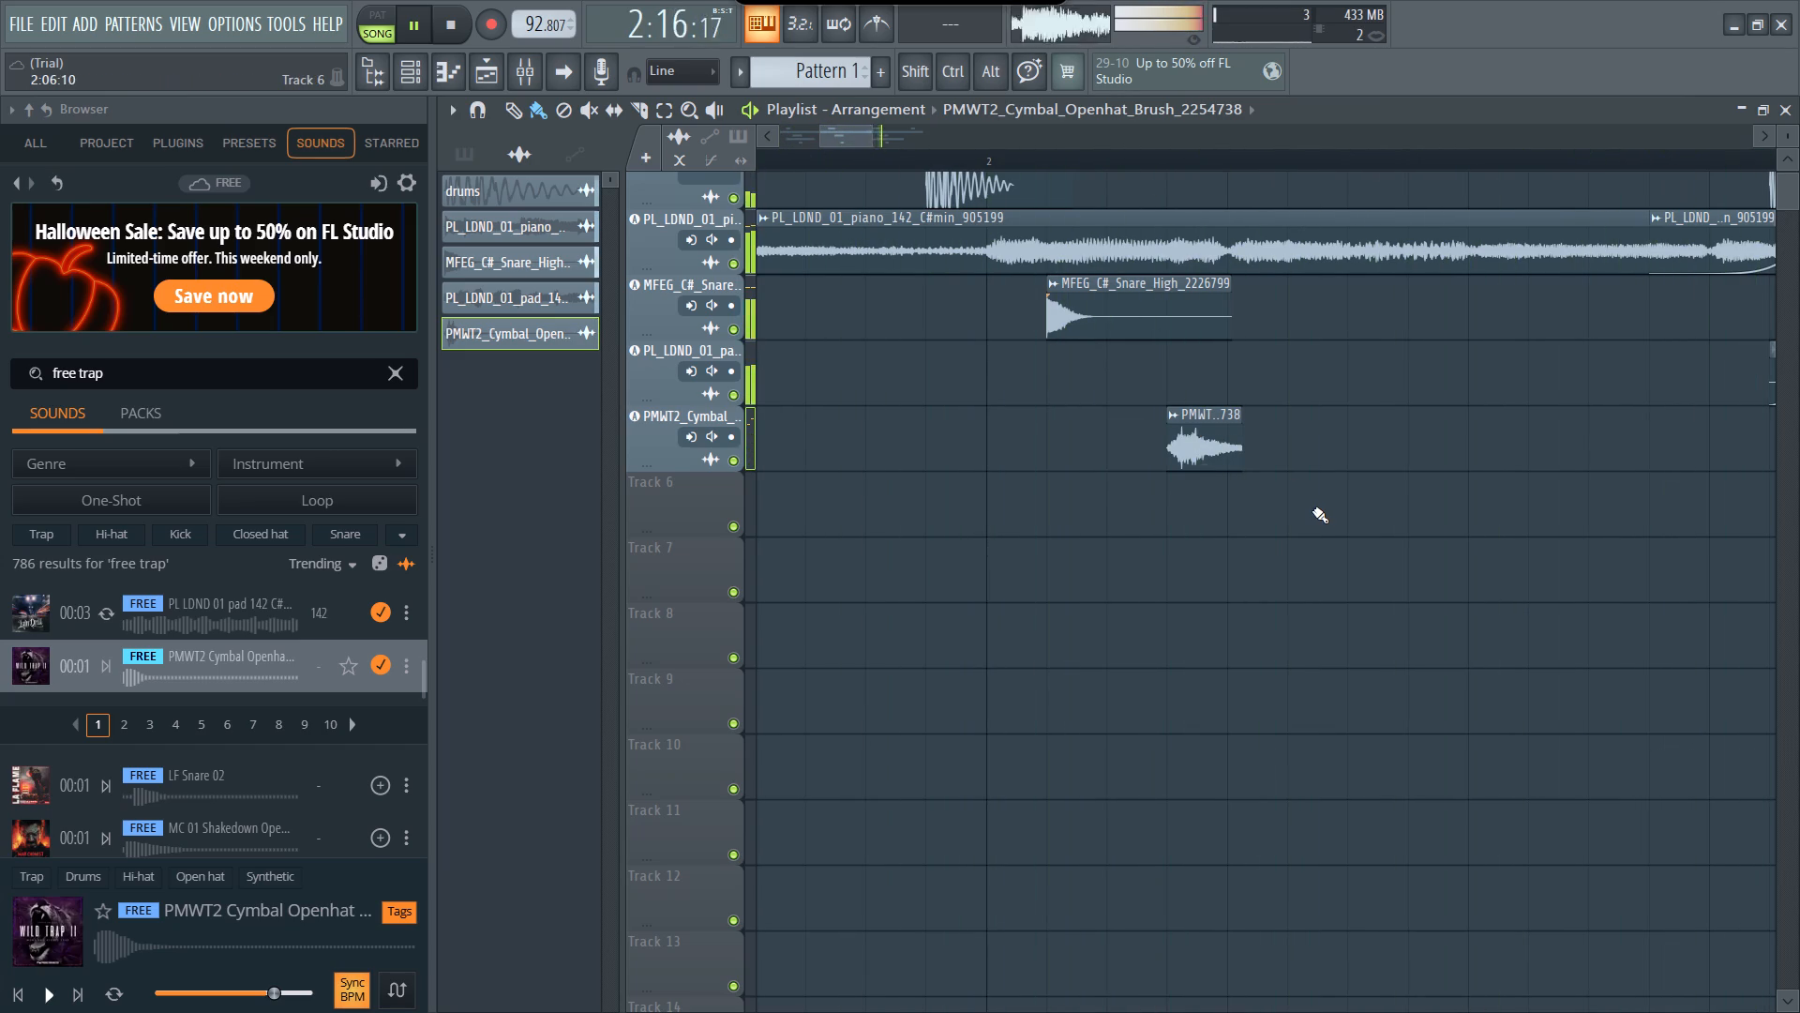
pyautogui.hscroll(-1, 1314, 503)
pyautogui.moveTo(1081, 455); pyautogui.dragTo(1143, 457)
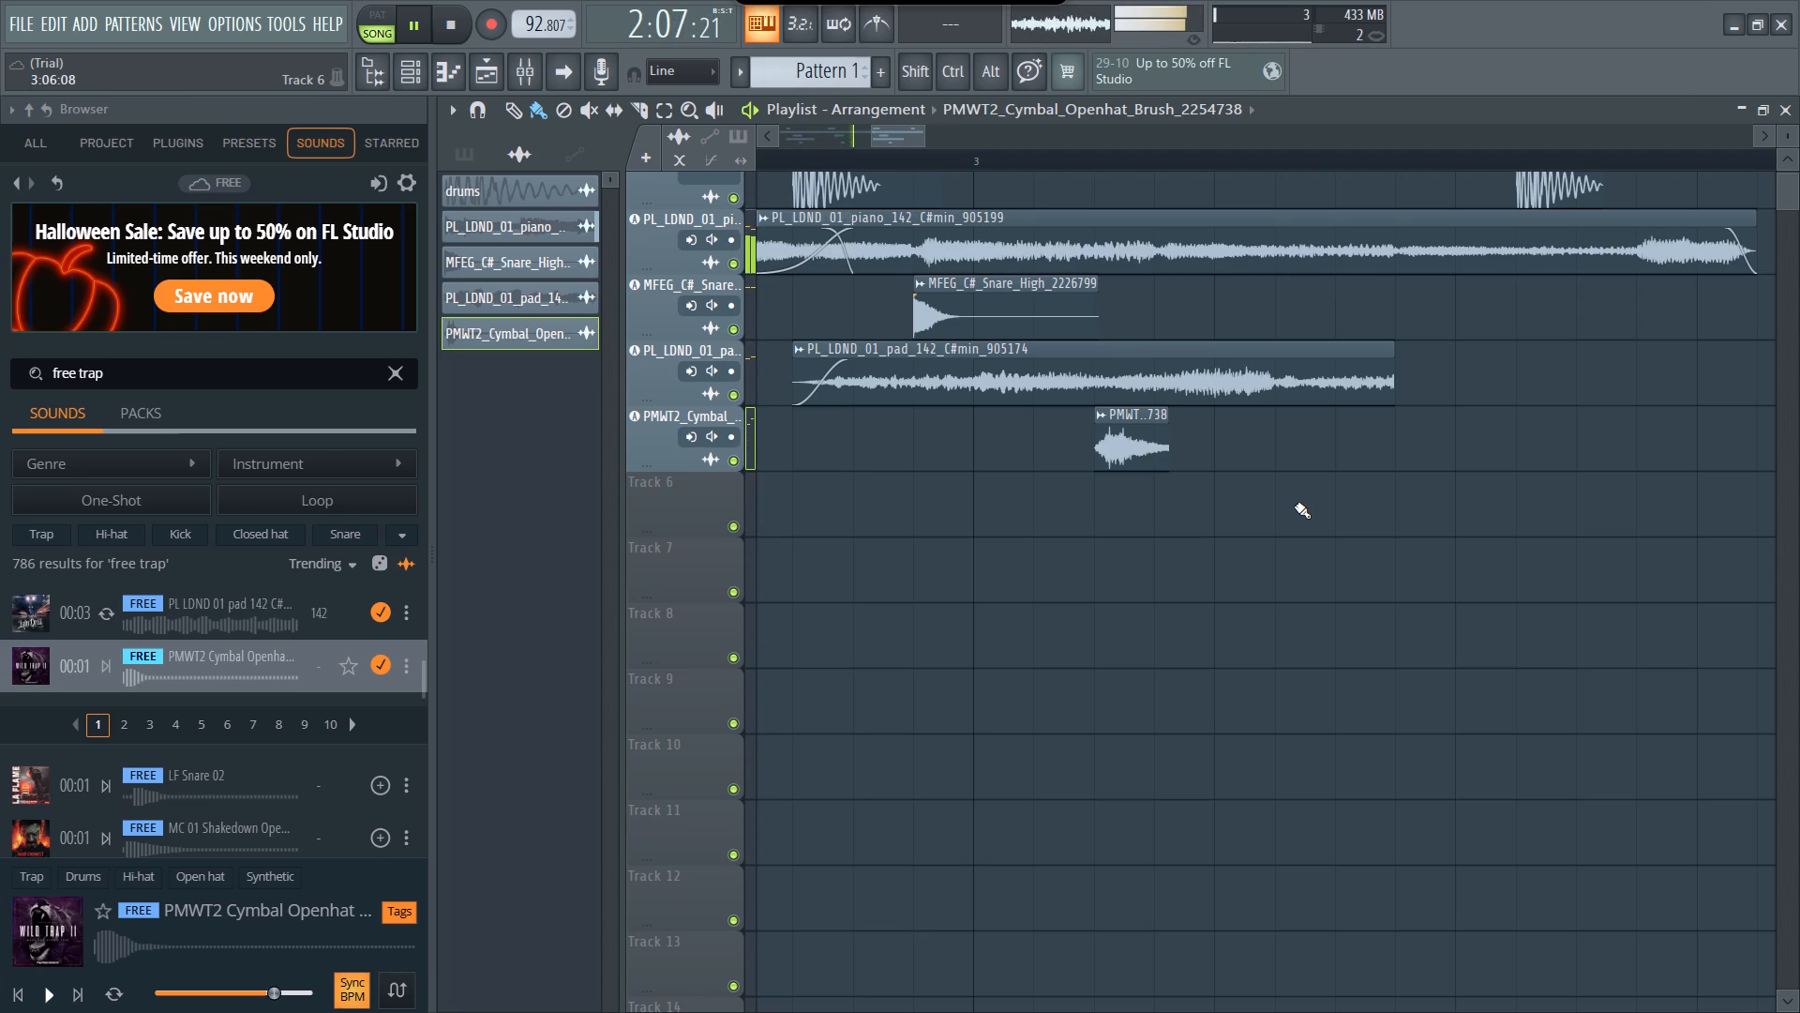
pyautogui.hscroll(5, 1295, 506)
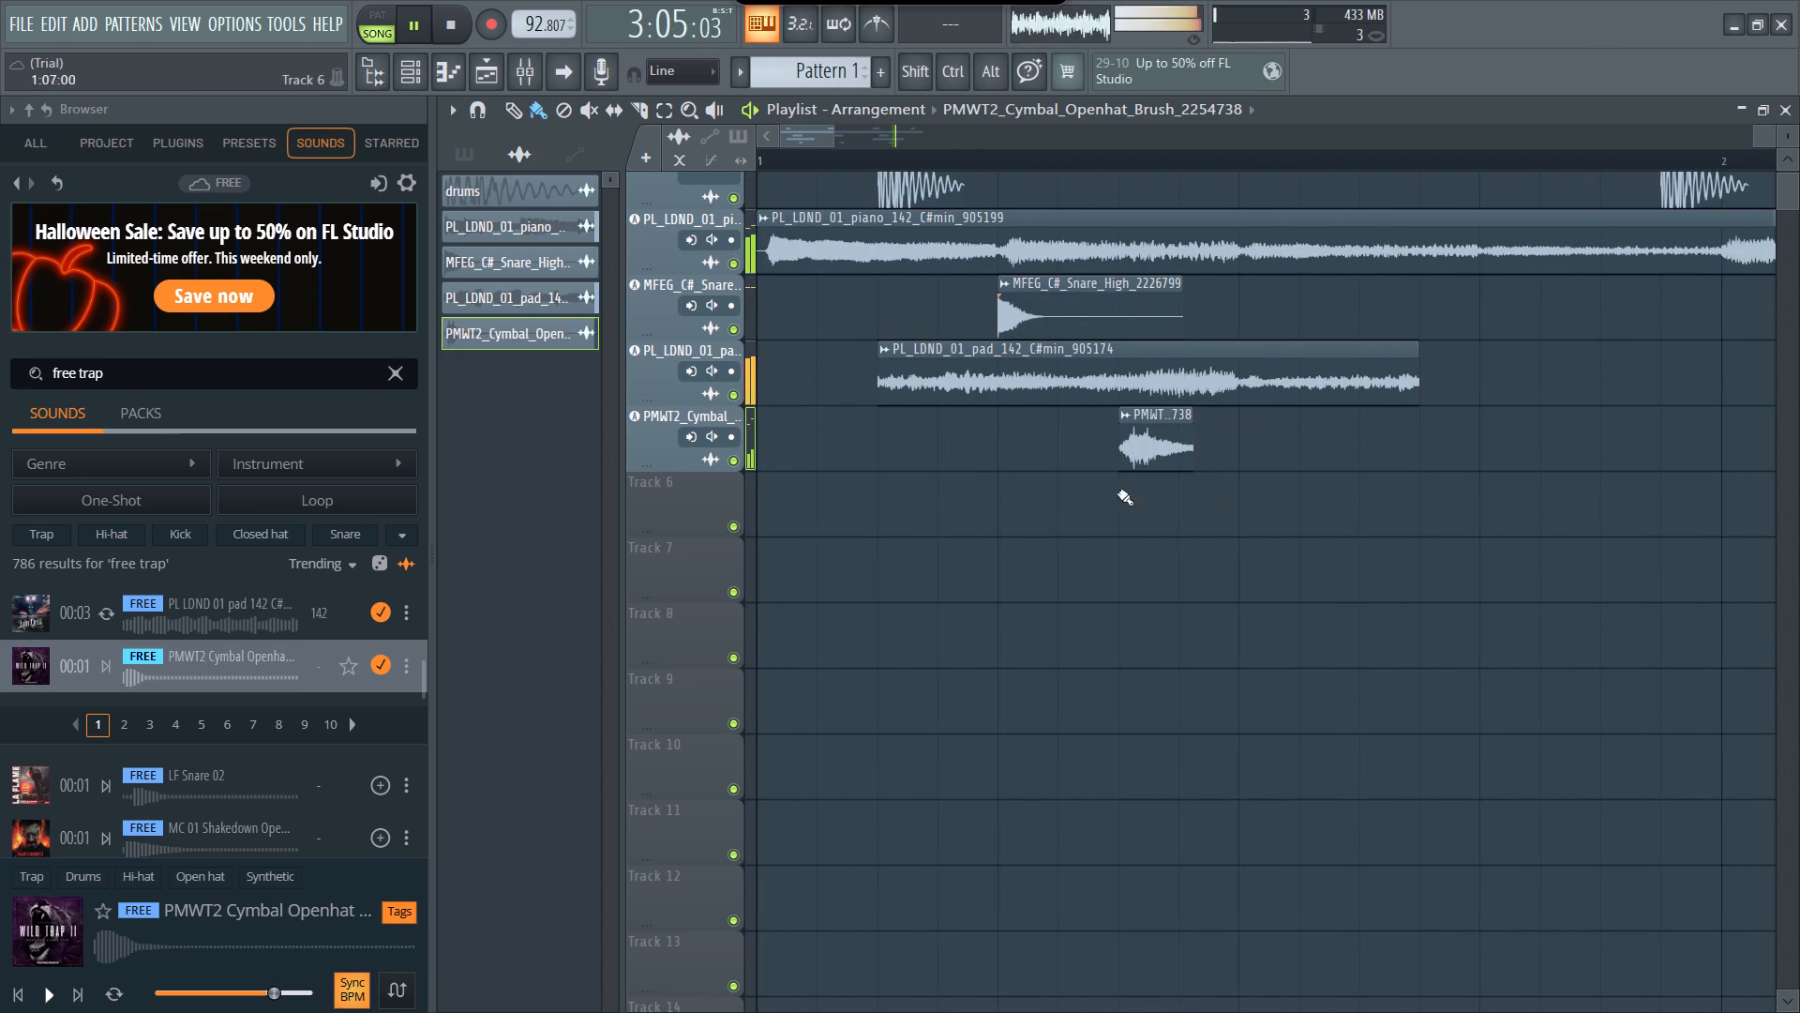
# Pause the song and audition the free trap results from LF Snare 02 through TL 03 Stardust Hi Hat.
pyautogui.click(111, 785)
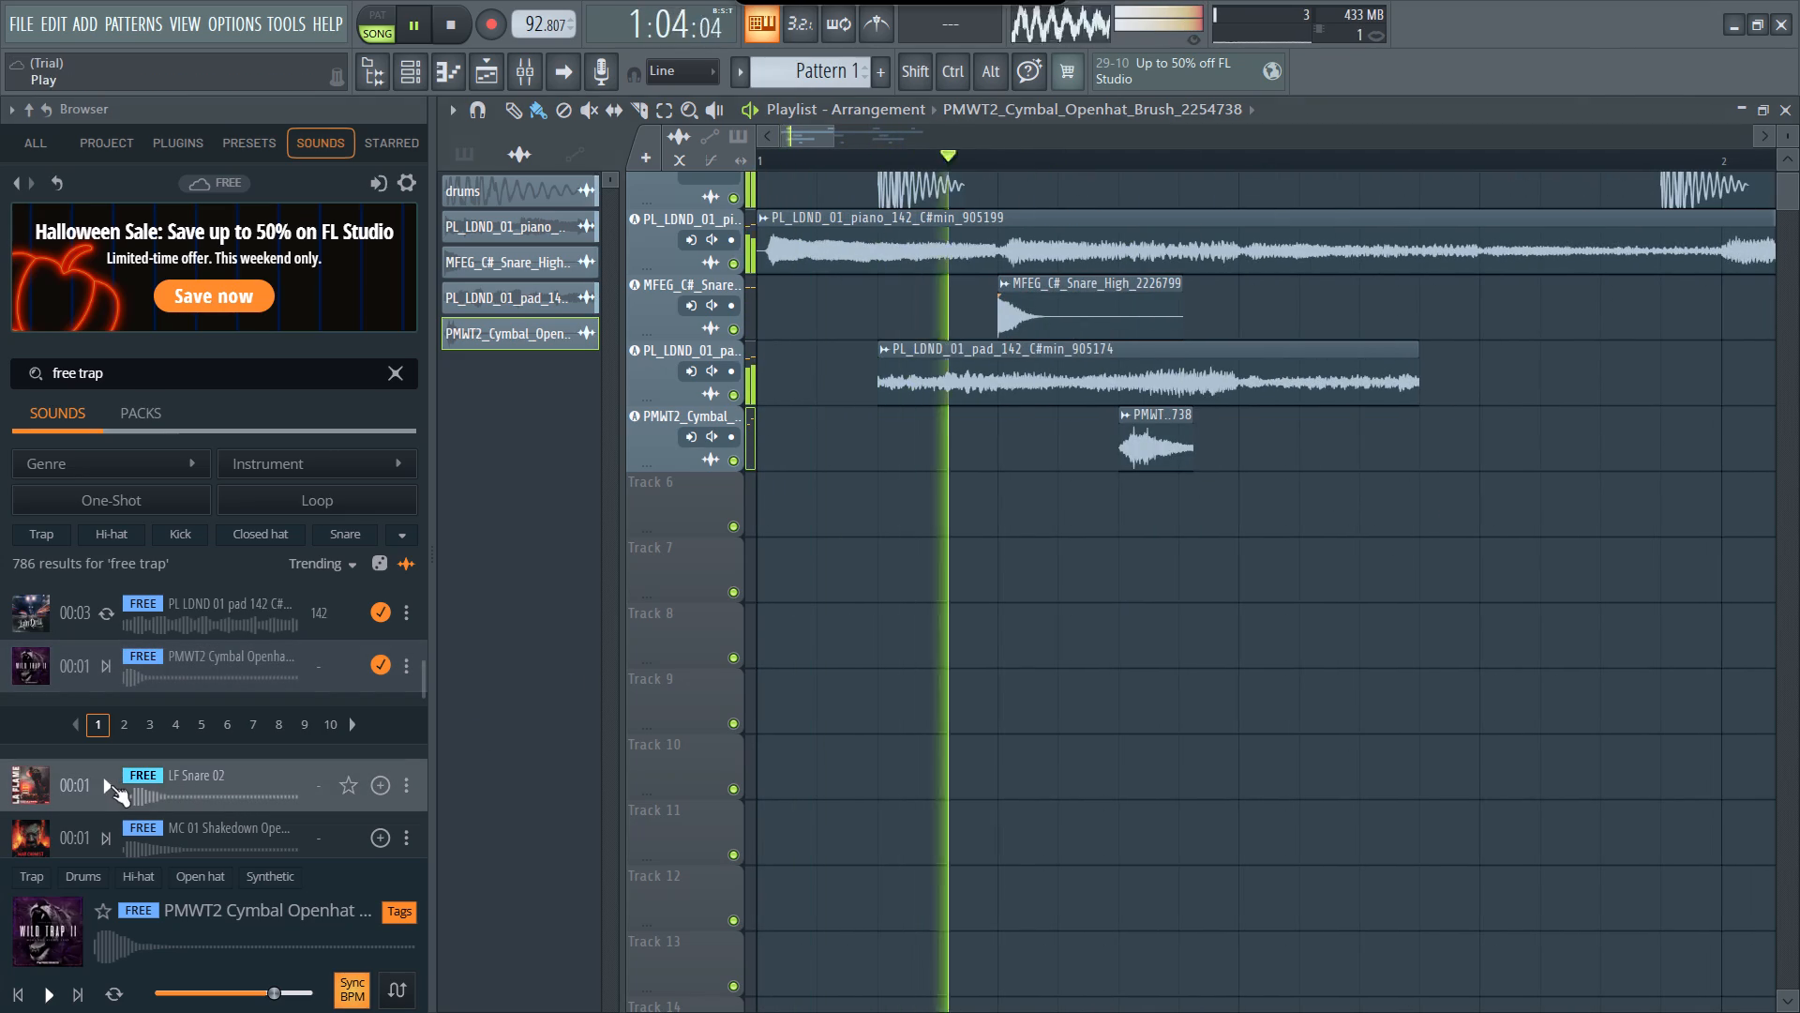
pyautogui.scroll(-1, 111, 785)
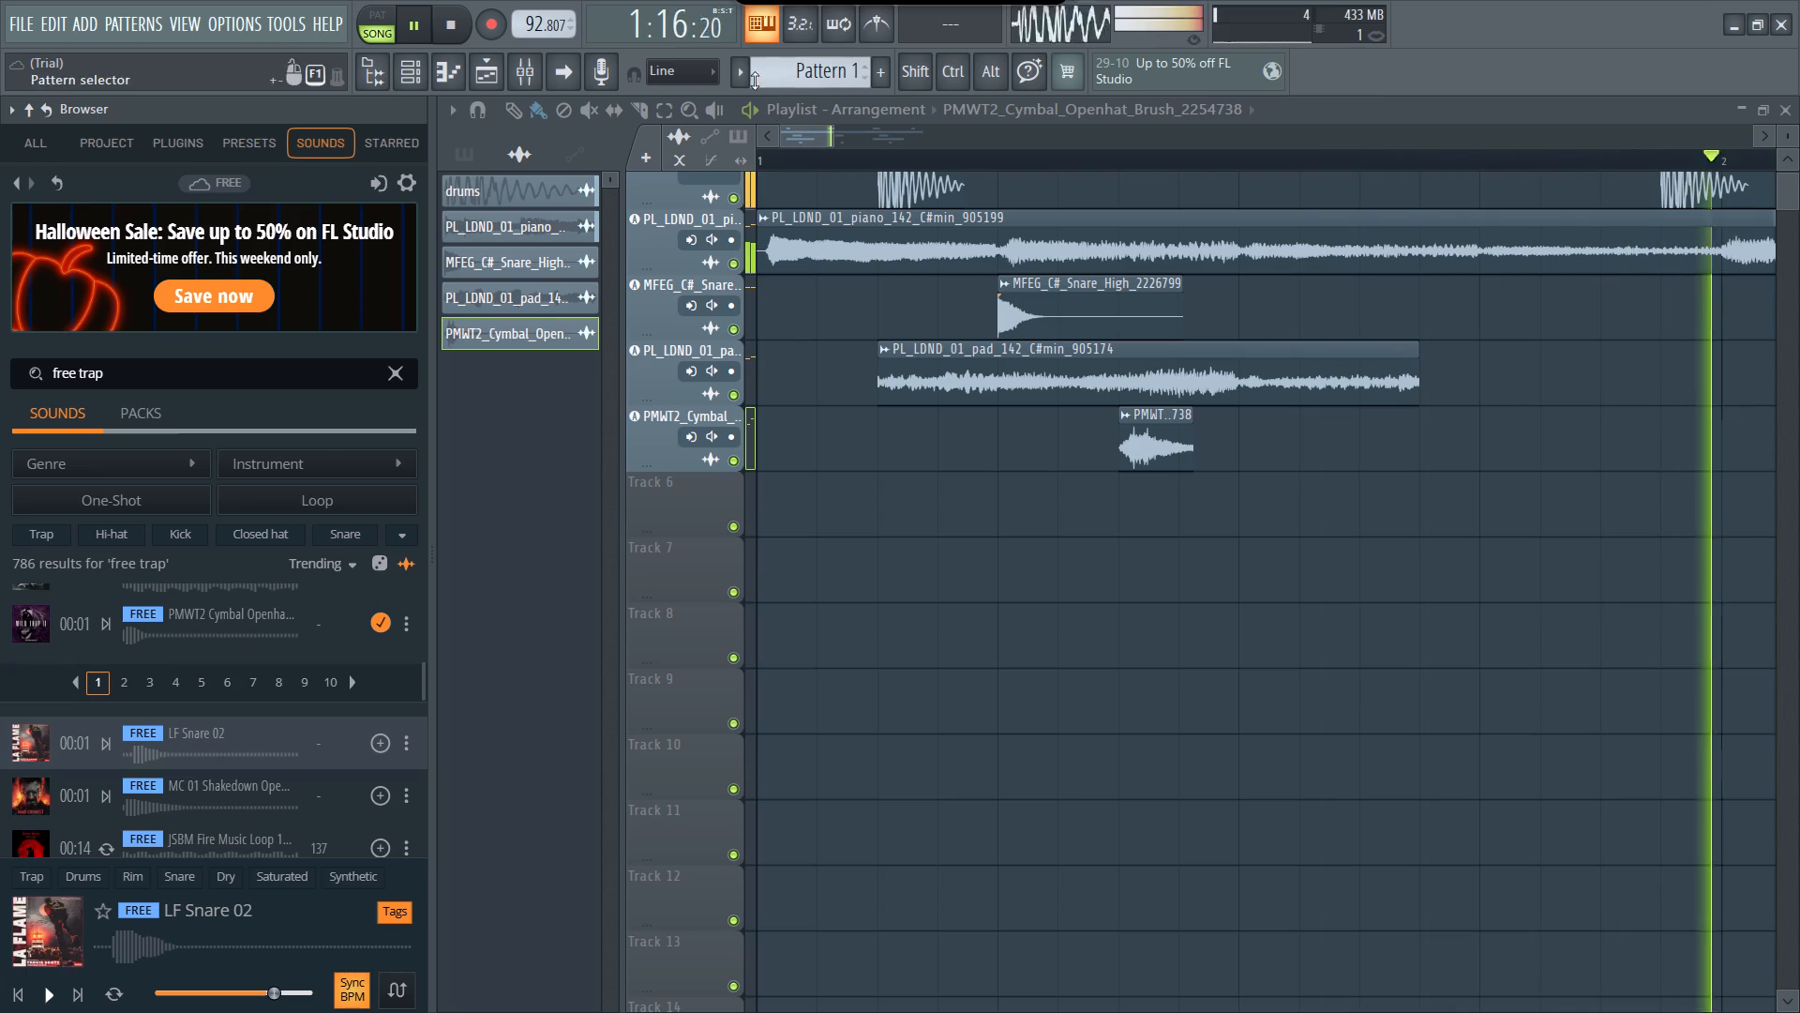
pyautogui.click(751, 113)
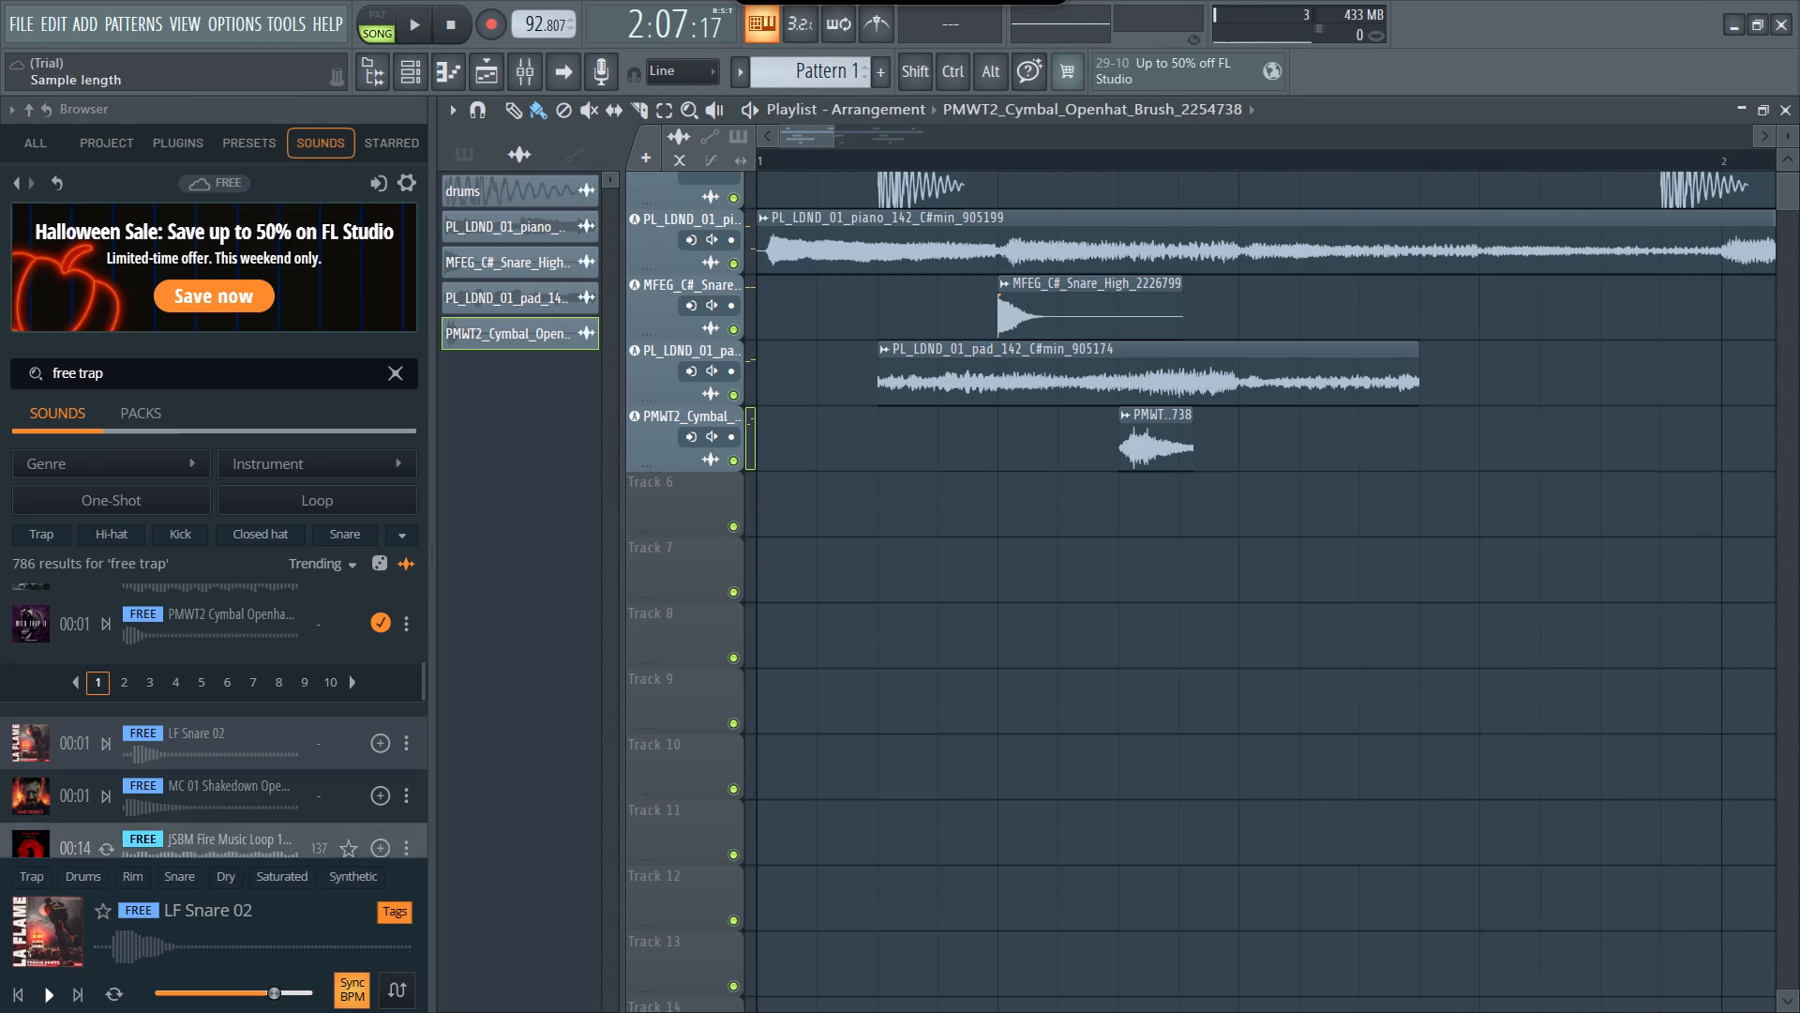
pyautogui.click(115, 745)
pyautogui.scroll(-1, 115, 745)
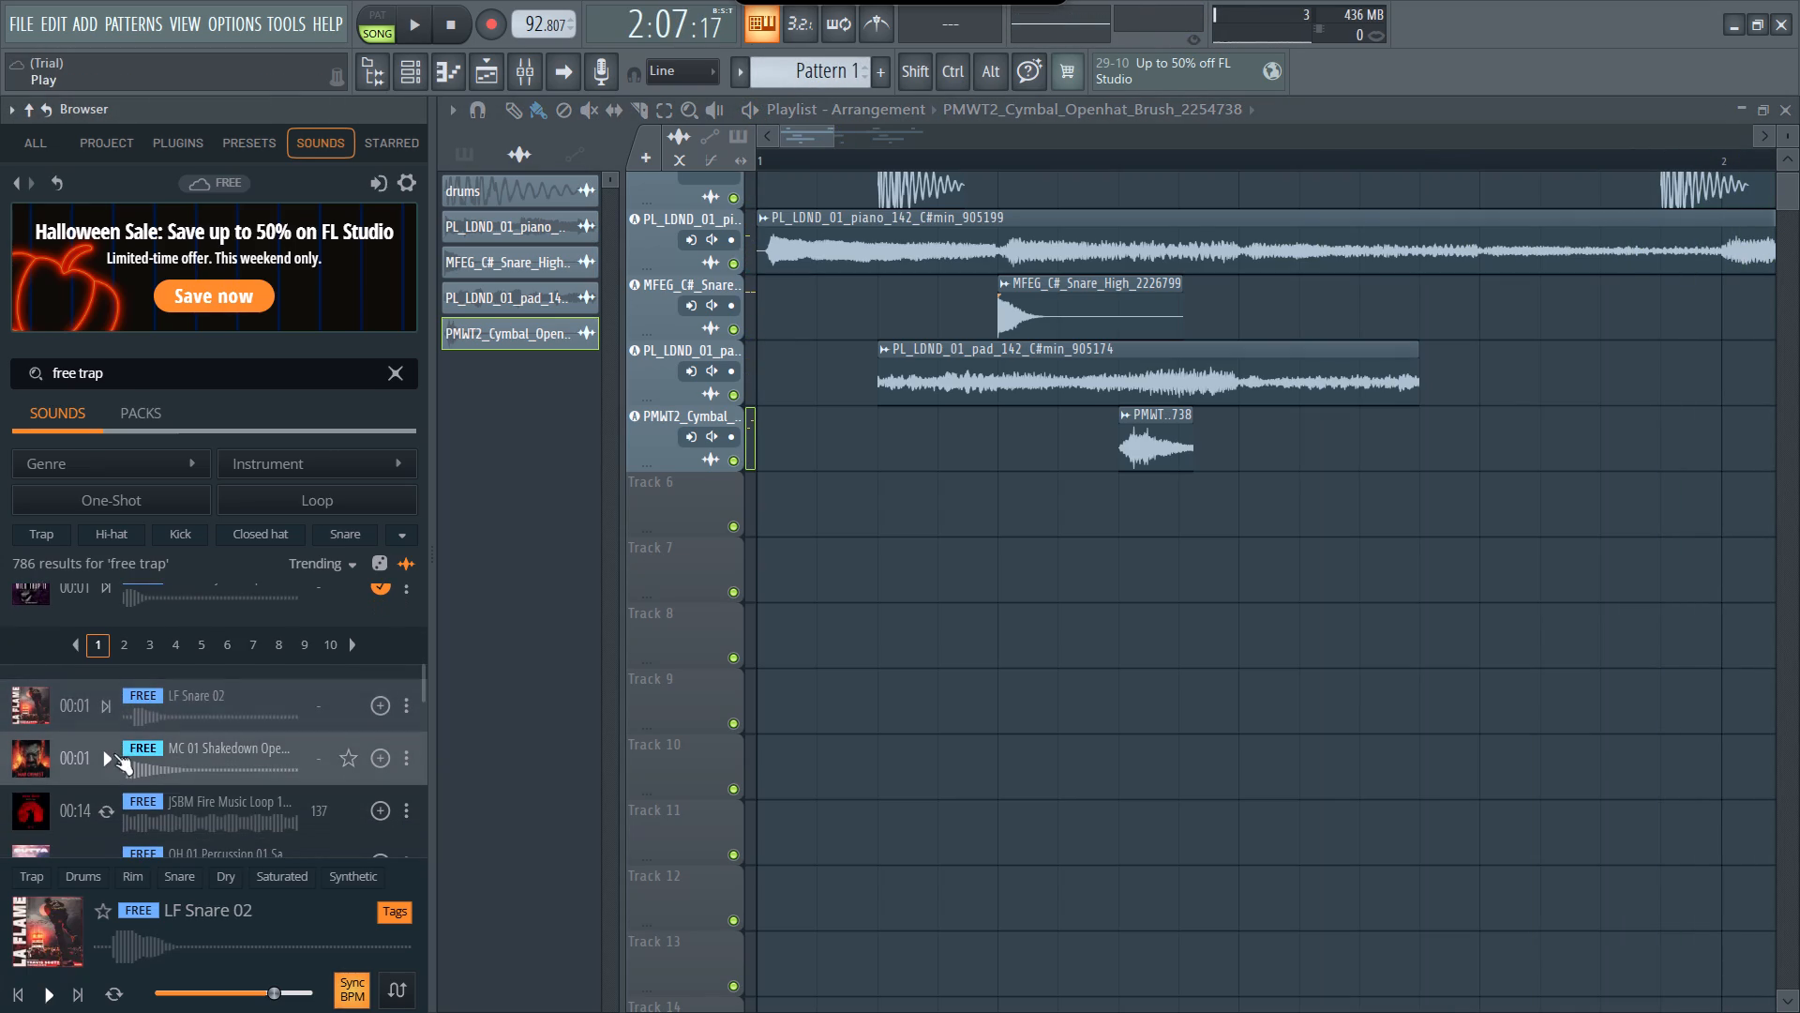
pyautogui.click(112, 754)
pyautogui.scroll(-1, 112, 754)
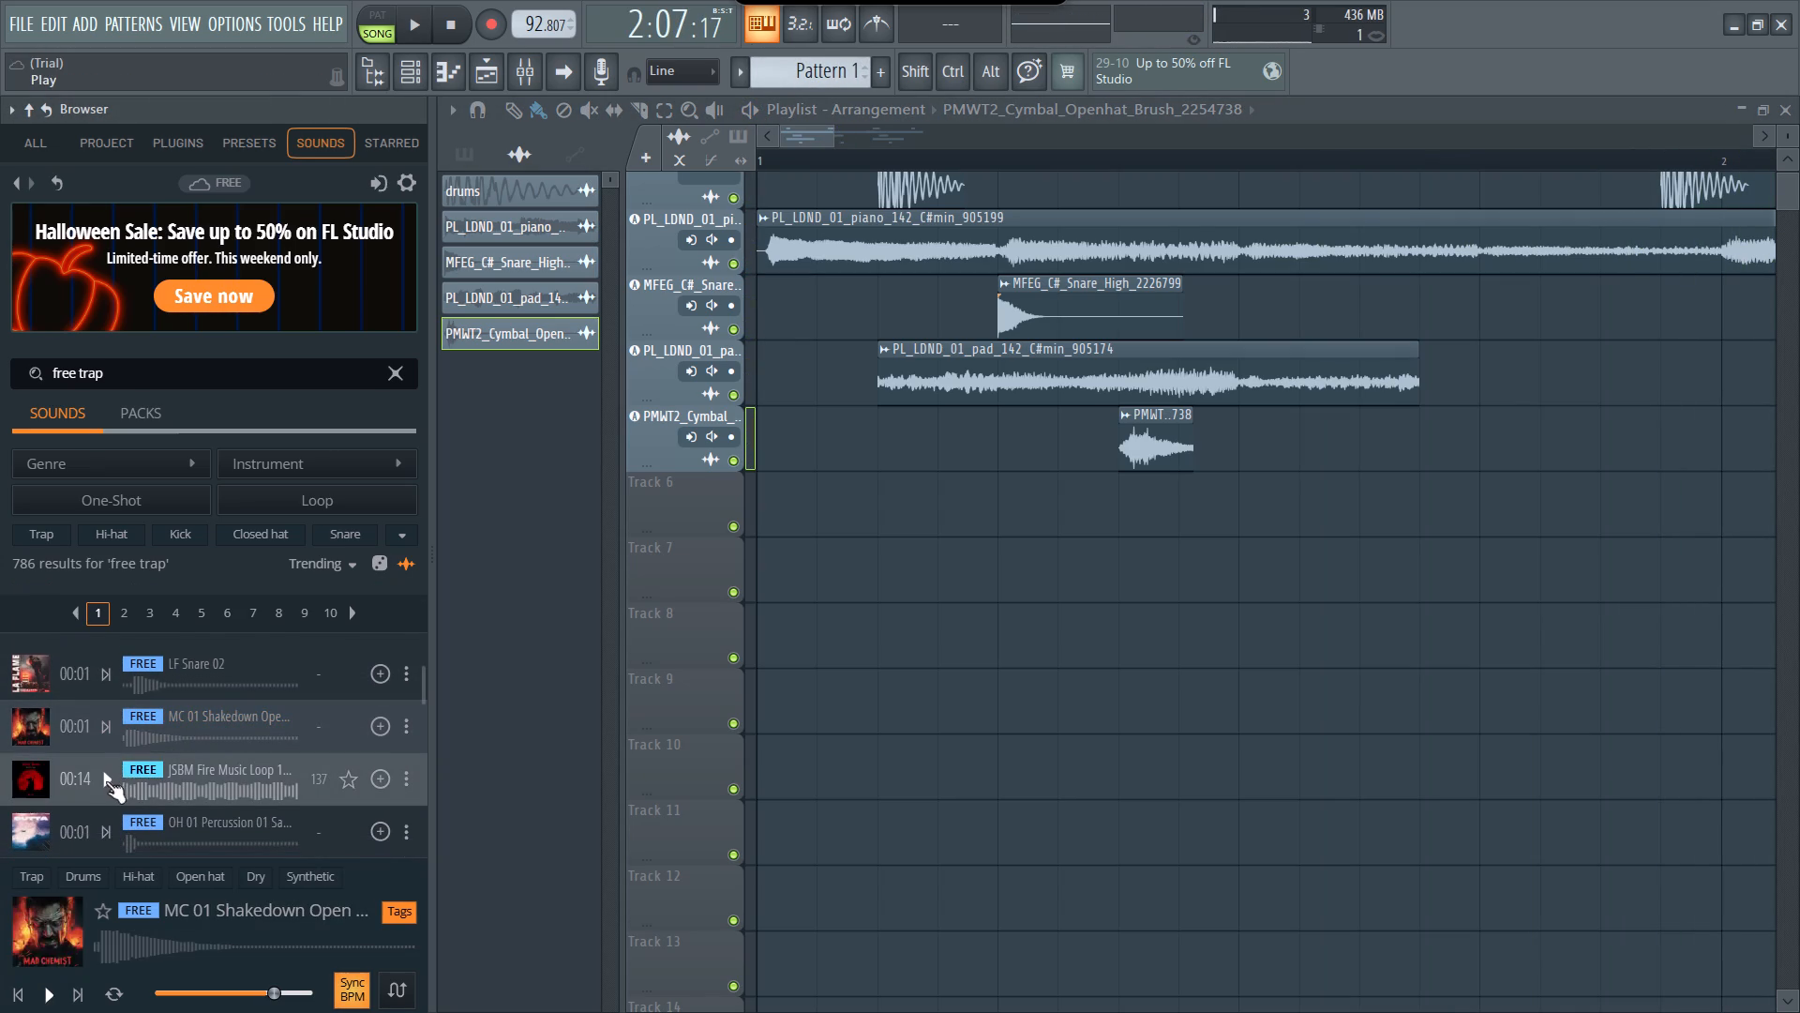
pyautogui.click(105, 781)
pyautogui.scroll(-1, 105, 781)
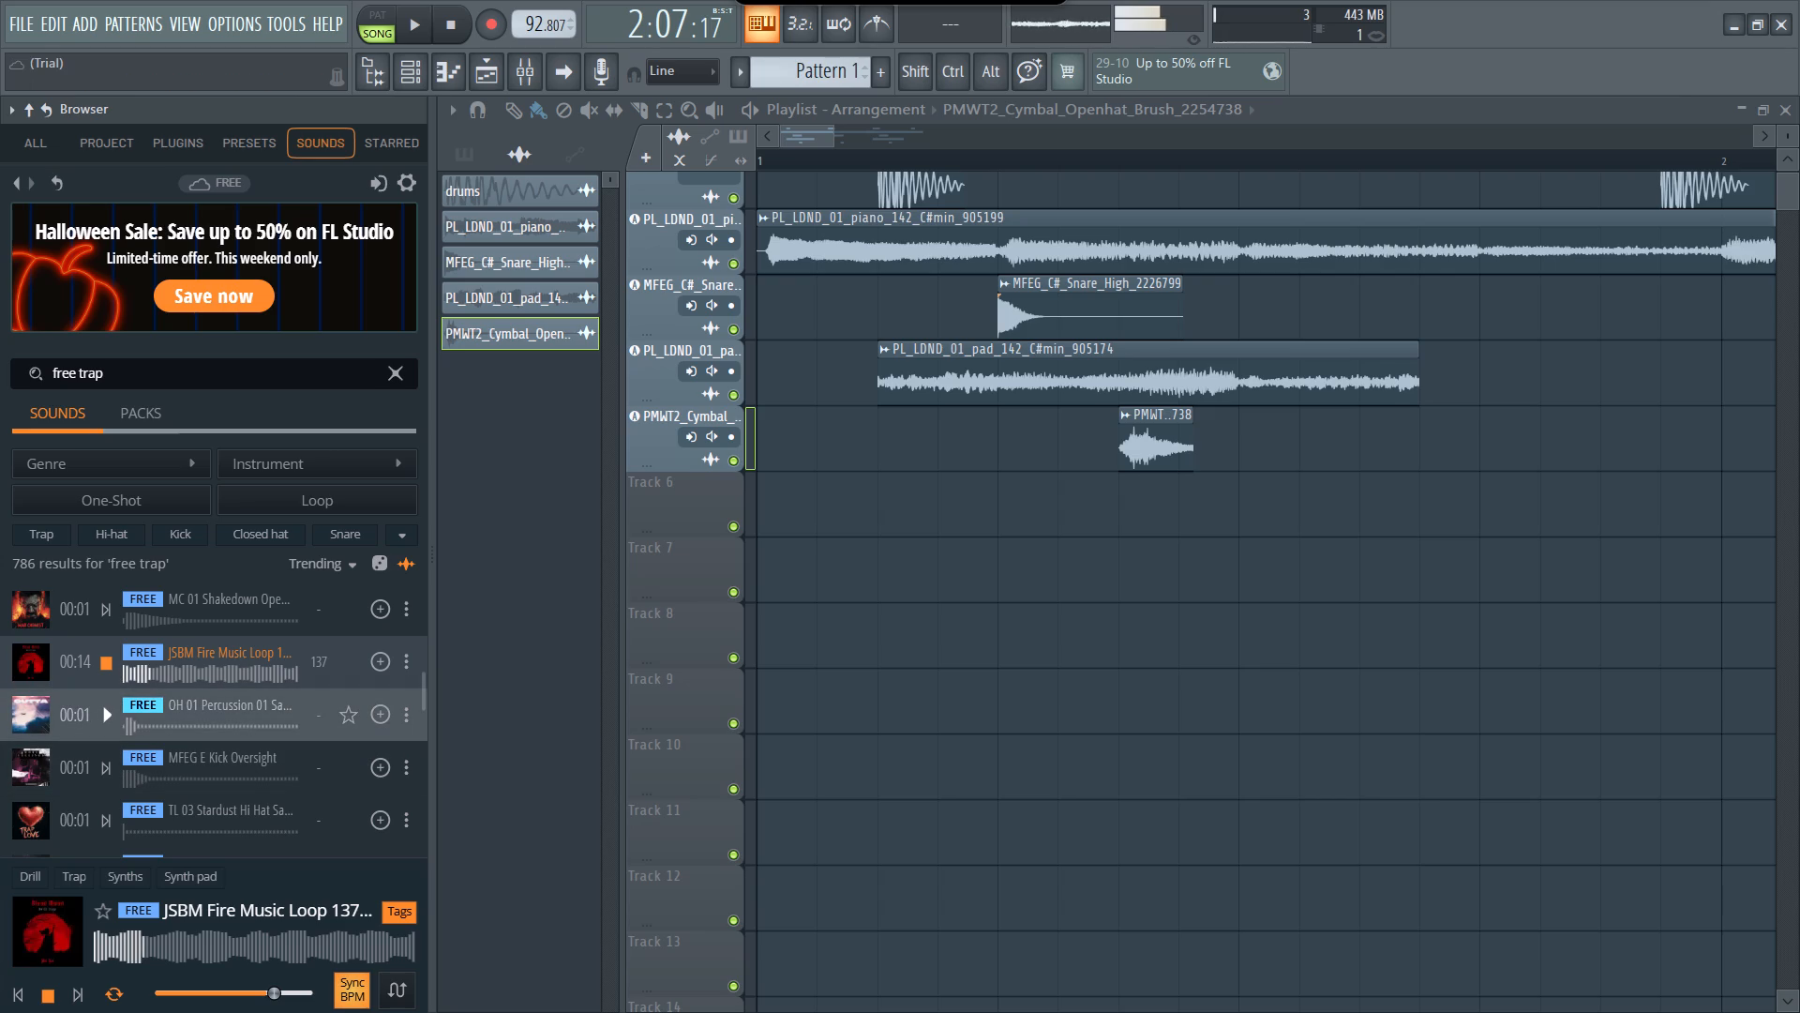
pyautogui.click(112, 726)
pyautogui.scroll(-1, 112, 726)
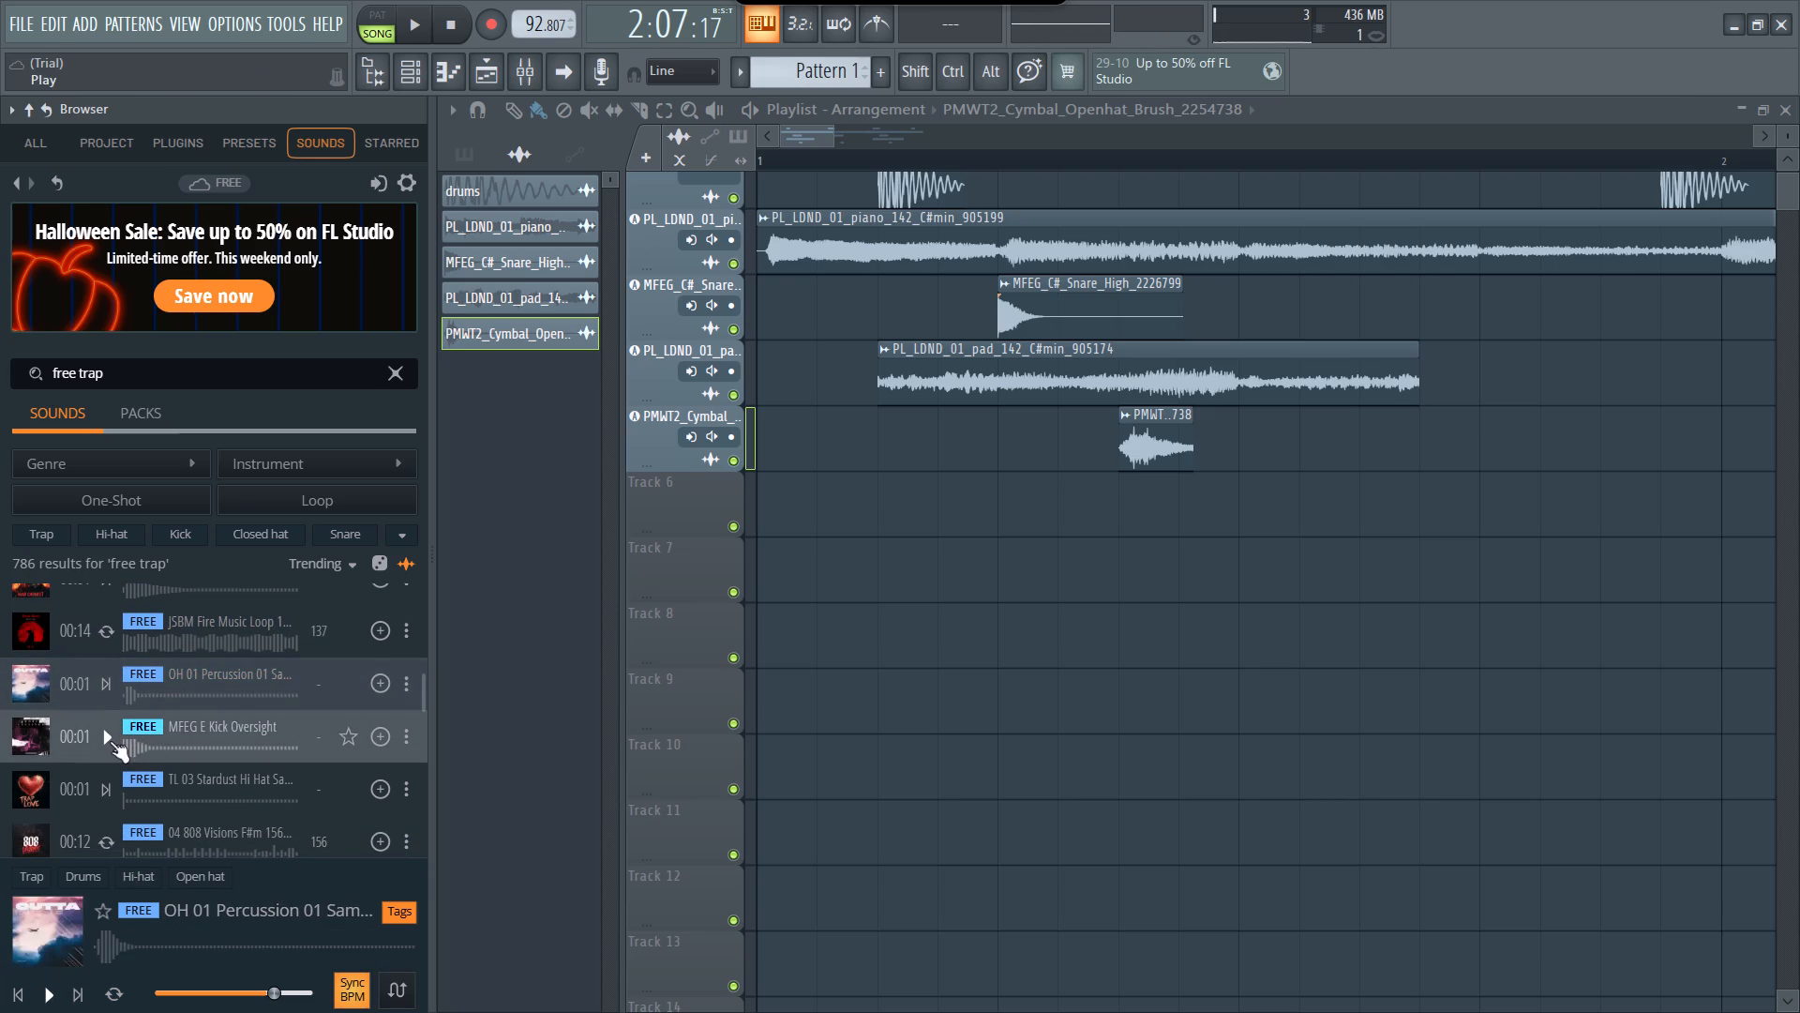
pyautogui.click(110, 741)
pyautogui.scroll(-1, 110, 741)
pyautogui.click(103, 738)
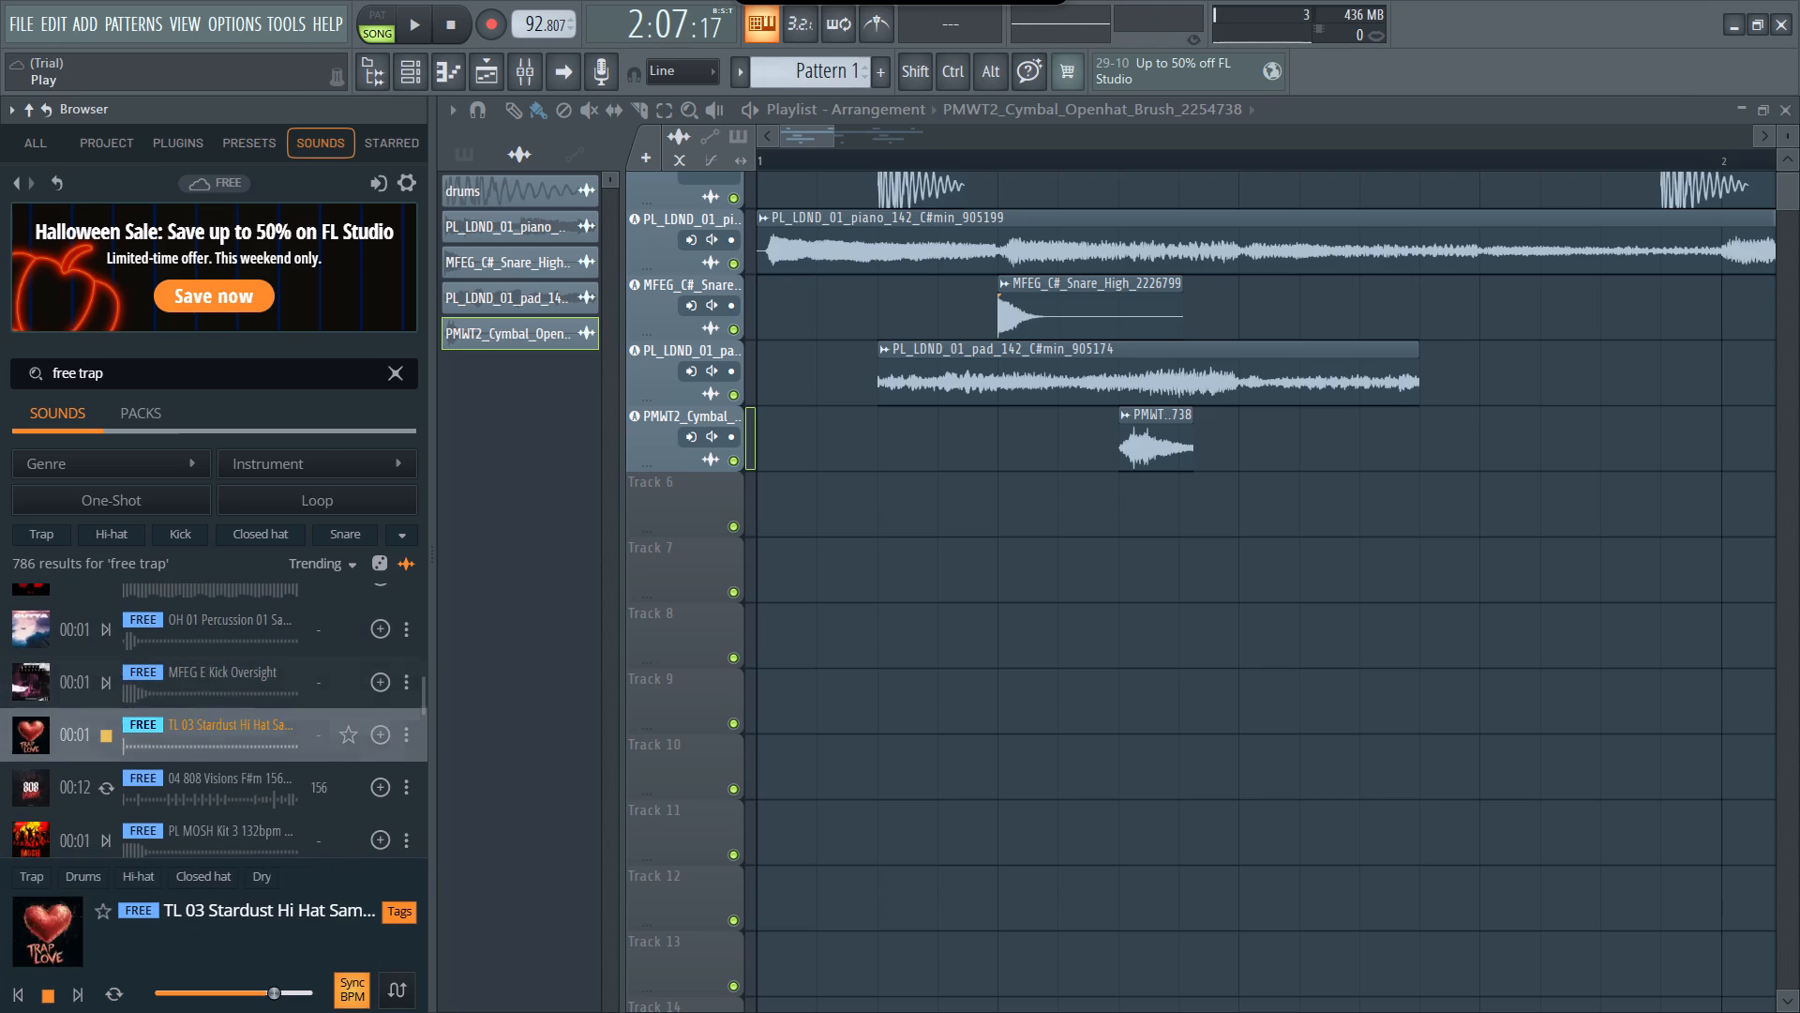
pyautogui.scroll(-1, 103, 738)
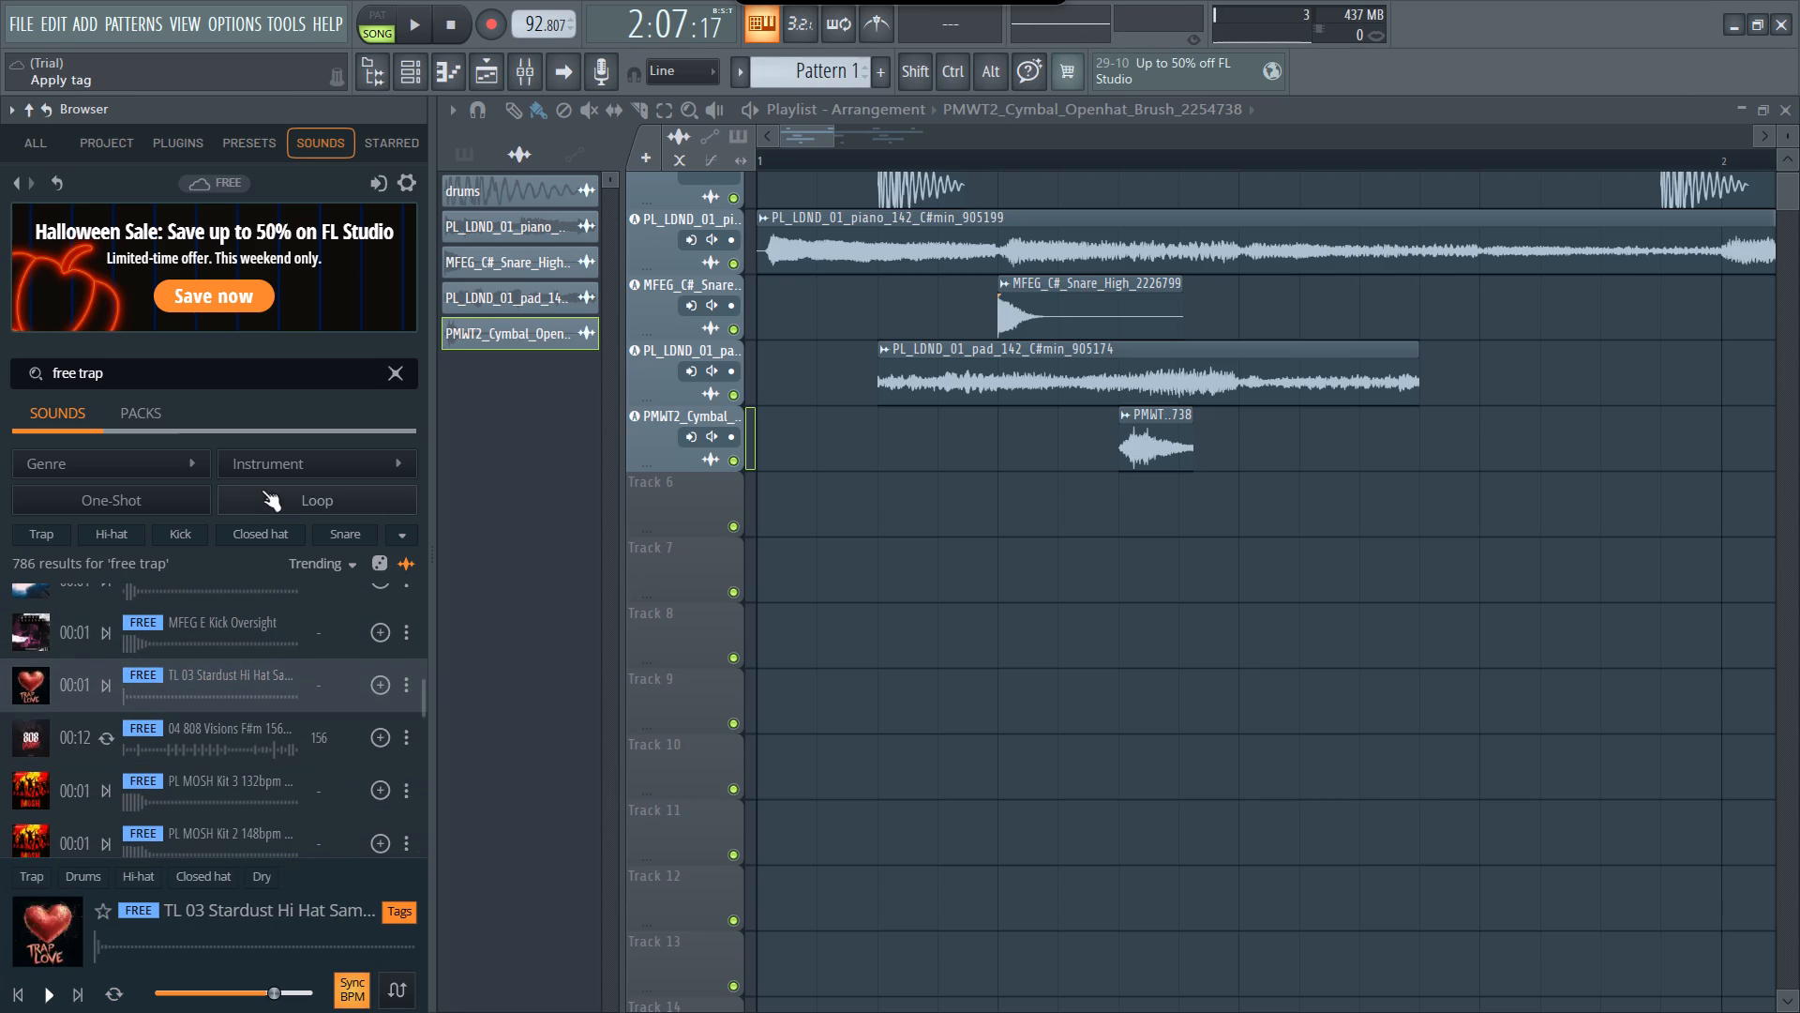
# Filter the free trap search results to loops only.
pyautogui.click(262, 490)
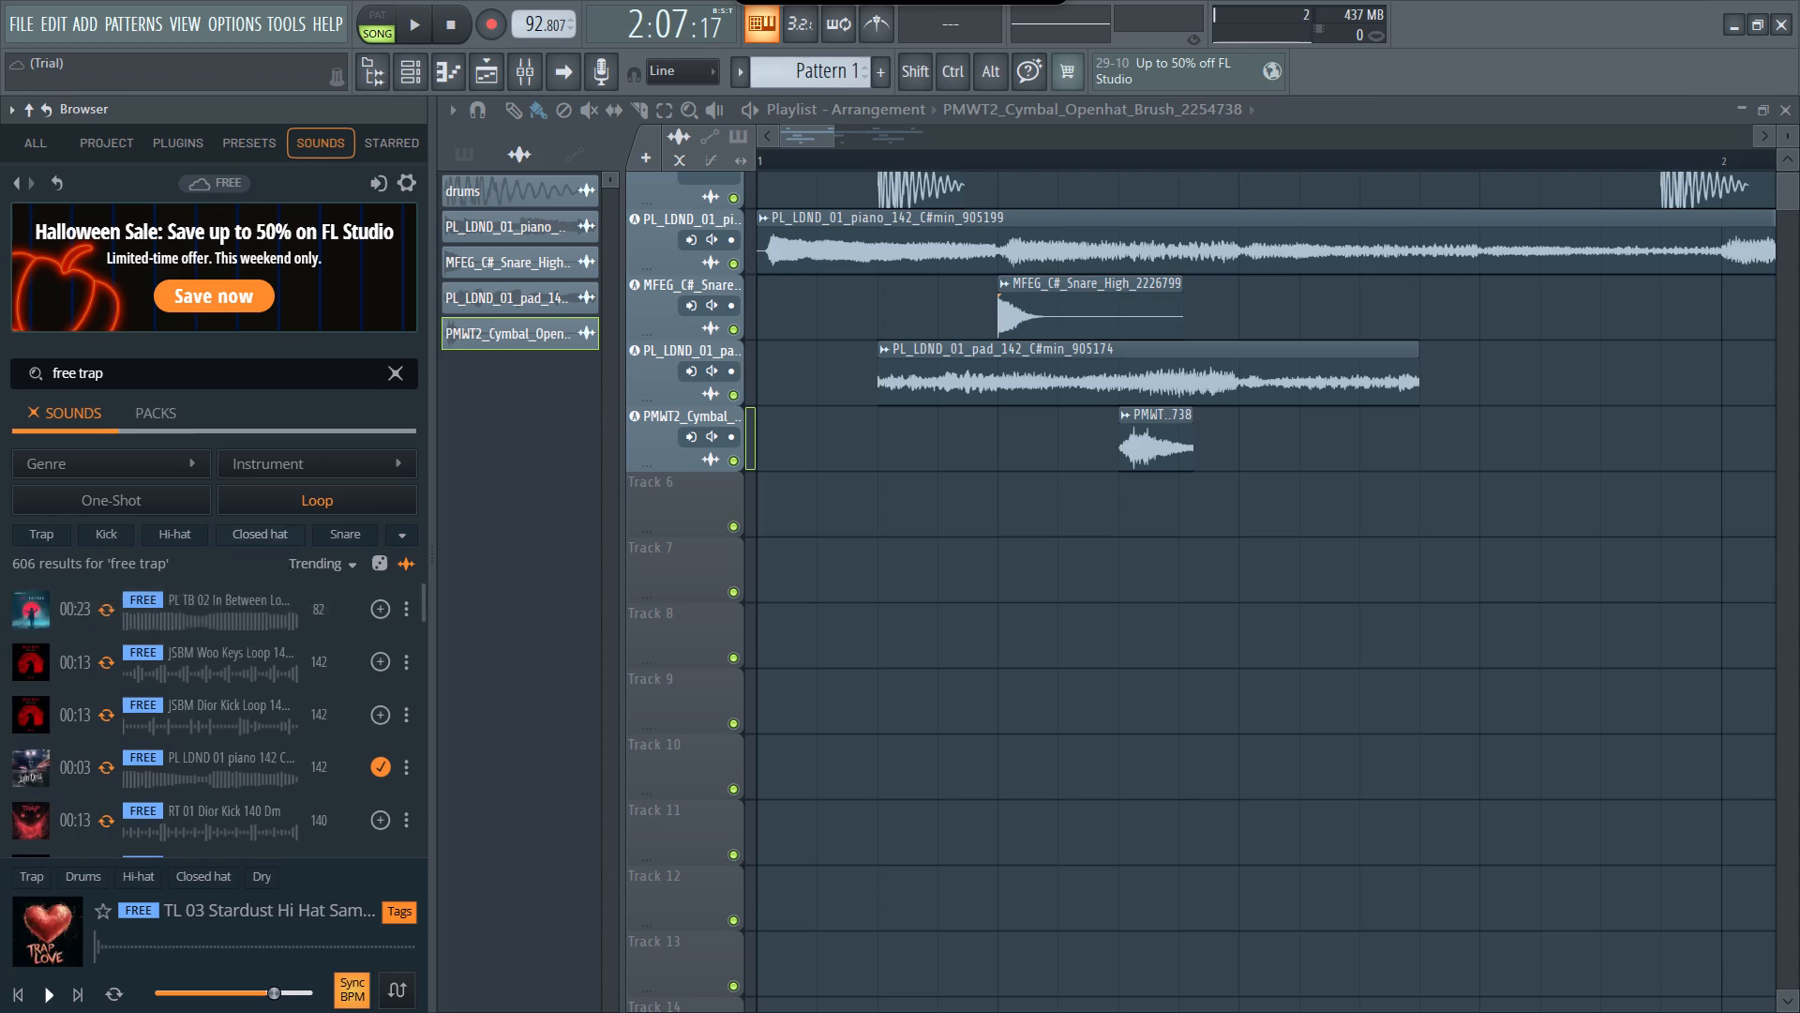
# Audition the free trap loops from PL TB 02 In Between through JSBM Symphony Kick Loop.
pyautogui.click(106, 613)
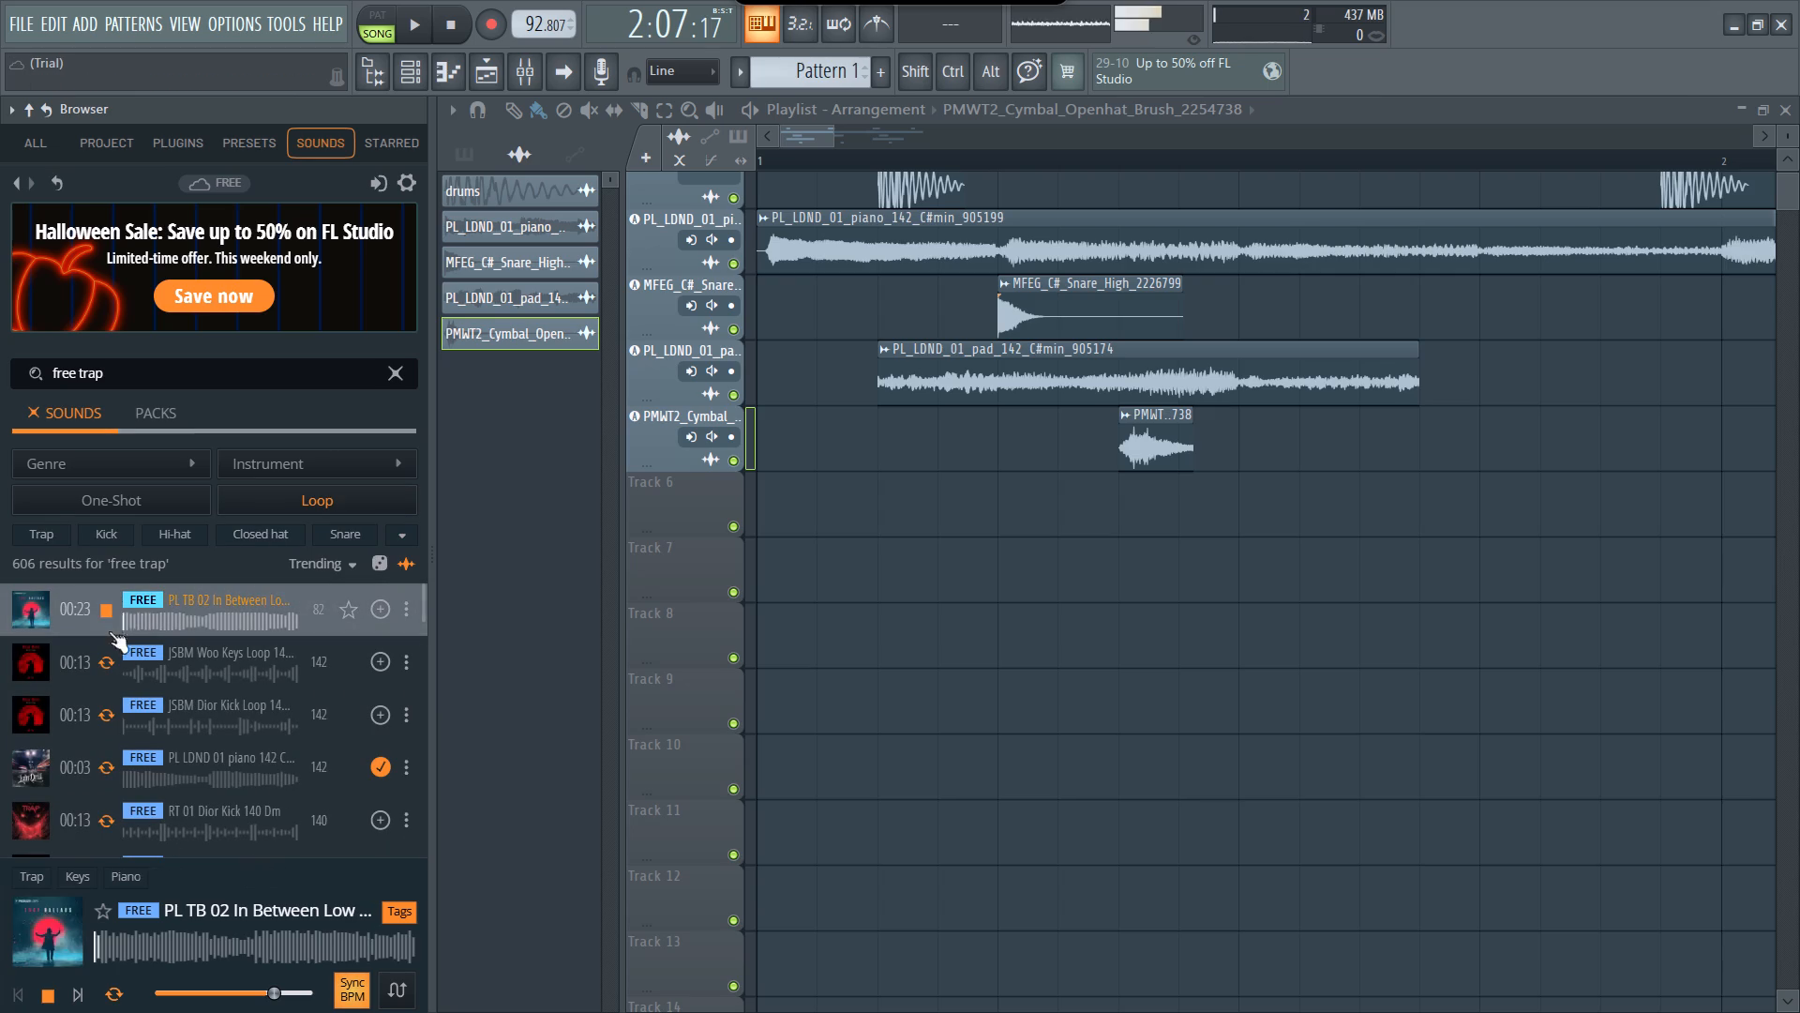
pyautogui.click(104, 658)
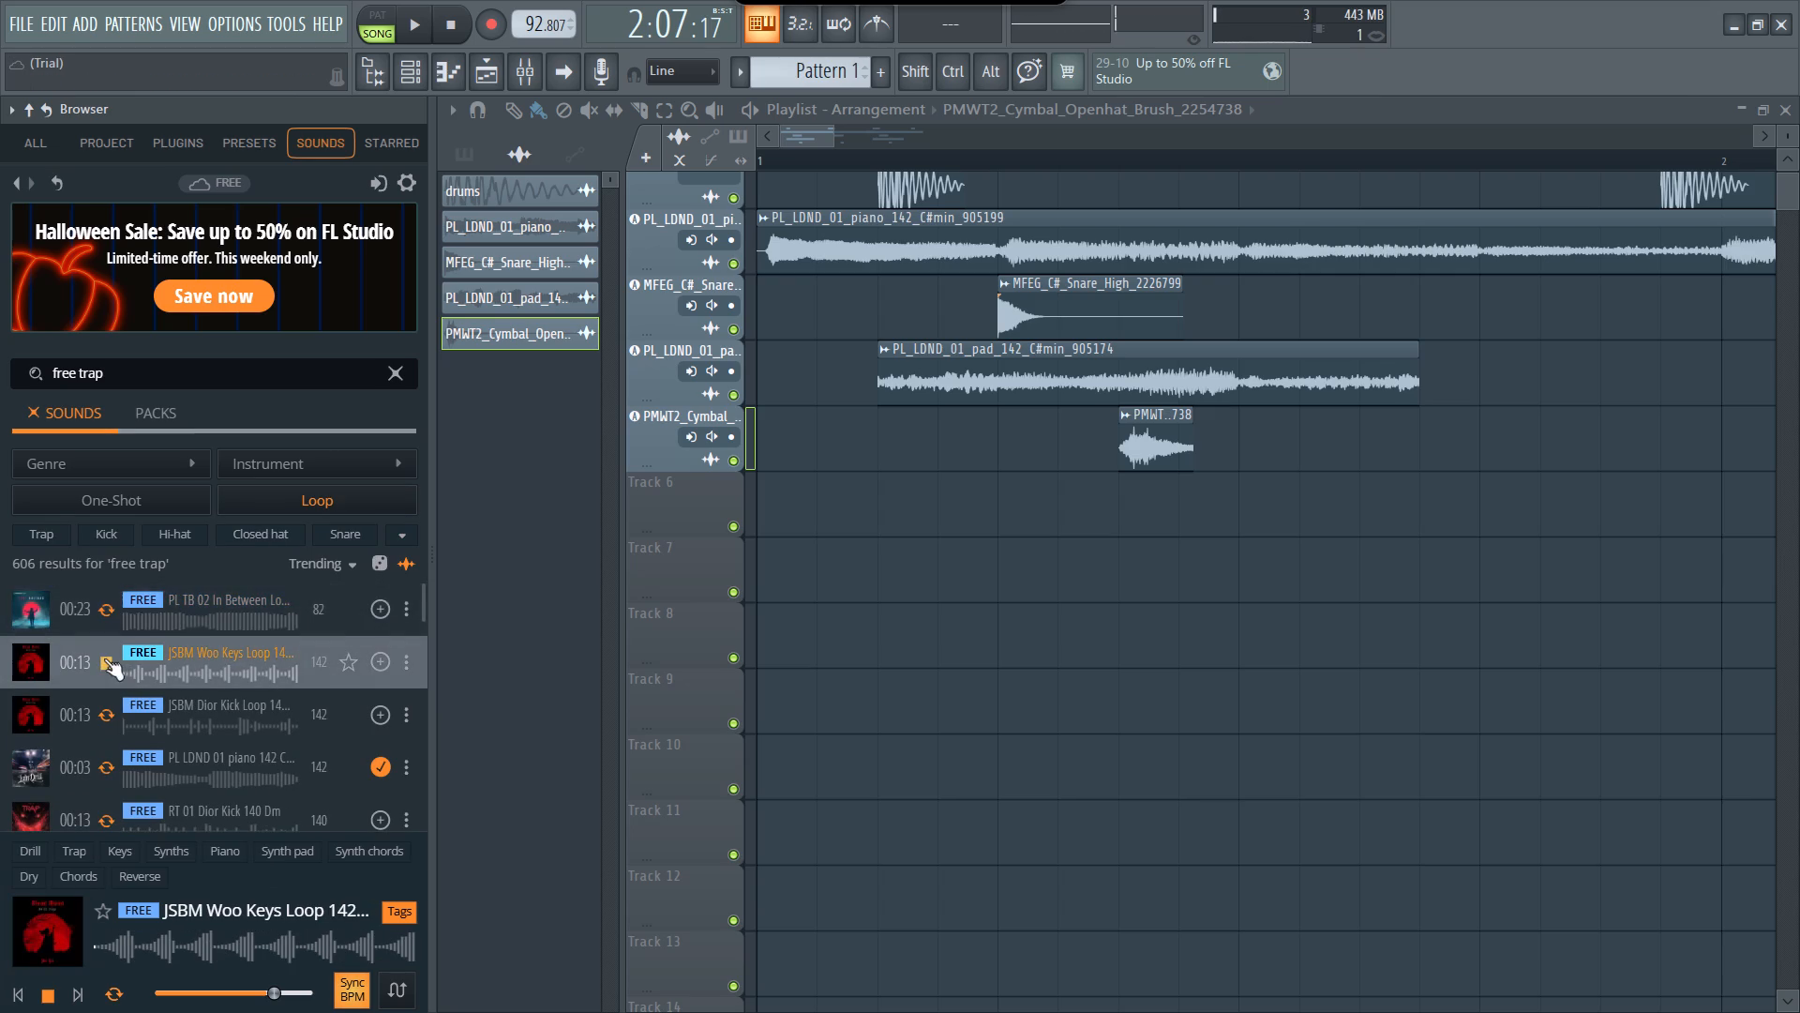
pyautogui.scroll(-1, 104, 658)
pyautogui.click(100, 693)
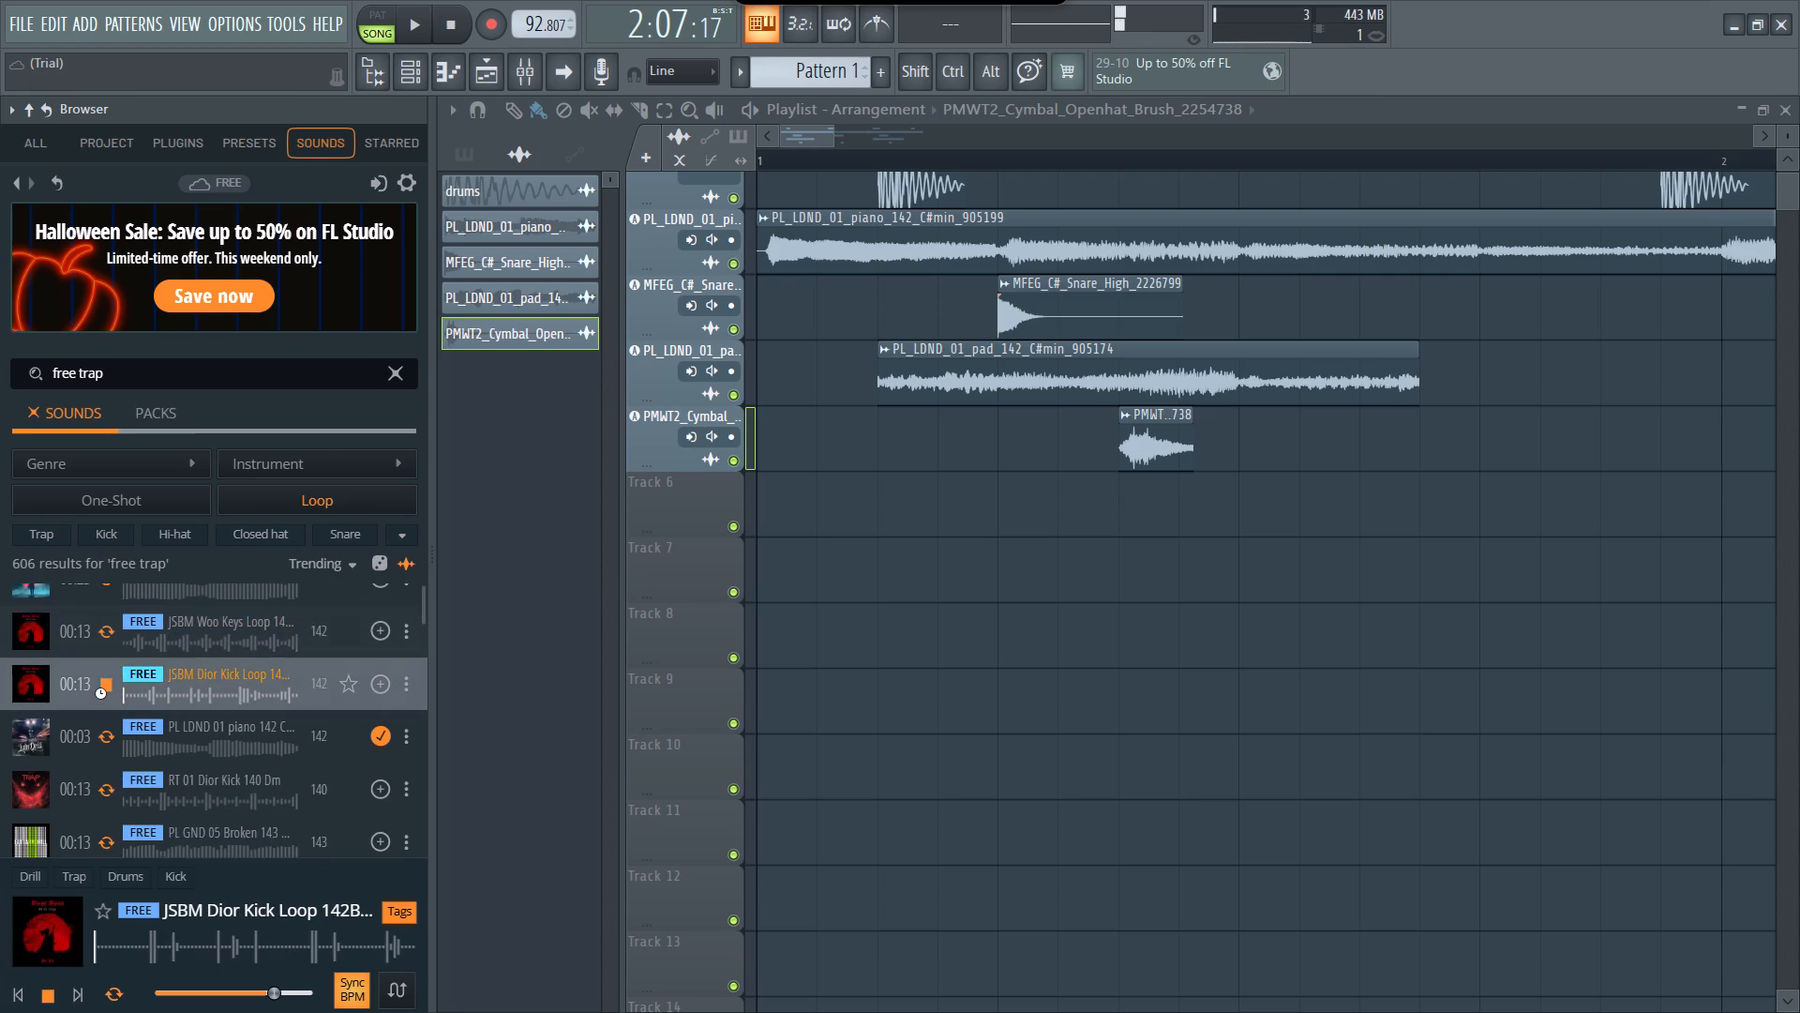
pyautogui.scroll(-1, 100, 693)
pyautogui.click(106, 700)
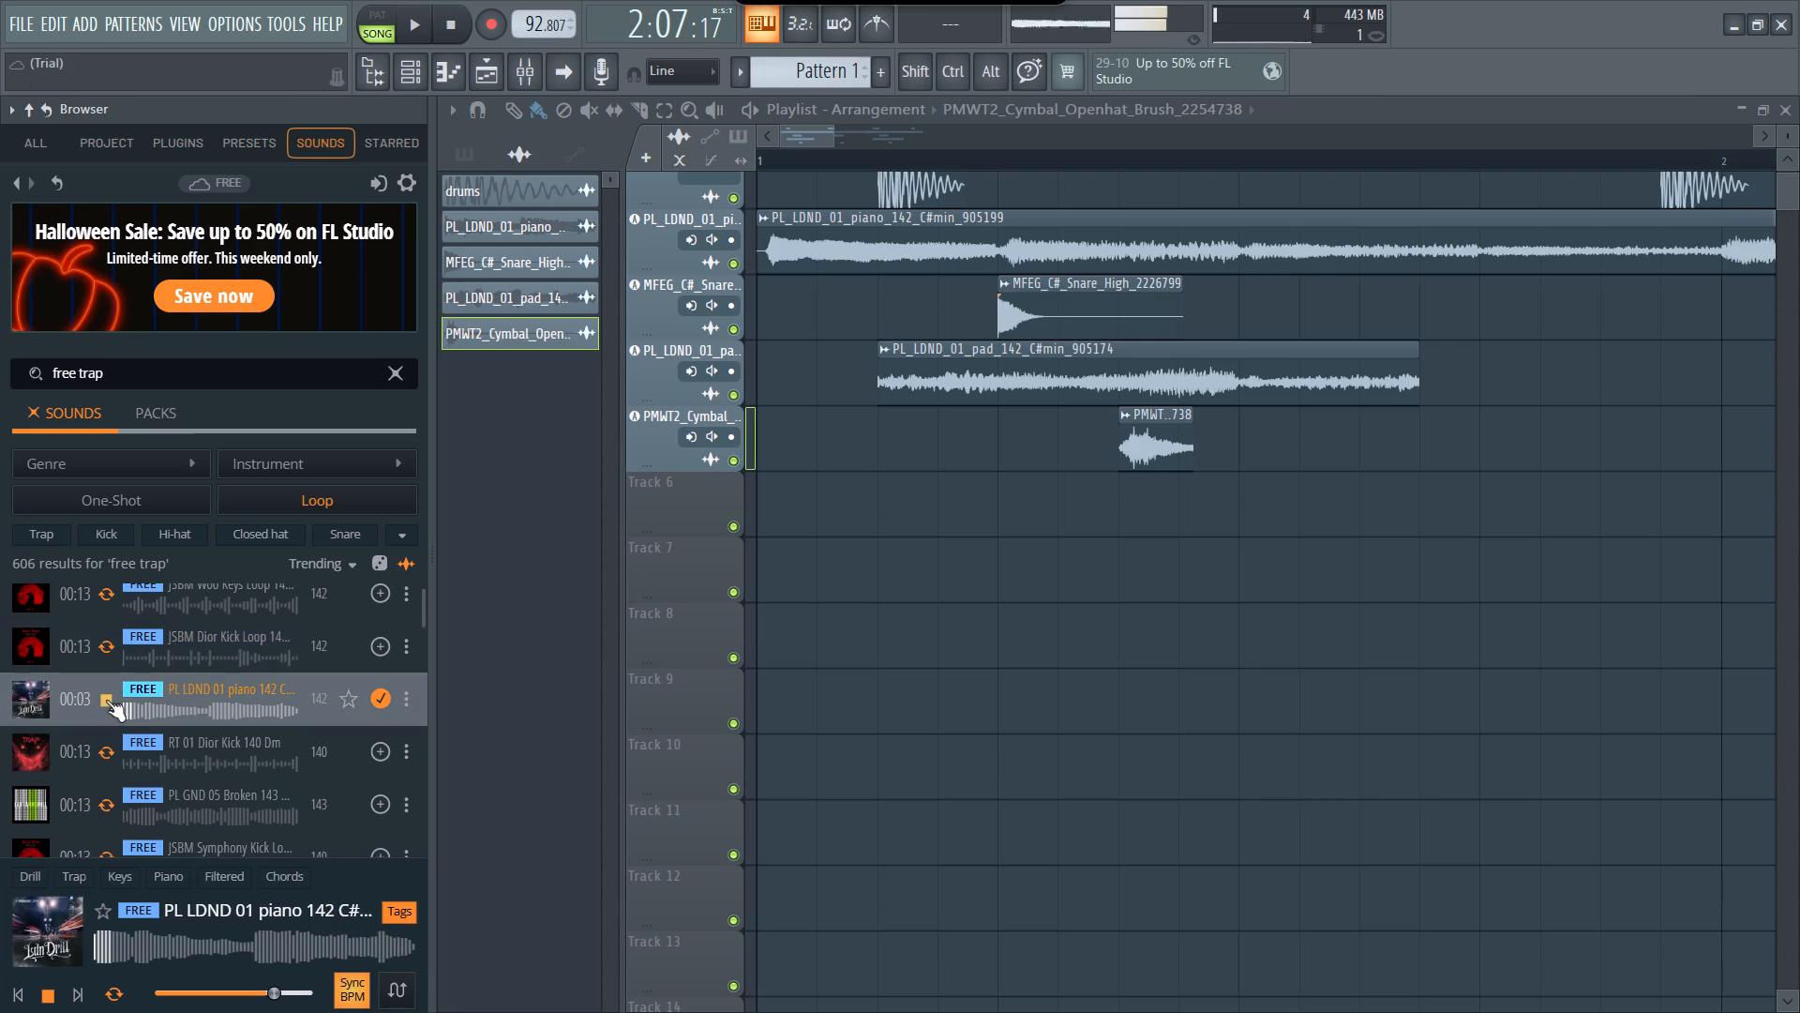
pyautogui.scroll(-1, 106, 700)
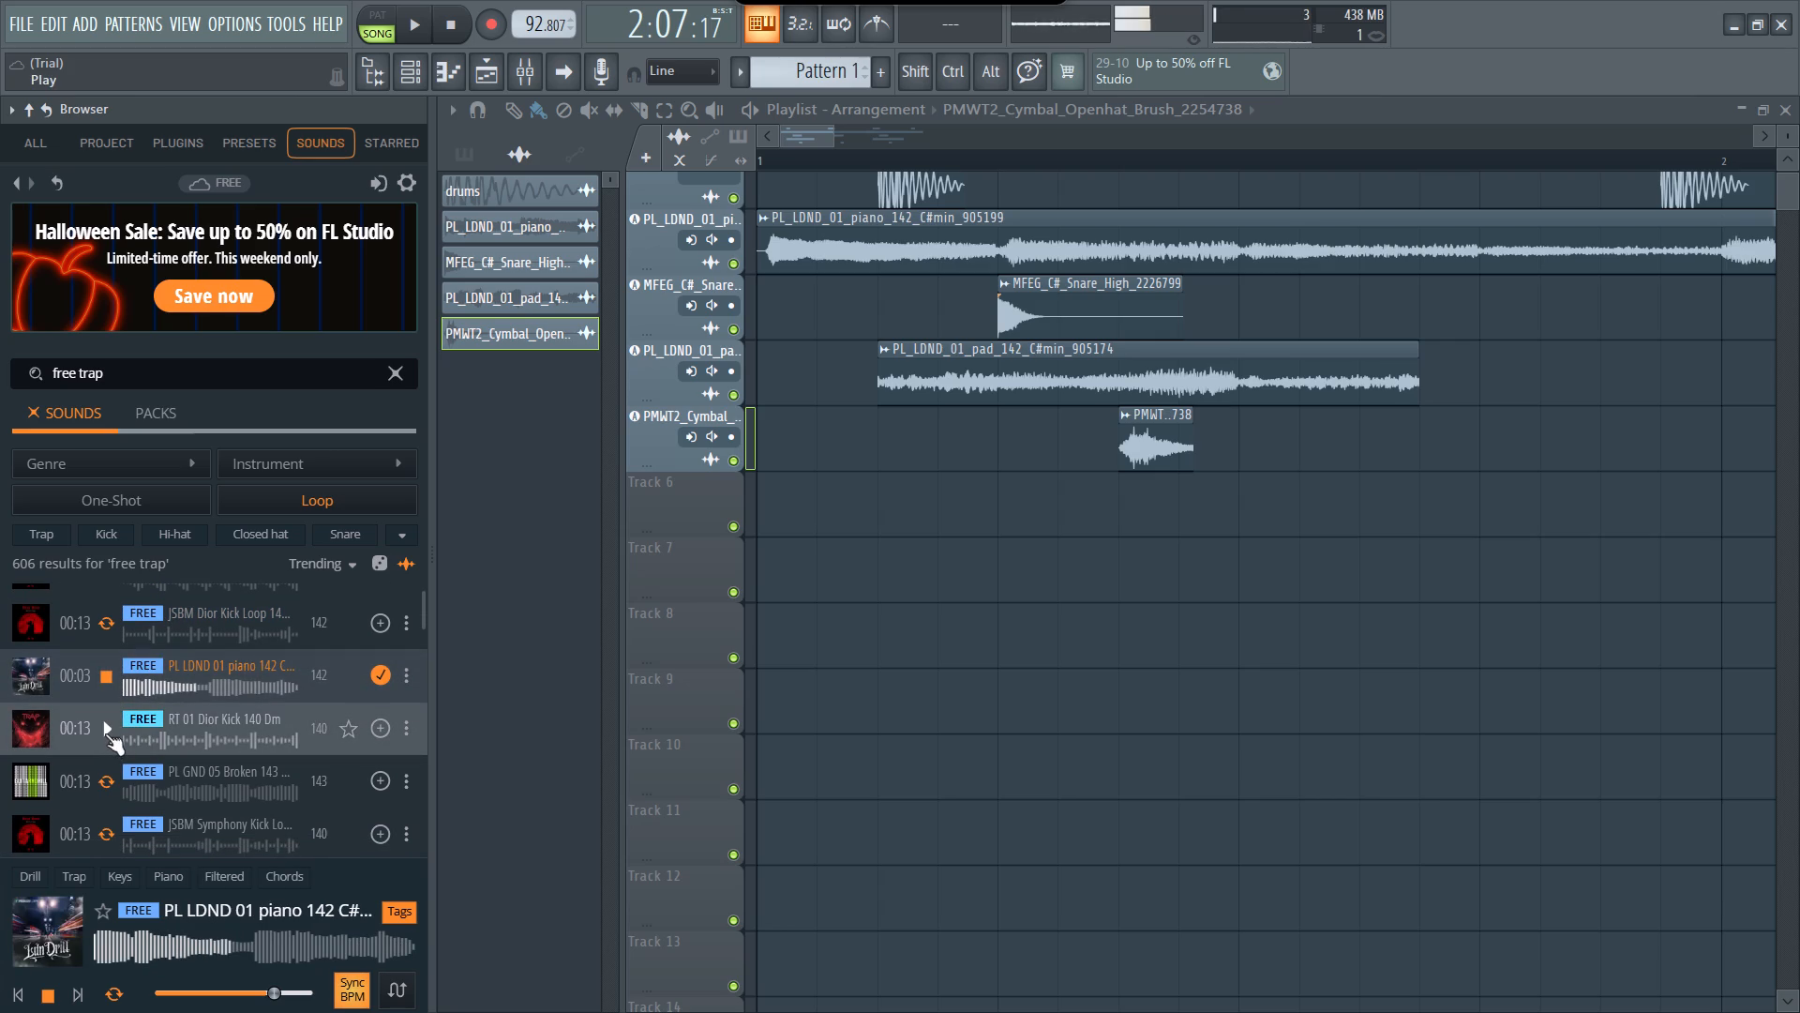
pyautogui.click(105, 733)
pyautogui.scroll(-1, 105, 733)
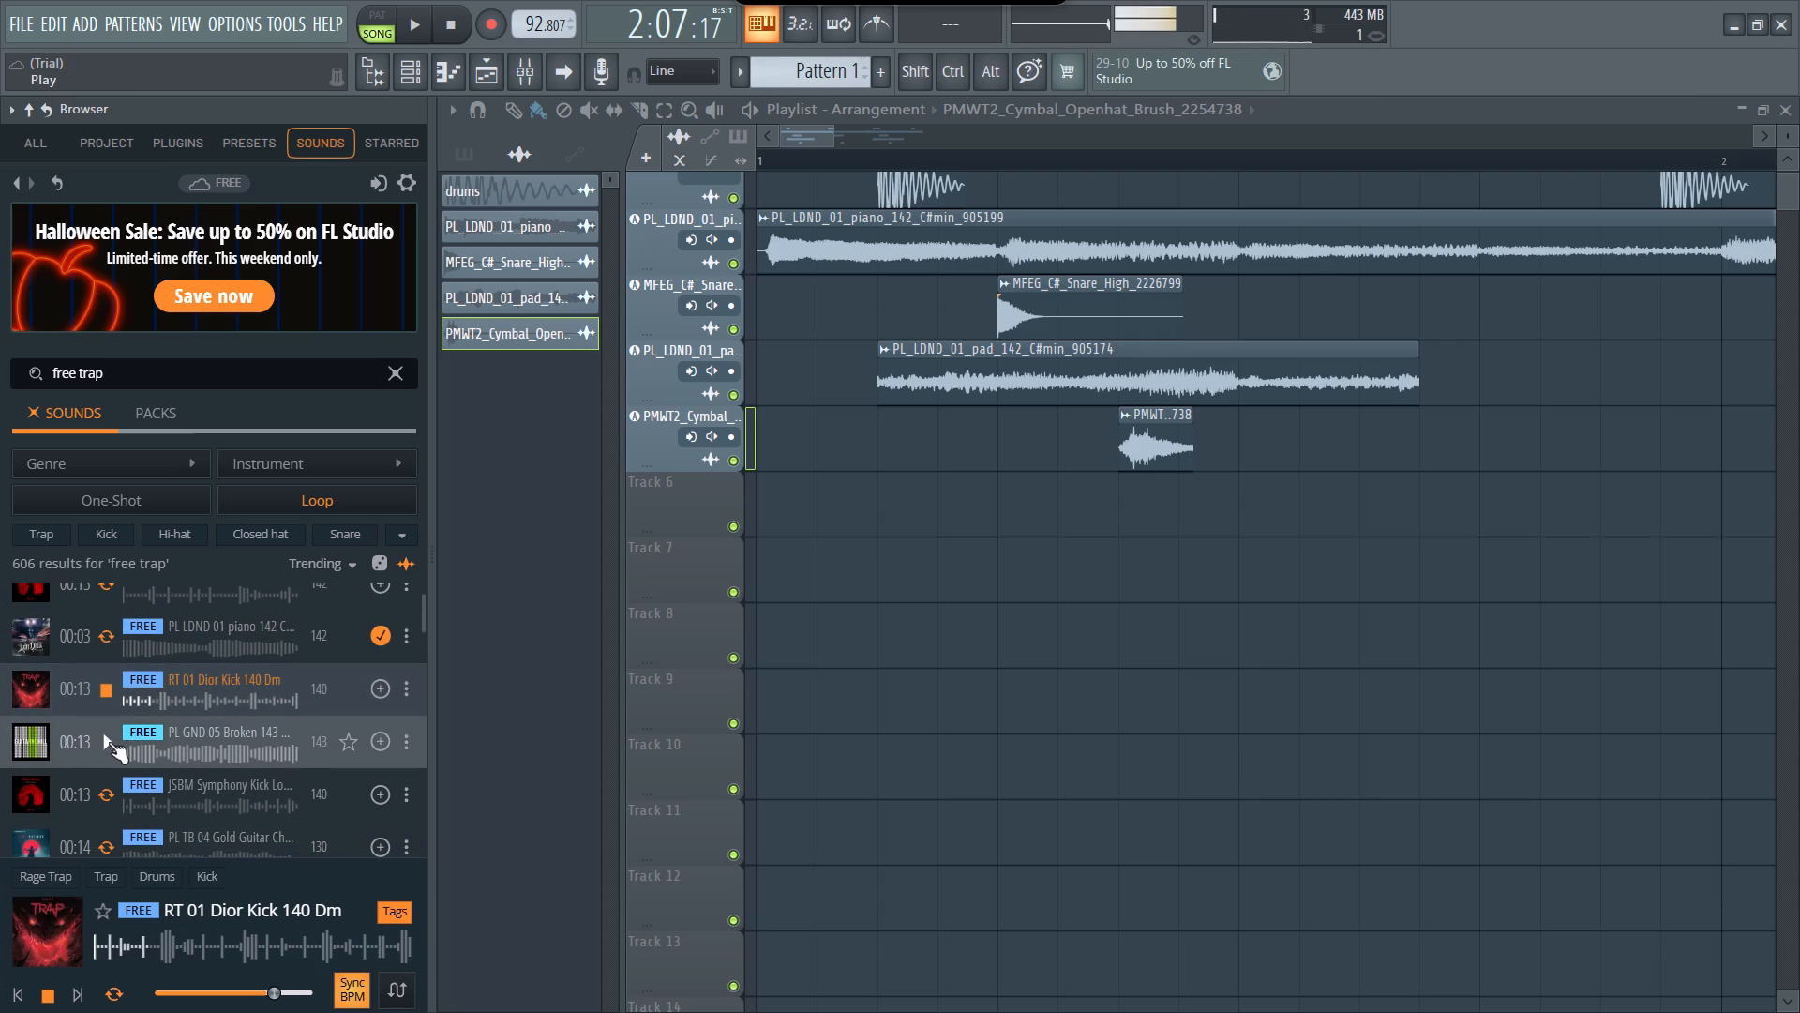
pyautogui.click(109, 742)
pyautogui.scroll(-1, 110, 751)
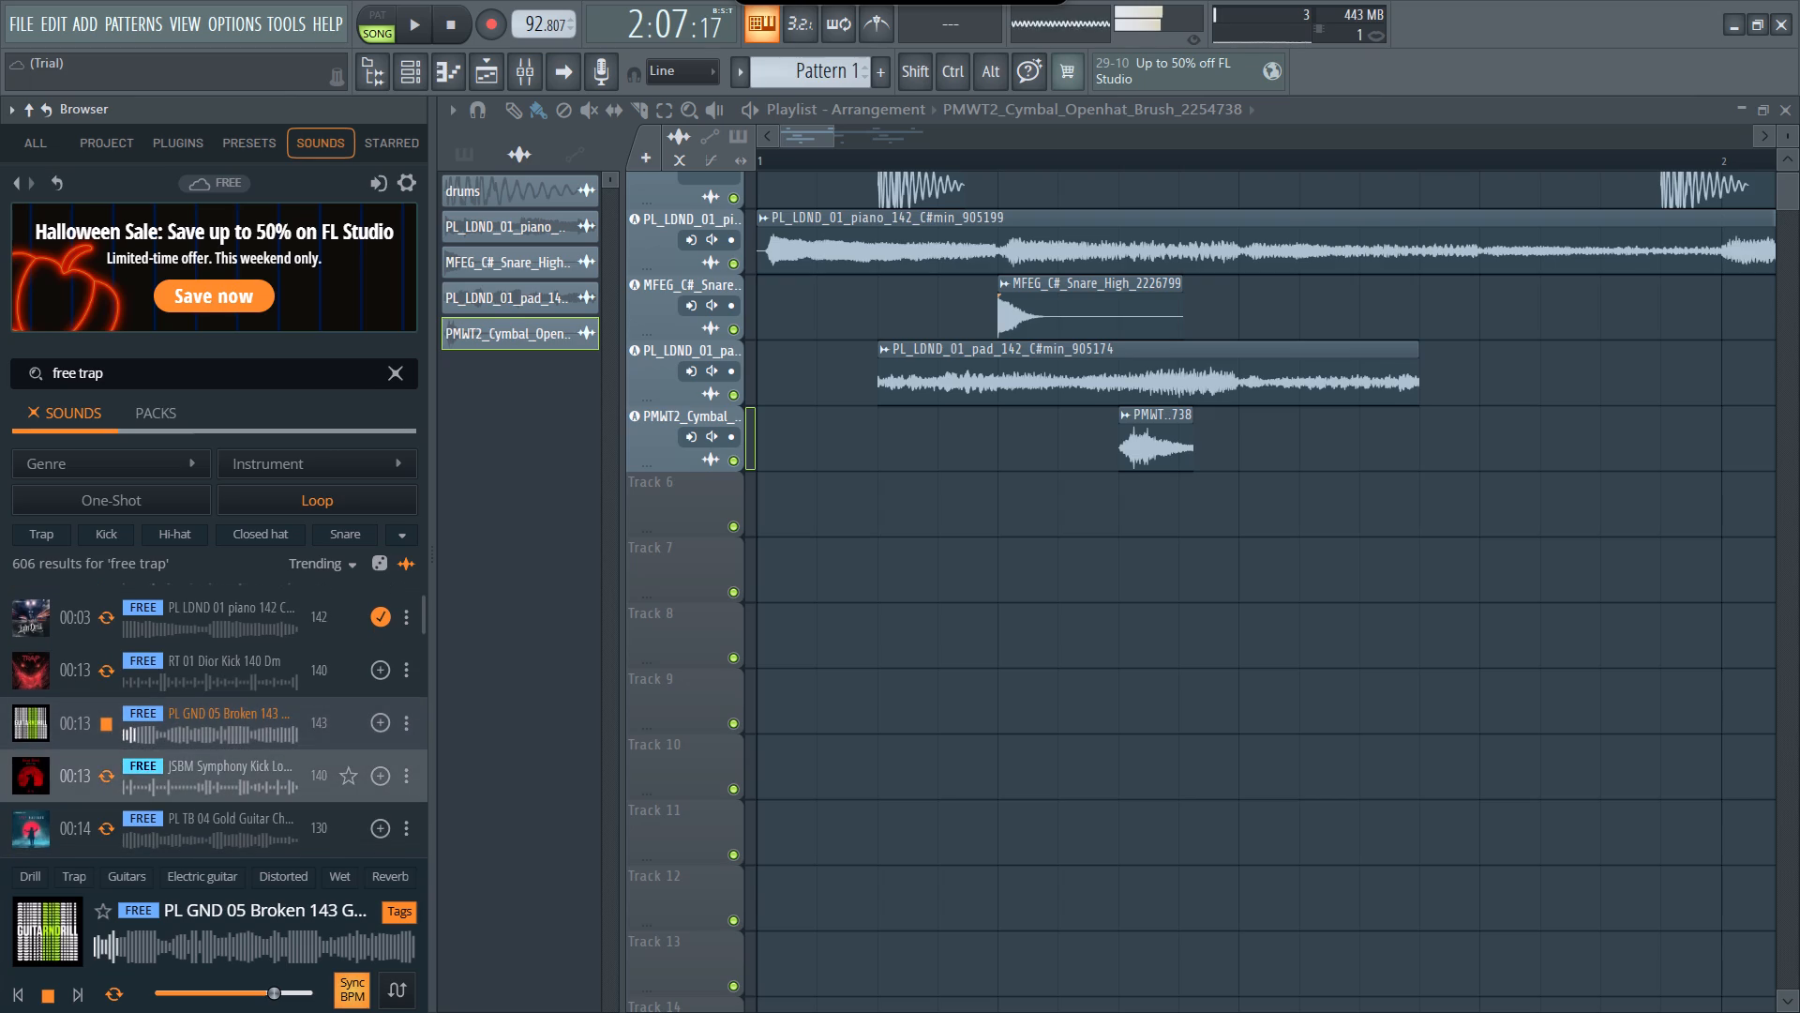
pyautogui.click(109, 778)
# Audition the free trap loops from PL TB 04 Gold Guitar through 04 808 Visions.
pyautogui.scroll(-1, 109, 778)
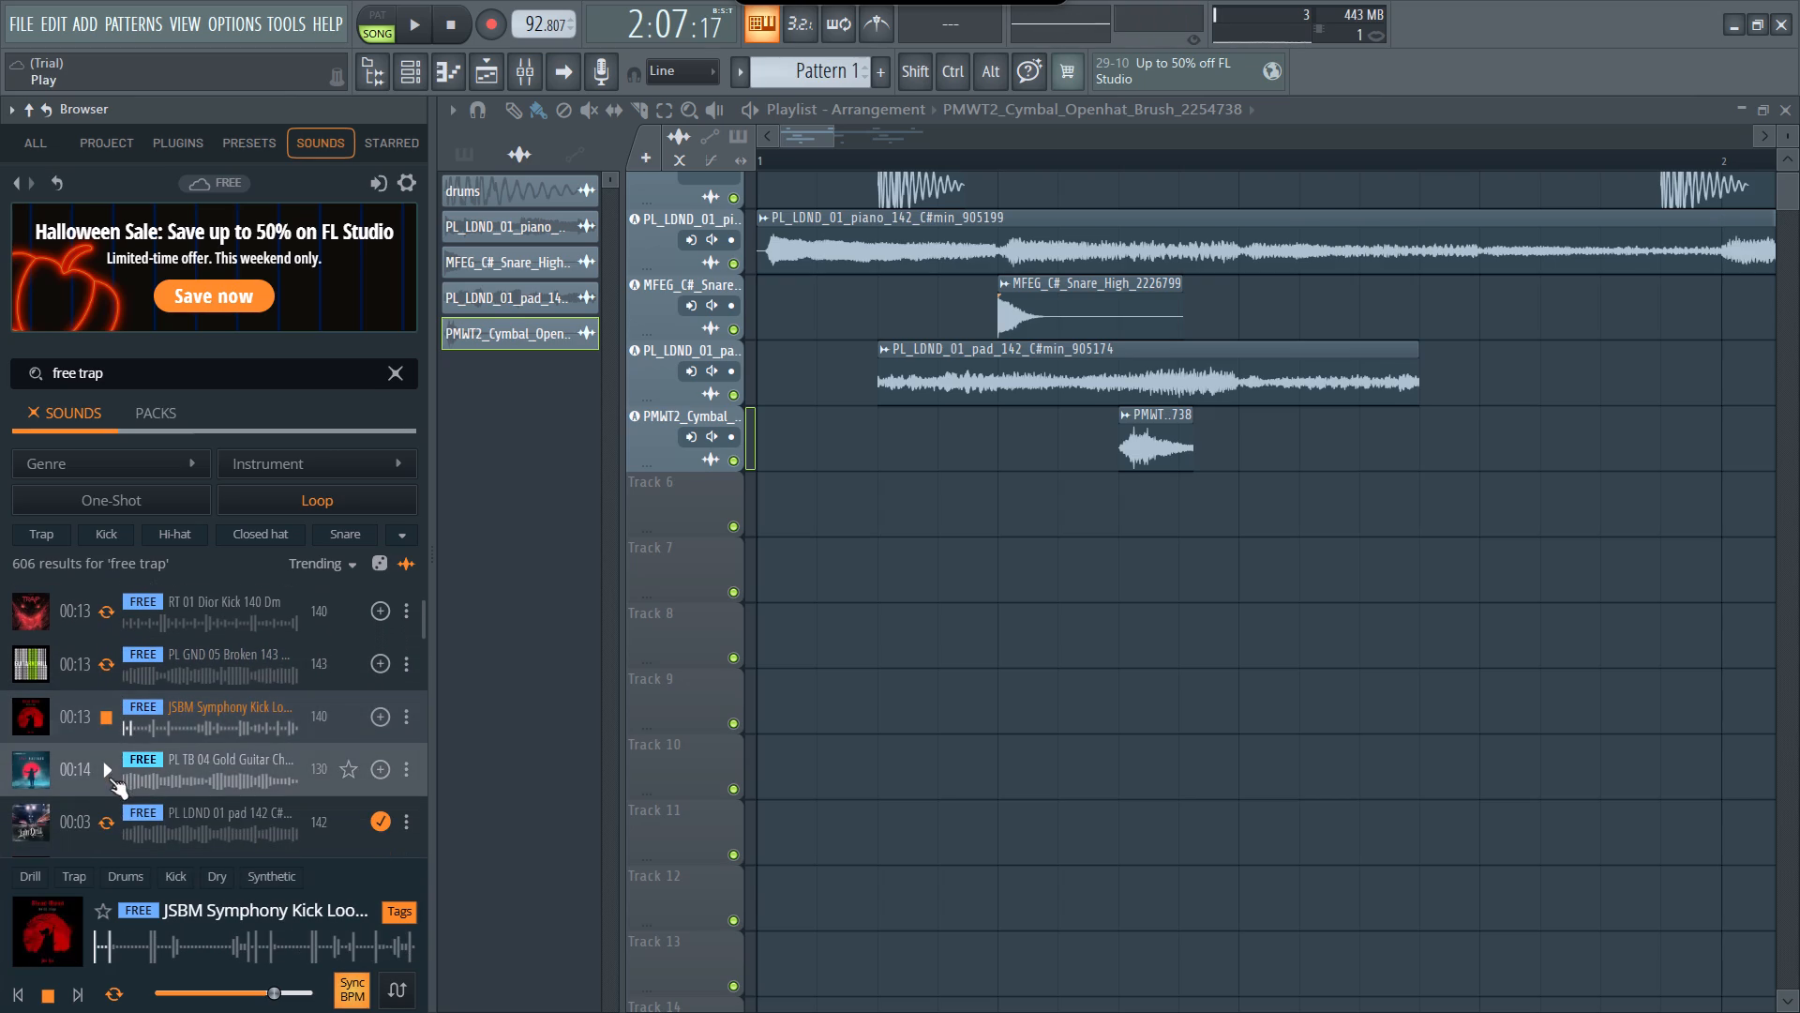
pyautogui.click(105, 770)
pyautogui.scroll(-1, 105, 770)
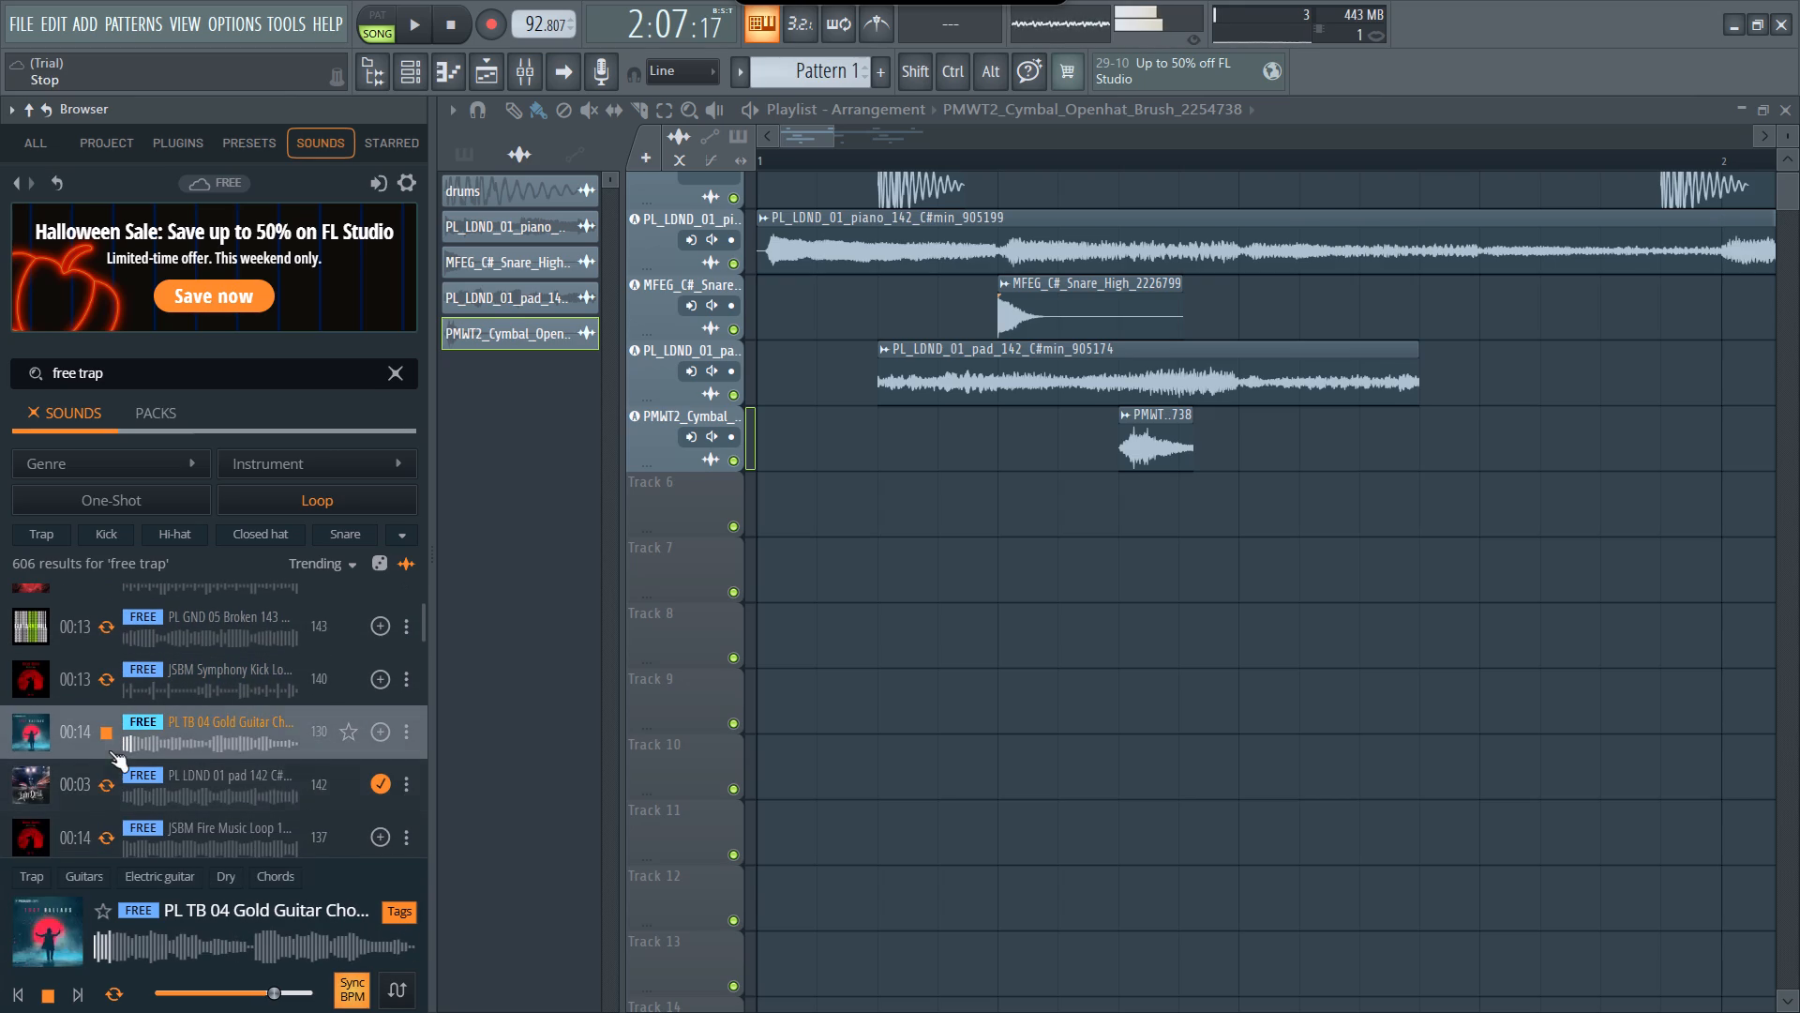
pyautogui.click(107, 791)
pyautogui.scroll(-1, 107, 791)
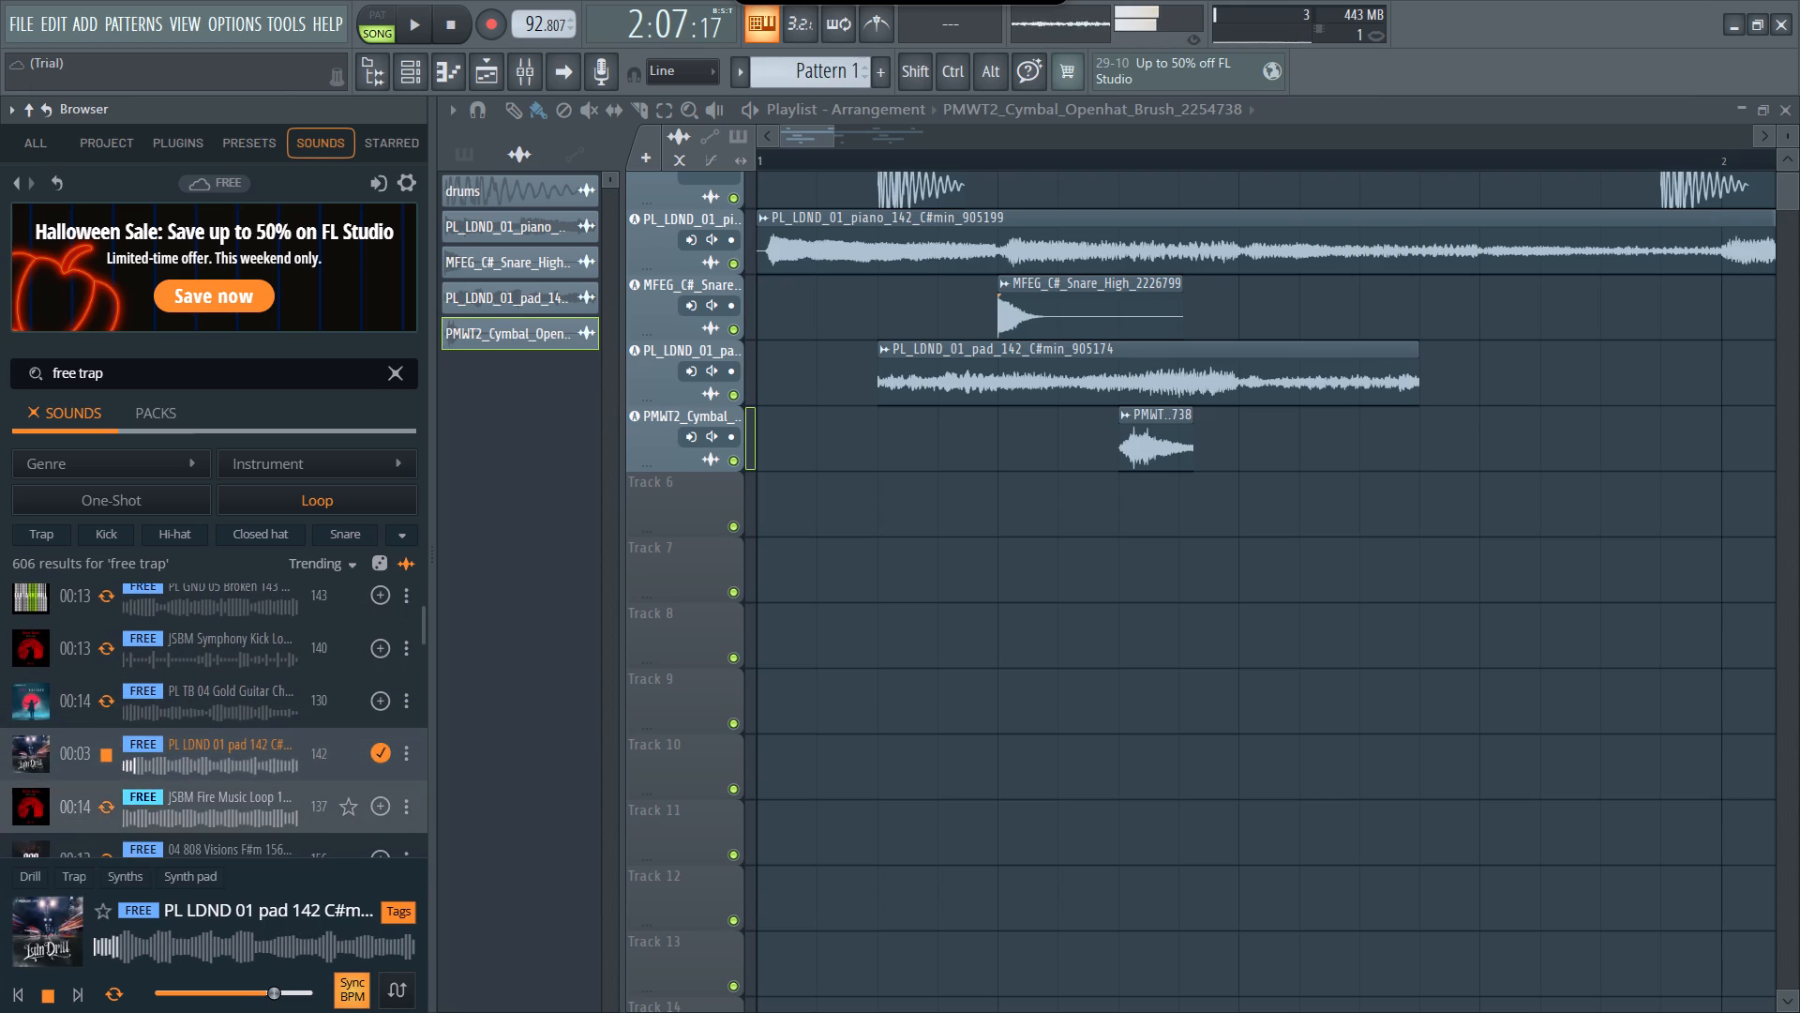
pyautogui.scroll(-2, 107, 791)
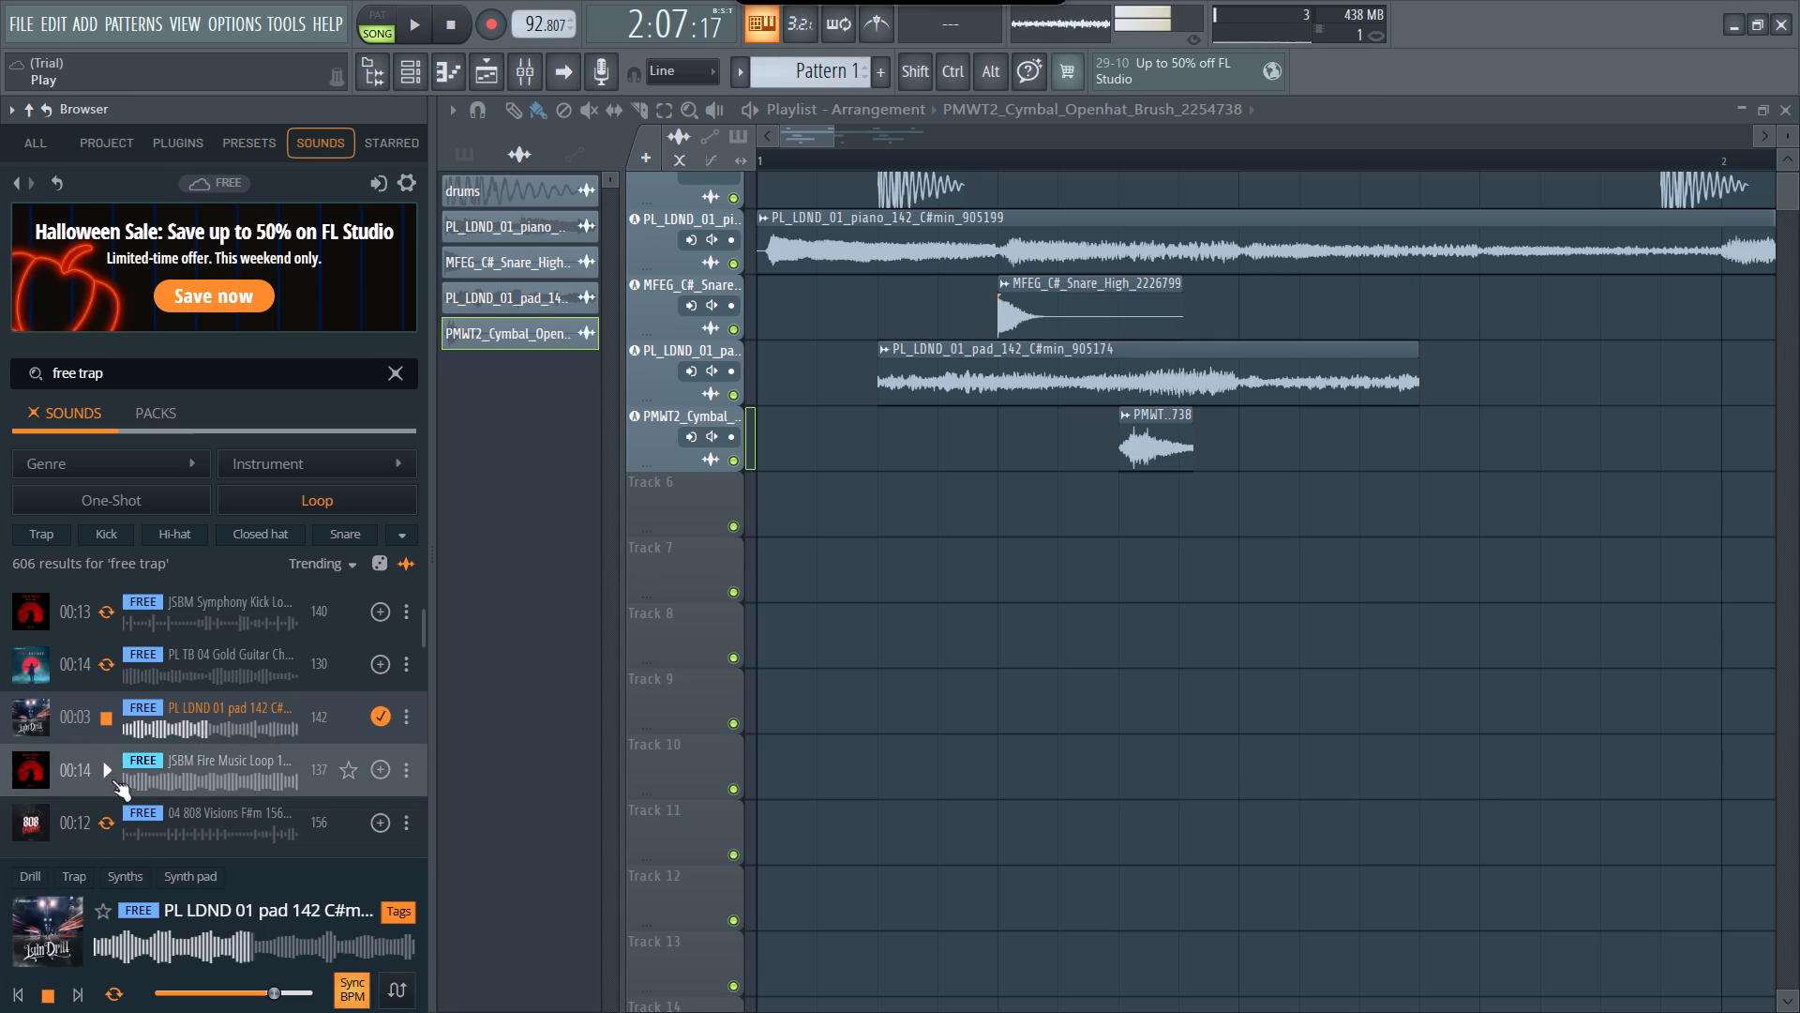
pyautogui.click(112, 779)
pyautogui.scroll(-1, 112, 779)
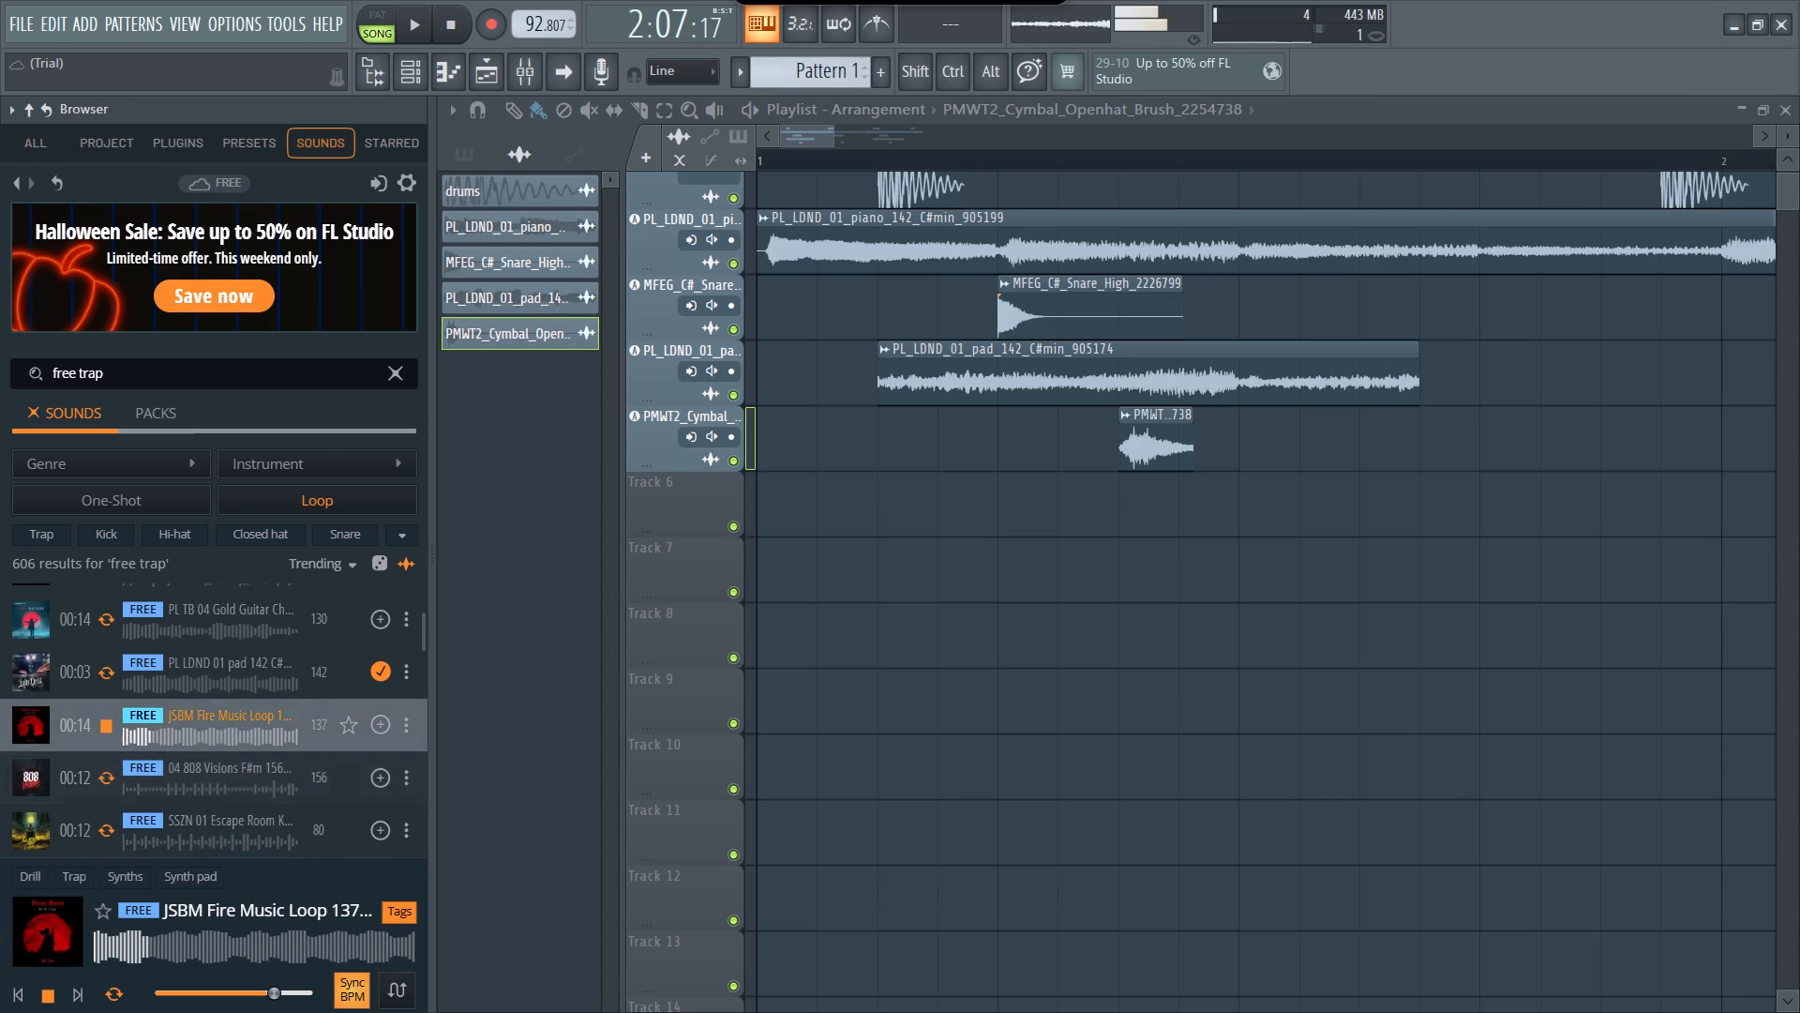
pyautogui.scroll(-1, 159, 753)
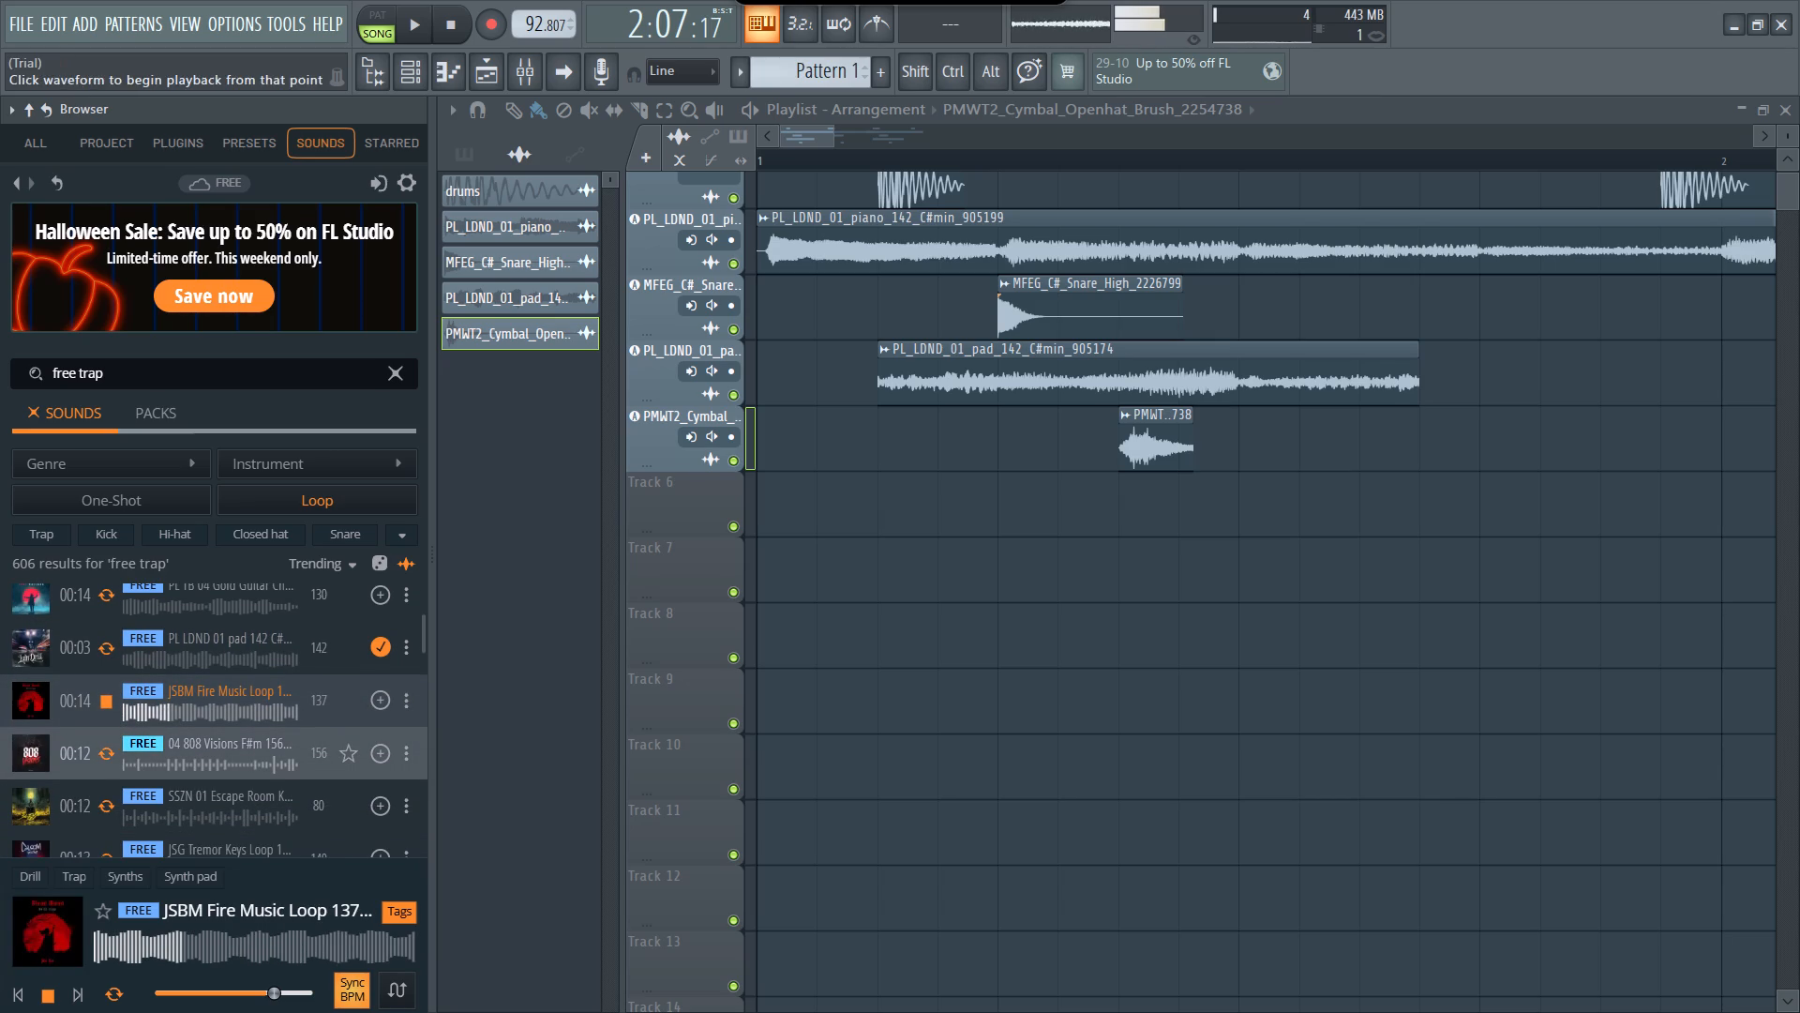
pyautogui.click(112, 759)
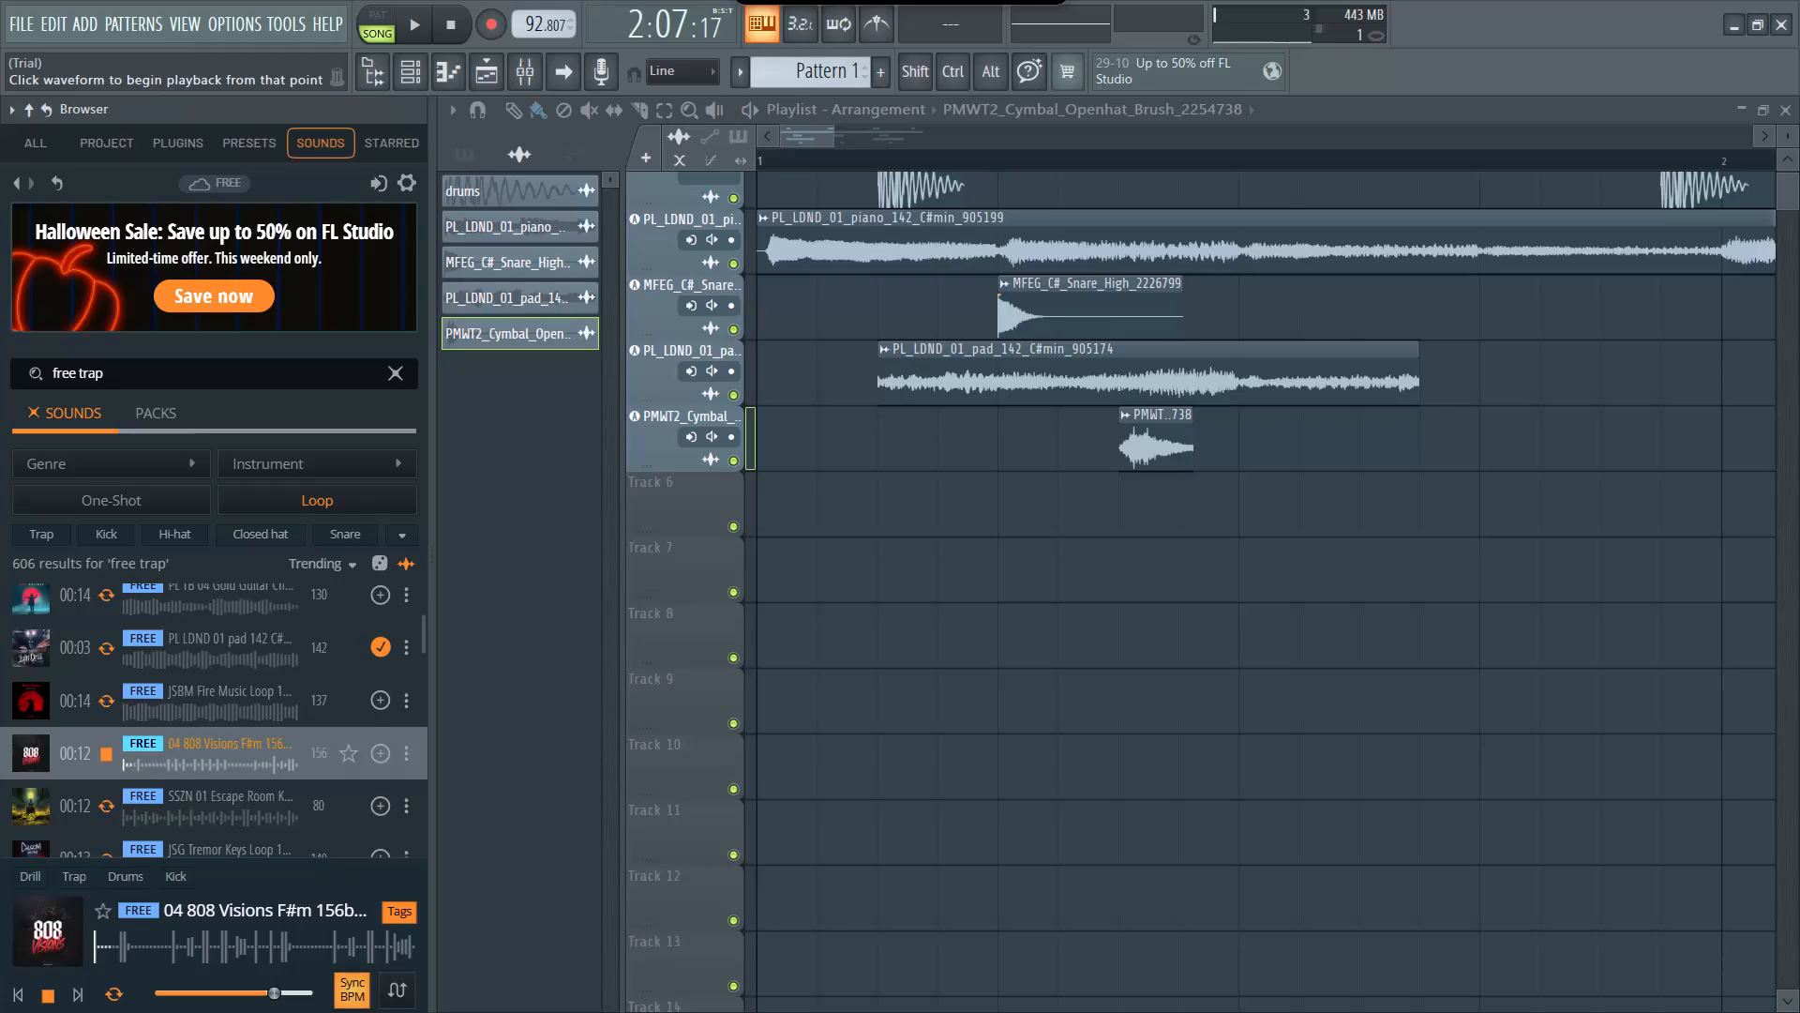
# Audition the free trap loops from SSZN 01 Escape Room through the Lemonade1 A#m 124 hi-hats.
pyautogui.scroll(-1, 127, 774)
pyautogui.click(113, 789)
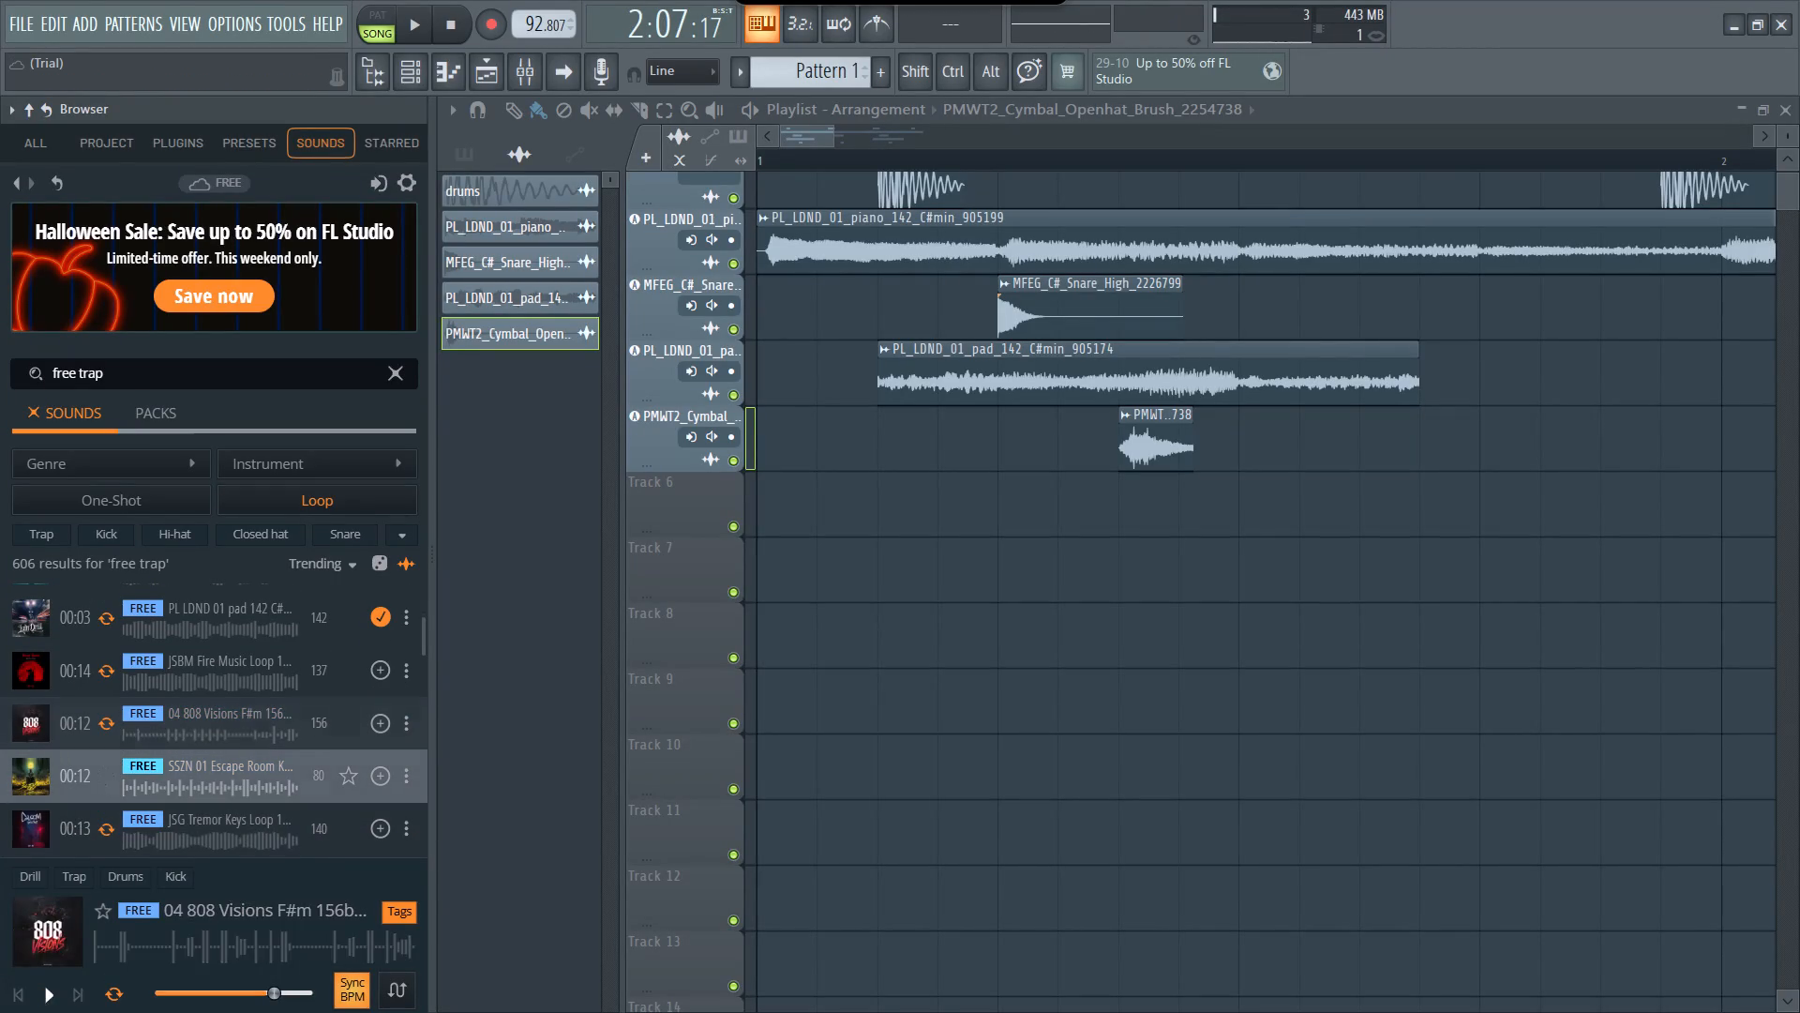
pyautogui.scroll(-1, 113, 789)
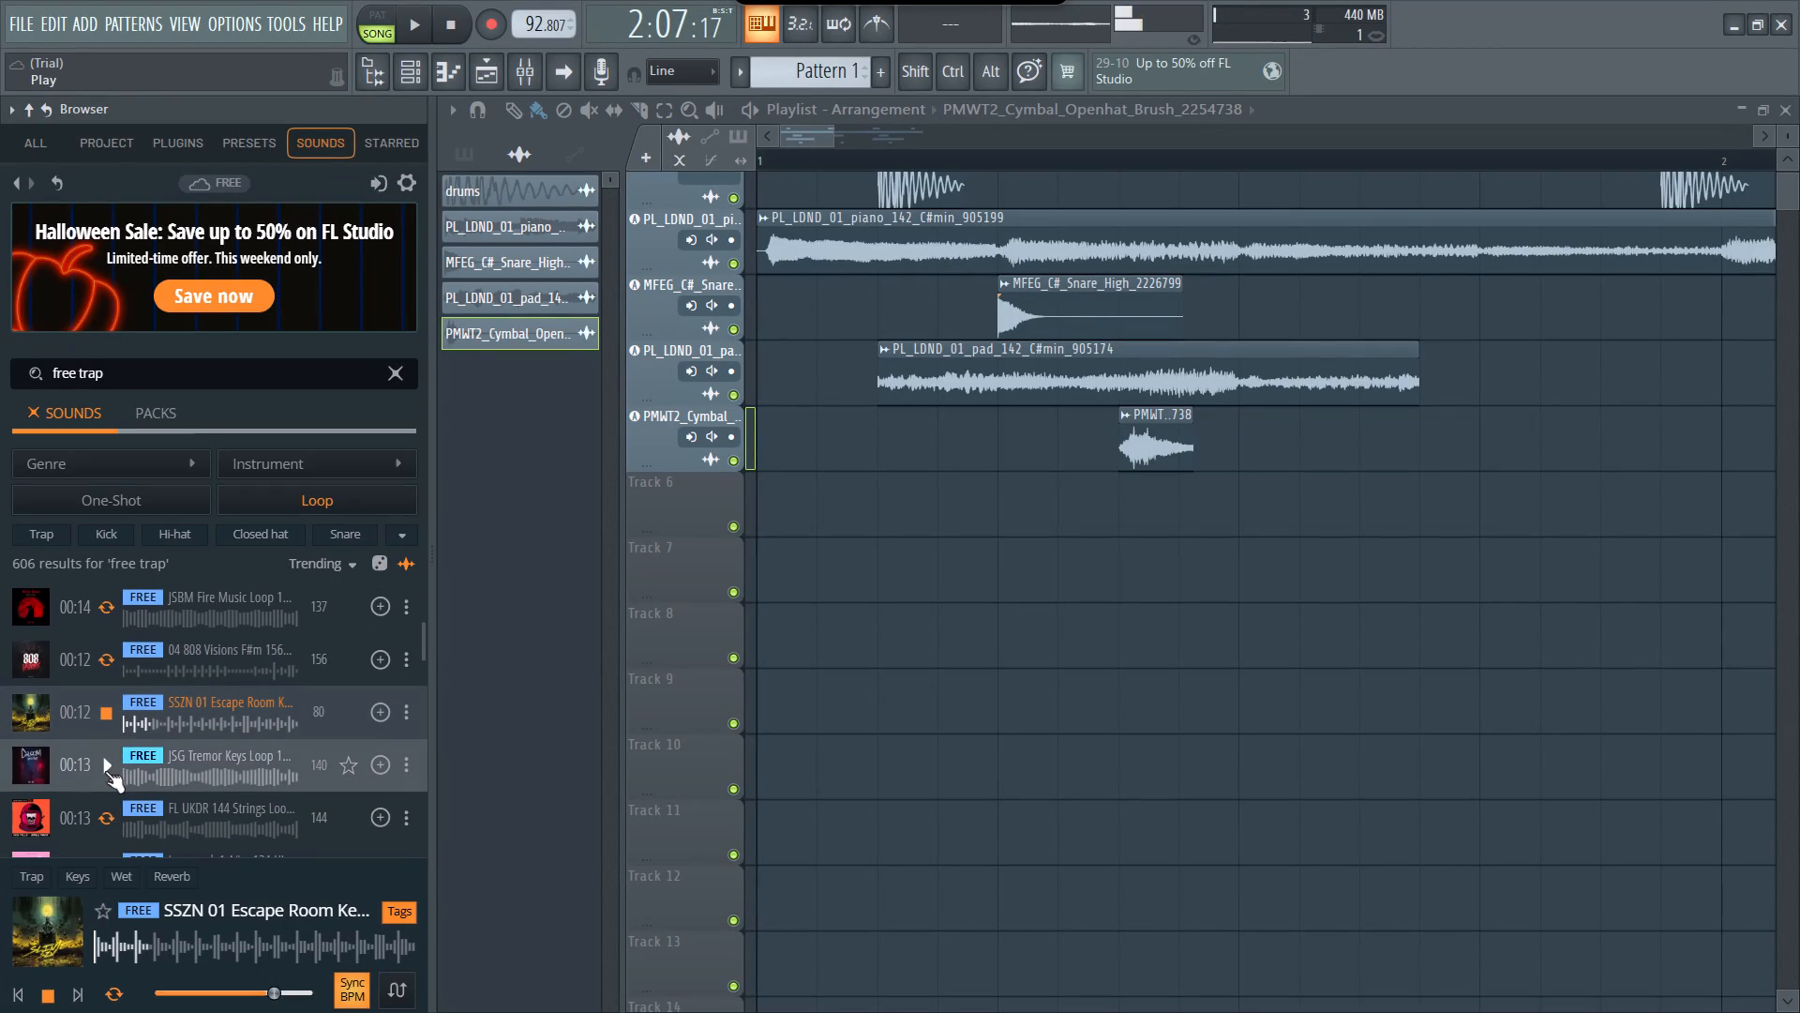
pyautogui.click(105, 771)
pyautogui.scroll(-1, 105, 771)
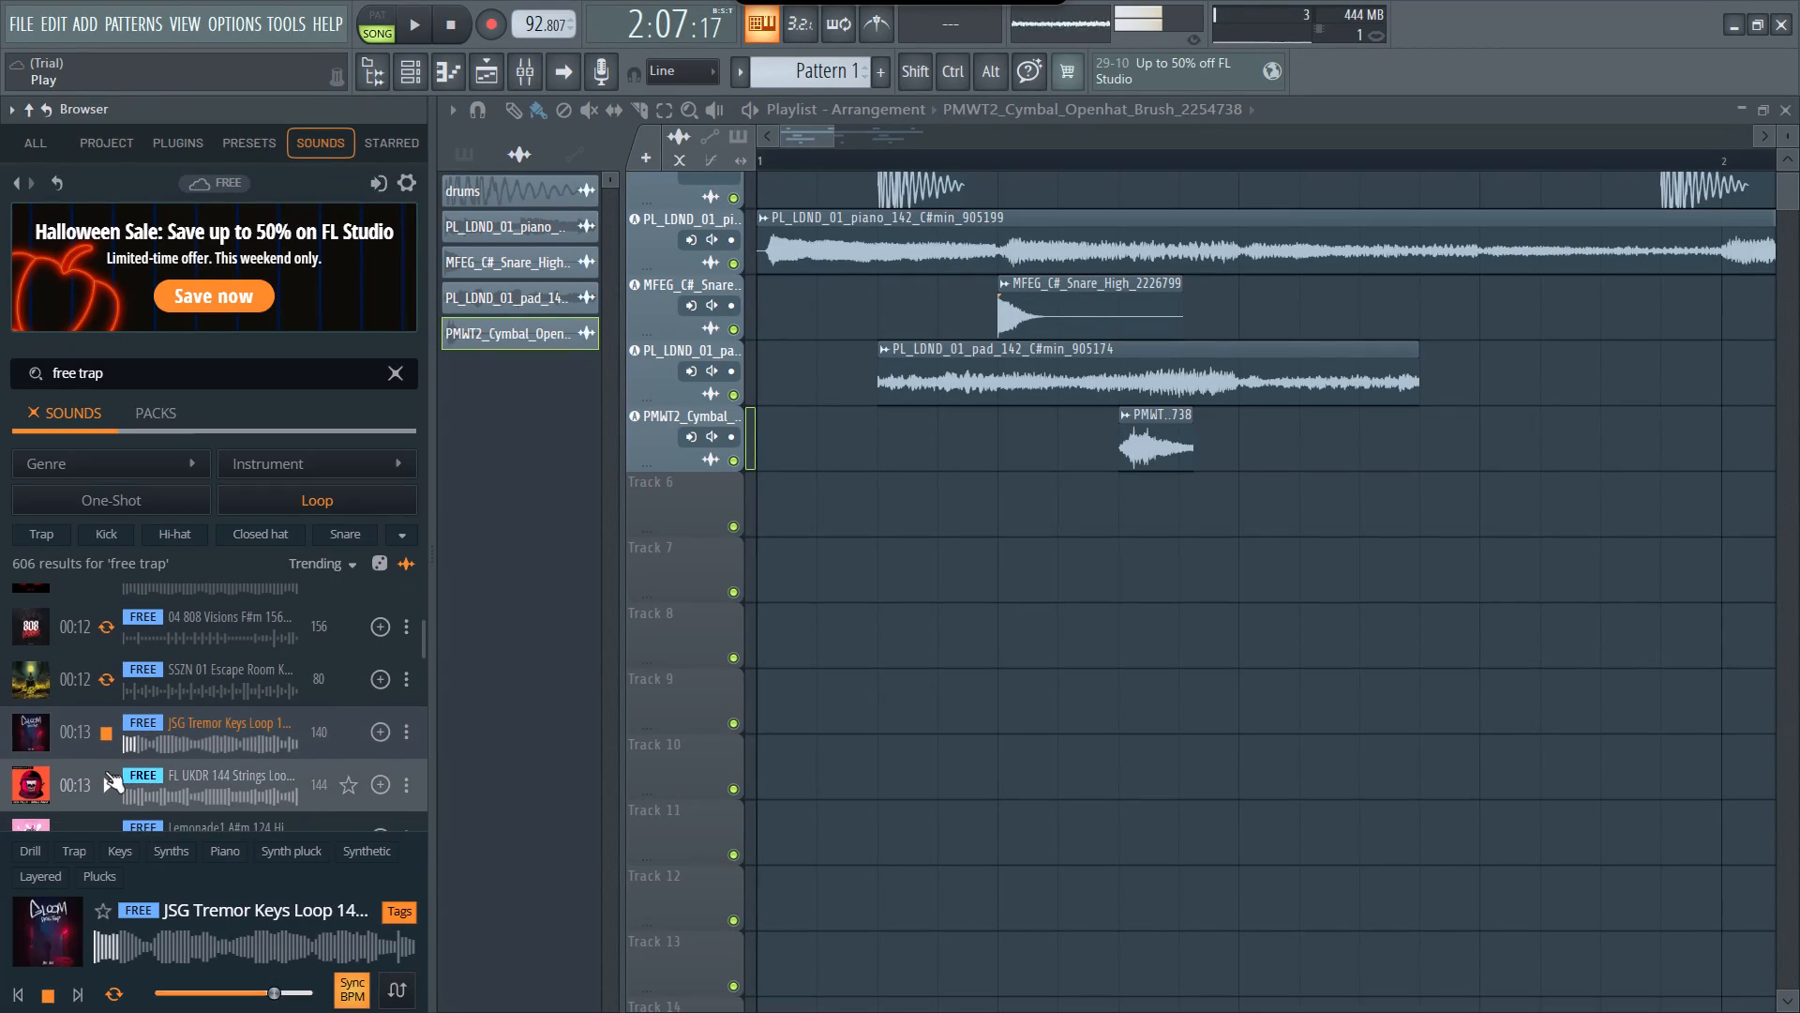
pyautogui.scroll(-1, 105, 771)
pyautogui.click(103, 763)
pyautogui.scroll(-1, 103, 763)
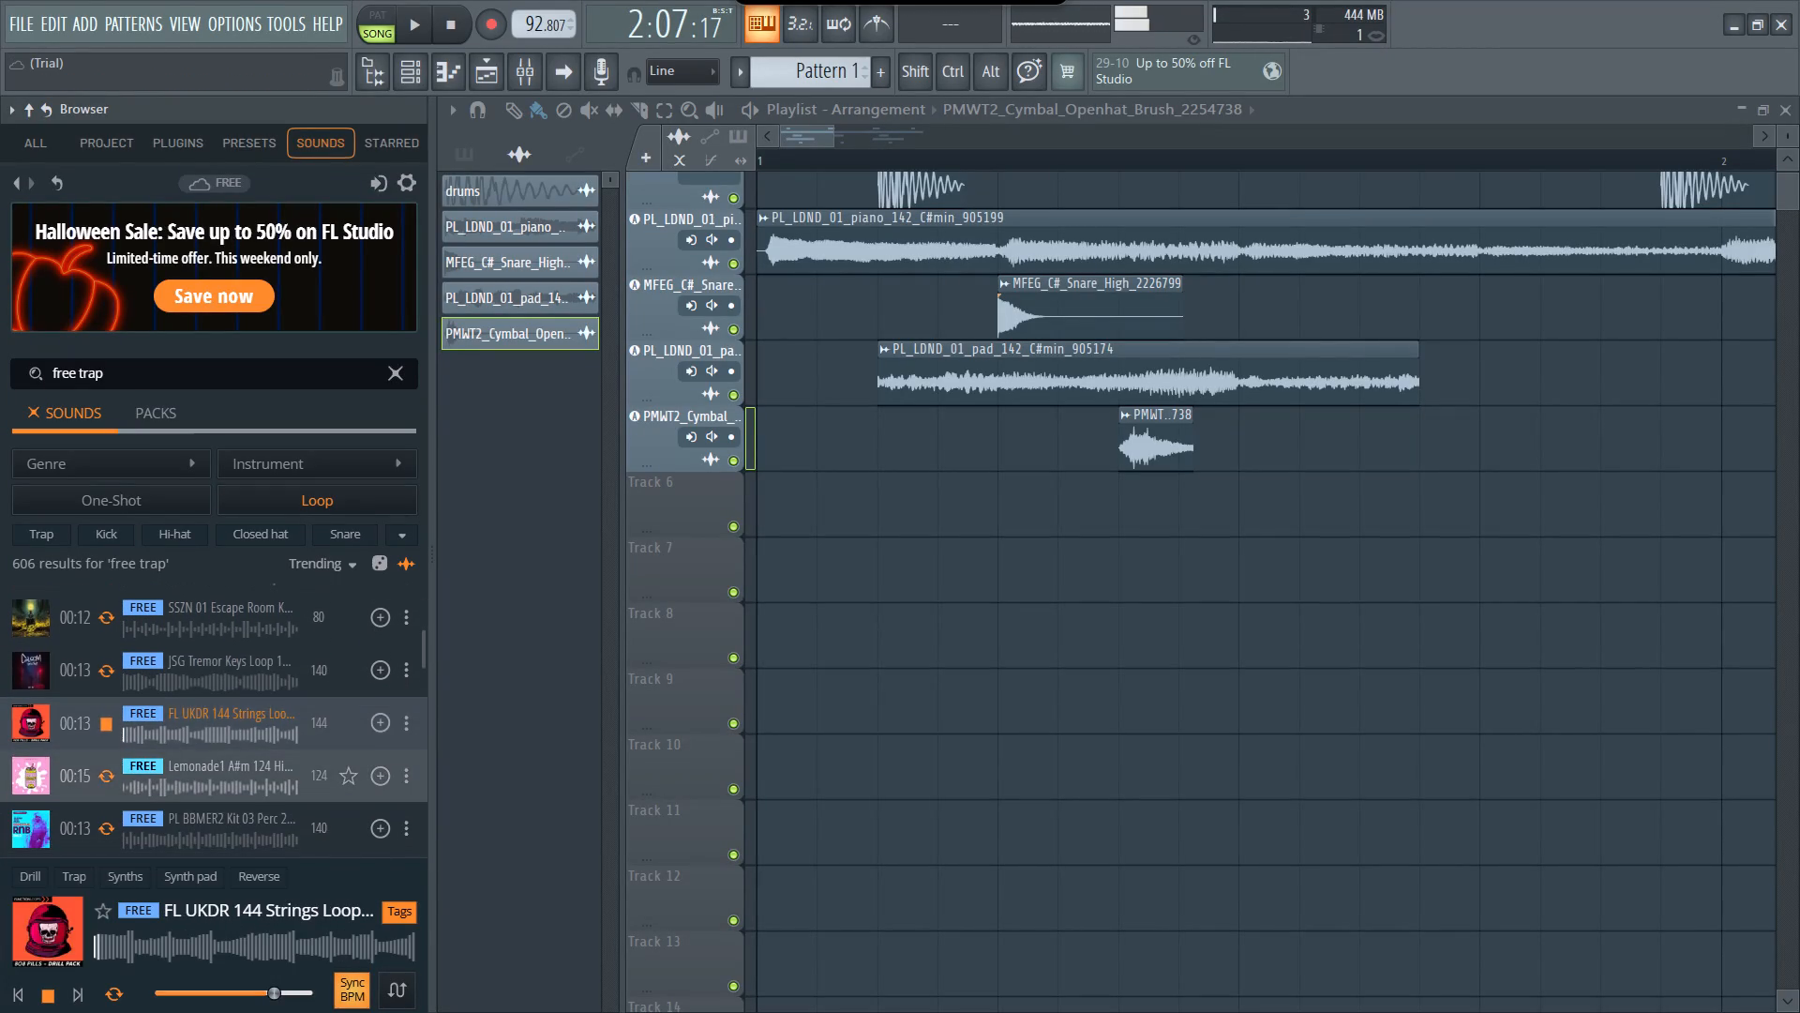
pyautogui.scroll(-1, 103, 763)
pyautogui.click(105, 751)
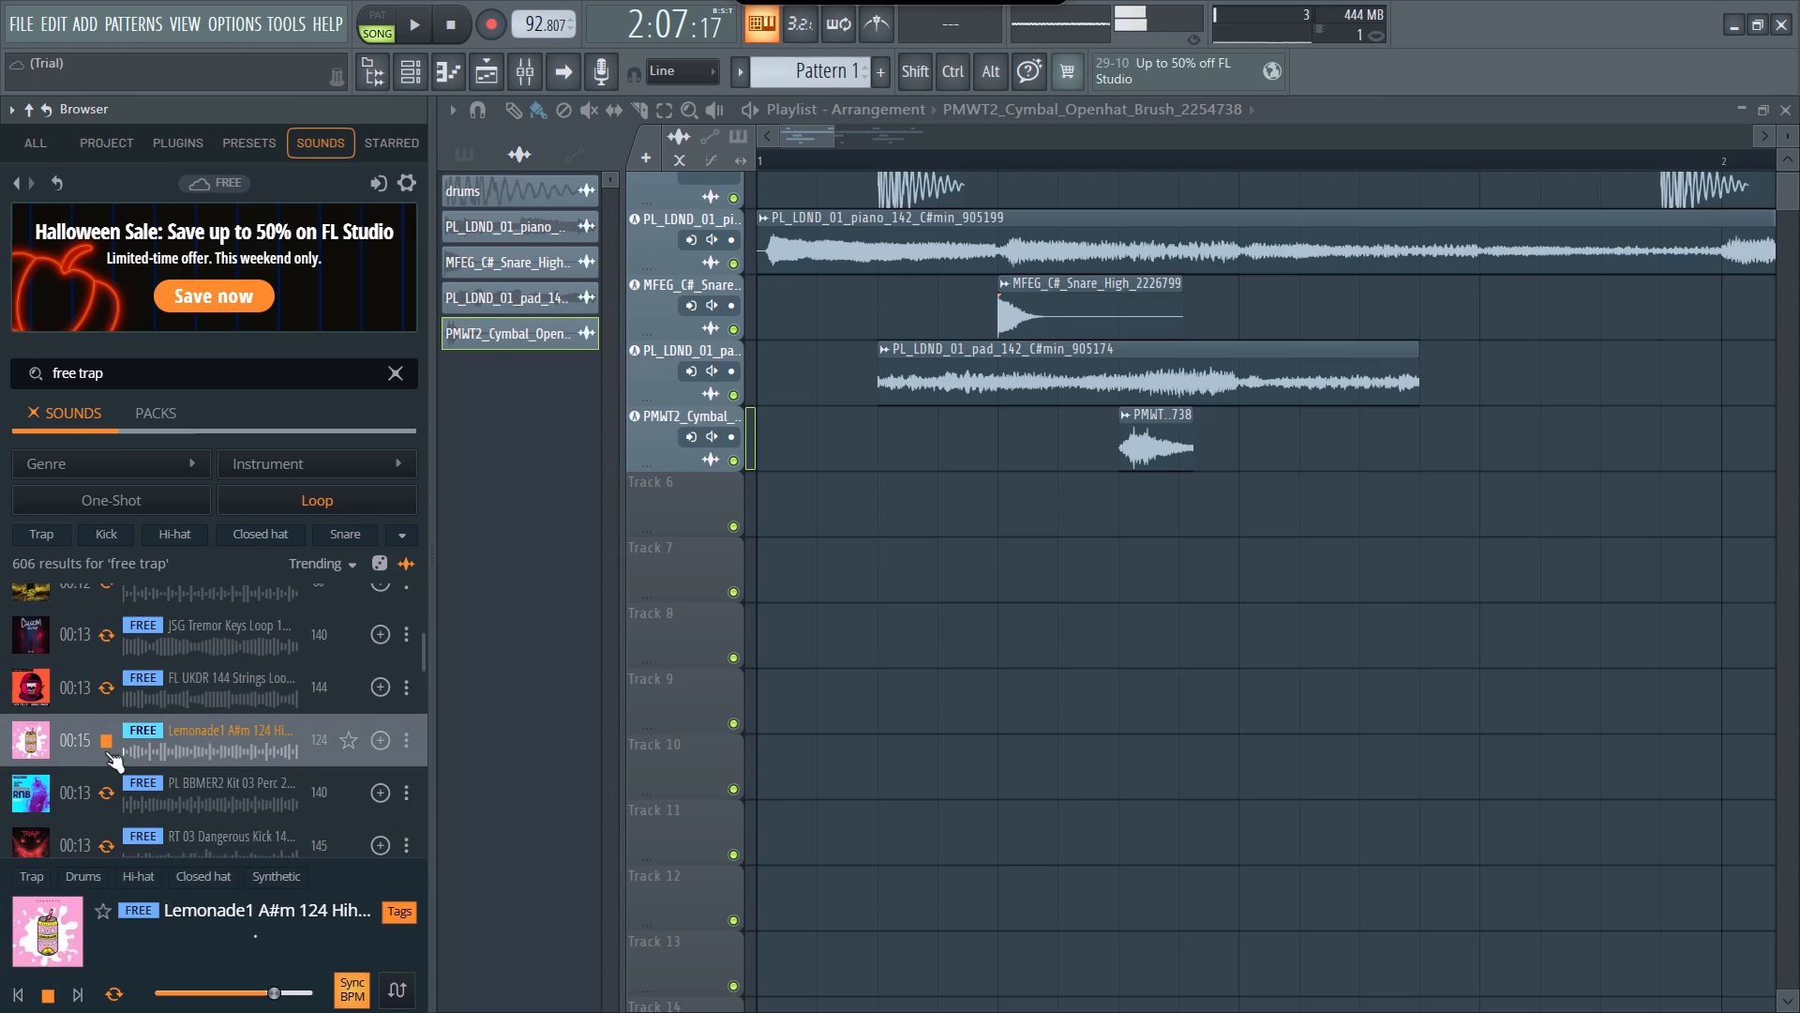
pyautogui.scroll(-1, 105, 751)
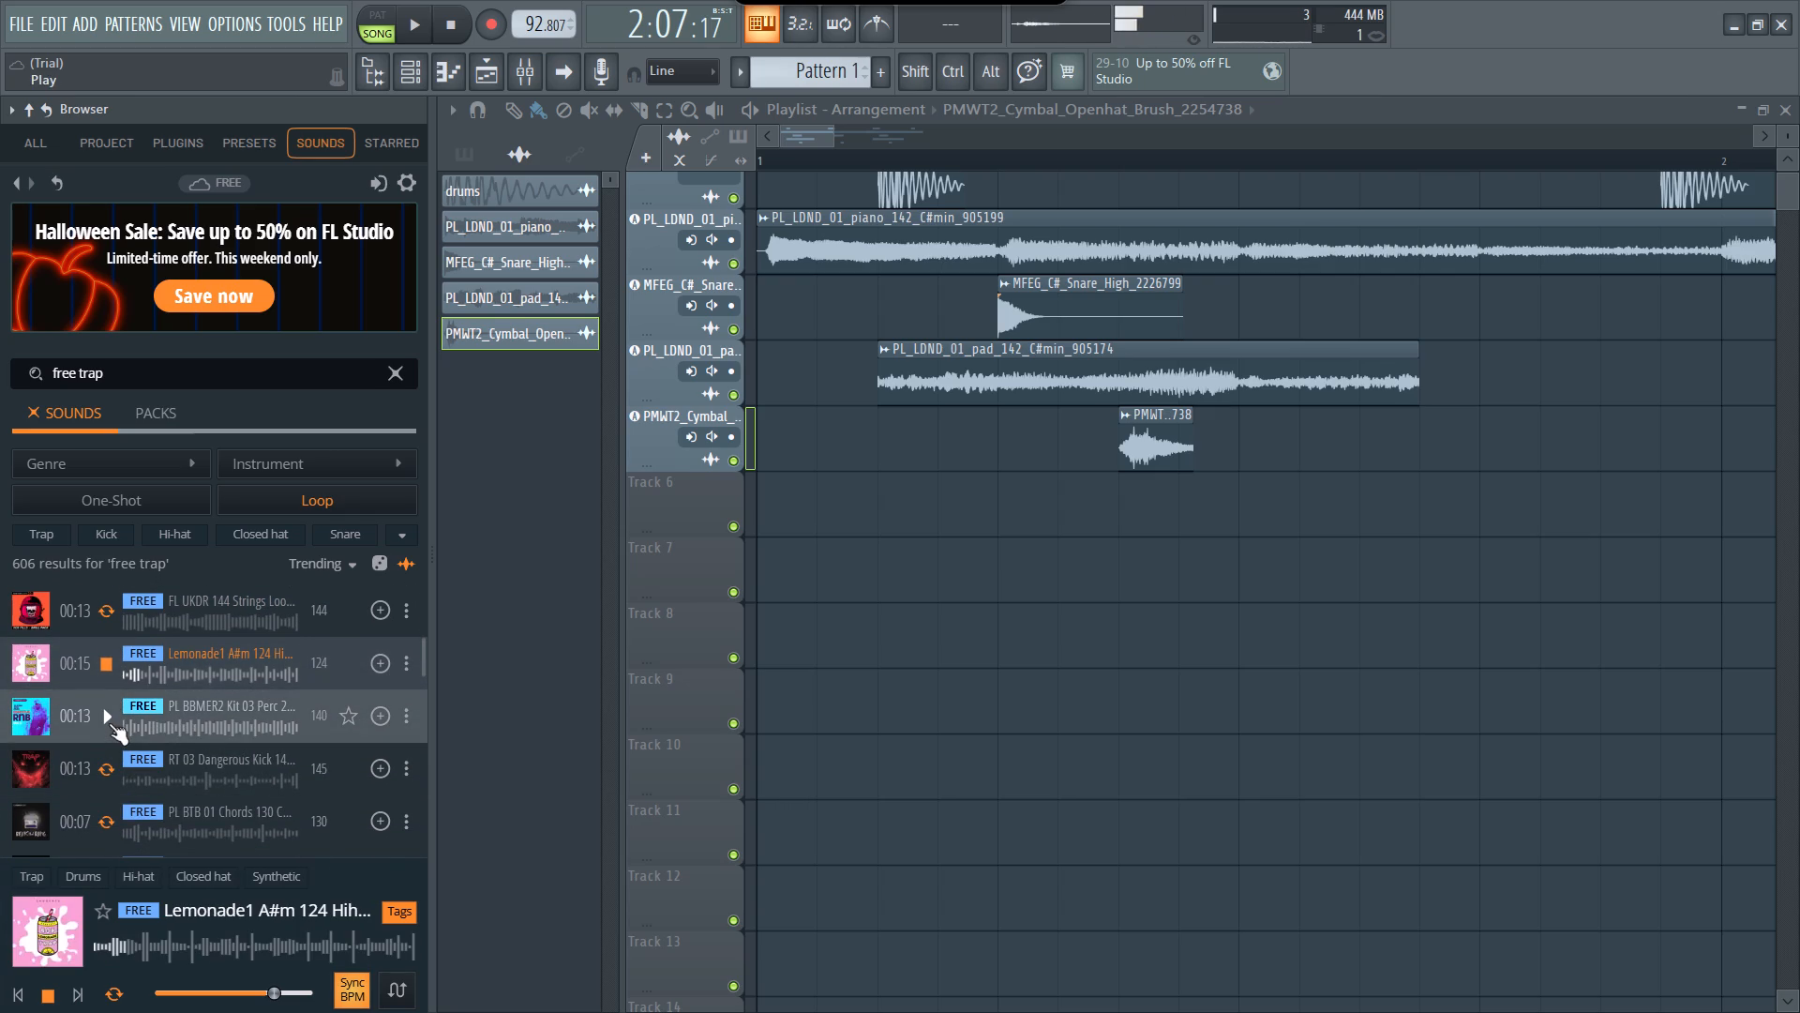
# Add the Lemonade1 A#m 124 hi-hat loop to Track 6, starting at bar 1.
pyautogui.moveTo(213, 665); pyautogui.dragTo(713, 511)
pyautogui.click(853, 580)
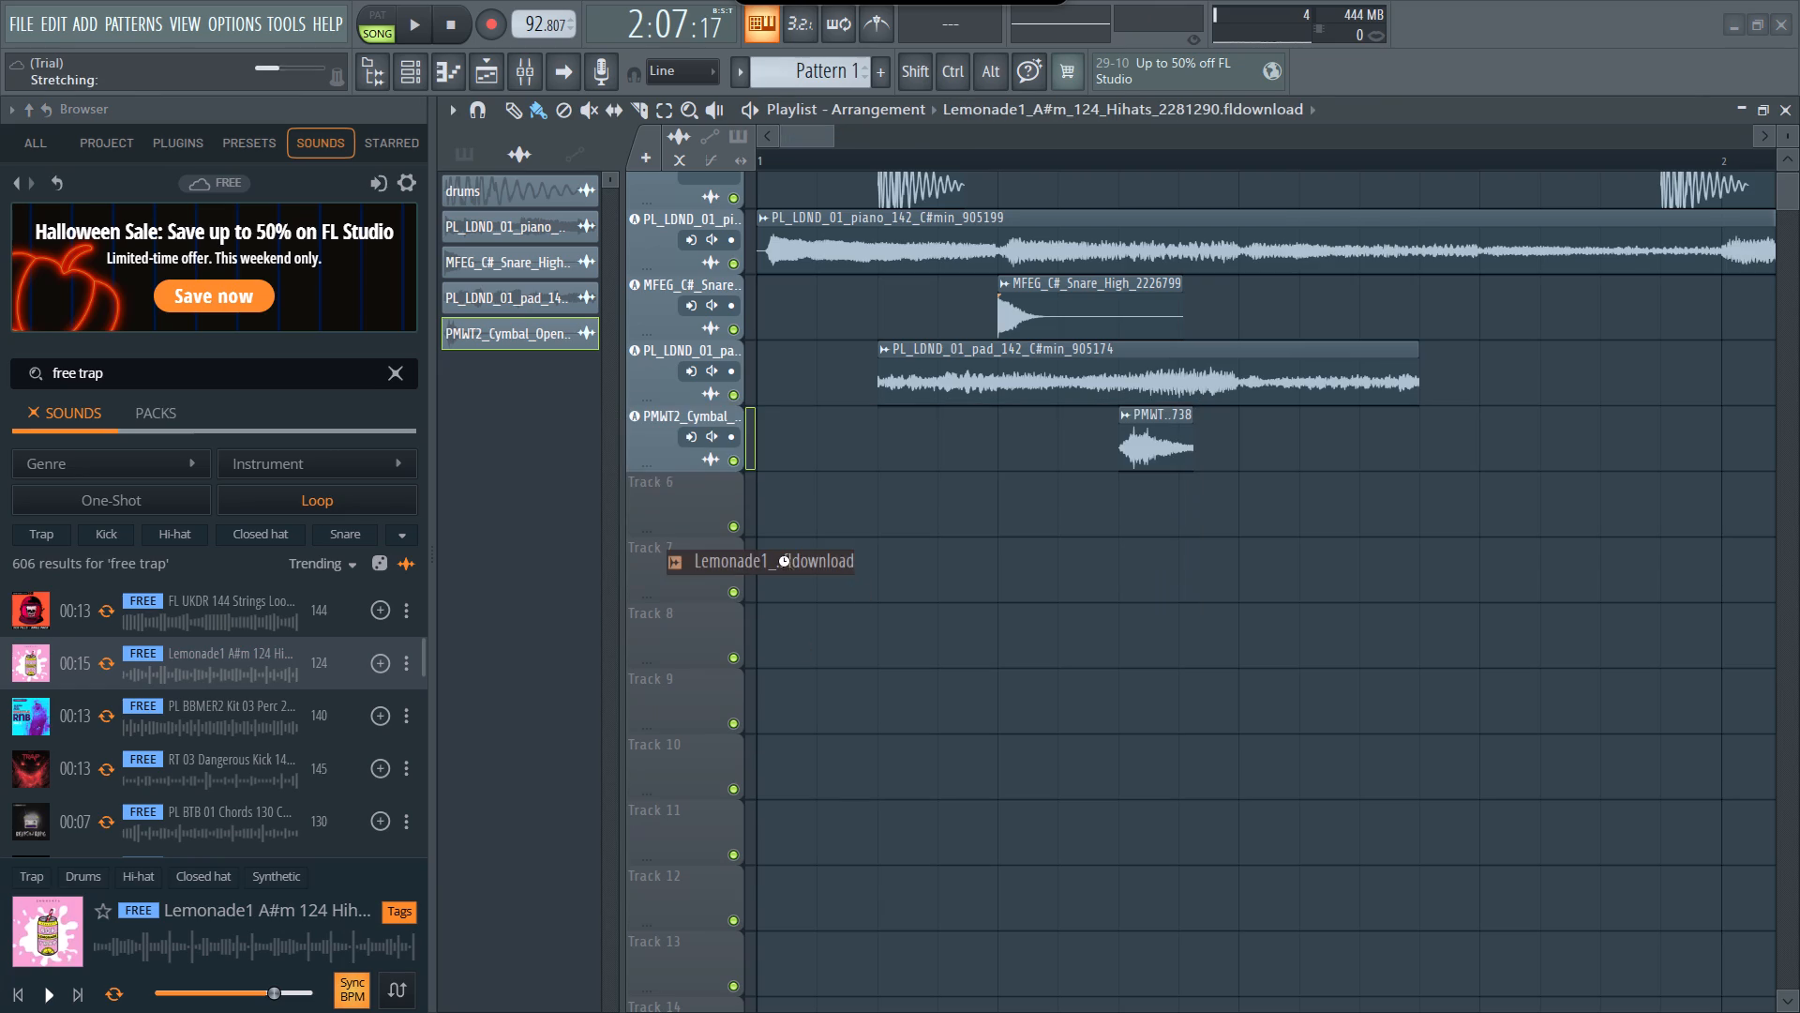
# Play the song with the new hi-hat loop and examine how its clip lines up with the other tracks.
pyautogui.click(747, 115)
pyautogui.click(745, 115)
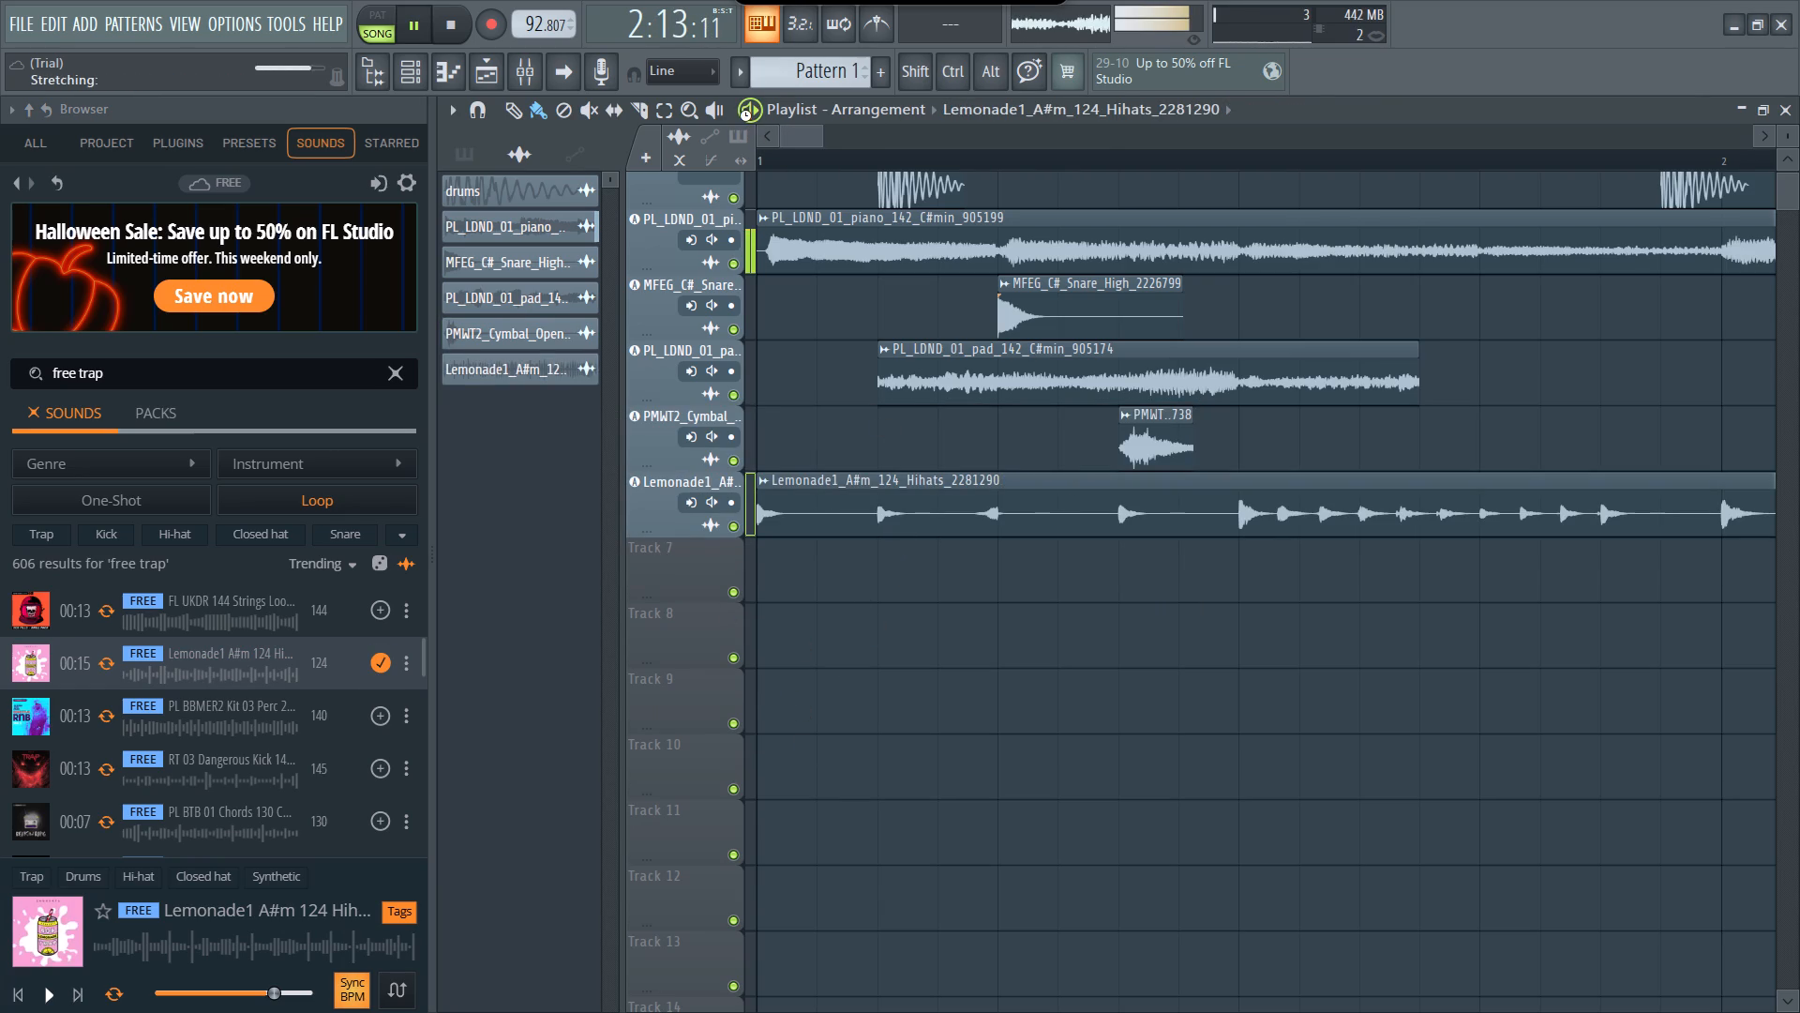
pyautogui.click(745, 115)
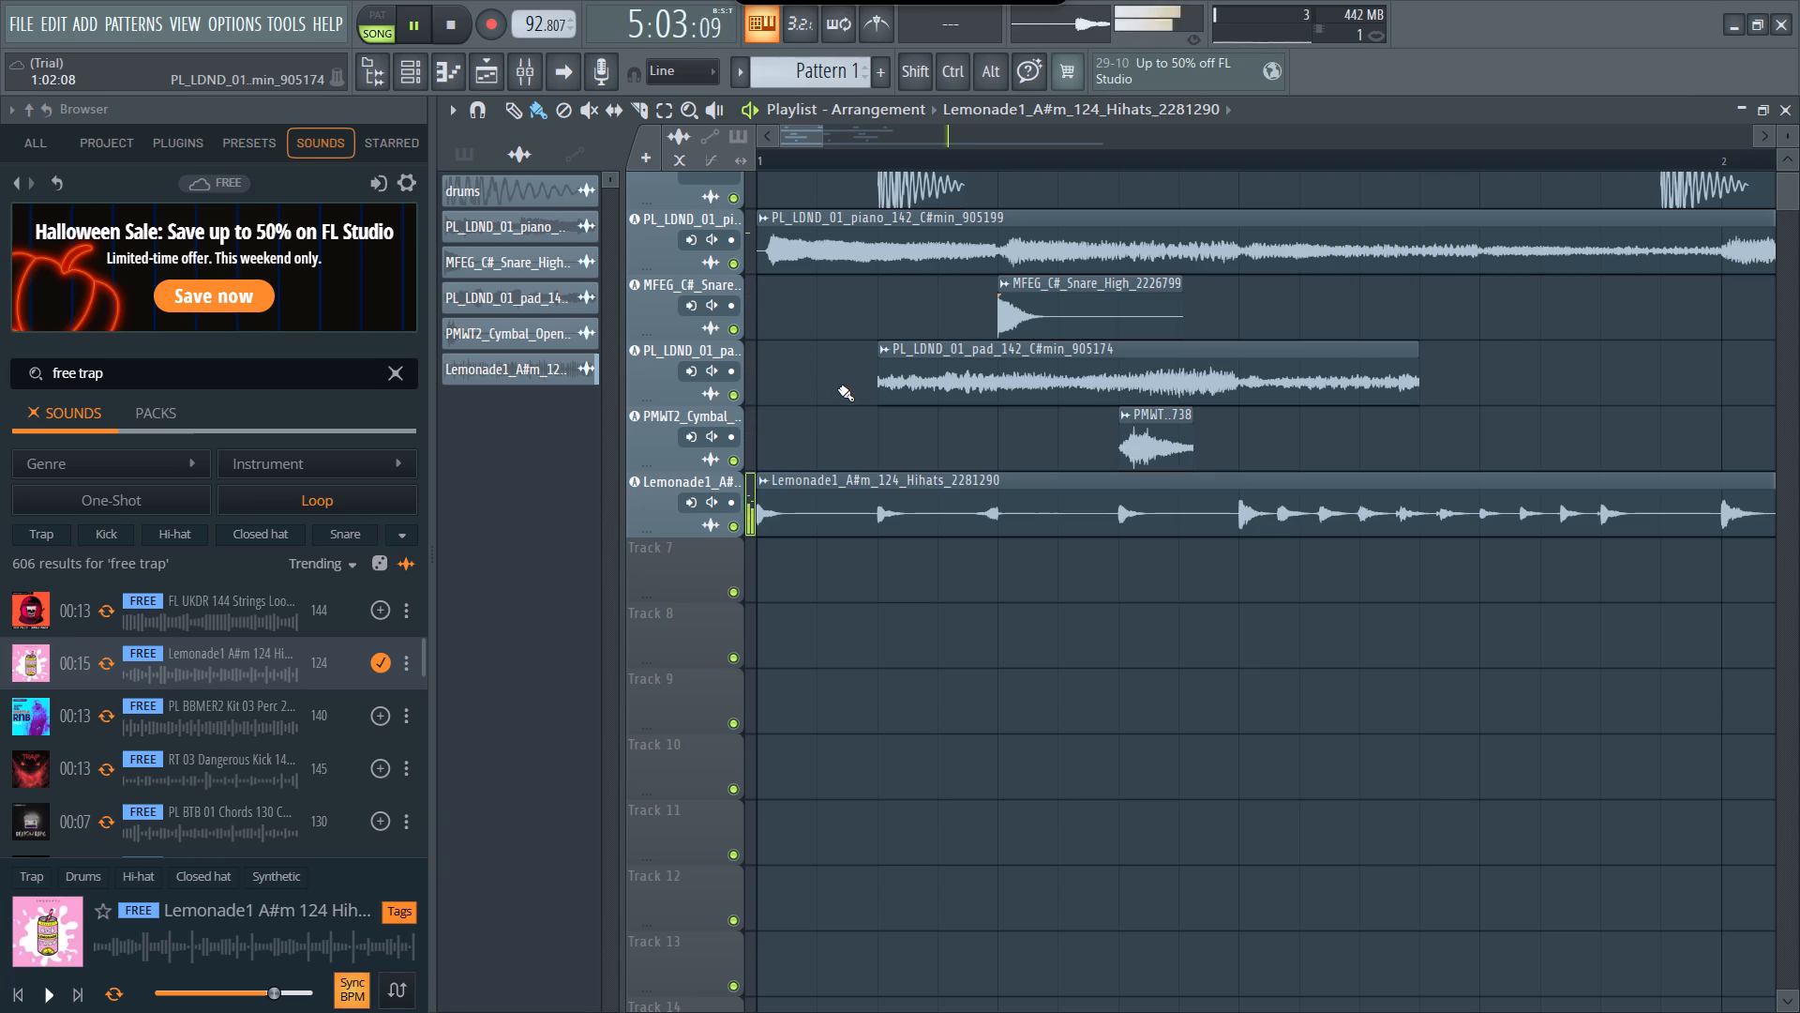
pyautogui.hscroll(-1, 838, 388)
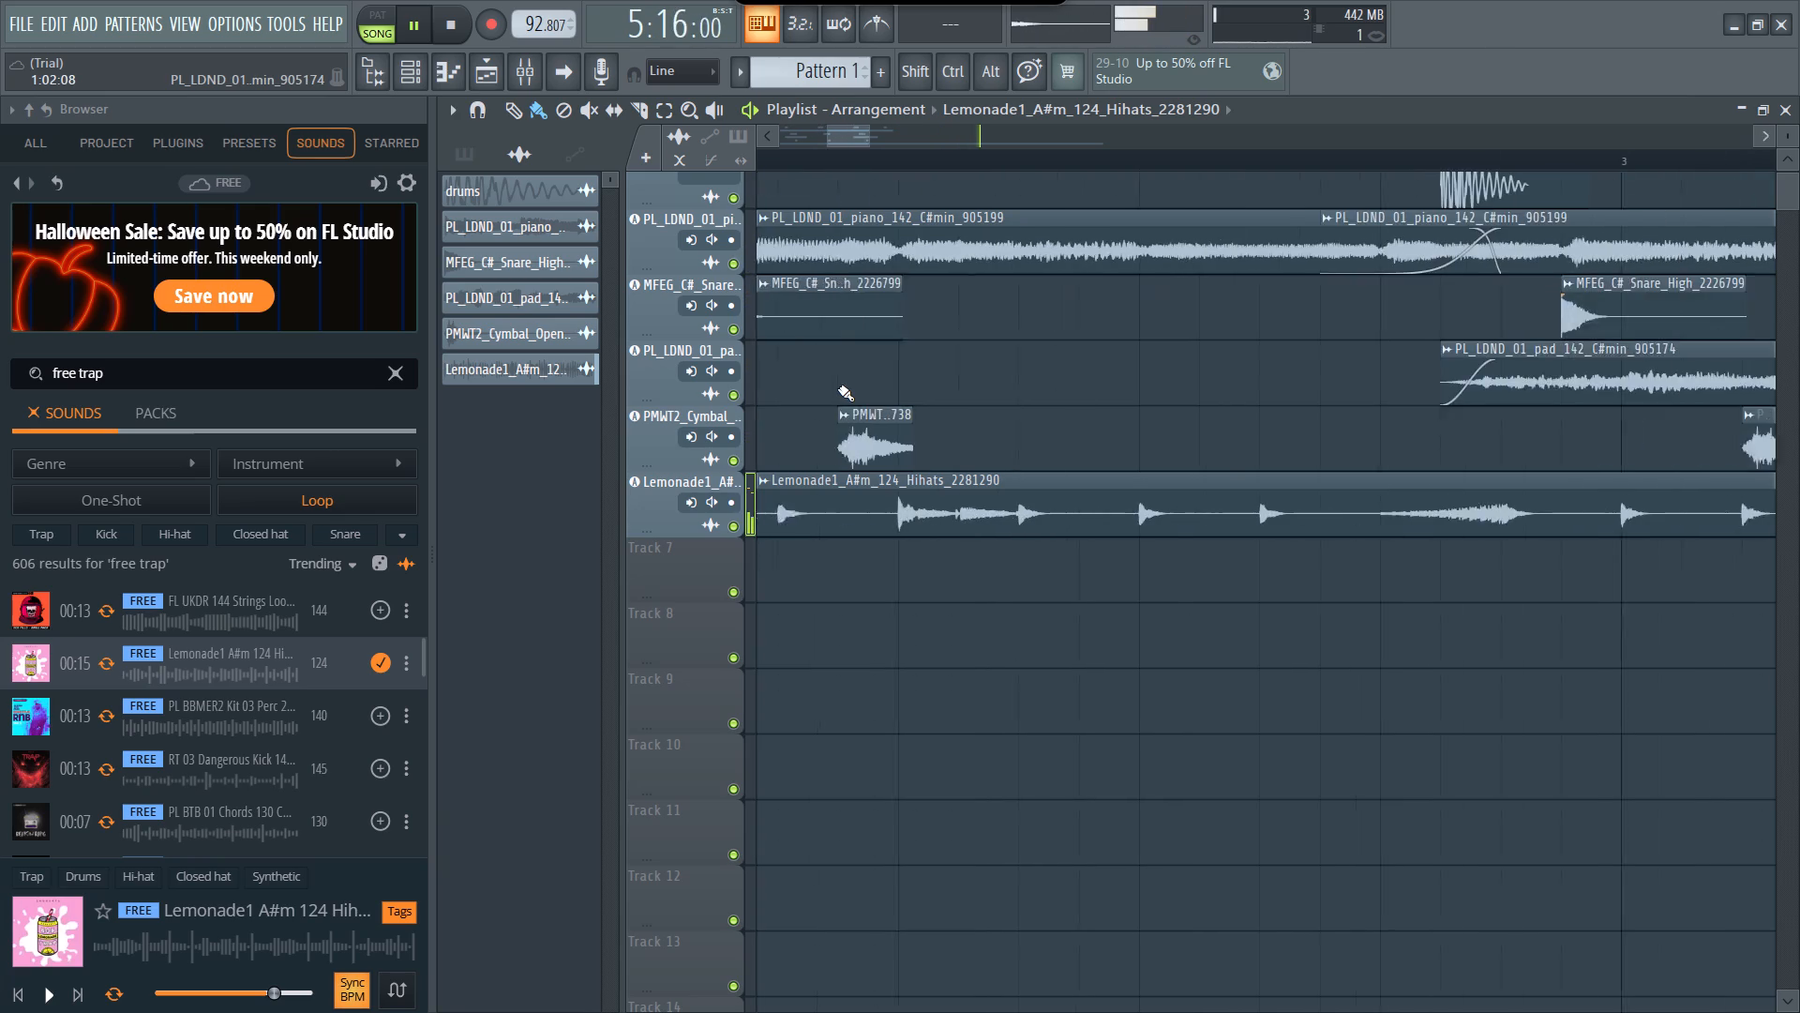
pyautogui.hscroll(-2, 838, 388)
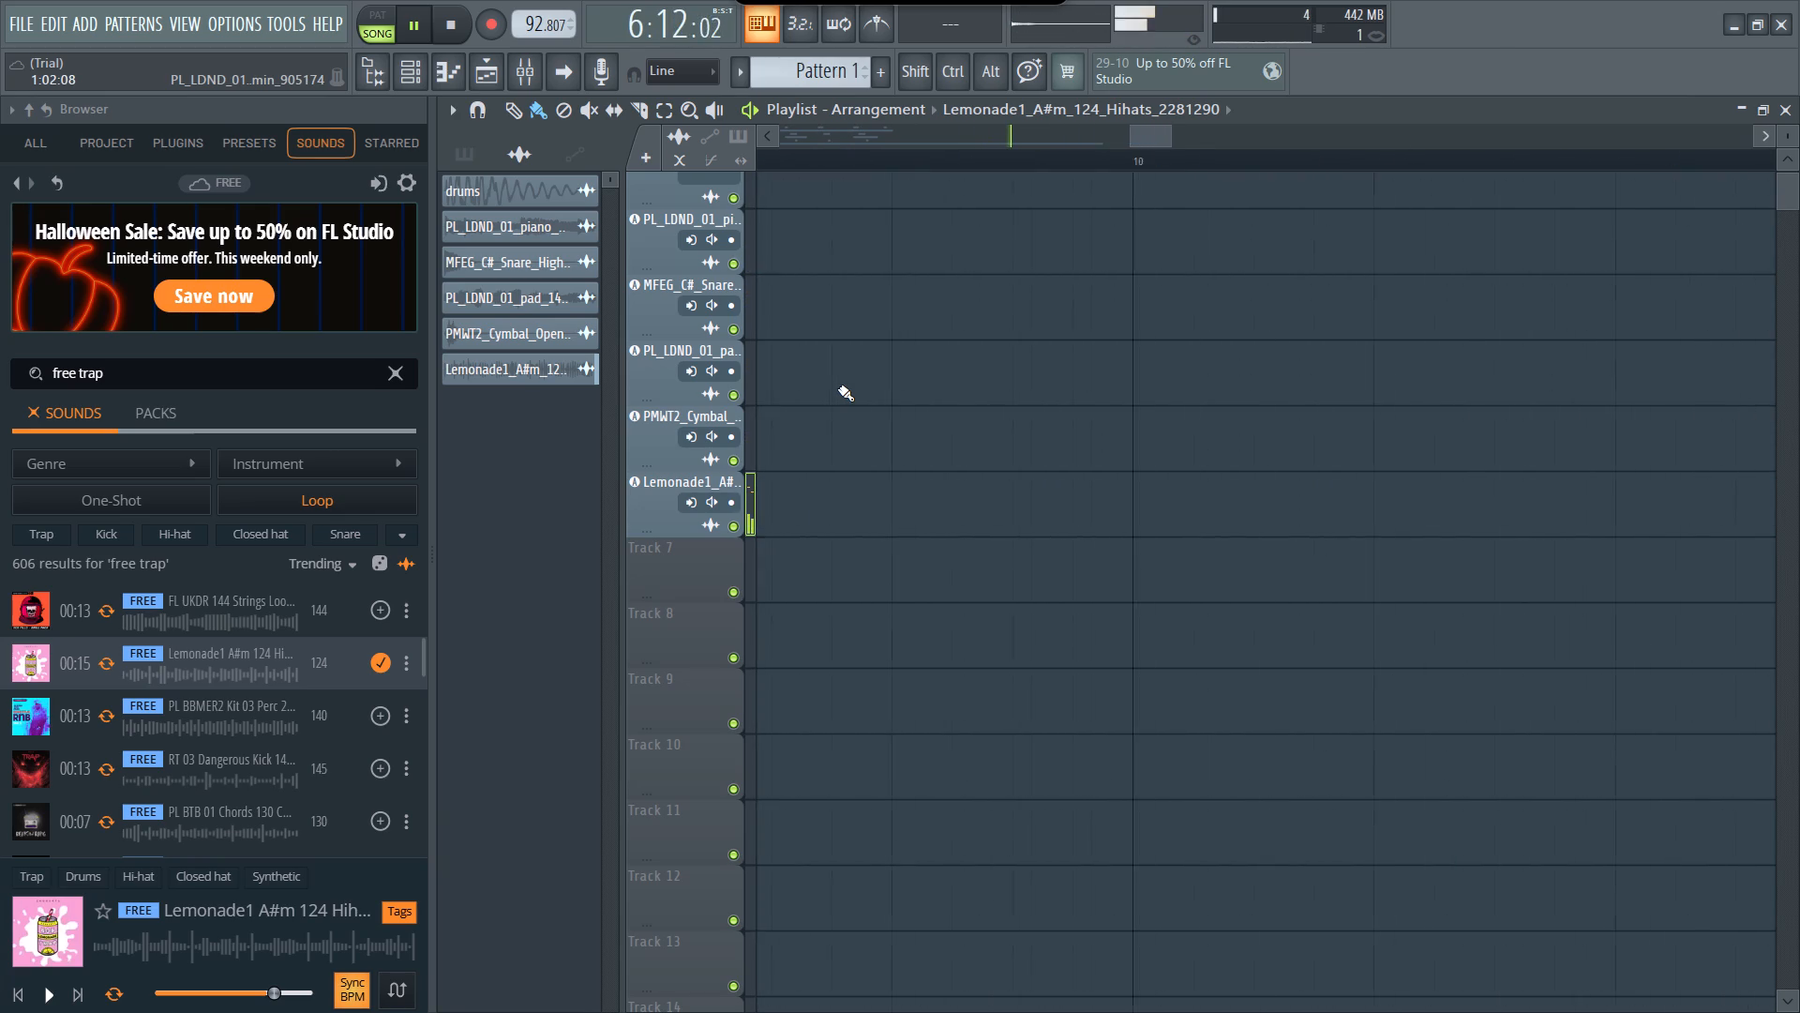
pyautogui.hscroll(6, 838, 388)
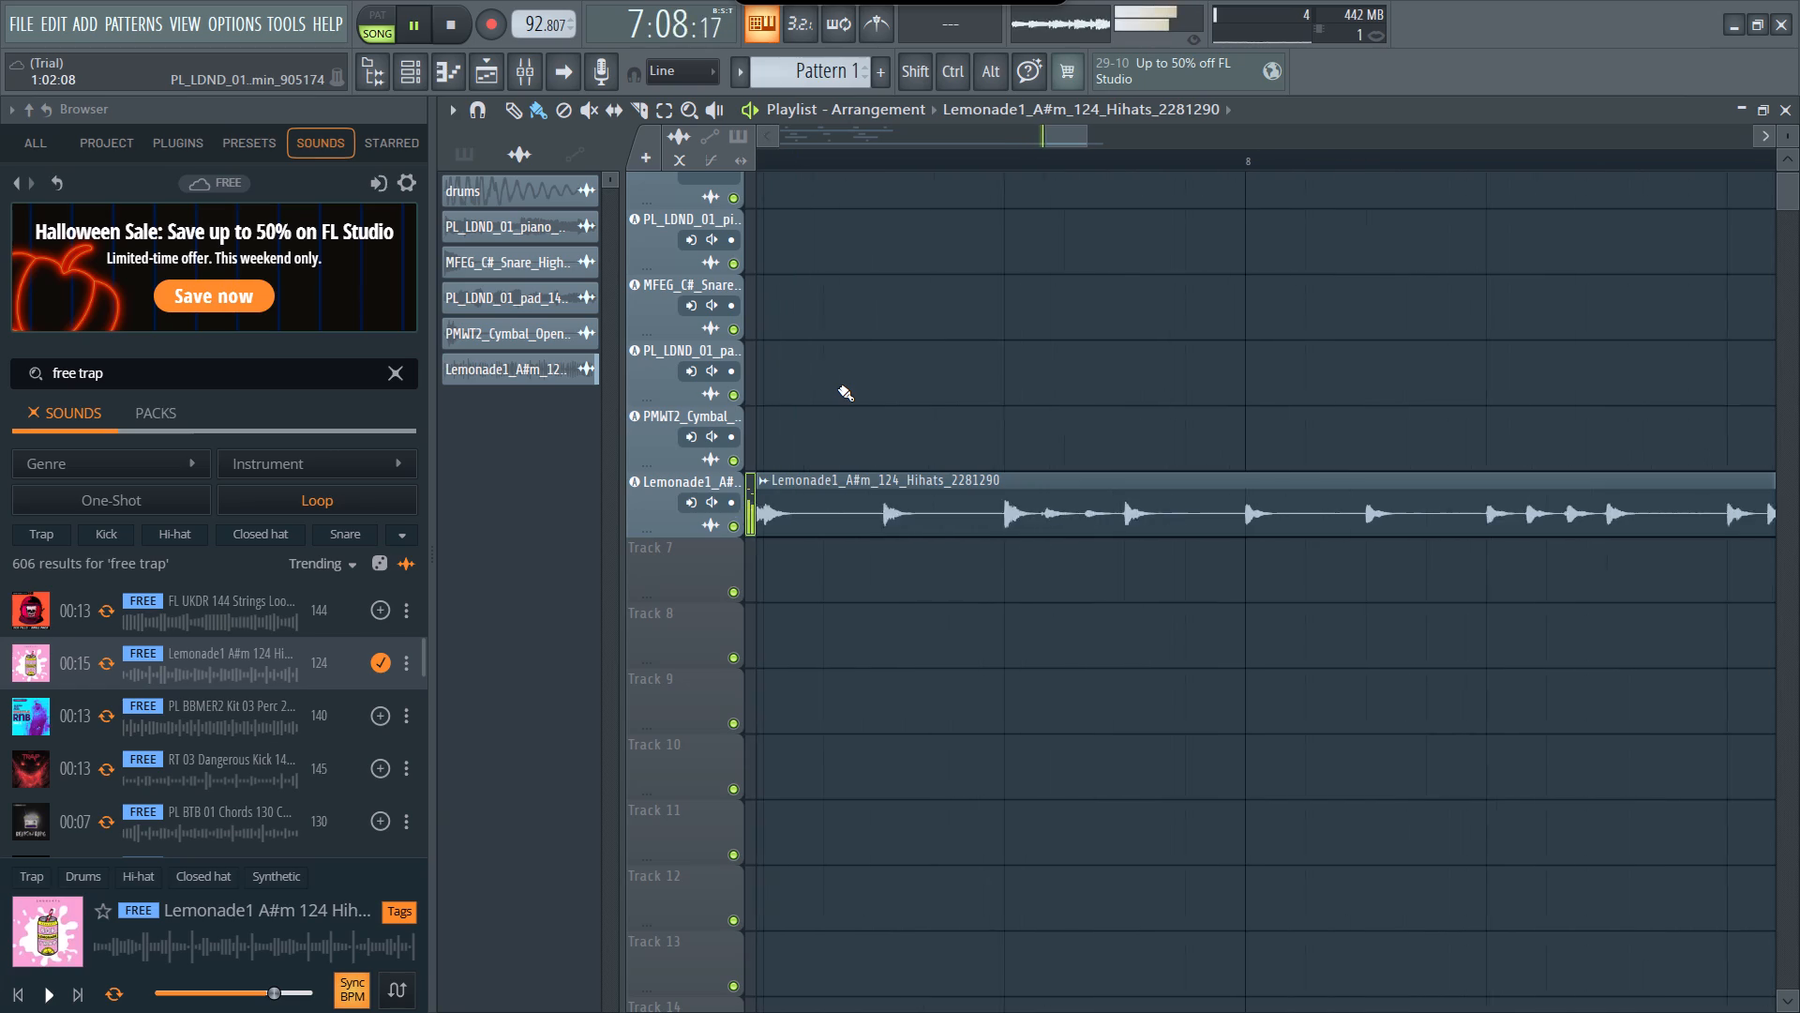
pyautogui.hscroll(7, 838, 388)
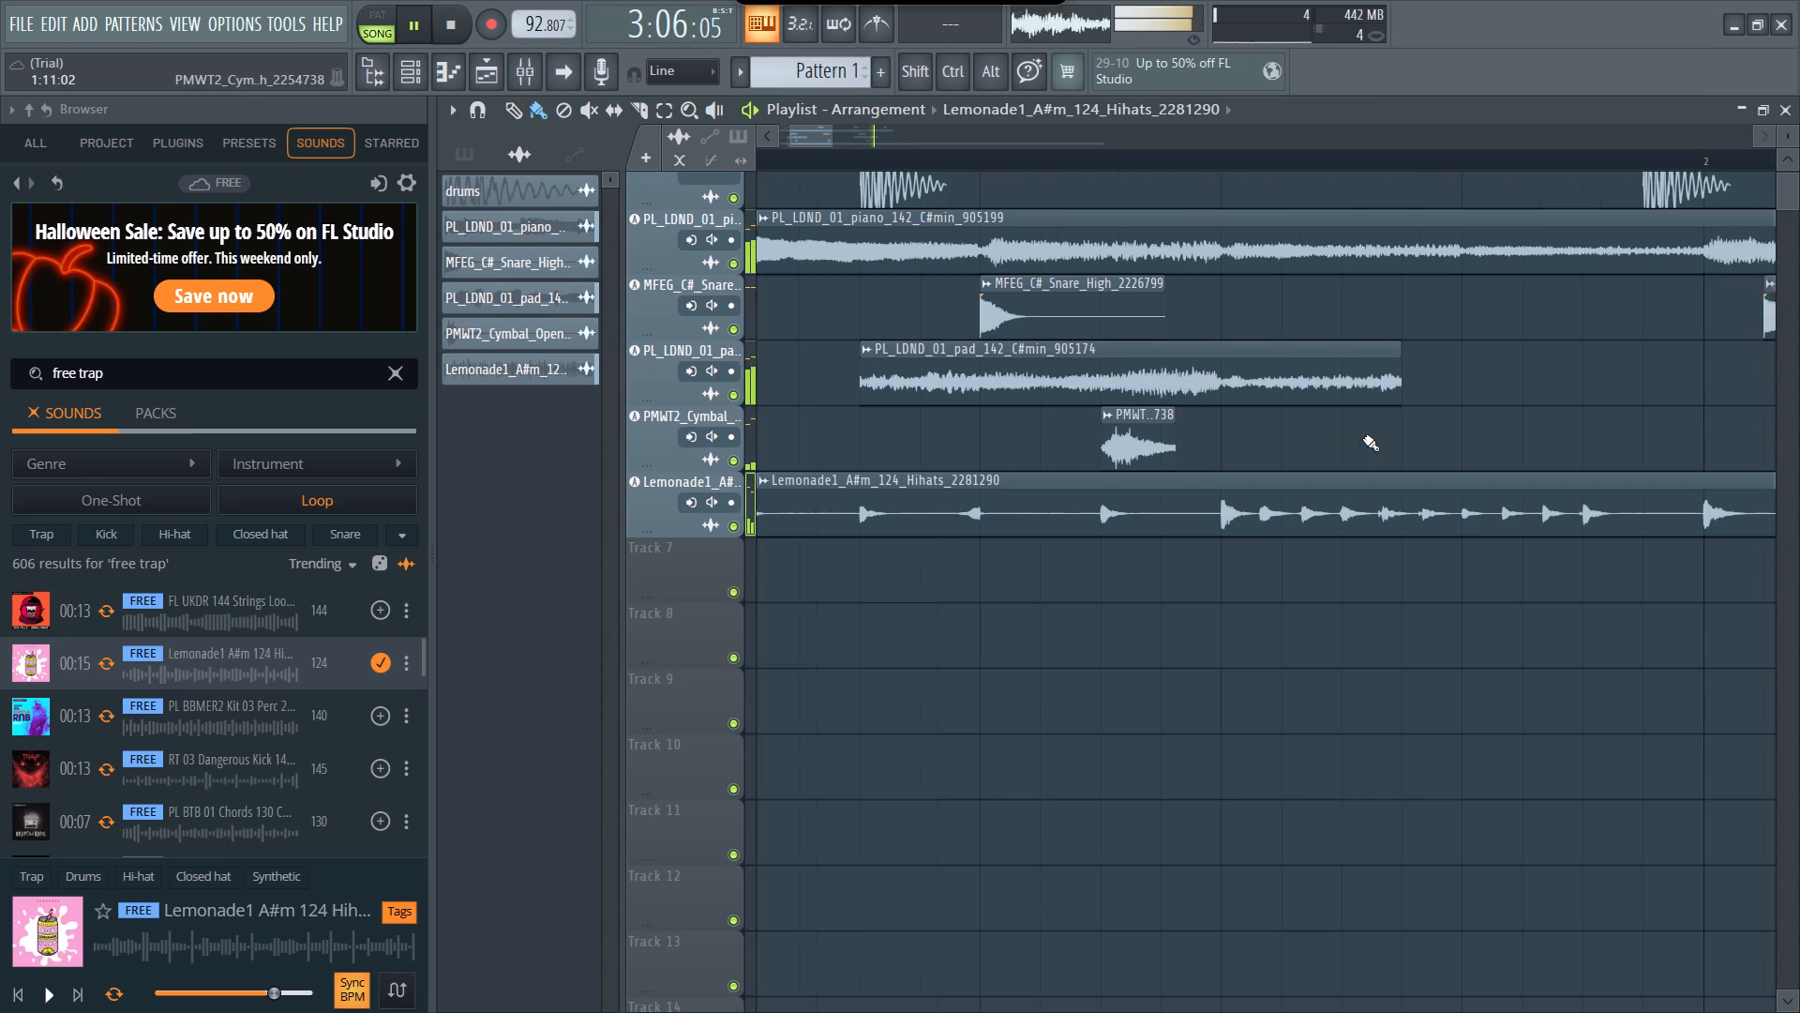
pyautogui.hscroll(1, 1363, 438)
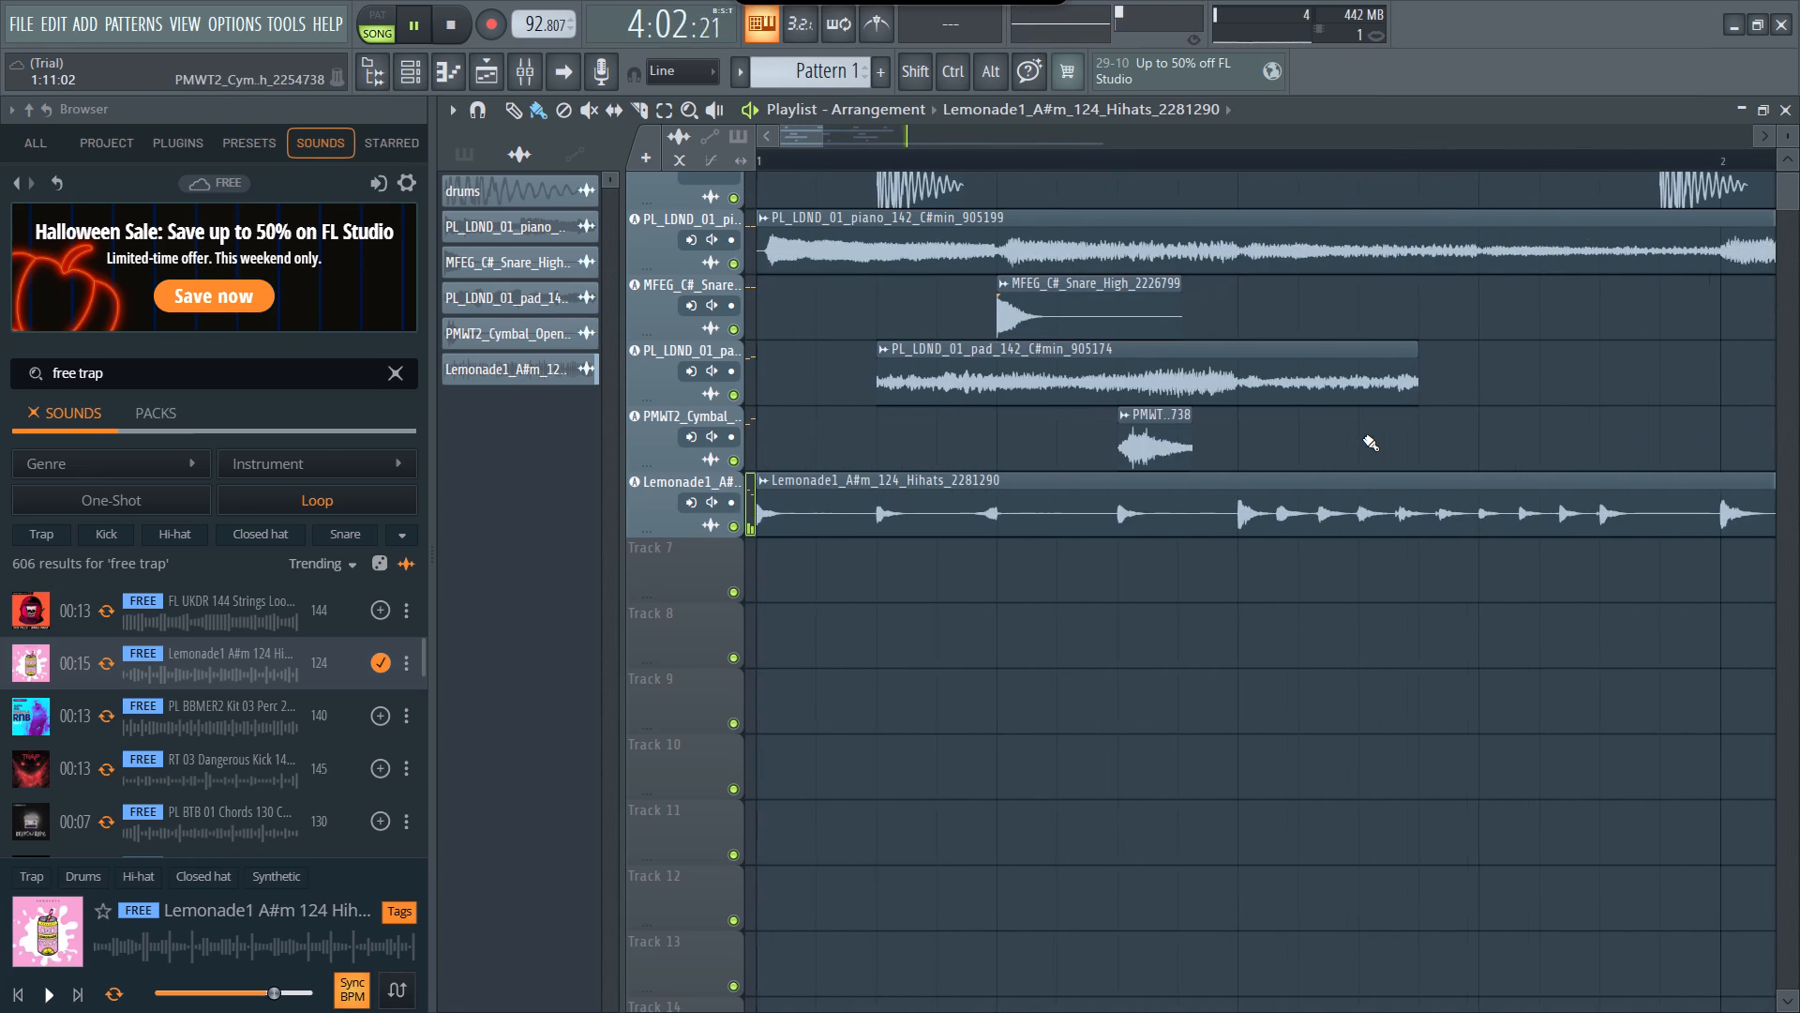
# Shorten the Lemonade1 A#m 124 hi-hat clip on Track 6 from its end to a length of 2:09:00.
pyautogui.hscroll(-1, 1405, 437)
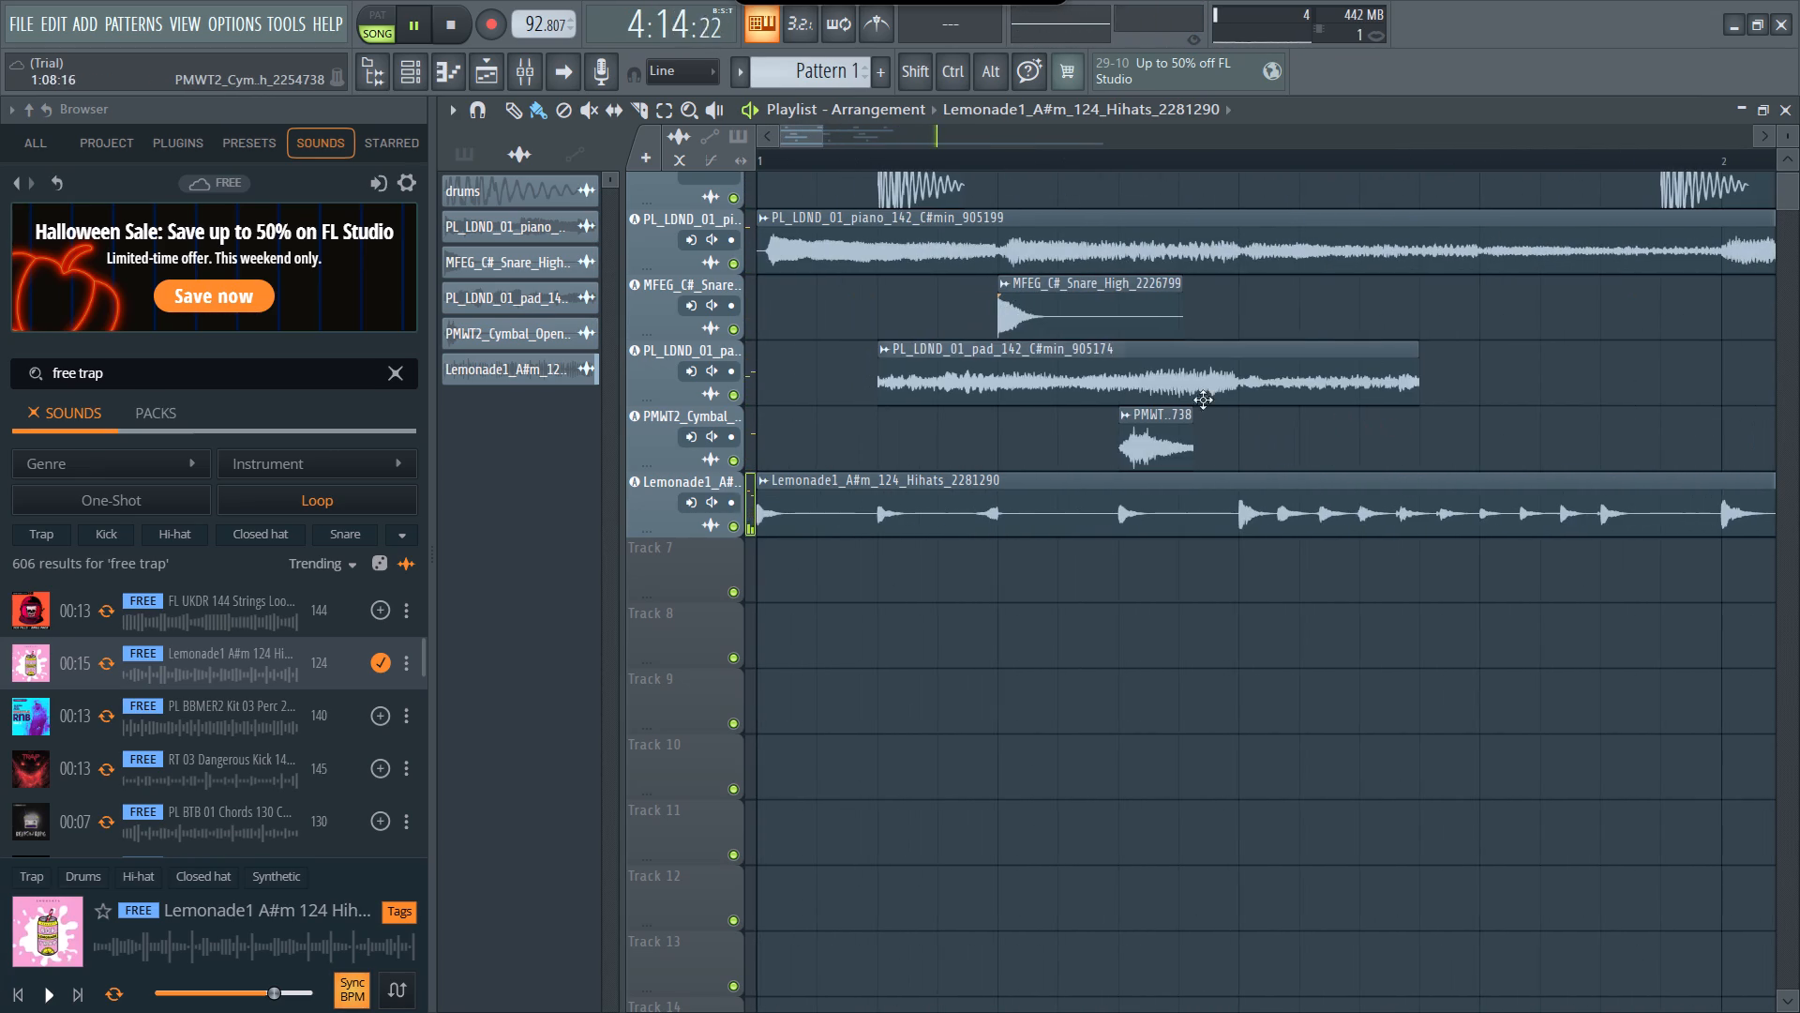
pyautogui.click(820, 143)
pyautogui.click(805, 142)
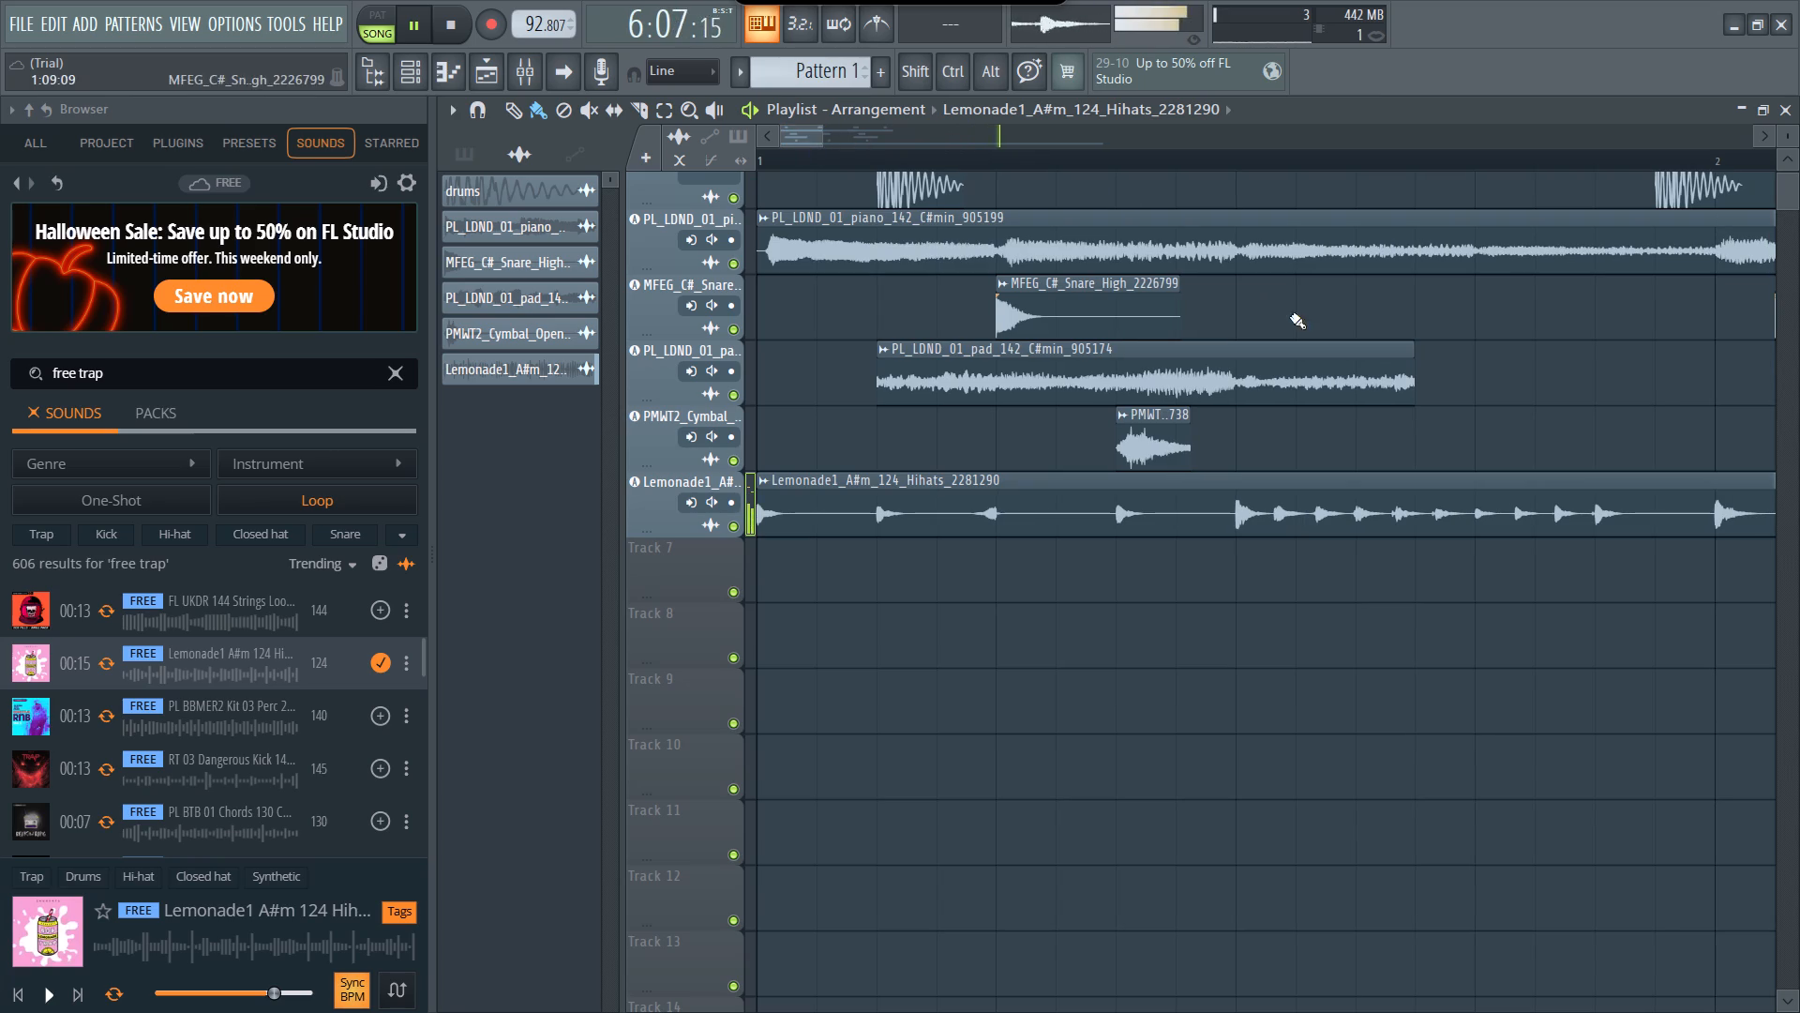
pyautogui.hscroll(-5, 1359, 355)
pyautogui.hscroll(3, 1359, 355)
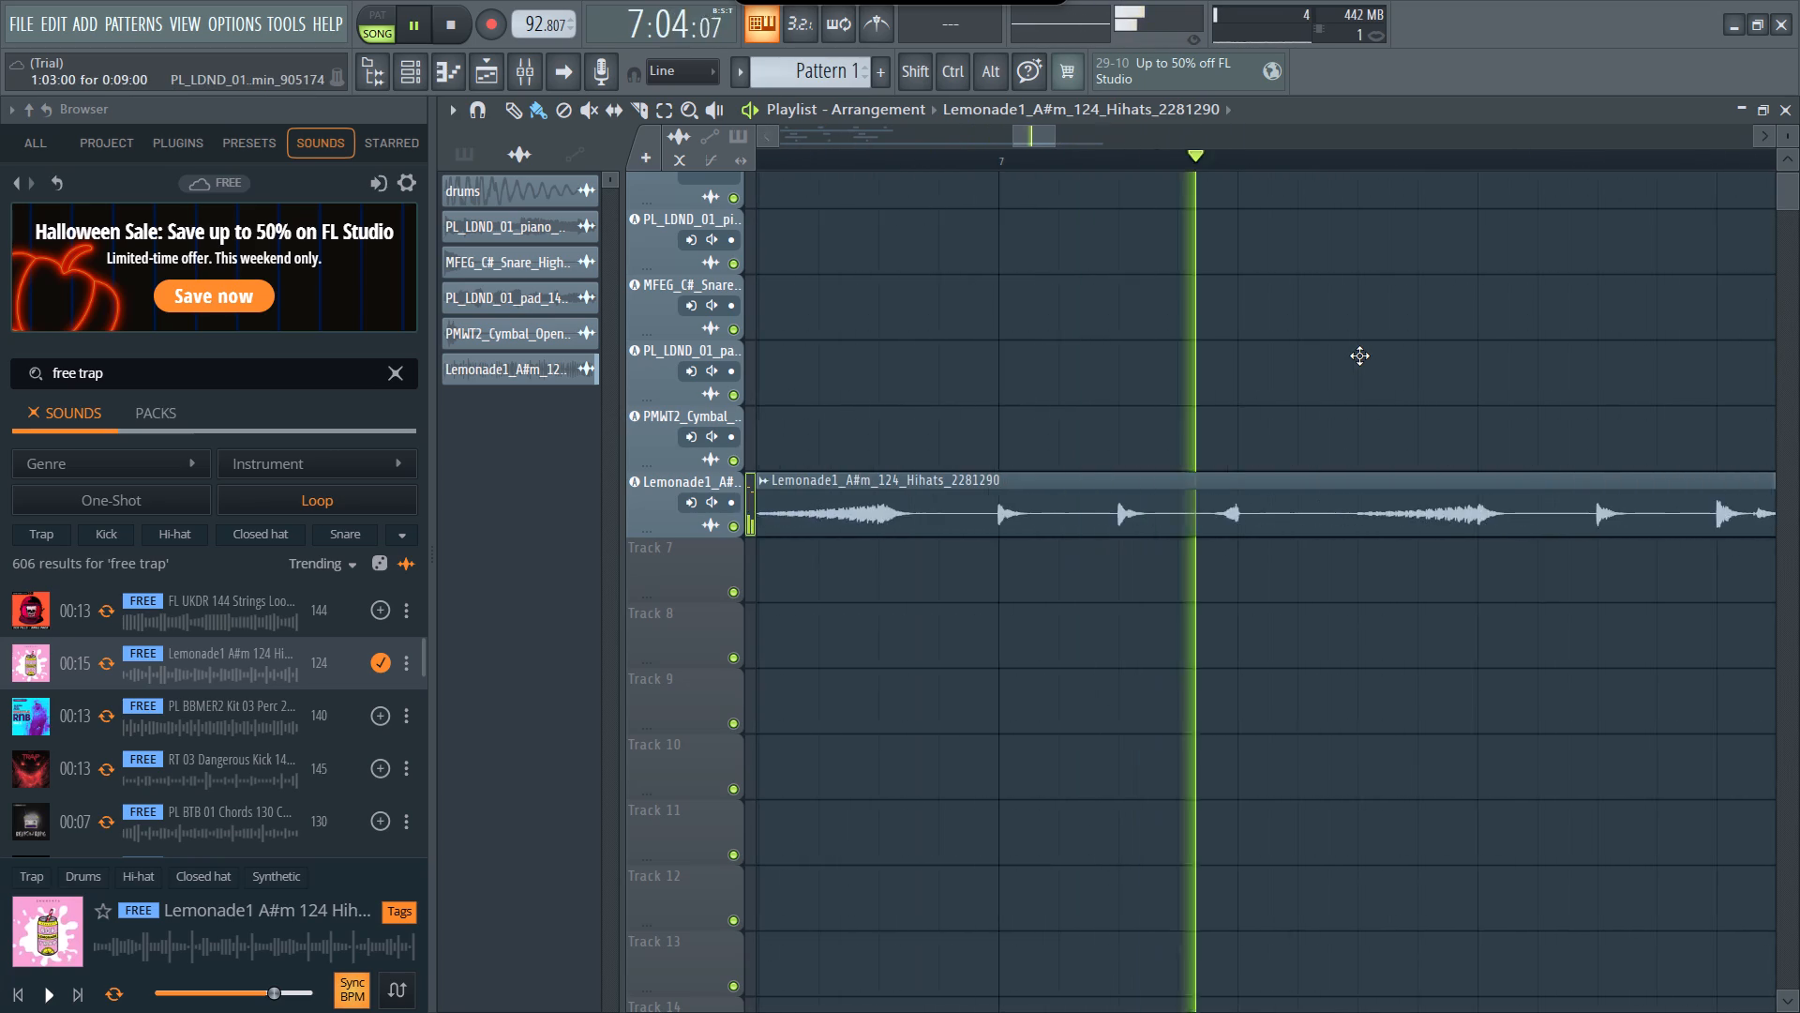
pyautogui.hscroll(-2, 1359, 355)
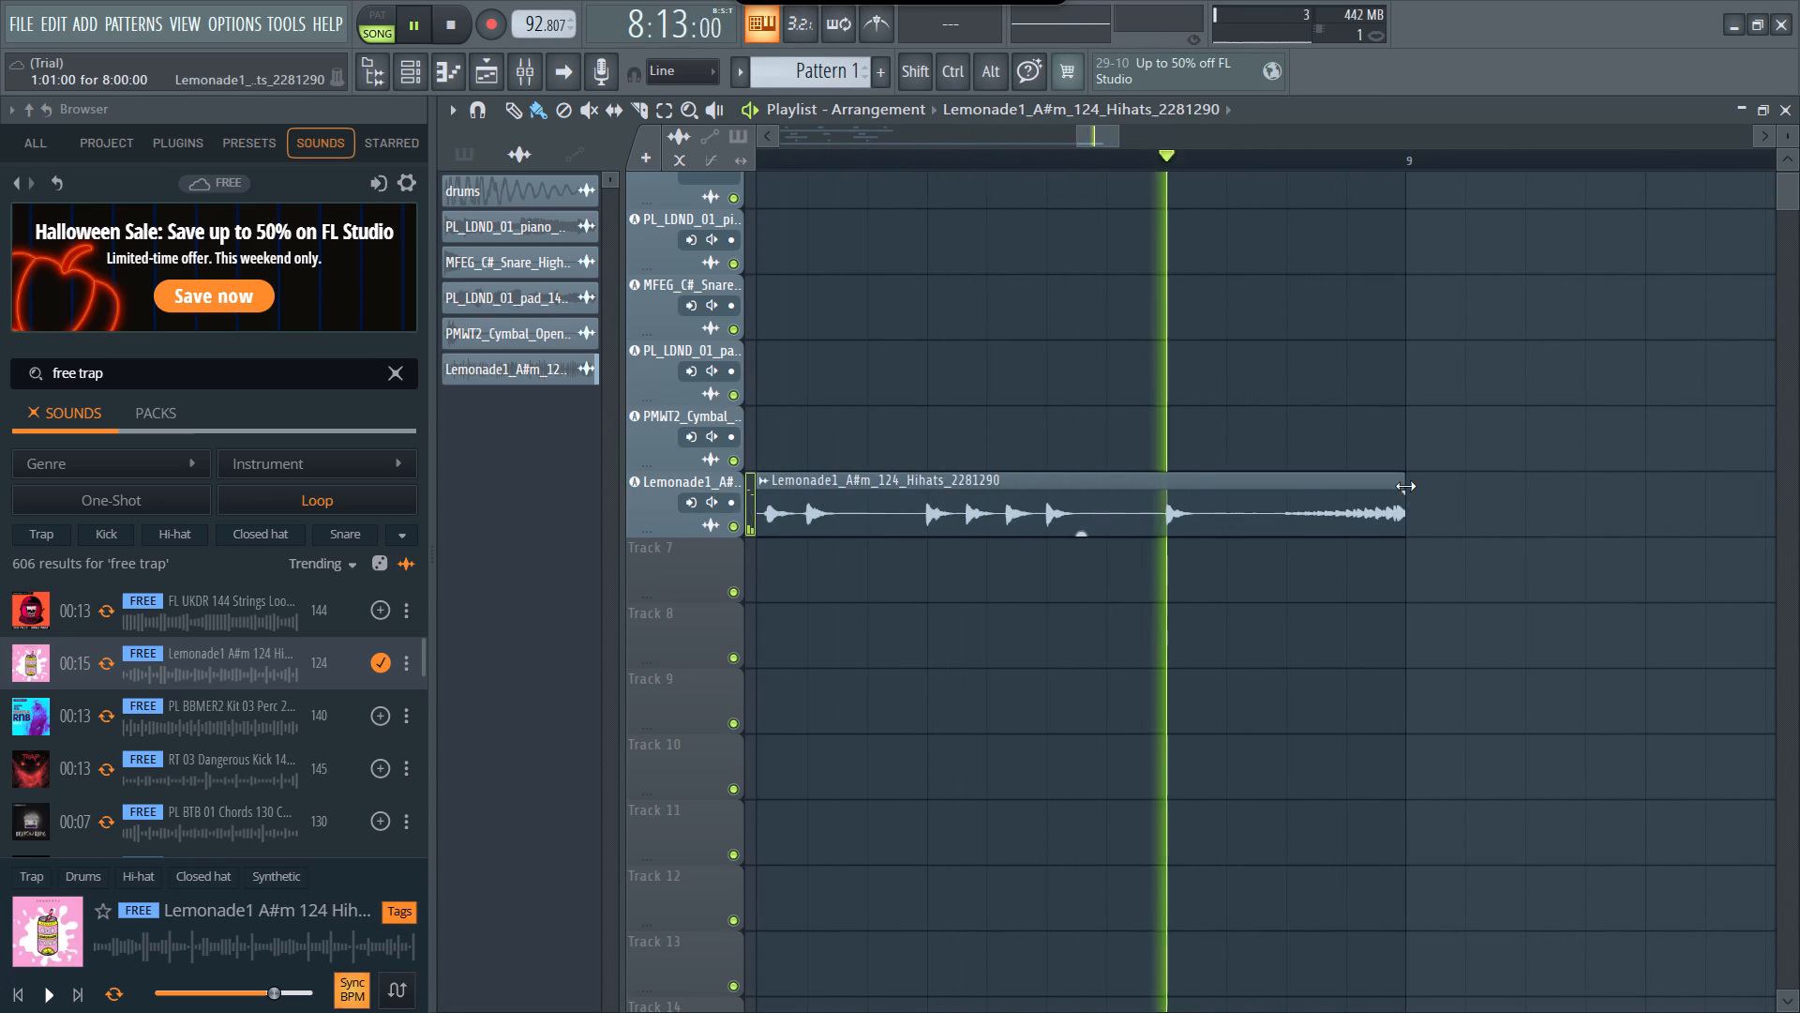
pyautogui.moveTo(1405, 485); pyautogui.dragTo(712, 429)
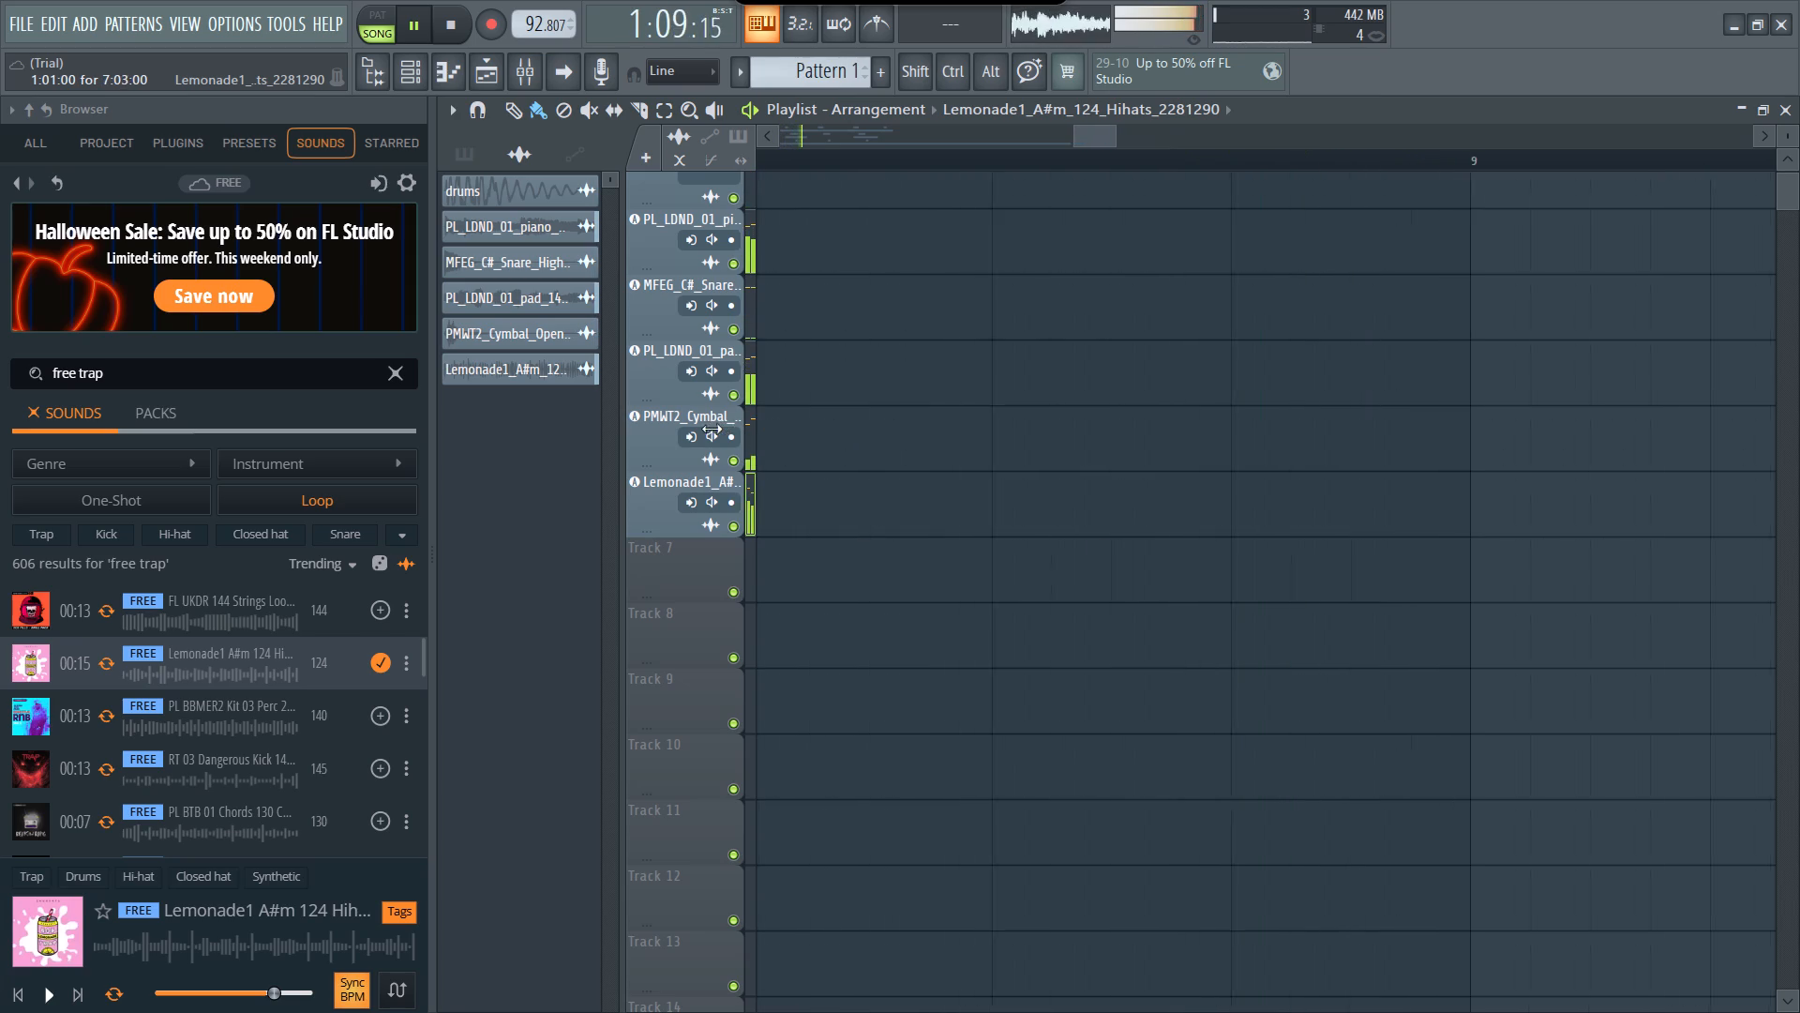
pyautogui.moveTo(712, 429); pyautogui.dragTo(777, 420)
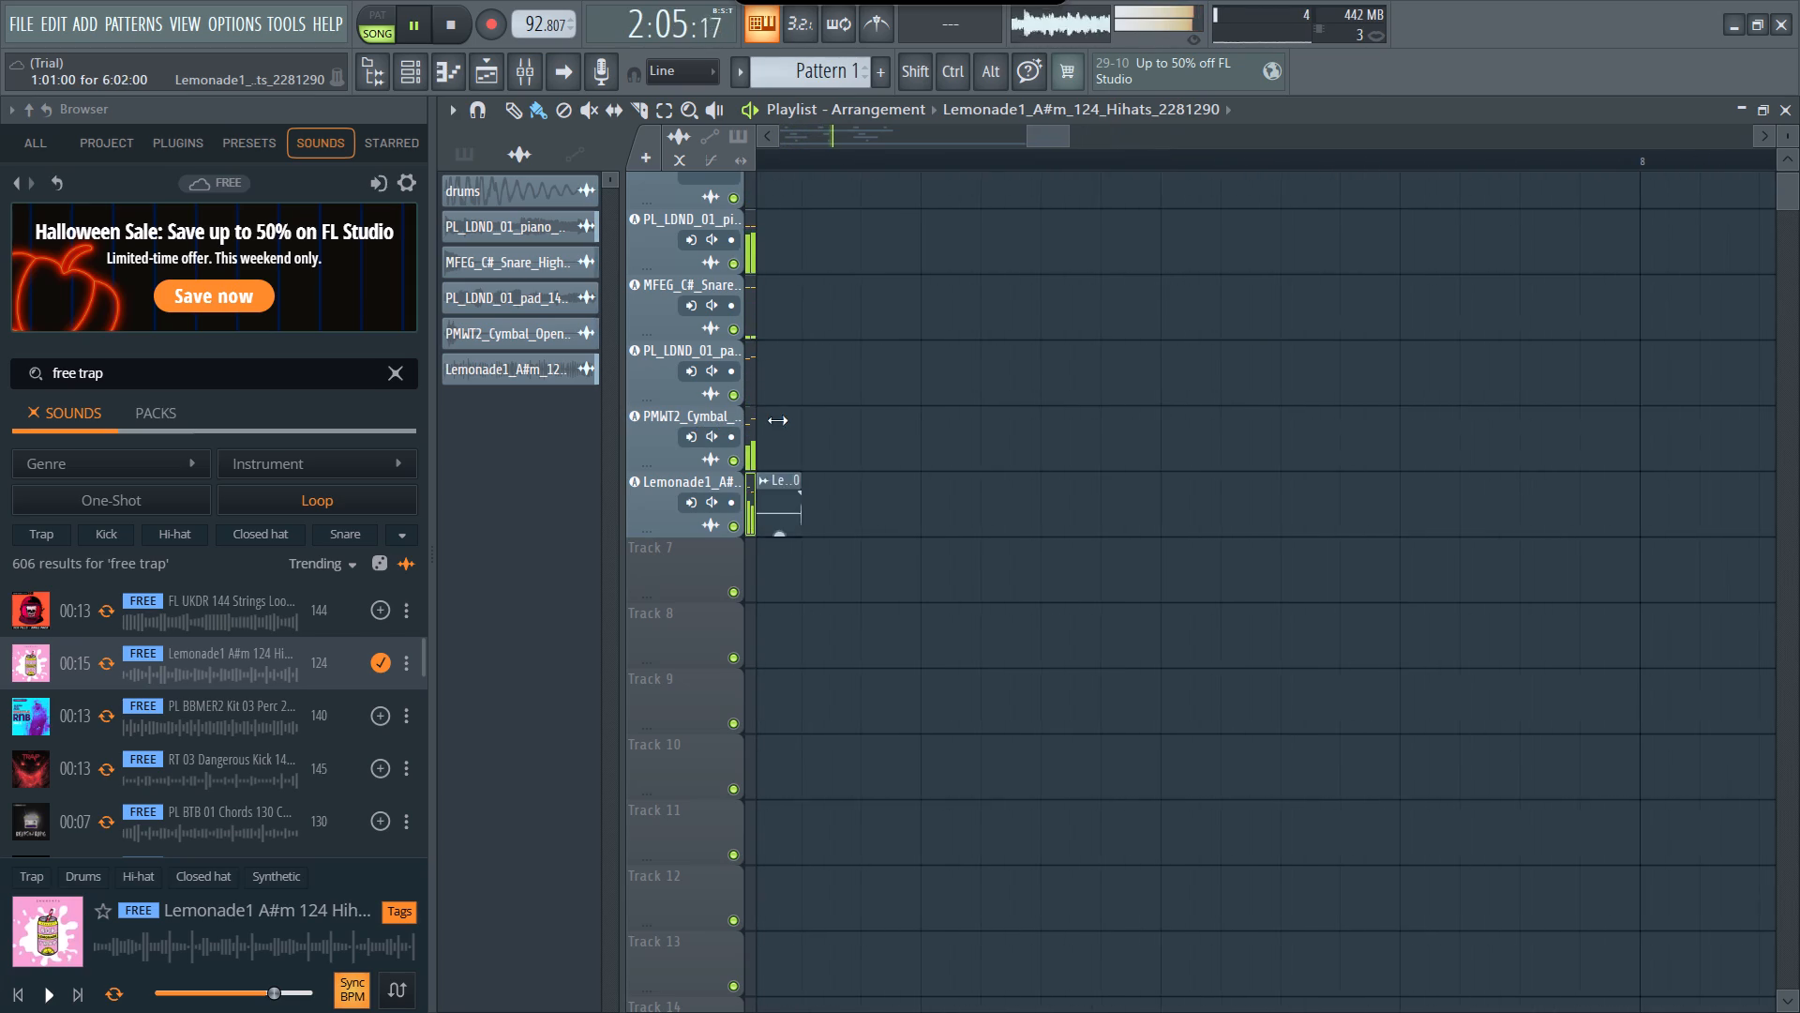
pyautogui.moveTo(777, 420); pyautogui.dragTo(917, 446)
pyautogui.hscroll(9, 917, 446)
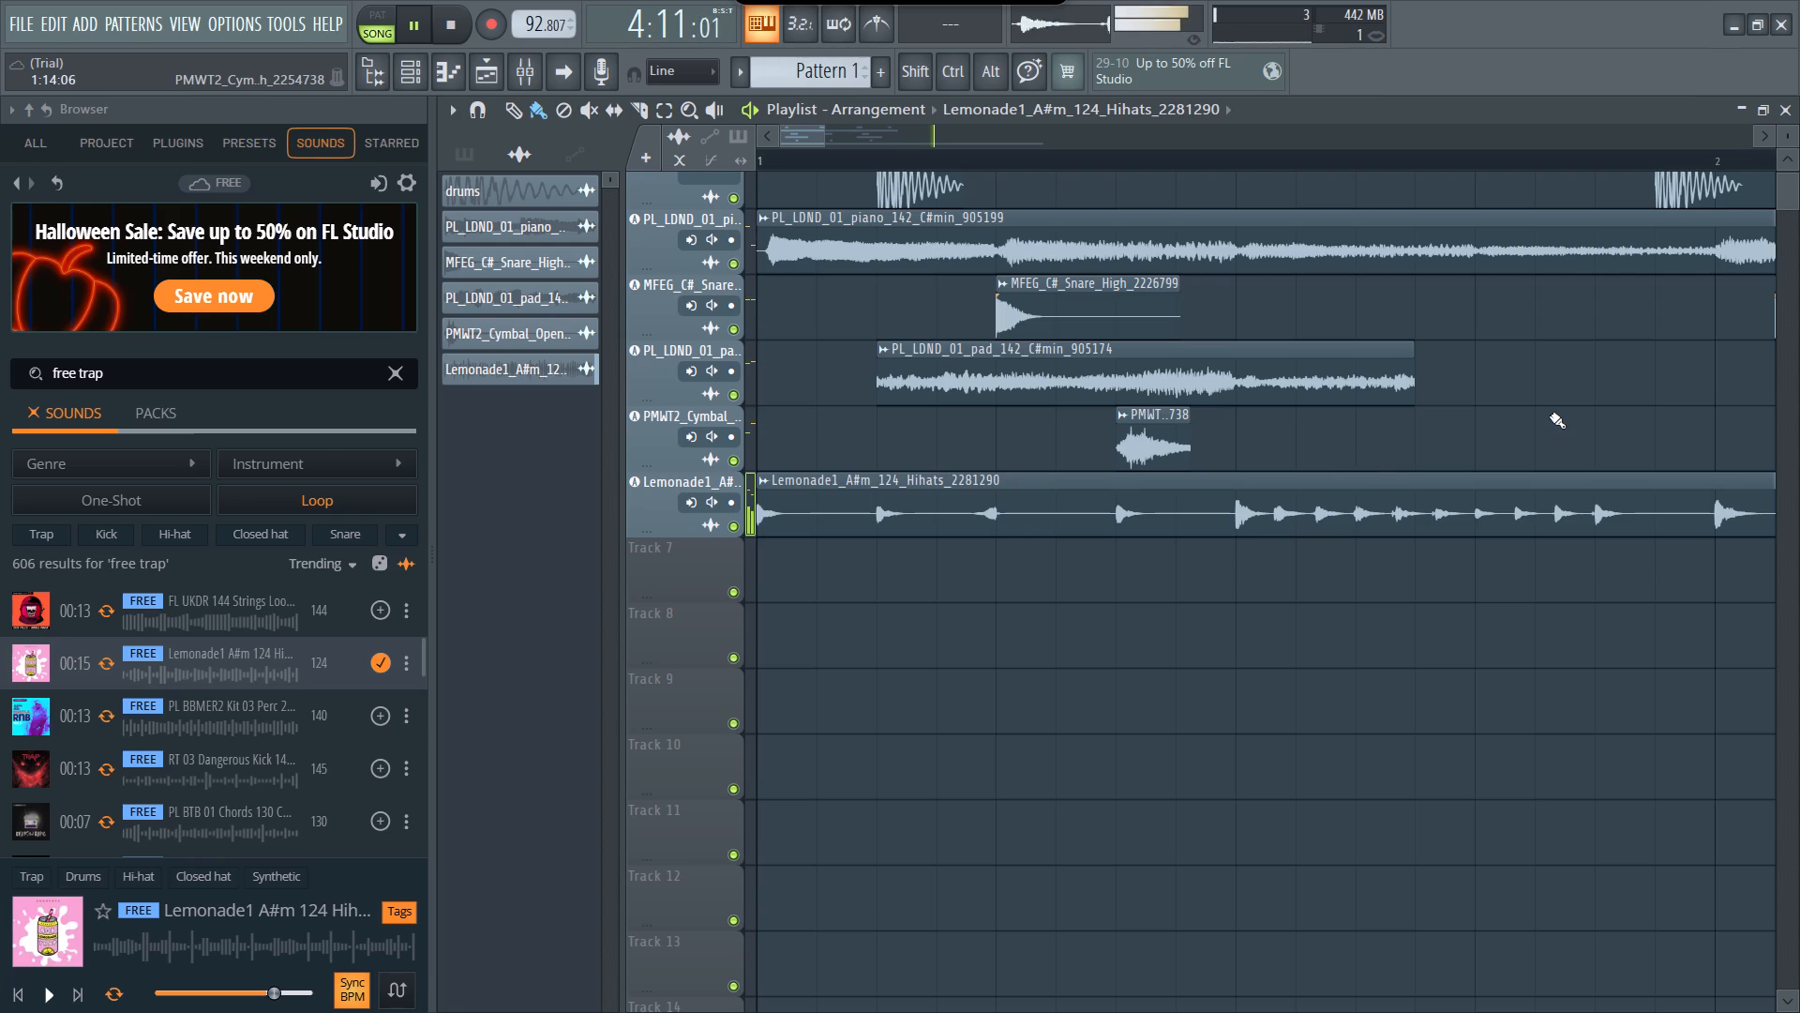
pyautogui.hscroll(-6, 1550, 416)
pyautogui.hscroll(3, 1550, 416)
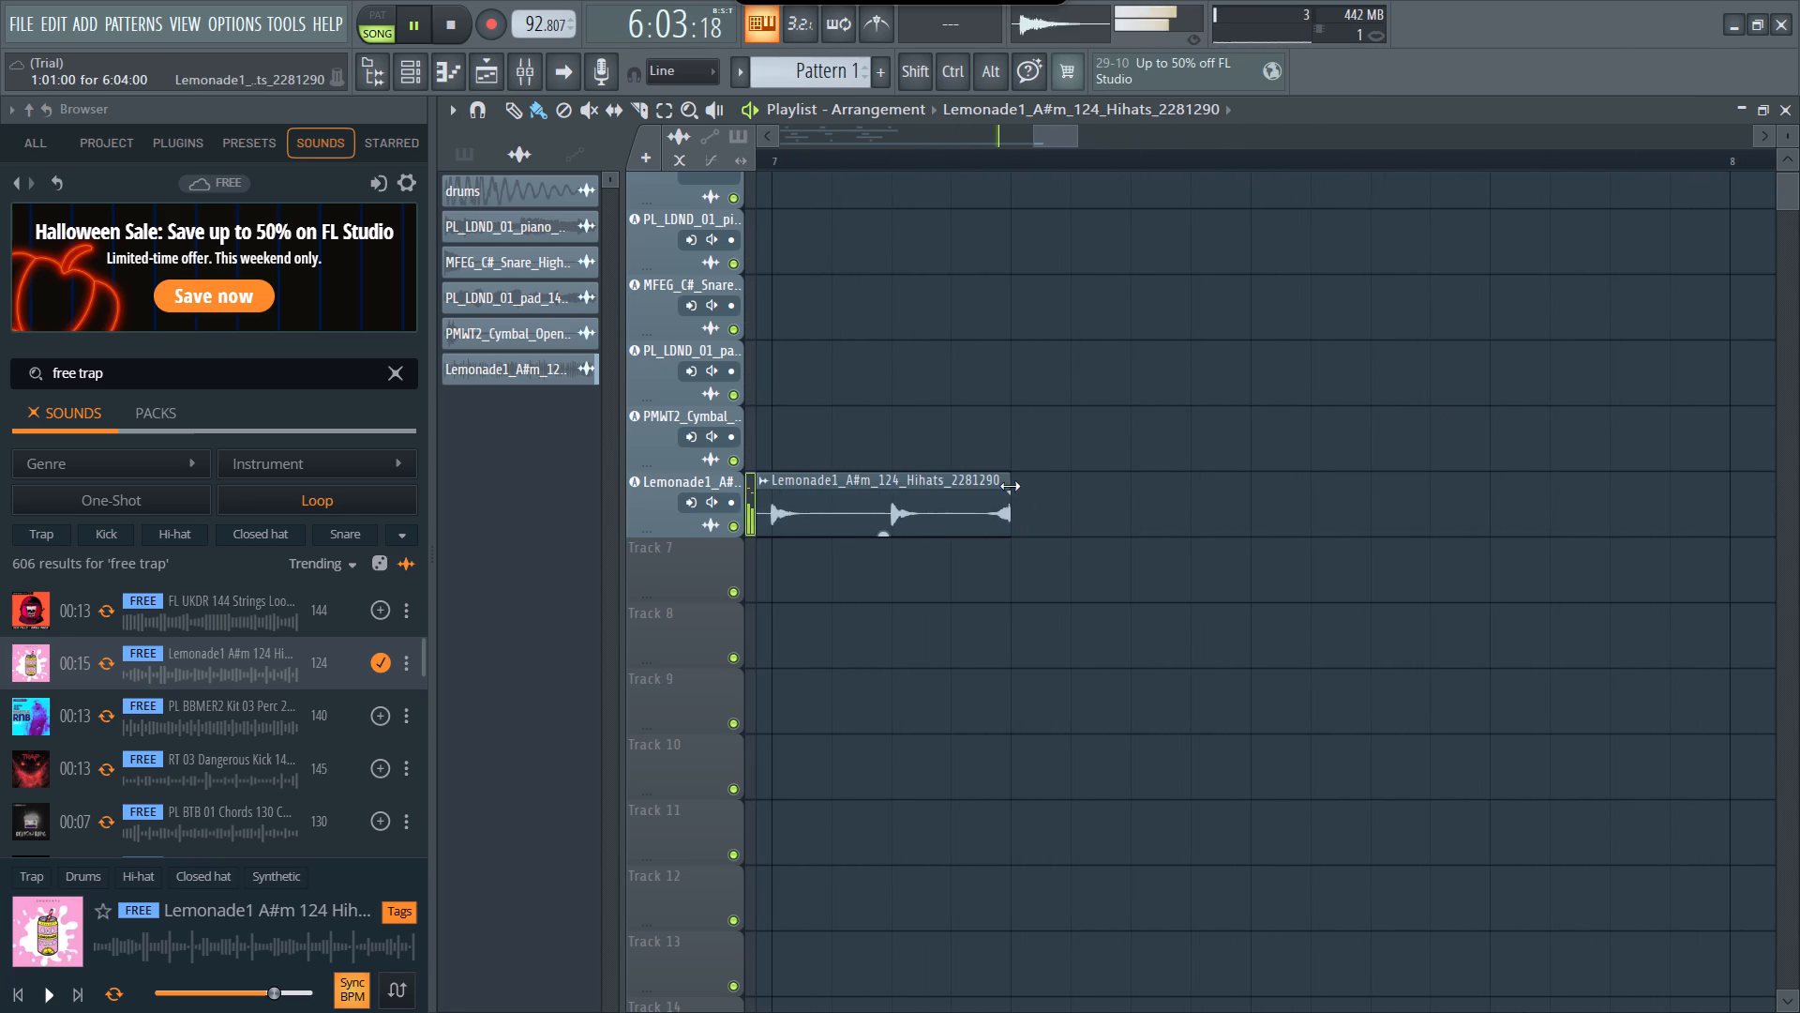
pyautogui.moveTo(1010, 486); pyautogui.dragTo(377, 694)
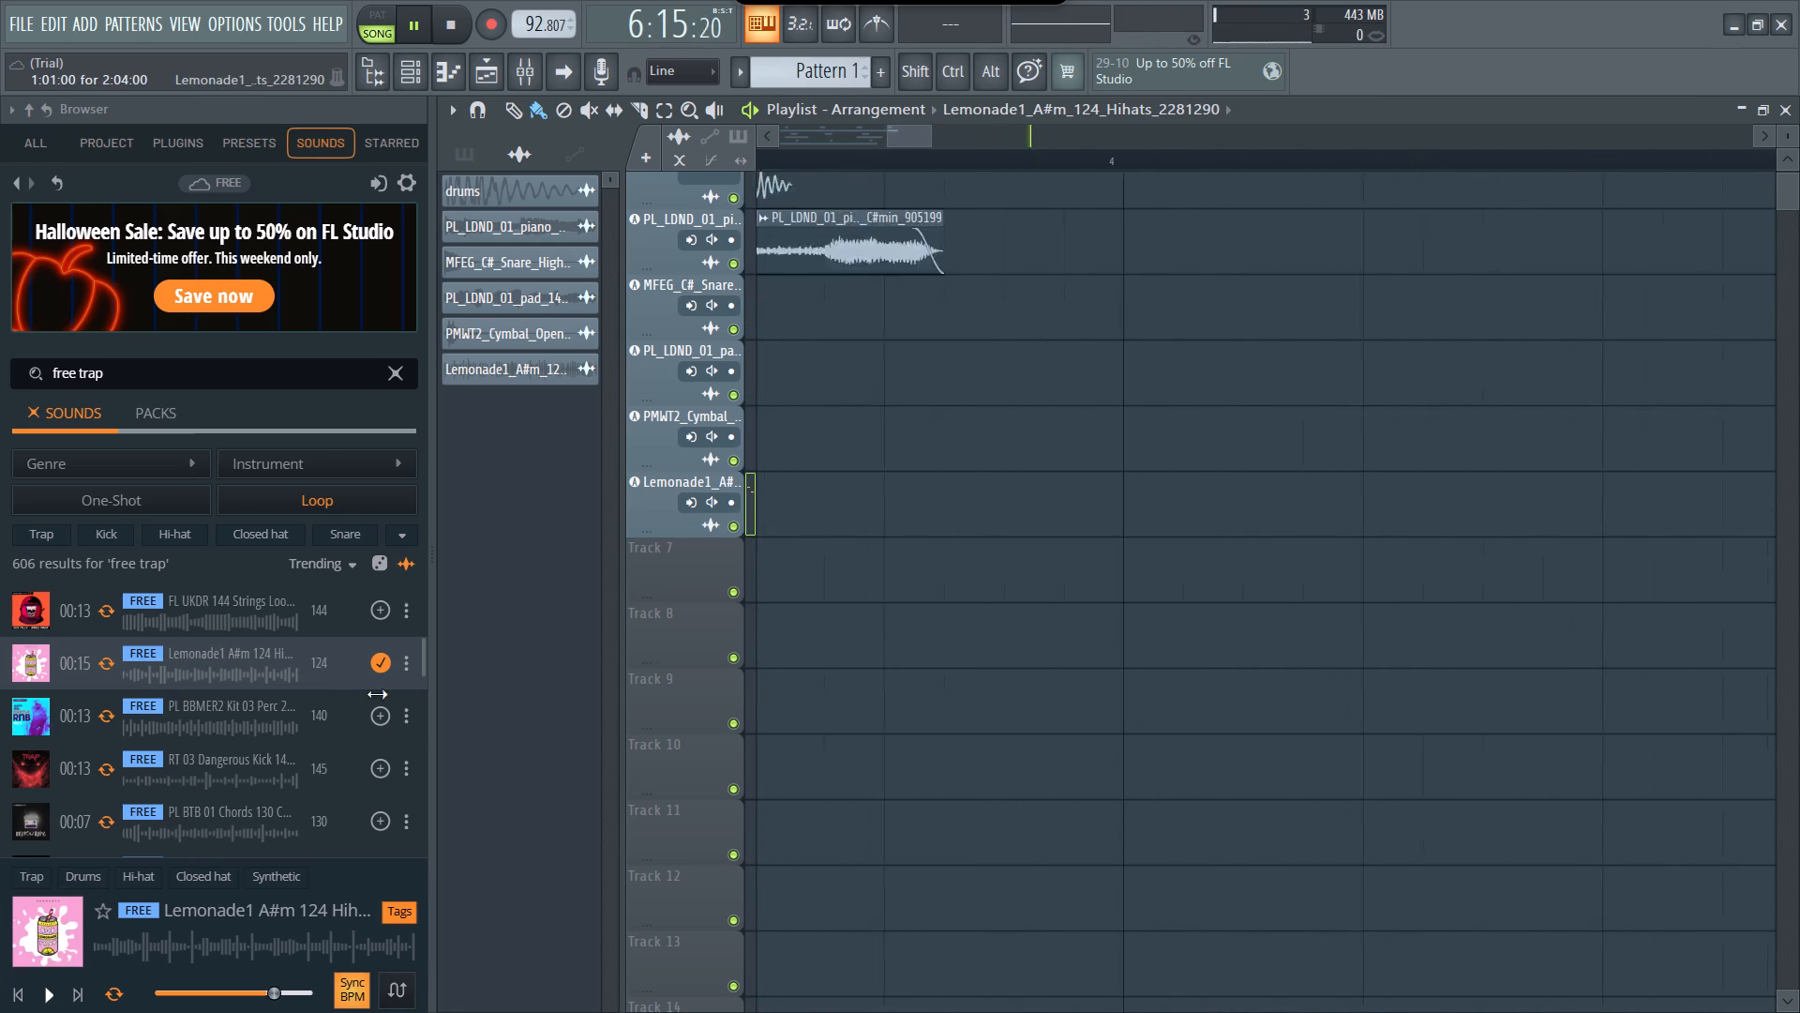
pyautogui.moveTo(377, 694); pyautogui.dragTo(1653, 601)
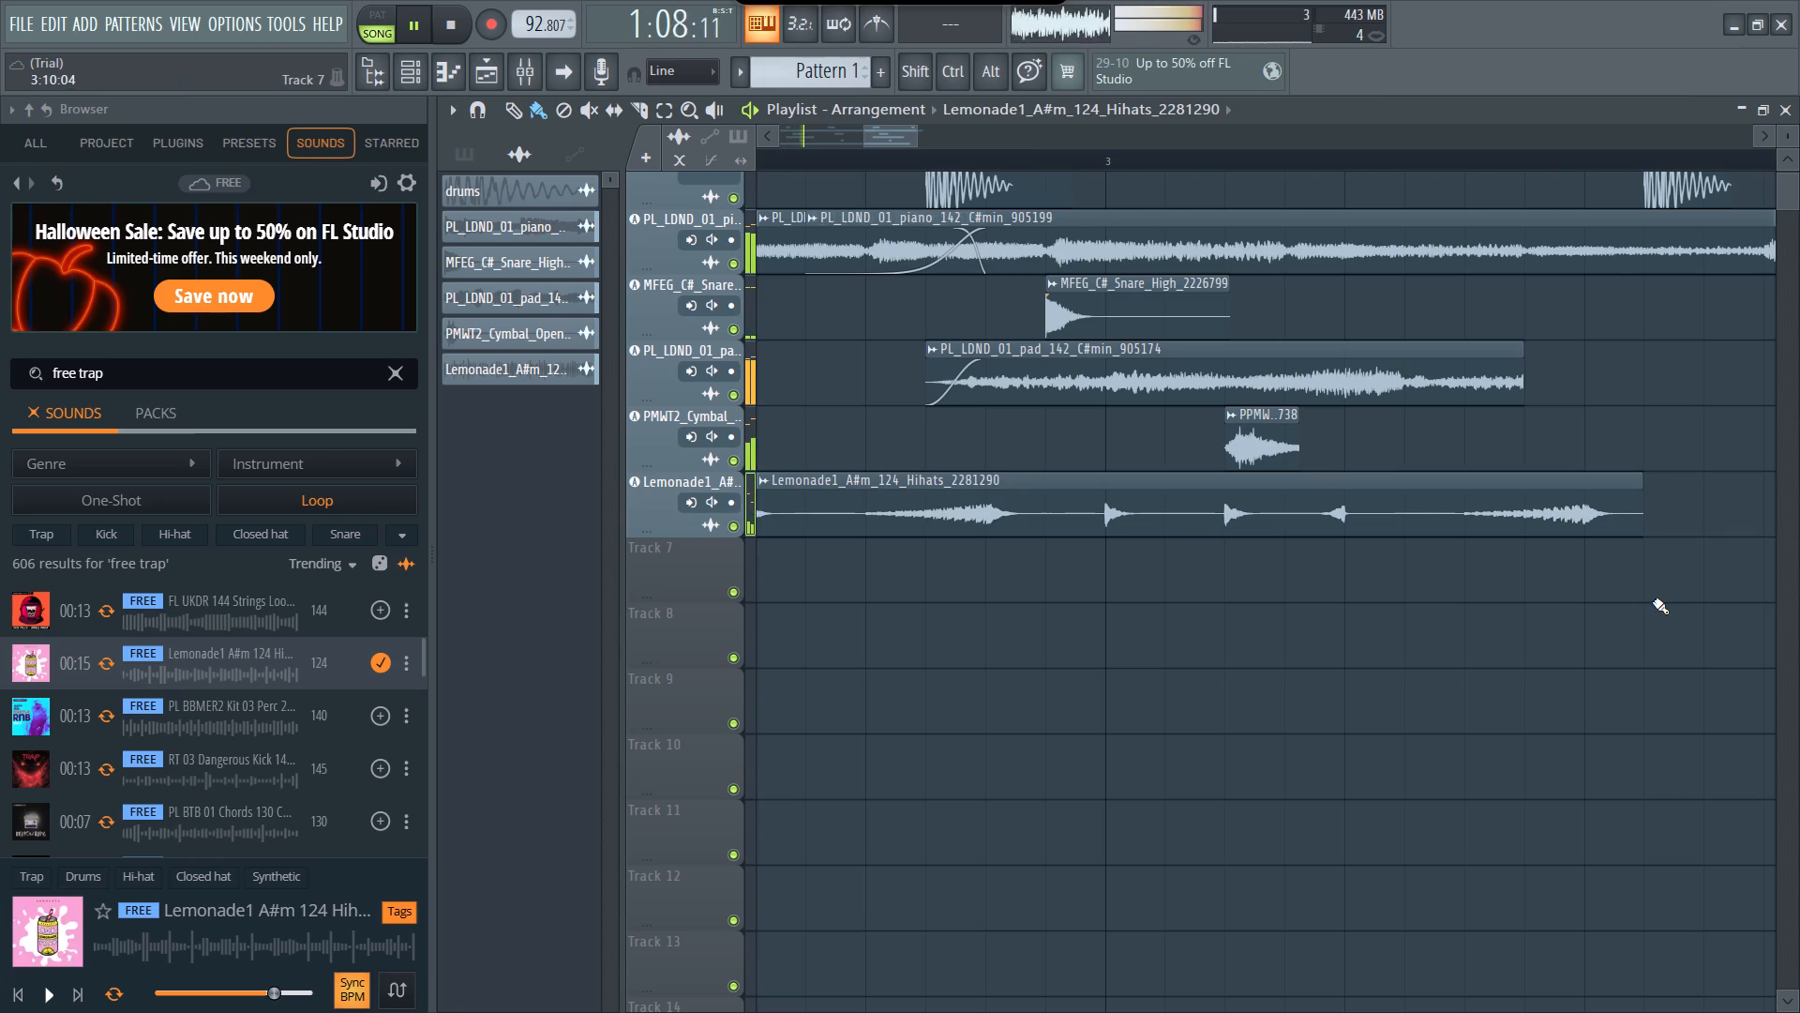
# Shift the clips around bar 2 earlier, placing the open-hat at 2:02:00 and the snare at 2:01:00.
pyautogui.hscroll(4, 1456, 606)
pyautogui.hscroll(-1, 1401, 632)
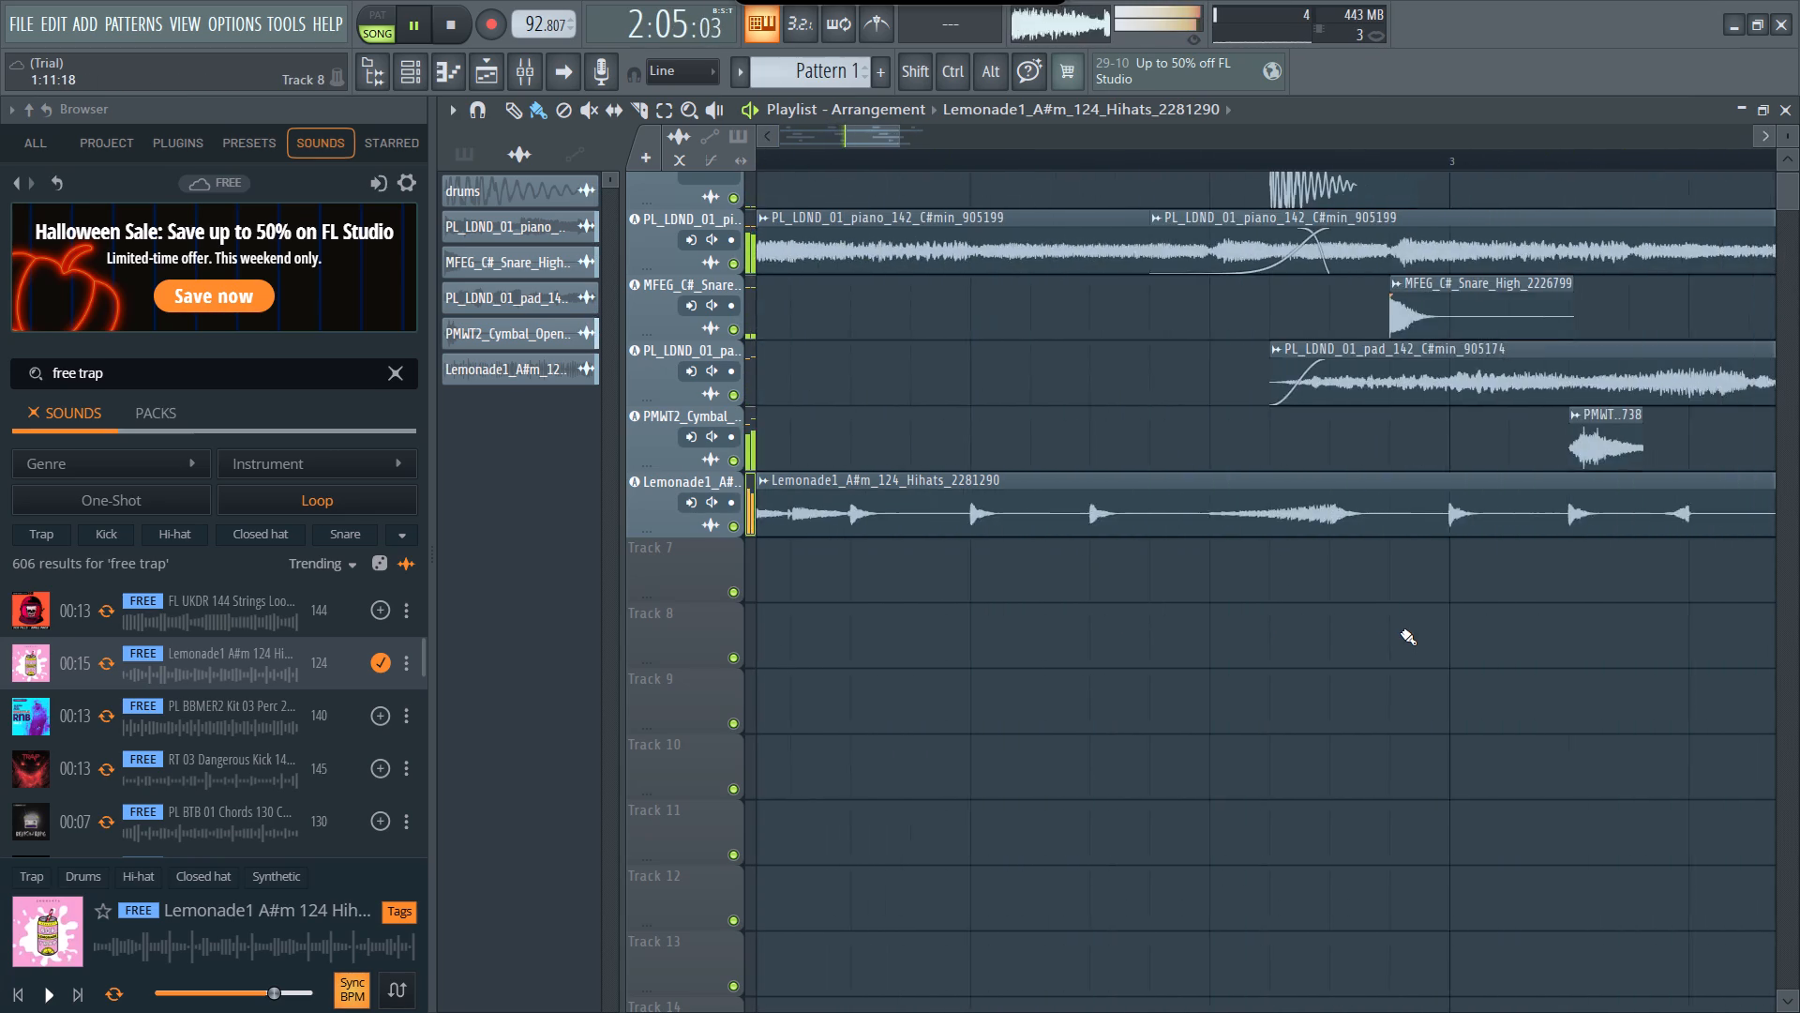
pyautogui.moveTo(1307, 464); pyautogui.dragTo(1251, 457)
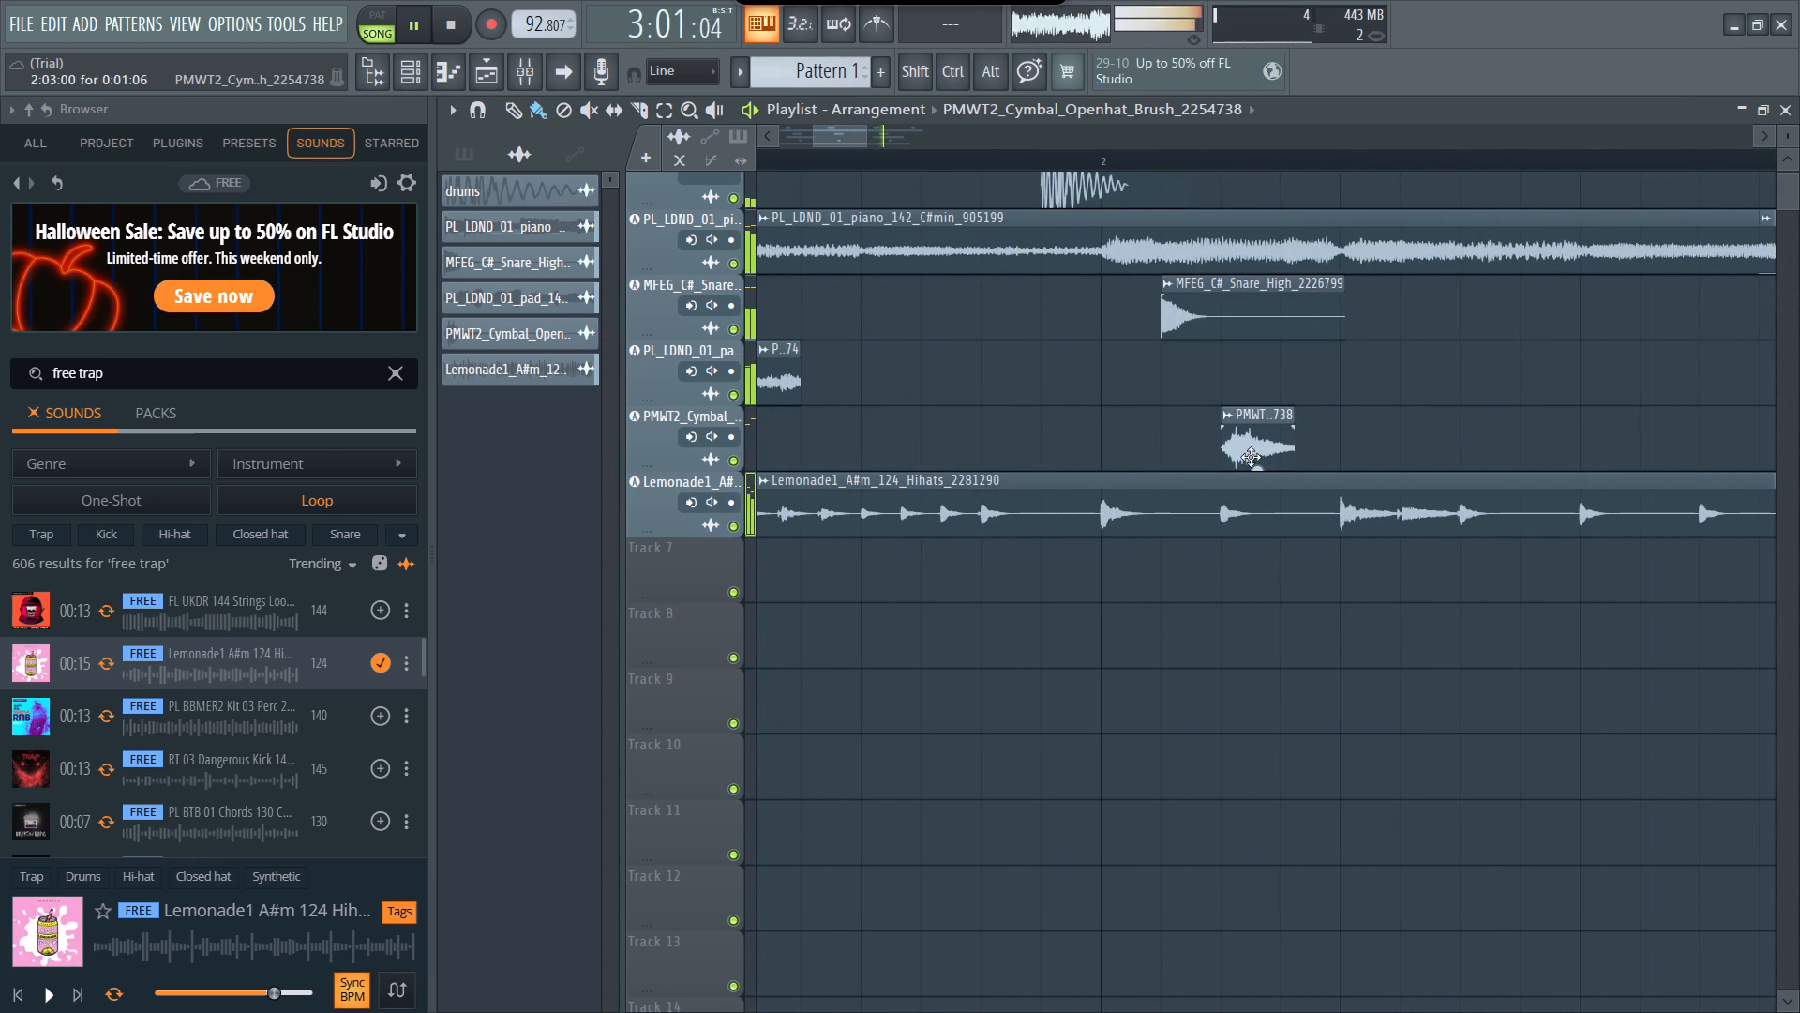
pyautogui.moveTo(1251, 457); pyautogui.dragTo(1249, 457)
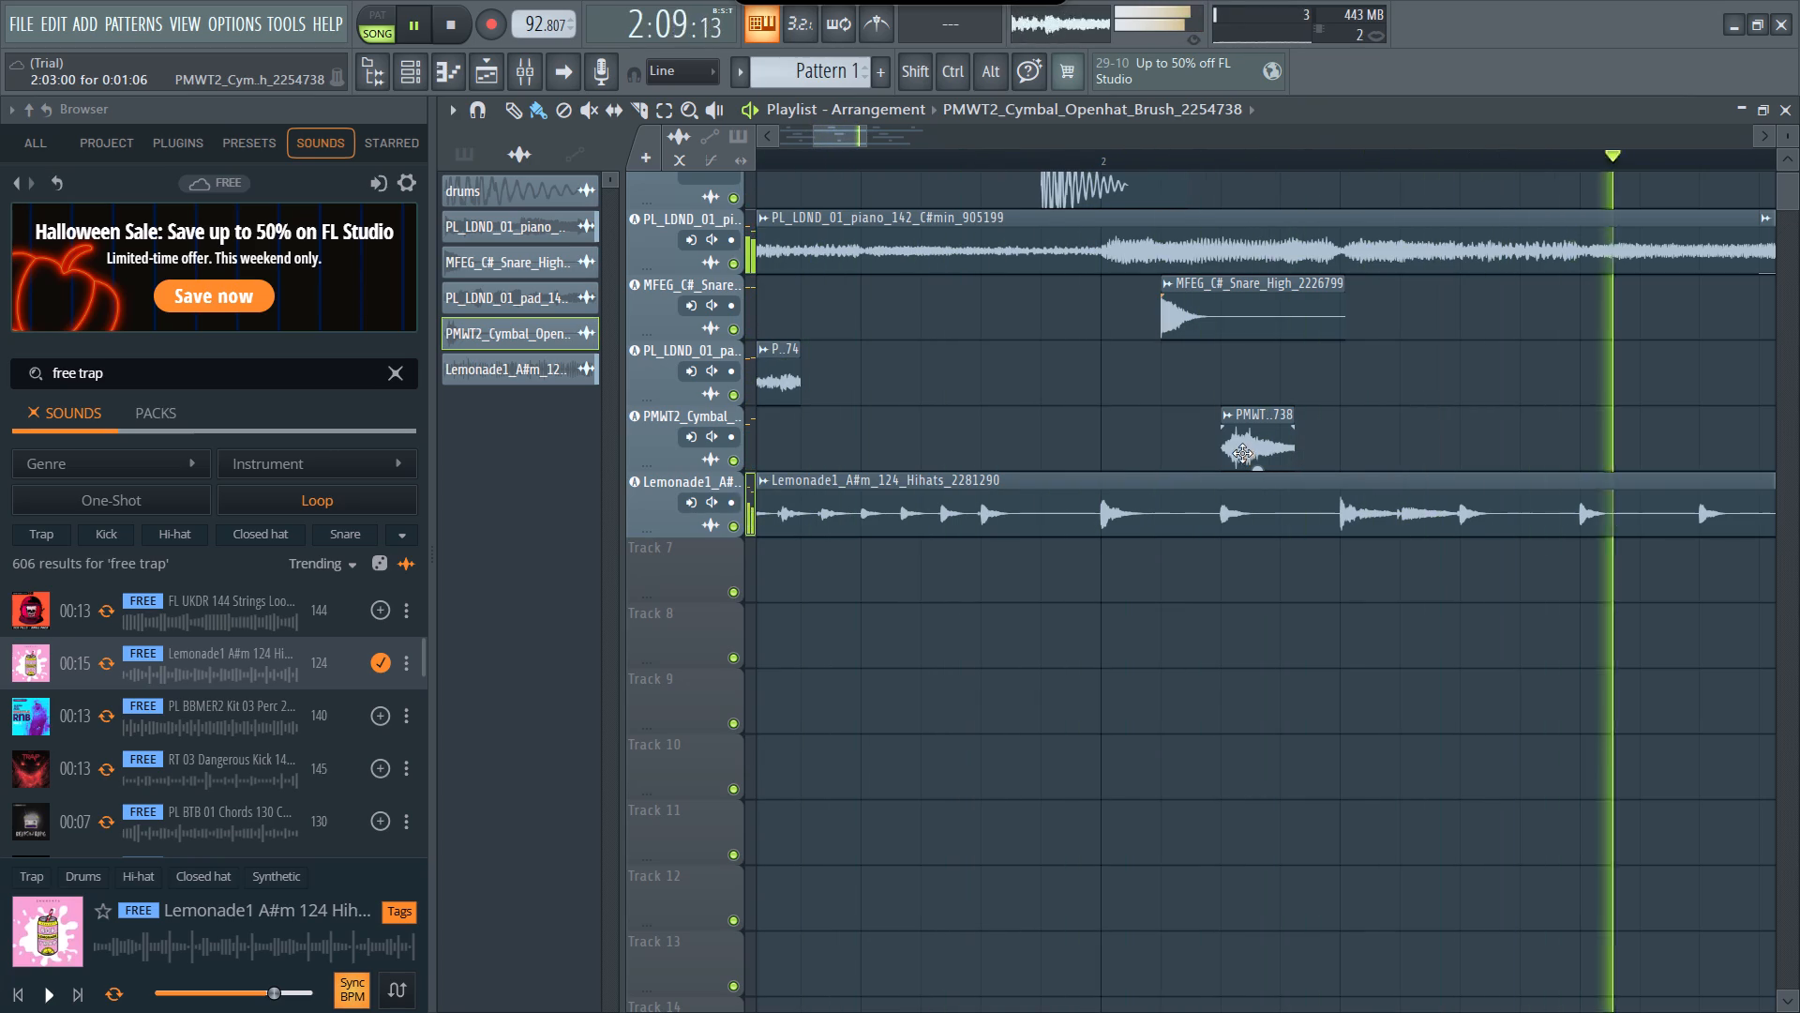
pyautogui.moveTo(1243, 452); pyautogui.dragTo(1193, 462)
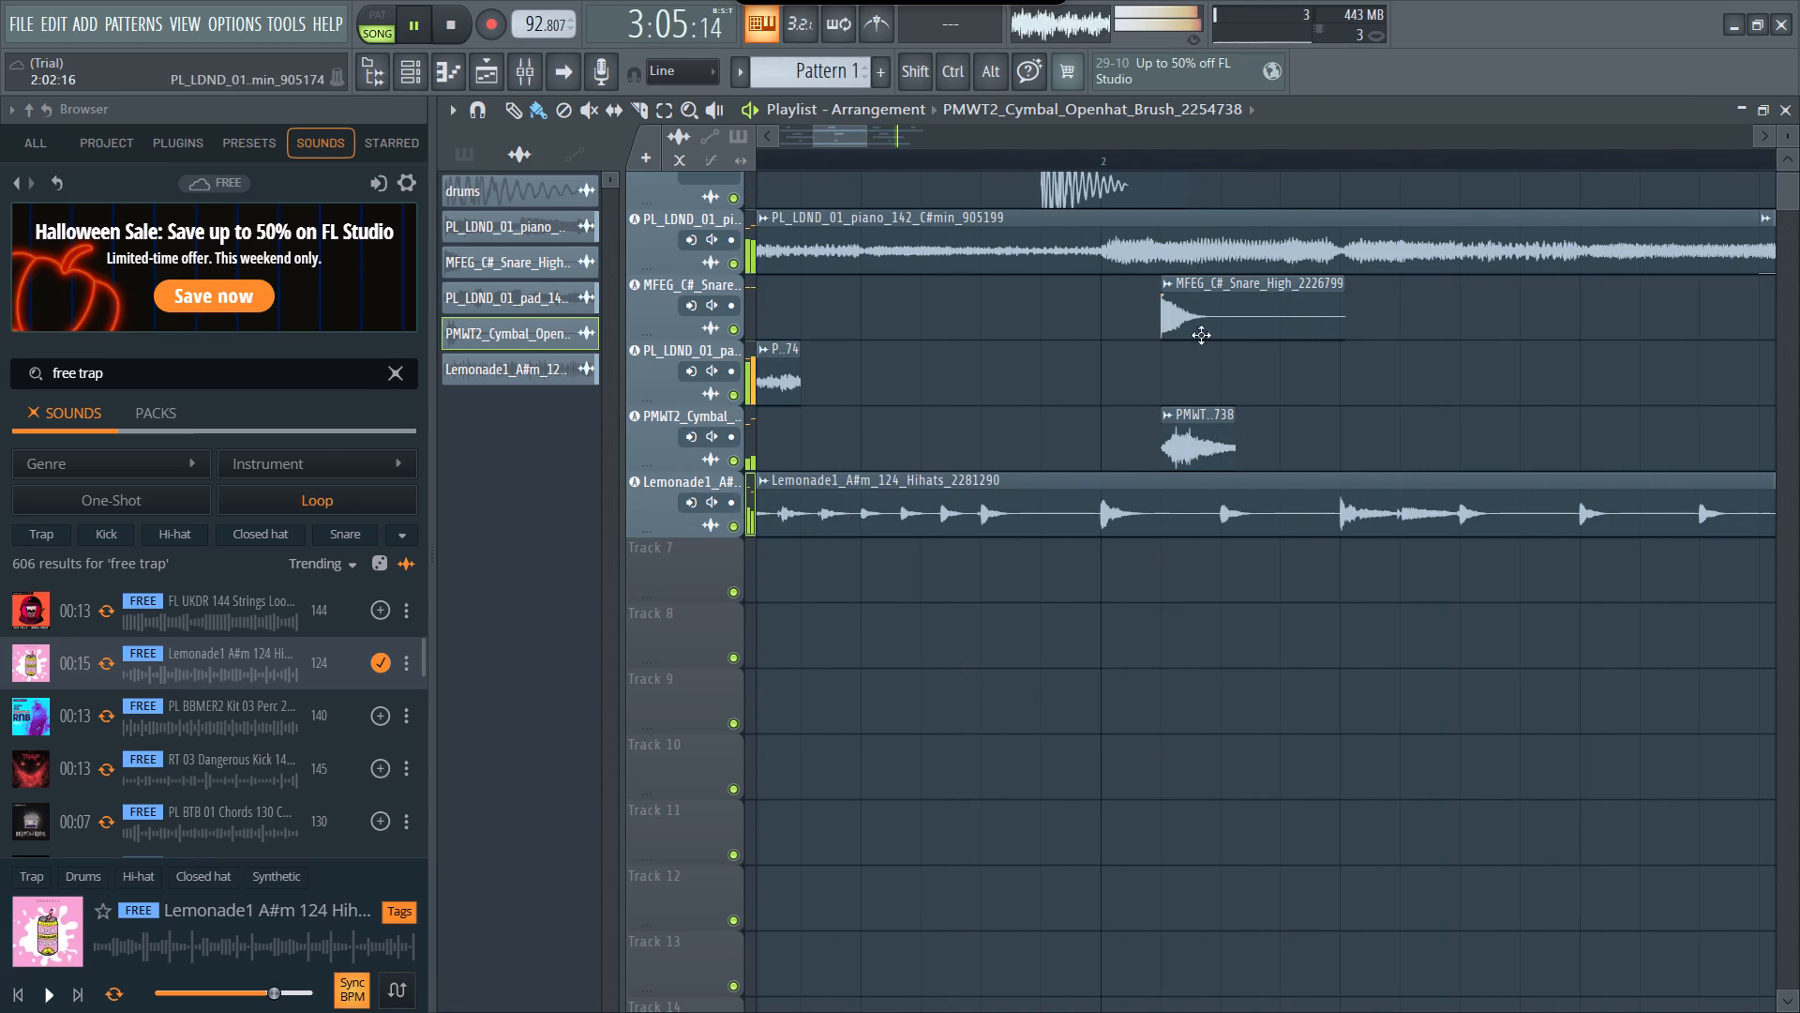
pyautogui.moveTo(1202, 327); pyautogui.dragTo(1160, 322)
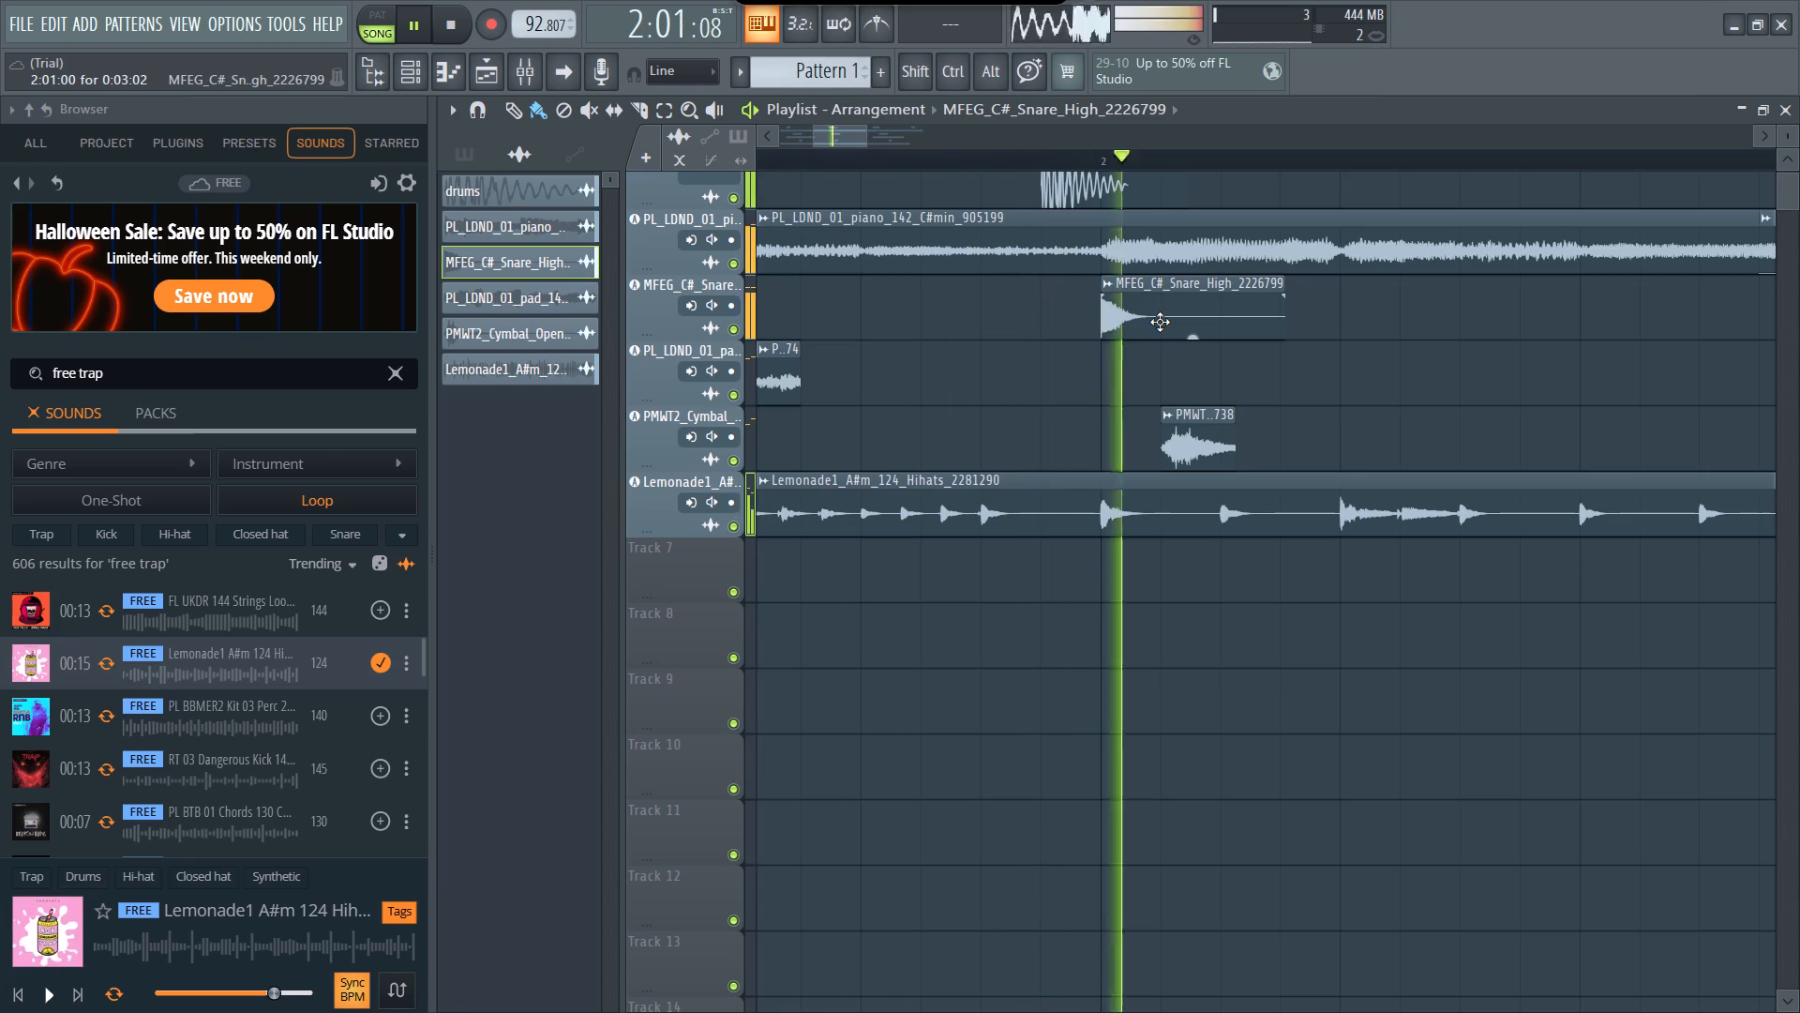
# Shift the clips around bar 3 earlier, placing the snare at 2:15:00 and the open-hat at 3:01:00.
pyautogui.hscroll(-1, 1362, 420)
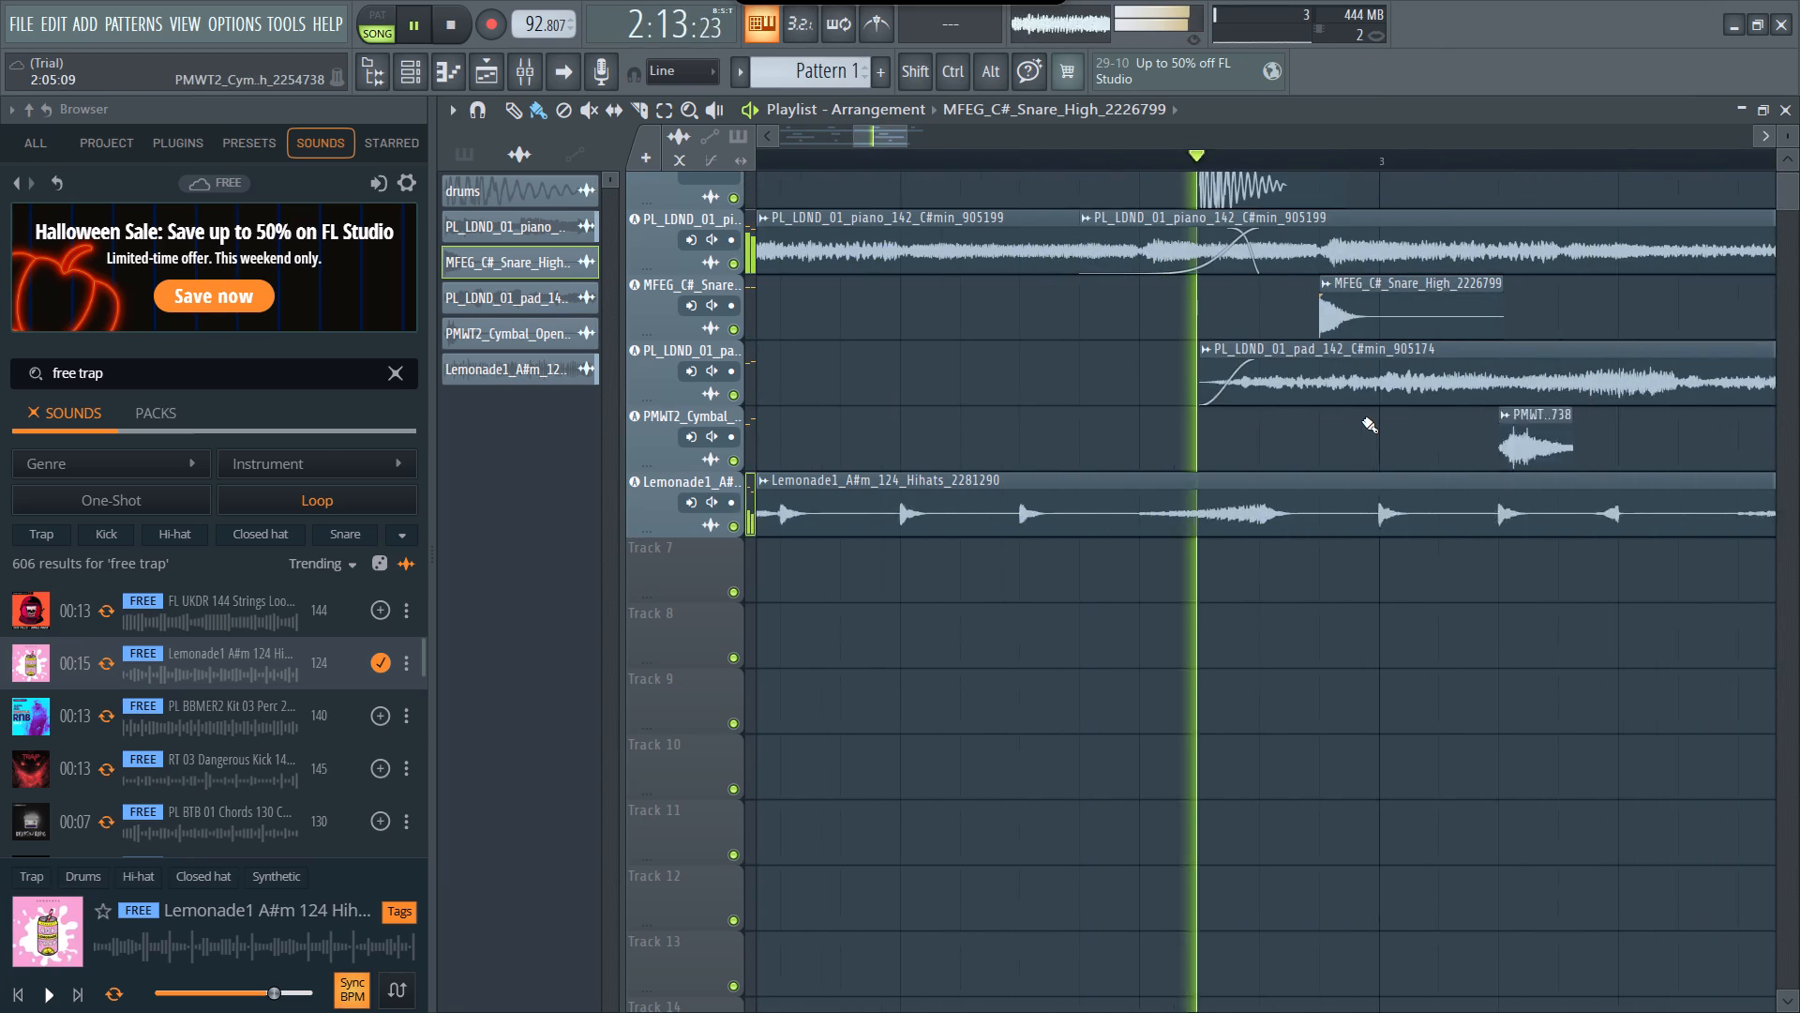
pyautogui.hscroll(-1, 1362, 420)
pyautogui.moveTo(1258, 319); pyautogui.dragTo(1203, 313)
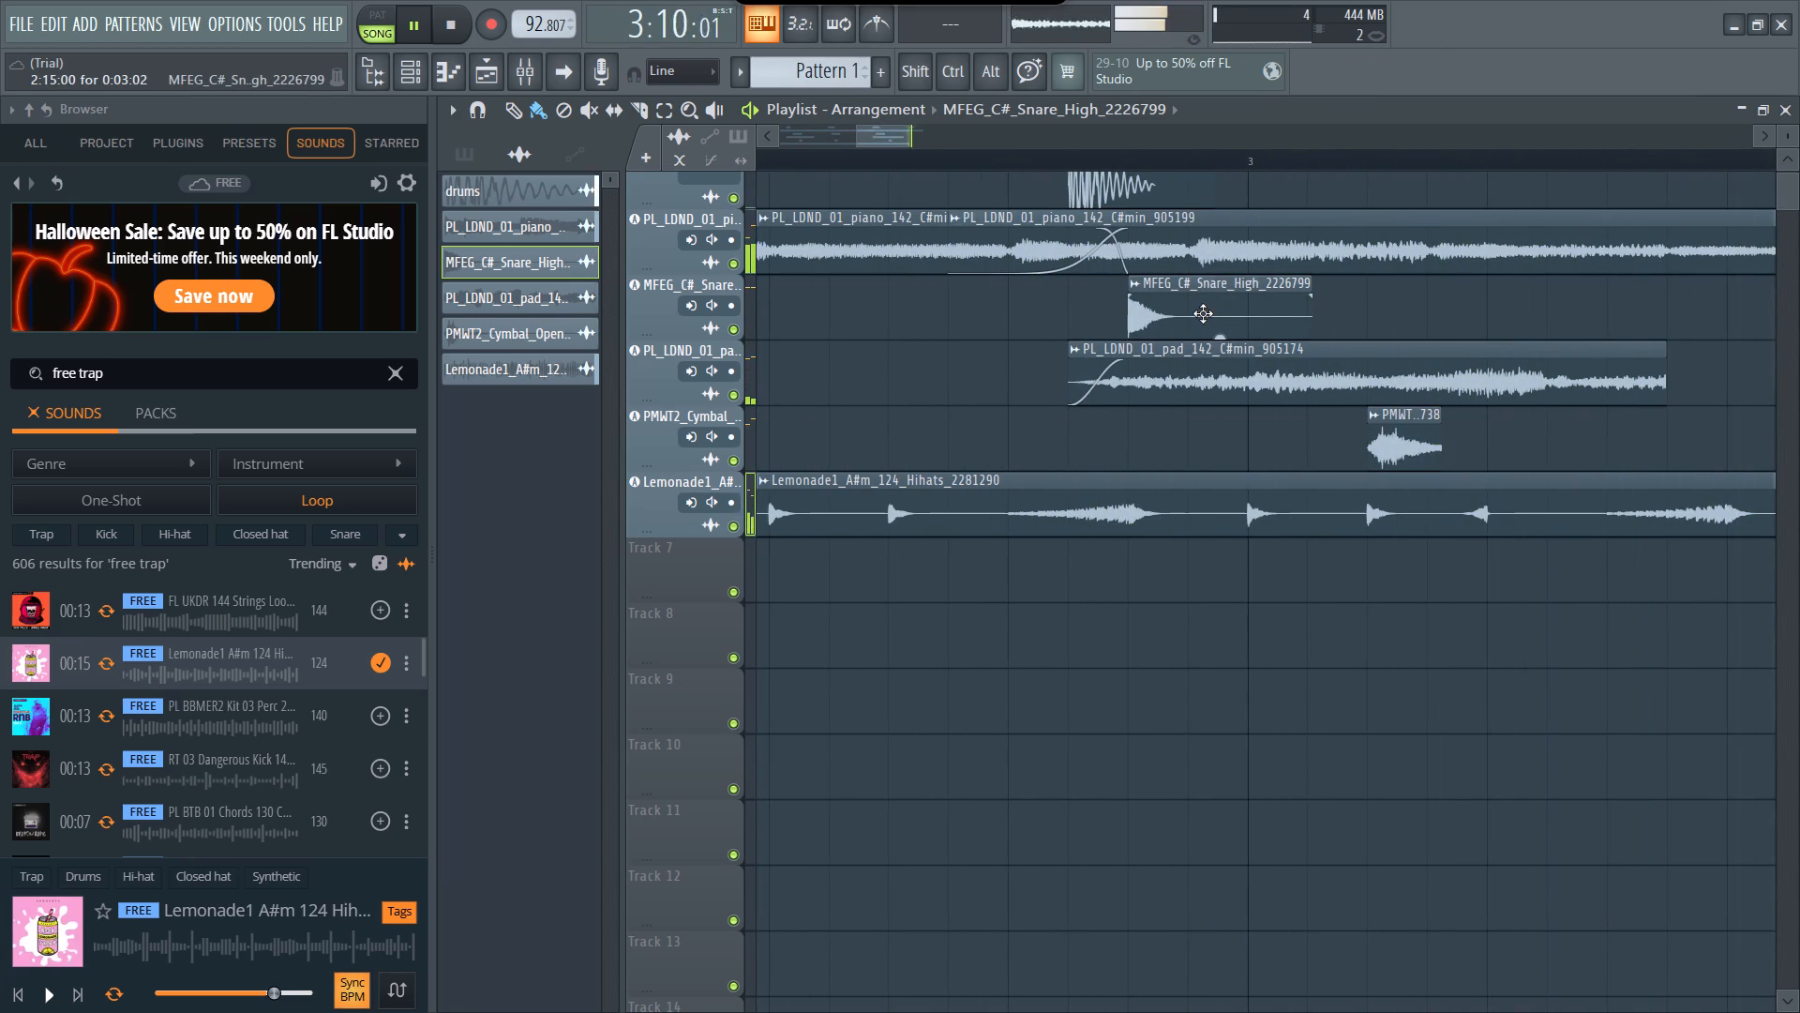
pyautogui.moveTo(1380, 452); pyautogui.dragTo(1278, 460)
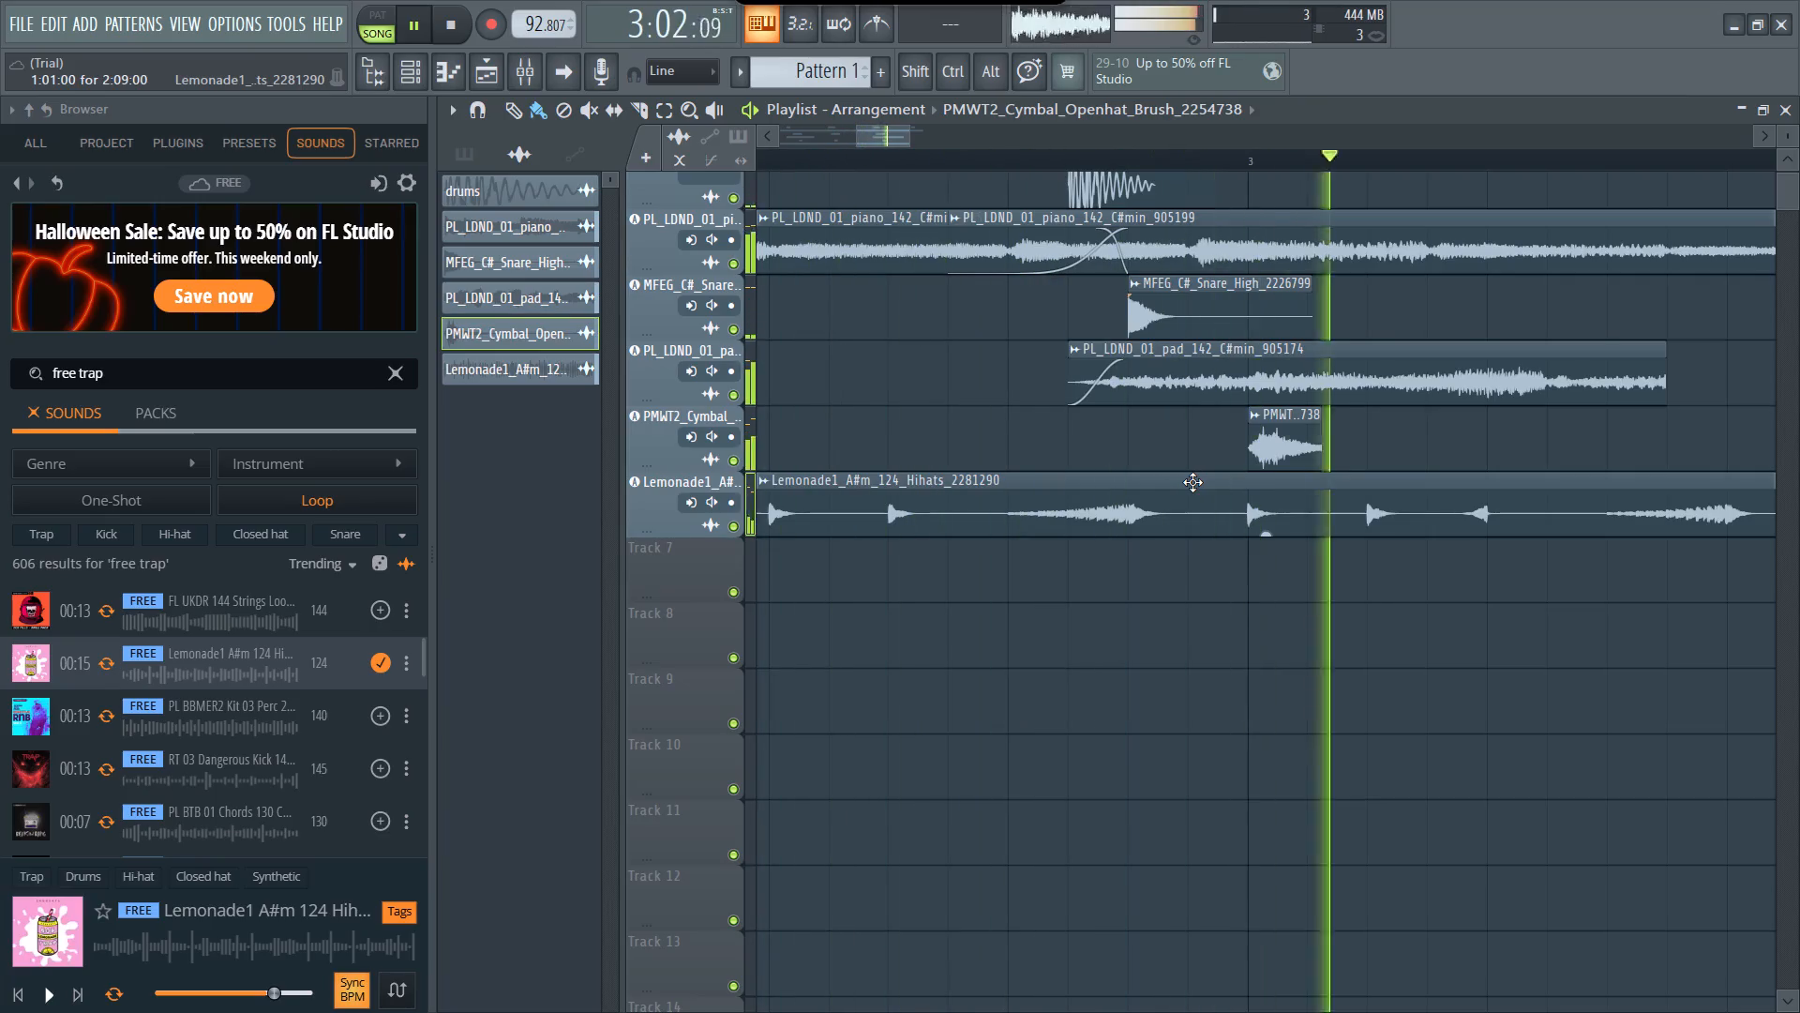
pyautogui.hscroll(-1, 1426, 458)
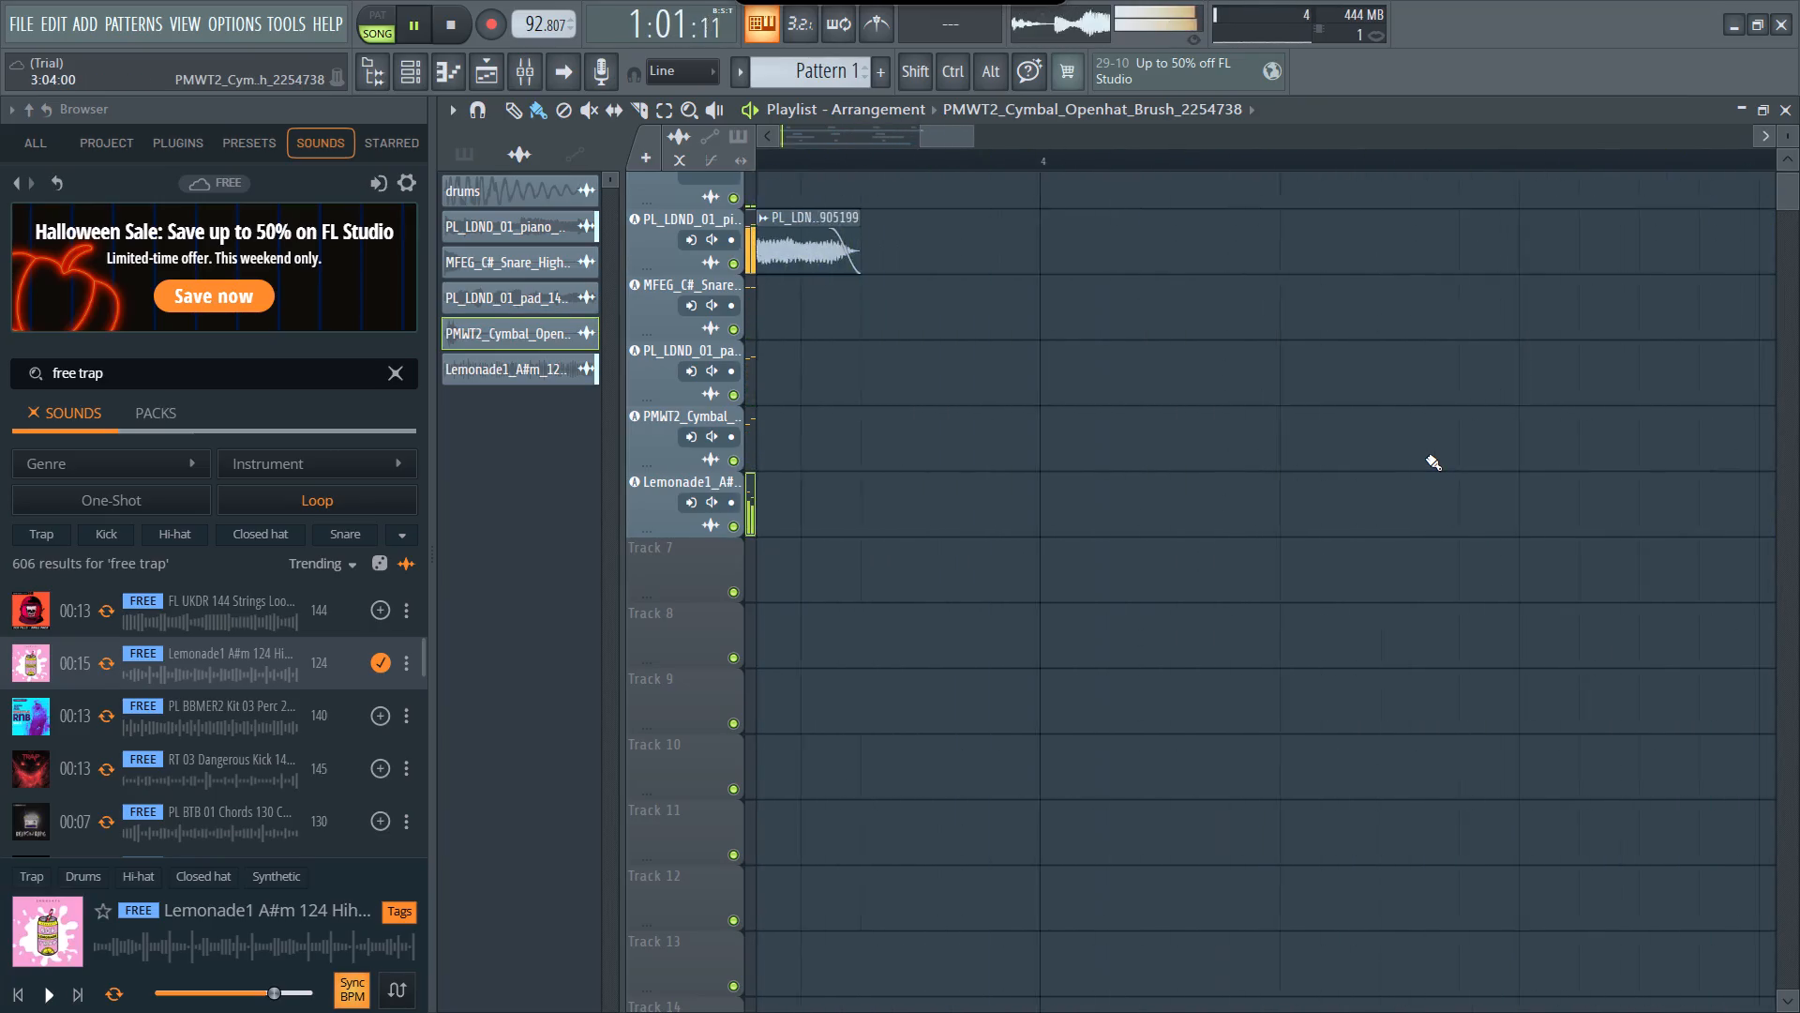
pyautogui.hscroll(5, 1426, 458)
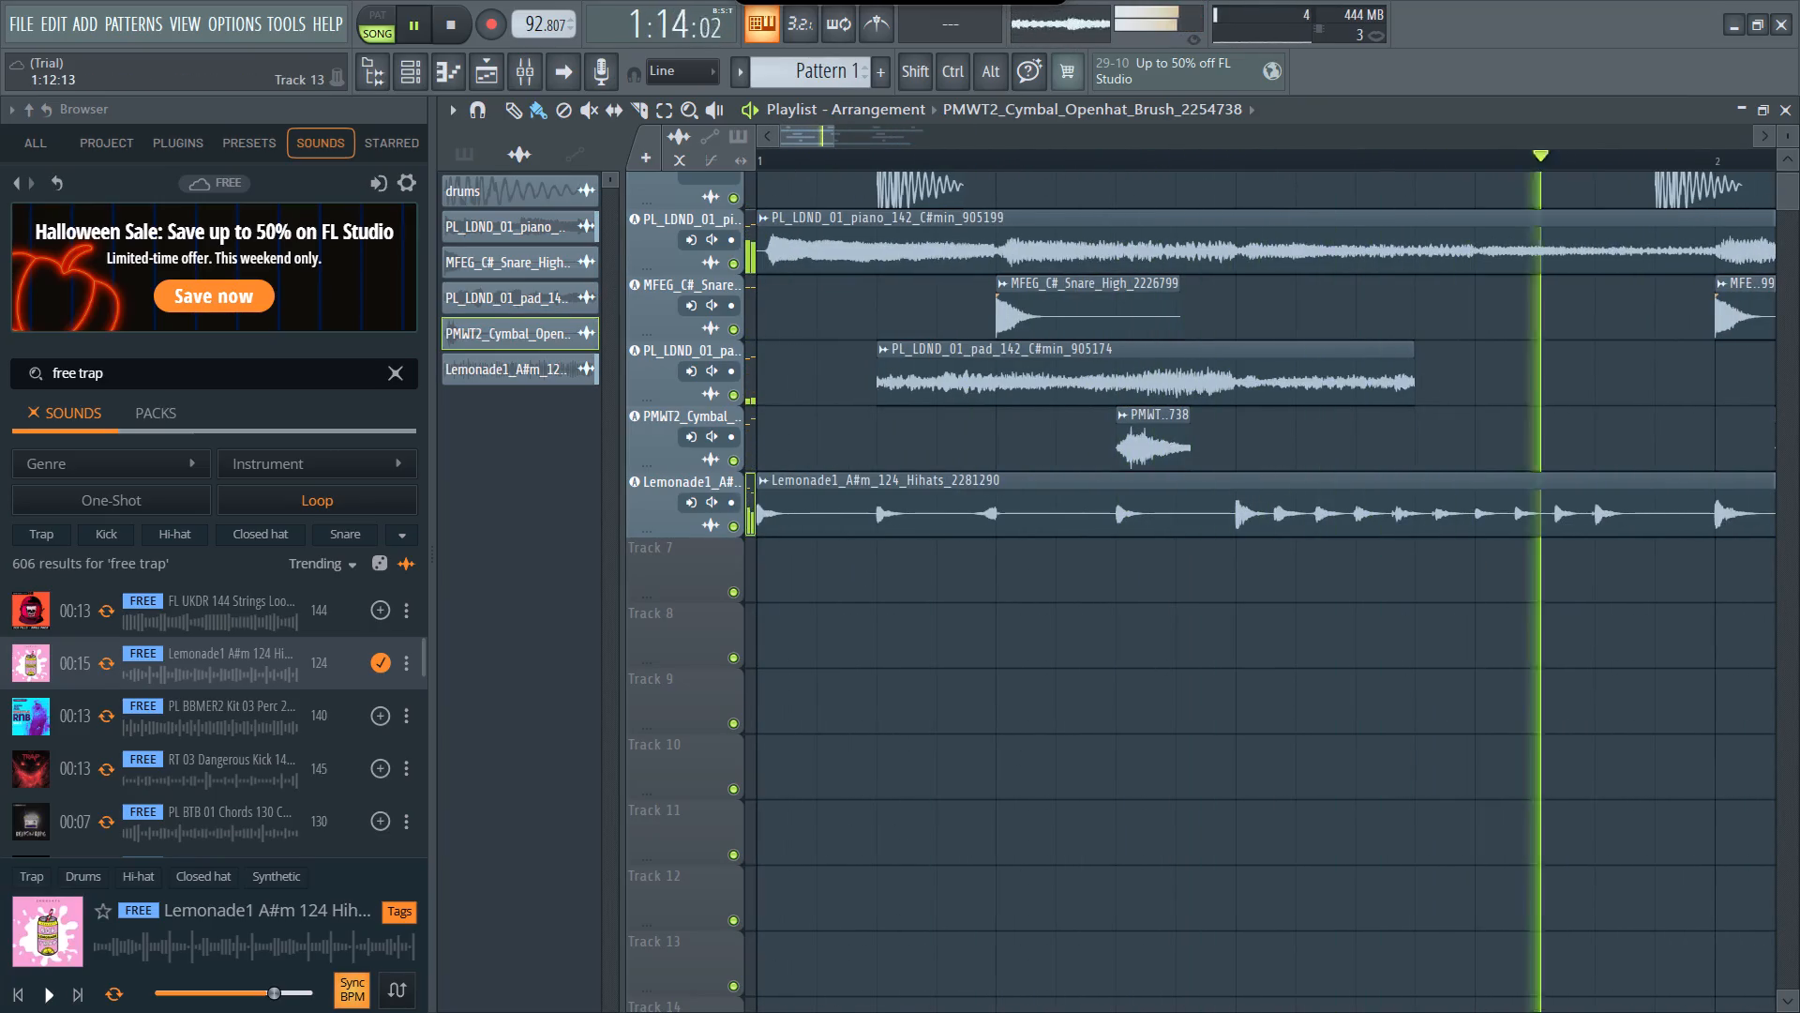
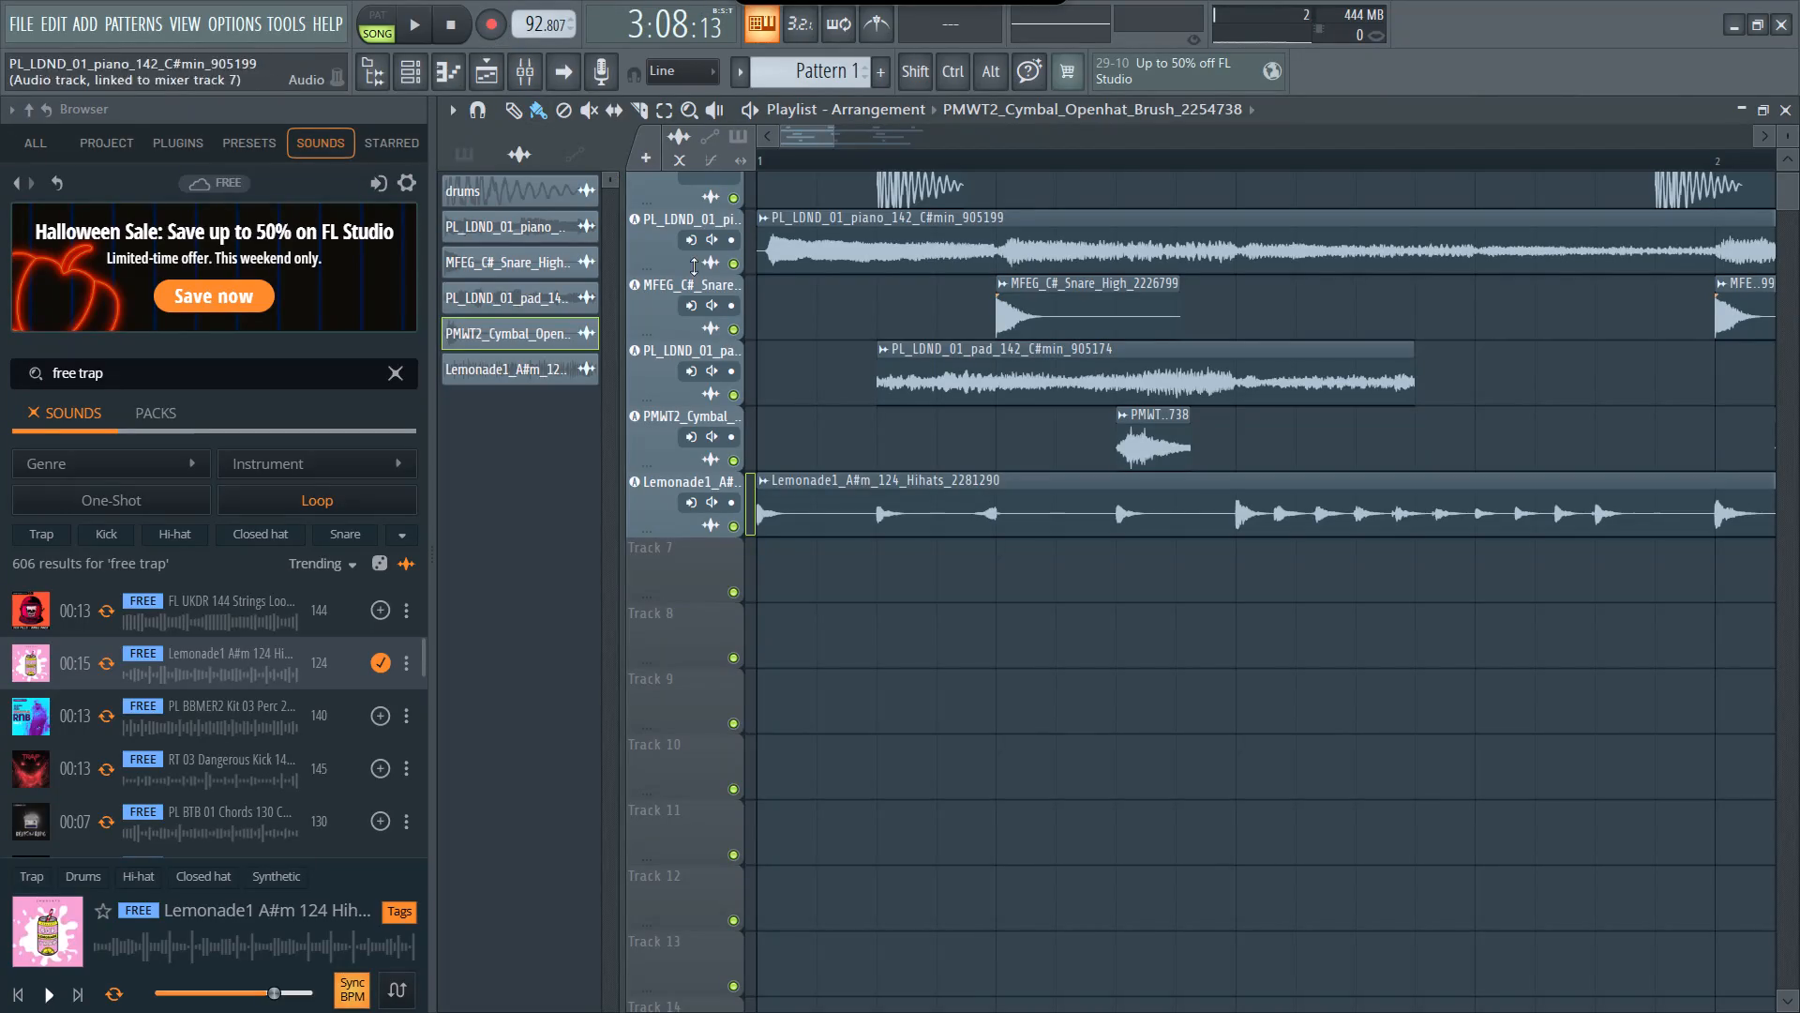
# Play the song and listen to how the repositioned snare, open-hat and hi-hat clips sit with the piano and pad.
pyautogui.click(405, 23)
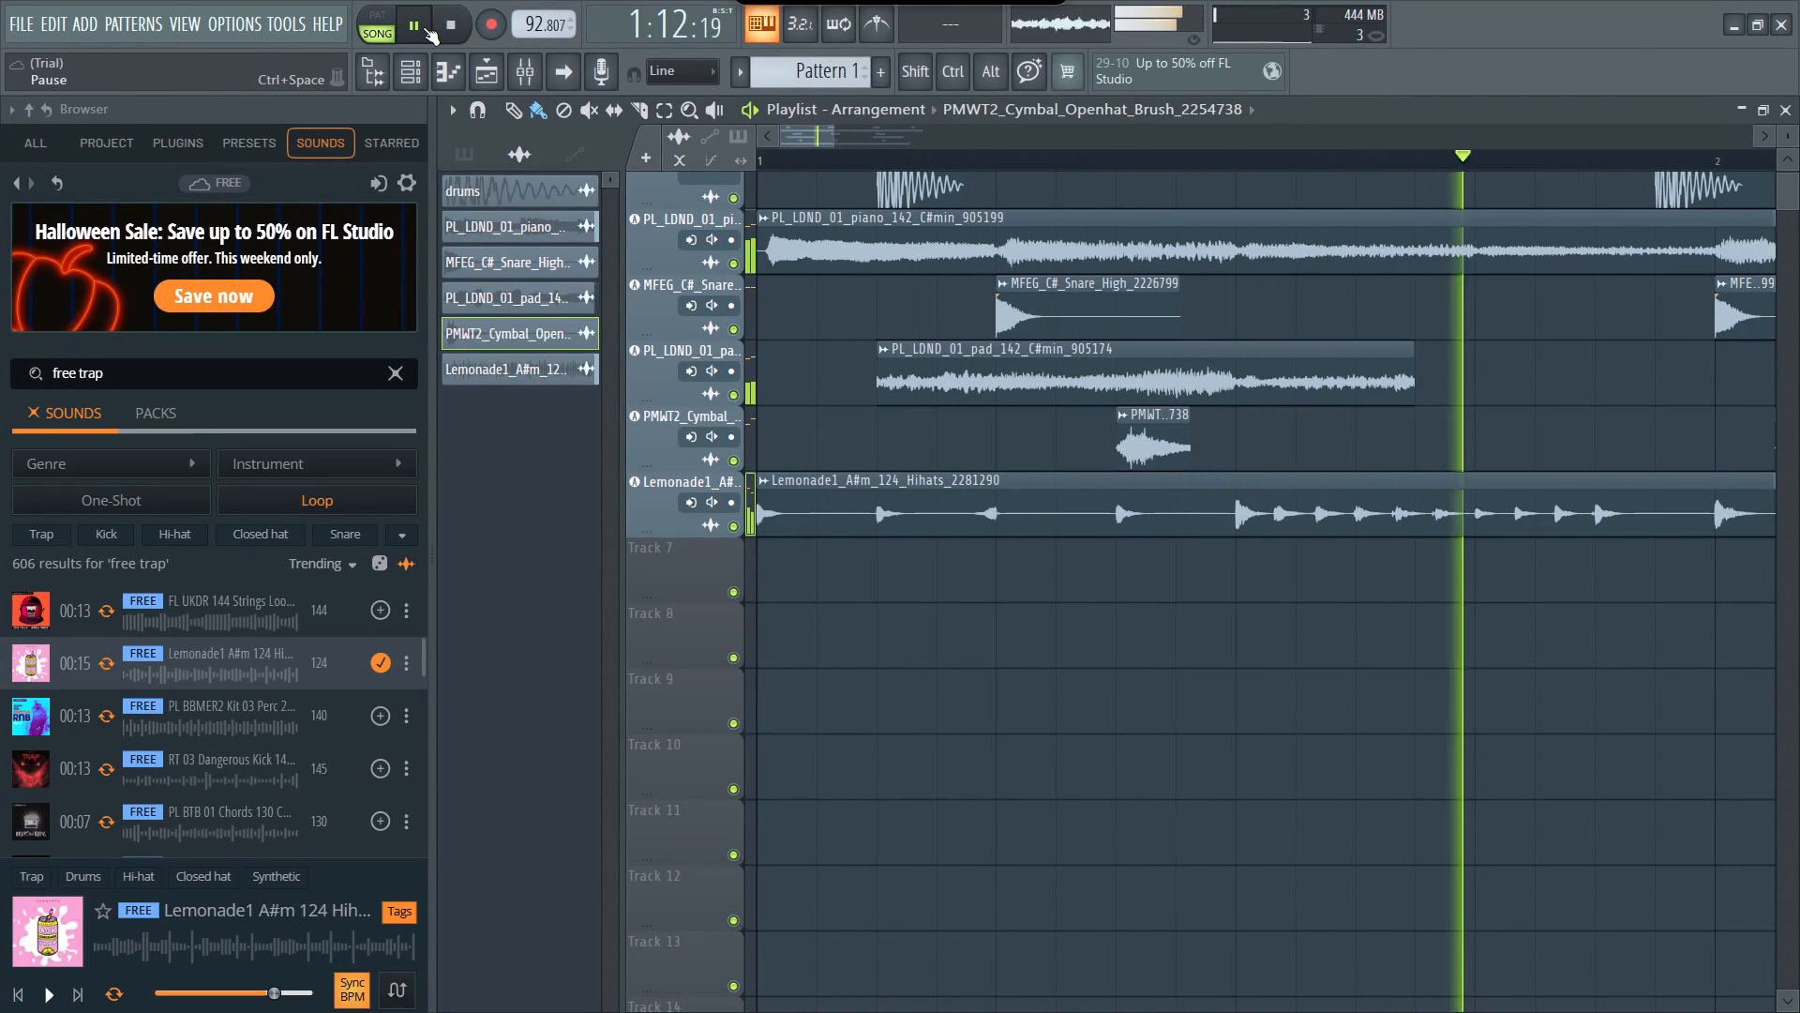
pyautogui.click(414, 25)
pyautogui.click(414, 25)
pyautogui.click(414, 25)
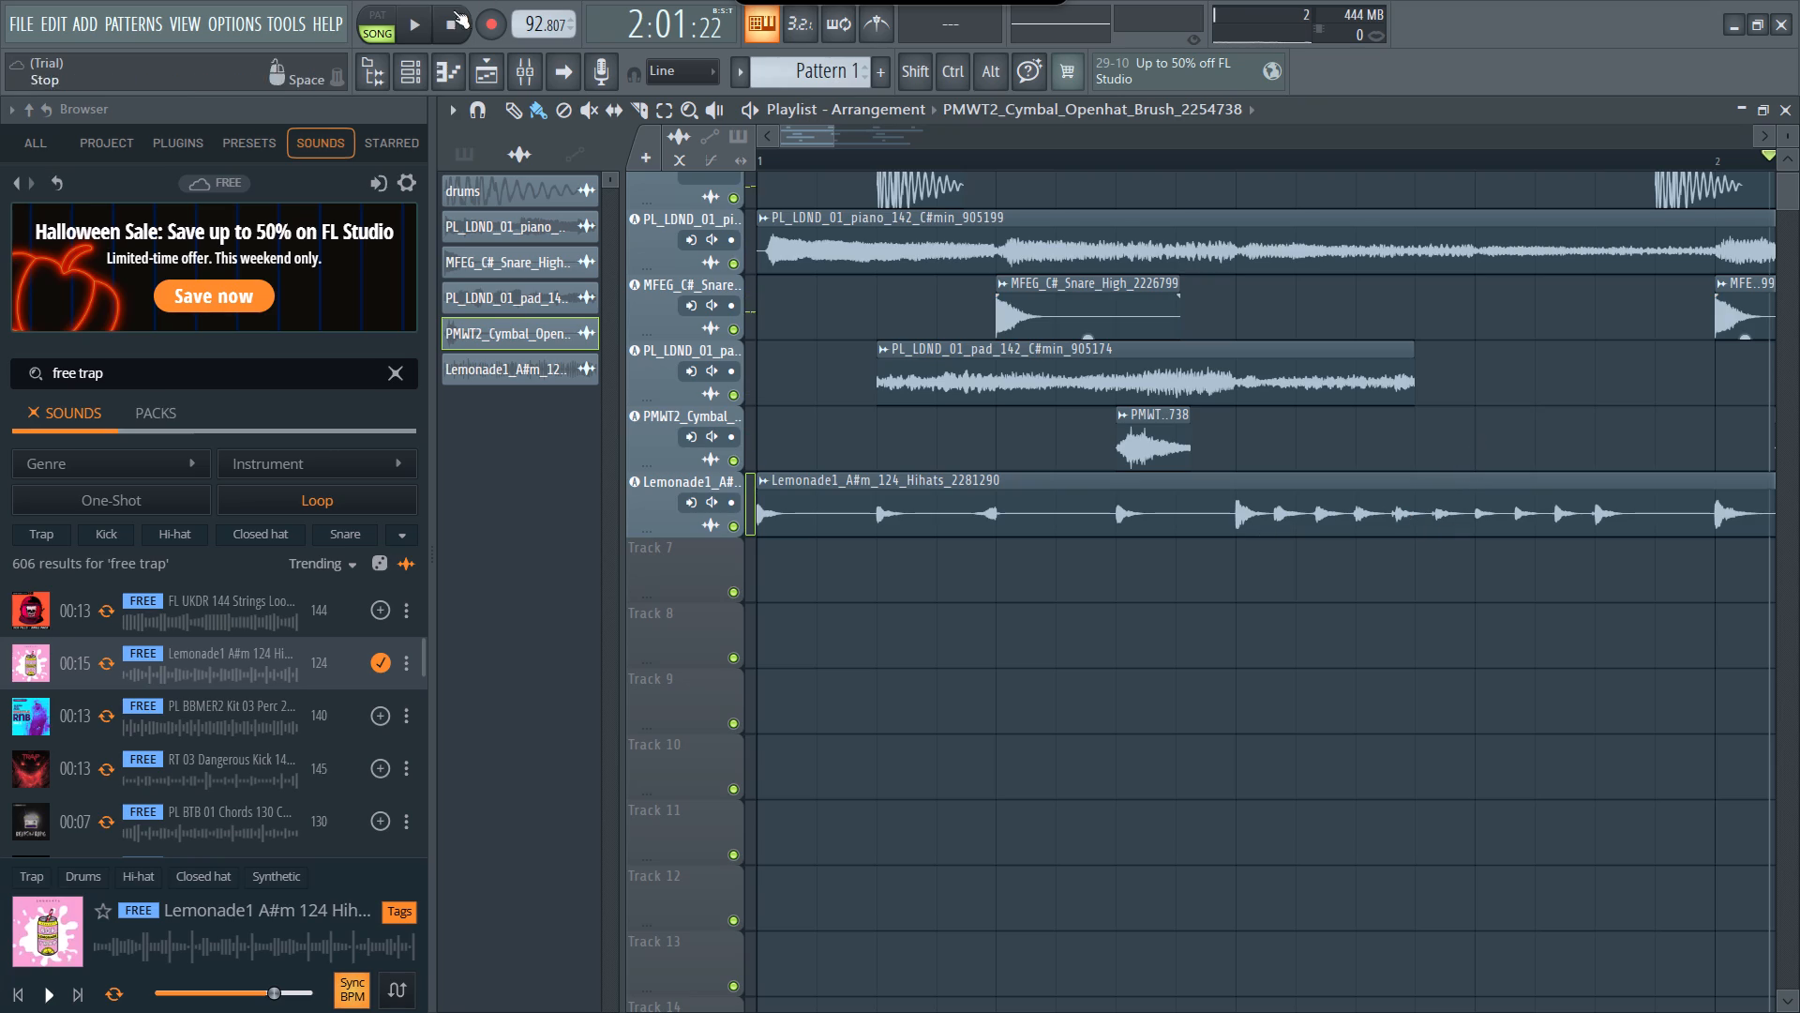
pyautogui.click(415, 27)
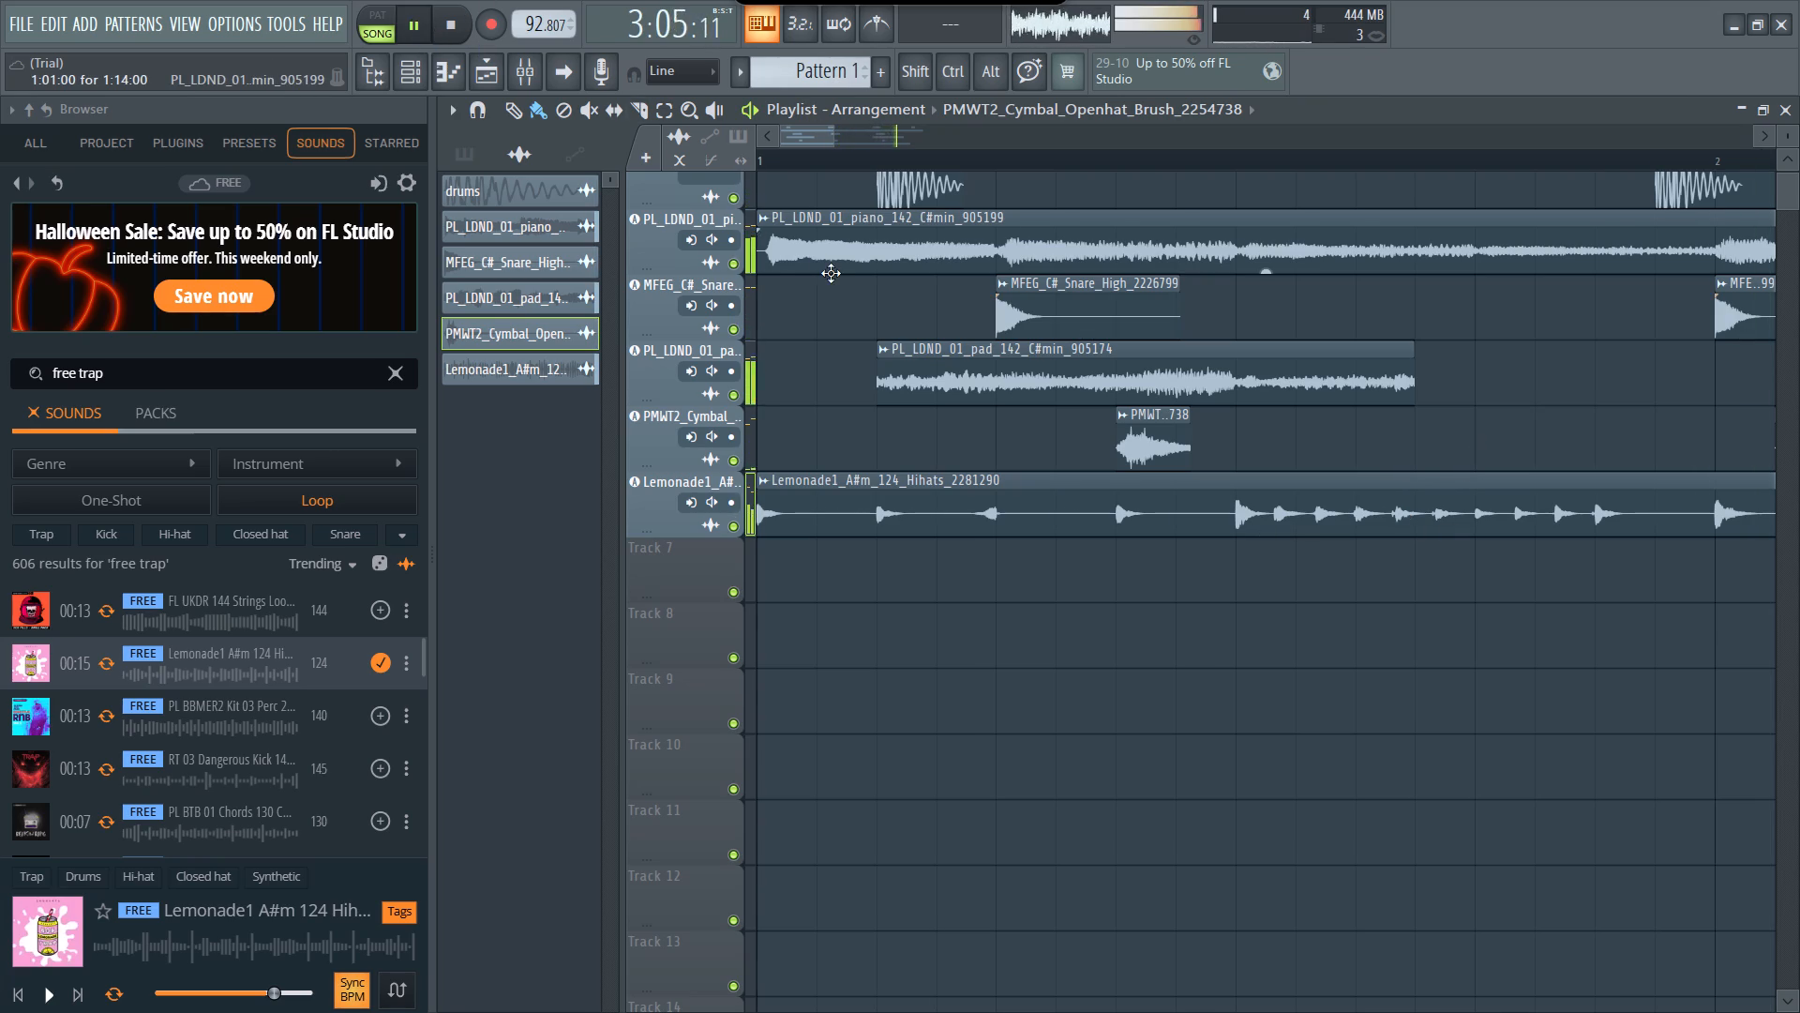
# Shorten the pad clip around bar 3 from its end to a length of 0:05:00, keeping its start at 2:14:00.
pyautogui.hscroll(-1, 831, 273)
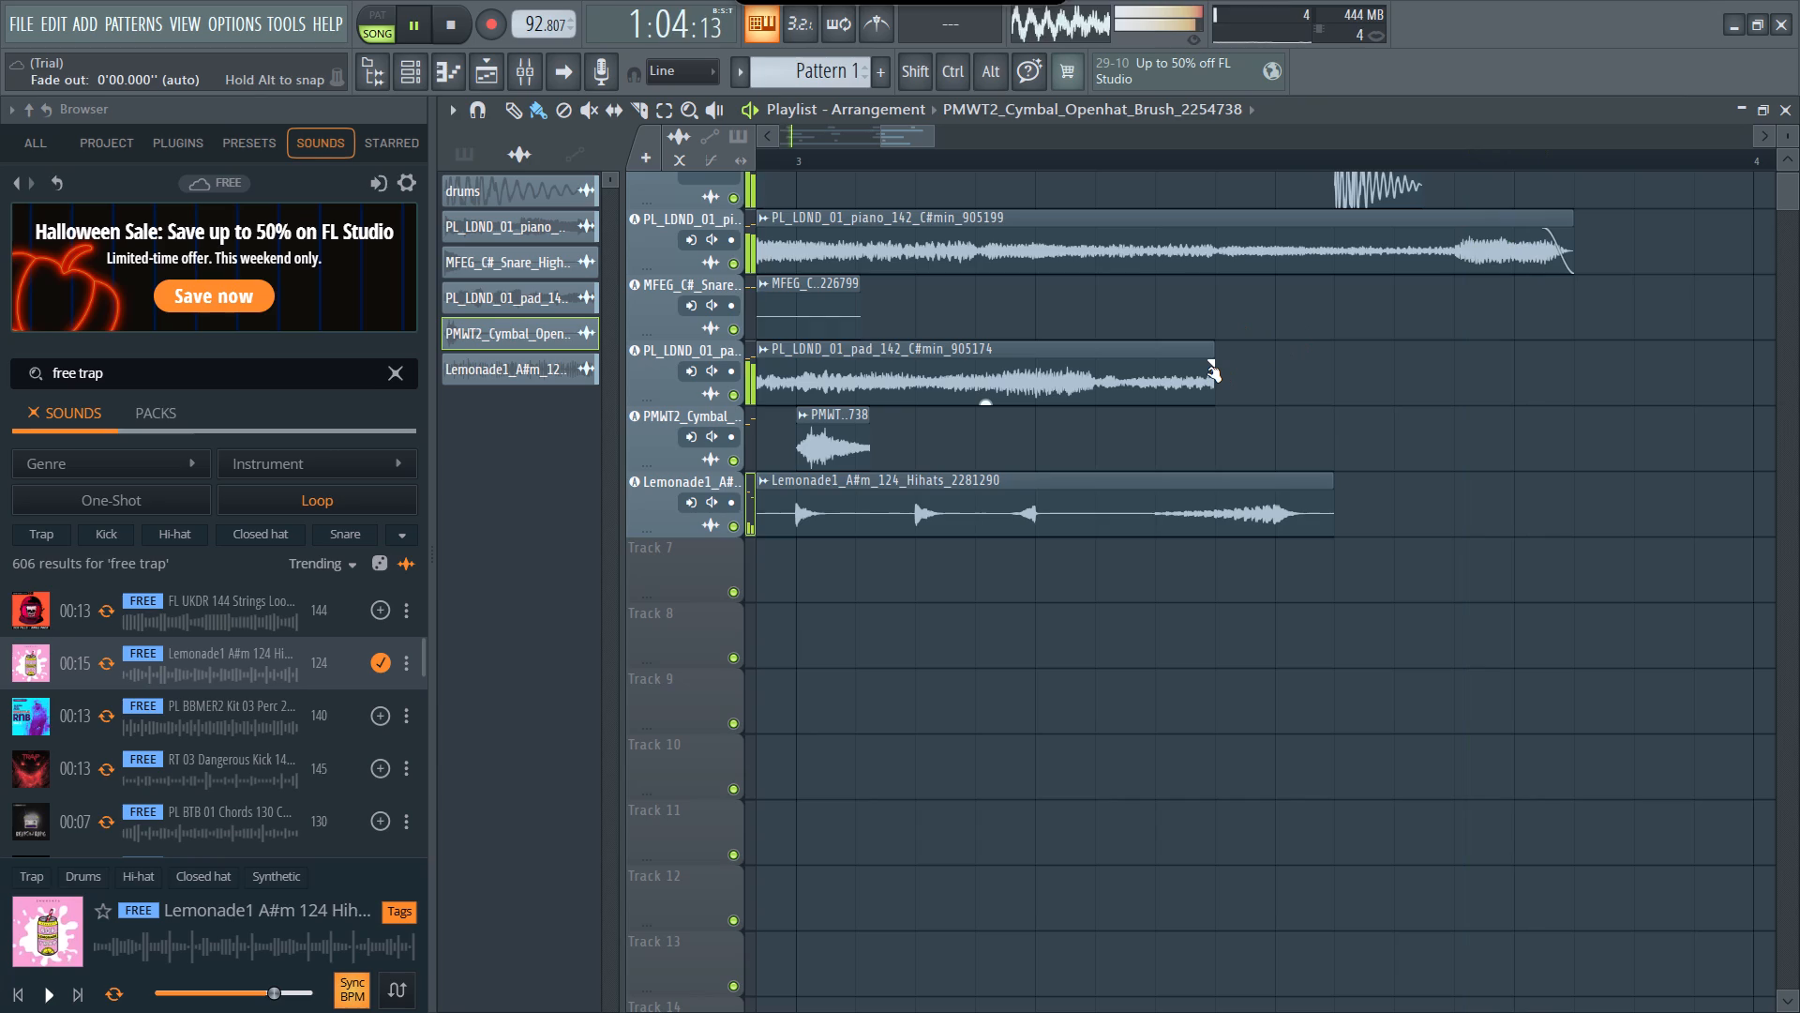
pyautogui.moveTo(1213, 347); pyautogui.dragTo(1066, 337)
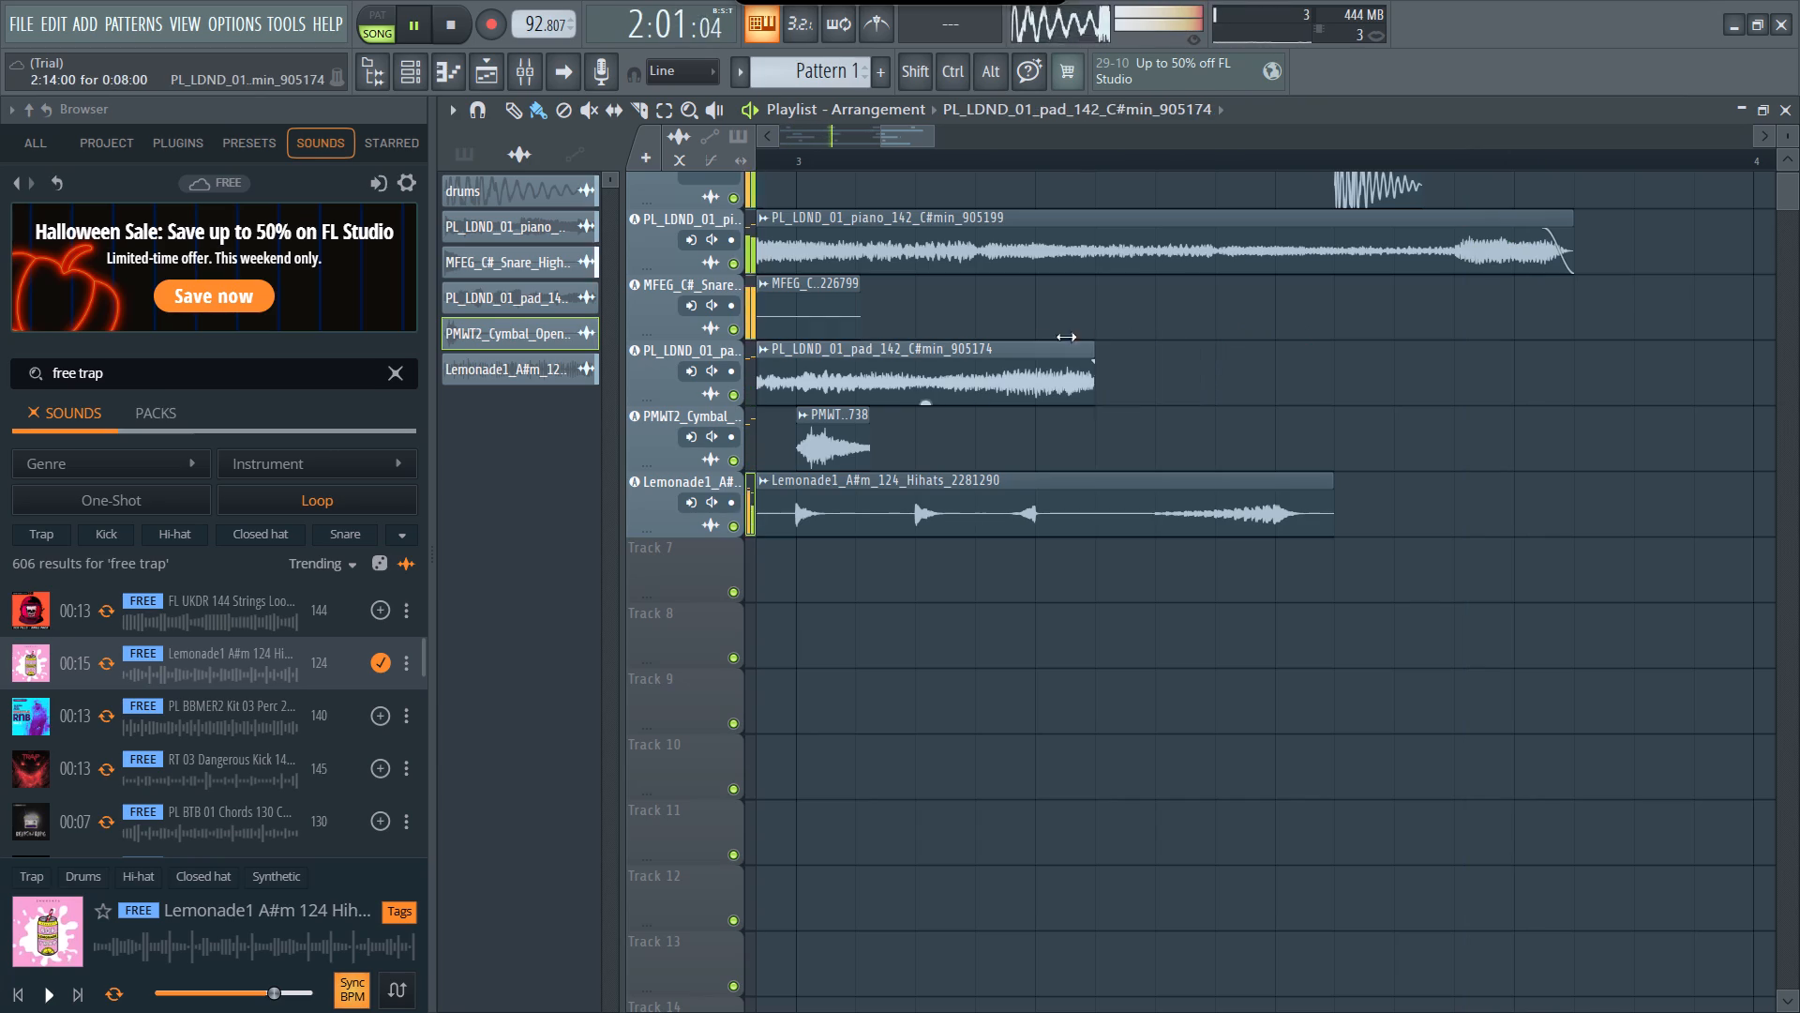
pyautogui.moveTo(1066, 337); pyautogui.dragTo(1045, 338)
pyautogui.hscroll(1, 1072, 386)
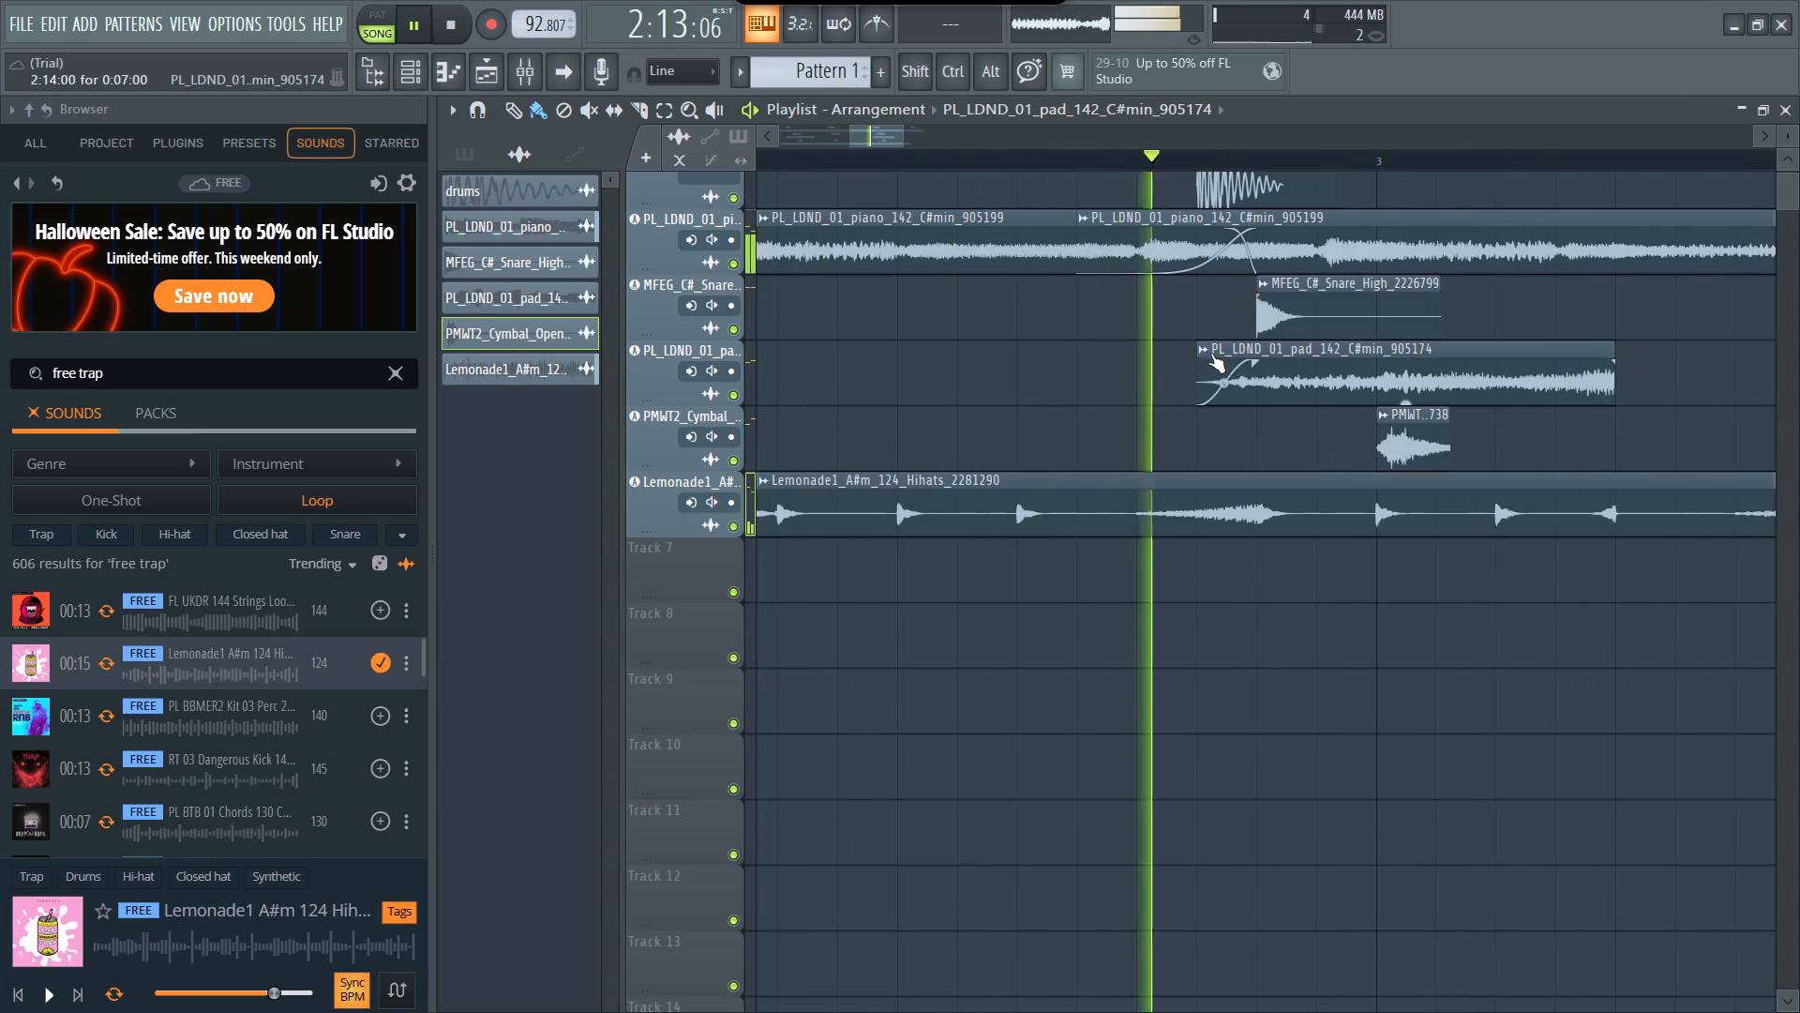
pyautogui.click(1193, 347)
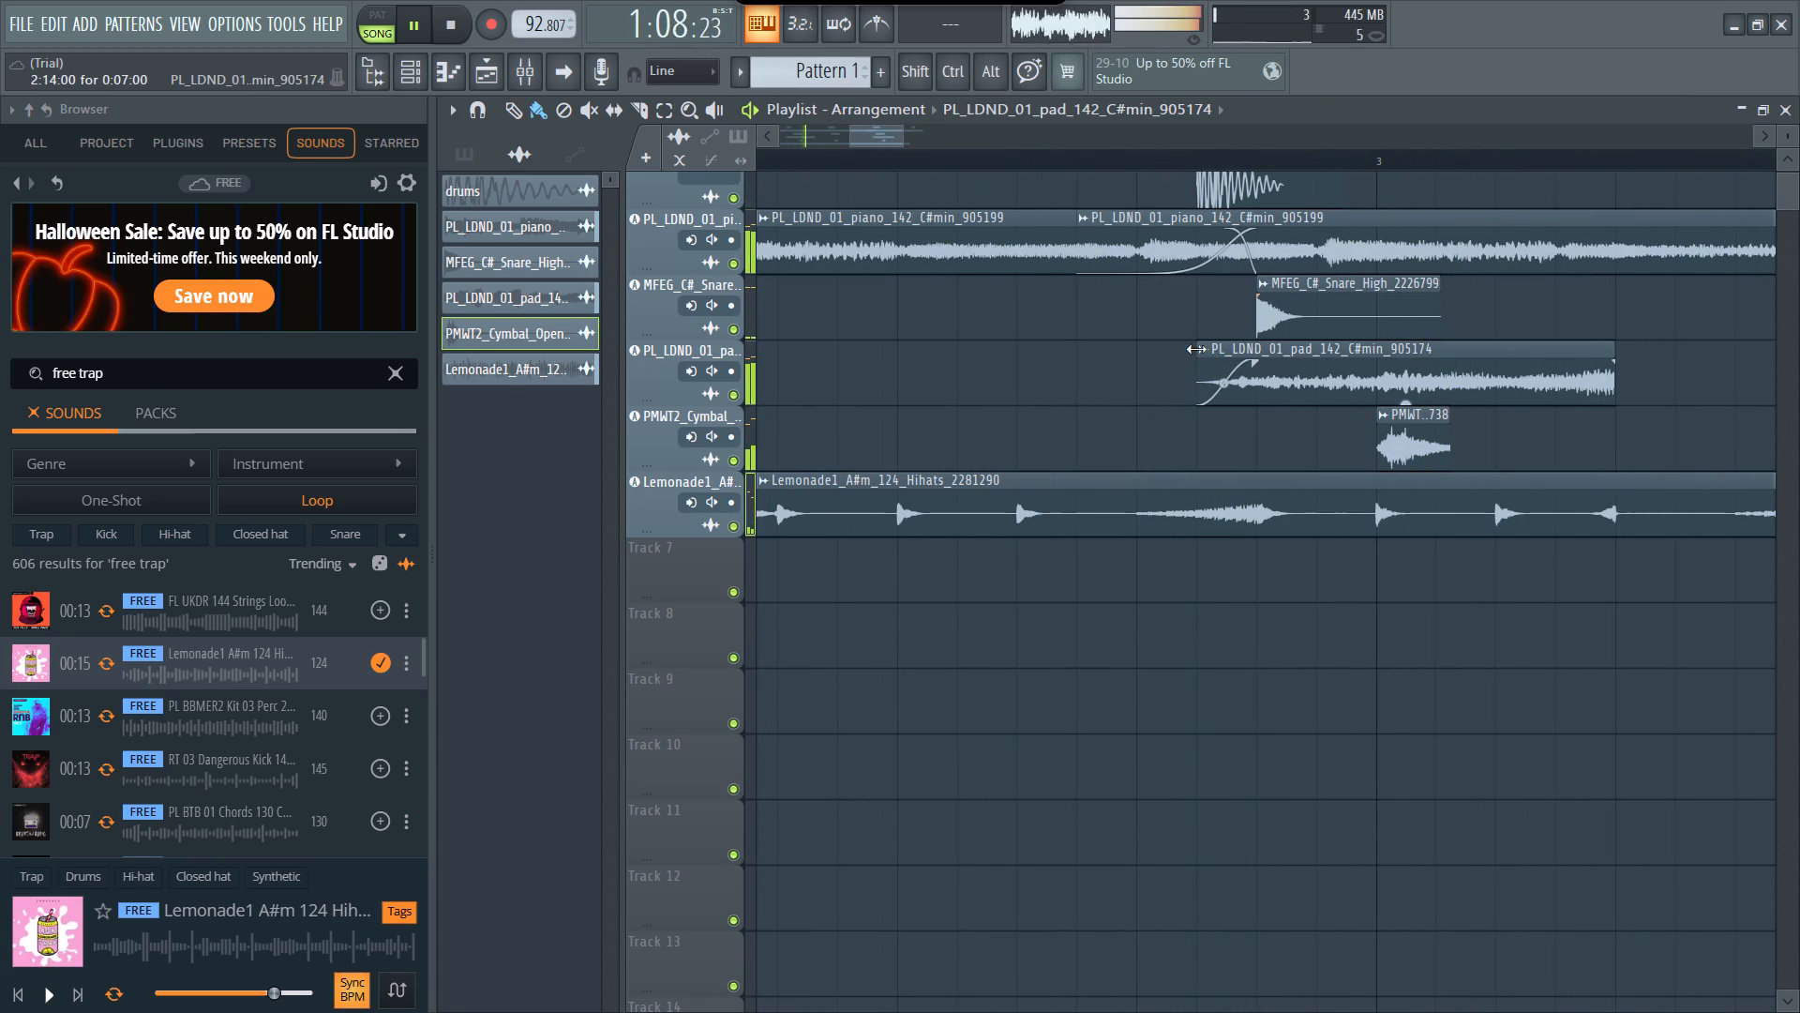
pyautogui.moveTo(1195, 349); pyautogui.dragTo(1240, 342)
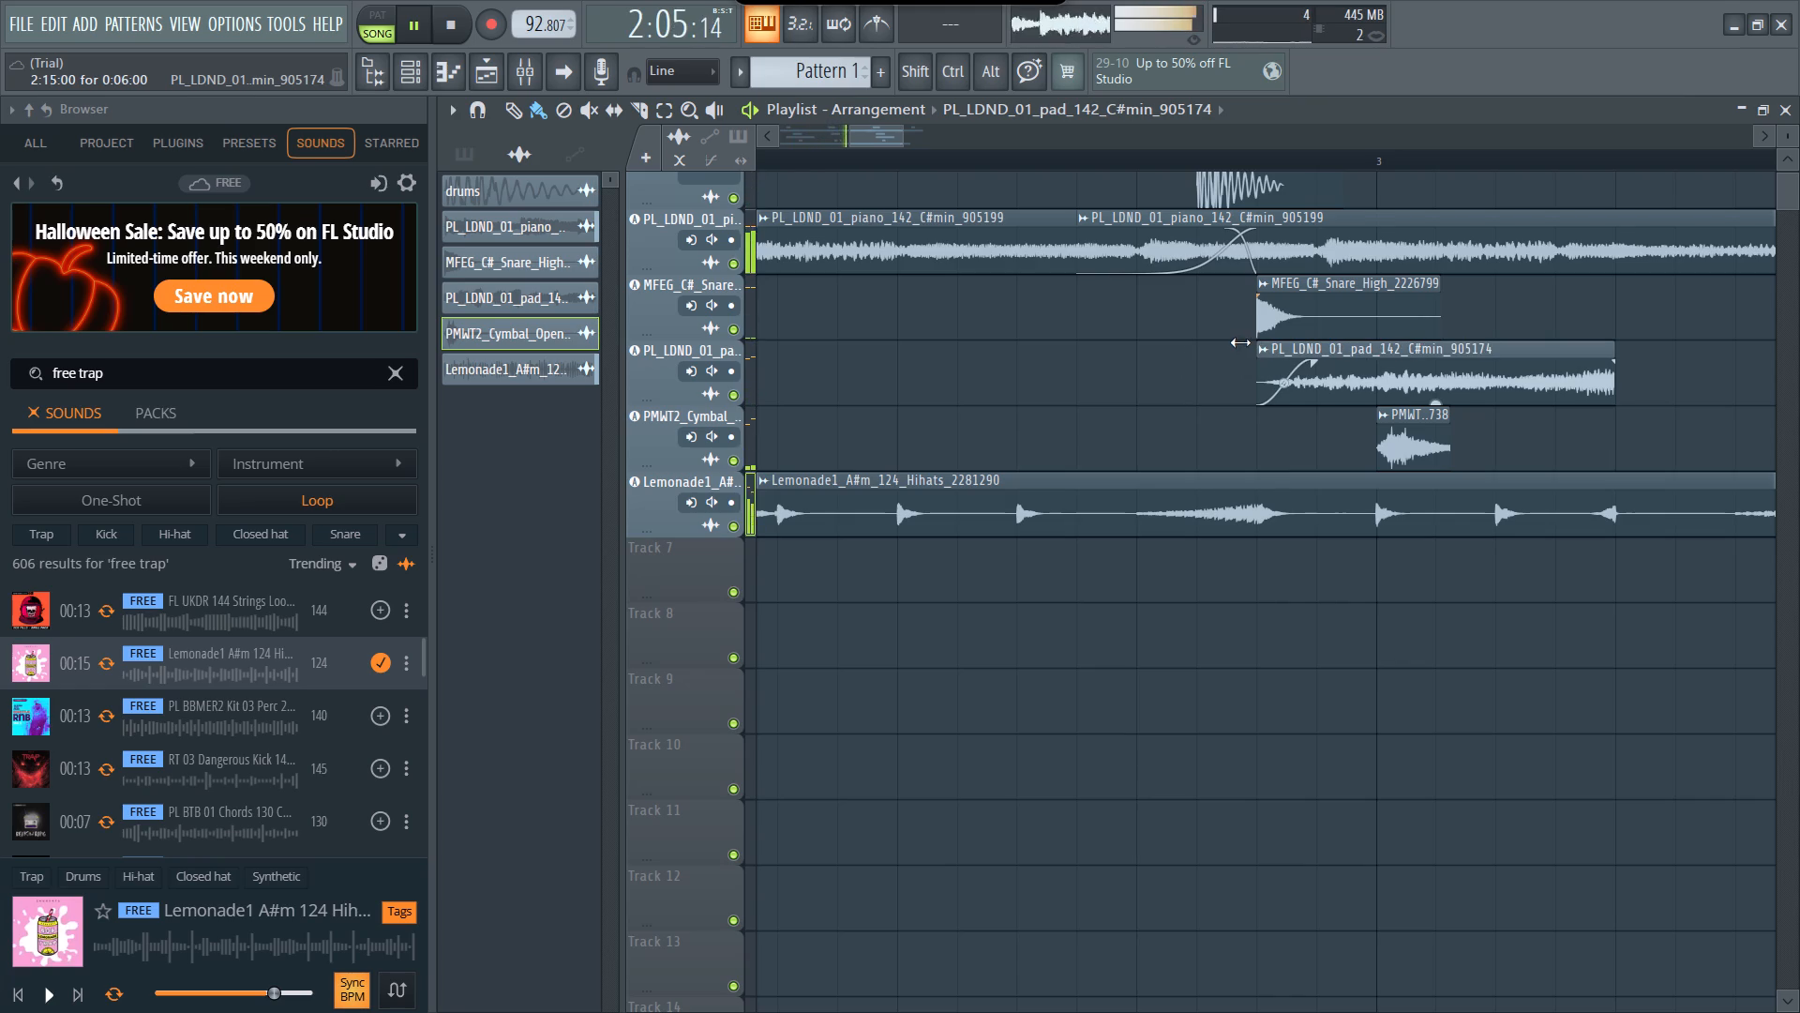
pyautogui.moveTo(1240, 342); pyautogui.dragTo(1239, 342)
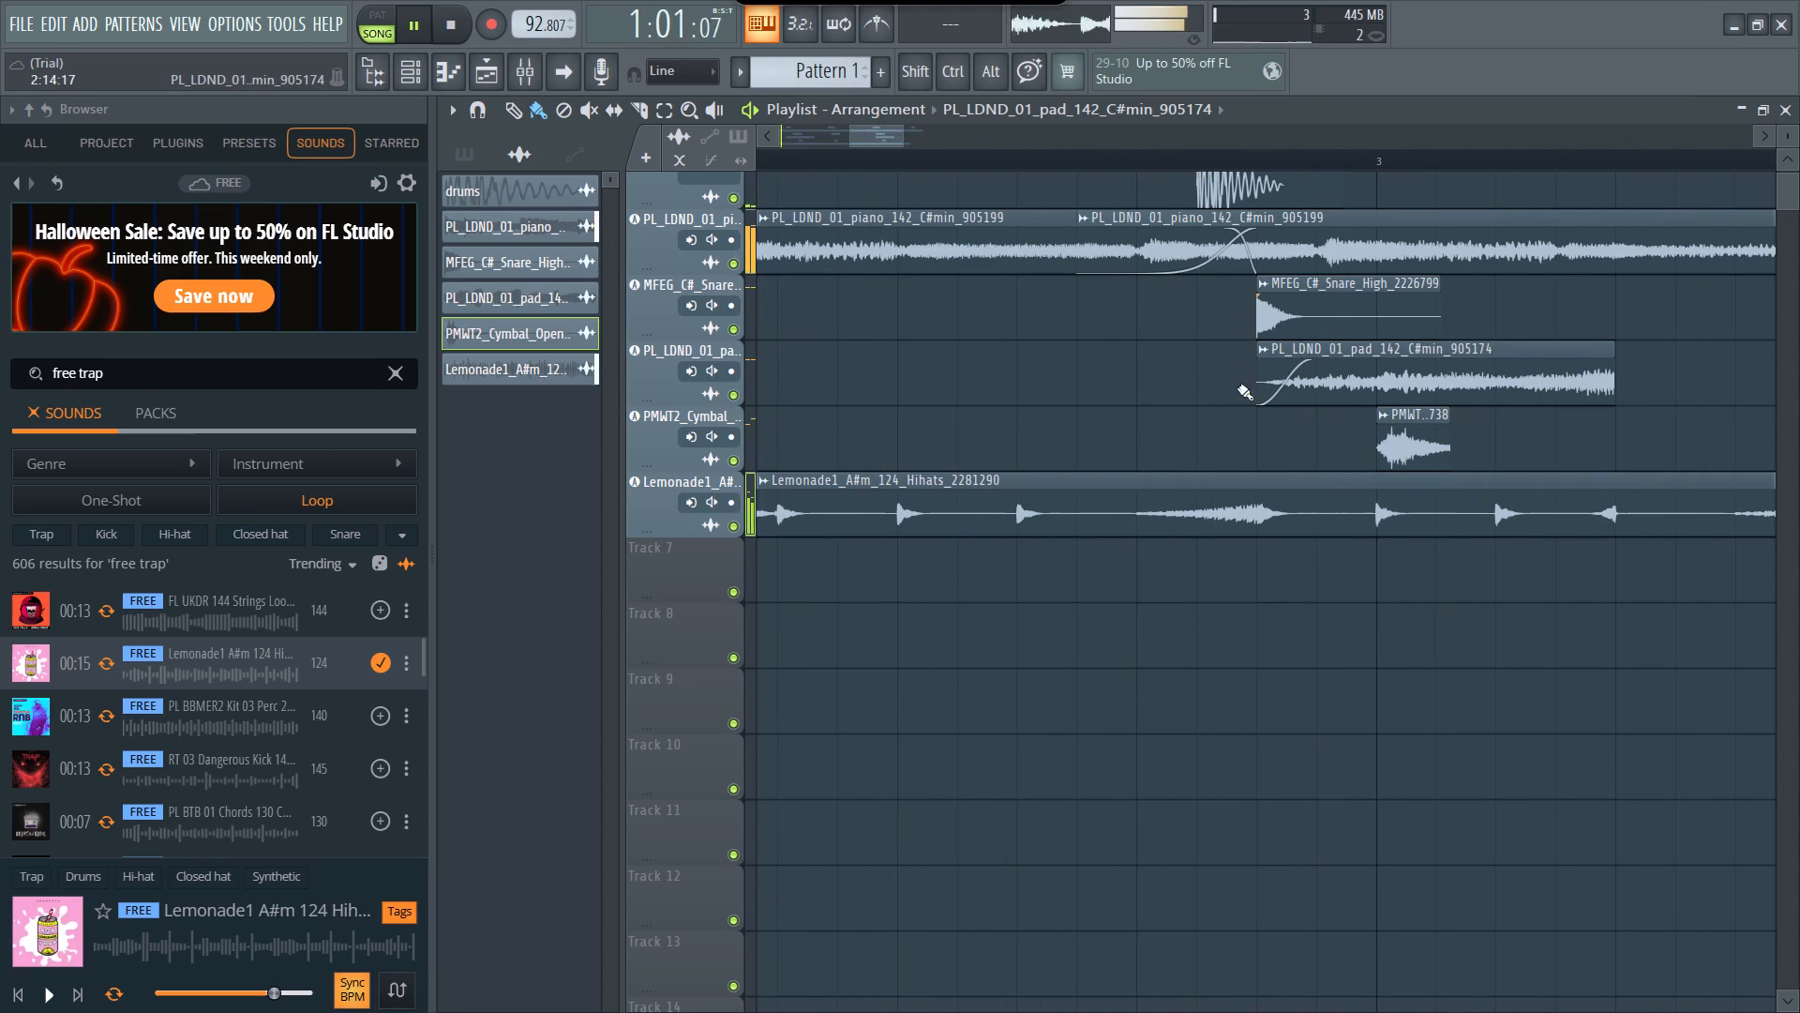
pyautogui.moveTo(1256, 349); pyautogui.dragTo(1096, 360)
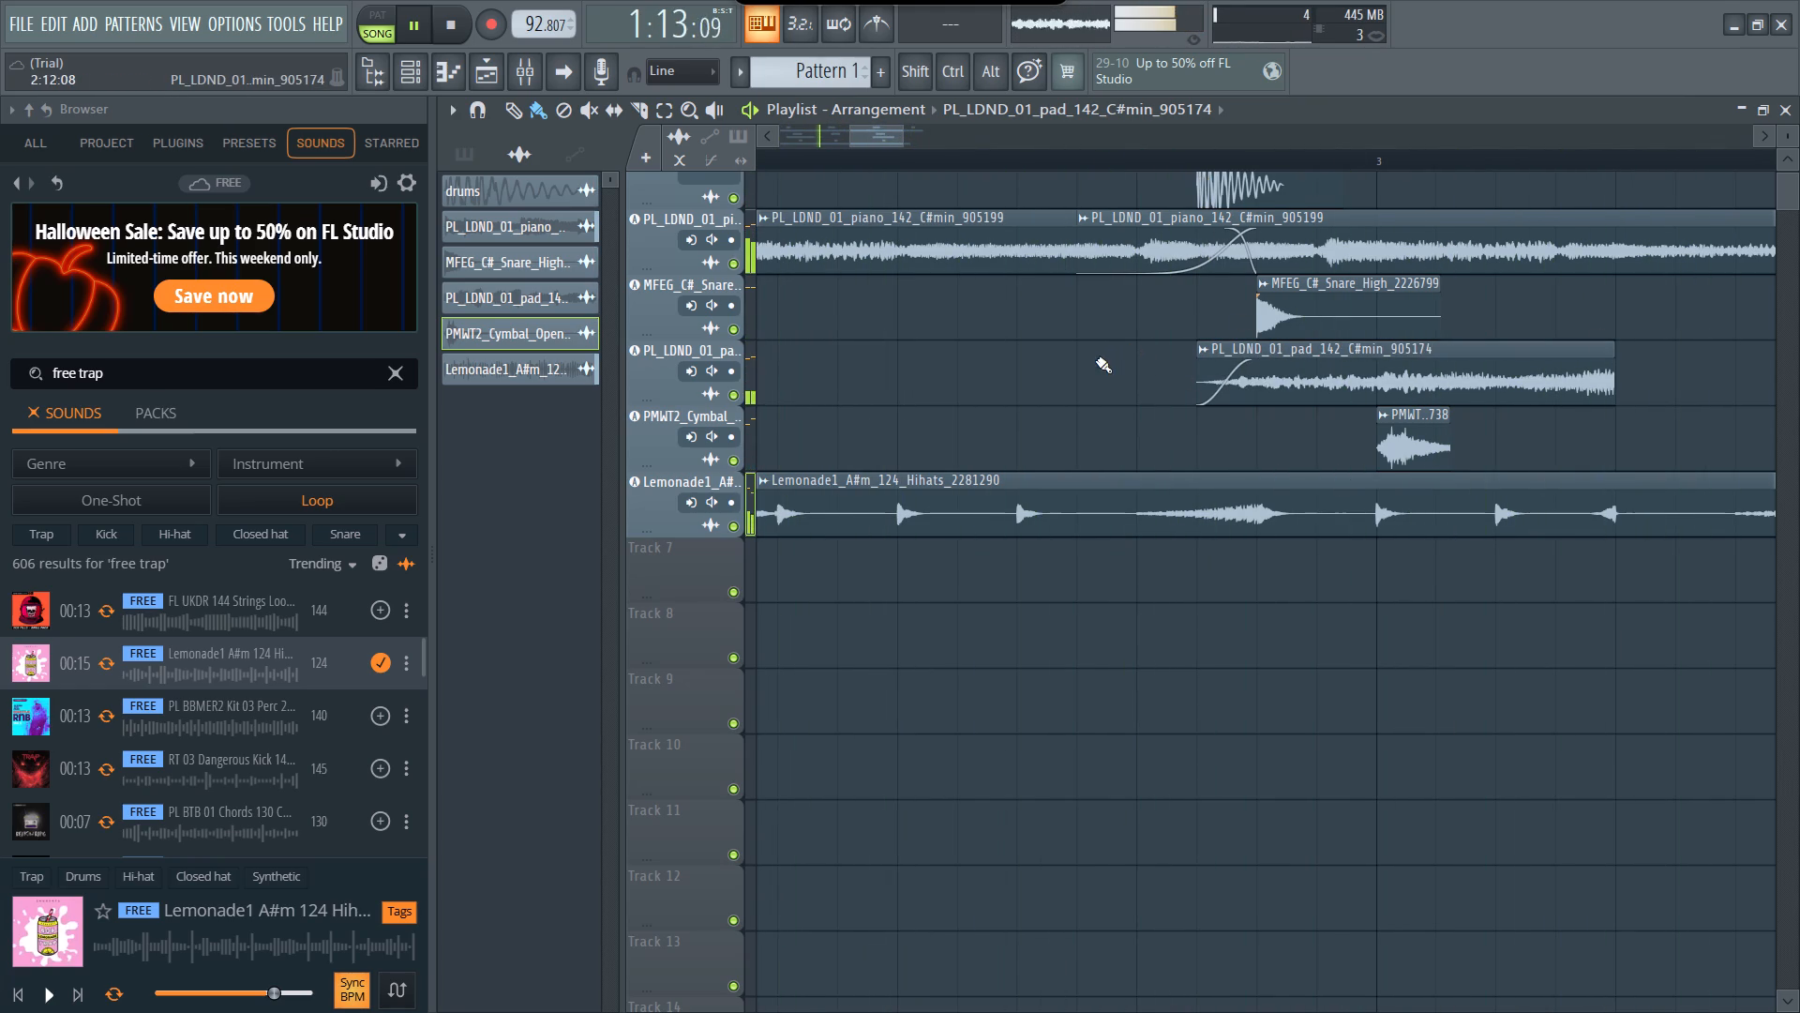
pyautogui.moveTo(1610, 351); pyautogui.dragTo(1505, 366)
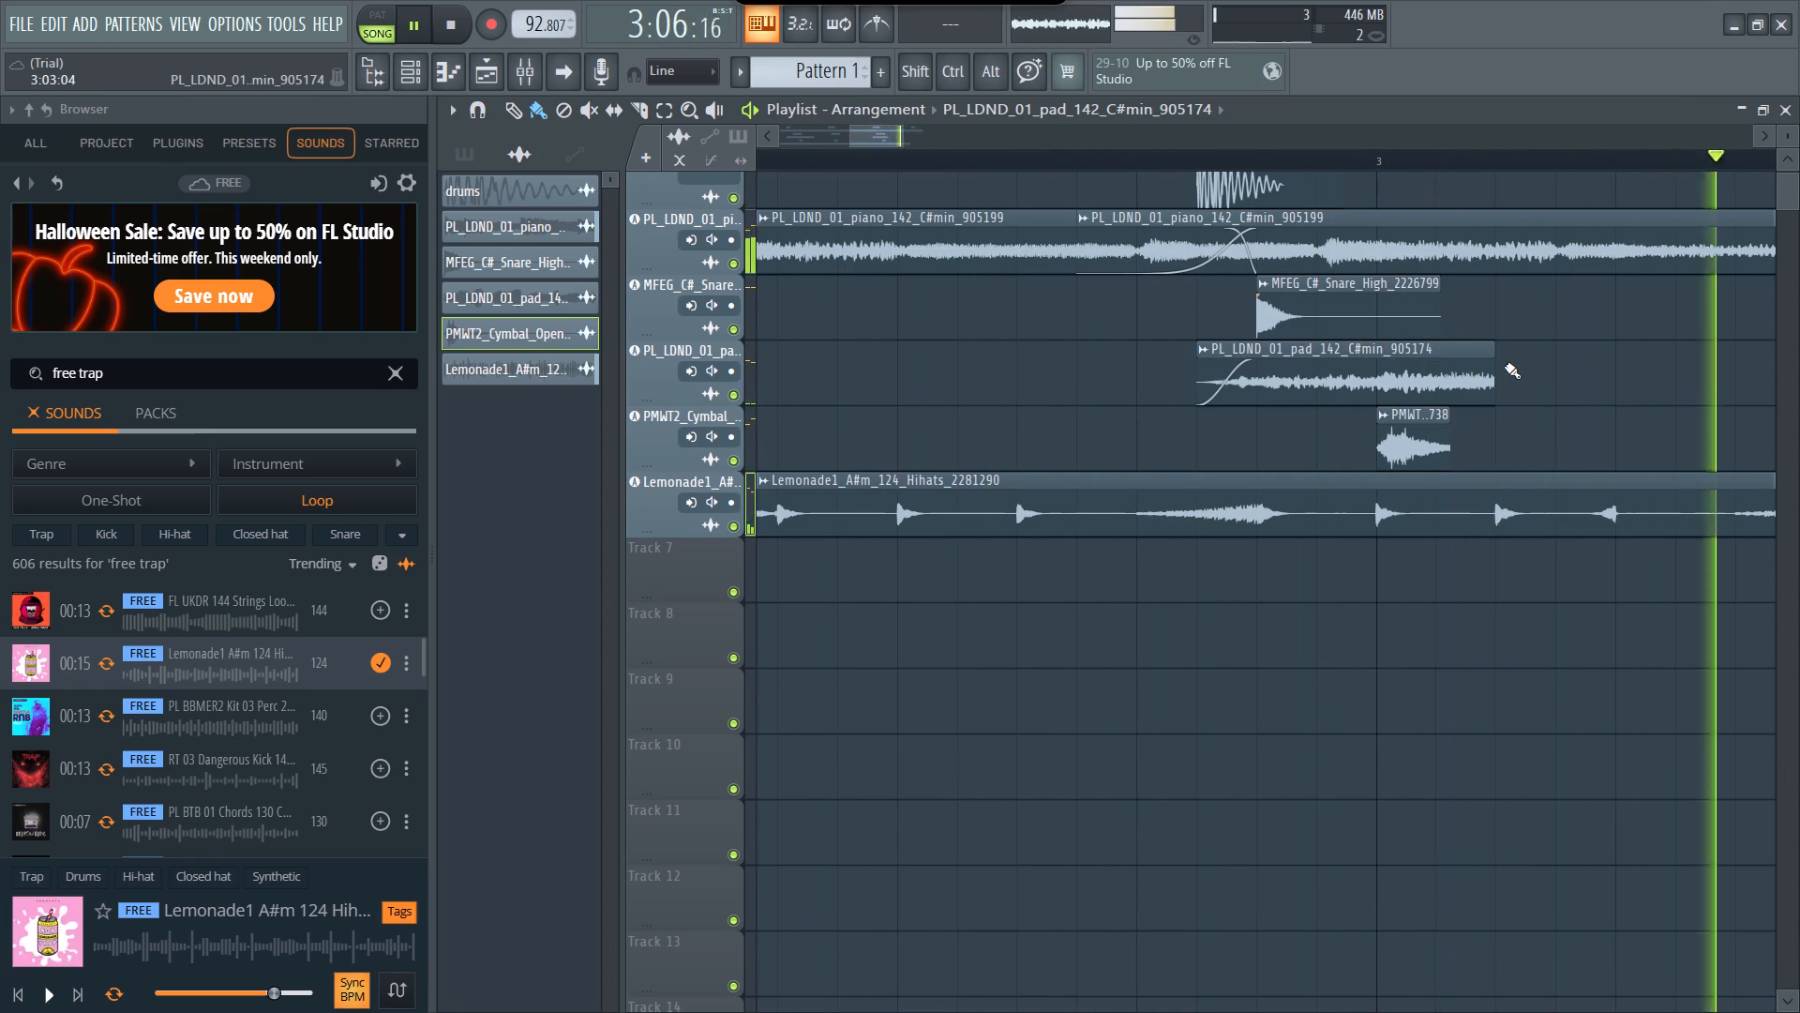
# Shorten the pad clip in bar 1 from its end to a length of 0:05:00.
pyautogui.hscroll(-1, 1546, 377)
pyautogui.hscroll(2, 1546, 377)
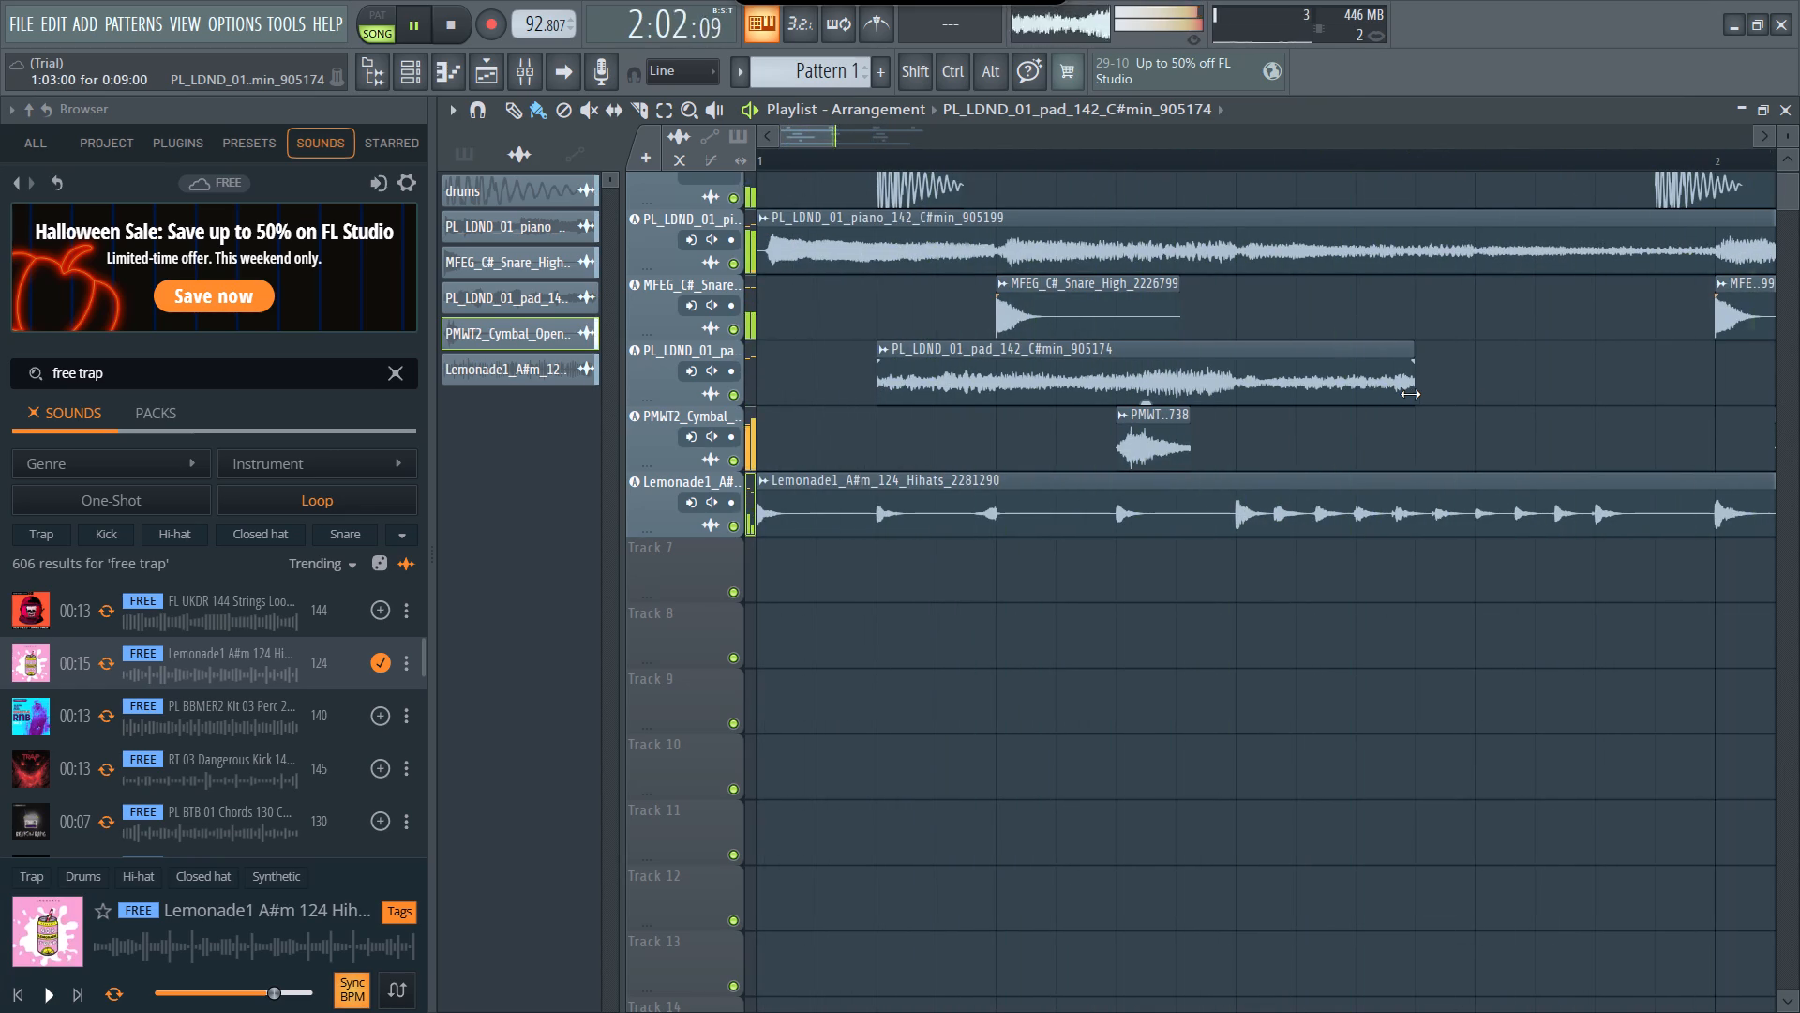
pyautogui.moveTo(1410, 394); pyautogui.dragTo(1213, 405)
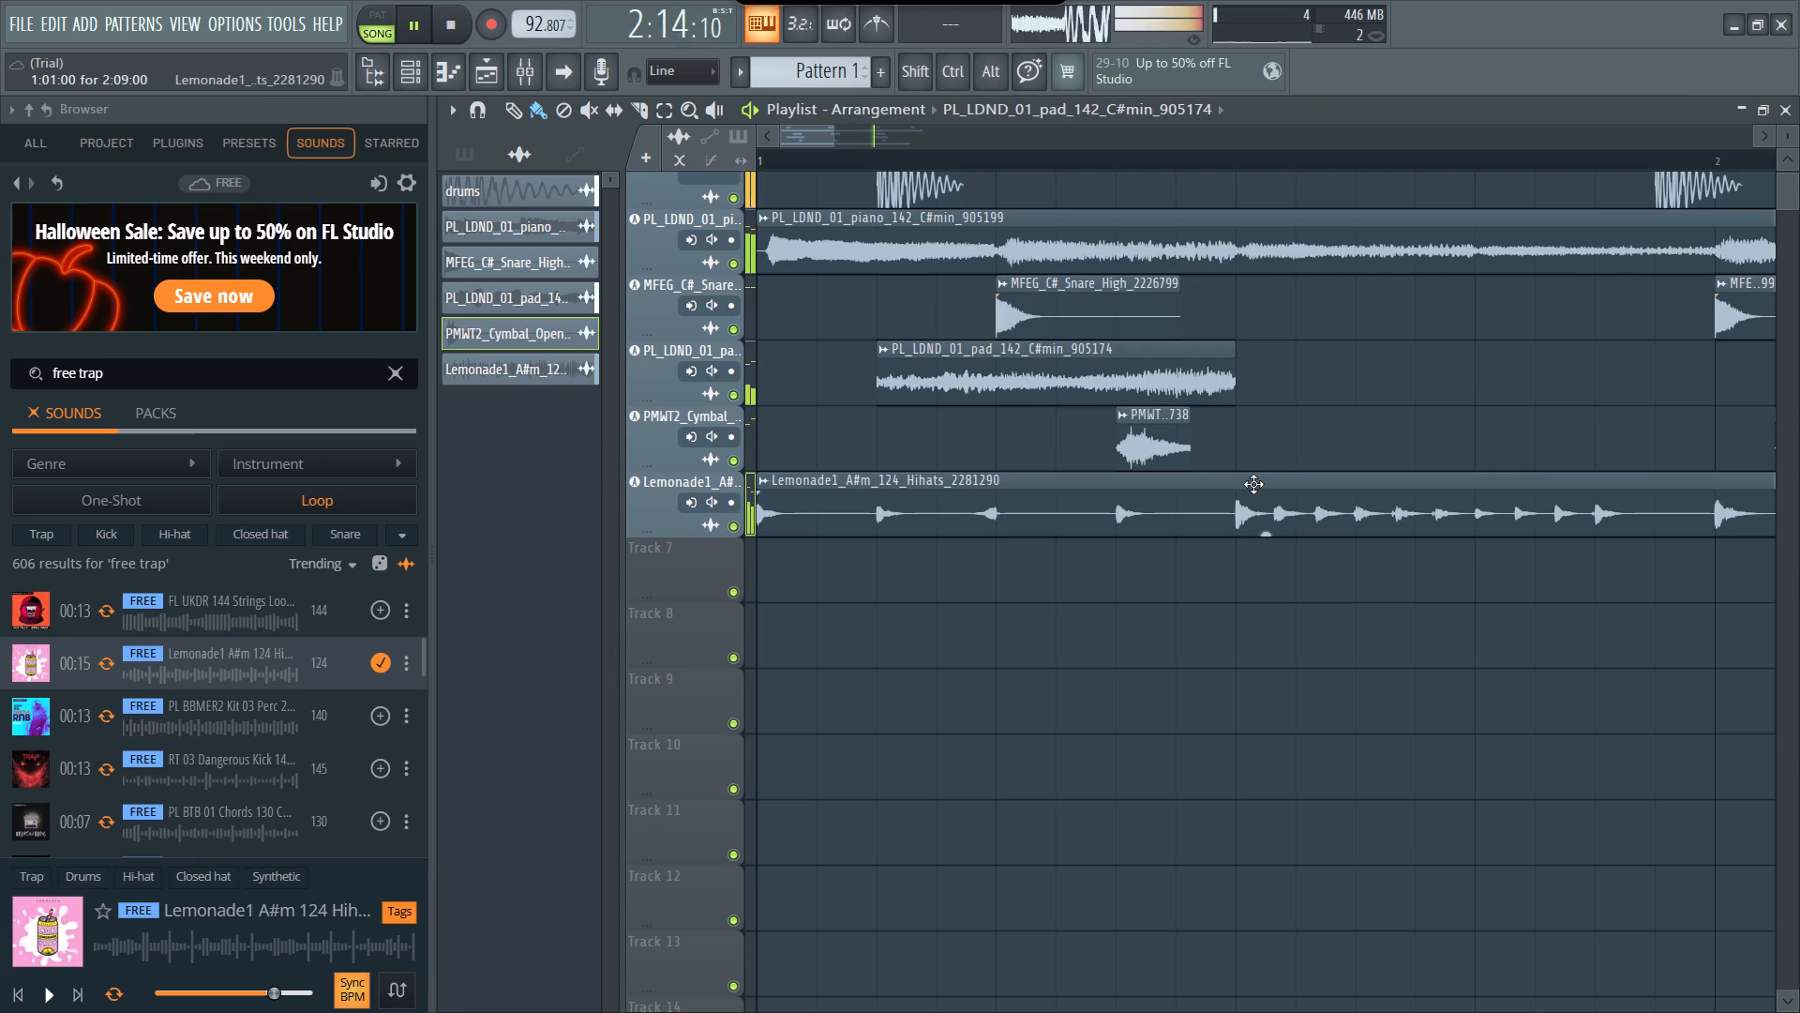
pyautogui.hscroll(1, 1271, 428)
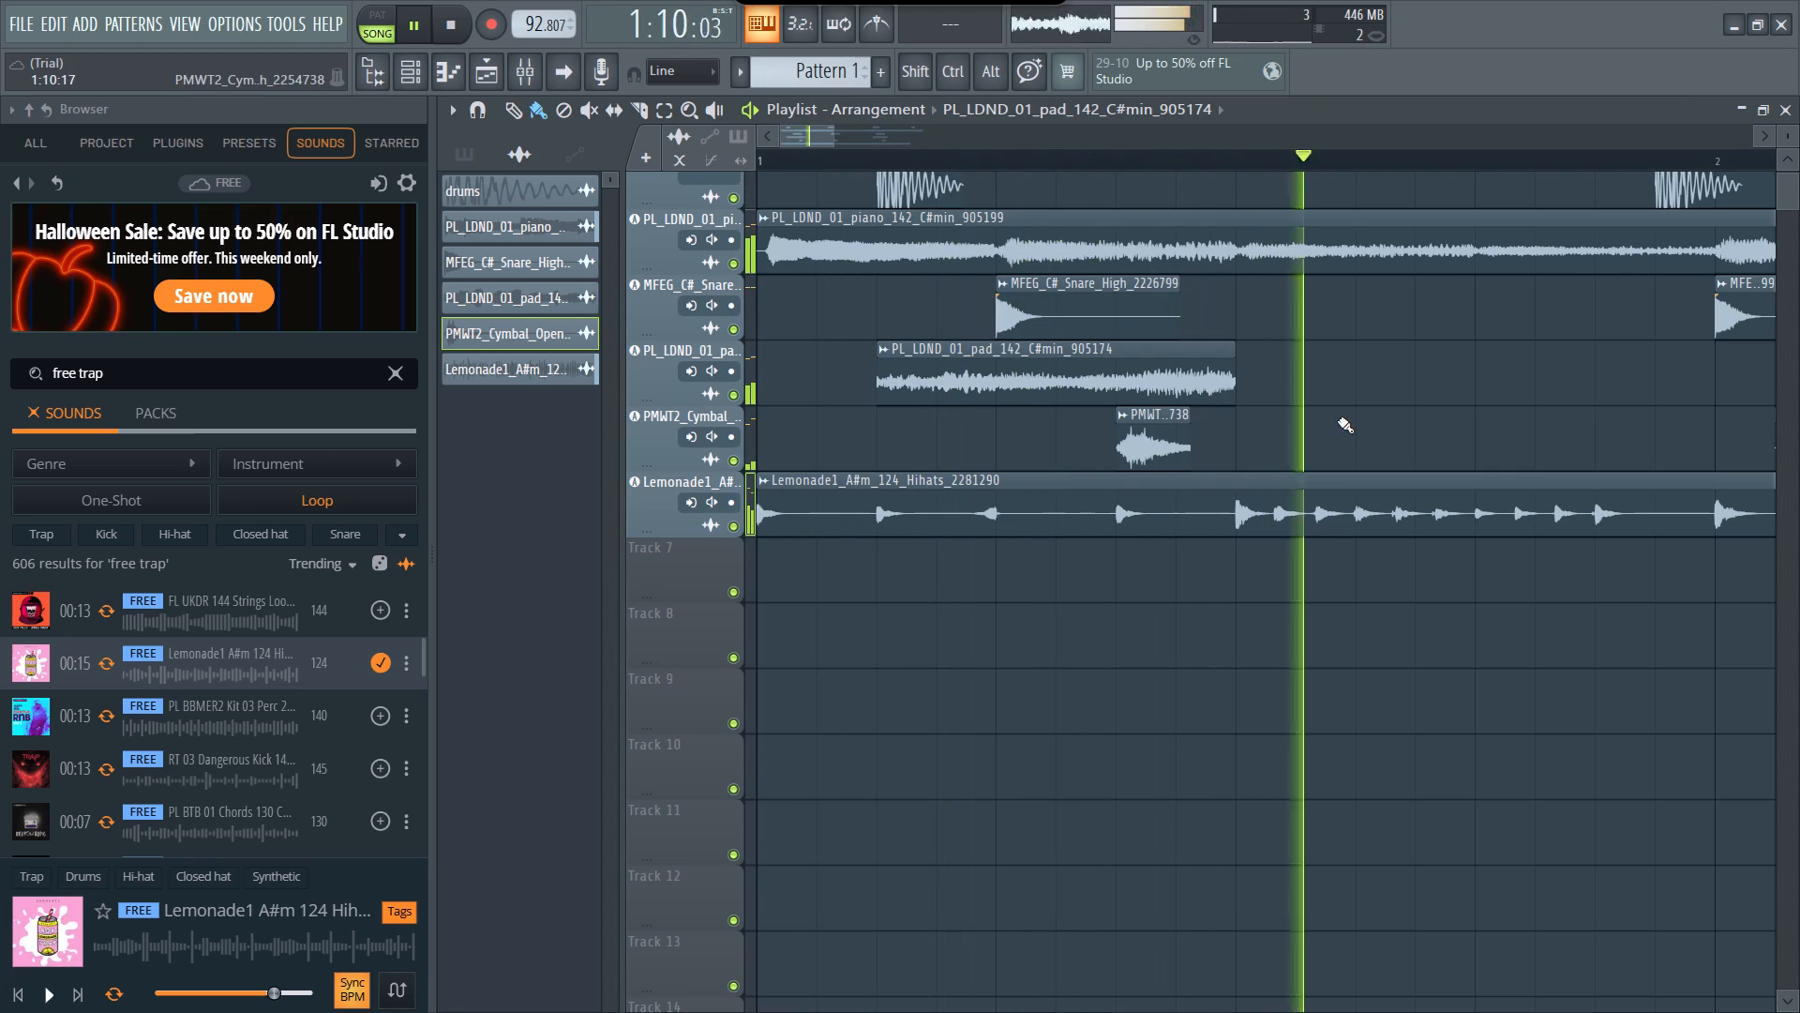
pyautogui.moveTo(1233, 385); pyautogui.dragTo(1193, 391)
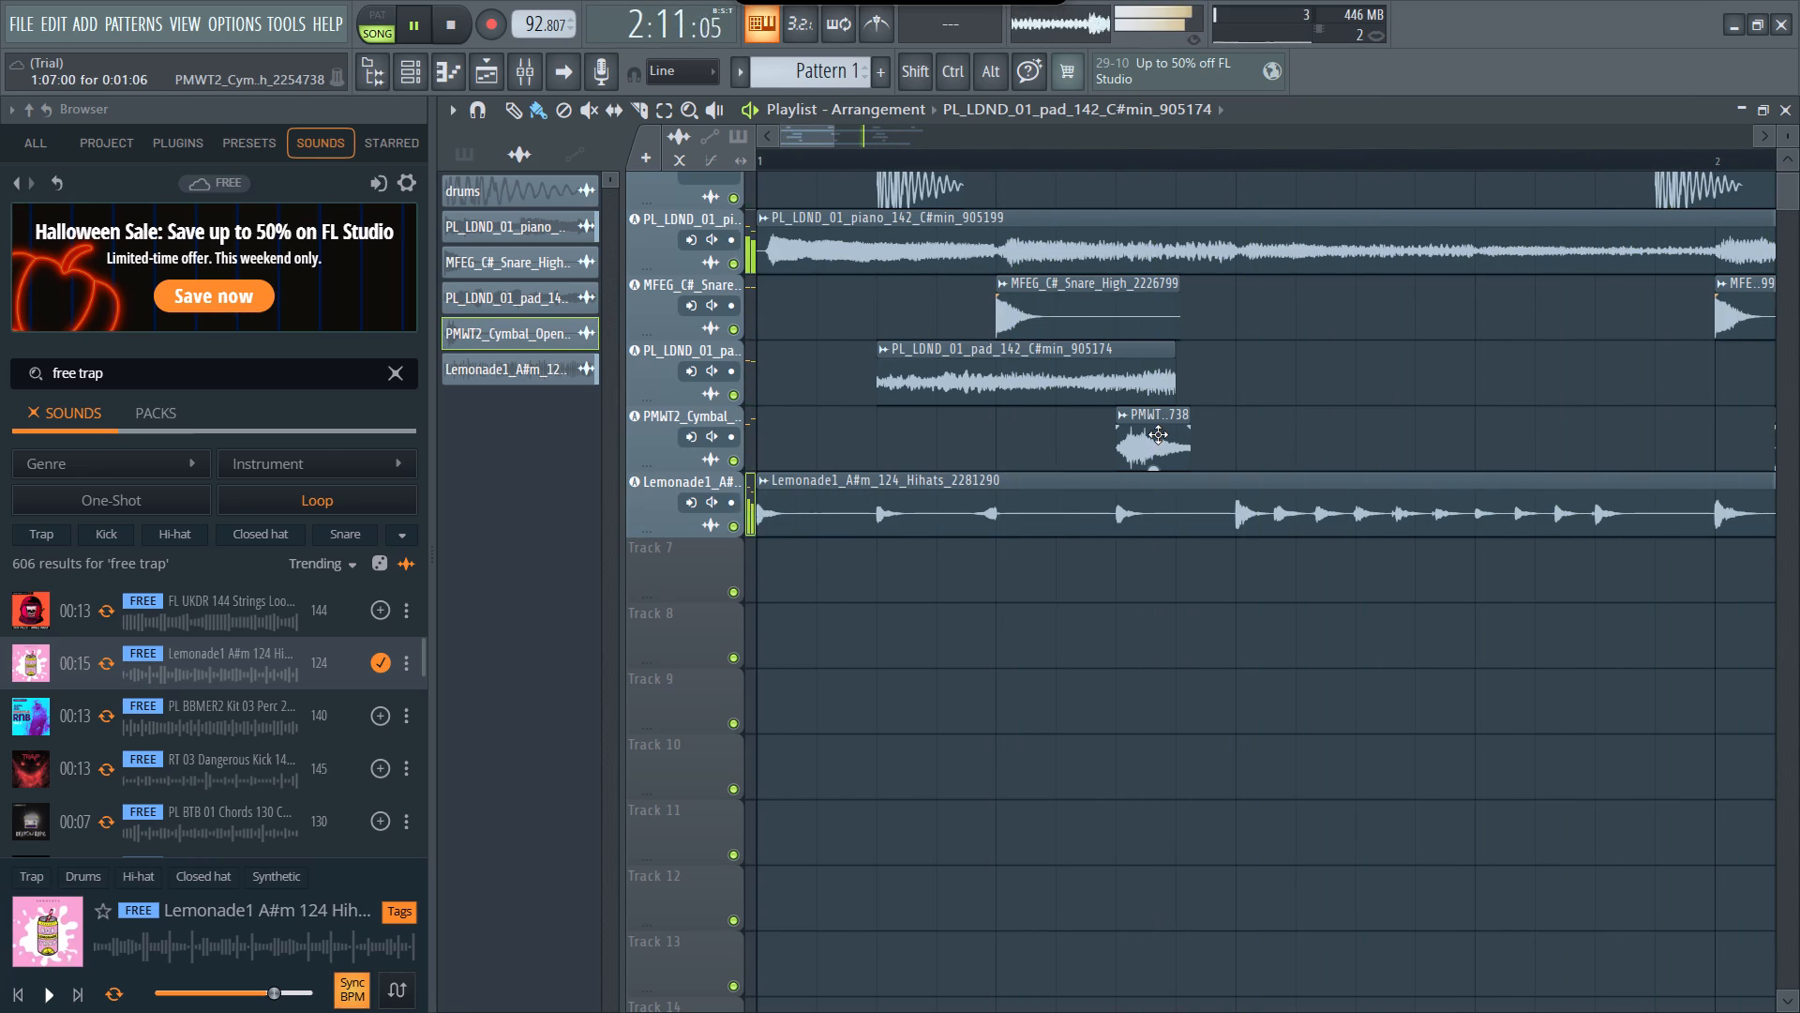
# Shift the bar 1 pad clip earlier to 1:02:00 and trim its start to 1:04:00, leaving a length of 0:03:00.
pyautogui.moveTo(1097, 386); pyautogui.dragTo(1060, 386)
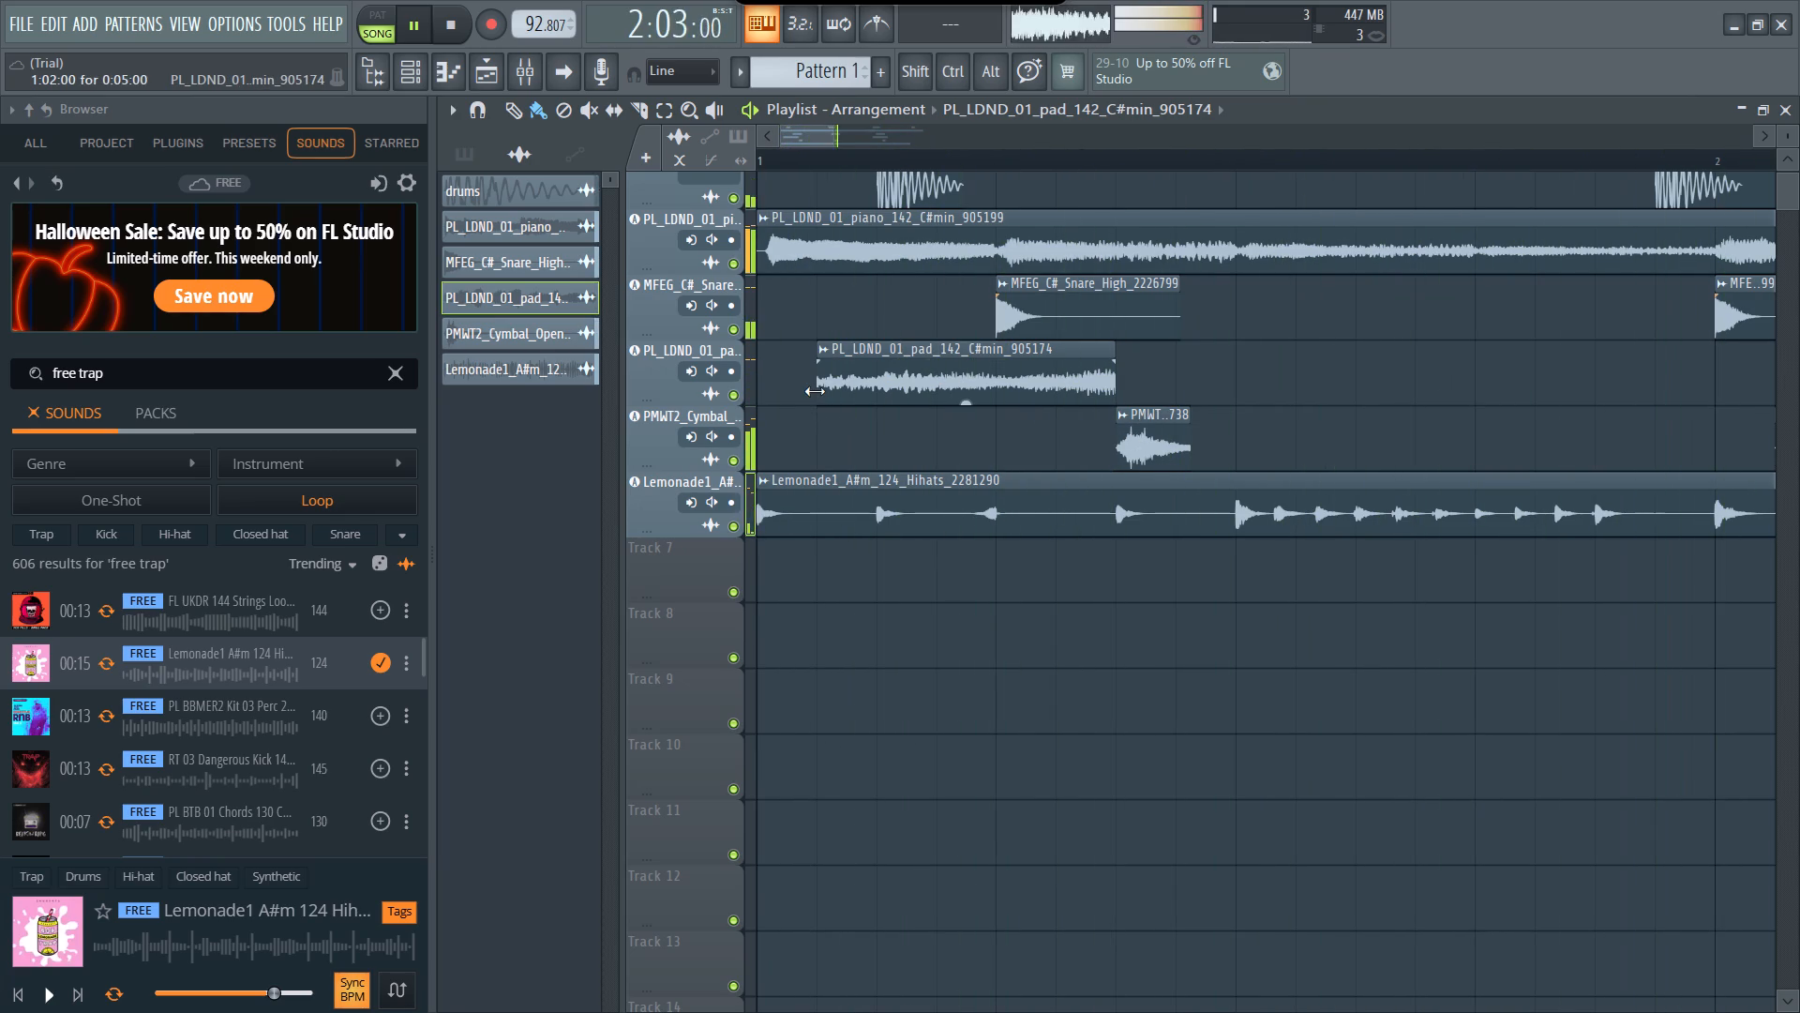
pyautogui.moveTo(815, 391); pyautogui.dragTo(933, 386)
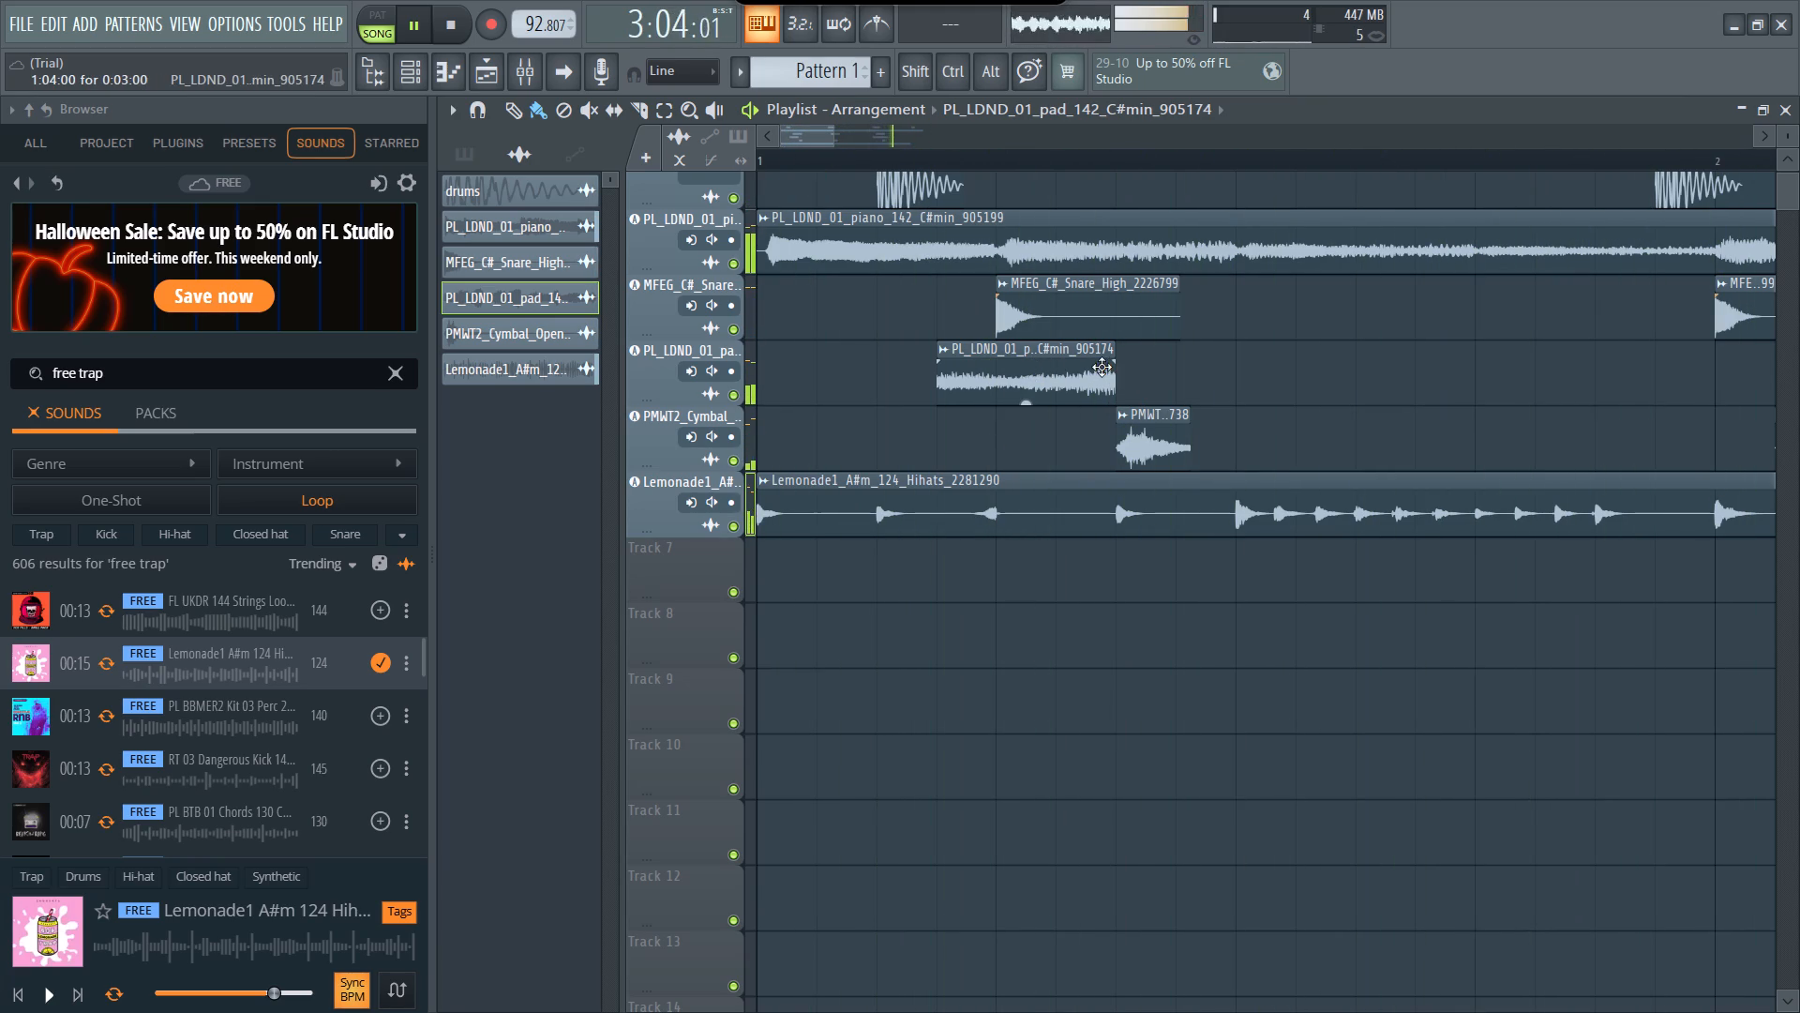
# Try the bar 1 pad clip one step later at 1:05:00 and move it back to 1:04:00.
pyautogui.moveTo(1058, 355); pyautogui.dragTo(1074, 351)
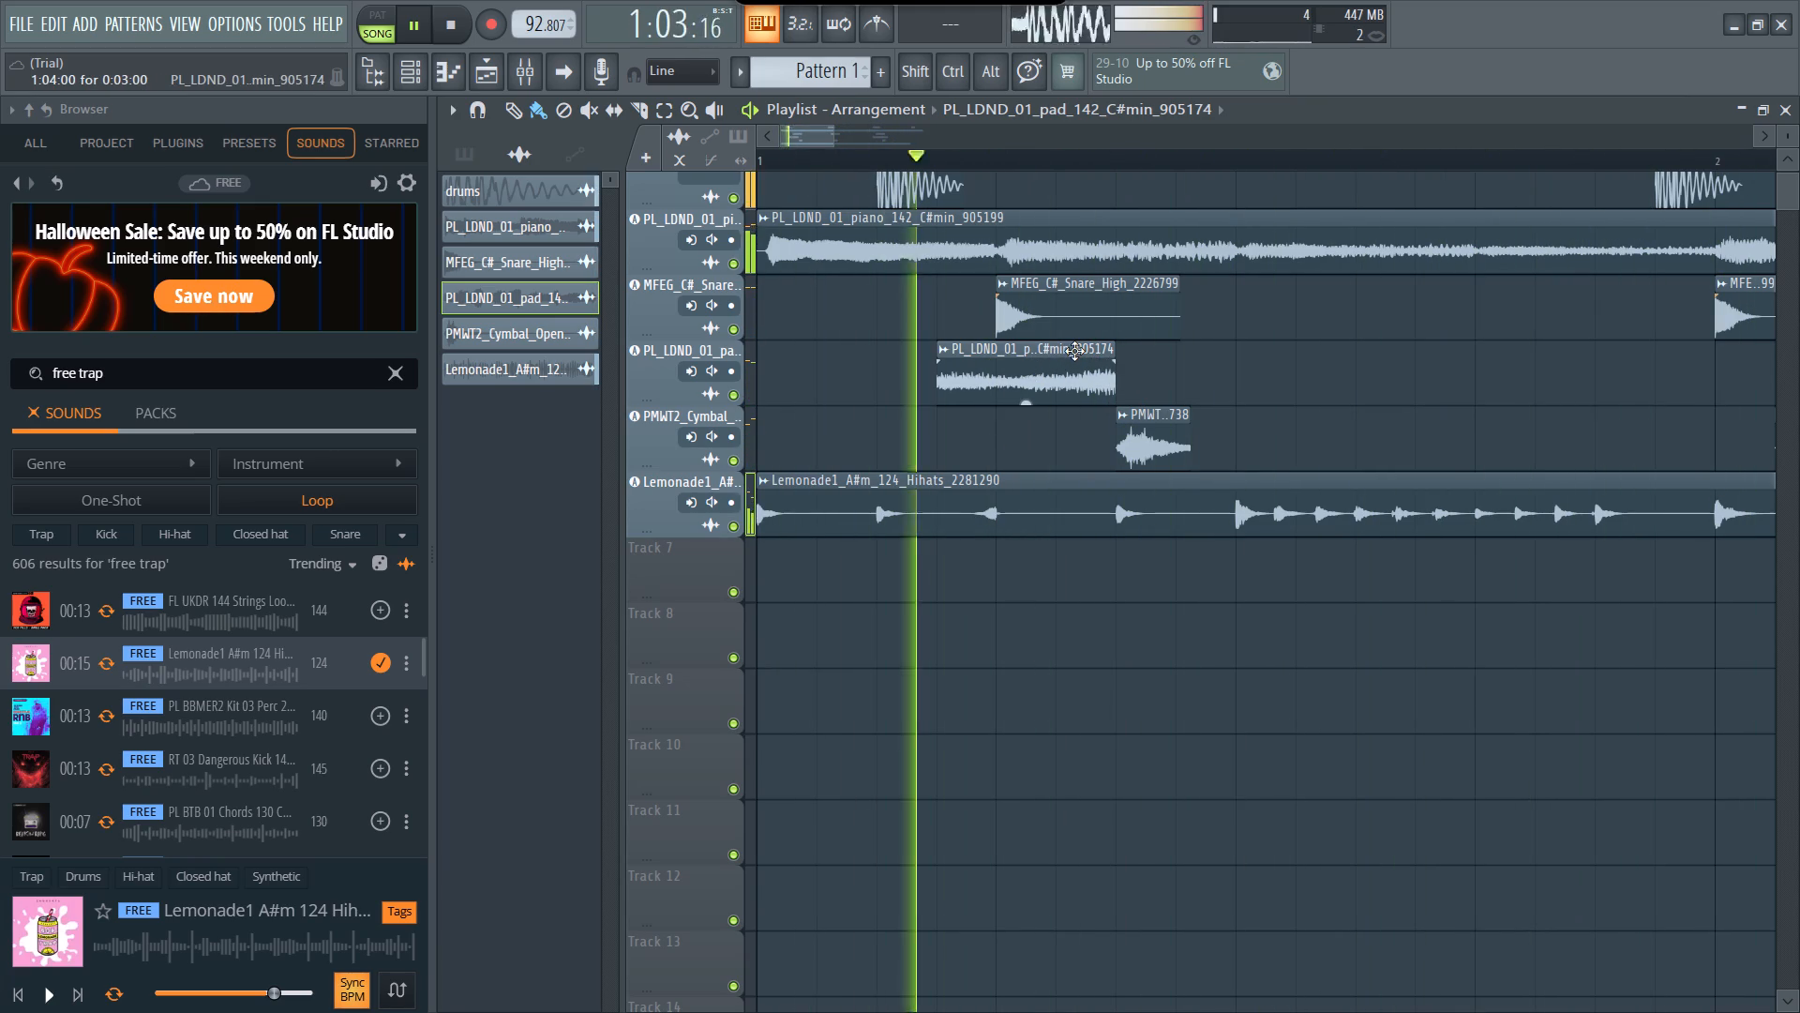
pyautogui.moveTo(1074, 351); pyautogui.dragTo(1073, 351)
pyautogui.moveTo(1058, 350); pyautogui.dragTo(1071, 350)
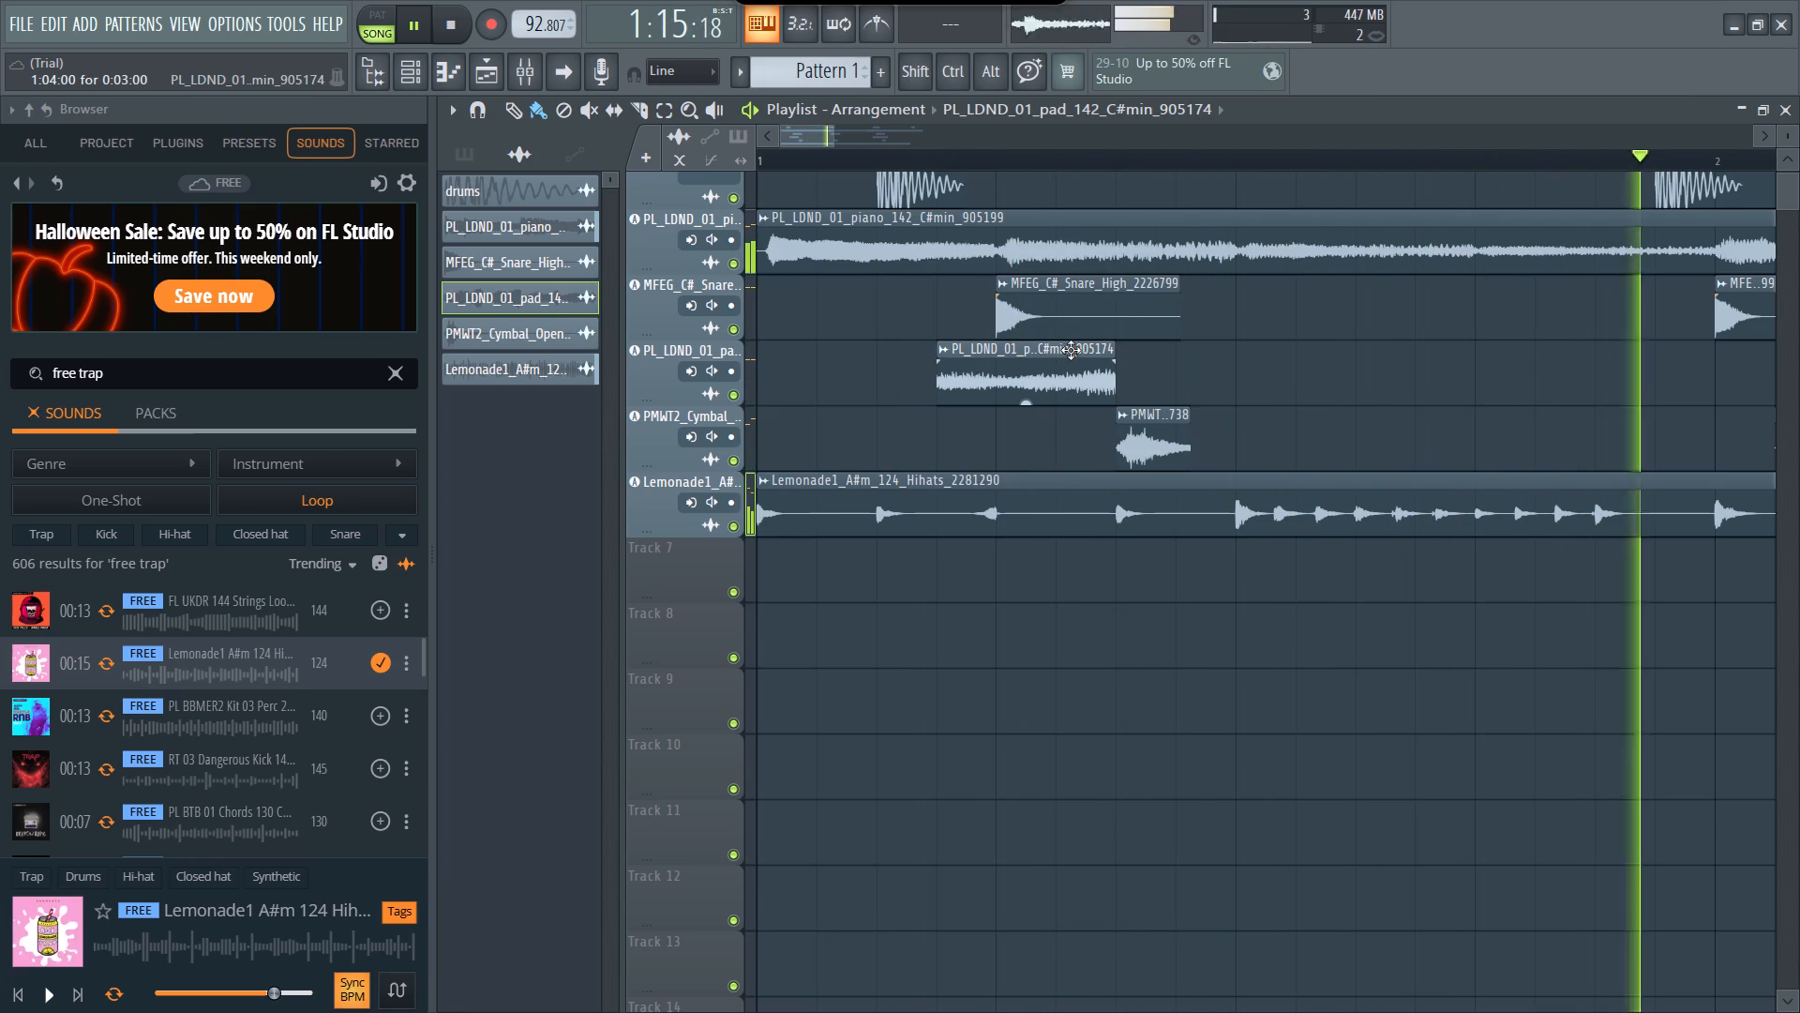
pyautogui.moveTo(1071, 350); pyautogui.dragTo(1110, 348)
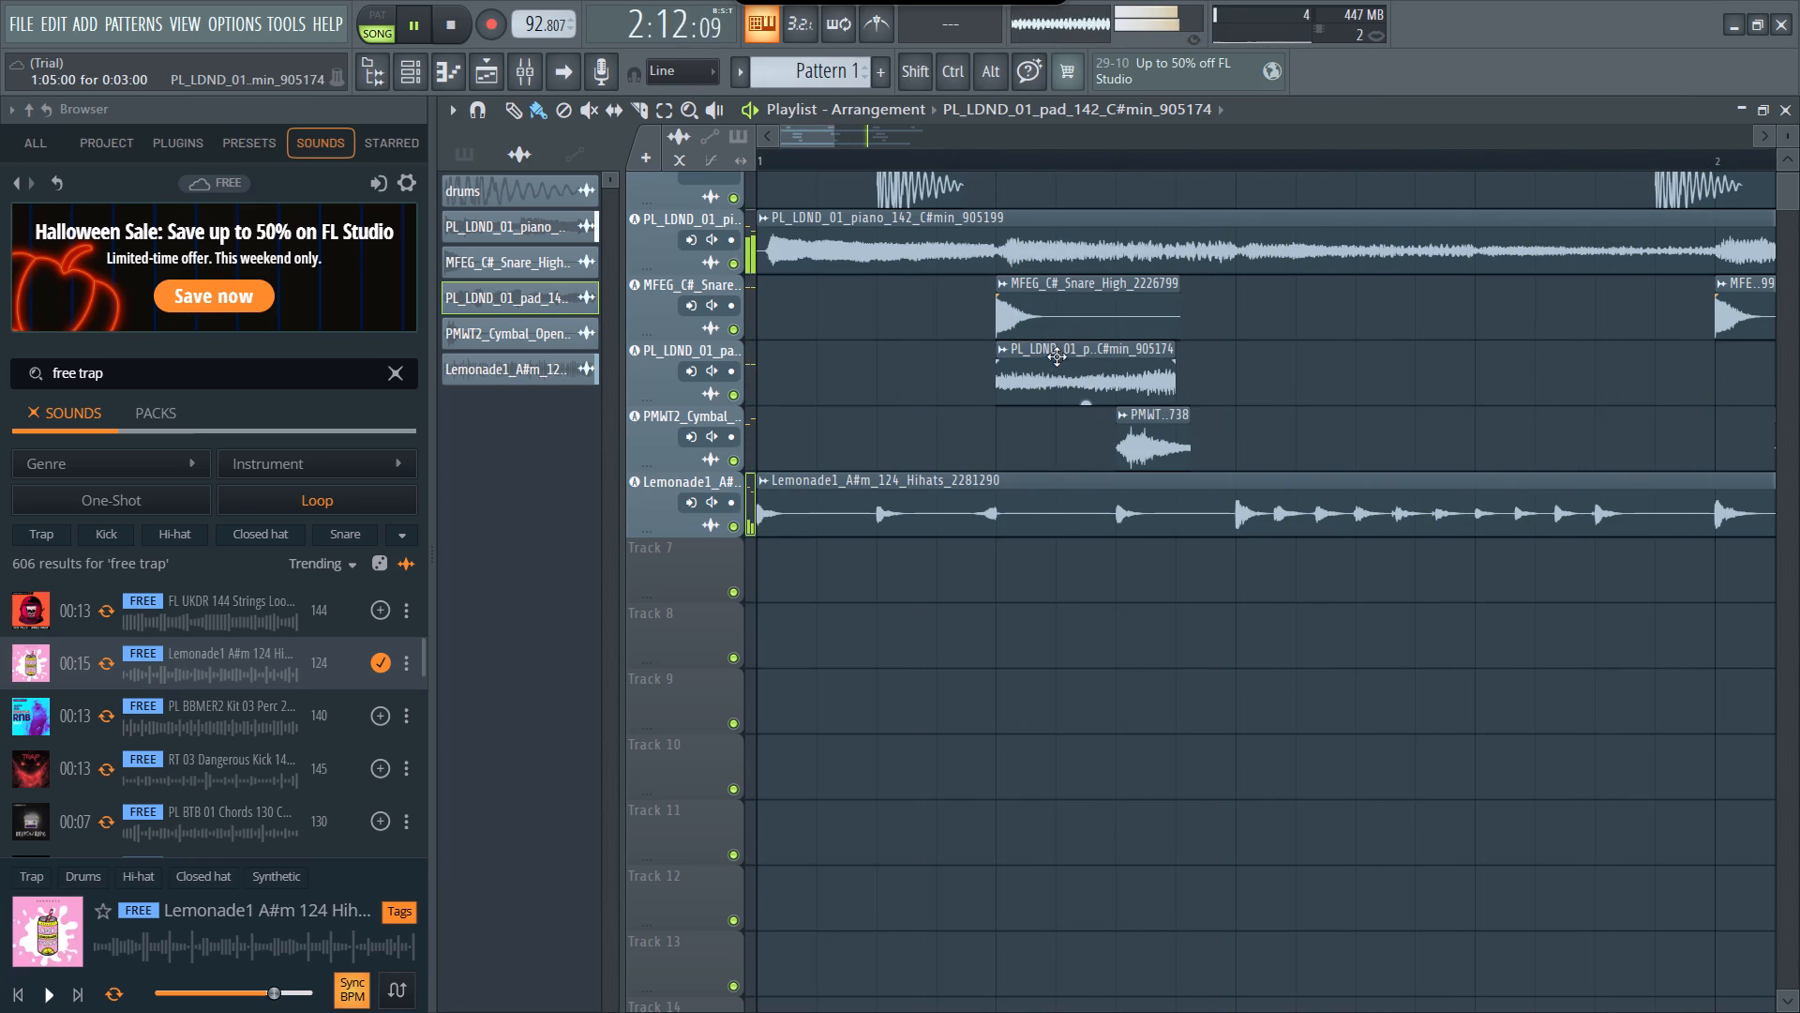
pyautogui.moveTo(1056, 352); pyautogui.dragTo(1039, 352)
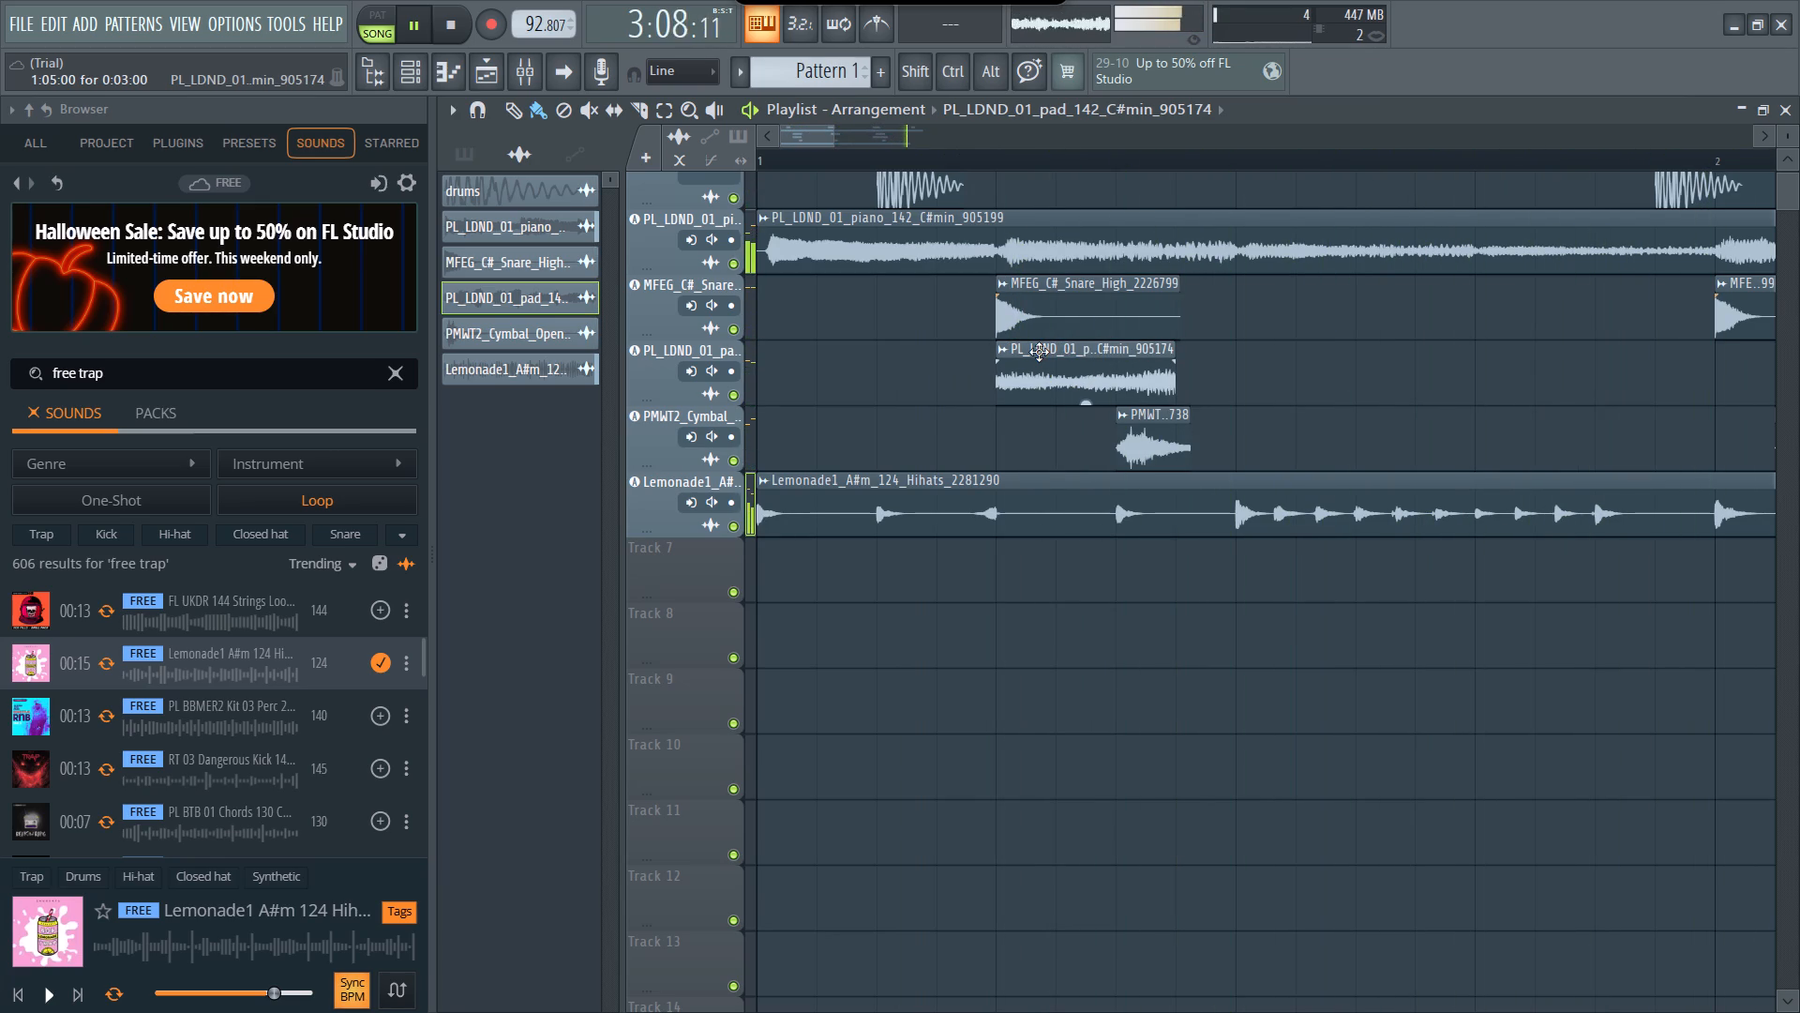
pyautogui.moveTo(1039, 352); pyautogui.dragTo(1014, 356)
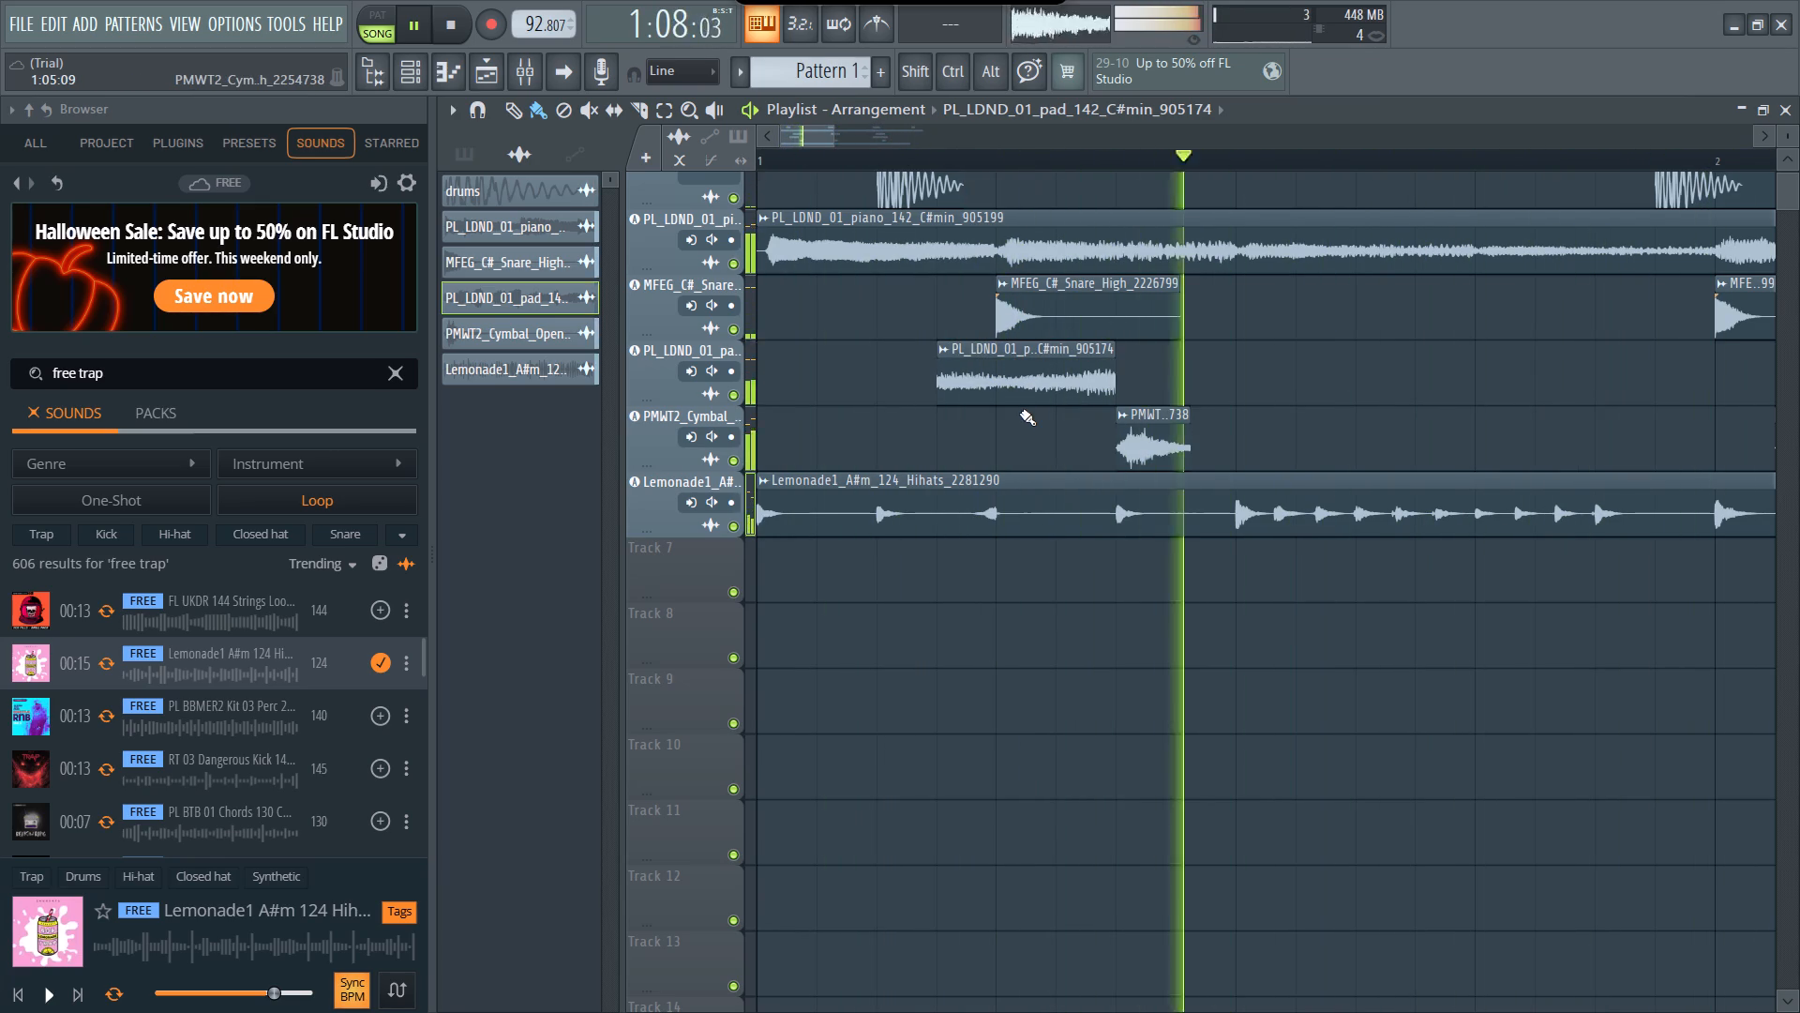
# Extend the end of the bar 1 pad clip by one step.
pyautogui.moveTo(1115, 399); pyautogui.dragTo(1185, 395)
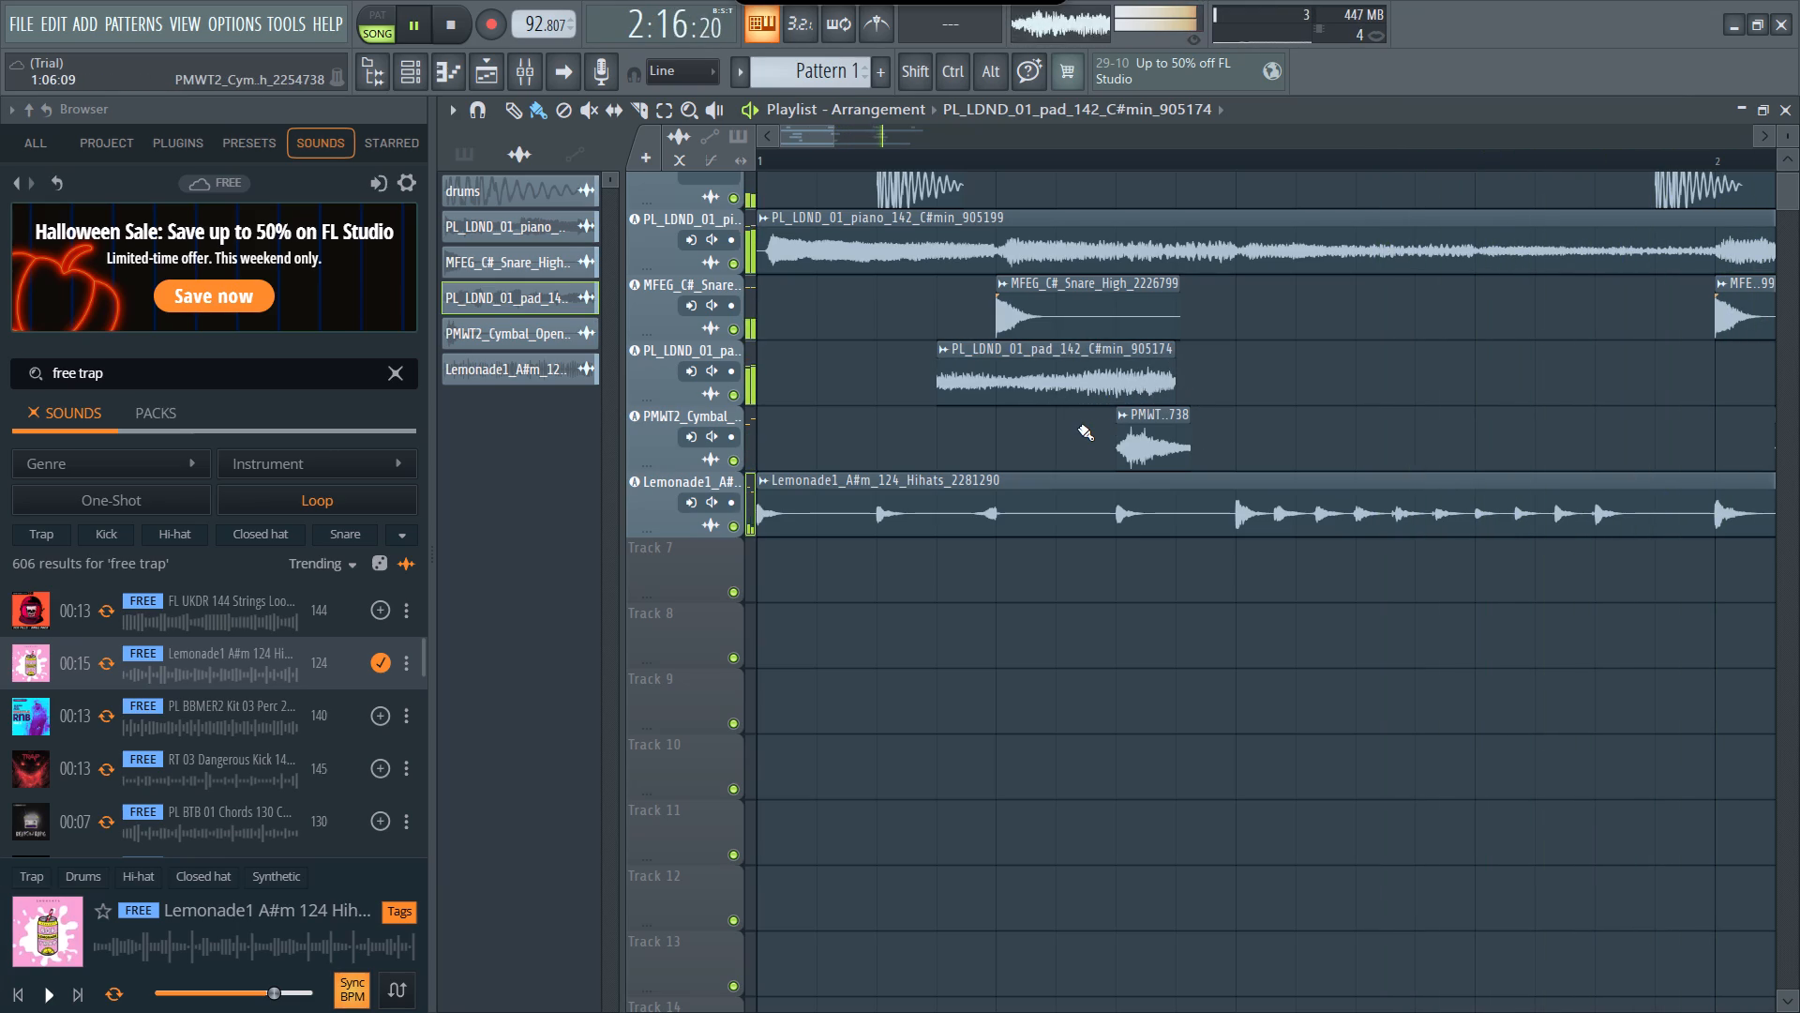
# Trim the start of the pad clip around bar 3 to 2:15:00 and shift the clip earlier so it ends at bar 3.
pyautogui.hscroll(-1, 1597, 395)
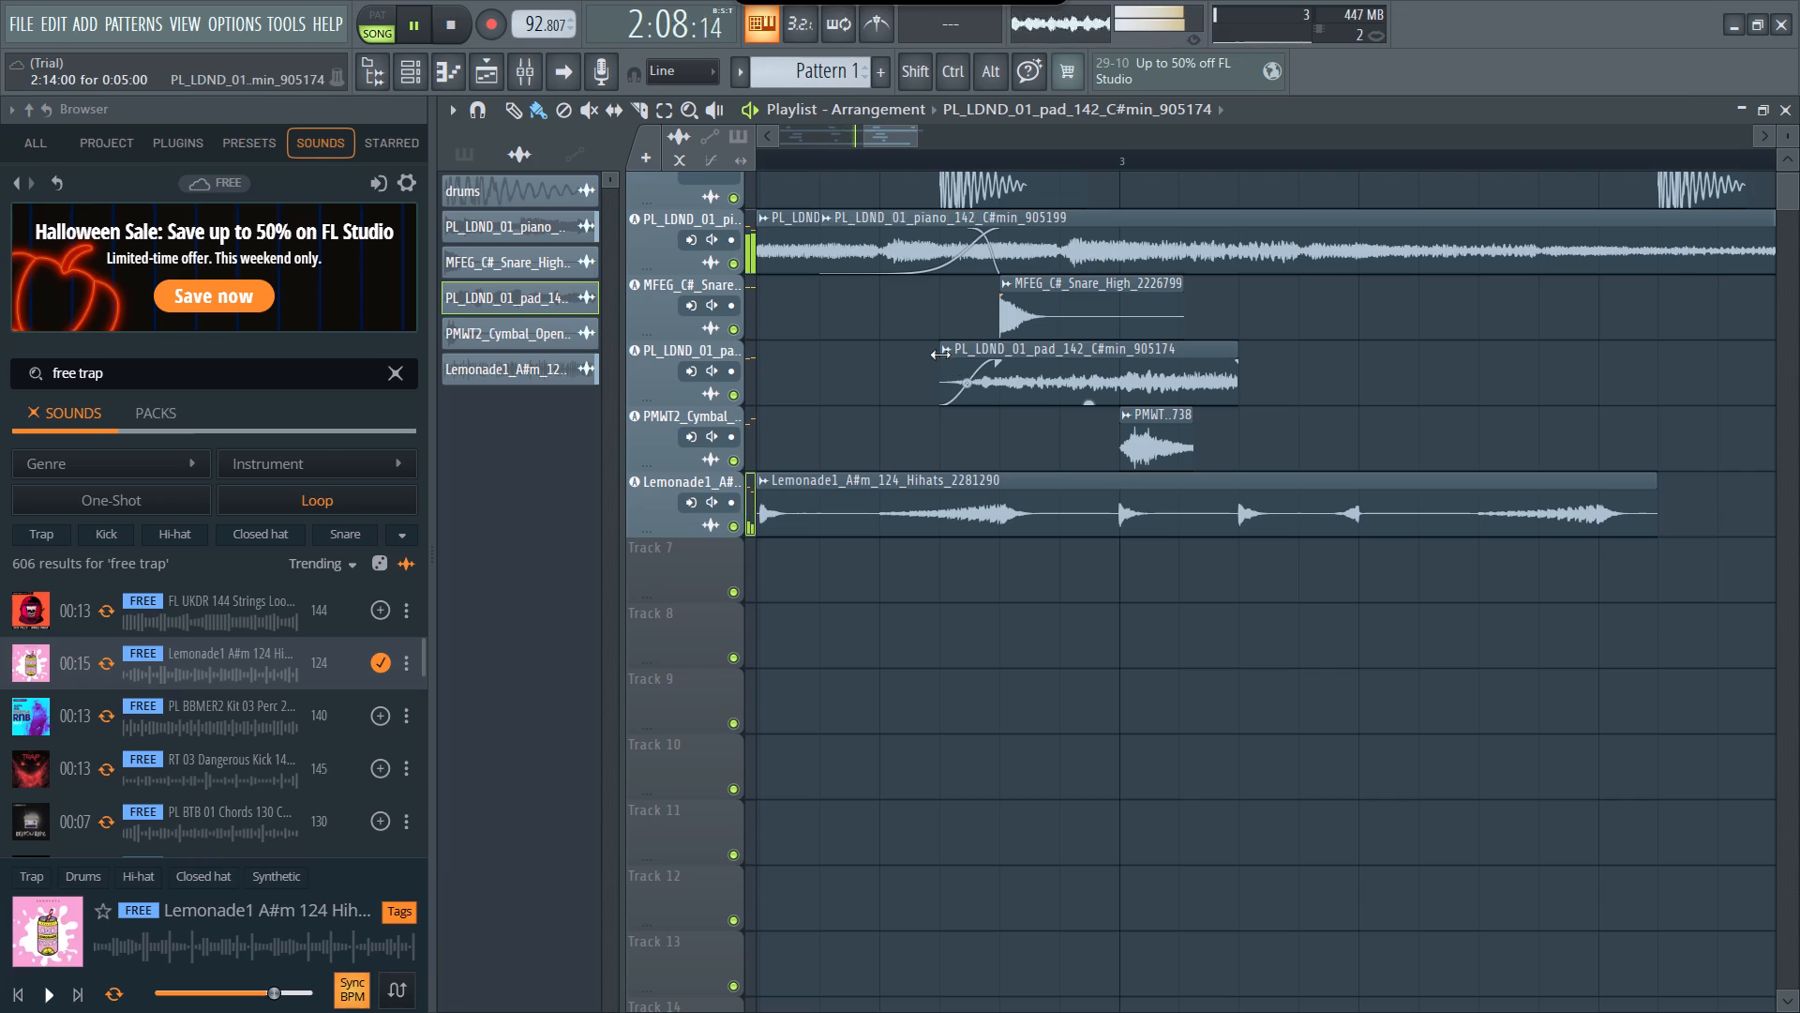
pyautogui.moveTo(940, 355); pyautogui.dragTo(982, 354)
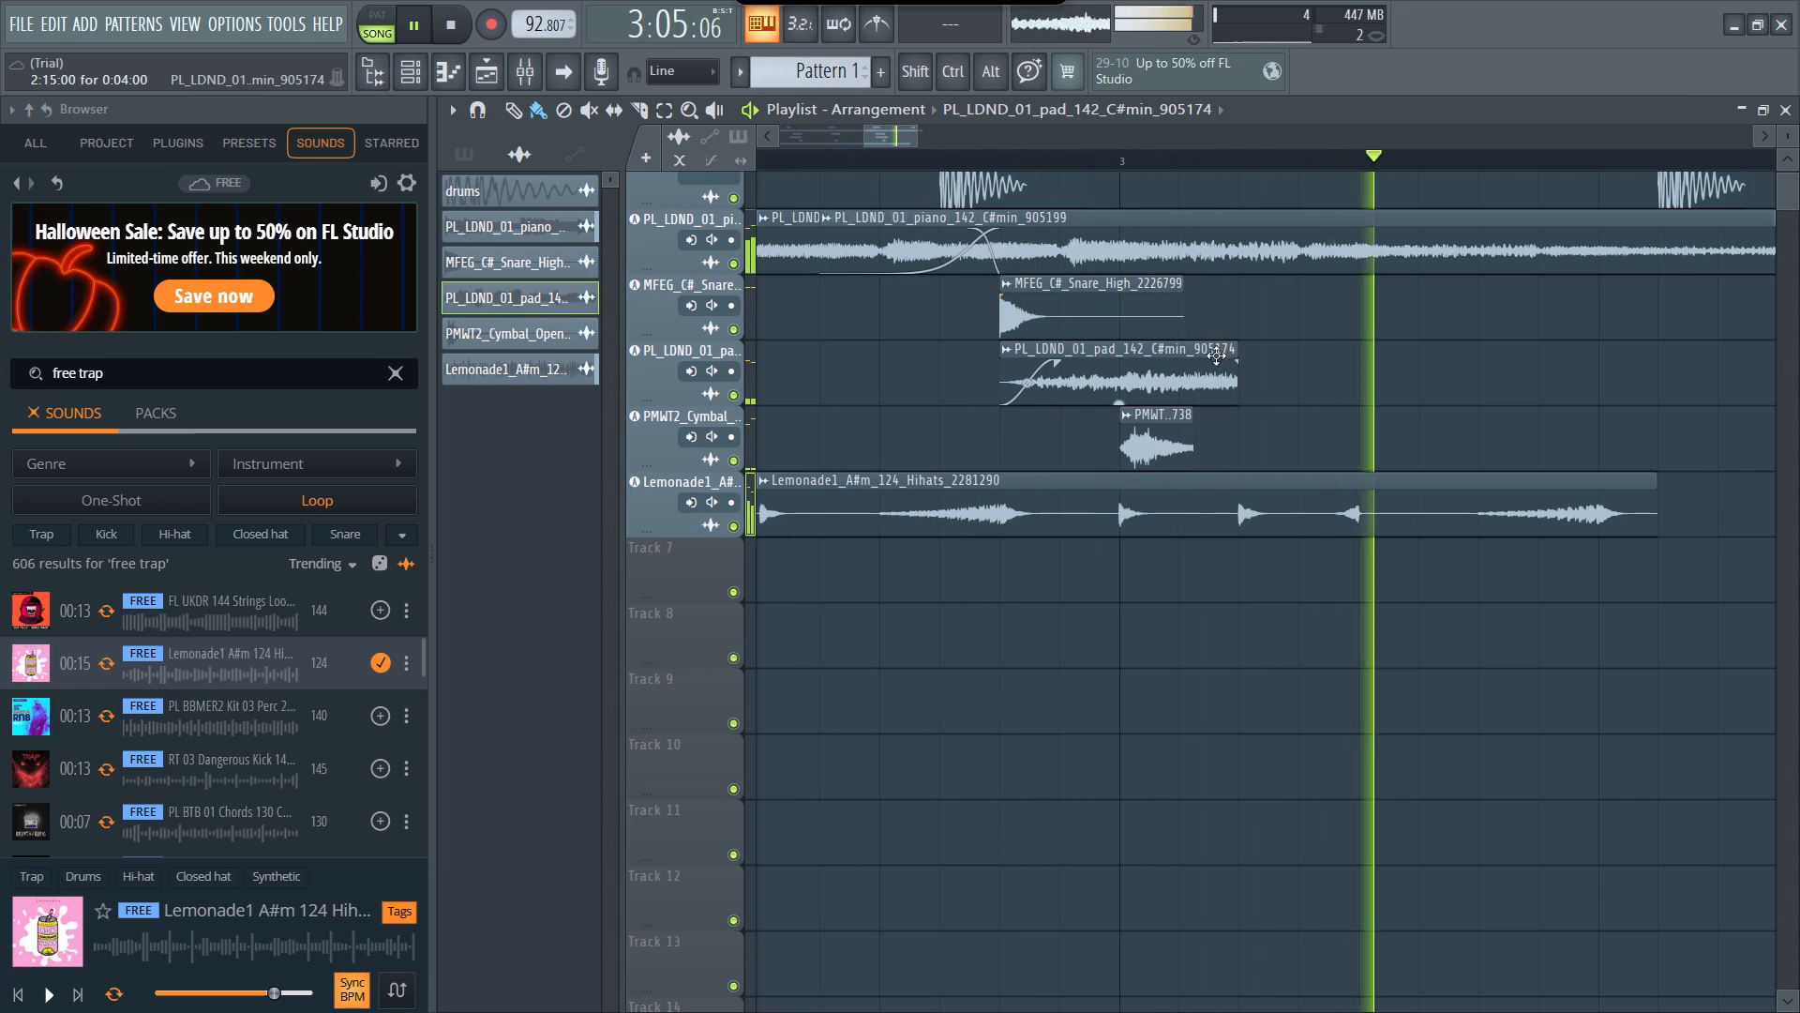
pyautogui.moveTo(1109, 346); pyautogui.dragTo(991, 363)
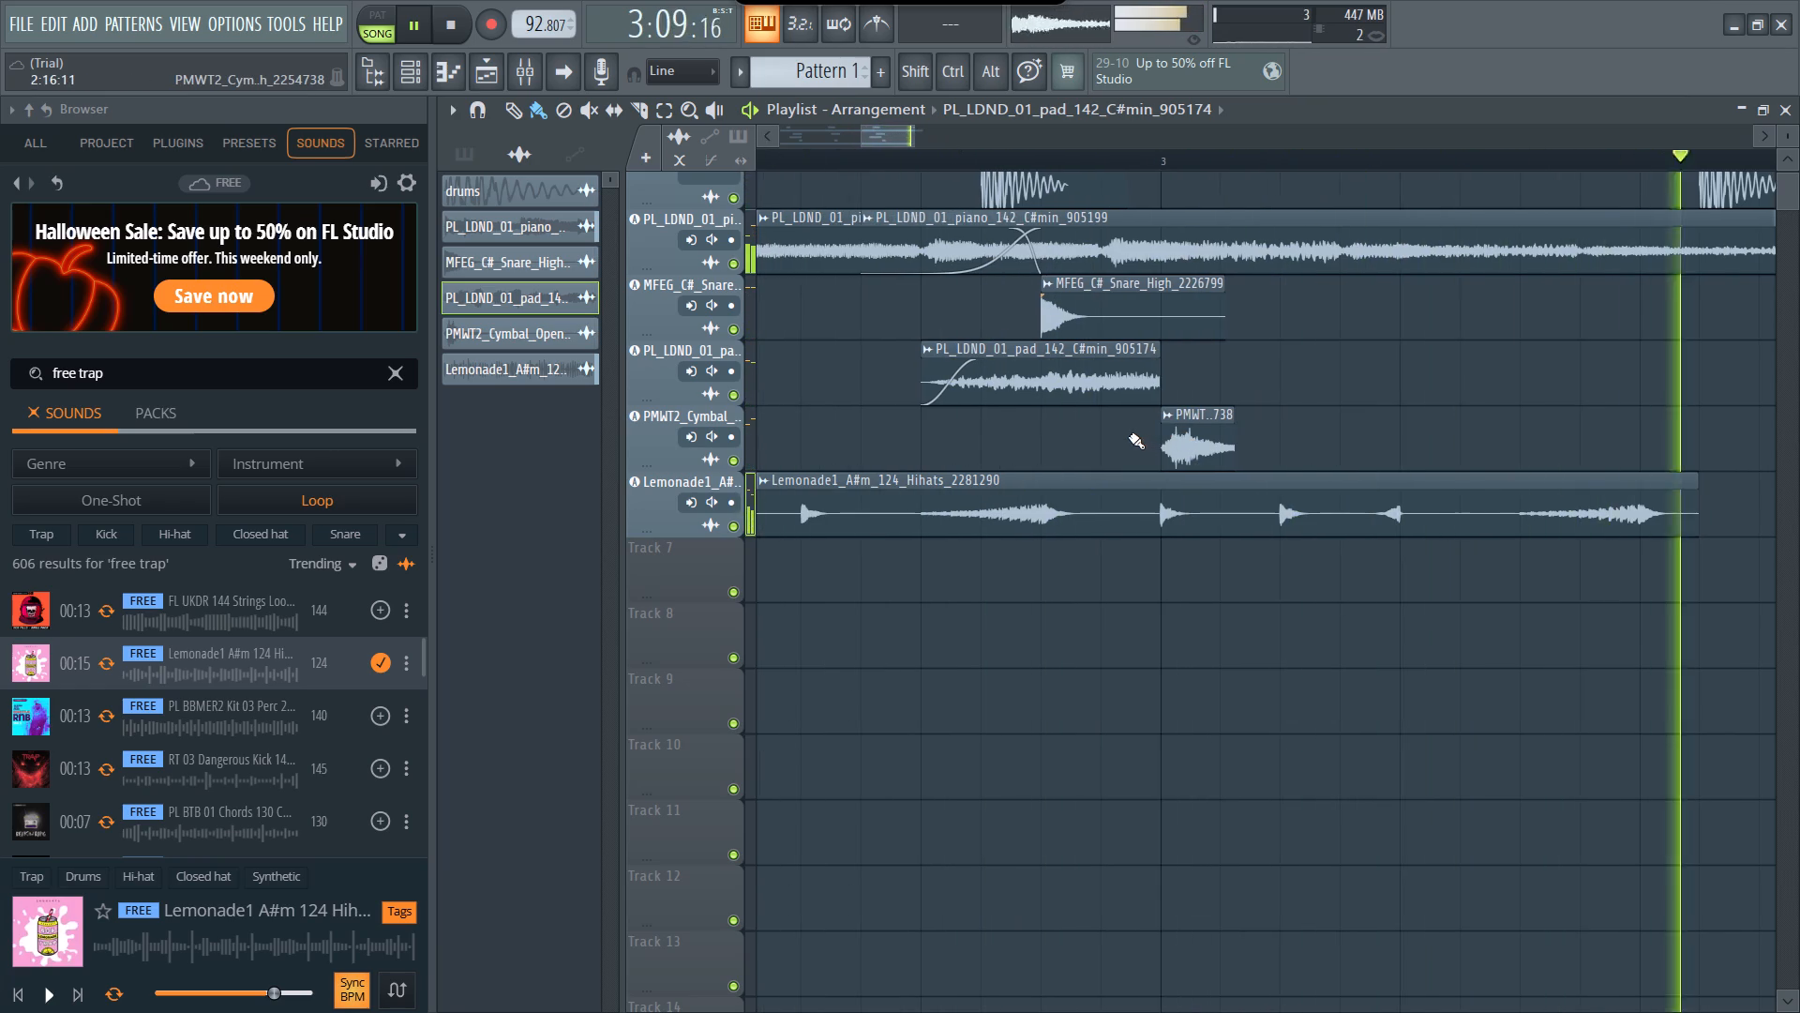
# Shorten the bar 1 pad clip from its end to a length of 0:03:00 and add a short fade-out.
pyautogui.hscroll(2, 1129, 436)
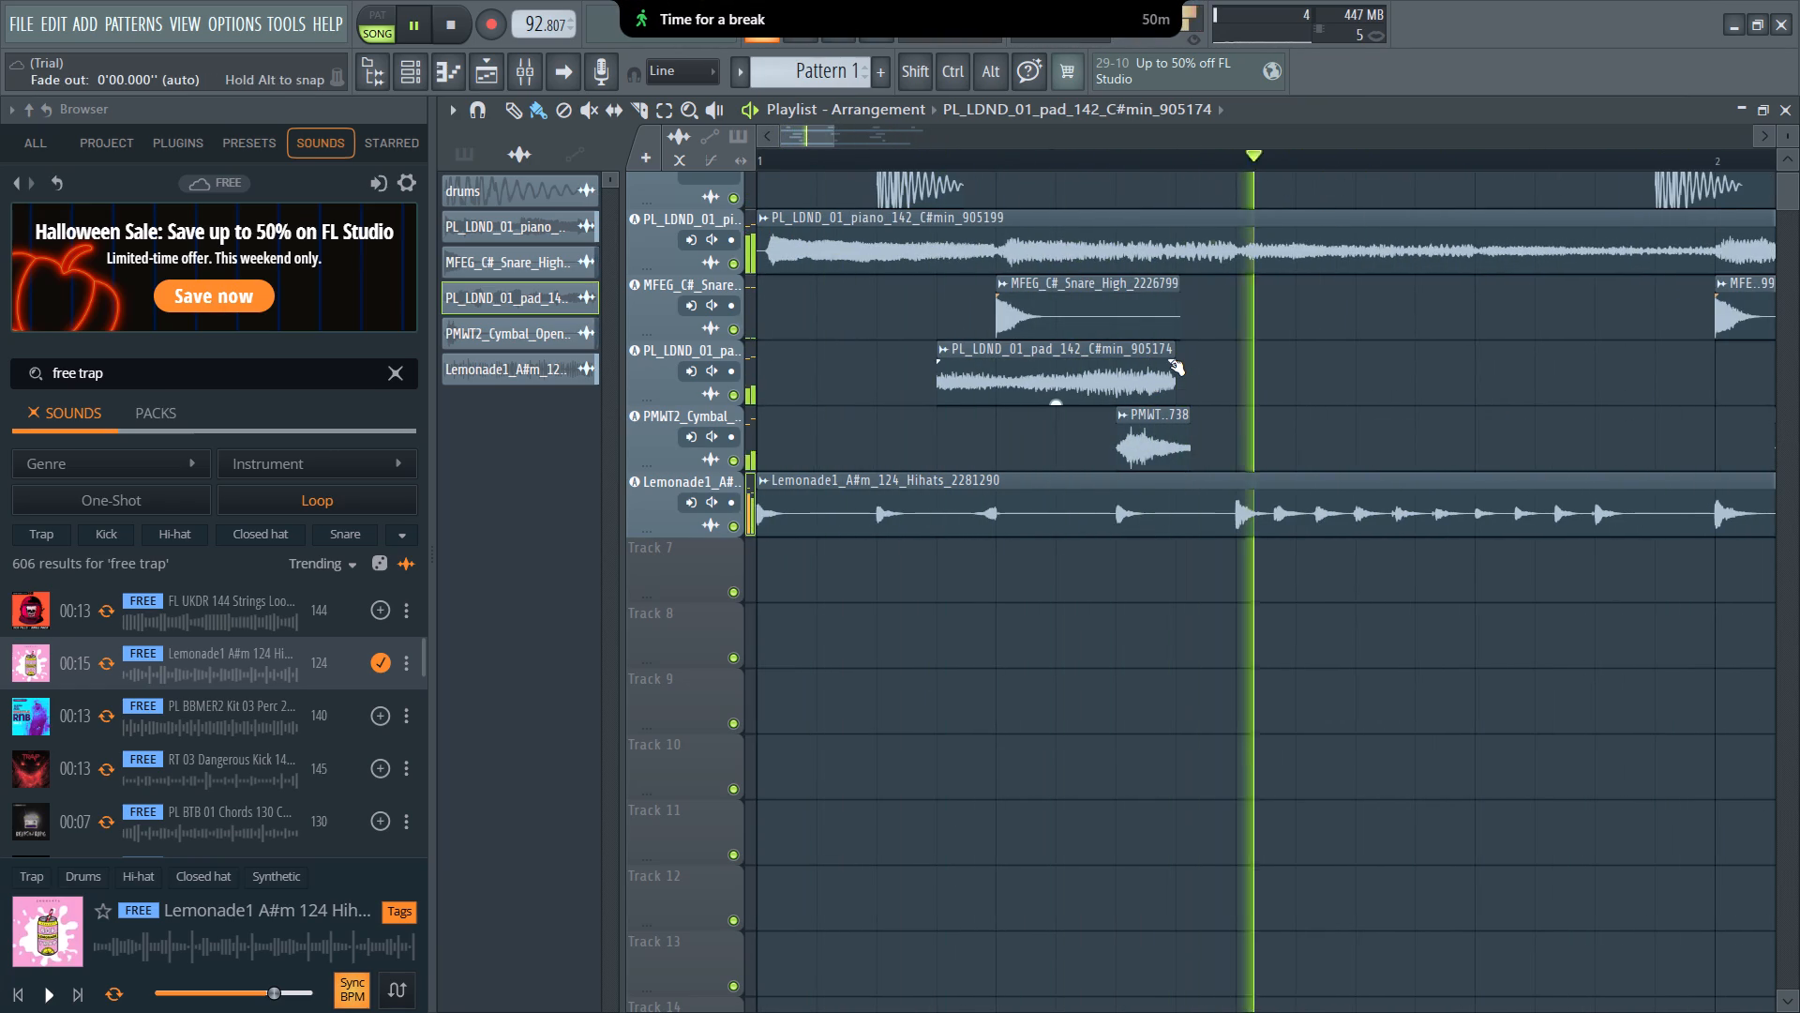
pyautogui.moveTo(1176, 347); pyautogui.dragTo(1110, 354)
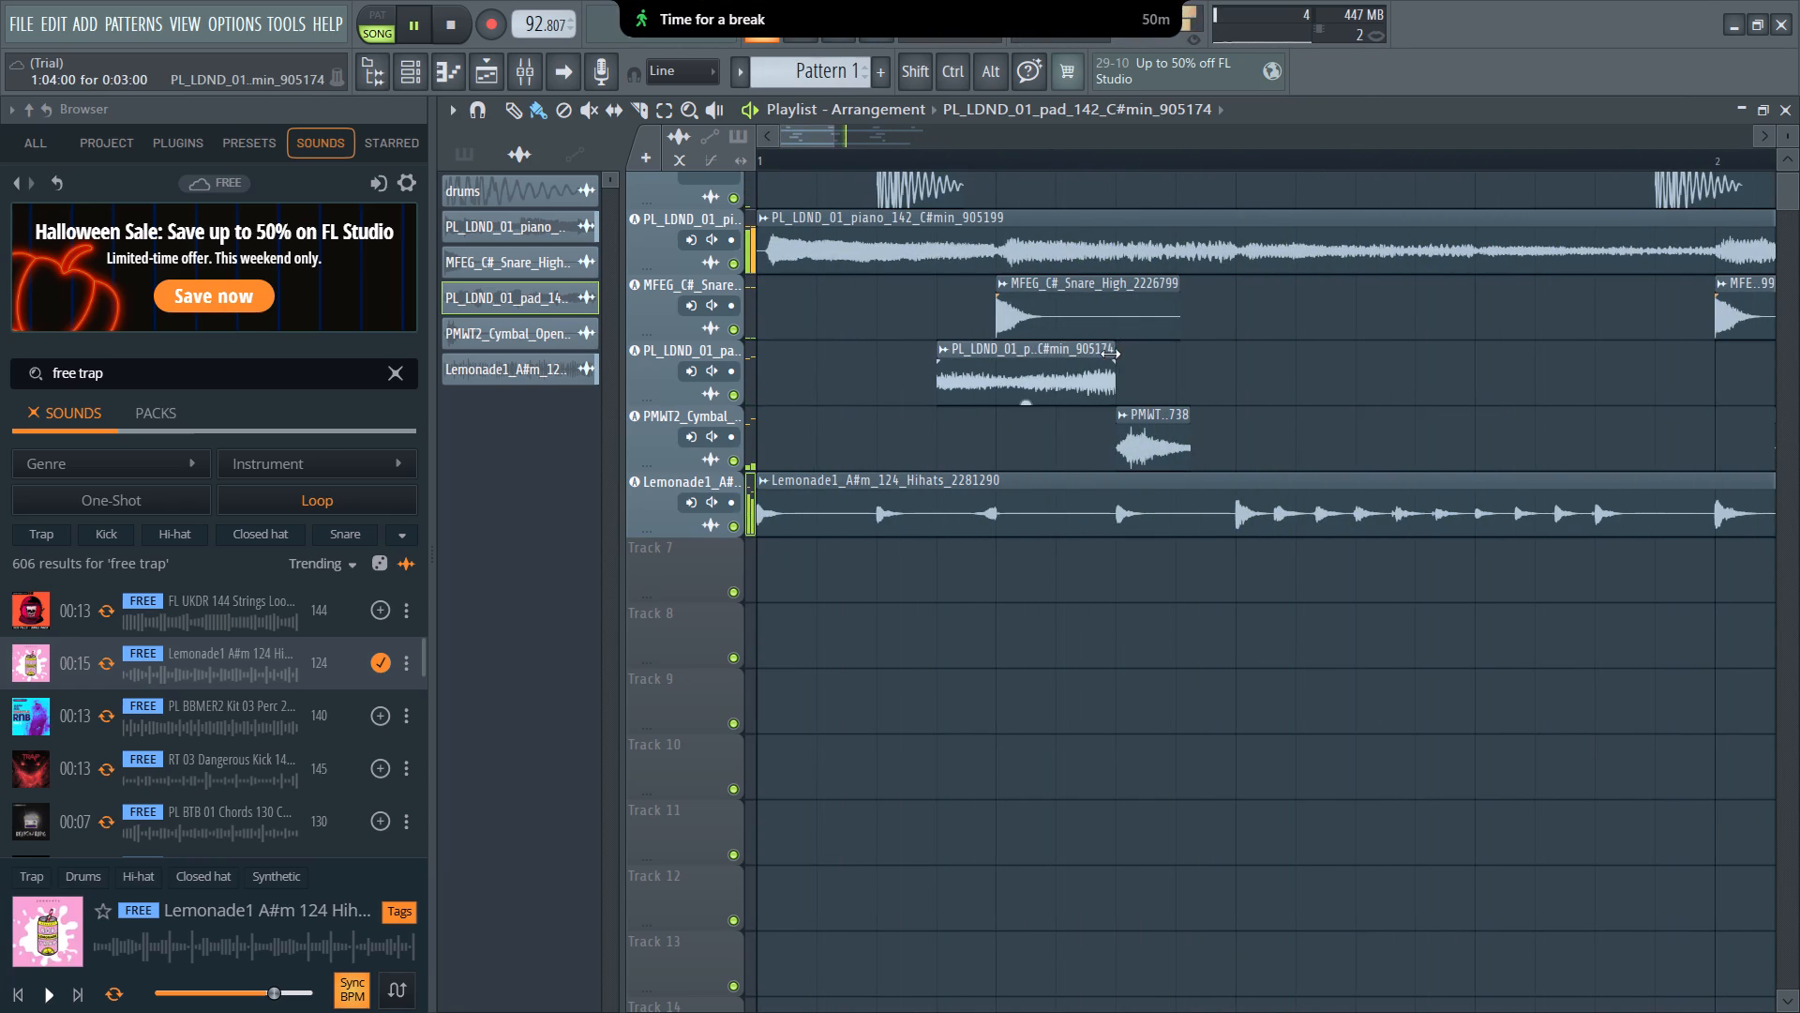
pyautogui.moveTo(1110, 354); pyautogui.dragTo(1090, 379)
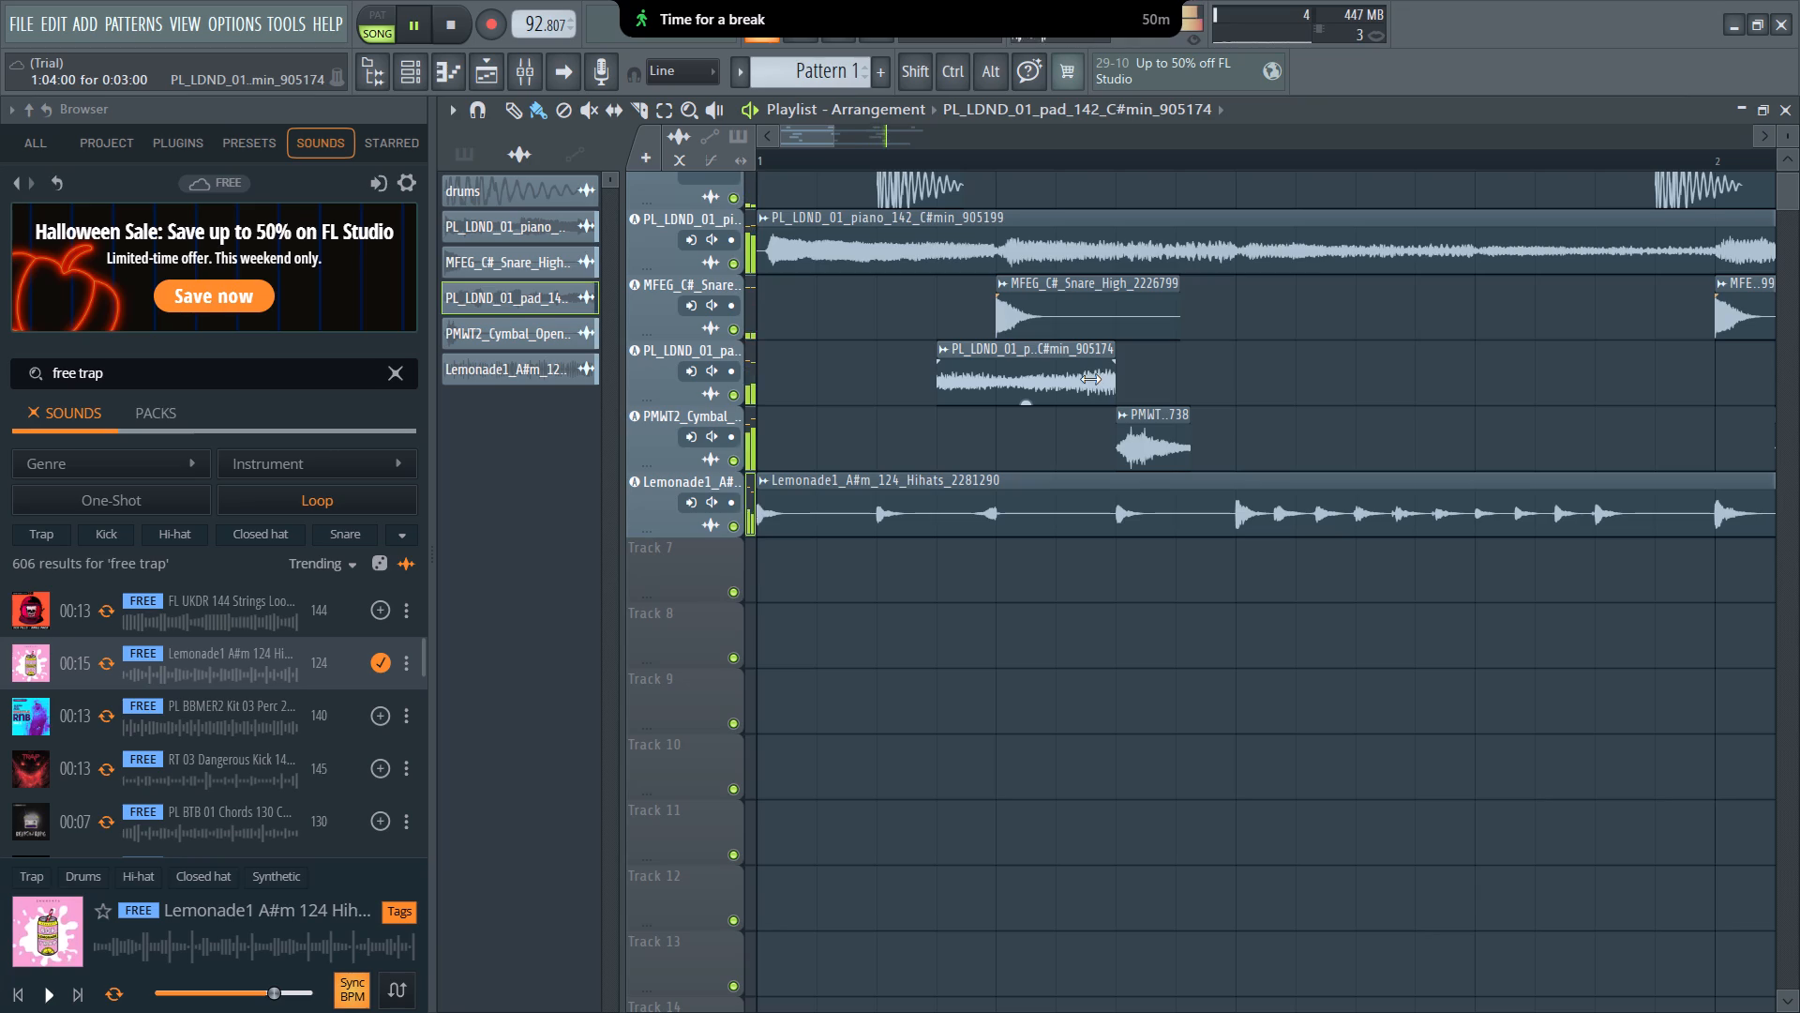
pyautogui.moveTo(1090, 379); pyautogui.dragTo(1089, 379)
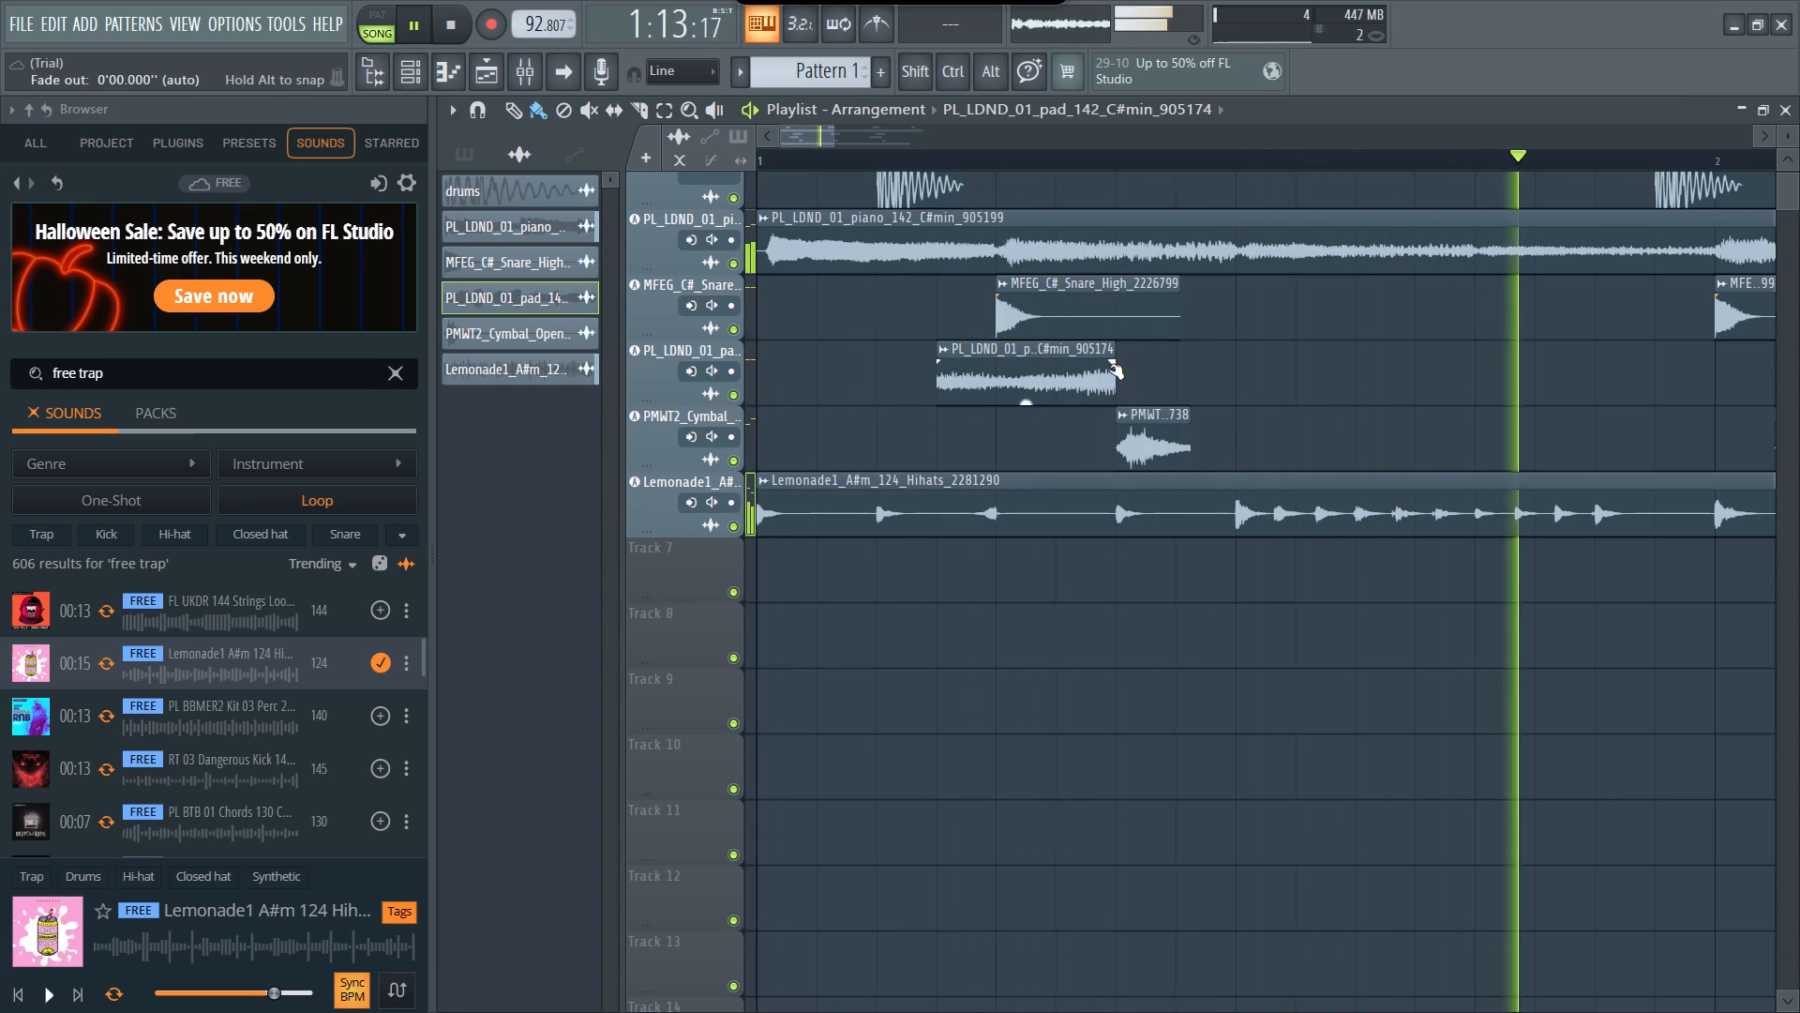
pyautogui.moveTo(1111, 364); pyautogui.dragTo(1075, 390)
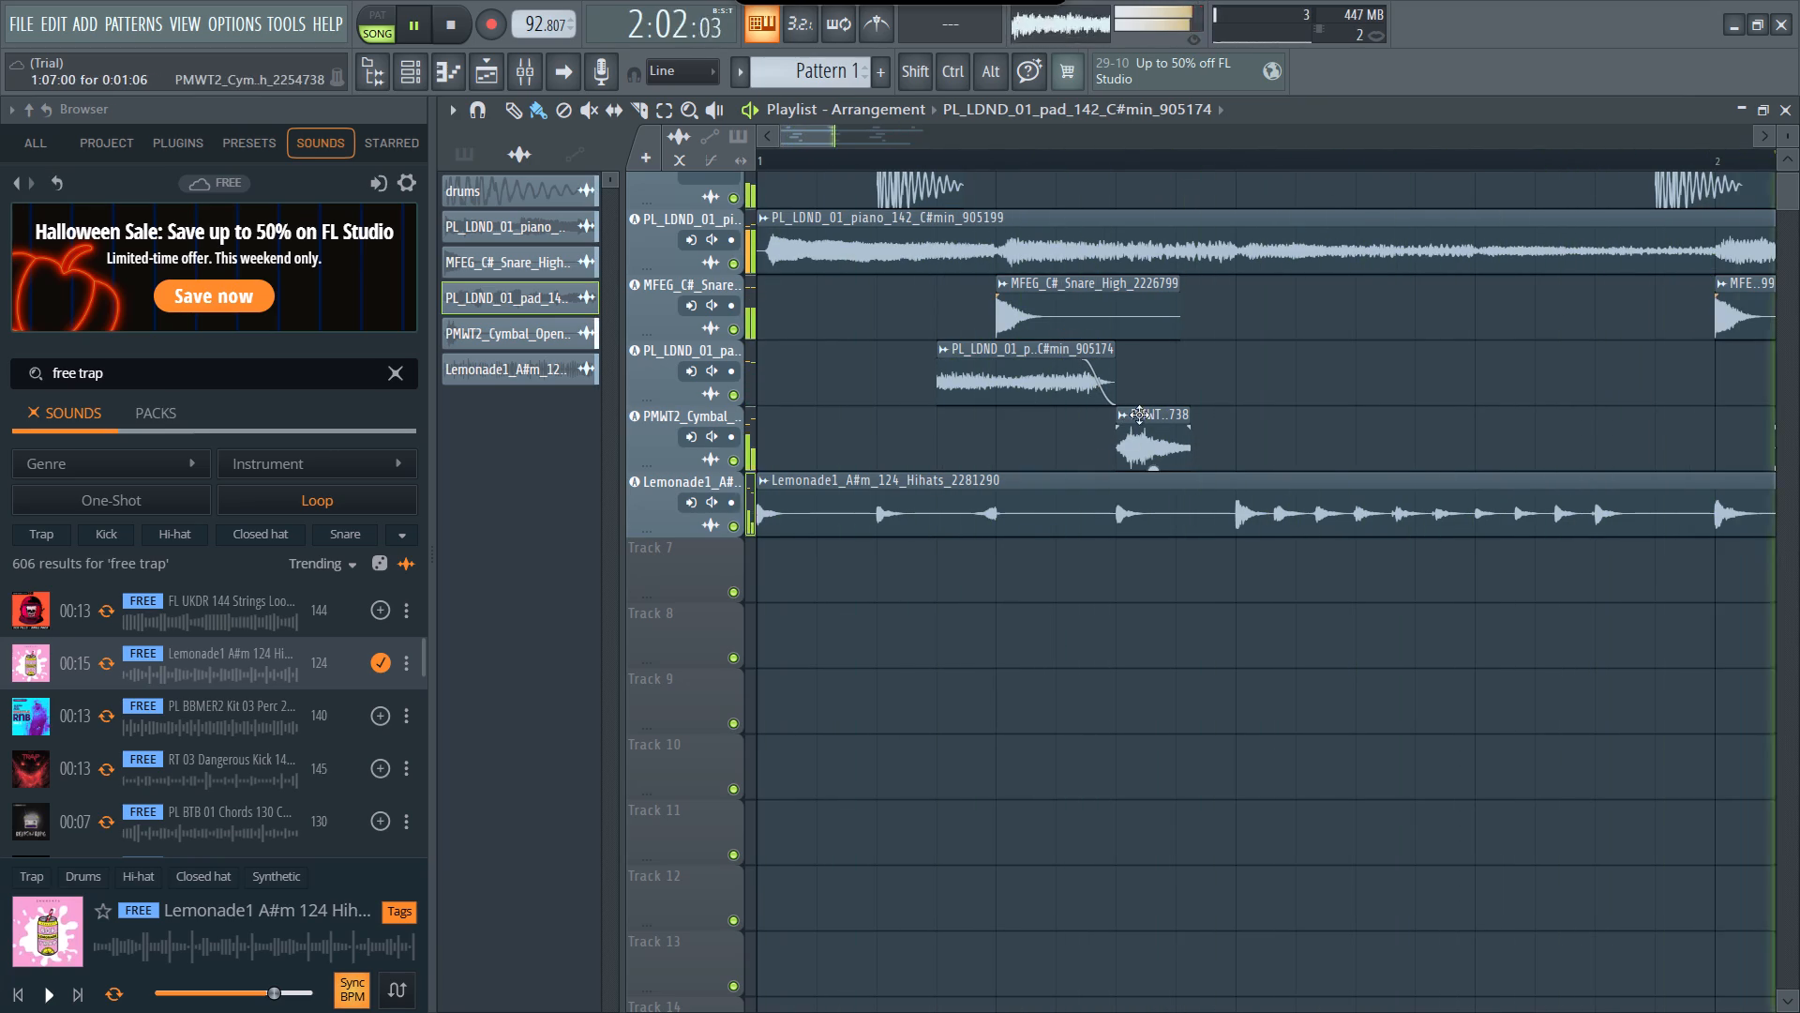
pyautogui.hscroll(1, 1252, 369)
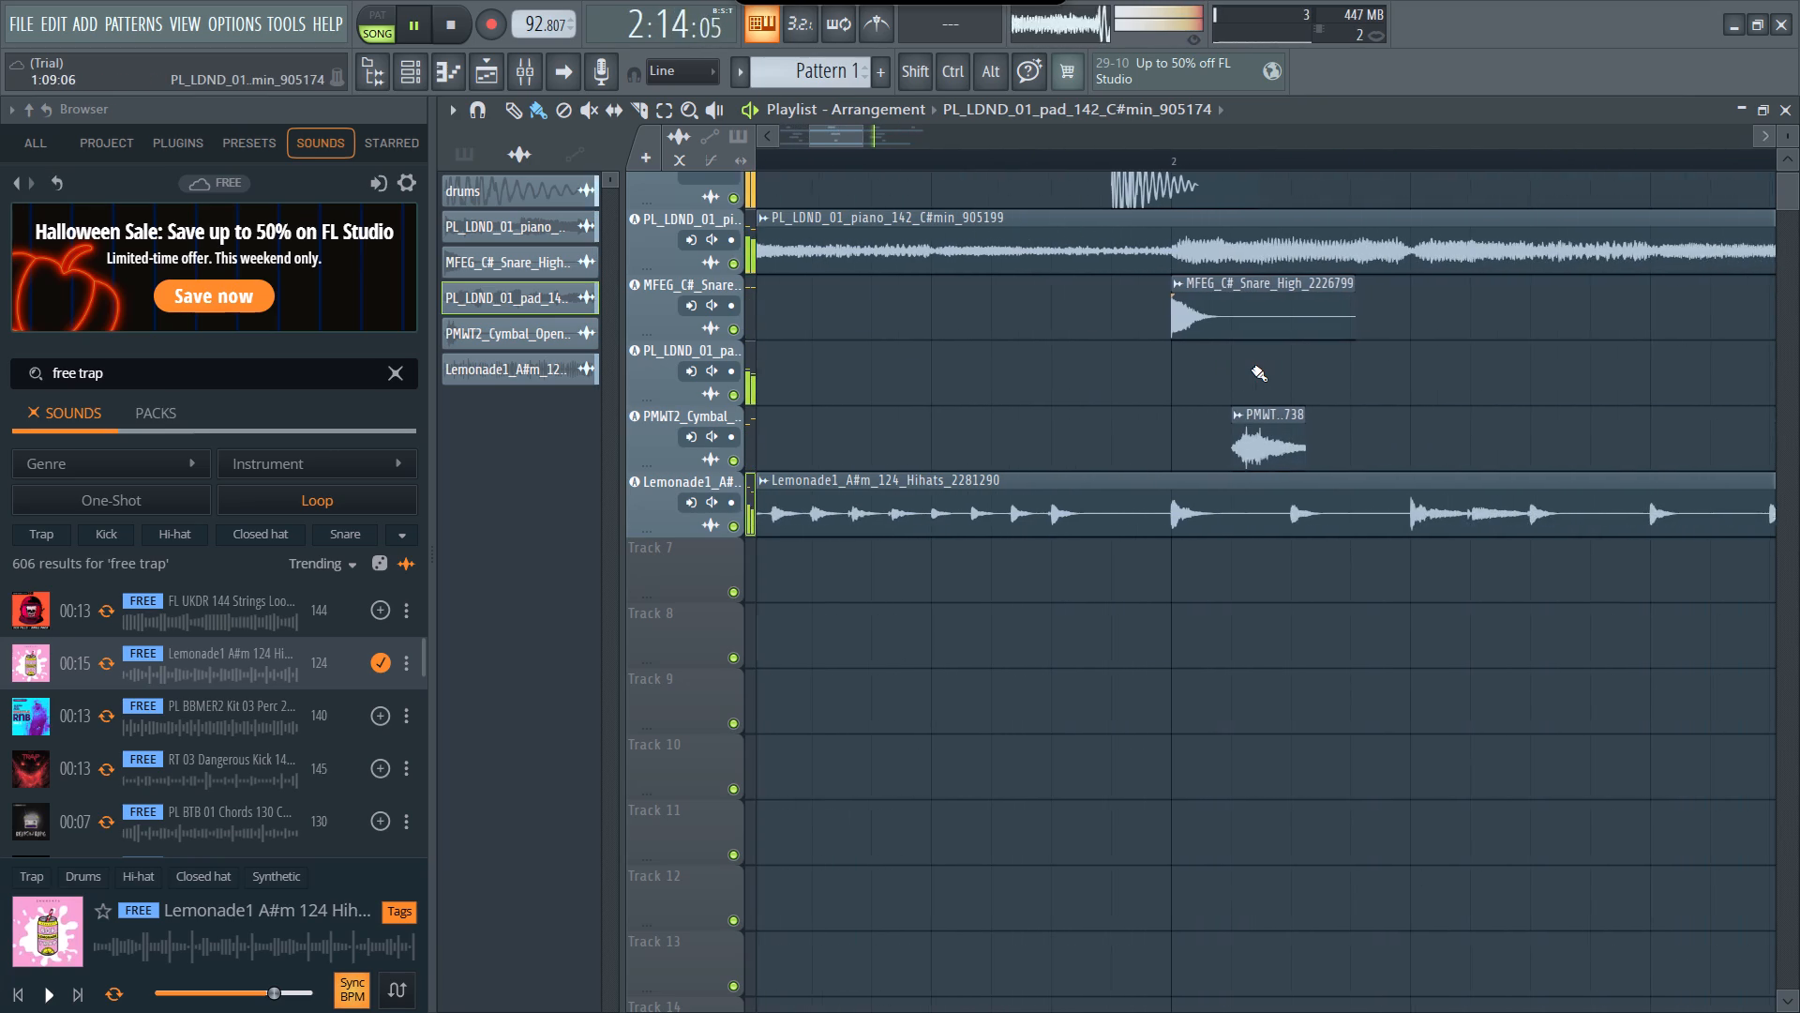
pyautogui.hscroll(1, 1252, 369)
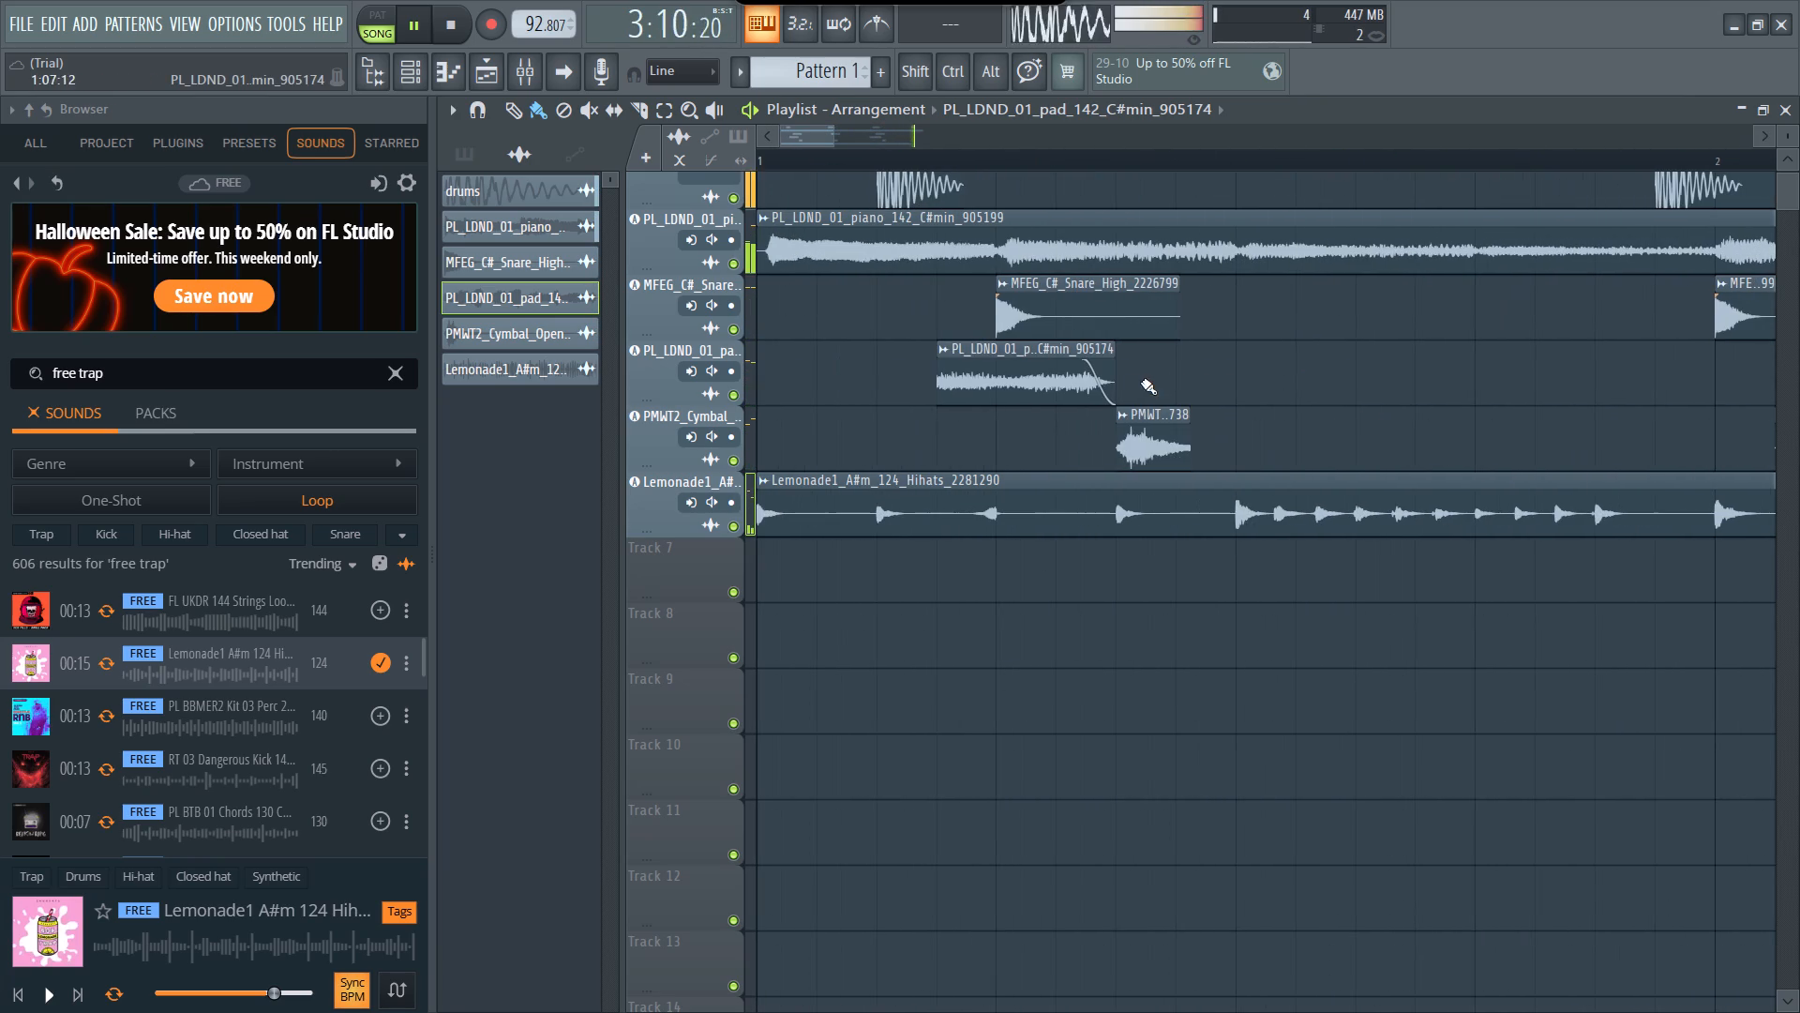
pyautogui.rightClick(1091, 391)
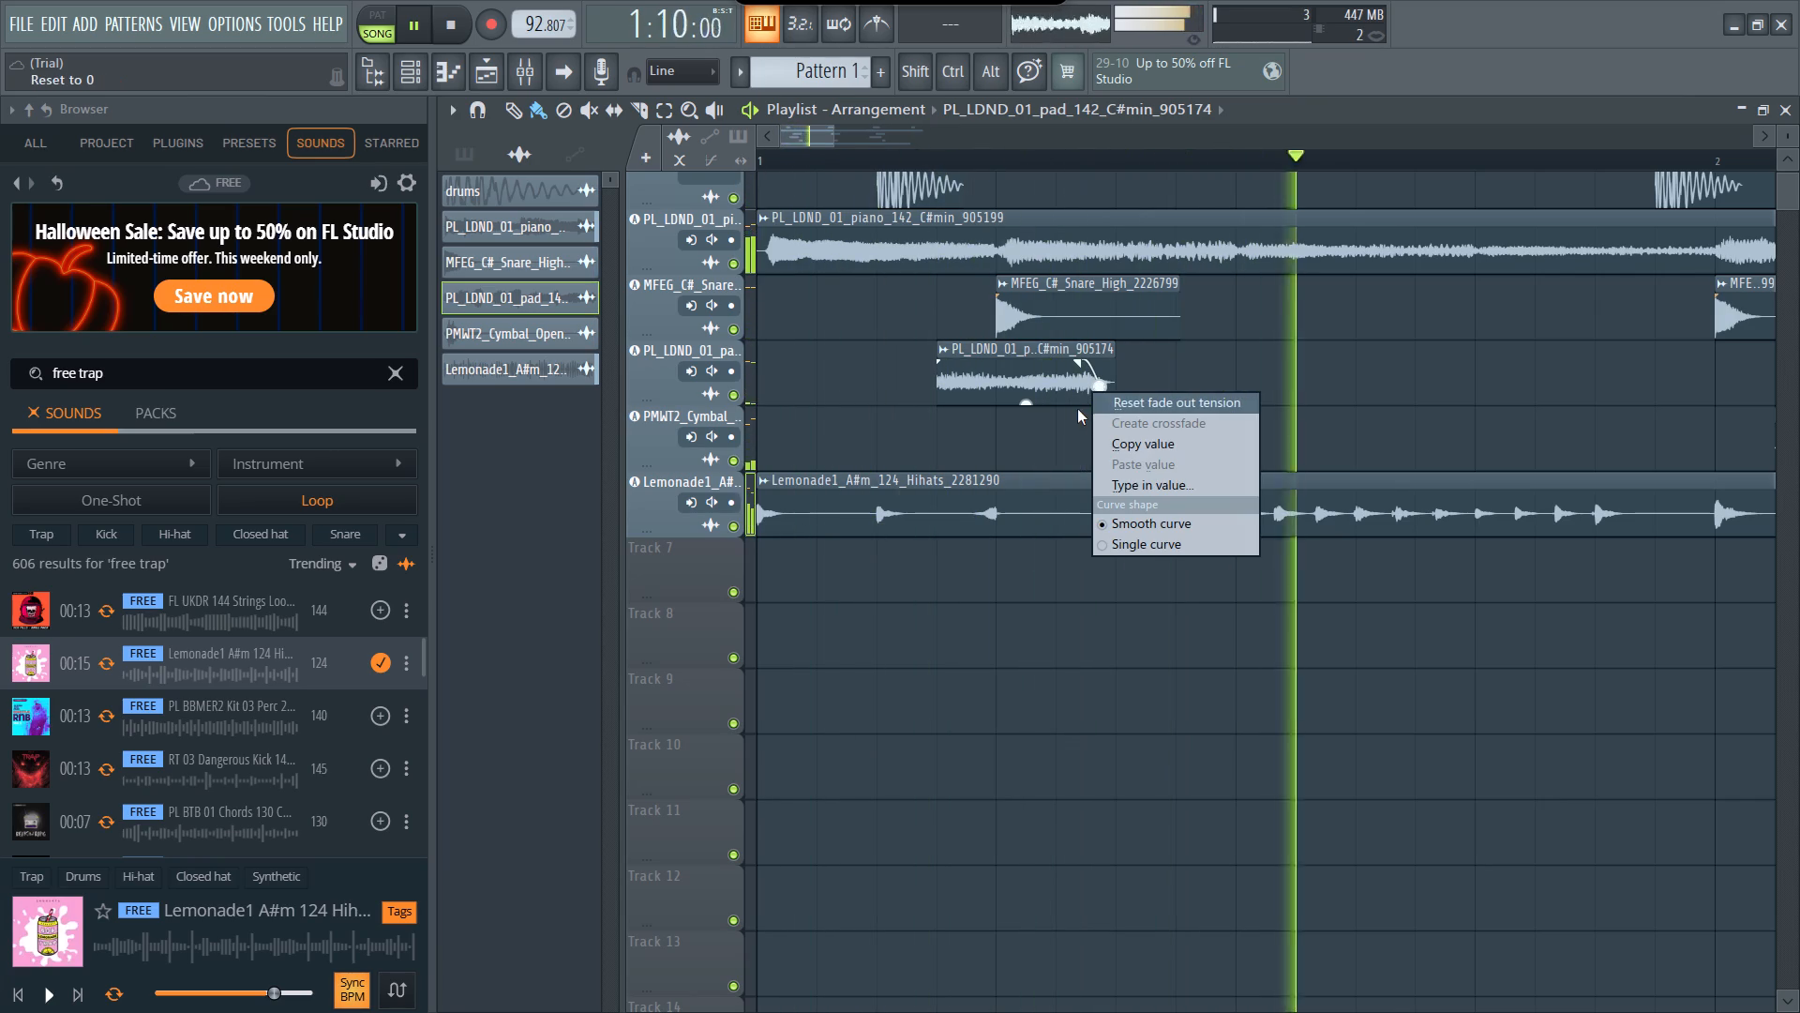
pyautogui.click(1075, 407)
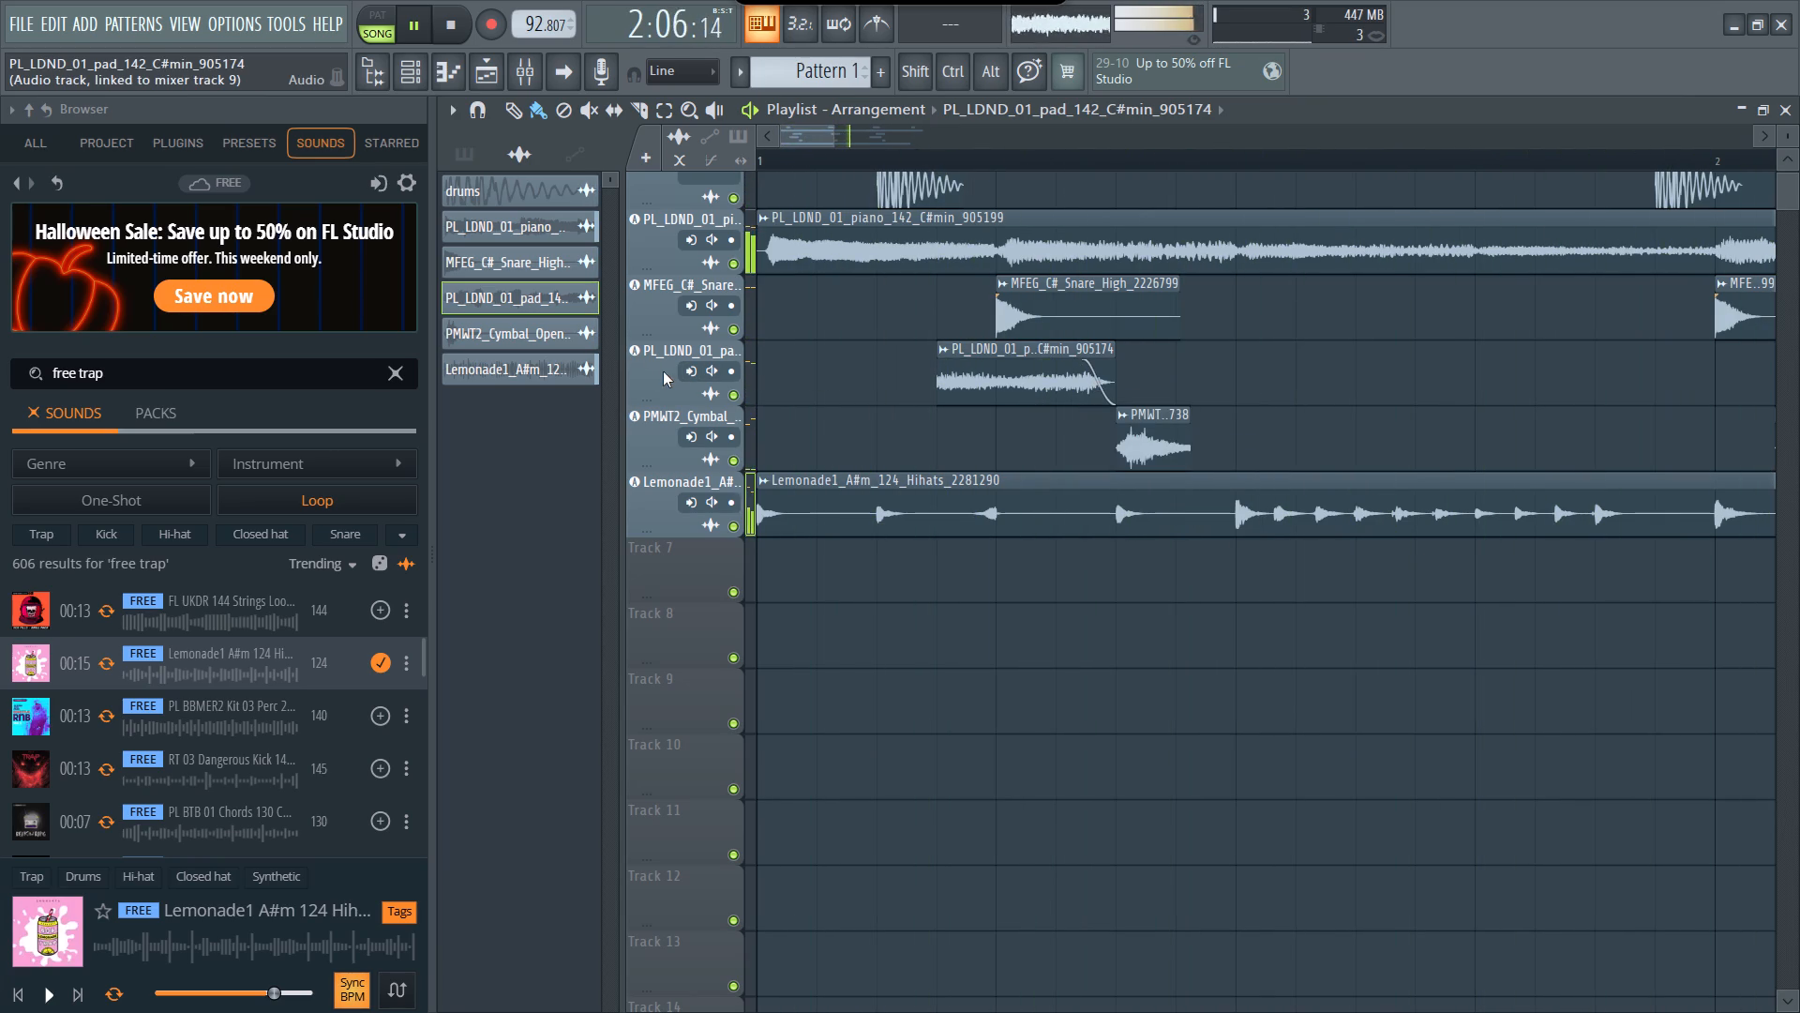
# Delete the pad track together with its audio clips and automation, and reset its associated mixer track.
pyautogui.rightClick(669, 373)
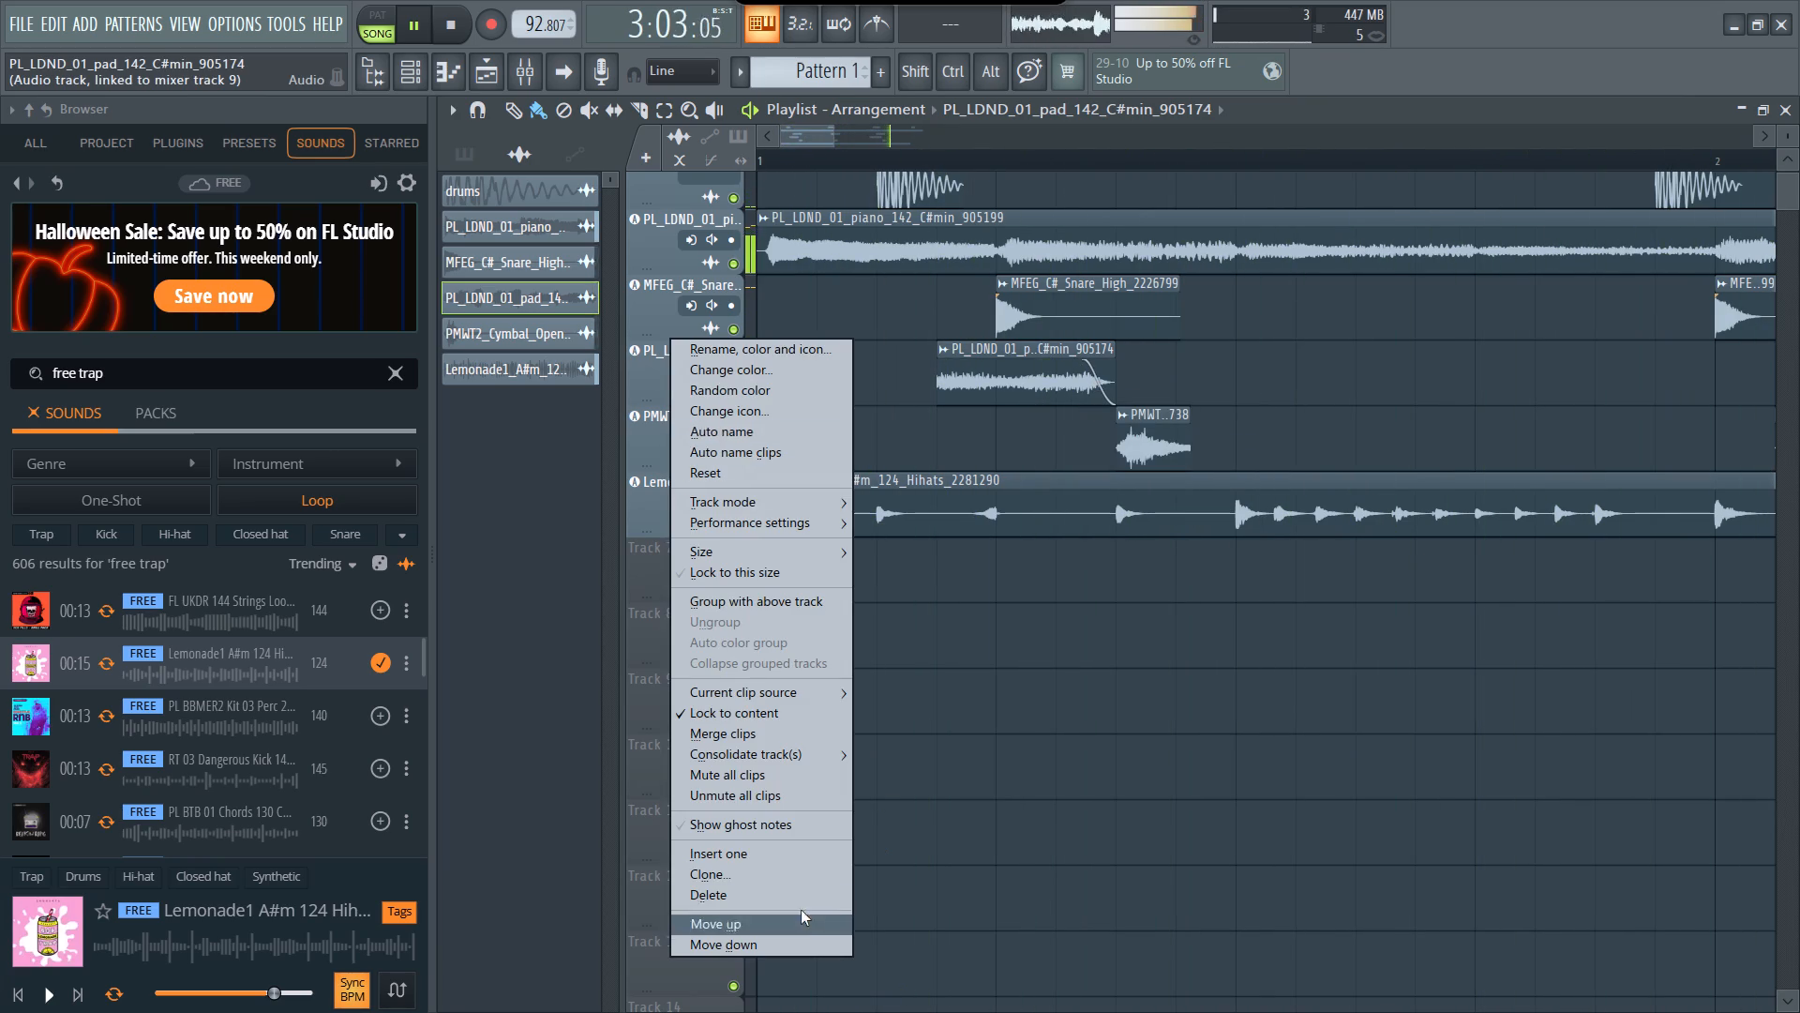
pyautogui.click(796, 897)
pyautogui.click(1083, 590)
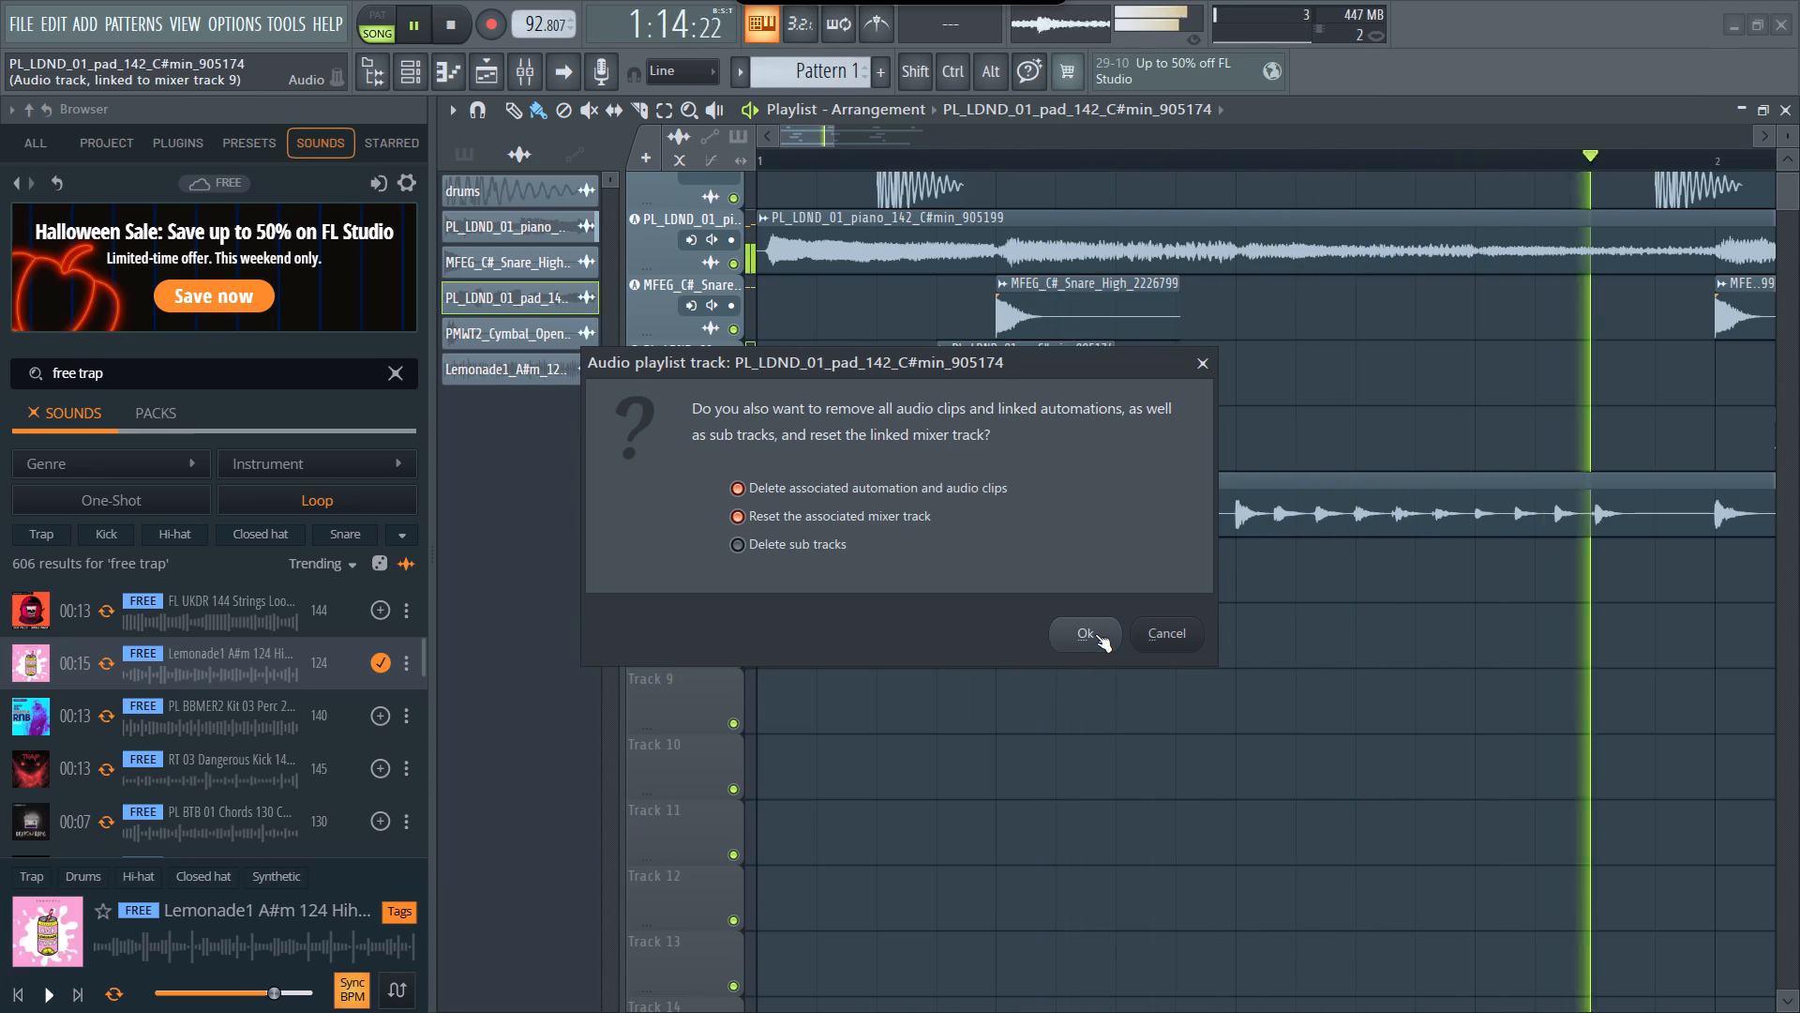
pyautogui.click(1096, 633)
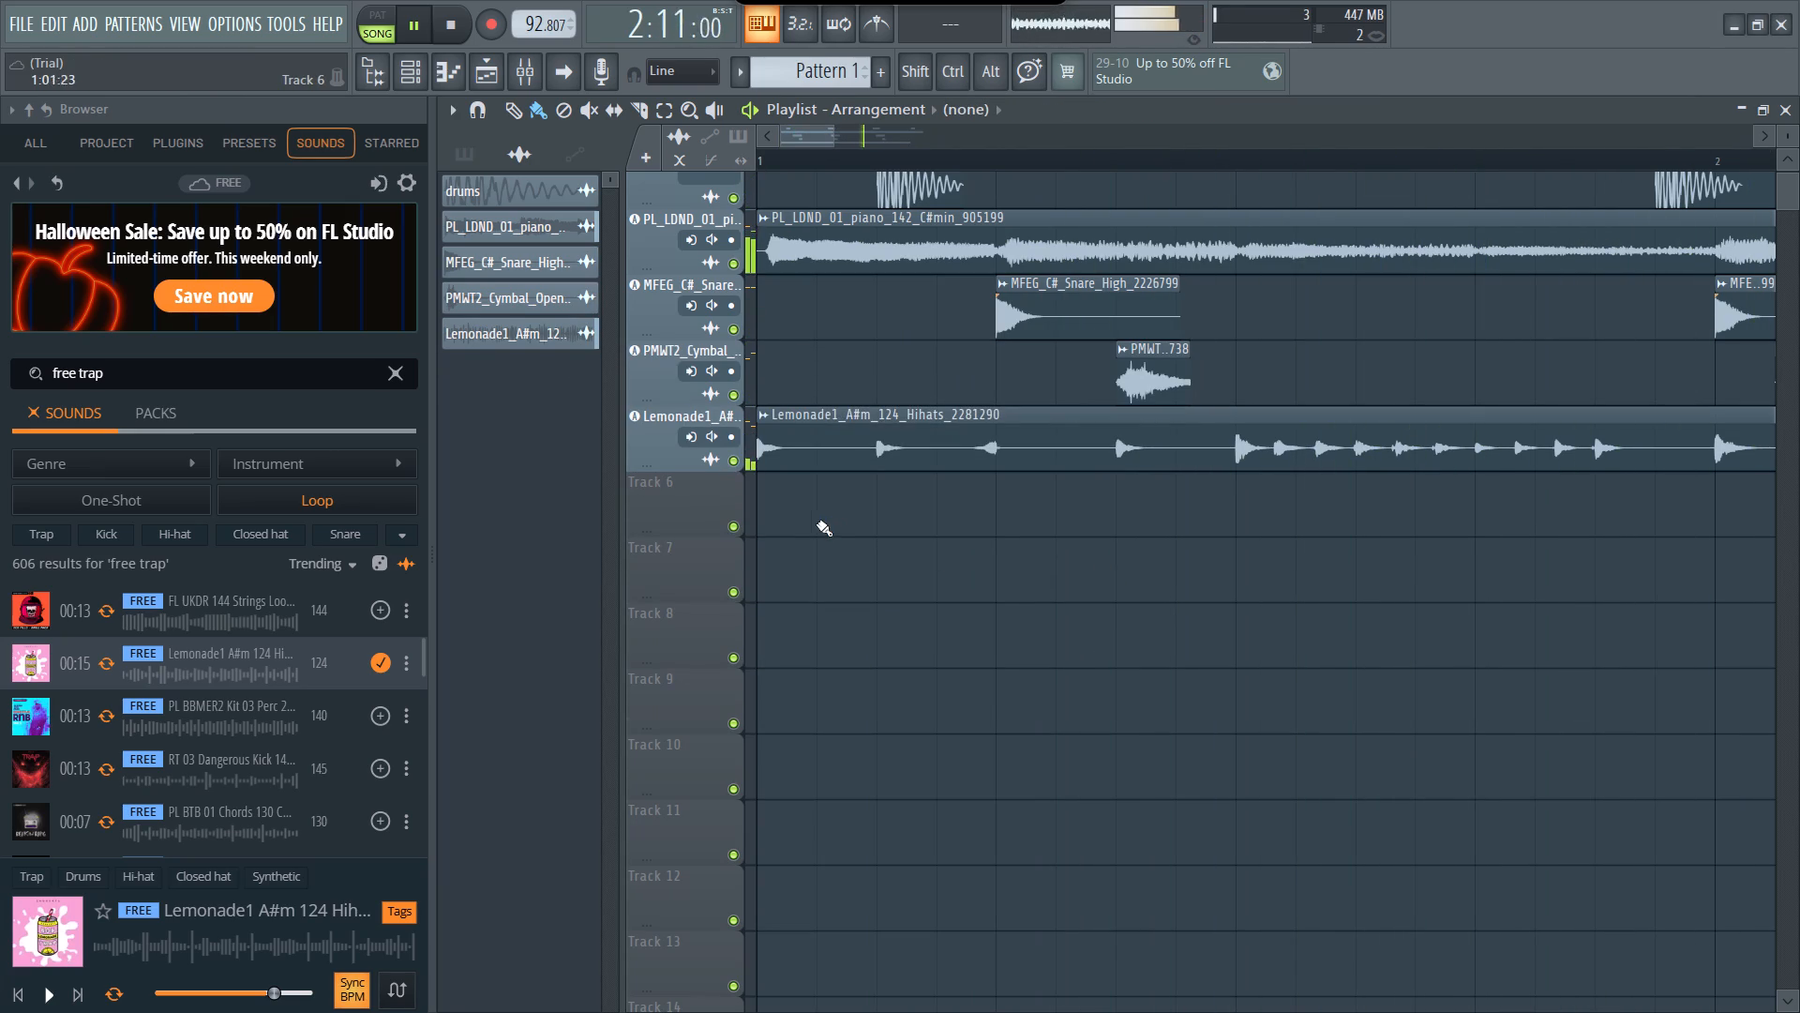
# Move the open-hat cymbal clip in bar 1 one step earlier.
pyautogui.hscroll(-1, 1221, 824)
pyautogui.hscroll(1, 1221, 824)
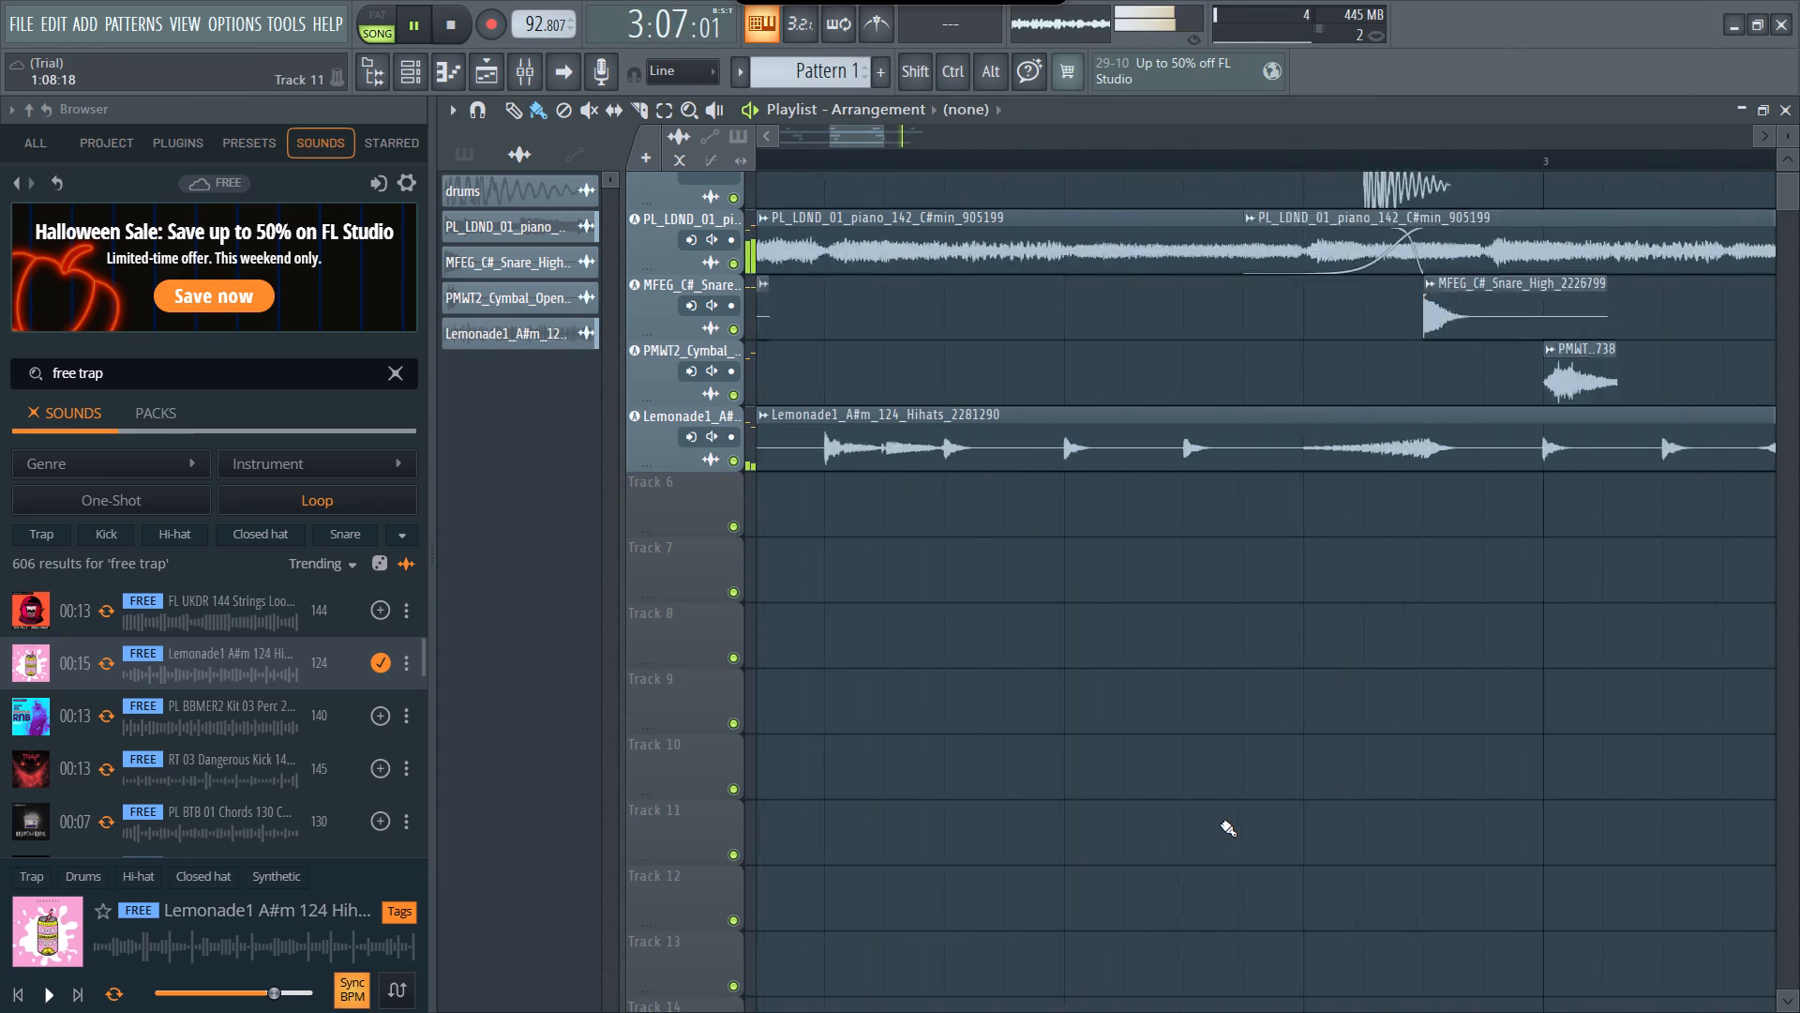
pyautogui.hscroll(1, 1221, 824)
pyautogui.scroll(1, 1221, 824)
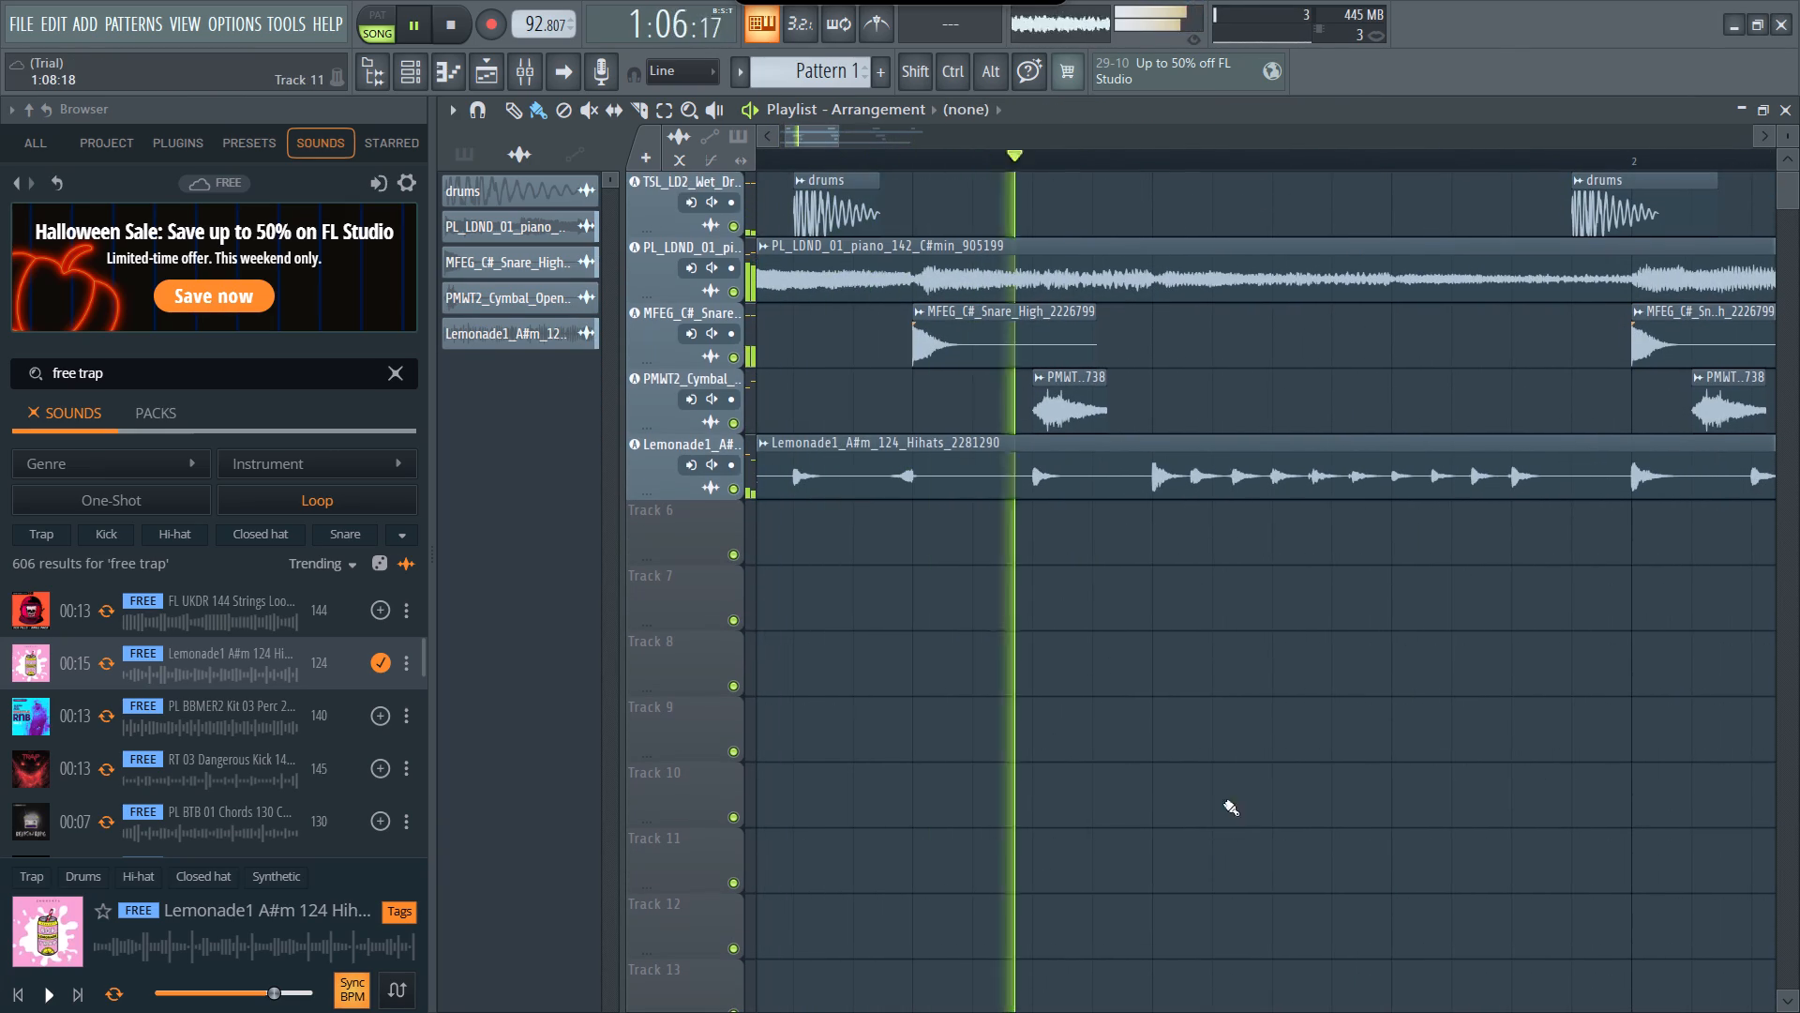
pyautogui.hscroll(-1, 1370, 788)
pyautogui.hscroll(1, 1370, 788)
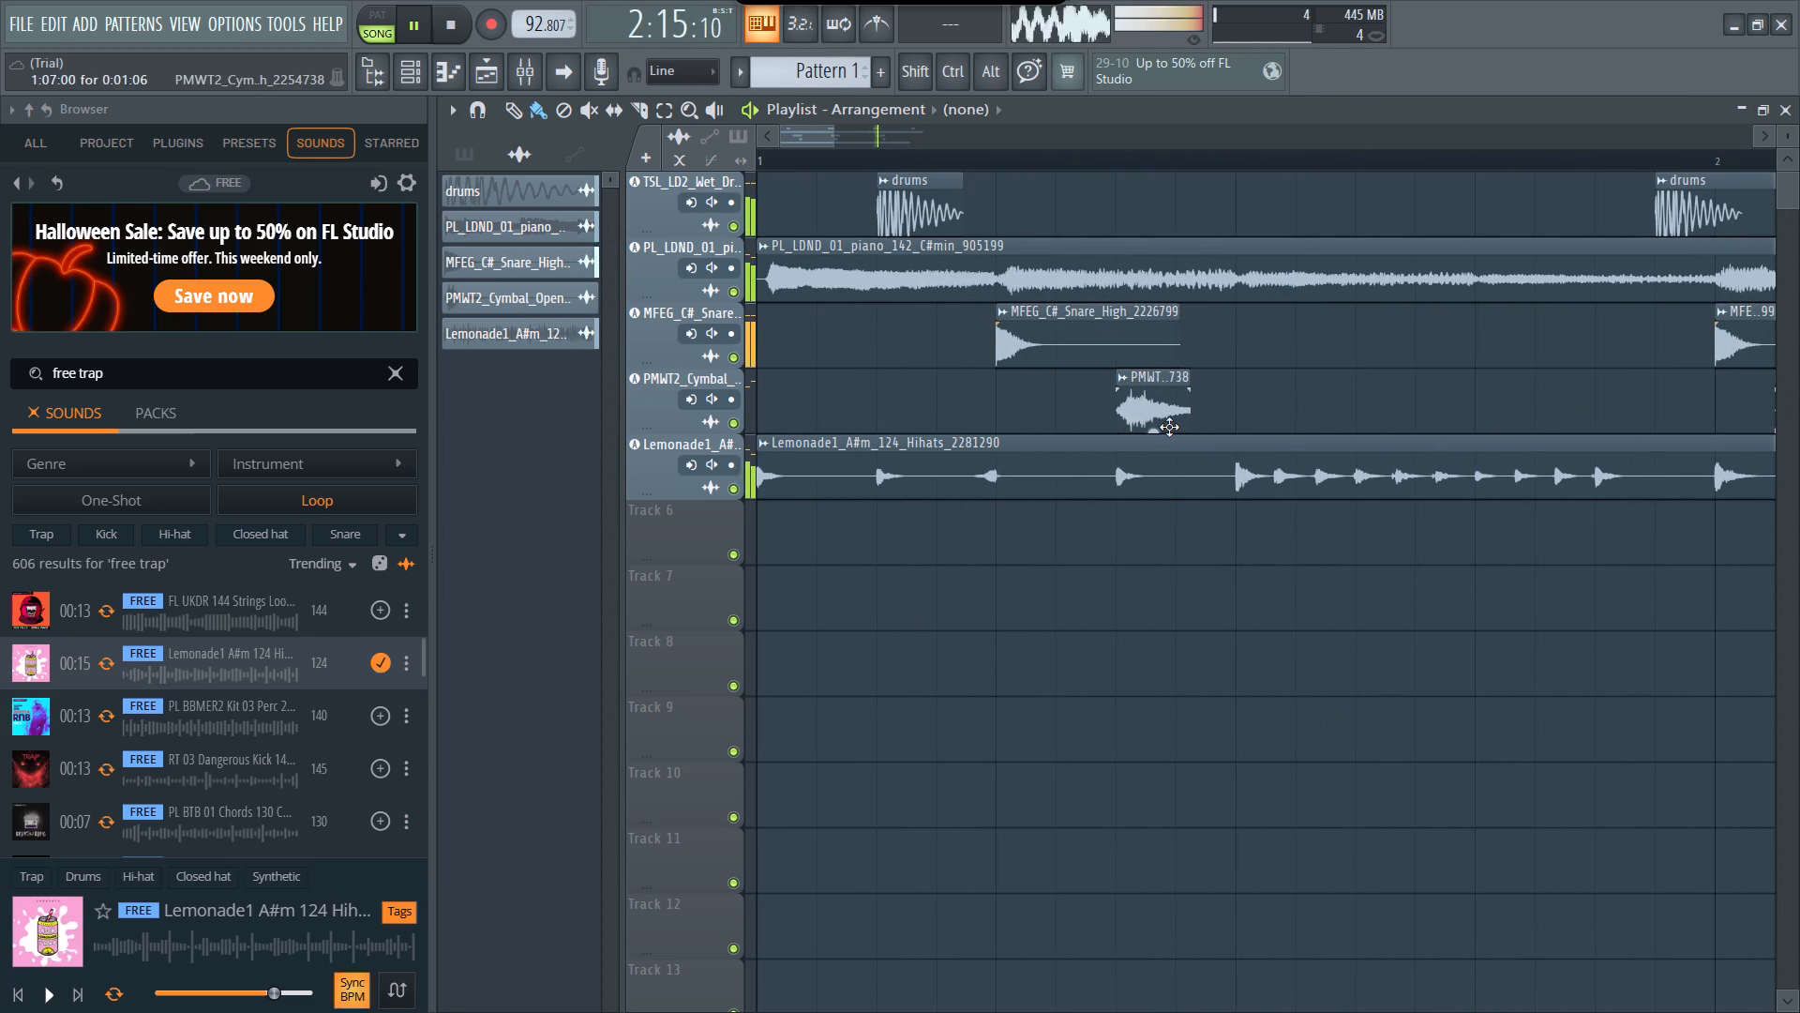
pyautogui.moveTo(1169, 427); pyautogui.dragTo(1127, 427)
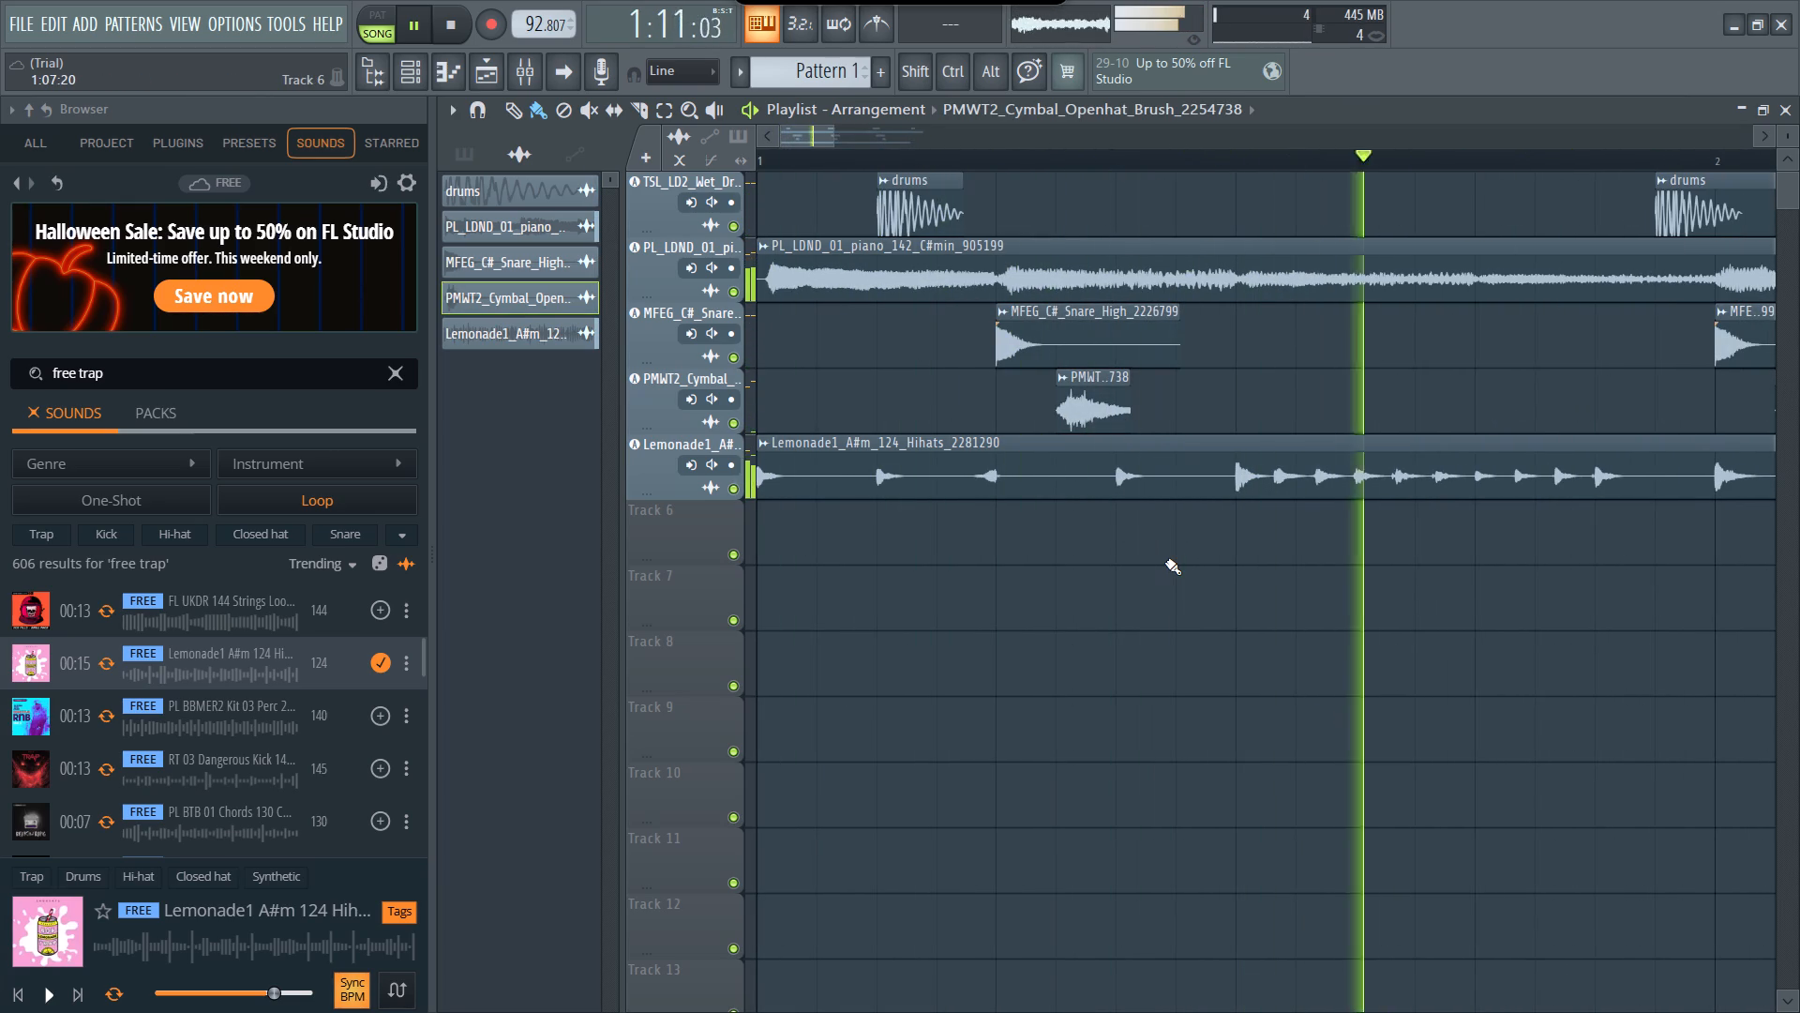
# Move the open-hat cymbal clip at the start of bar 3 one step earlier to 2:16:00.
pyautogui.hscroll(-2, 1261, 568)
pyautogui.hscroll(1, 1376, 571)
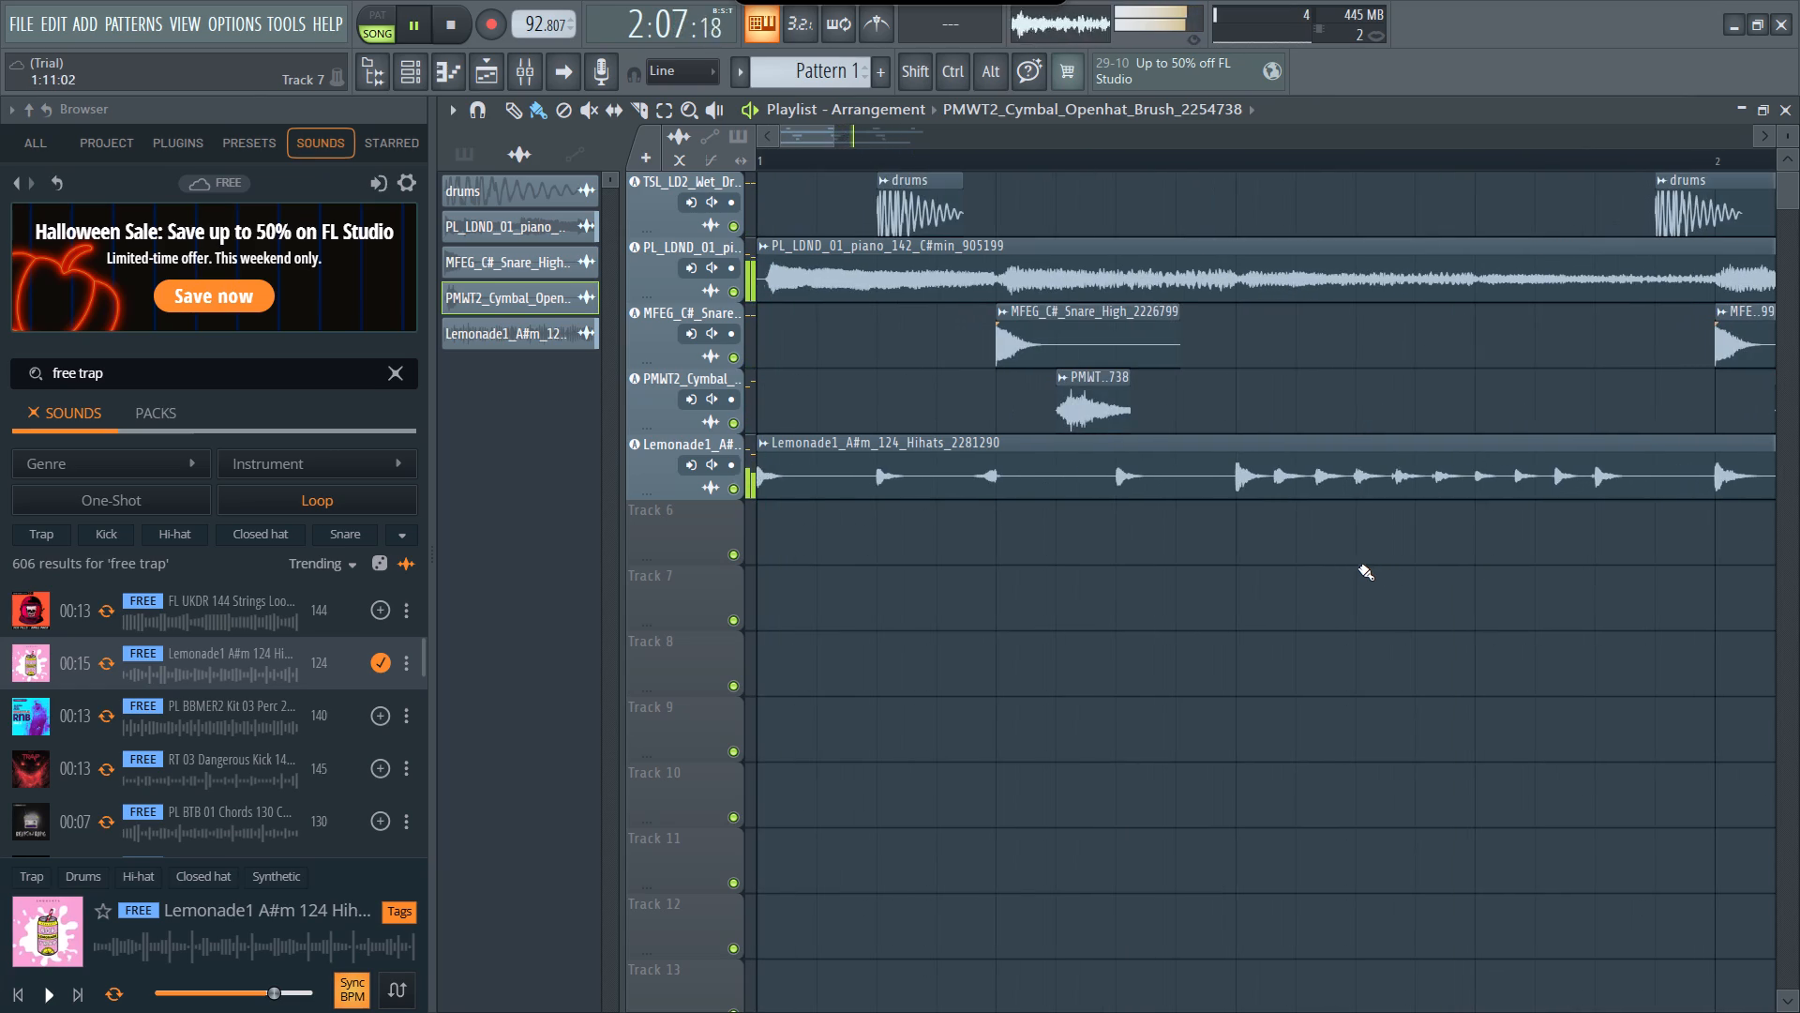
pyautogui.hscroll(-1, 1461, 594)
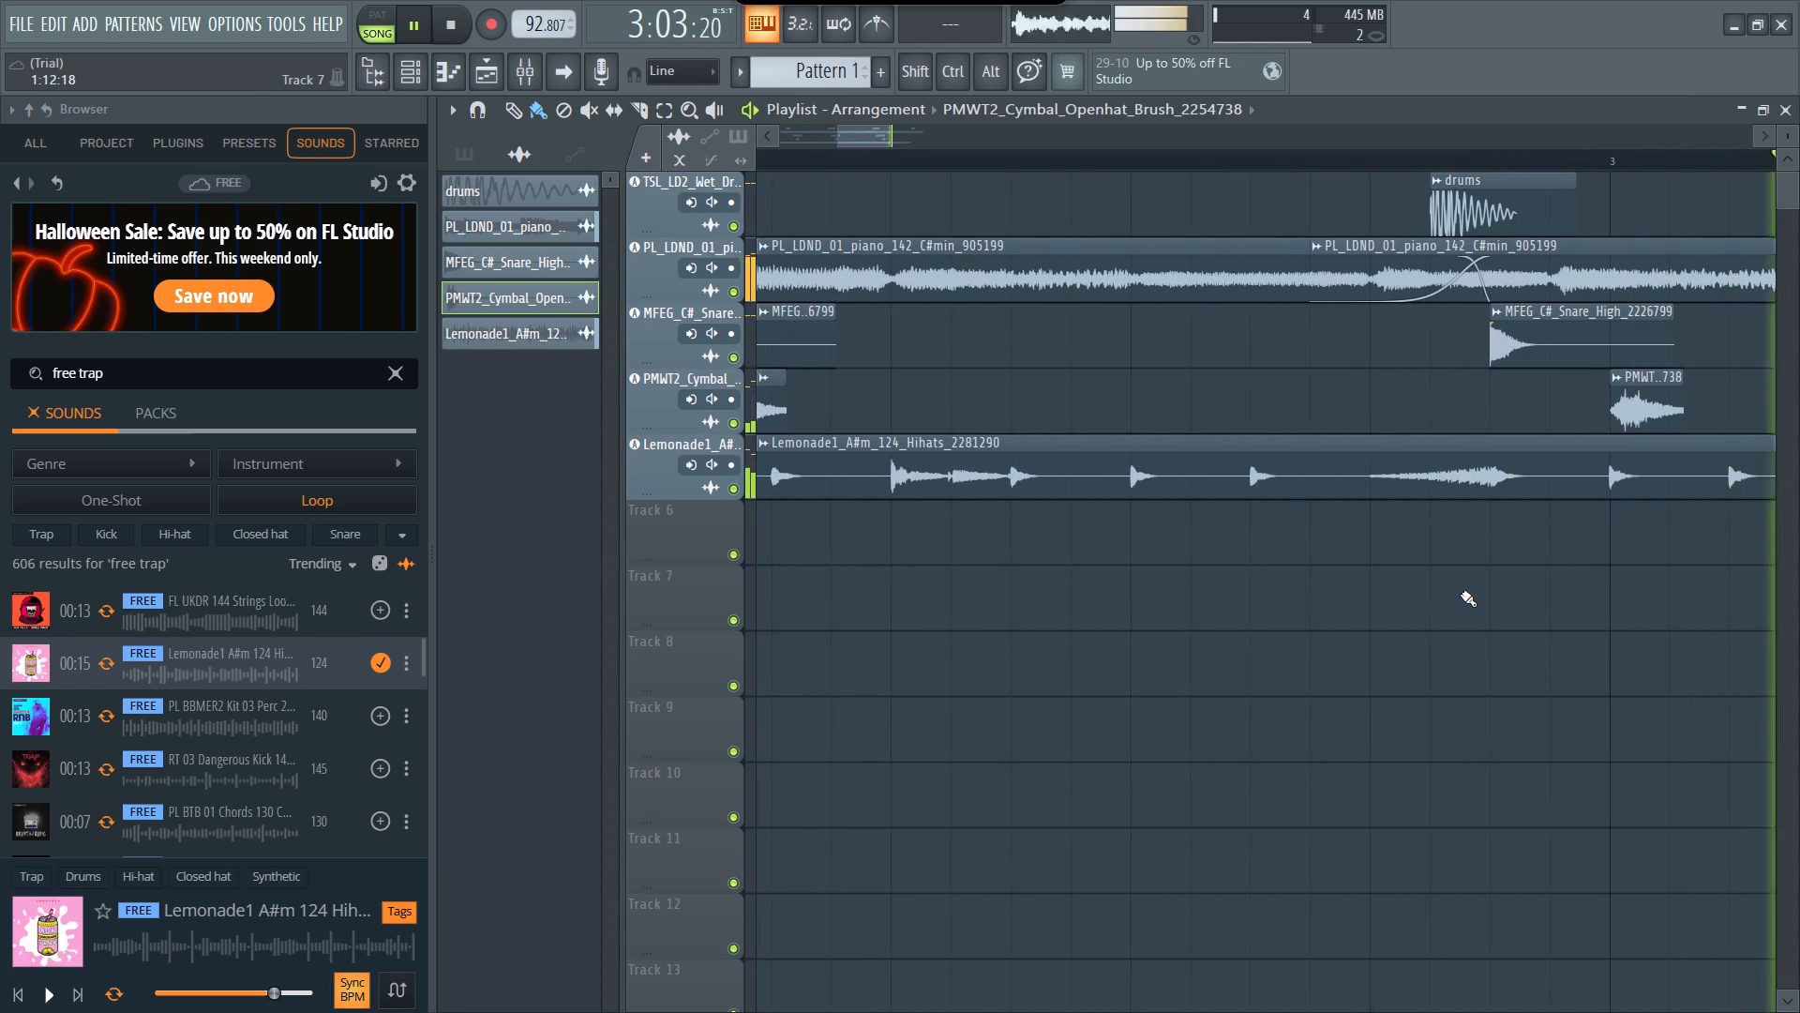
pyautogui.moveTo(1579, 405); pyautogui.dragTo(1518, 407)
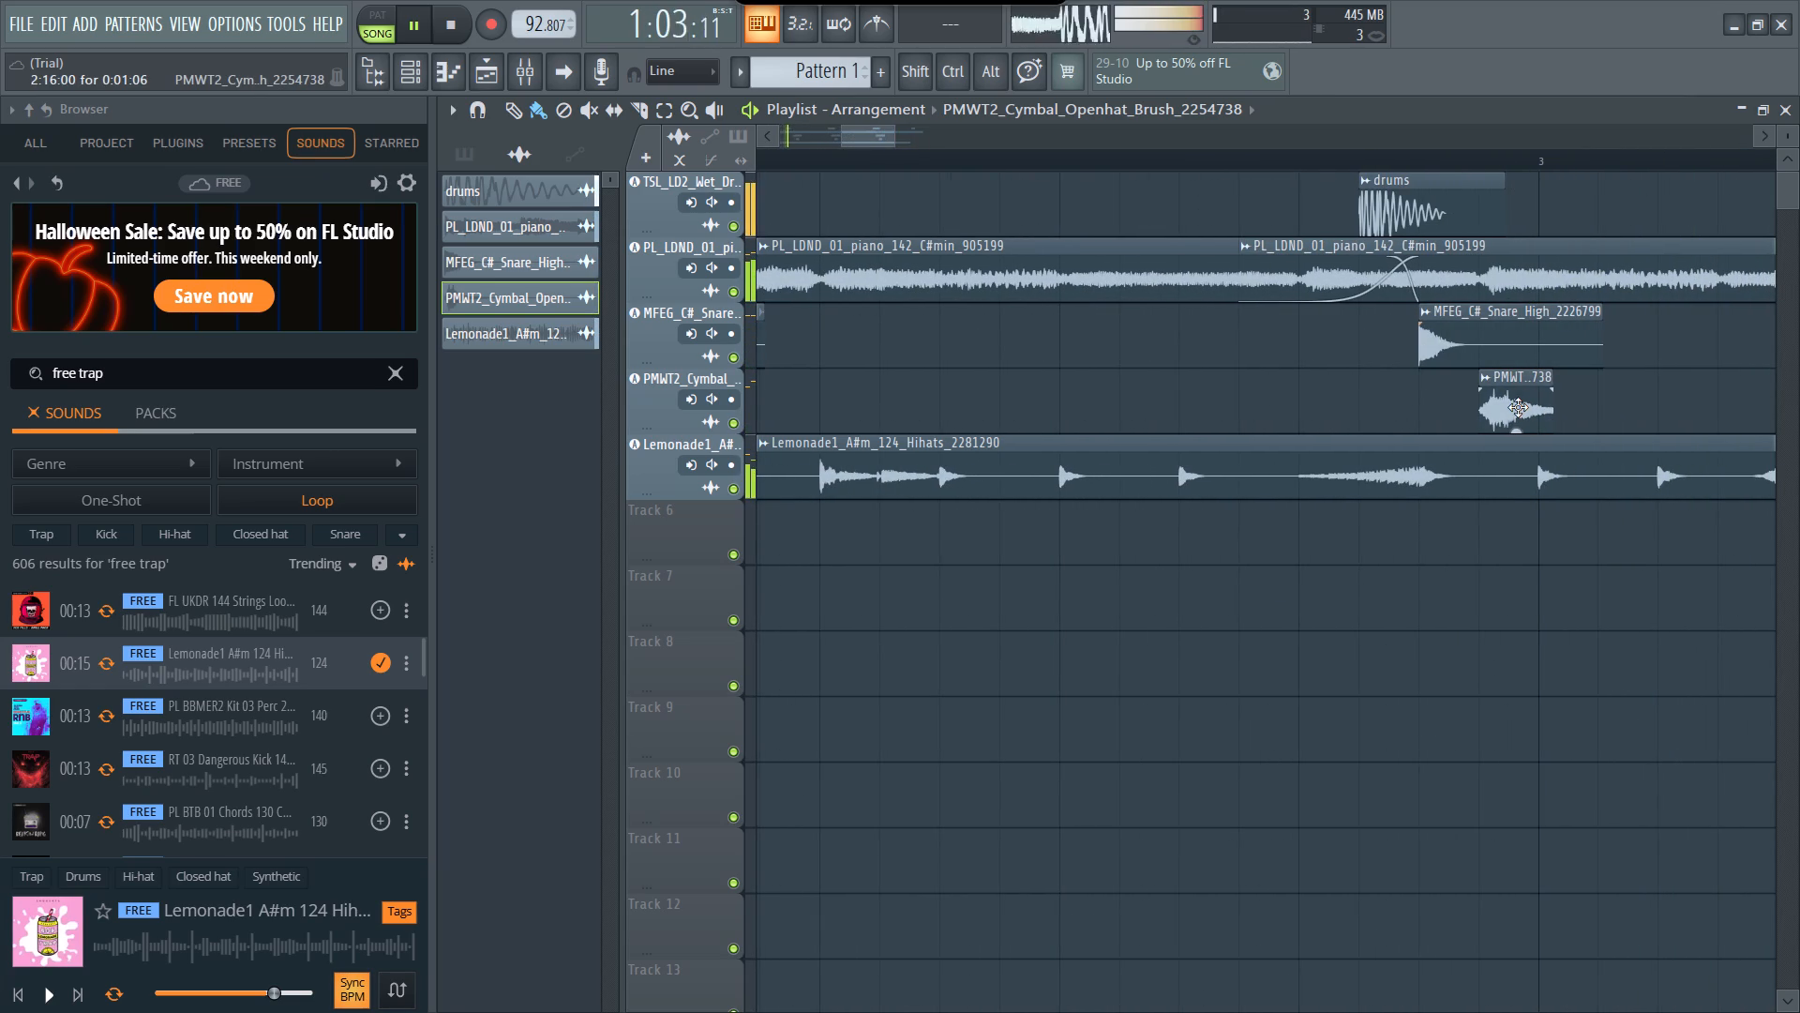
# Review the clip layout from bar 1 to bar 4 while the arrangement plays.
pyautogui.hscroll(2, 1412, 550)
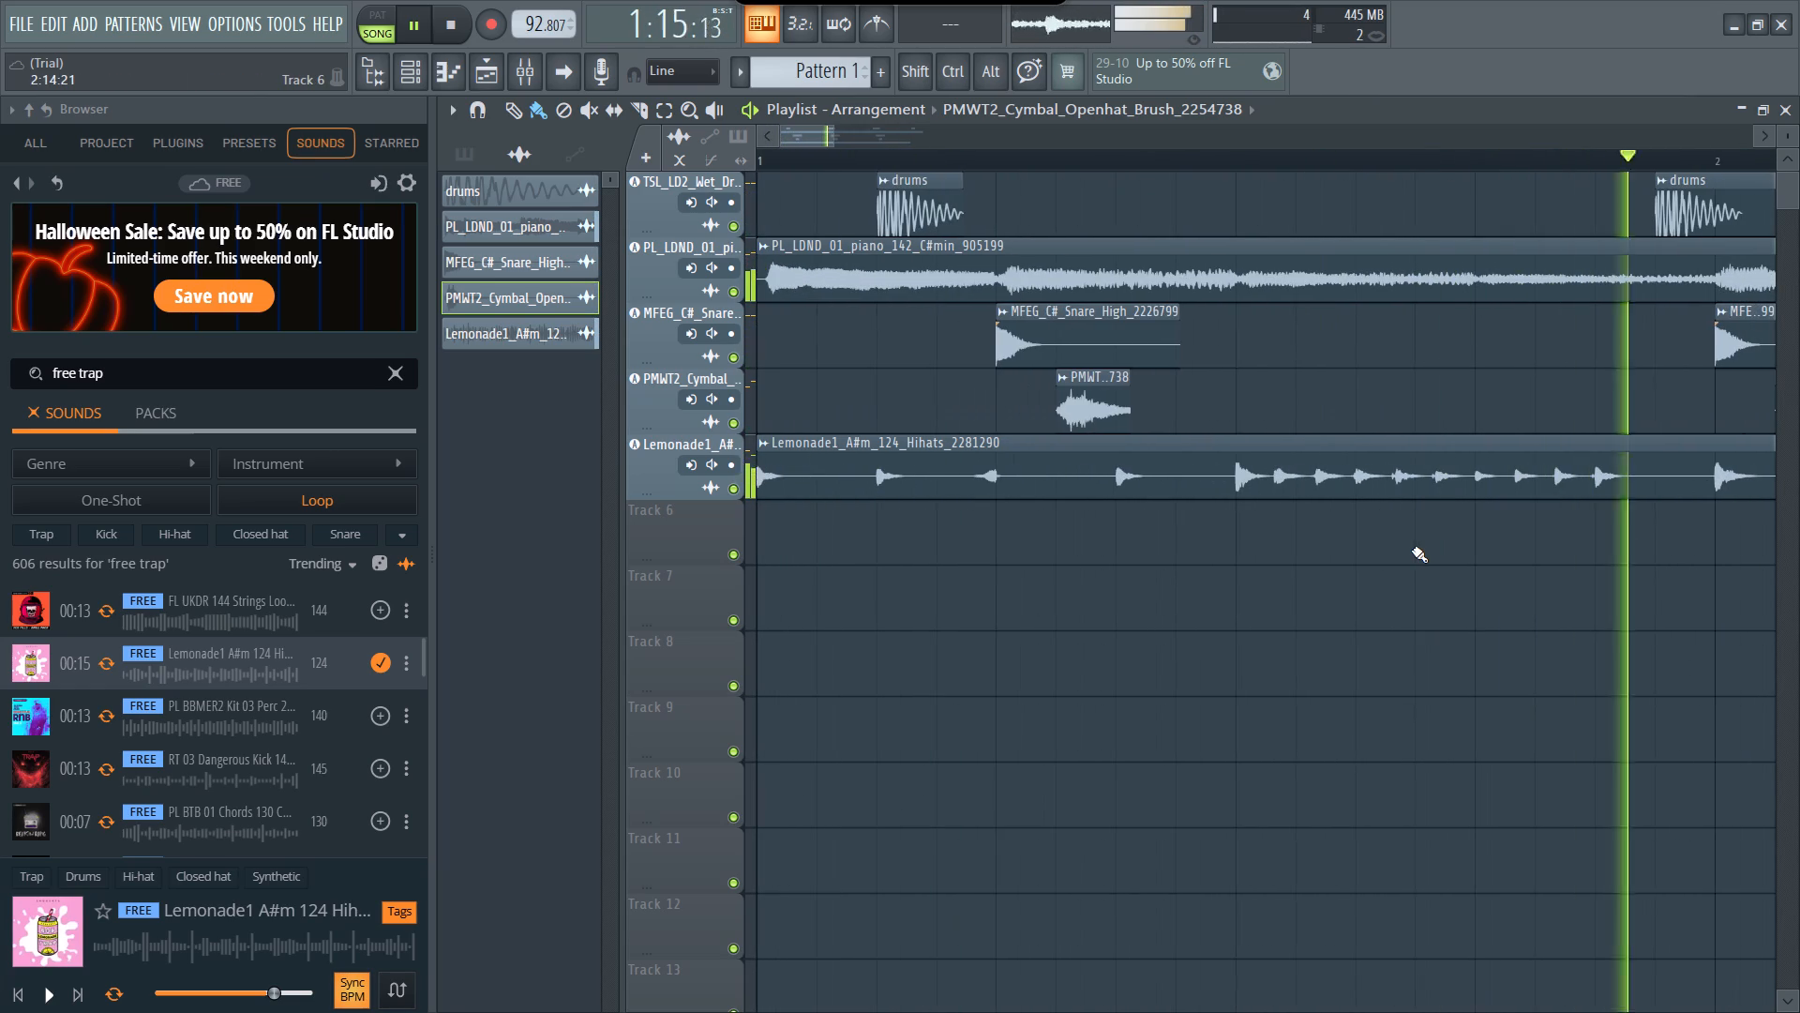
pyautogui.hscroll(-3, 1412, 550)
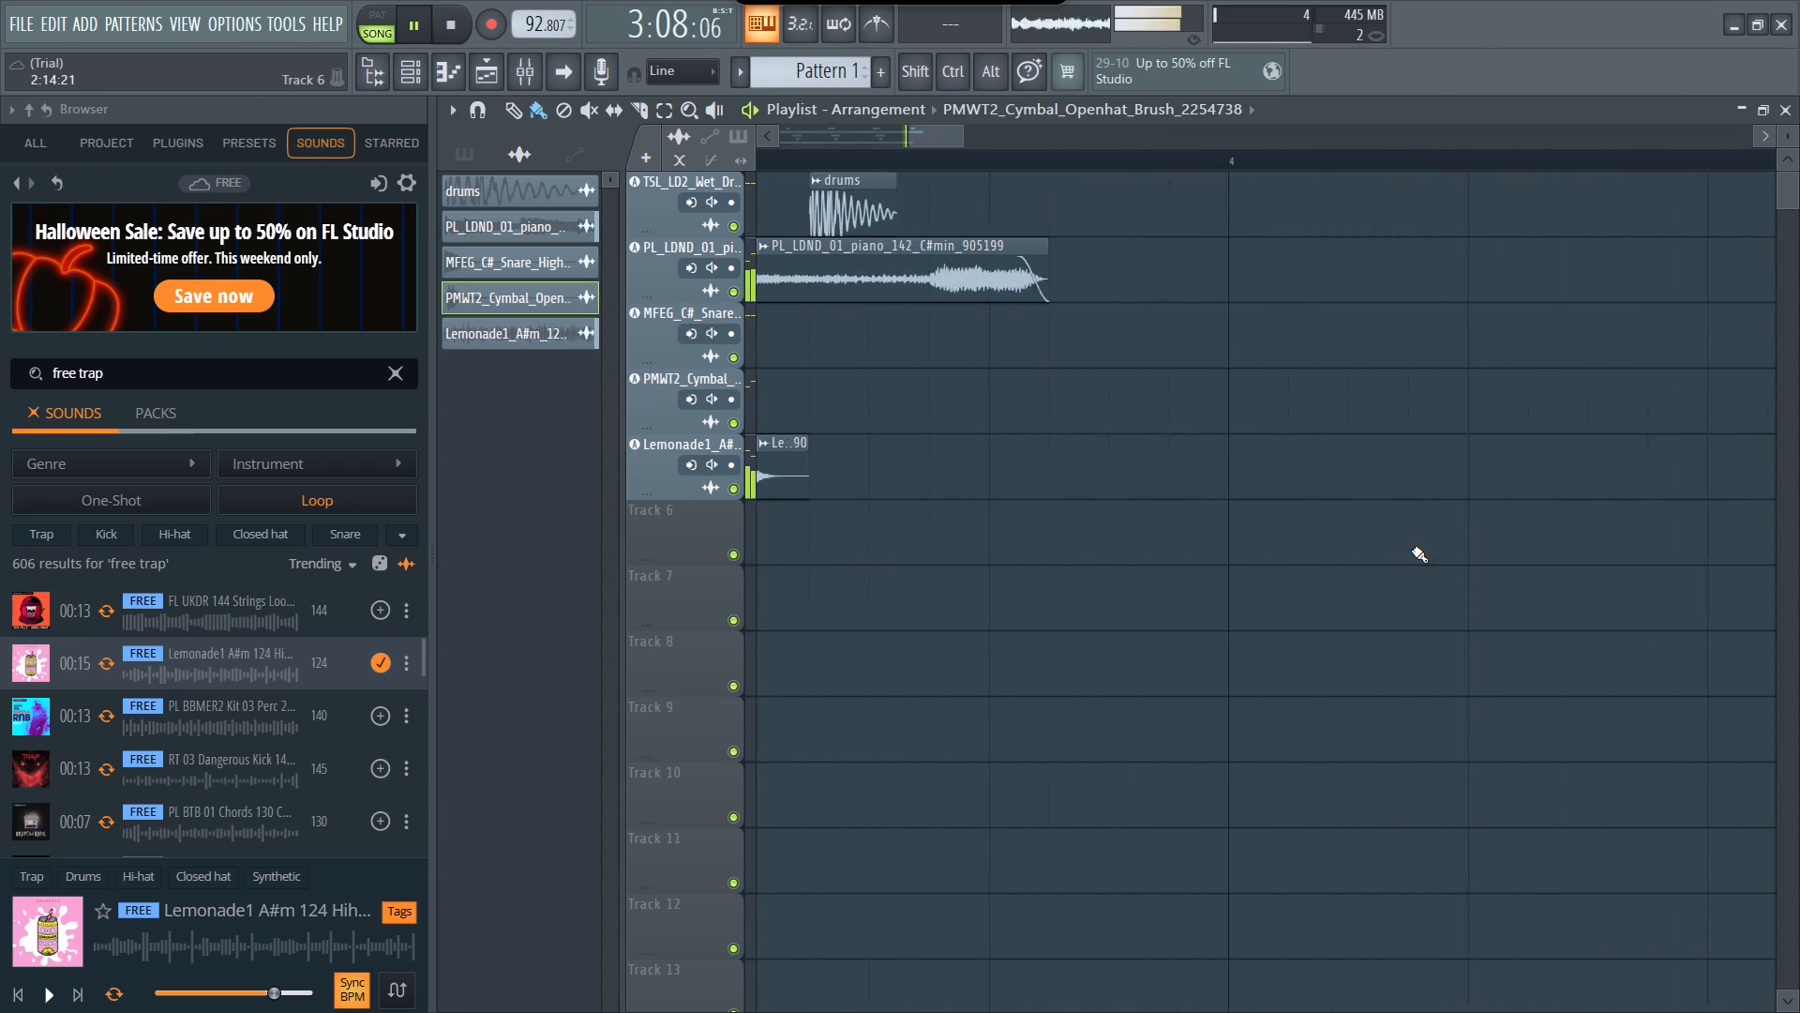
pyautogui.hscroll(2, 1412, 550)
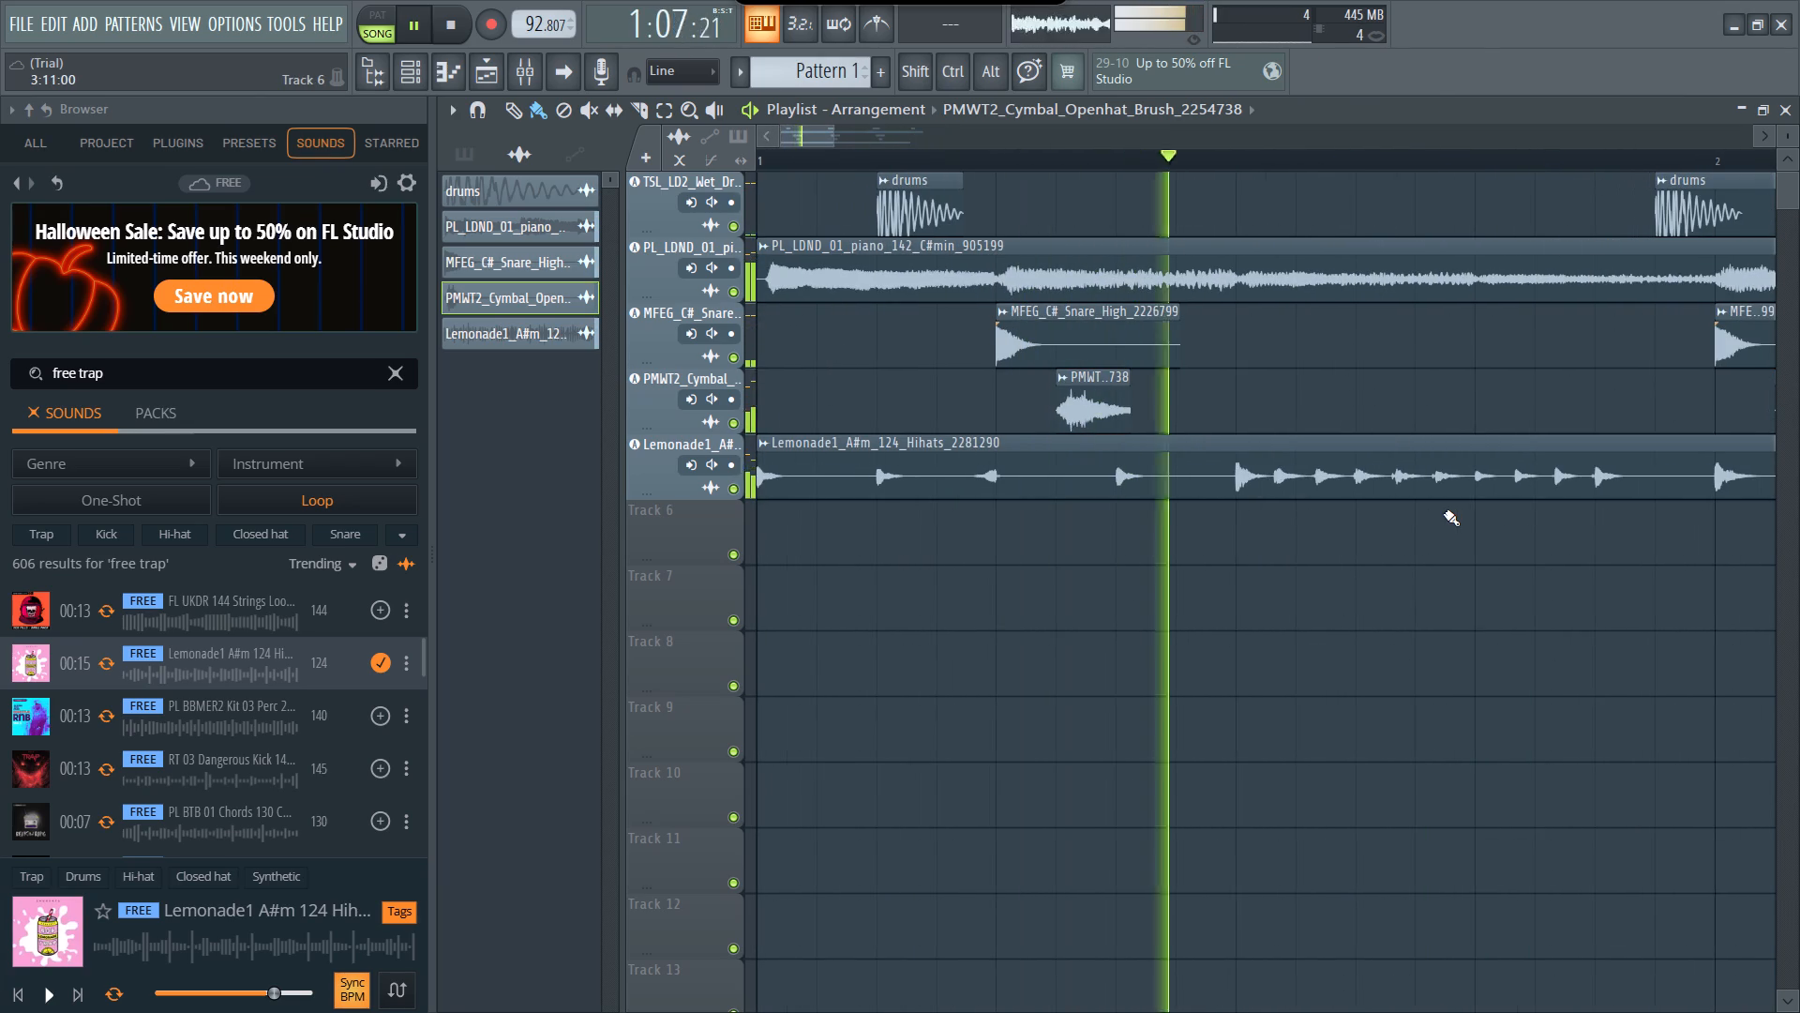
# Pause the song and audition the PL BBMER2 Kit 03 Perc 2 loop on its own.
pyautogui.click(108, 728)
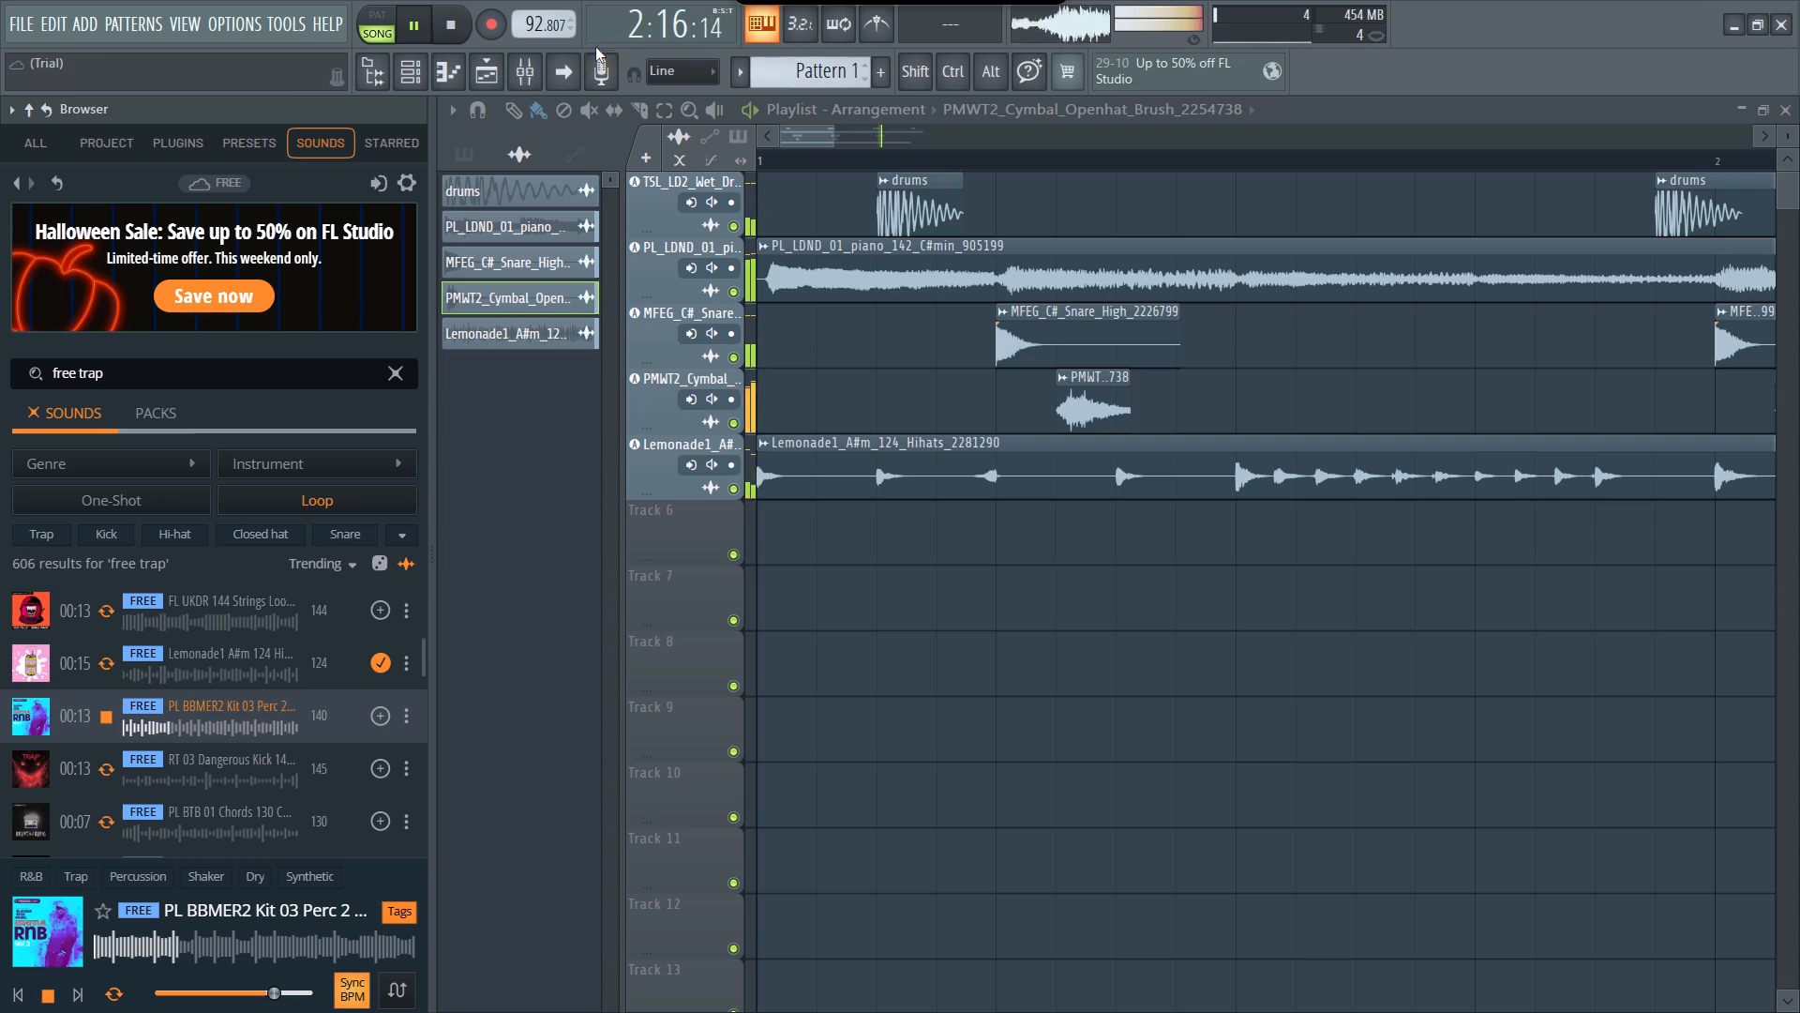
pyautogui.click(419, 38)
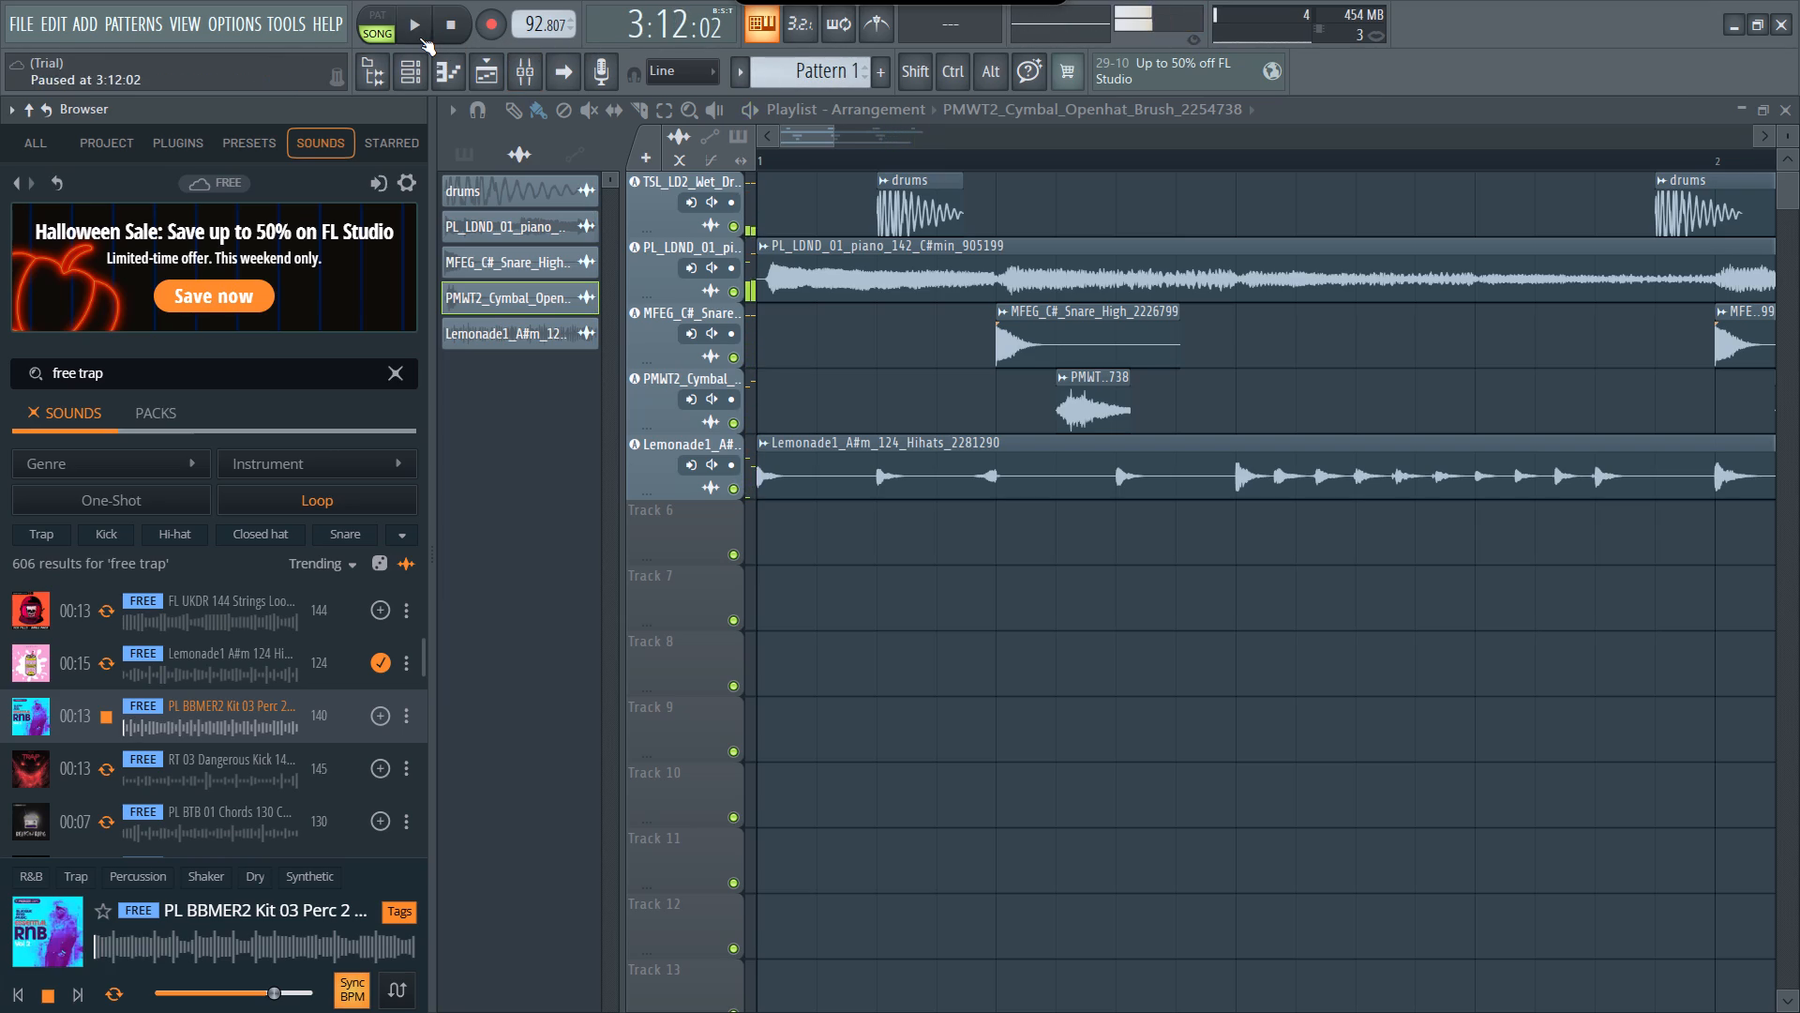
pyautogui.click(105, 708)
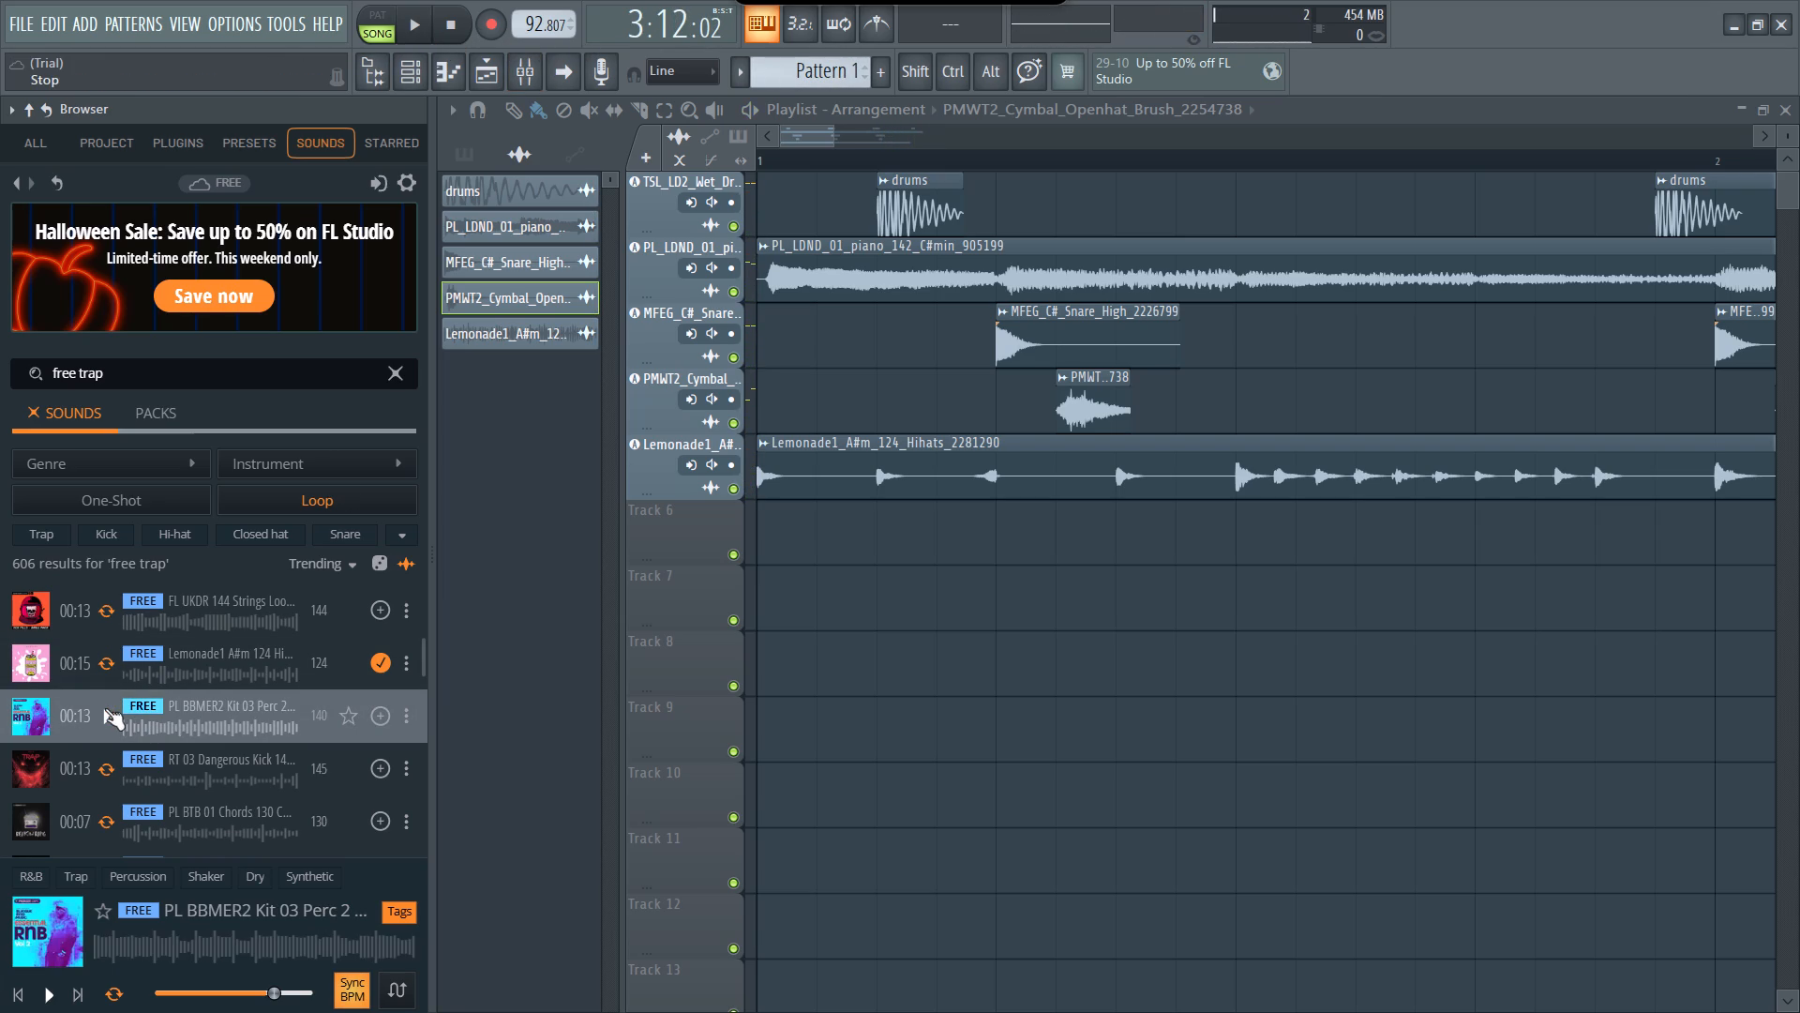
pyautogui.click(105, 708)
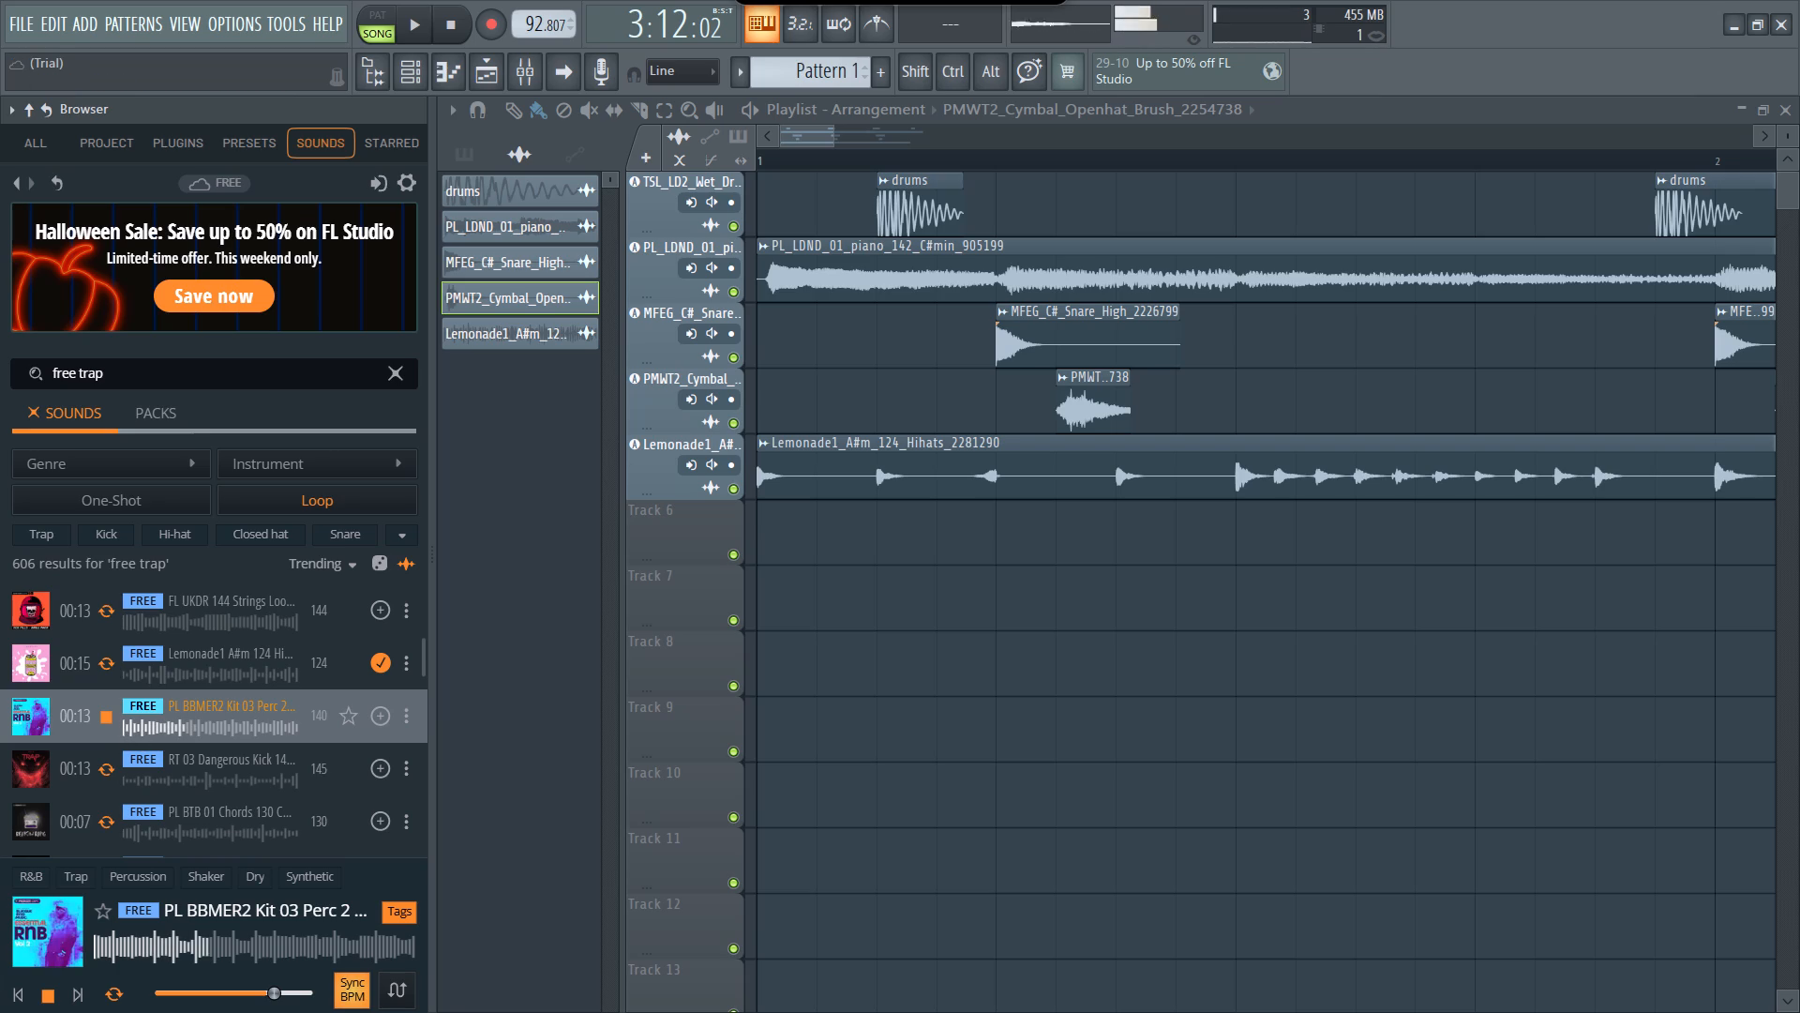
# Add the PL BBMER2 Kit 03 Perc 2 loop as a new audio track below the hi-hats track.
pyautogui.moveTo(116, 717); pyautogui.dragTo(693, 521)
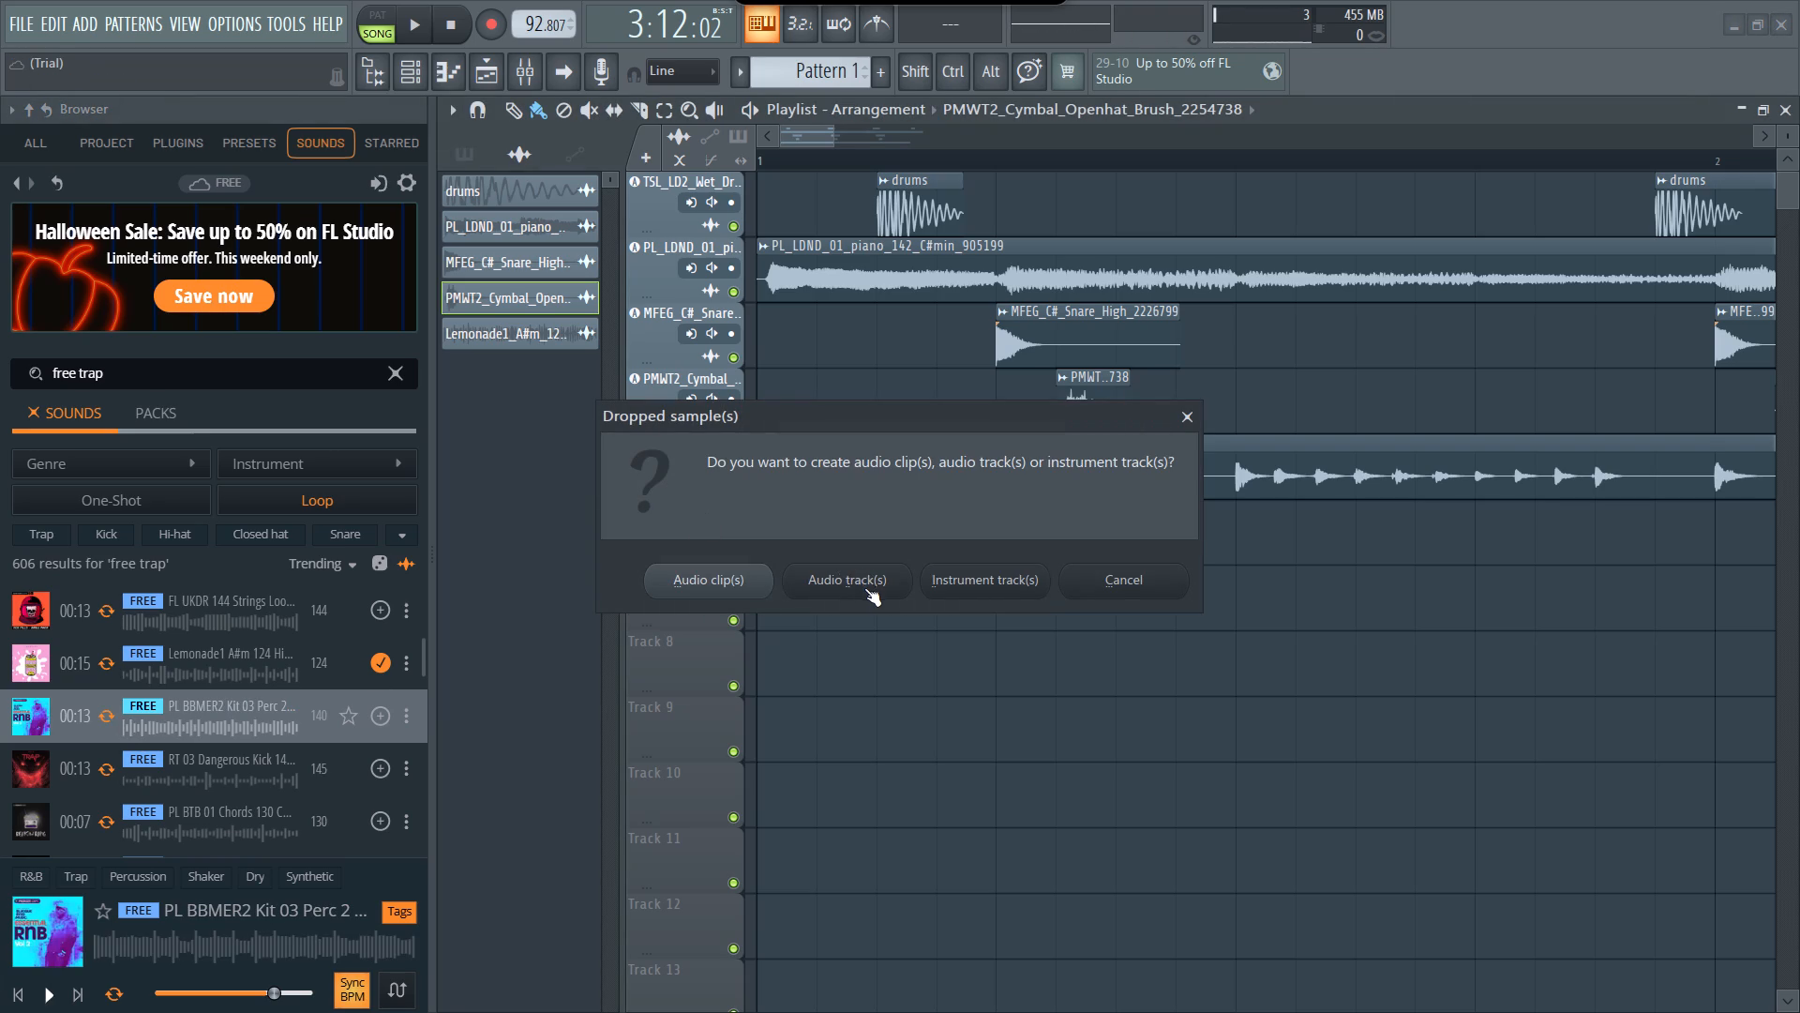
pyautogui.click(864, 587)
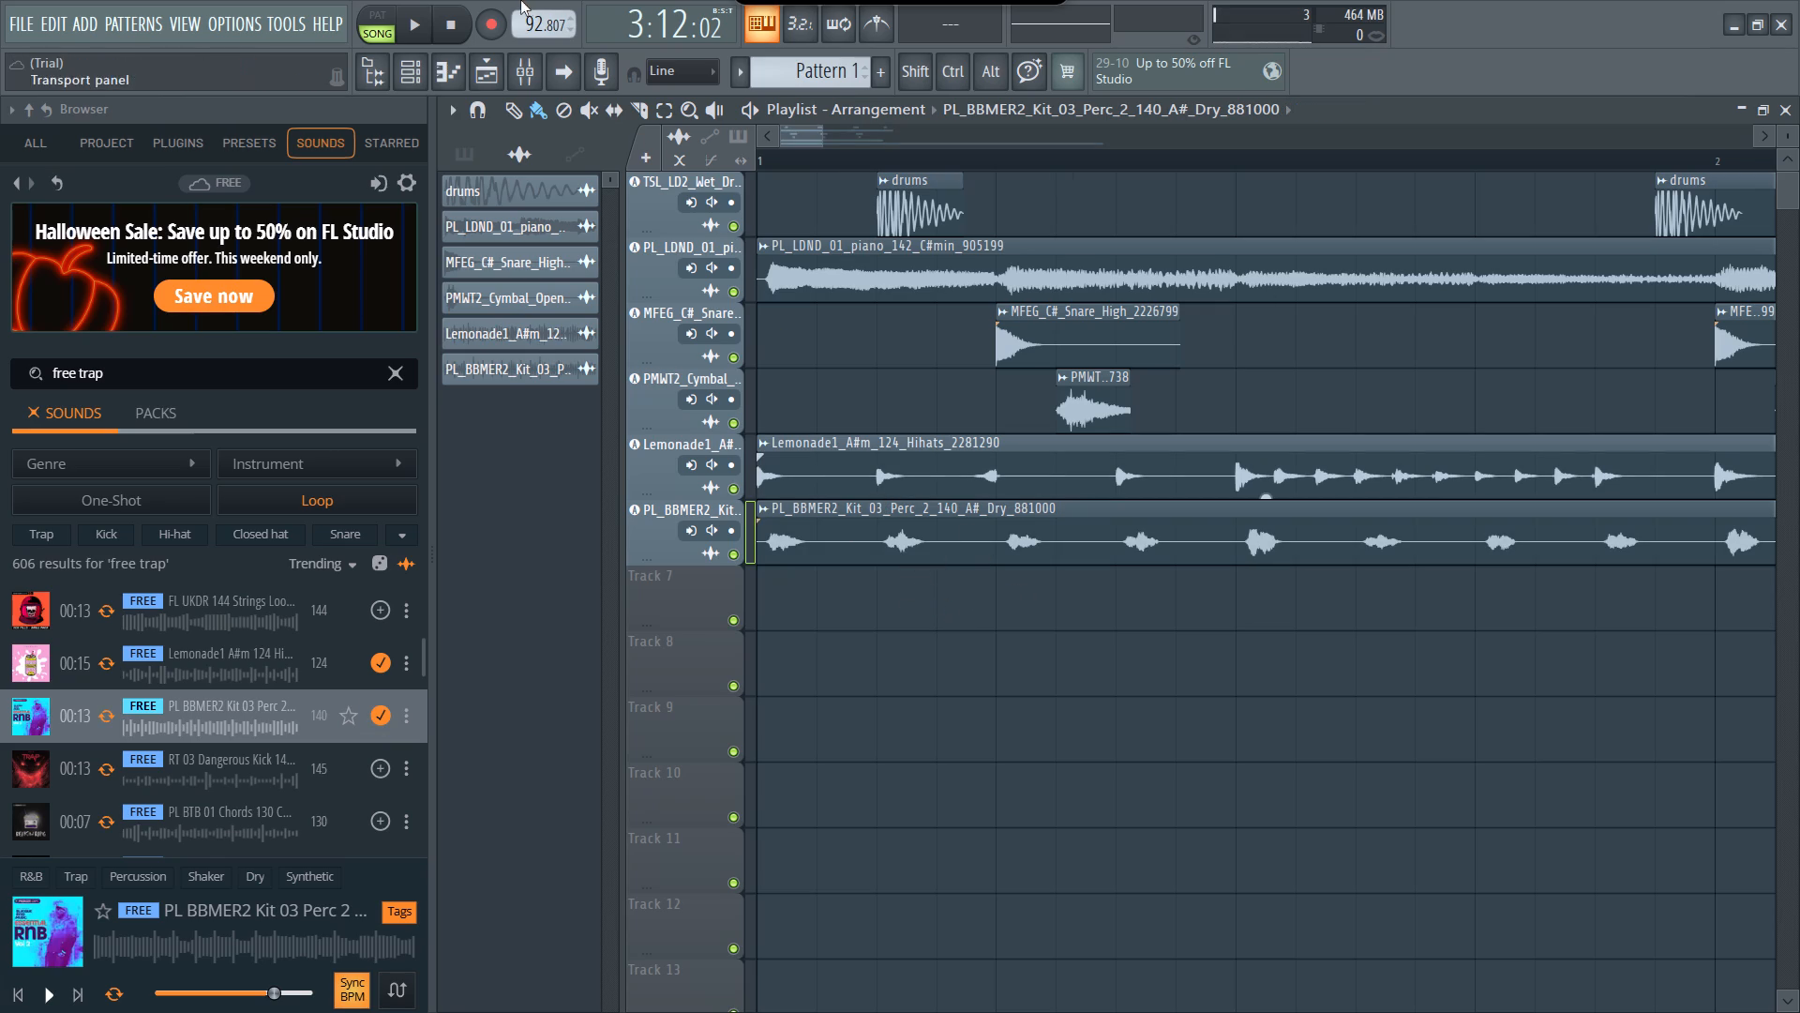
# Briefly play and pause the song to check the new percussion loop.
pyautogui.click(402, 16)
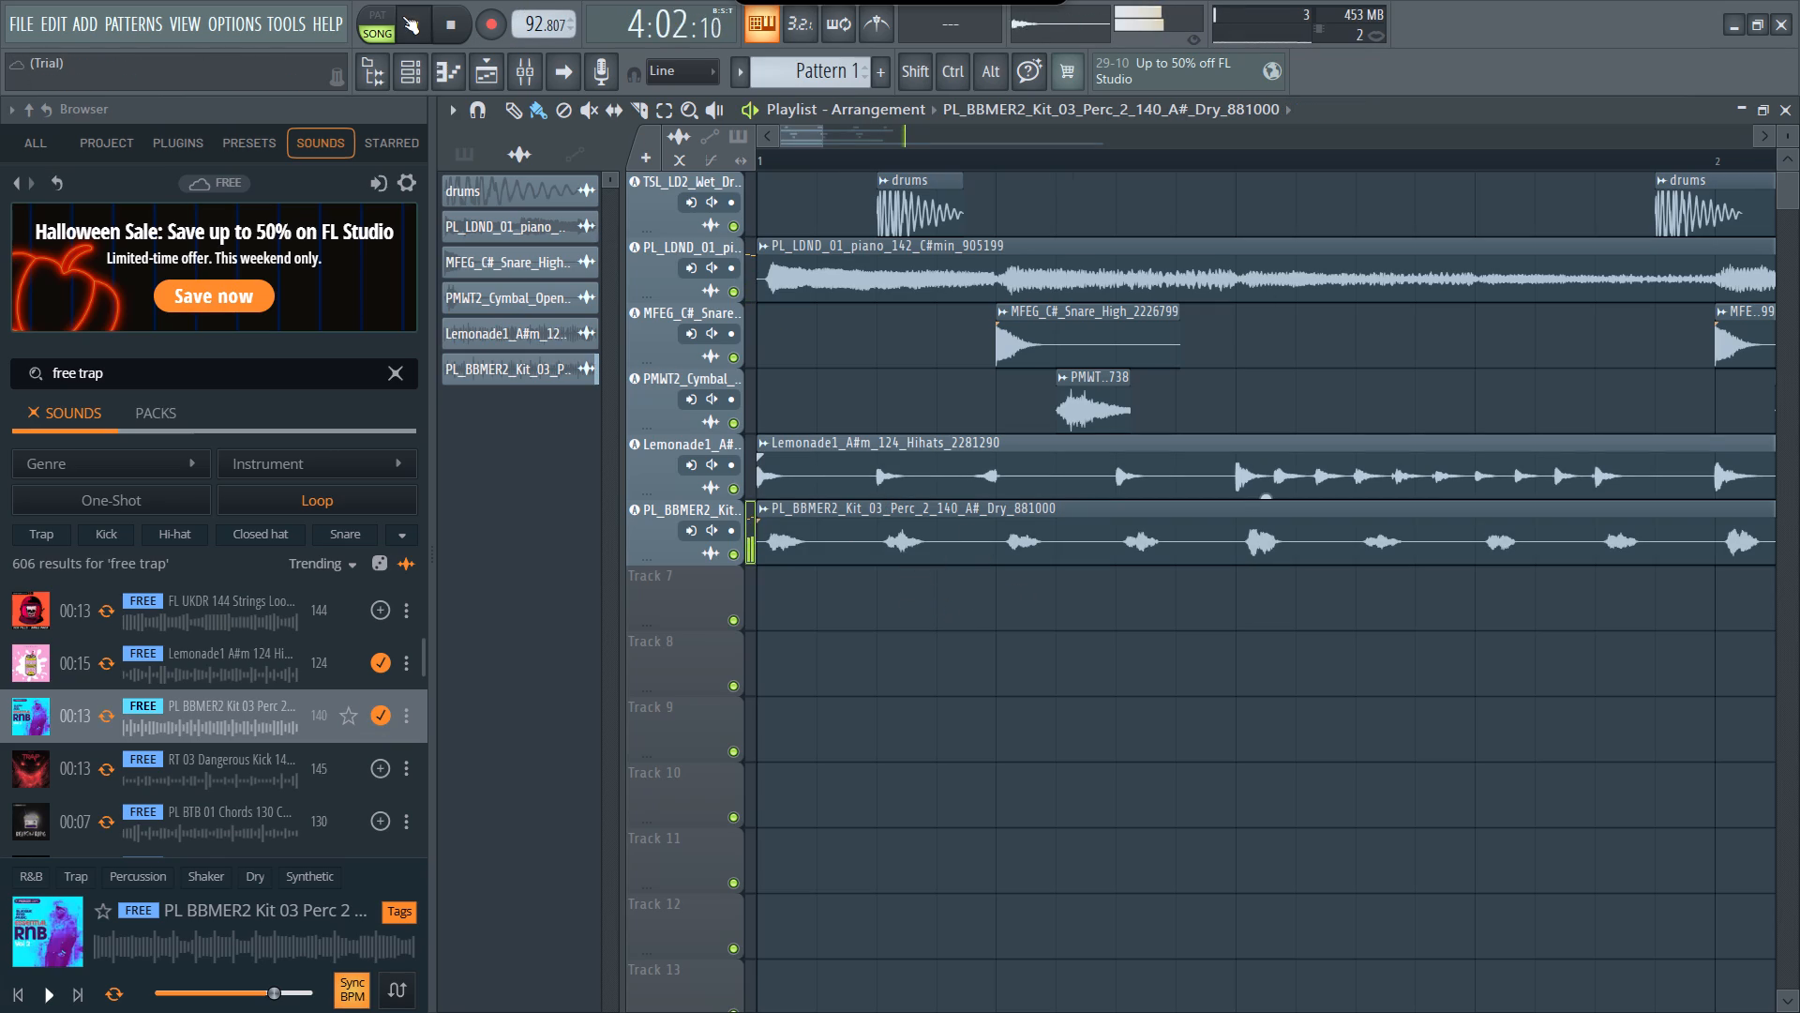
pyautogui.click(402, 16)
pyautogui.click(402, 16)
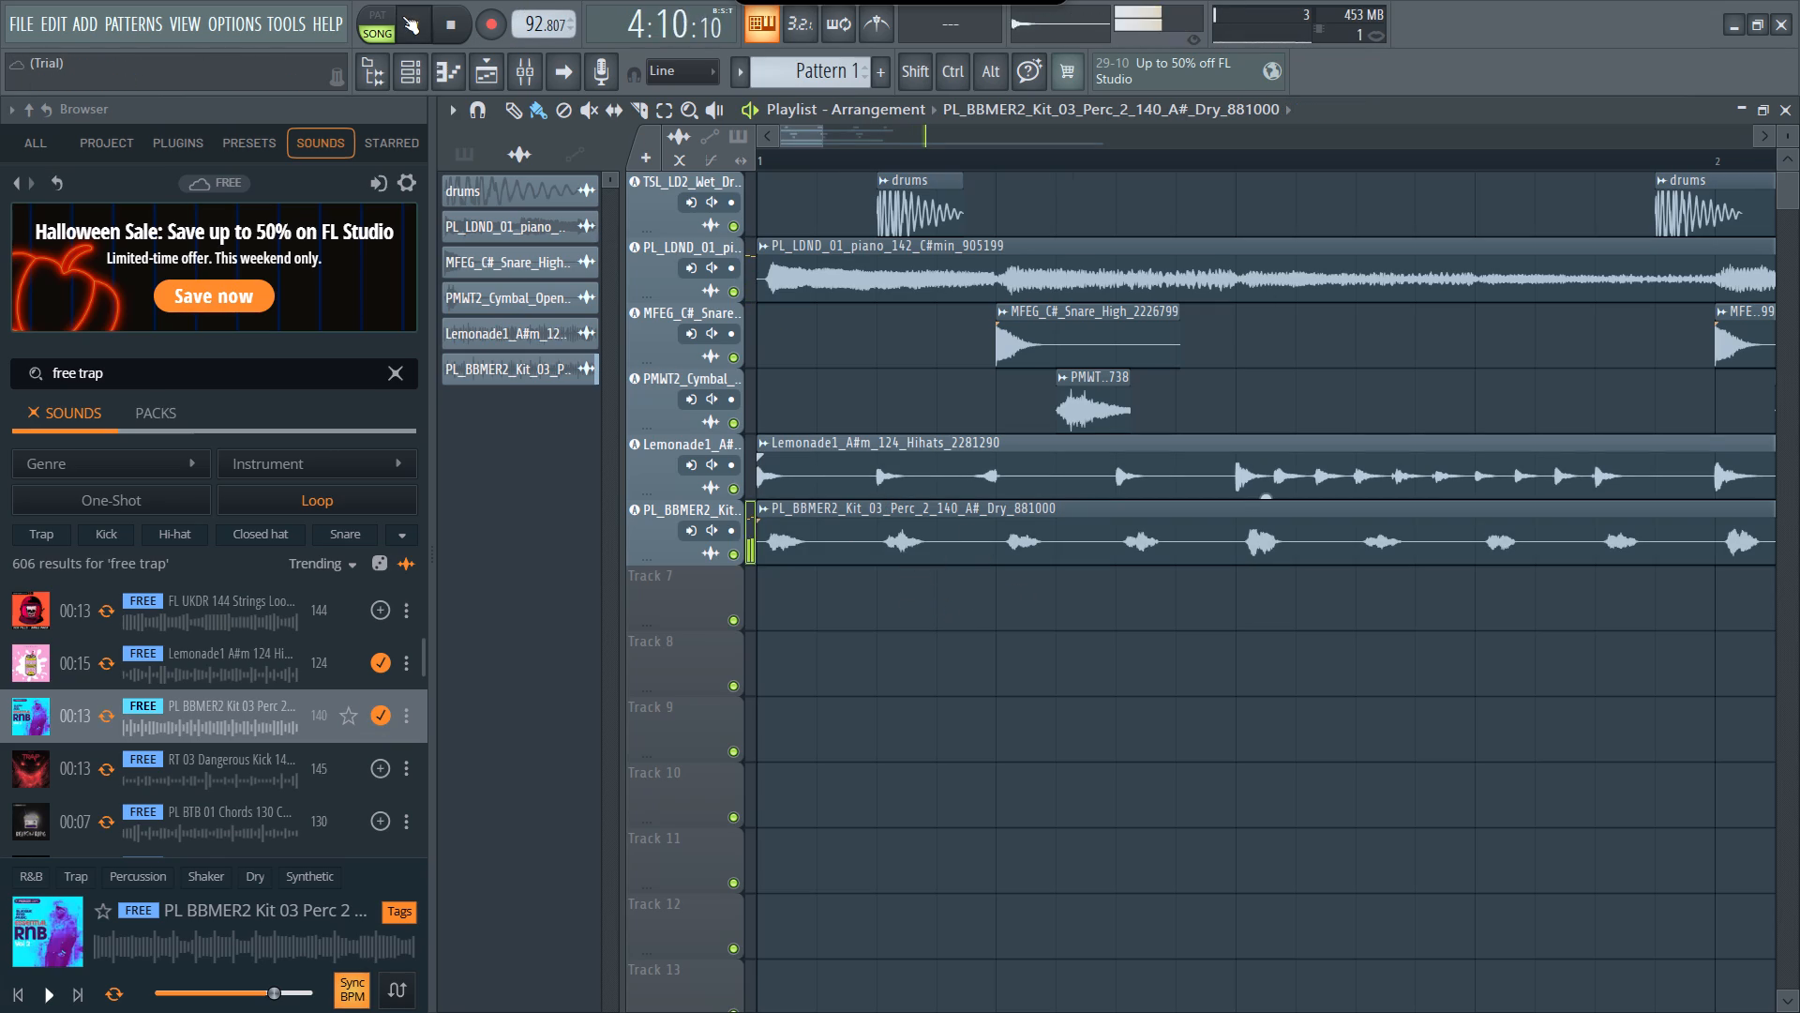
pyautogui.click(402, 16)
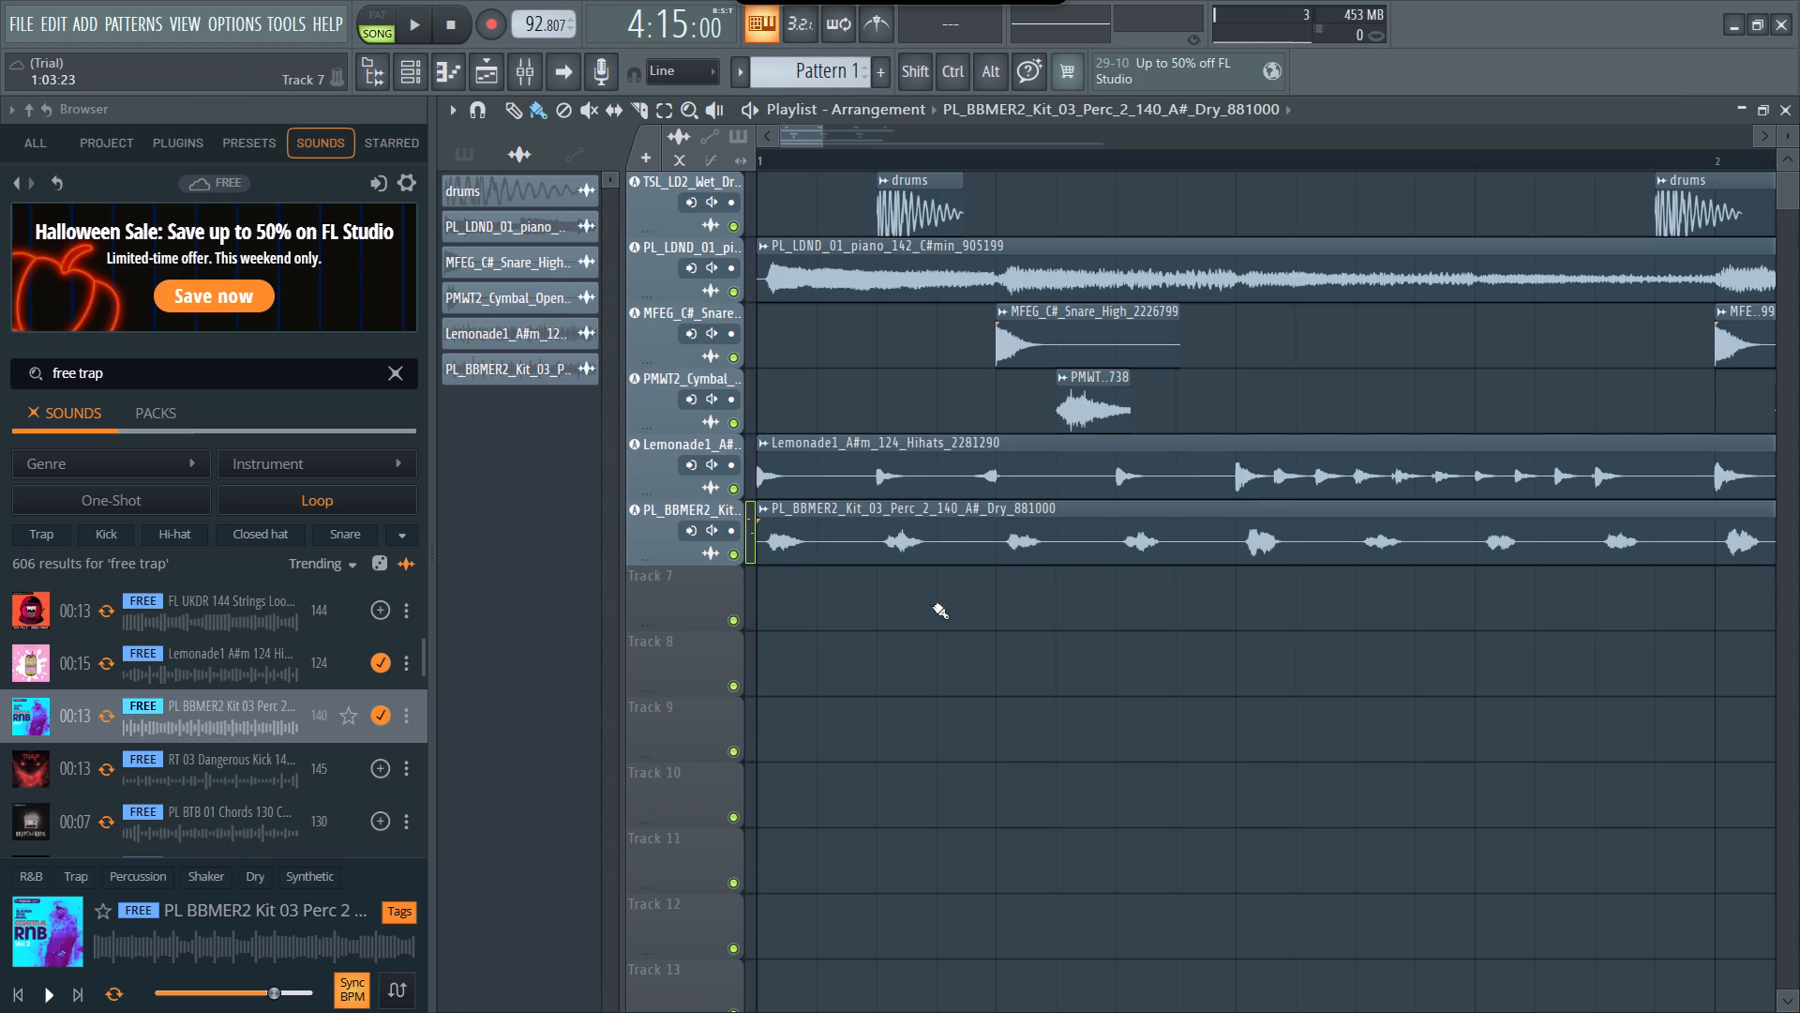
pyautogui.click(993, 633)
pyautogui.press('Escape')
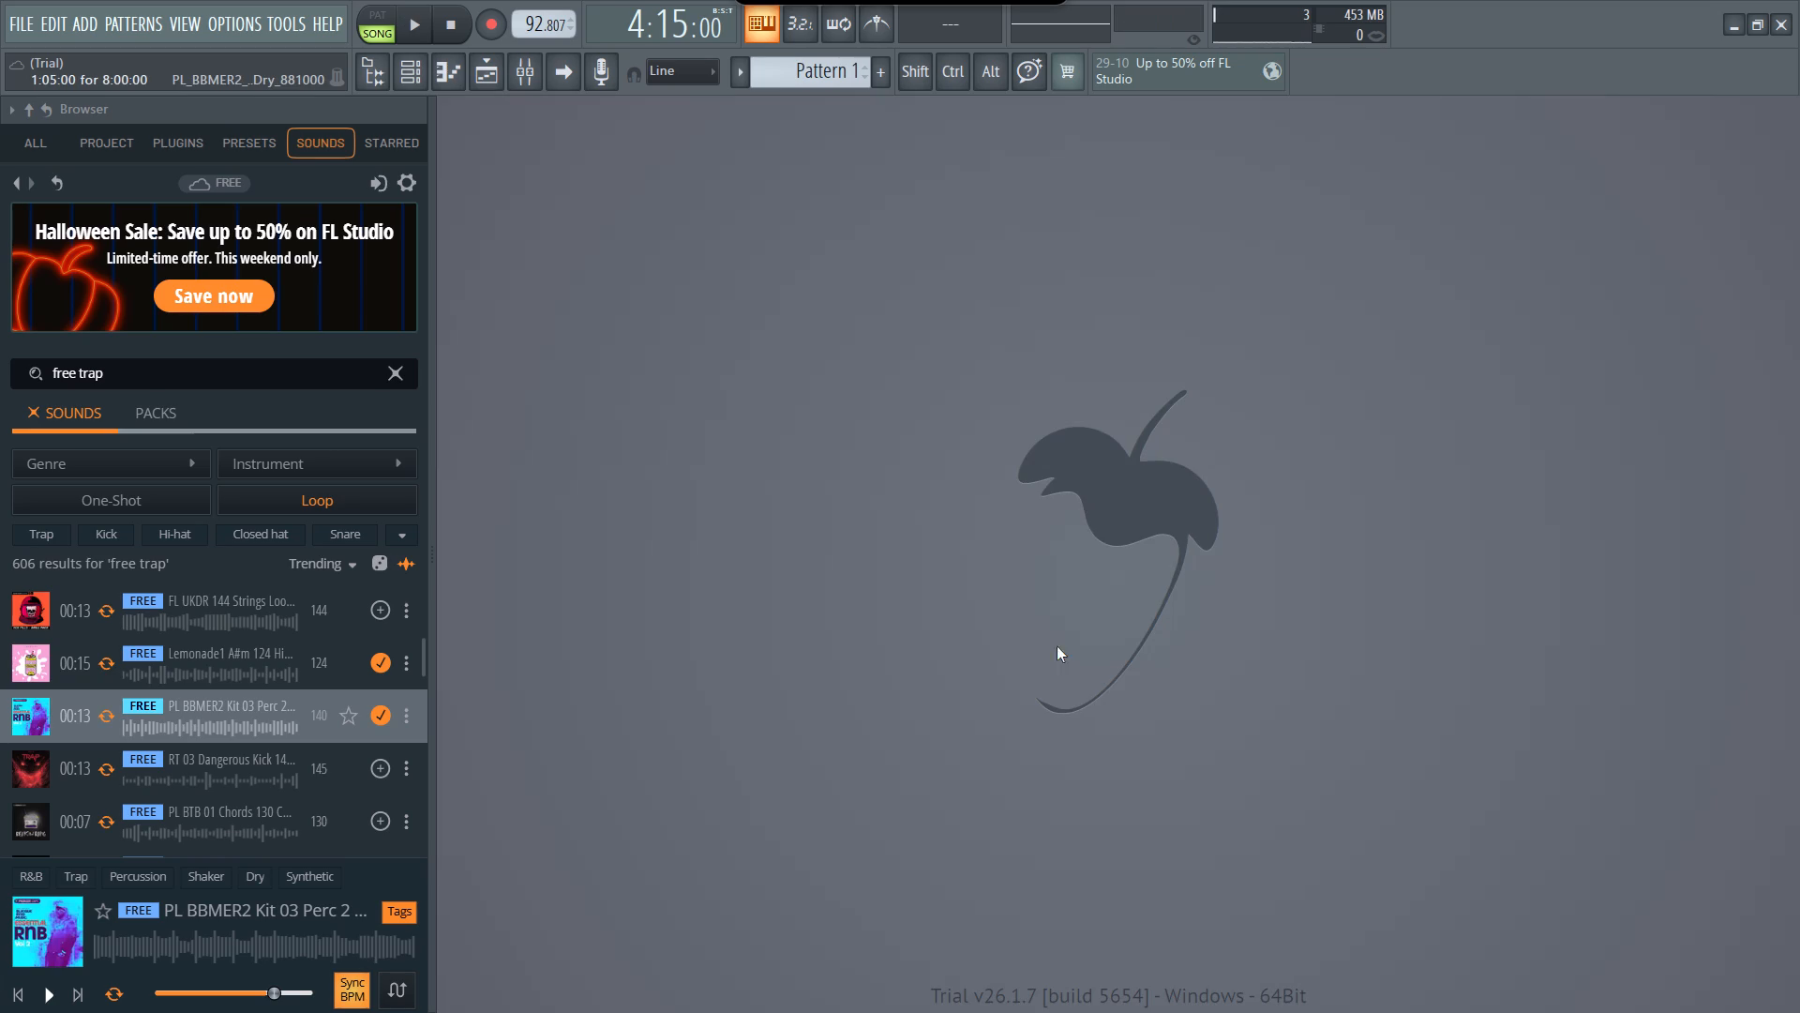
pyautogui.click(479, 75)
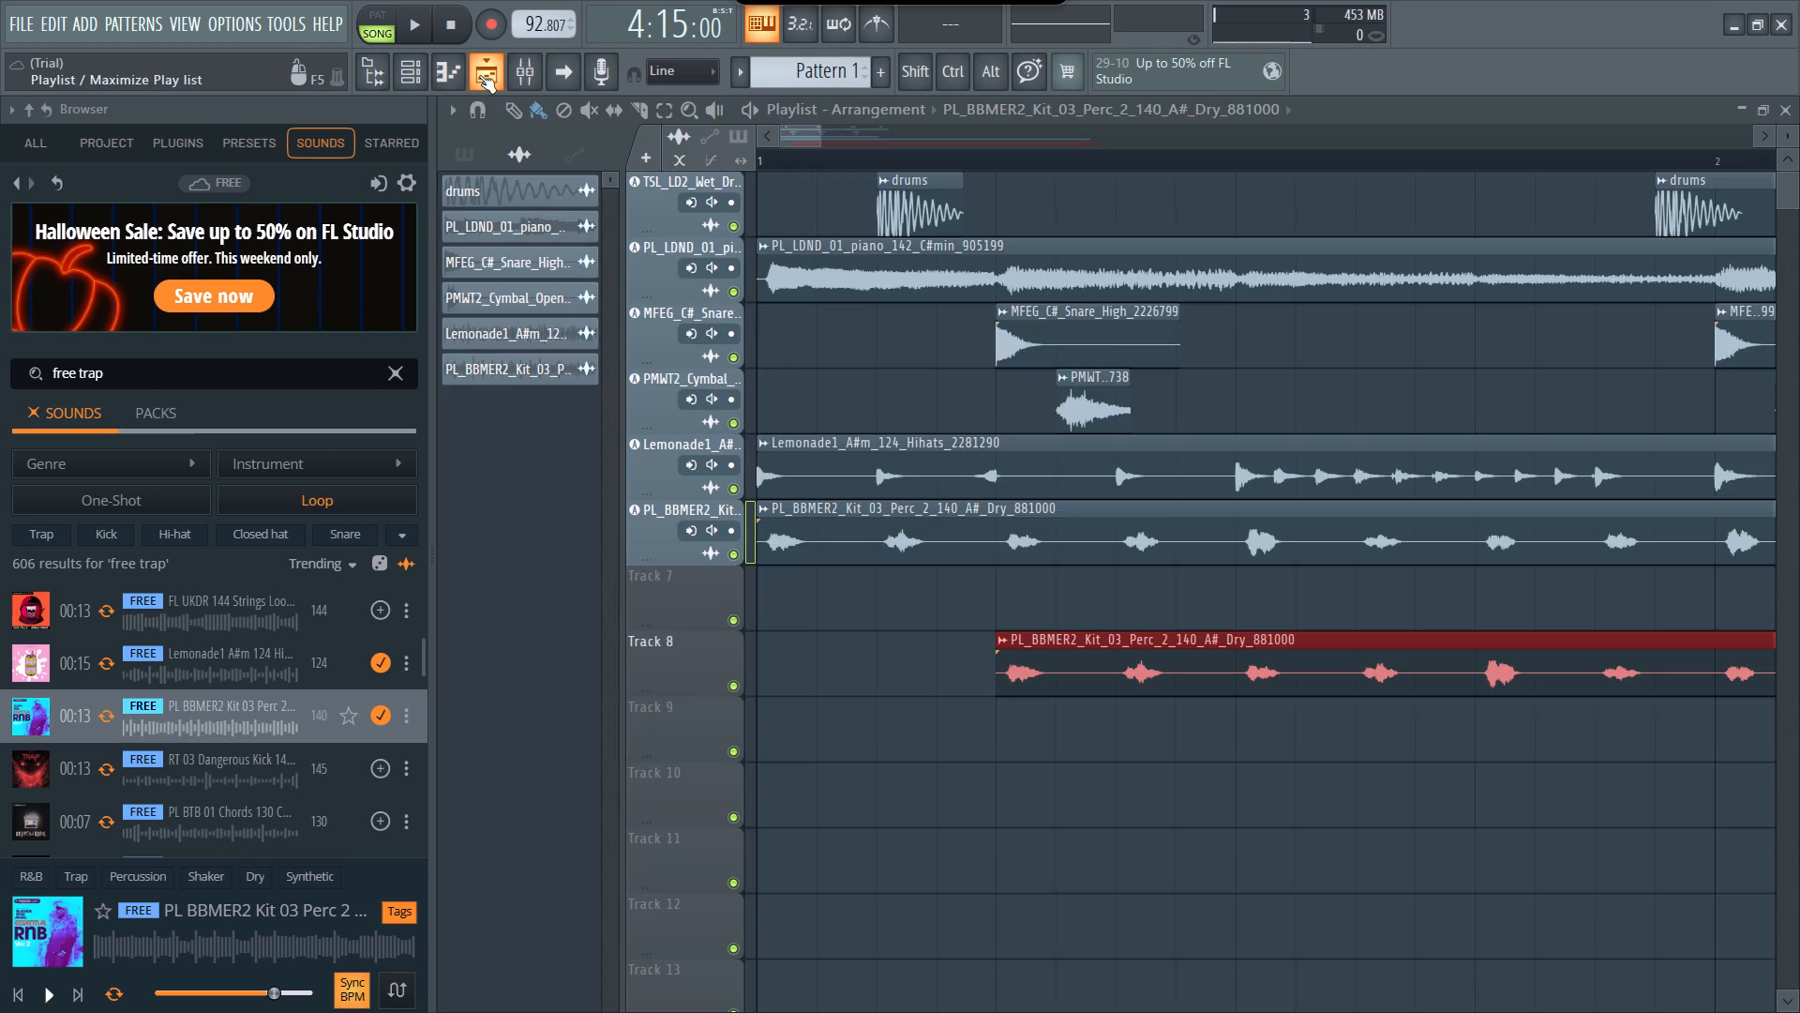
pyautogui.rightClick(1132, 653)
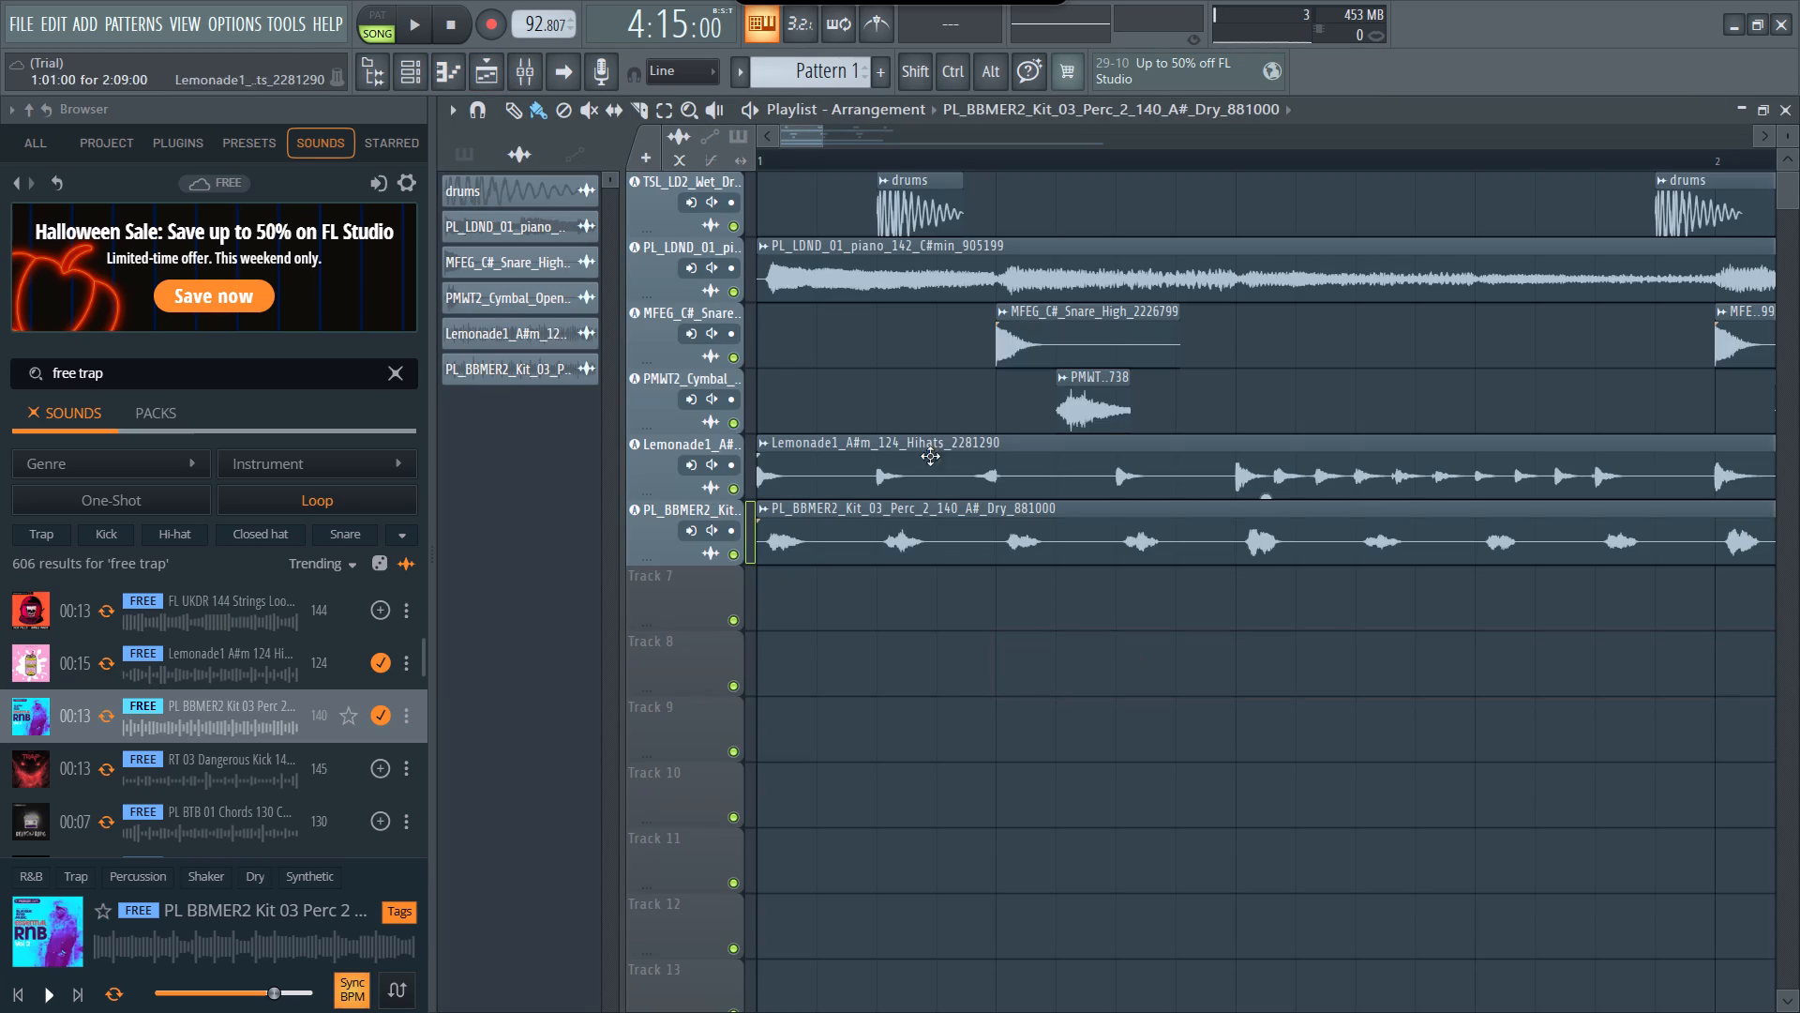
# Resume playback and shorten the percussion clip from its end so it finishes near the end of the piano loops in bar 3.
pyautogui.click(410, 17)
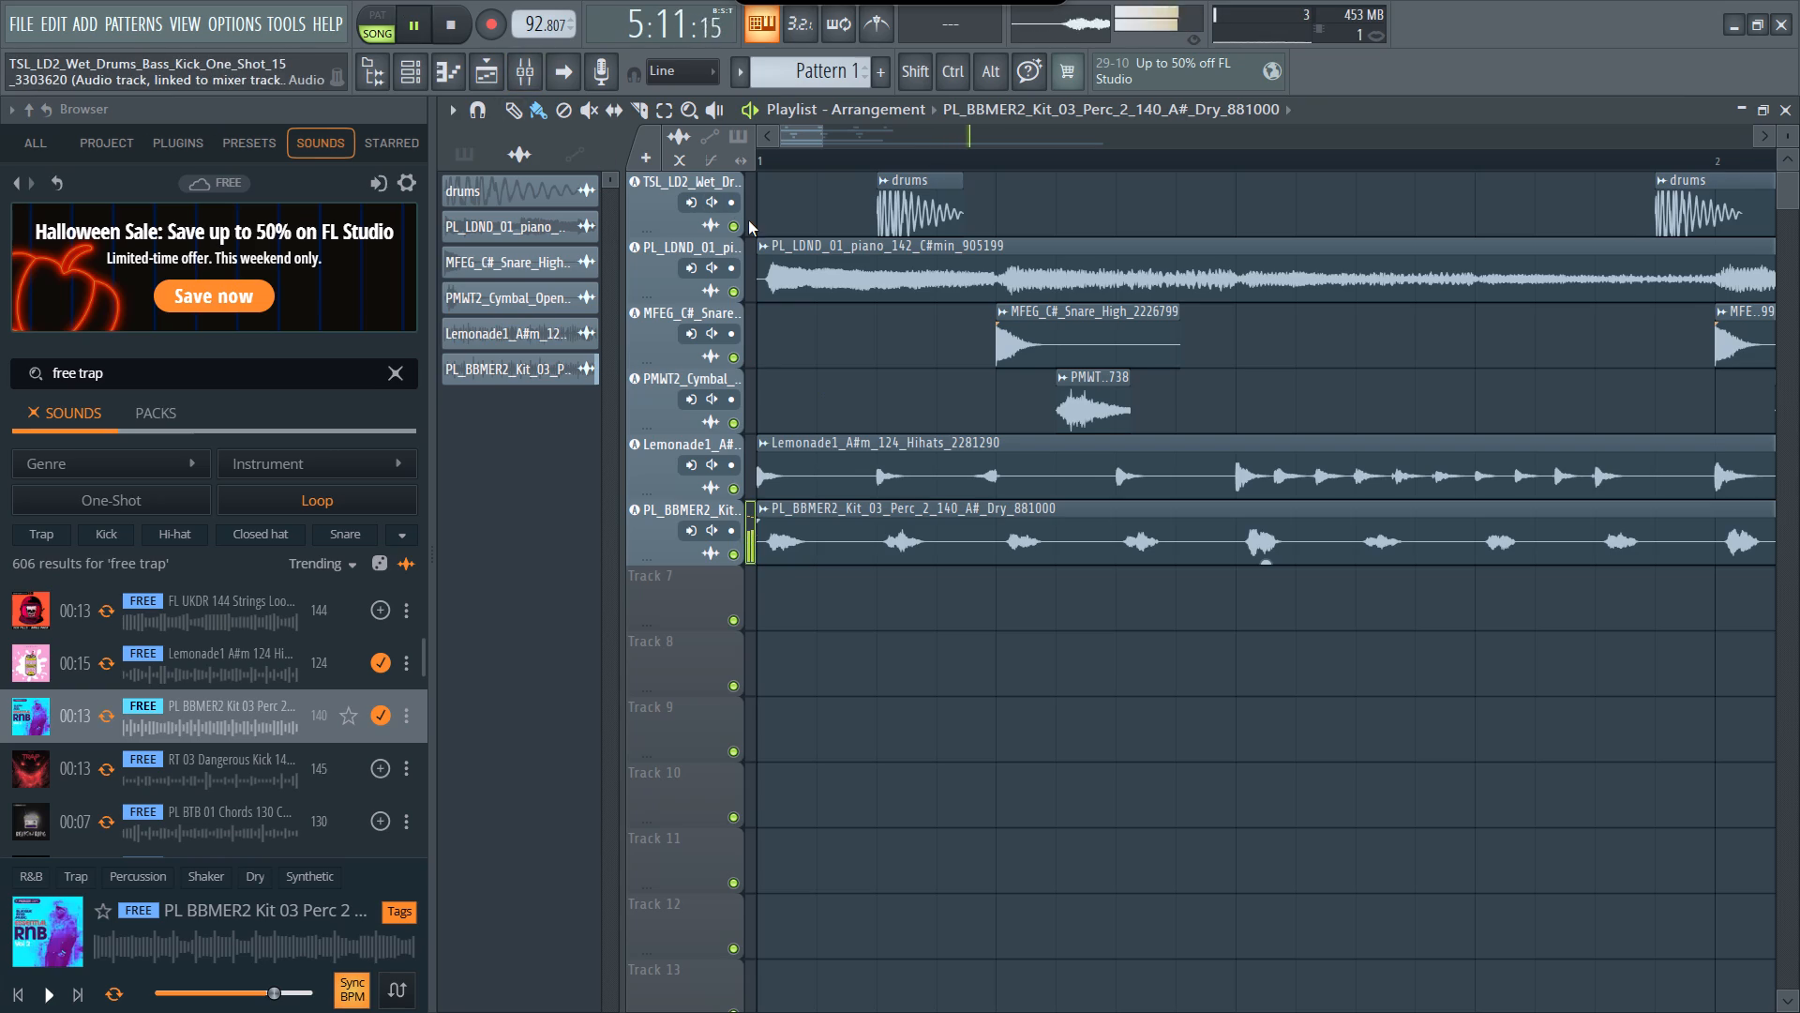
pyautogui.hscroll(-5, 748, 220)
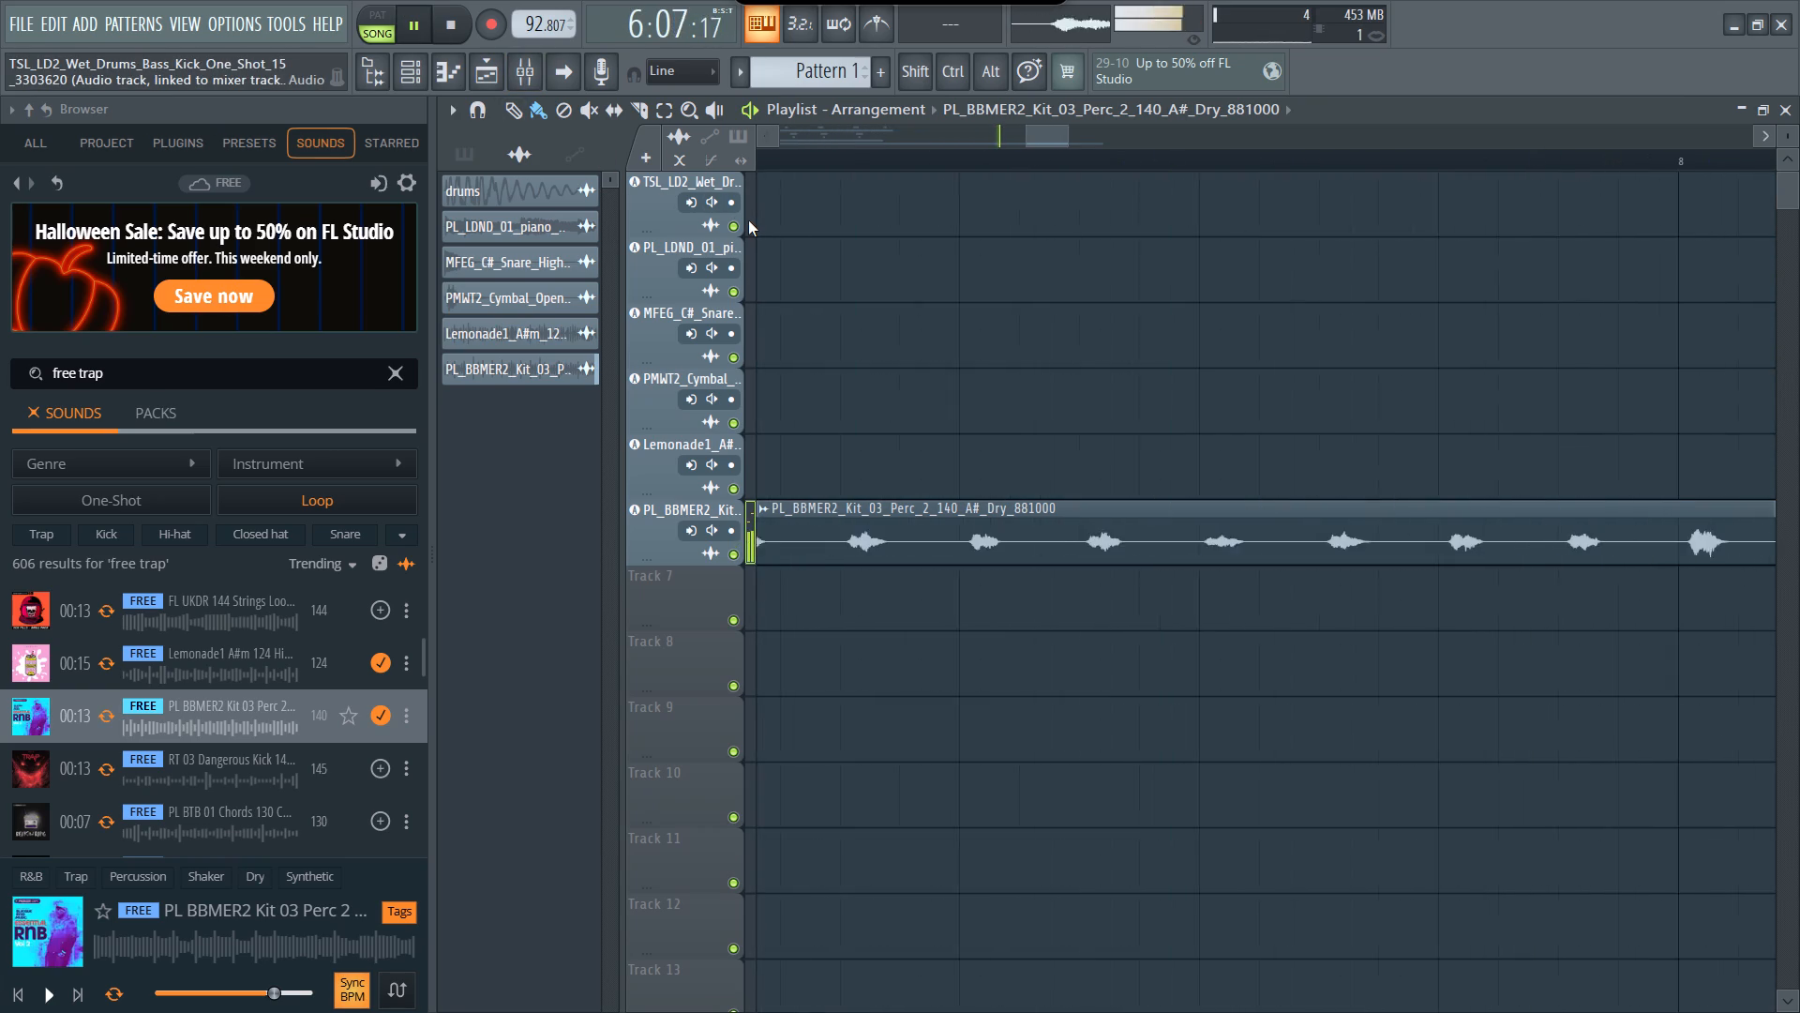
pyautogui.hscroll(-1, 748, 220)
pyautogui.hscroll(1, 748, 220)
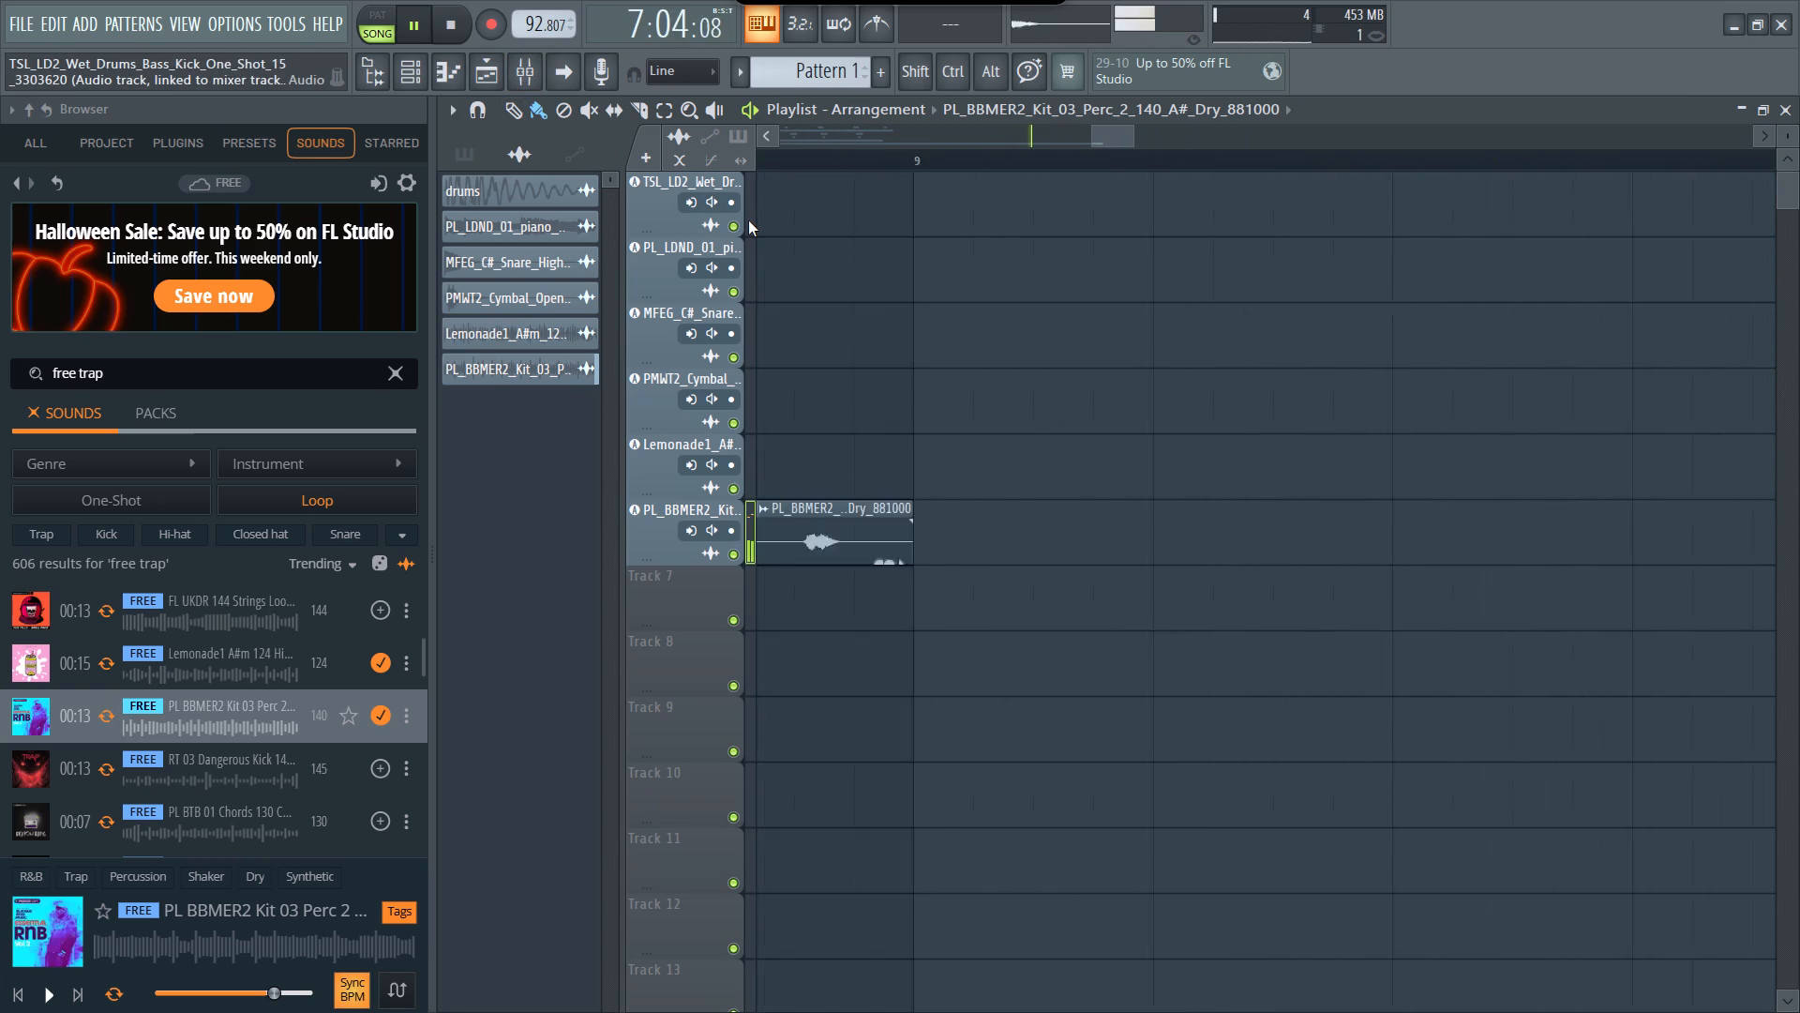
pyautogui.hscroll(1, 748, 220)
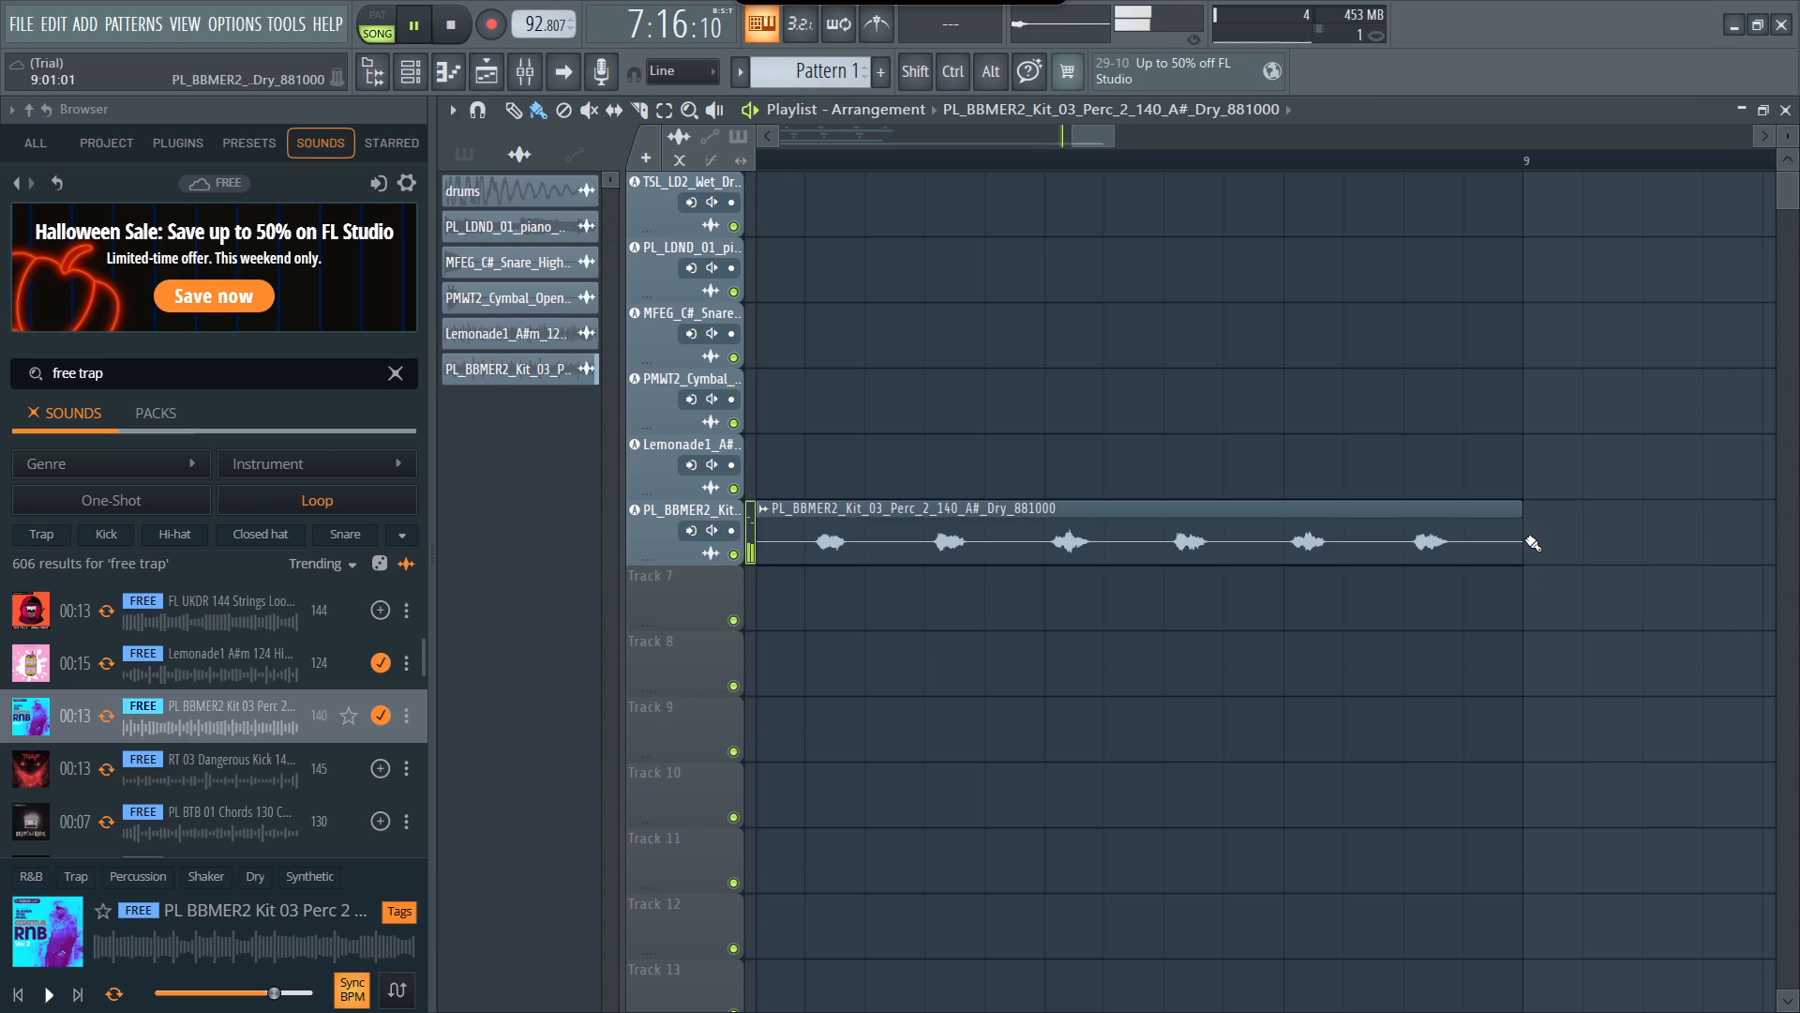
pyautogui.moveTo(1522, 508); pyautogui.dragTo(1456, 526)
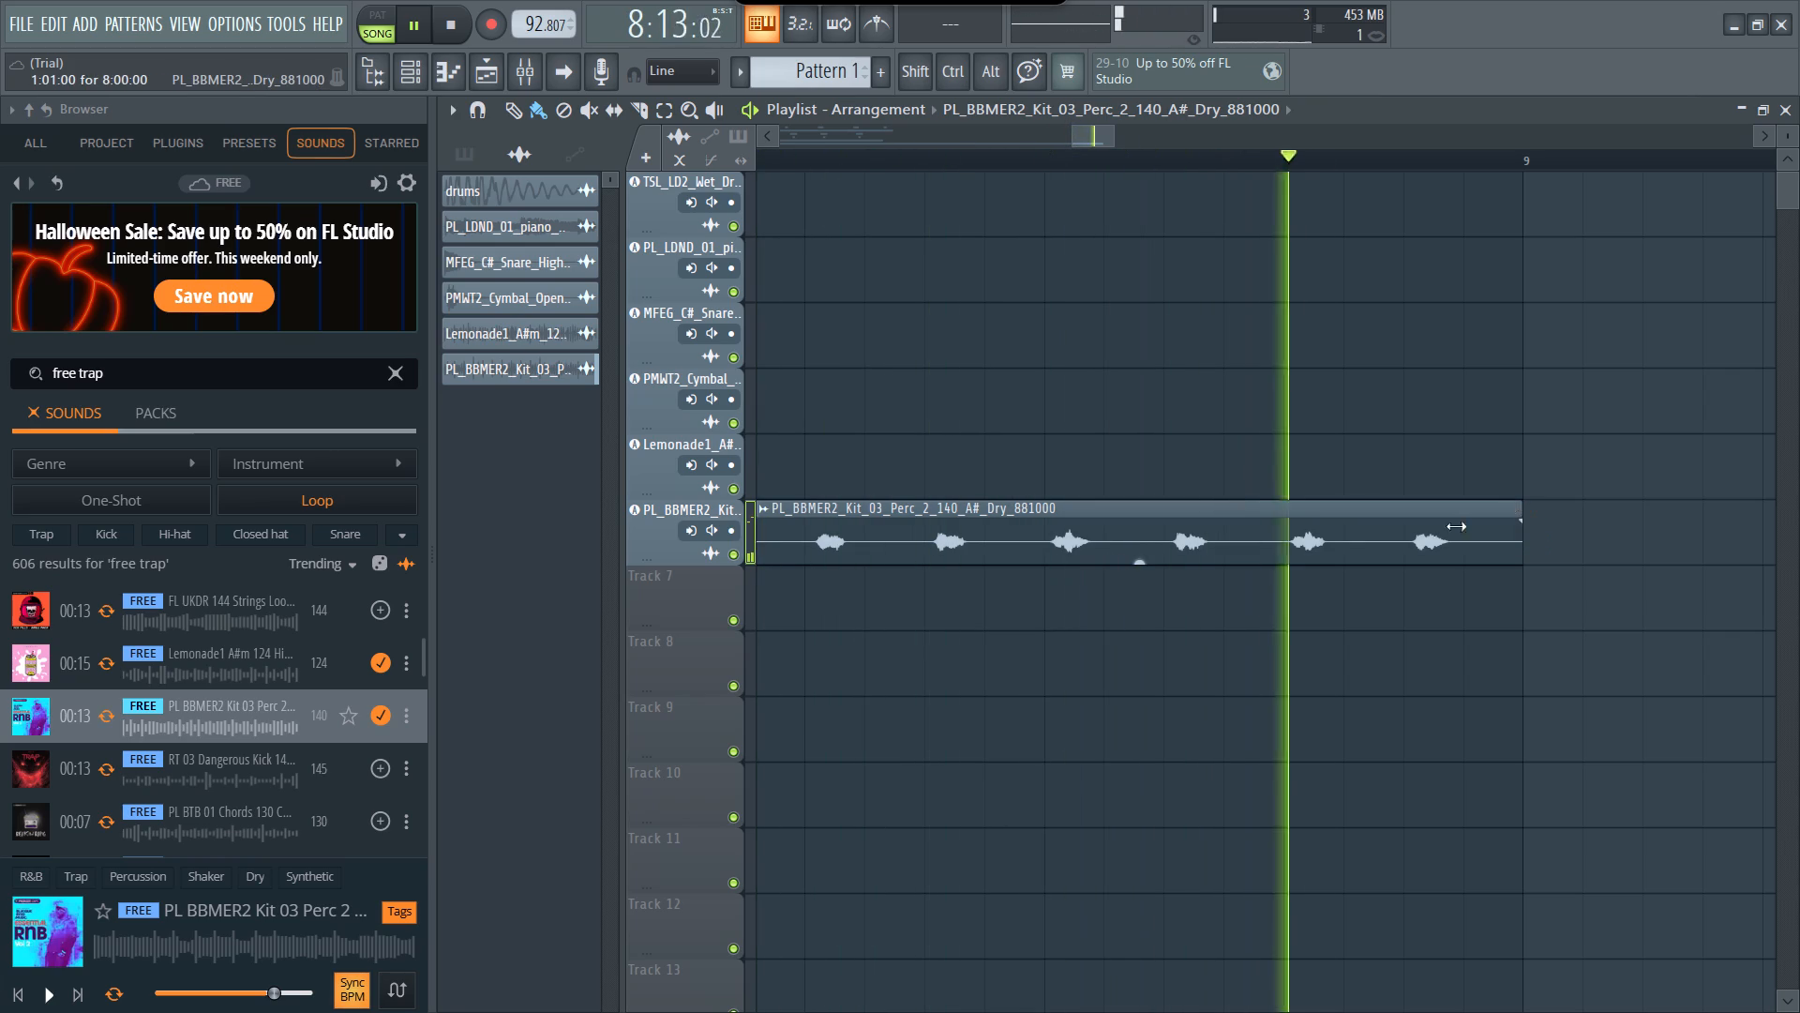
pyautogui.moveTo(1456, 526); pyautogui.dragTo(517, 659)
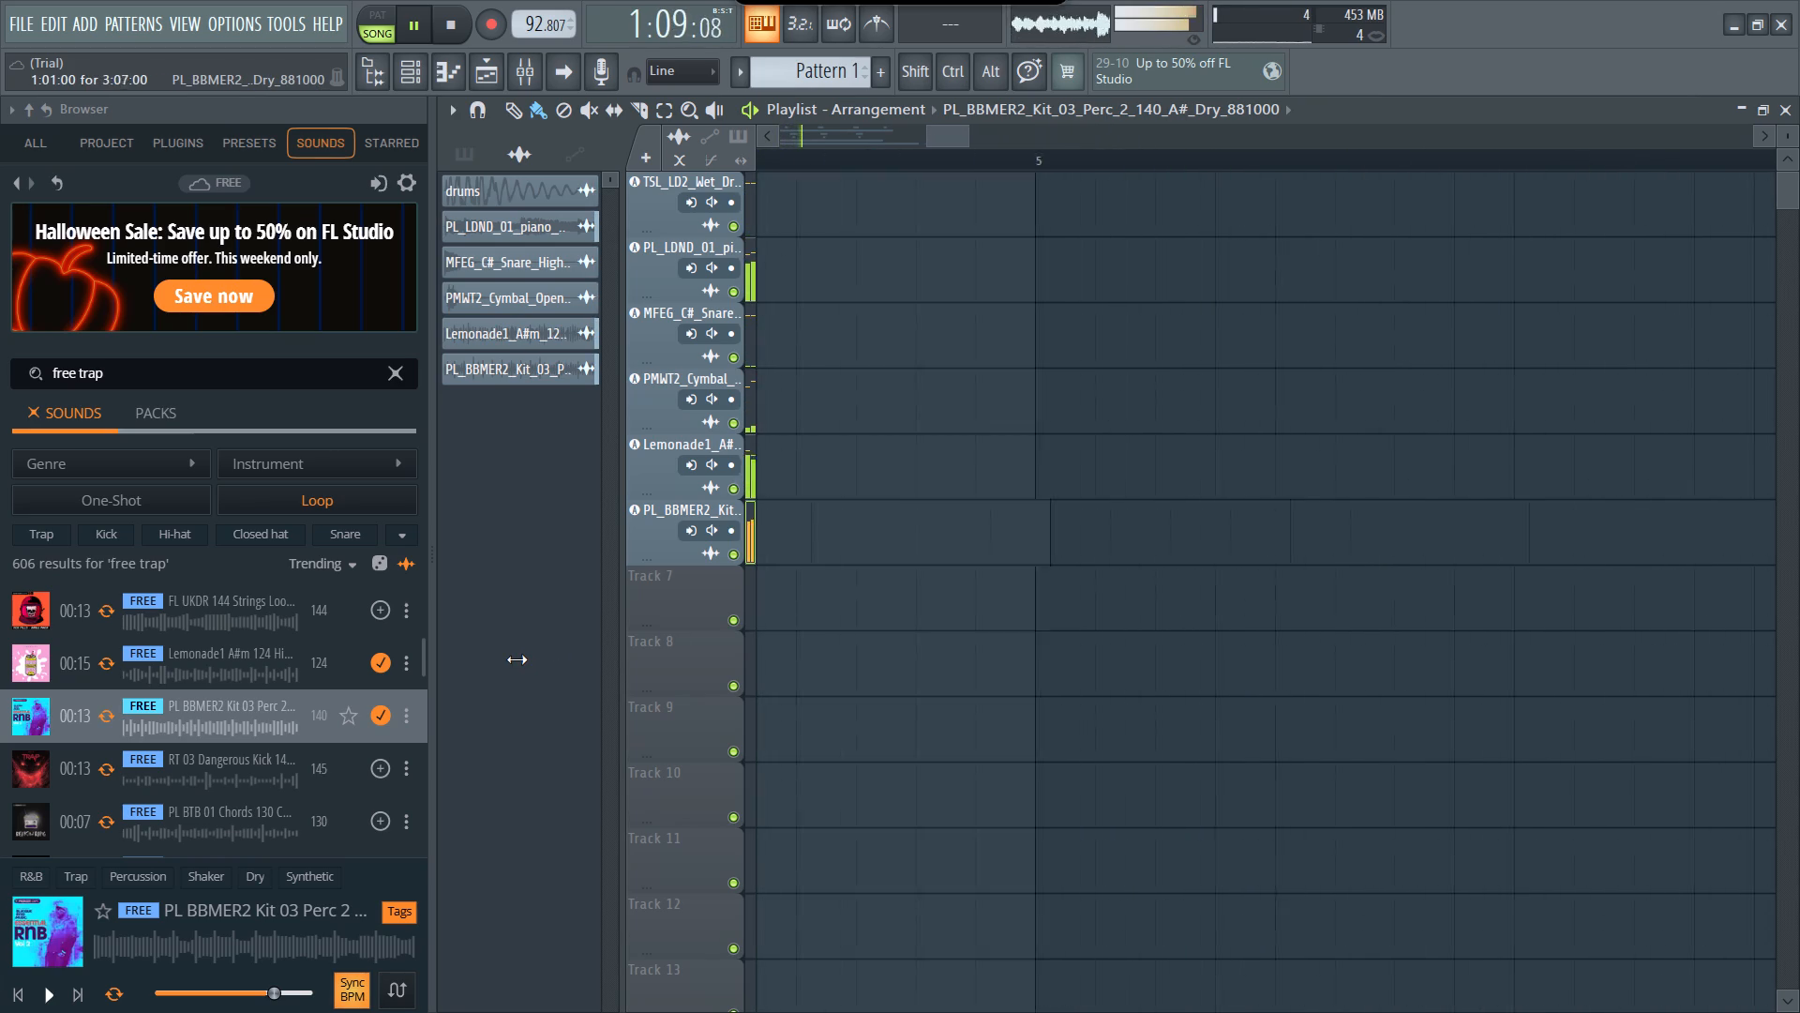
pyautogui.moveTo(517, 659); pyautogui.dragTo(1562, 646)
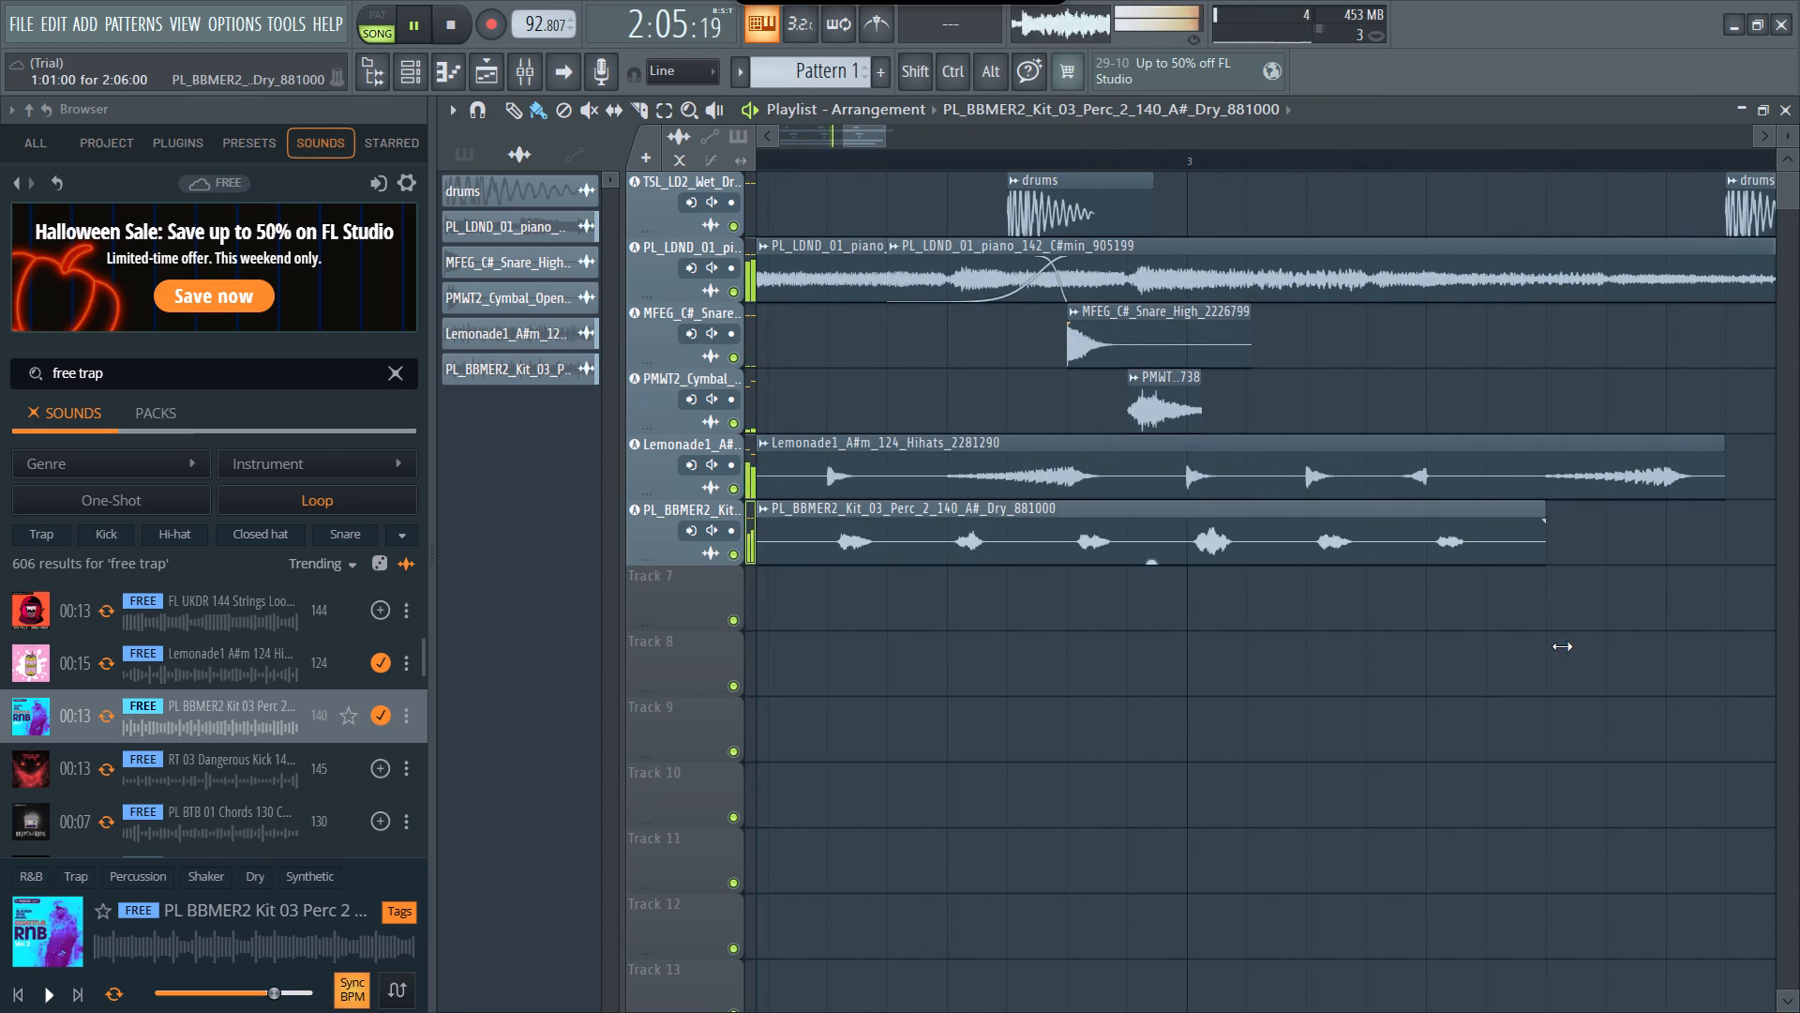
pyautogui.moveTo(1562, 646); pyautogui.dragTo(1773, 642)
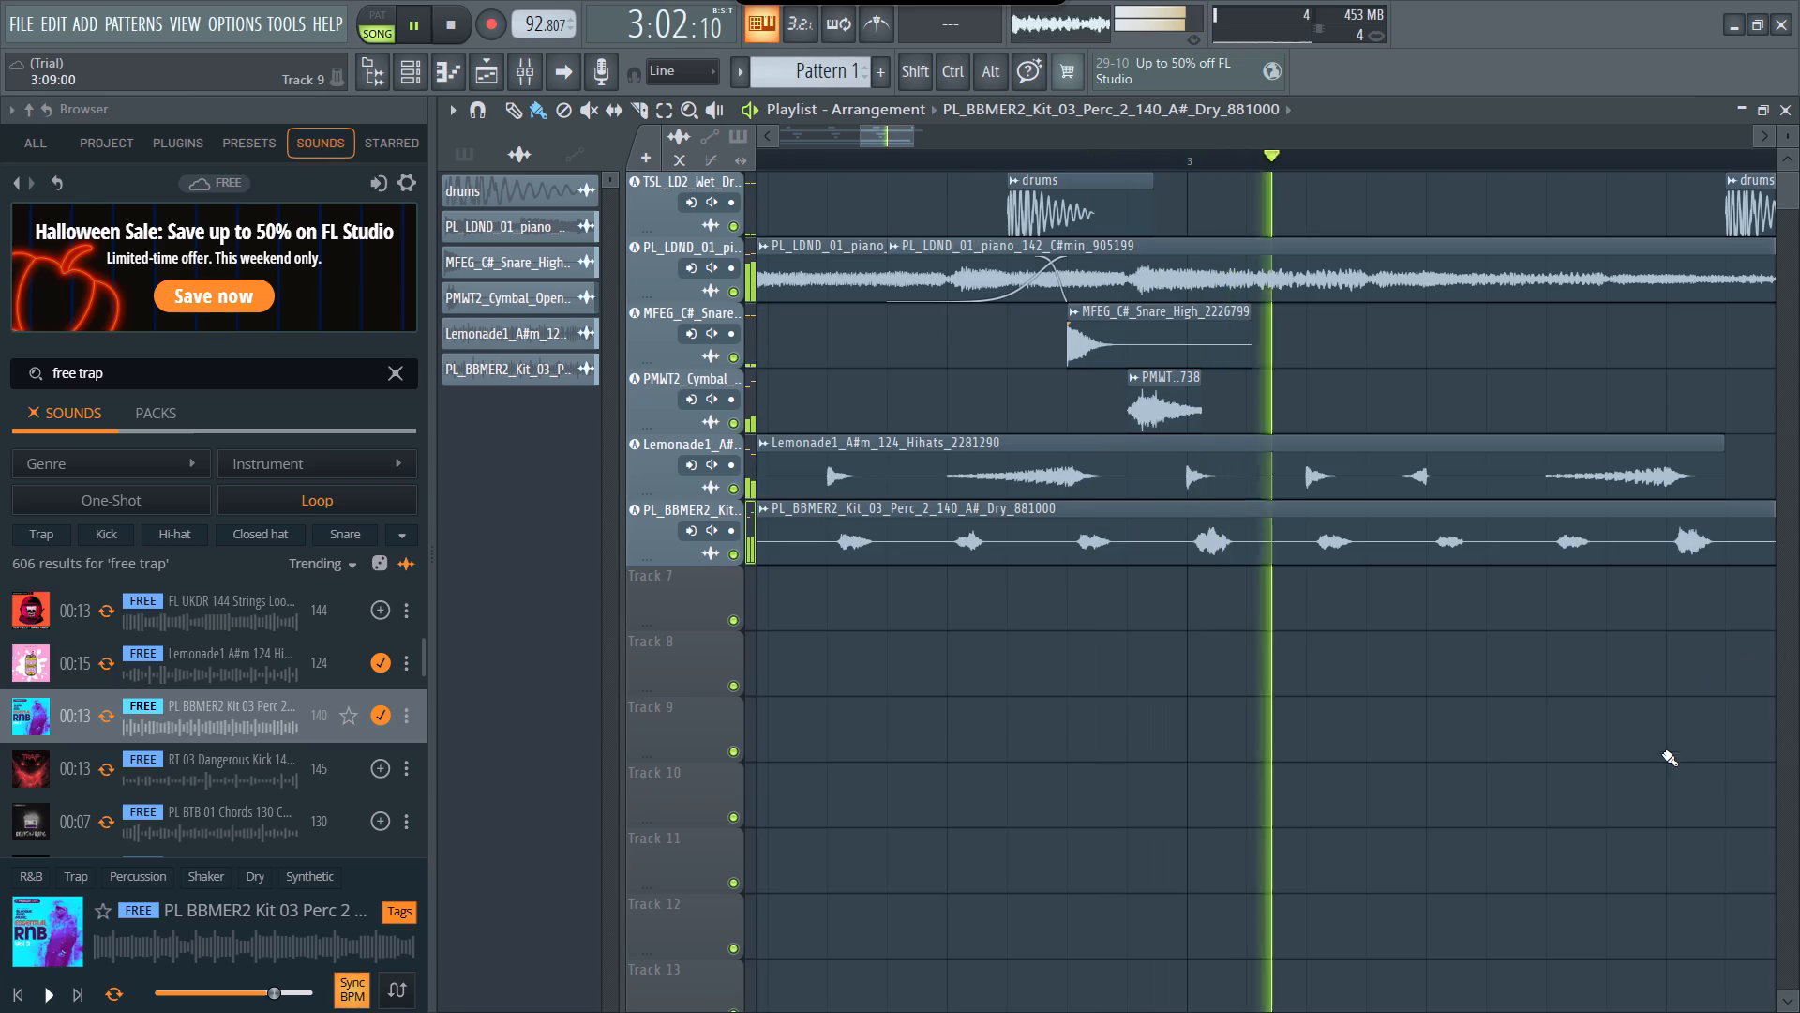
pyautogui.hscroll(1, 1660, 764)
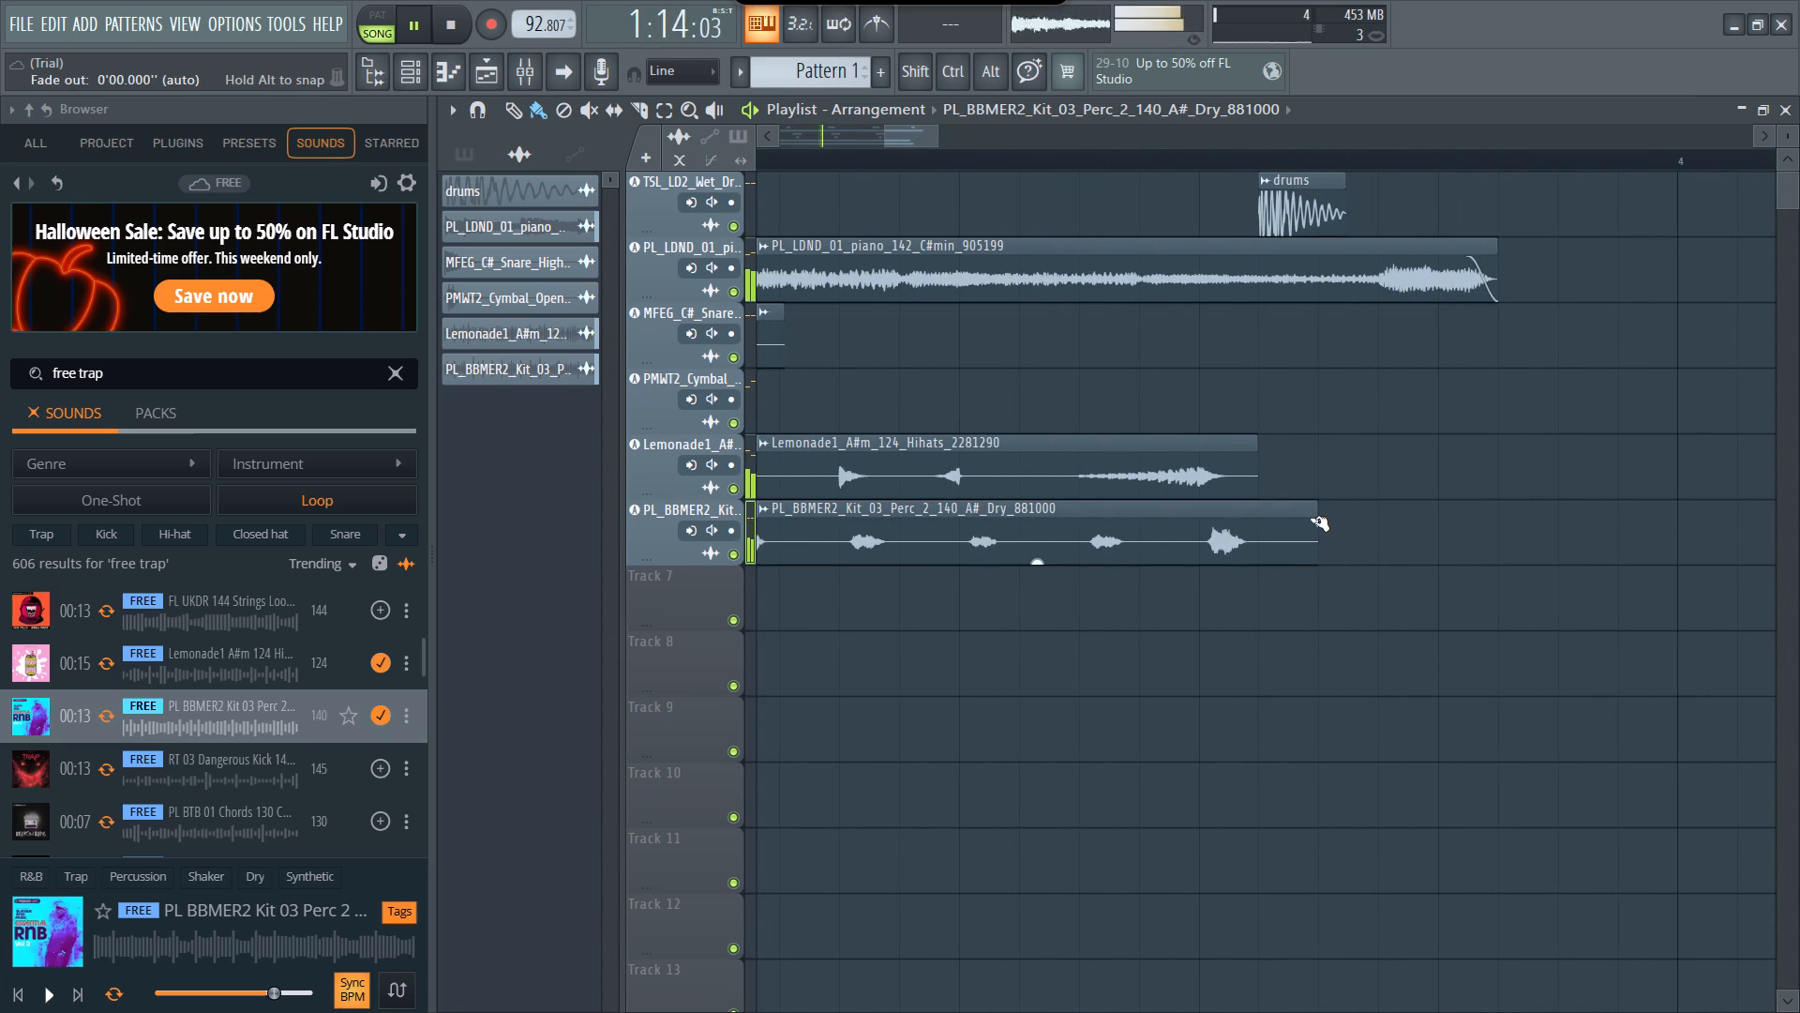
pyautogui.moveTo(1314, 506); pyautogui.dragTo(1487, 496)
pyautogui.hscroll(2, 1270, 654)
pyautogui.hscroll(1, 1177, 649)
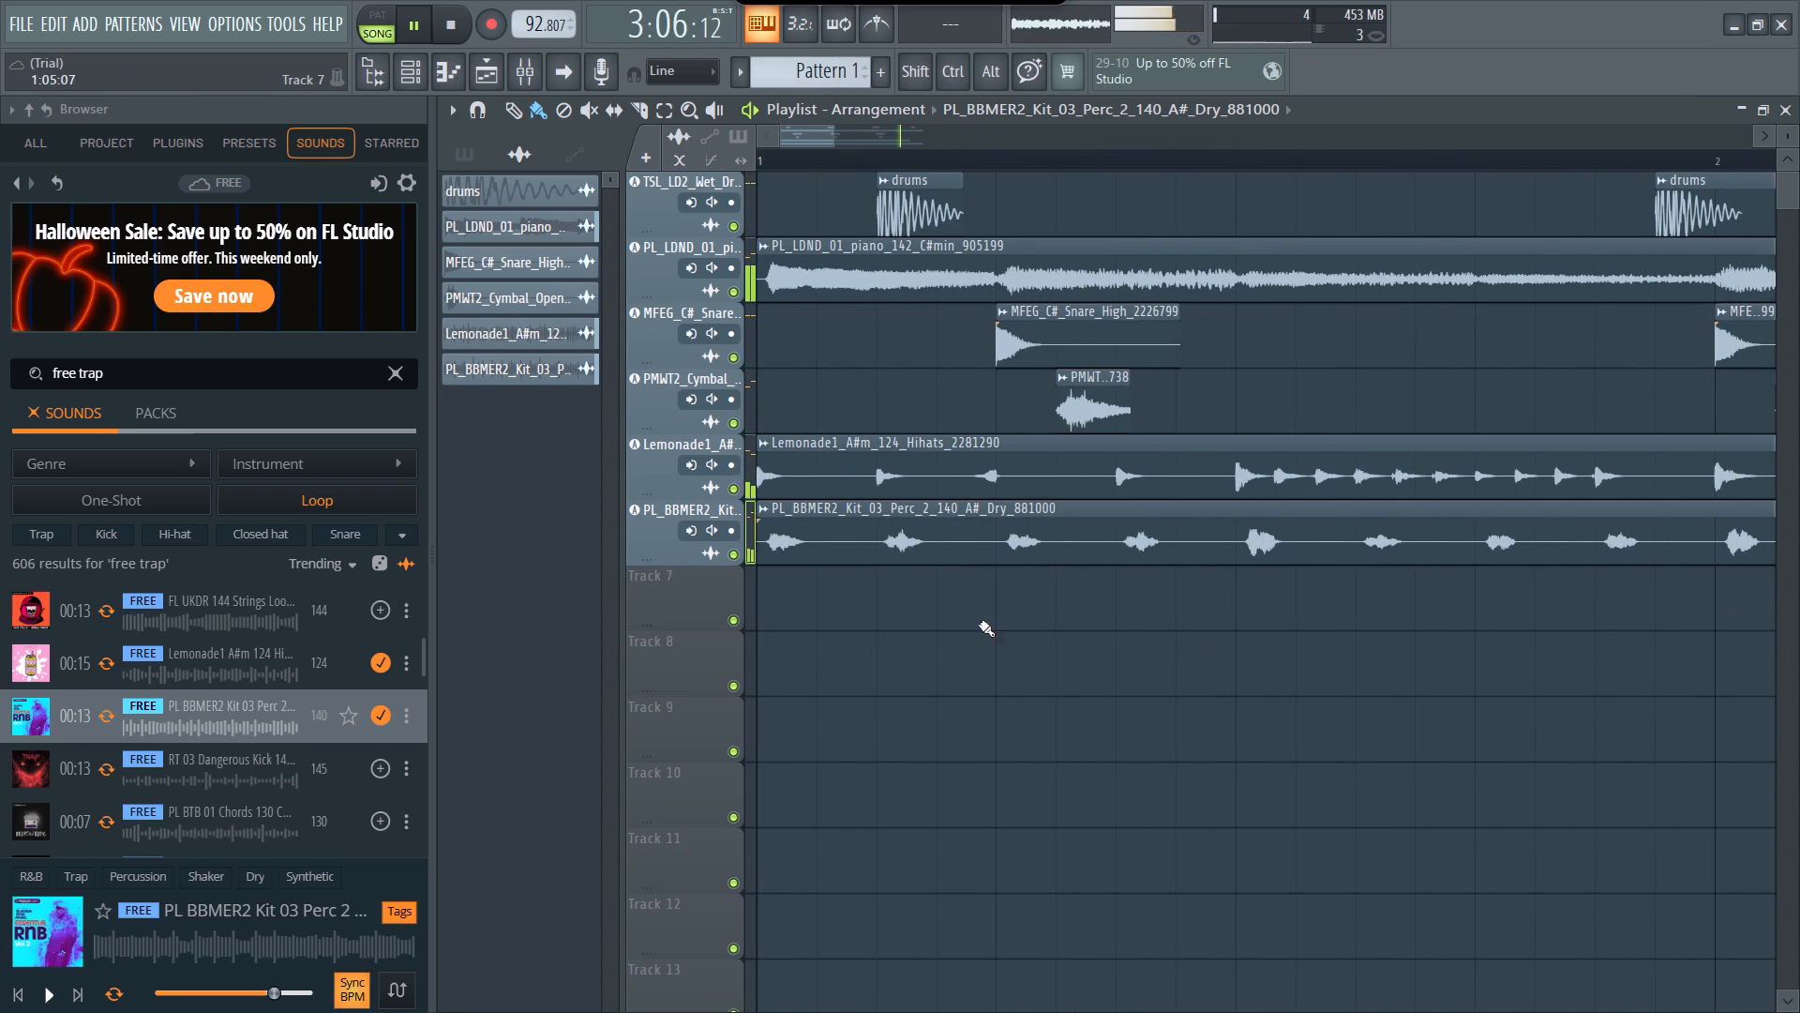
# Extend the Lemonade1 hi-hats clip into bar 3 and trim its end to finish just before the piano loop ends.
pyautogui.hscroll(-1, 1117, 568)
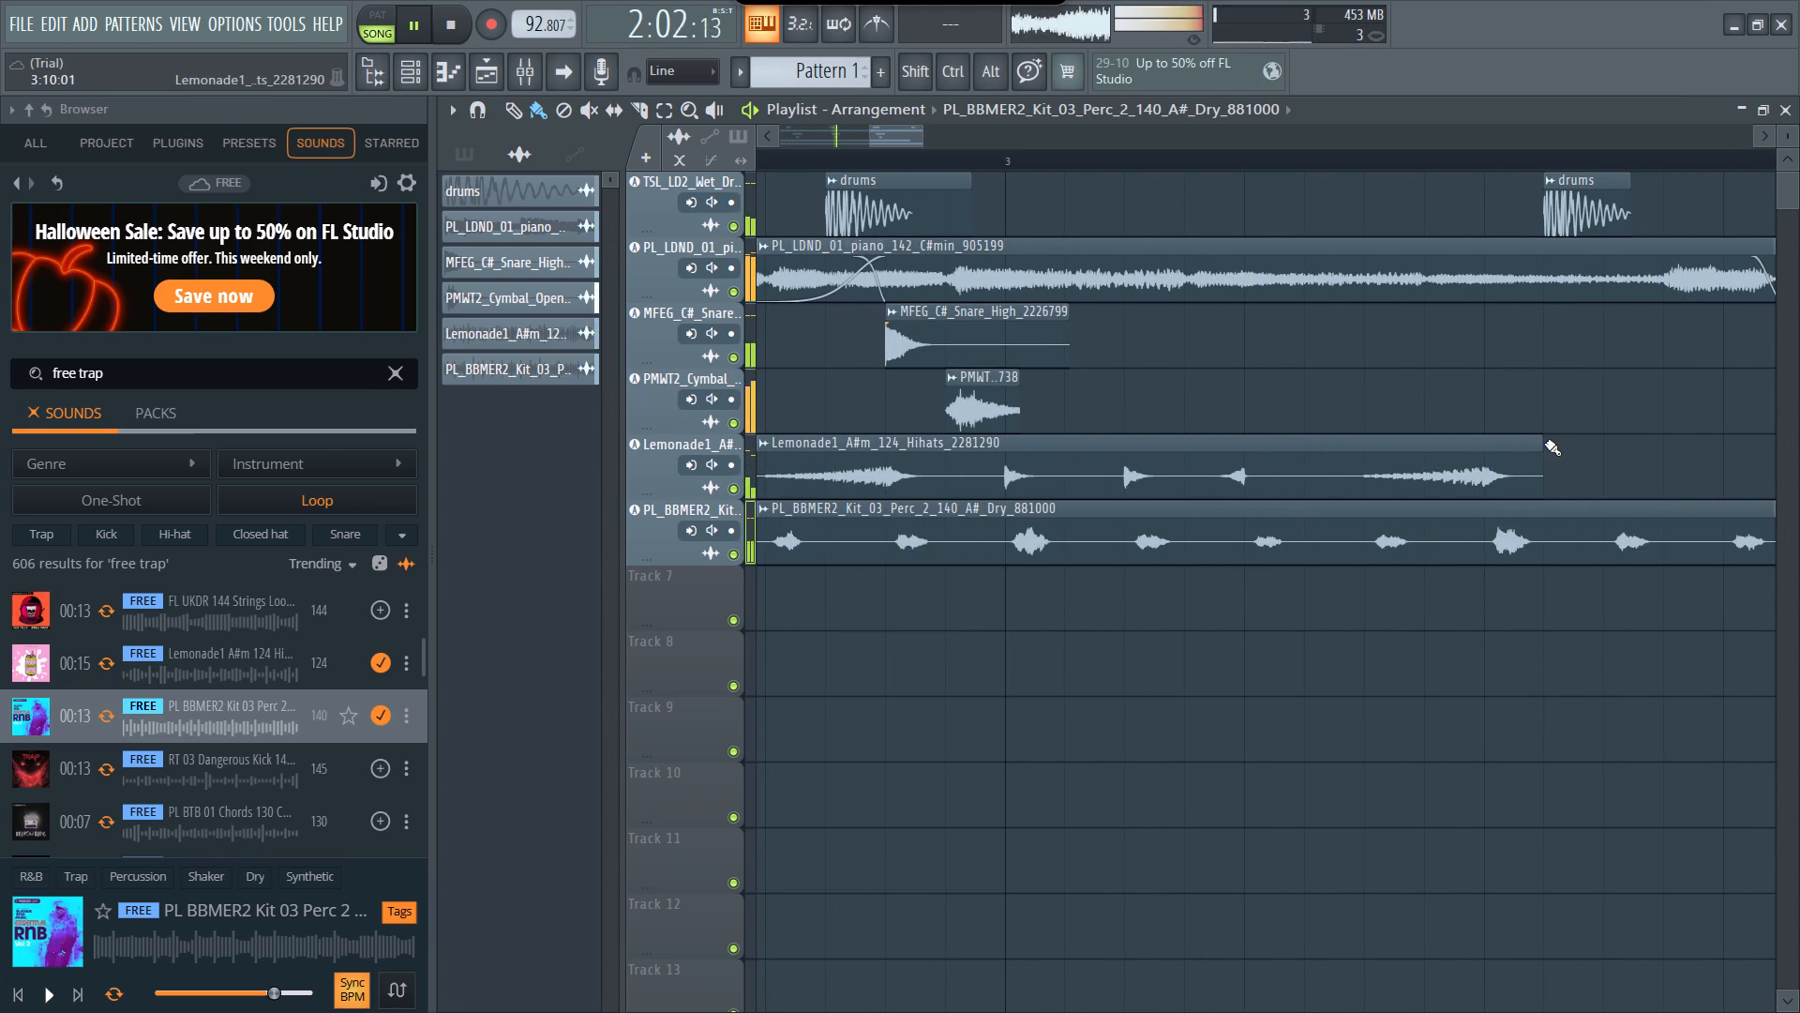
pyautogui.moveTo(1542, 444); pyautogui.dragTo(1783, 445)
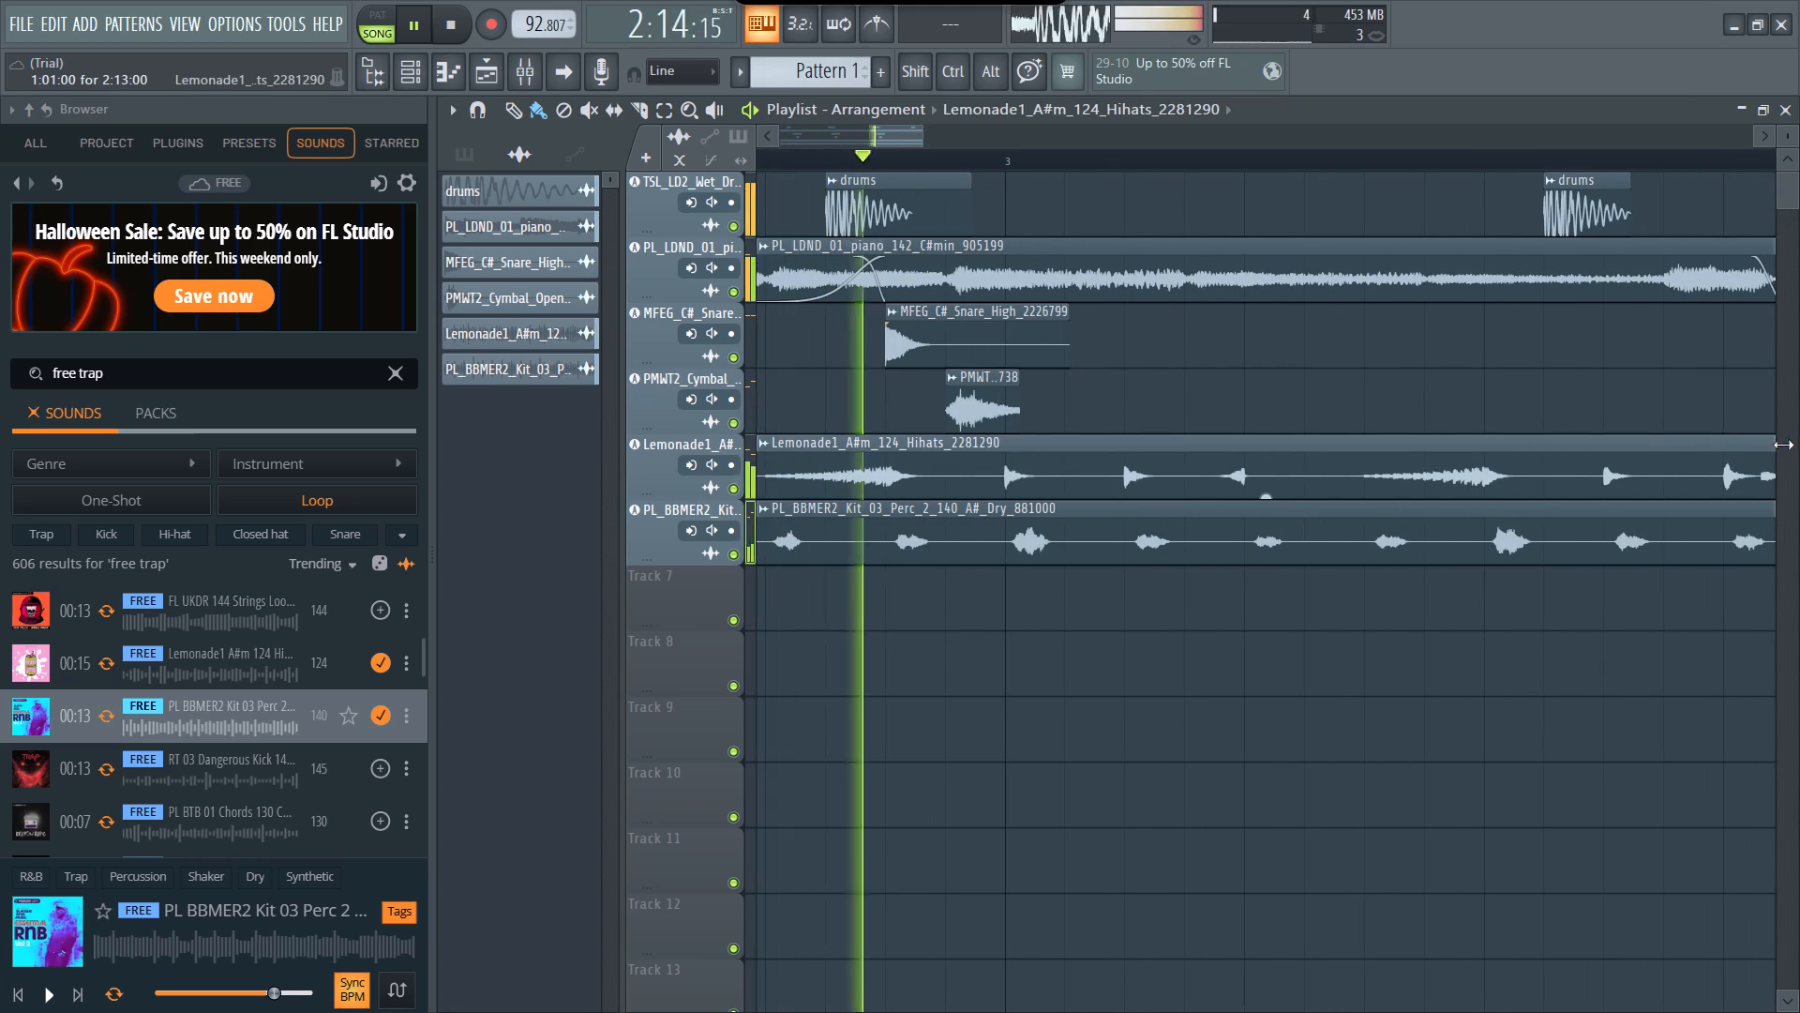
pyautogui.moveTo(1783, 445); pyautogui.dragTo(1595, 467)
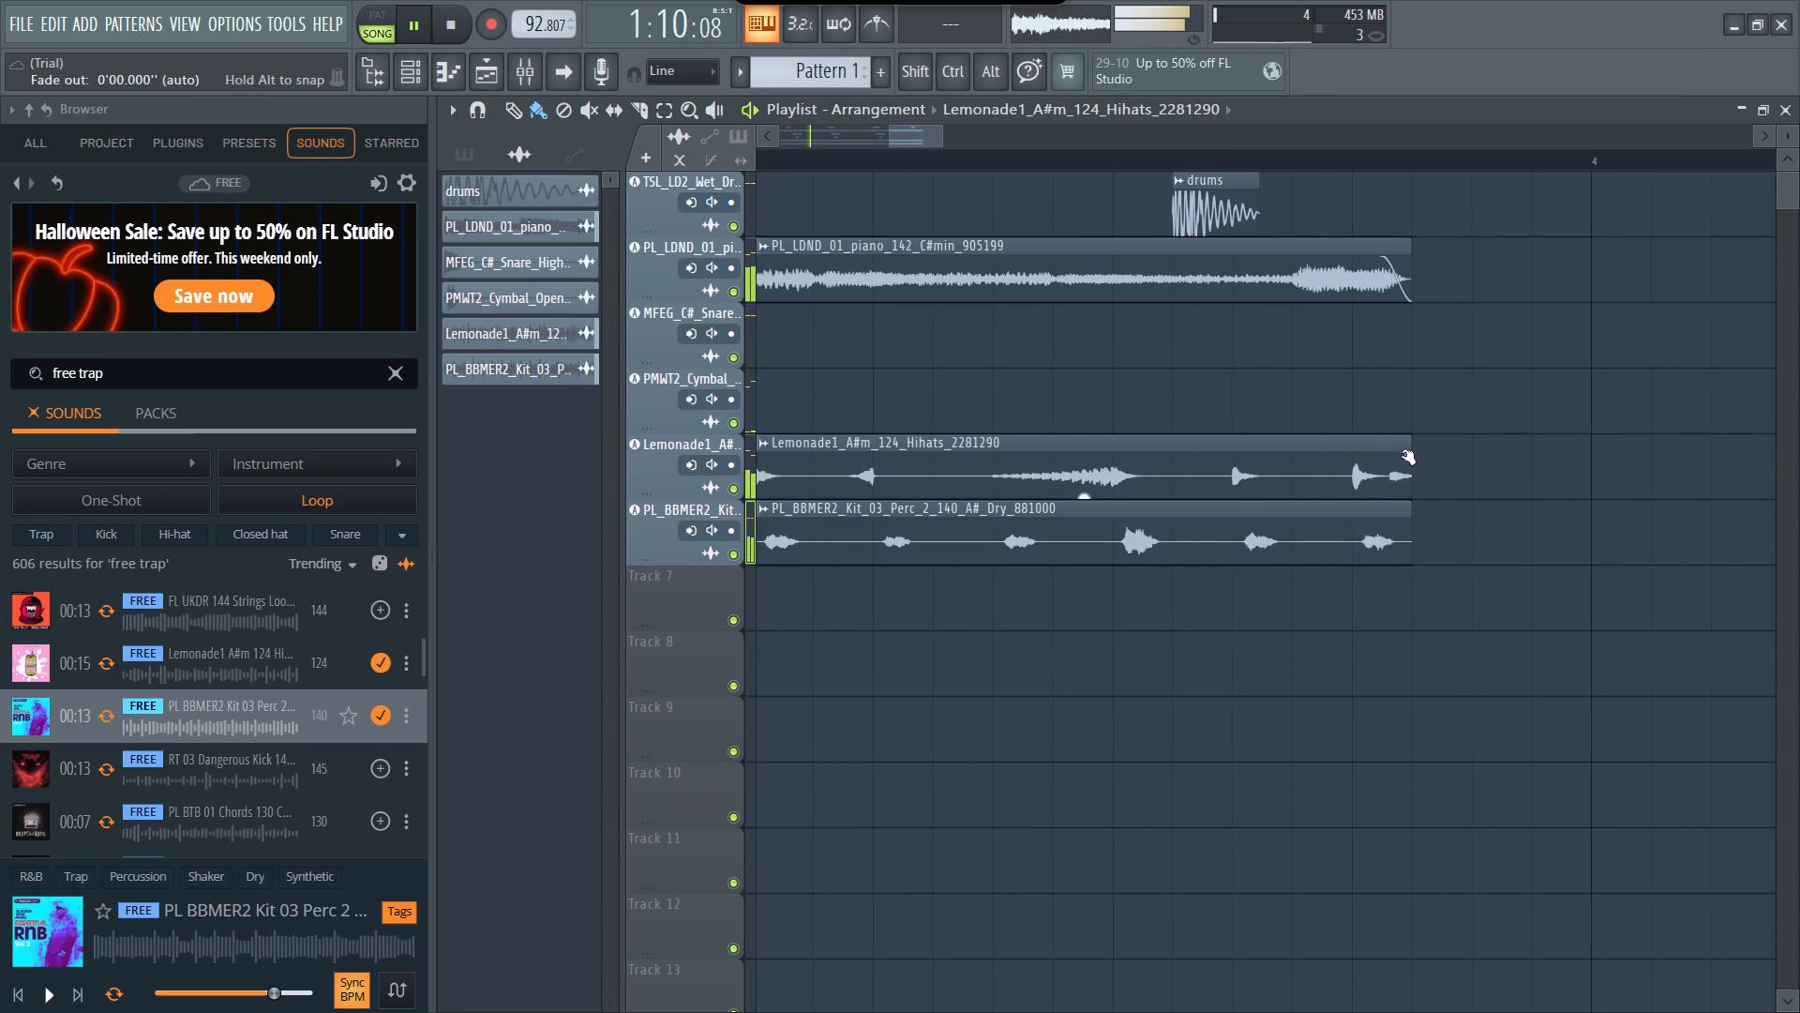
pyautogui.moveTo(1412, 445); pyautogui.dragTo(1344, 446)
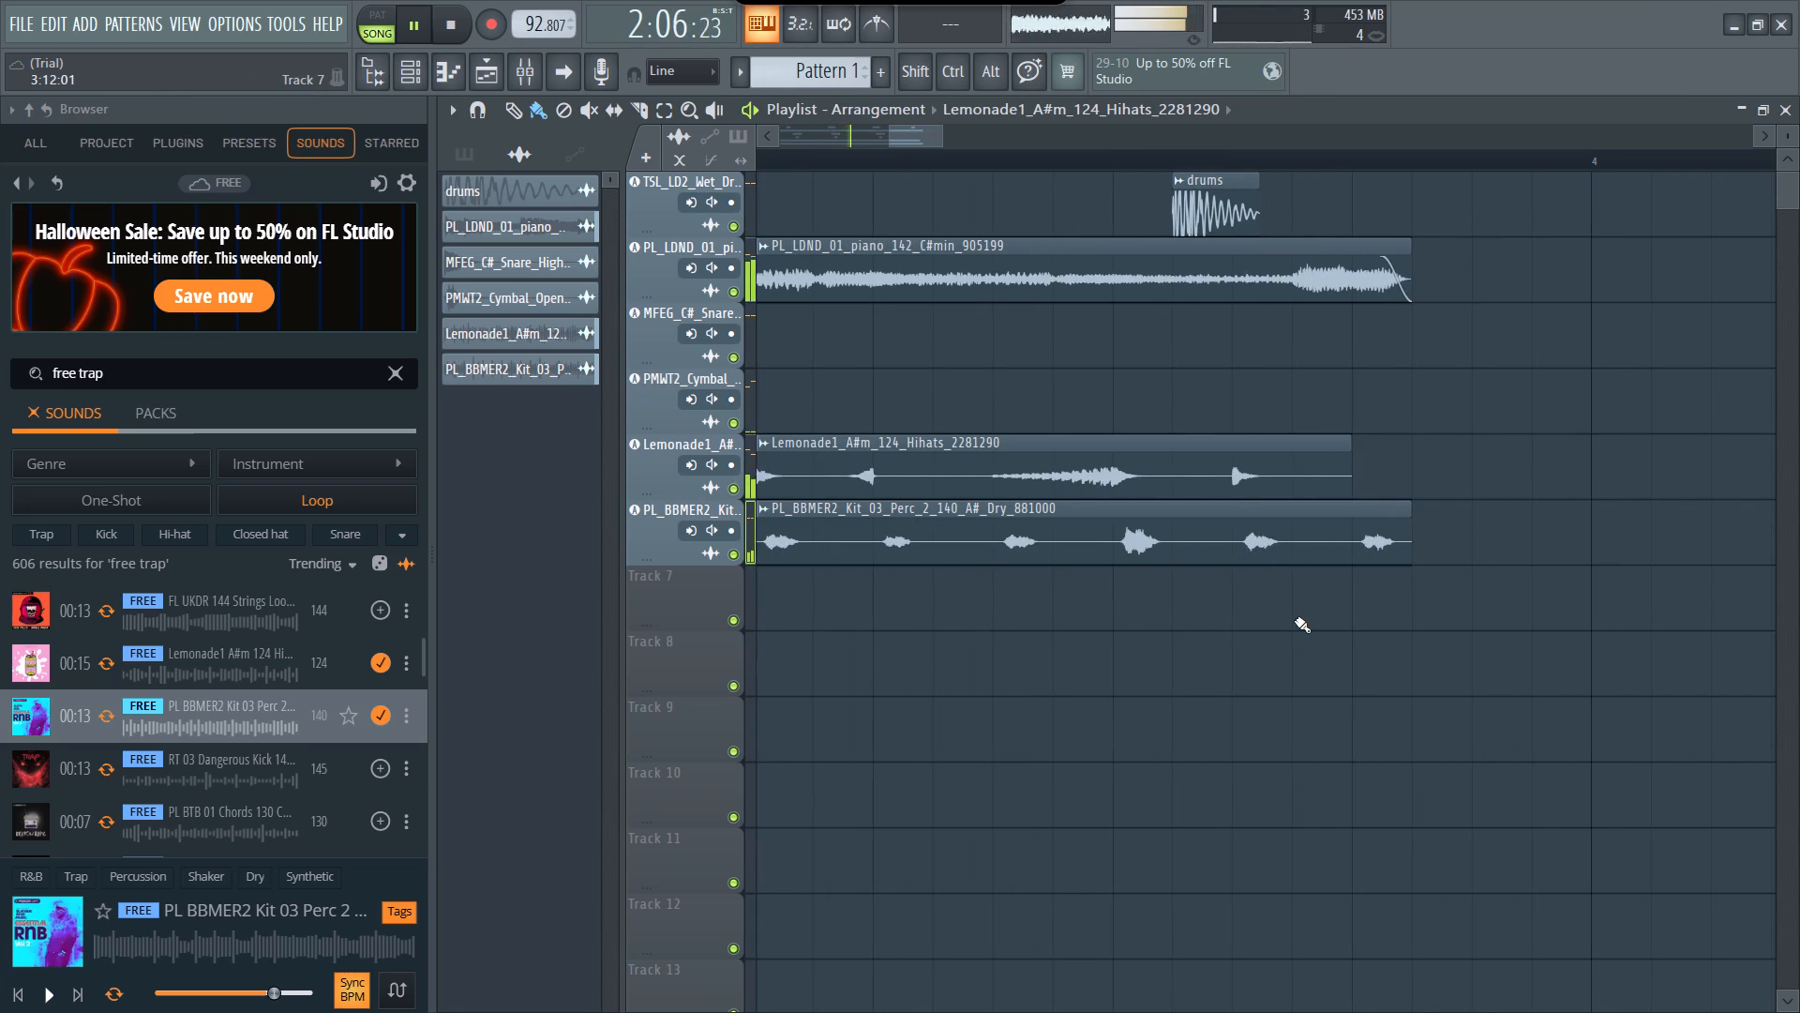
pyautogui.hscroll(9, 1295, 620)
pyautogui.hscroll(1, 1101, 637)
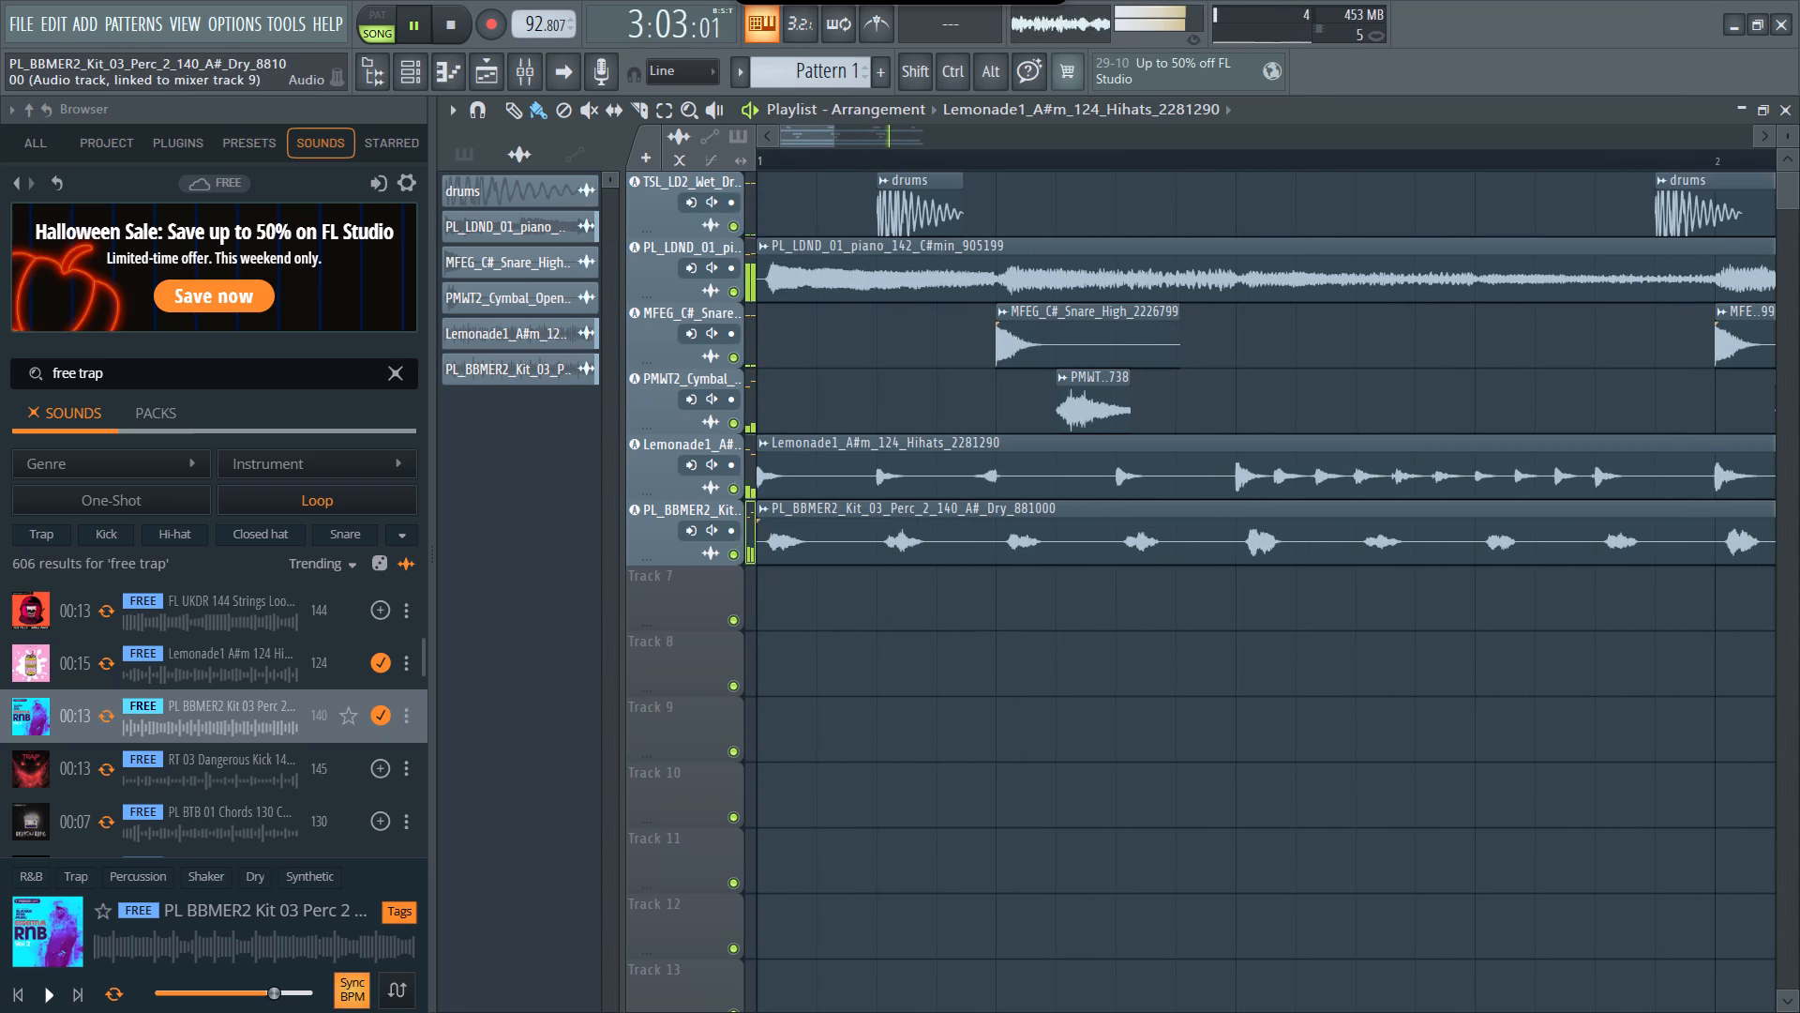
# Pause the song and audition the RT 03 Dangerous Kick loop on its own.
pyautogui.click(110, 781)
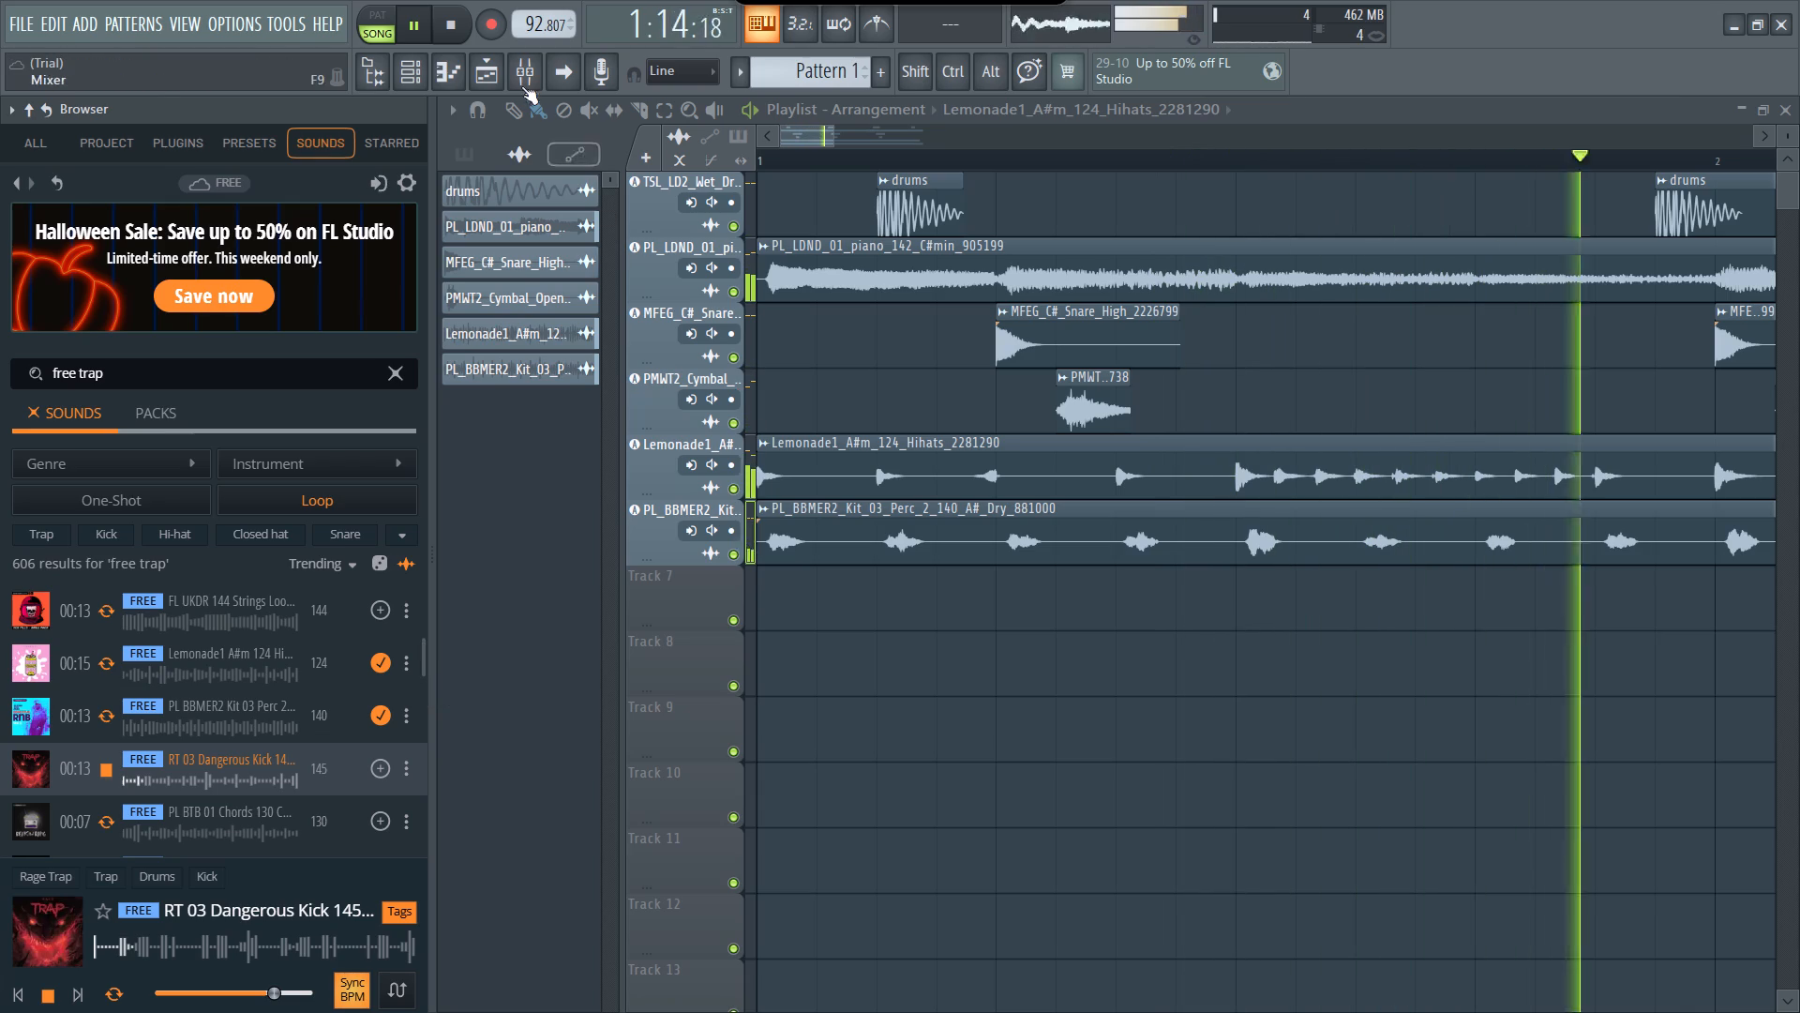
pyautogui.click(410, 26)
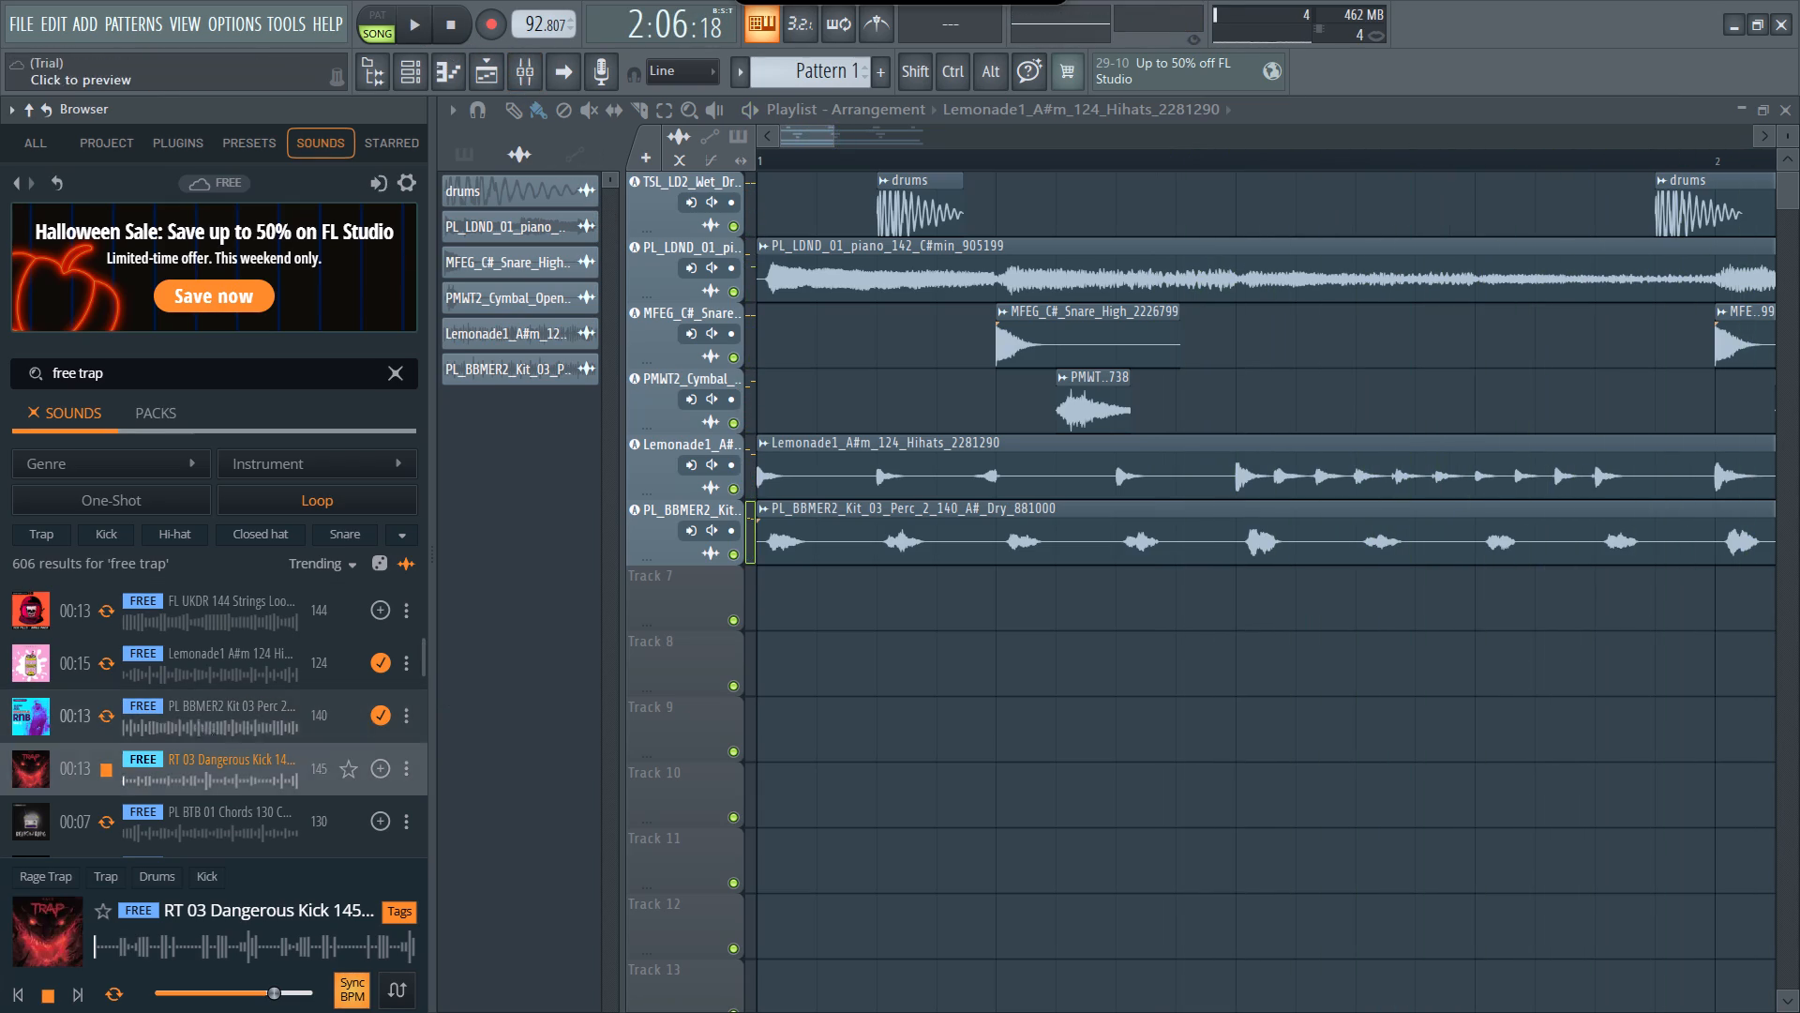
pyautogui.click(110, 775)
pyautogui.click(110, 775)
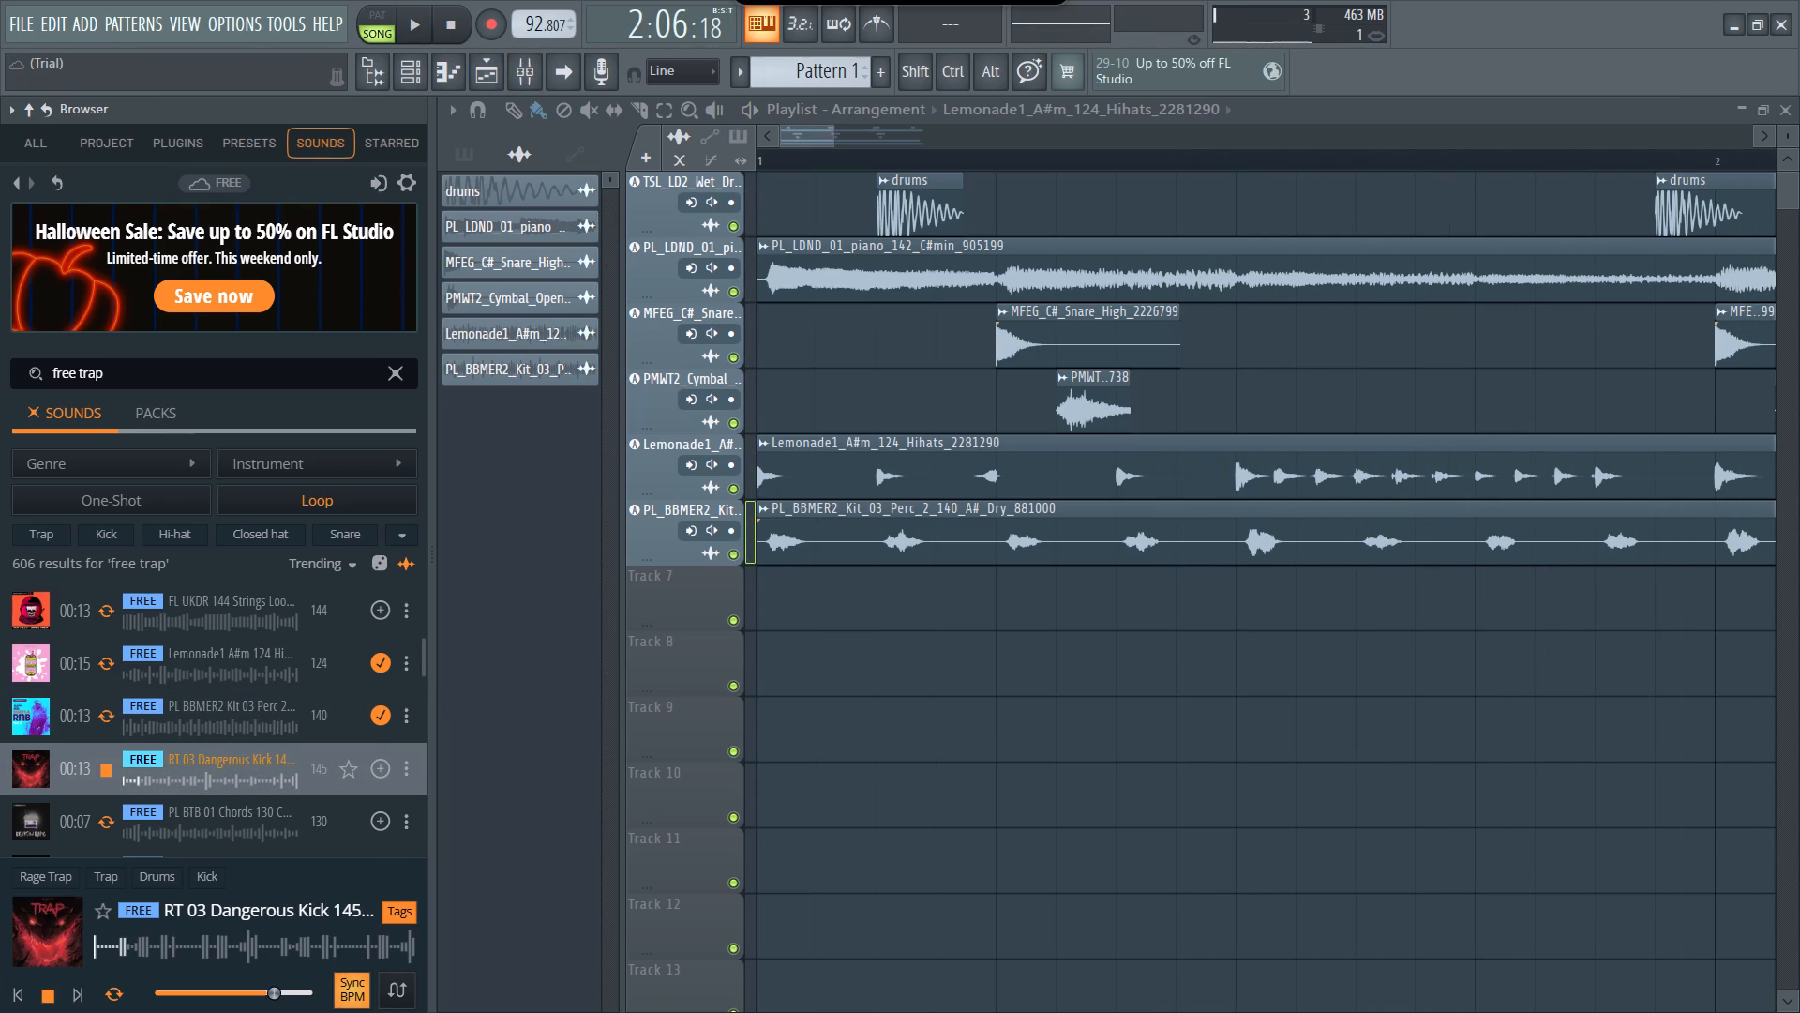
# Audition the following free trap loops: PL BTB 01 Chords, TL 01 Winner 808 and SS EGSV2 Saint.
pyautogui.scroll(-1, 304, 785)
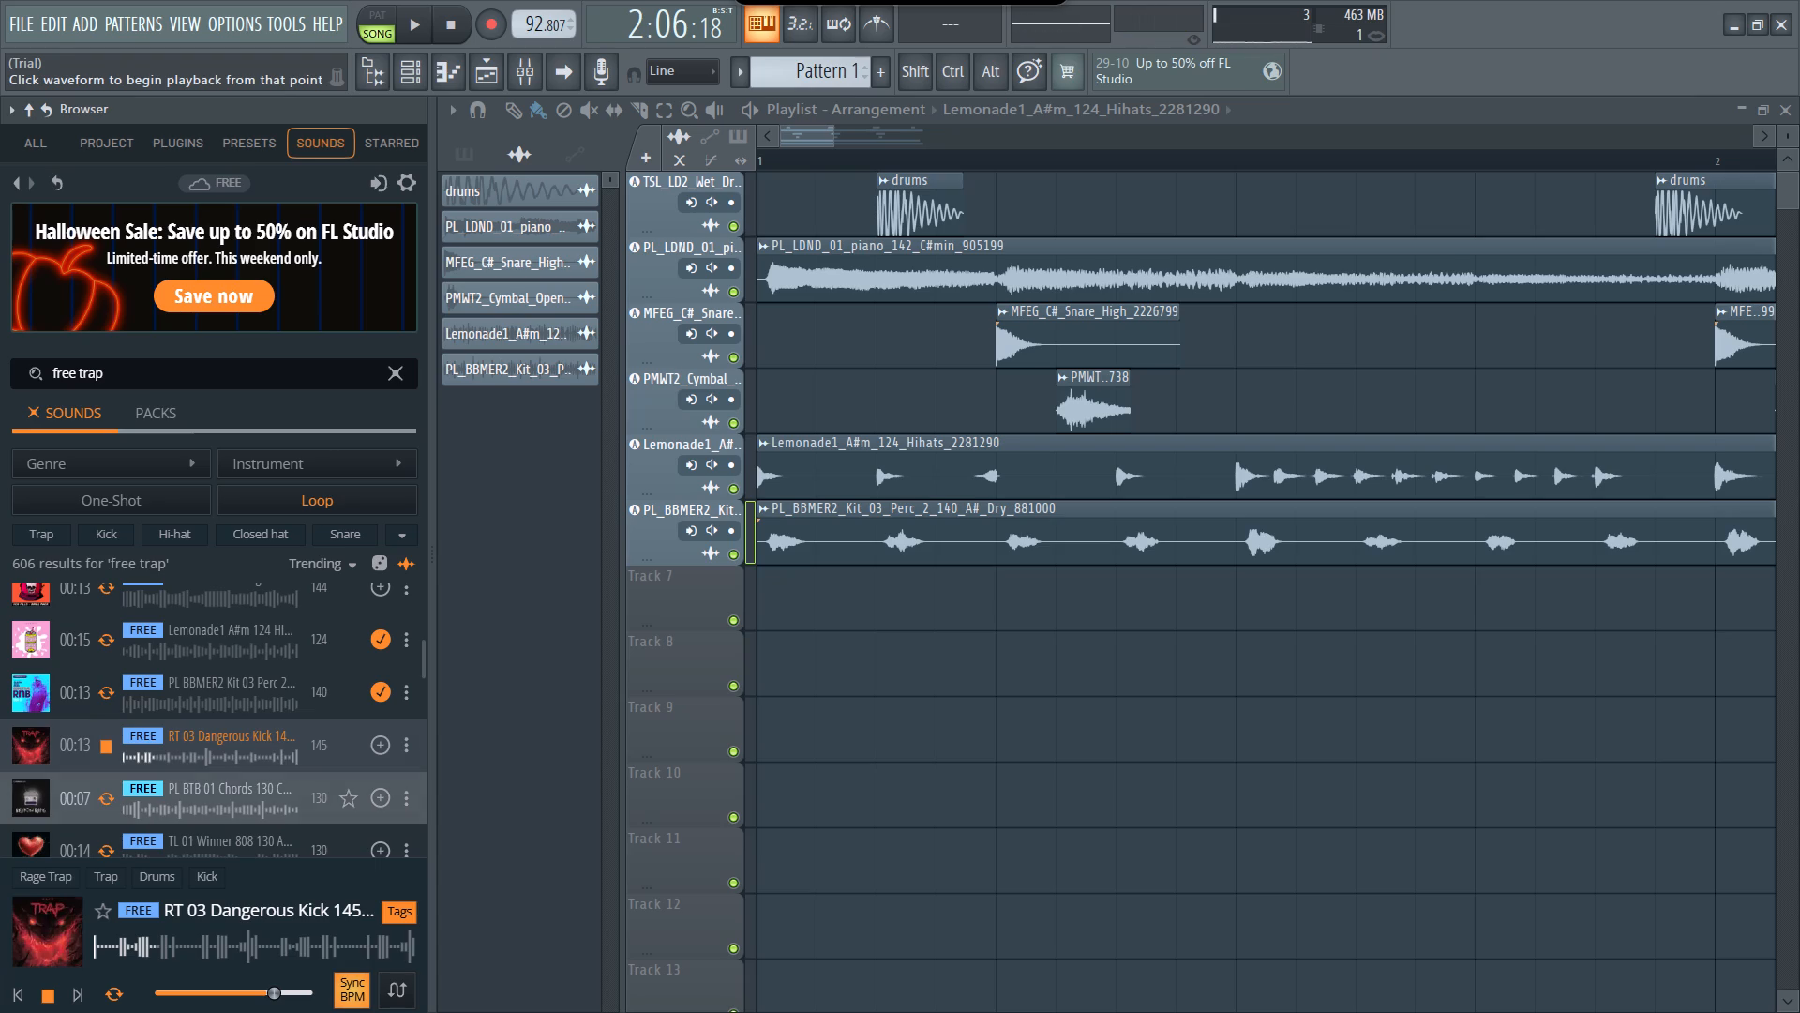
pyautogui.click(106, 813)
pyautogui.scroll(-1, 106, 813)
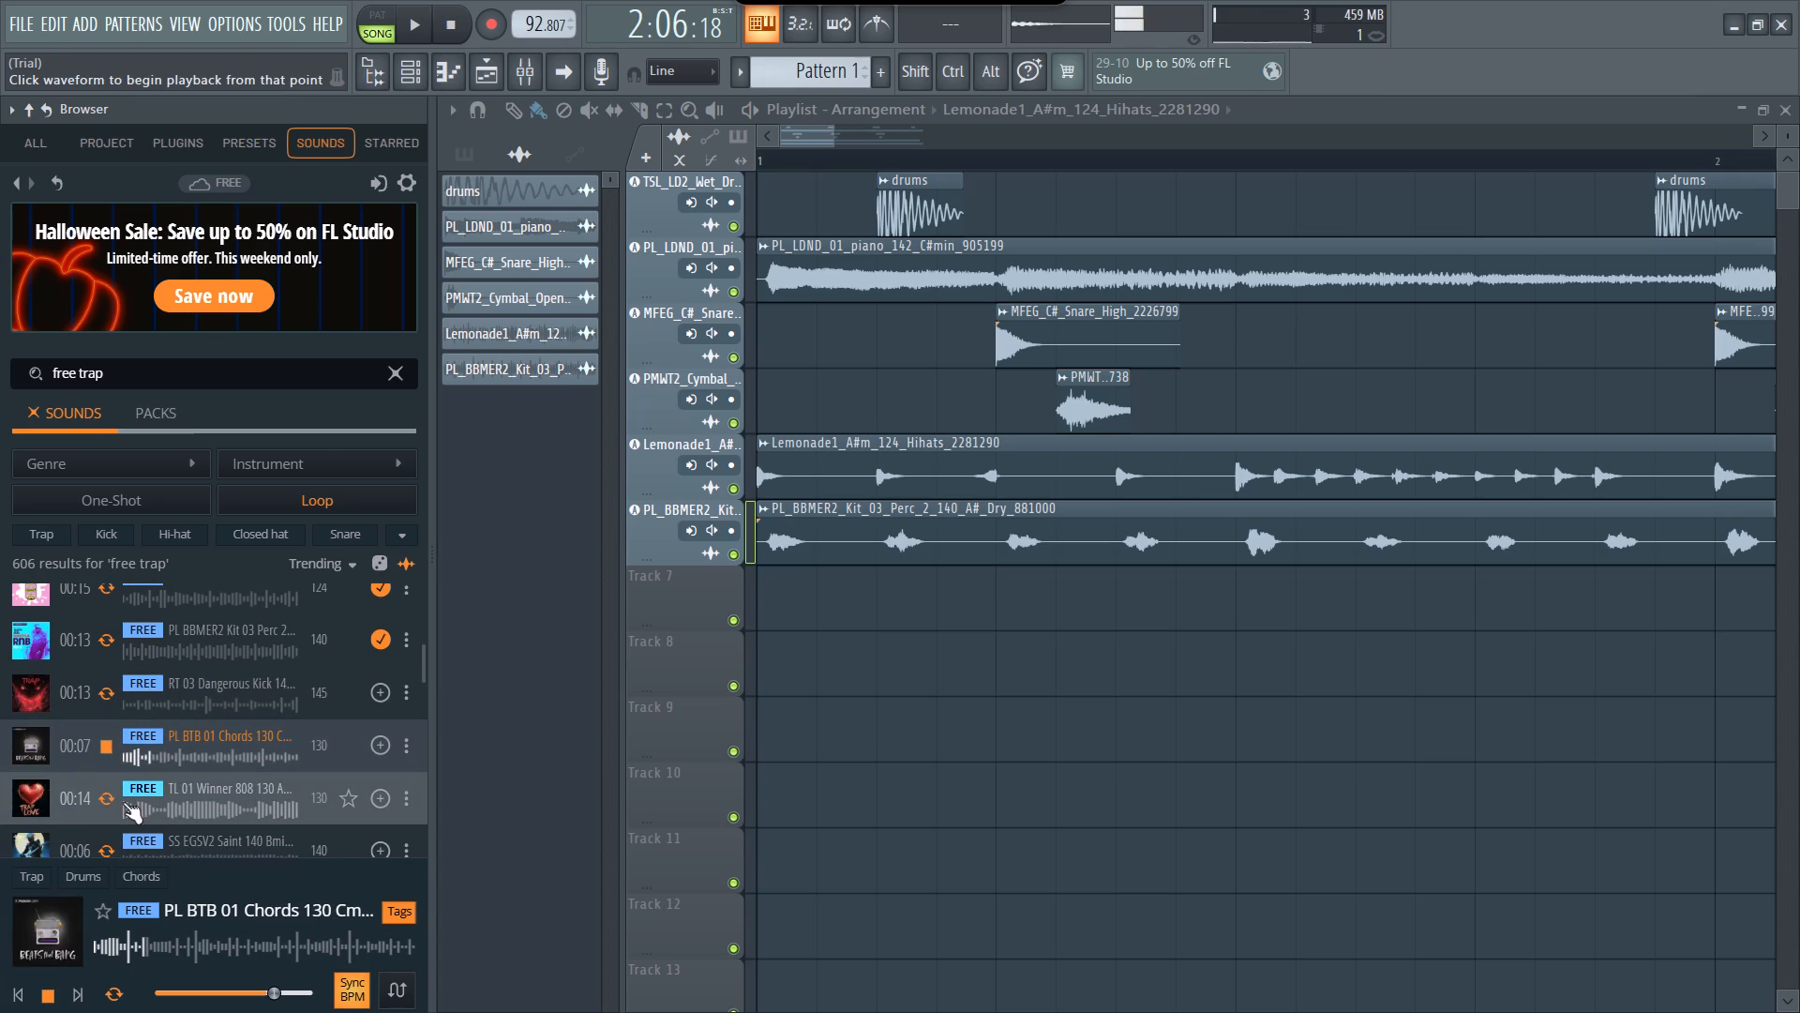
pyautogui.click(104, 794)
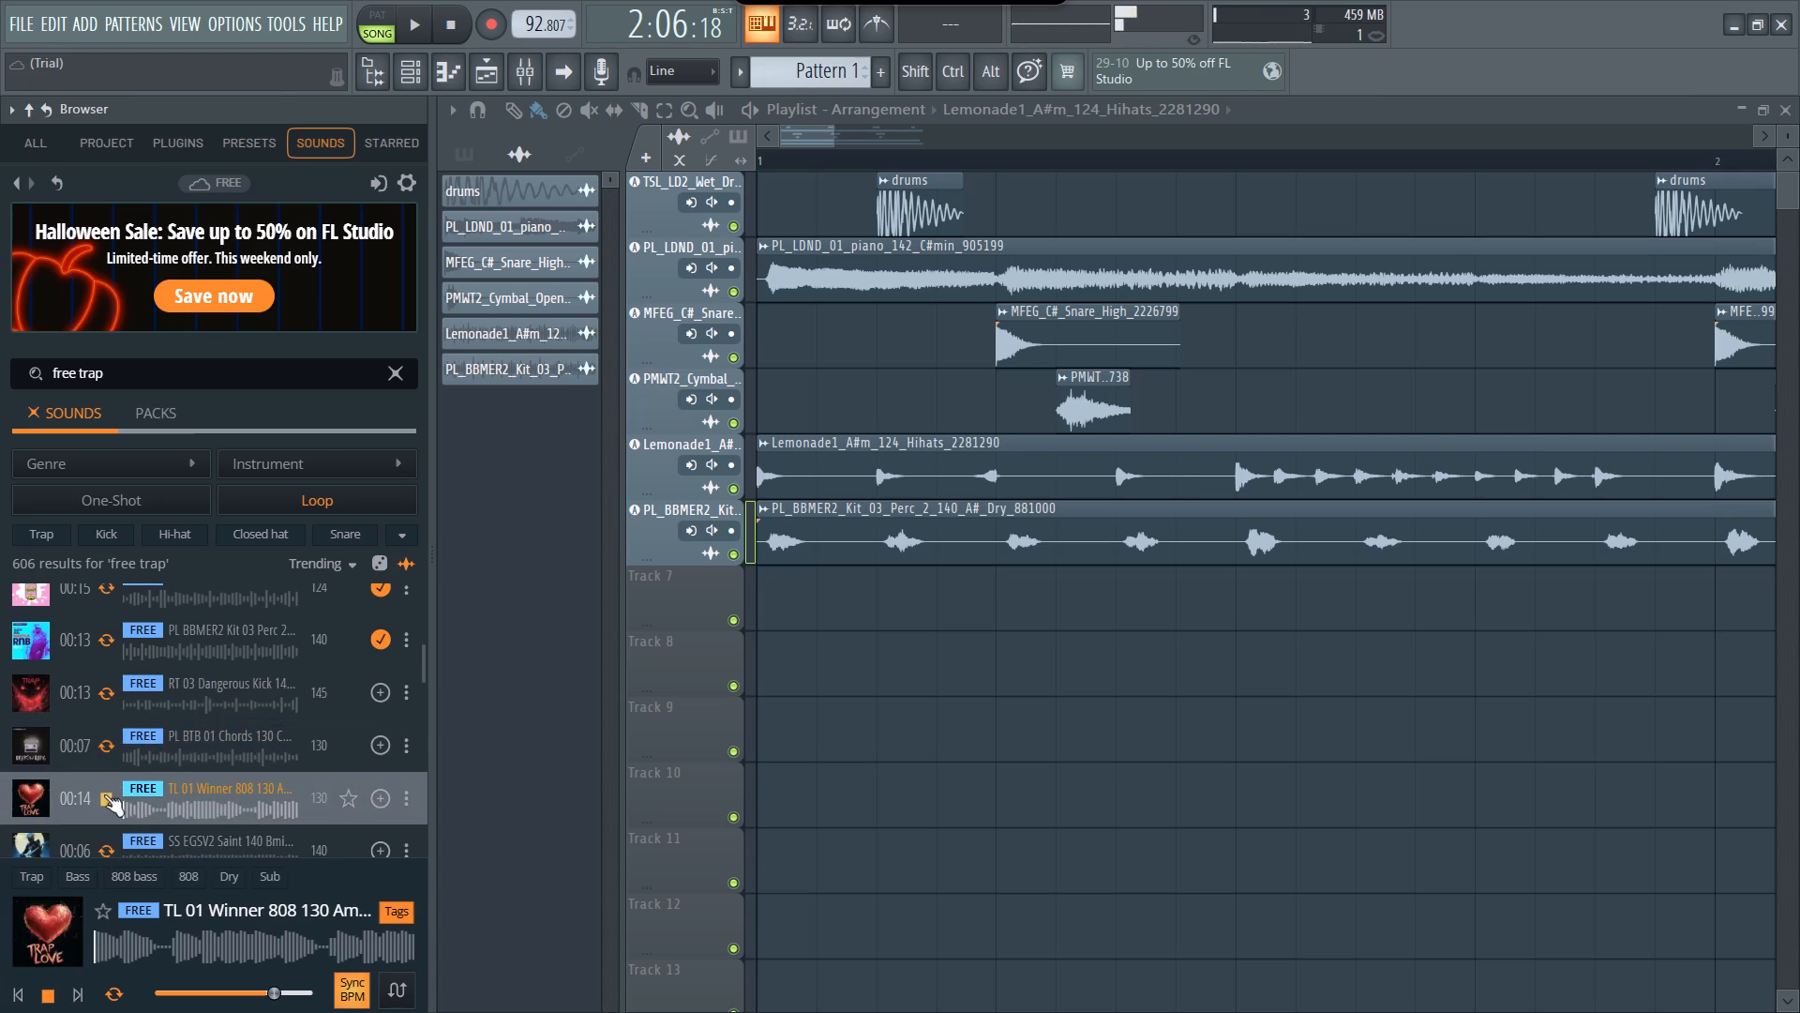
pyautogui.scroll(-1, 104, 794)
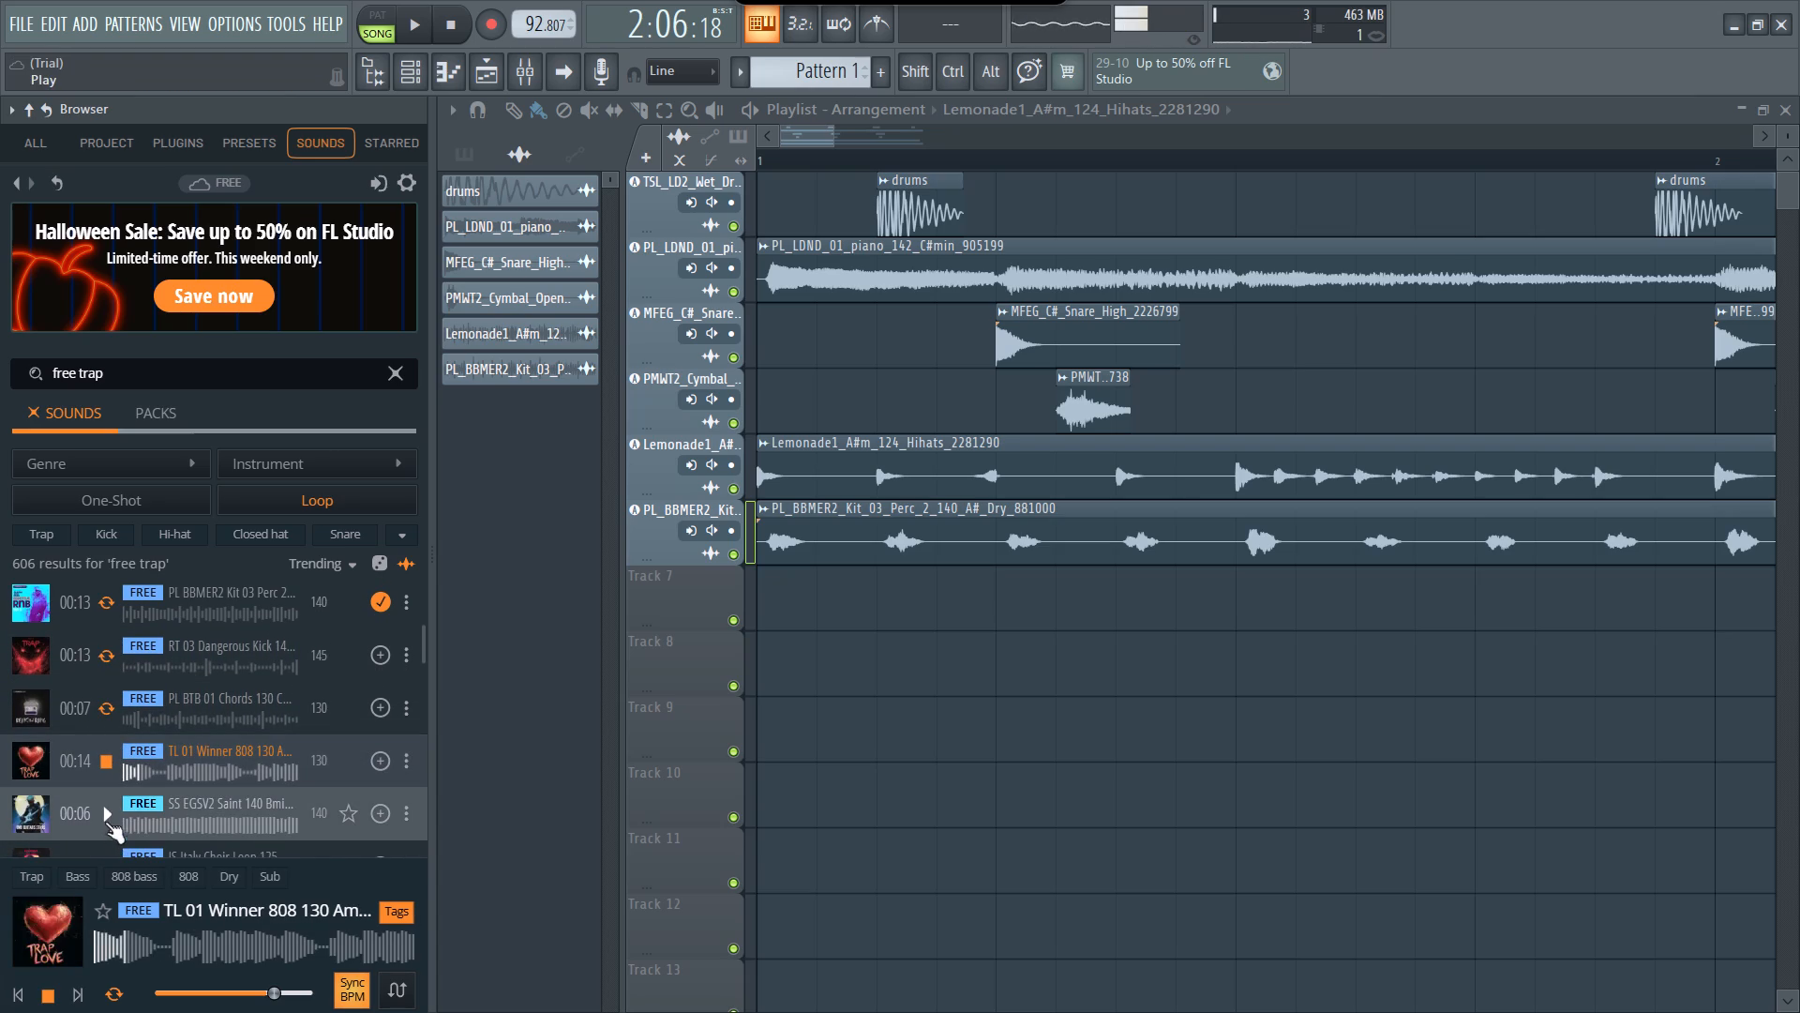
pyautogui.click(102, 815)
pyautogui.scroll(-1, 102, 815)
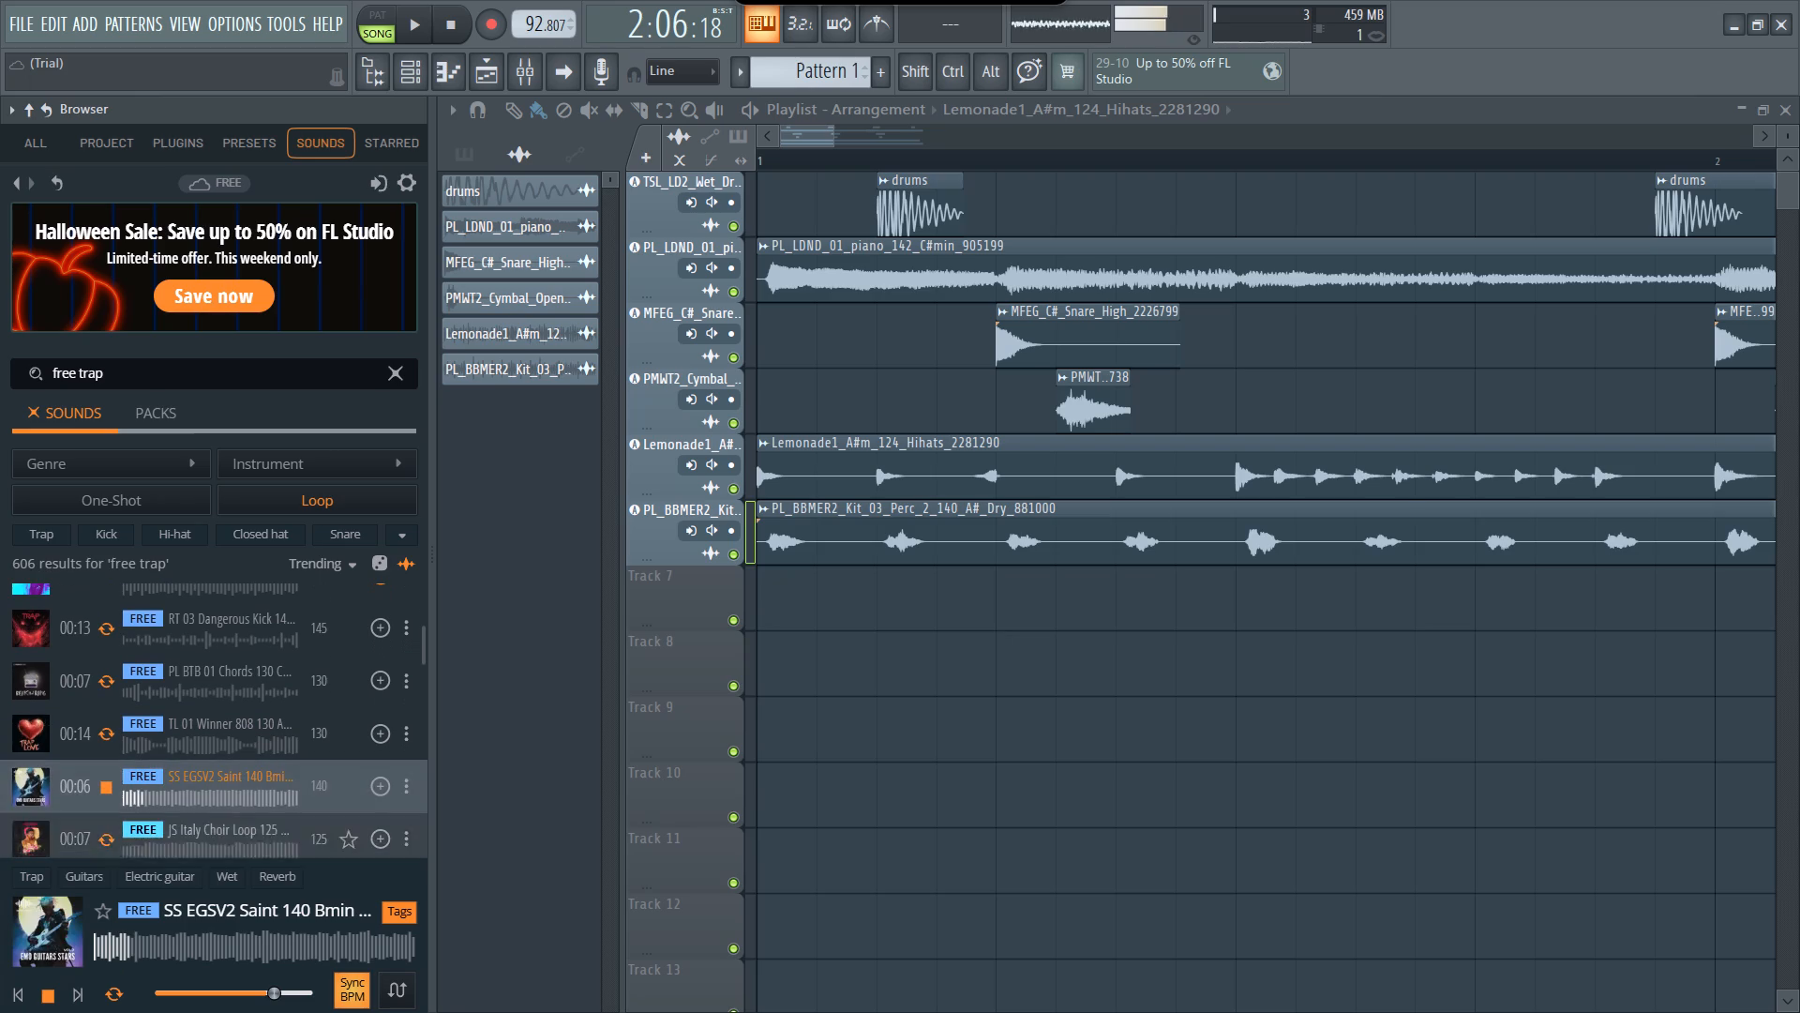
pyautogui.scroll(-1, 157, 445)
# Replace the sound search text with "sample".
pyautogui.click(192, 372)
pyautogui.press('BackSpace')
pyautogui.press('BackSpace')
pyautogui.press('BackSpace')
pyautogui.press('BackSpace')
pyautogui.press('BackSpace')
pyautogui.press('BackSpace')
pyautogui.press('BackSpace')
pyautogui.press('BackSpace')
pyautogui.press('BackSpace')
pyautogui.press('BackSpace')
pyautogui.press('BackSpace')
pyautogui.press('BackSpace')
pyautogui.press('BackSpace')
pyautogui.press('BackSpace')
pyautogui.press('BackSpace')
pyautogui.press('BackSpace')
pyautogui.press('BackSpace')
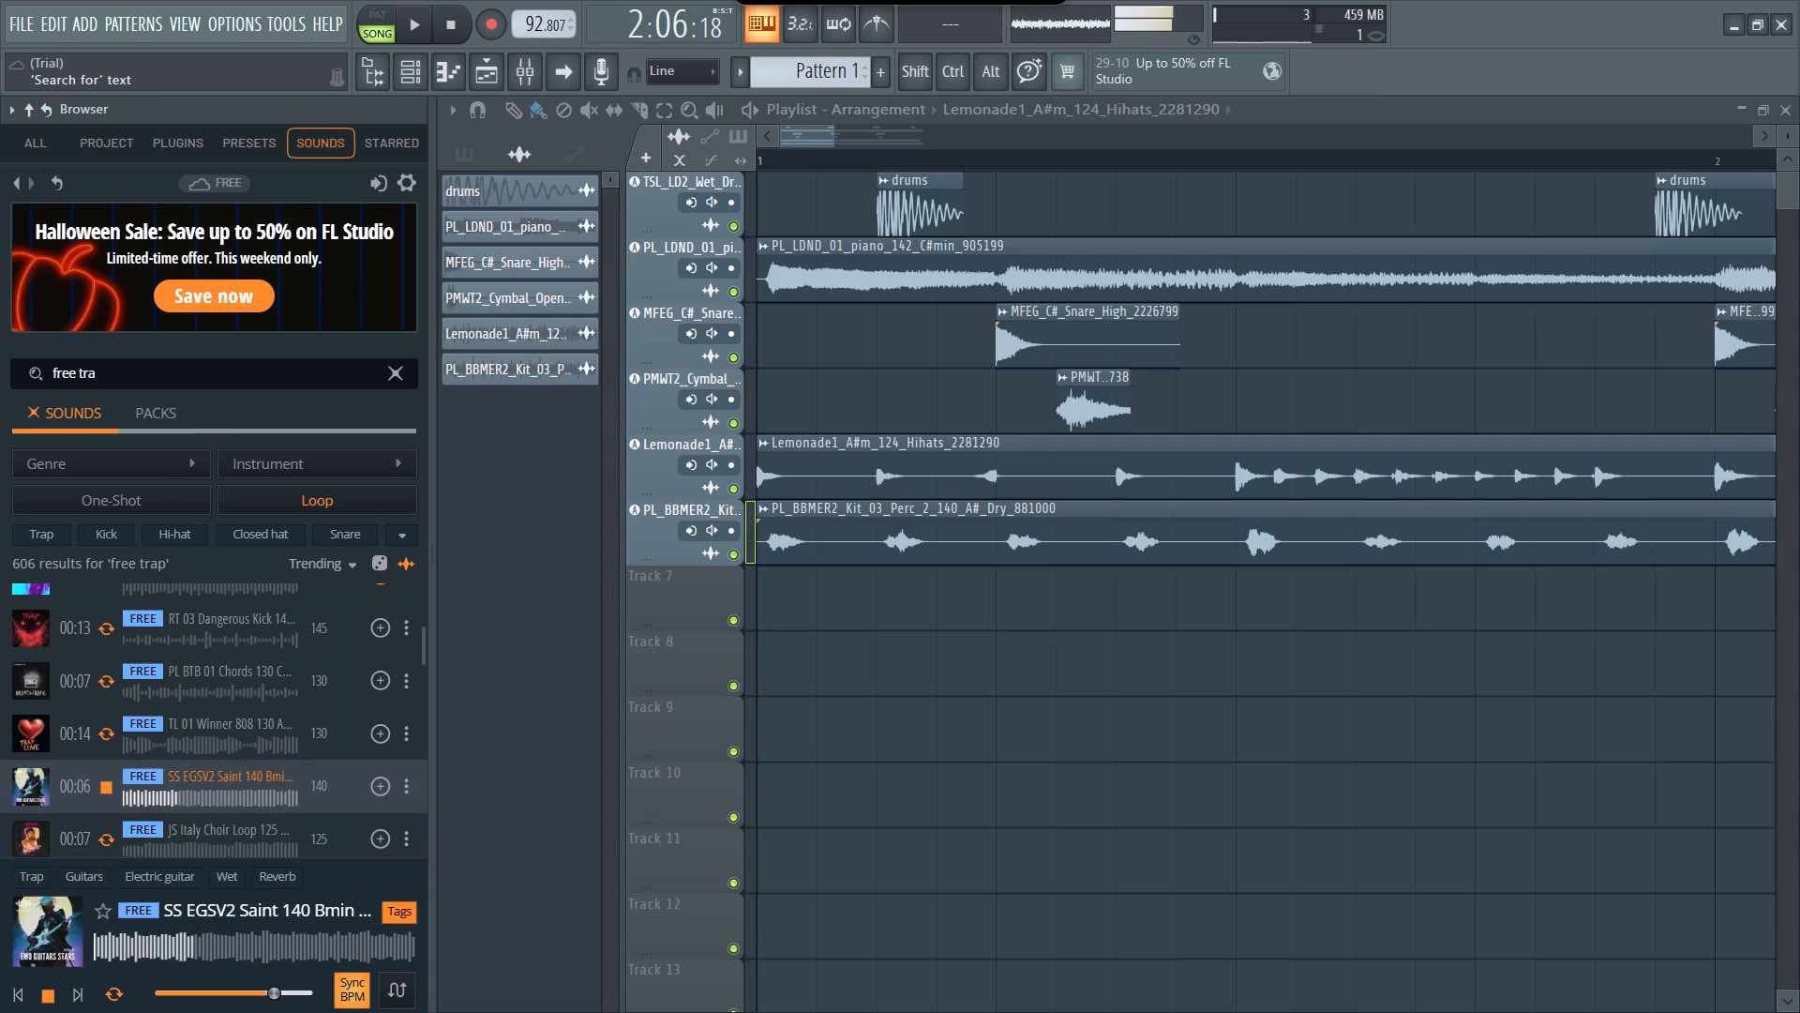
pyautogui.write('samo')
pyautogui.press('BackSpace')
pyautogui.write('ple')
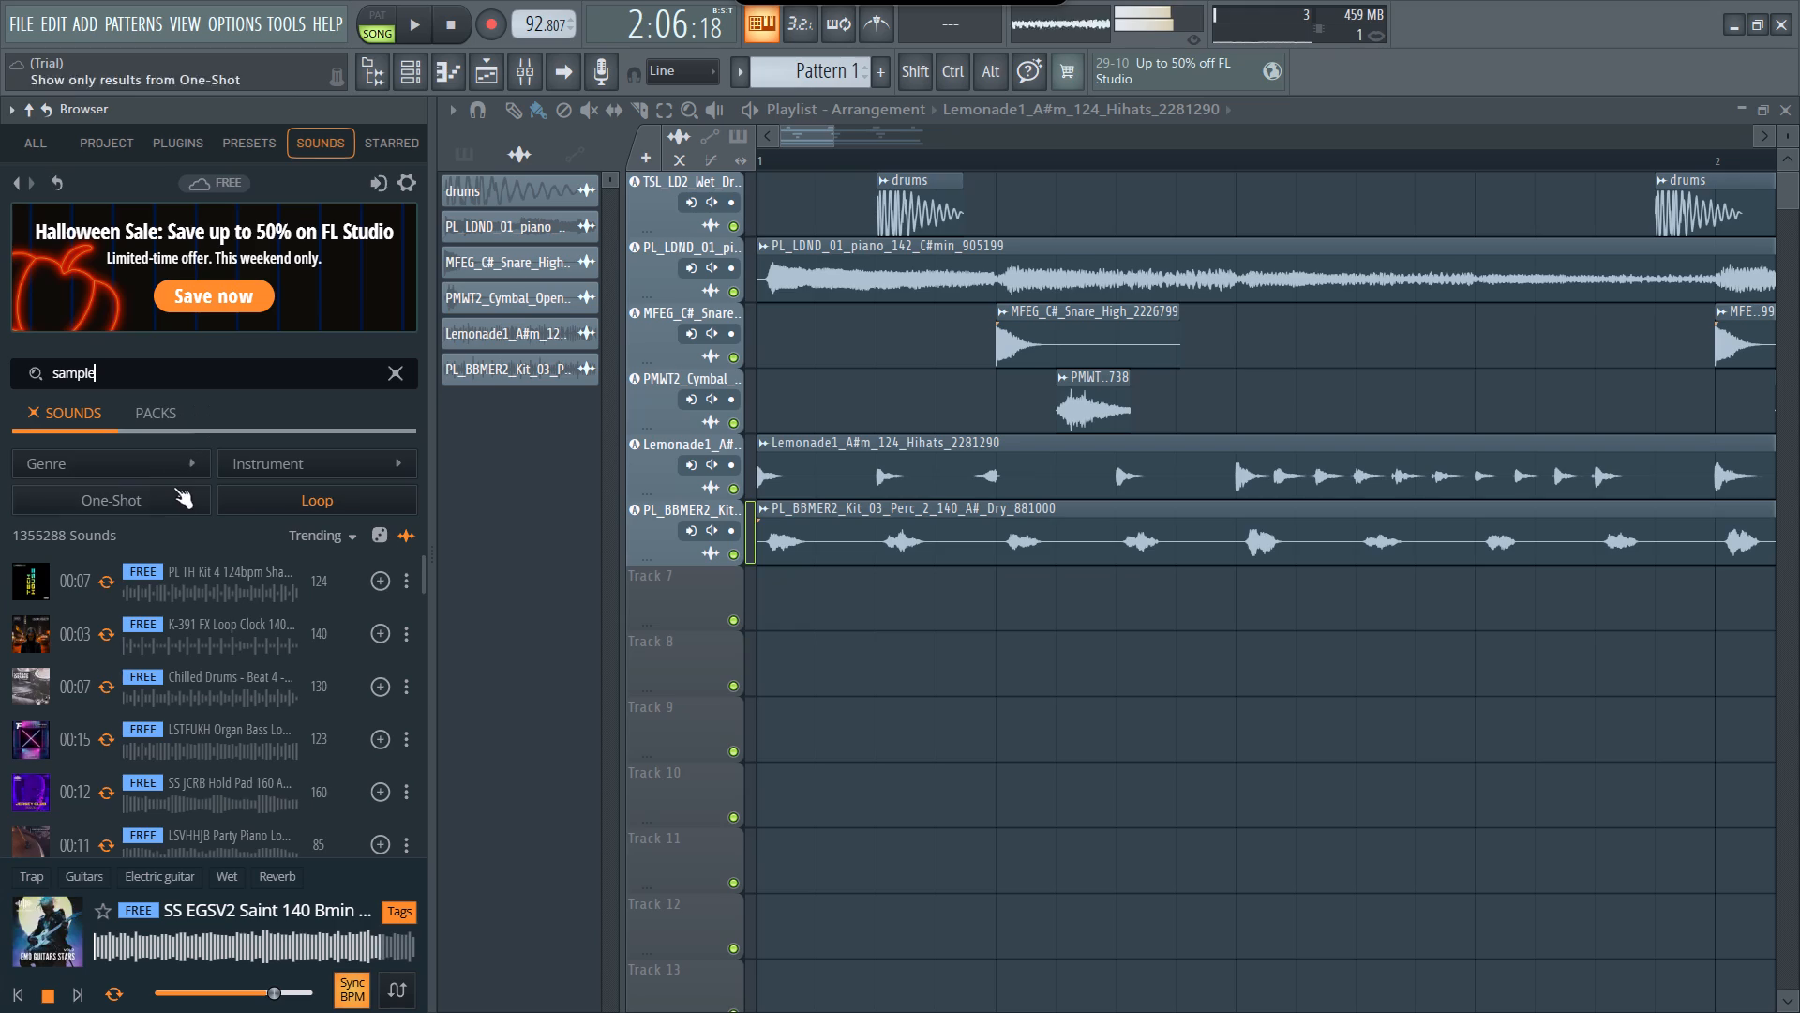
# Audition the first four listed loops: PL TH Kit 4, K-391 FX Loop Clock, Chilled Drums Beat 4 and LSTFUKH Organ Bass.
pyautogui.click(102, 581)
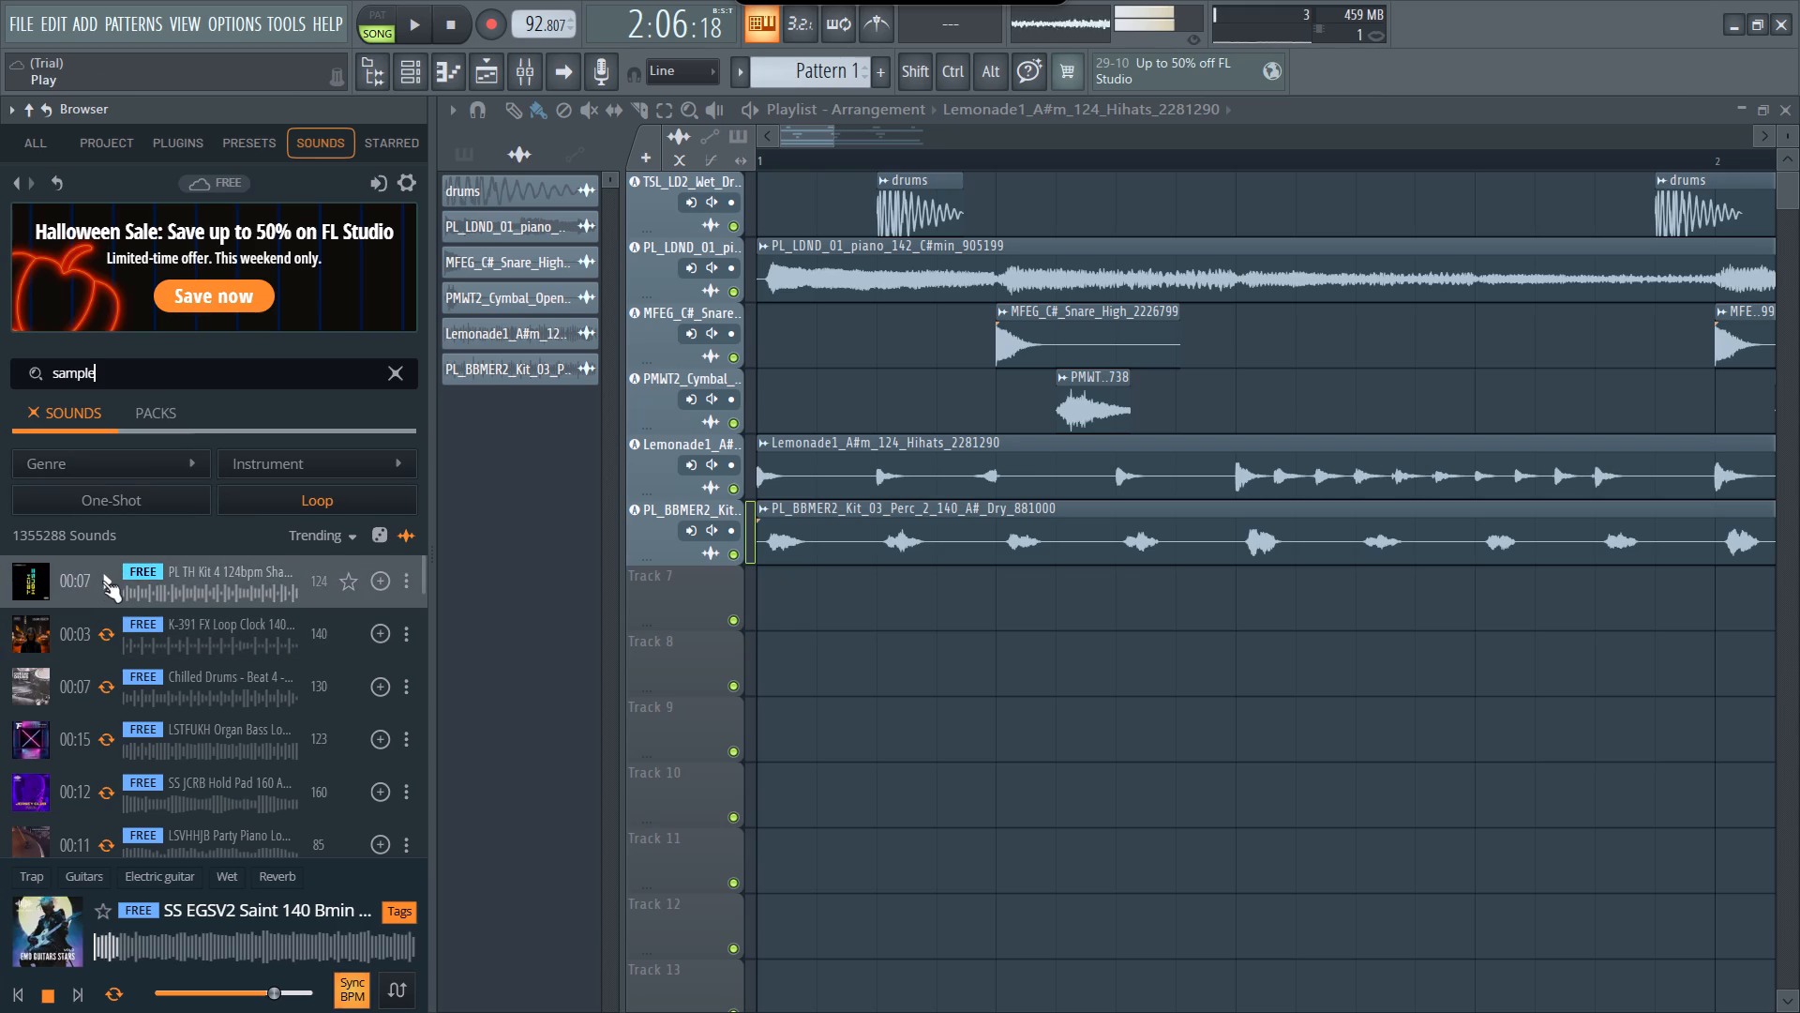
pyautogui.click(102, 636)
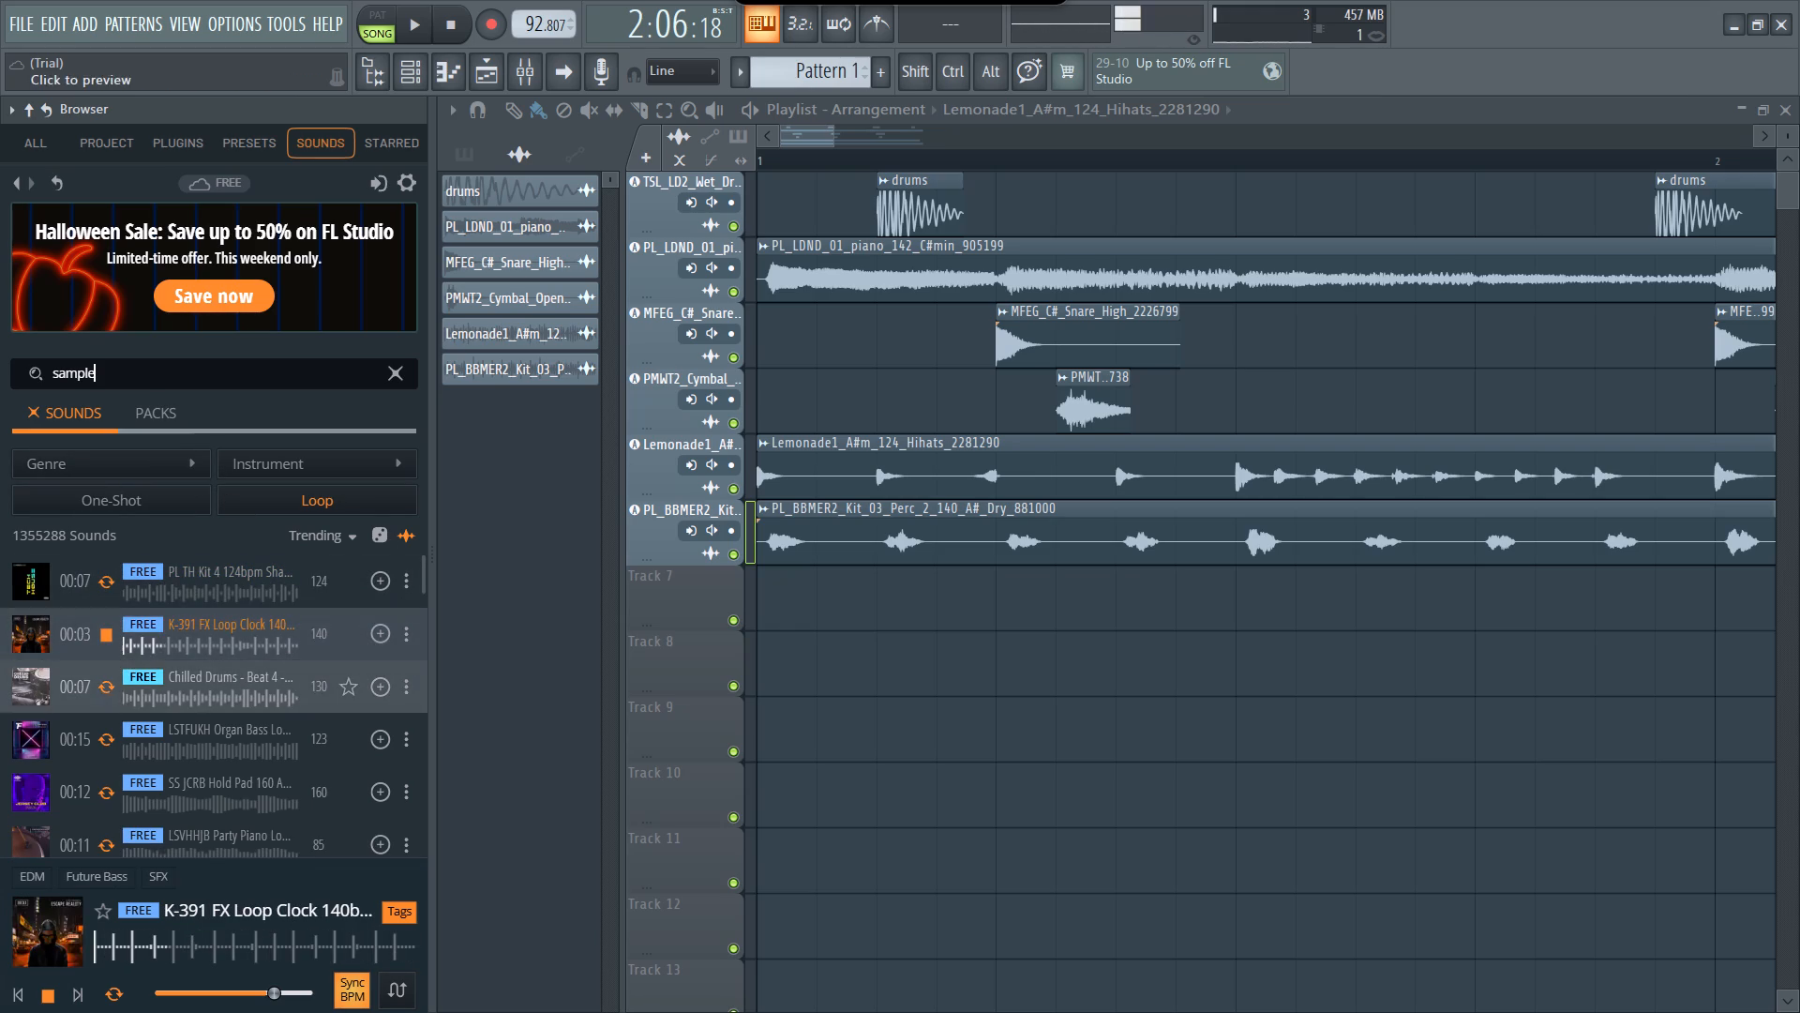
pyautogui.click(111, 694)
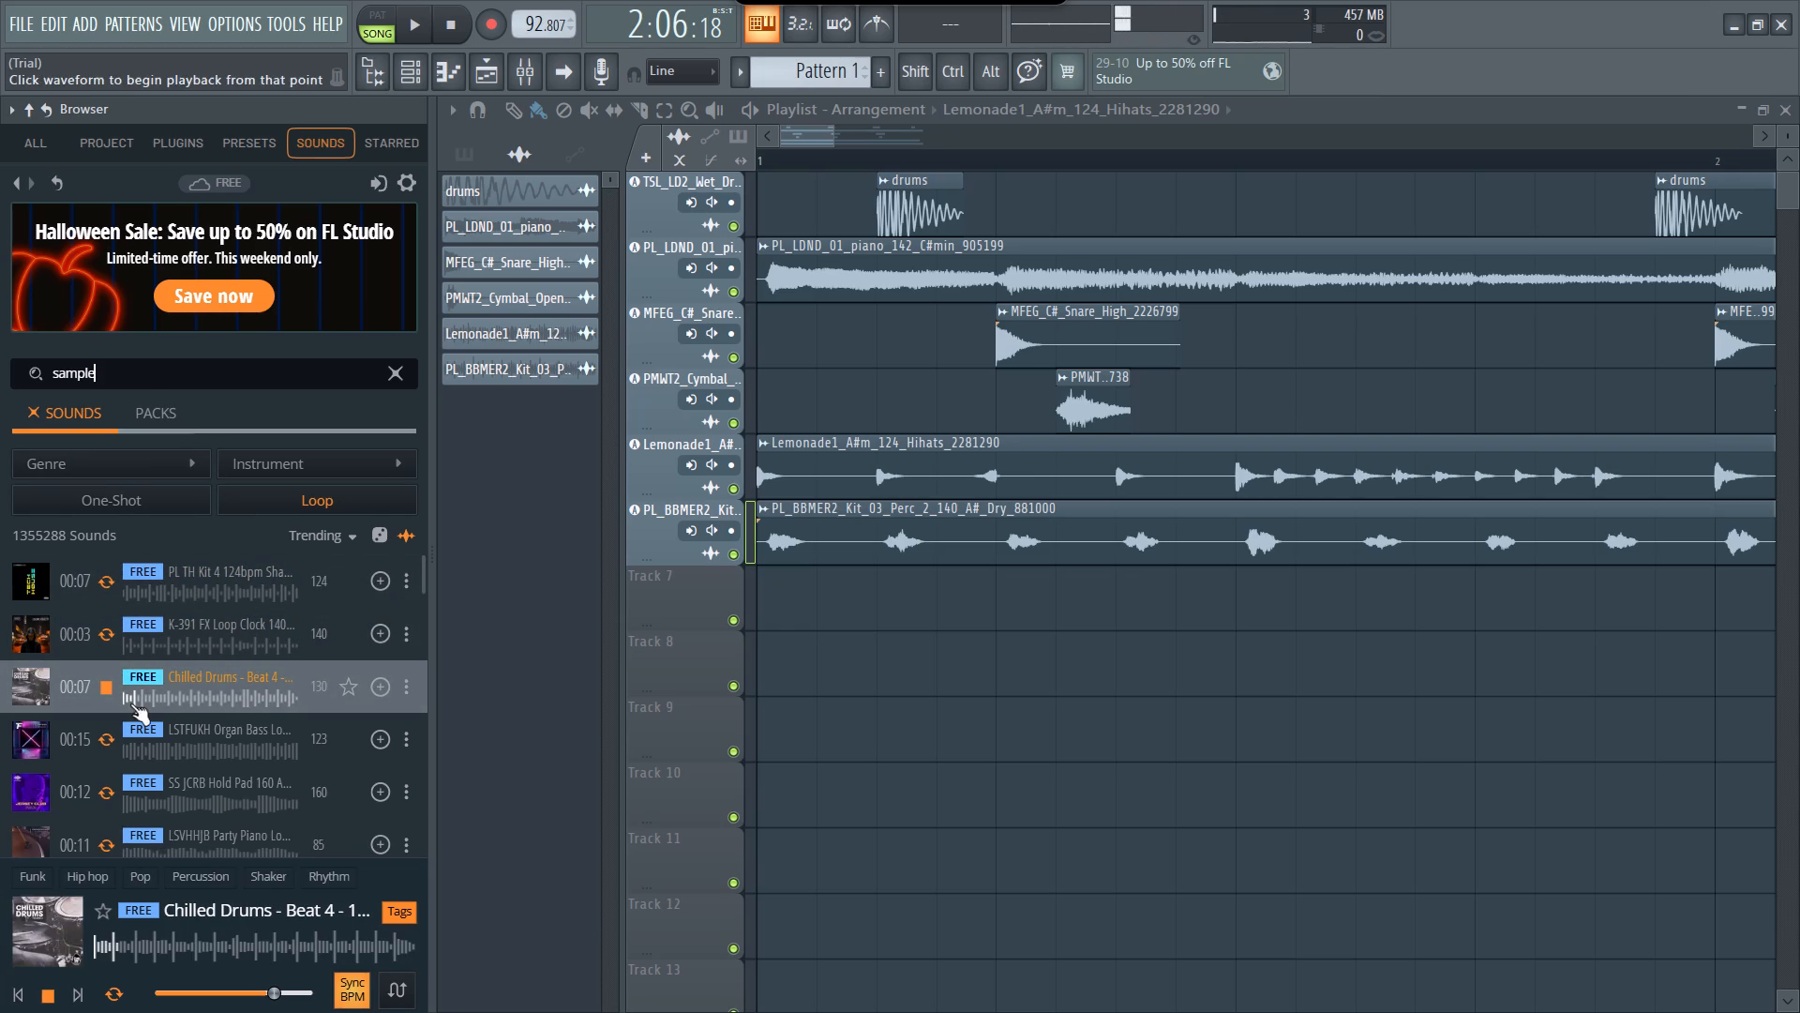
pyautogui.click(96, 737)
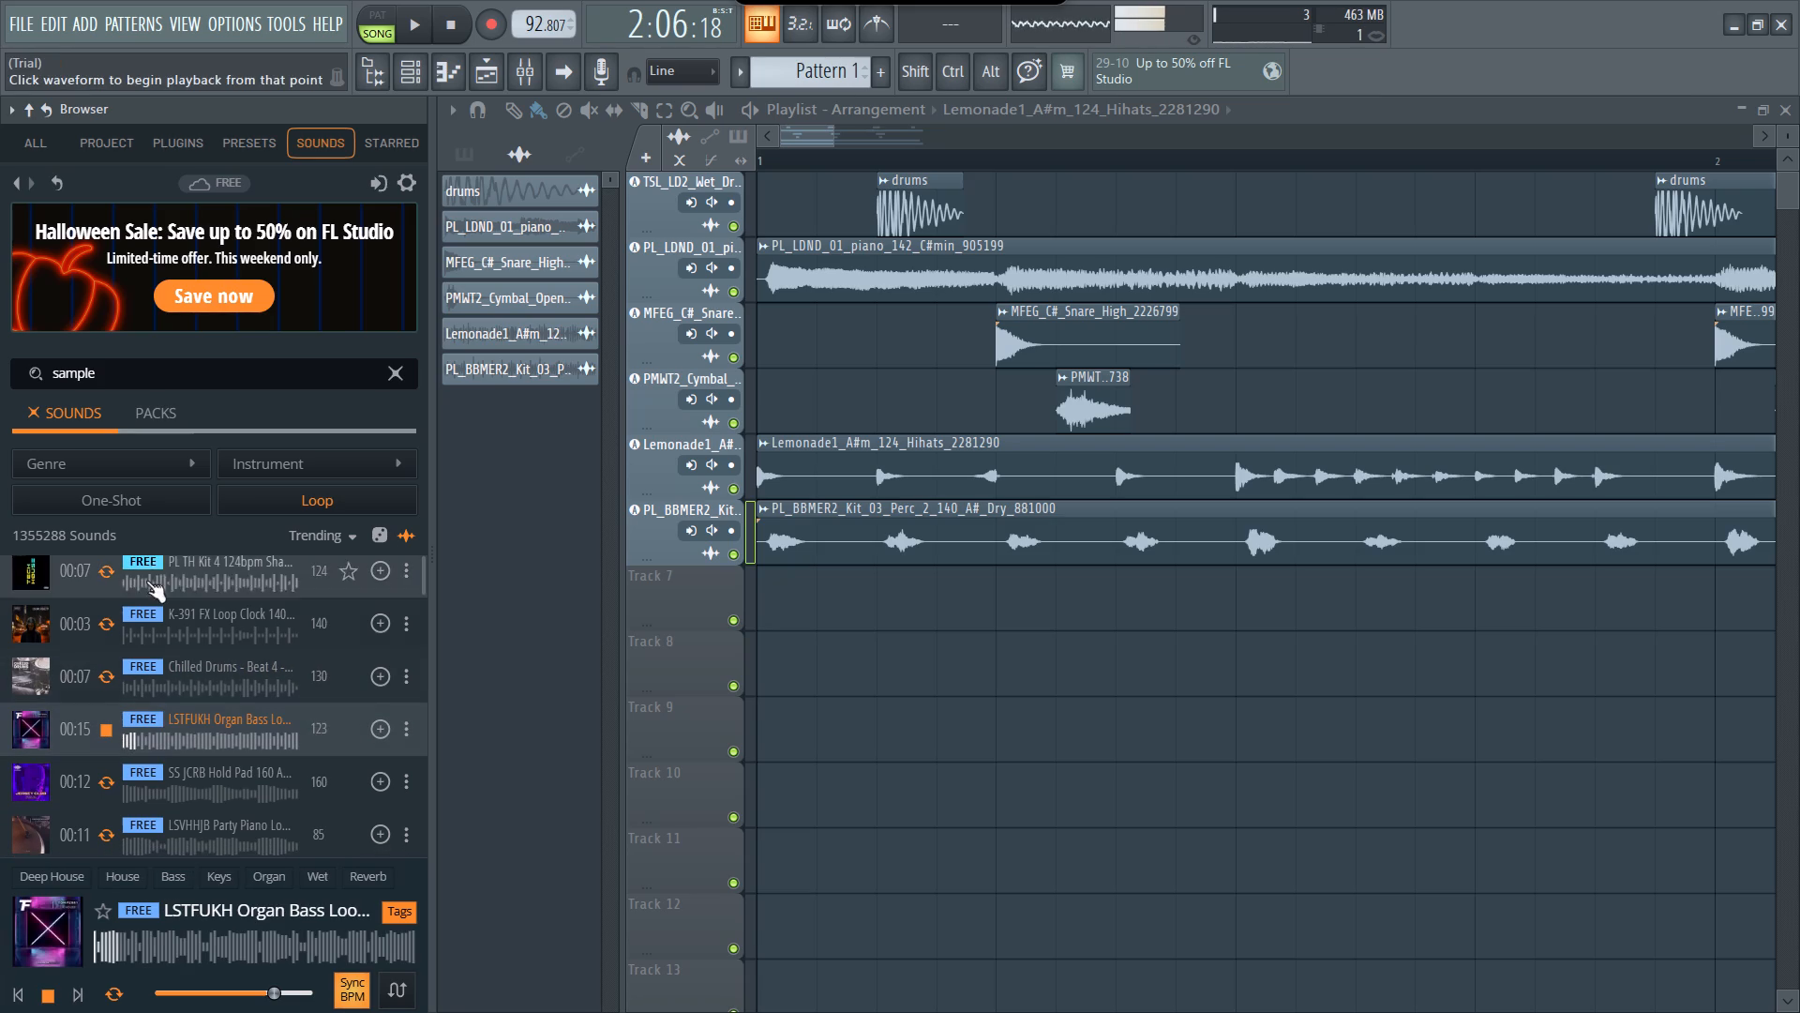
# Search the sound packs instead of single sounds for "sample" and browse the packs.
pyautogui.click(150, 405)
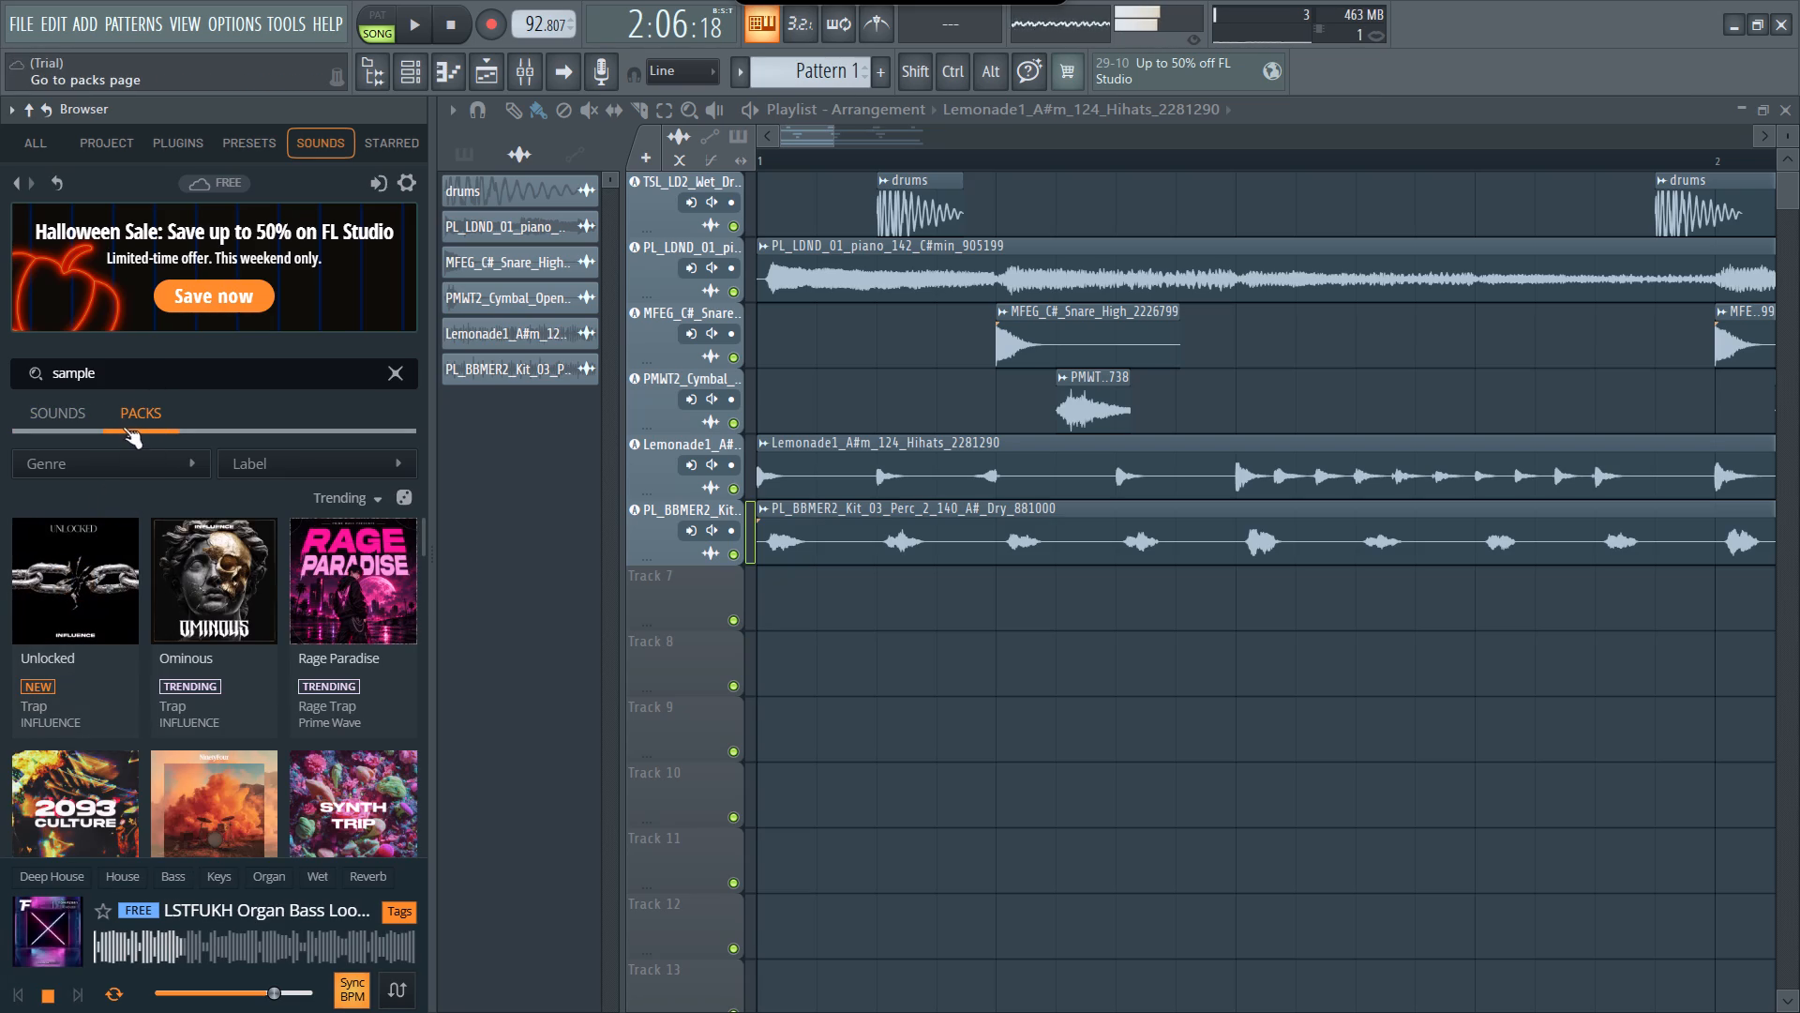
pyautogui.click(138, 370)
pyautogui.press('space')
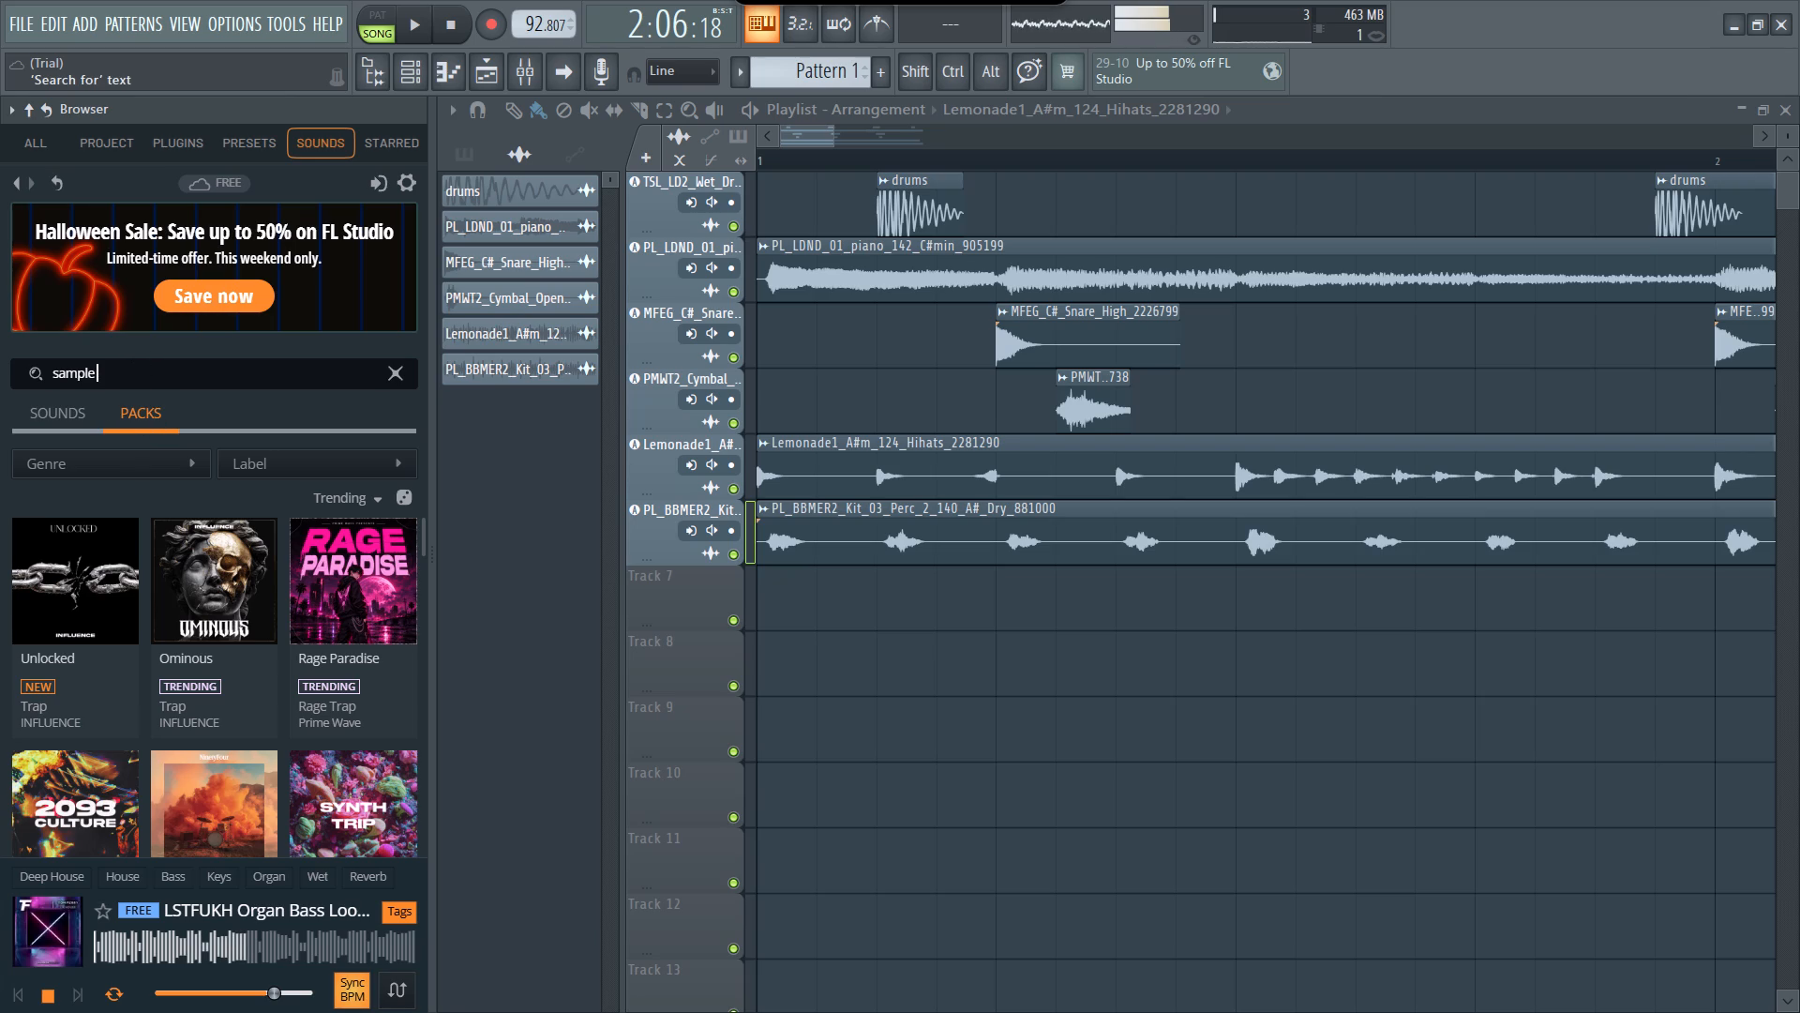
pyautogui.press('Return')
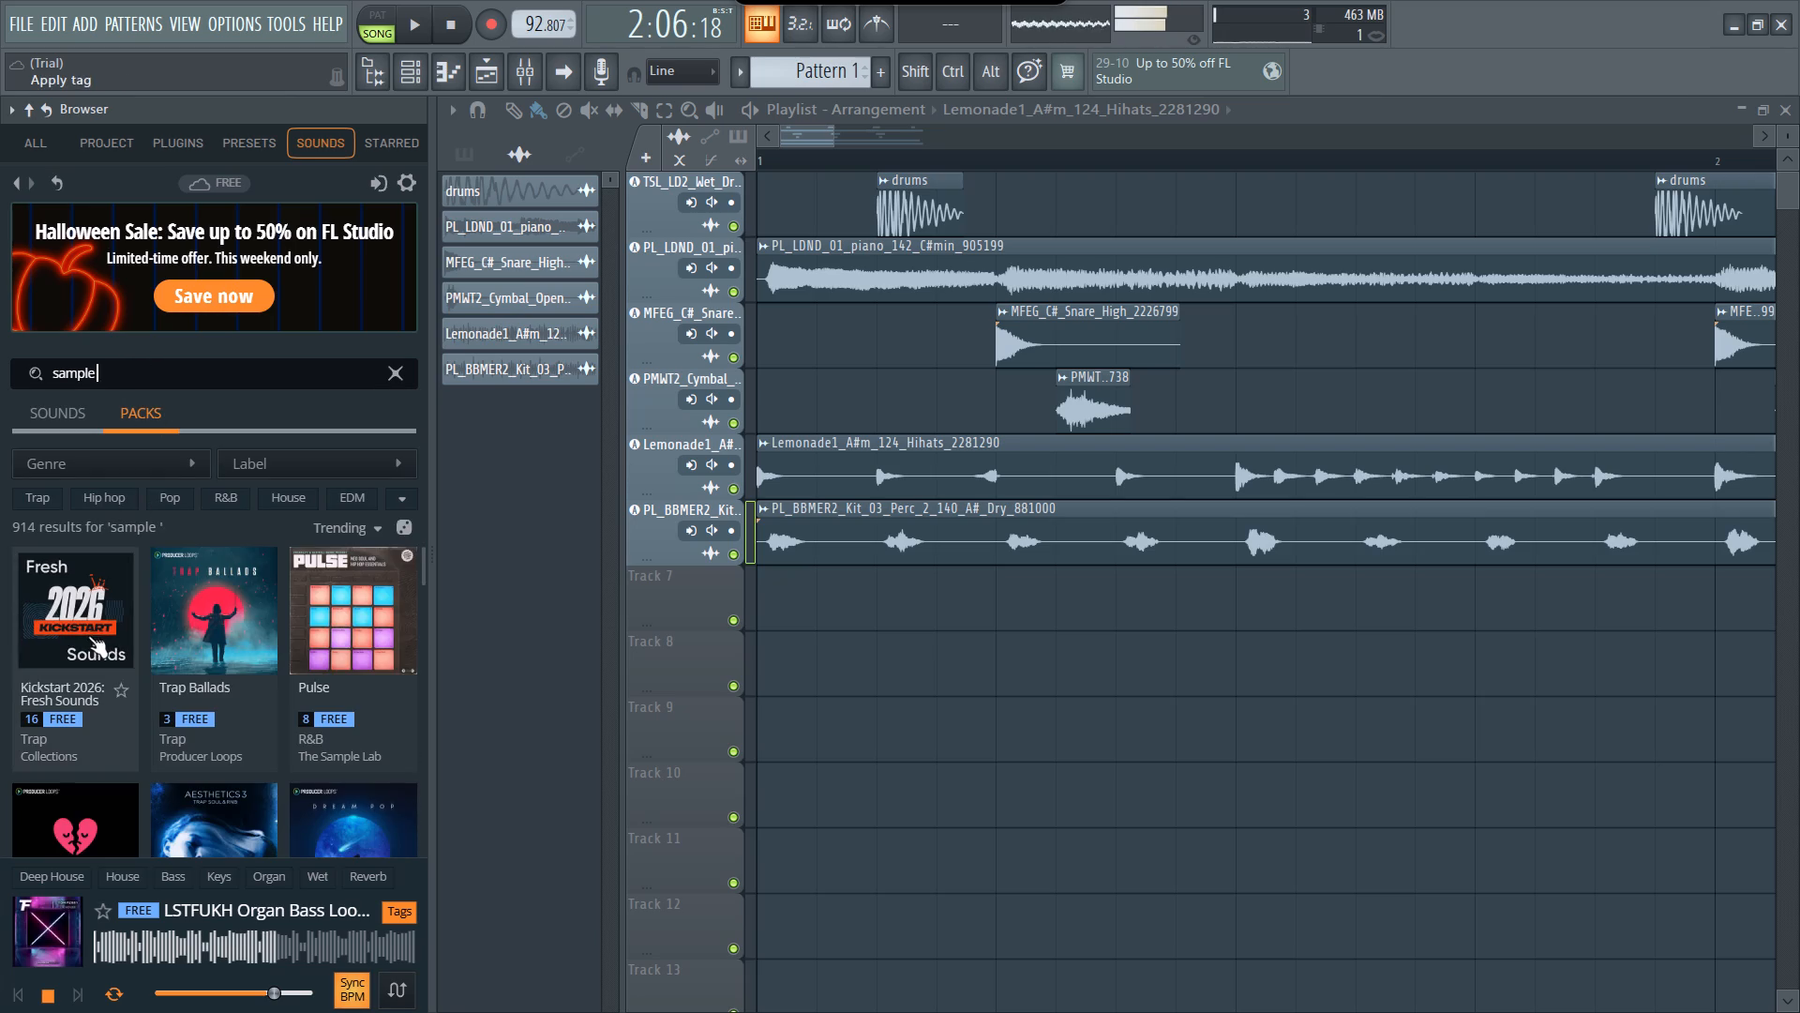
pyautogui.scroll(-2, 157, 722)
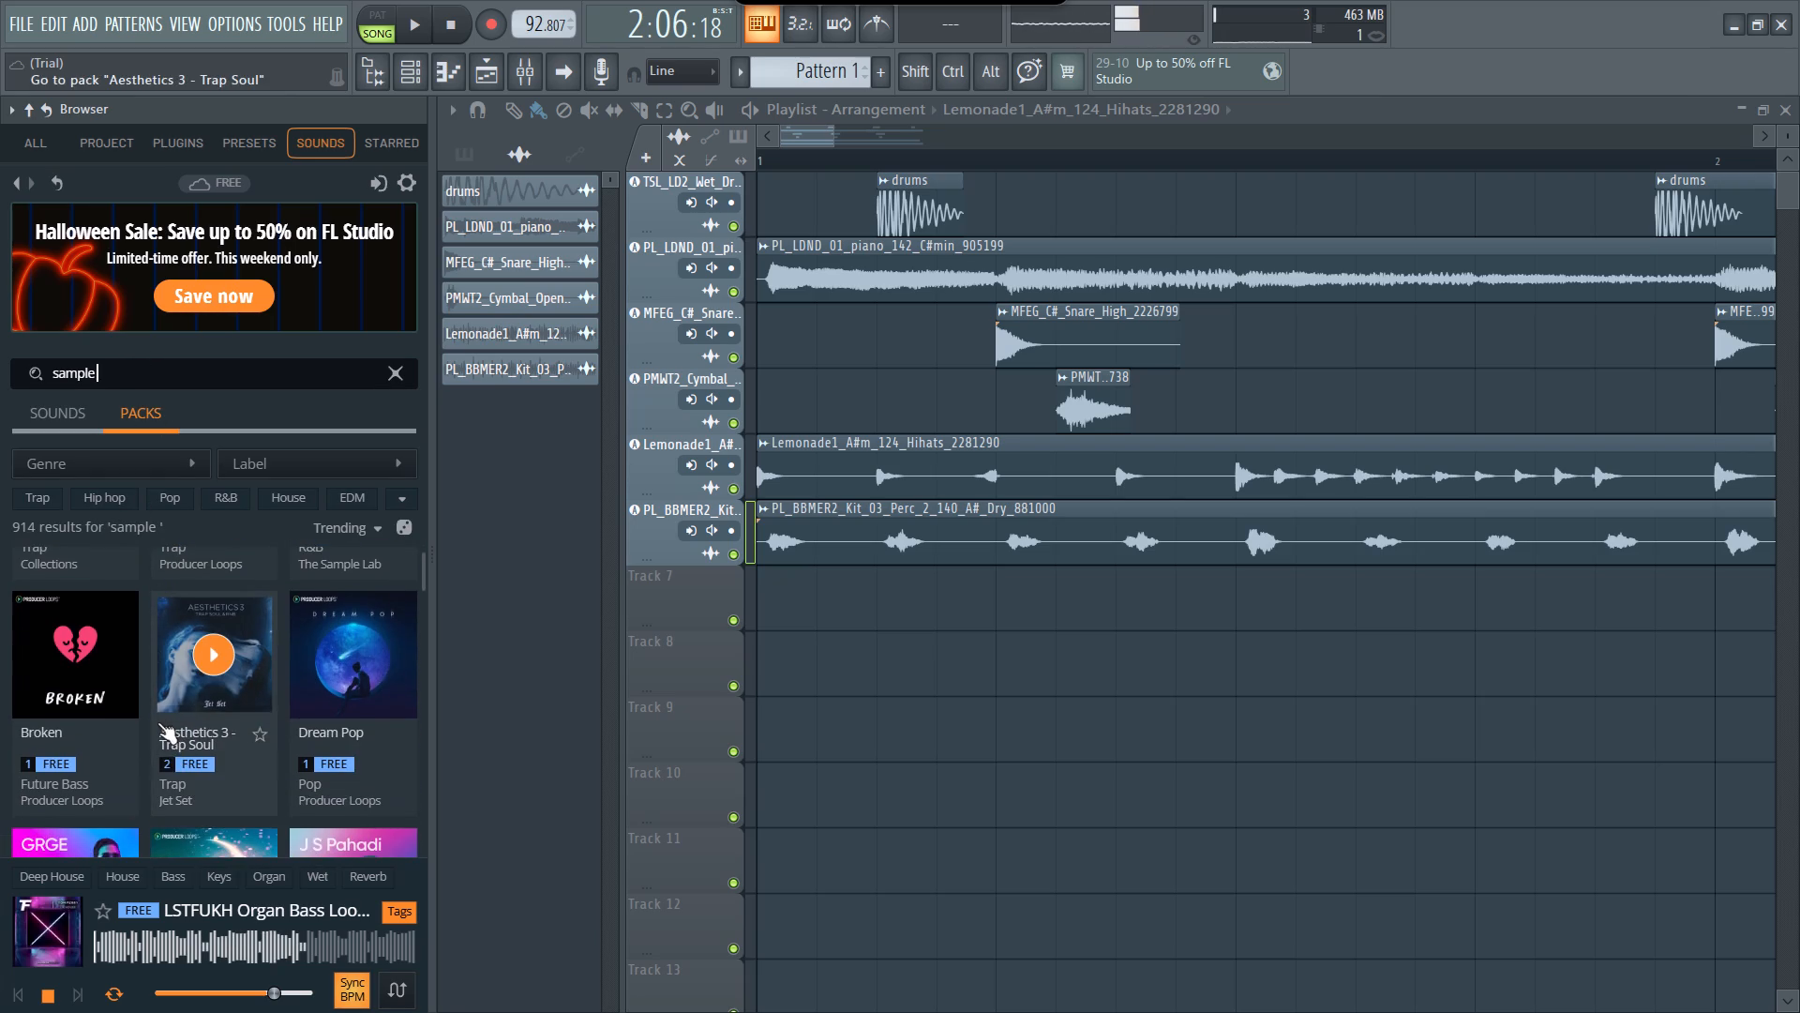
pyautogui.scroll(-1, 157, 722)
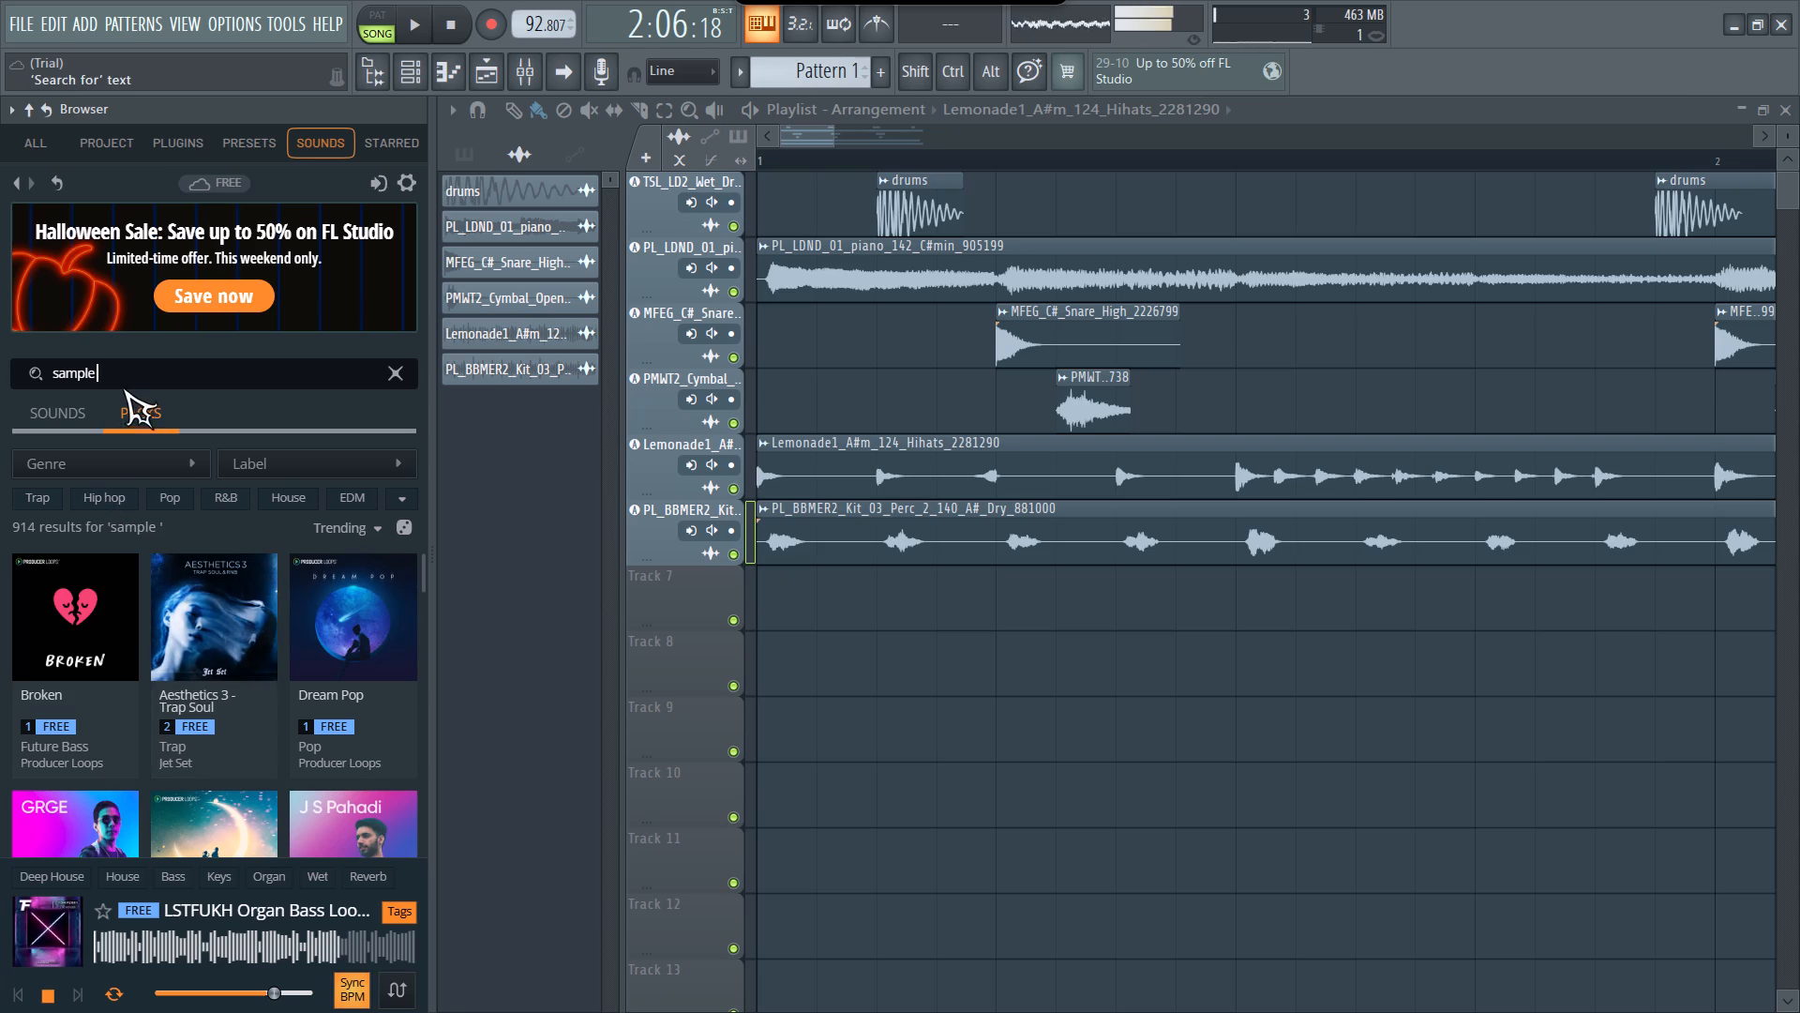
# Search the sound packs for "hip hop sample".
pyautogui.press('BackSpace')
pyautogui.press('BackSpace')
pyautogui.press('BackSpace')
pyautogui.press('BackSpace')
pyautogui.press('BackSpace')
pyautogui.press('BackSpace')
pyautogui.press('BackSpace')
pyautogui.press('BackSpace')
pyautogui.press('BackSpace')
pyautogui.press('BackSpace')
pyautogui.press('BackSpace')
pyautogui.press('BackSpace')
pyautogui.press('BackSpace')
pyautogui.press('BackSpace')
pyautogui.write('hip hp')
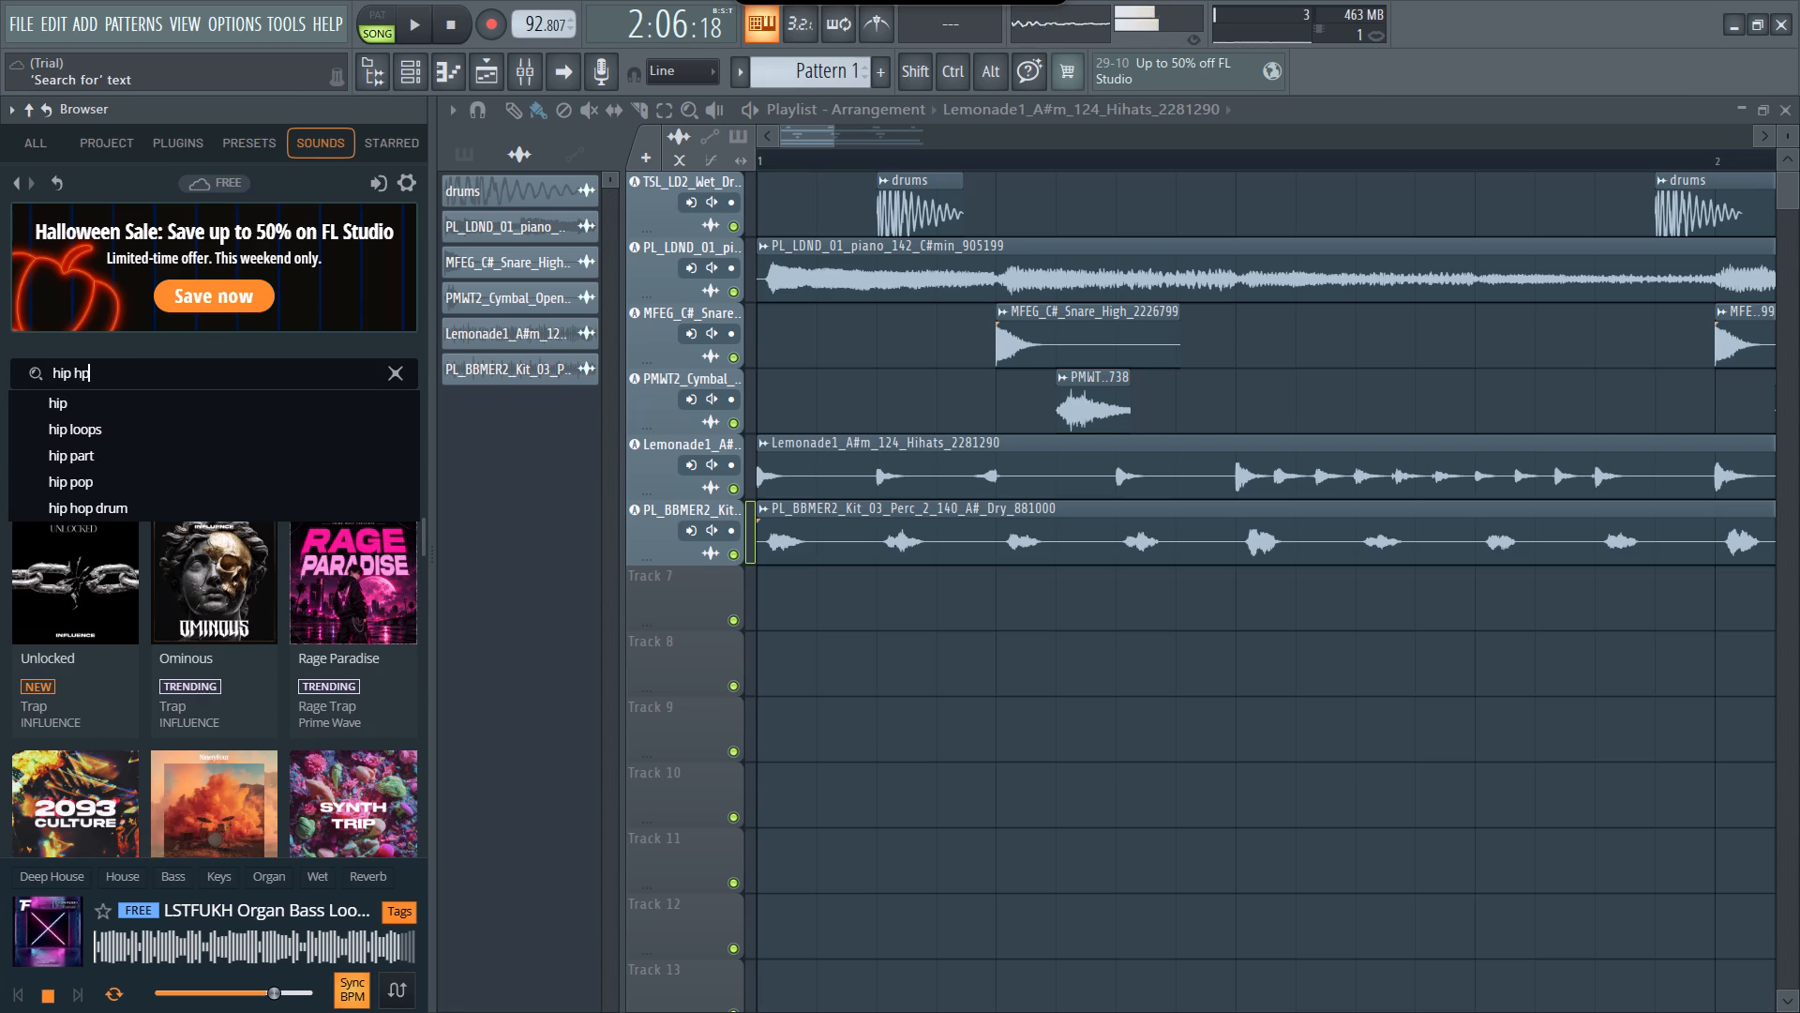
pyautogui.press('BackSpace')
pyautogui.write('op')
pyautogui.press('space')
pyautogui.write('sample')
pyautogui.press('Return')
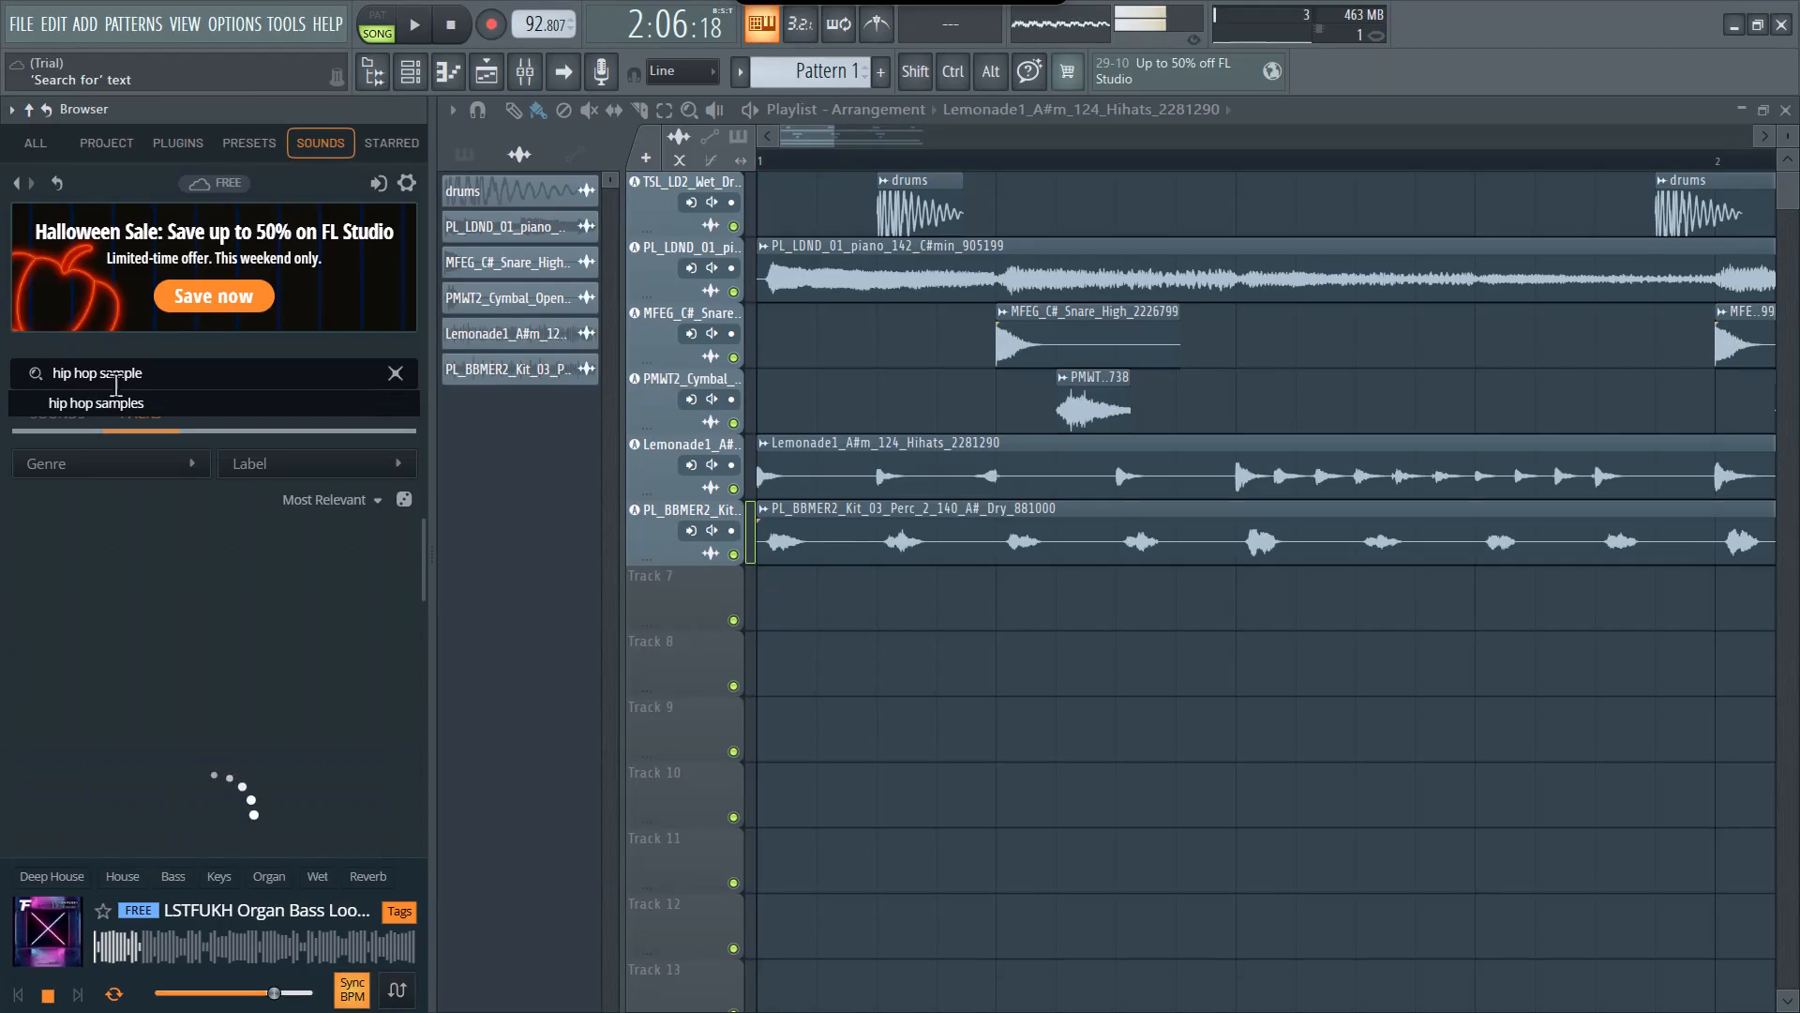
# Open the Dillon XO pack and audition its TSL LD2 Wet Drums snare and the 100 BPM Bm acoustic guitar loop.
pyautogui.click(81, 687)
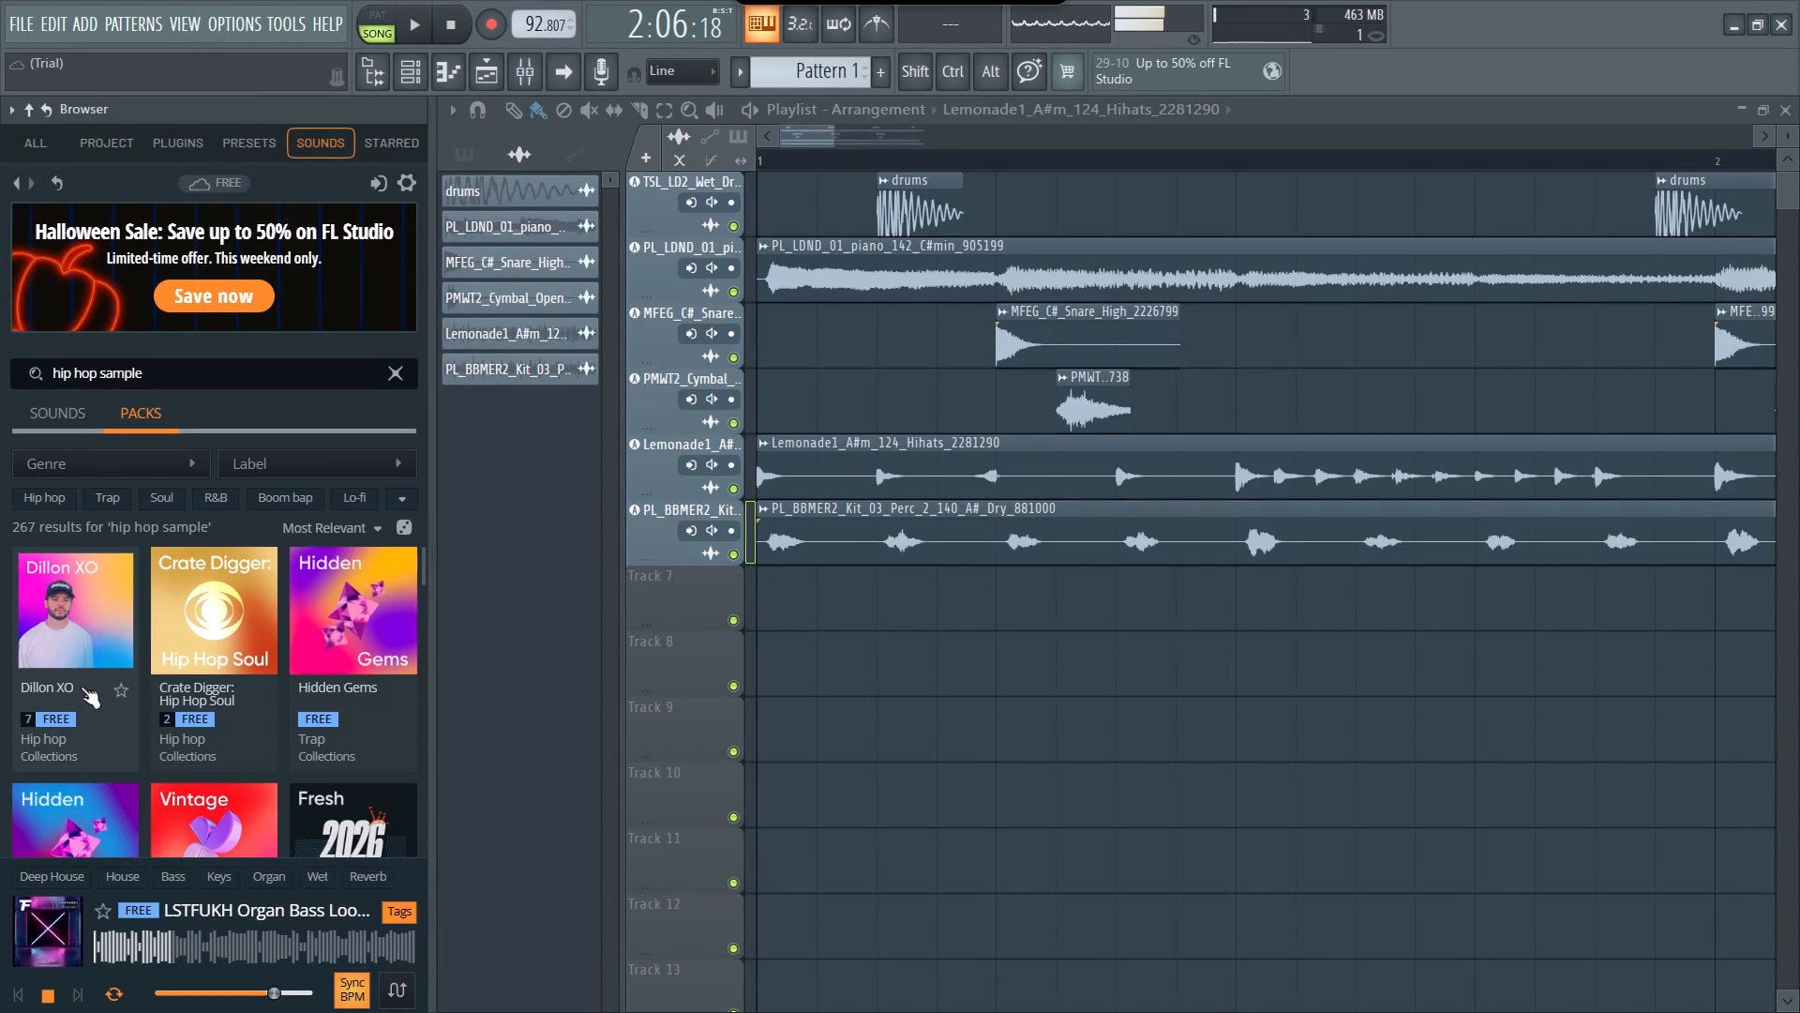
pyautogui.scroll(-1, 136, 718)
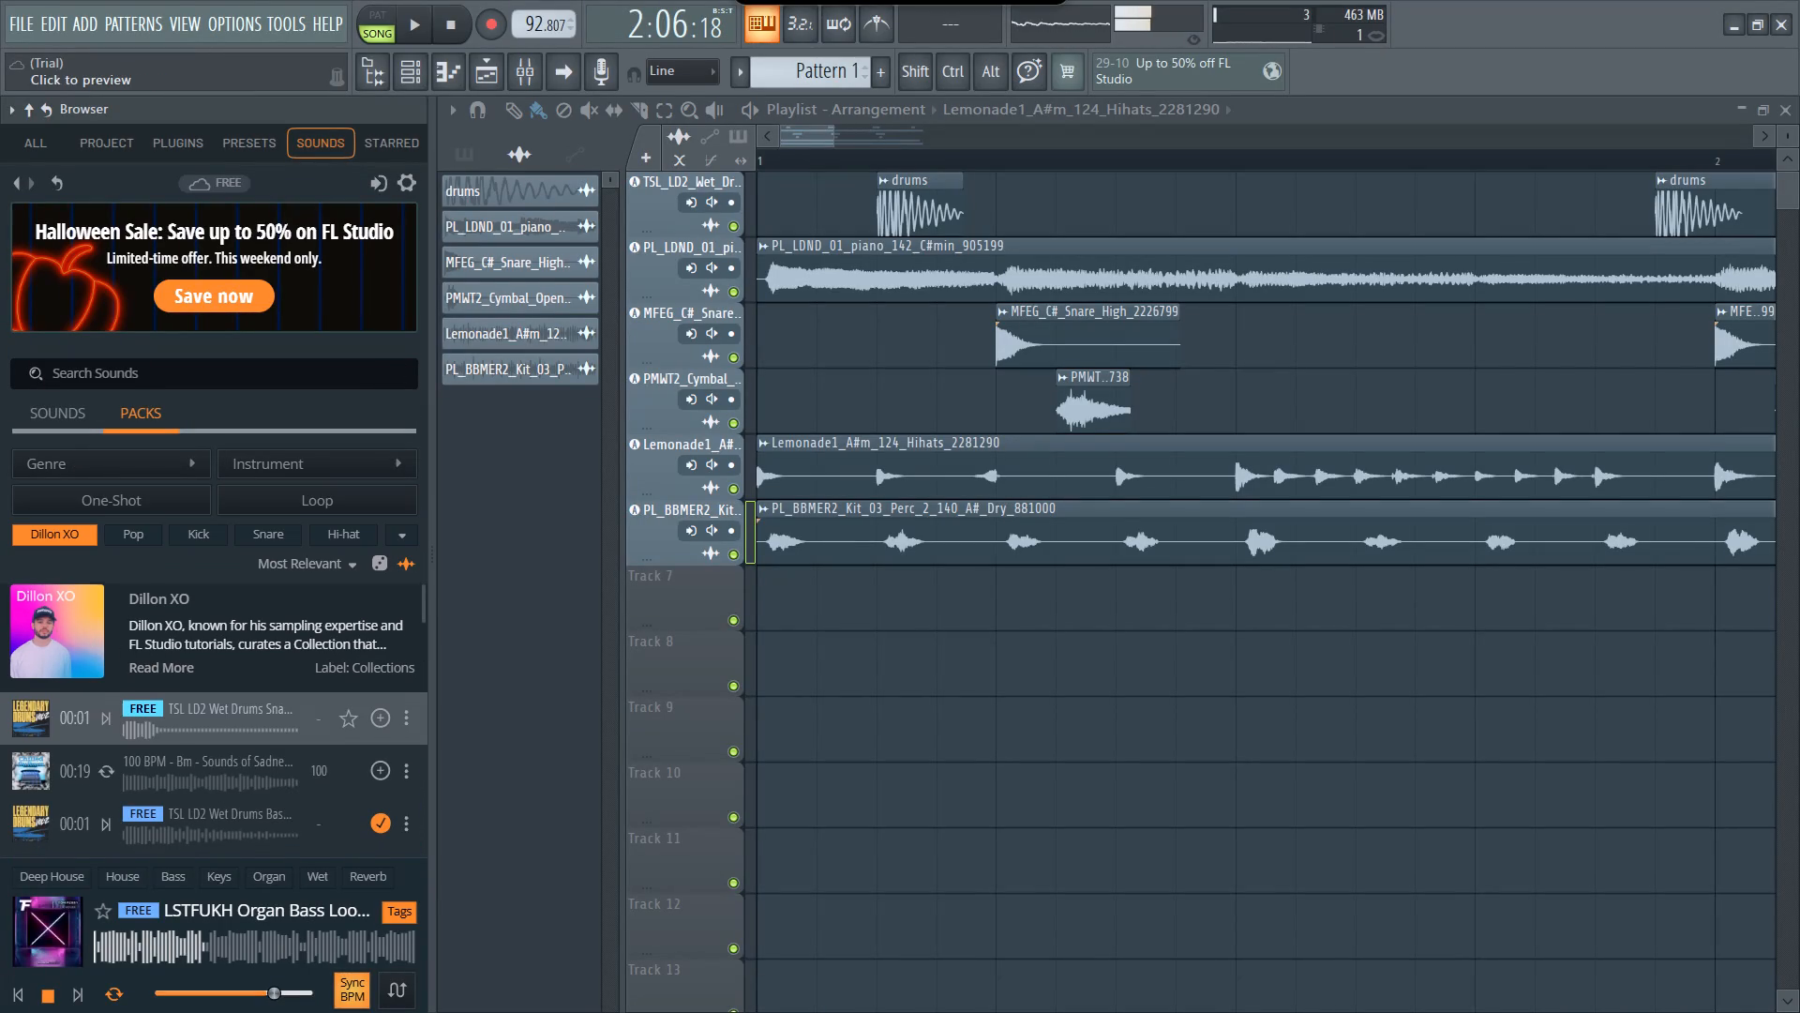
pyautogui.scroll(-1, 136, 718)
pyautogui.click(106, 705)
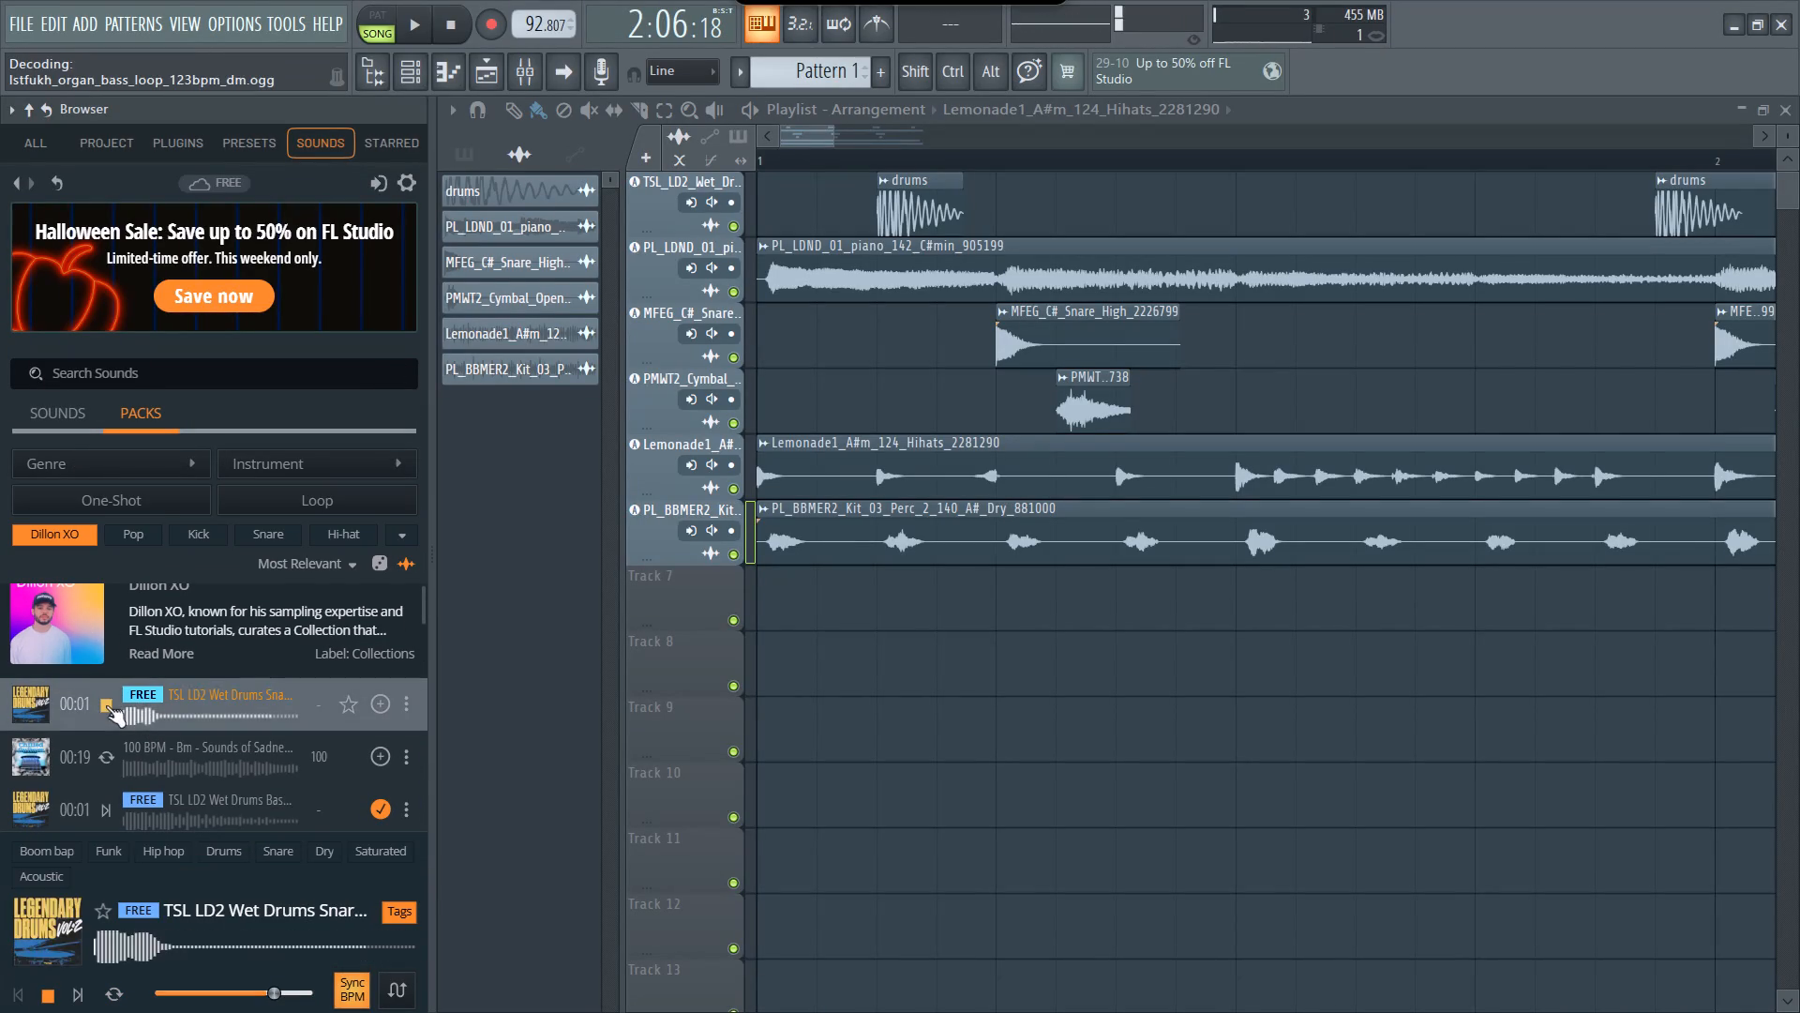
pyautogui.click(112, 766)
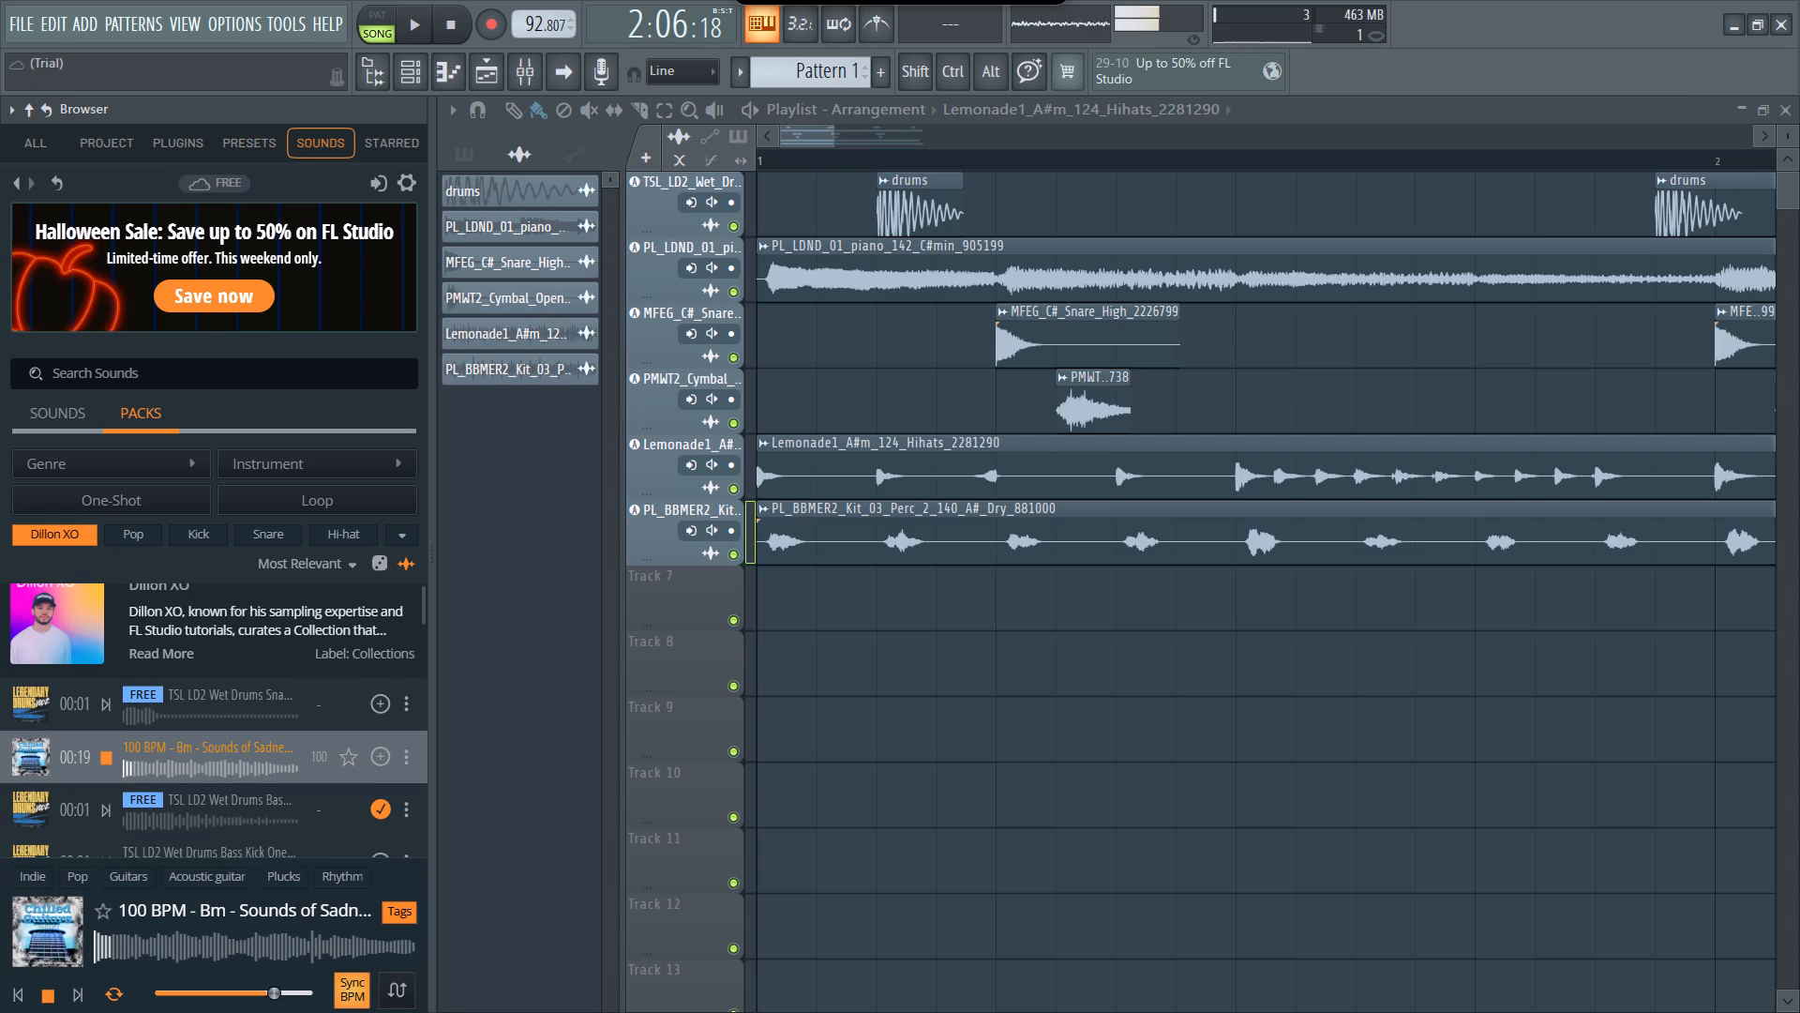
# Audition the two TSL LD2 Wet Drums Bass samples and the RGM 02 Timeless Acoustic Guitar loop in the Dillon XO pack.
pyautogui.scroll(-1, 112, 766)
pyautogui.click(103, 774)
pyautogui.scroll(-1, 103, 774)
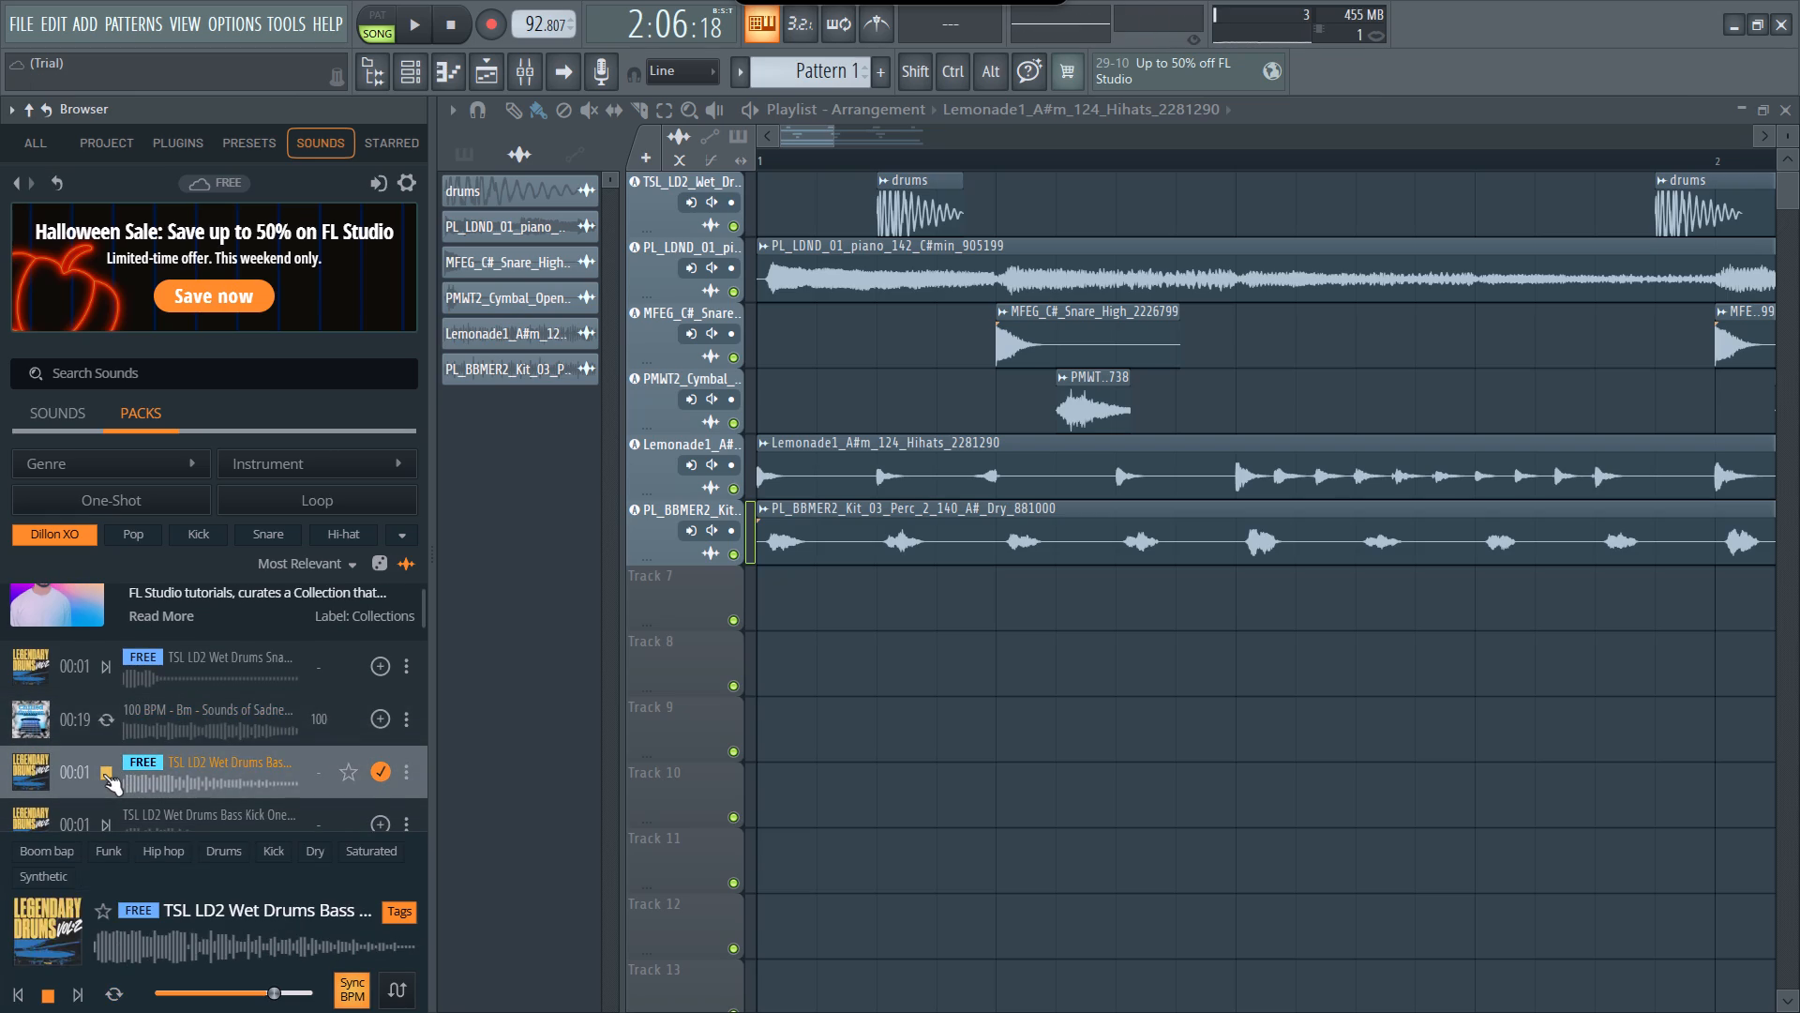
pyautogui.scroll(-1, 103, 774)
pyautogui.click(105, 821)
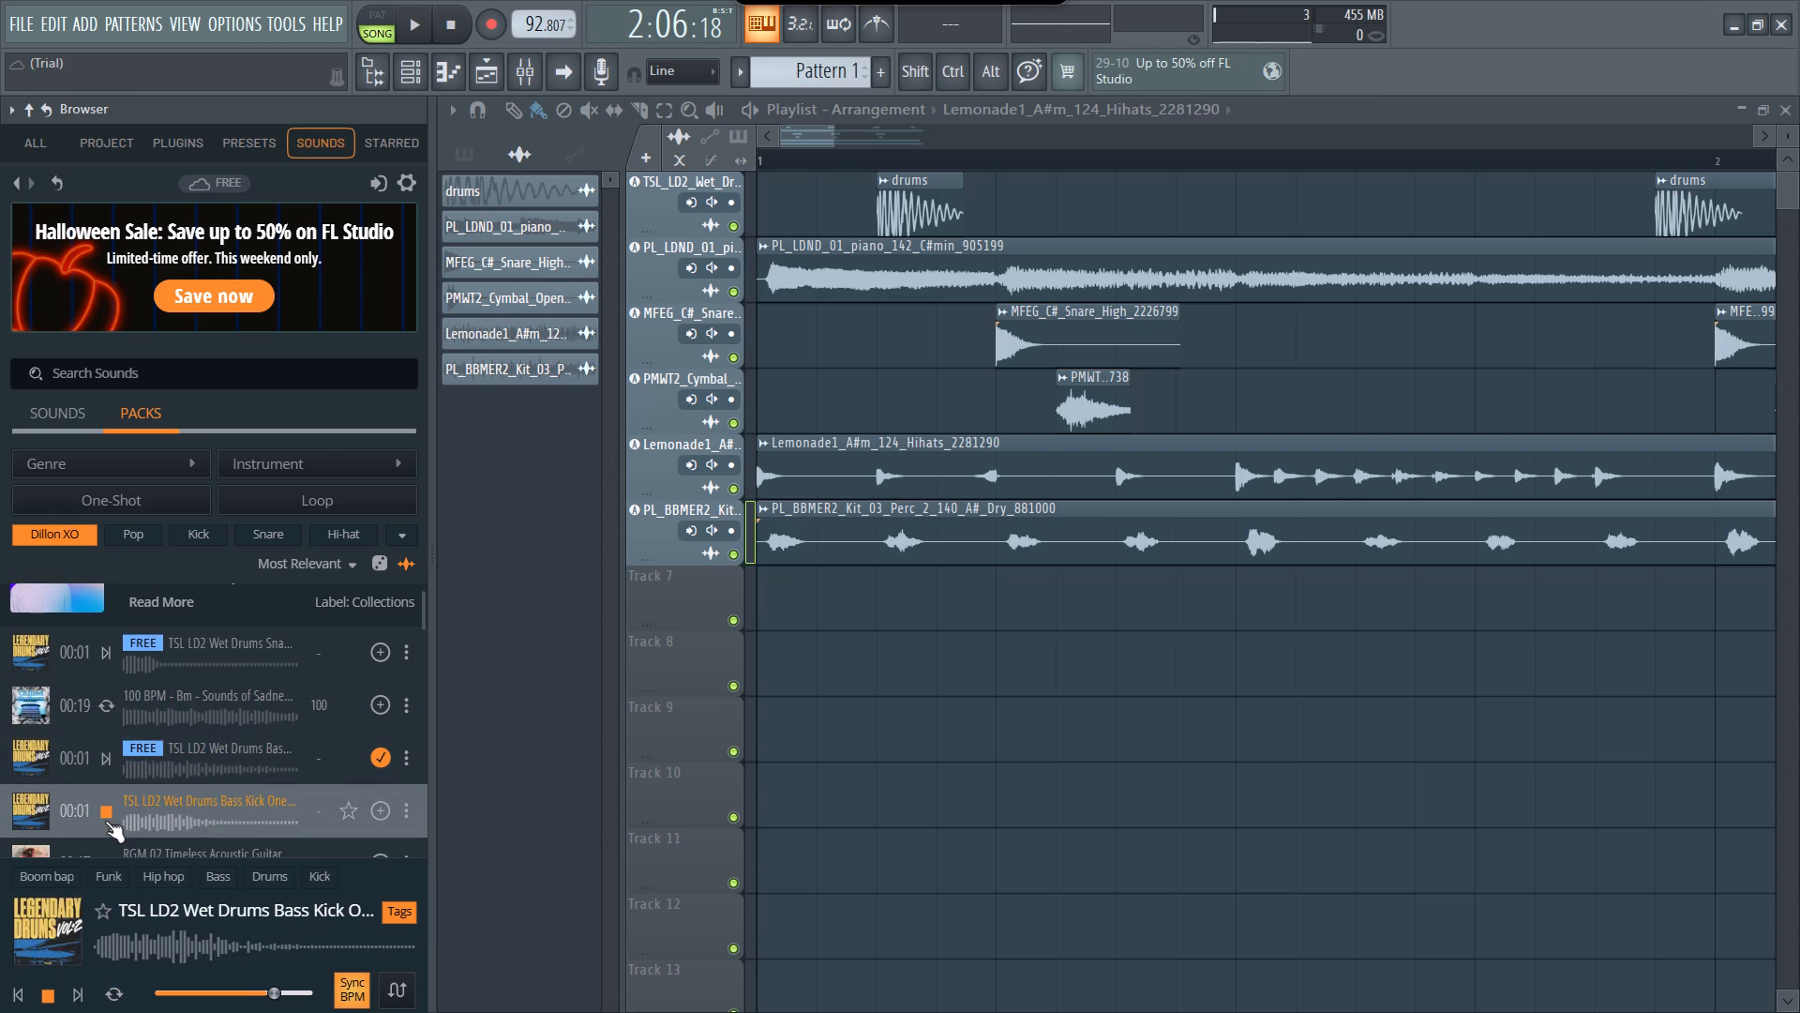
pyautogui.scroll(-1, 105, 821)
pyautogui.click(105, 834)
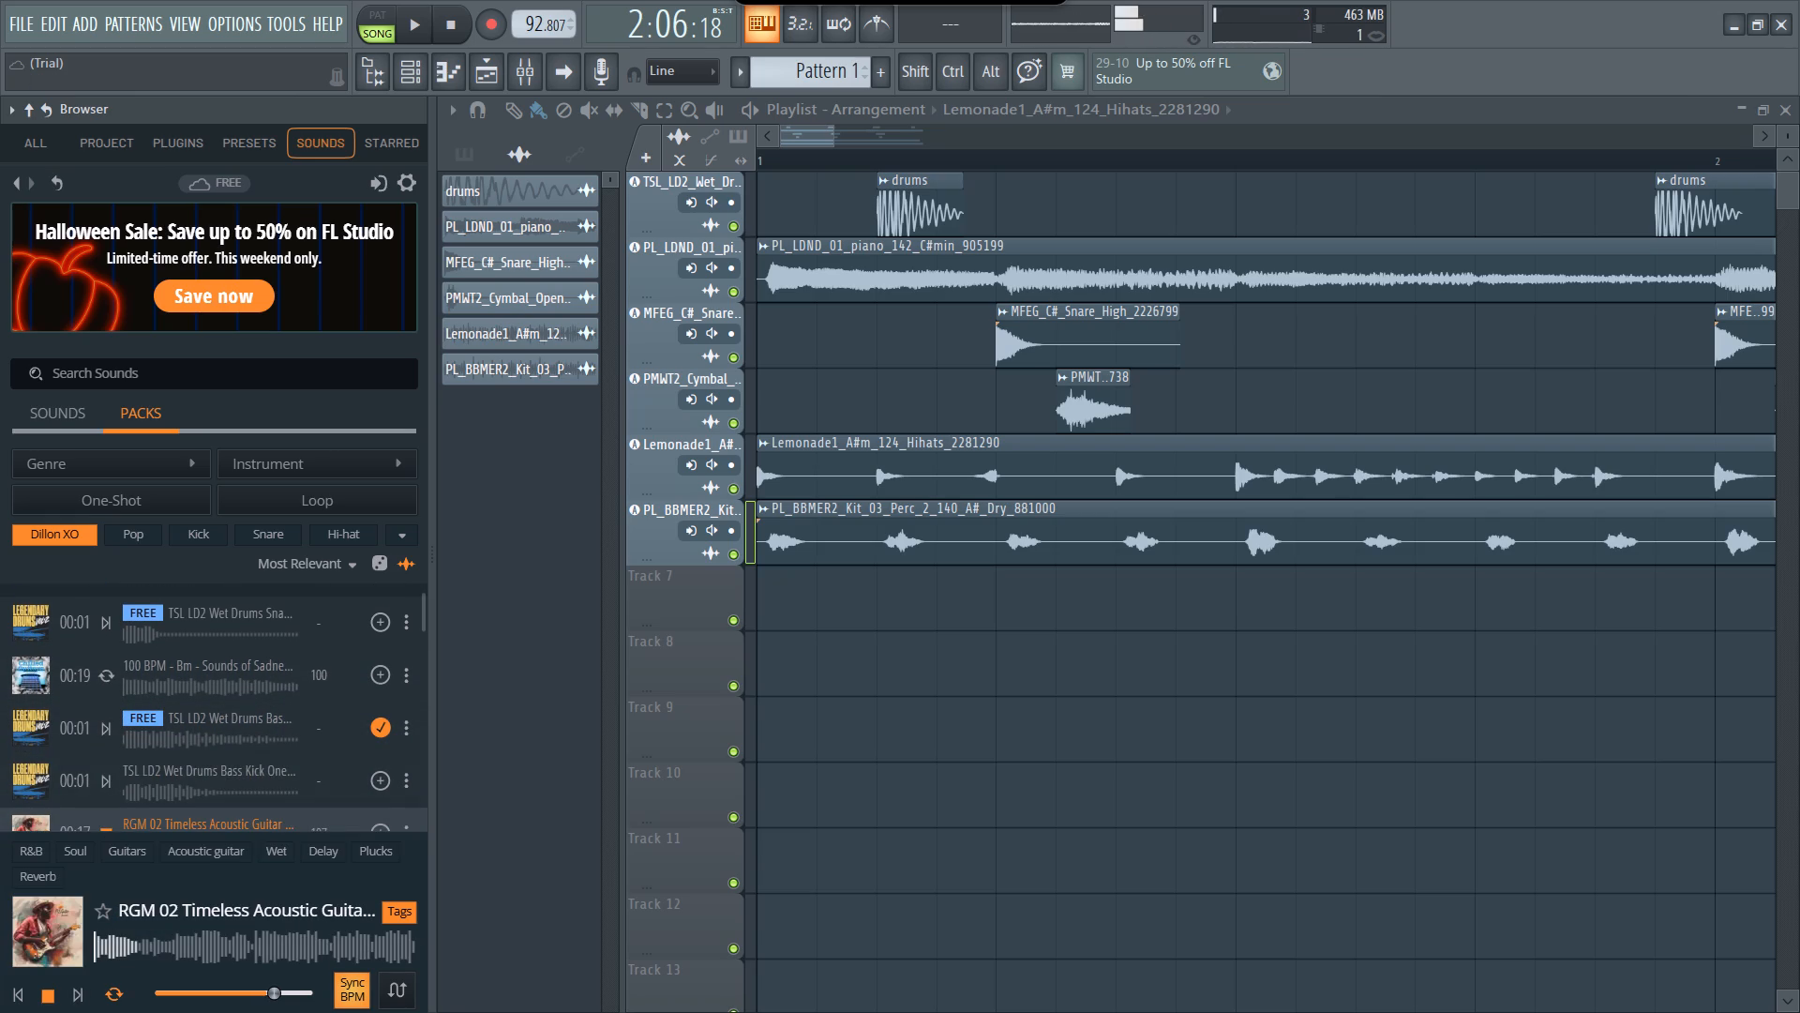
# Audition the electric guitar loops in the Dillon XO pack: GodlikeRnBGuitars at 142 BPM, SS EGSV2 Saint 140 Bmin and GodlikeRnBGuitars at 136 BPM.
pyautogui.scroll(-1, 90, 779)
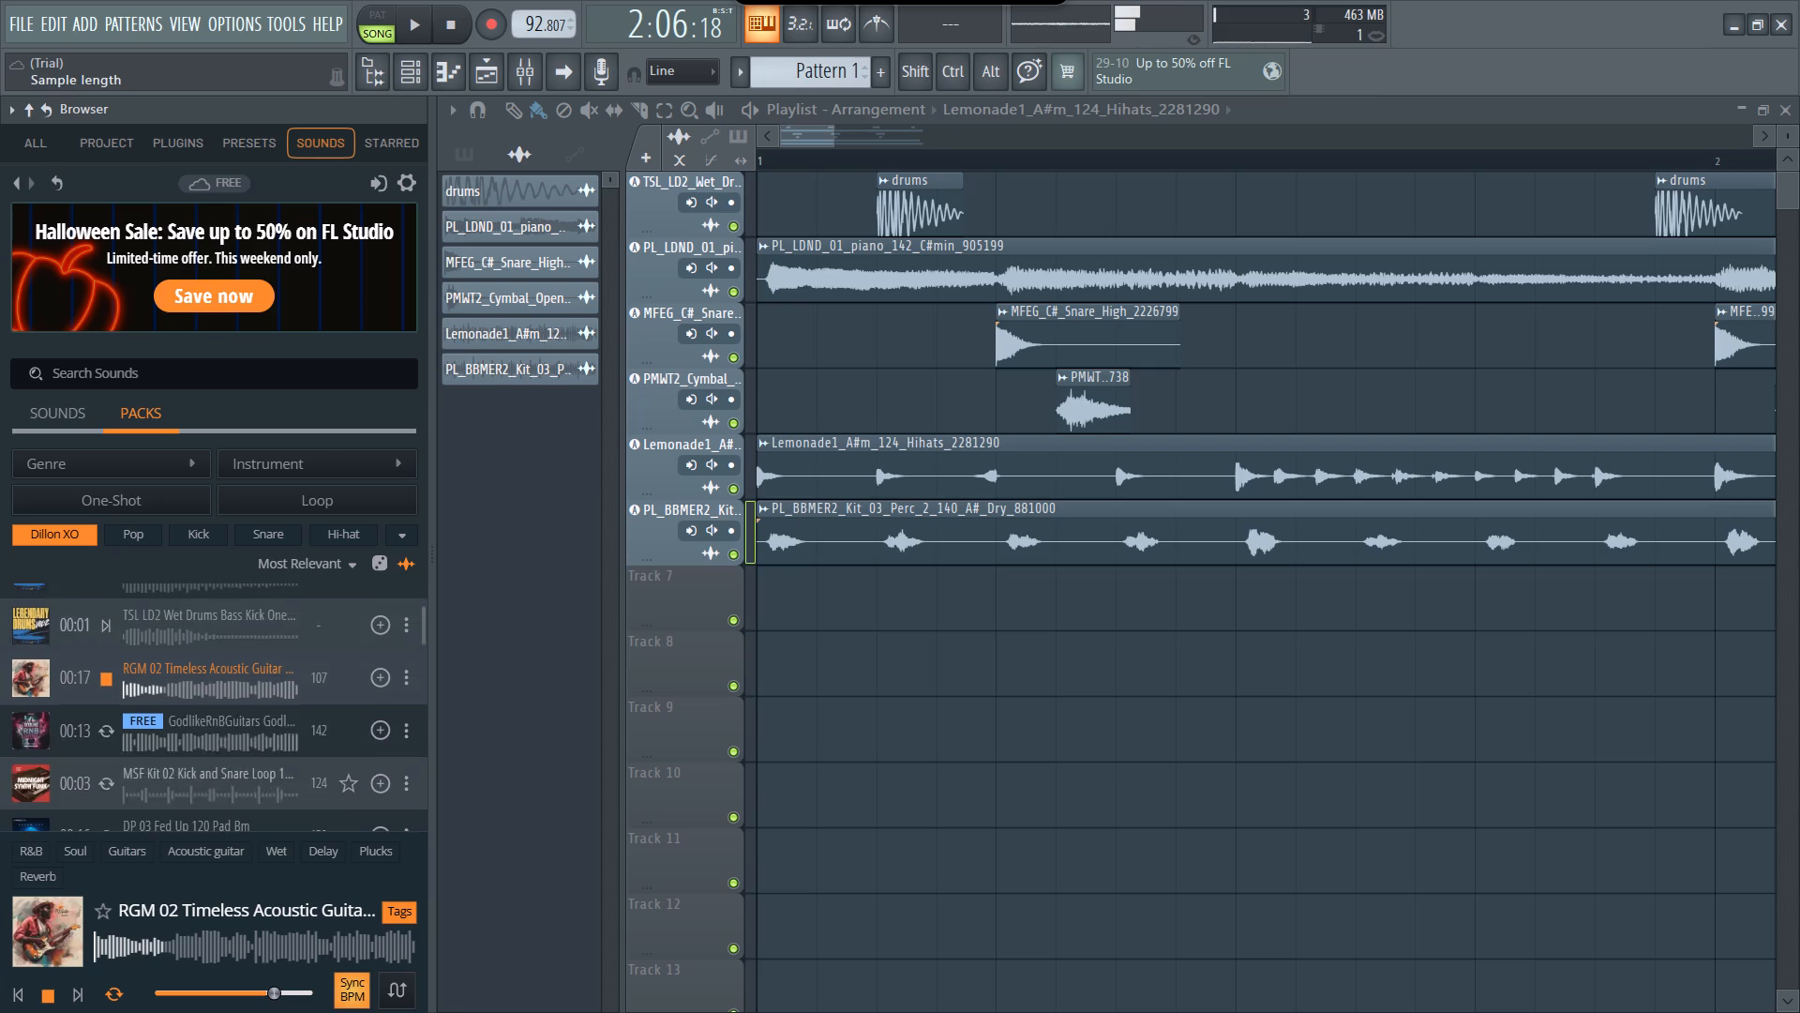
pyautogui.scroll(-1, 90, 779)
pyautogui.click(104, 727)
pyautogui.scroll(-1, 104, 727)
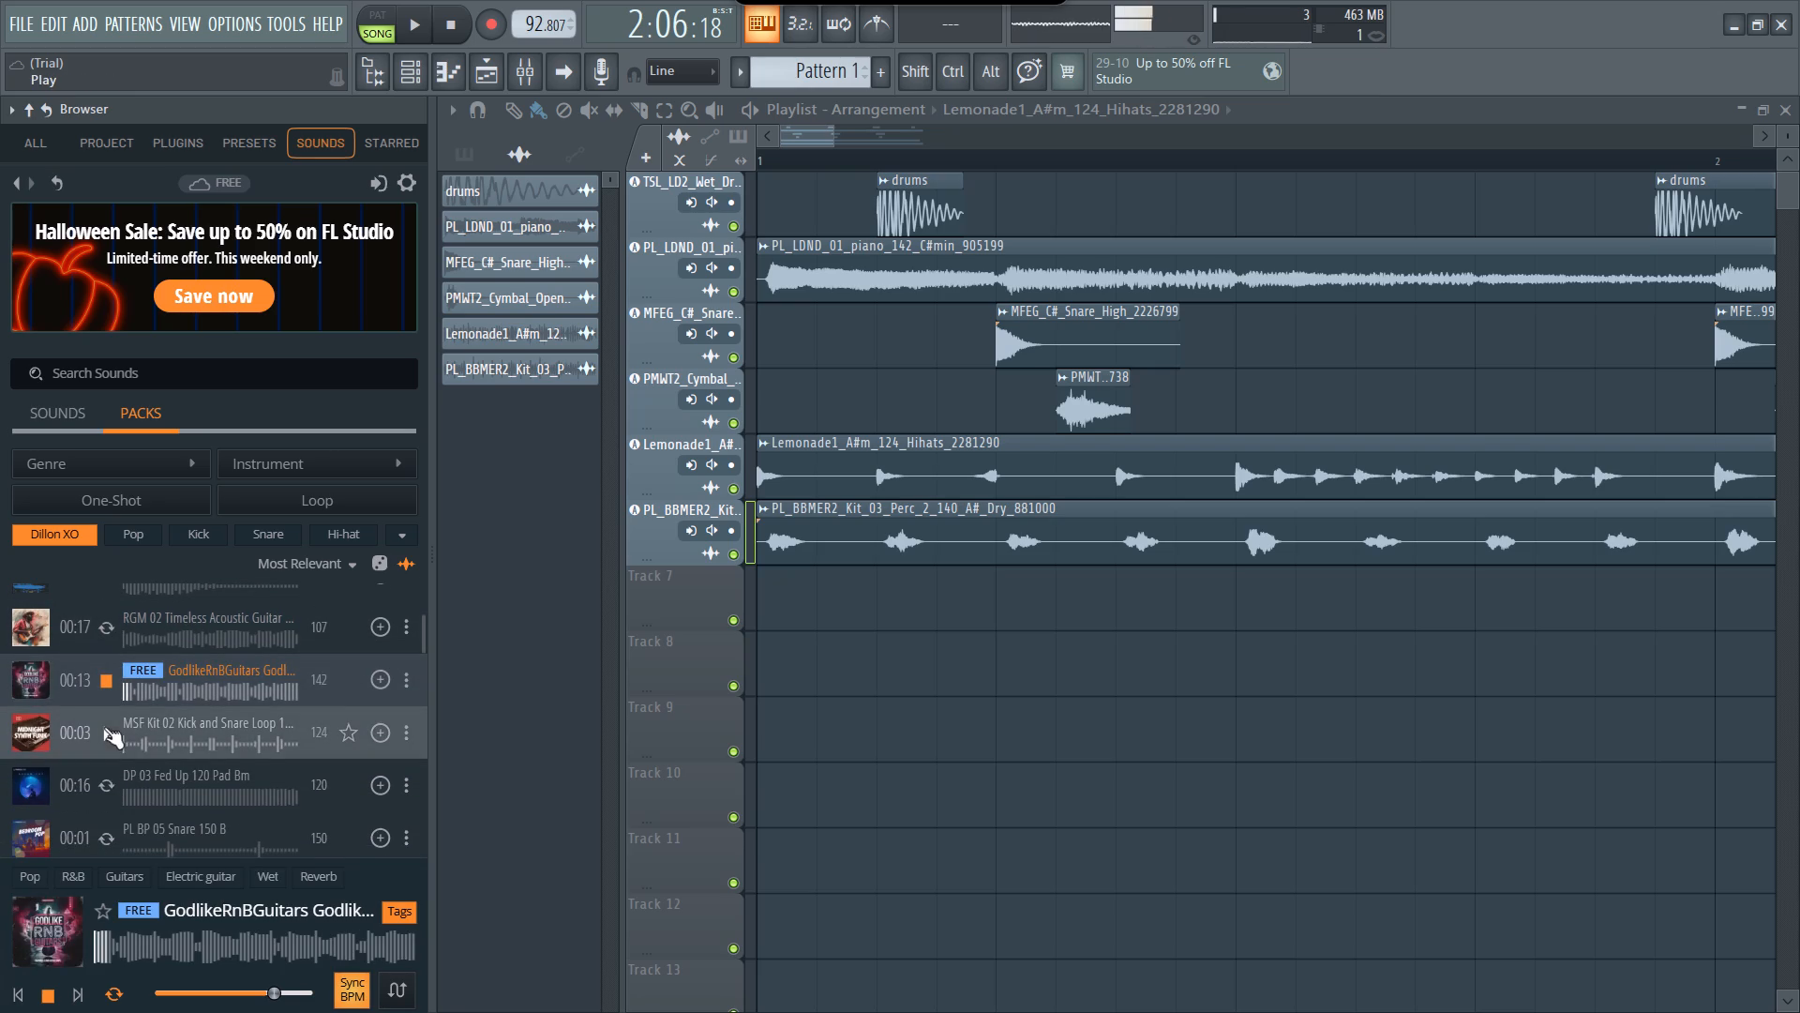
pyautogui.scroll(-1, 123, 746)
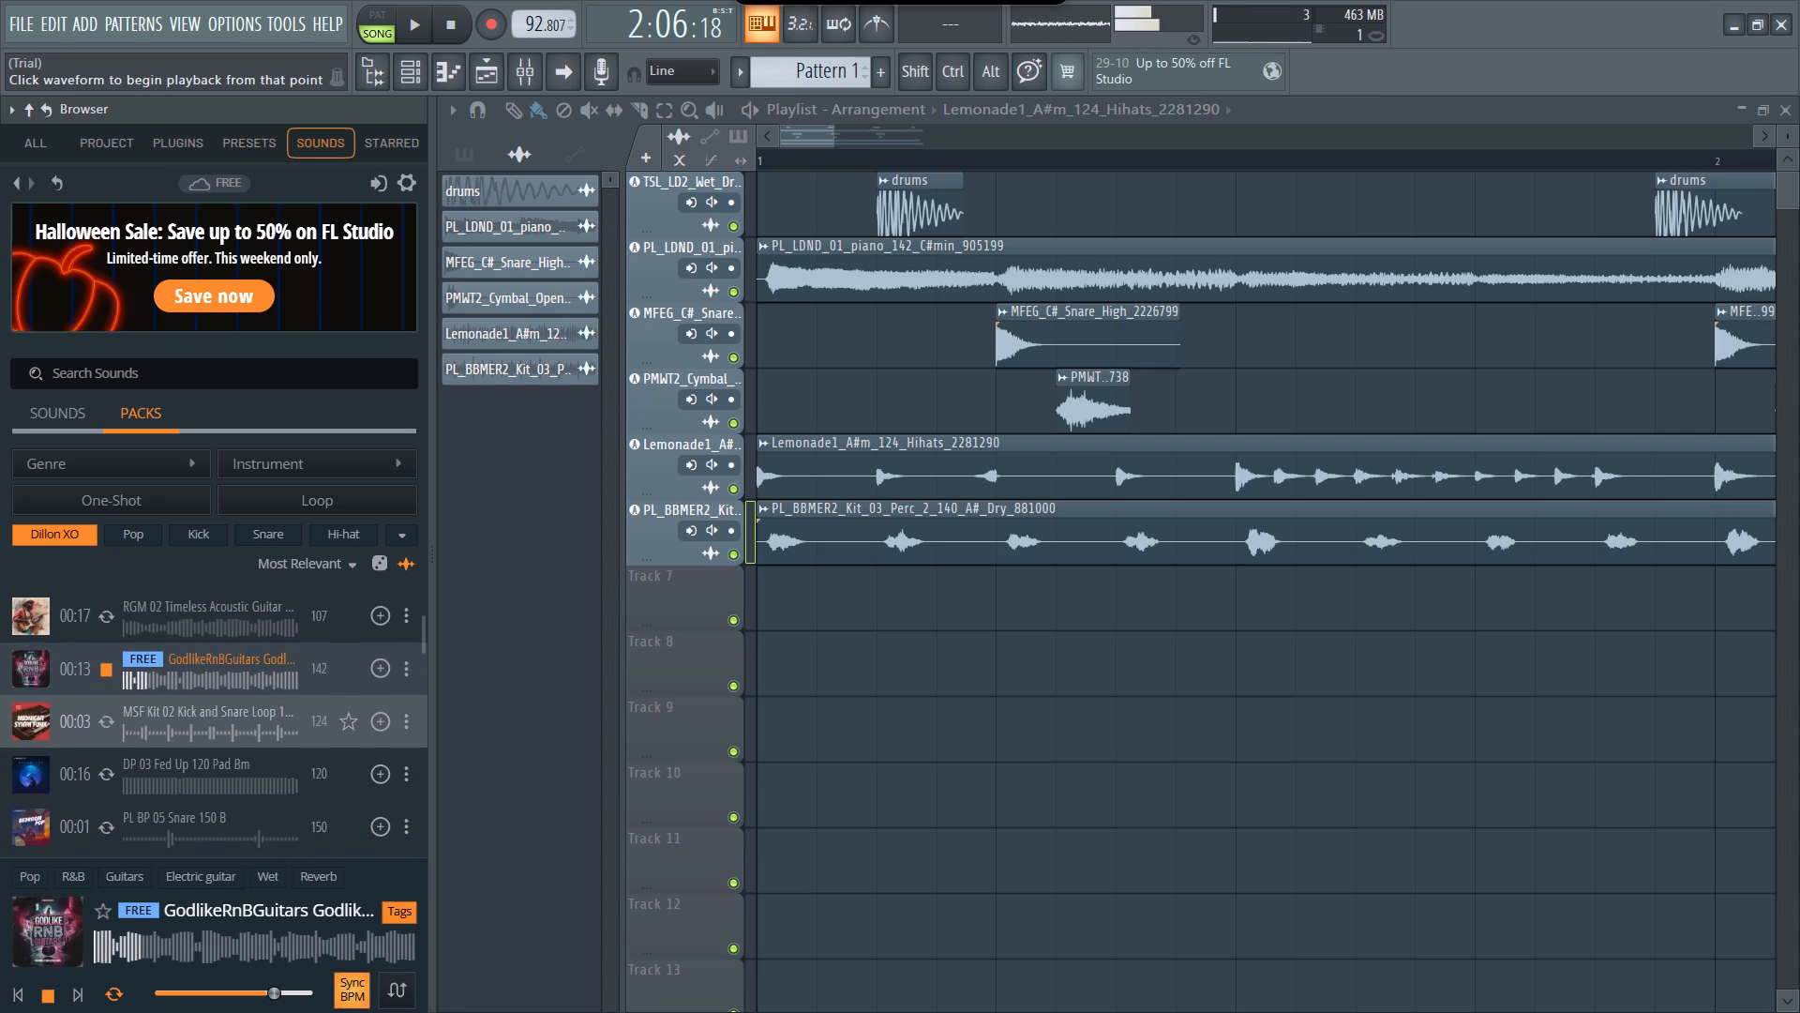
pyautogui.scroll(-2, 111, 743)
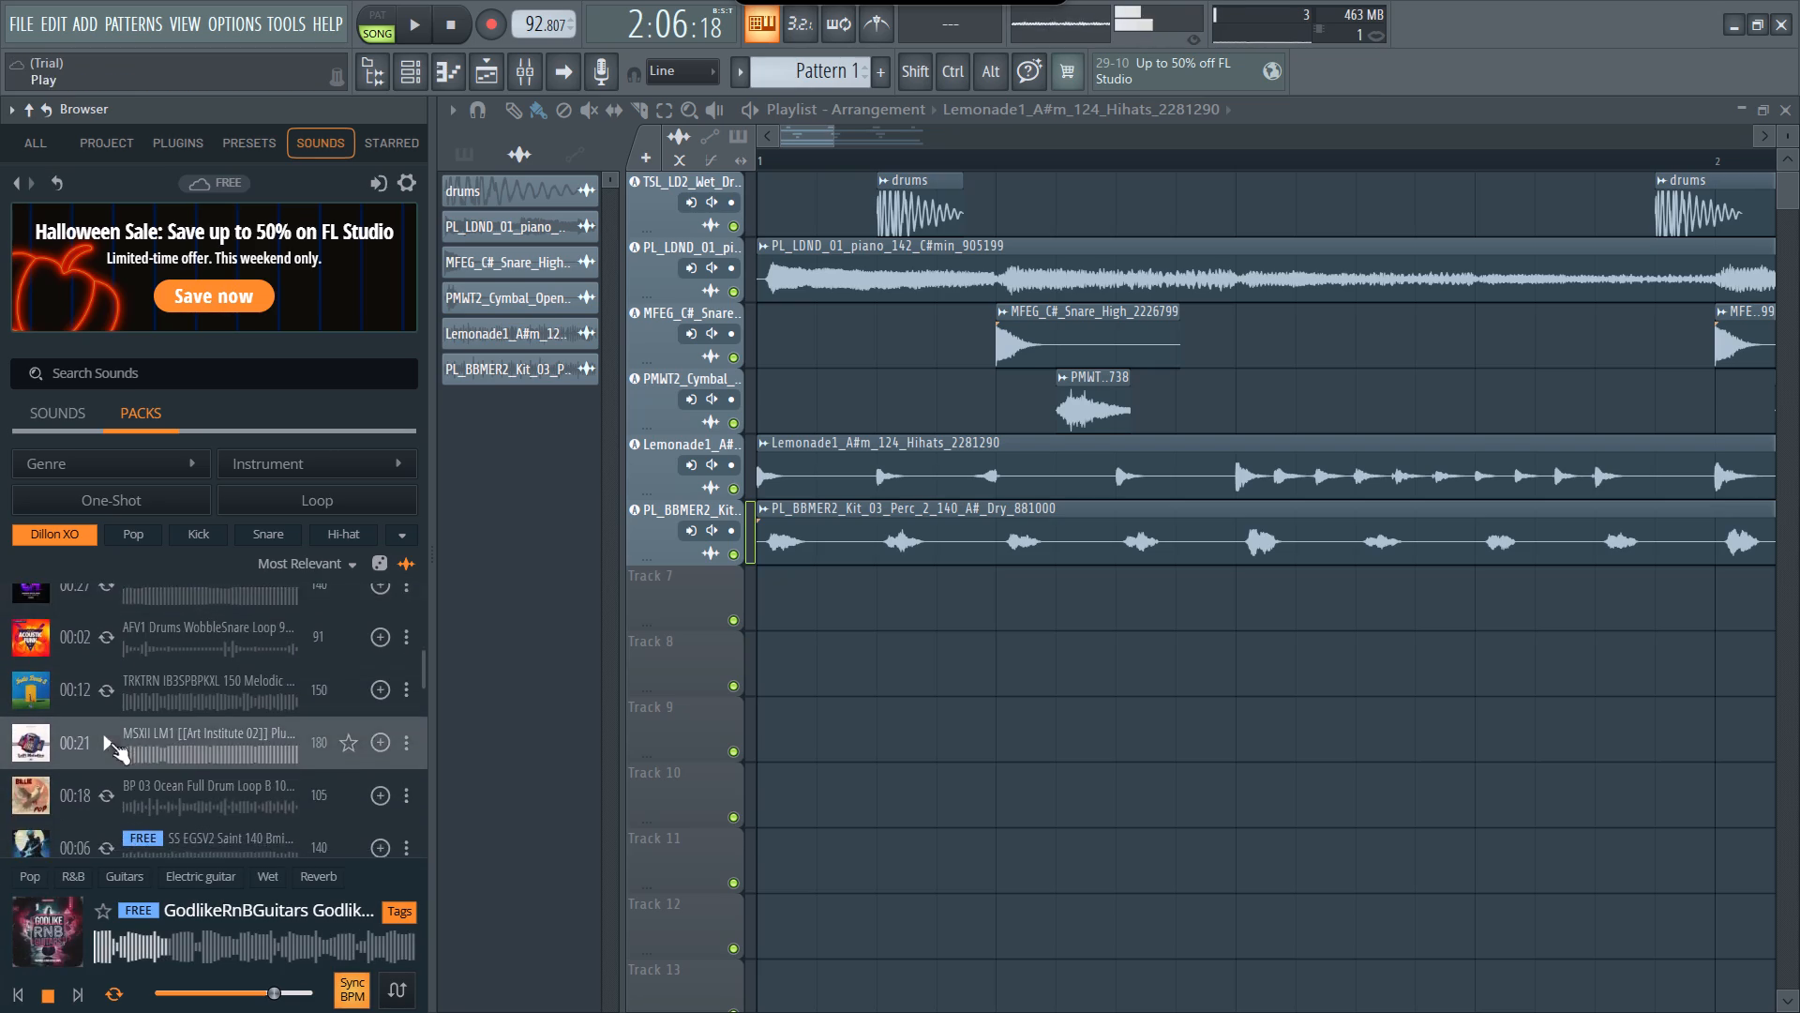
pyautogui.scroll(-1, 111, 743)
pyautogui.click(106, 743)
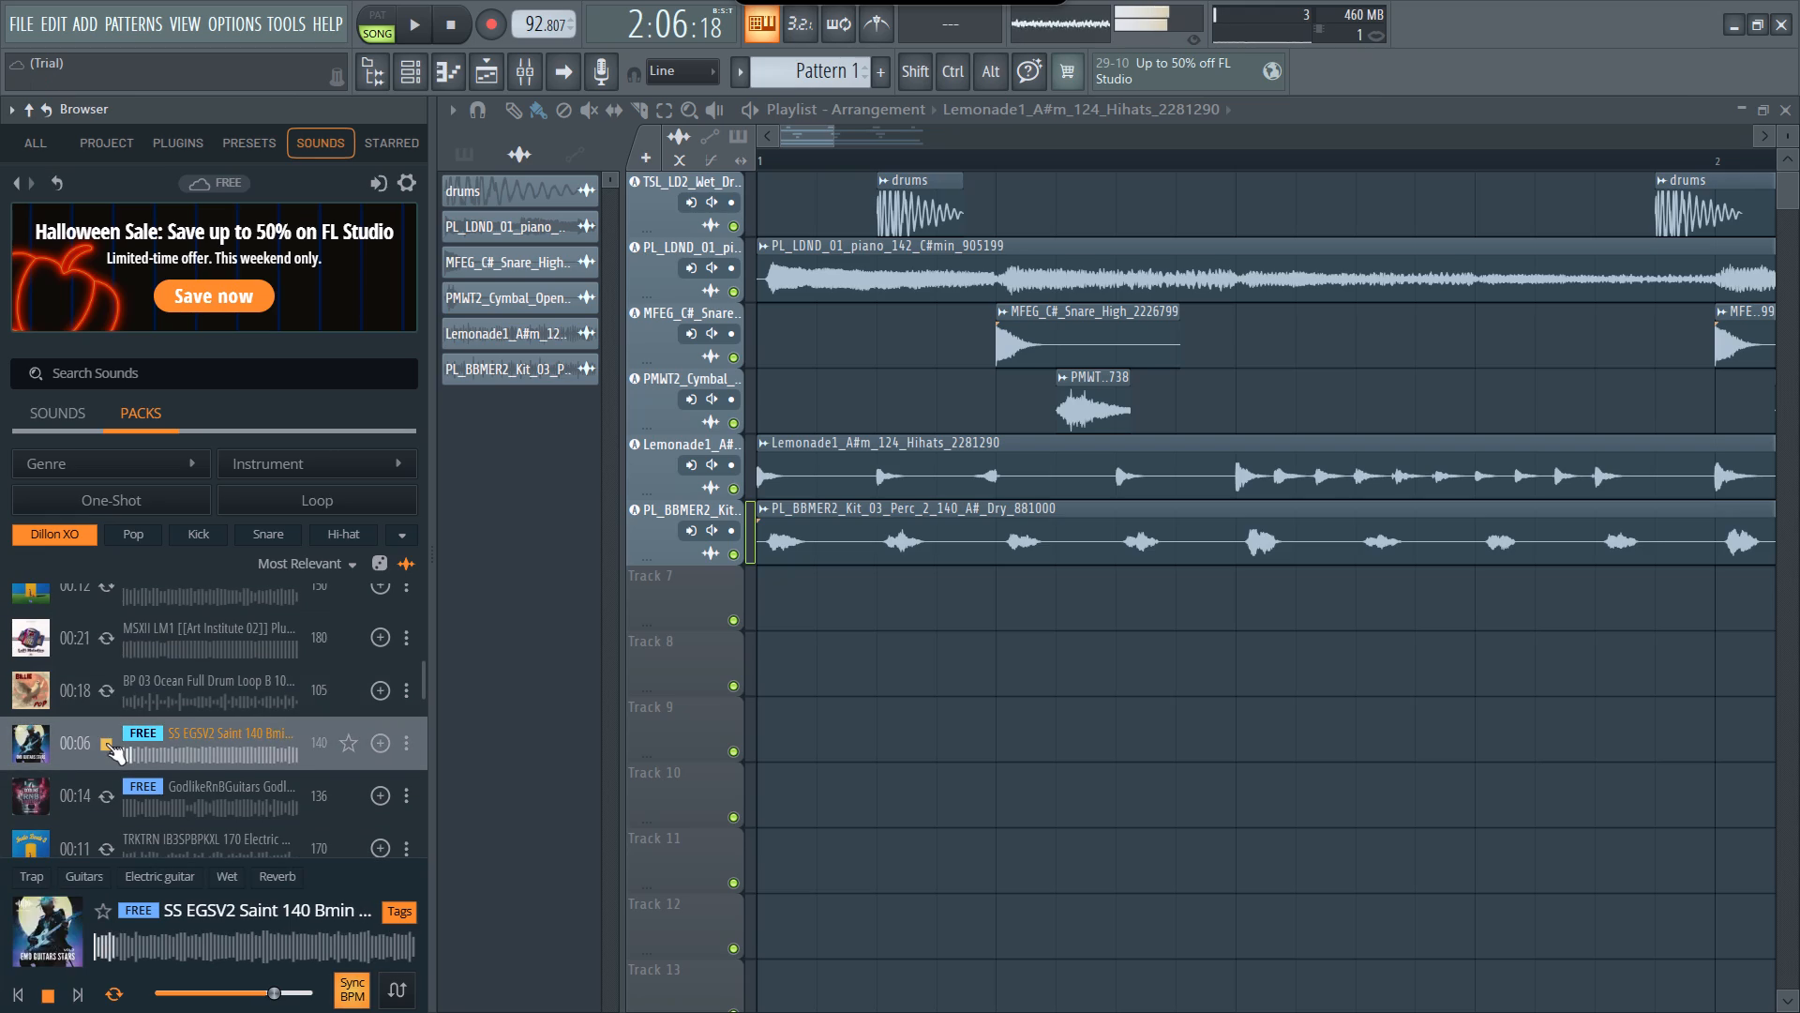
pyautogui.scroll(-2, 106, 743)
pyautogui.click(102, 755)
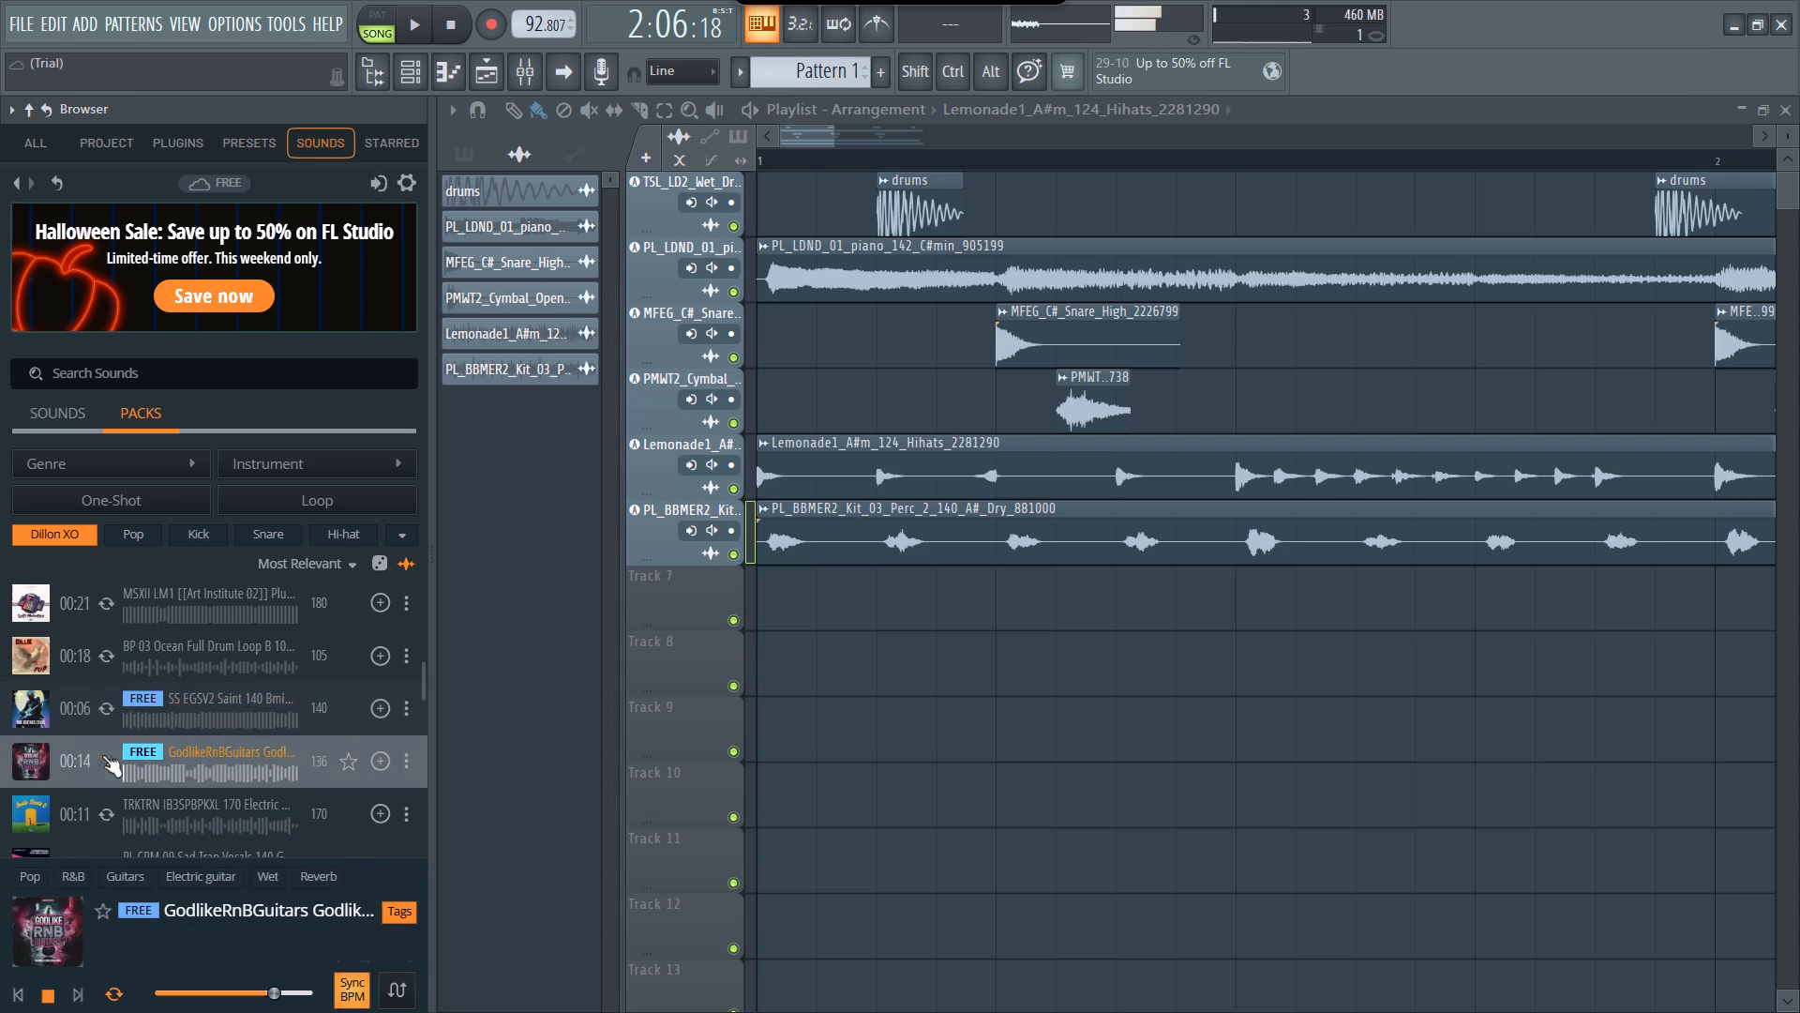
# Audition the free TSL LD2 Wet Drums 77 BPM loop and the TSL CC2 Wet Bass Horns loop farther down the pack.
pyautogui.scroll(-2, 102, 755)
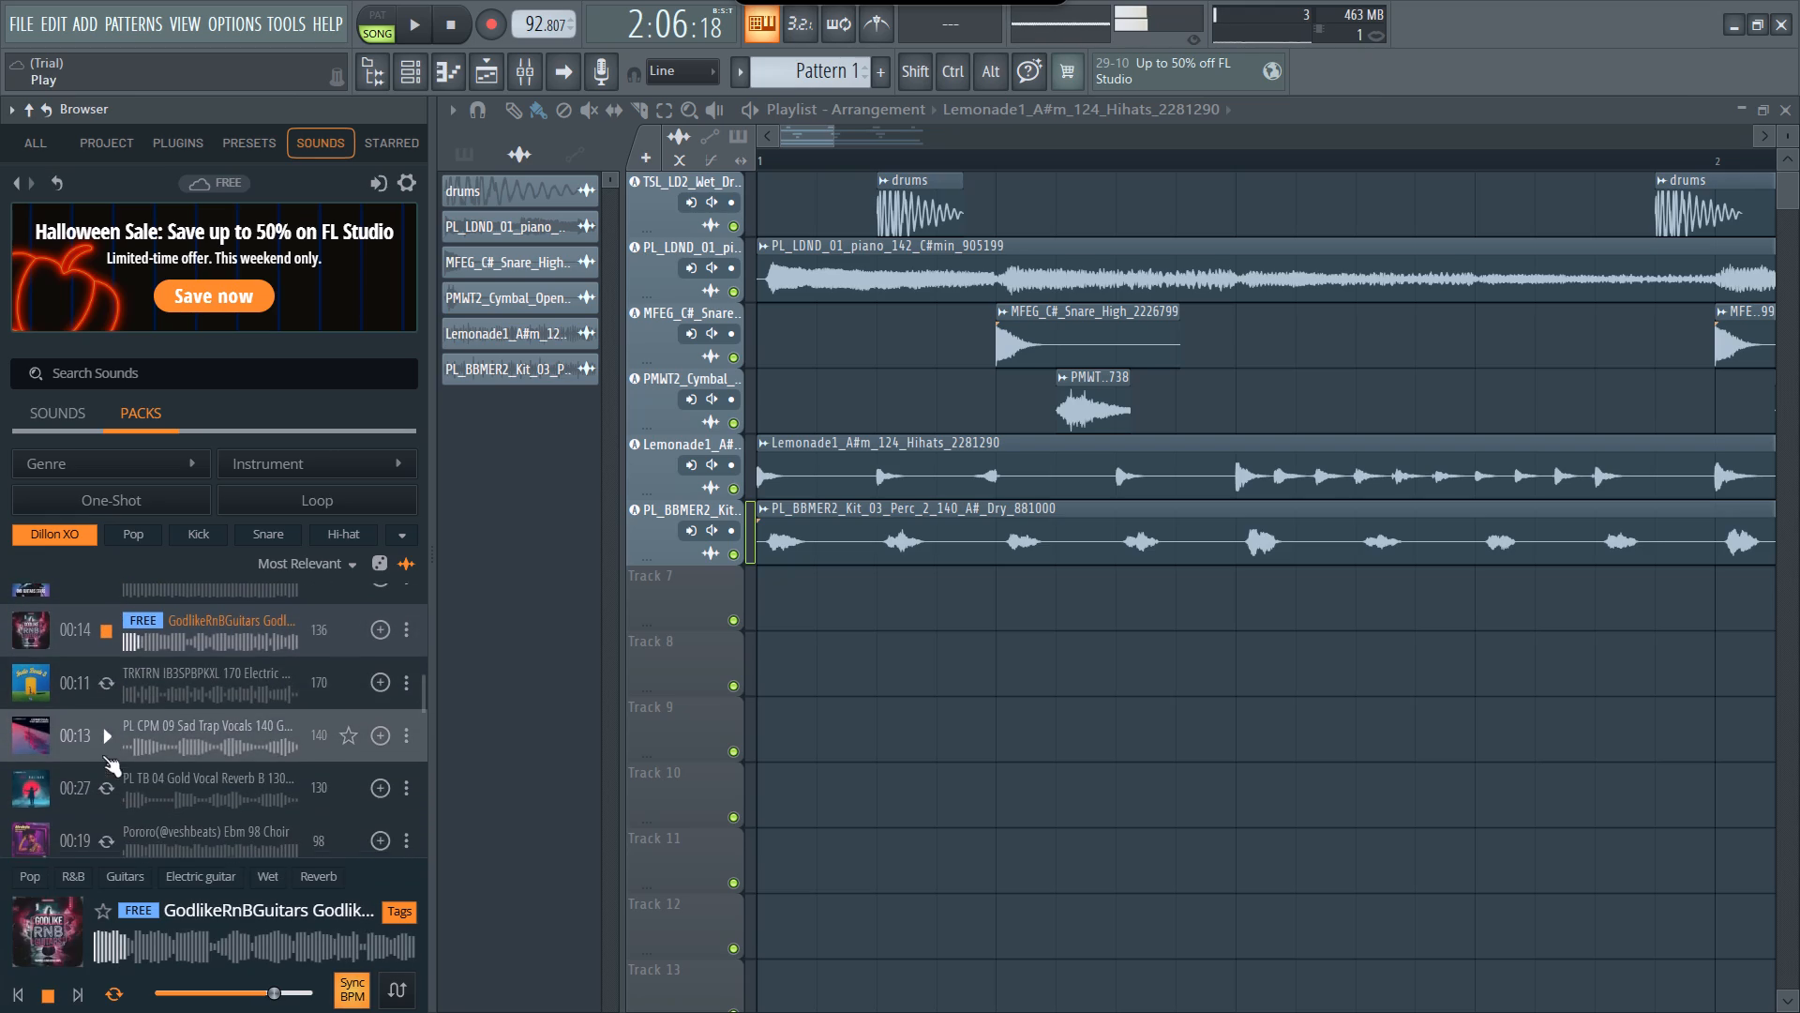
pyautogui.scroll(-1, 102, 755)
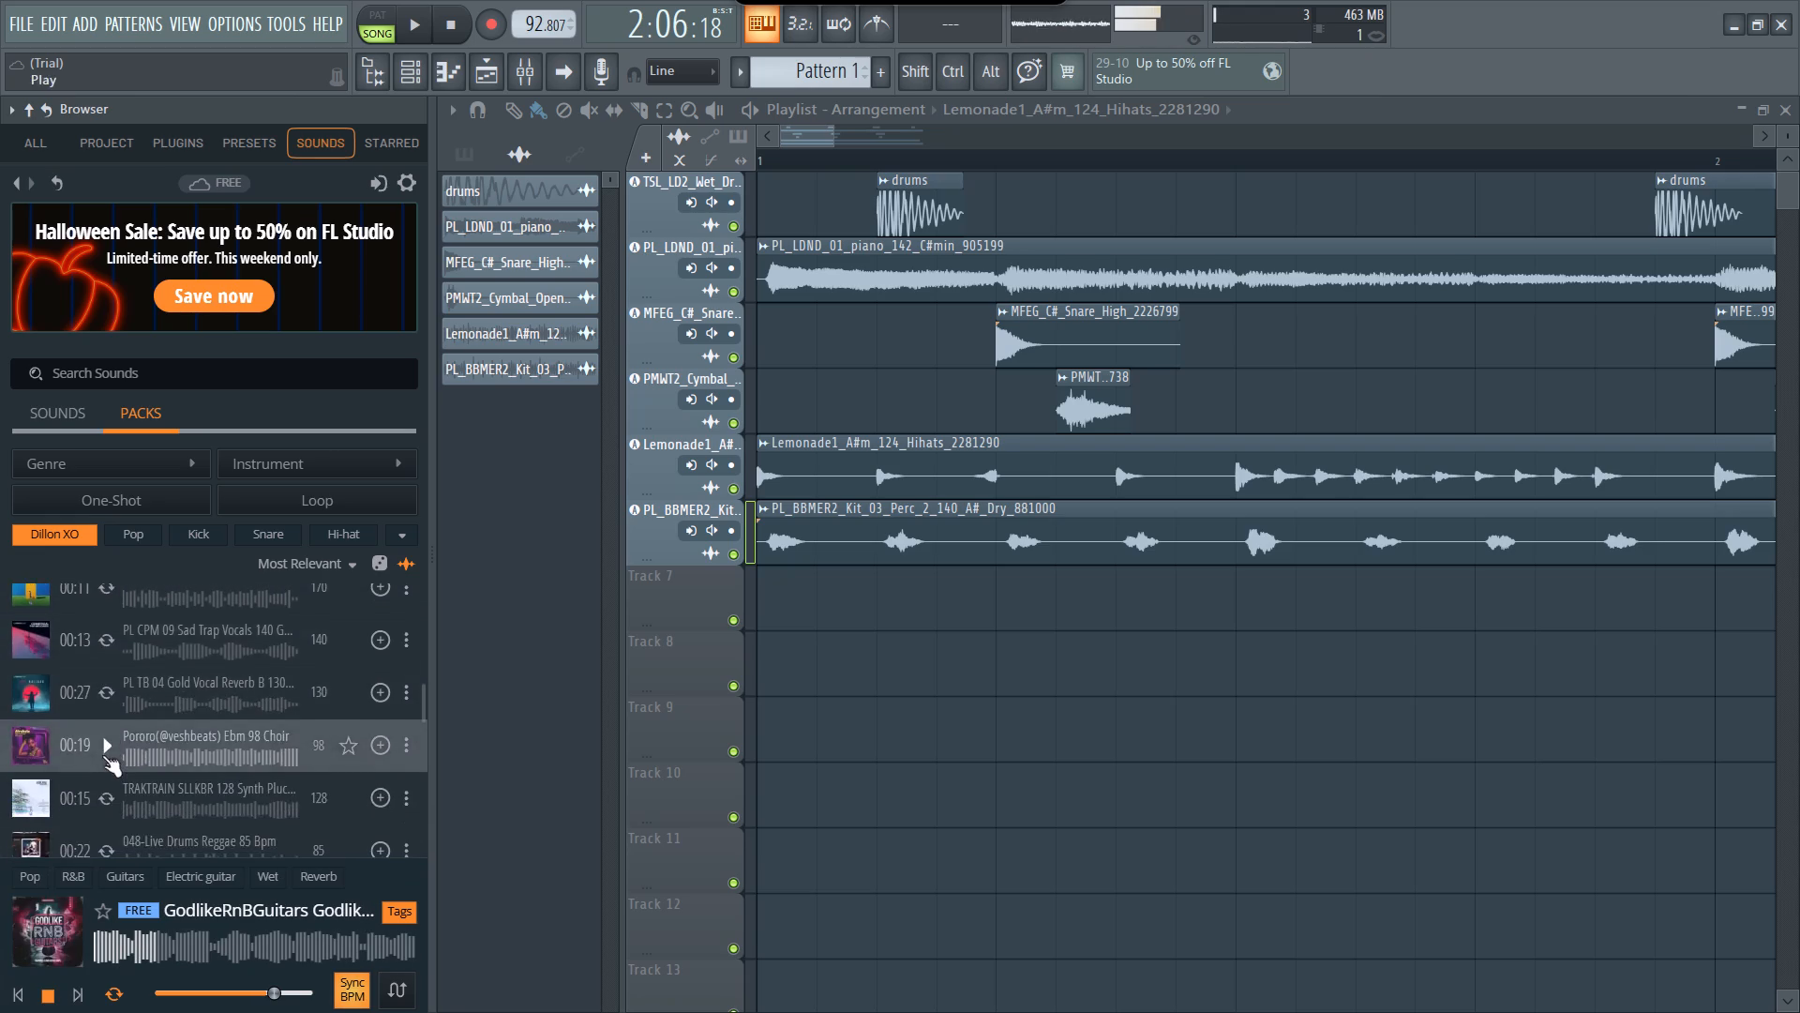
pyautogui.scroll(-1, 102, 755)
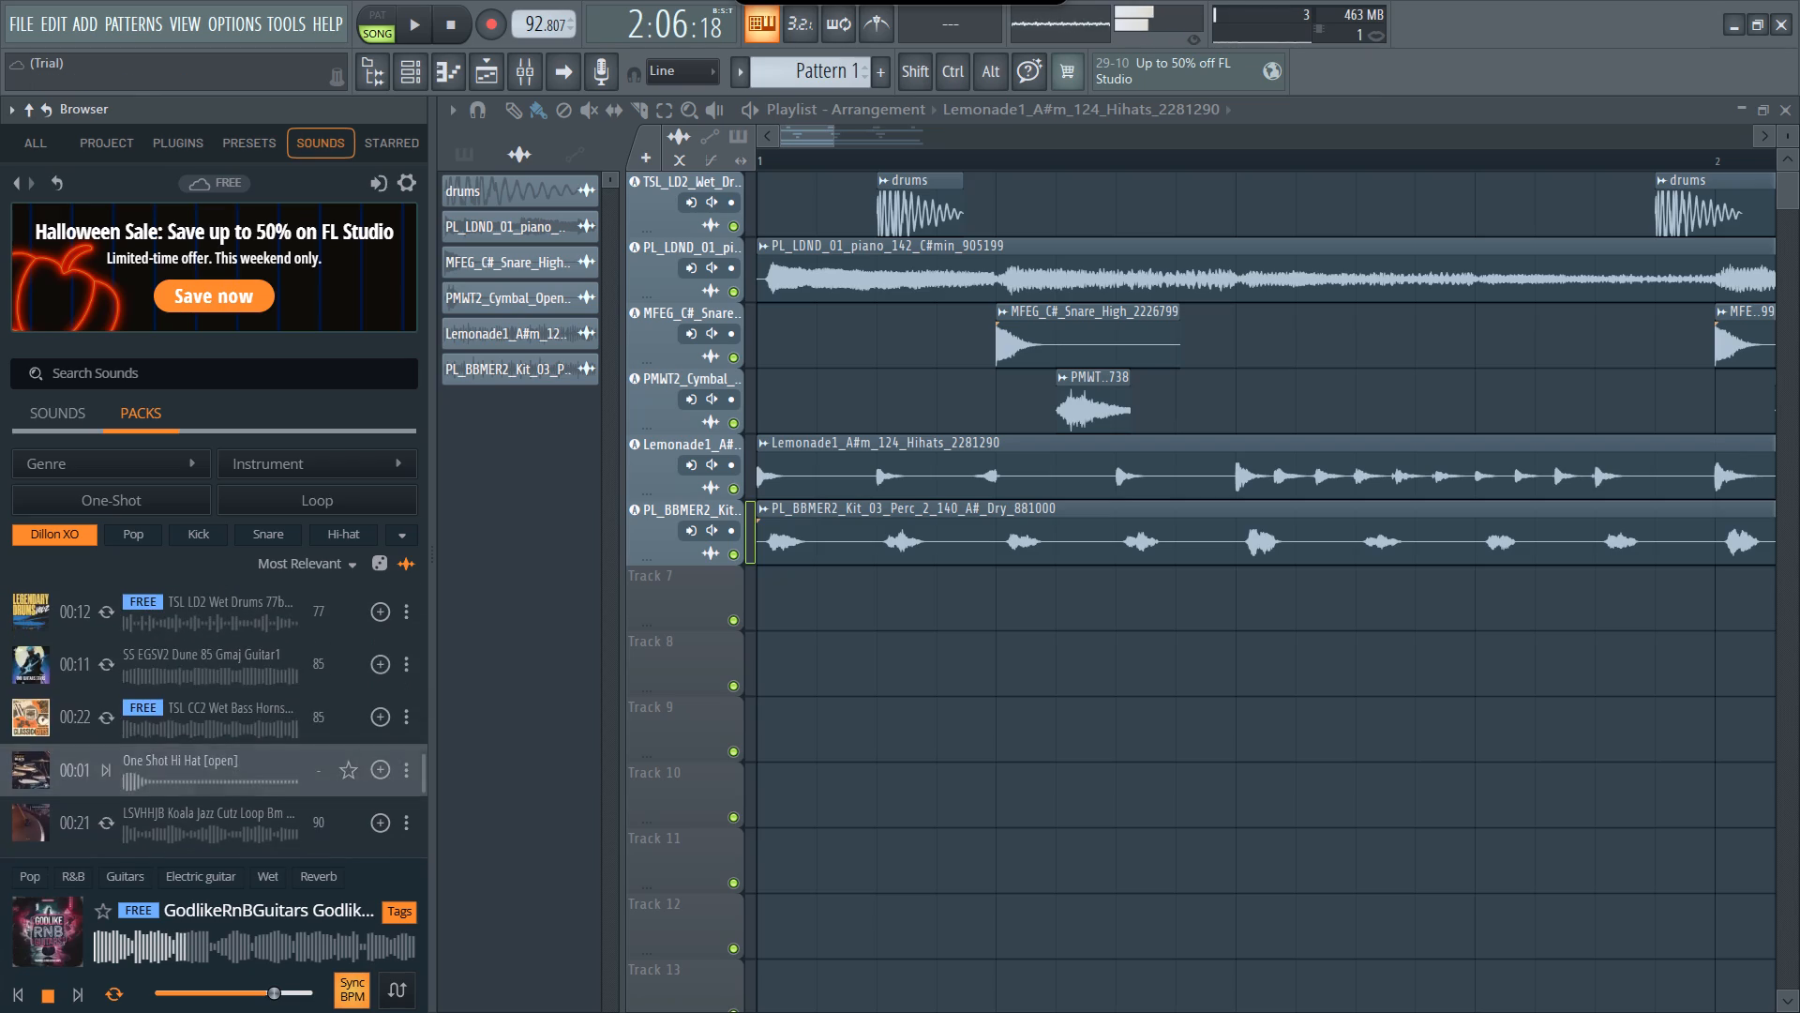
pyautogui.scroll(-1, 102, 755)
pyautogui.click(105, 611)
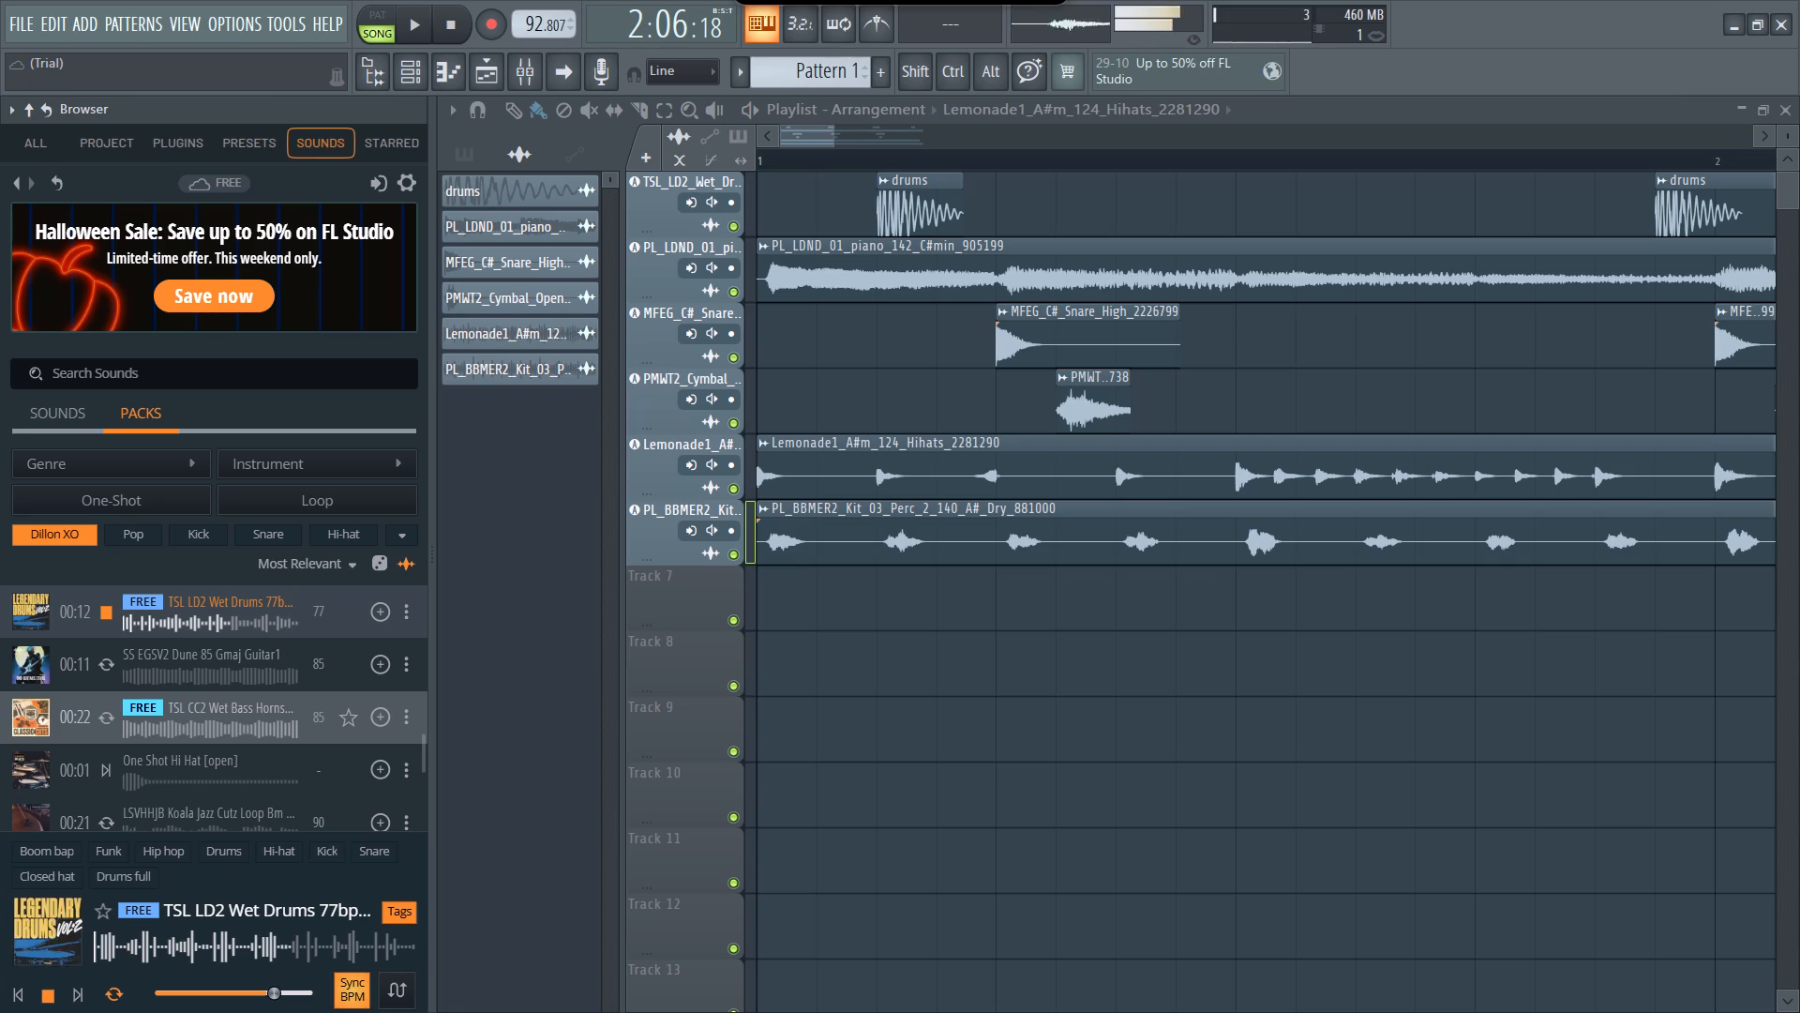
pyautogui.click(98, 713)
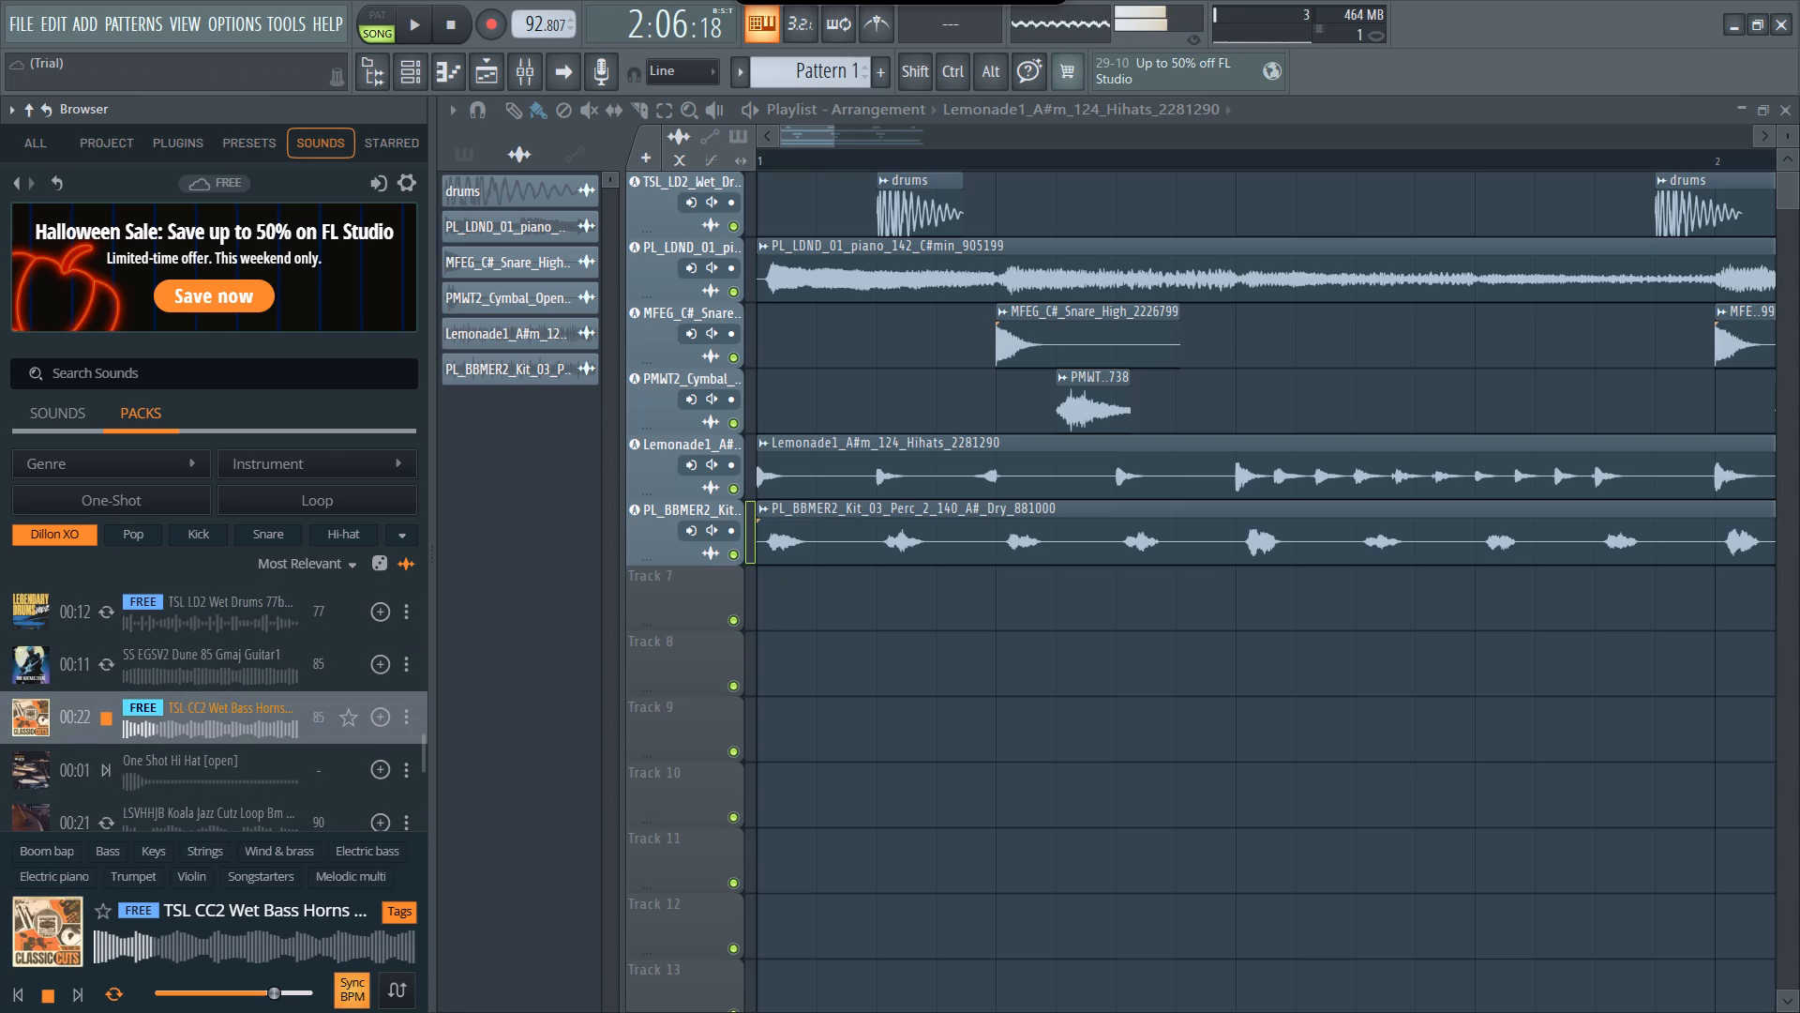
# Audition One Shot Hi Hat [open], the LSVHHJB Koala Jazz Cutz loop and the LSCTLB Insomnia Vocals 130BPM loop.
pyautogui.click(110, 768)
pyautogui.scroll(-1, 110, 768)
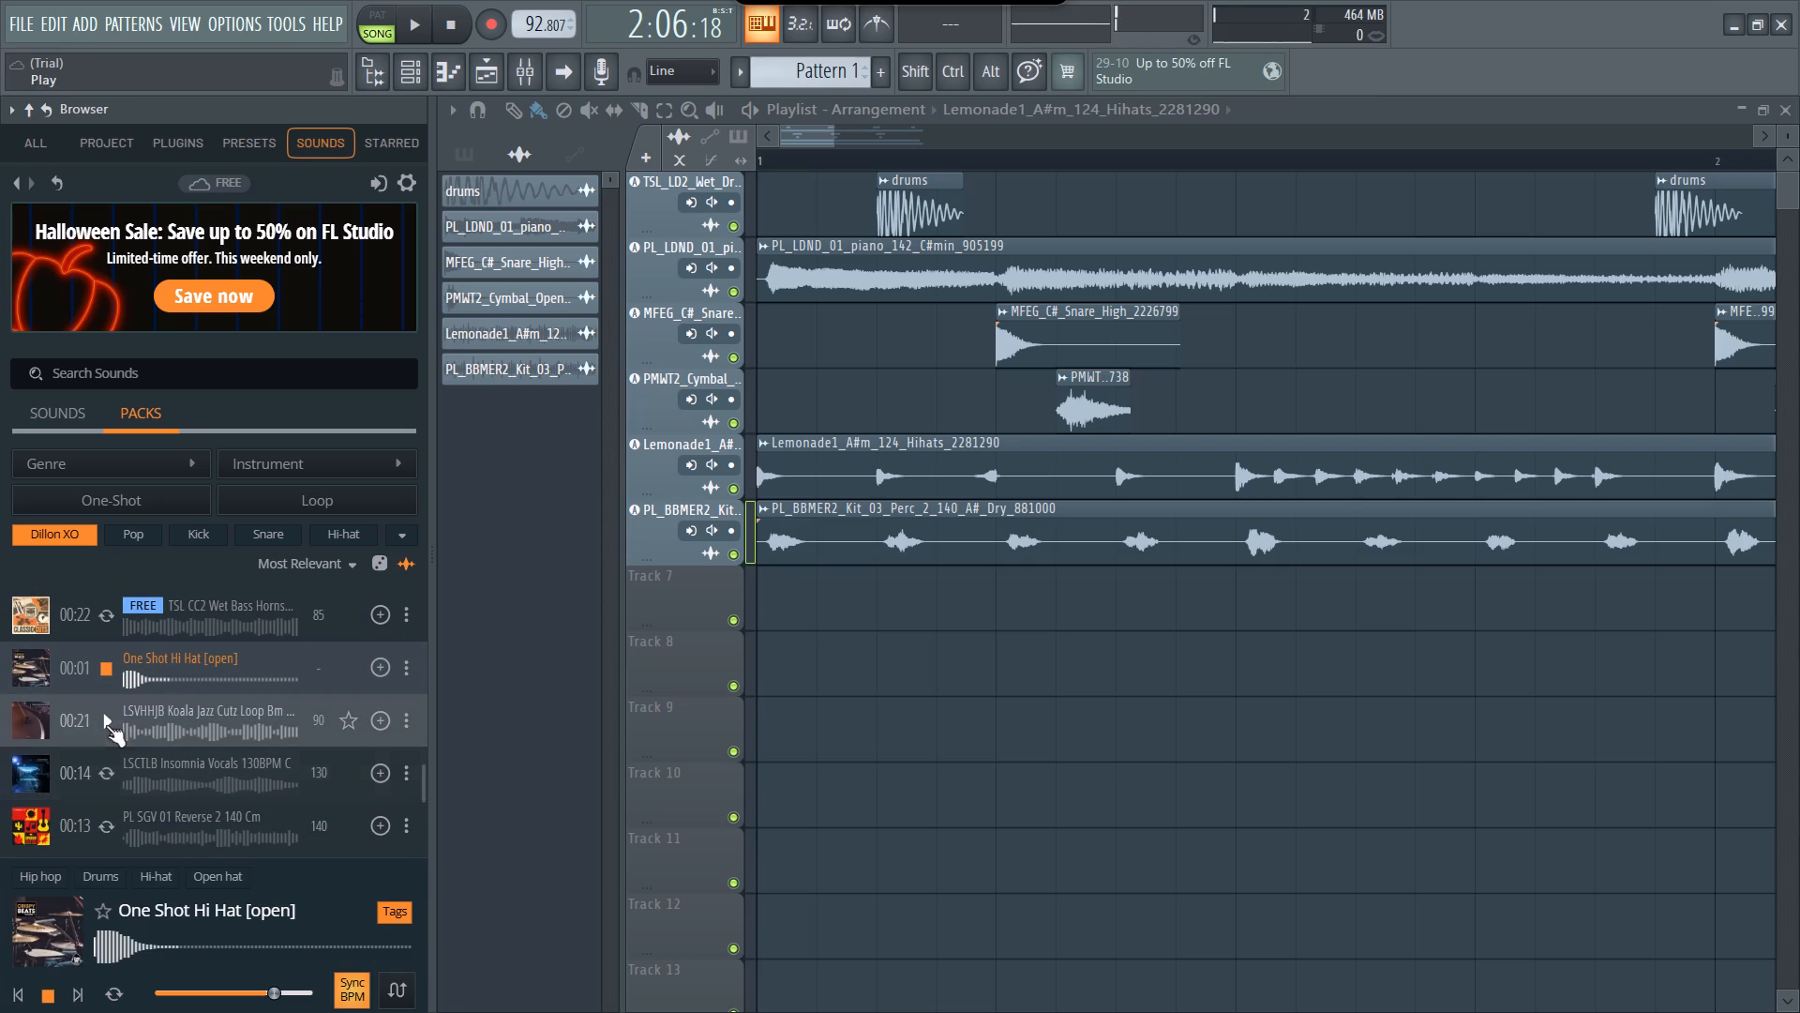
pyautogui.click(106, 725)
pyautogui.scroll(-1, 106, 725)
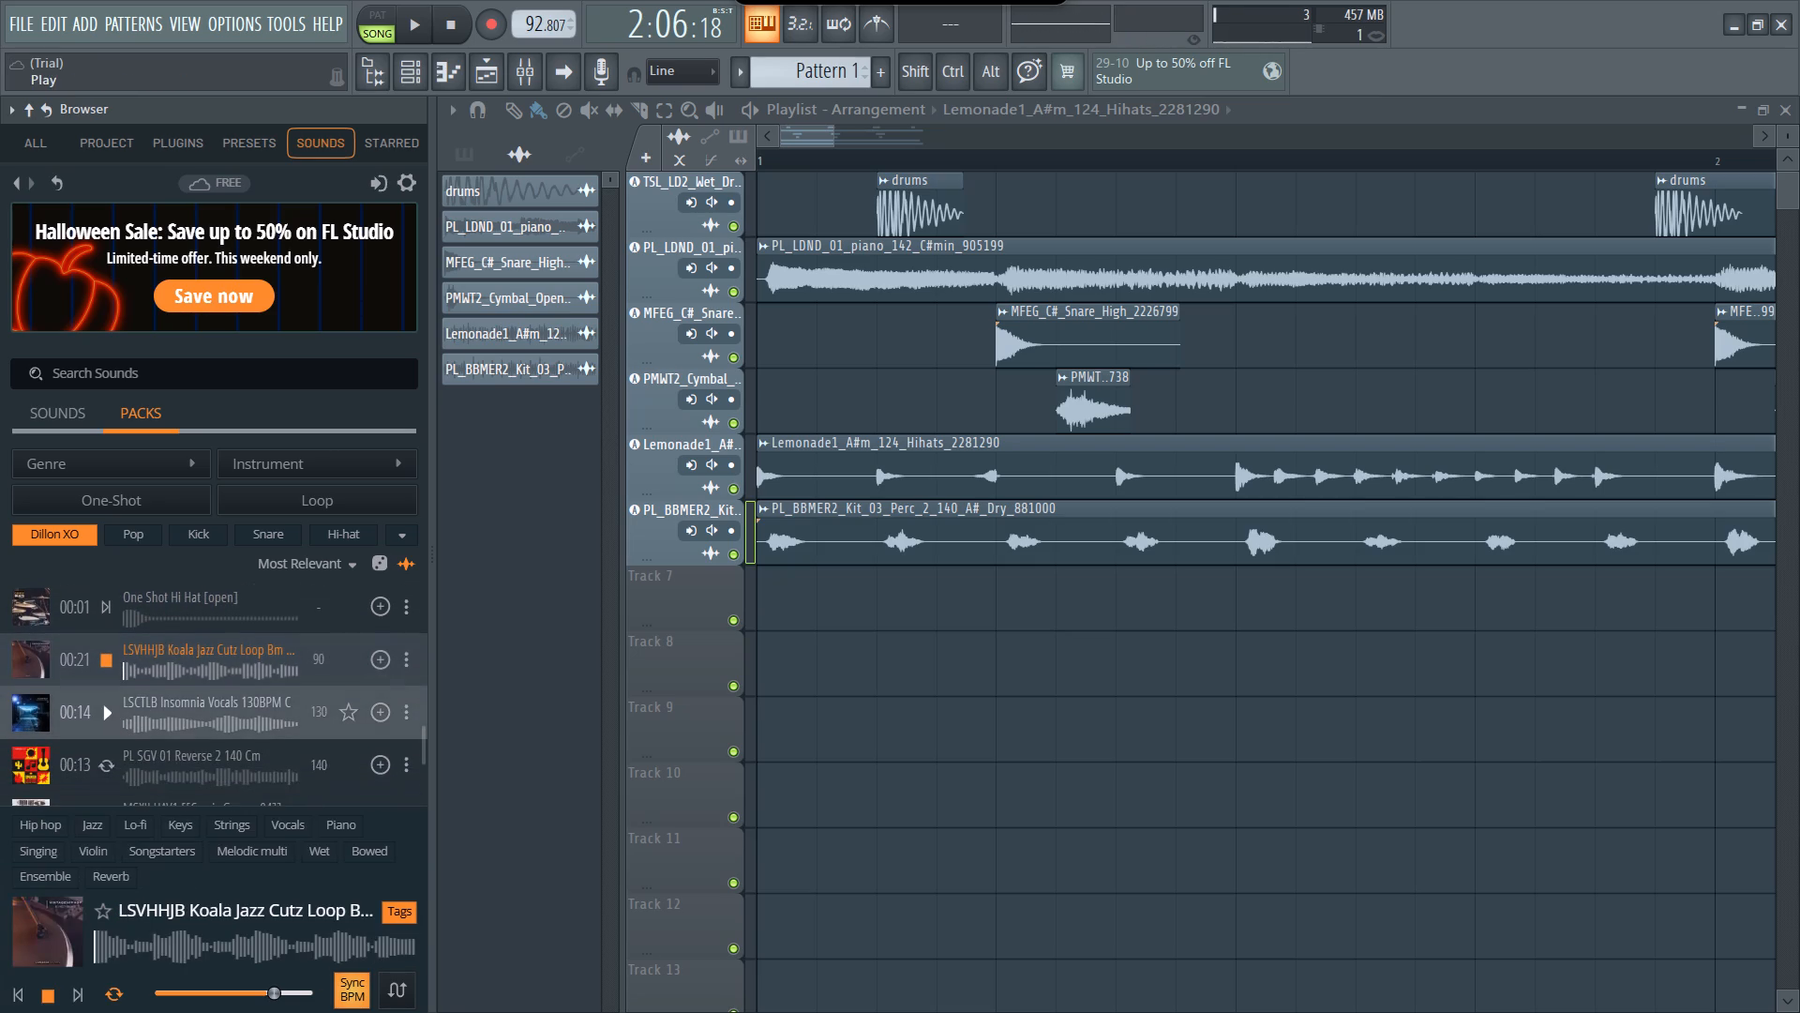
pyautogui.scroll(-1, 106, 725)
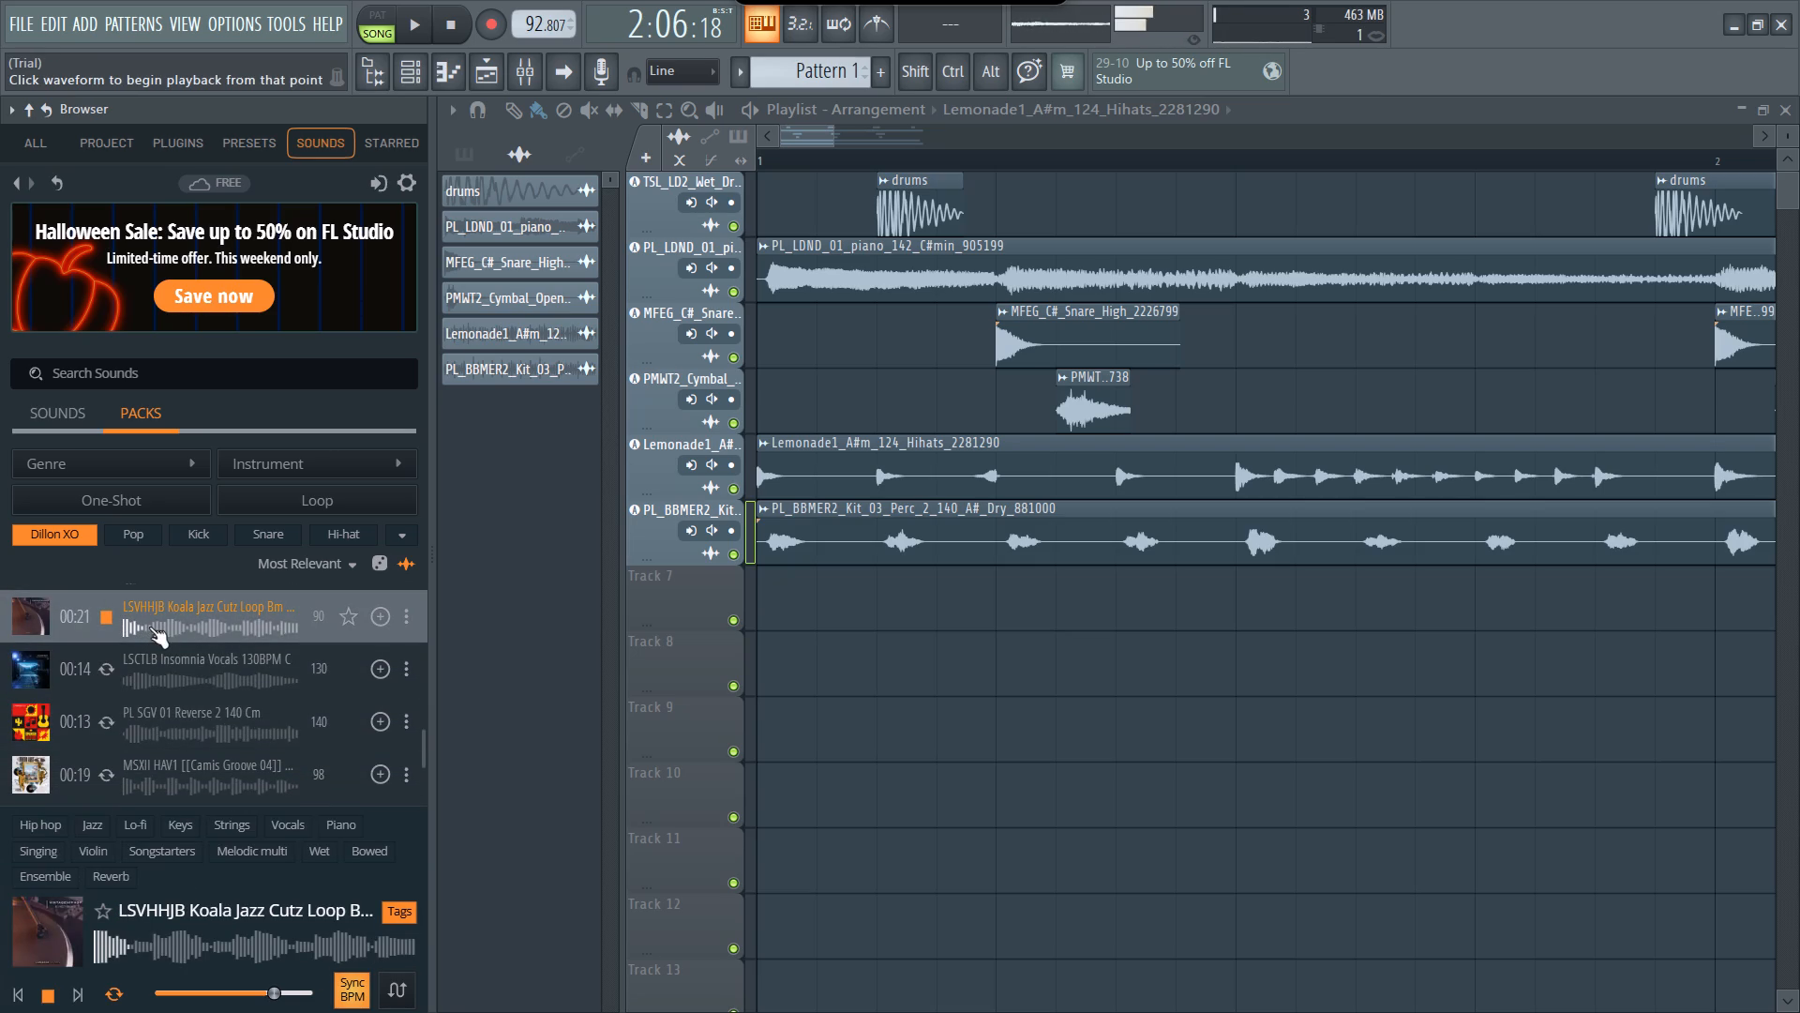
pyautogui.click(112, 674)
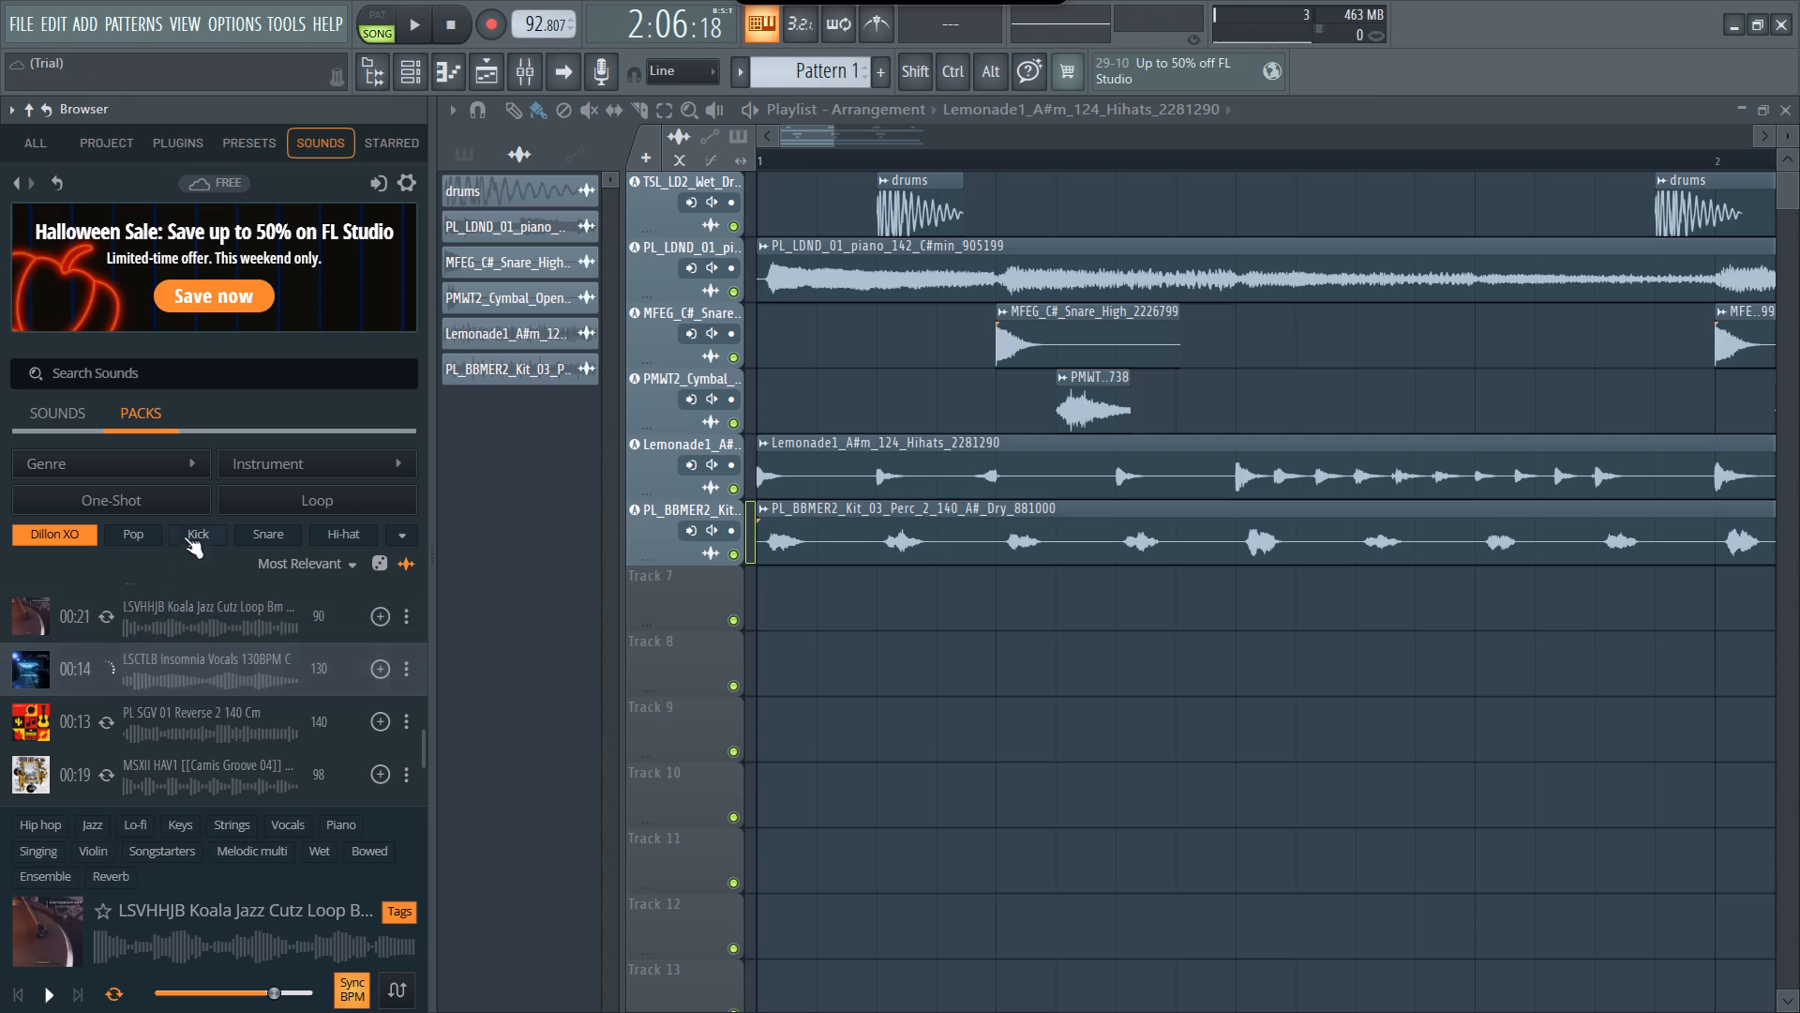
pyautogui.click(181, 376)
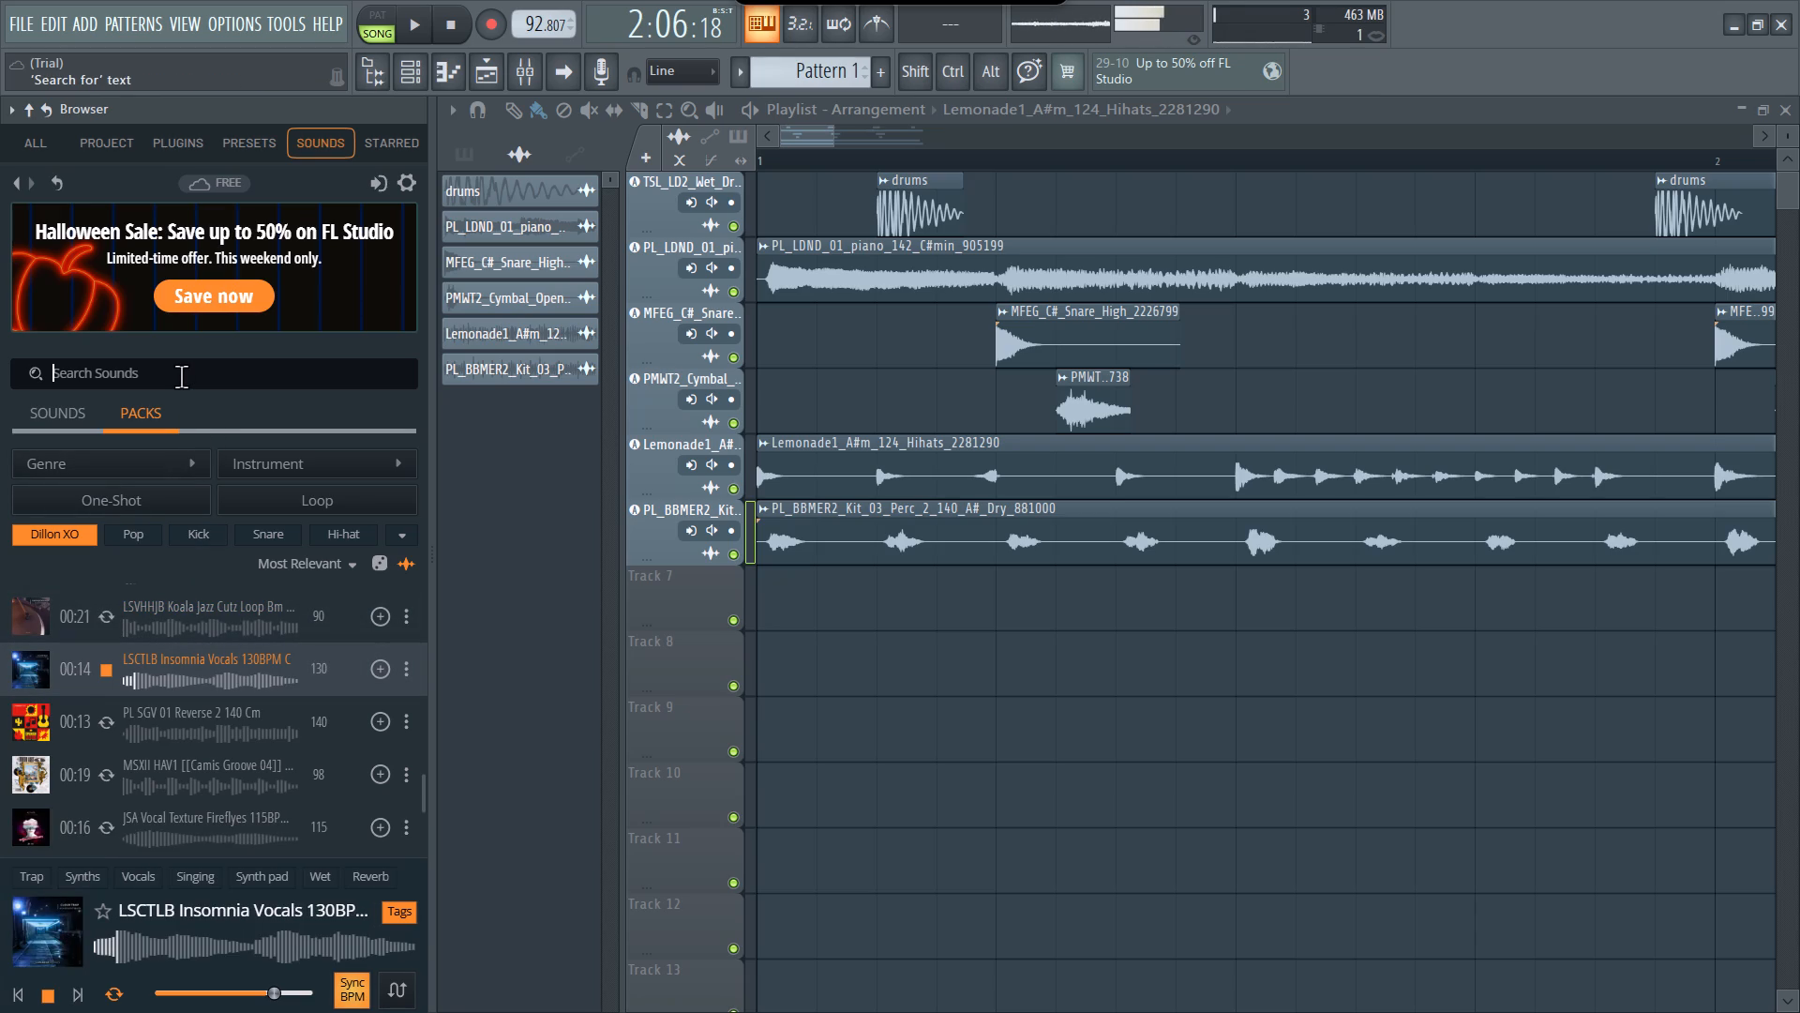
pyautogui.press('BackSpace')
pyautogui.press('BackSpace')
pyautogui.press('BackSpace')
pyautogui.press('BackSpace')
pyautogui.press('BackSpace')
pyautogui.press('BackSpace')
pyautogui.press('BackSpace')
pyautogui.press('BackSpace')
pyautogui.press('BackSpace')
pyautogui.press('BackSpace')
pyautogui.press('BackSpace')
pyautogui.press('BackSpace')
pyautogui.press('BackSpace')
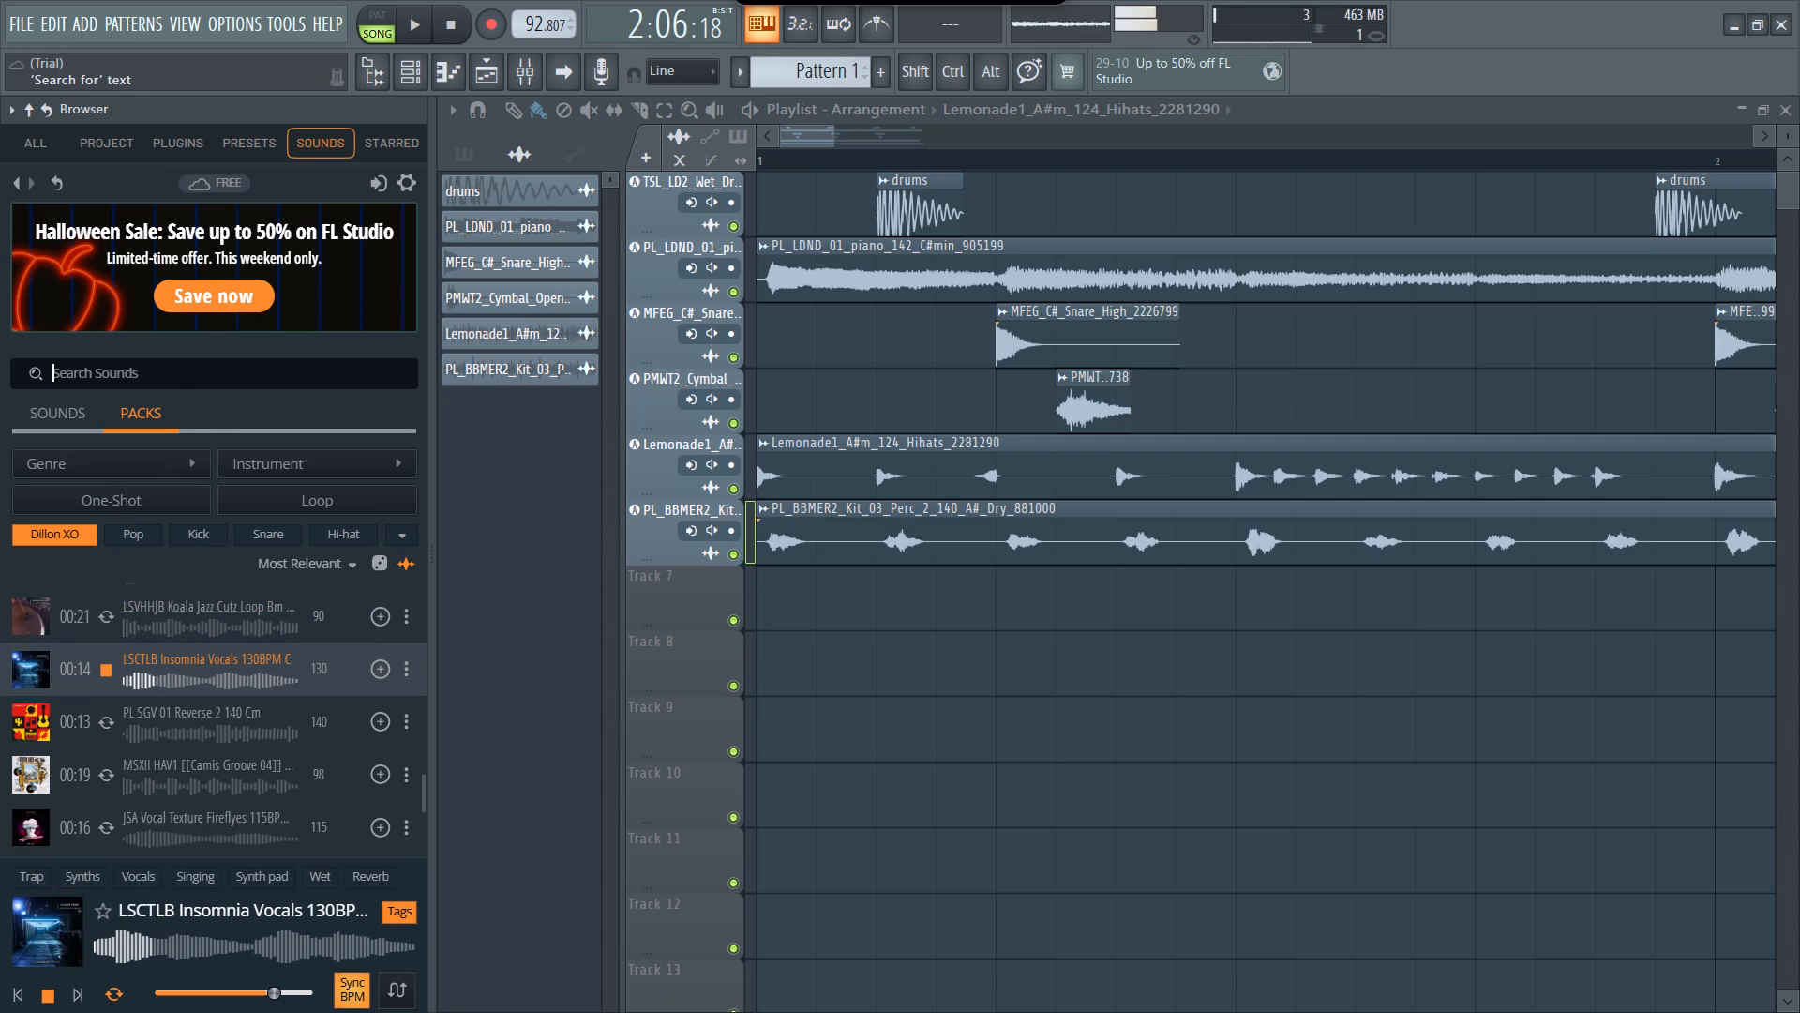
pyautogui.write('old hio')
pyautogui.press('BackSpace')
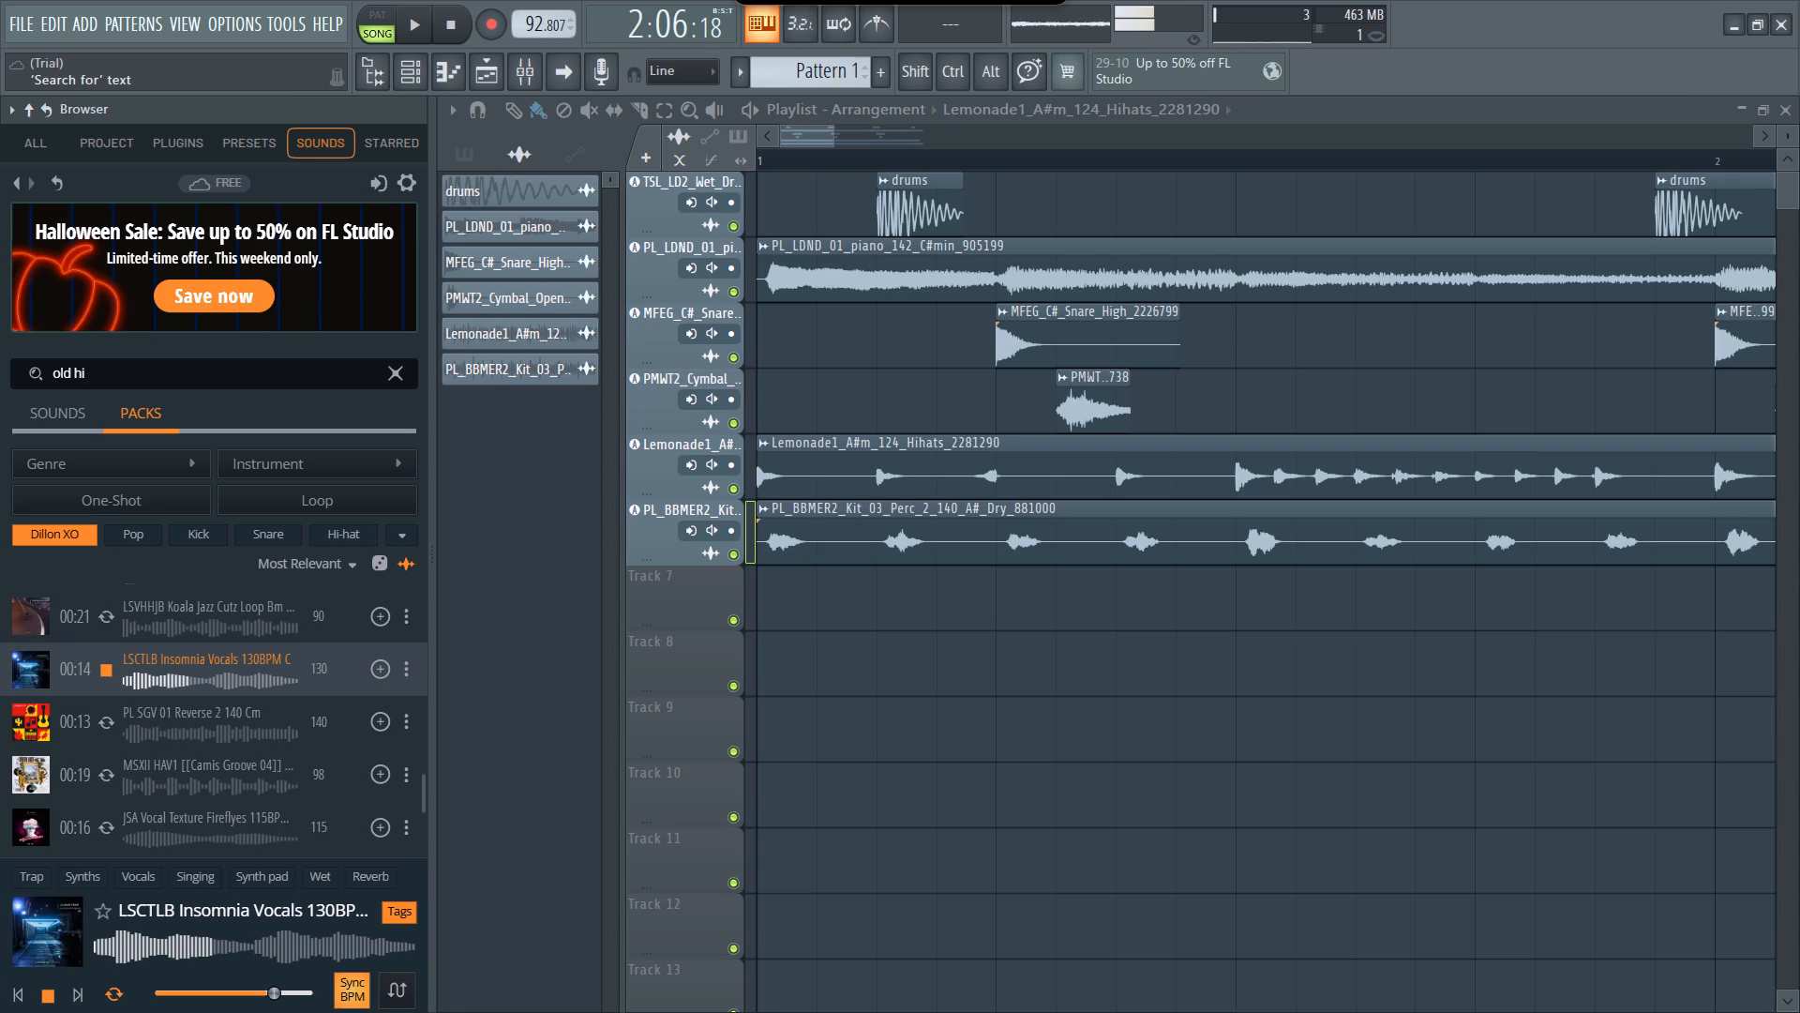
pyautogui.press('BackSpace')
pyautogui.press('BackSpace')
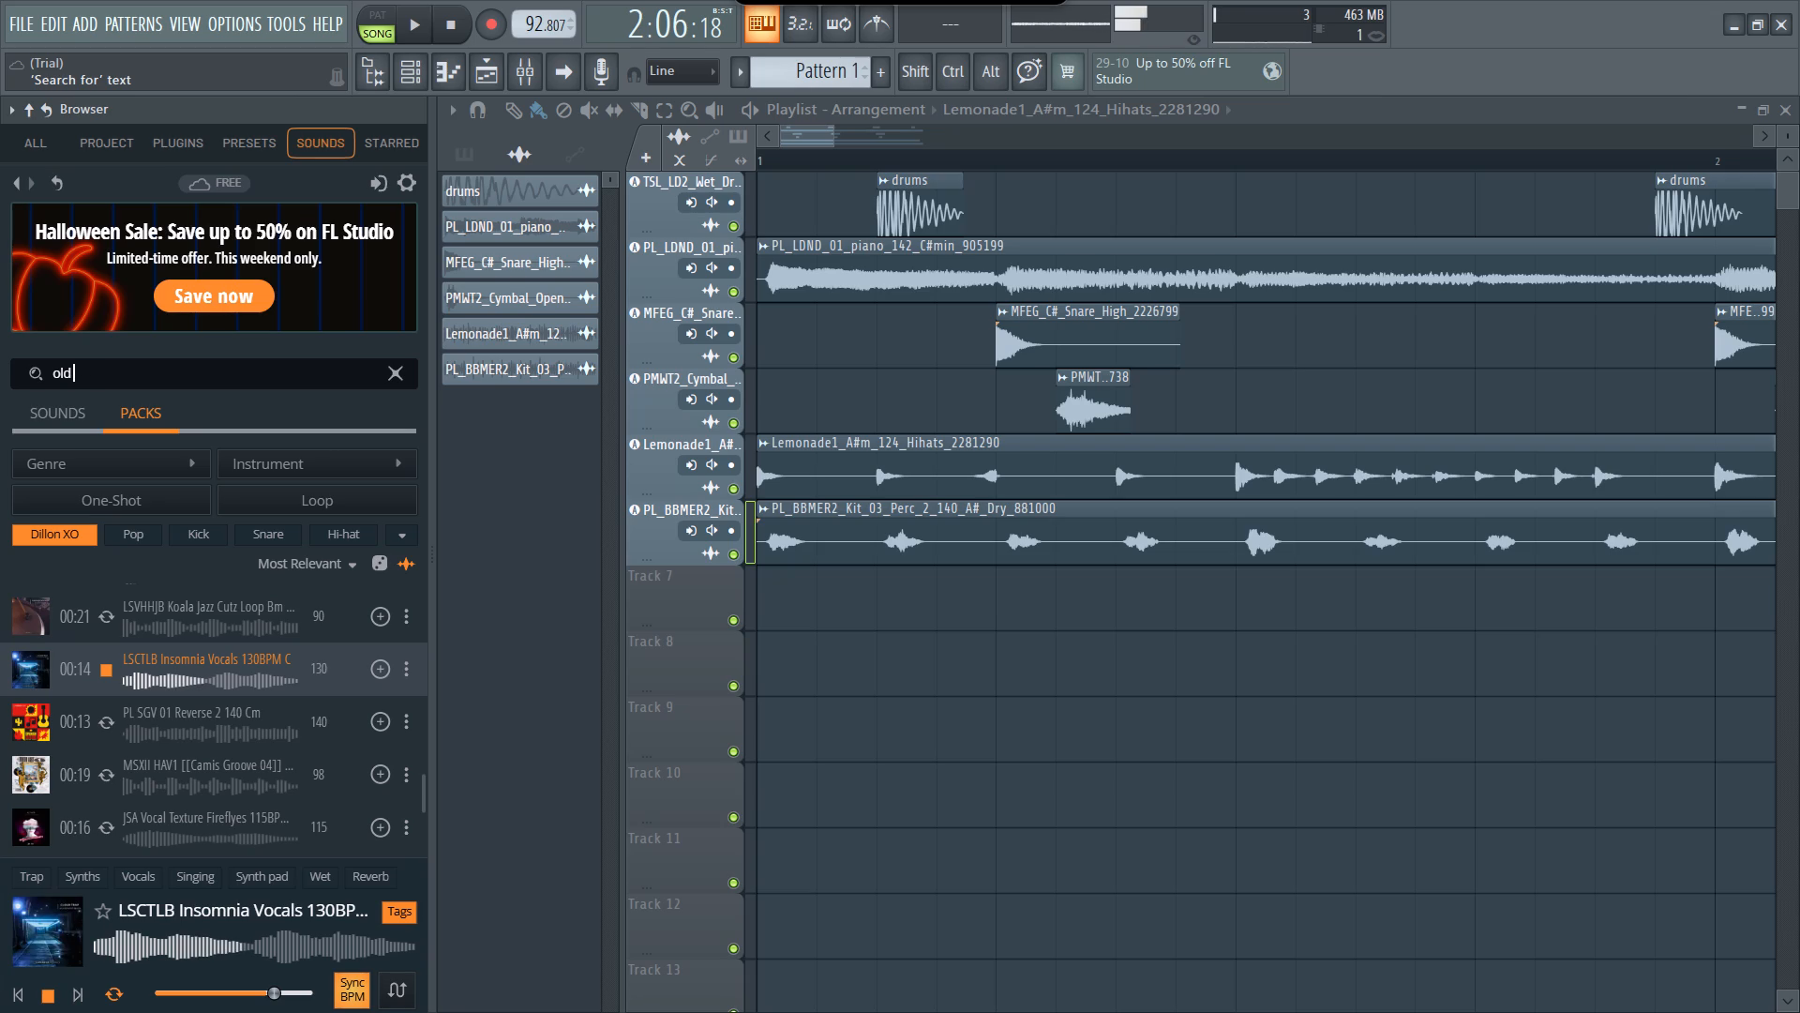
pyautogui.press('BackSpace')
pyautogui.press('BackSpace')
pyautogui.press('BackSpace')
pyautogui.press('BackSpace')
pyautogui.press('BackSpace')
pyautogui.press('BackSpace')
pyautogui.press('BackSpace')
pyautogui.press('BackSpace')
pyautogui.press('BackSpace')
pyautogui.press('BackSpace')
# Search the Dillon XO pack for "90s songs smple".
pyautogui.write('90s son')
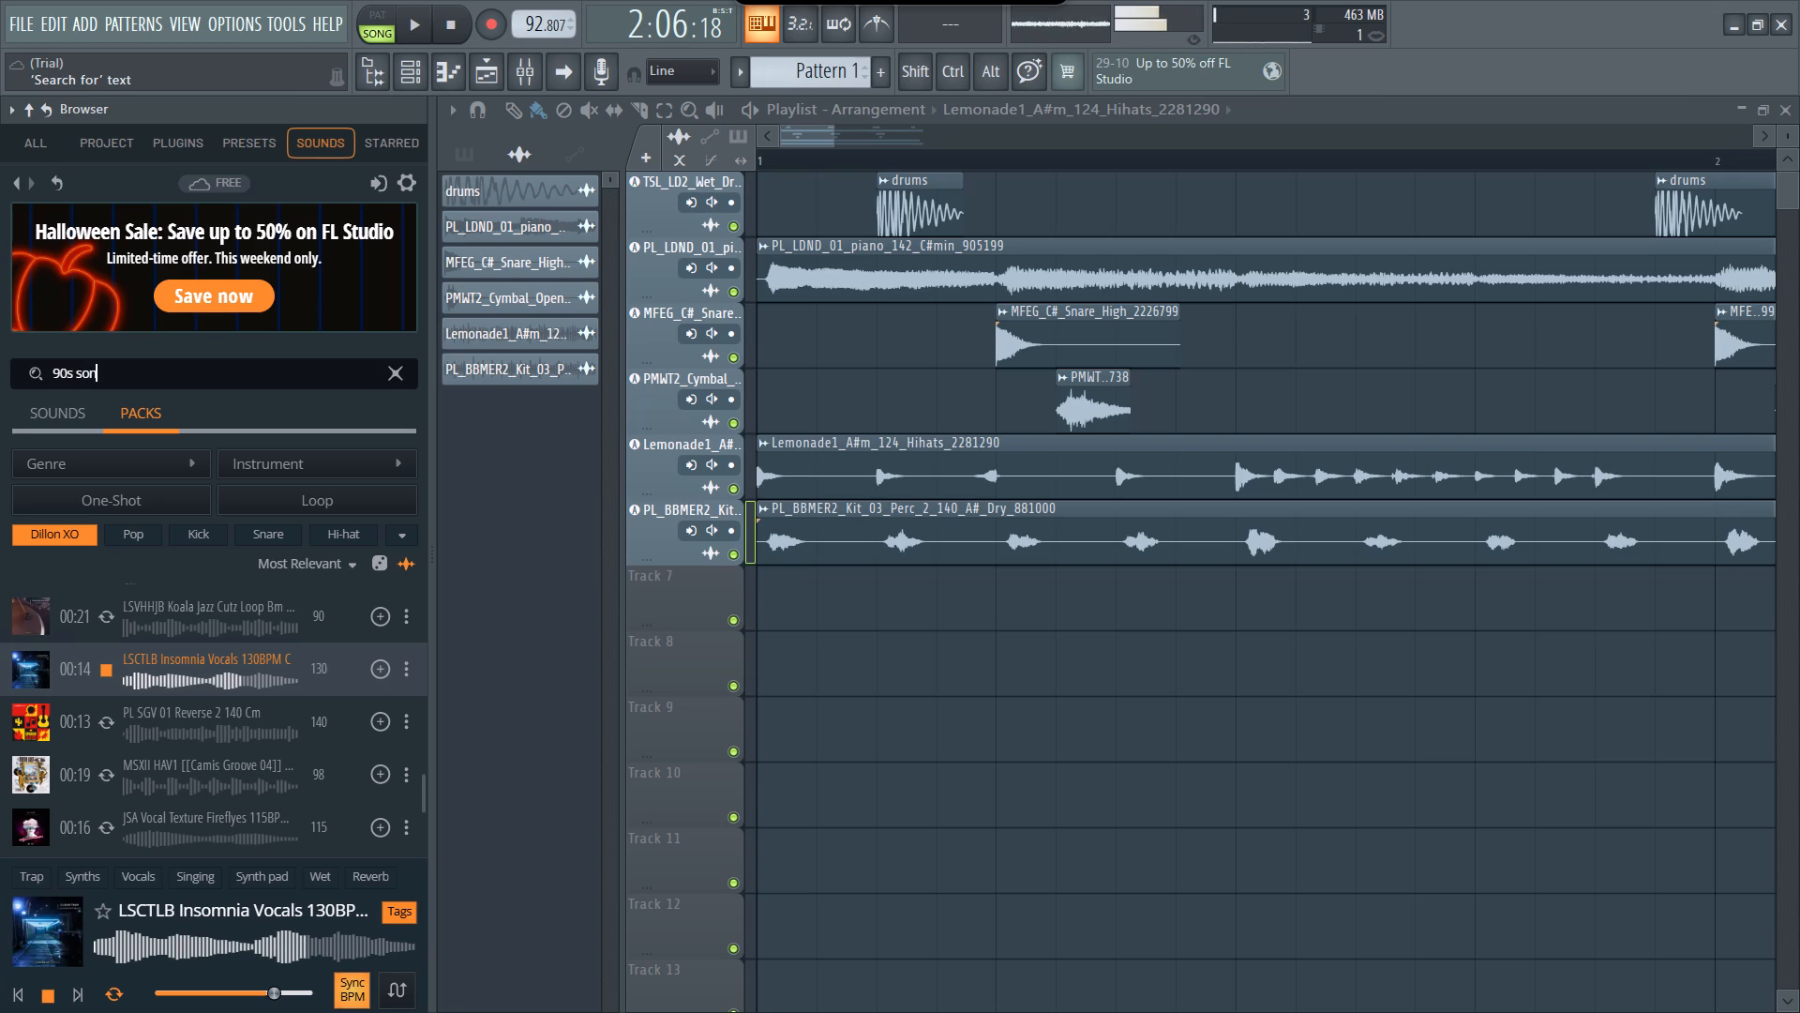
pyautogui.write('gs smple')
pyautogui.press('Return')
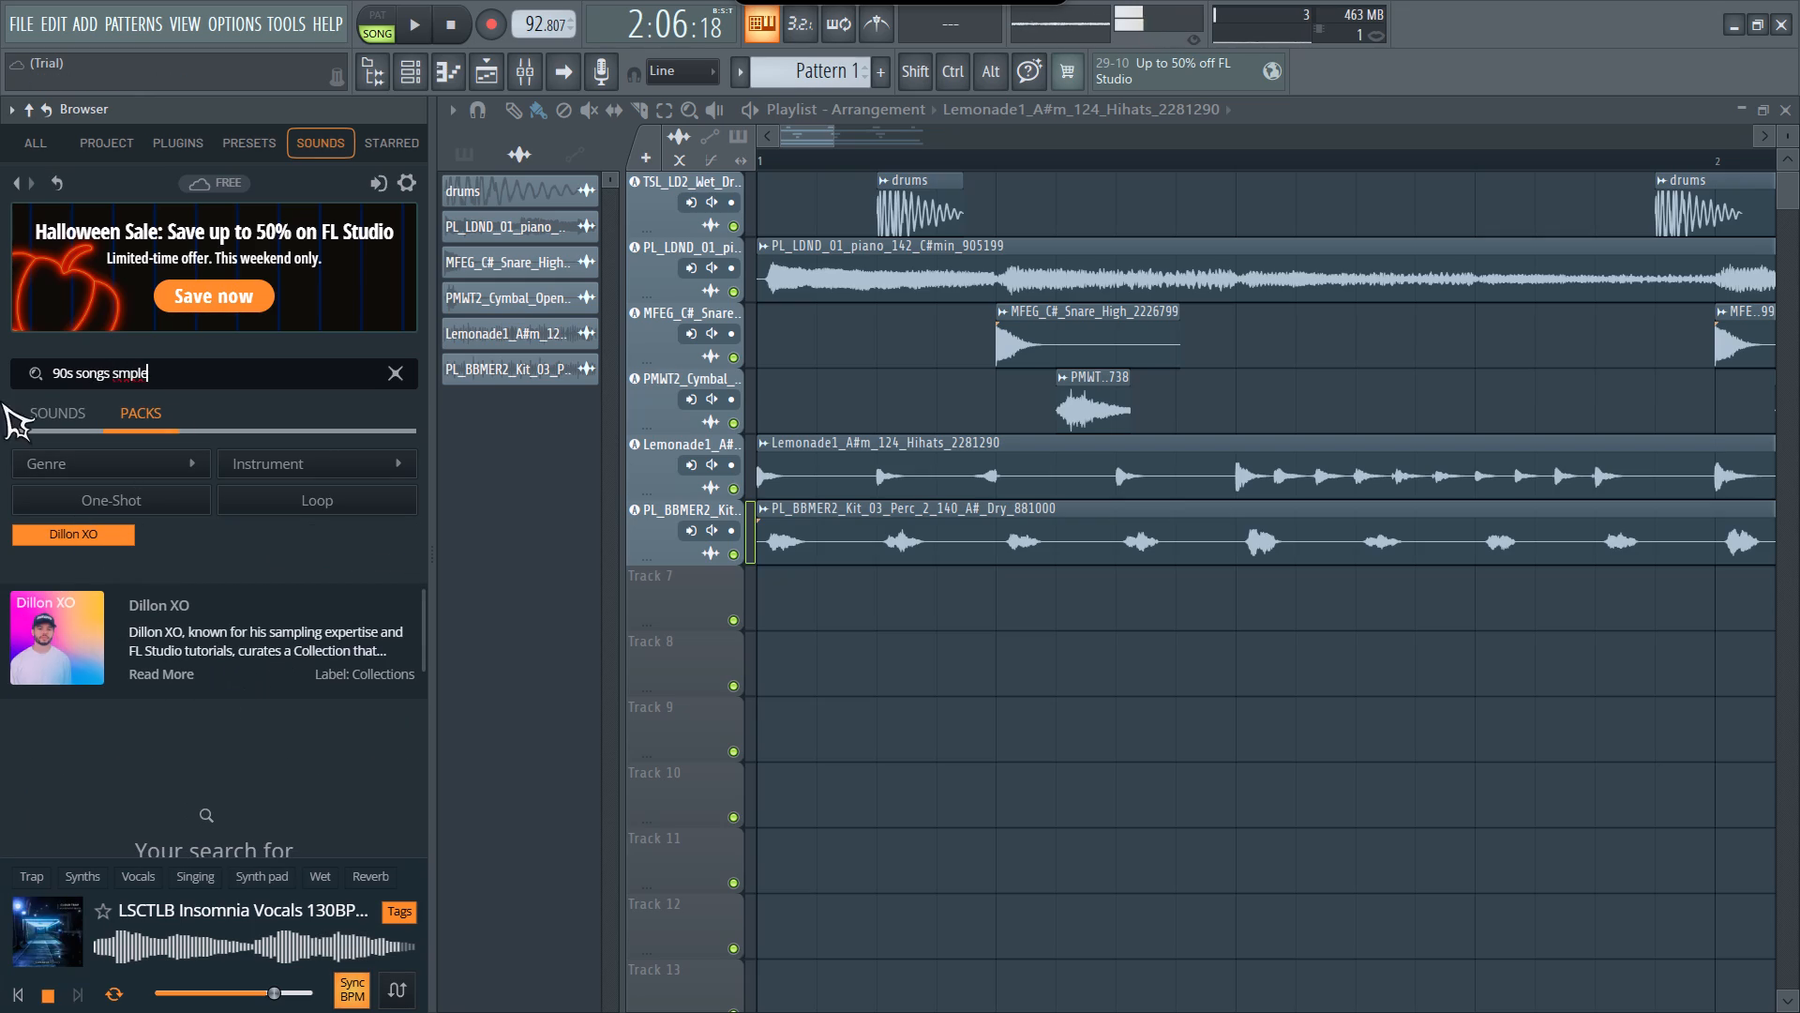
# Reload the sound browser to clear the pack search.
pyautogui.click(44, 116)
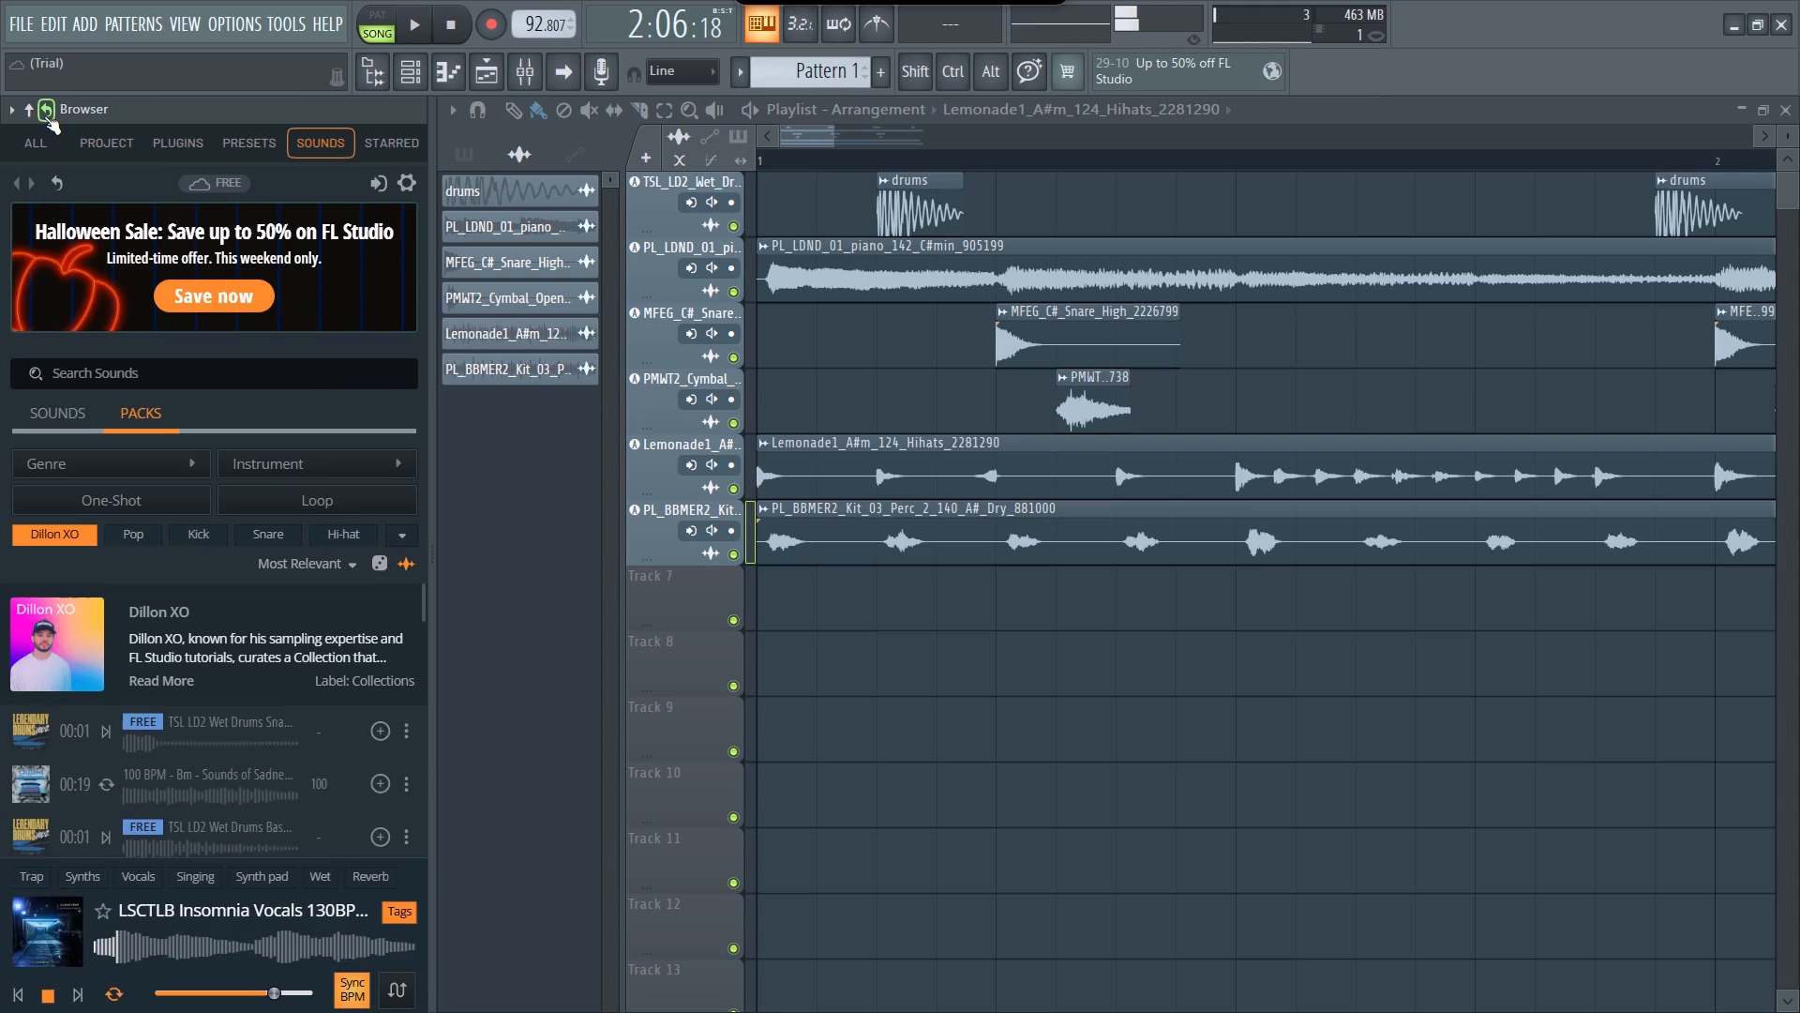
pyautogui.click(44, 116)
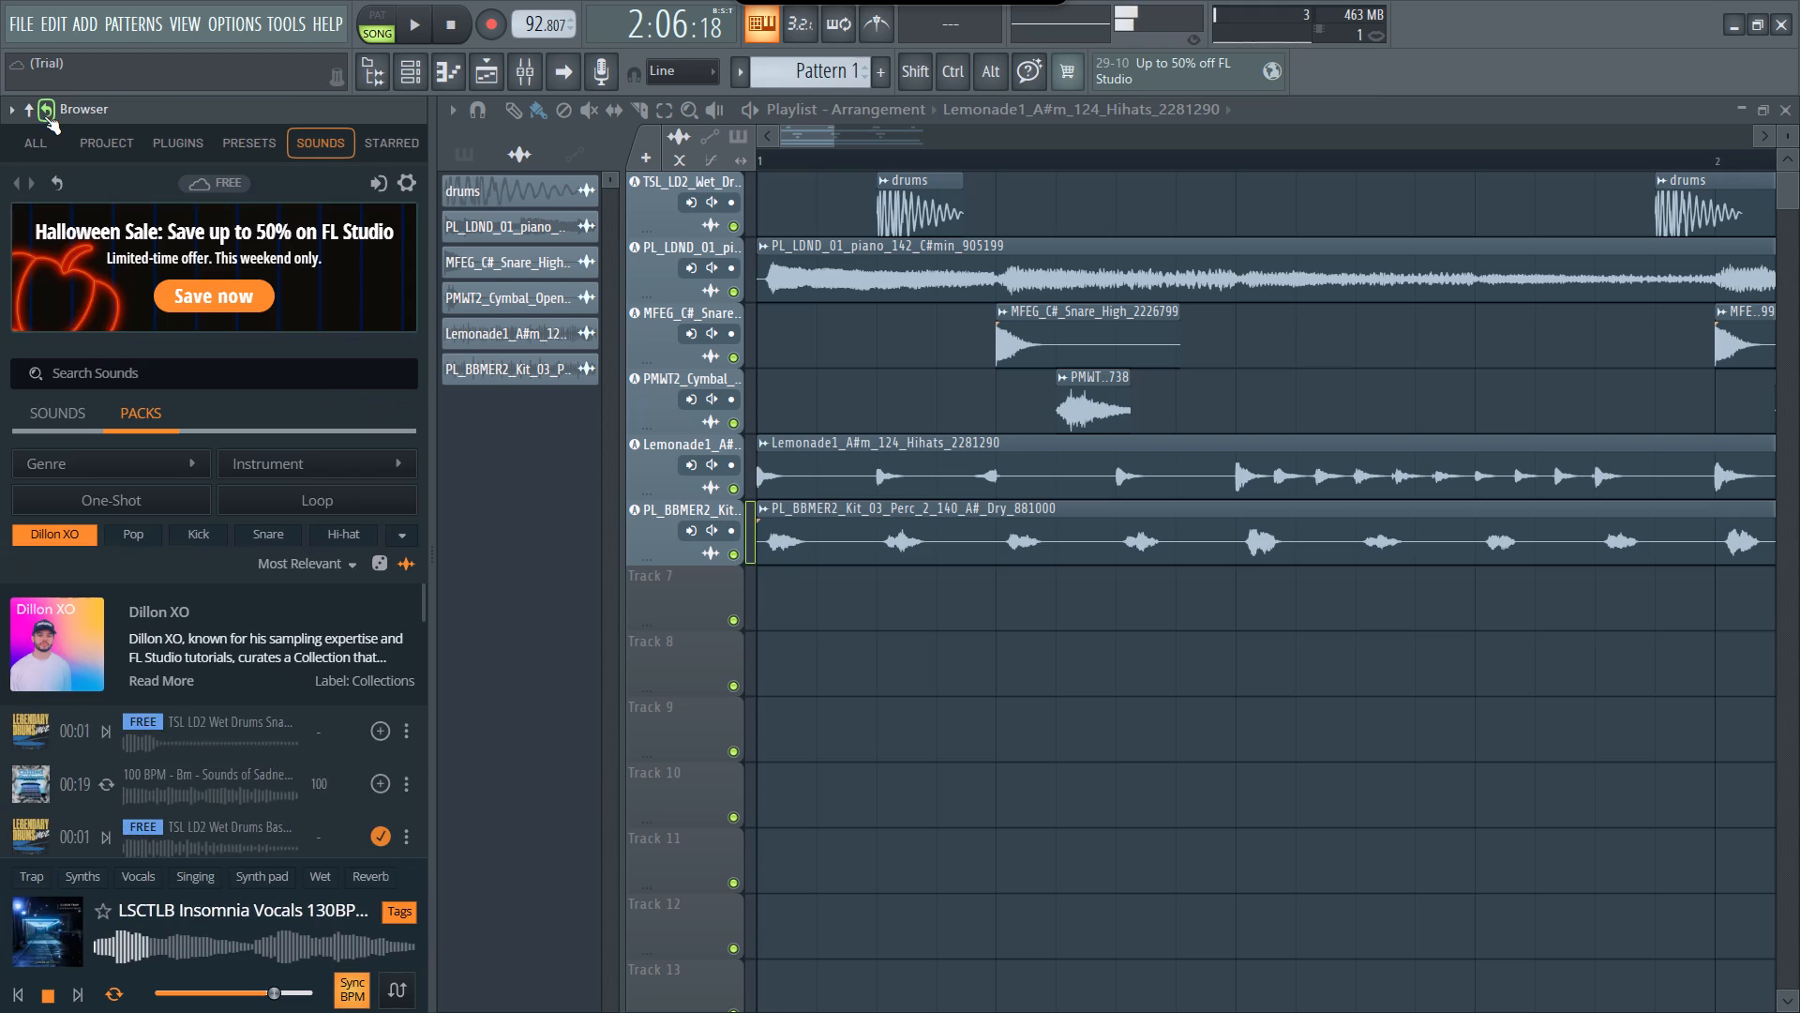
pyautogui.click(44, 116)
pyautogui.doubleClick(44, 116)
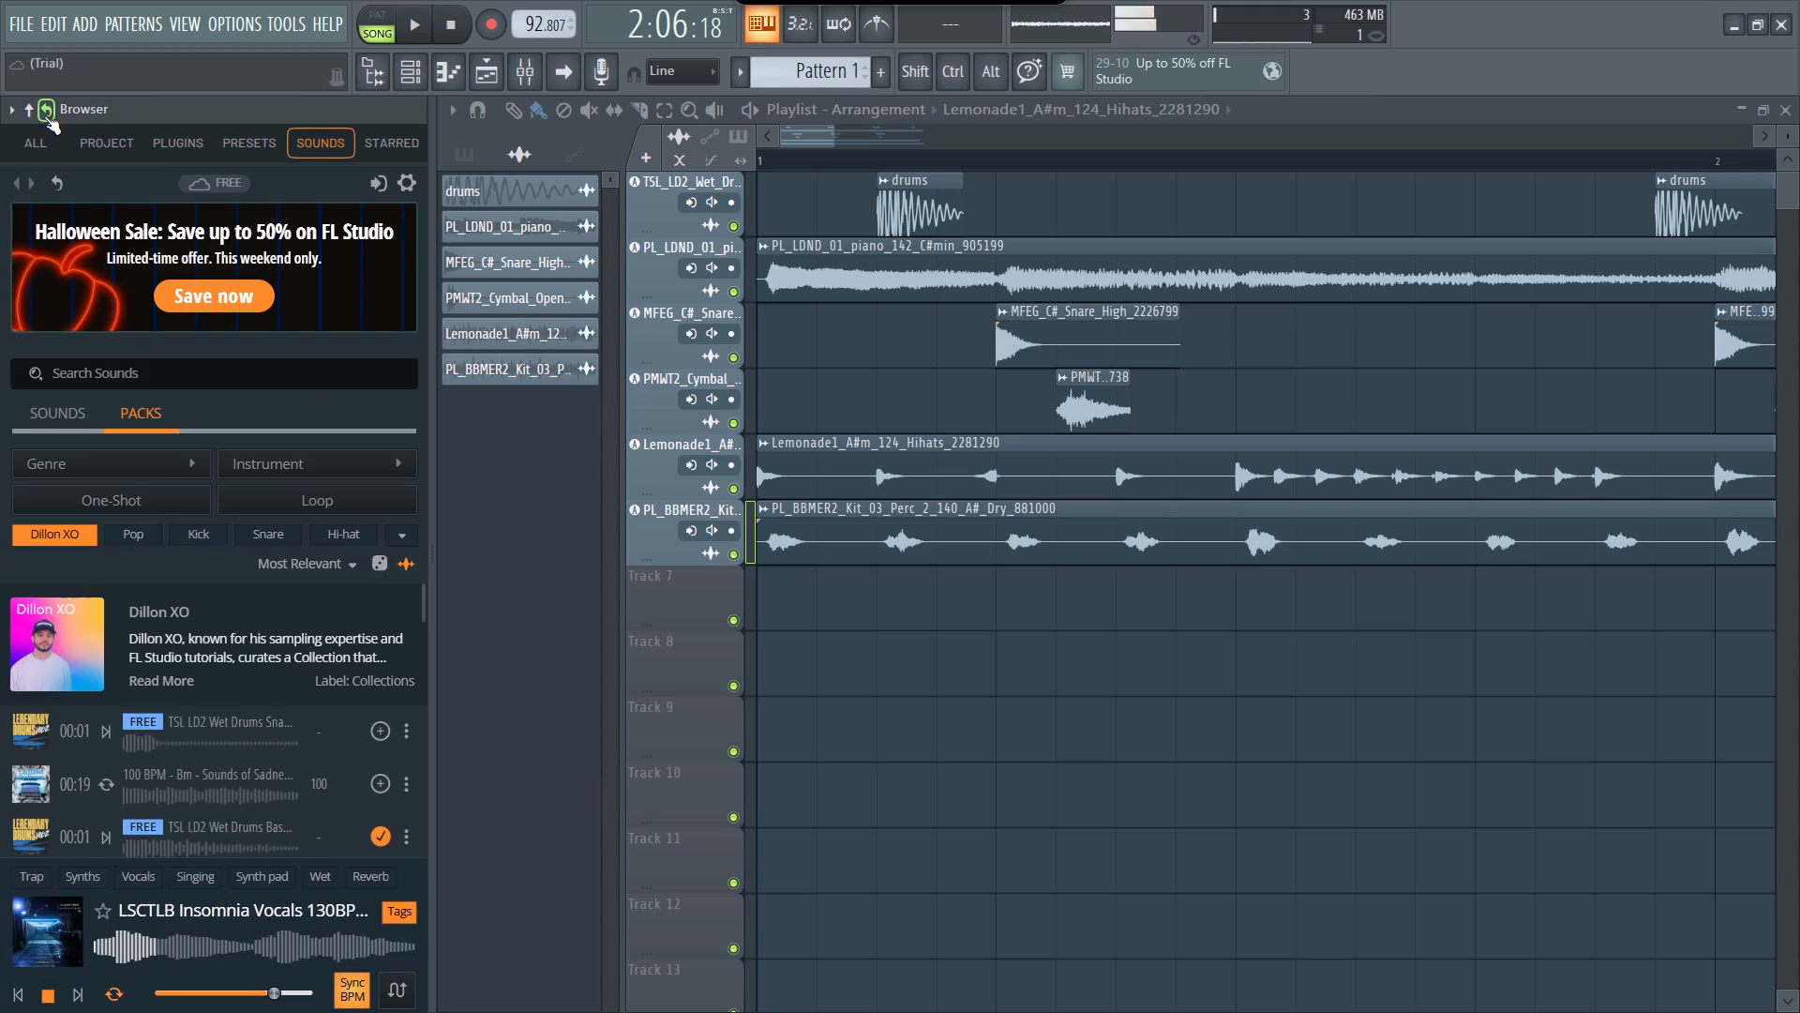
# Switch the browser from packs to single sounds and audition the PL TH Kit 4 124bpm loop.
pyautogui.click(117, 377)
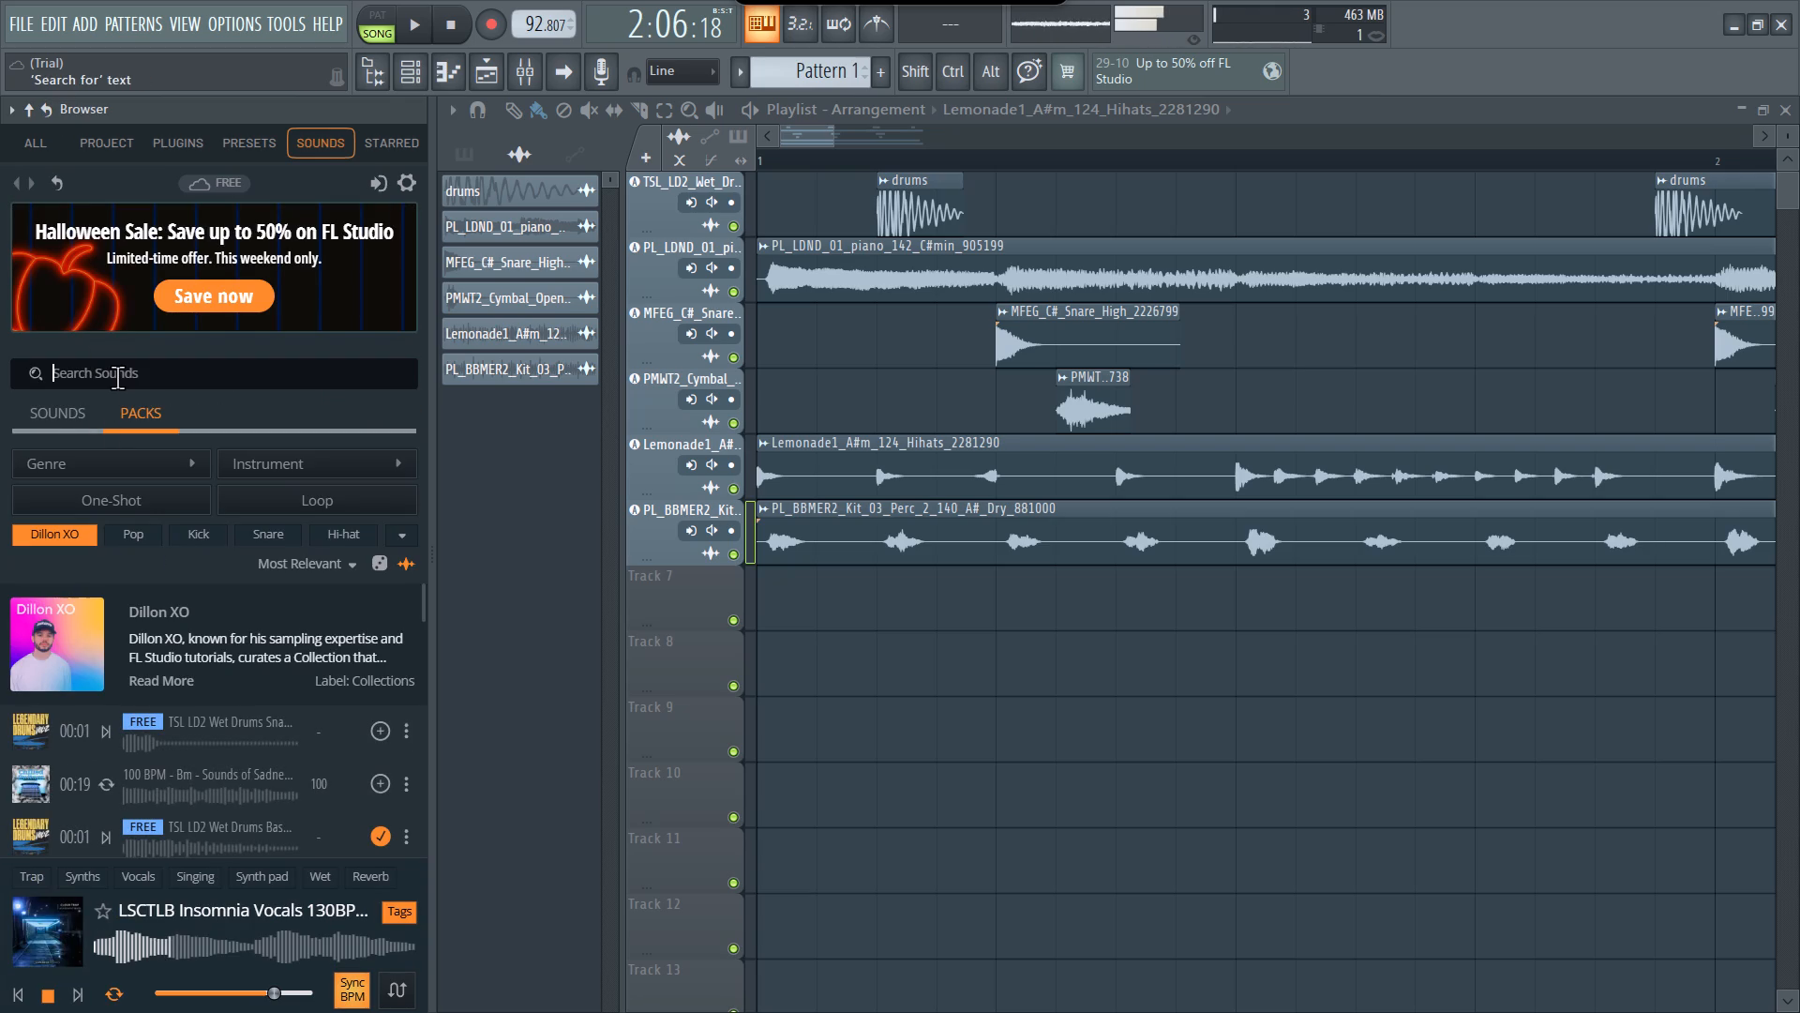
pyautogui.click(76, 410)
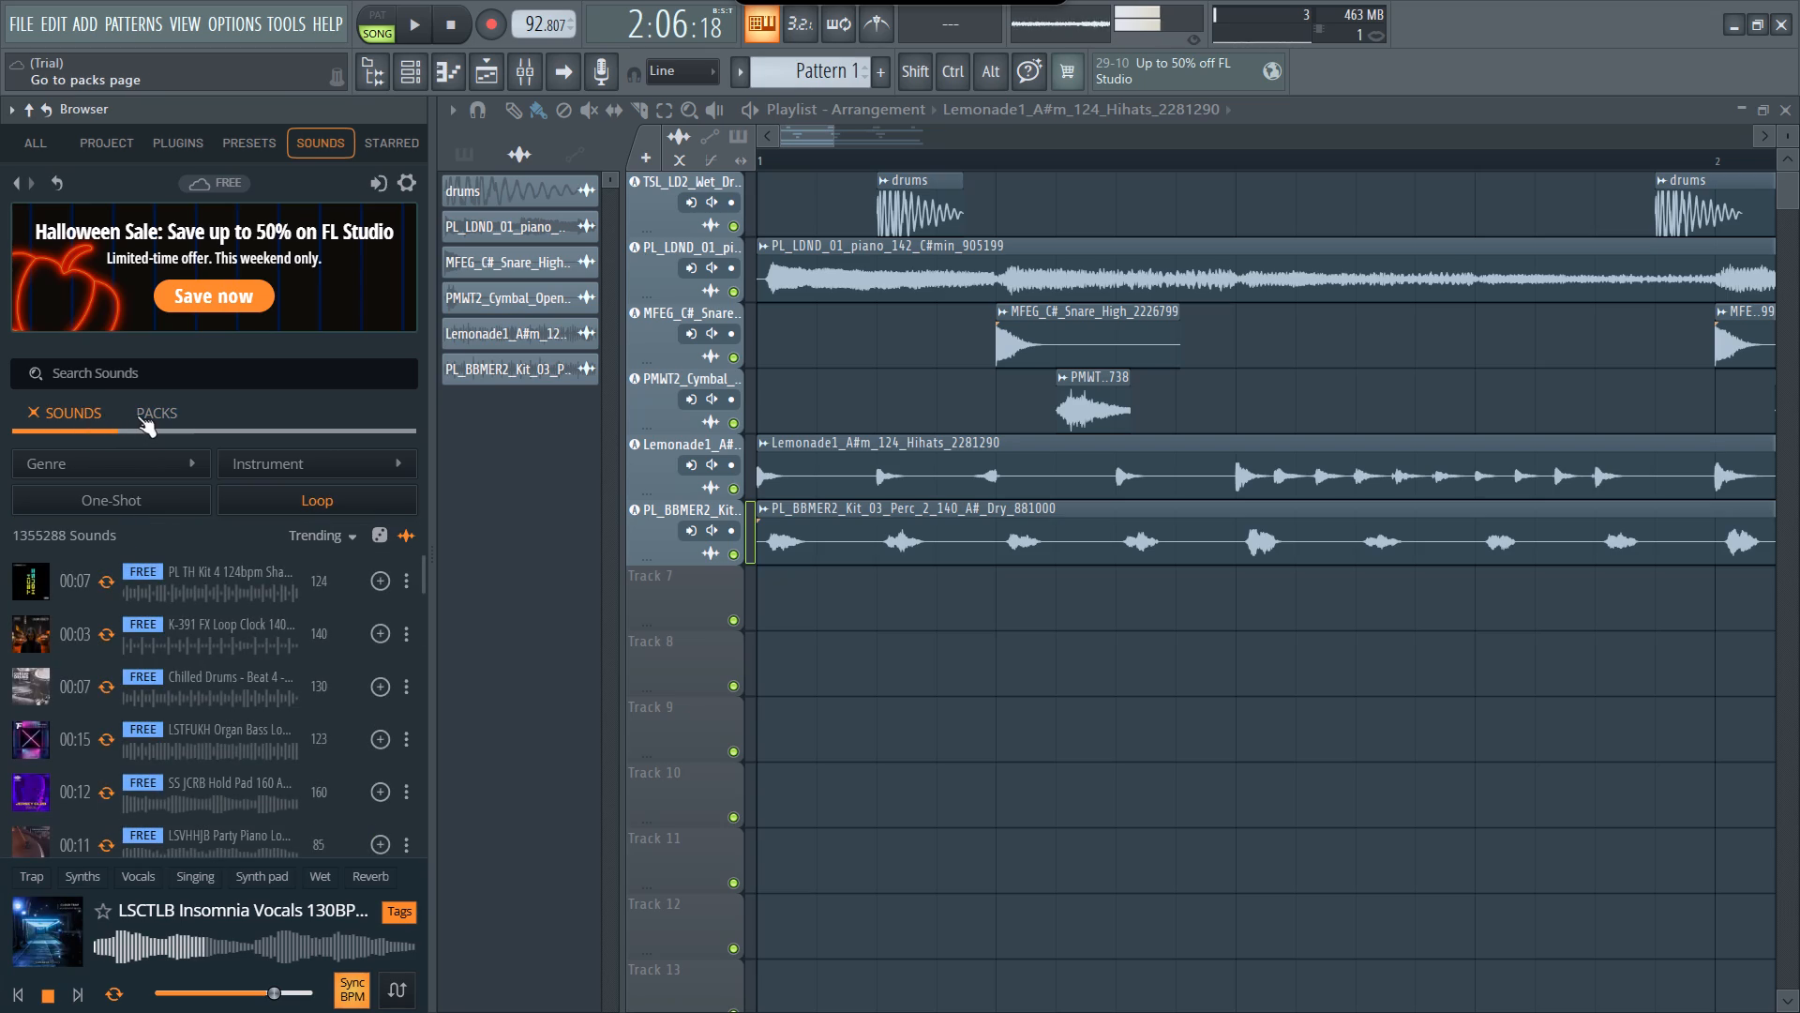
pyautogui.click(137, 416)
pyautogui.click(72, 406)
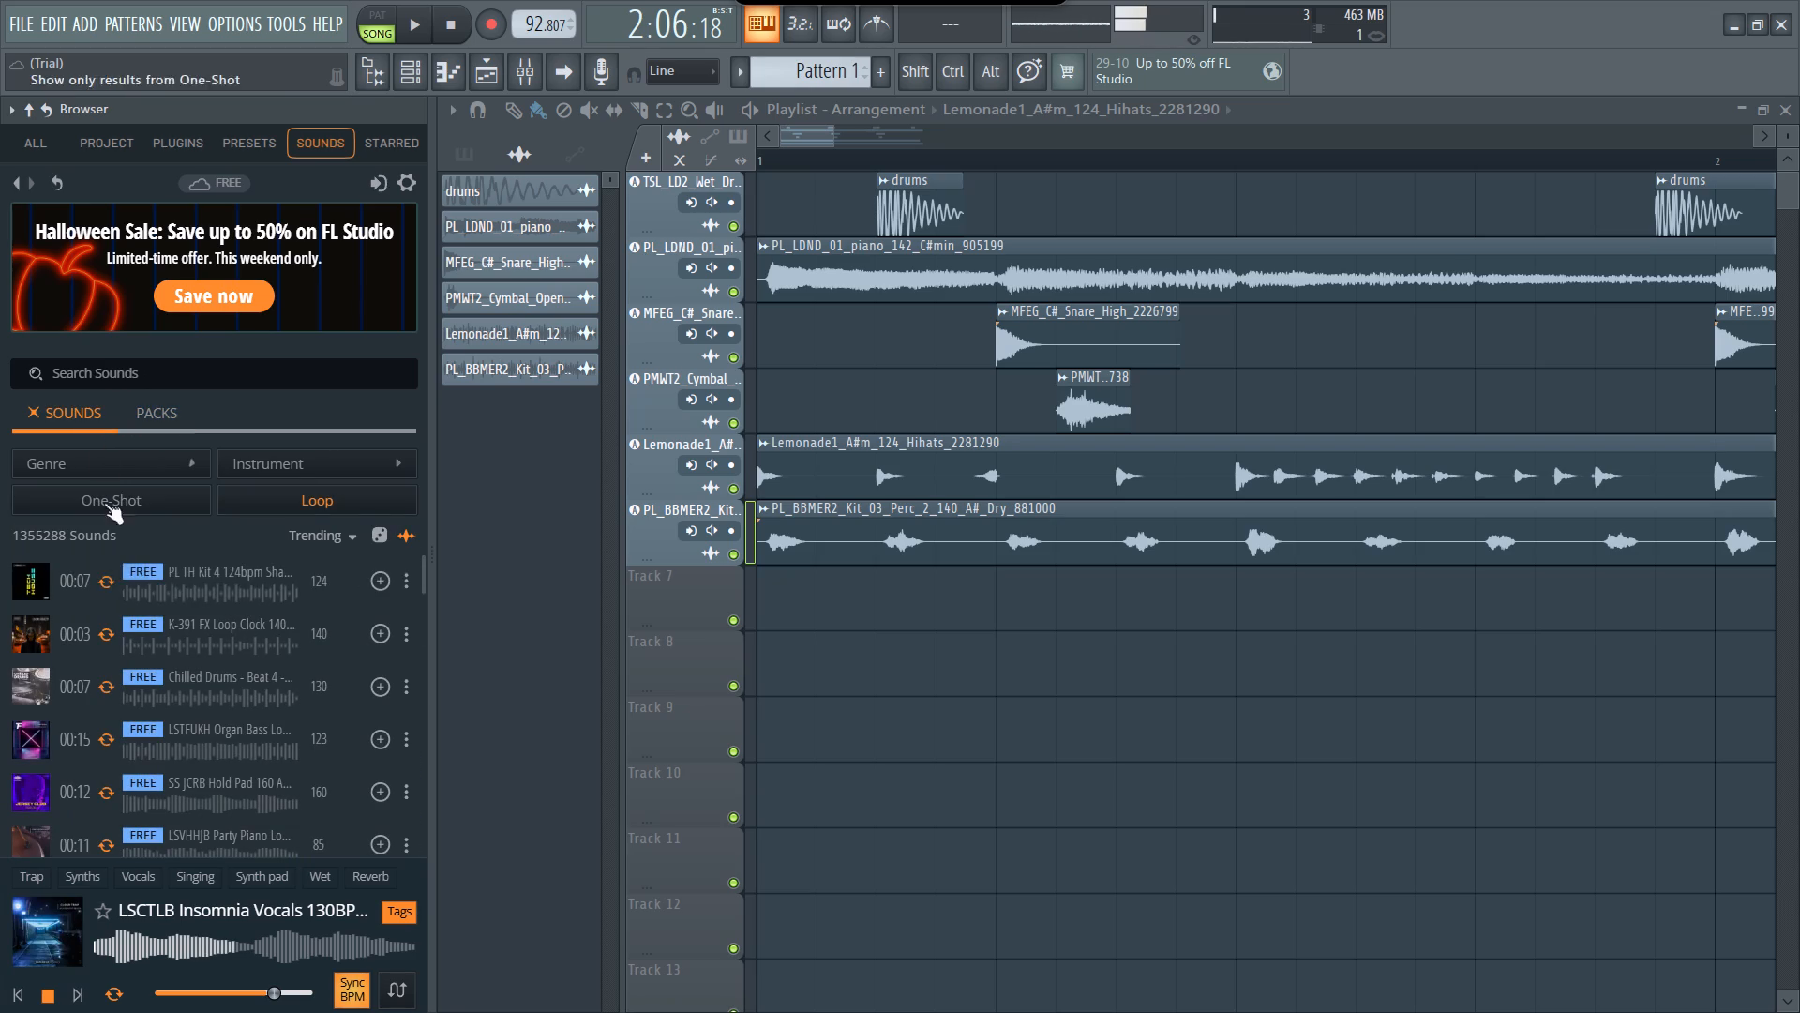
pyautogui.click(110, 580)
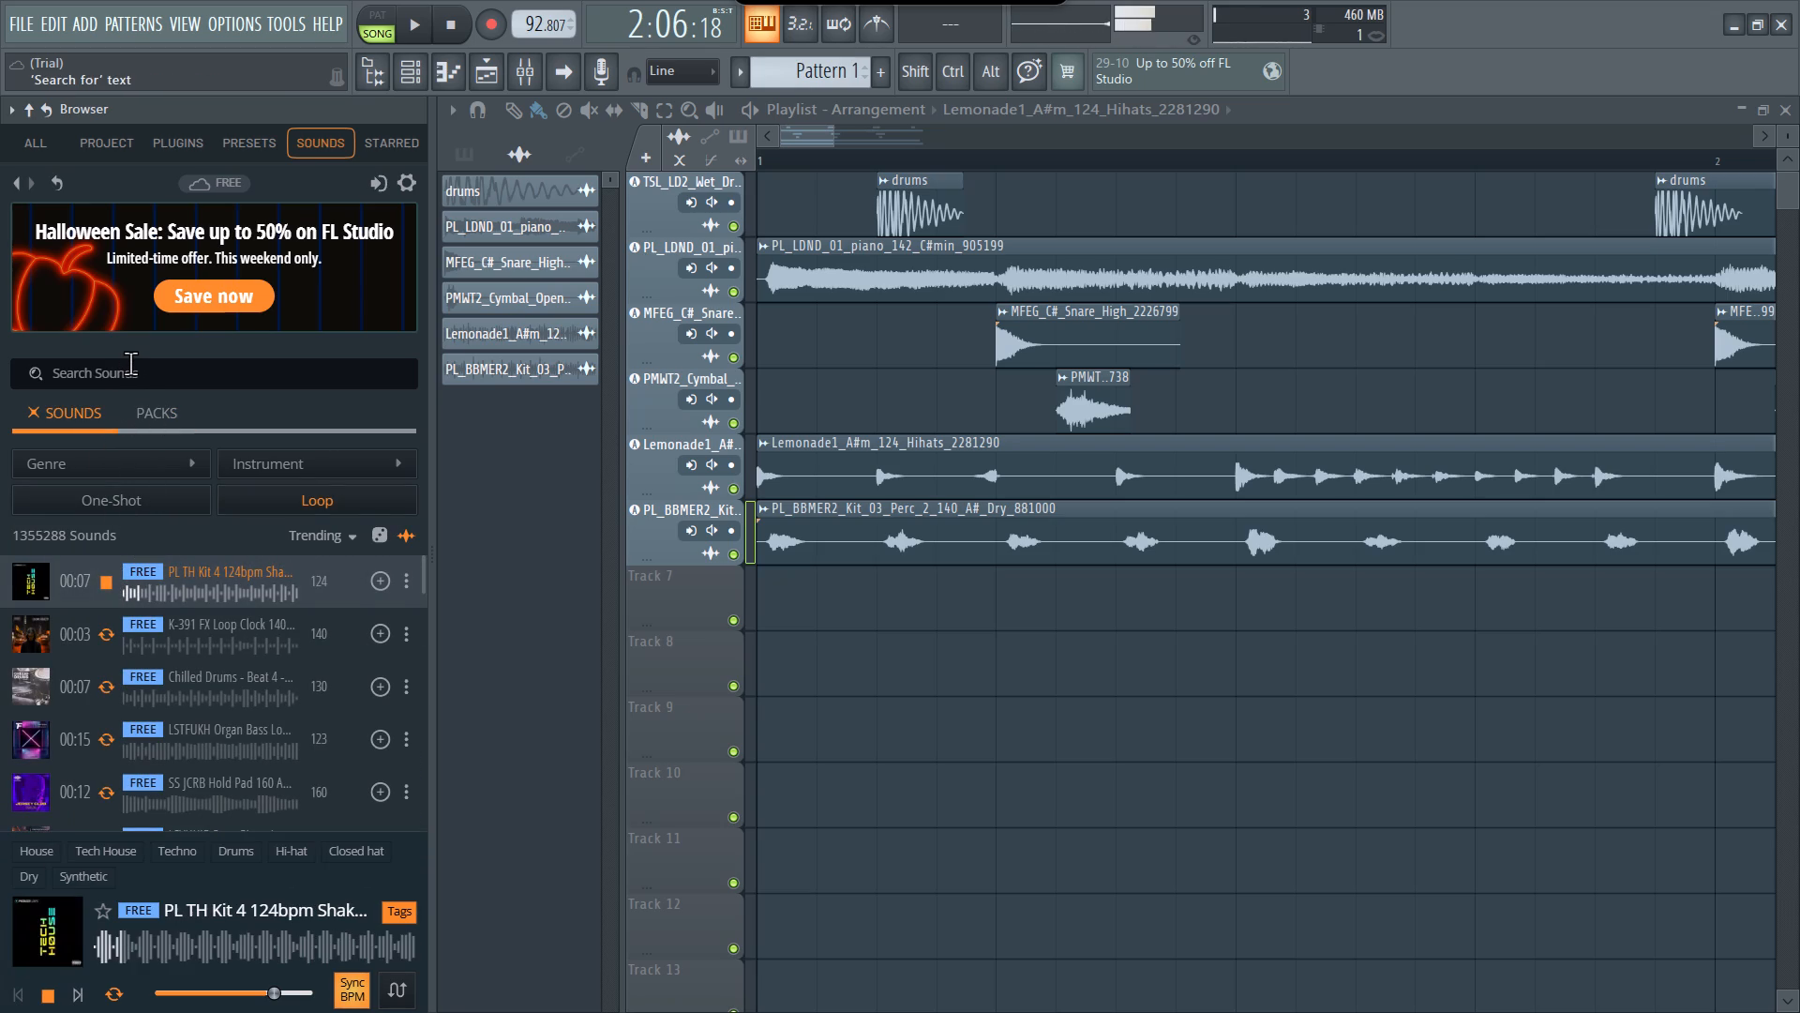
# Search the sounds for "90s song" and audition the AA HTL 125 Fm 90s songstarter loop.
pyautogui.click(130, 363)
pyautogui.write('90')
pyautogui.press('a')
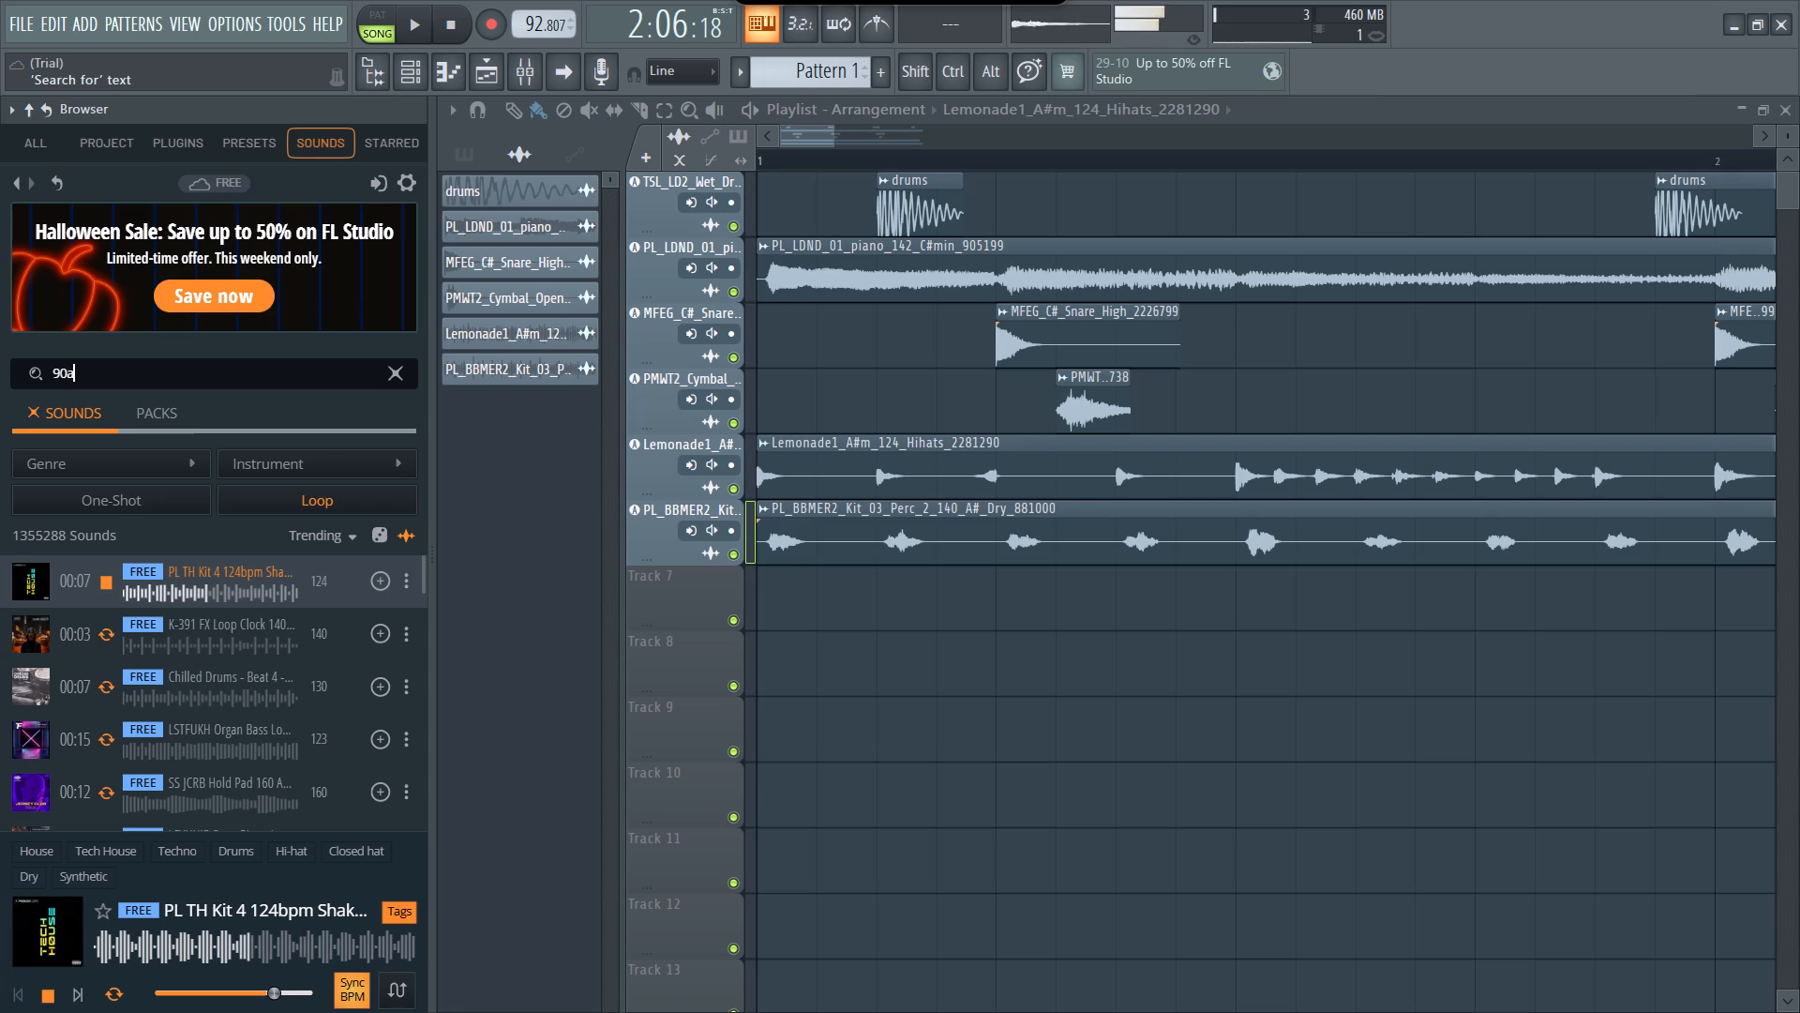
pyautogui.press('BackSpace')
pyautogui.write('s')
pyautogui.press('space')
pyautogui.write('sol')
pyautogui.press('BackSpace')
pyautogui.write('nf\\g')
pyautogui.press('Return')
pyautogui.press('BackSpace')
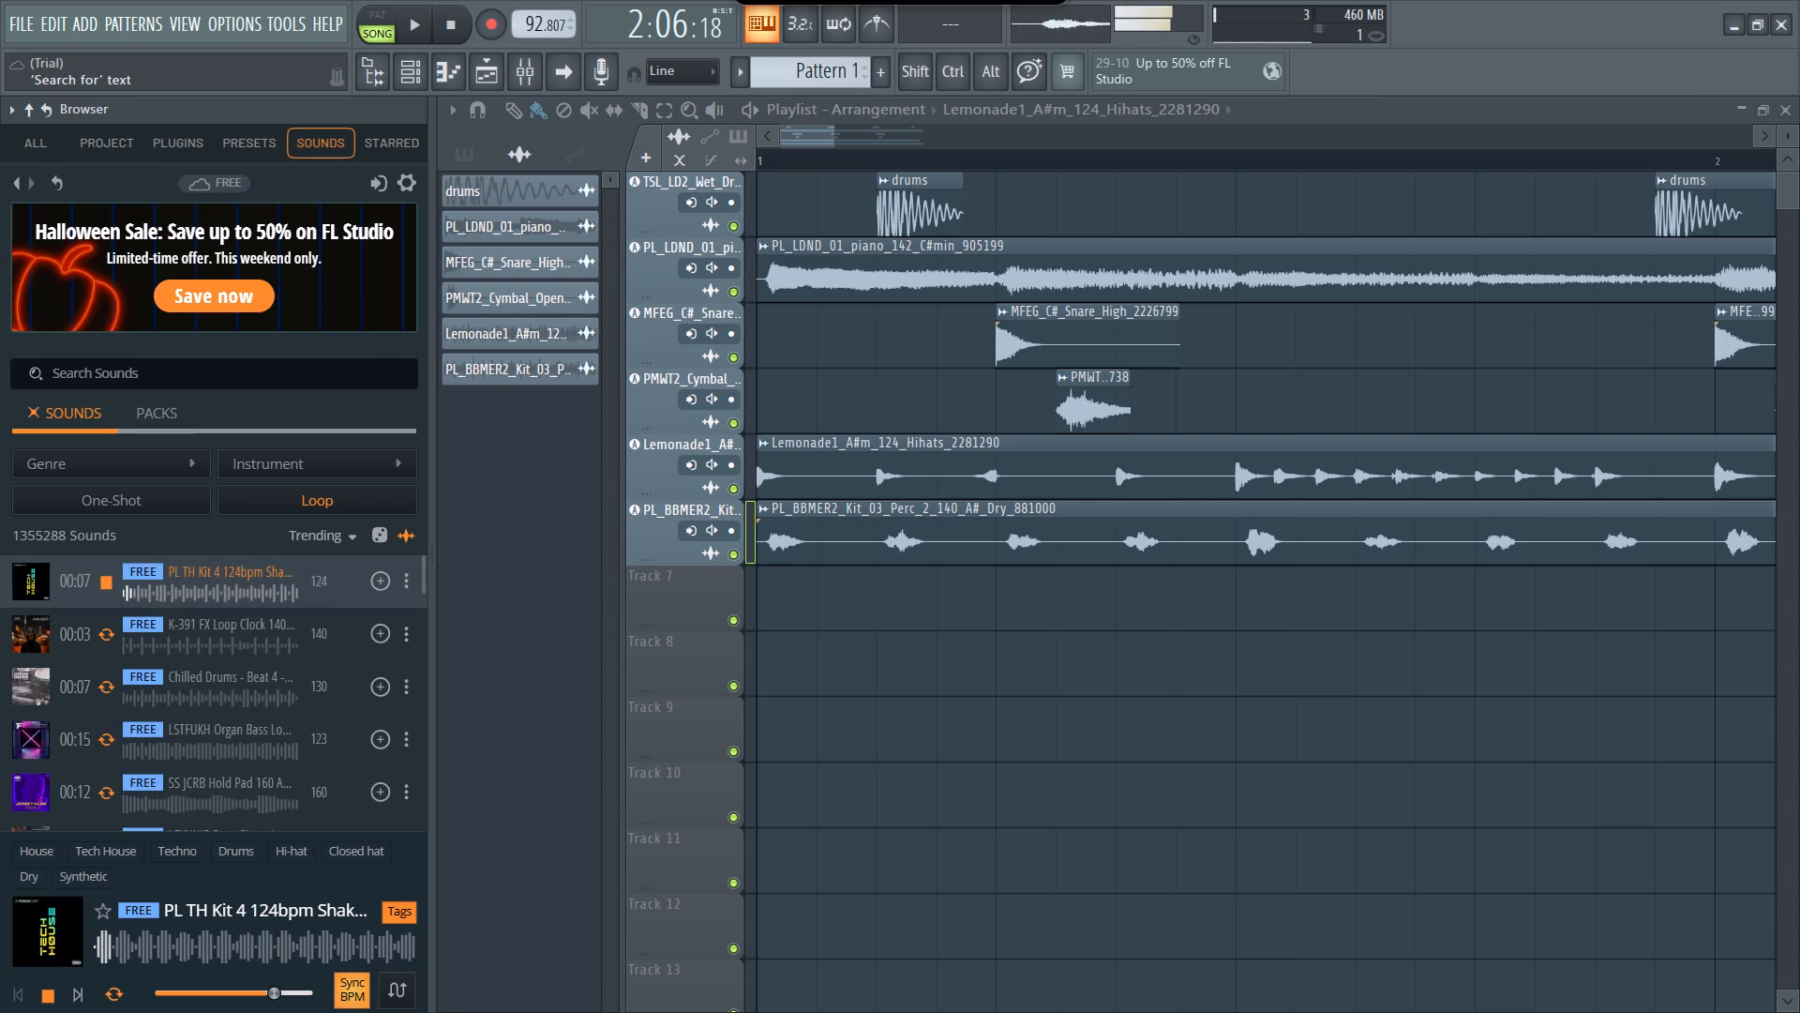
pyautogui.write('90')
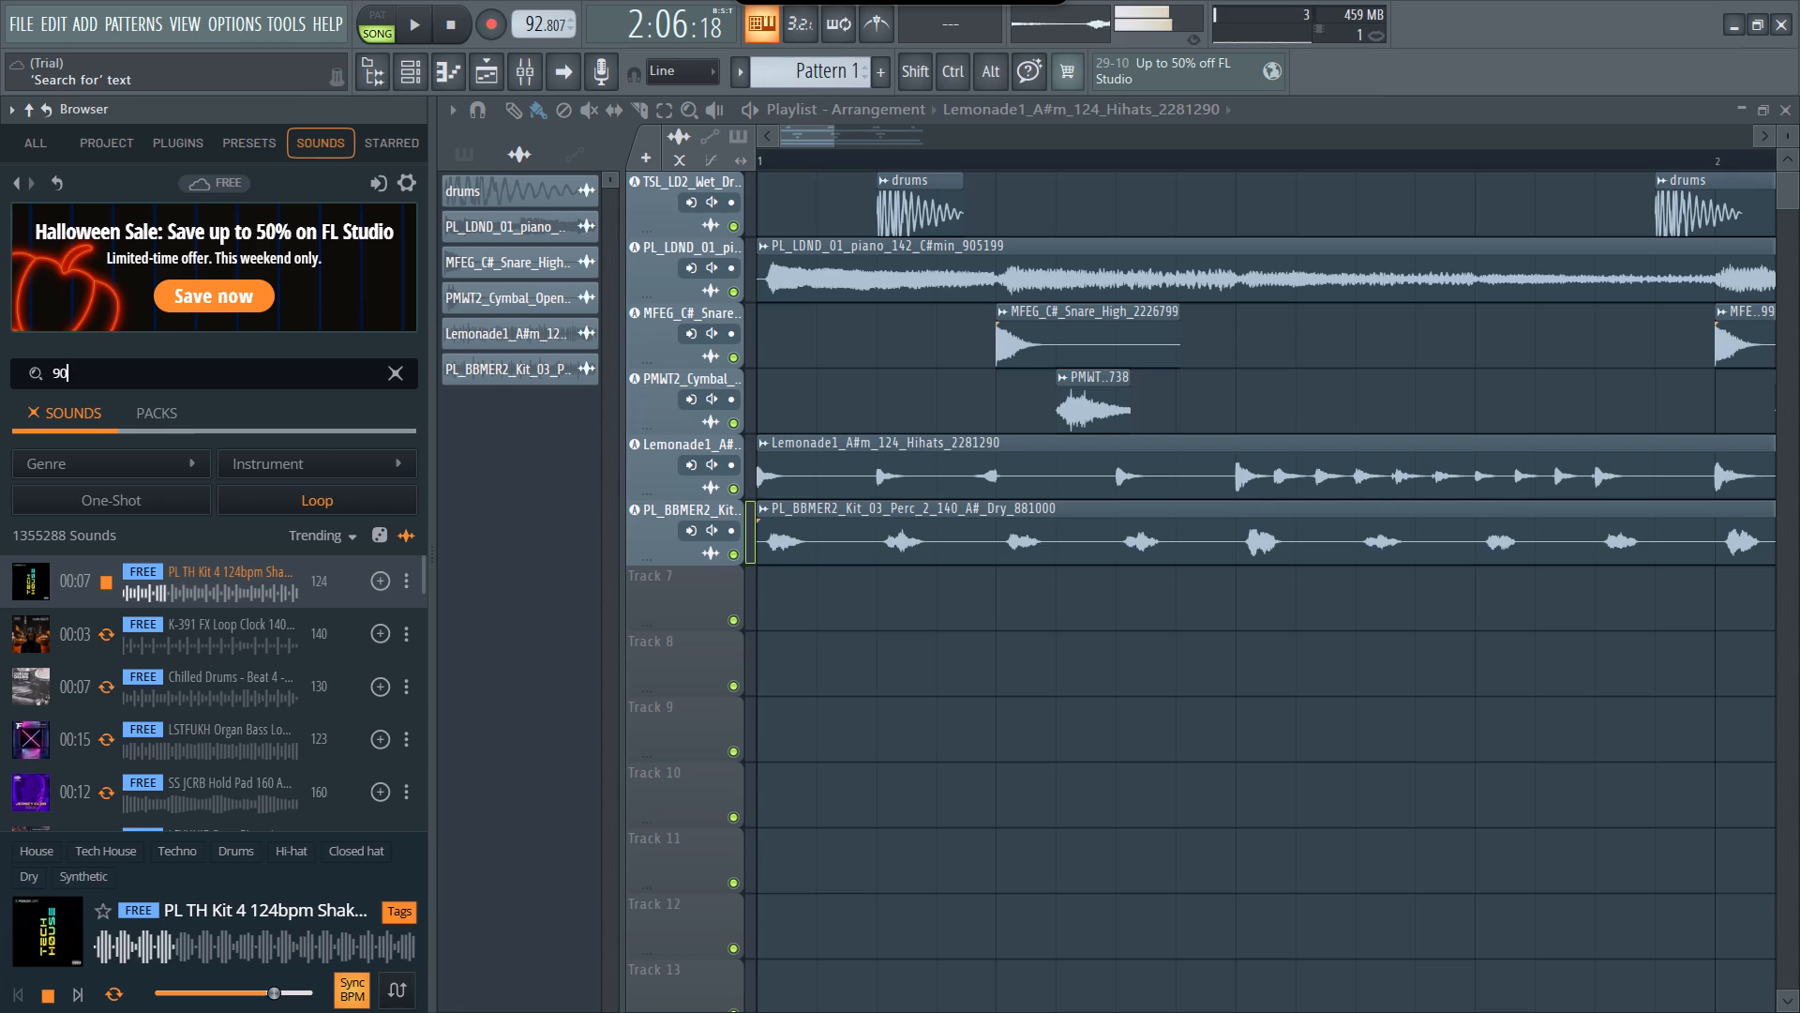
pyautogui.write('s song')
pyautogui.press('space')
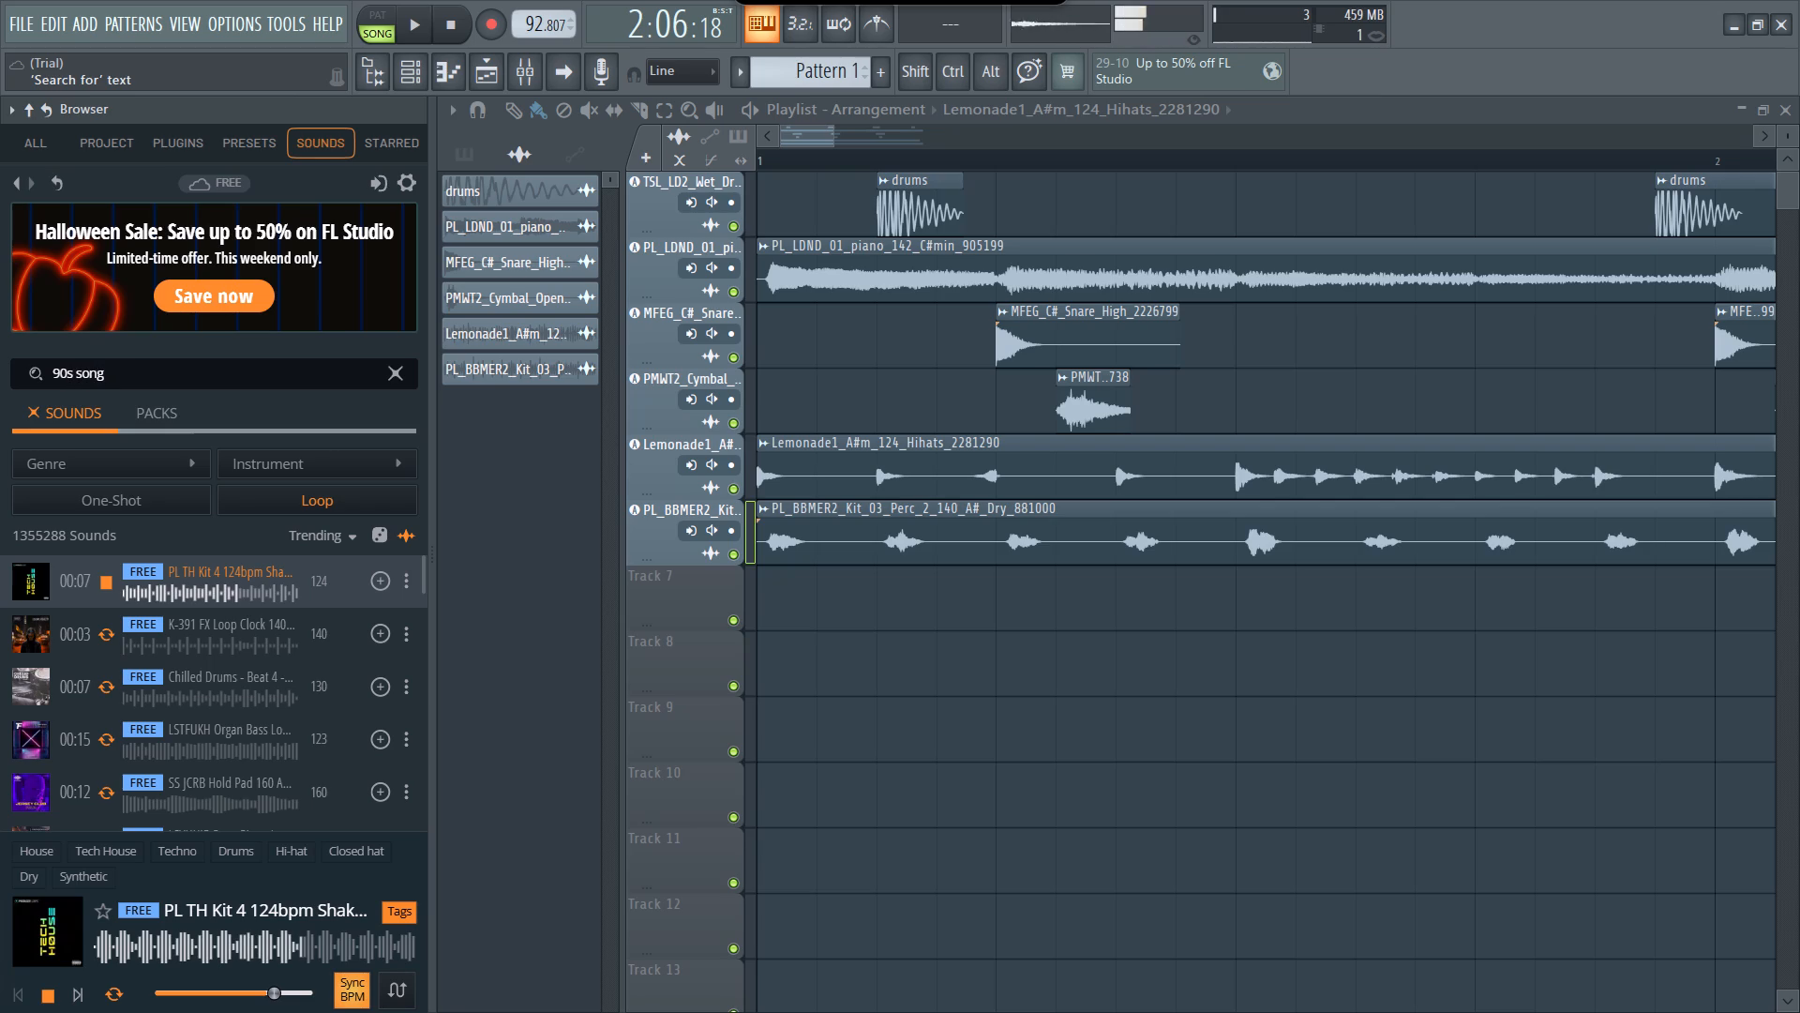
pyautogui.press('Return')
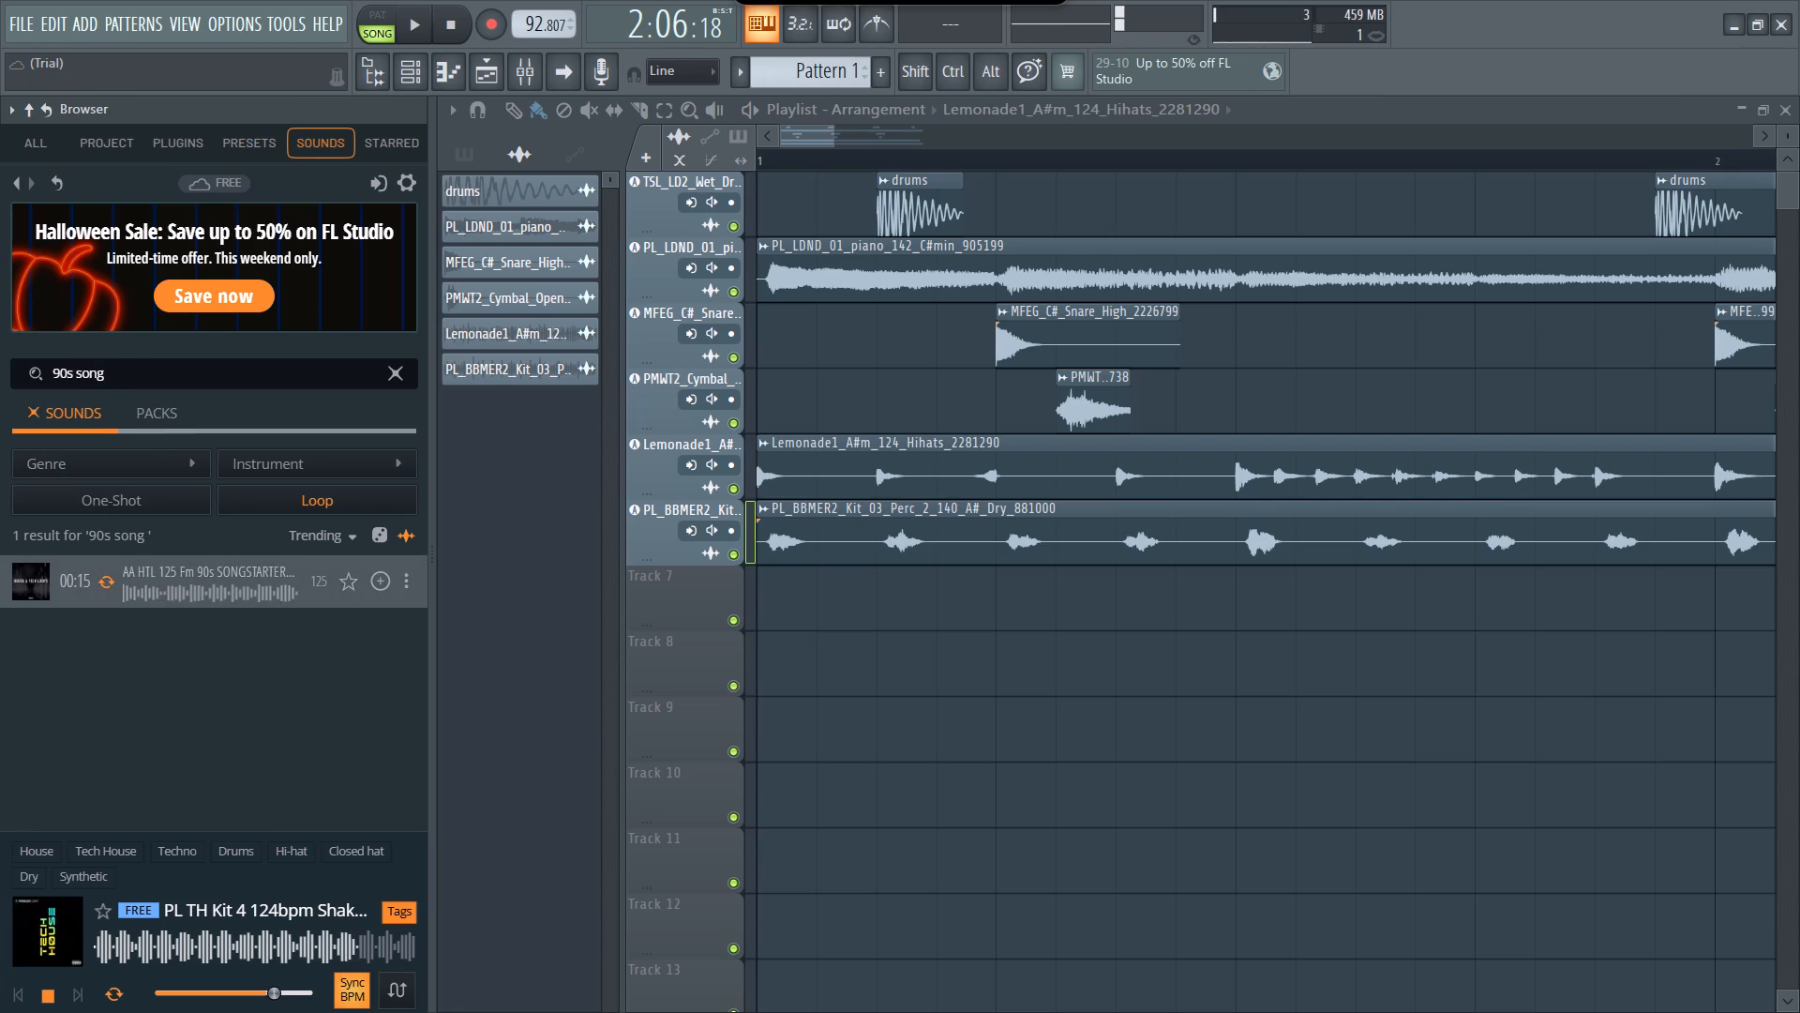
pyautogui.click(112, 599)
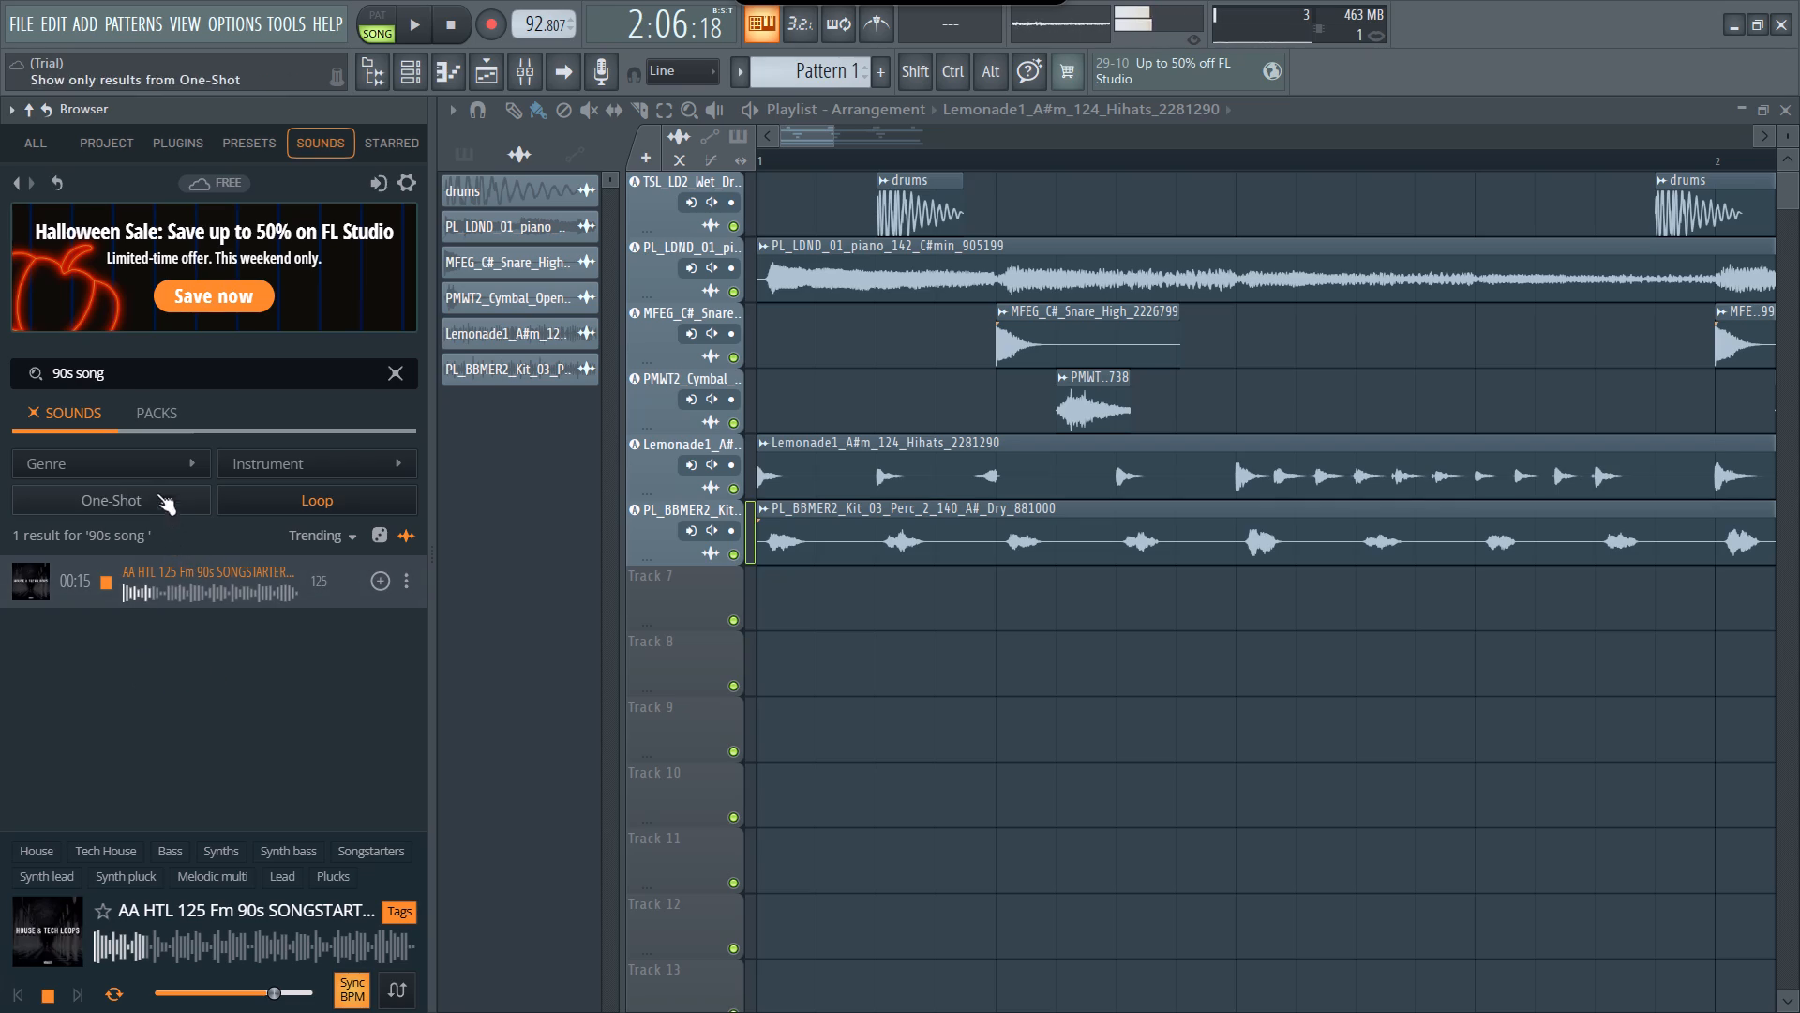
# Replace the sound search with "dola sample".
pyautogui.click(148, 373)
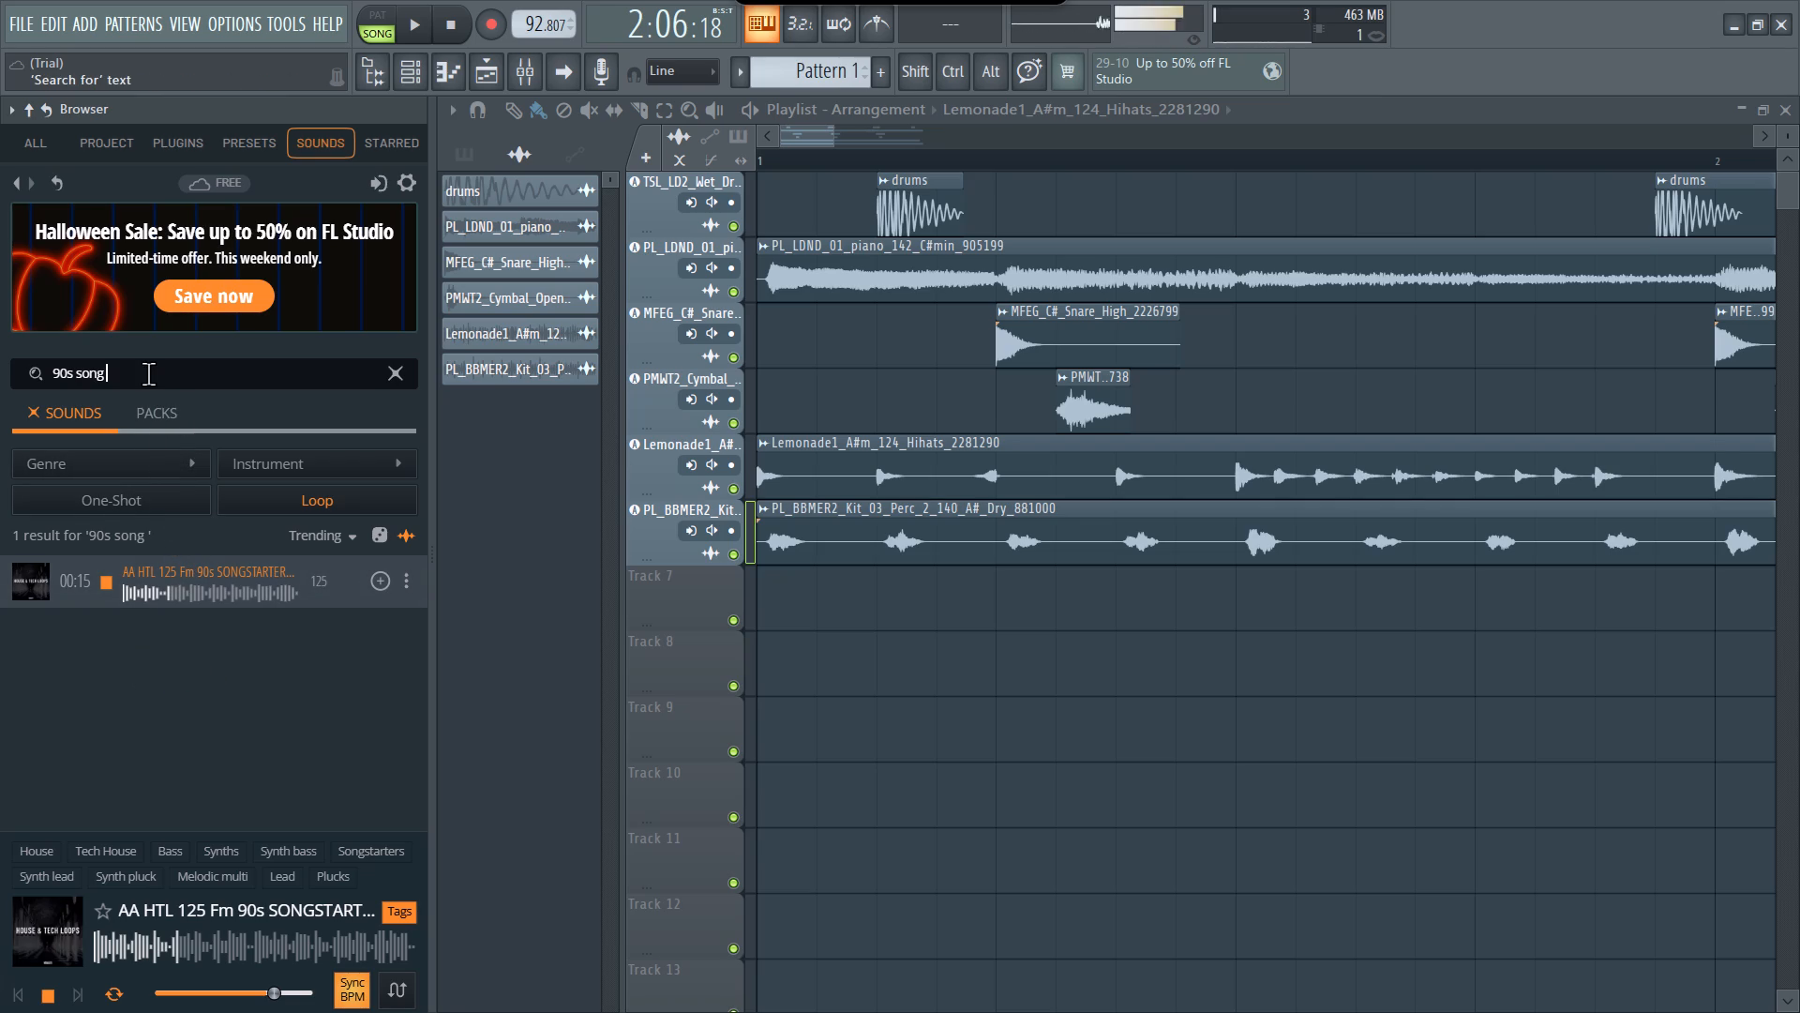
pyautogui.press('BackSpace')
pyautogui.press('BackSpace')
pyautogui.press('BackSpace')
pyautogui.press('BackSpace')
pyautogui.press('BackSpace')
pyautogui.press('BackSpace')
pyautogui.press('BackSpace')
pyautogui.press('BackSpace')
pyautogui.press('BackSpace')
pyautogui.press('BackSpace')
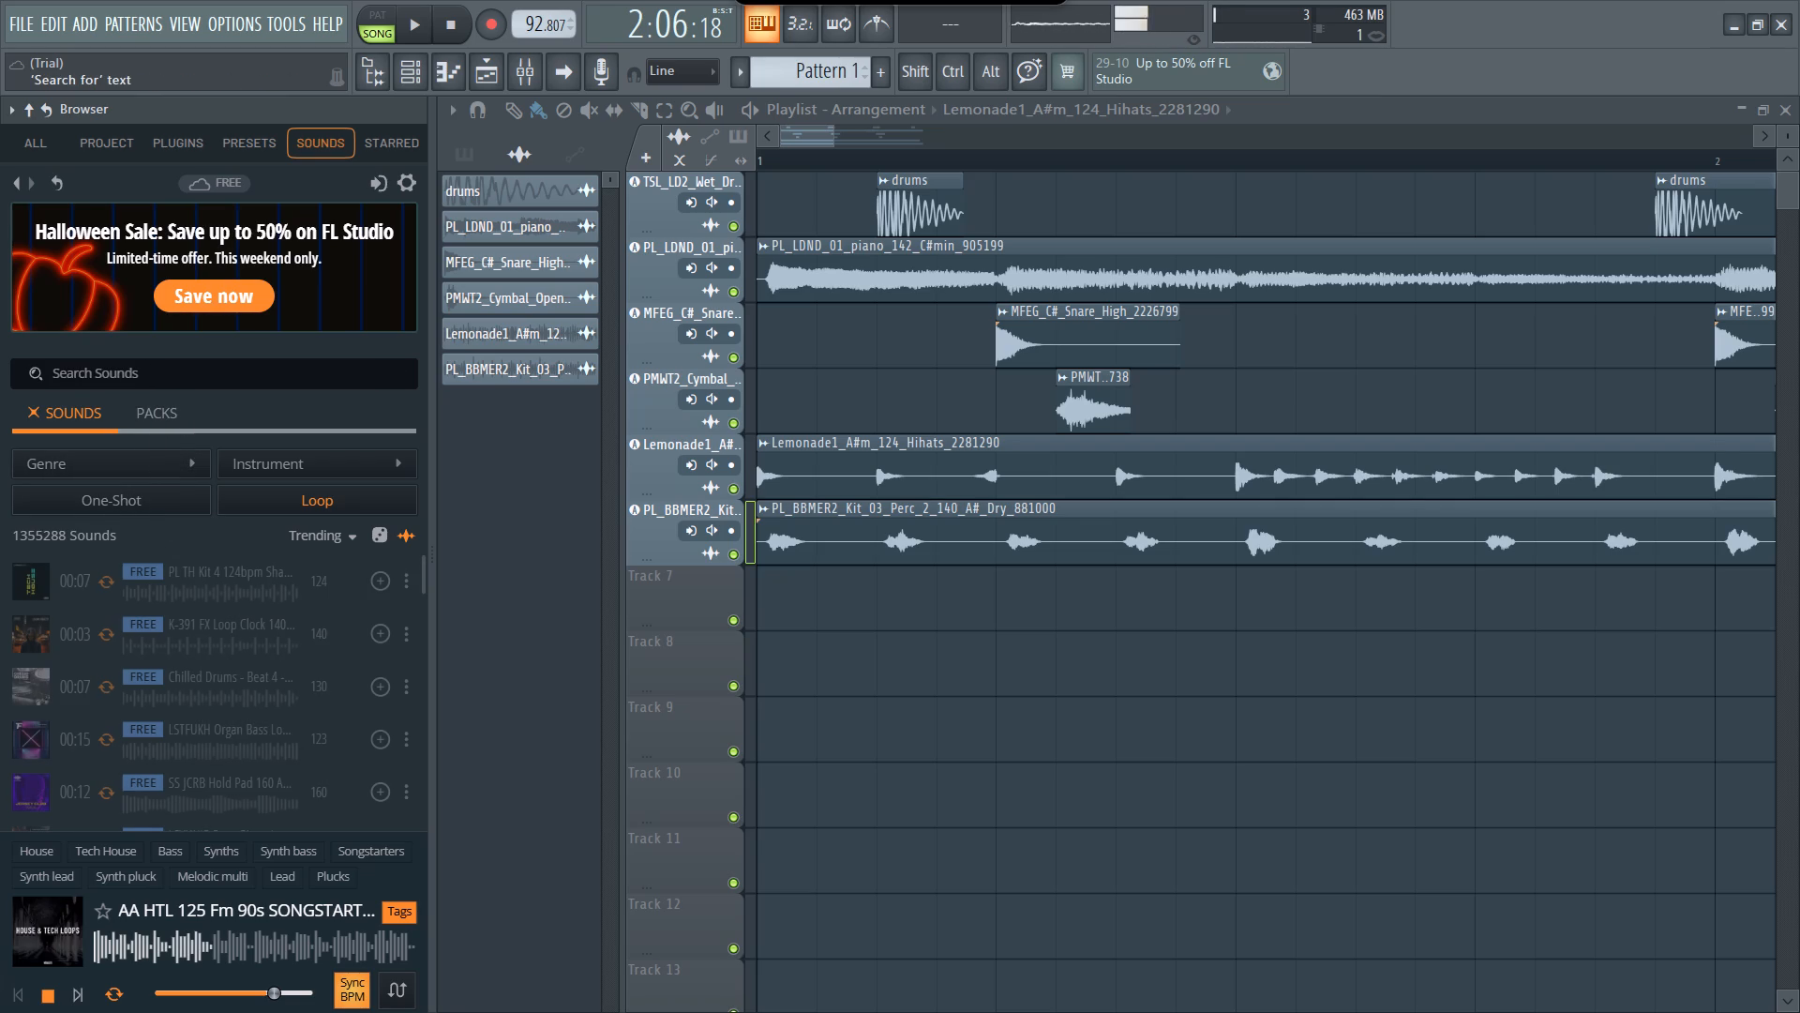
pyautogui.write('dol')
pyautogui.press('a')
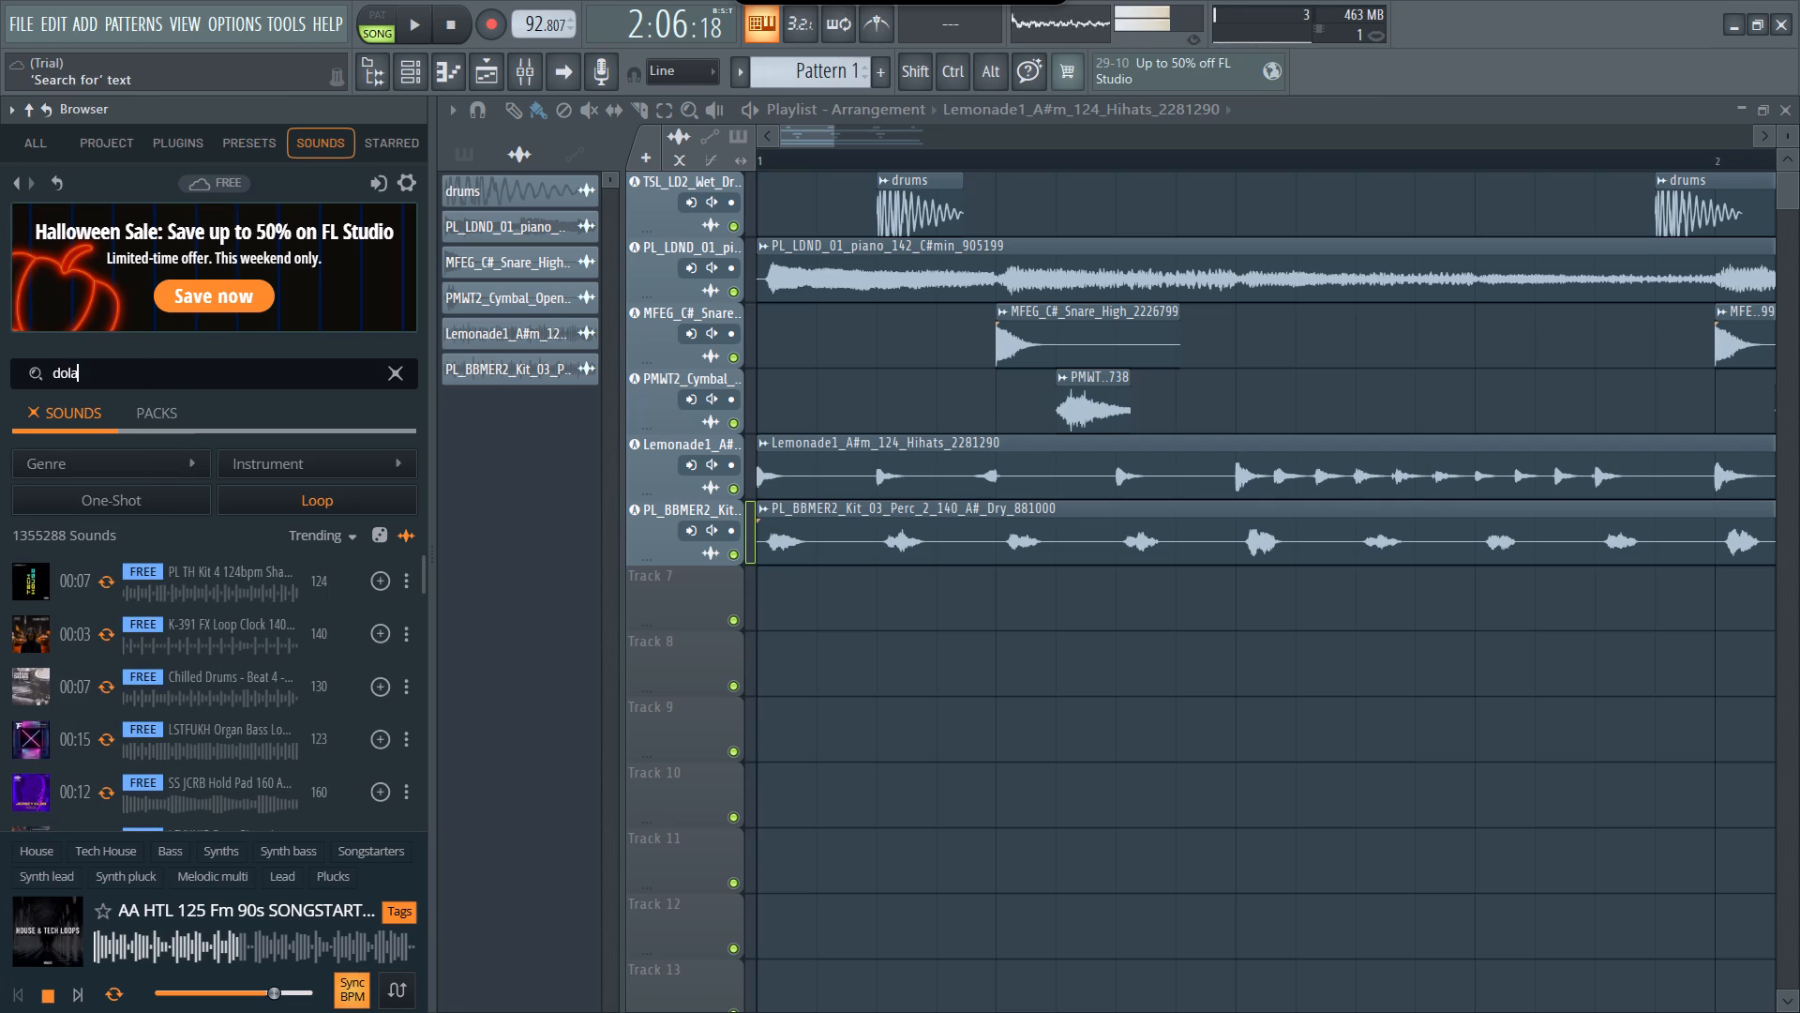
pyautogui.press('space')
pyautogui.write('sam')
pyautogui.write('ple')
pyautogui.press('Return')
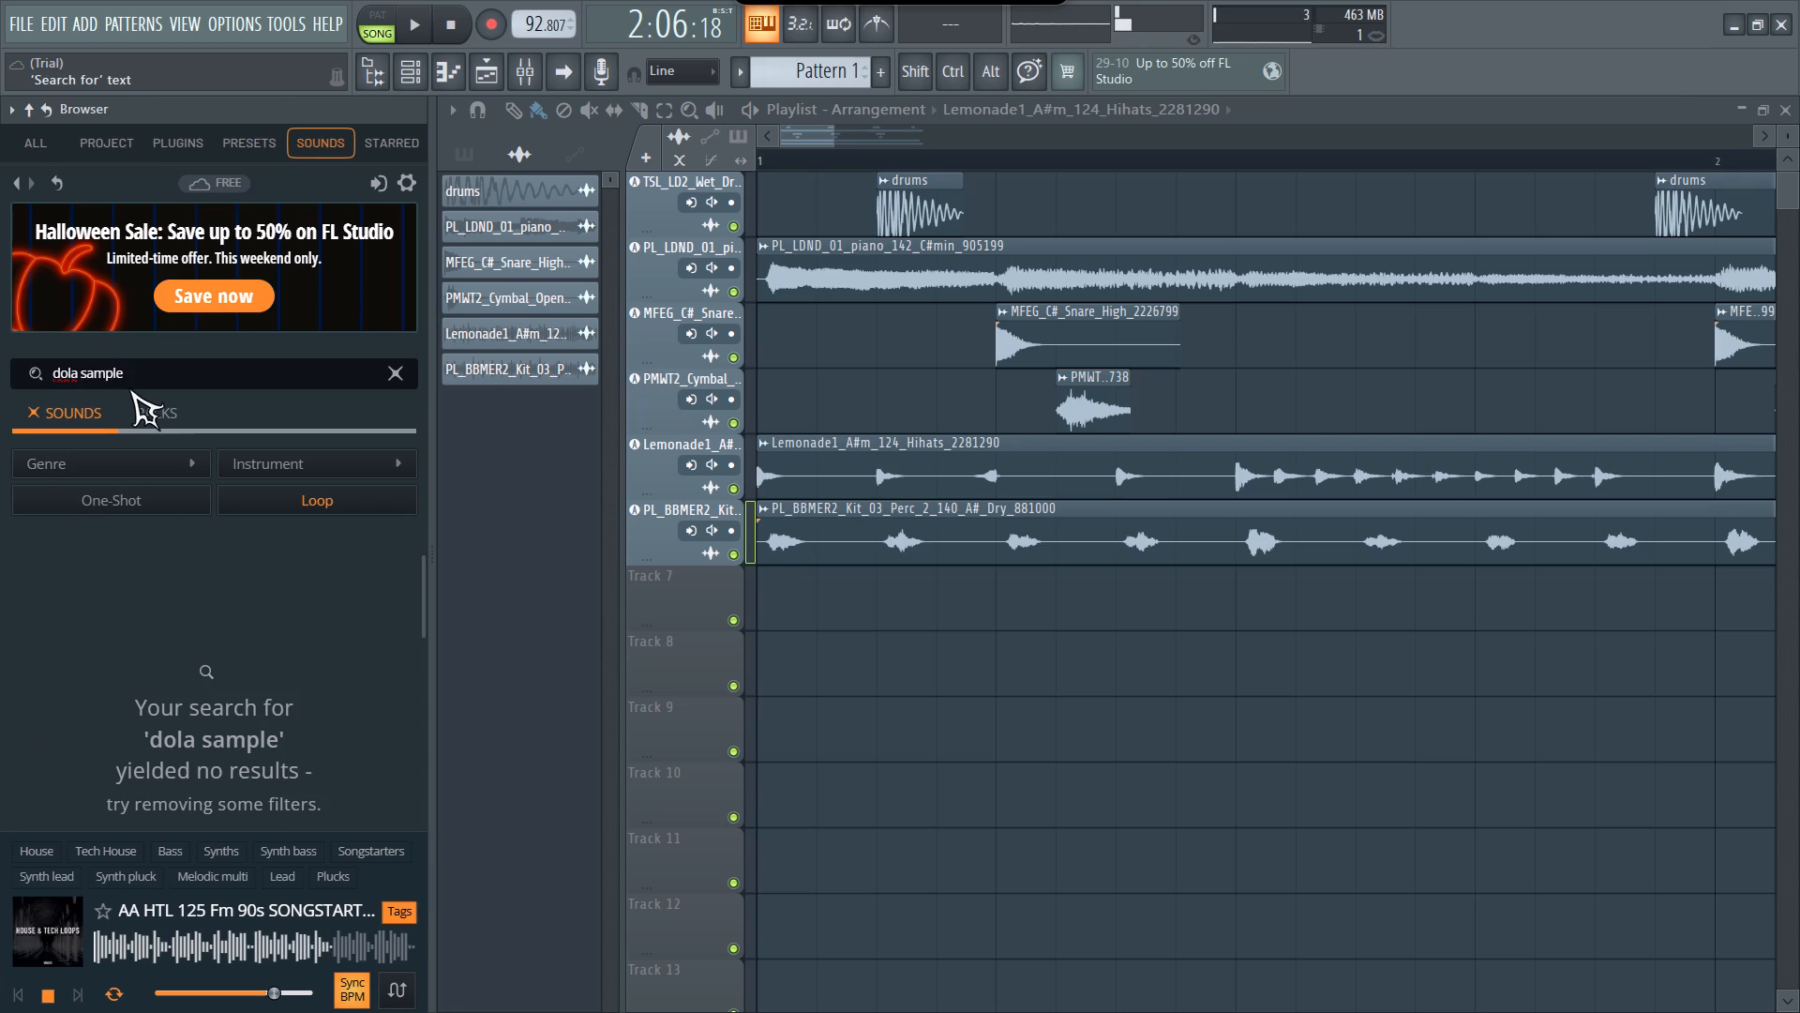
# Replace the sound search with "samples".
pyautogui.press('BackSpace')
pyautogui.press('BackSpace')
pyautogui.press('BackSpace')
pyautogui.press('BackSpace')
pyautogui.press('BackSpace')
pyautogui.press('BackSpace')
pyautogui.press('BackSpace')
pyautogui.press('BackSpace')
pyautogui.press('BackSpace')
pyautogui.press('BackSpace')
pyautogui.press('BackSpace')
pyautogui.press('BackSpace')
pyautogui.press('BackSpace')
pyautogui.press('BackSpace')
pyautogui.press('BackSpace')
pyautogui.press('BackSpace')
pyautogui.press('BackSpace')
pyautogui.press('BackSpace')
pyautogui.press('BackSpace')
pyautogui.press('s')
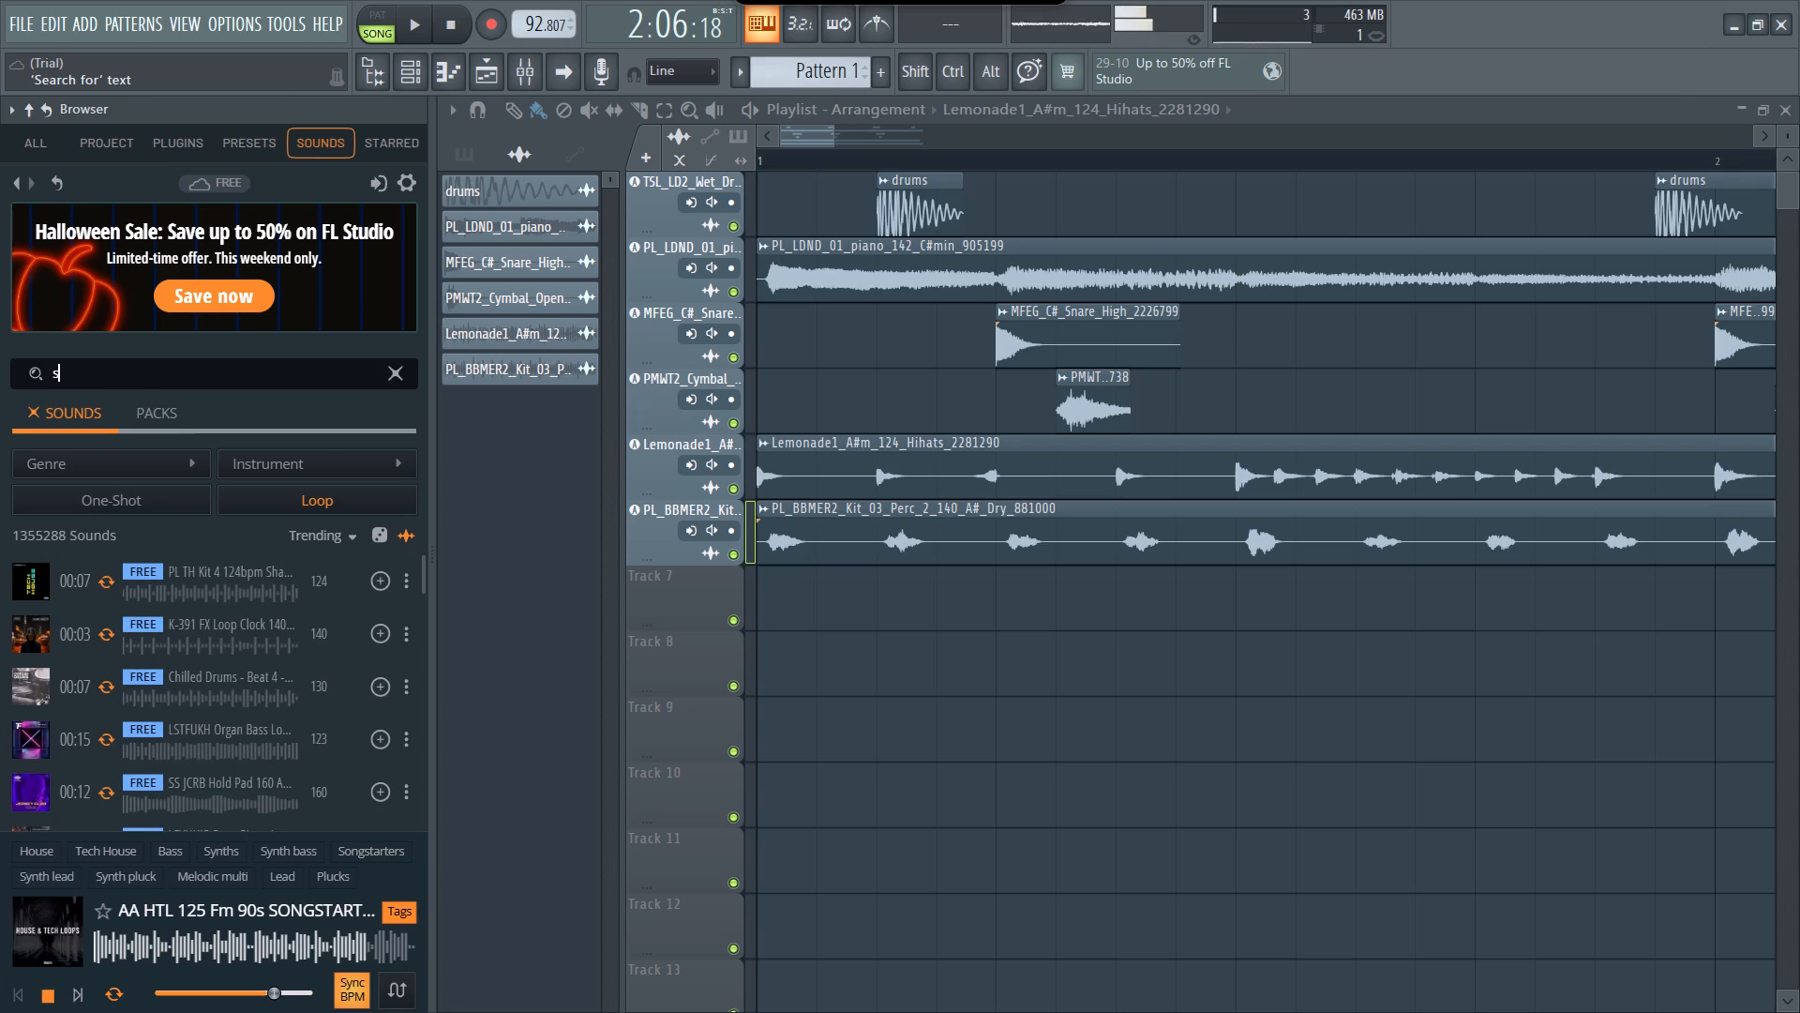
pyautogui.write('amples')
pyautogui.press('Return')
# Audition the MSXII SMJH3 Acapella, MSXII SMJH4 Year of, AS CMV1 05 Last Sunrise, first AS KRXLDV1 01 Brujeria and AS L 01 Lunatic loops.
pyautogui.click(107, 617)
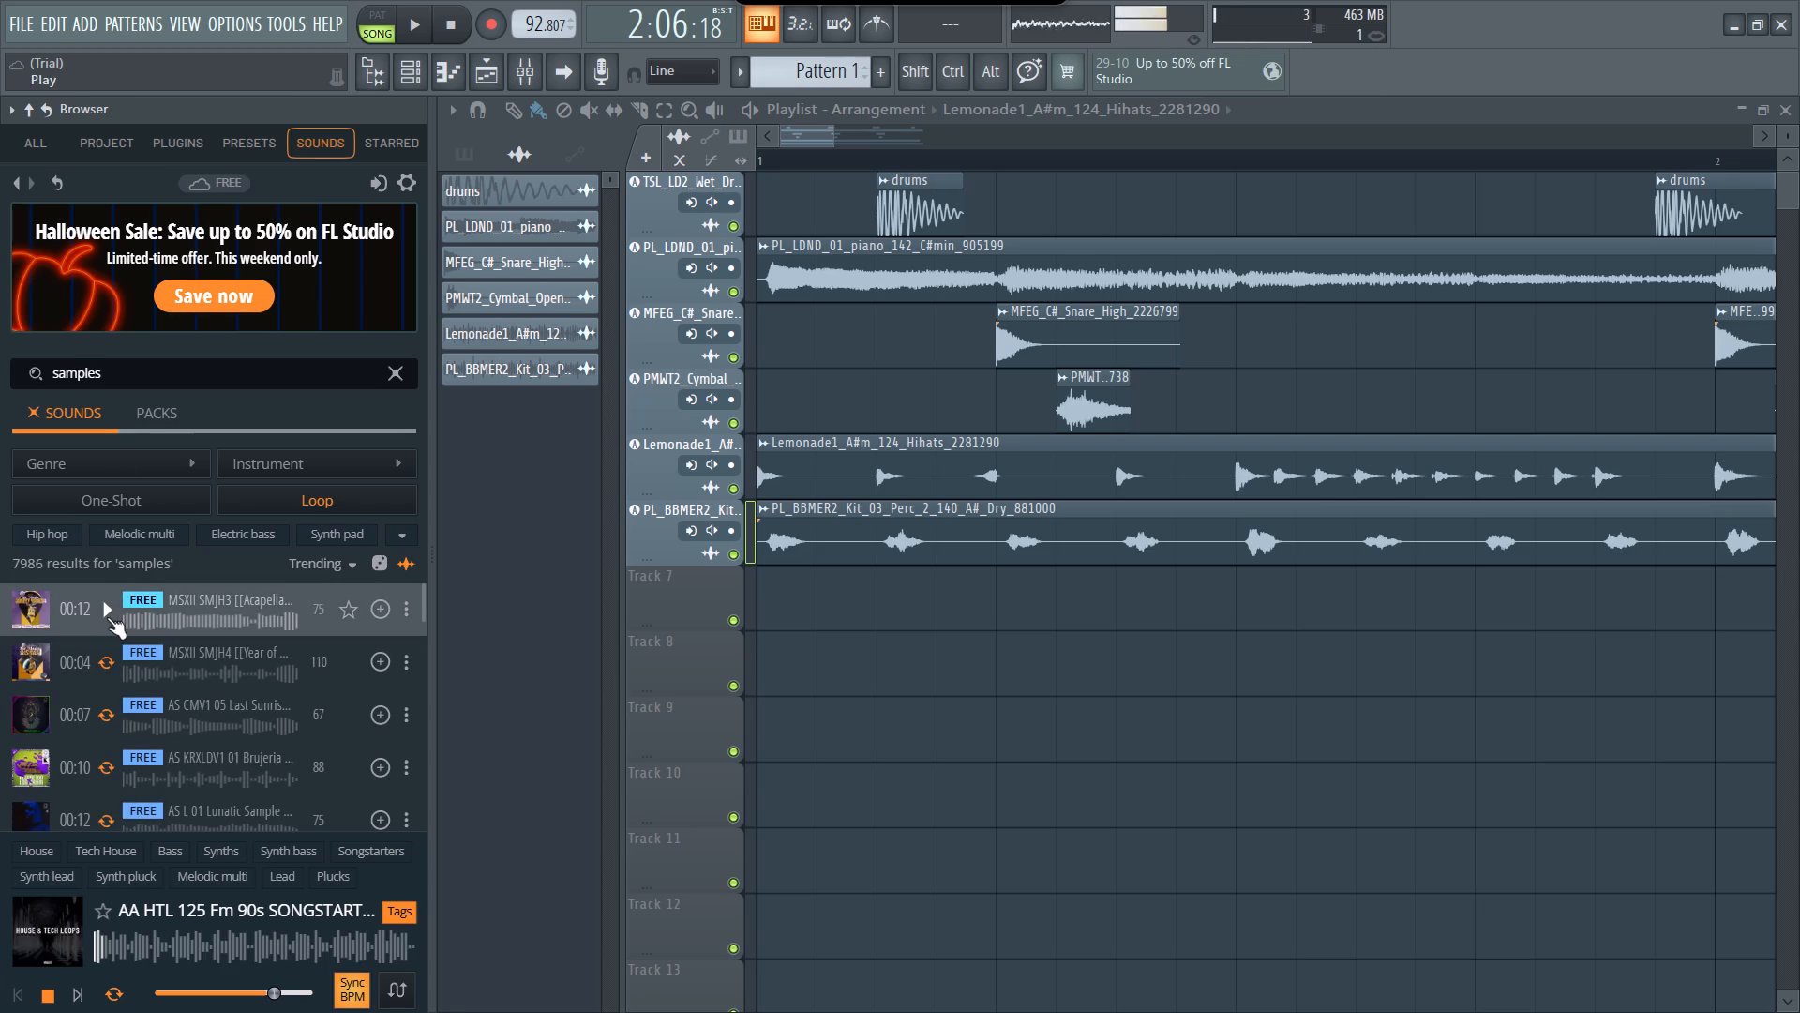
pyautogui.click(113, 678)
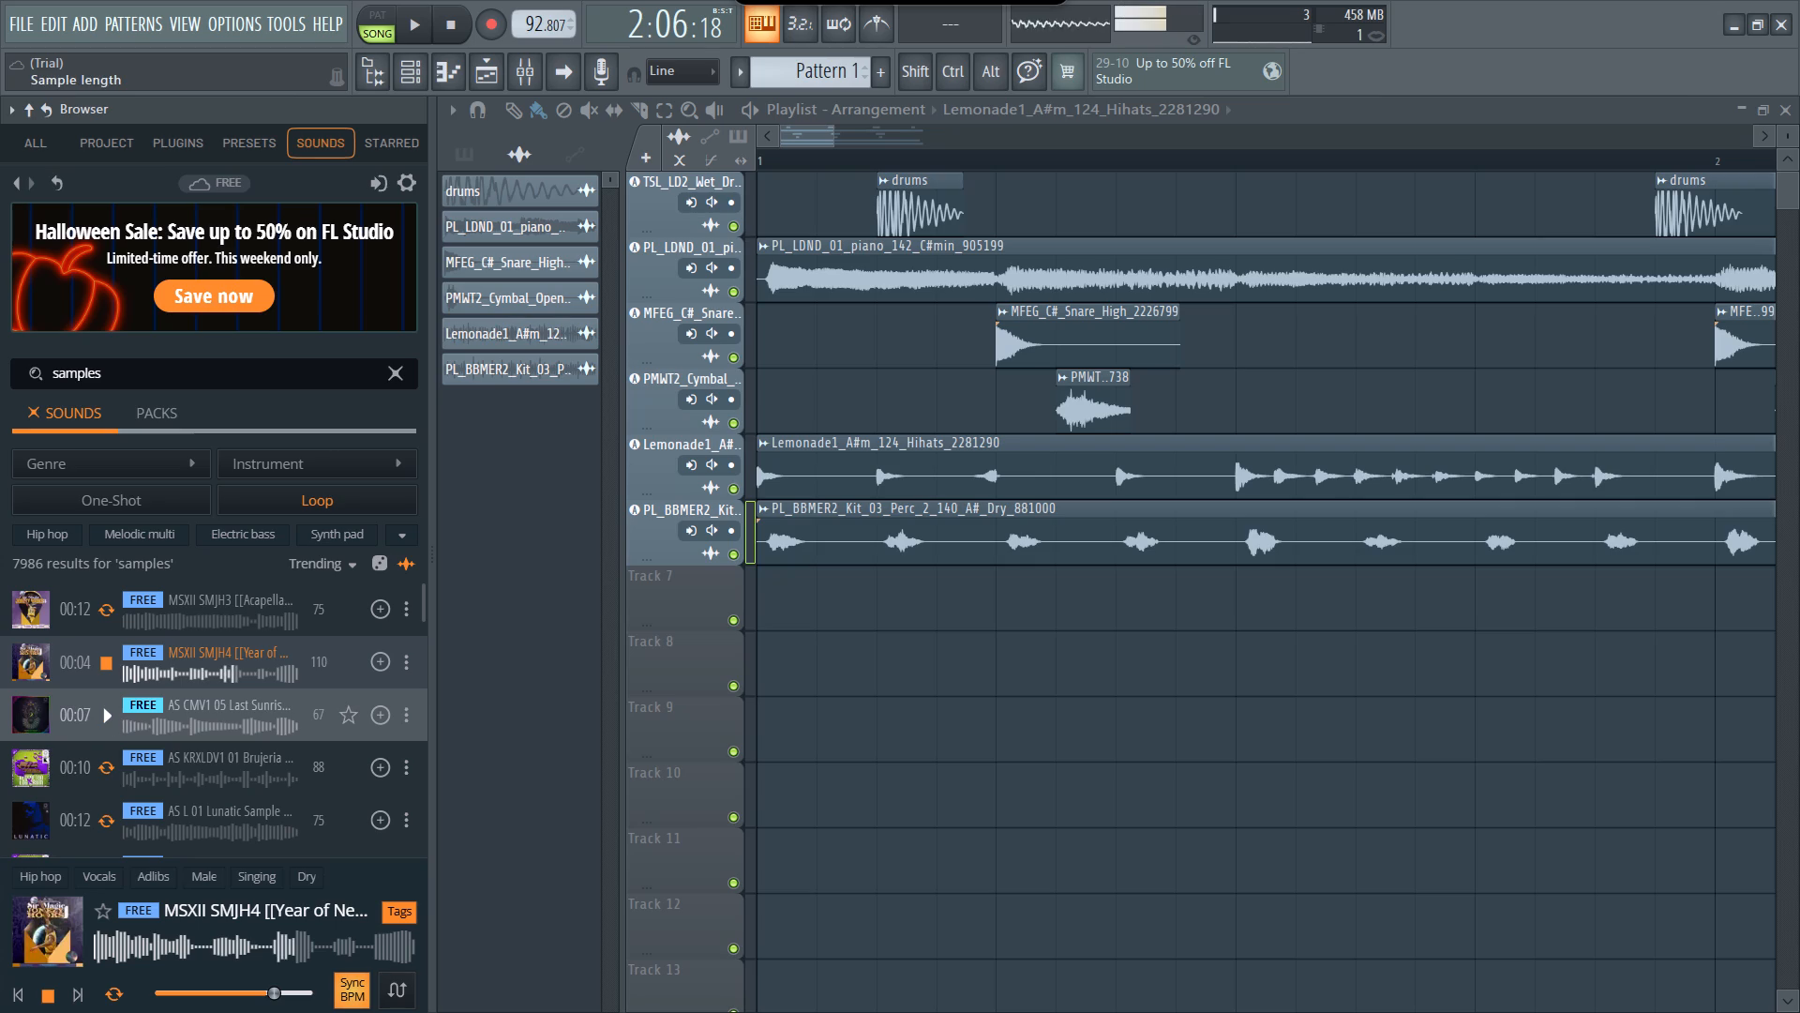
pyautogui.click(99, 714)
pyautogui.scroll(-1, 129, 760)
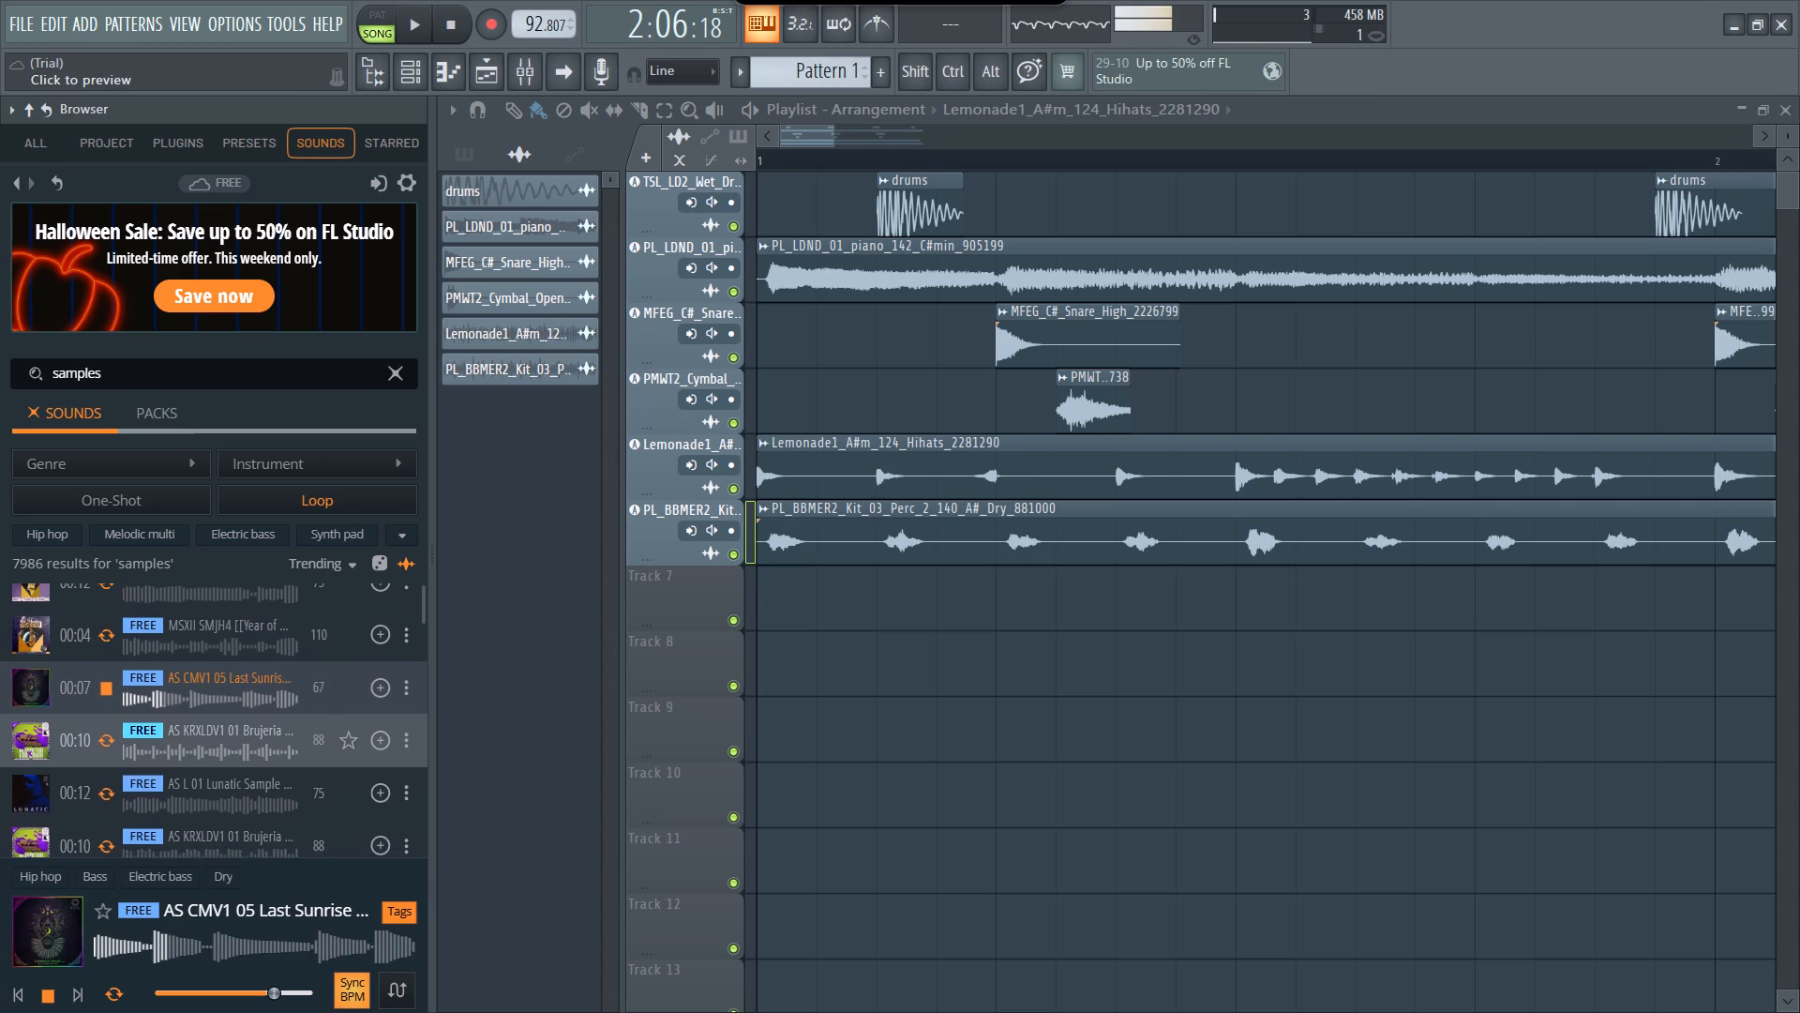
pyautogui.scroll(-1, 129, 760)
pyautogui.click(103, 743)
pyautogui.scroll(-1, 103, 743)
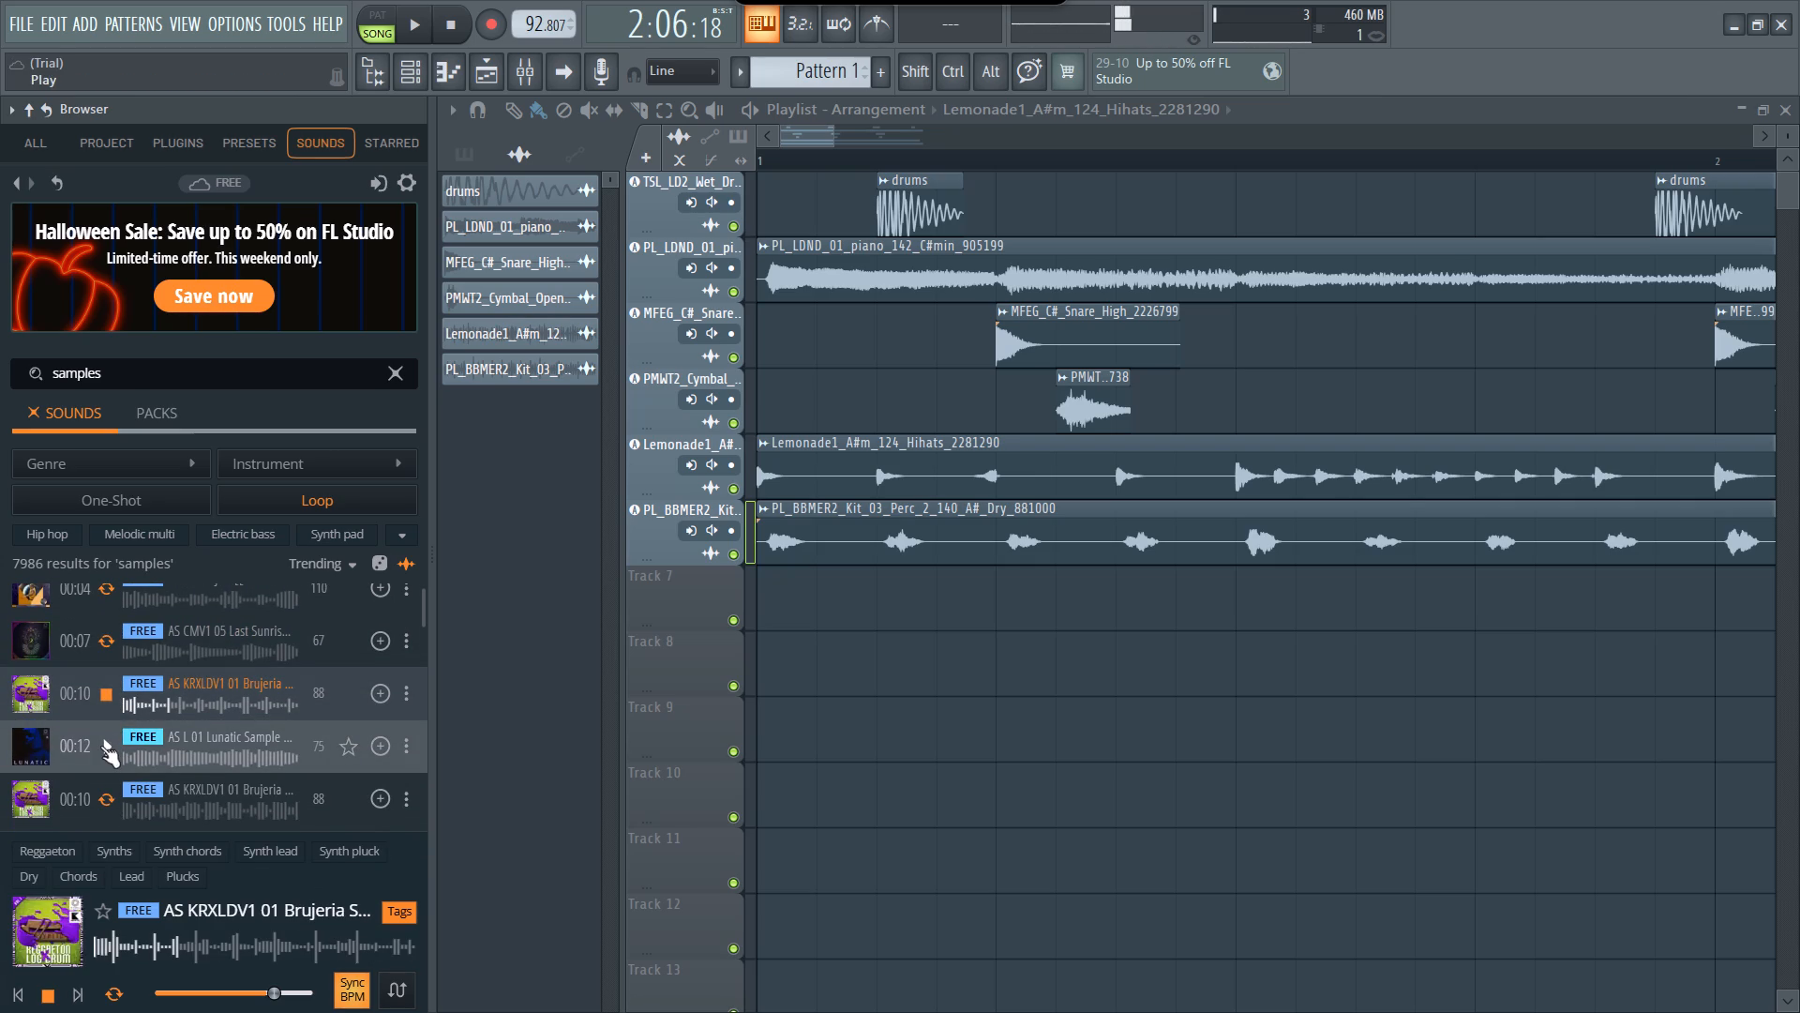
pyautogui.click(100, 746)
# Audition the second AS KRXLDV1 01 Brujeria loop, PL IYS 03 Soul Sample, PL FH 04 Sample part 2 and PL IYS 04 Soul Sample.
pyautogui.scroll(-1, 100, 746)
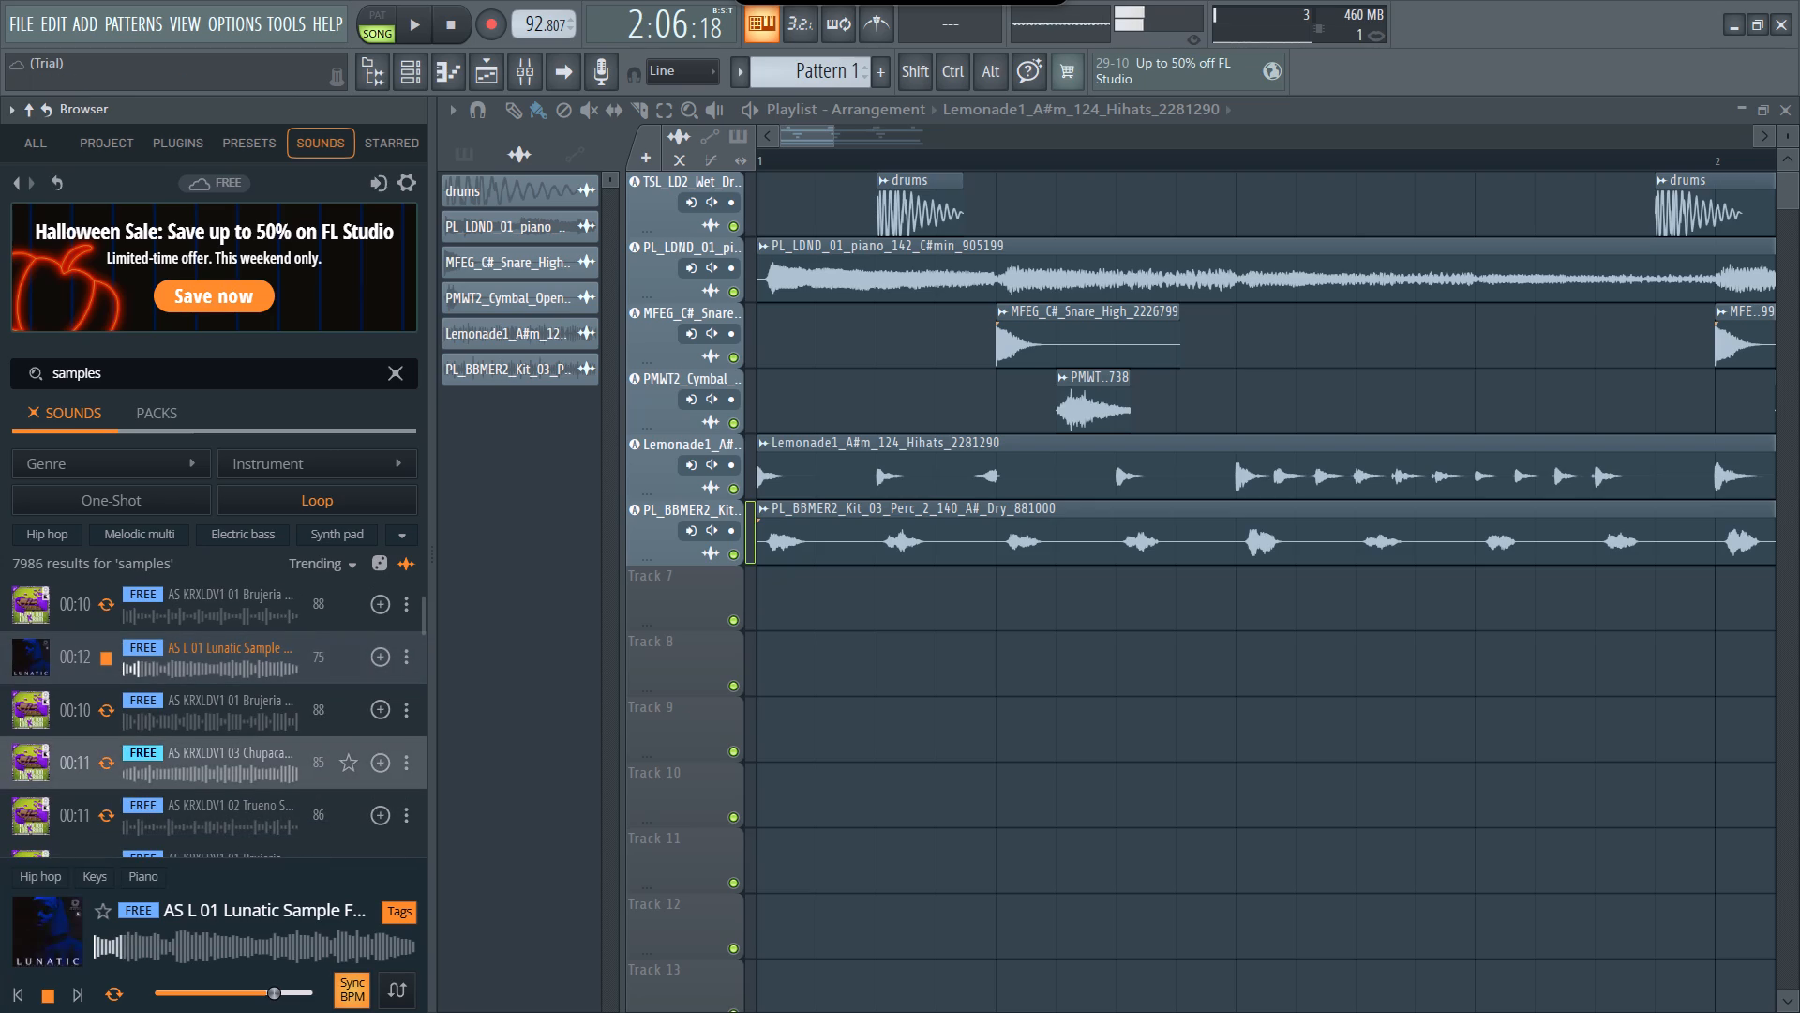
pyautogui.scroll(-2, 100, 746)
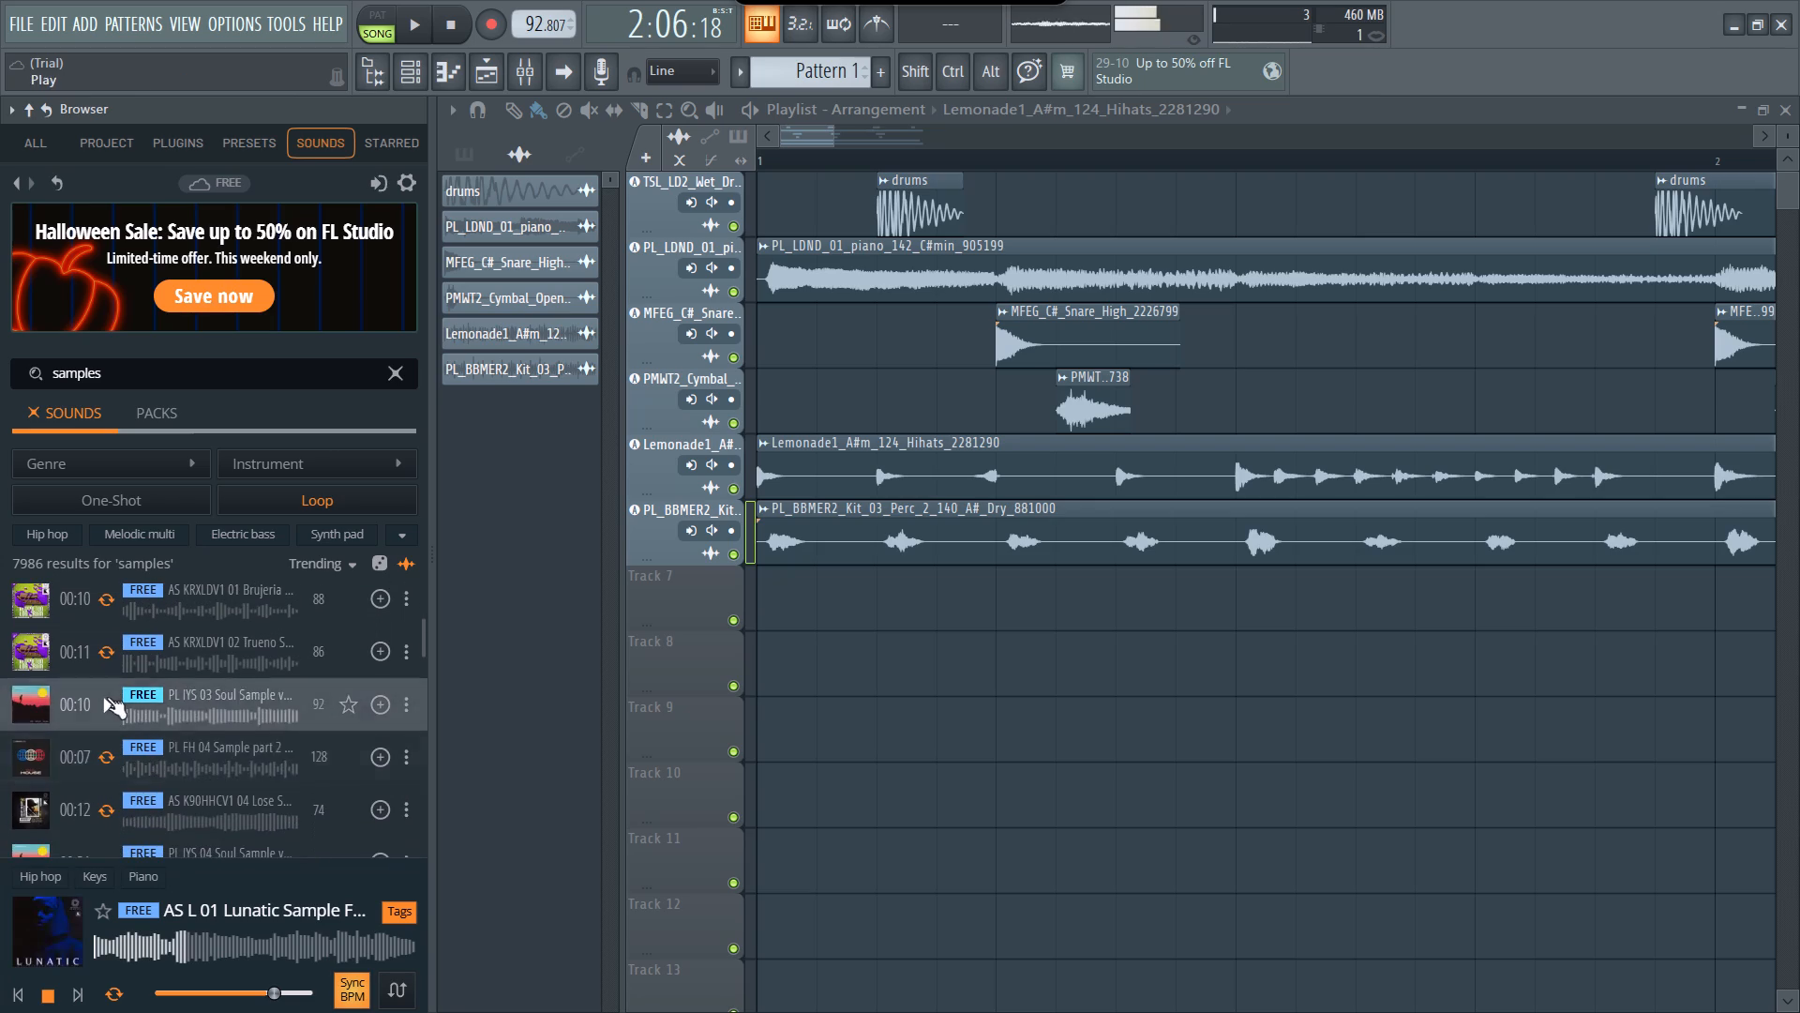
pyautogui.scroll(3, 107, 697)
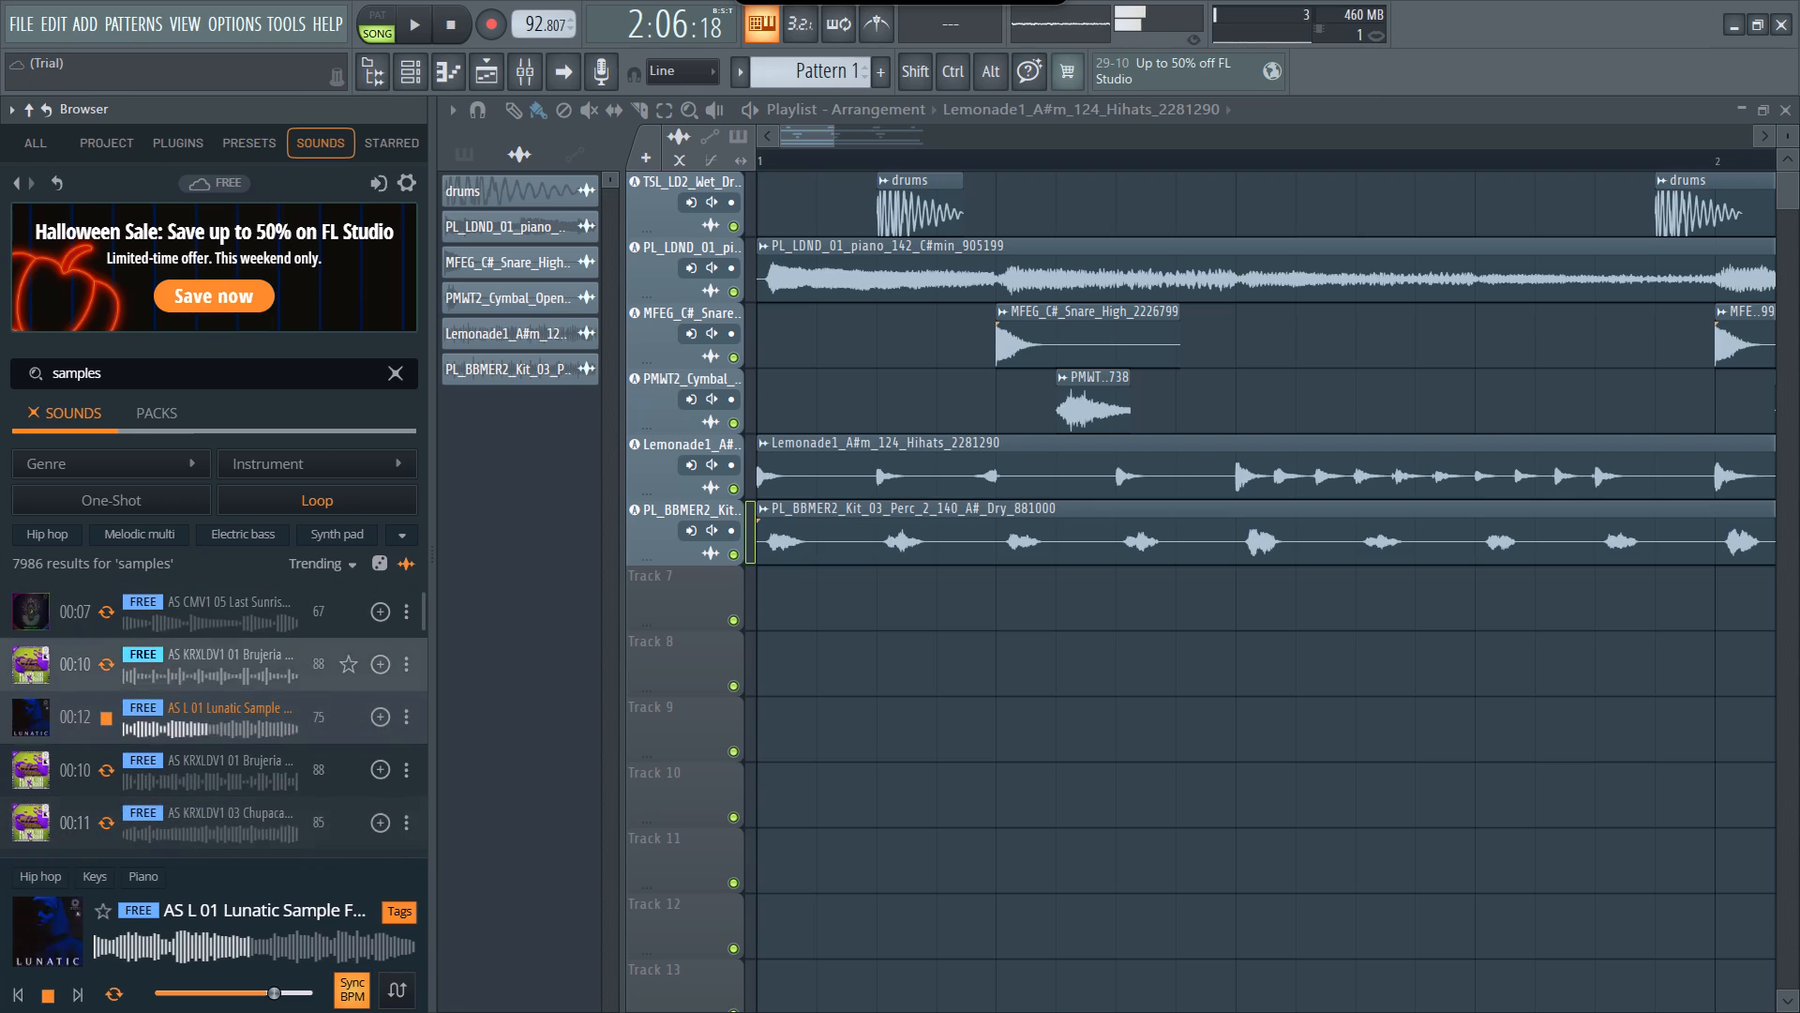
pyautogui.click(112, 777)
pyautogui.scroll(-1, 112, 777)
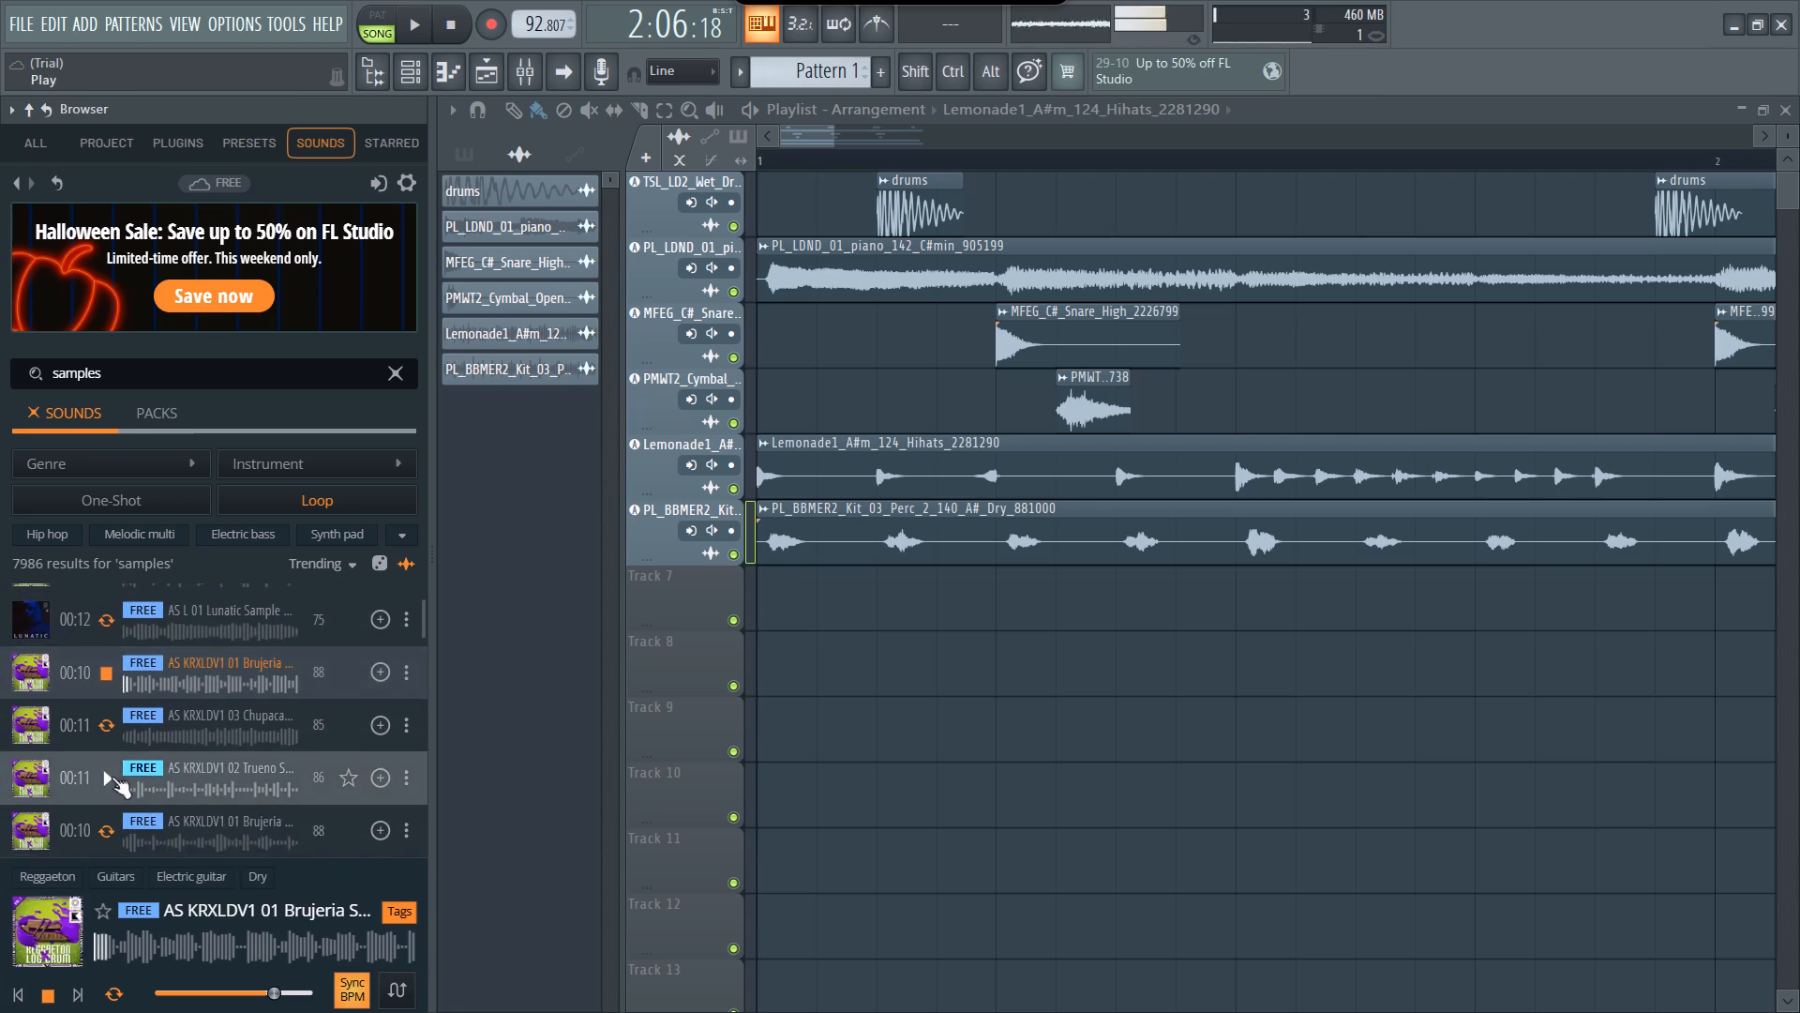
pyautogui.scroll(-2, 112, 777)
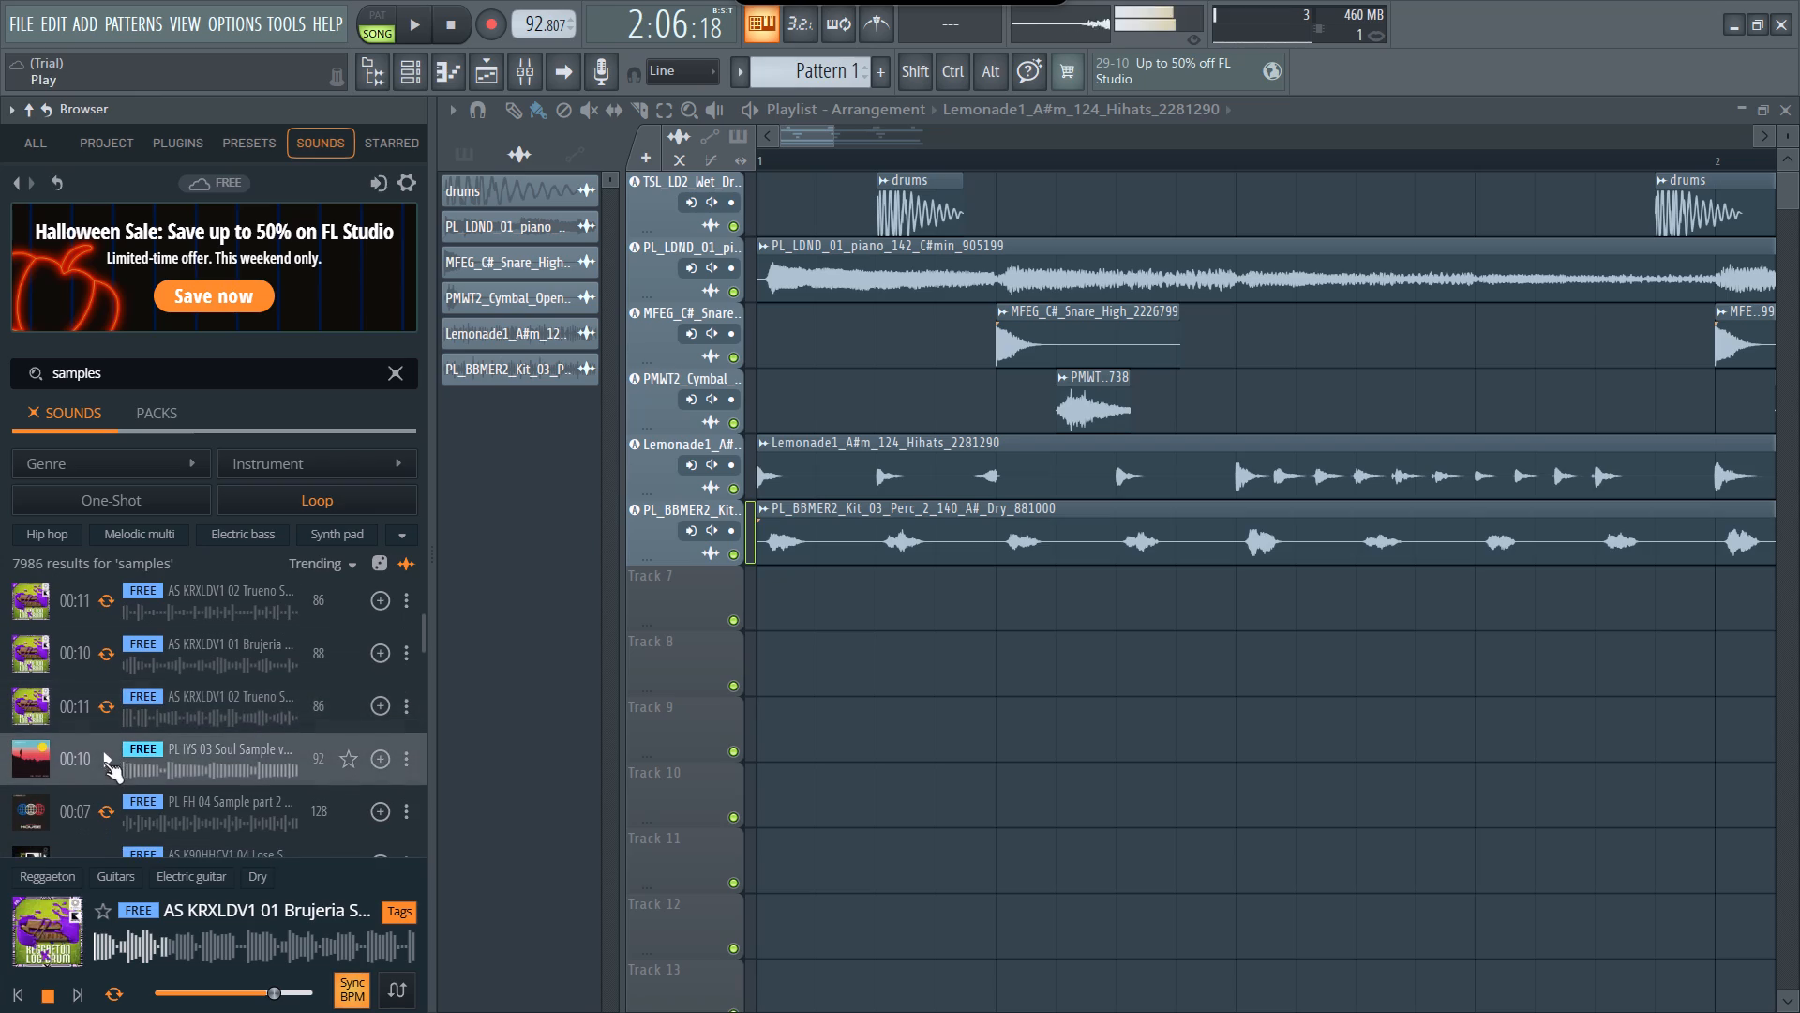
pyautogui.click(103, 762)
pyautogui.scroll(-1, 103, 762)
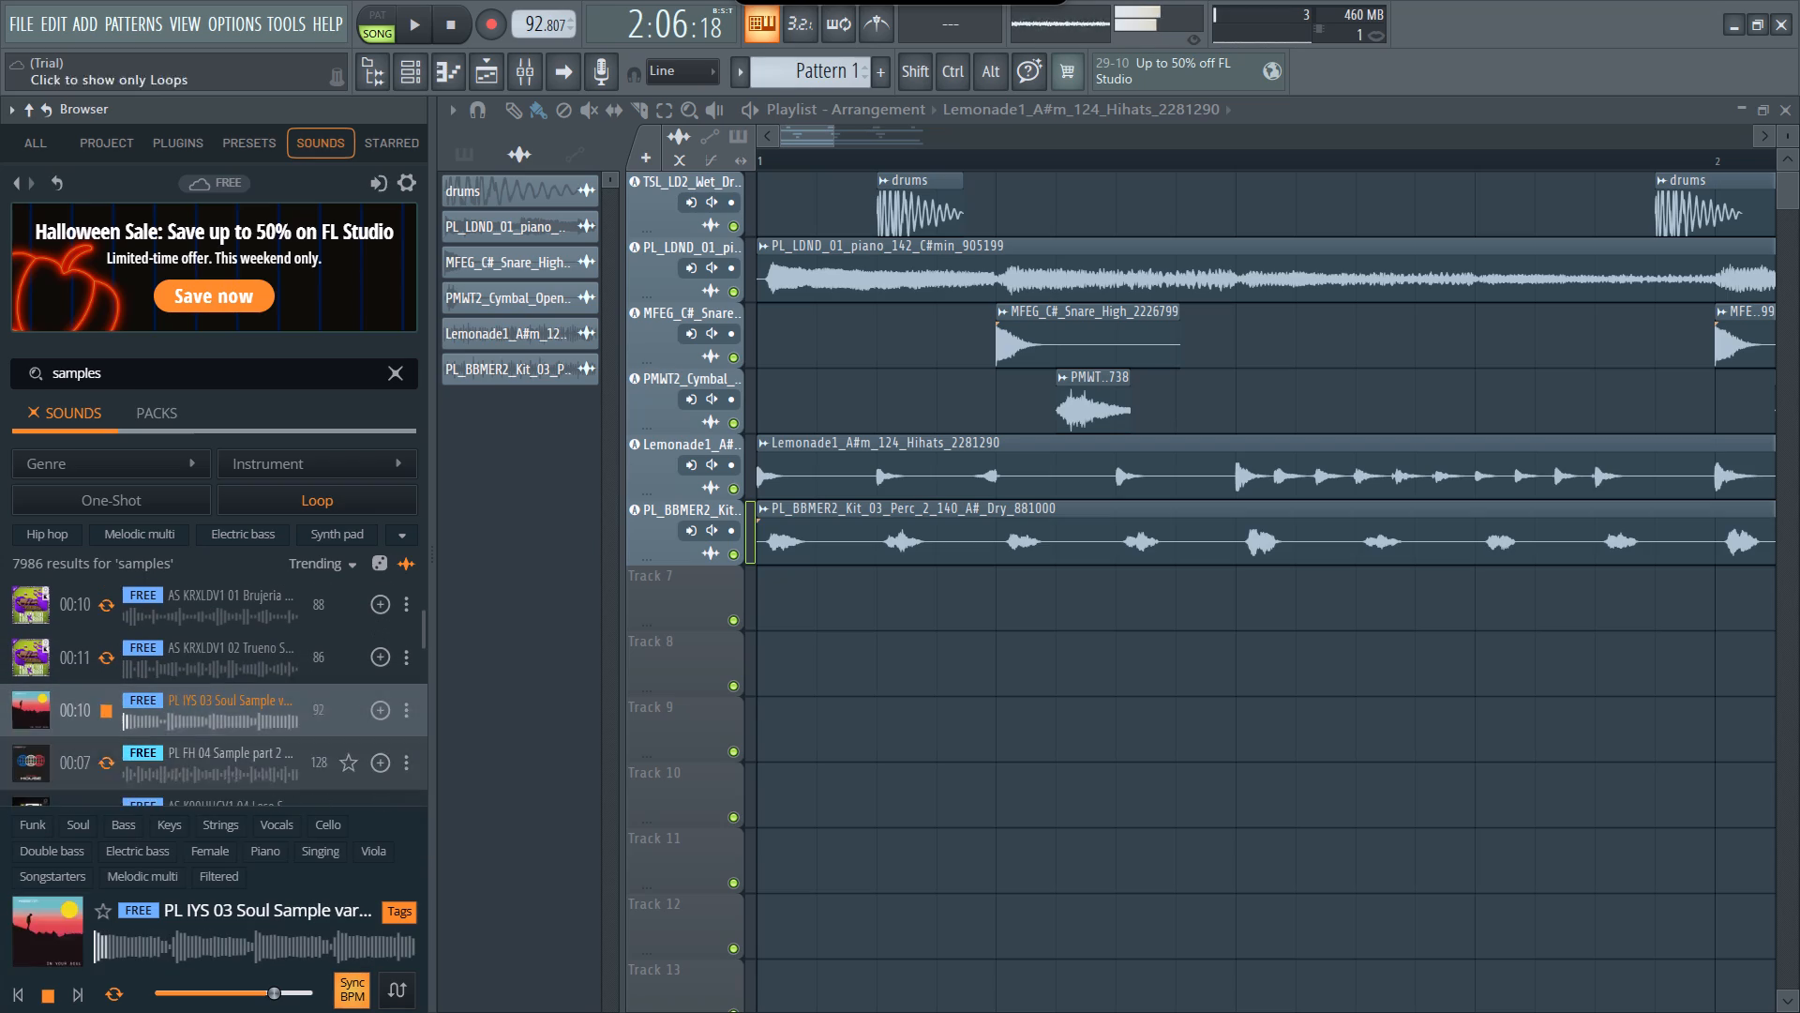
pyautogui.scroll(-2, 103, 762)
pyautogui.click(105, 739)
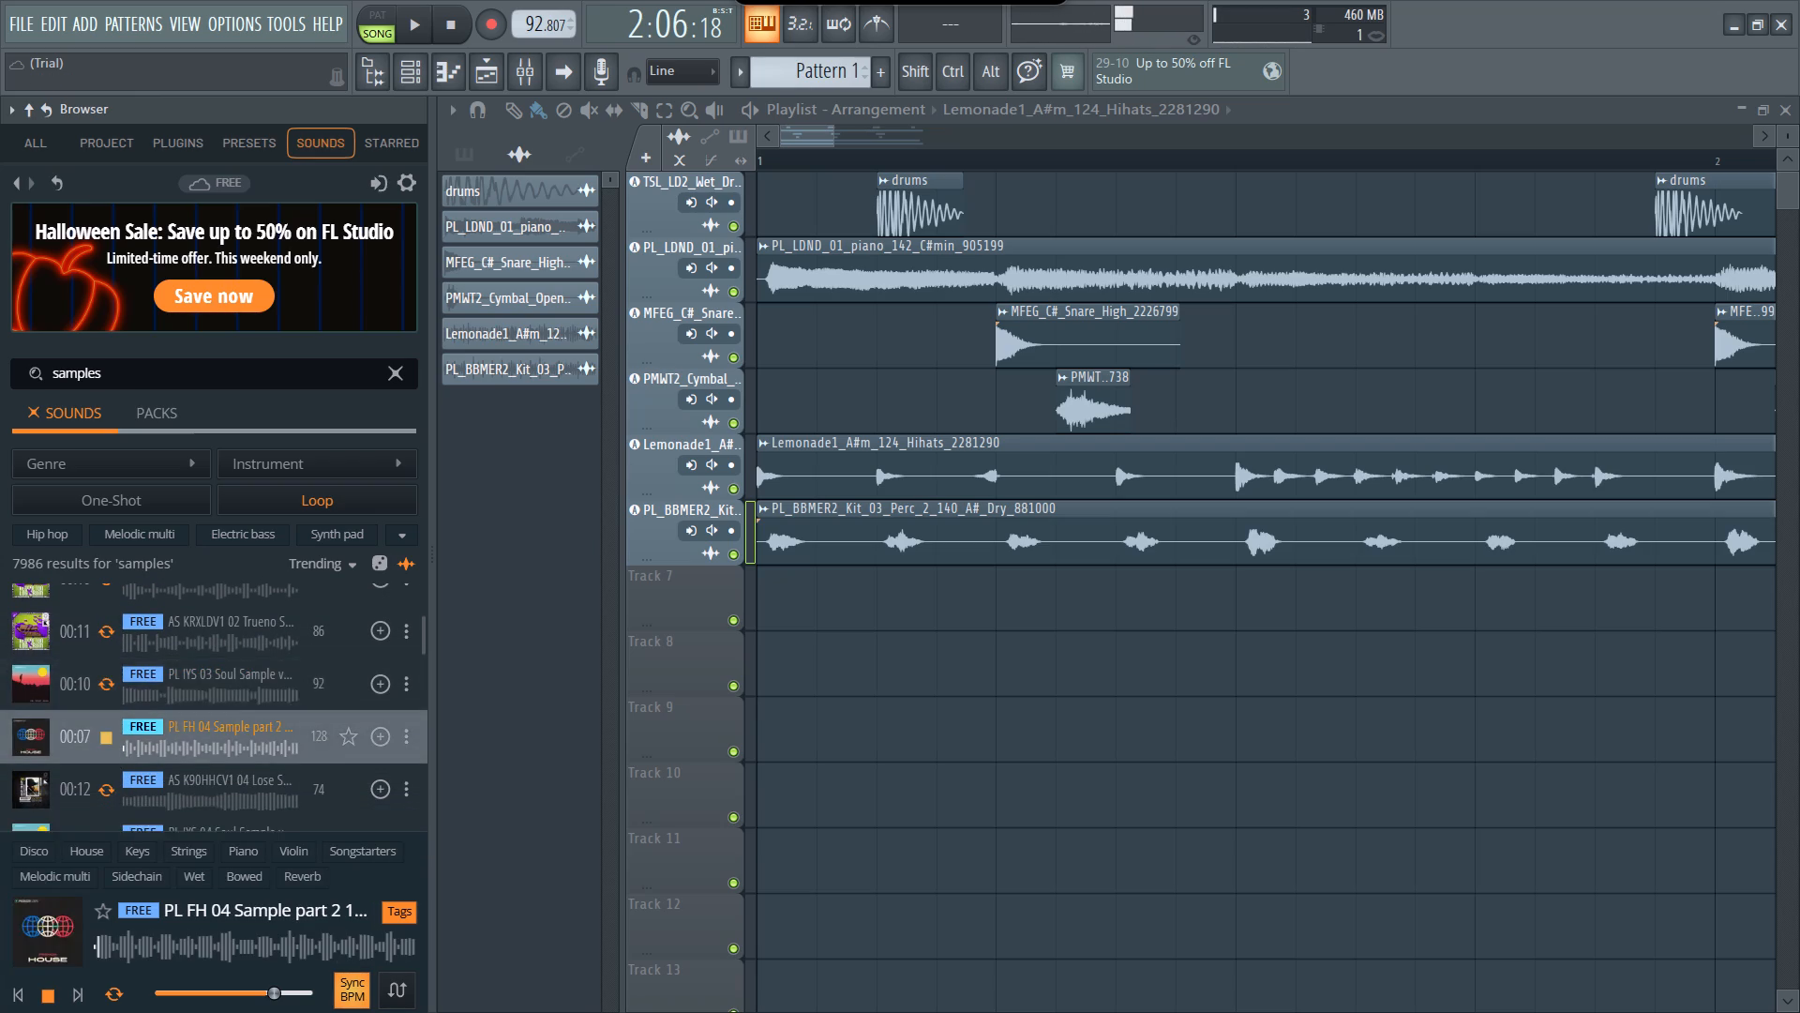
pyautogui.scroll(-1, 105, 739)
pyautogui.click(105, 712)
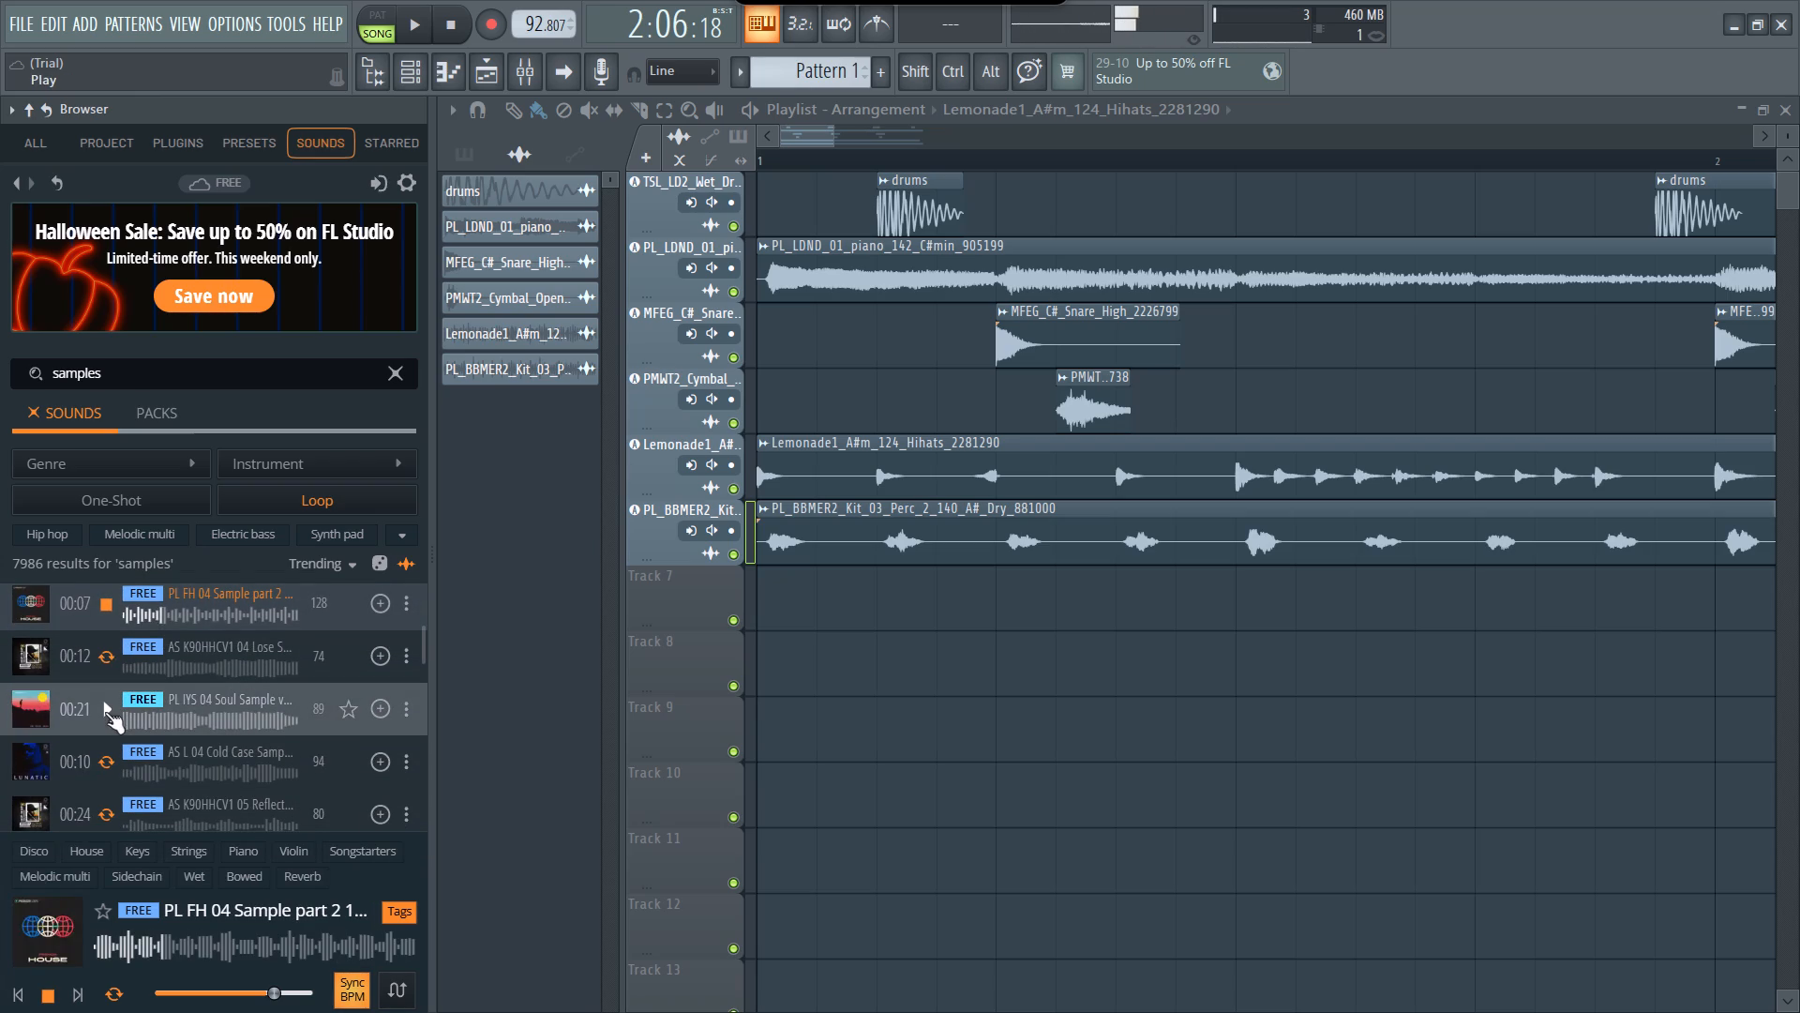
# Audition the MSXII BLC2 Rolls Royce, MSXII BLC2 Velvet, MSXII BLC4 Miami Run and MSXII F8SLCV3 Waiting loops.
pyautogui.scroll(-2, 105, 712)
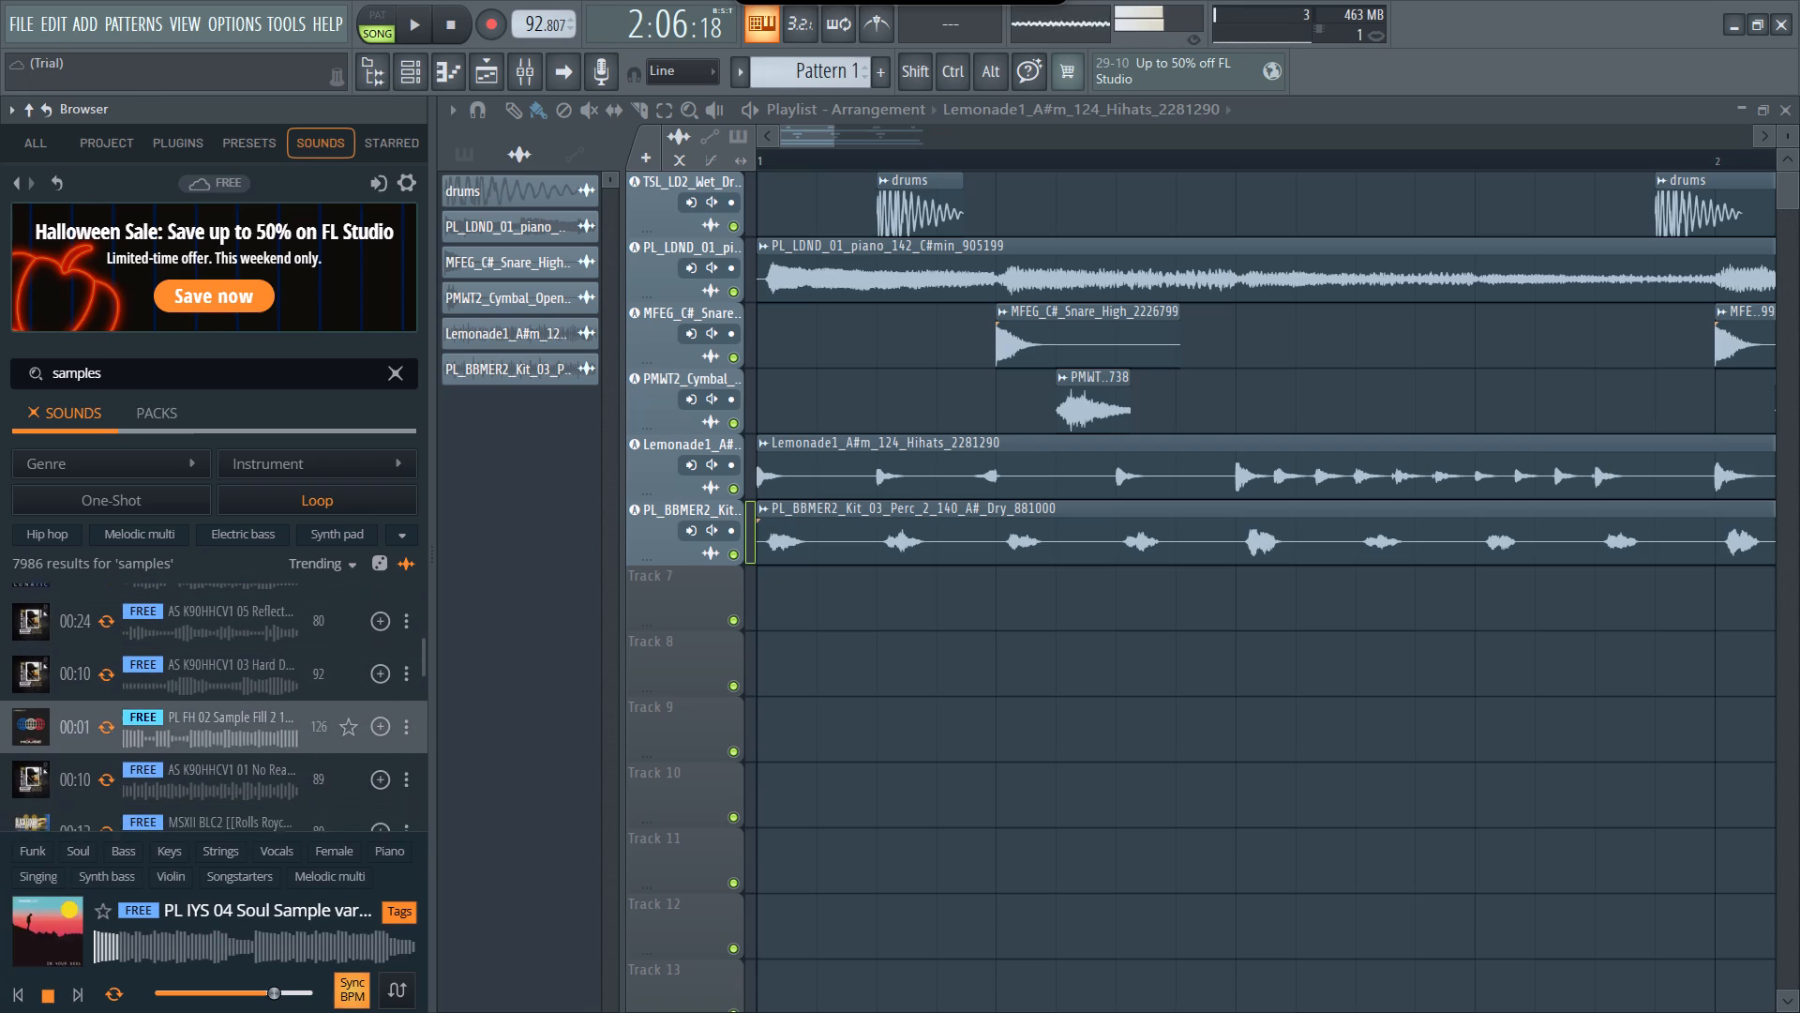
pyautogui.scroll(-1, 120, 787)
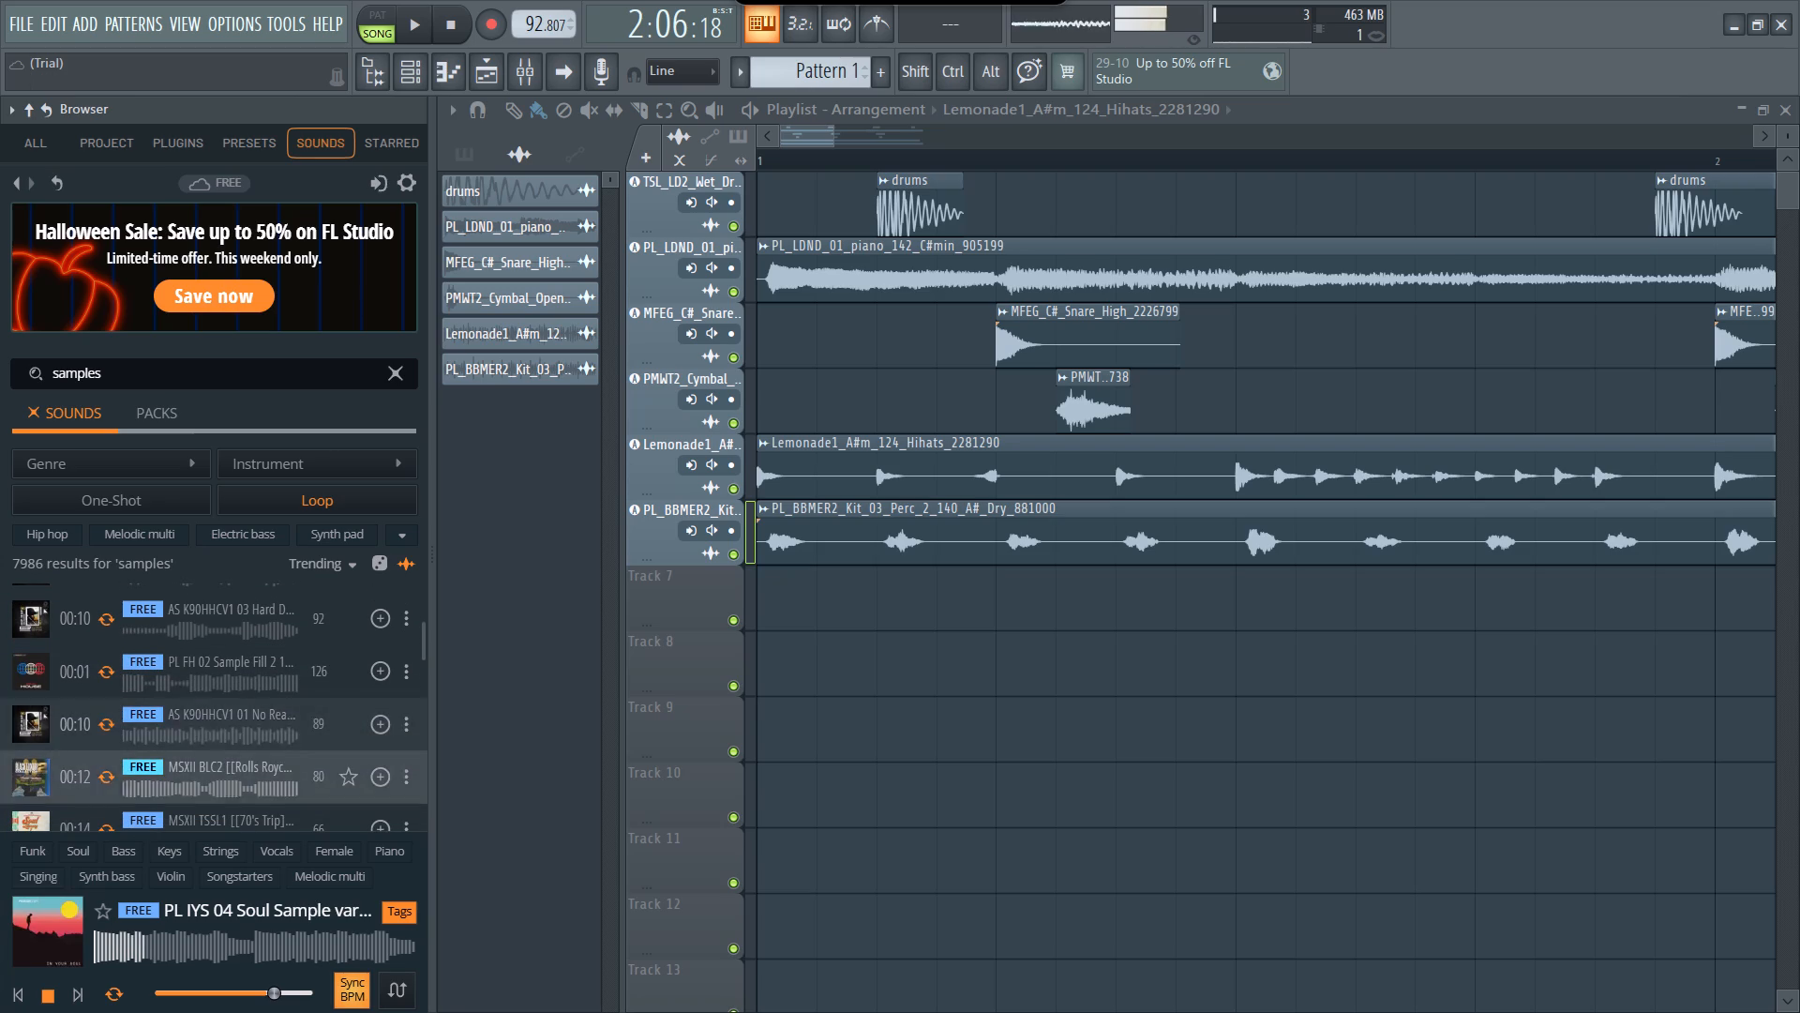
pyautogui.click(112, 774)
pyautogui.scroll(-2, 112, 774)
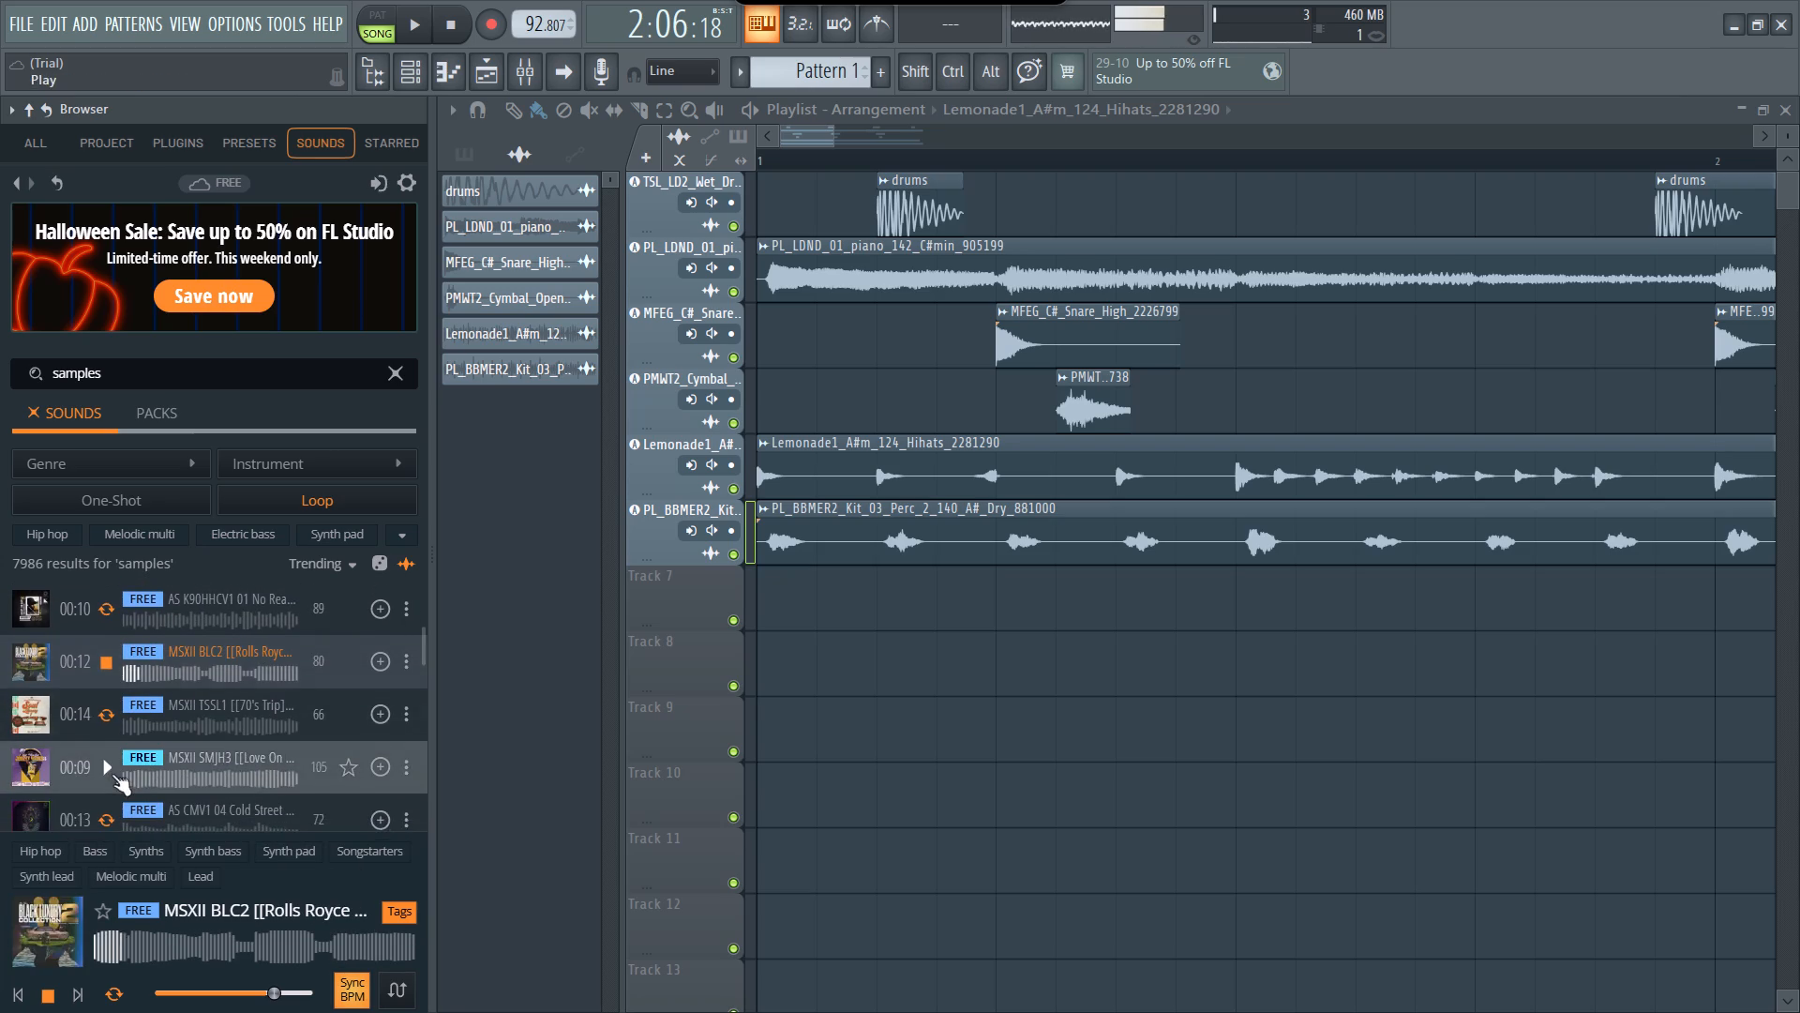
pyautogui.scroll(-1, 112, 774)
pyautogui.click(103, 768)
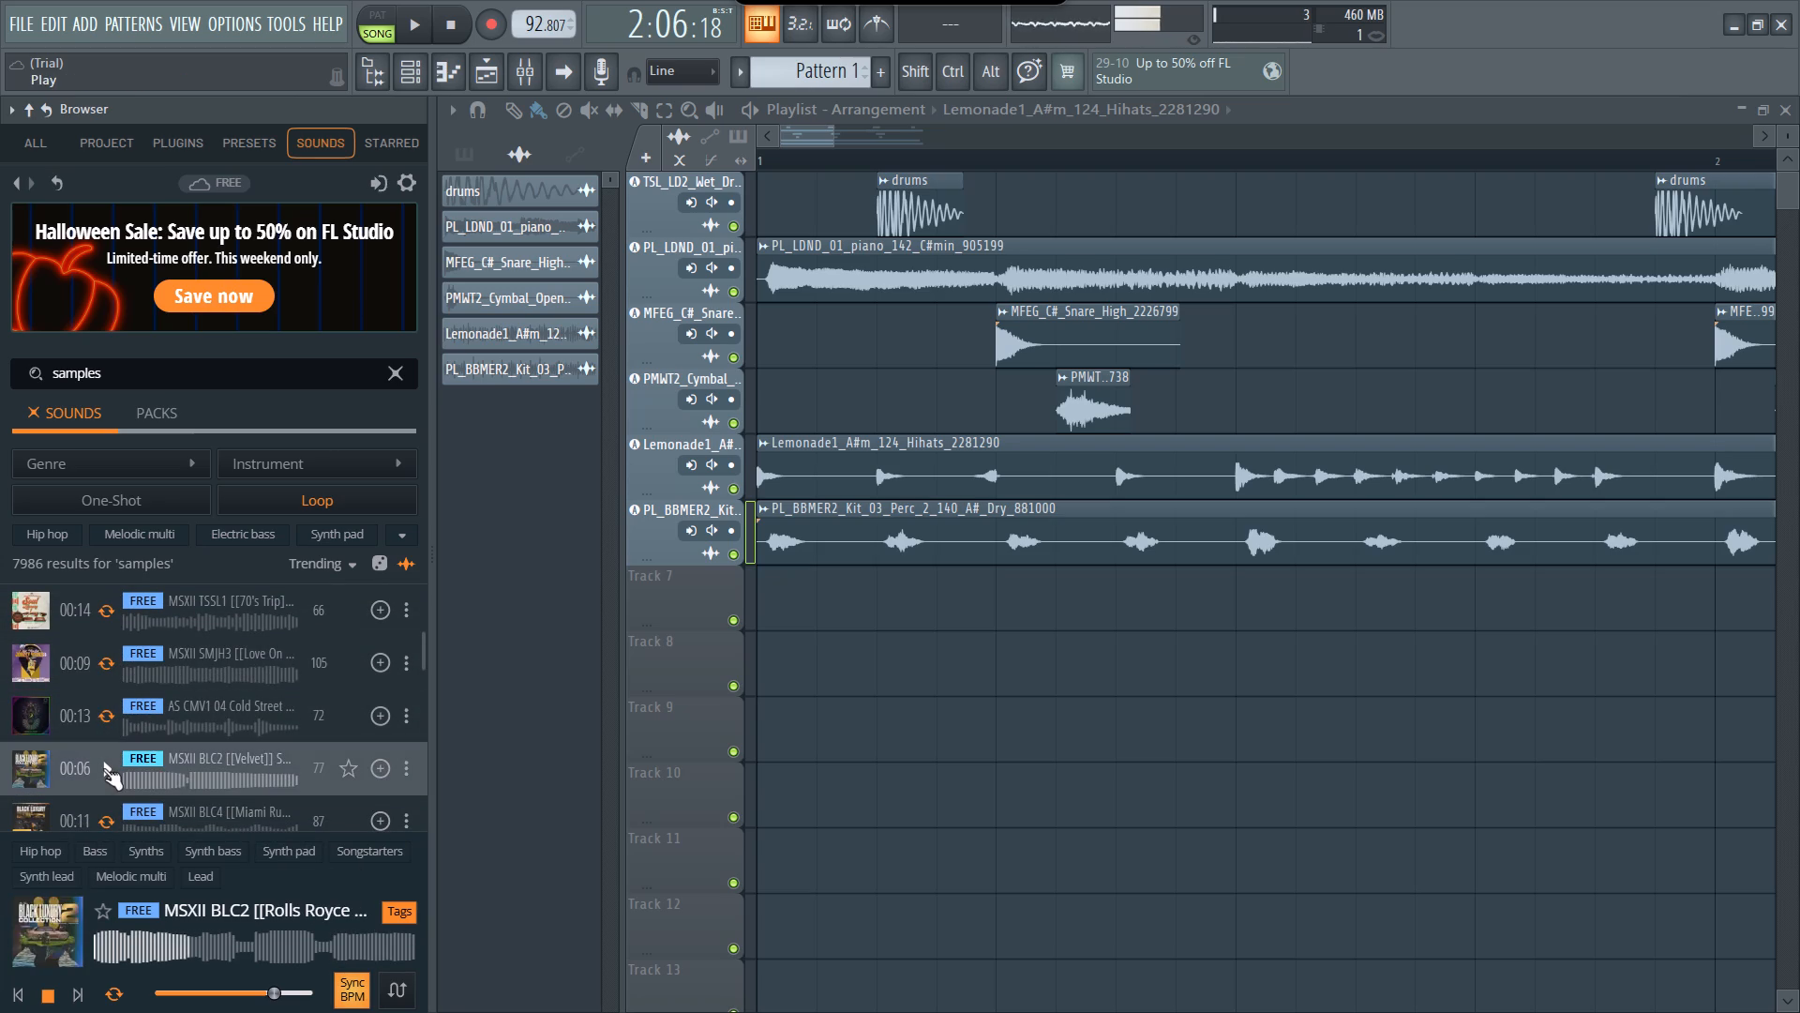
pyautogui.scroll(-1, 104, 766)
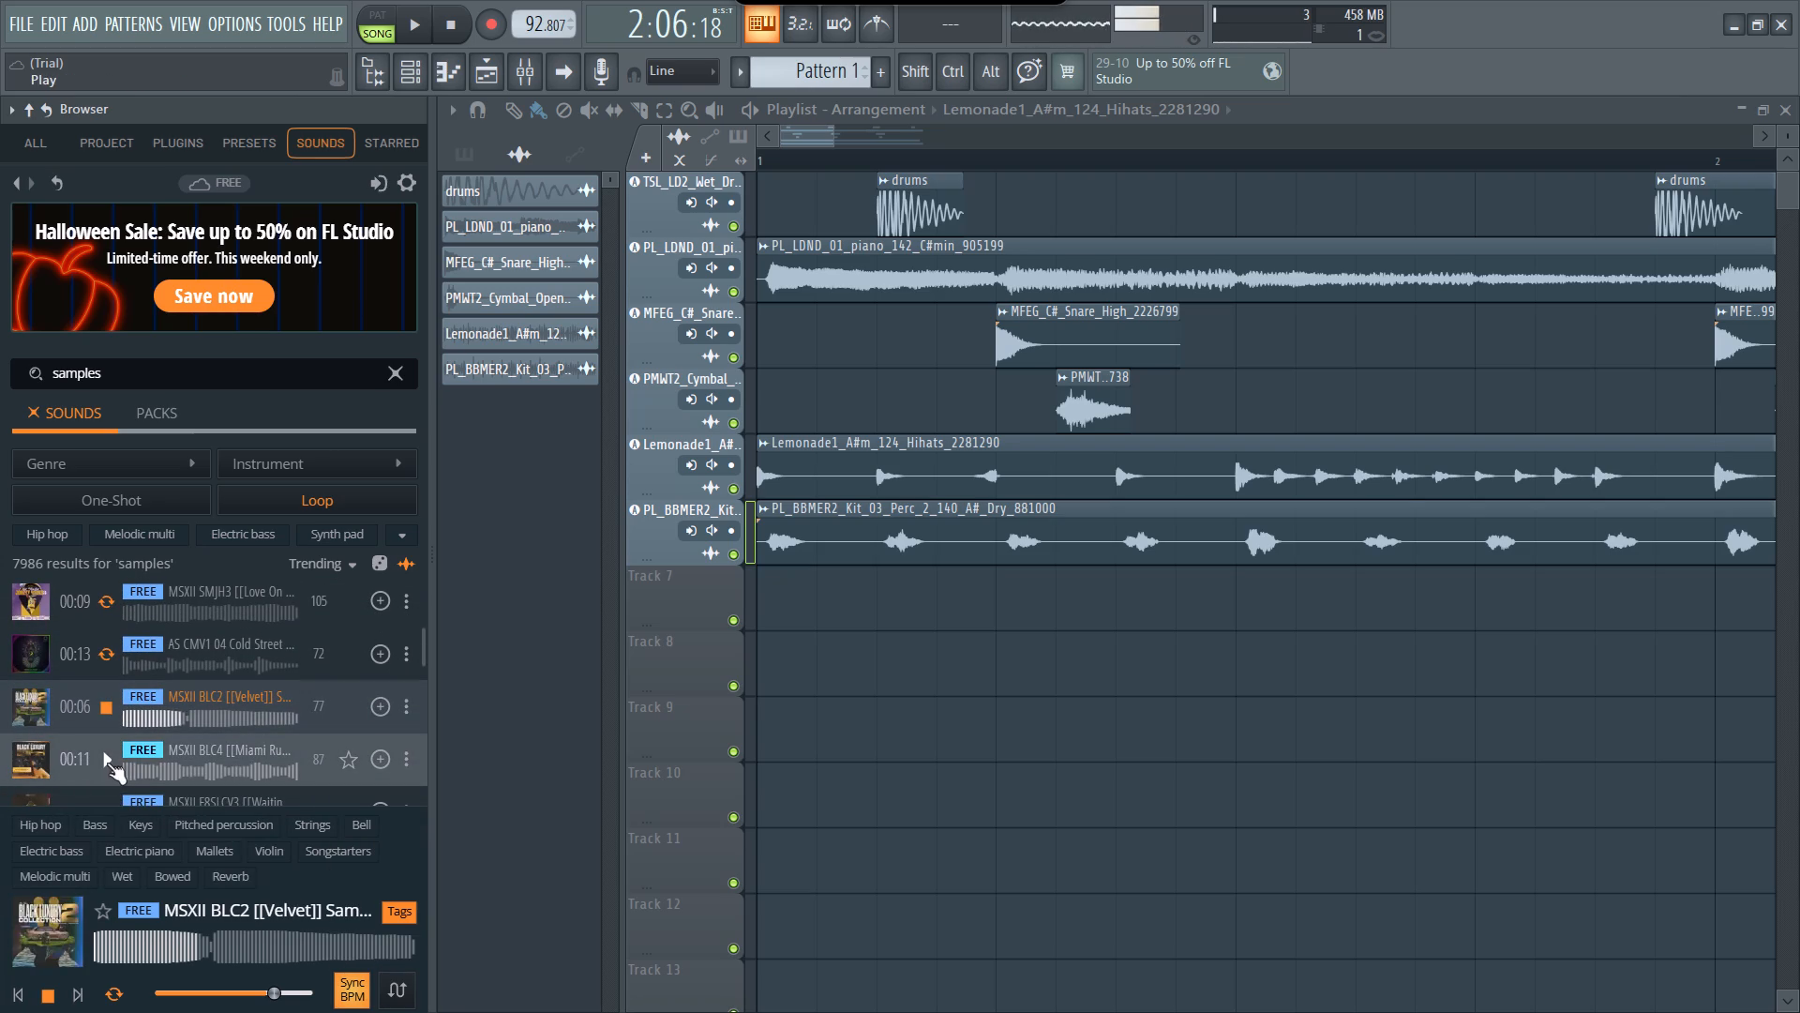
pyautogui.click(107, 763)
pyautogui.scroll(-2, 107, 763)
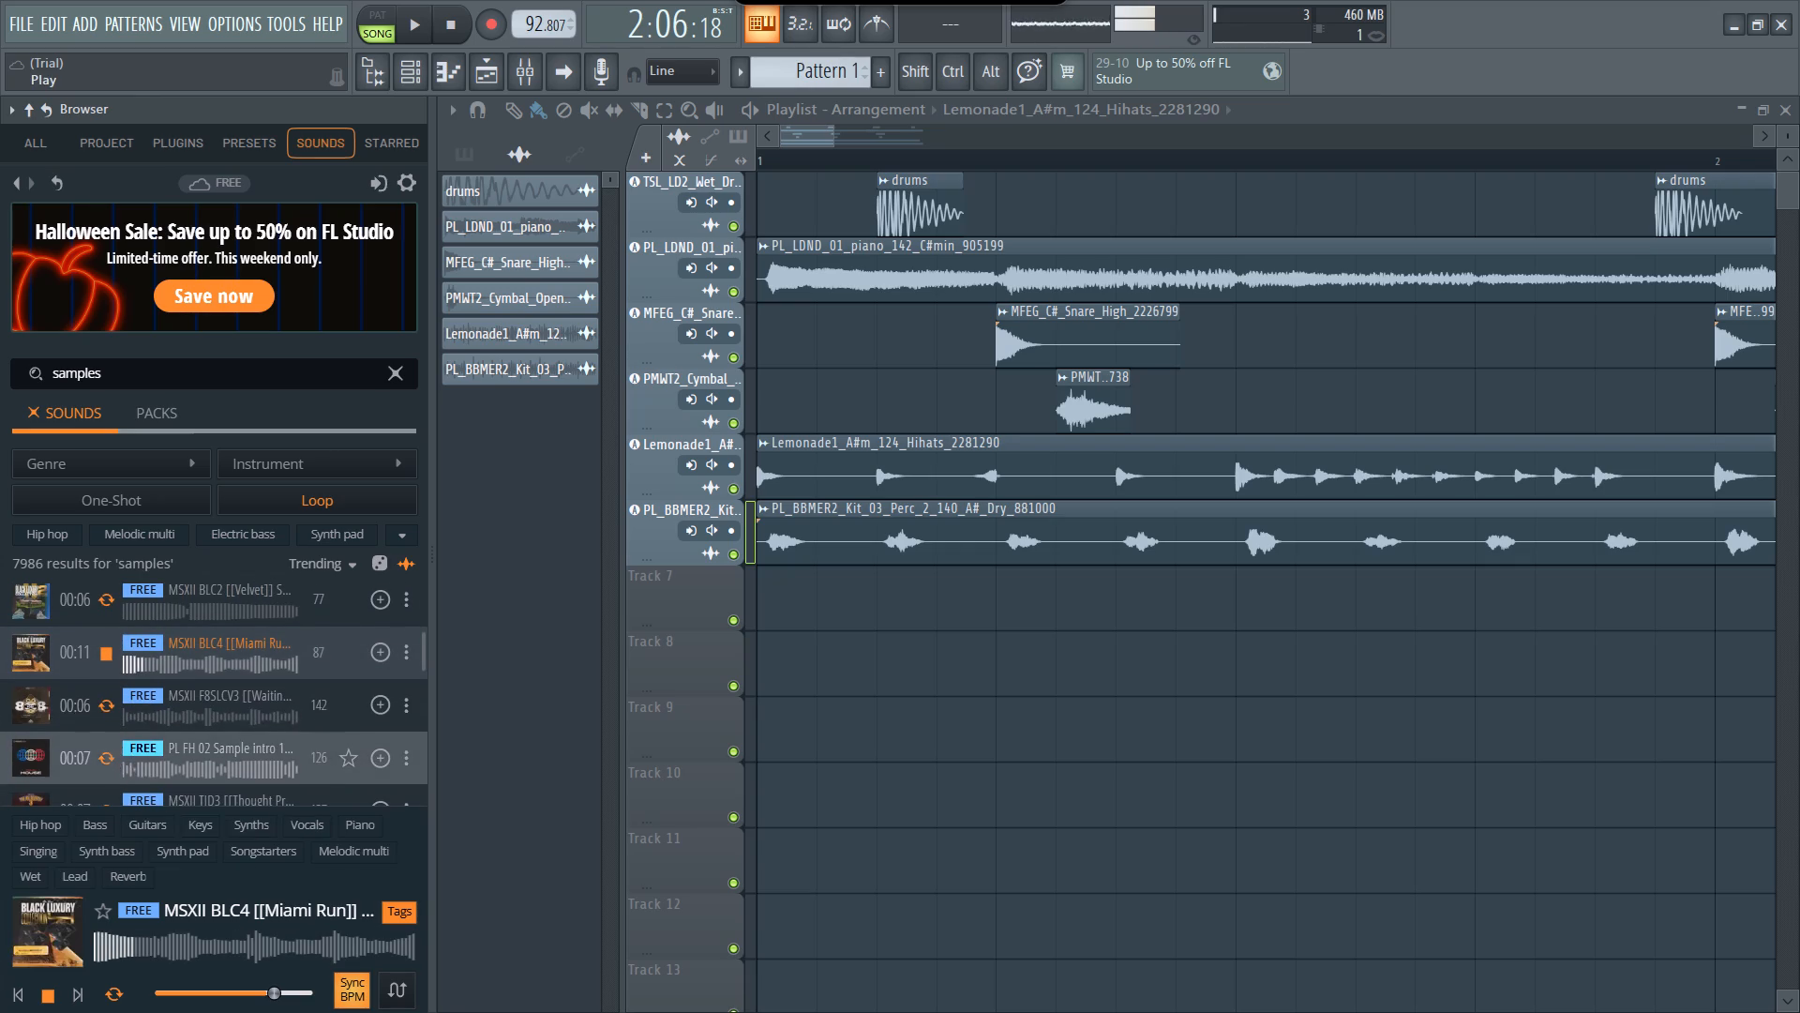
pyautogui.click(98, 715)
# Audition the 70 BPM MSXII TGNGSPV2, AS L2 05 Hard Time and MSXII C1996RVE1 loops.
pyautogui.scroll(-1, 98, 715)
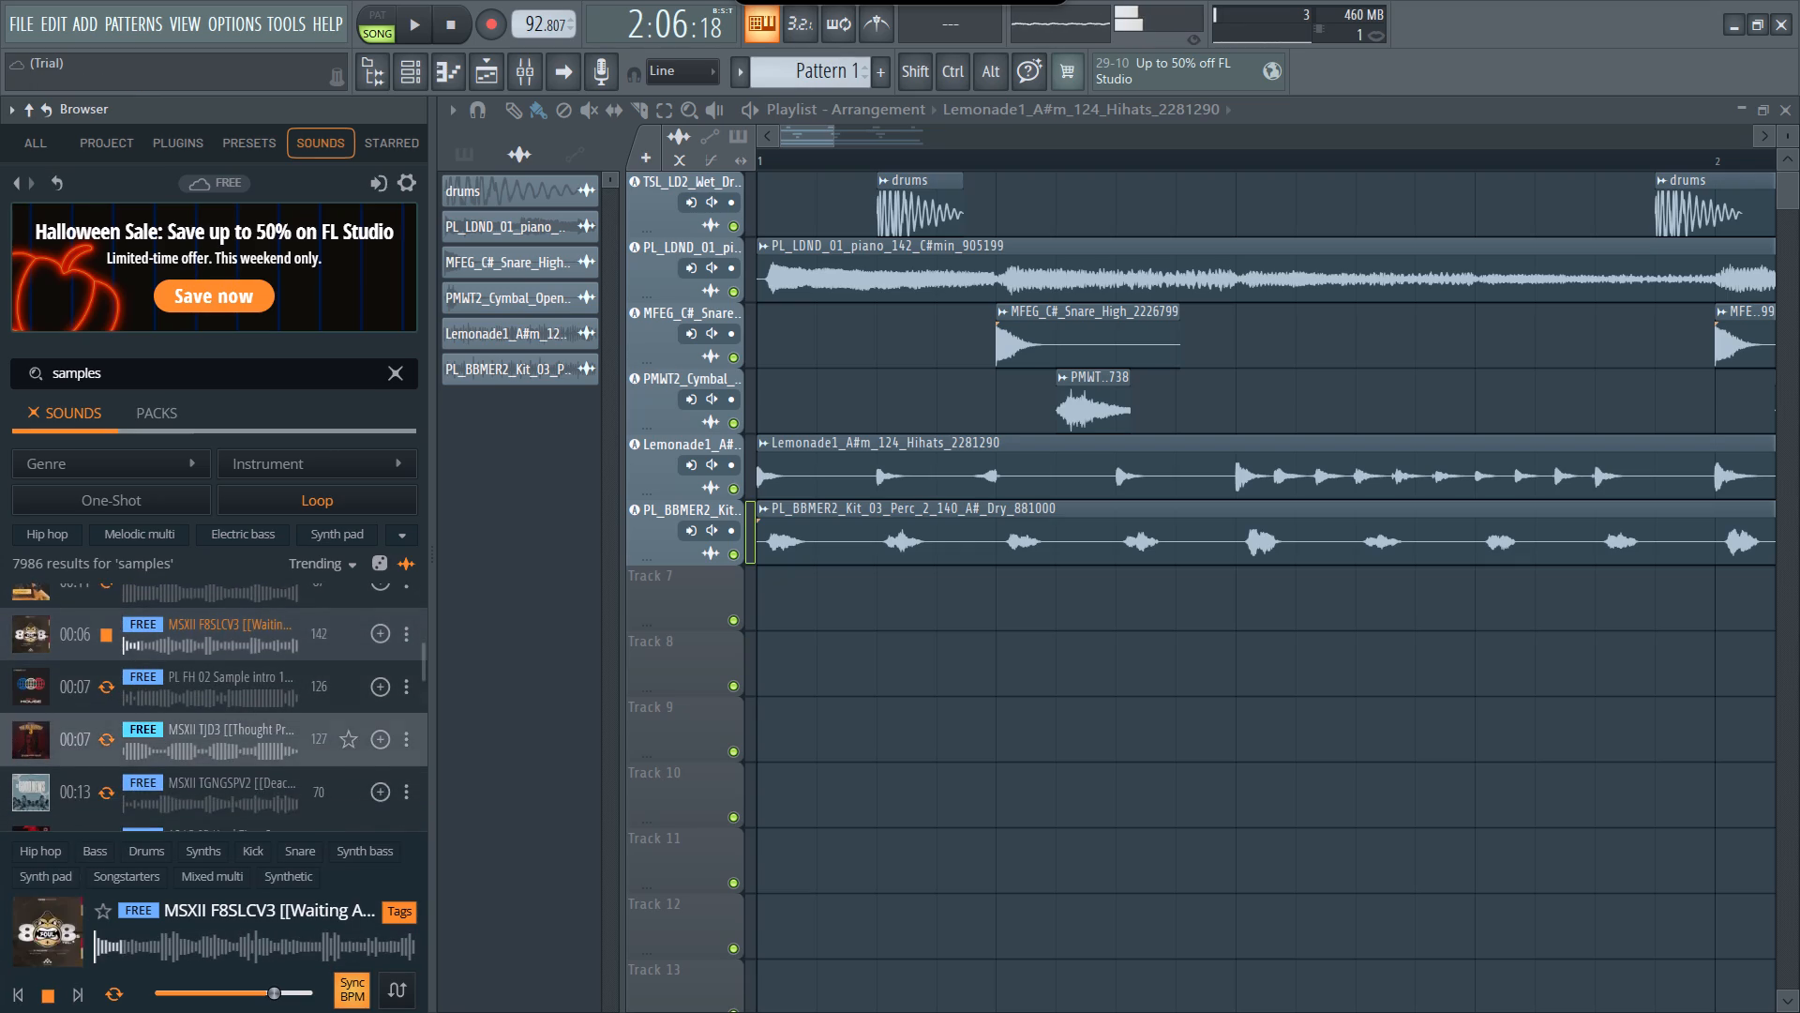
pyautogui.scroll(-1, 98, 715)
pyautogui.click(106, 764)
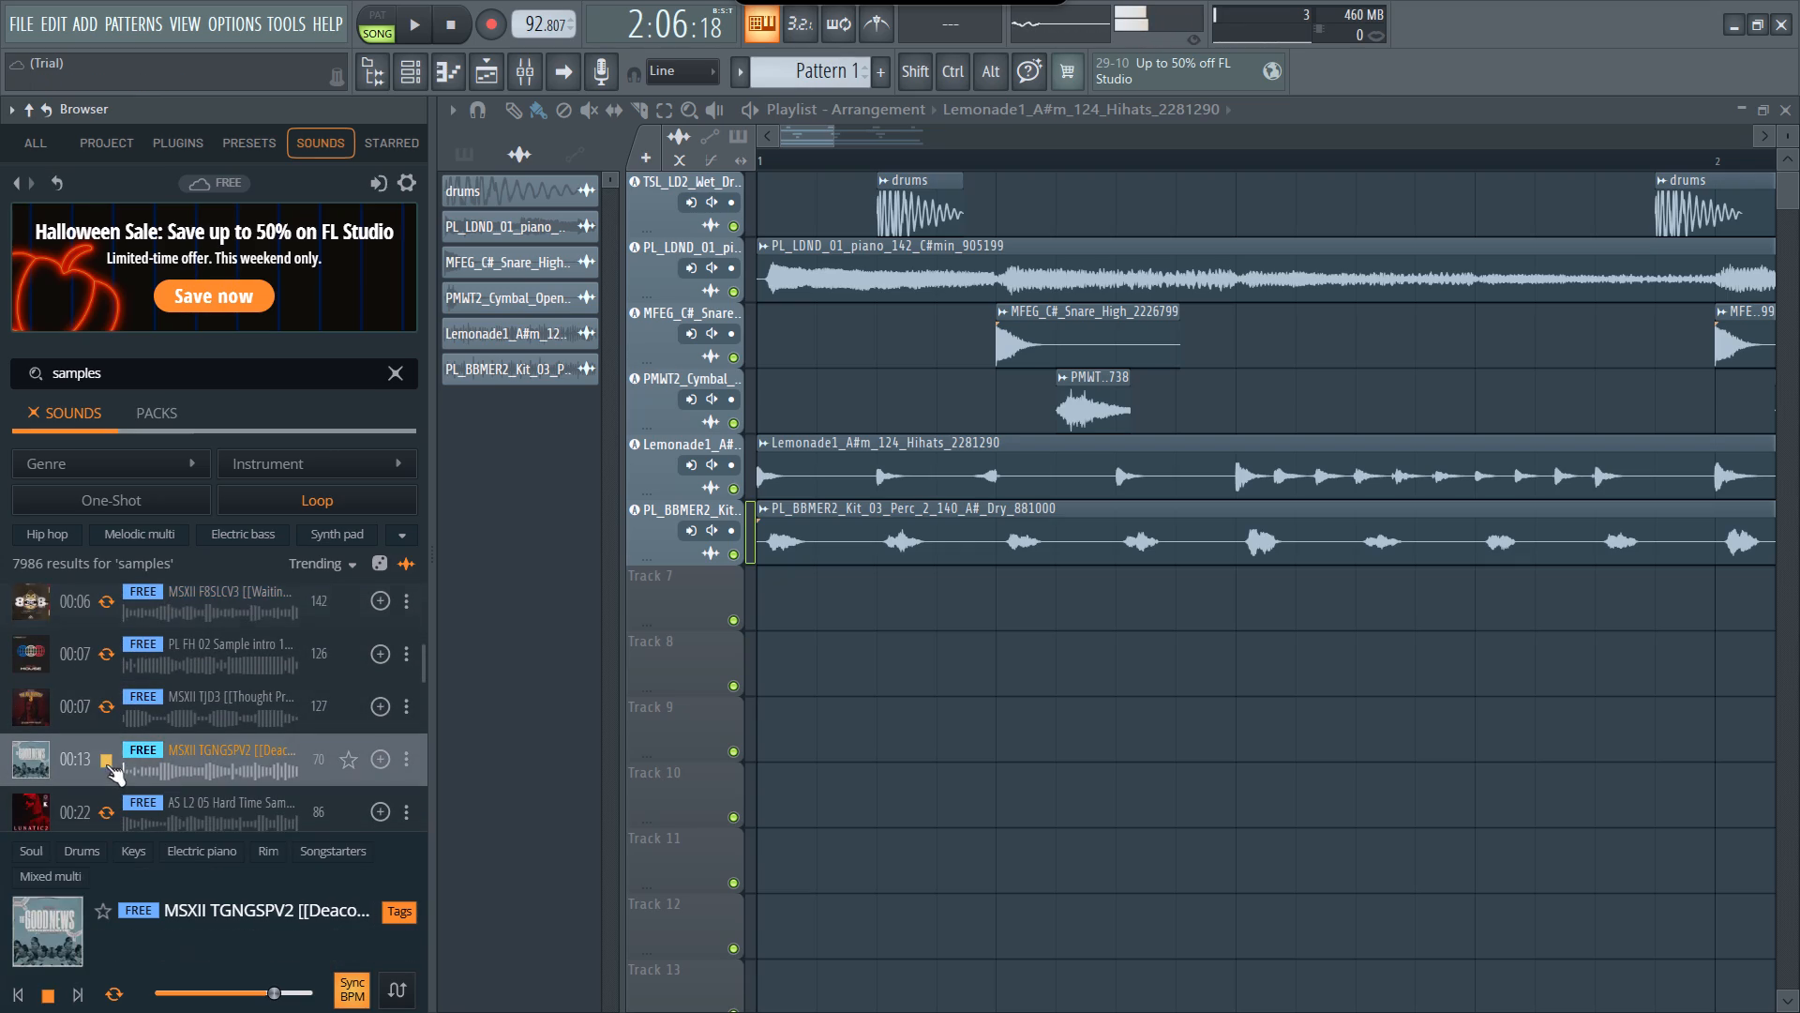
pyautogui.scroll(-1, 106, 764)
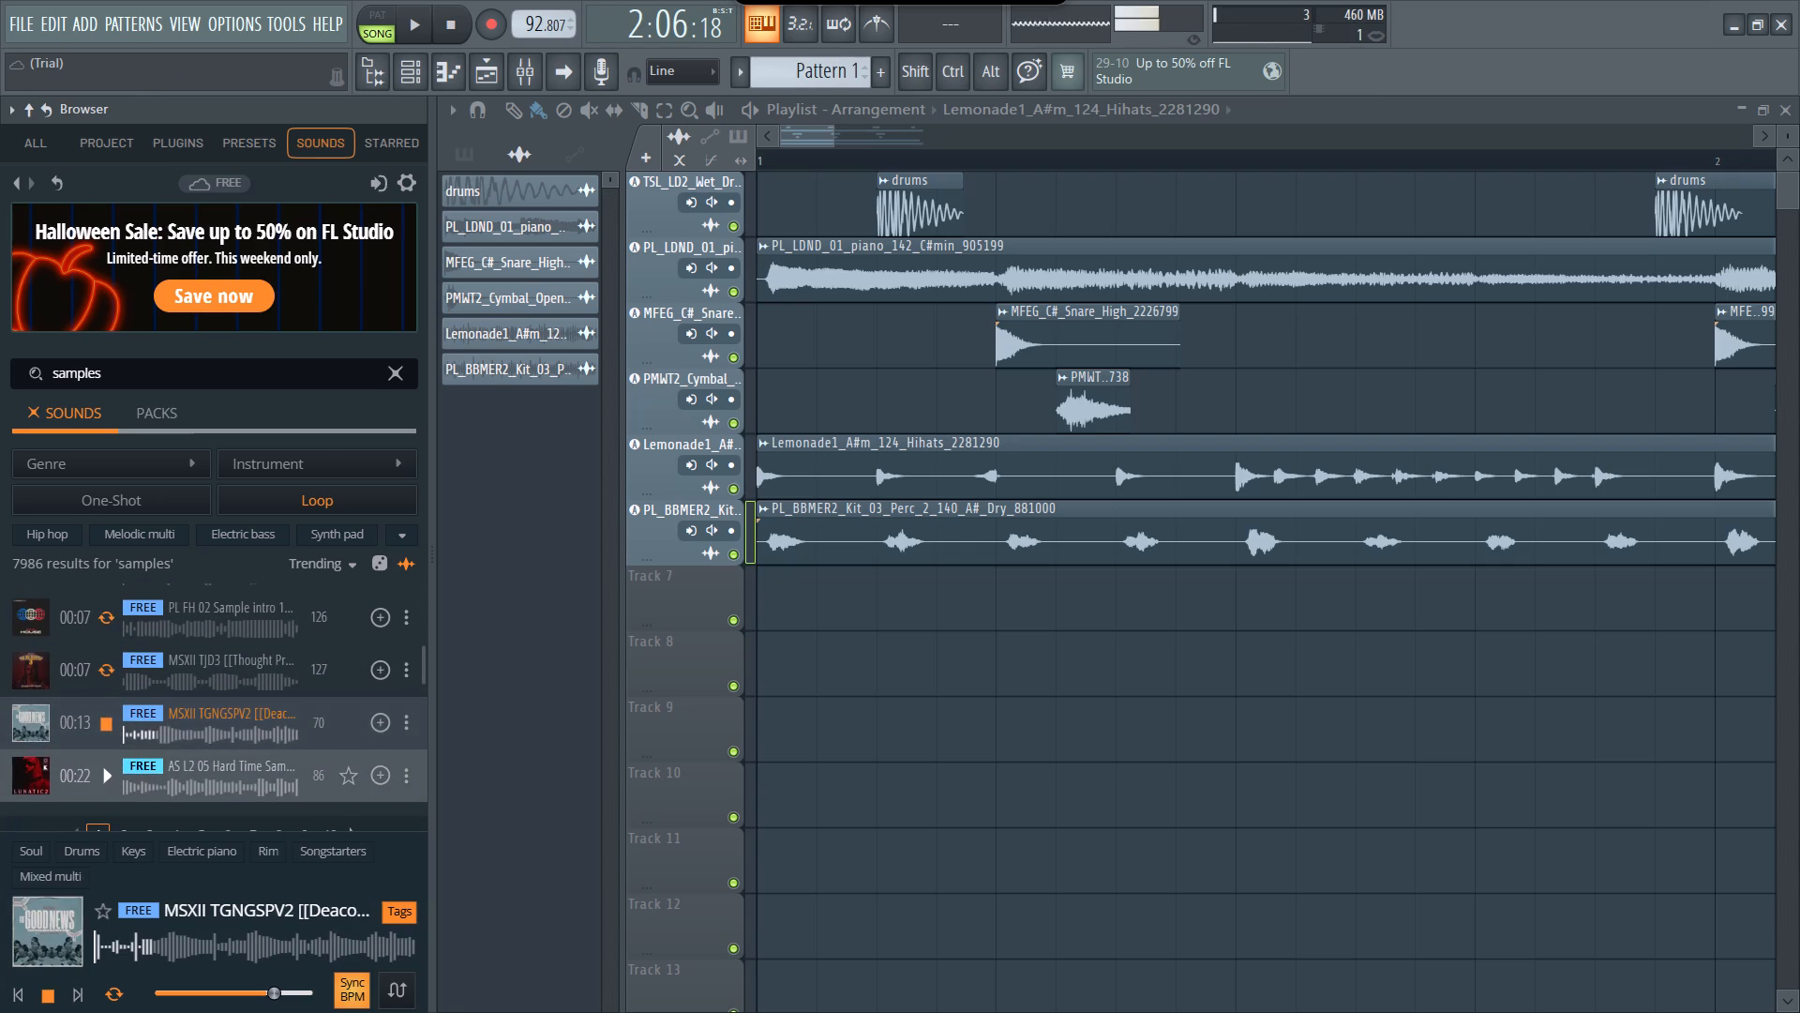
pyautogui.click(108, 774)
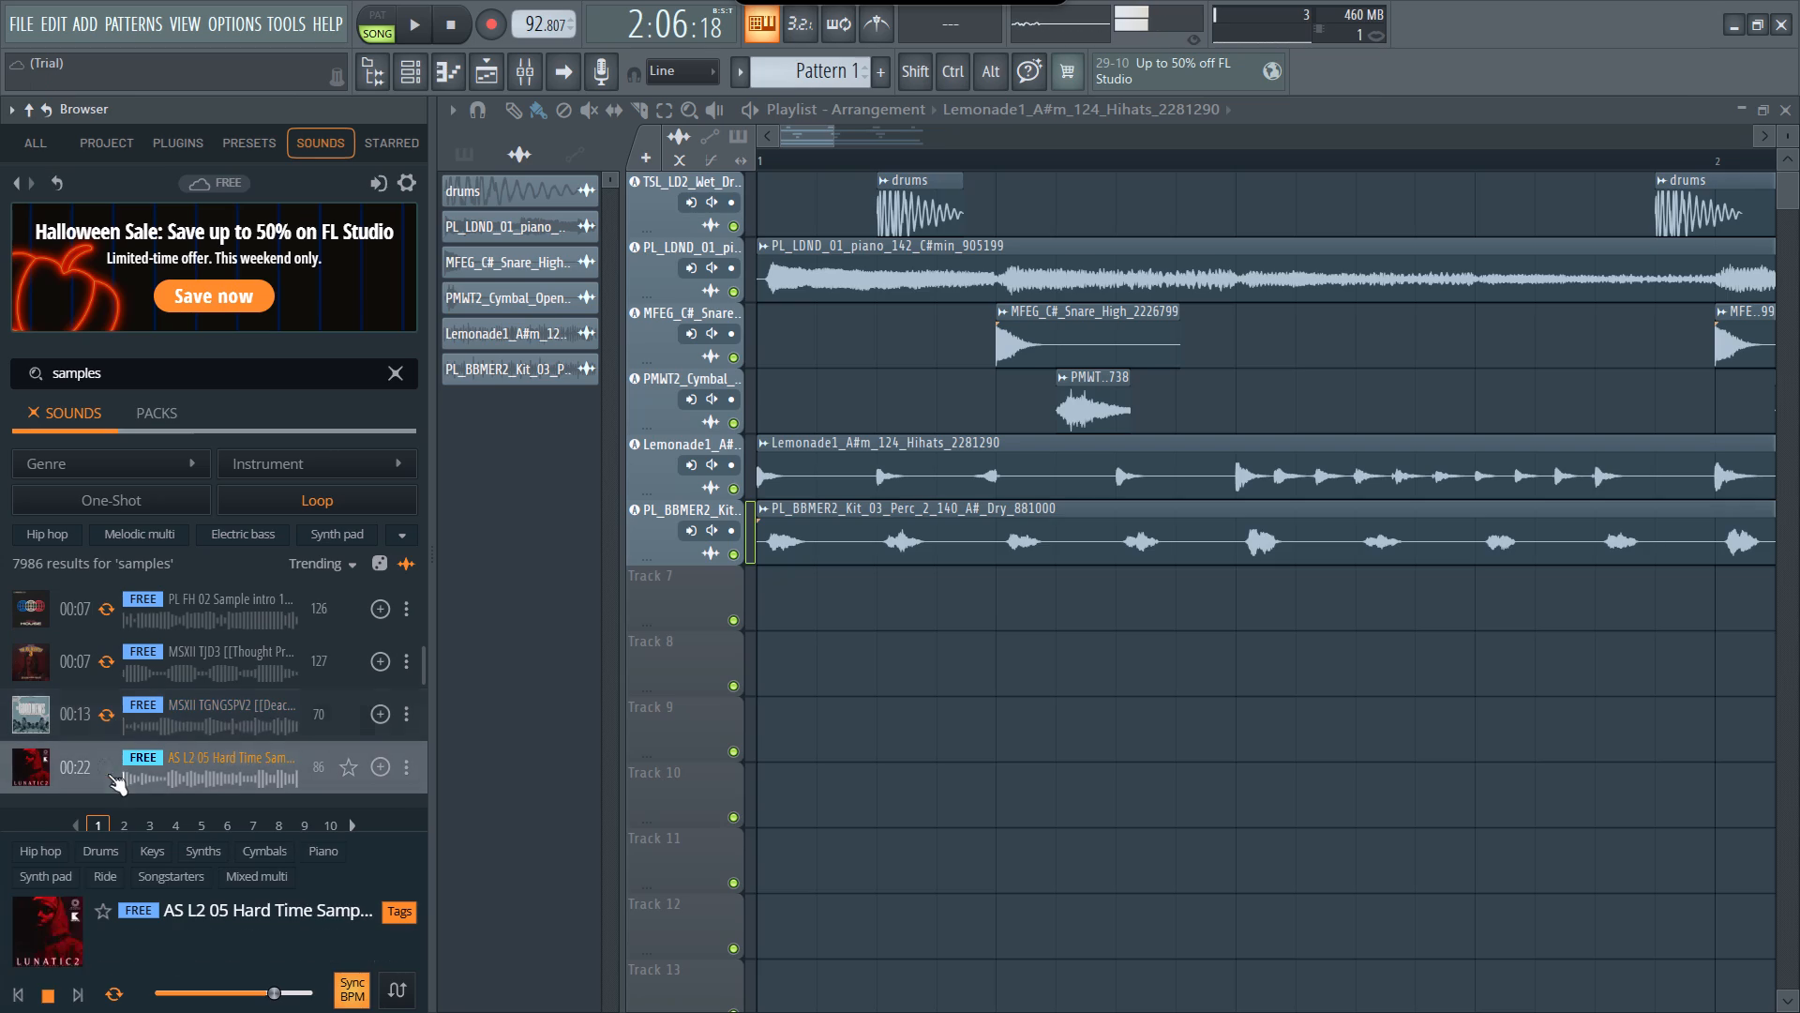
pyautogui.scroll(-2, 108, 774)
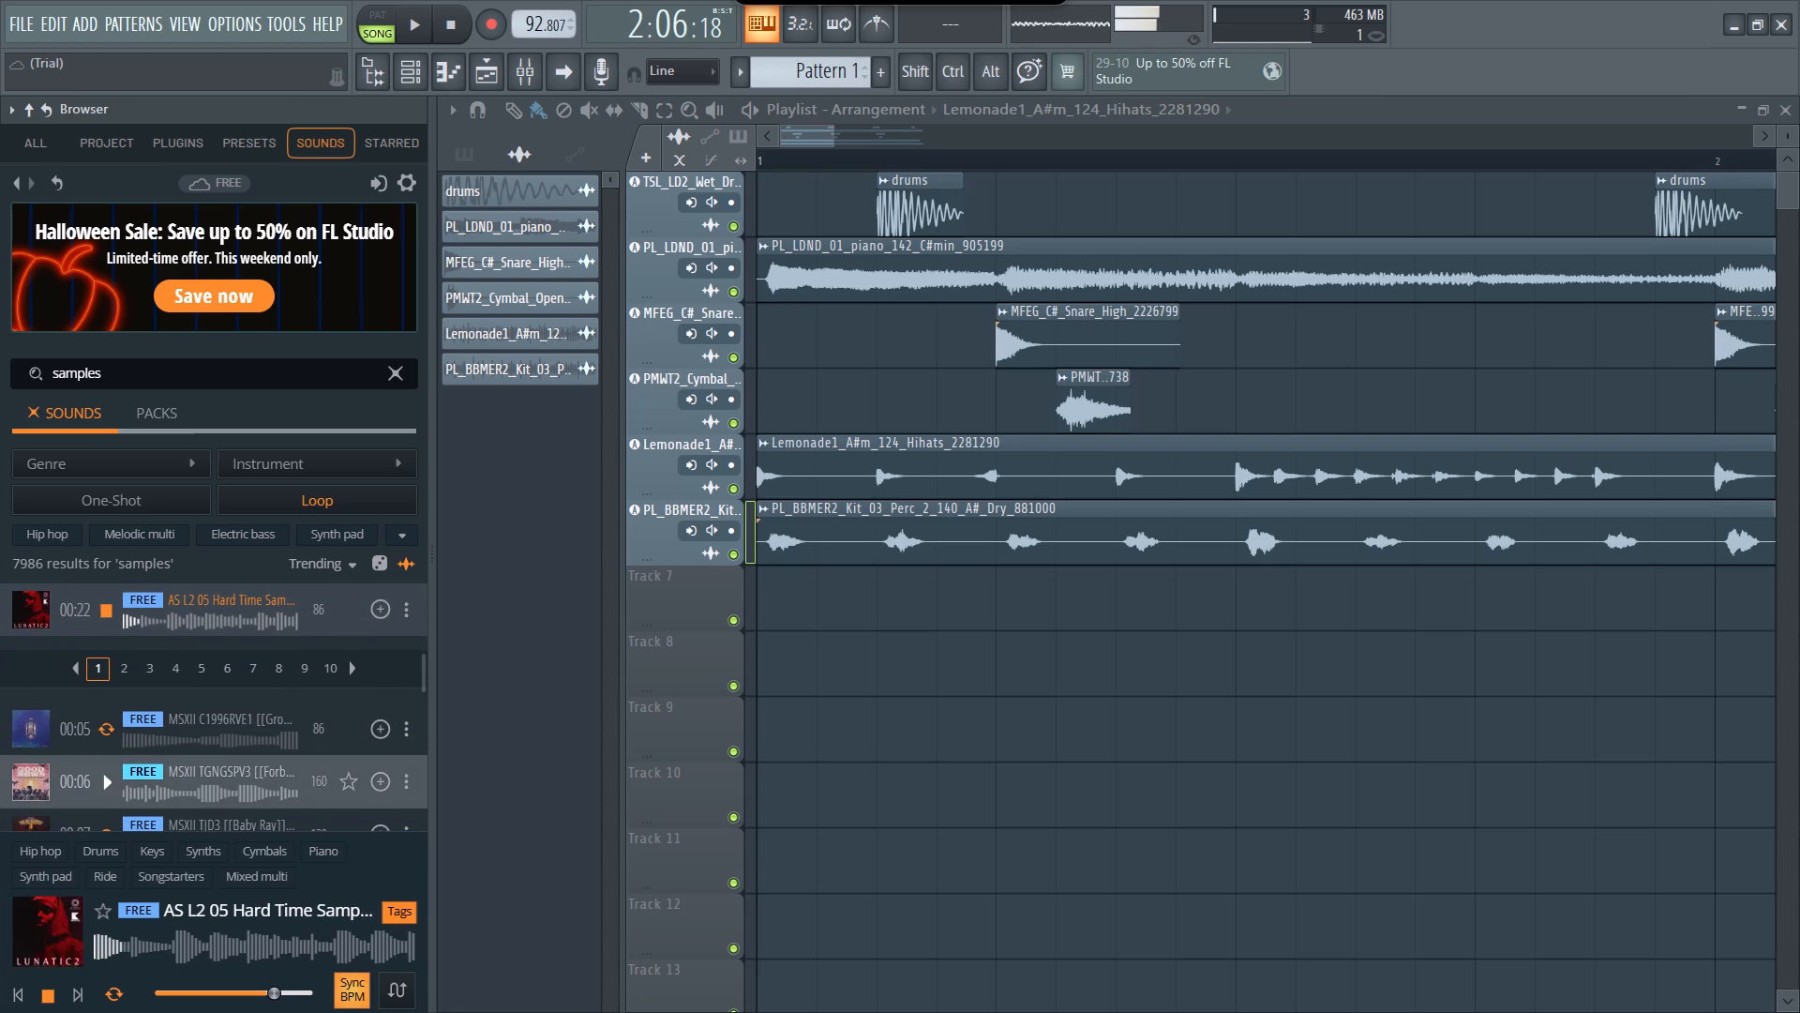
pyautogui.click(112, 742)
pyautogui.scroll(-1, 112, 742)
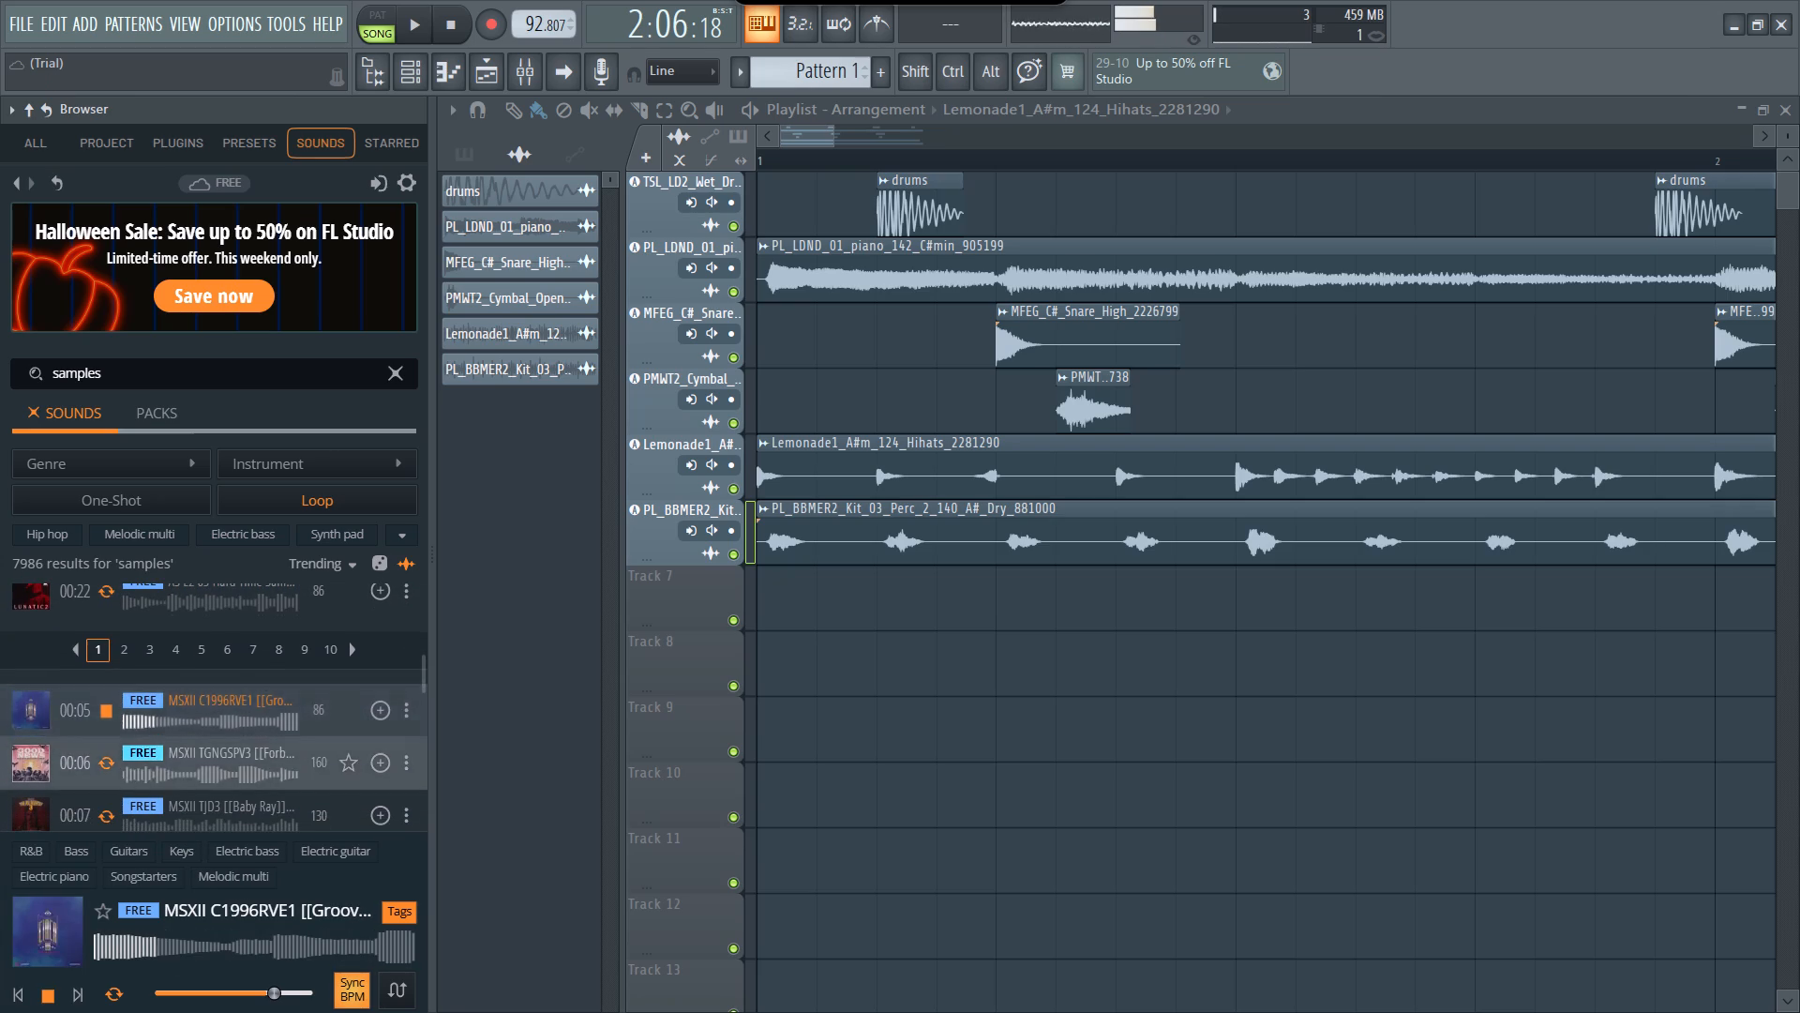
# Replace the loop library search with "hindi songs sample".
pyautogui.click(140, 370)
pyautogui.press('BackSpace')
pyautogui.press('BackSpace')
pyautogui.press('BackSpace')
pyautogui.press('BackSpace')
pyautogui.press('BackSpace')
pyautogui.press('BackSpace')
pyautogui.press('BackSpace')
pyautogui.press('BackSpace')
pyautogui.press('BackSpace')
pyautogui.press('BackSpace')
pyautogui.press('BackSpace')
pyautogui.press('BackSpace')
pyautogui.press('BackSpace')
pyautogui.press('BackSpace')
pyautogui.press('BackSpace')
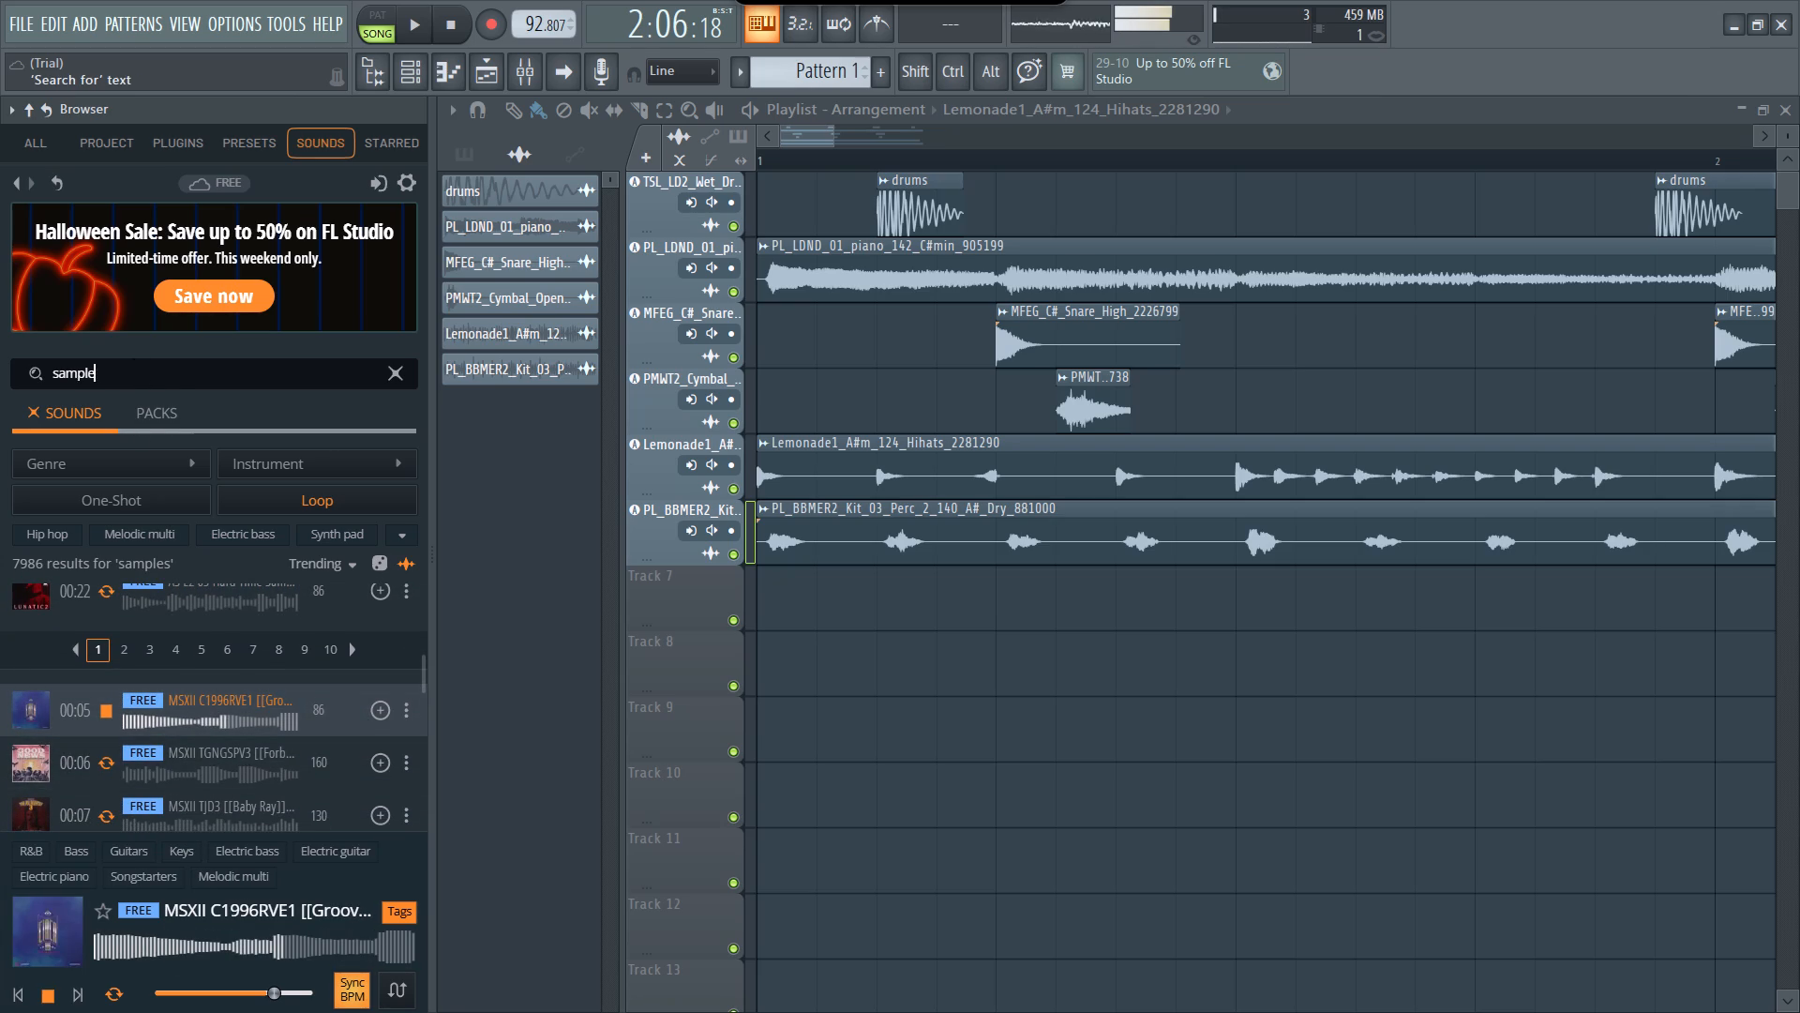
pyautogui.write('hindi')
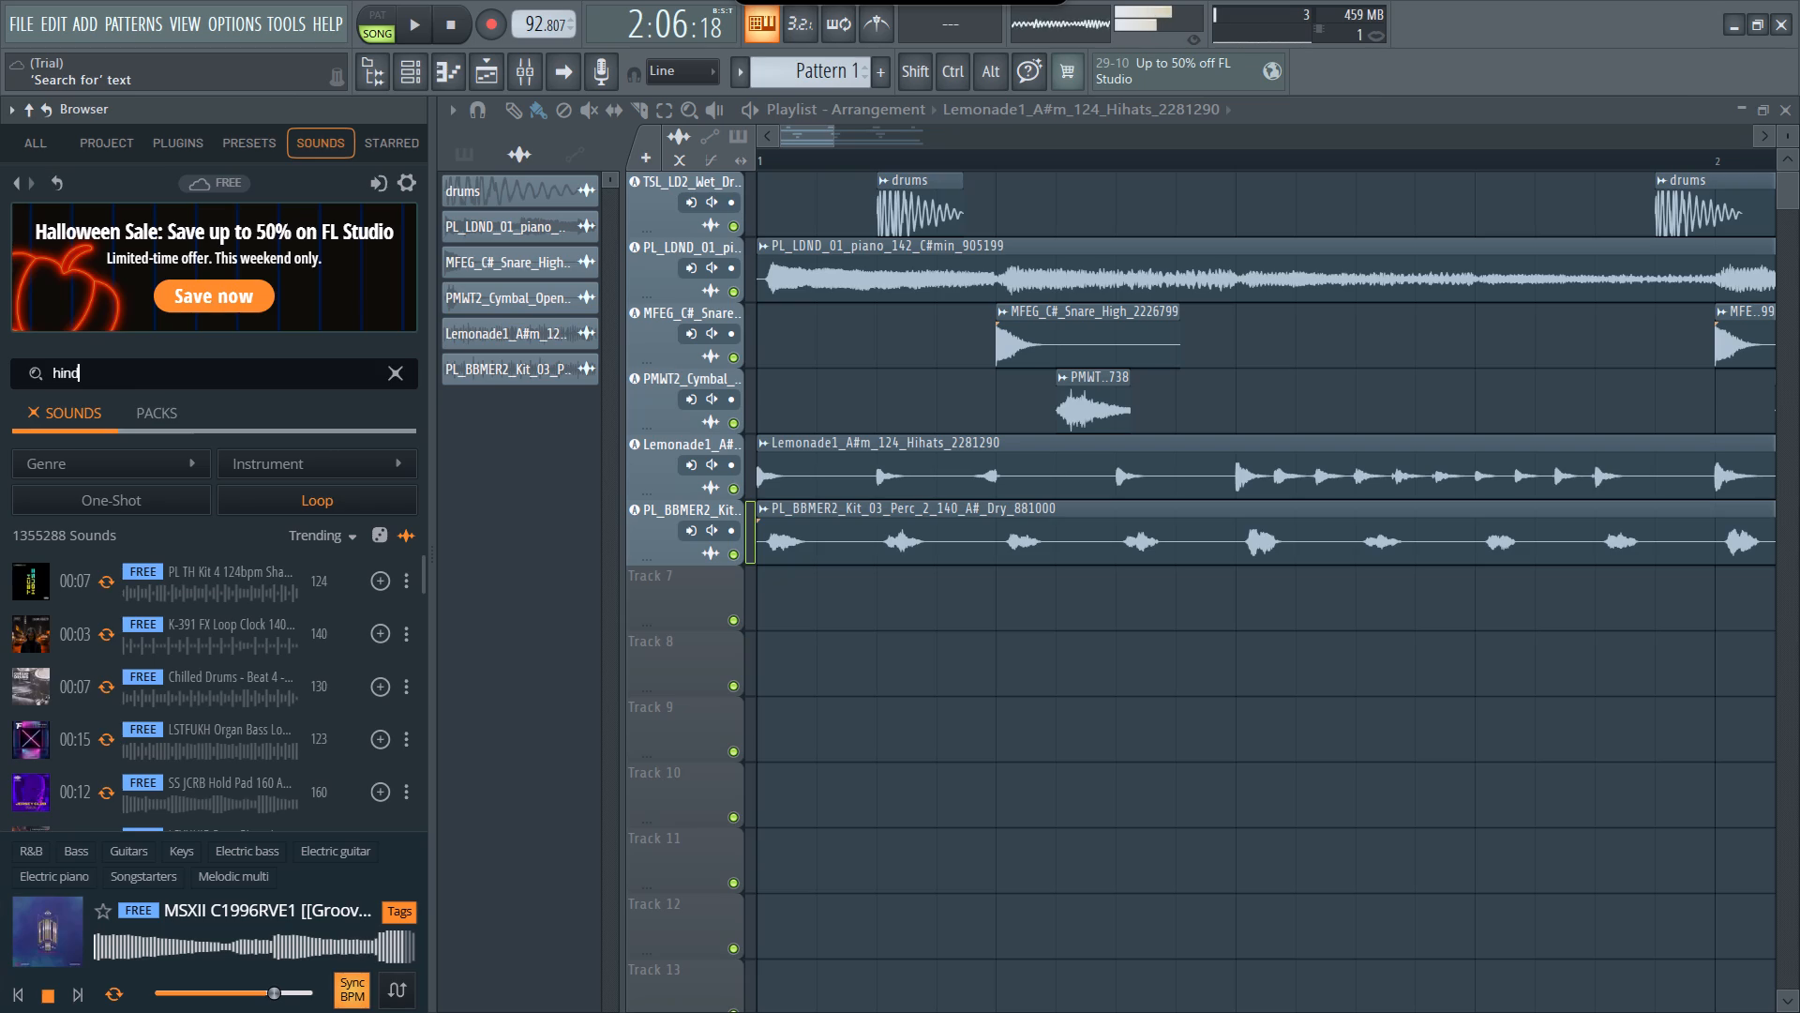
pyautogui.press('space')
pyautogui.write('songs')
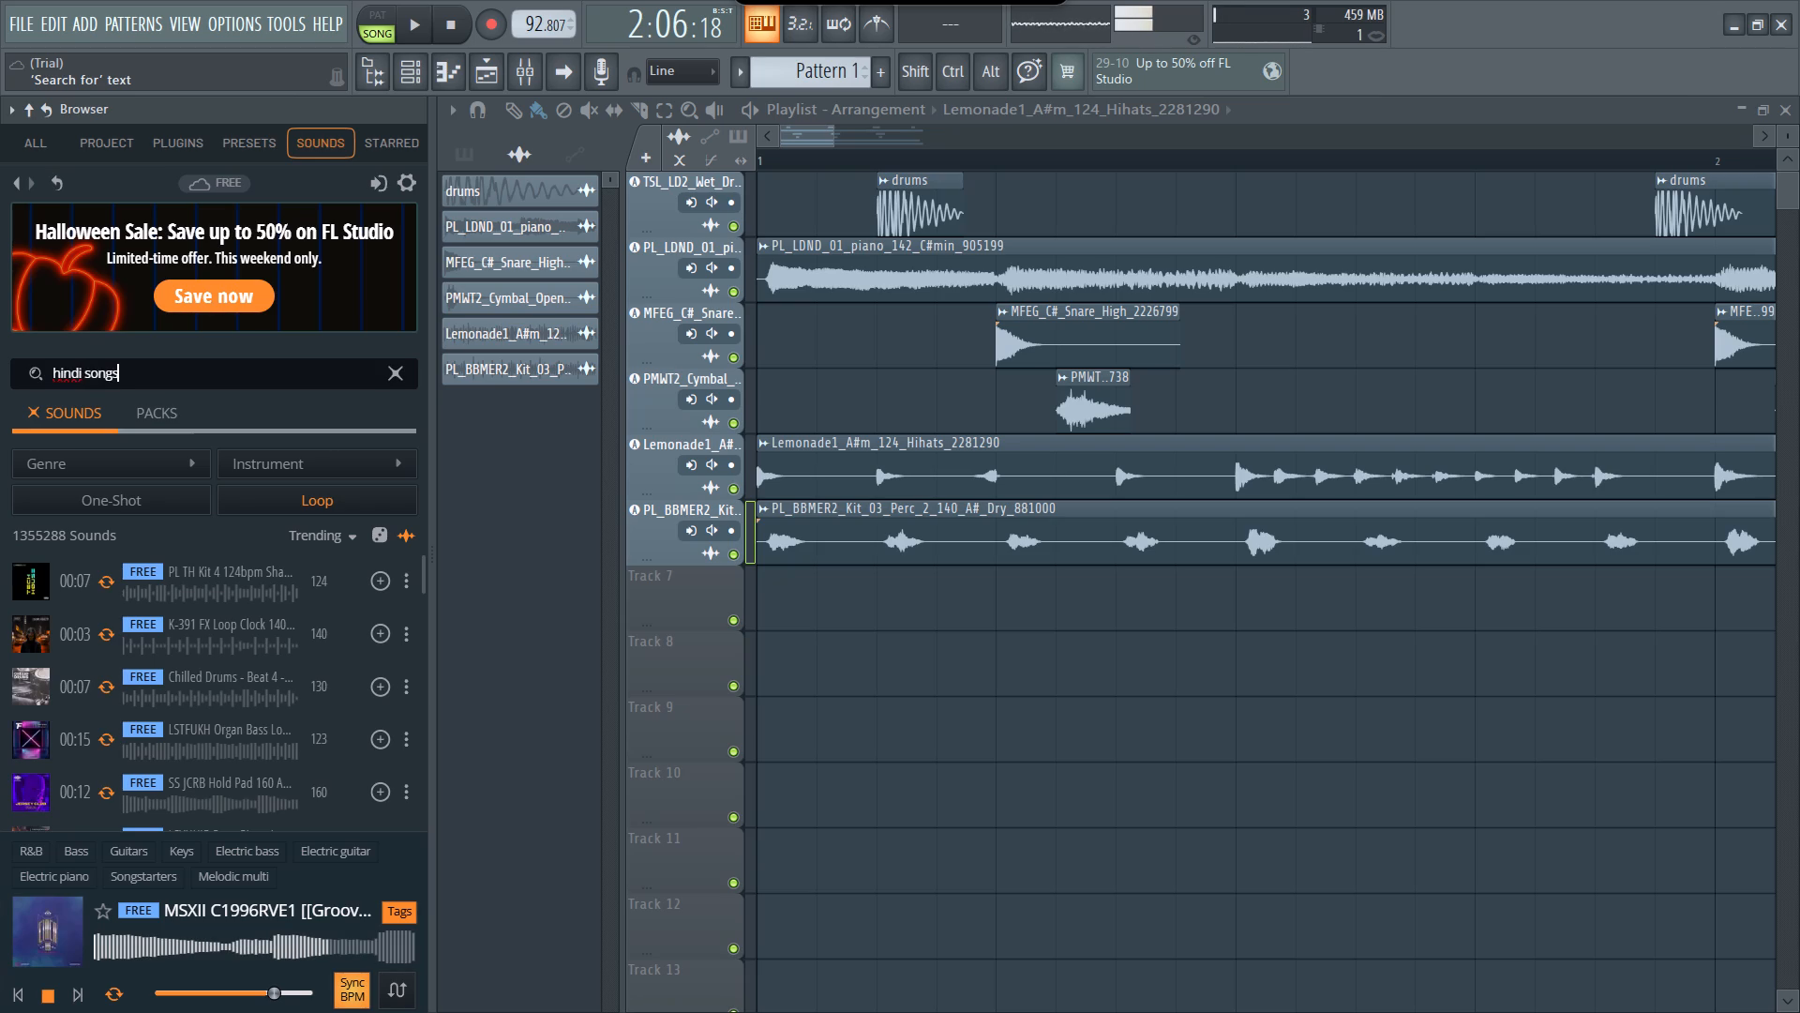
pyautogui.press('space')
pyautogui.write('sample')
pyautogui.press('Return')
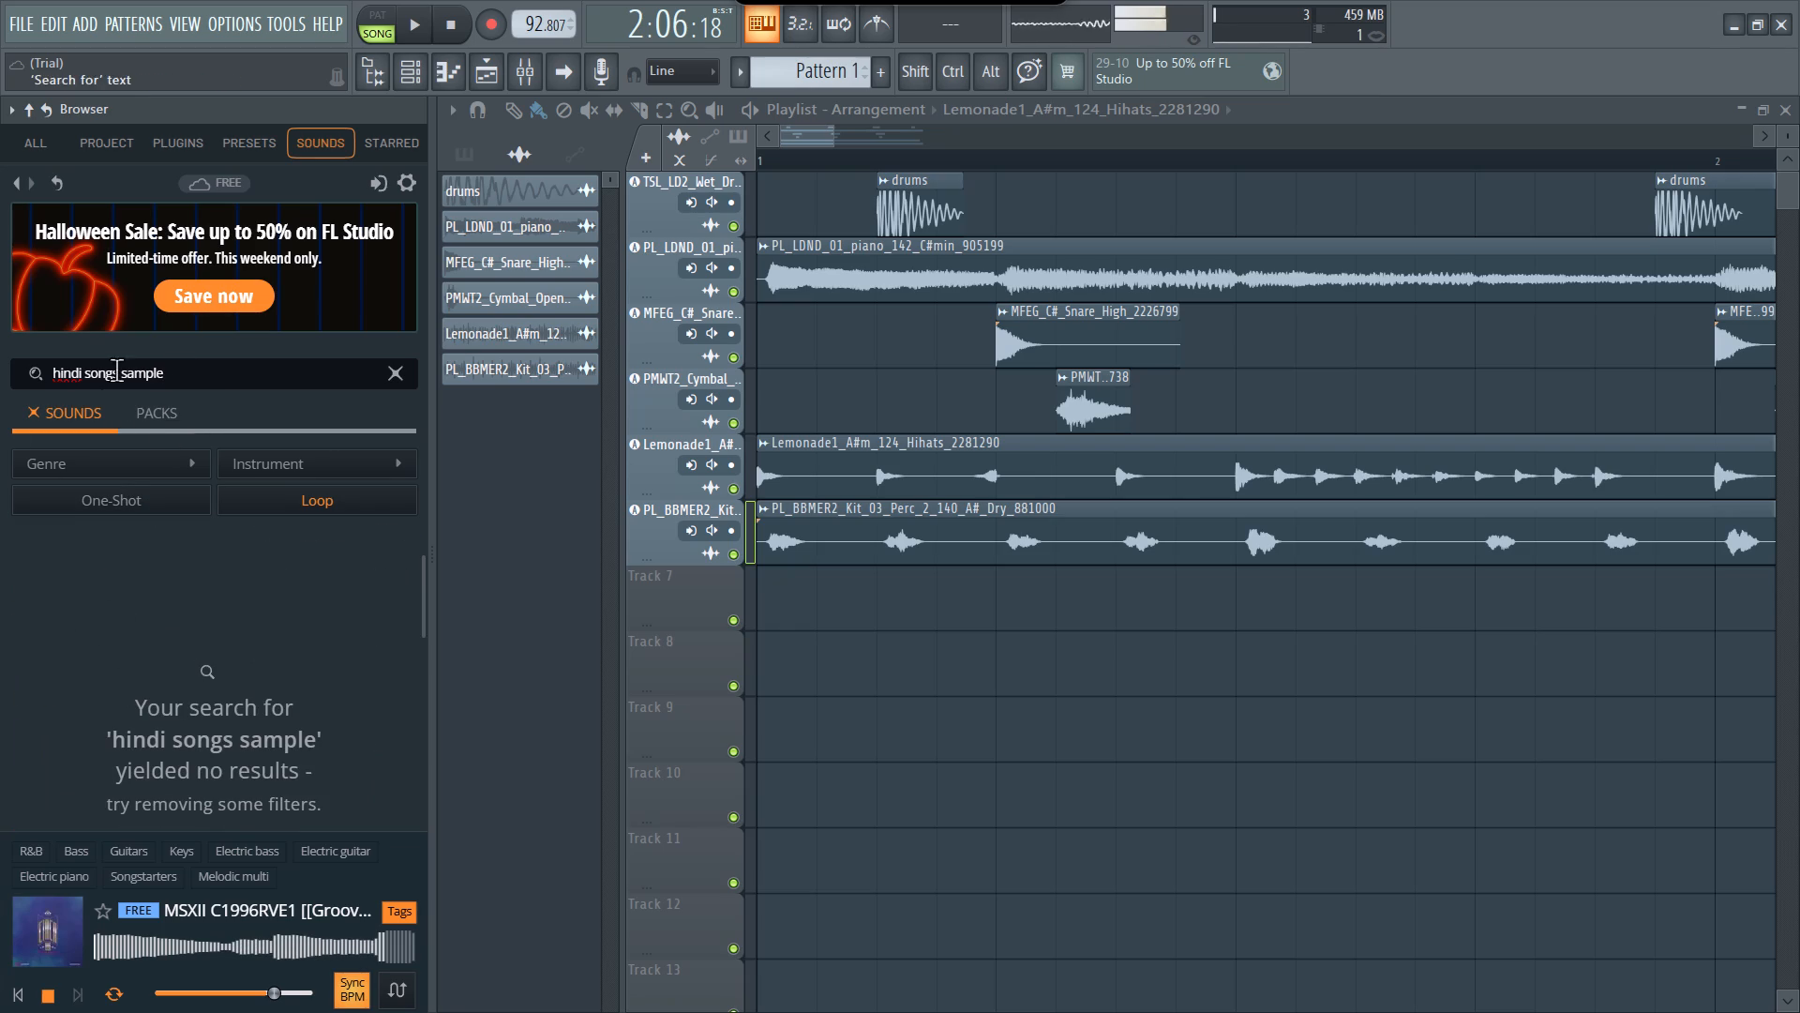
# Shorten the loop search to "hindi sample" and run it.
pyautogui.click(118, 370)
pyautogui.press('BackSpace')
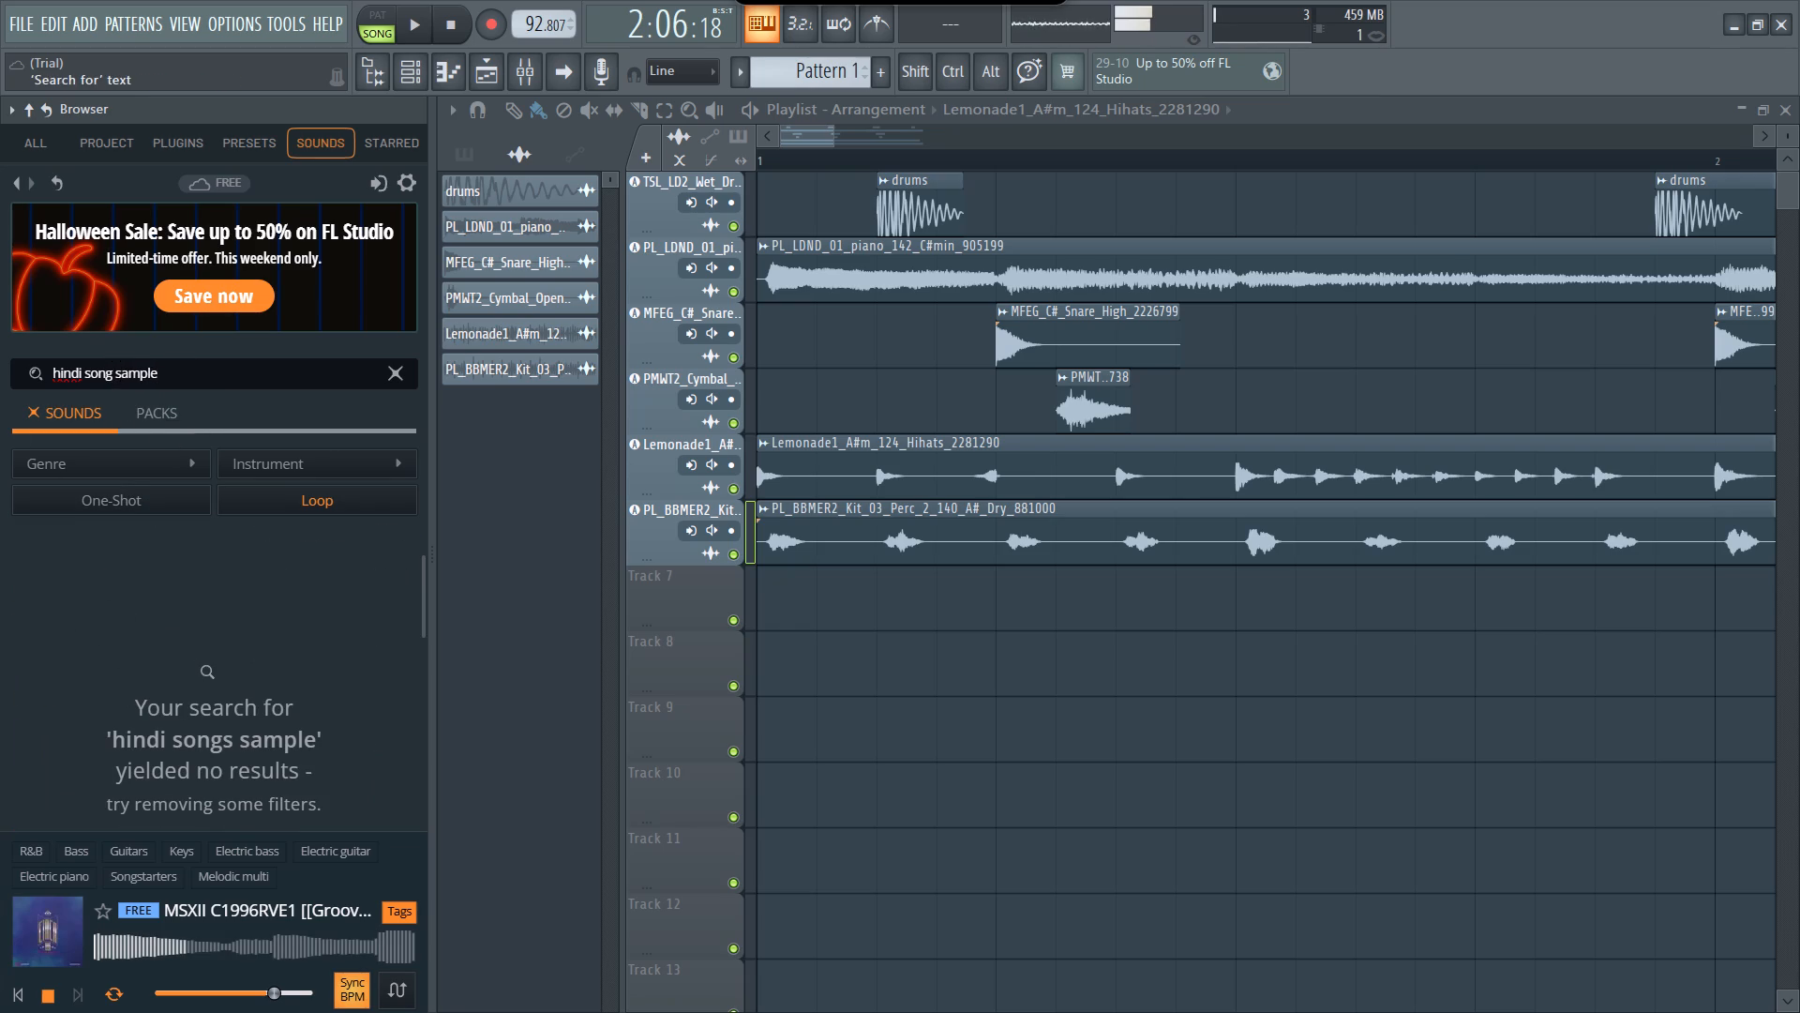
pyautogui.press('BackSpace')
pyautogui.press('BackSpace')
pyautogui.press('BackSpace')
pyautogui.press('BackSpace')
pyautogui.press('BackSpace')
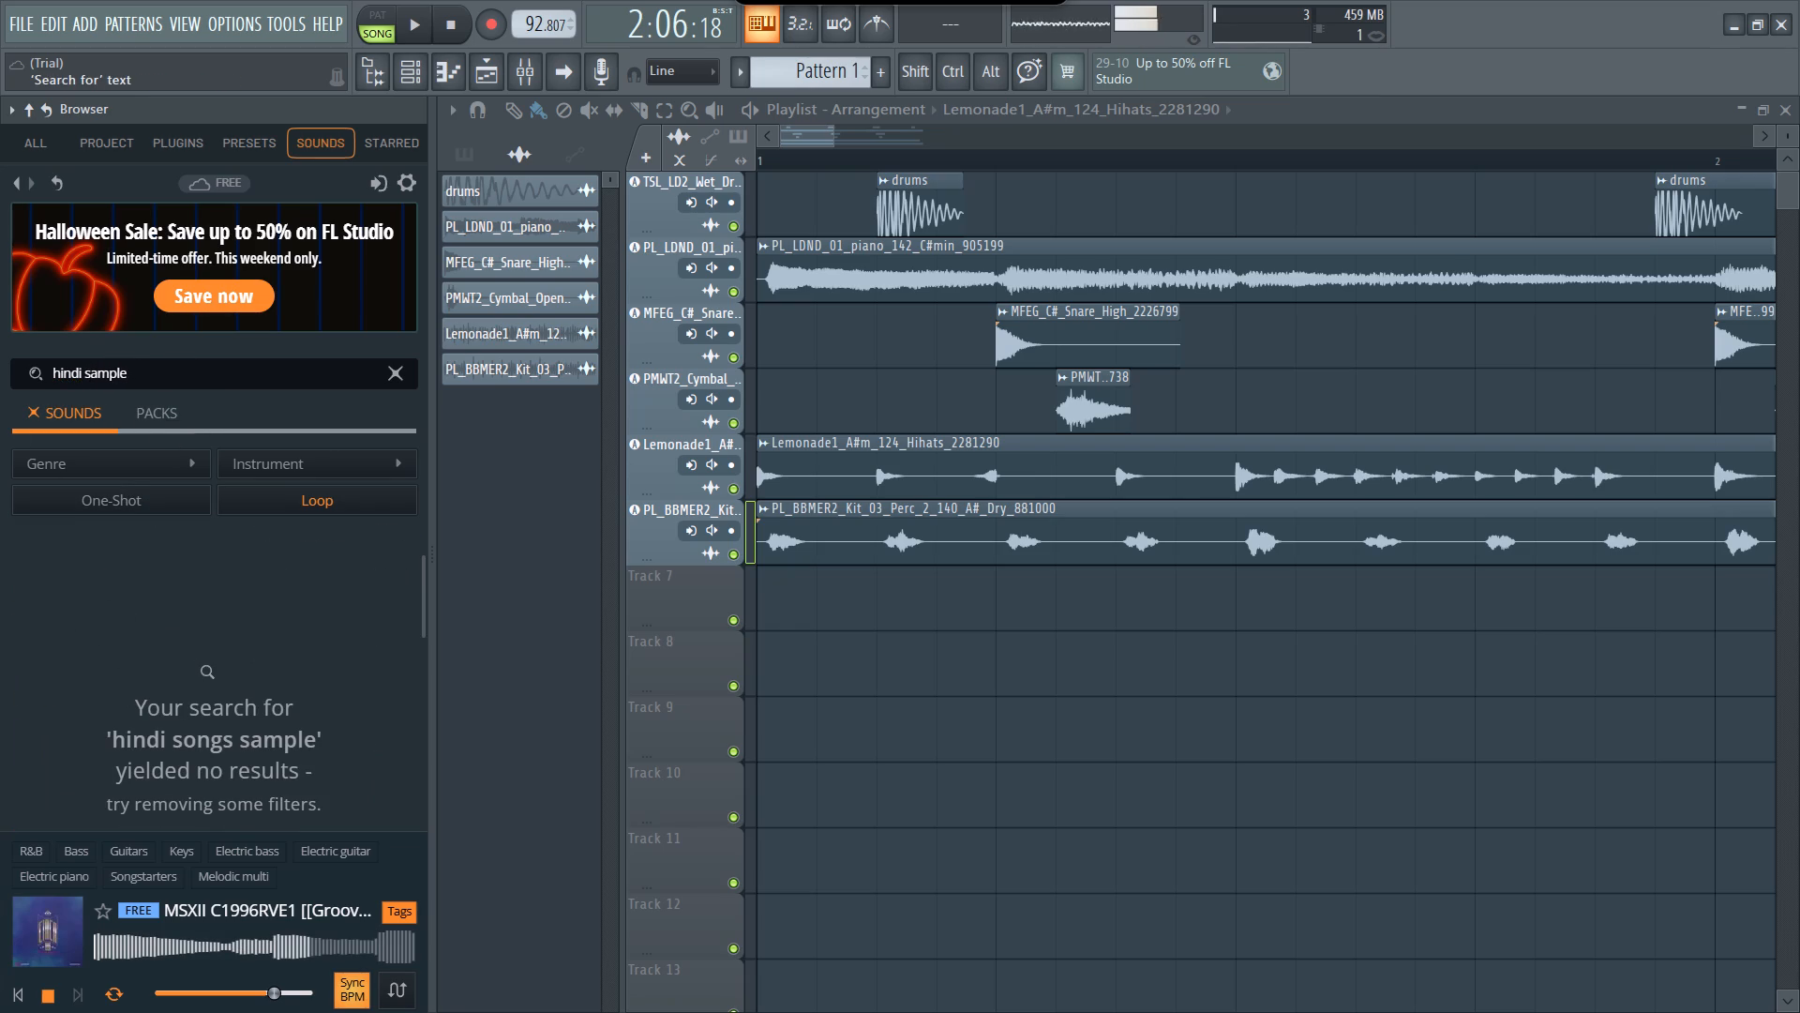
pyautogui.click(191, 370)
pyautogui.press('Return')
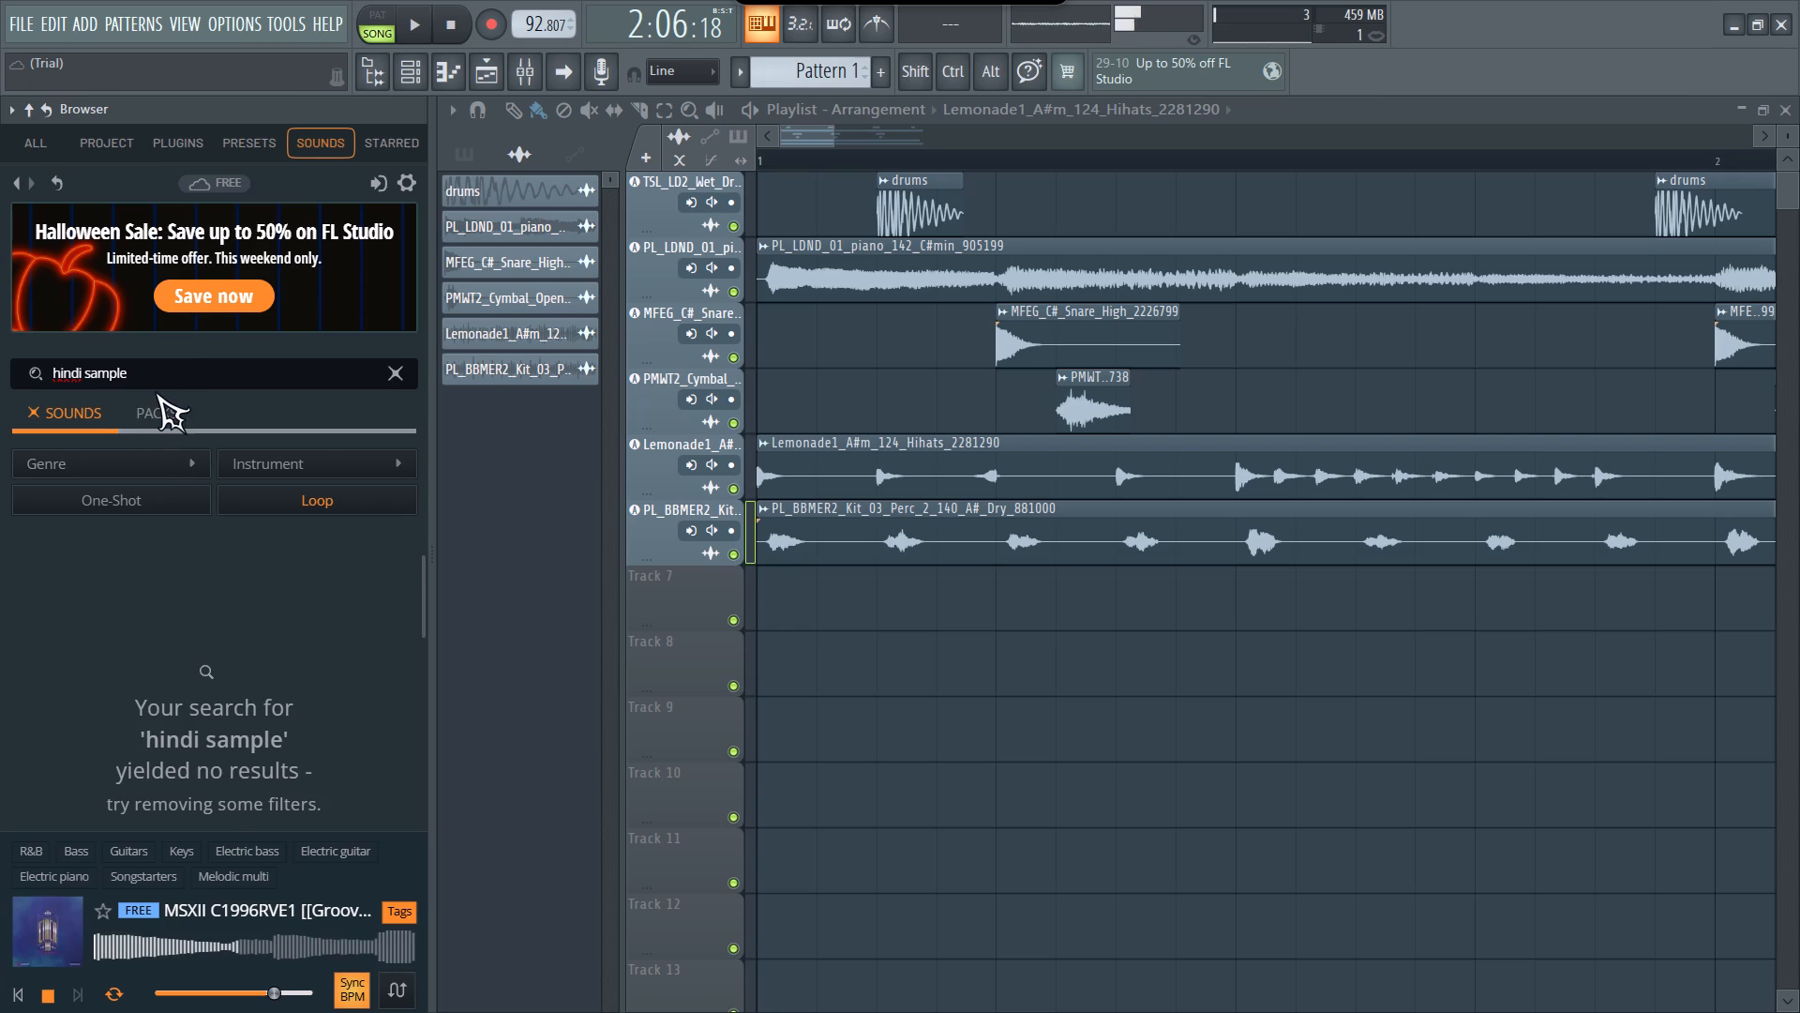
# Search the loop library for just "hindi".
pyautogui.press('BackSpace')
pyautogui.press('BackSpace')
pyautogui.press('BackSpace')
pyautogui.press('BackSpace')
pyautogui.press('BackSpace')
pyautogui.press('BackSpace')
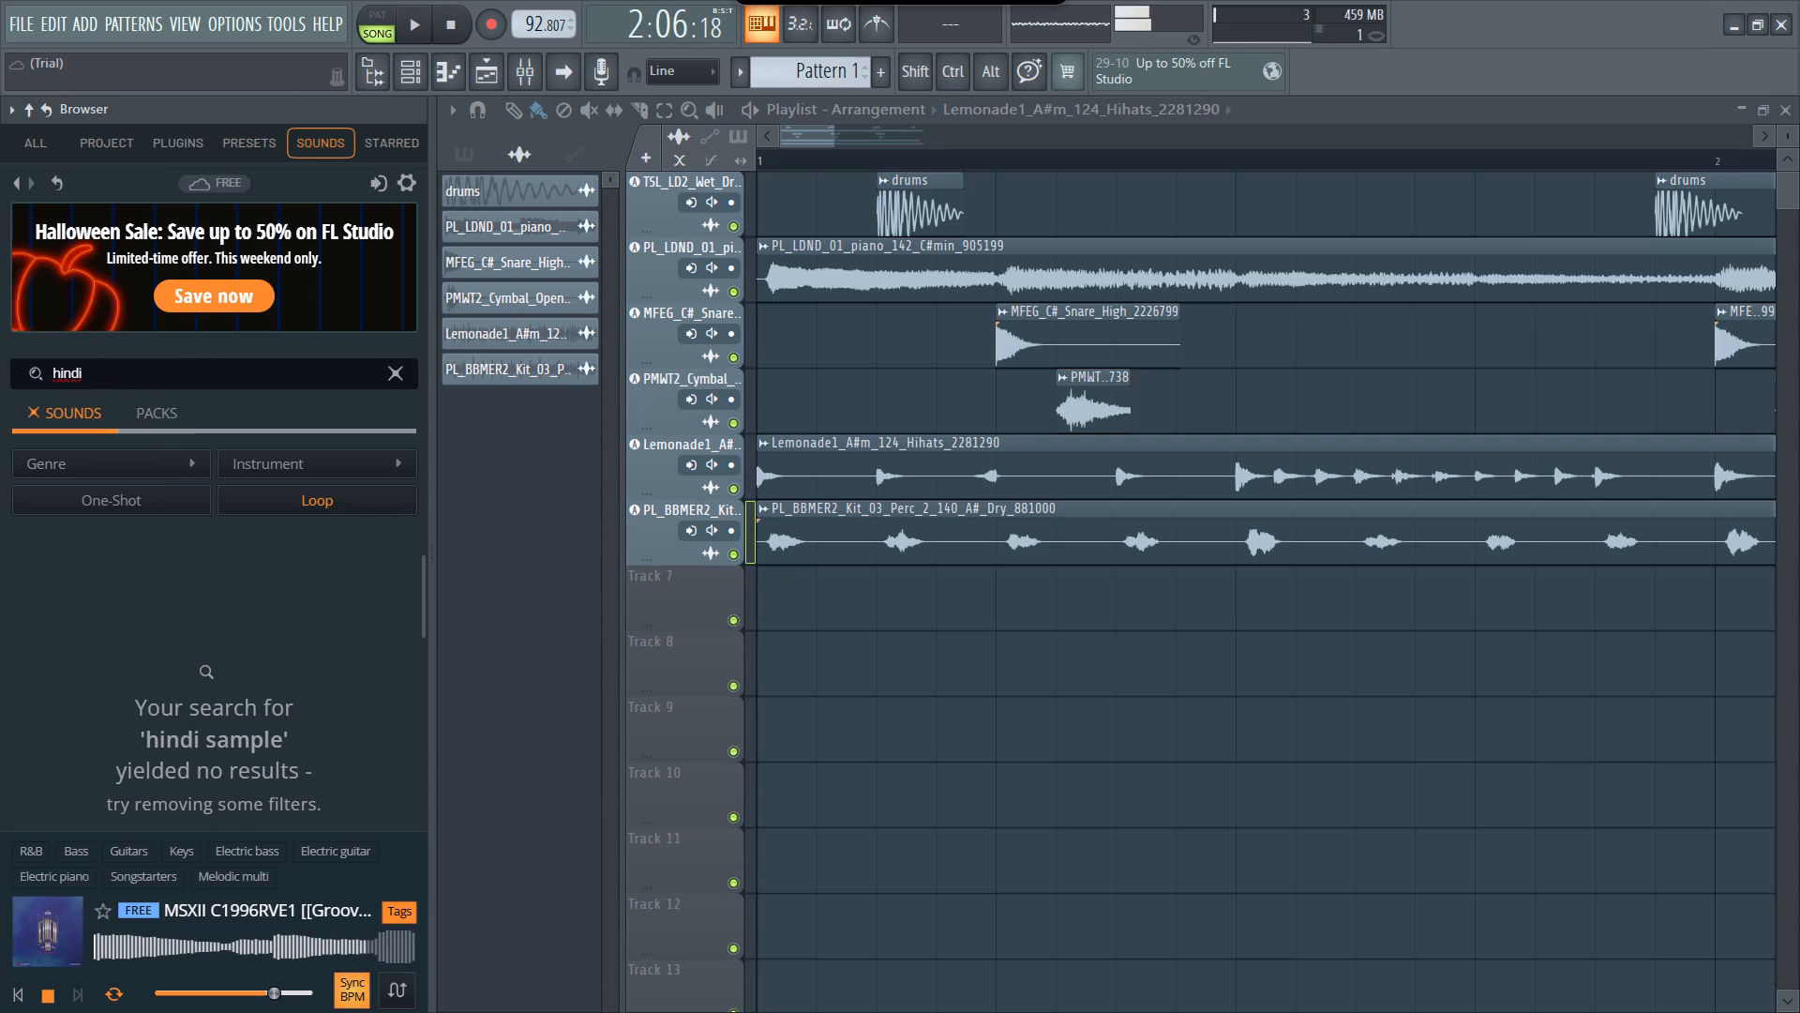
pyautogui.press('Return')
# Audition the LSWWDTD Hindi Flute Loop 02, String Loop 03, Flute Loop 01, Vocal Loop 04, Pad Loop and String Loop 01.
pyautogui.click(120, 632)
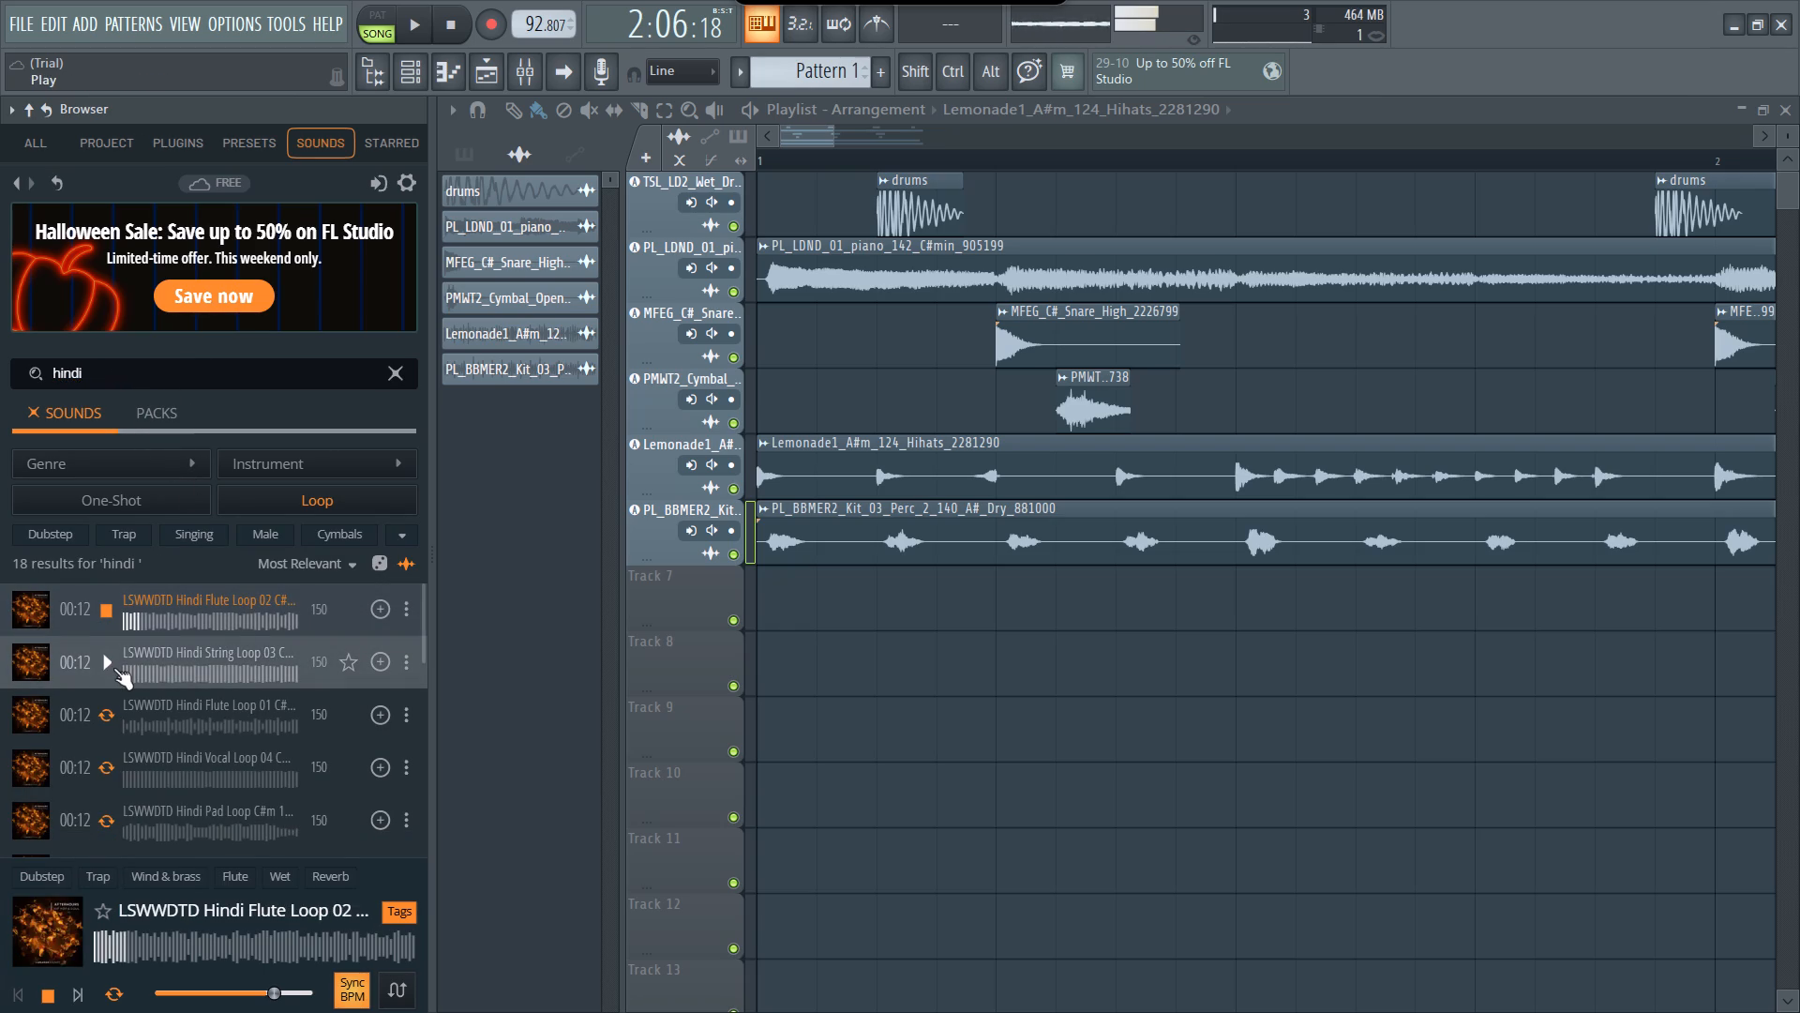
pyautogui.click(109, 664)
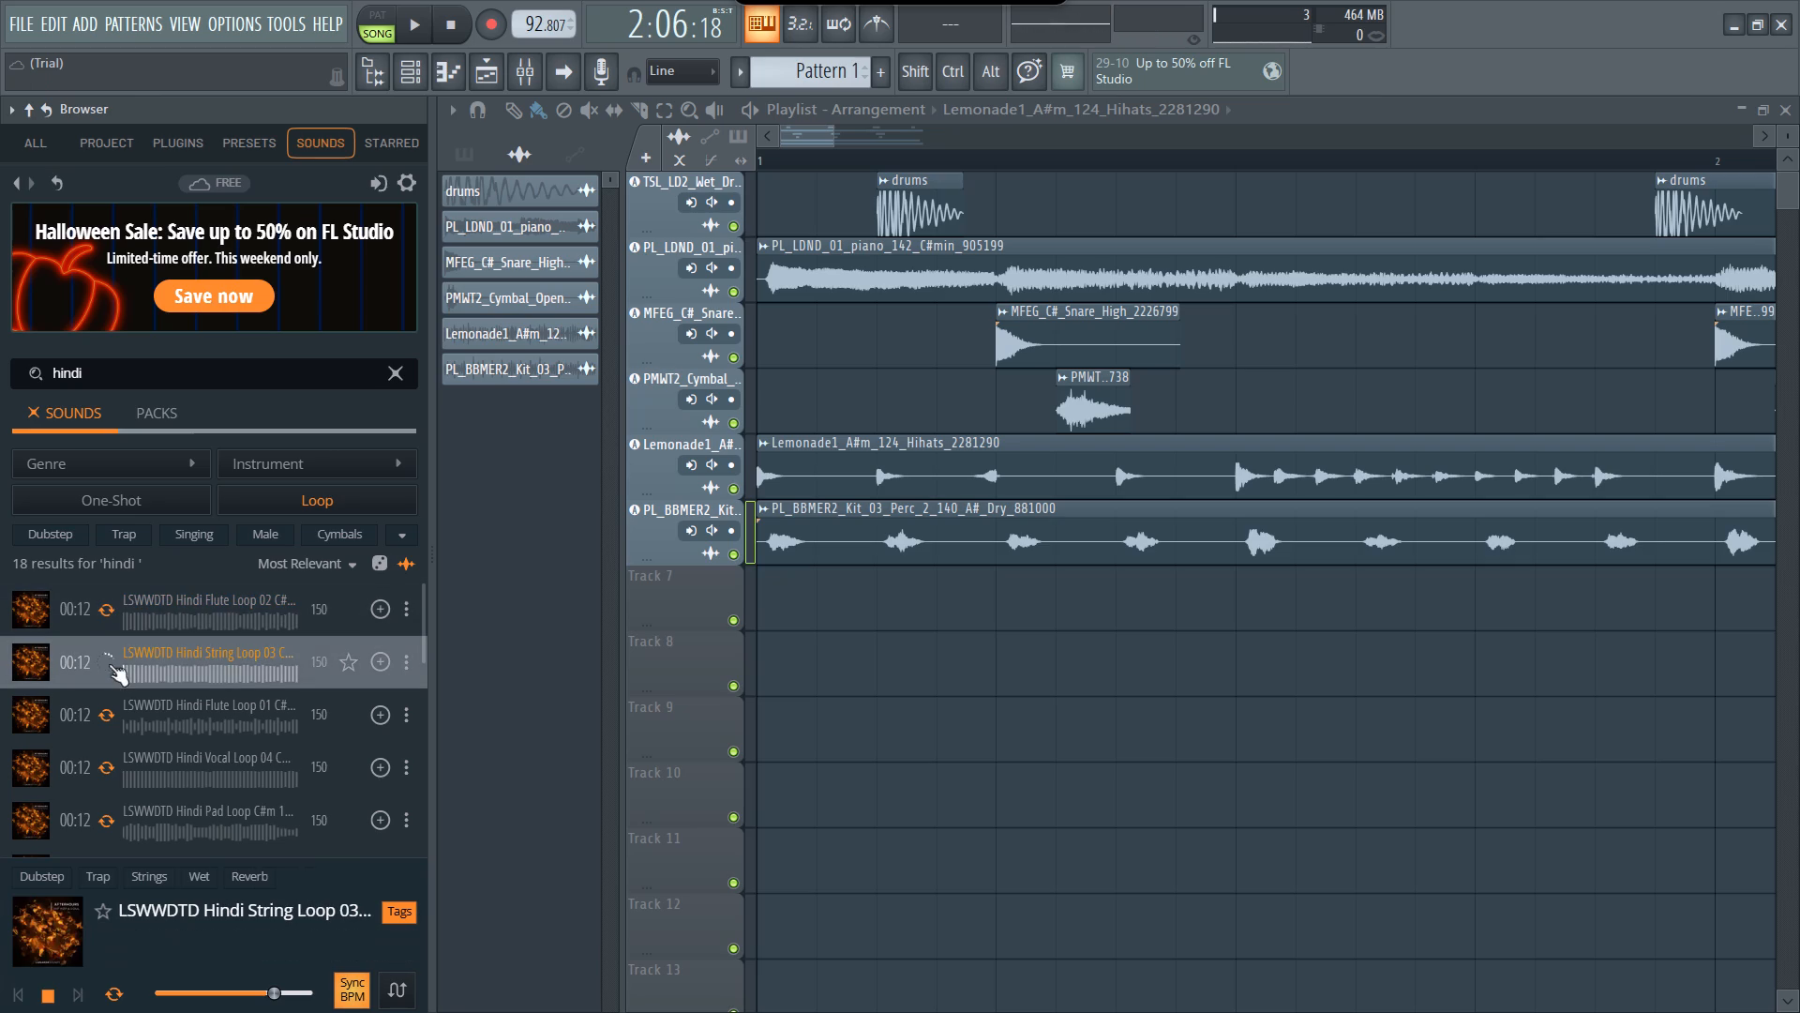
pyautogui.click(106, 717)
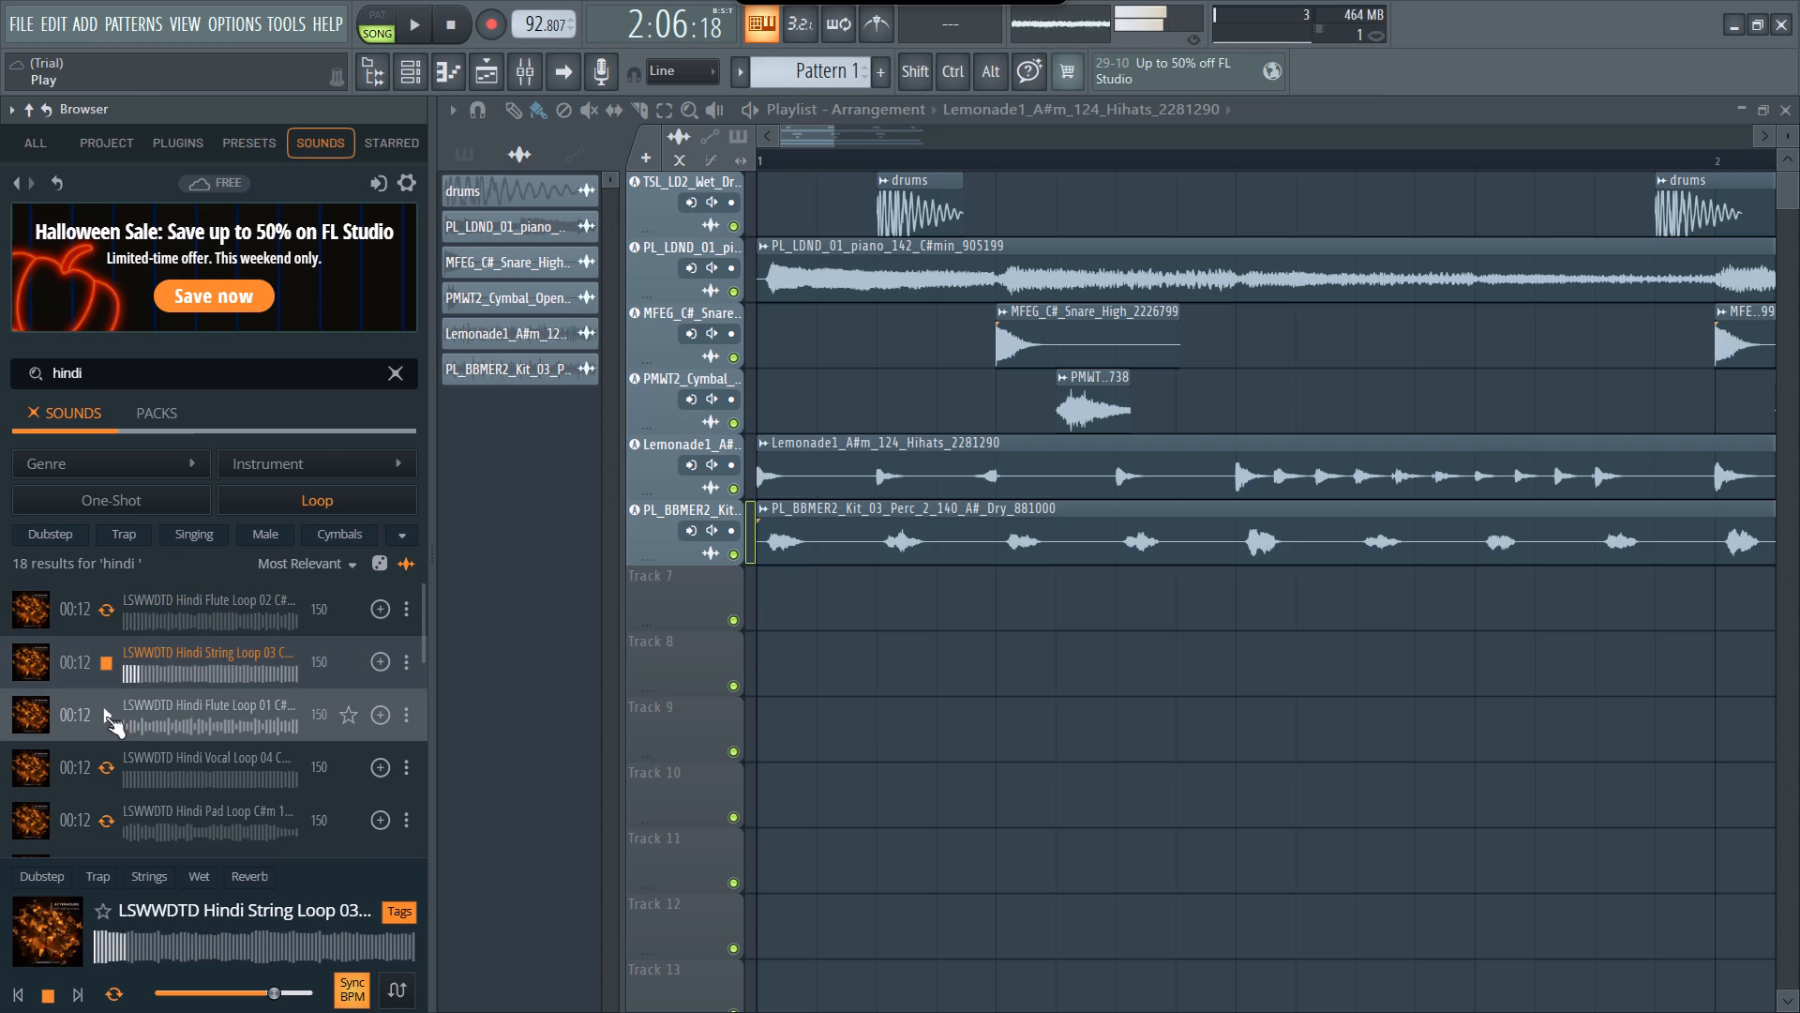
pyautogui.scroll(-1, 106, 717)
pyautogui.click(110, 720)
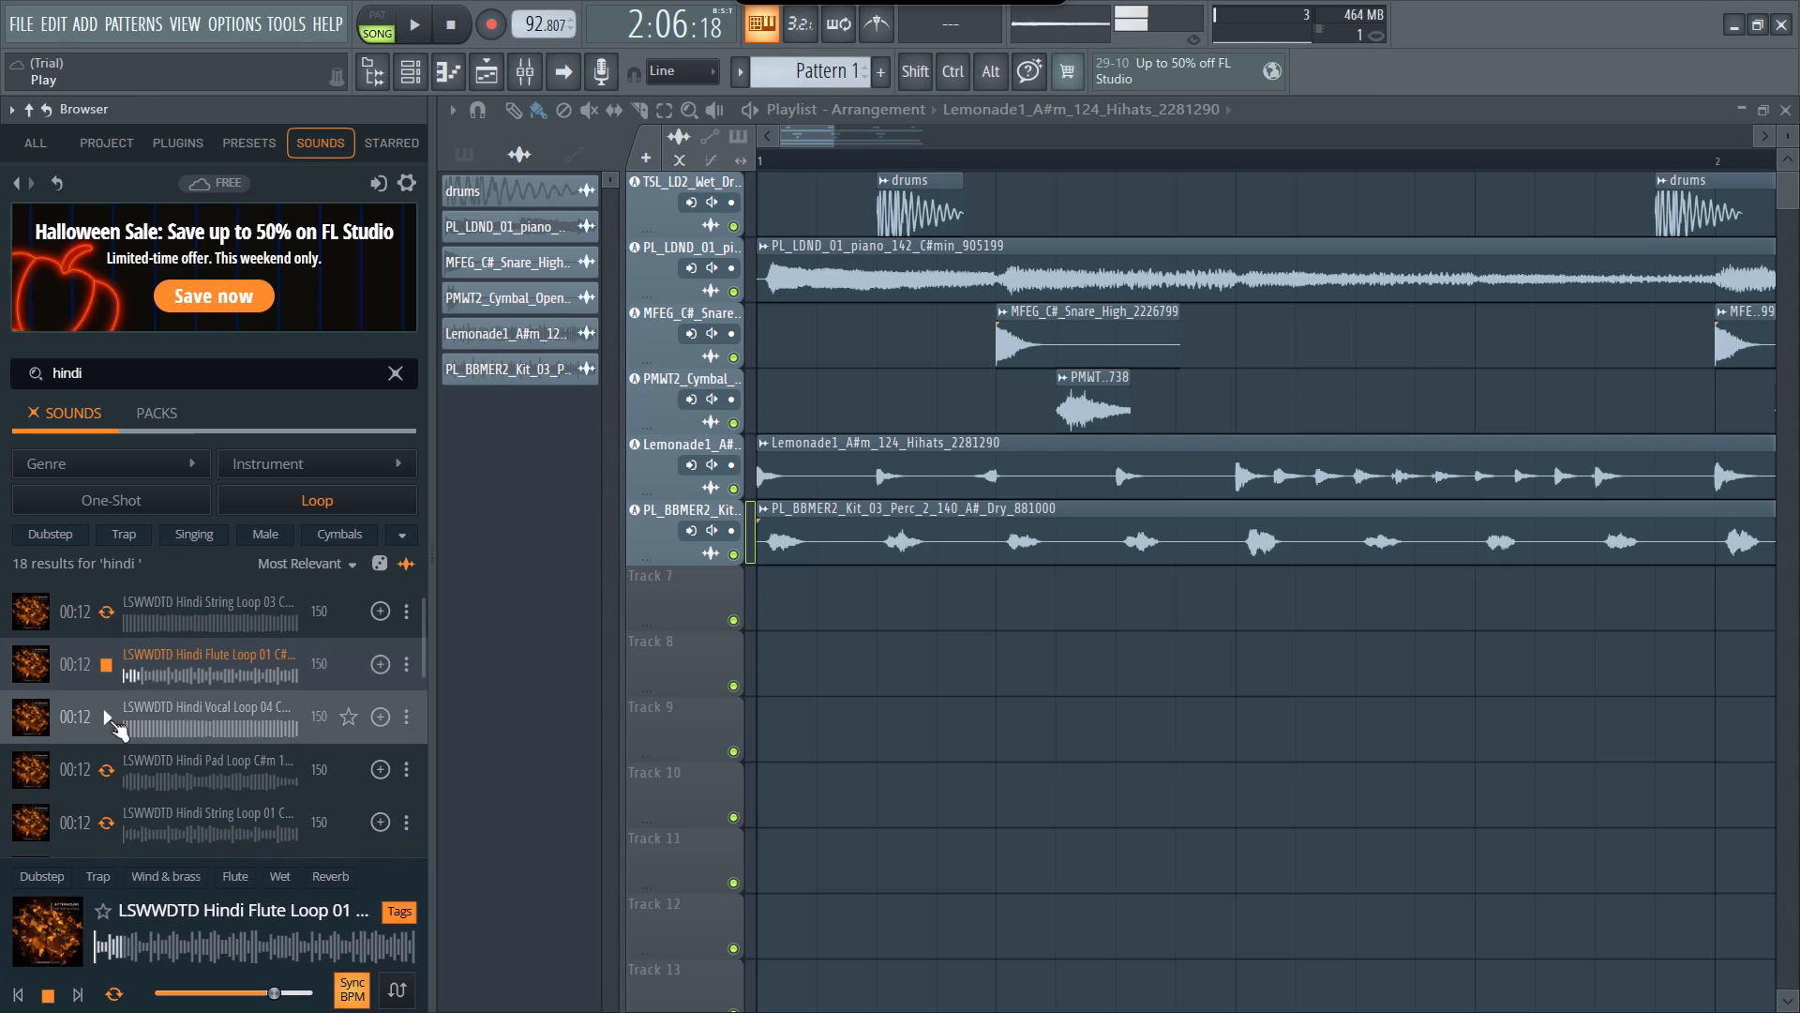
pyautogui.scroll(-1, 110, 720)
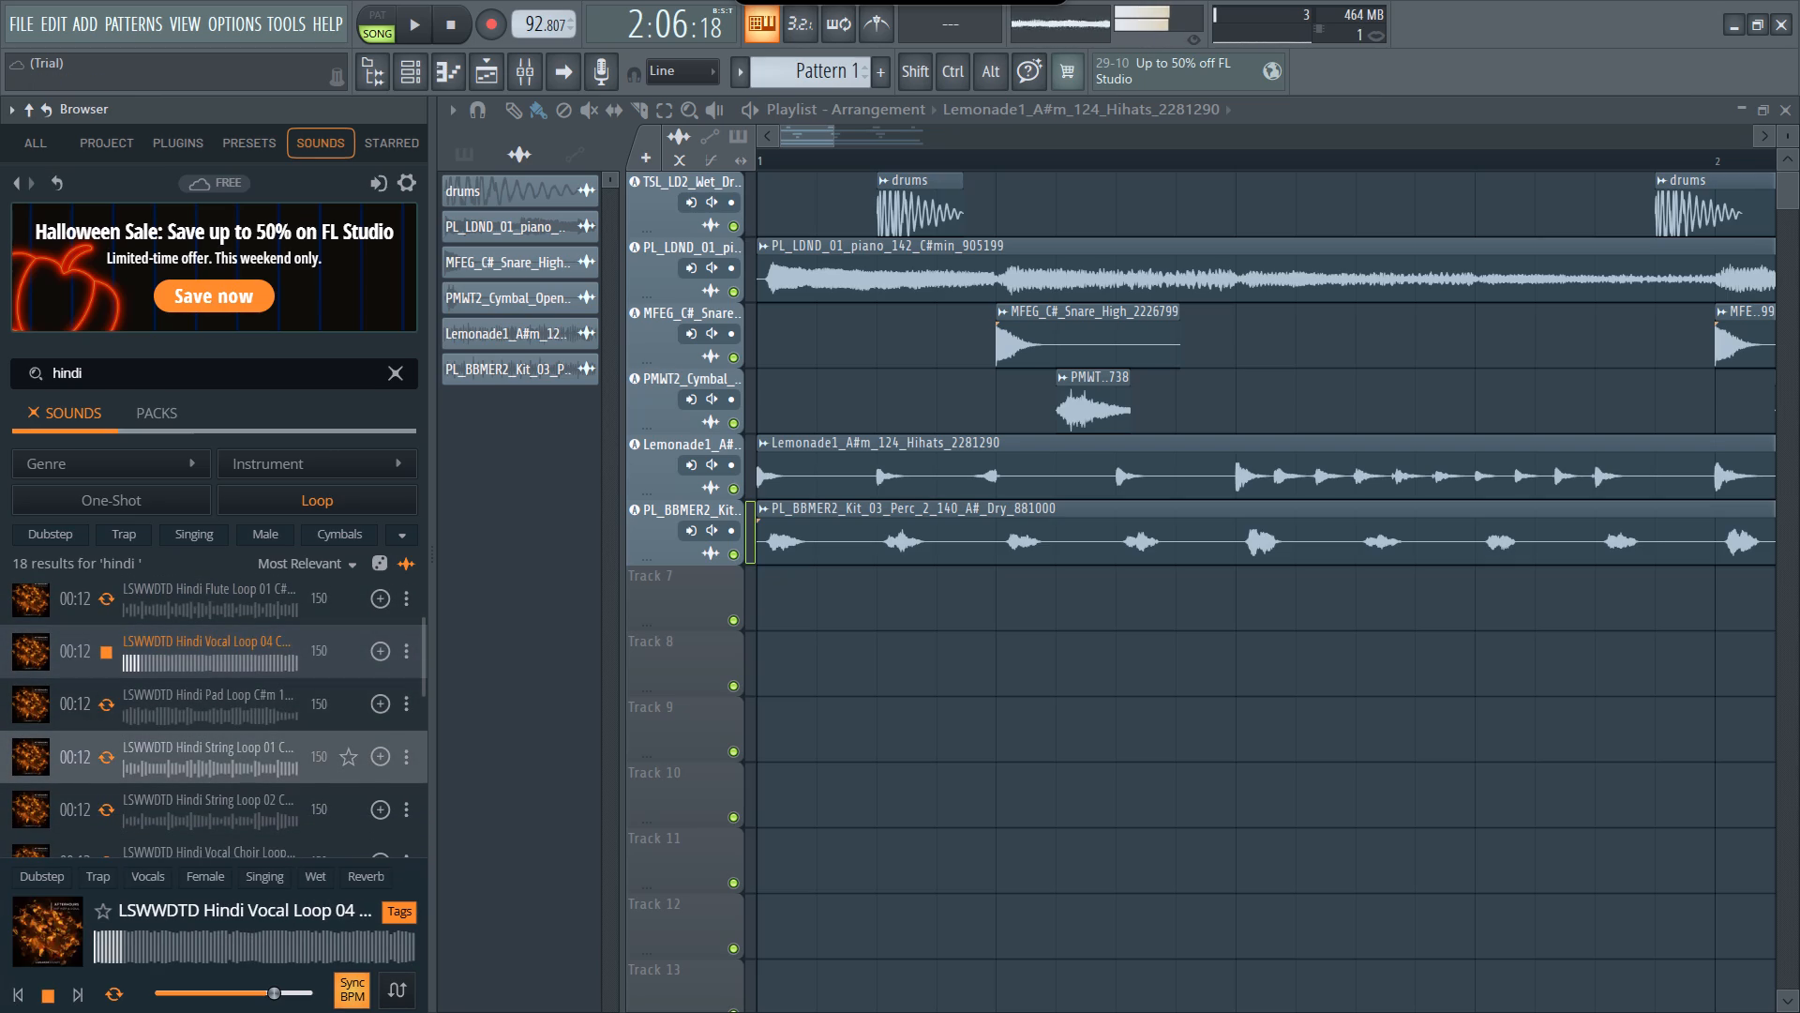
pyautogui.click(108, 719)
pyautogui.scroll(-1, 108, 719)
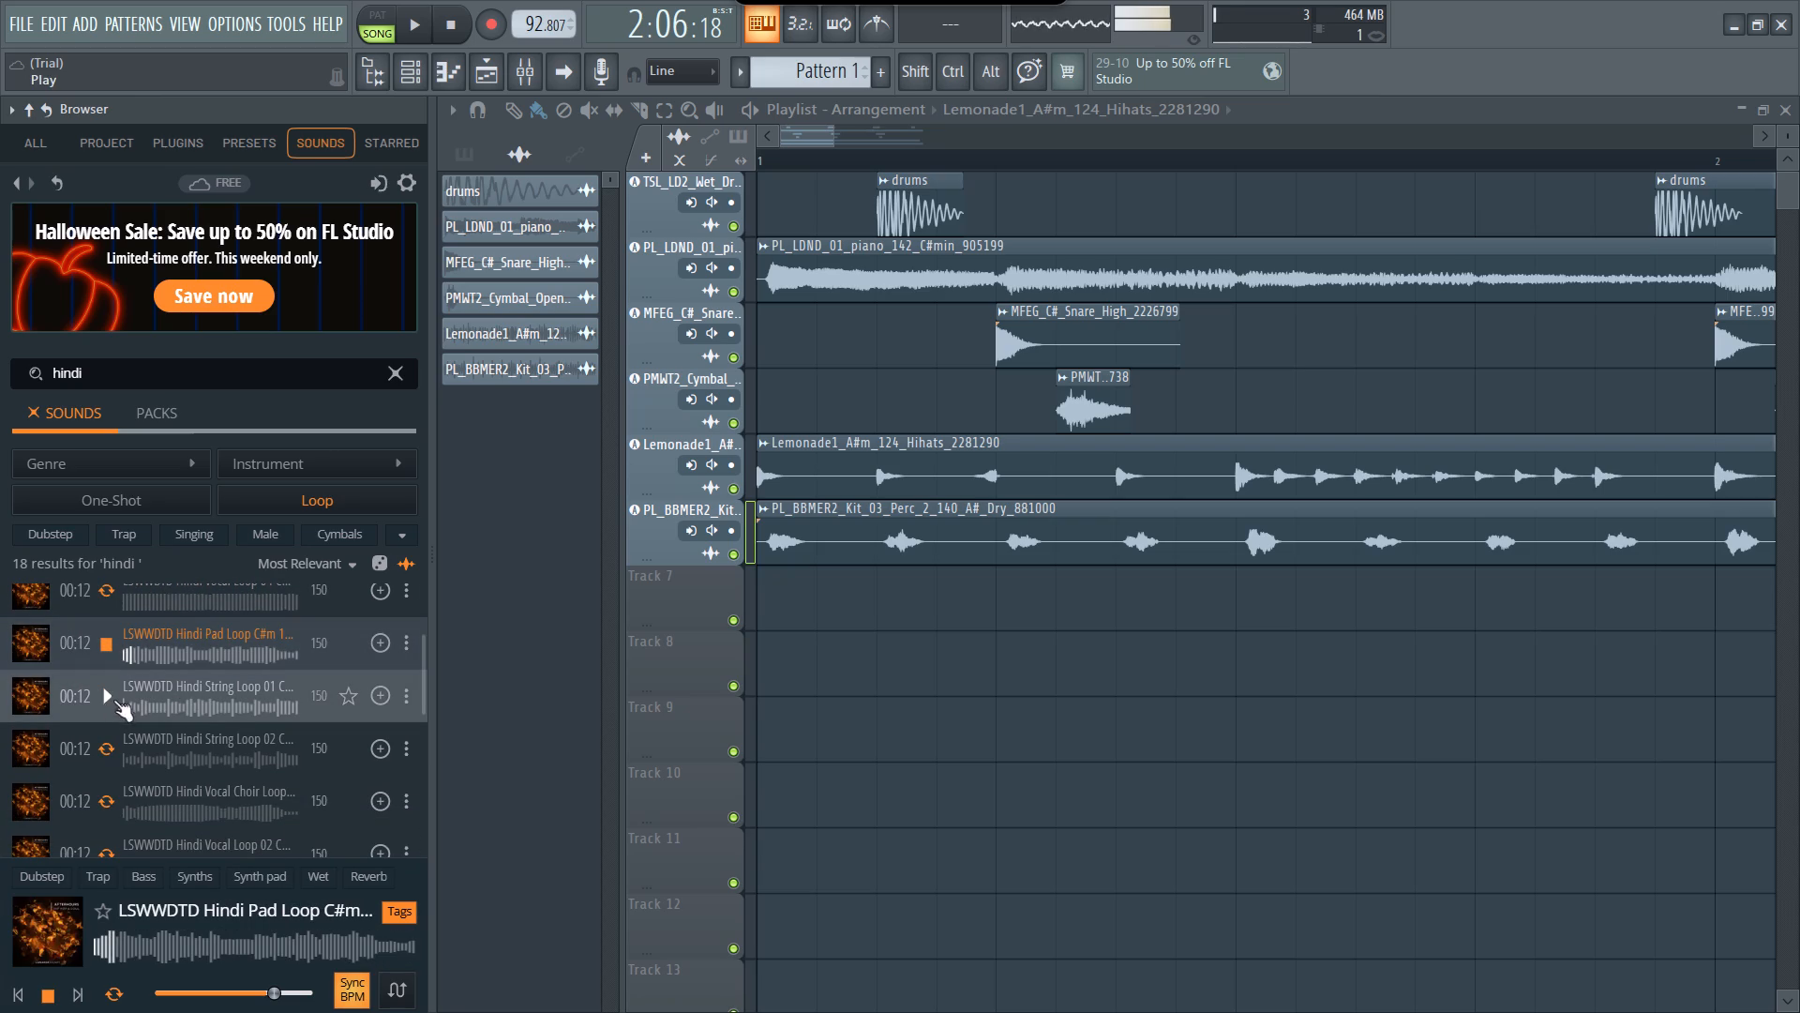
pyautogui.click(110, 706)
# Audition the LSWWDTD Hindi String Loop 02, WA GAHV Vocal Phrase Hindi Wet, LSWWDTD Hindi Low Brass Bass and Vocal Loop 01.
pyautogui.scroll(-1, 110, 706)
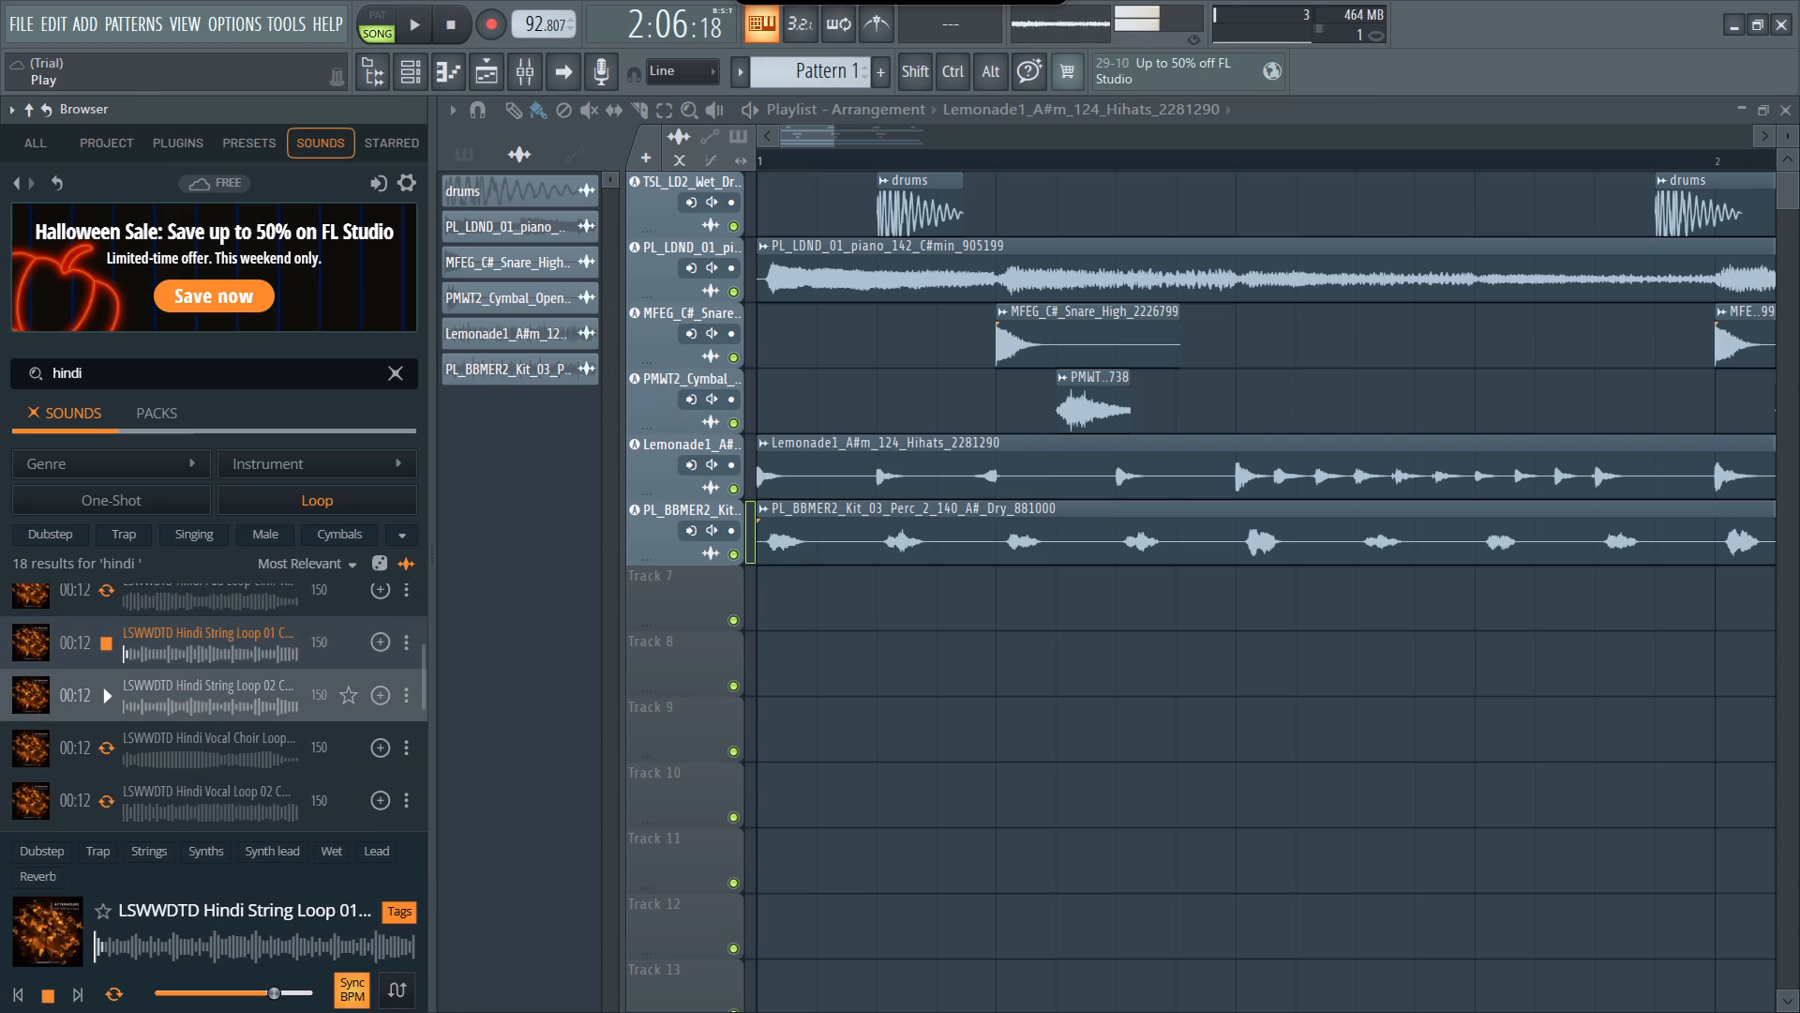
pyautogui.scroll(-1, 110, 706)
pyautogui.click(109, 683)
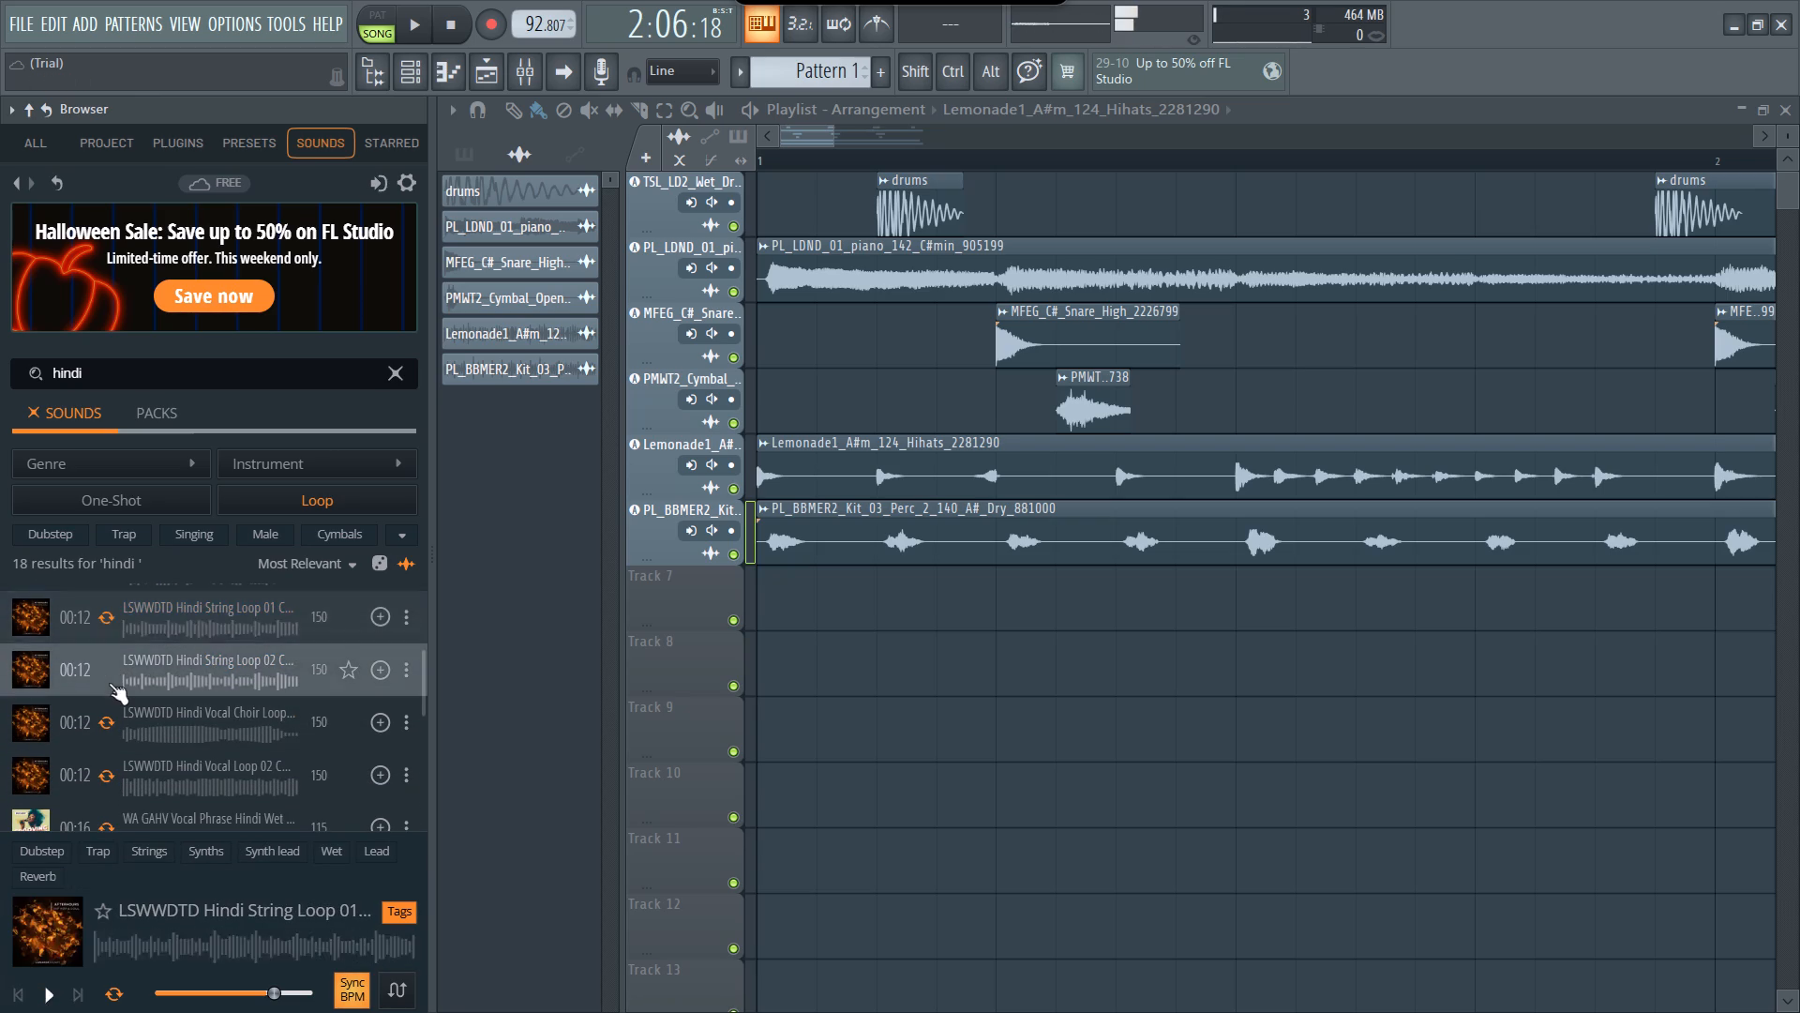
pyautogui.scroll(-1, 109, 683)
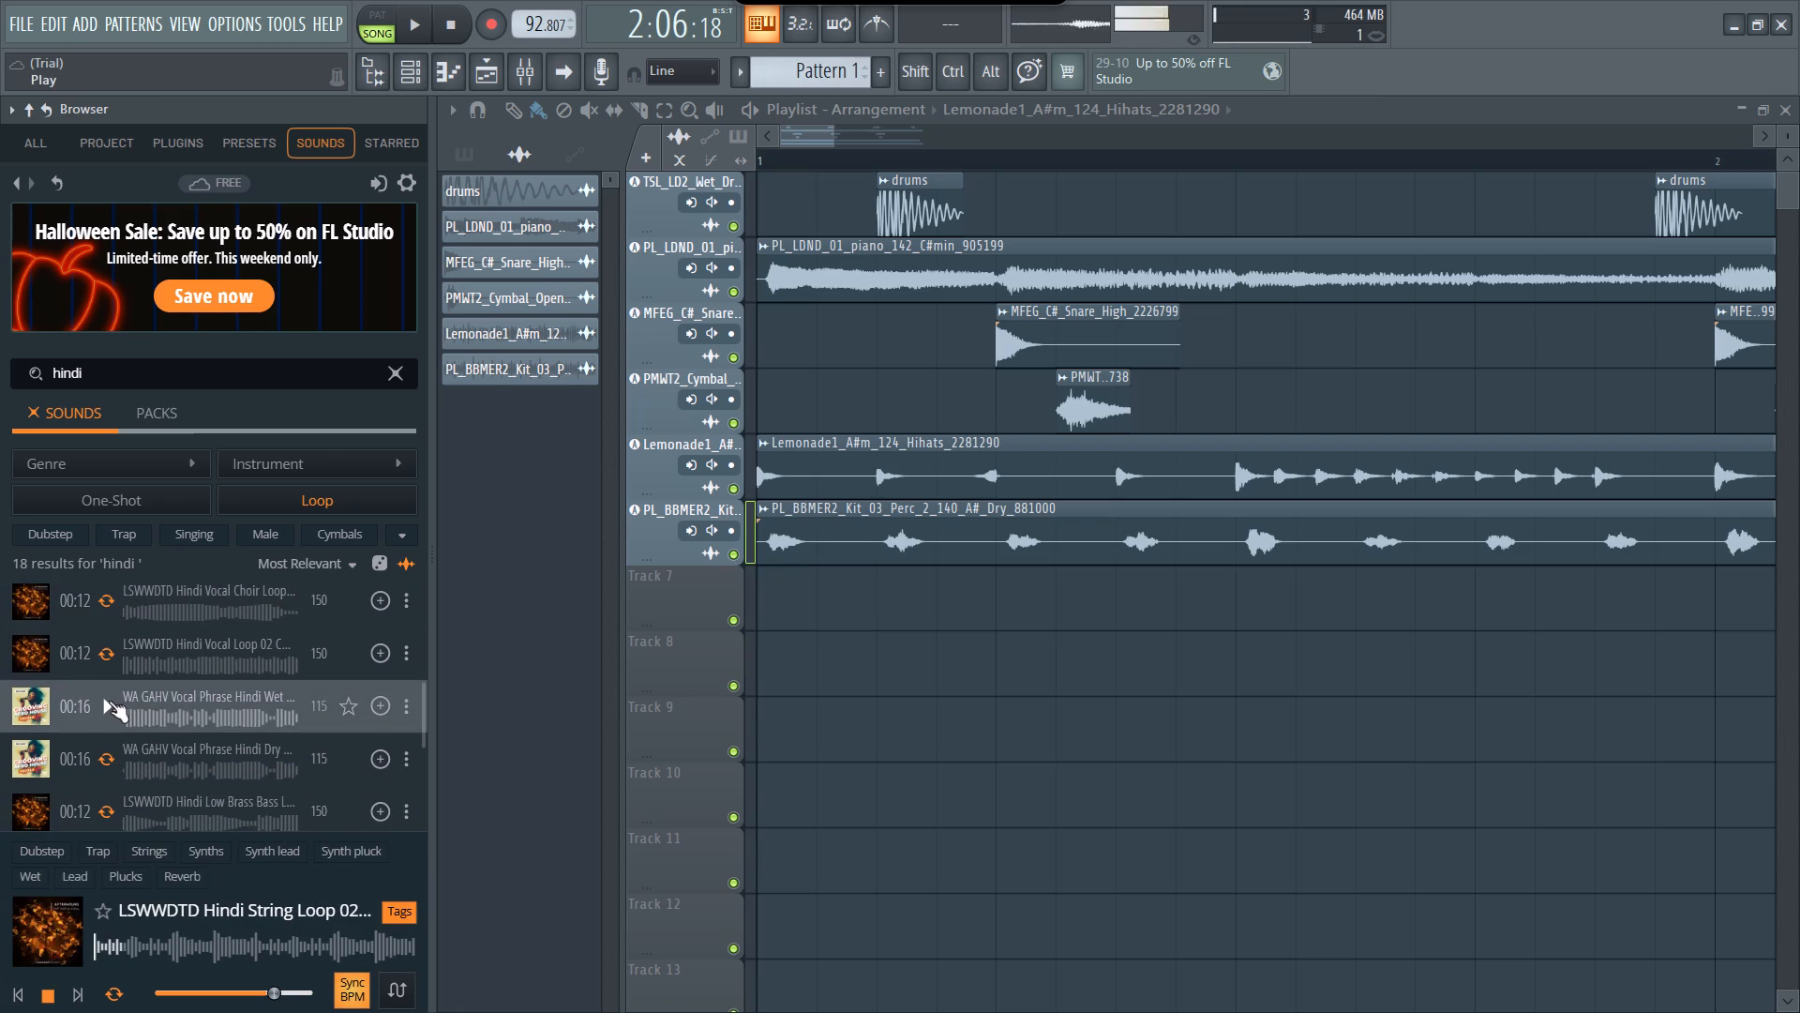
pyautogui.click(109, 701)
pyautogui.scroll(-1, 109, 701)
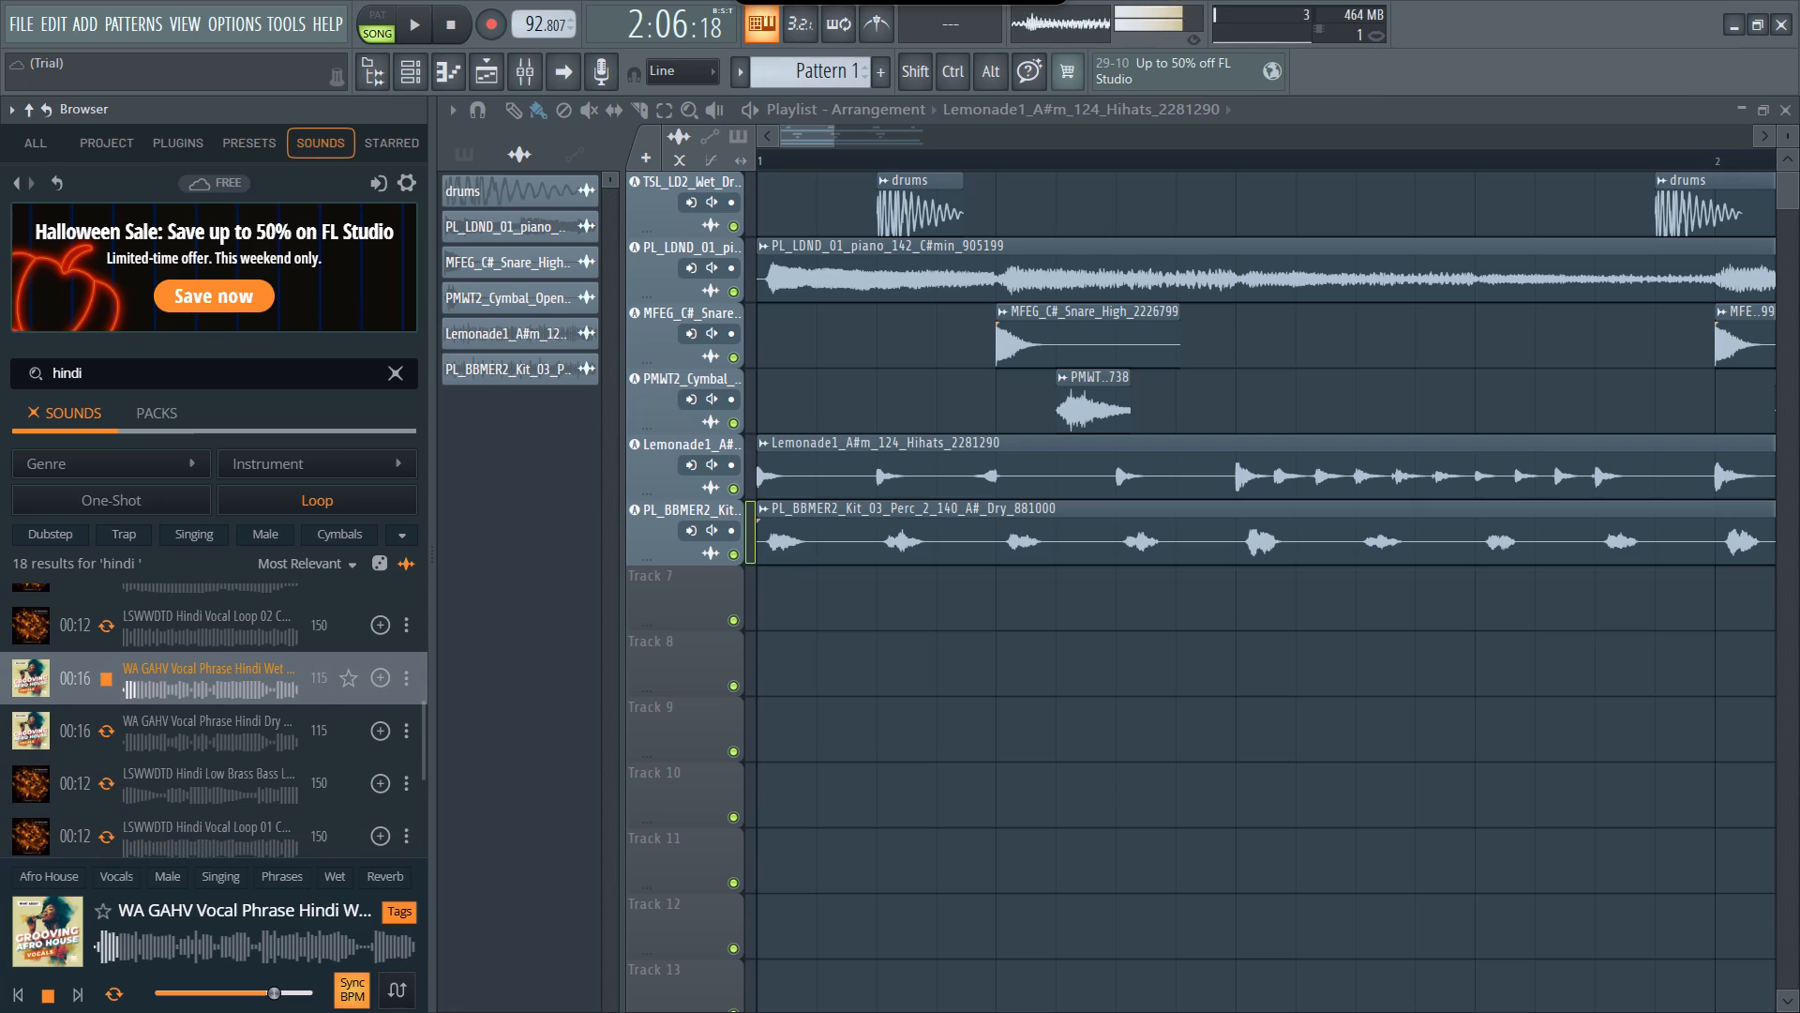
pyautogui.scroll(-1, 109, 701)
pyautogui.click(106, 764)
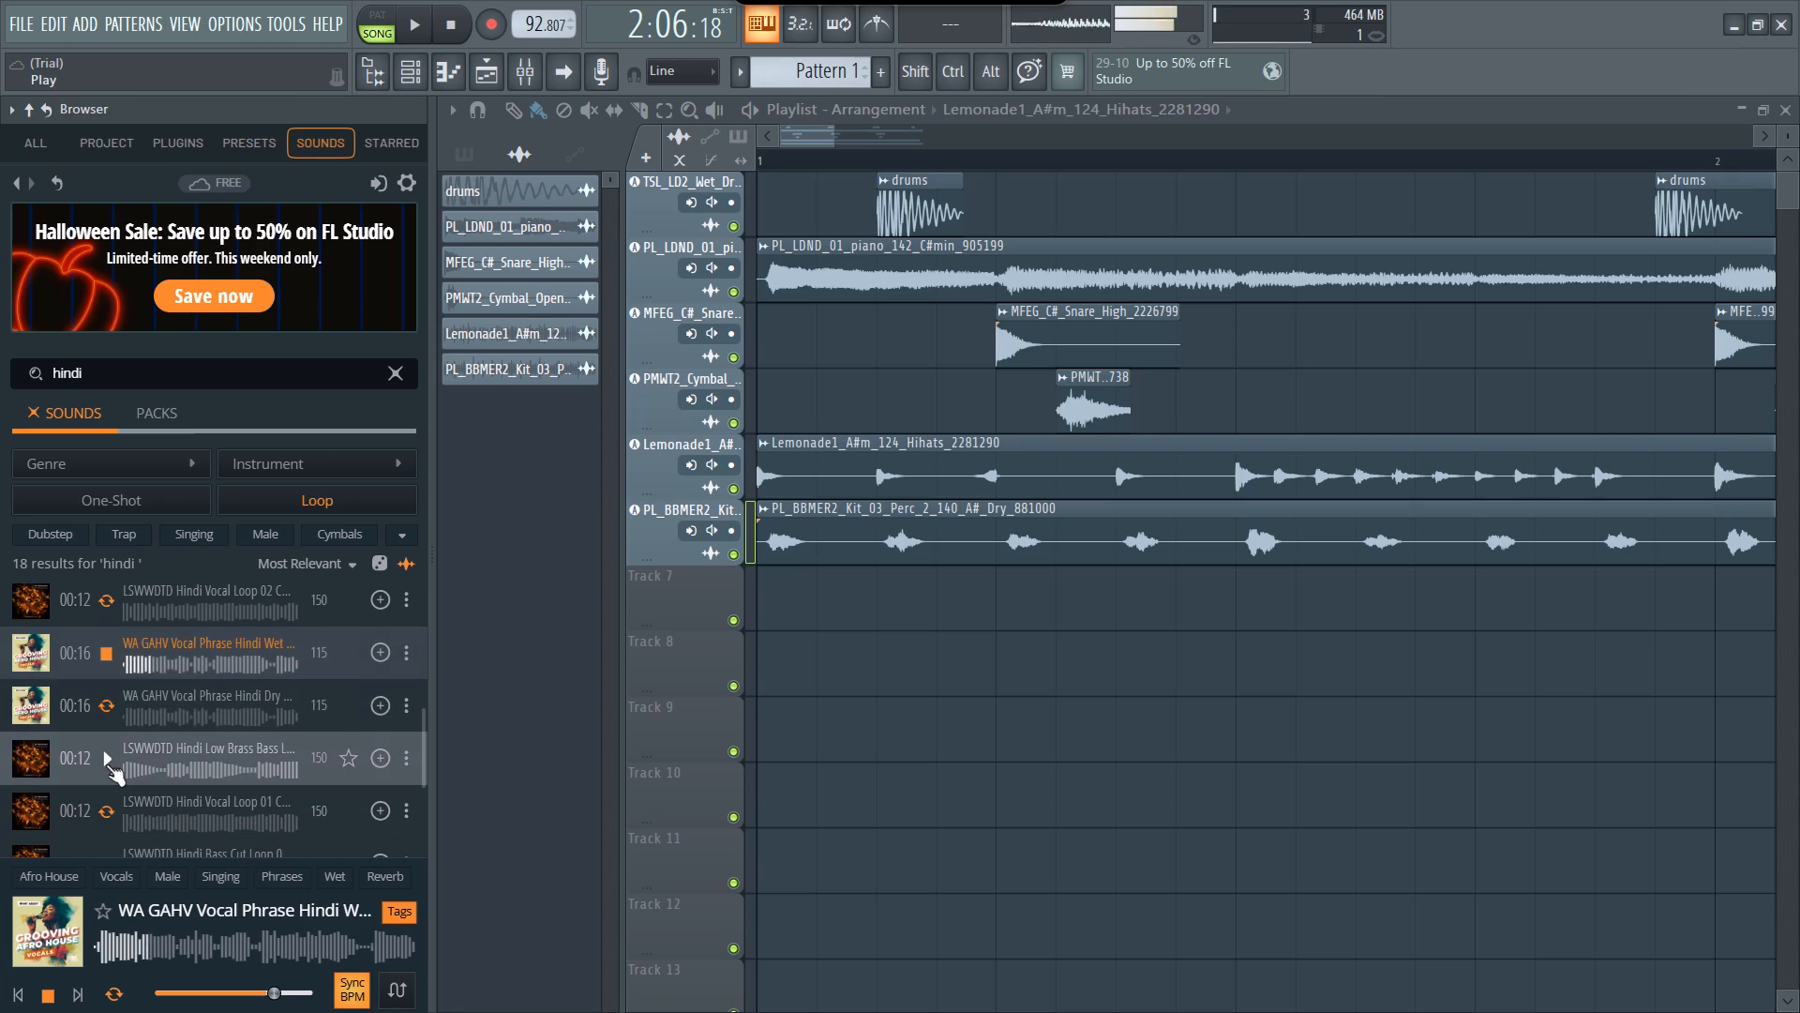
pyautogui.scroll(-2, 106, 758)
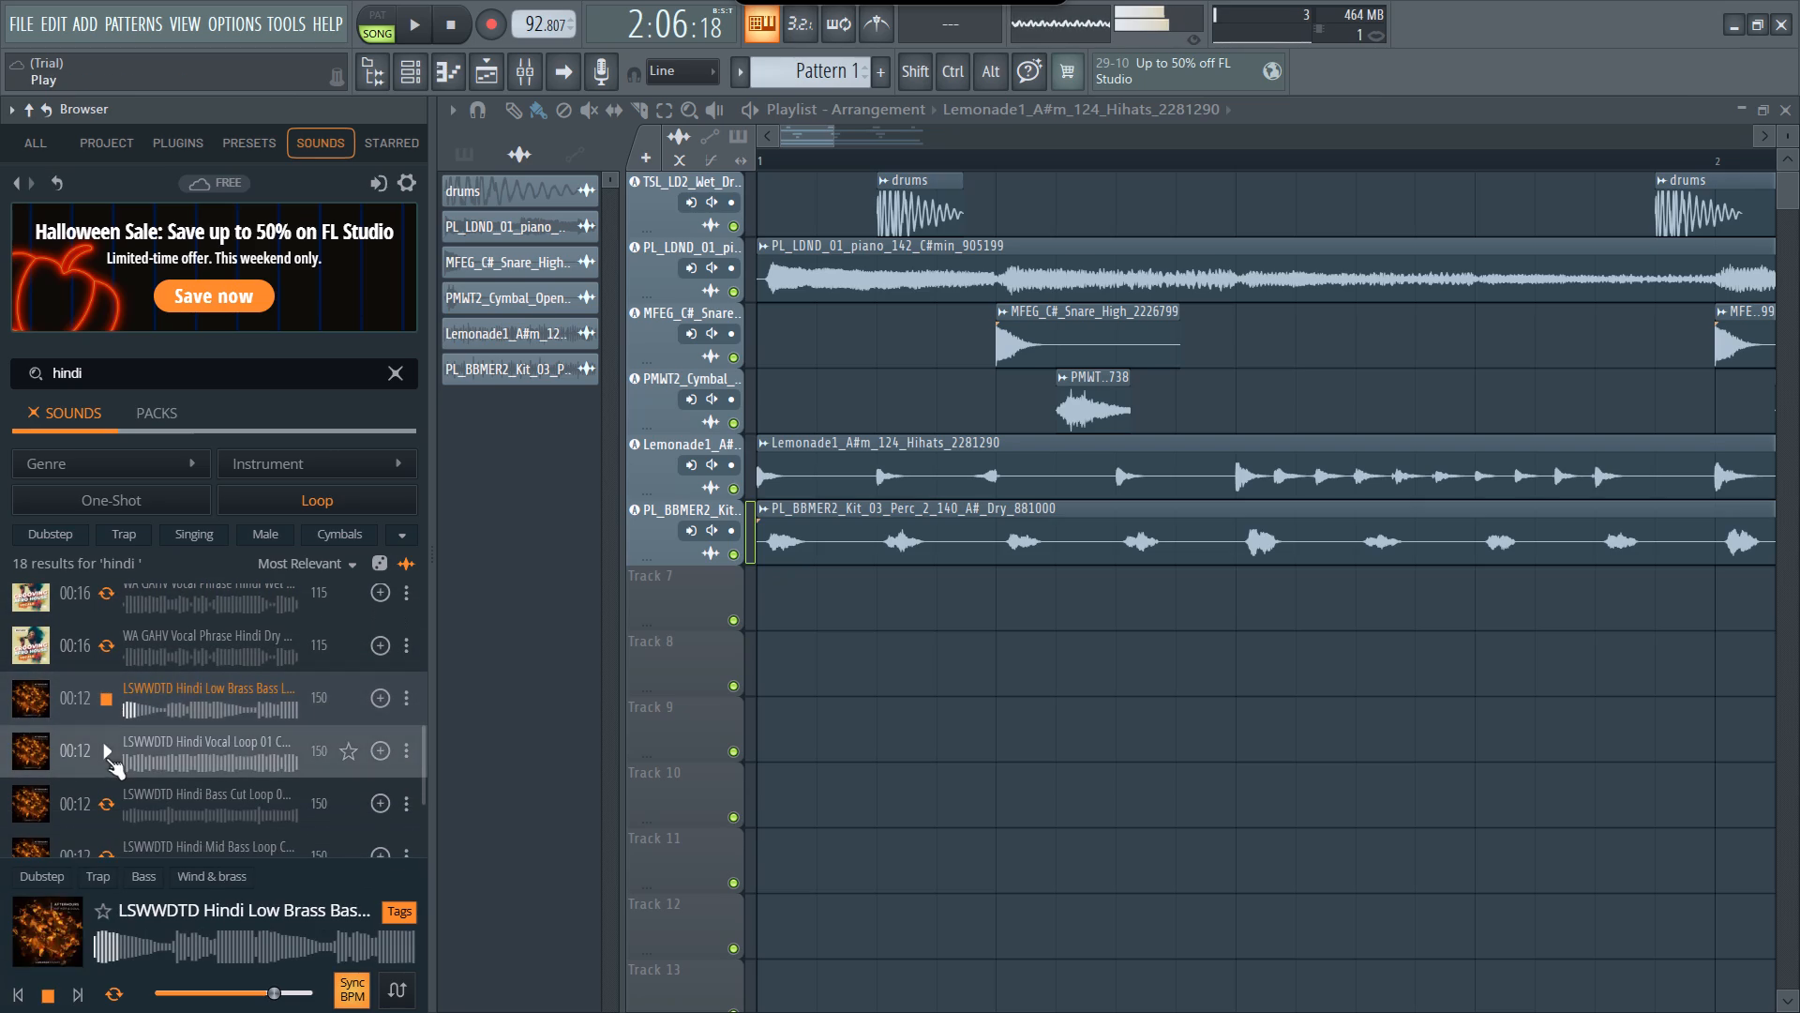
pyautogui.click(106, 747)
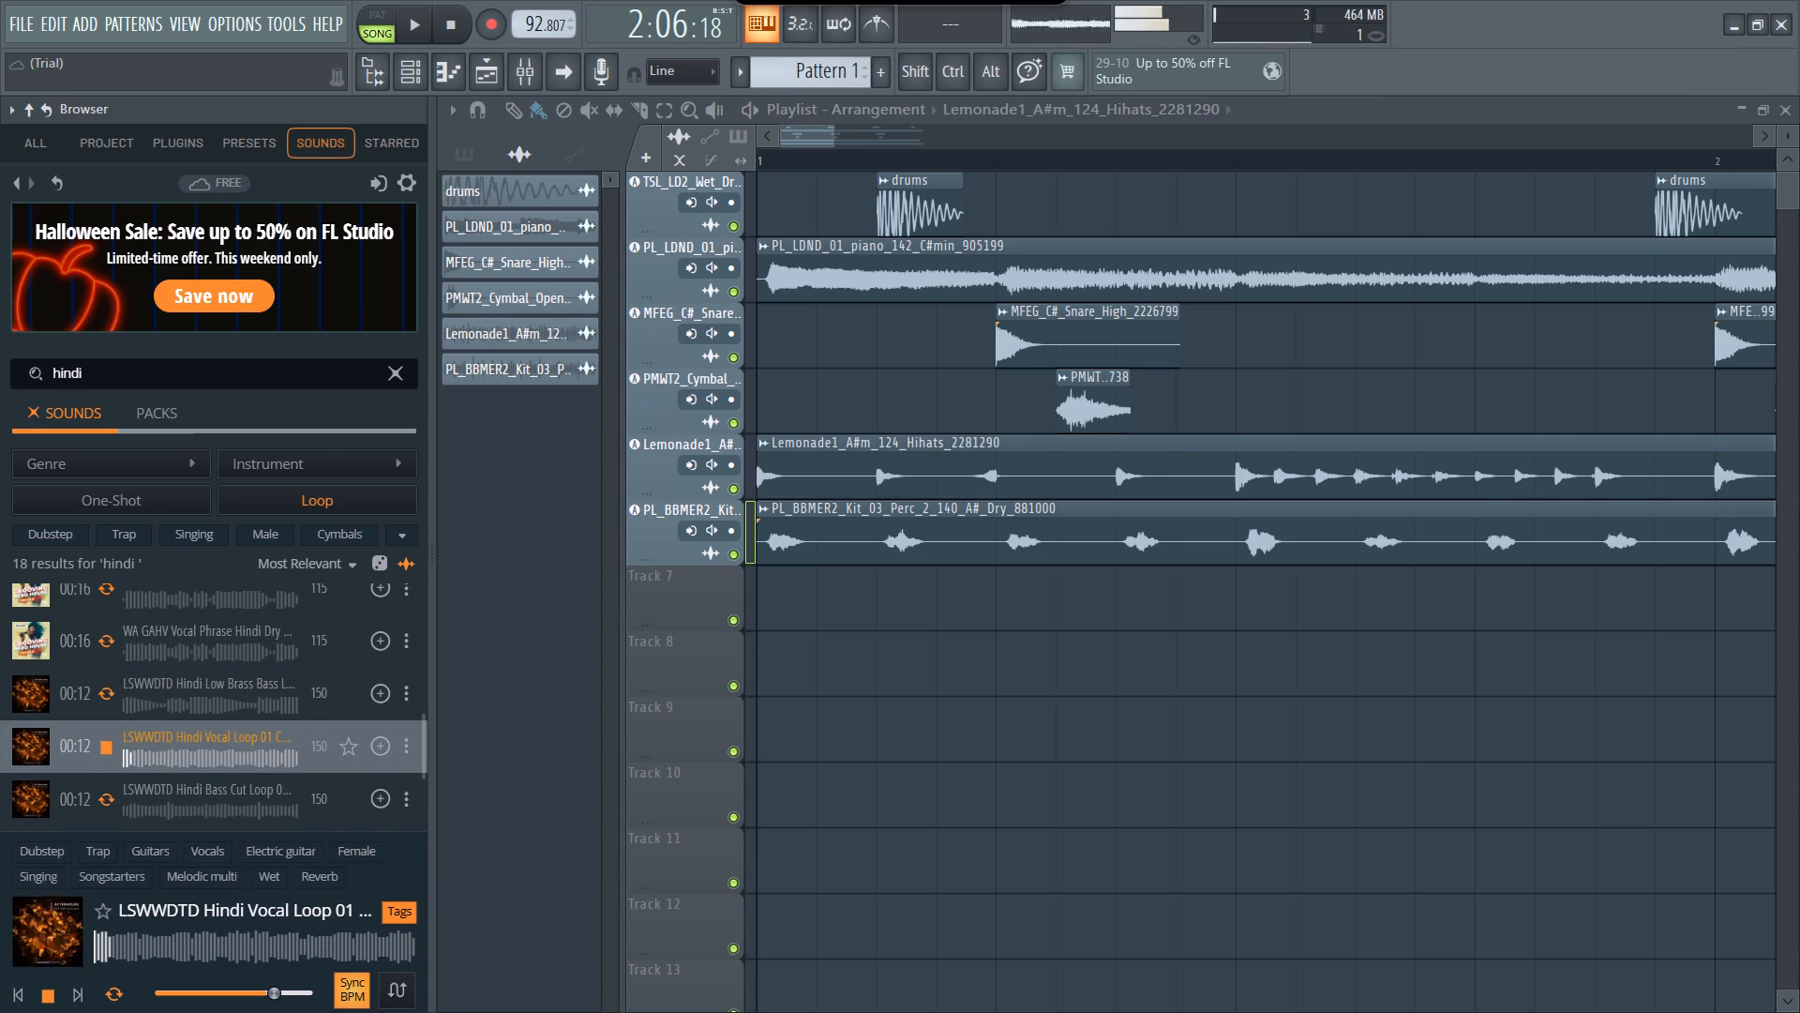
# Audition the first LSWWDTD Hindi Bass Cut Loop, the Mid Bass Loop, Vocal Loop 03 and the Vocal Chop Loop.
pyautogui.scroll(-1, 106, 730)
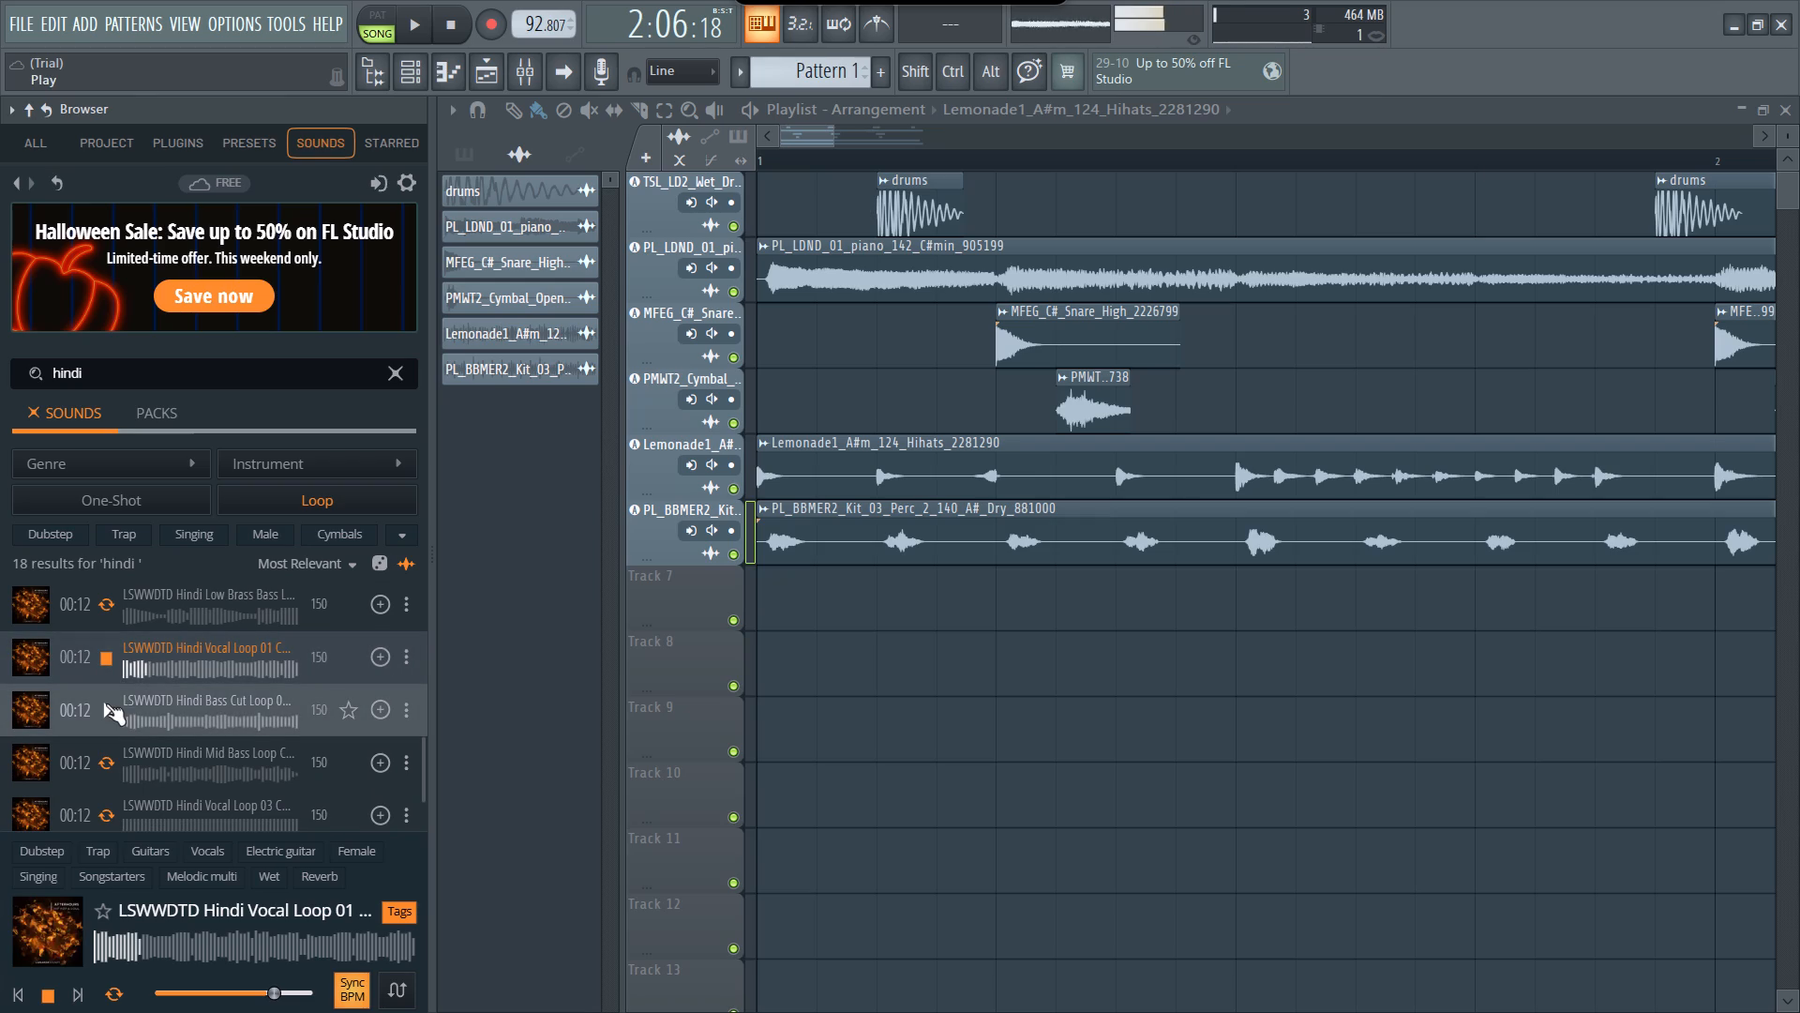
pyautogui.click(106, 703)
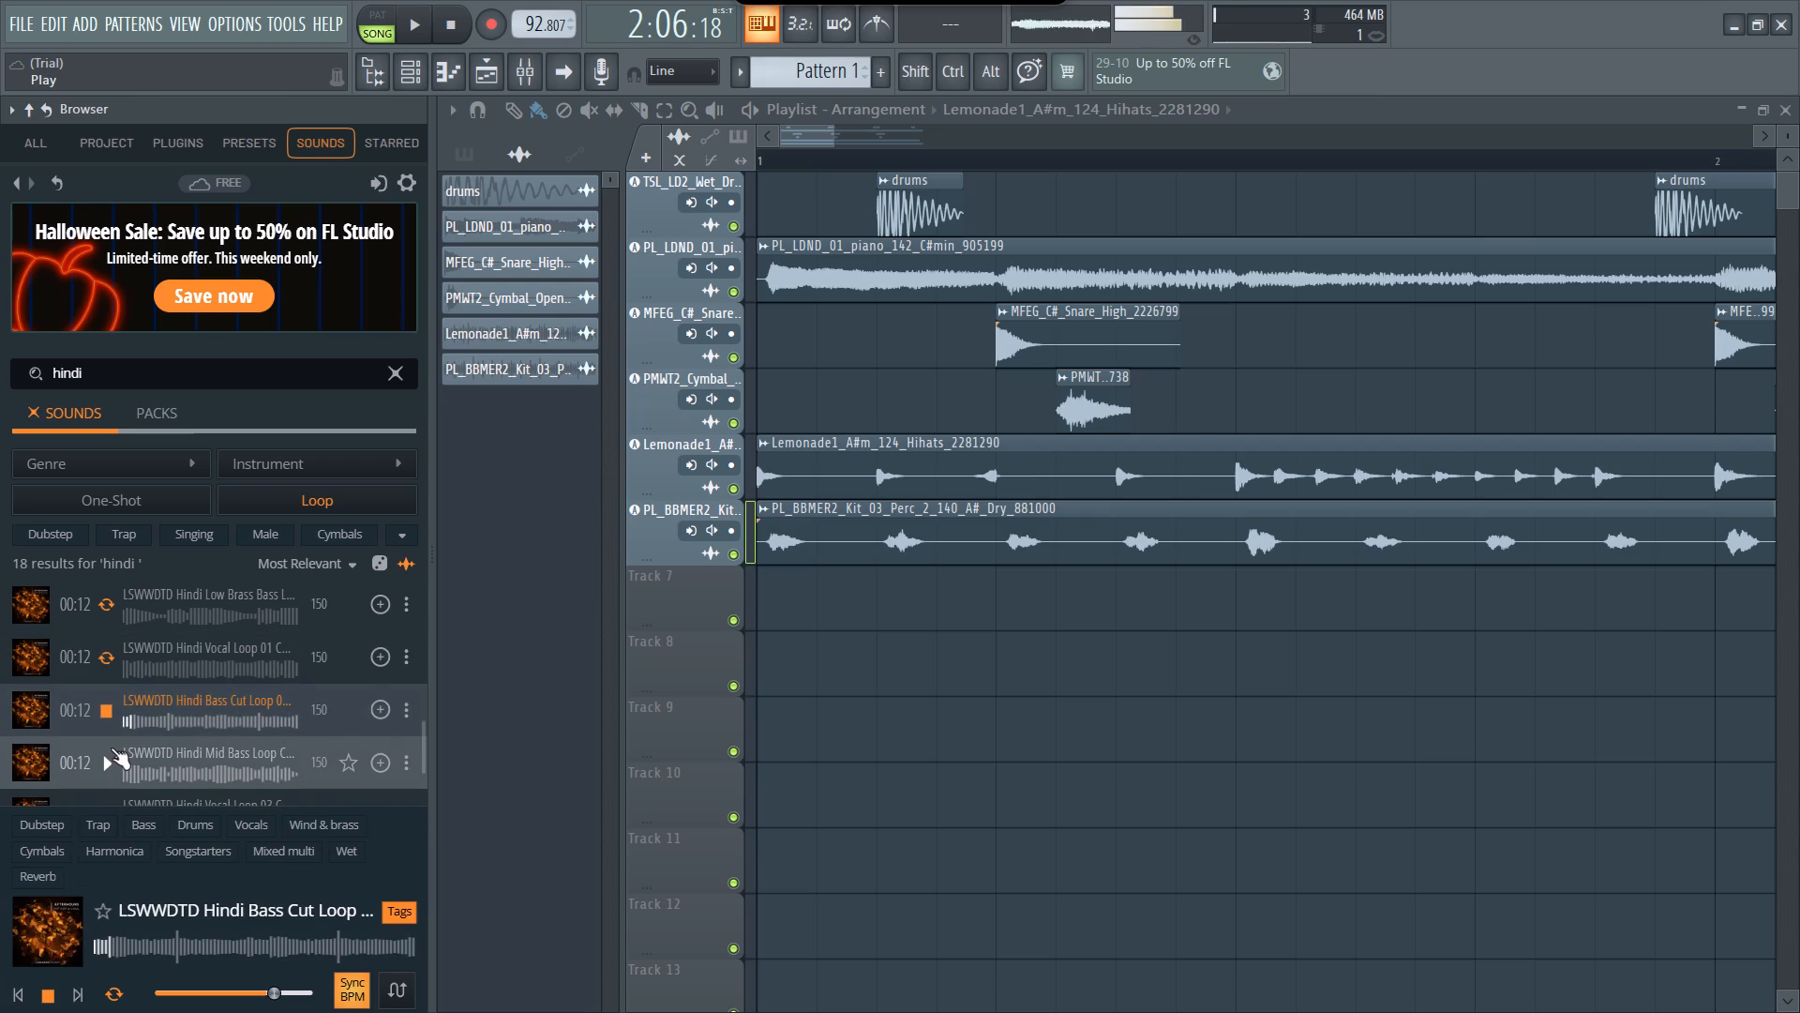
pyautogui.scroll(-1, 112, 748)
pyautogui.click(108, 748)
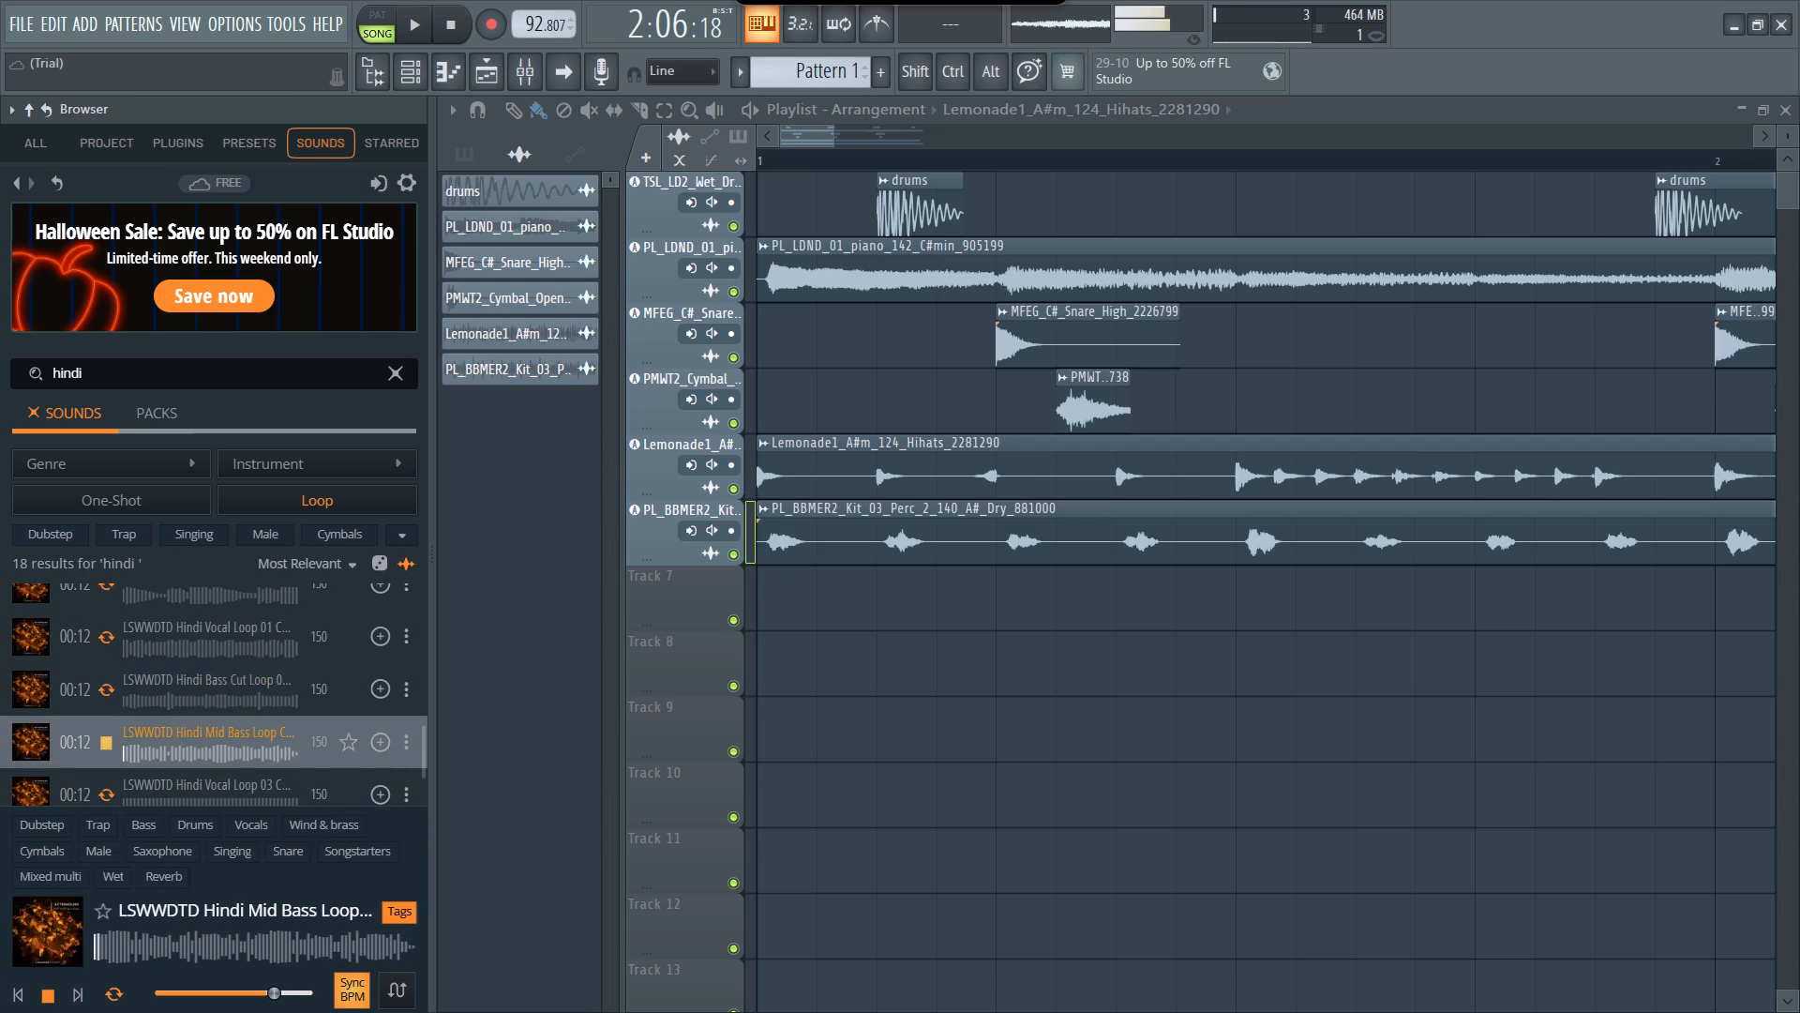
pyautogui.scroll(-1, 108, 748)
pyautogui.click(107, 750)
pyautogui.scroll(-1, 107, 750)
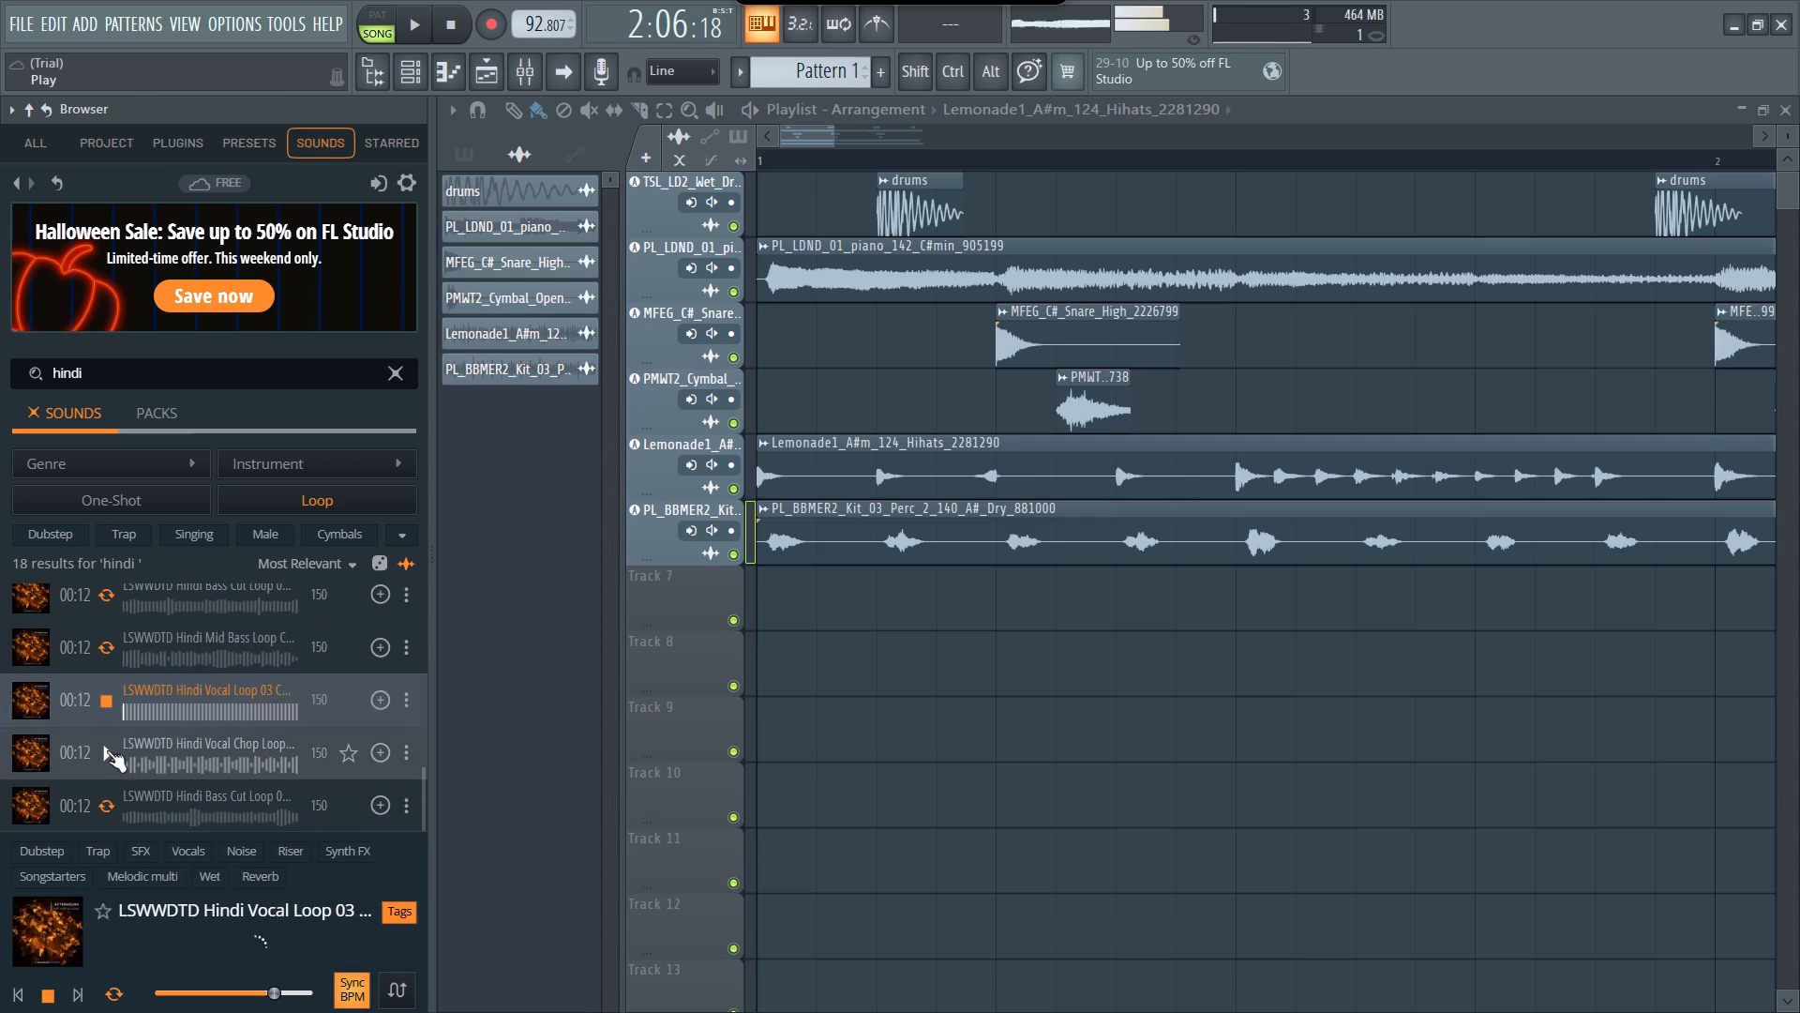
pyautogui.scroll(-1, 107, 750)
pyautogui.click(107, 745)
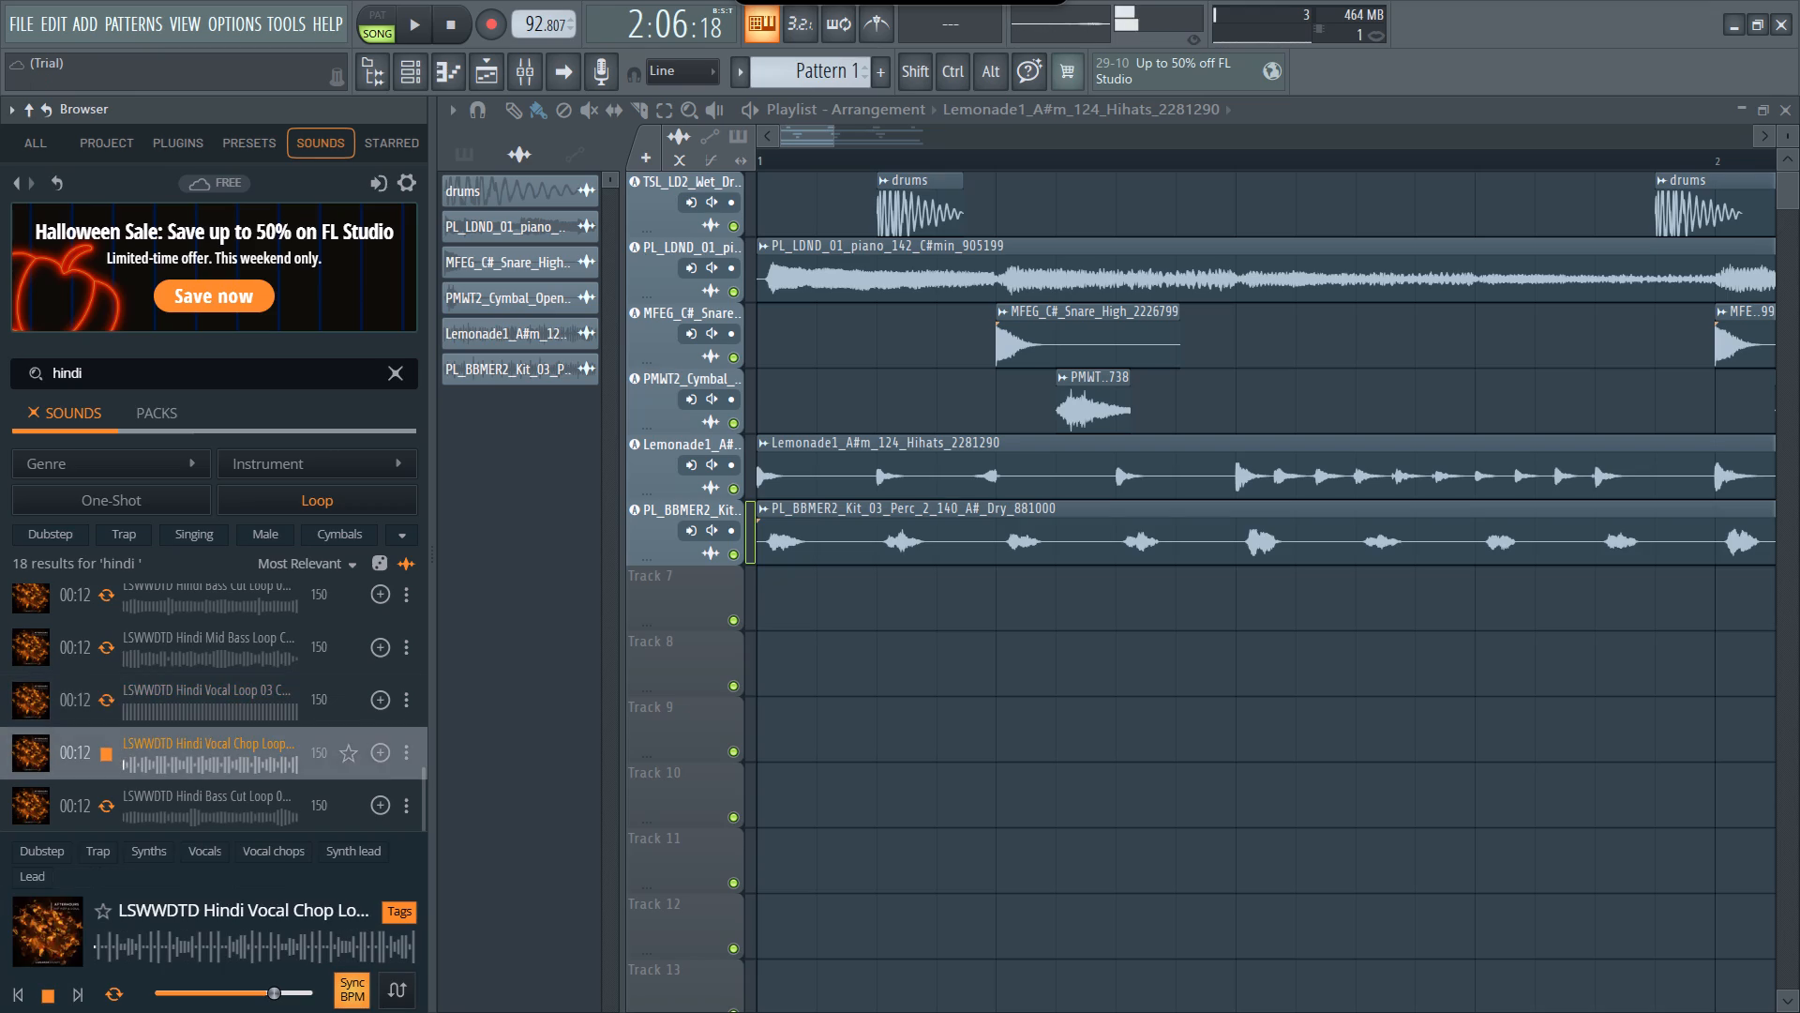
# Replay the Hindi Vocal Loop 03 and Vocal Chop Loop, and compare them with the last Hindi Bass Cut Loop.
pyautogui.click(106, 704)
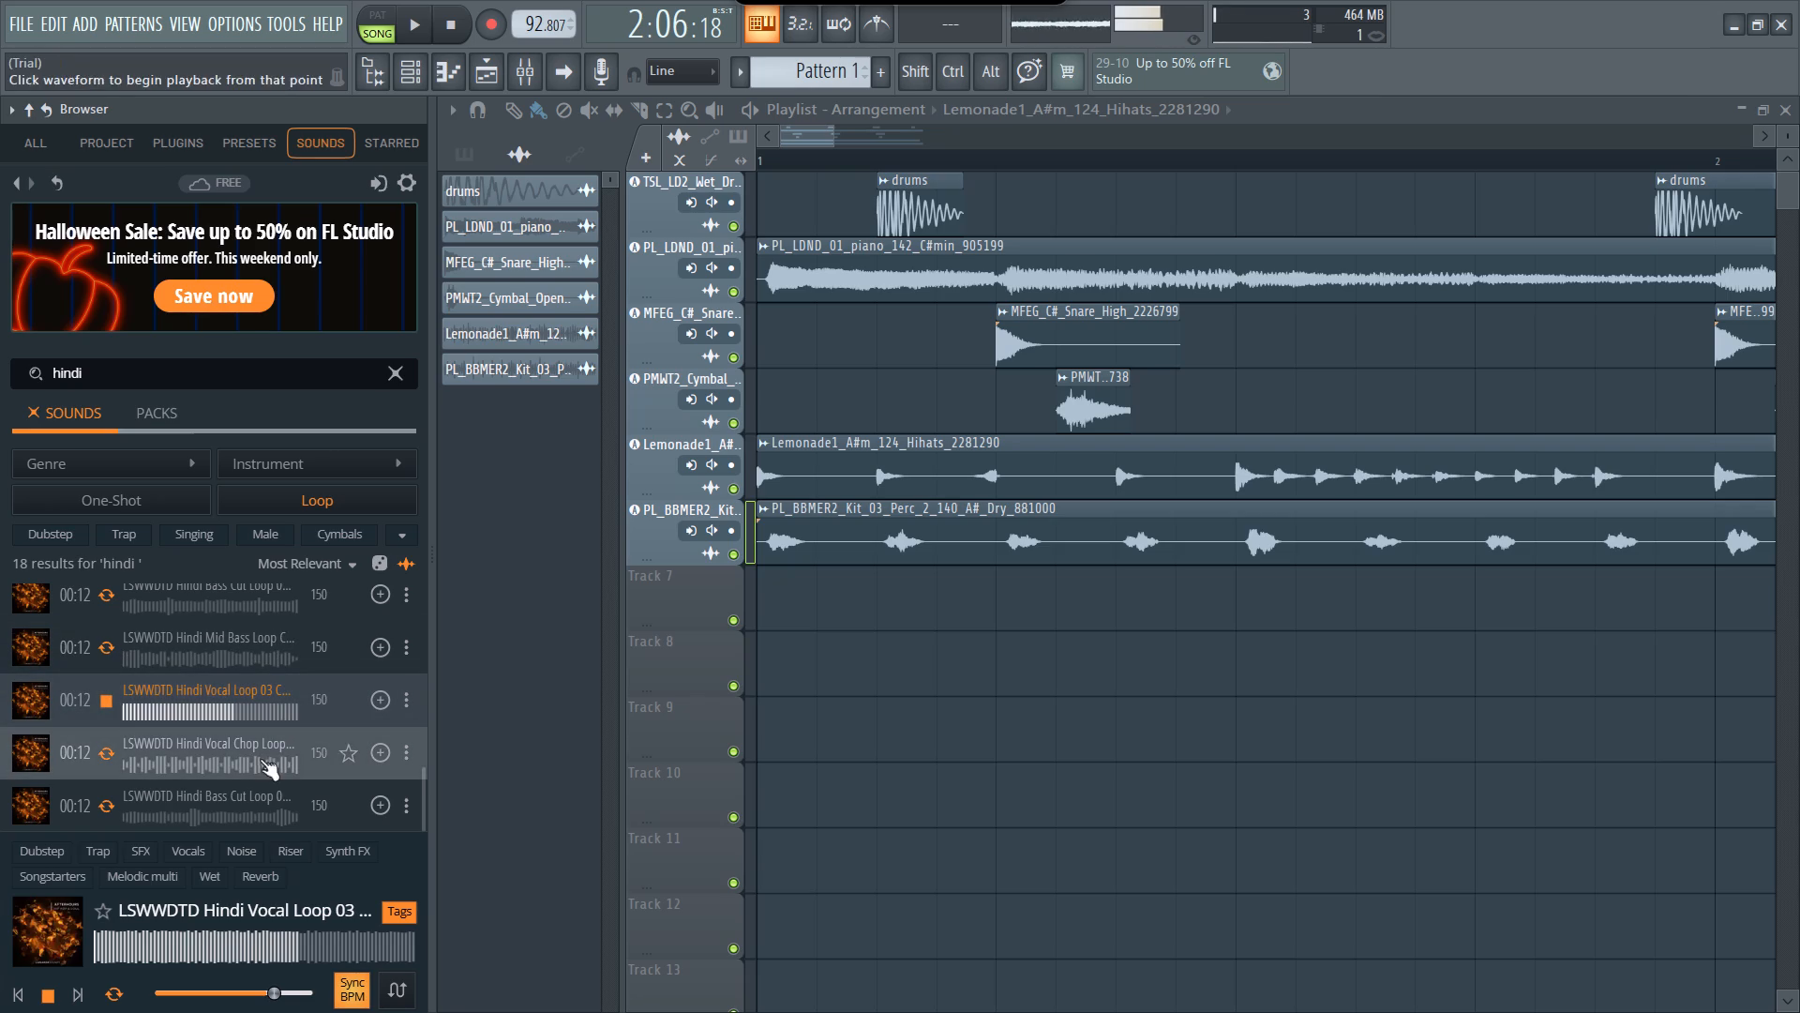
pyautogui.click(105, 757)
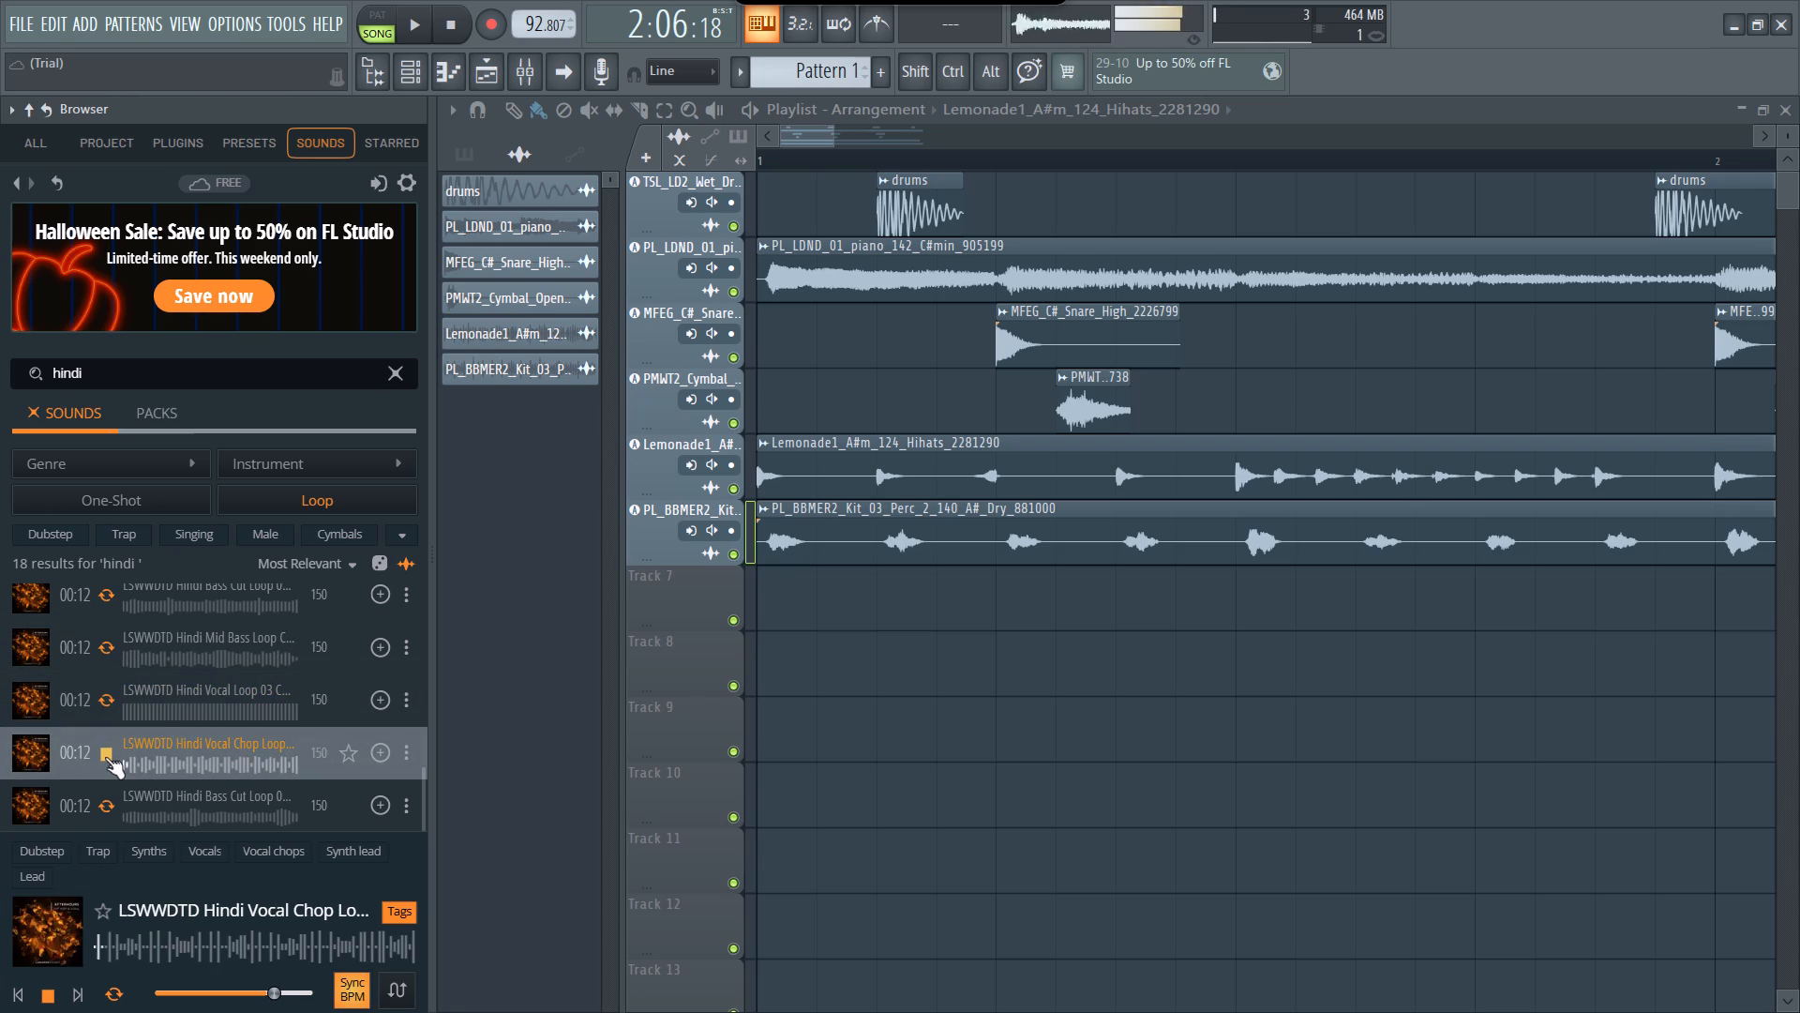
pyautogui.scroll(-1, 105, 754)
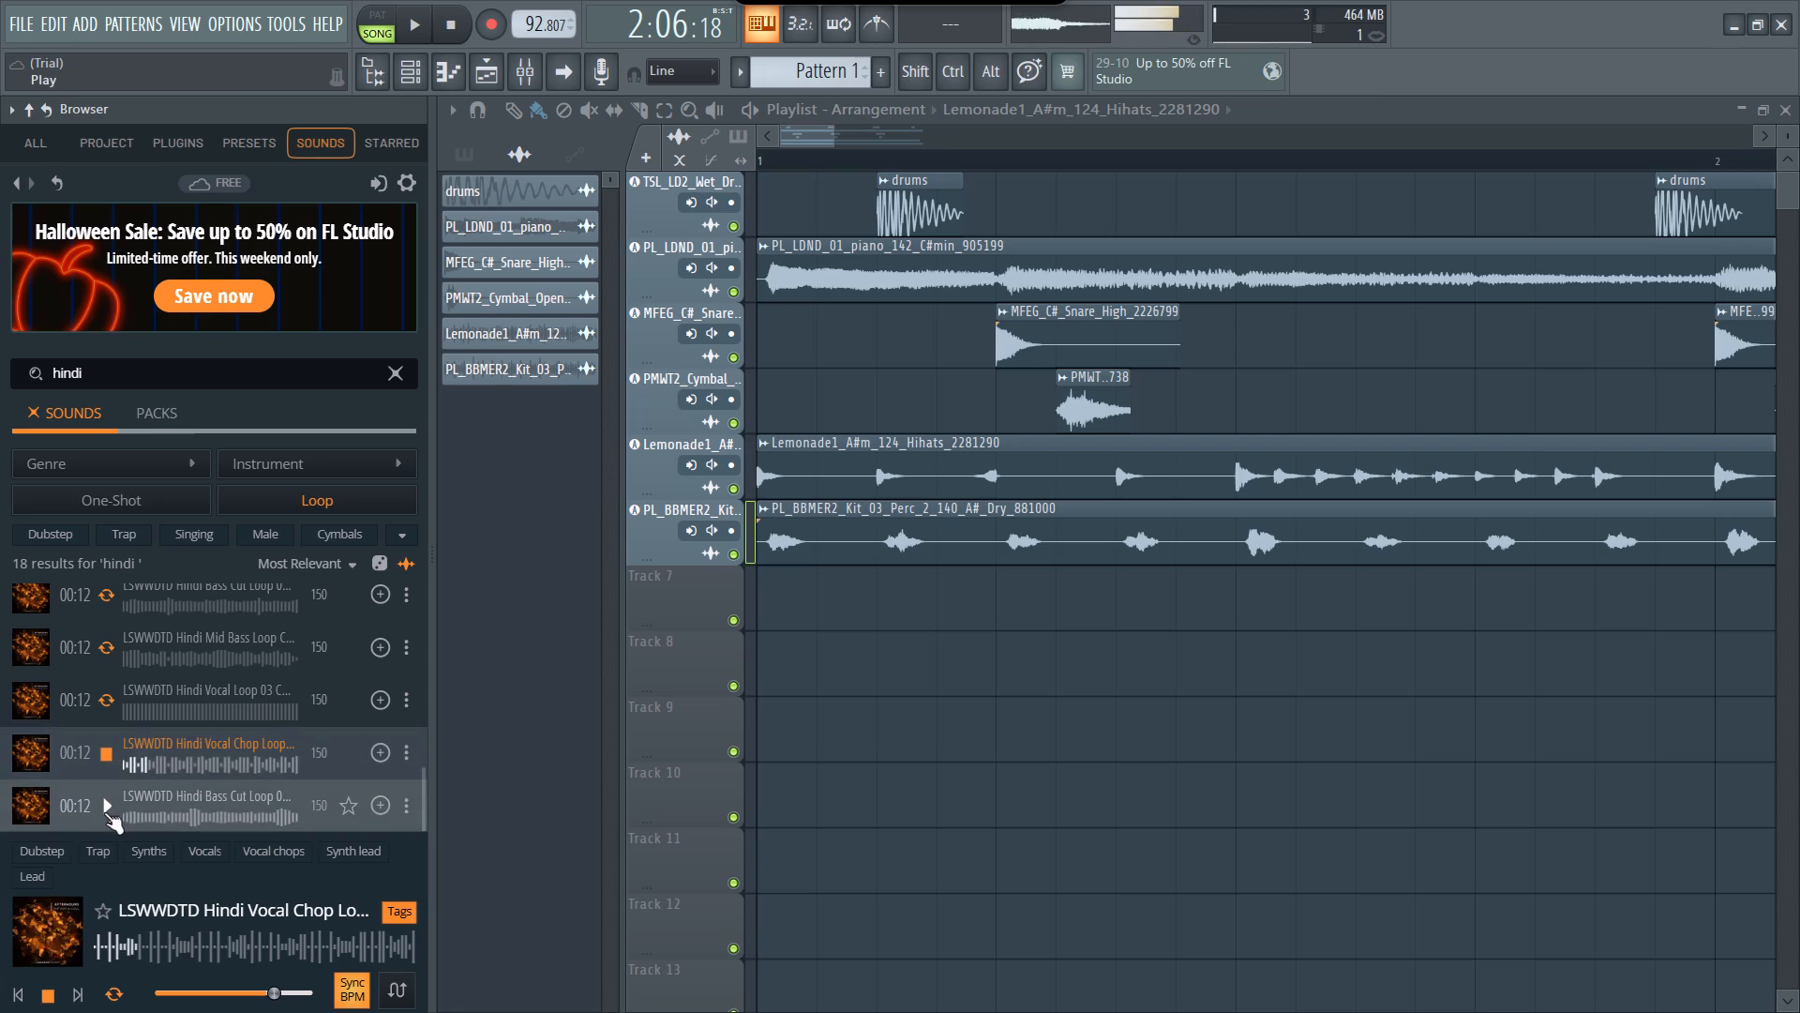
pyautogui.click(104, 812)
pyautogui.scroll(-2, 104, 812)
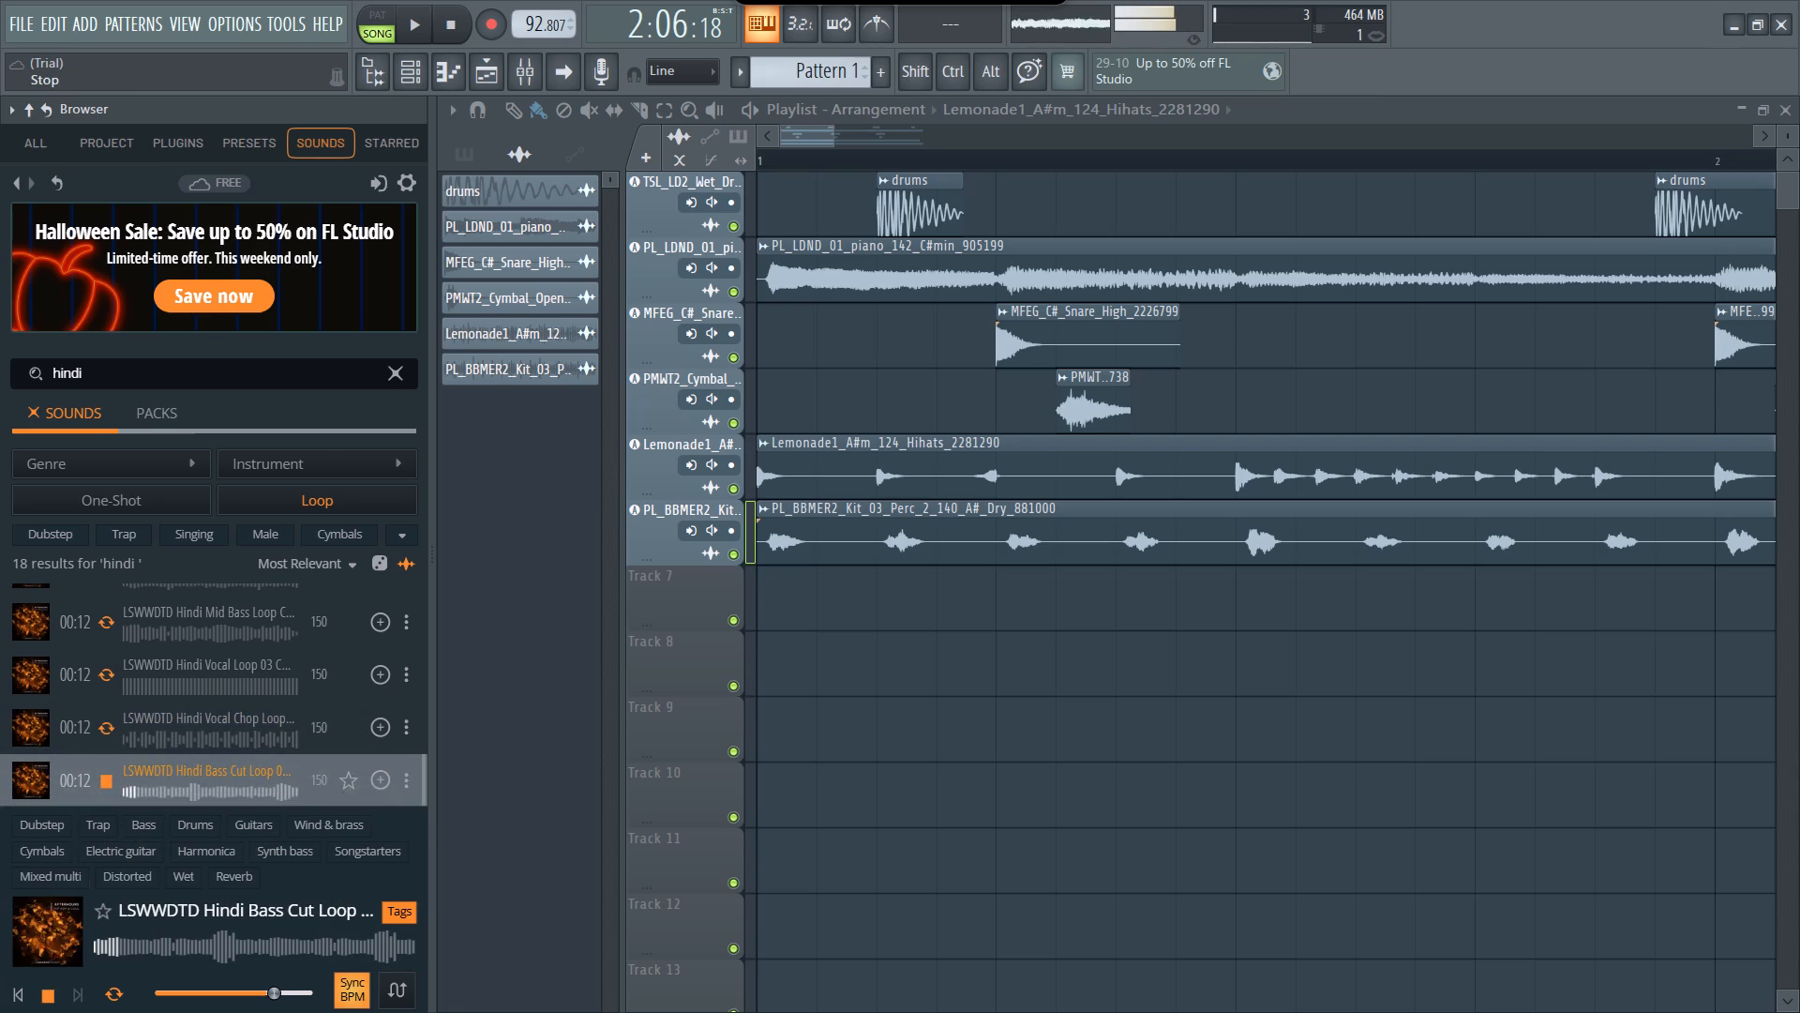
pyautogui.scroll(-2, 114, 824)
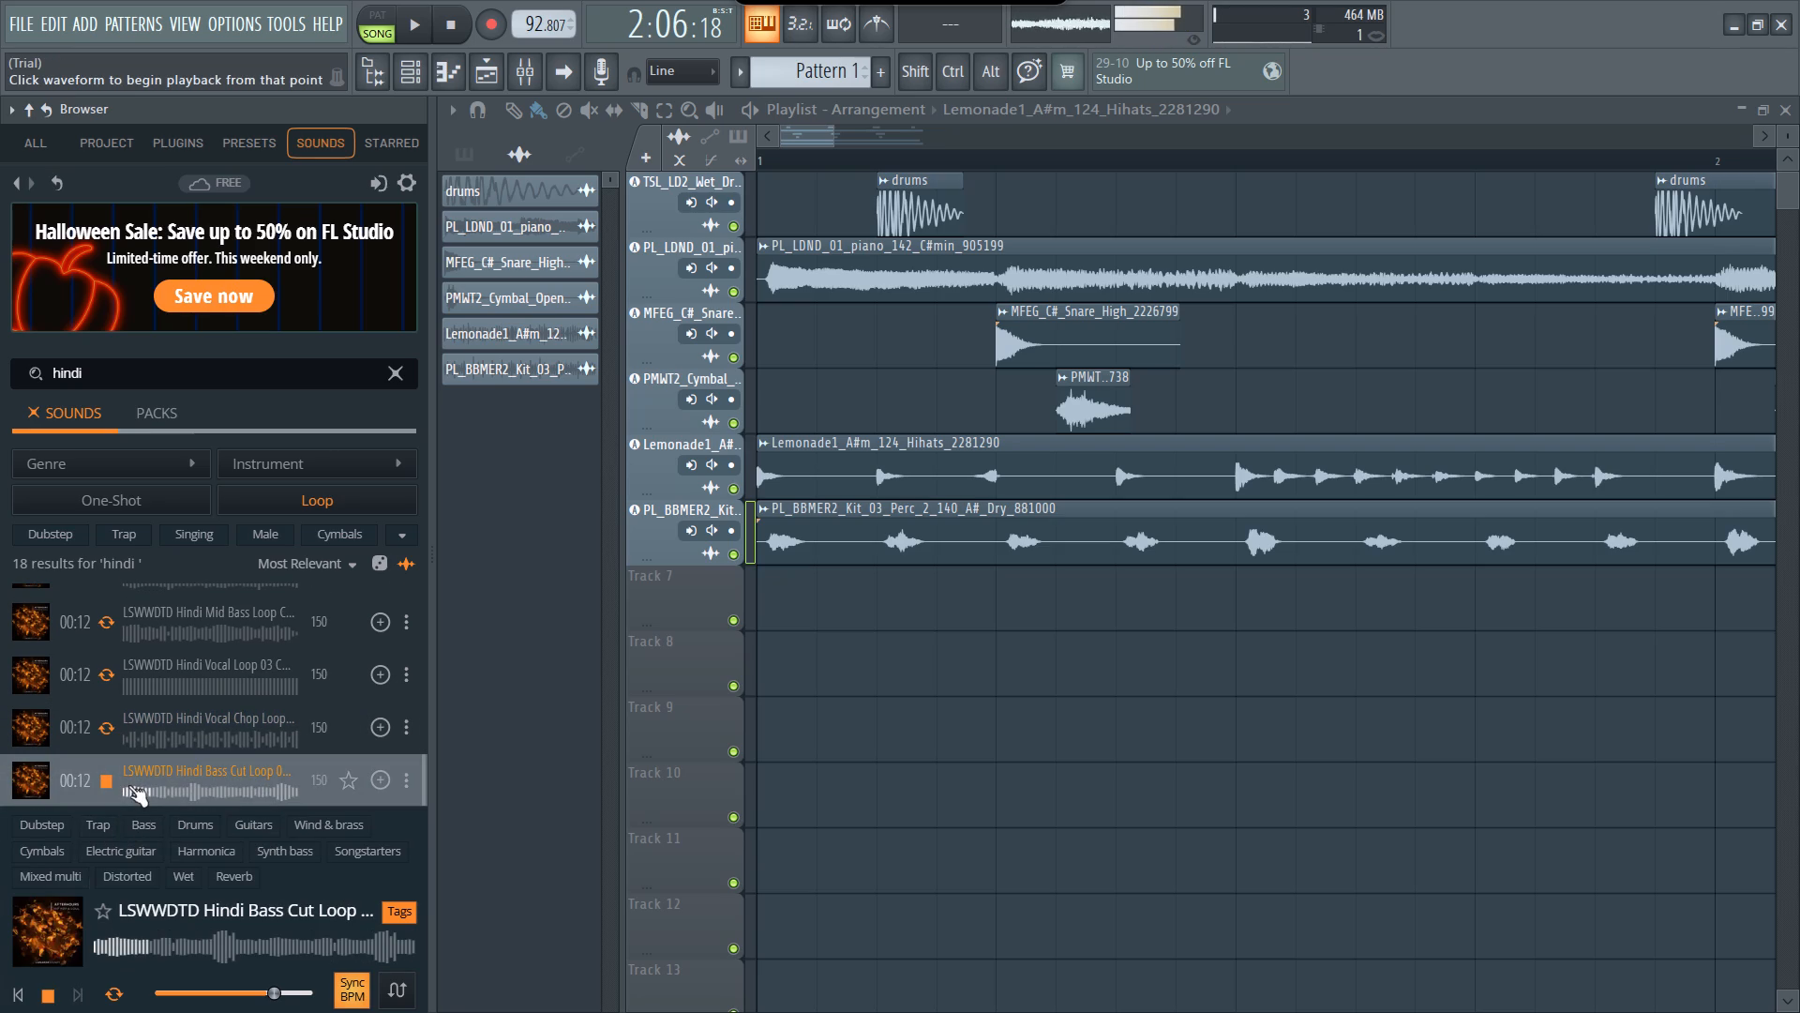
pyautogui.scroll(-2, 128, 785)
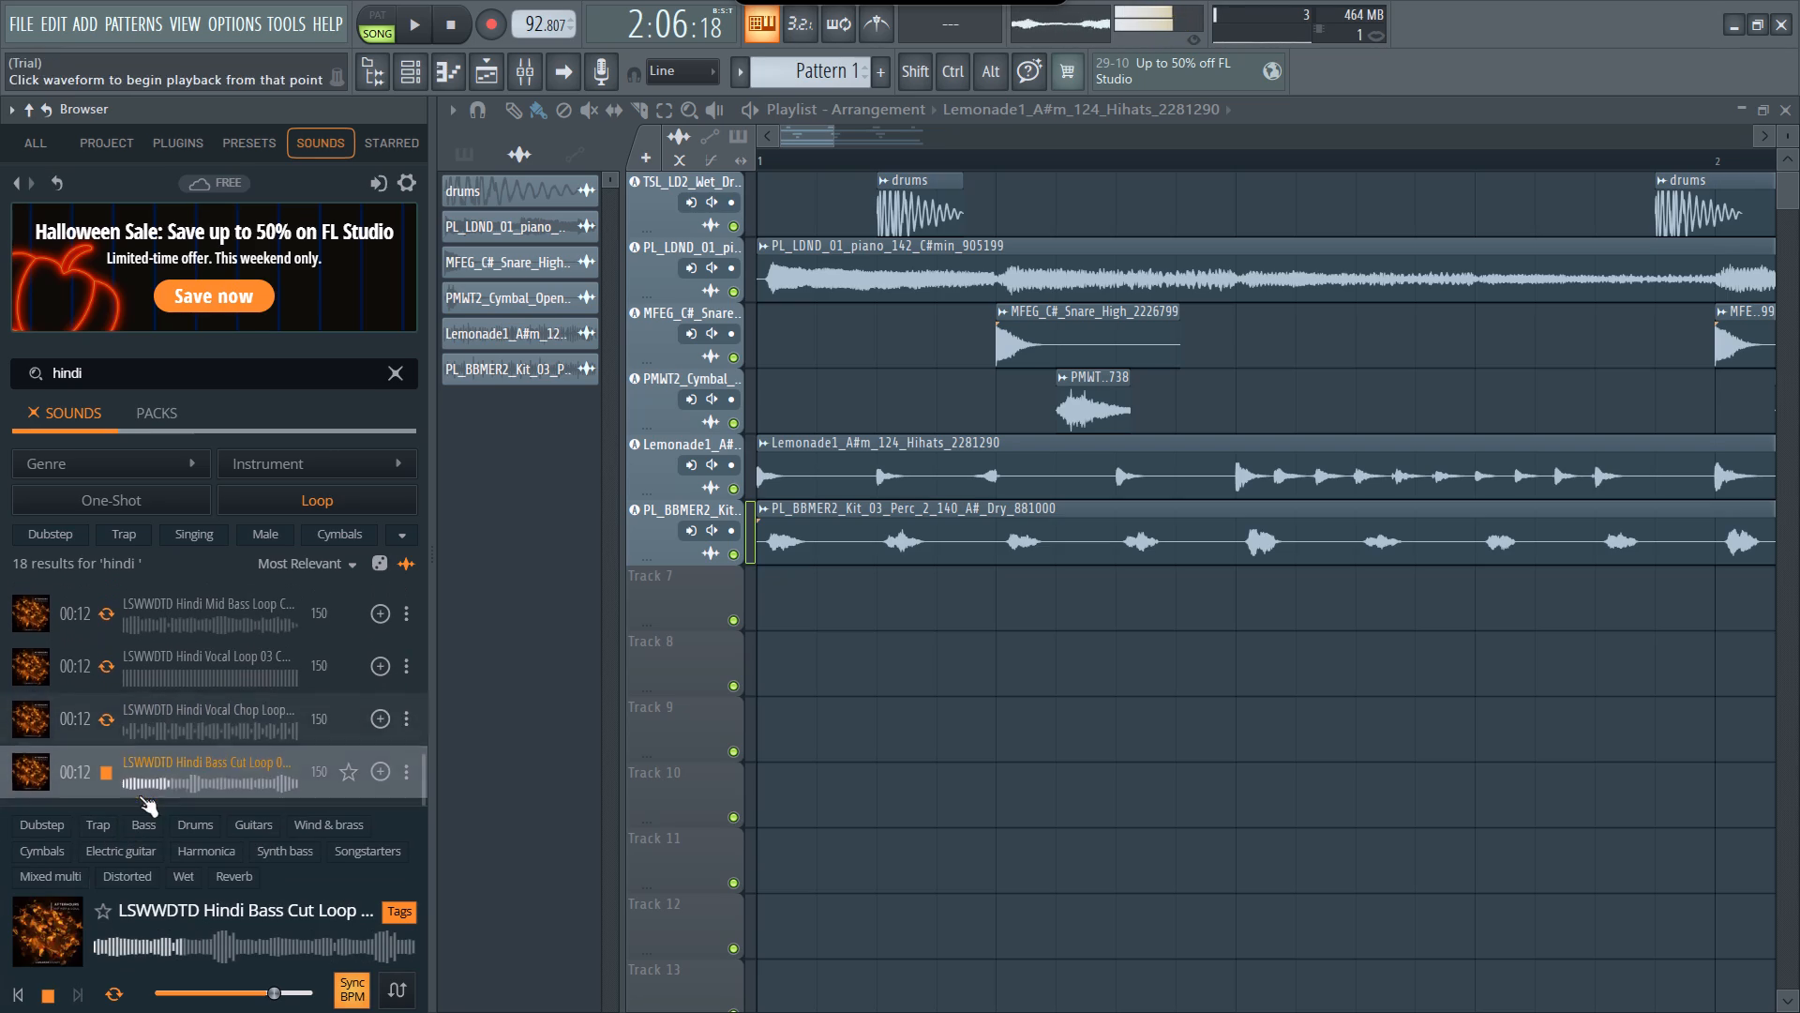
pyautogui.scroll(-1, 139, 795)
pyautogui.click(111, 738)
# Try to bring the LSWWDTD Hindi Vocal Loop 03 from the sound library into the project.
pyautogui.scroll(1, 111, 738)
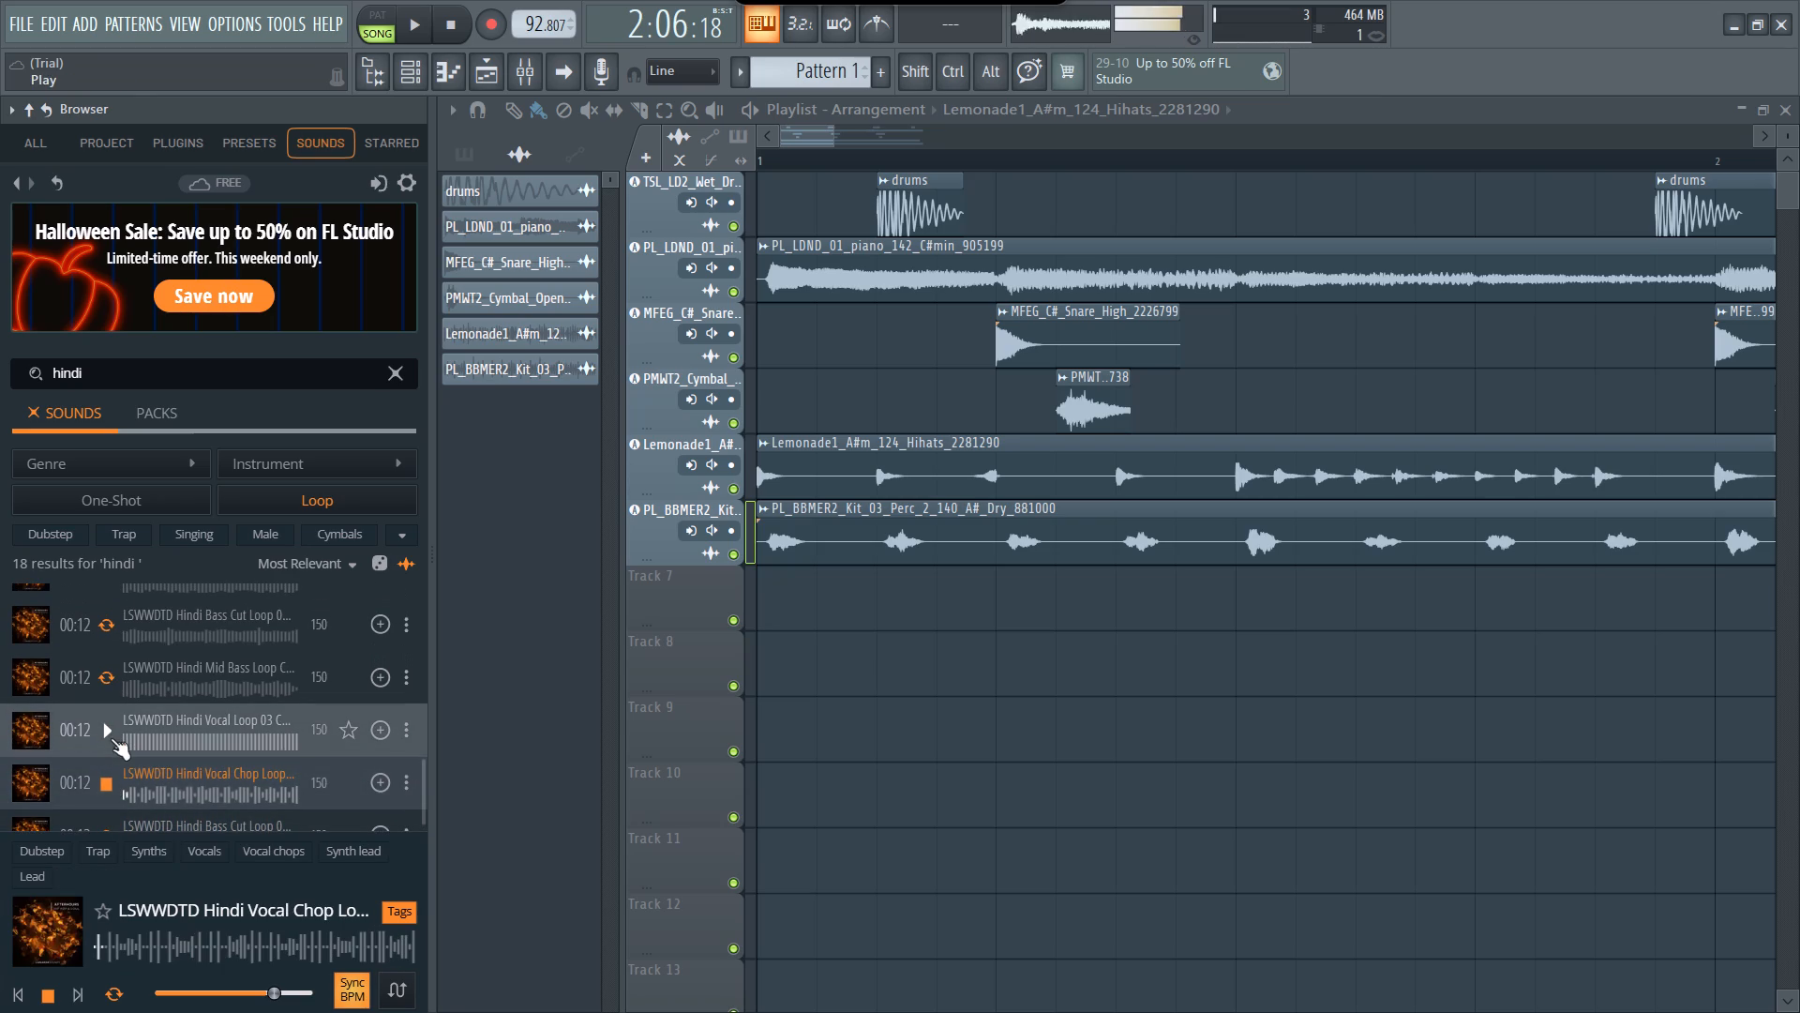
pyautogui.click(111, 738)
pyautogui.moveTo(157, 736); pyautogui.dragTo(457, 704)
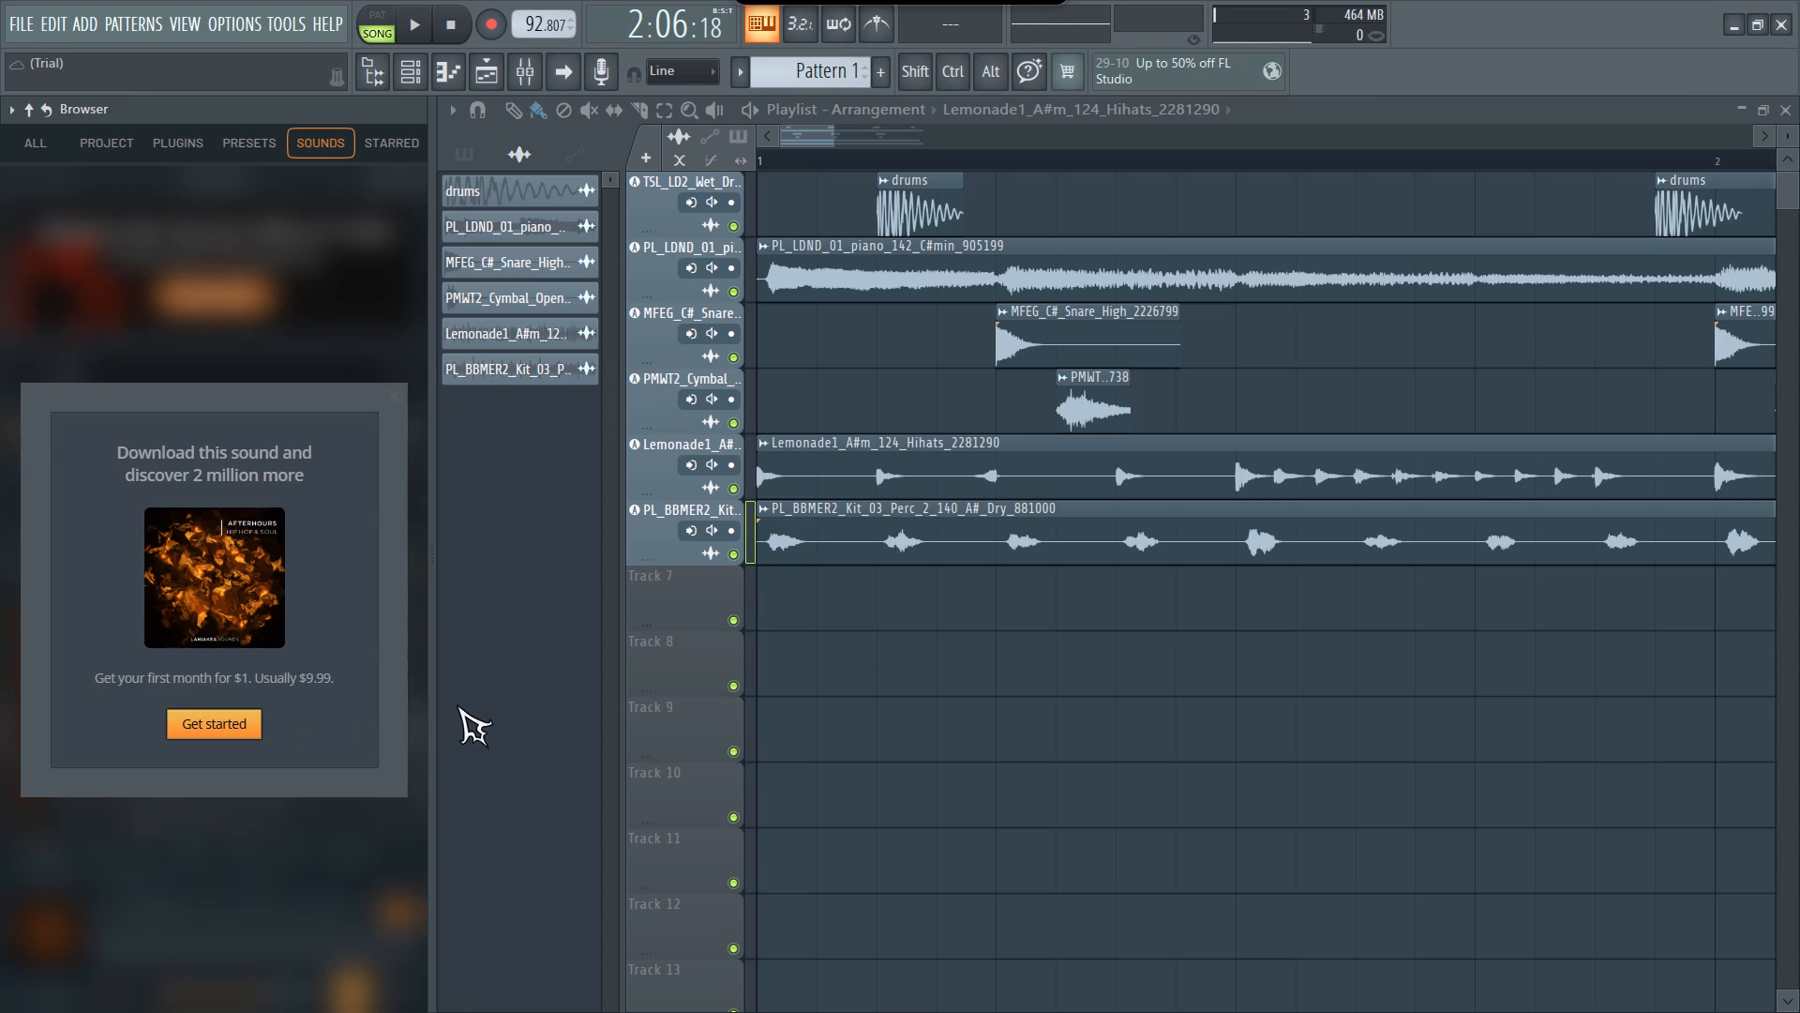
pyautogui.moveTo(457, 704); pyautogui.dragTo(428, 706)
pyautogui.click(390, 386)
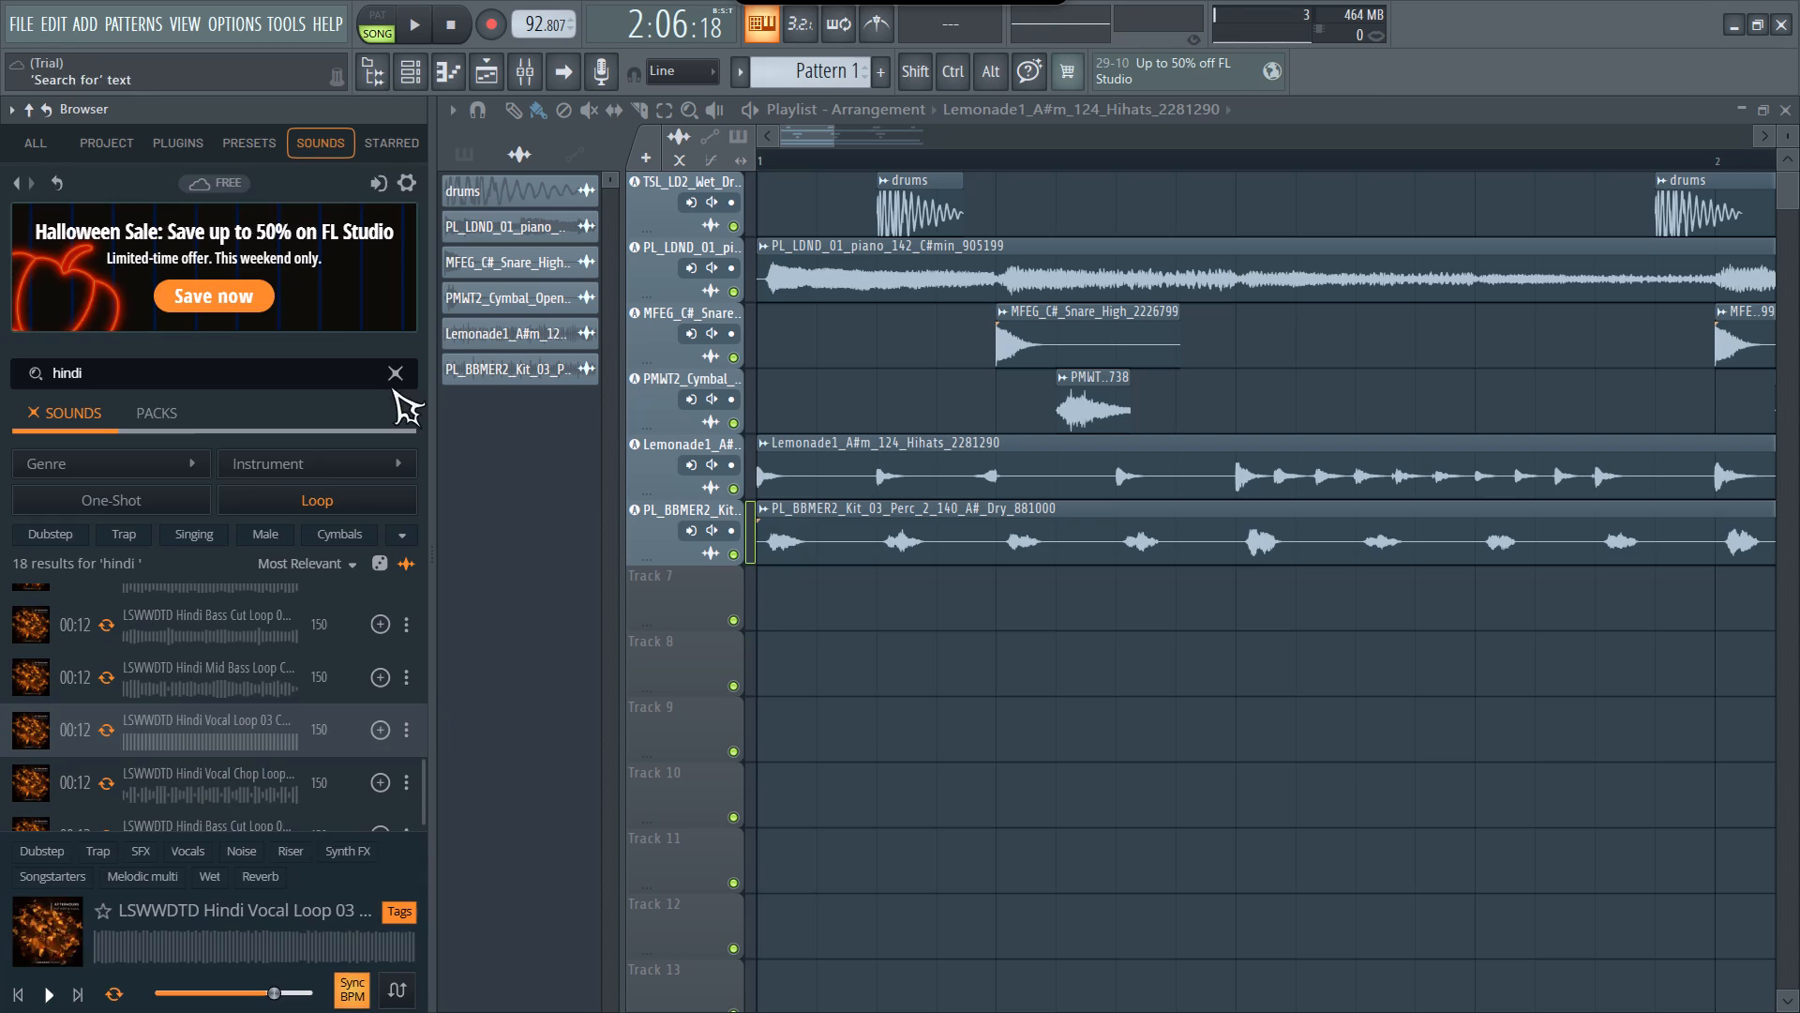
# Search the sound library for "hindi free".
pyautogui.scroll(2, 195, 496)
pyautogui.scroll(11, 219, 705)
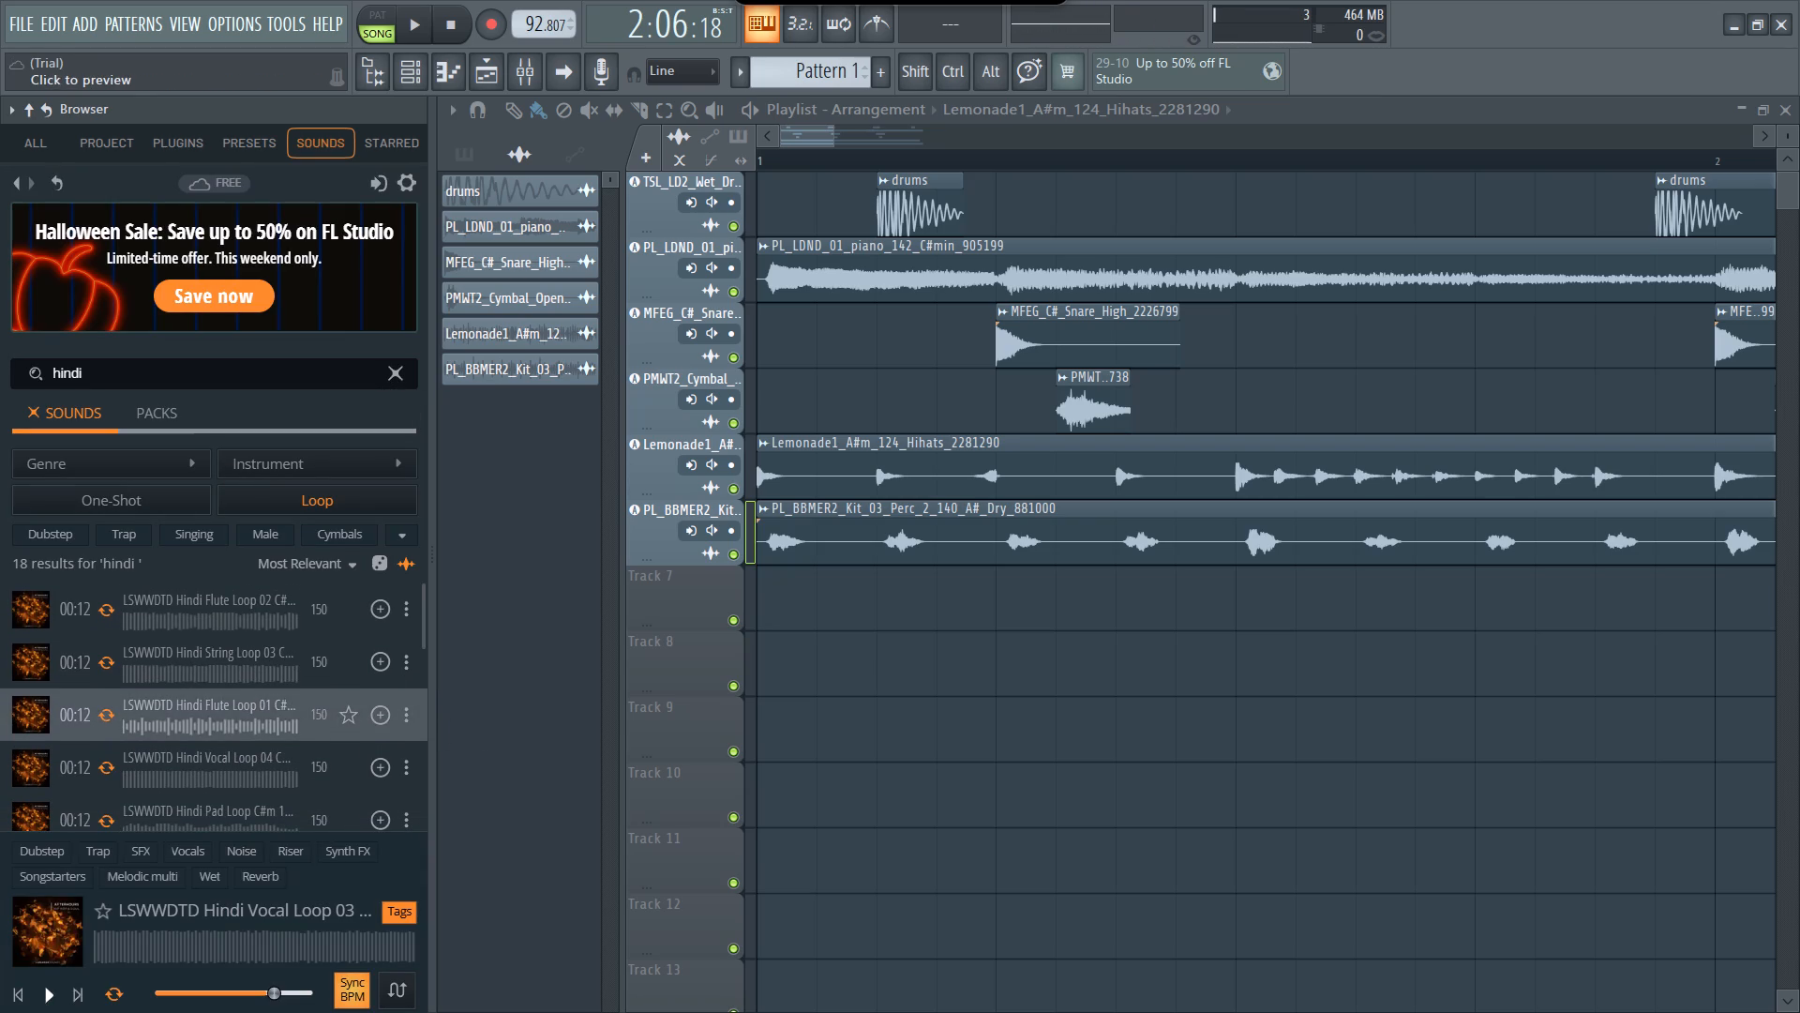
pyautogui.click(112, 370)
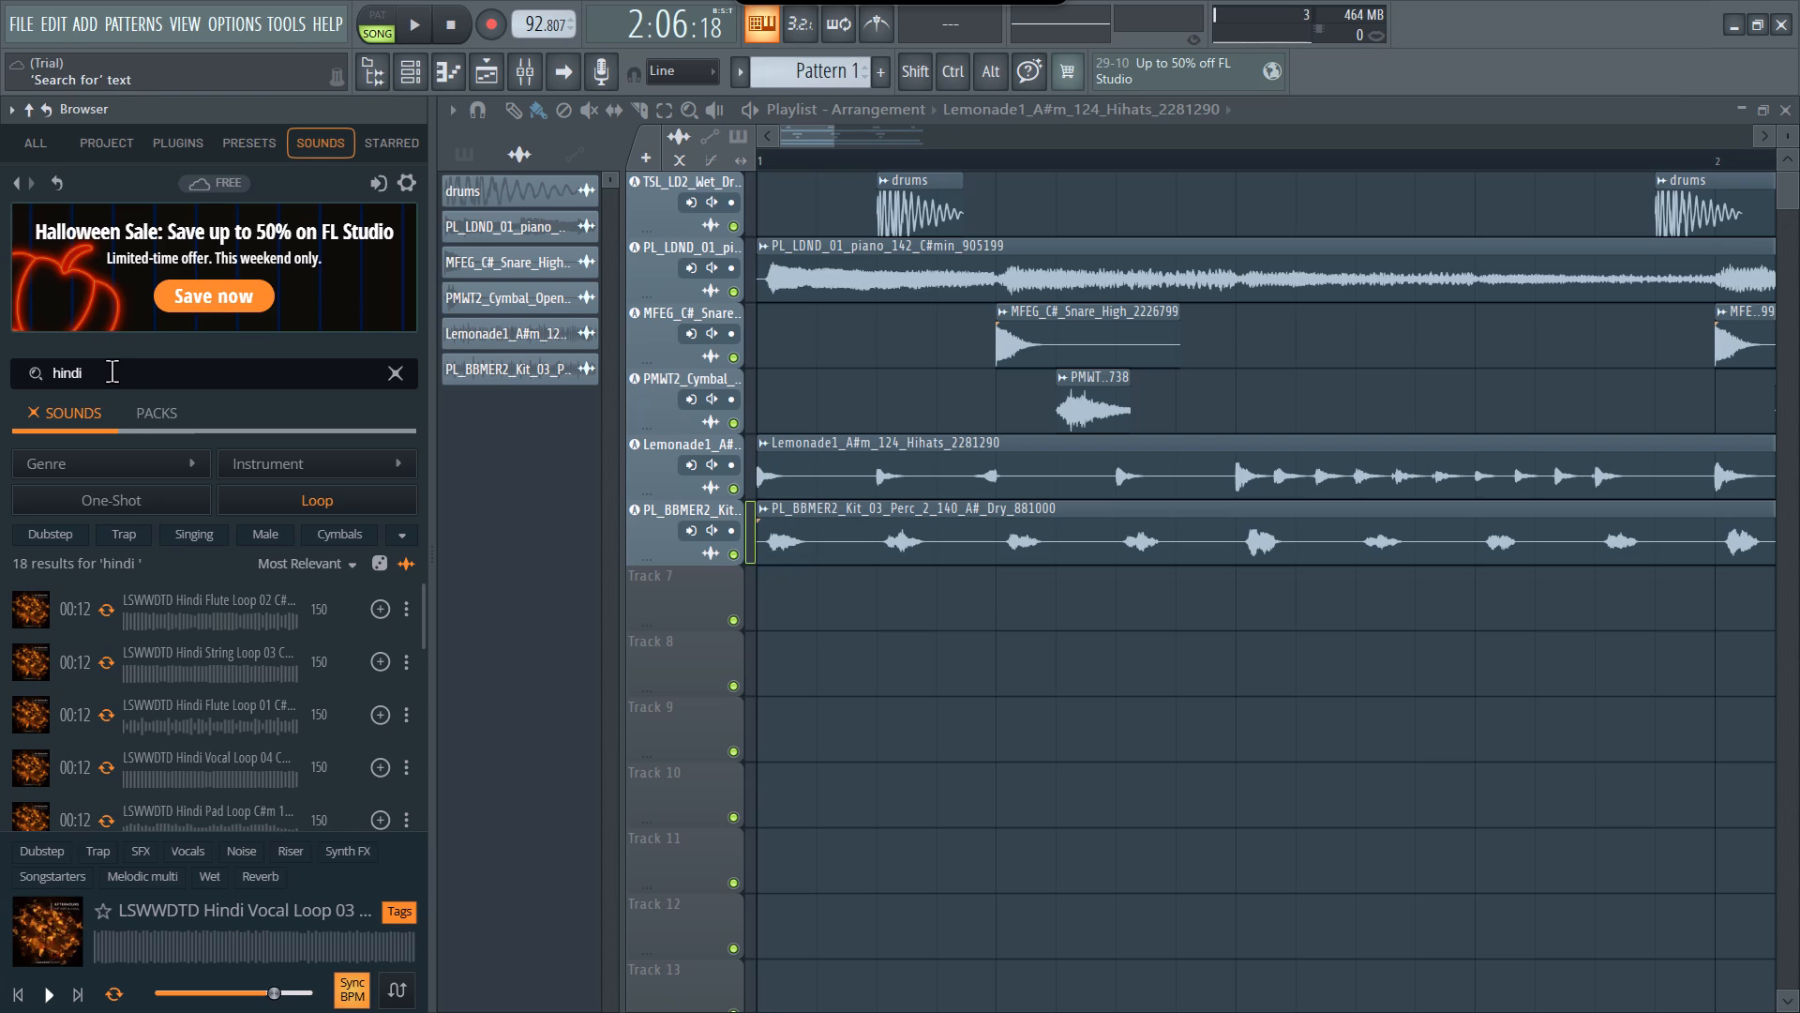
pyautogui.write('free')
pyautogui.press('Return')
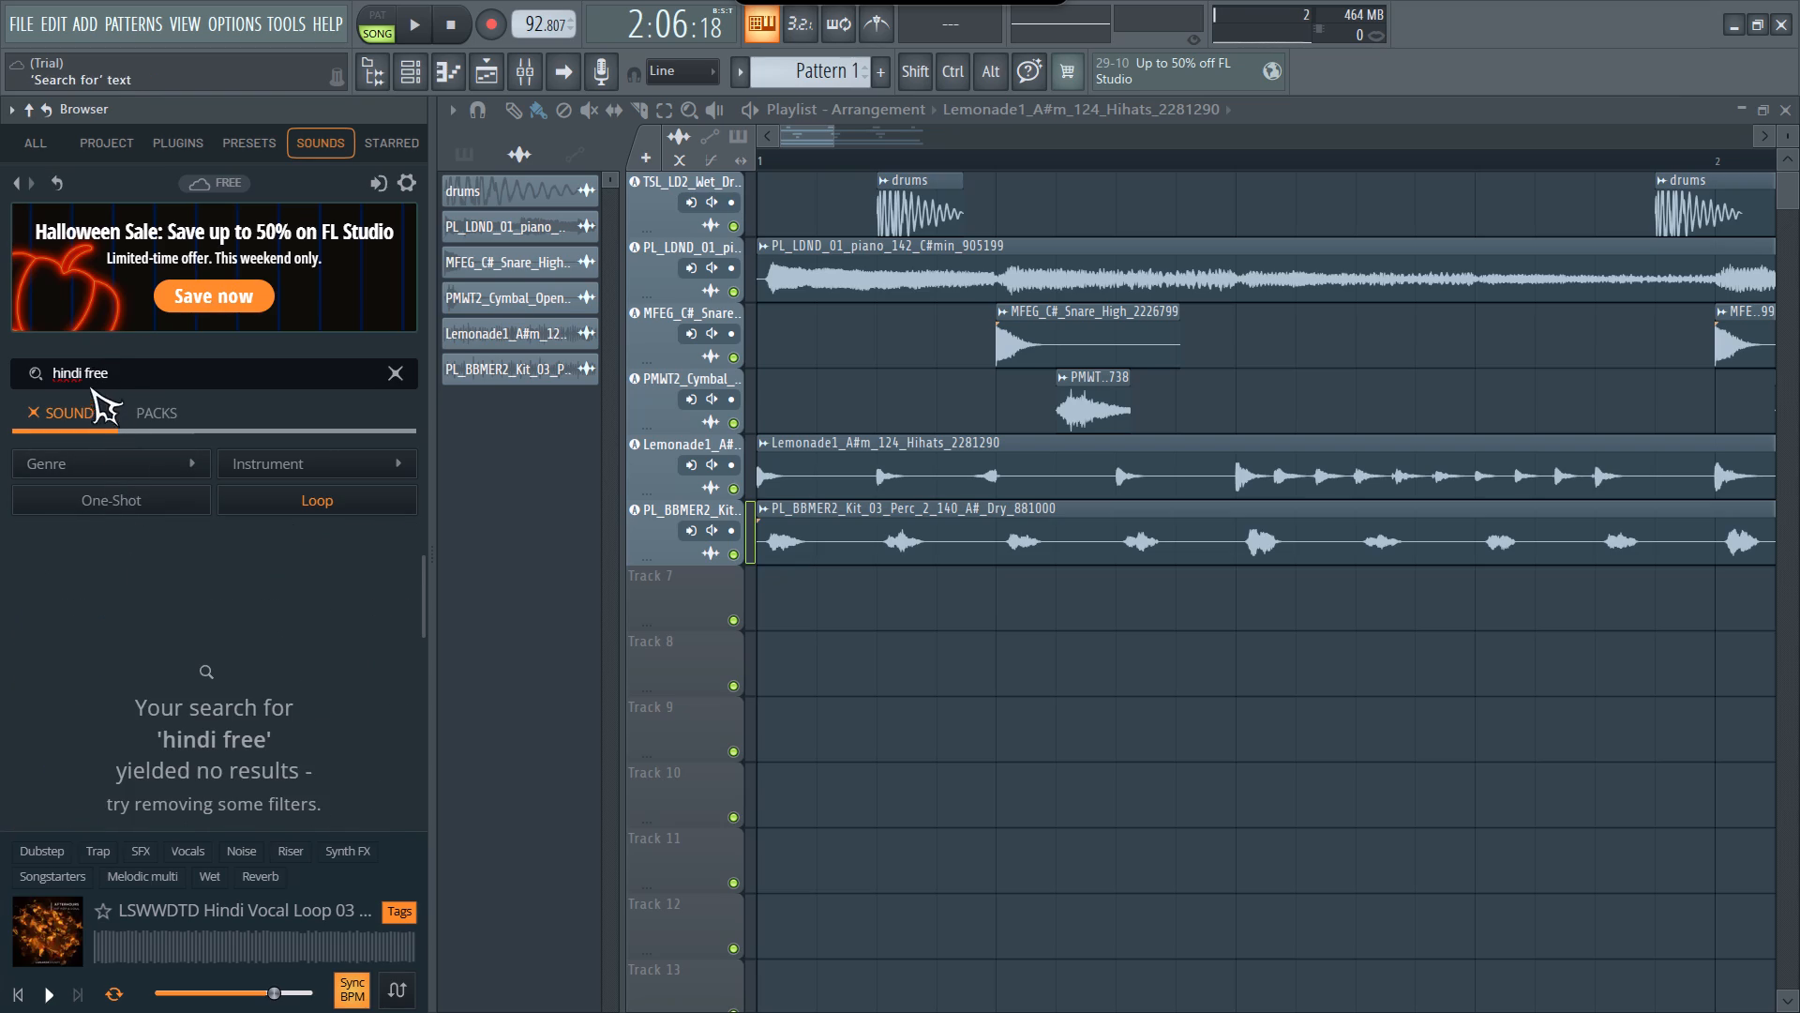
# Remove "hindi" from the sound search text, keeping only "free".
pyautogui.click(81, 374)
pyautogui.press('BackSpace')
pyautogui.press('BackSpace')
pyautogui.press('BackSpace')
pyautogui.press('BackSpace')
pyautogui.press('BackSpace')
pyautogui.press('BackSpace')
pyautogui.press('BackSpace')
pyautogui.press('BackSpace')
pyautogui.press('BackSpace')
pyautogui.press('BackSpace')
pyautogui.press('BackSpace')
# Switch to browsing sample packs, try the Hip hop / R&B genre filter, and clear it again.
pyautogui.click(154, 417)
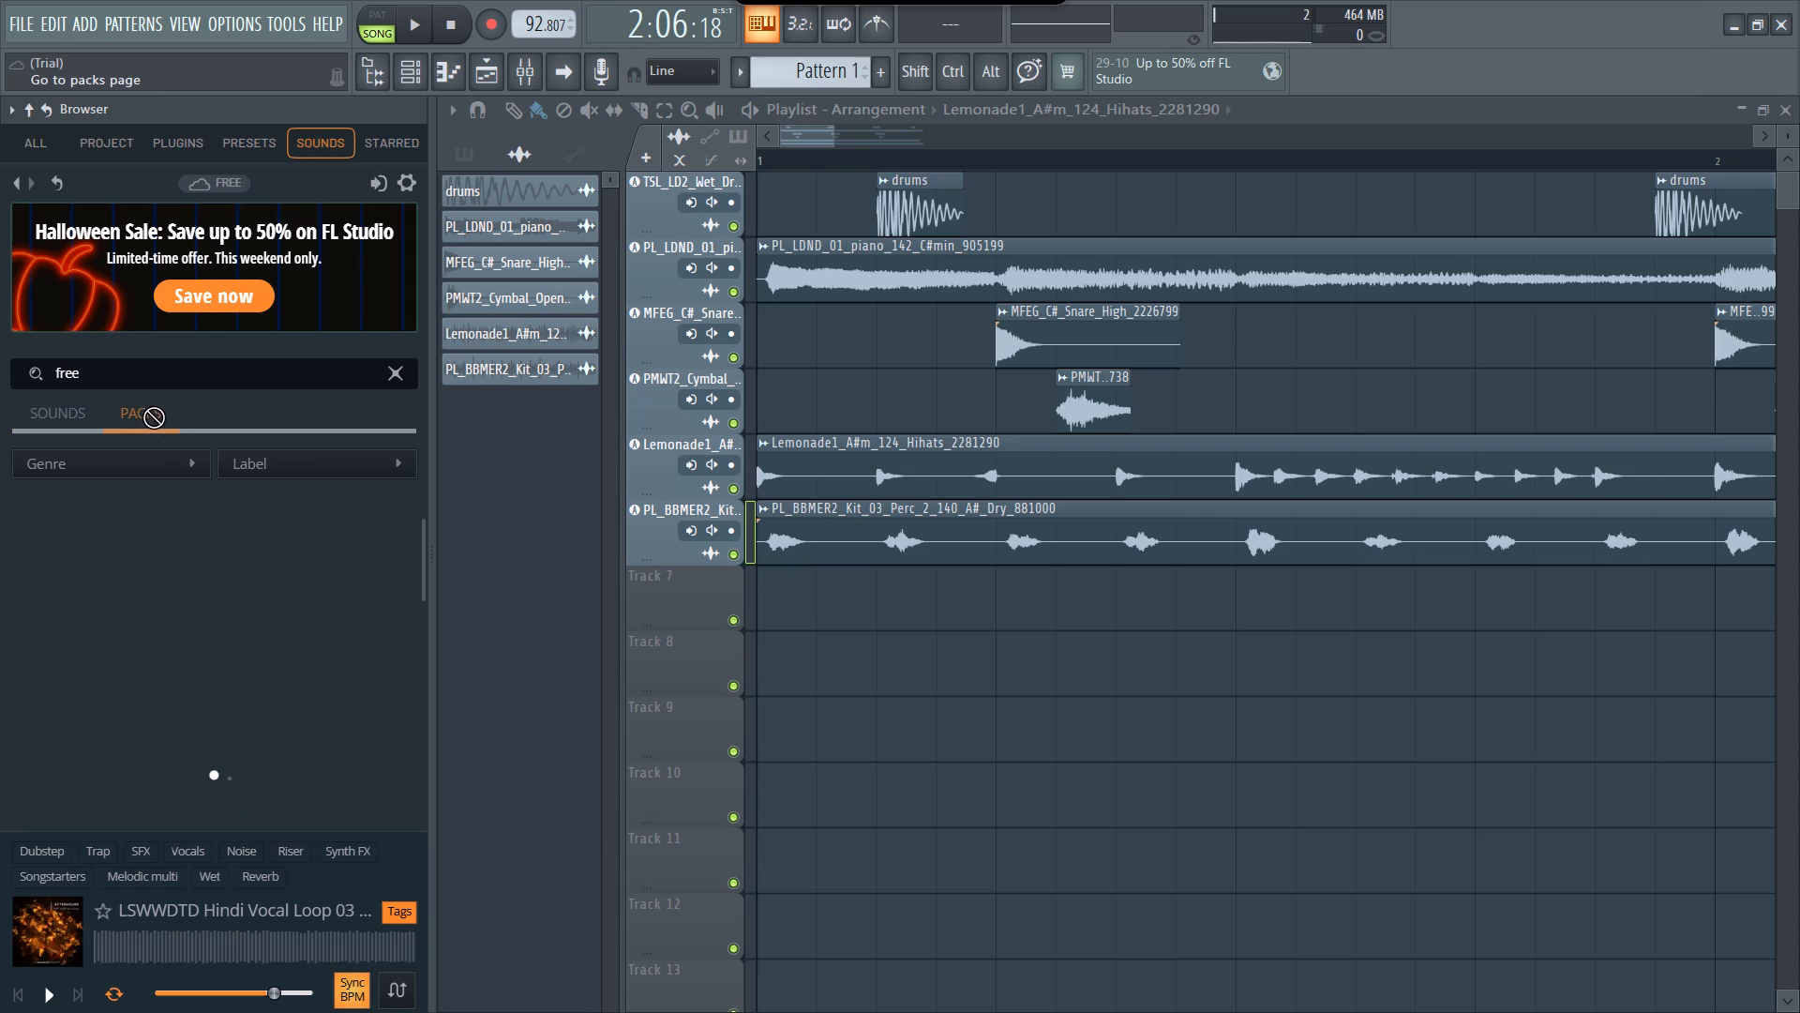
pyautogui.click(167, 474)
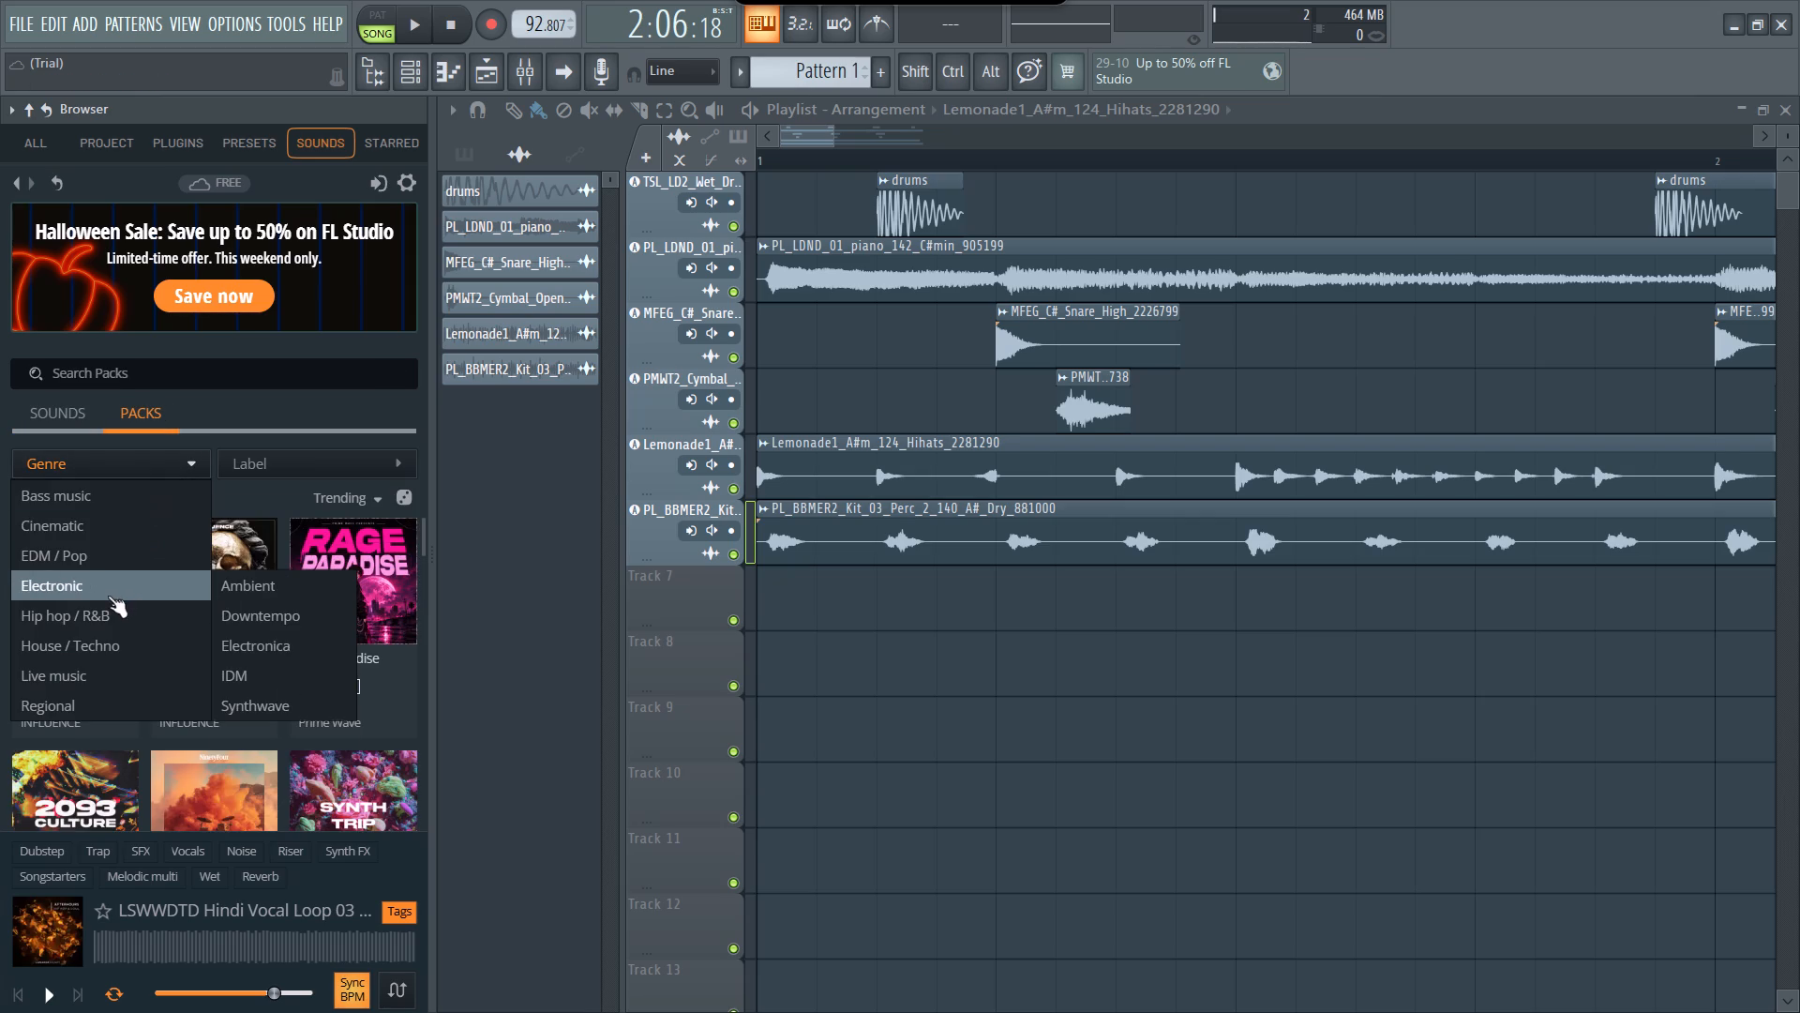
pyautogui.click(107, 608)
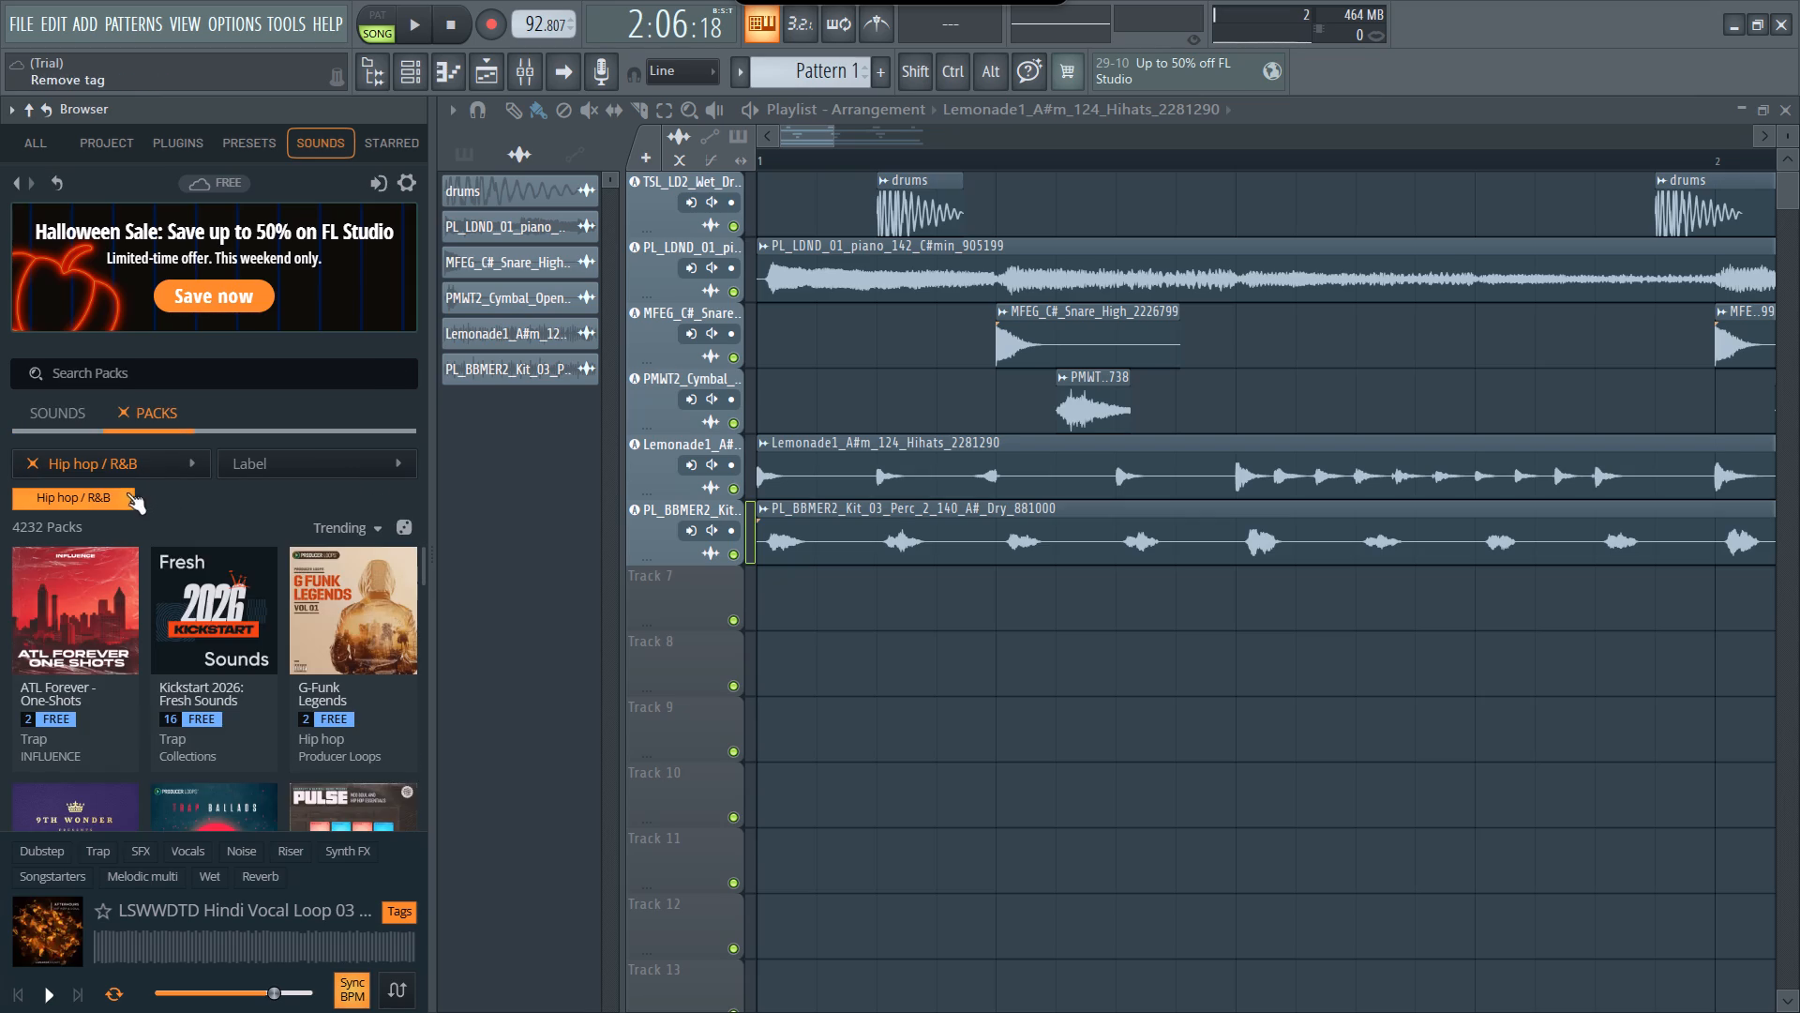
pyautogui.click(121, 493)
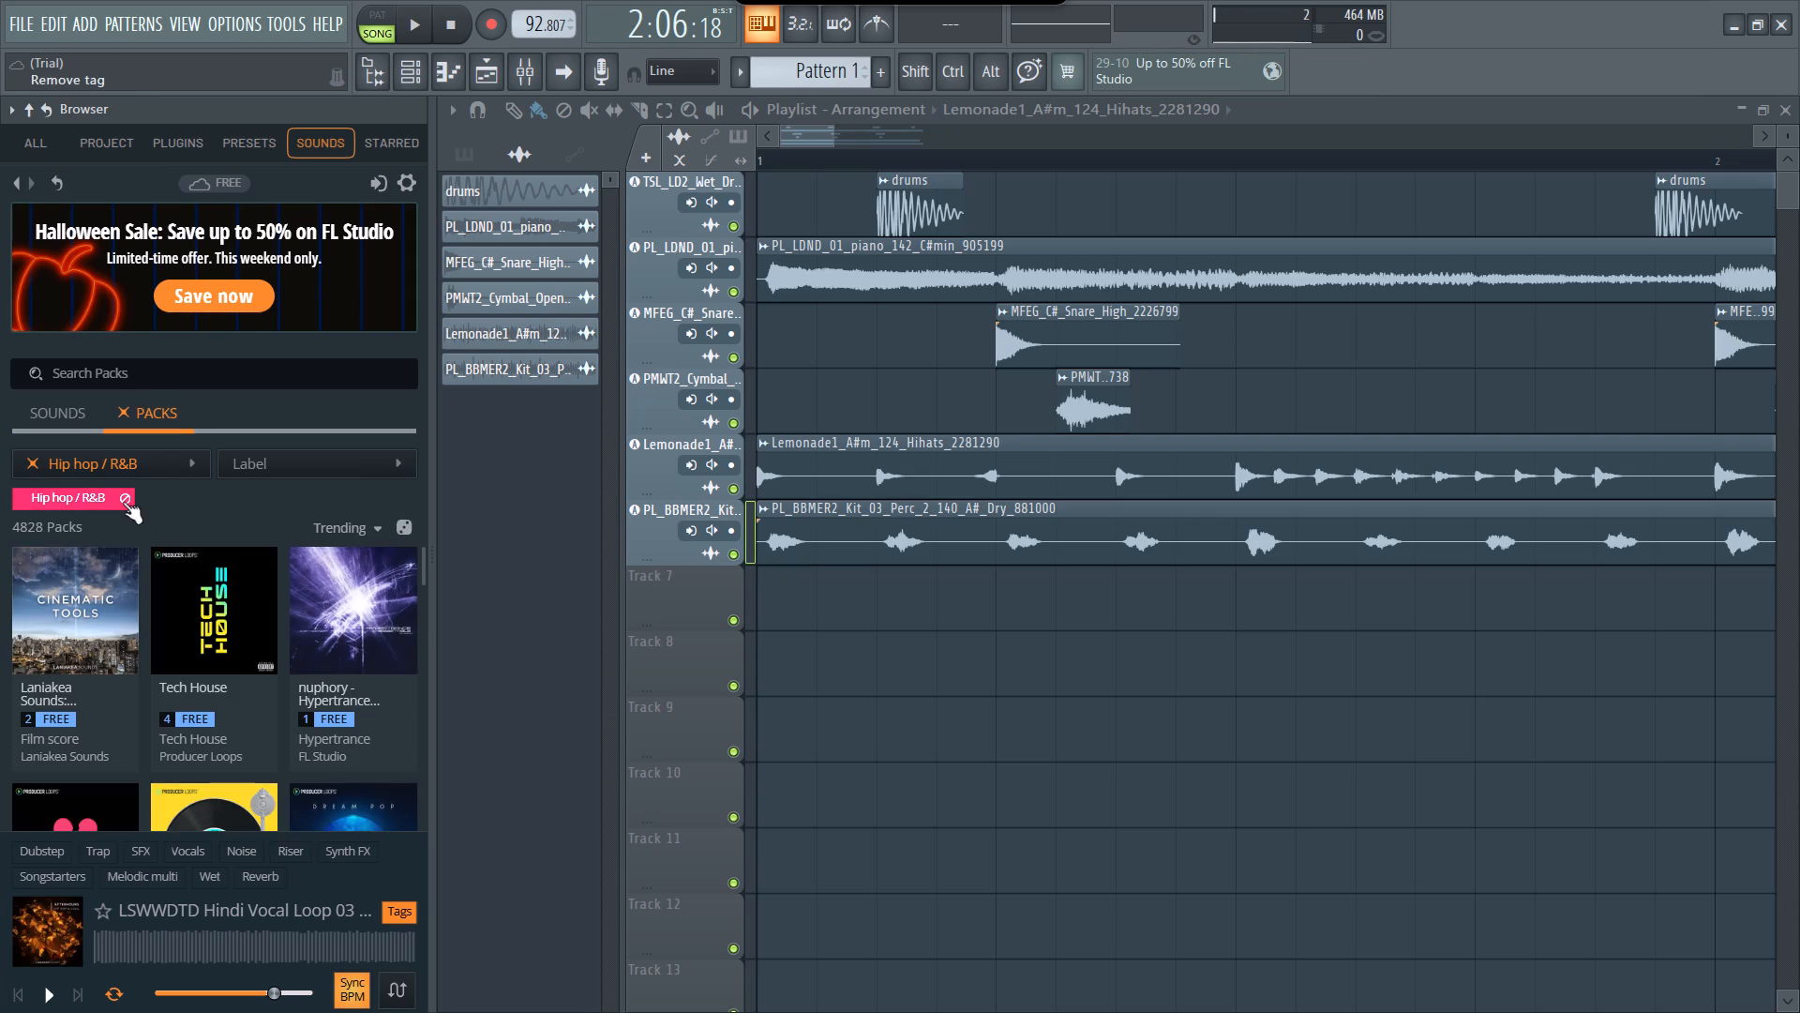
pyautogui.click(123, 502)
# Filter the sample packs by the Lo-fi genre.
pyautogui.click(167, 460)
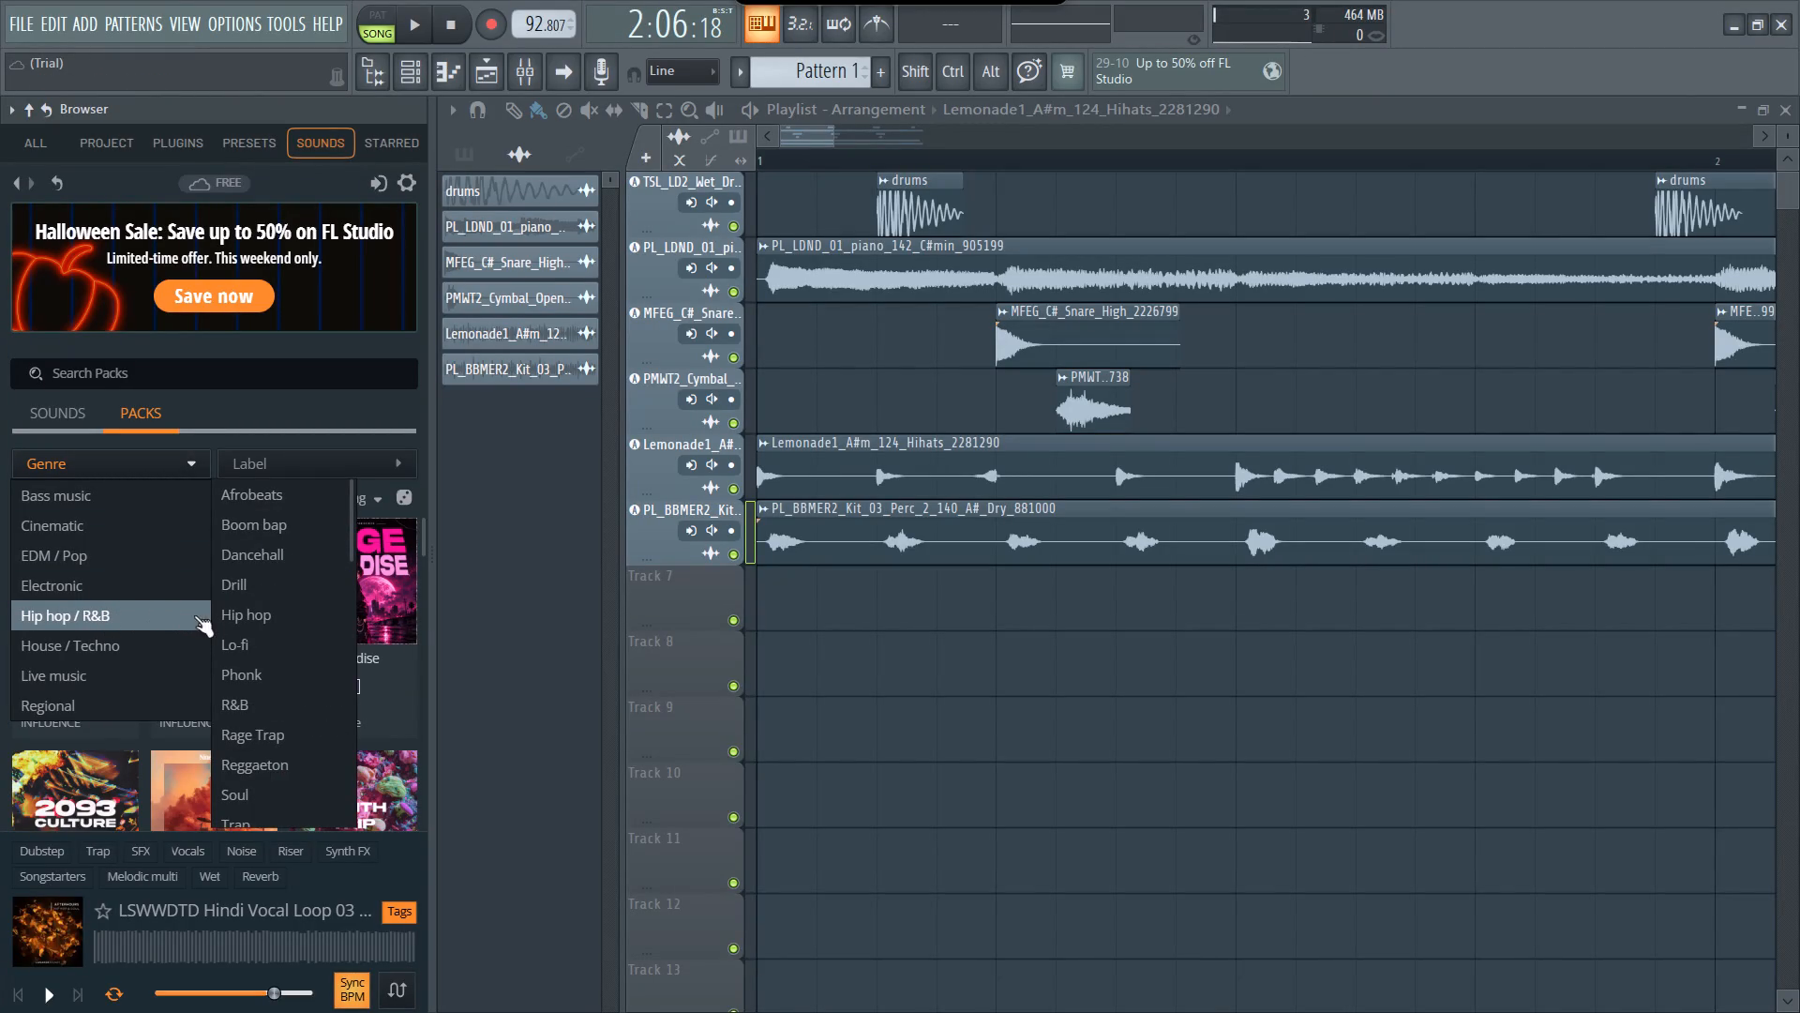
pyautogui.click(267, 645)
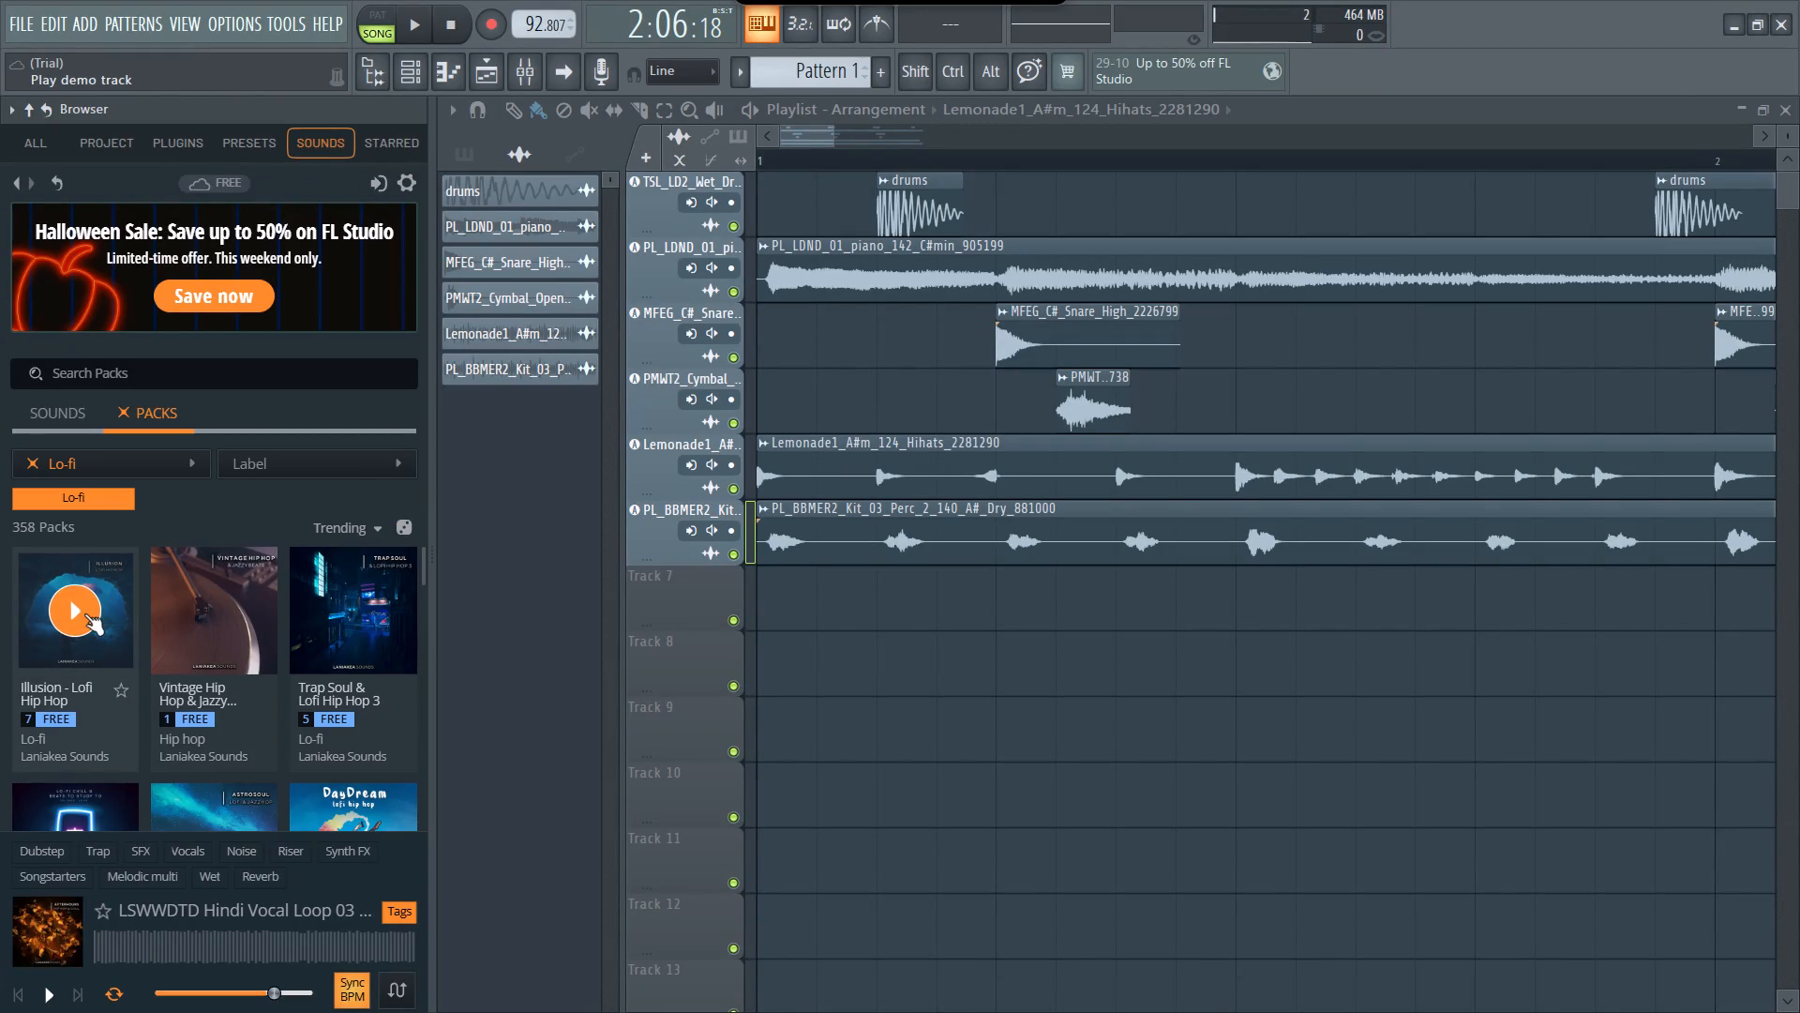
# Preview the demo of the Illusion - Lofi Hip Hop pack and open the pack.
pyautogui.click(84, 613)
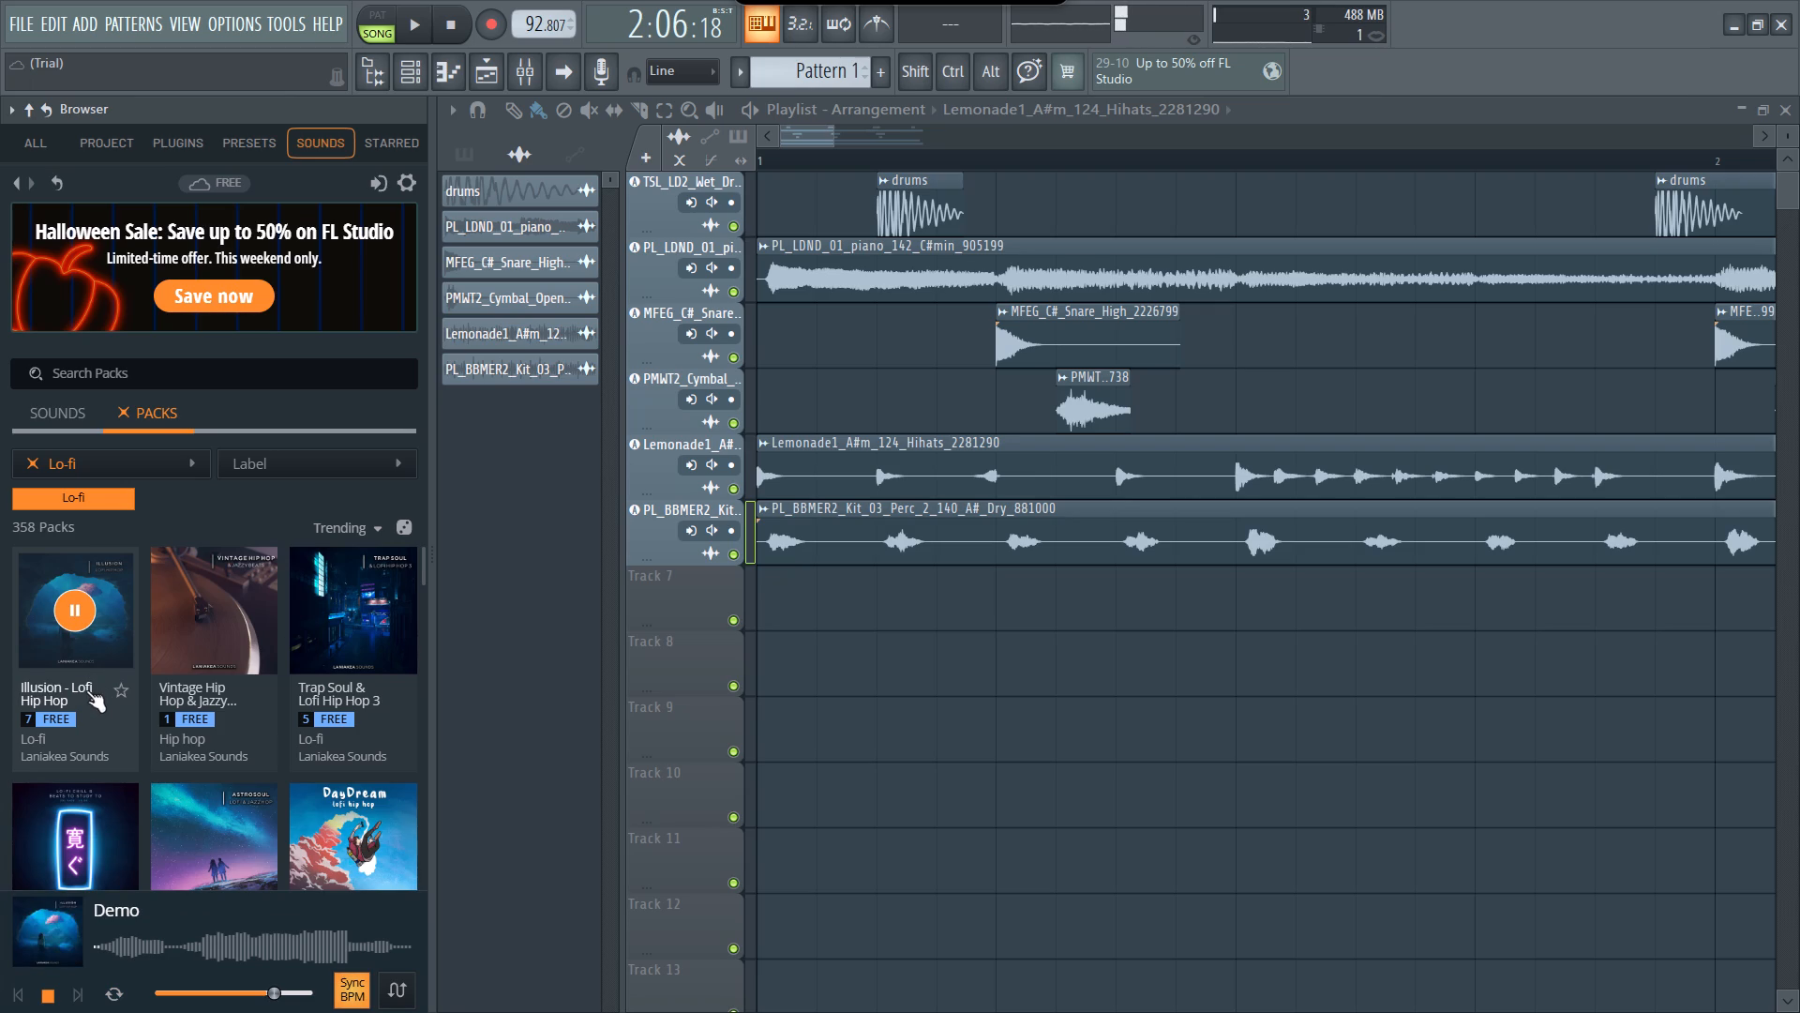
pyautogui.click(84, 665)
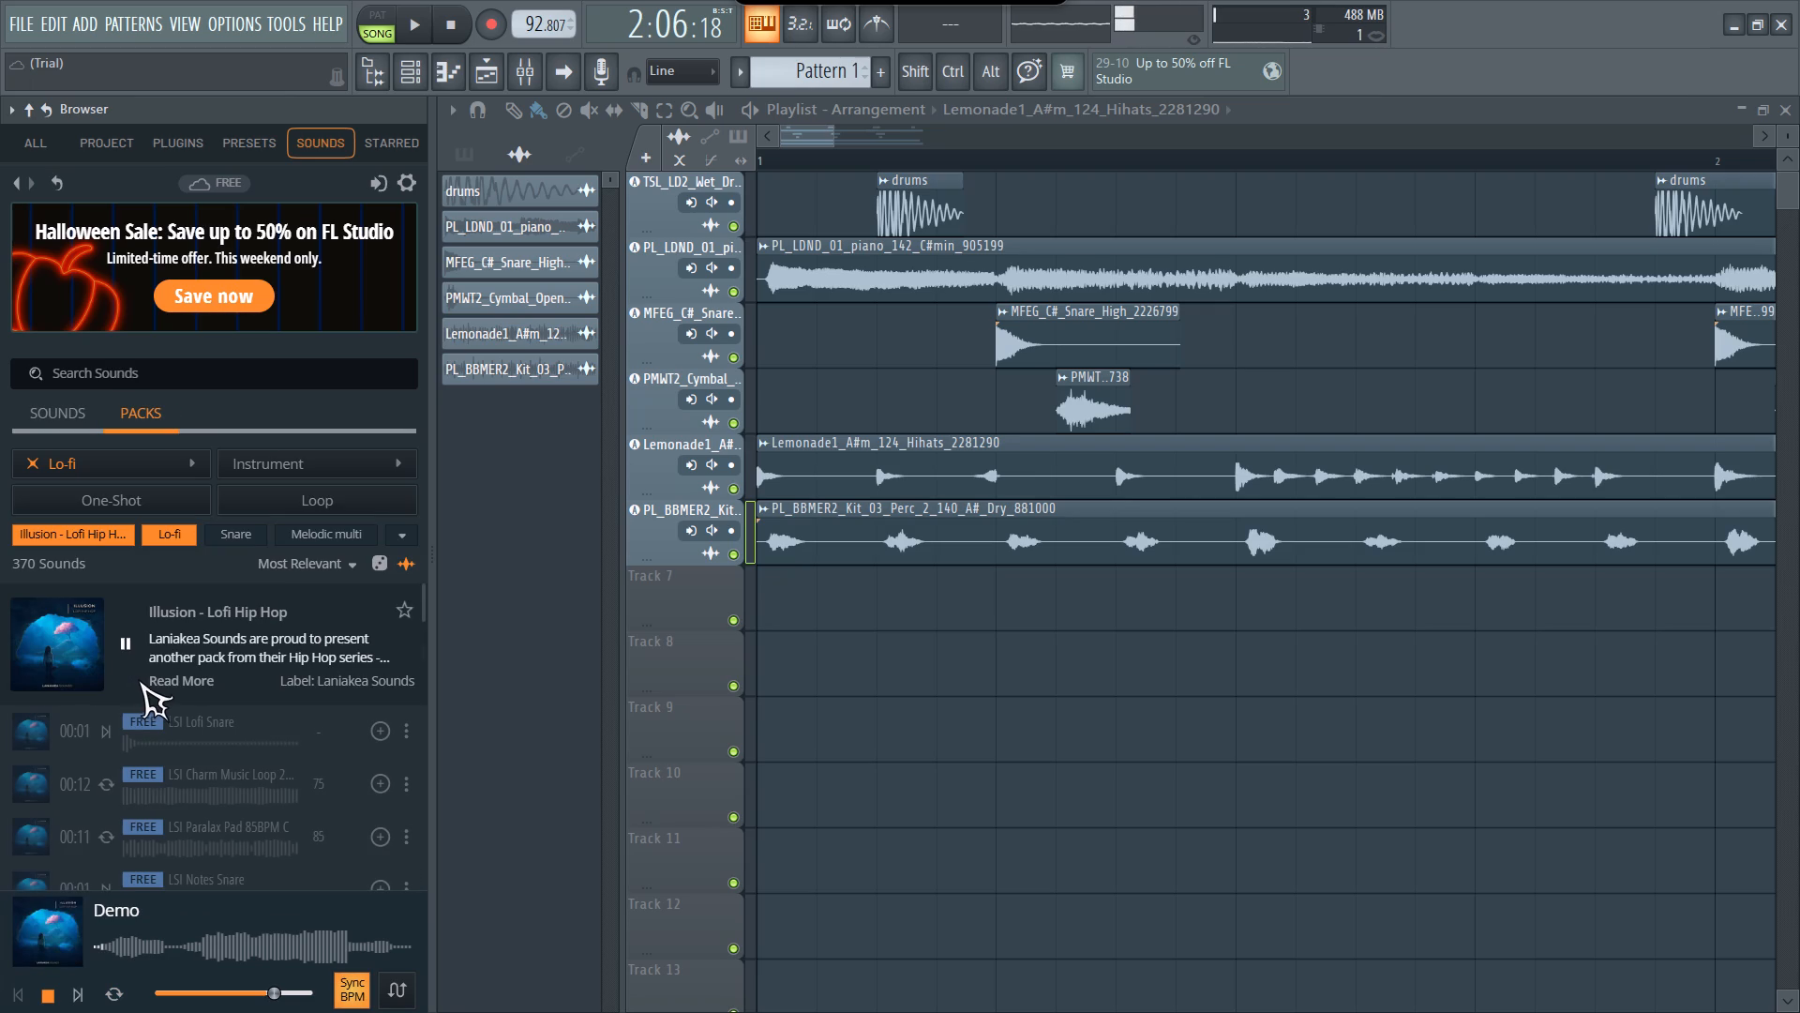
# Audition the free LSI Lofi Snare, LSI Charm Music Loop 2 and LSI Paralax Pad 85BPM C from the pack.
pyautogui.scroll(-1, 138, 680)
pyautogui.click(105, 699)
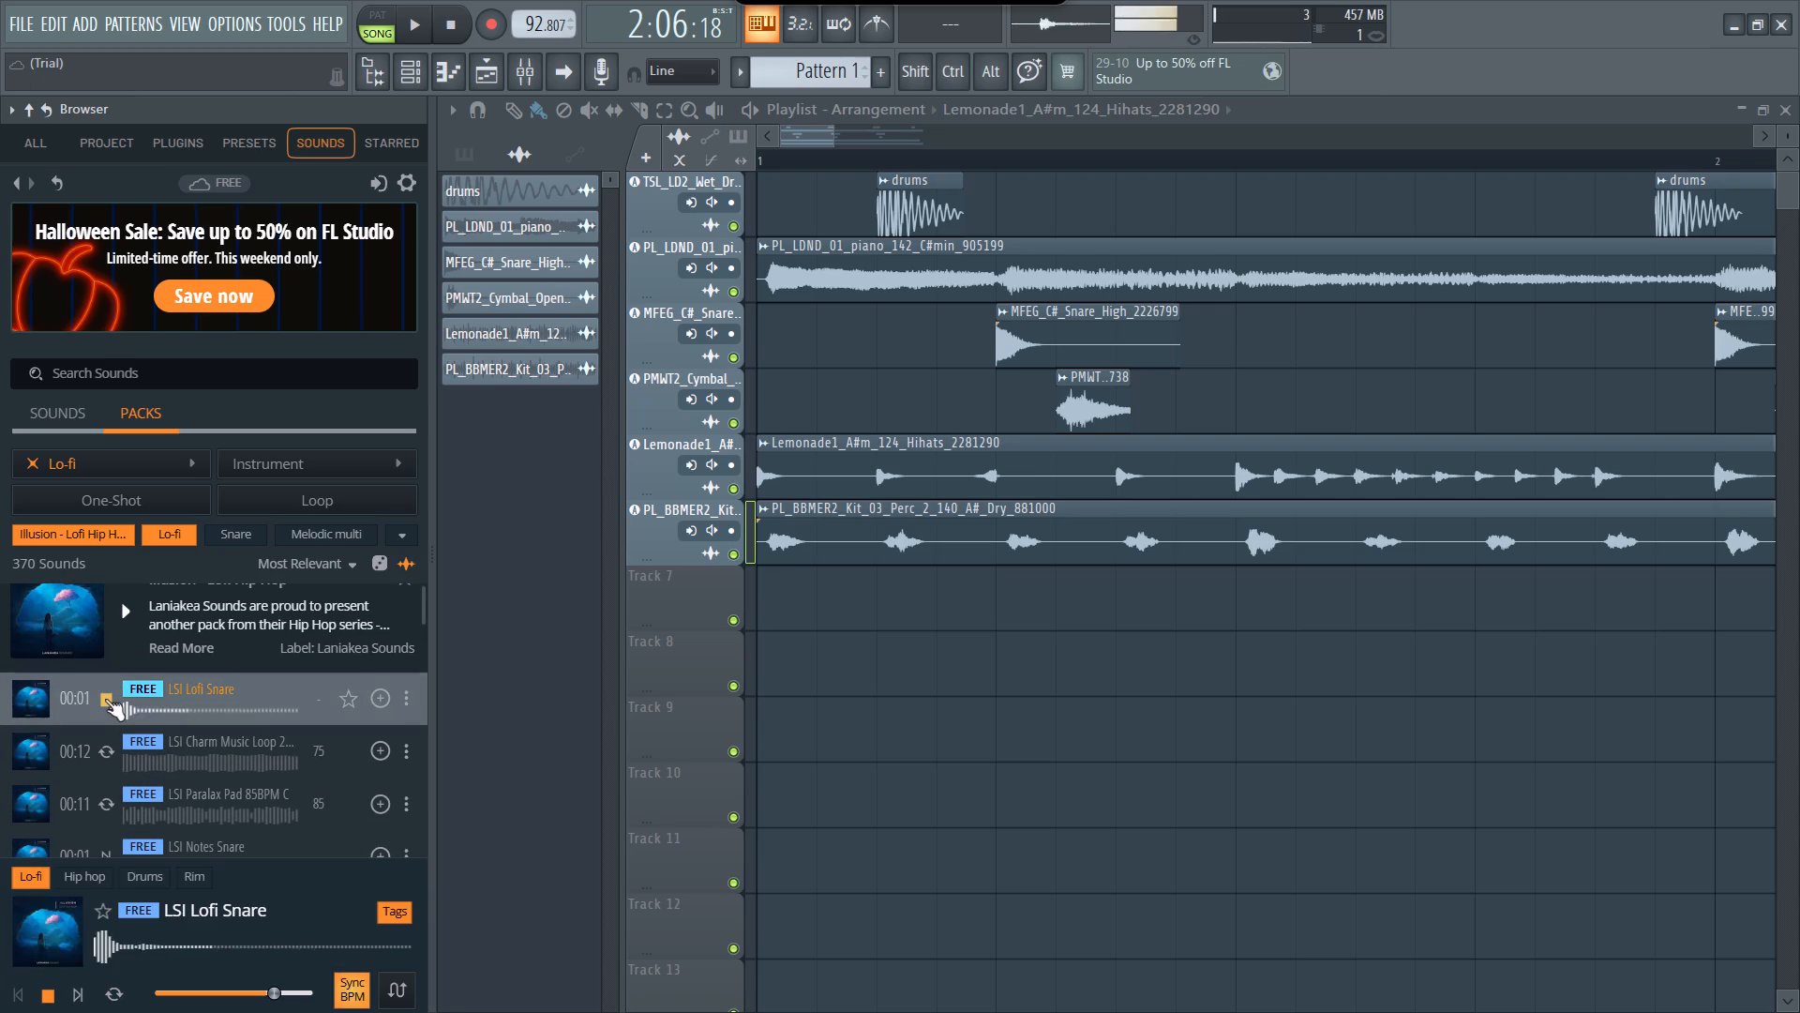
pyautogui.scroll(-1, 105, 697)
pyautogui.click(112, 733)
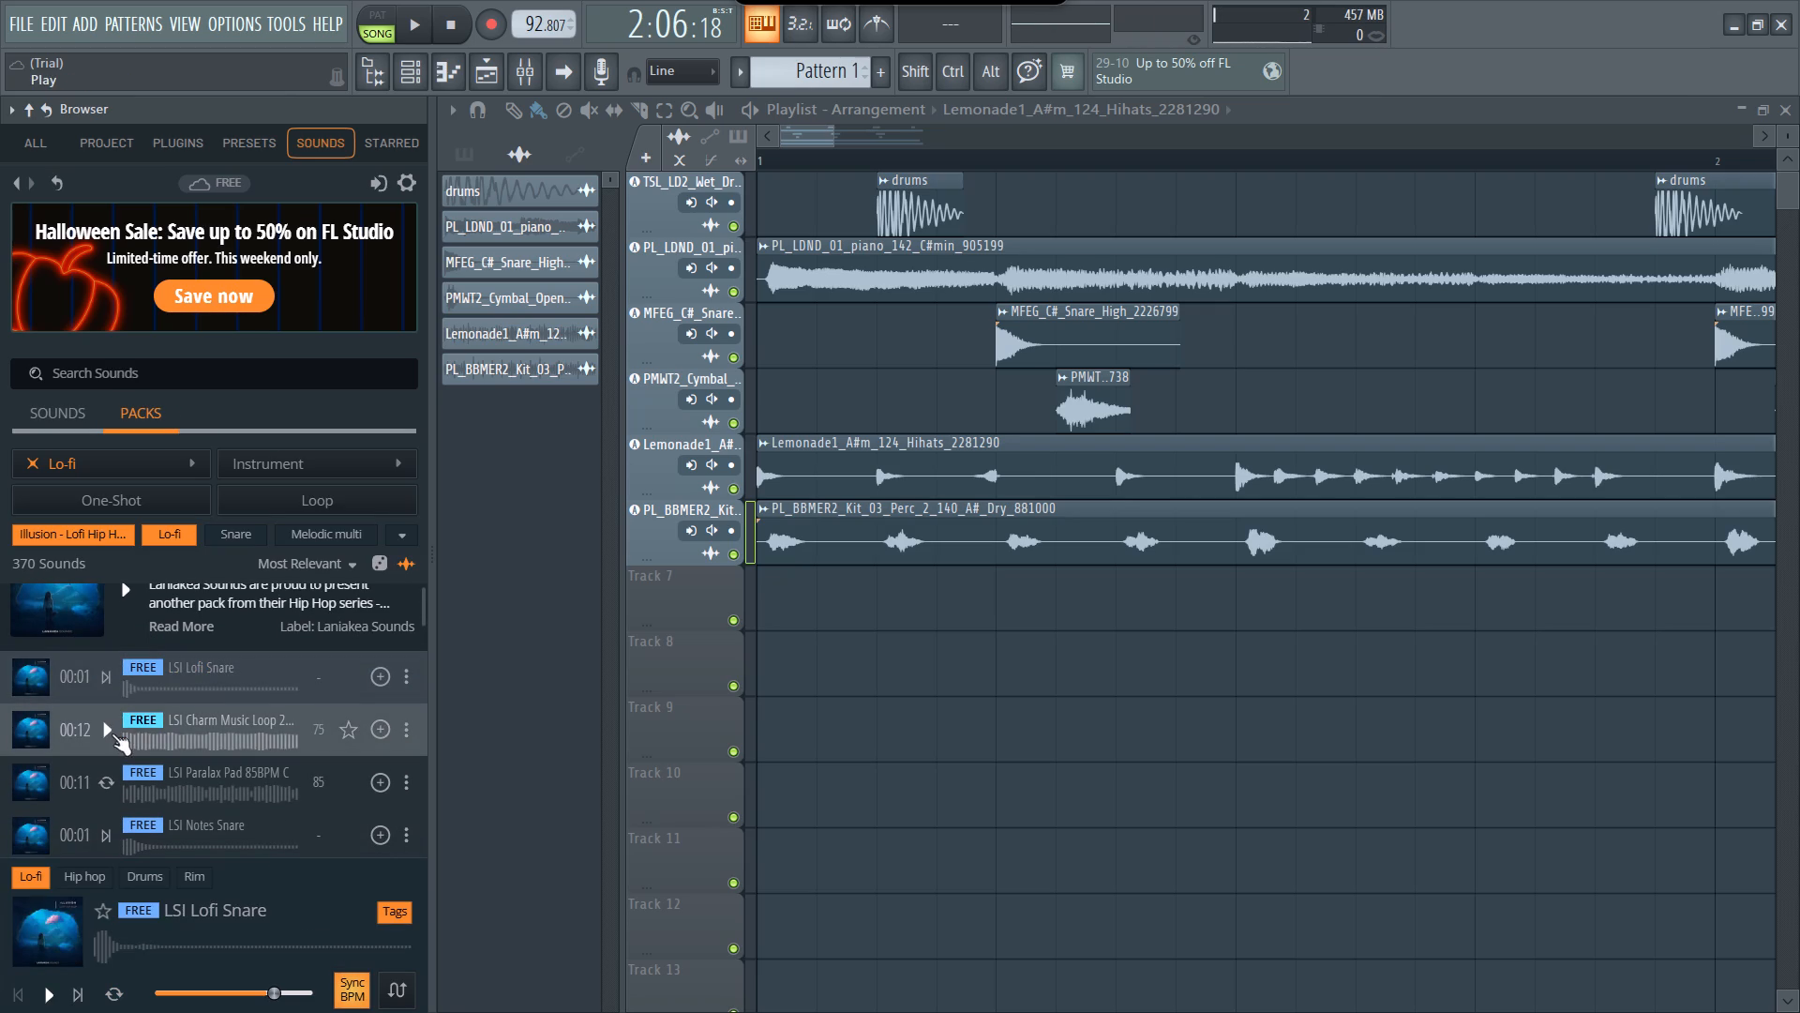
pyautogui.scroll(-1, 118, 753)
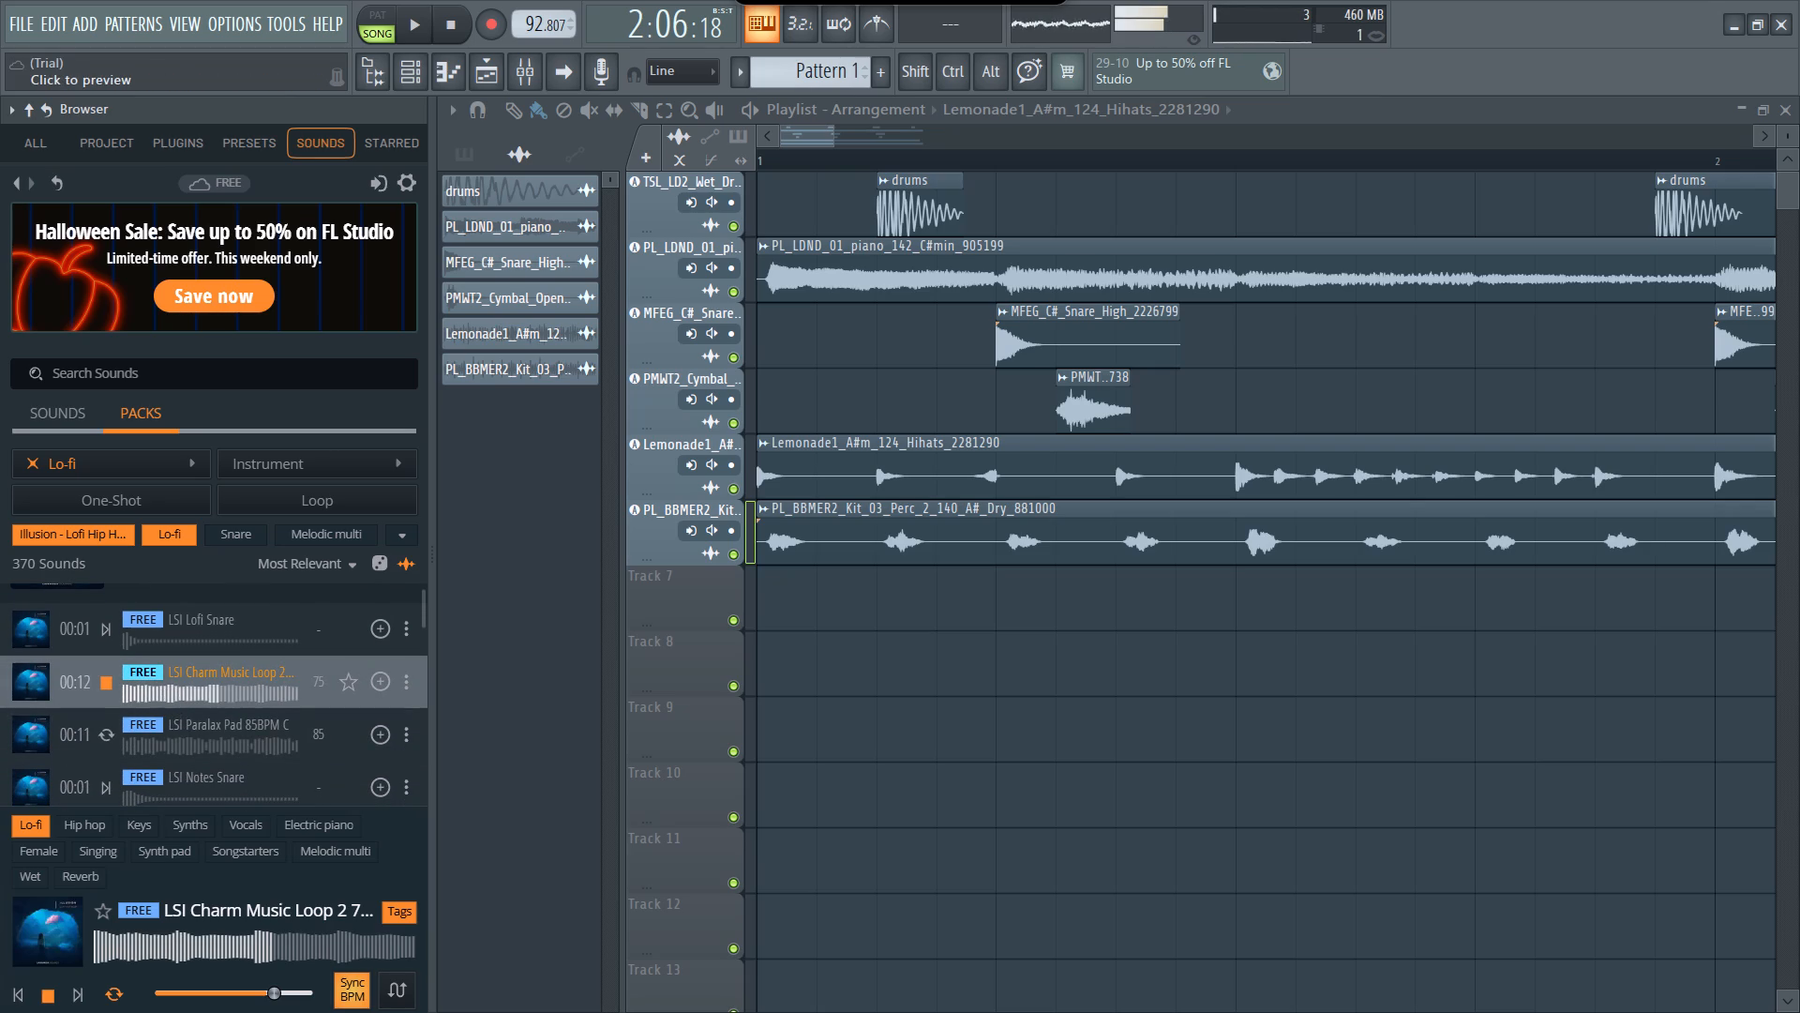
pyautogui.click(108, 738)
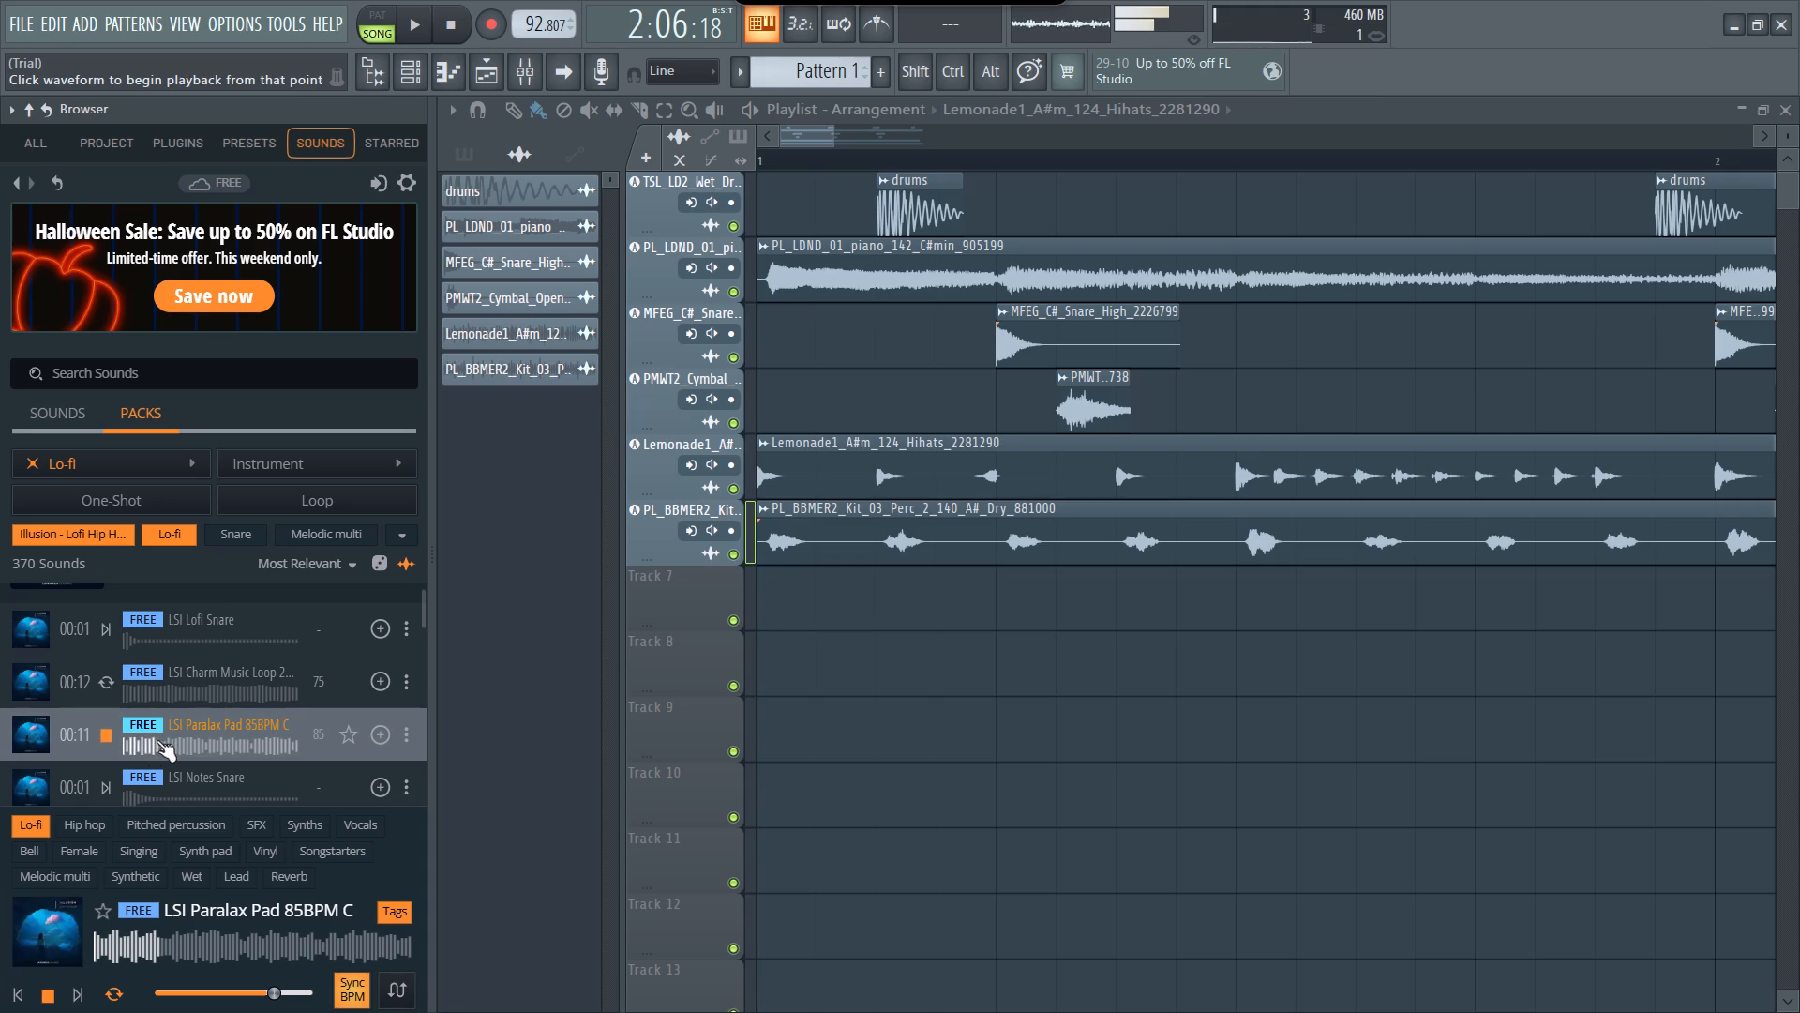
# Add the LSI Paralax Pad 85BPM C loop to playlist Track 7 as an audio track.
pyautogui.moveTo(162, 739); pyautogui.dragTo(627, 637)
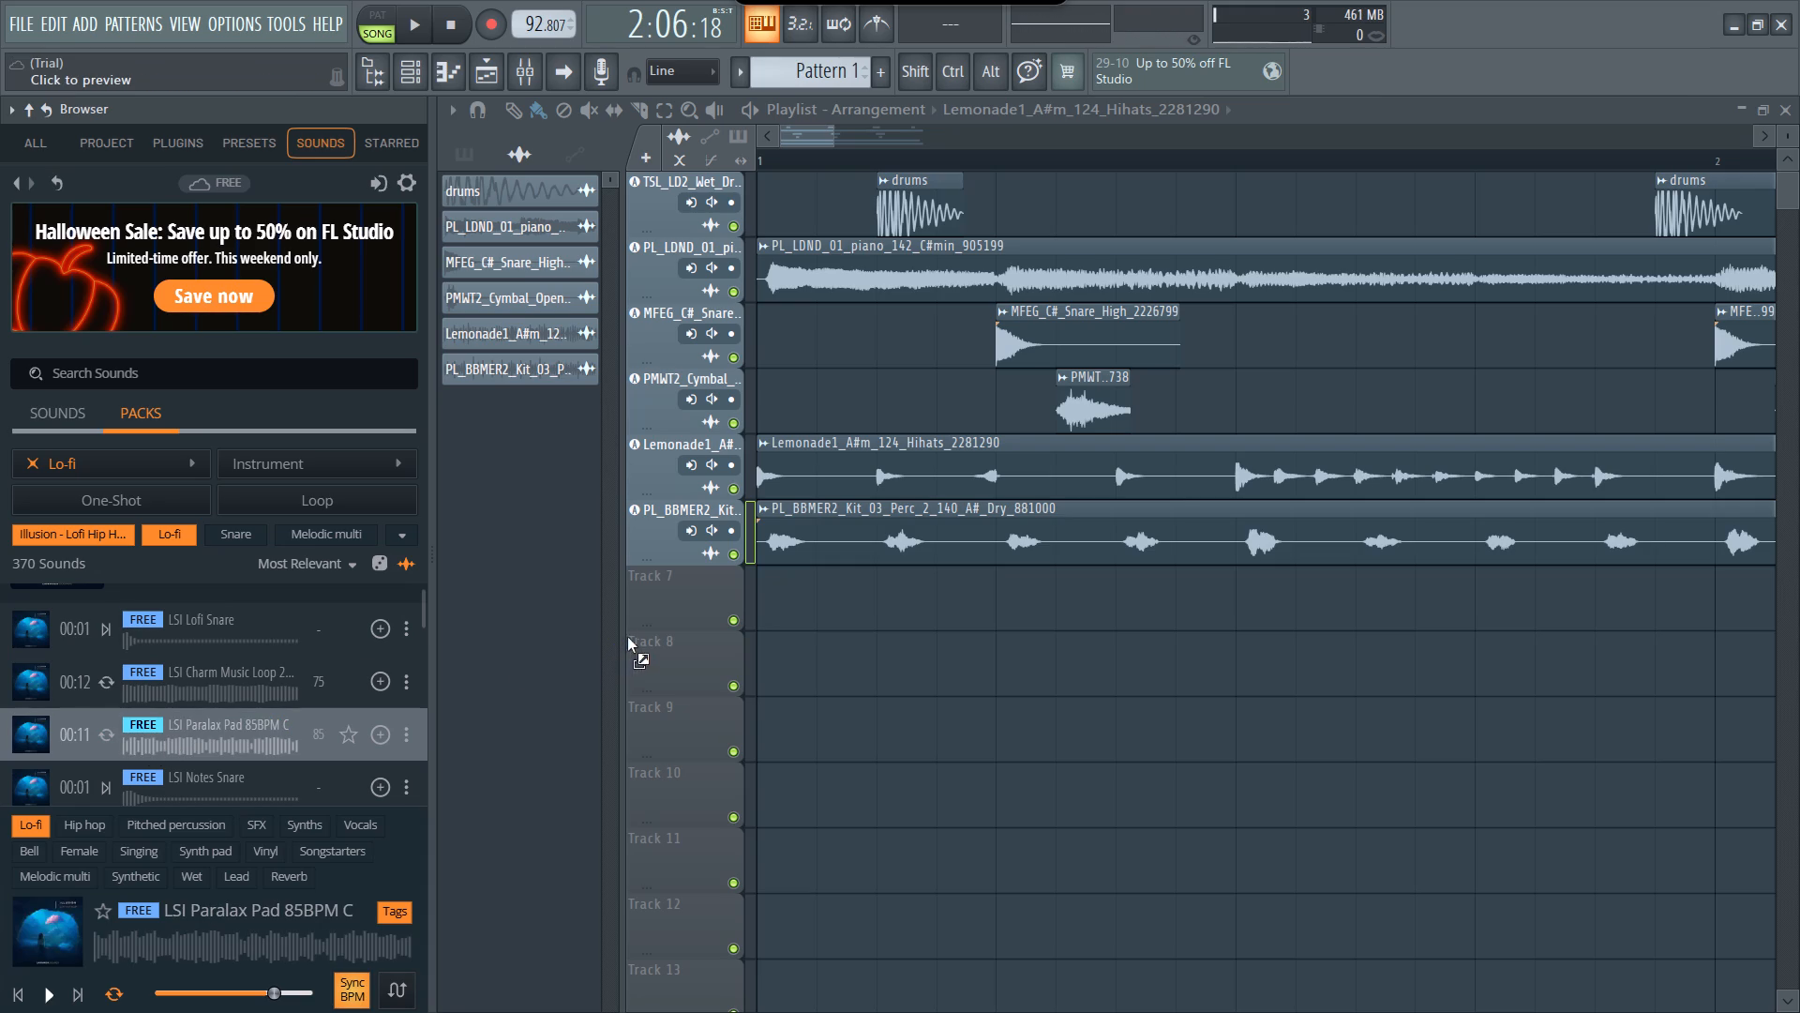
pyautogui.moveTo(627, 637); pyautogui.dragTo(645, 606)
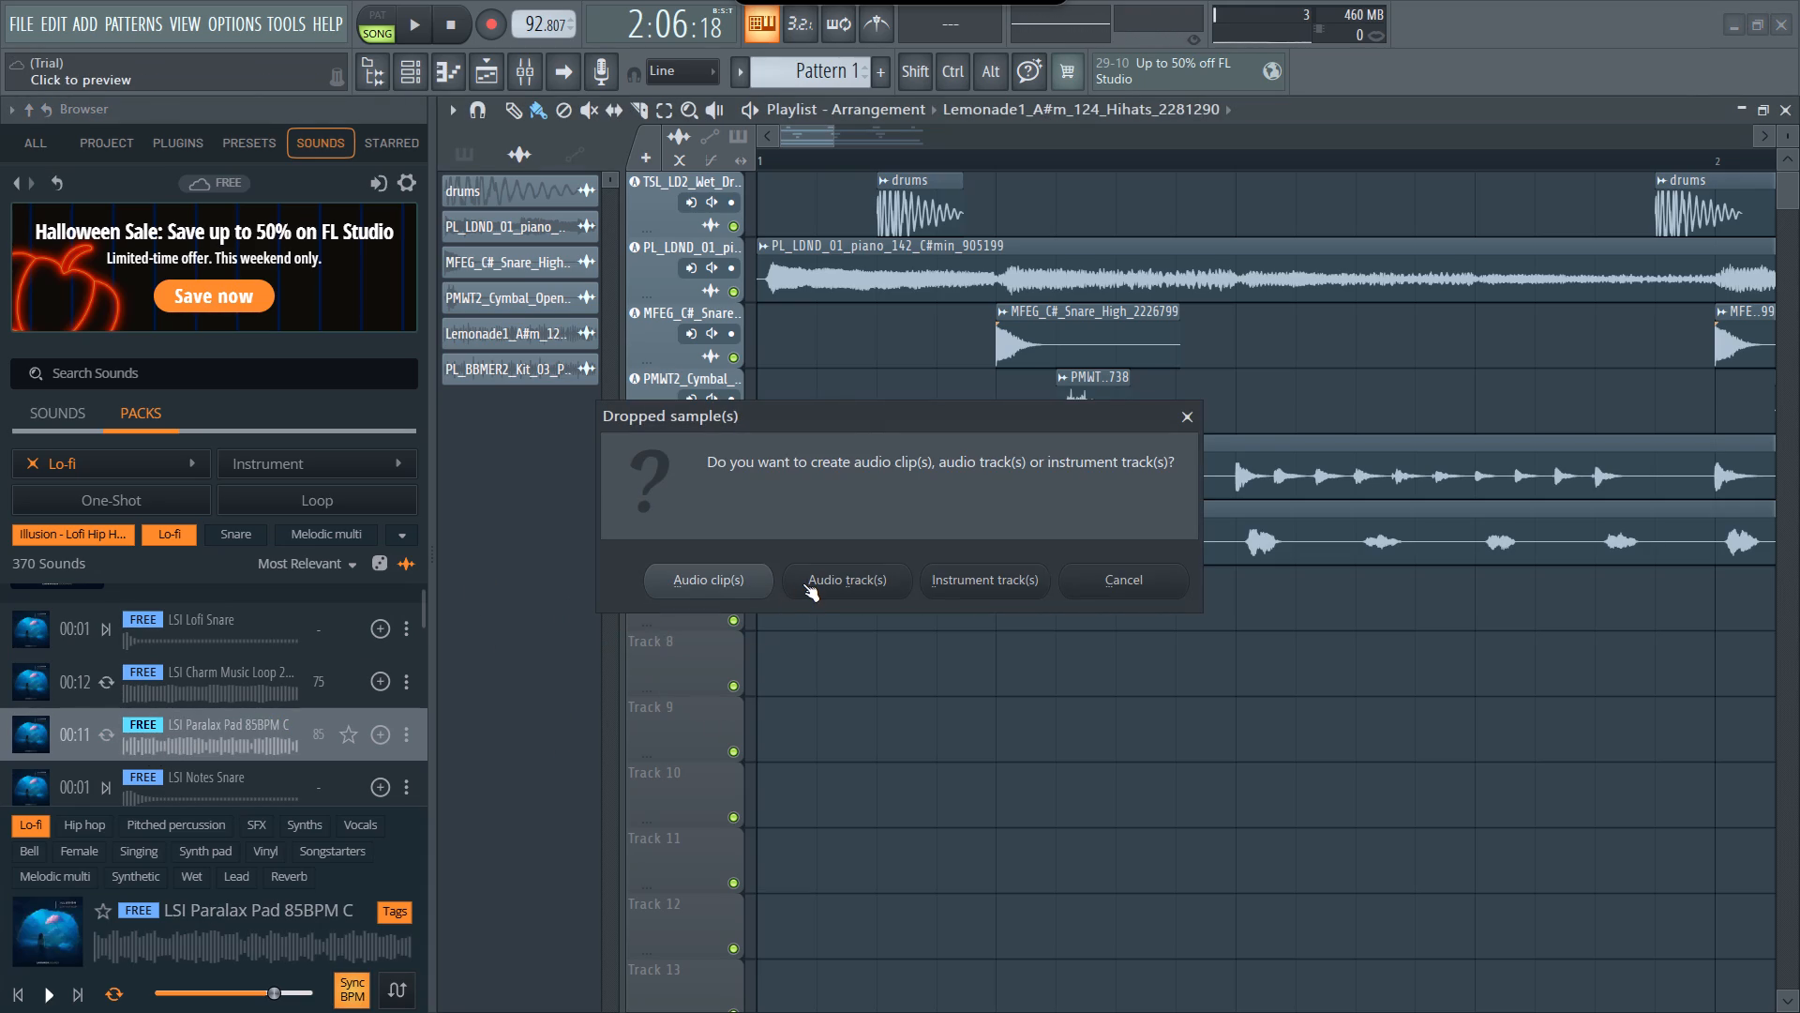
pyautogui.click(802, 583)
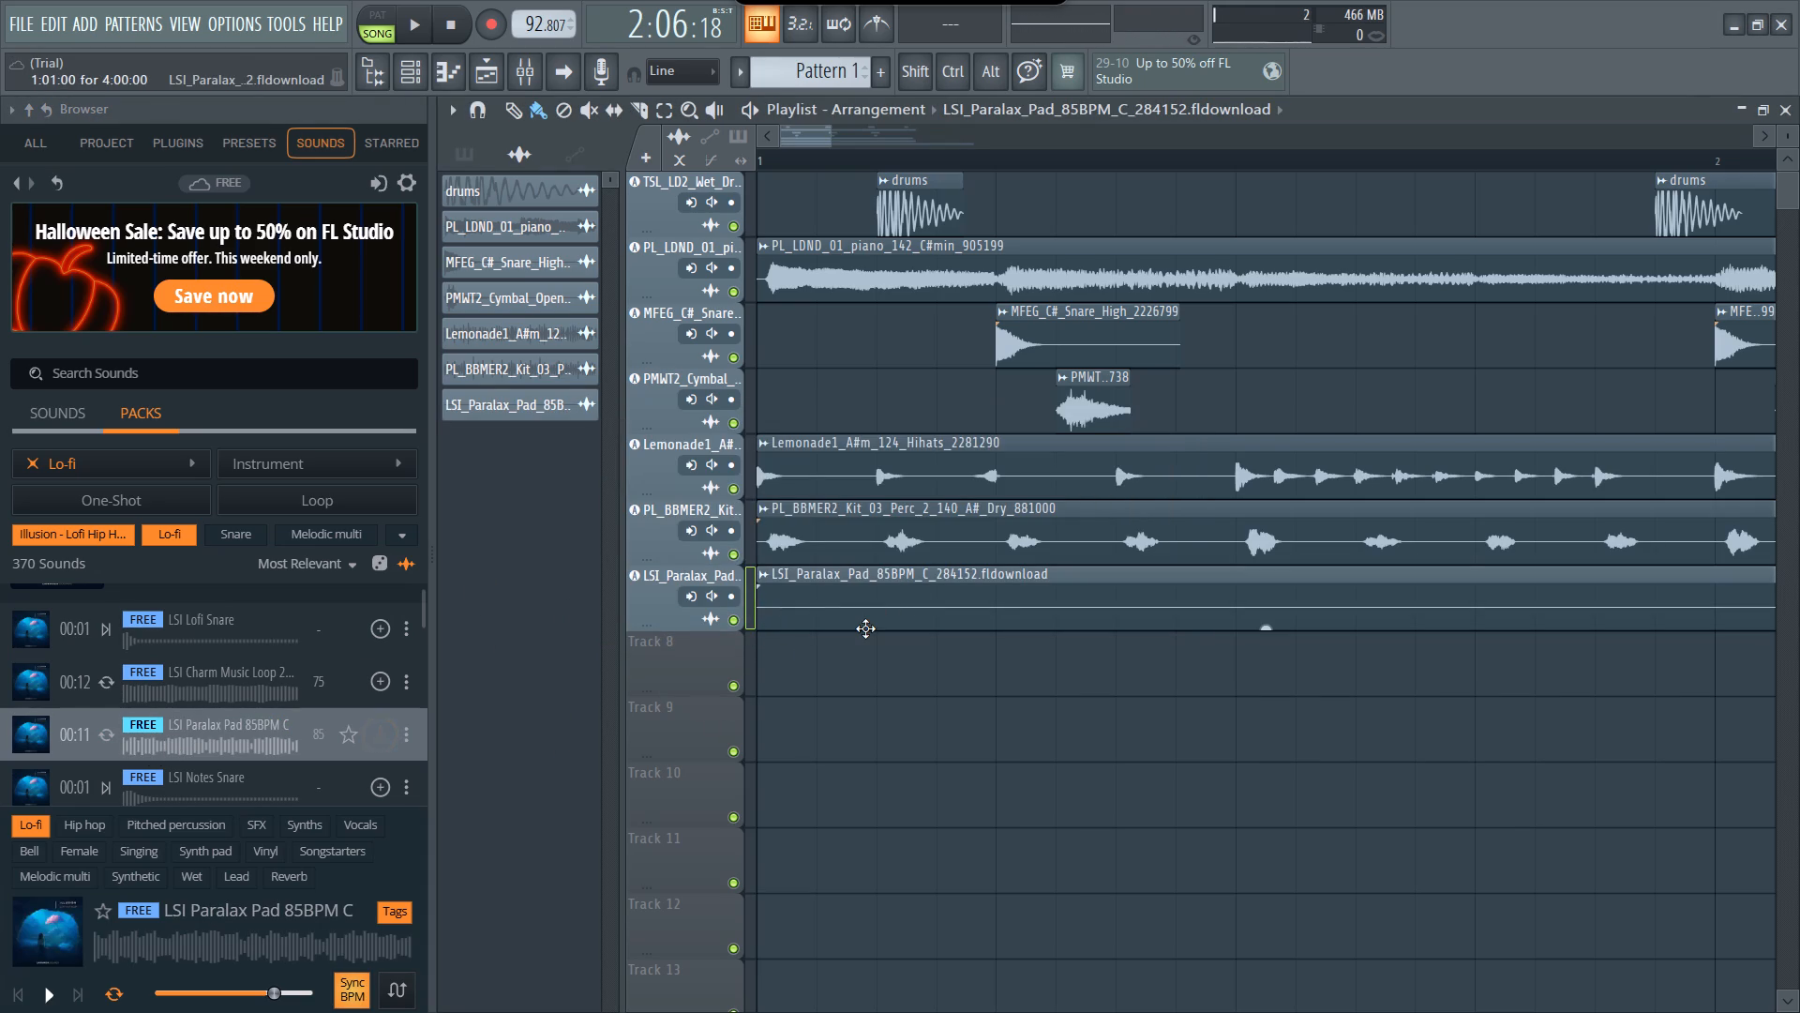
pyautogui.hscroll(1, 899, 693)
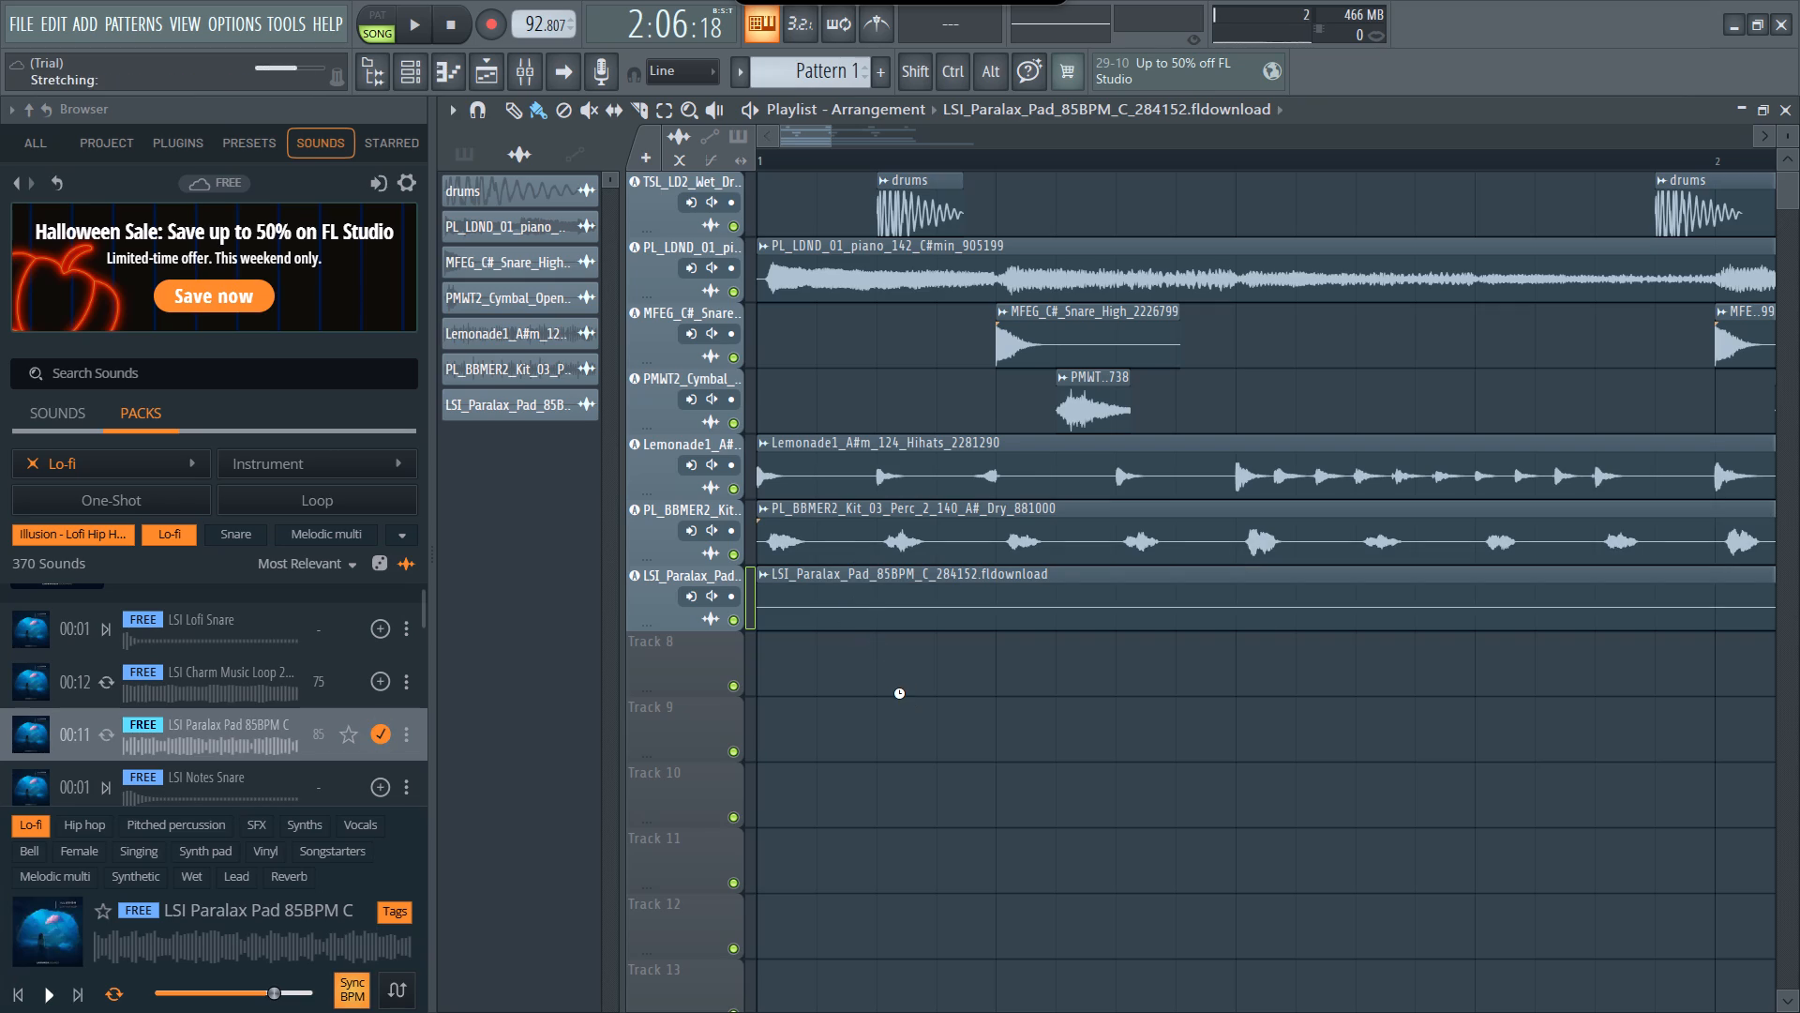
pyautogui.hscroll(2, 899, 693)
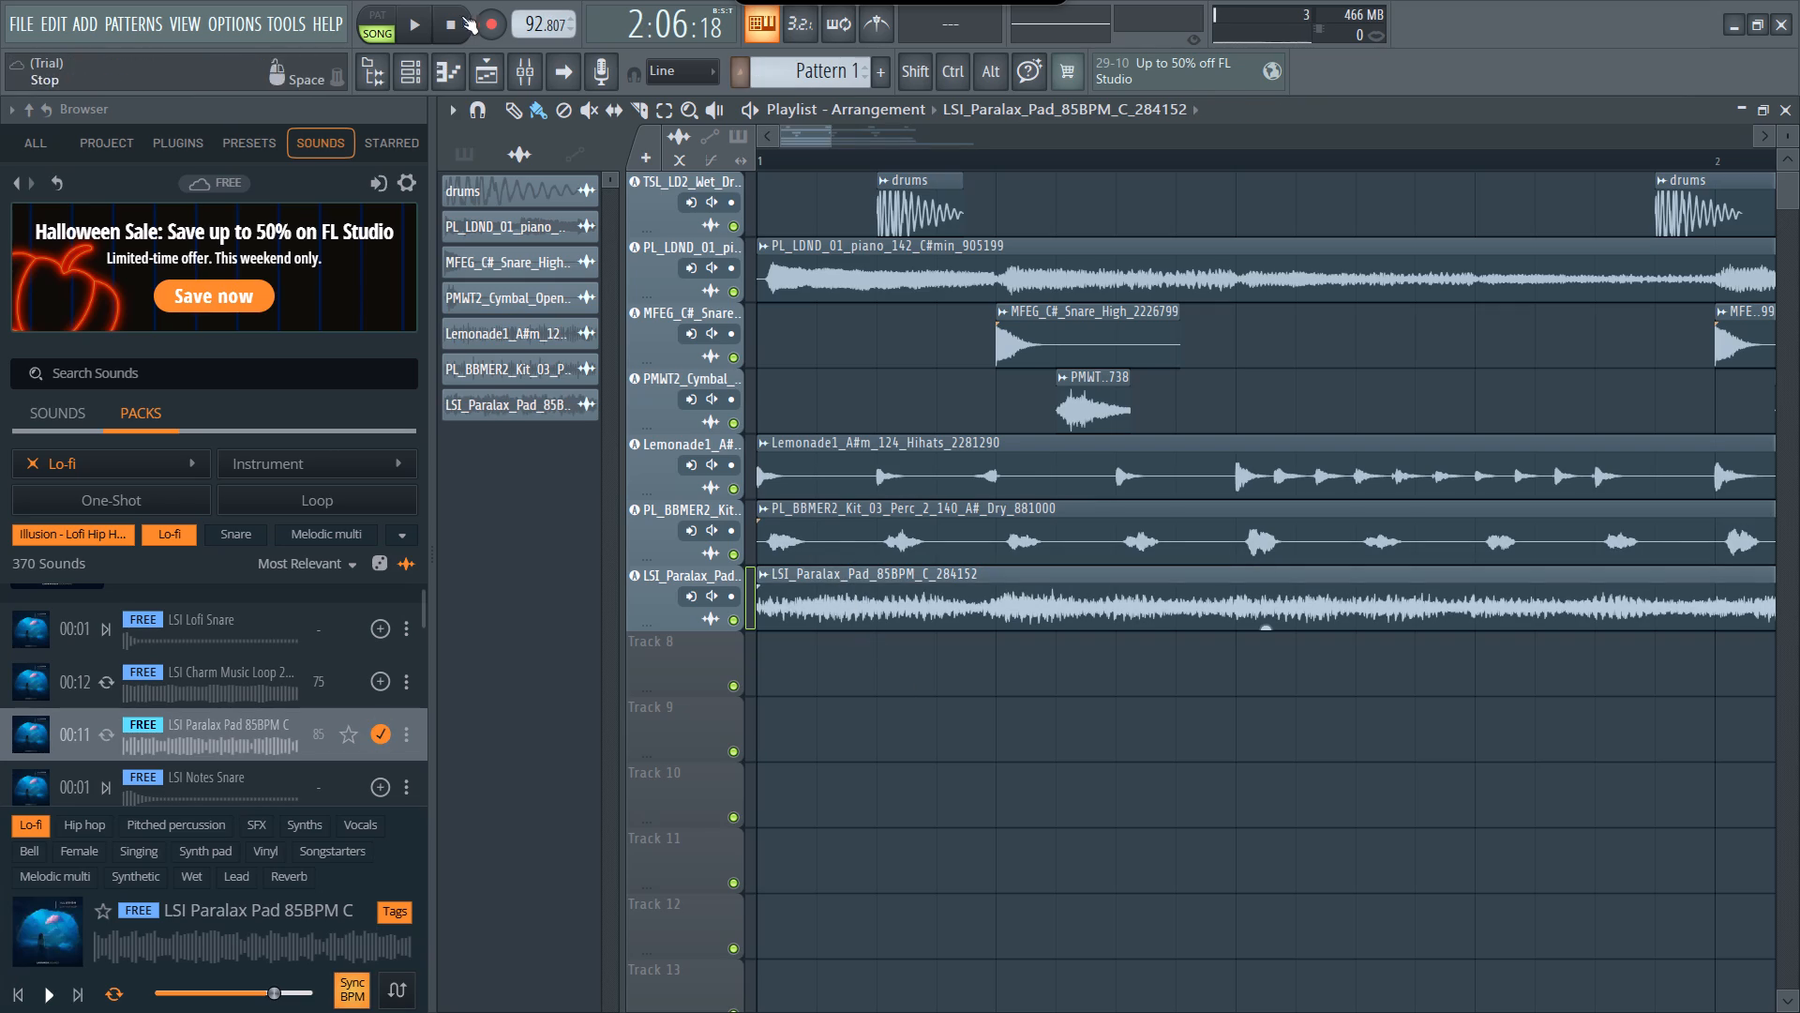
# Play the arrangement to hear the pad loop together with the other tracks.
pyautogui.click(427, 18)
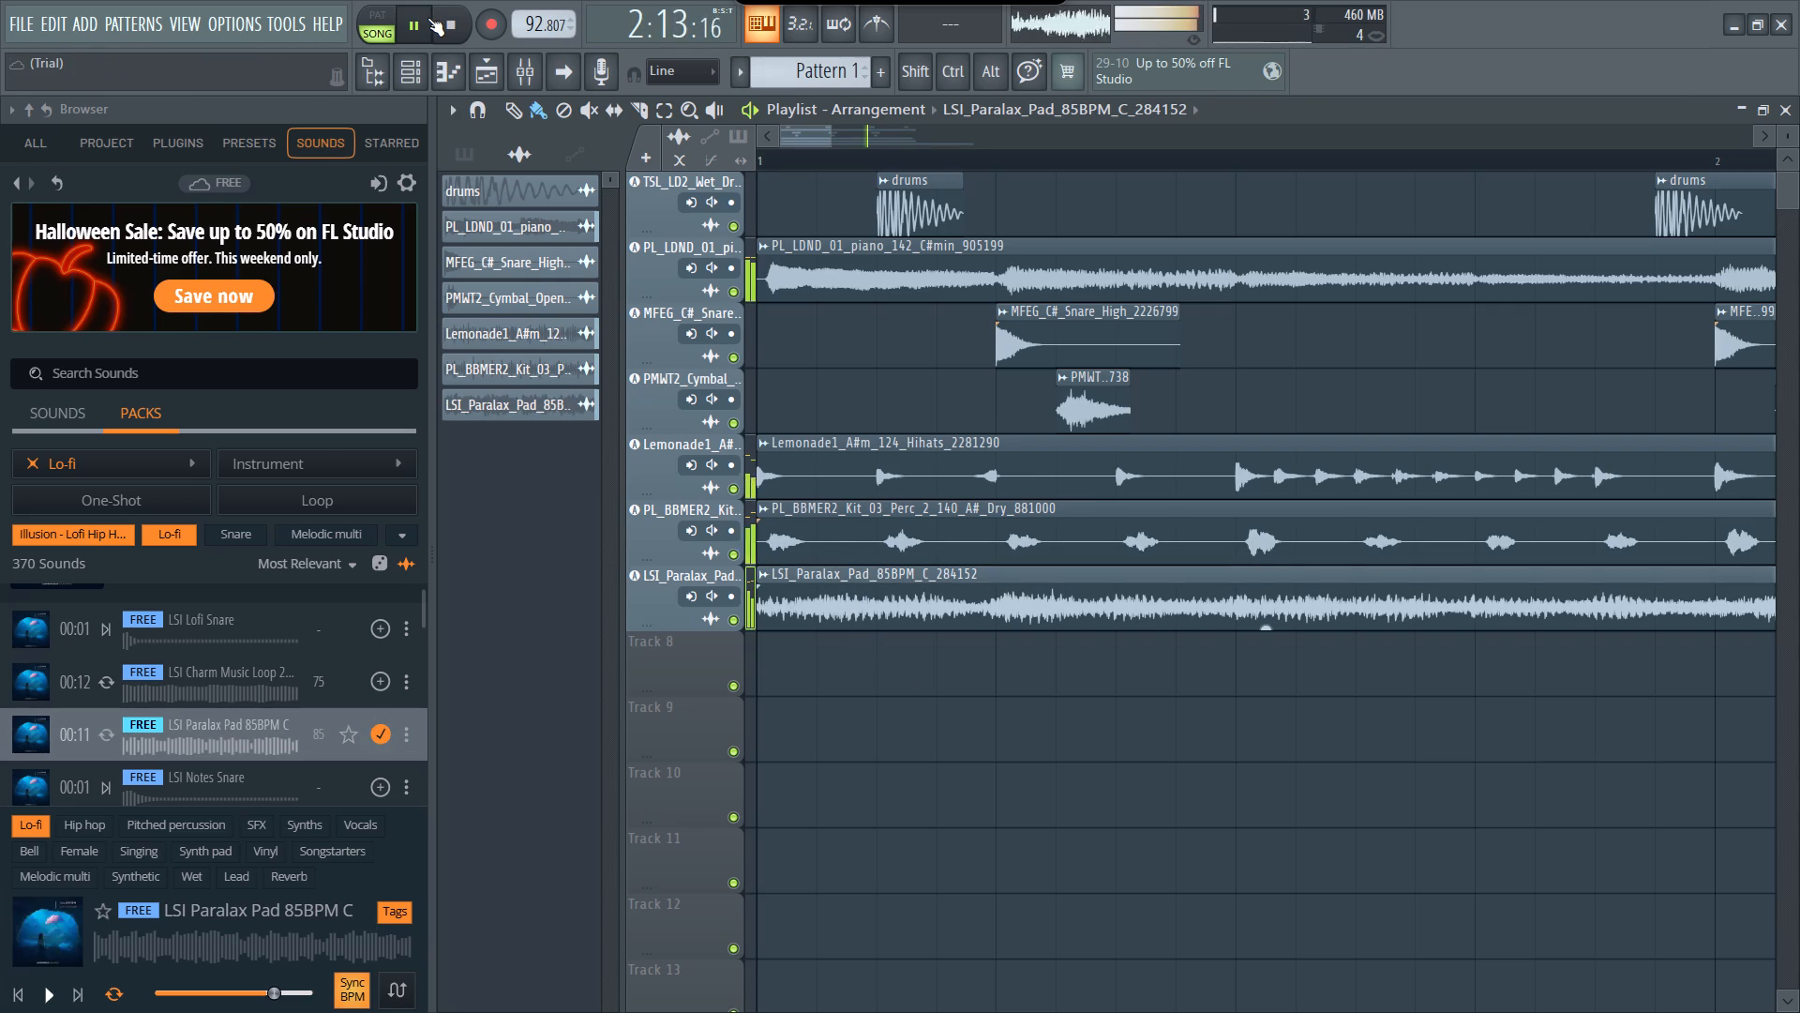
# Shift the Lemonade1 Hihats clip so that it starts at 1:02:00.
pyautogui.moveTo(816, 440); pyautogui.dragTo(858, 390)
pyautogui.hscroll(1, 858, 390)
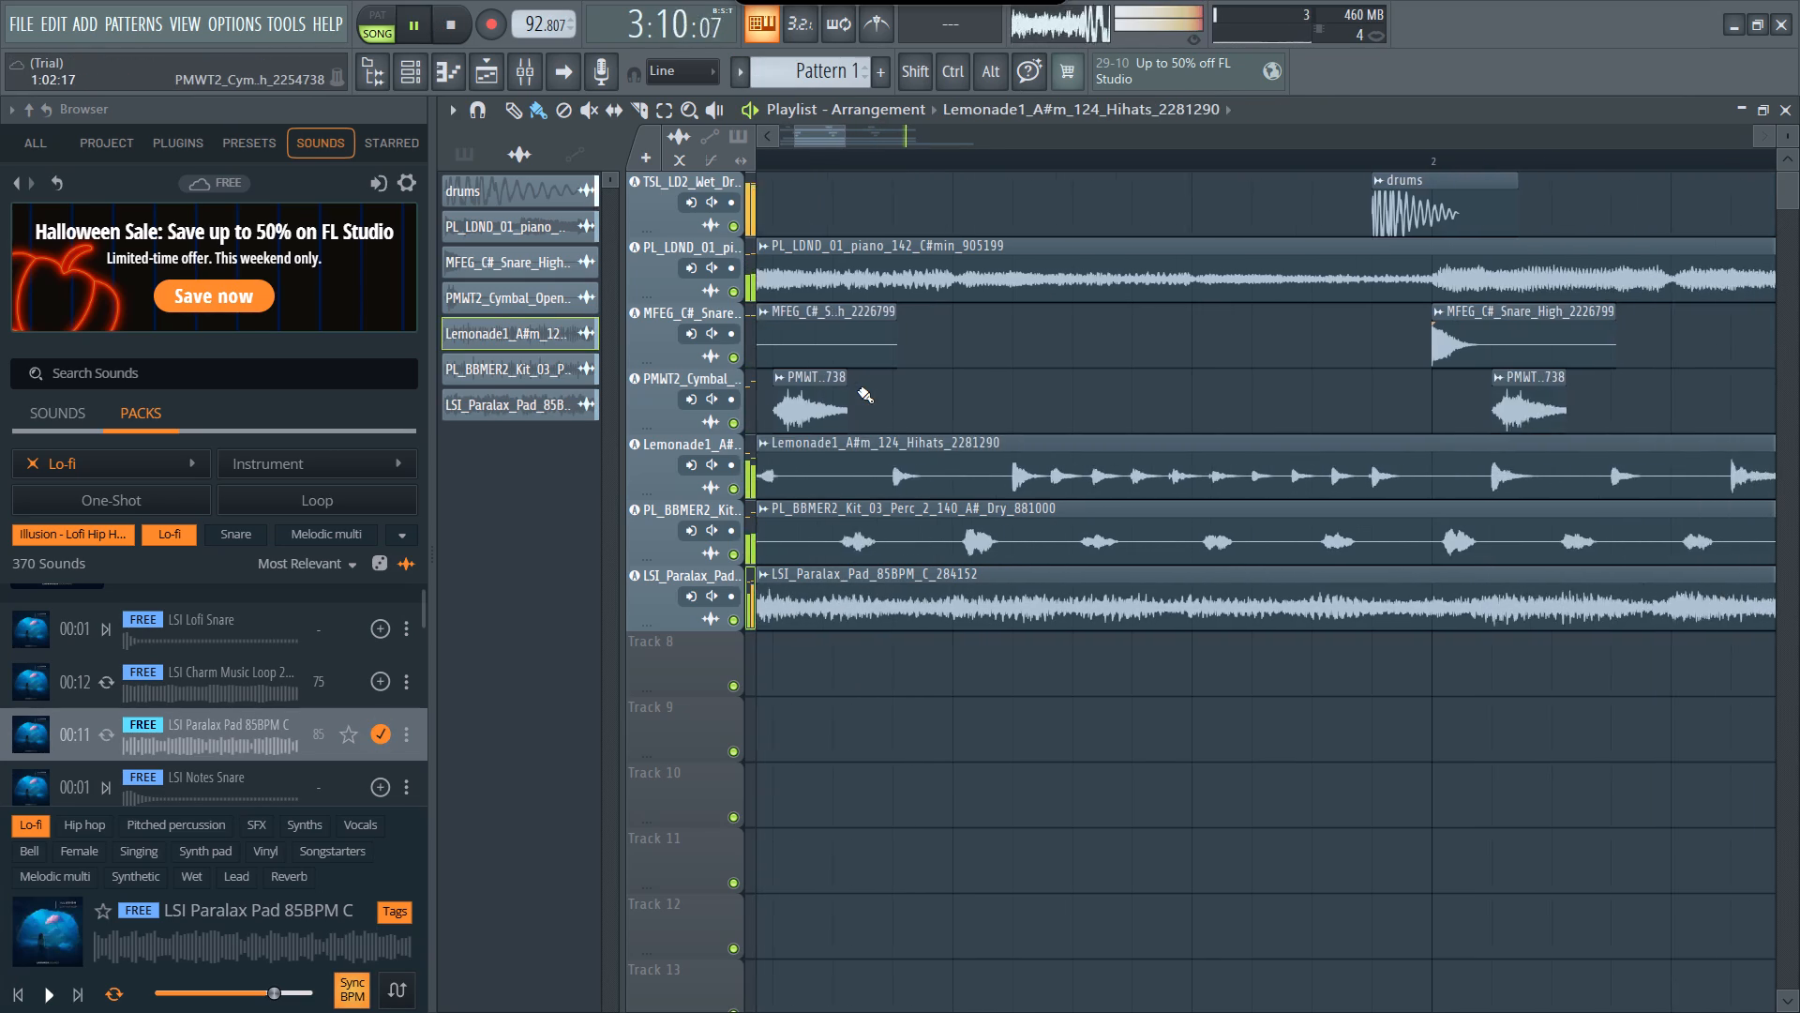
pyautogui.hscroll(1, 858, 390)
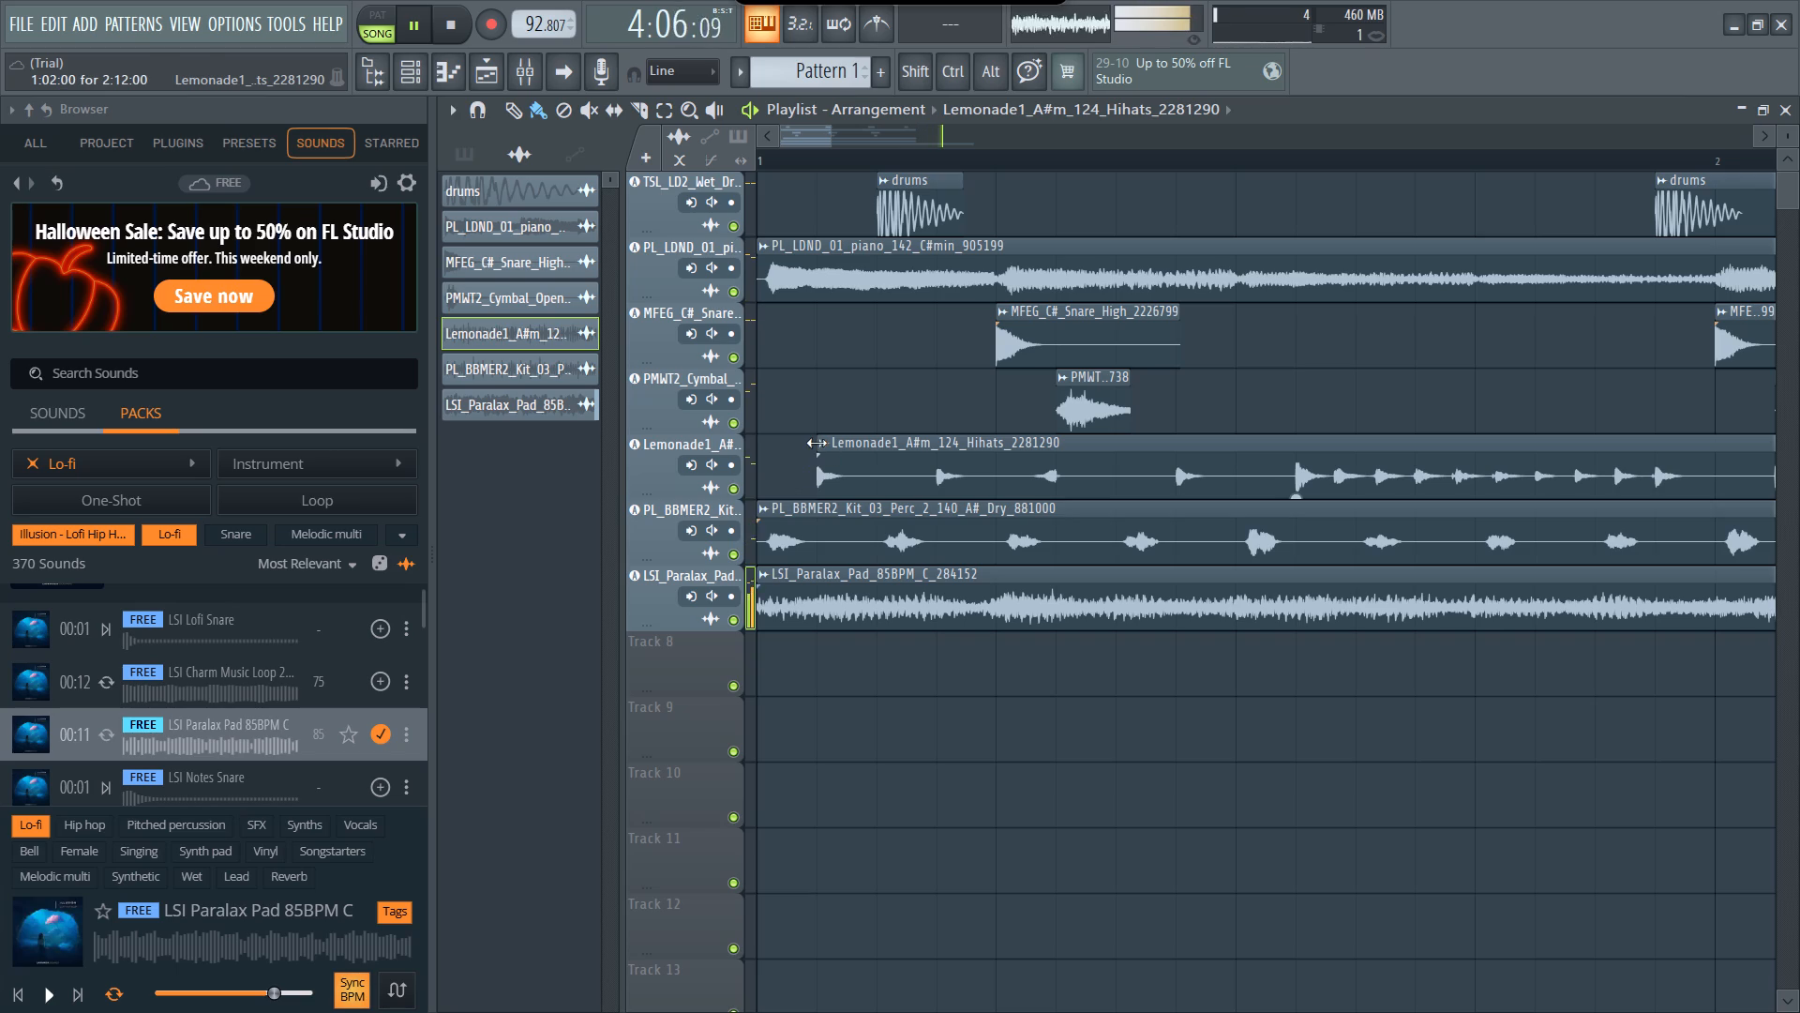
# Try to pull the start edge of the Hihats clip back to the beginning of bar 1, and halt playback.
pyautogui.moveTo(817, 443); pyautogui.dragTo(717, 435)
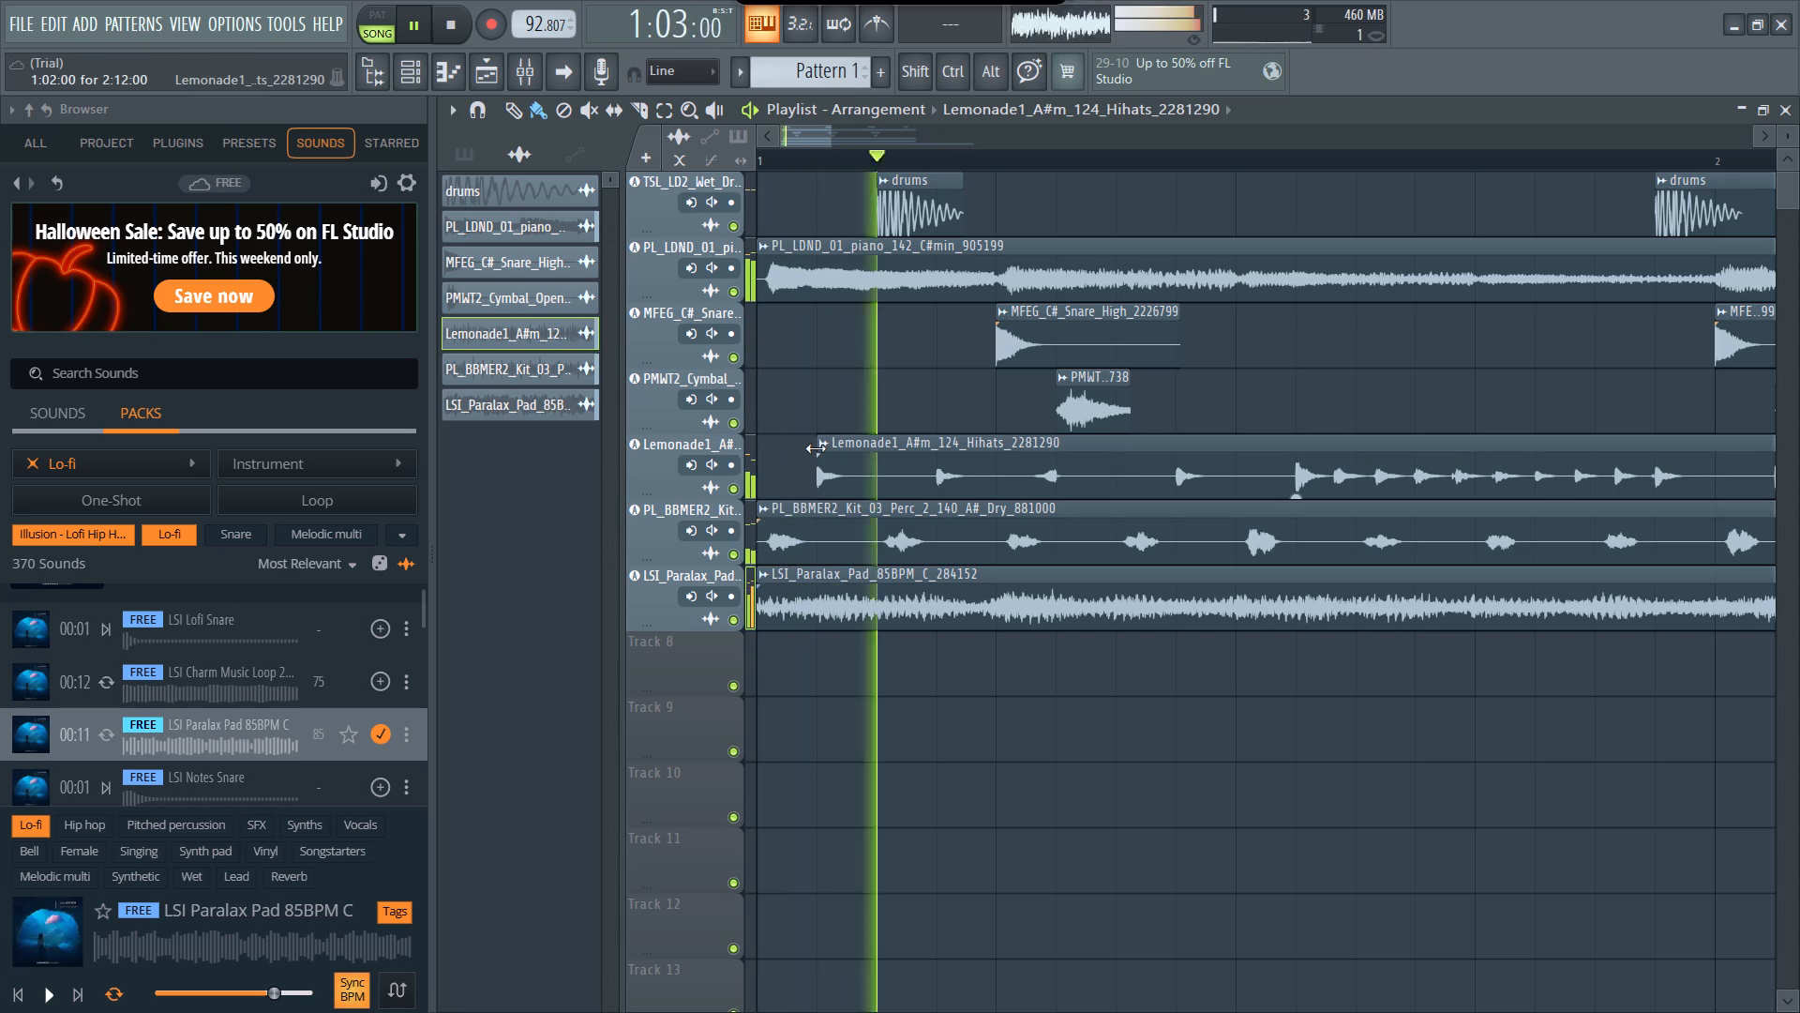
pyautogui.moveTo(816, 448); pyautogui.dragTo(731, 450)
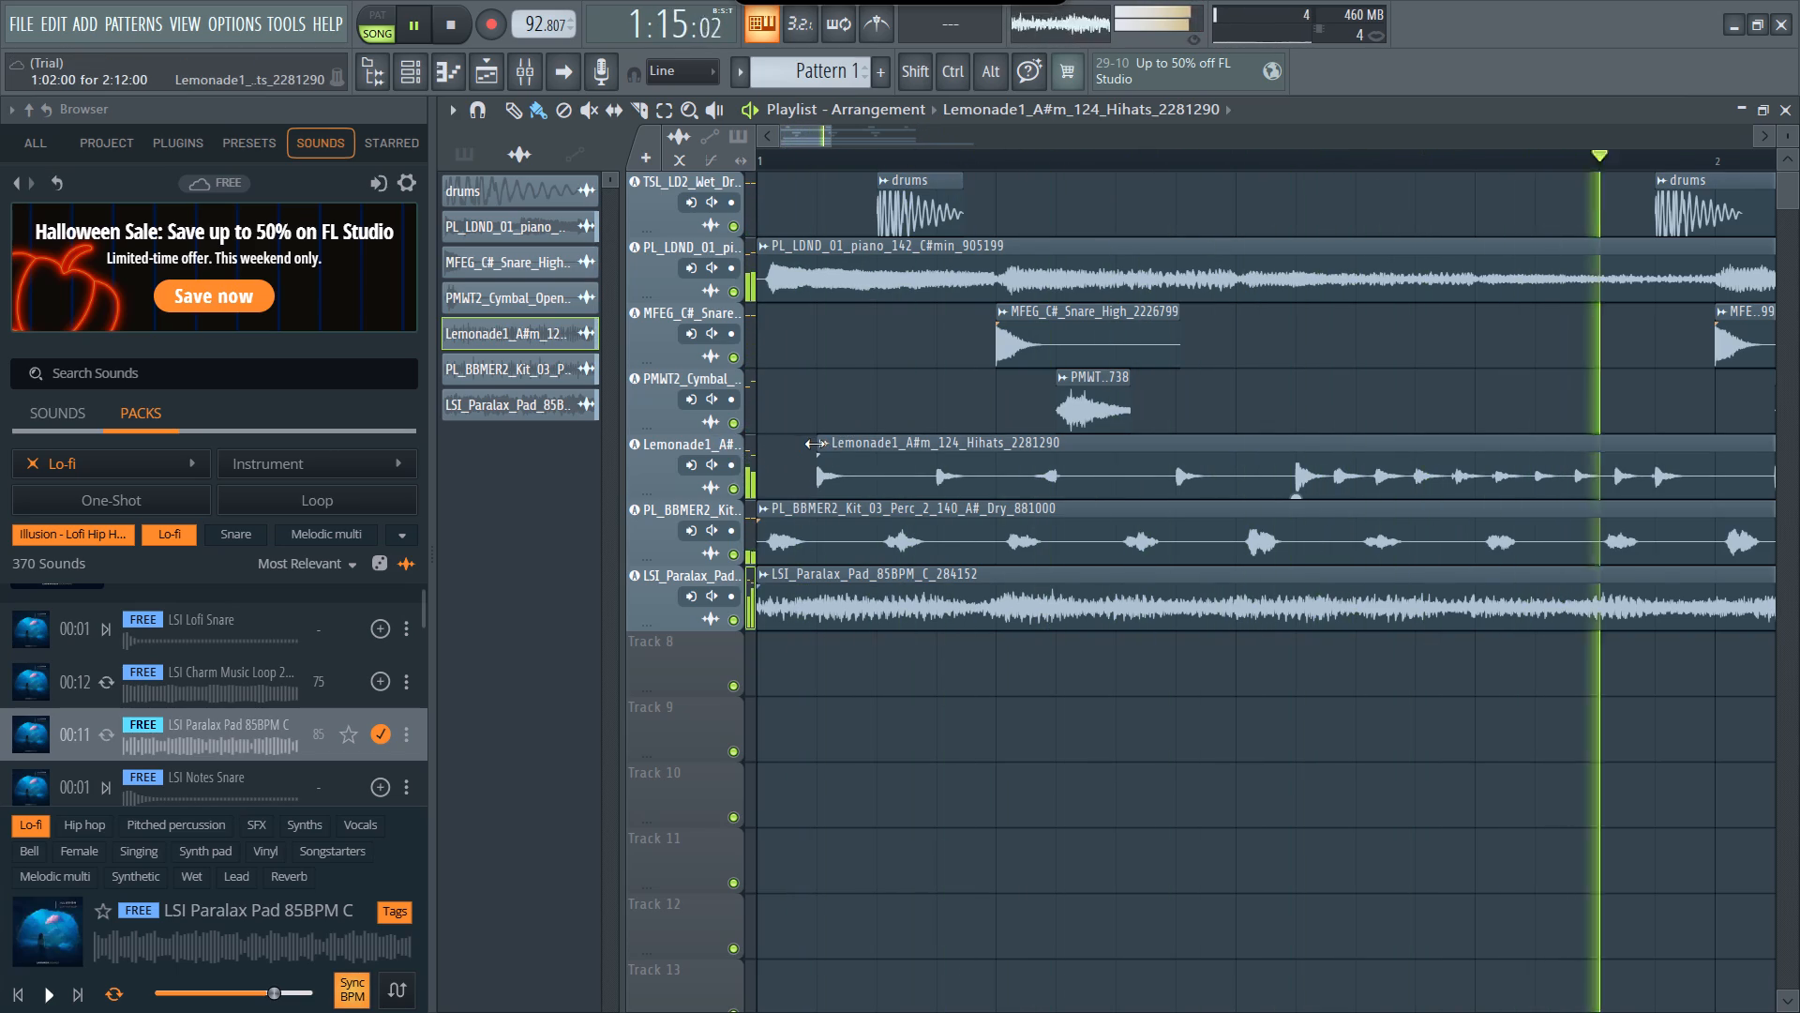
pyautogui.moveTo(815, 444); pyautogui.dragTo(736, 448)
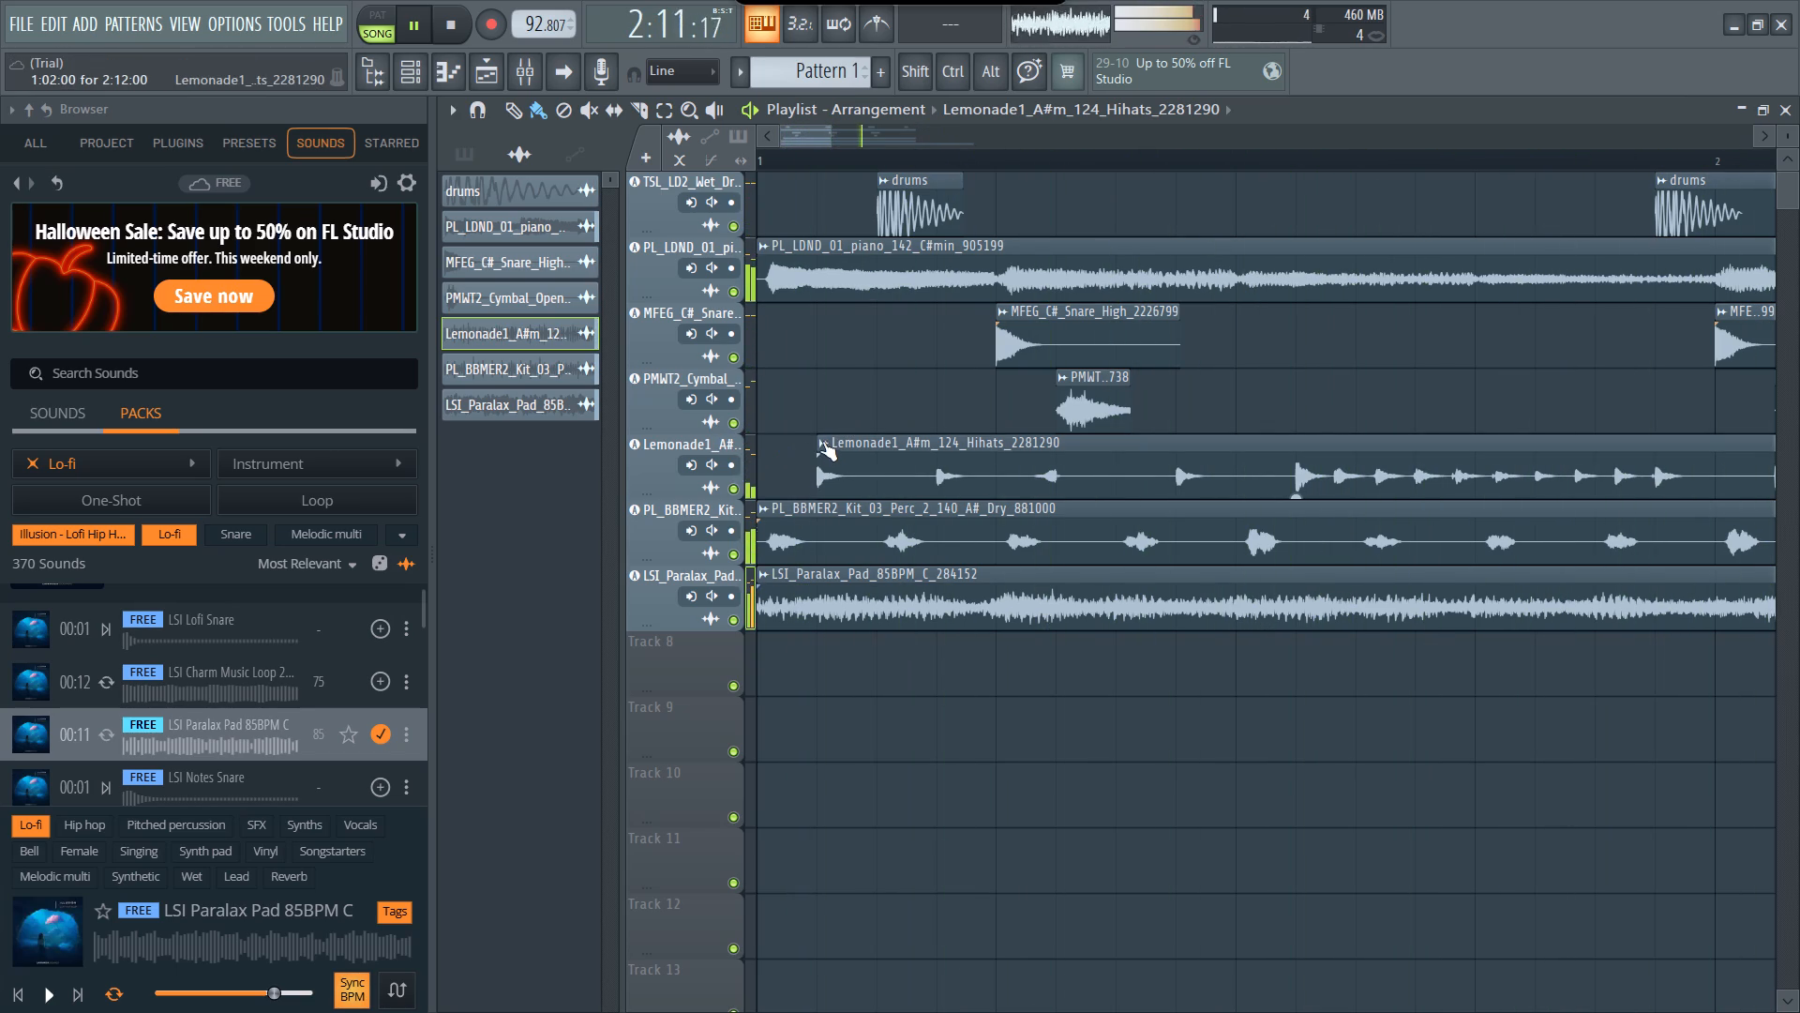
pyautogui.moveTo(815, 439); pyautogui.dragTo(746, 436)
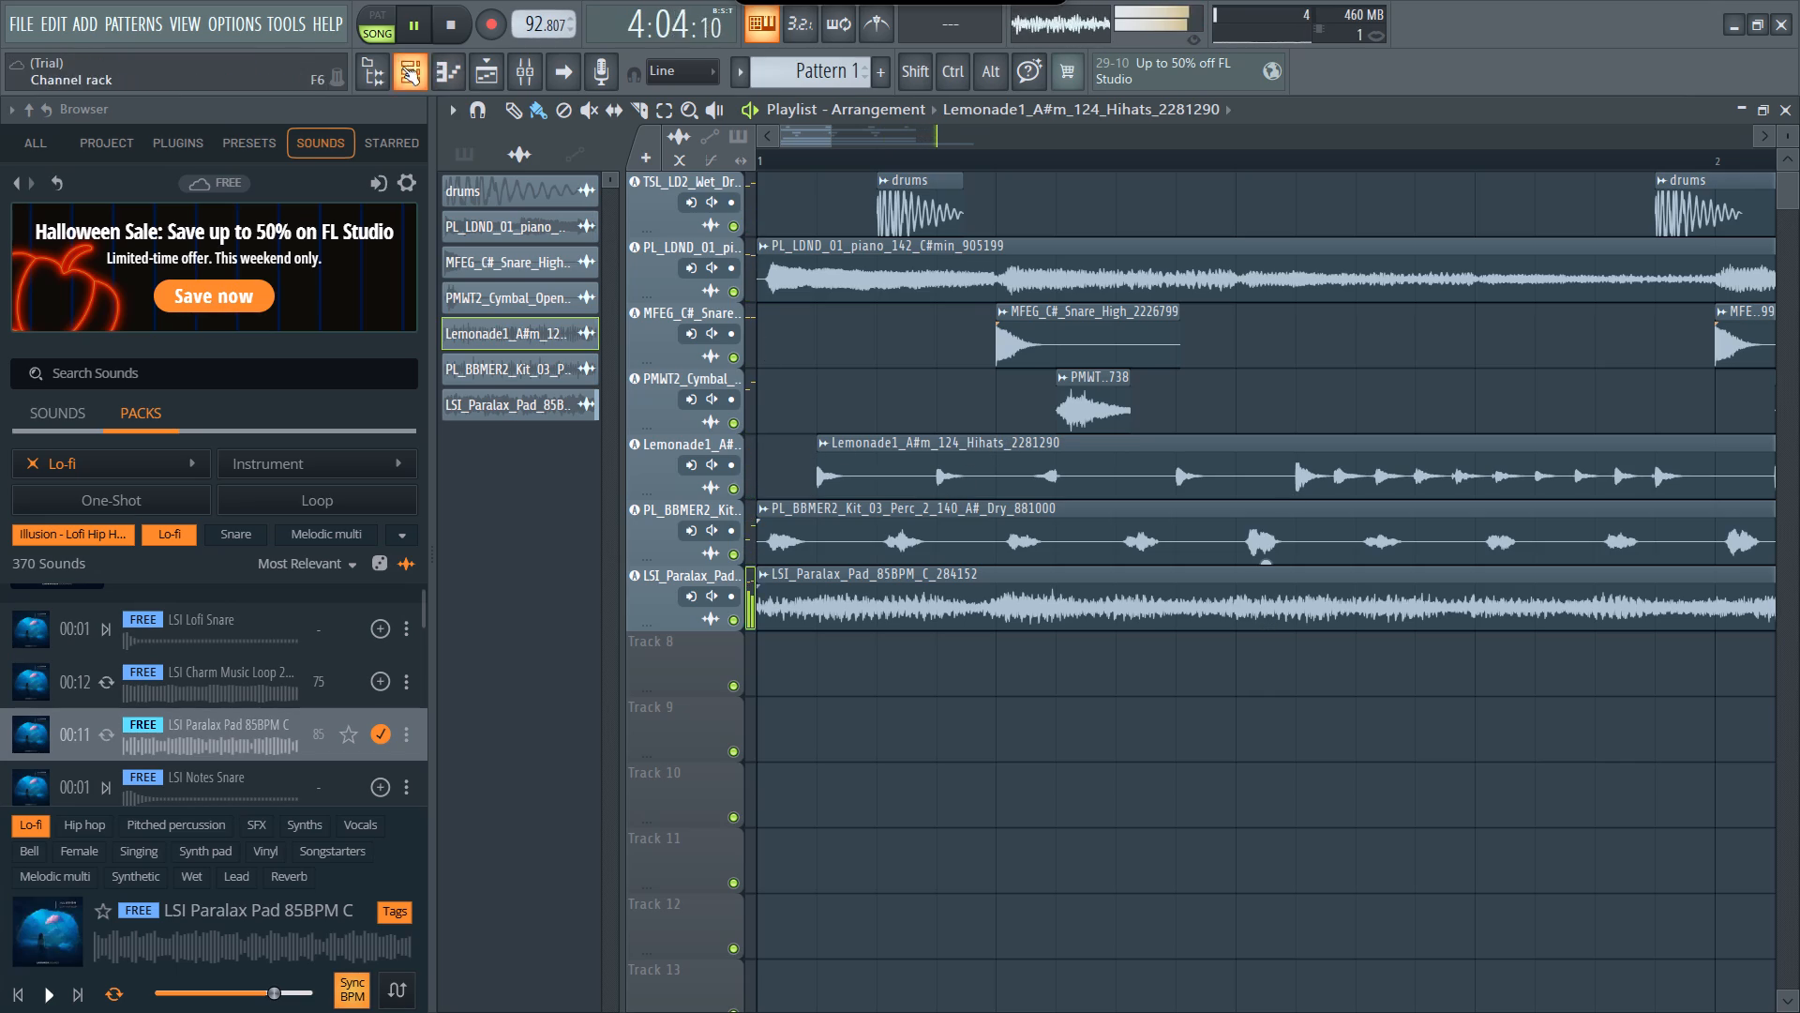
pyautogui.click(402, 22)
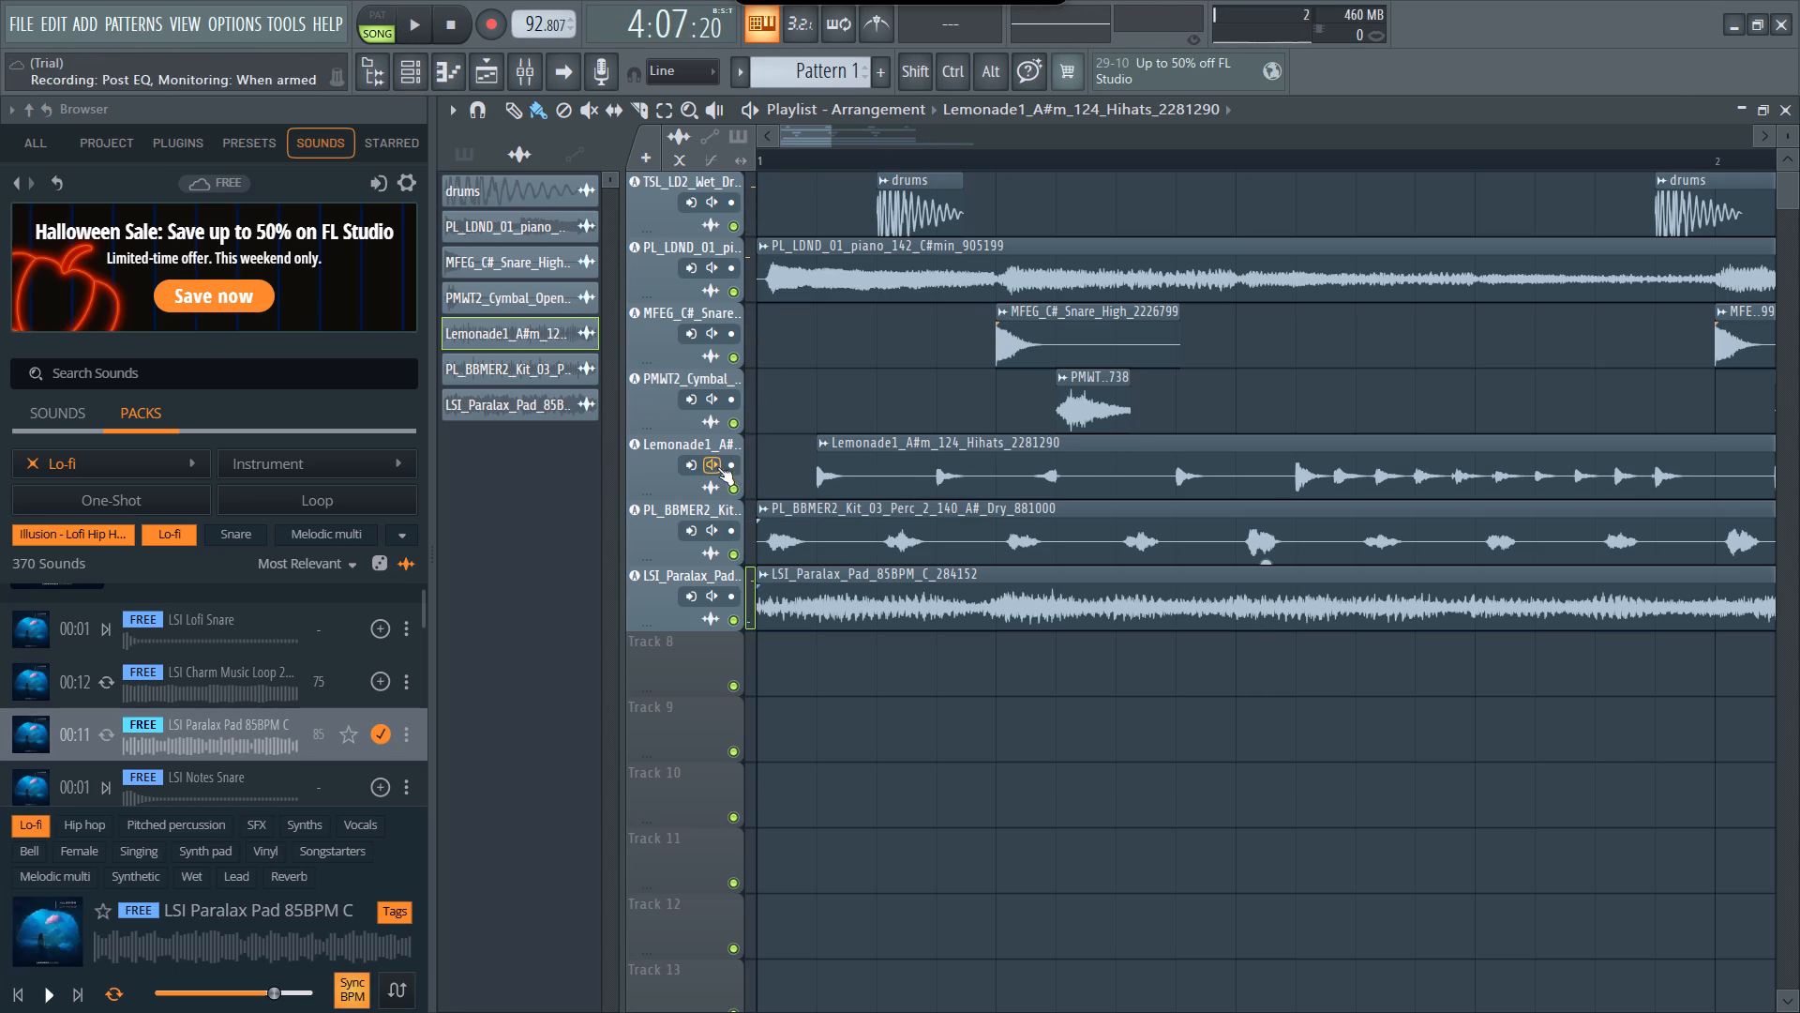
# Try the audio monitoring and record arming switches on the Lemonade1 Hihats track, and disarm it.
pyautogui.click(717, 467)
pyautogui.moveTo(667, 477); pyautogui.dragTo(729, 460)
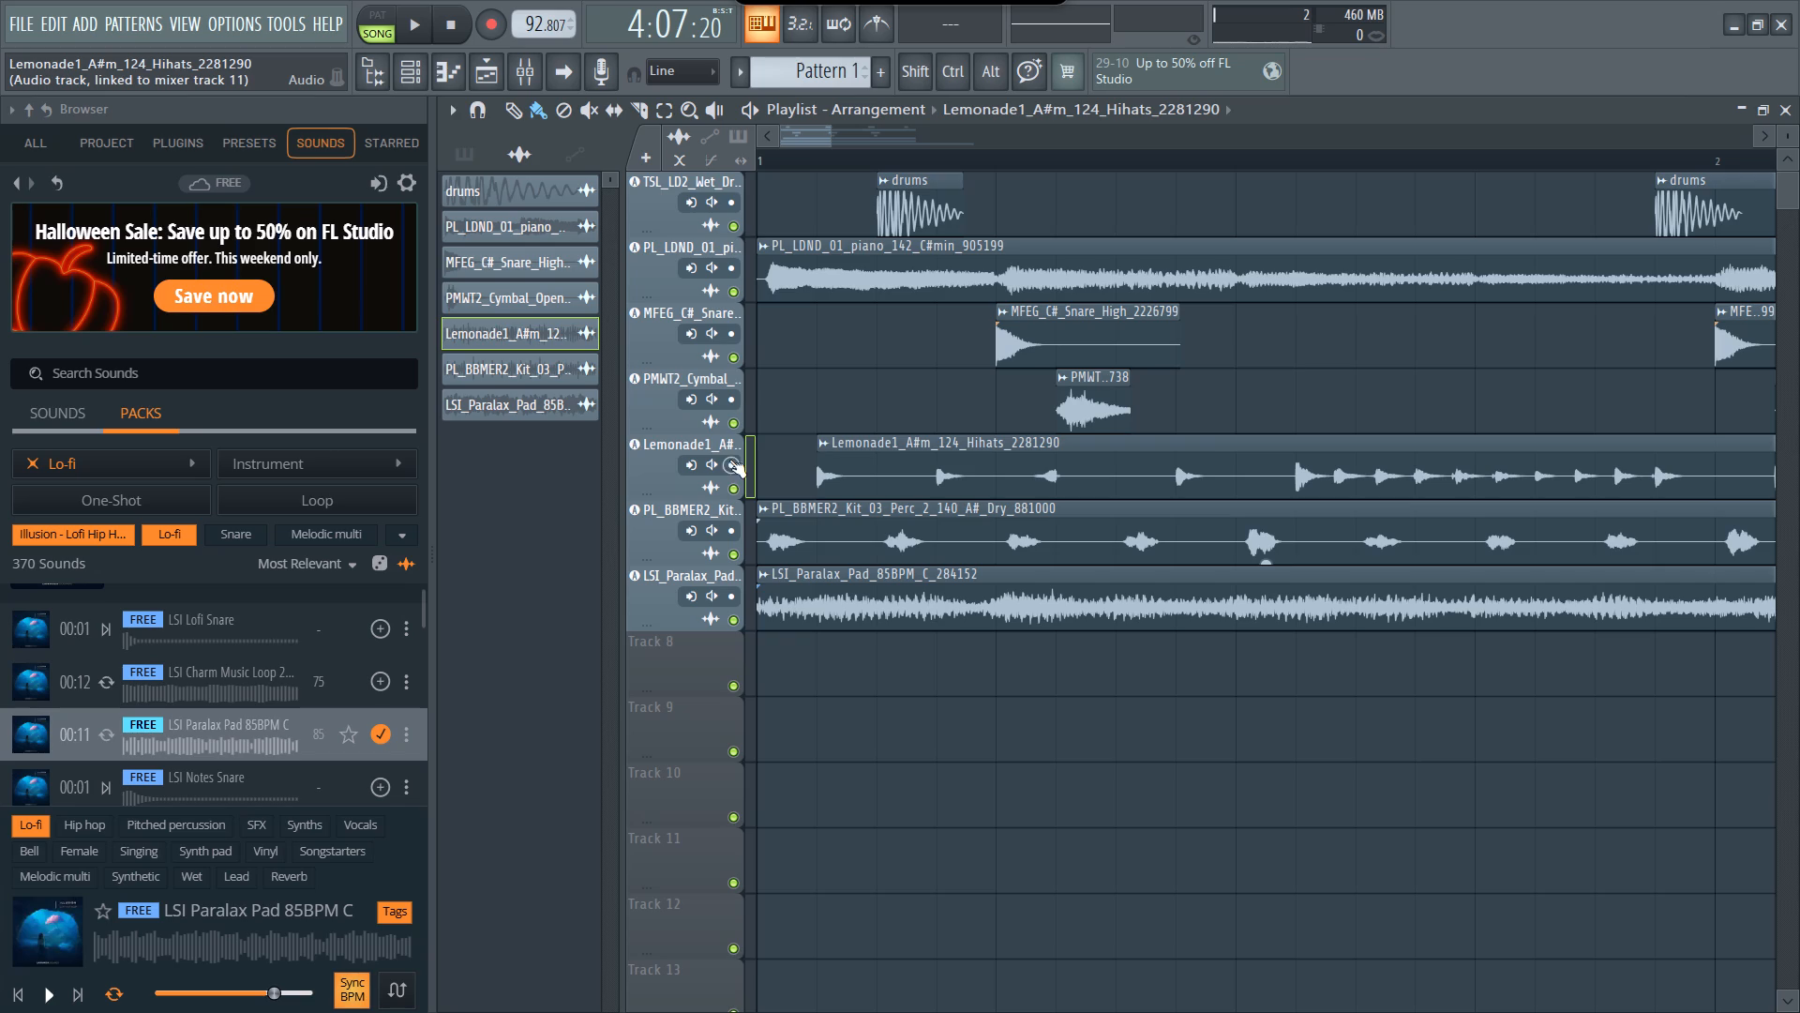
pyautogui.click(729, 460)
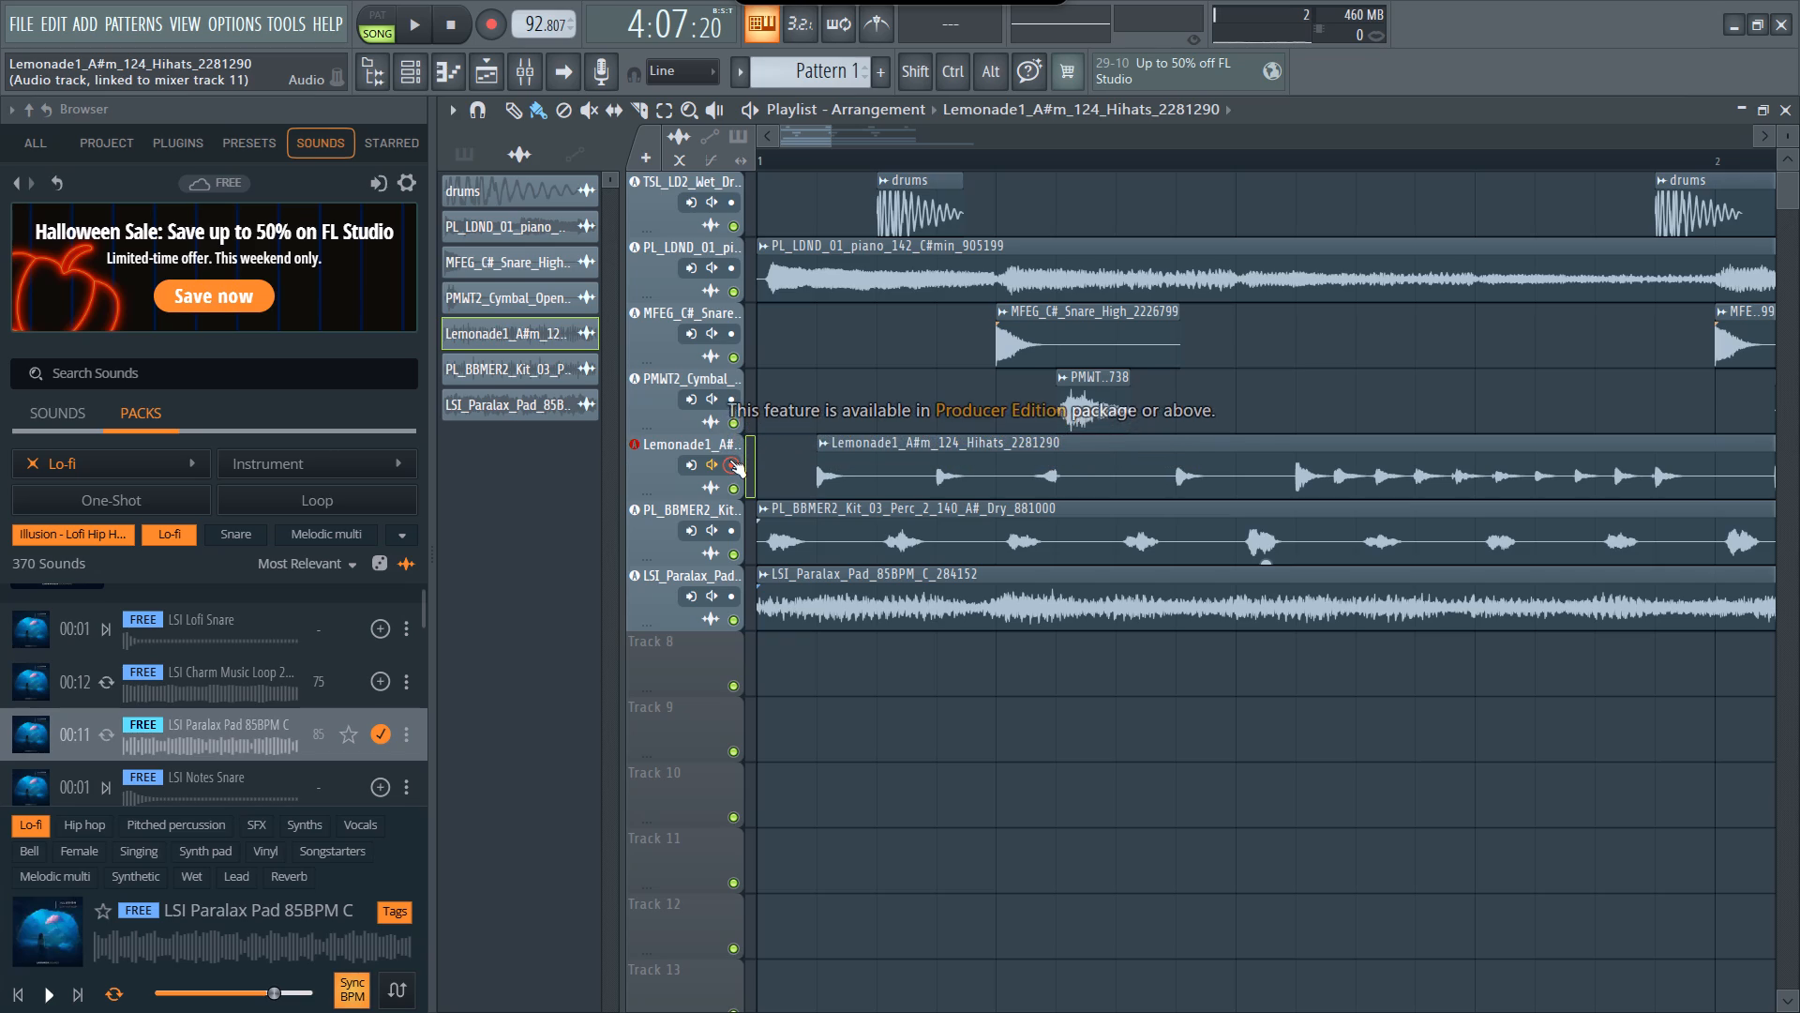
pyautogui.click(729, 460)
# Move the Lemonade1 Hihats clip back so that it starts at 1:01:00.
pyautogui.click(836, 488)
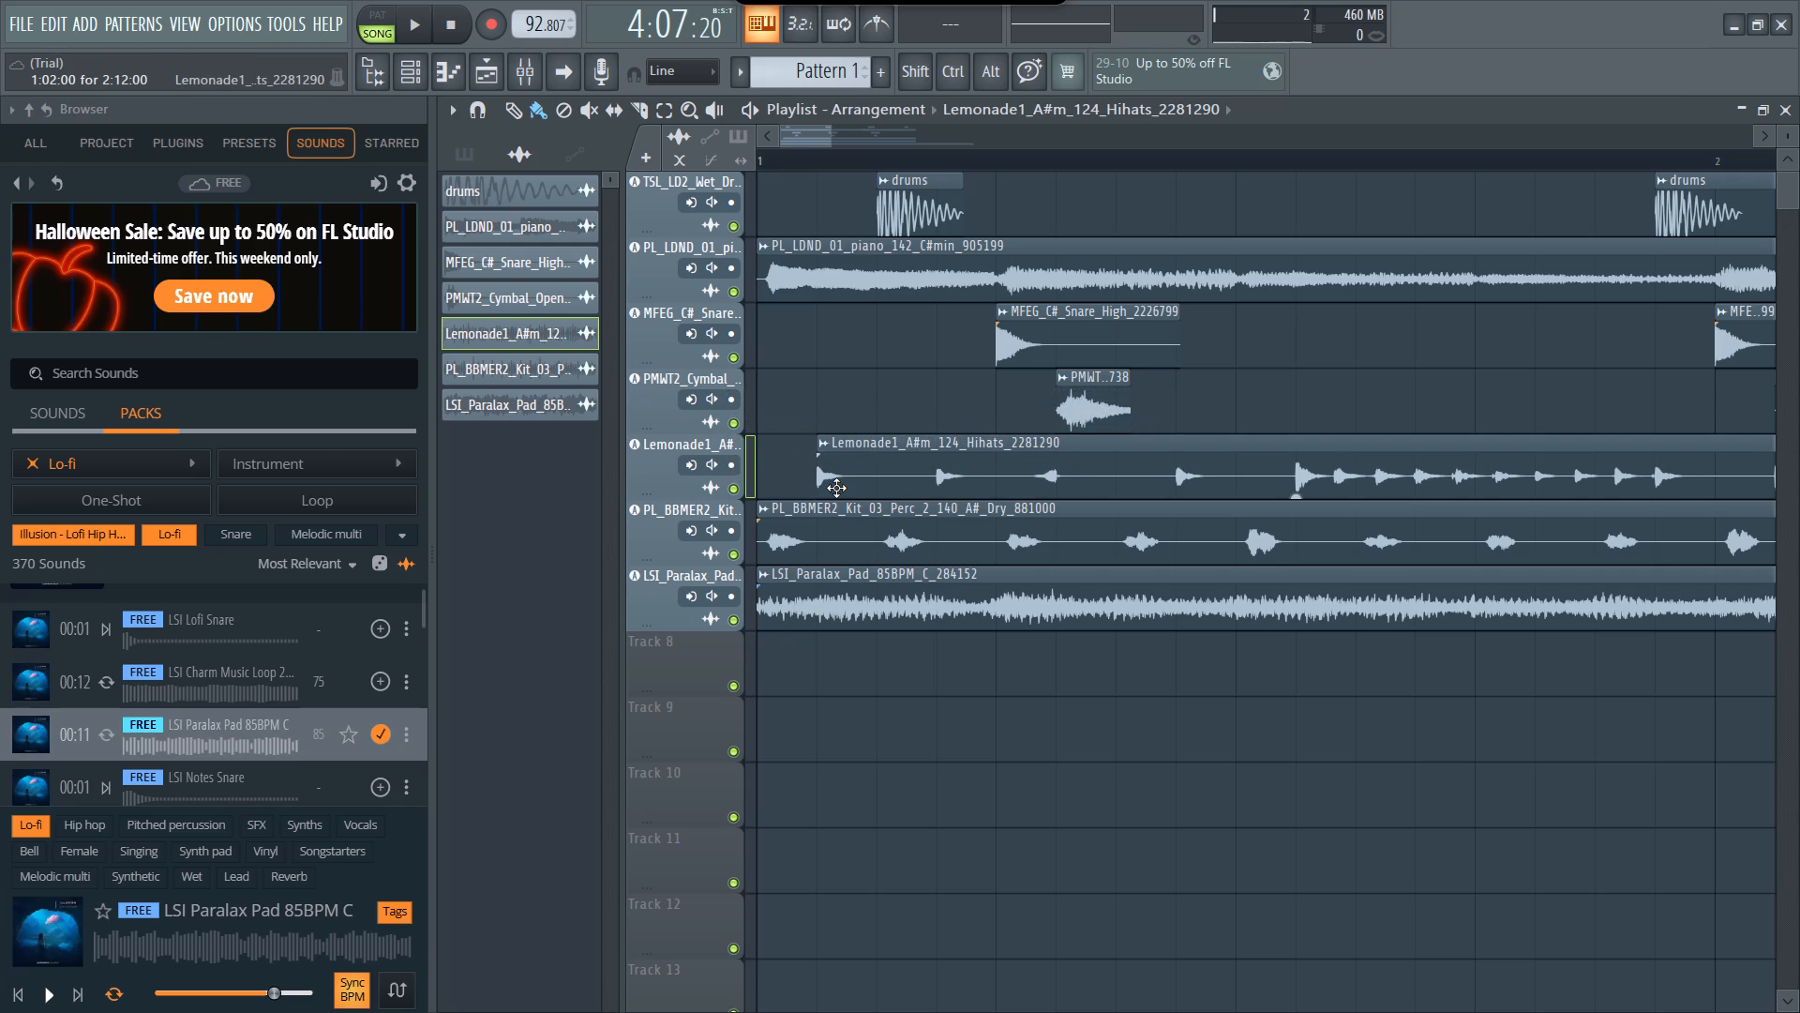
pyautogui.moveTo(870, 475); pyautogui.dragTo(793, 487)
pyautogui.hscroll(1, 807, 481)
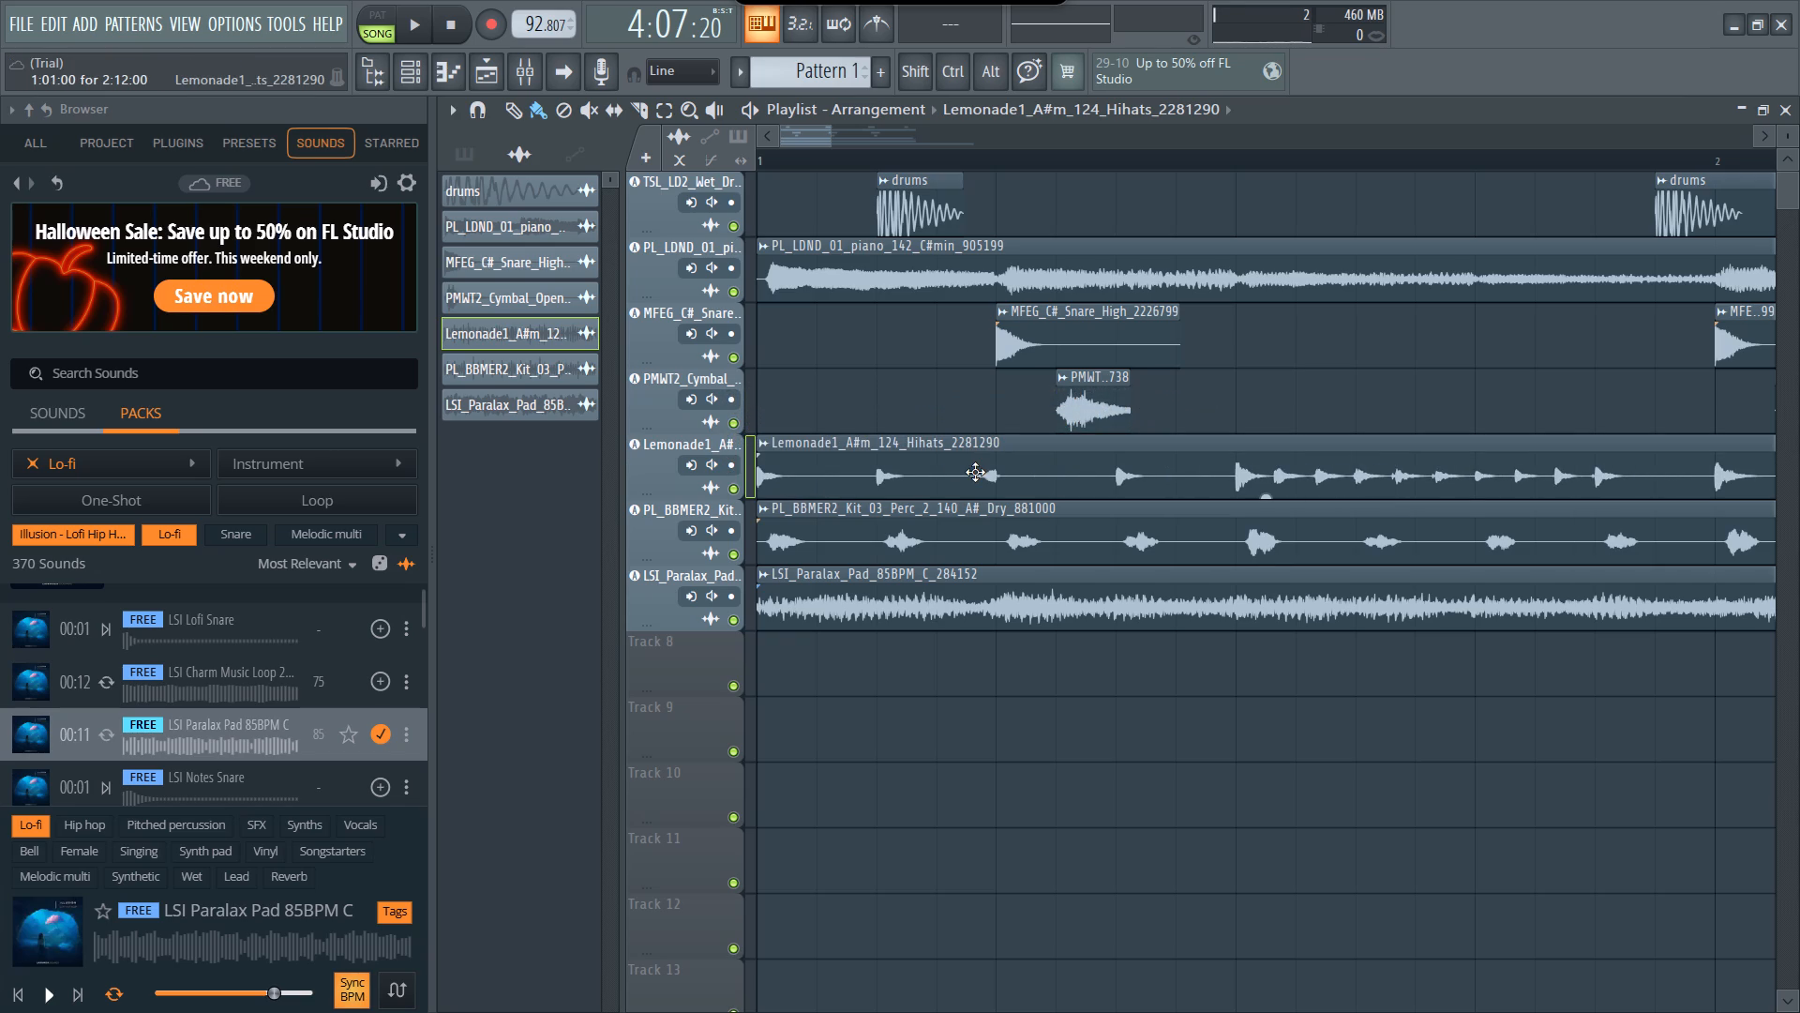
pyautogui.hscroll(1, 975, 472)
pyautogui.hscroll(-1, 1008, 536)
# Mute the Lemonade1 Hihats track in the playlist.
pyautogui.click(746, 705)
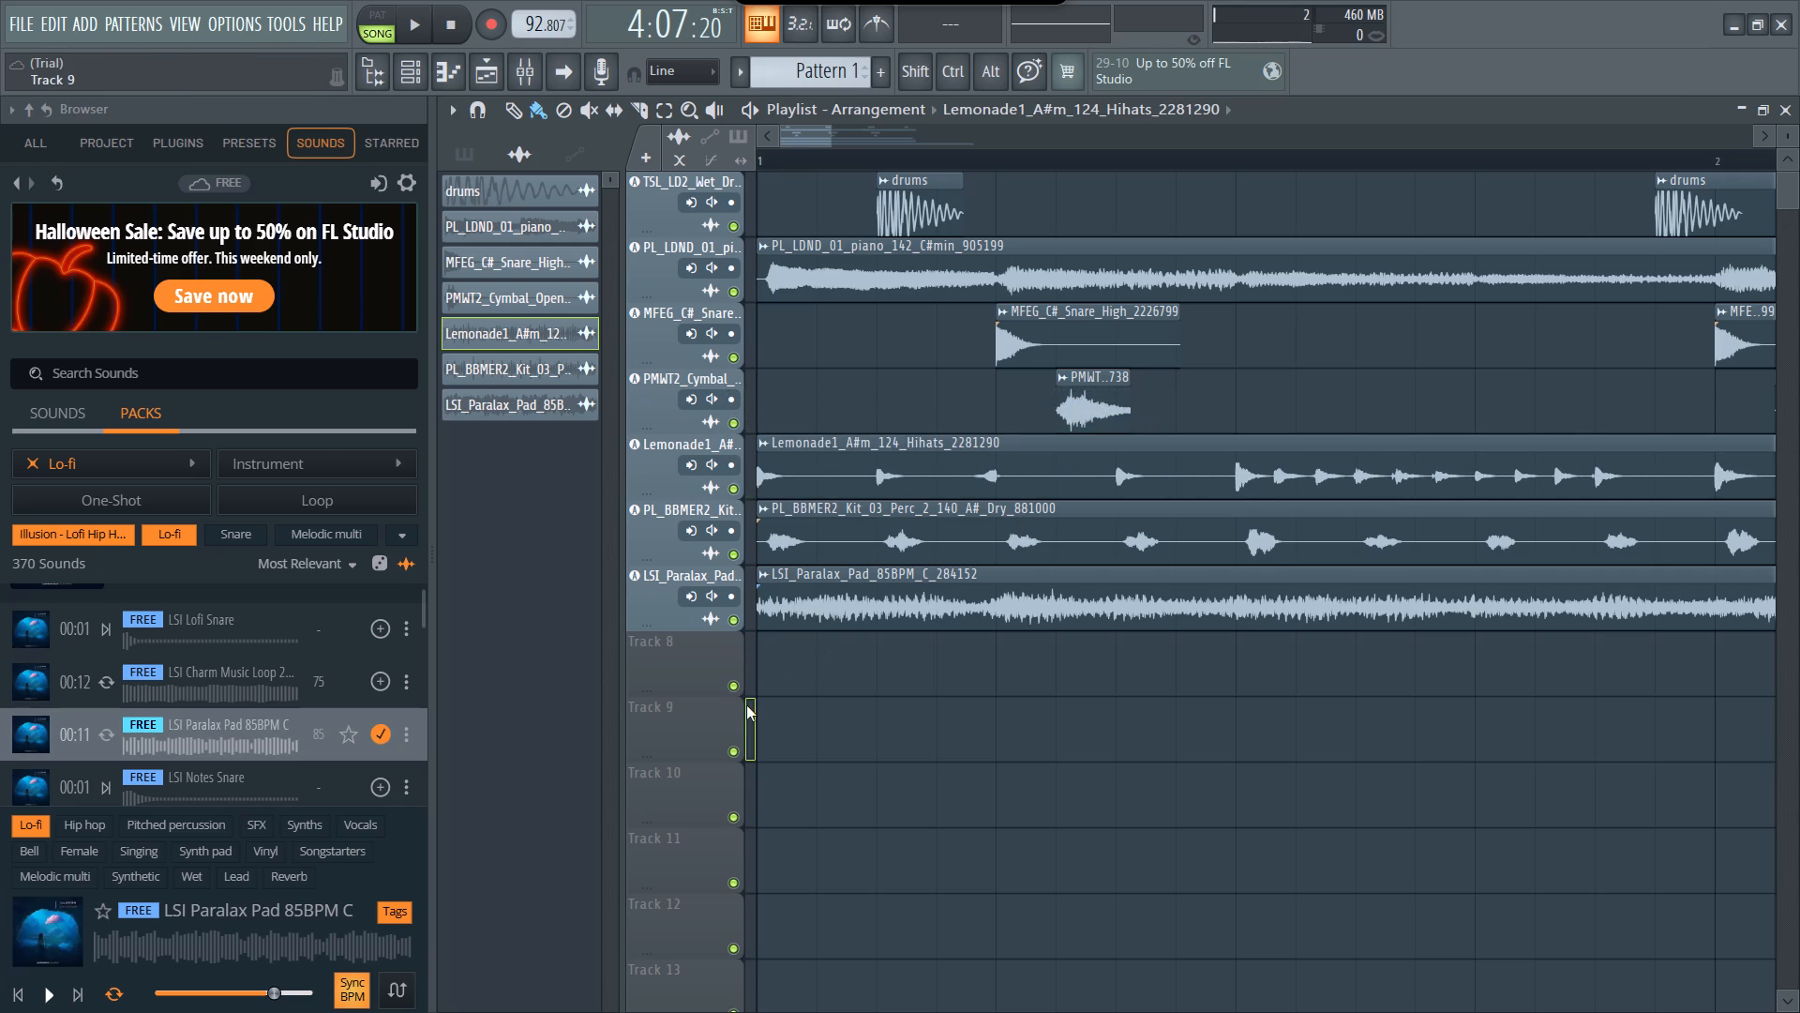
pyautogui.click(732, 490)
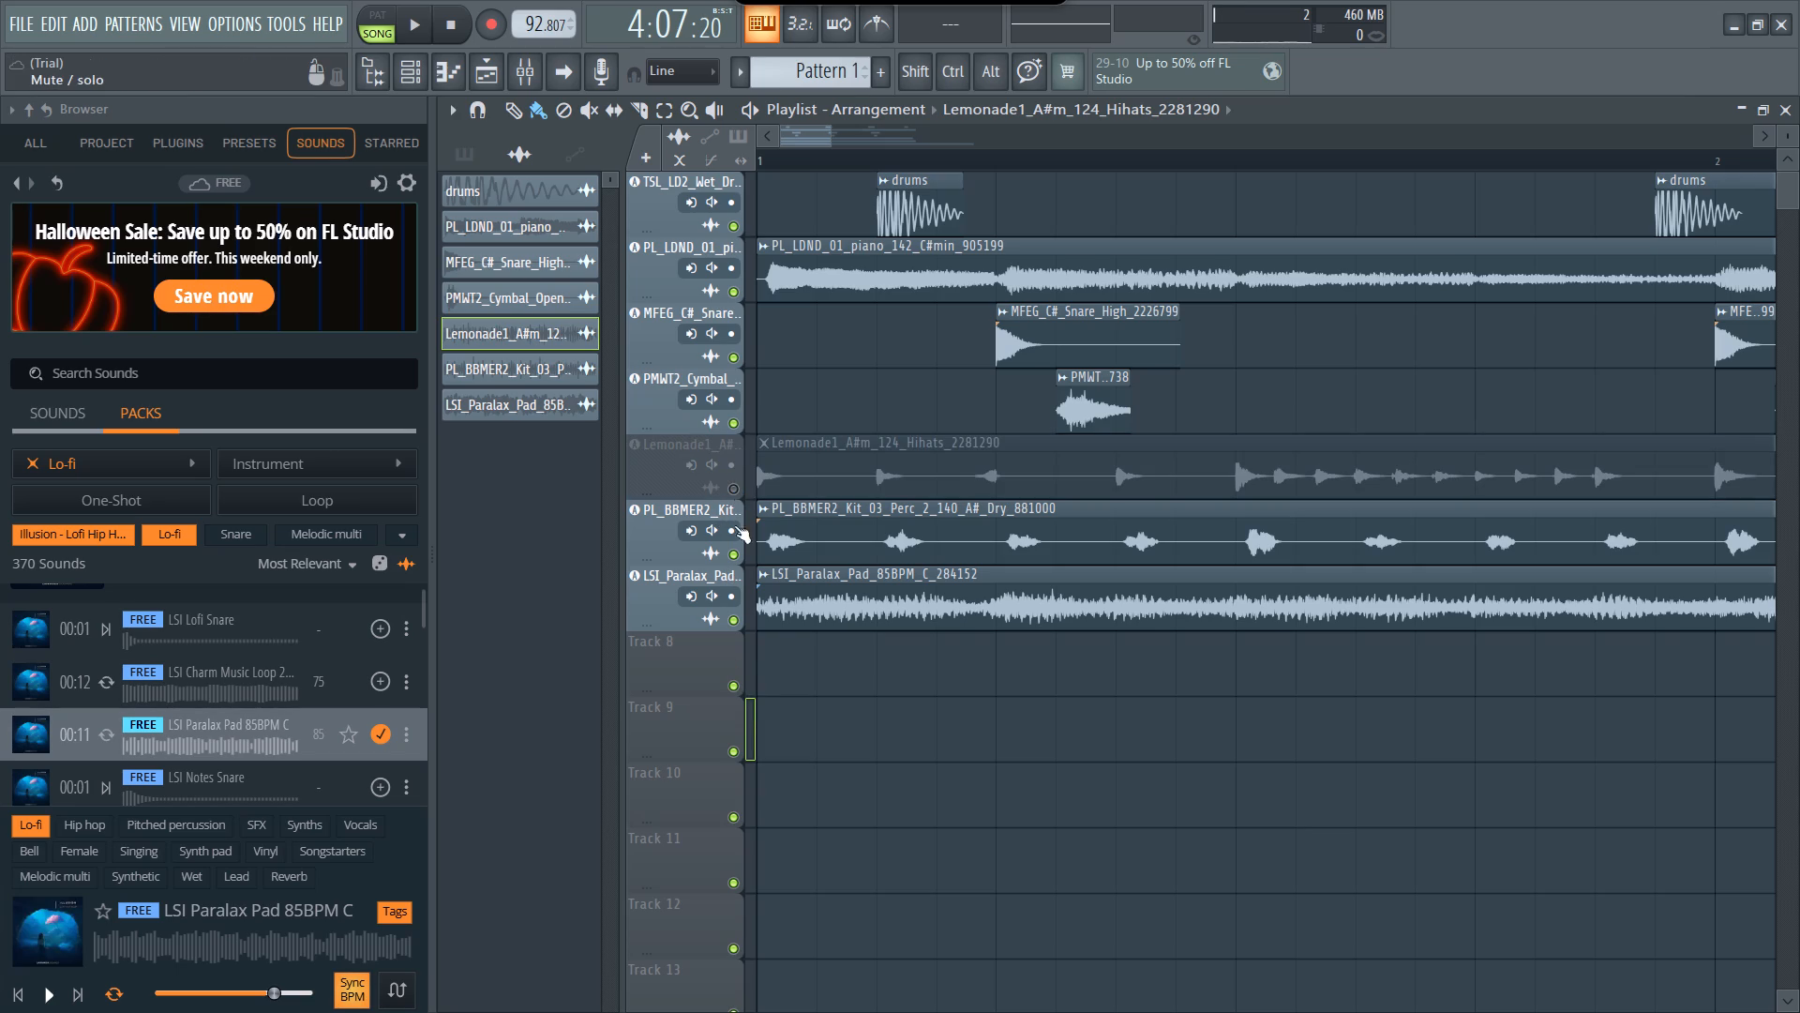
# Play the song and listen to bars 1 to 4 with the Lemonade1 Hihats track muted.
pyautogui.click(412, 23)
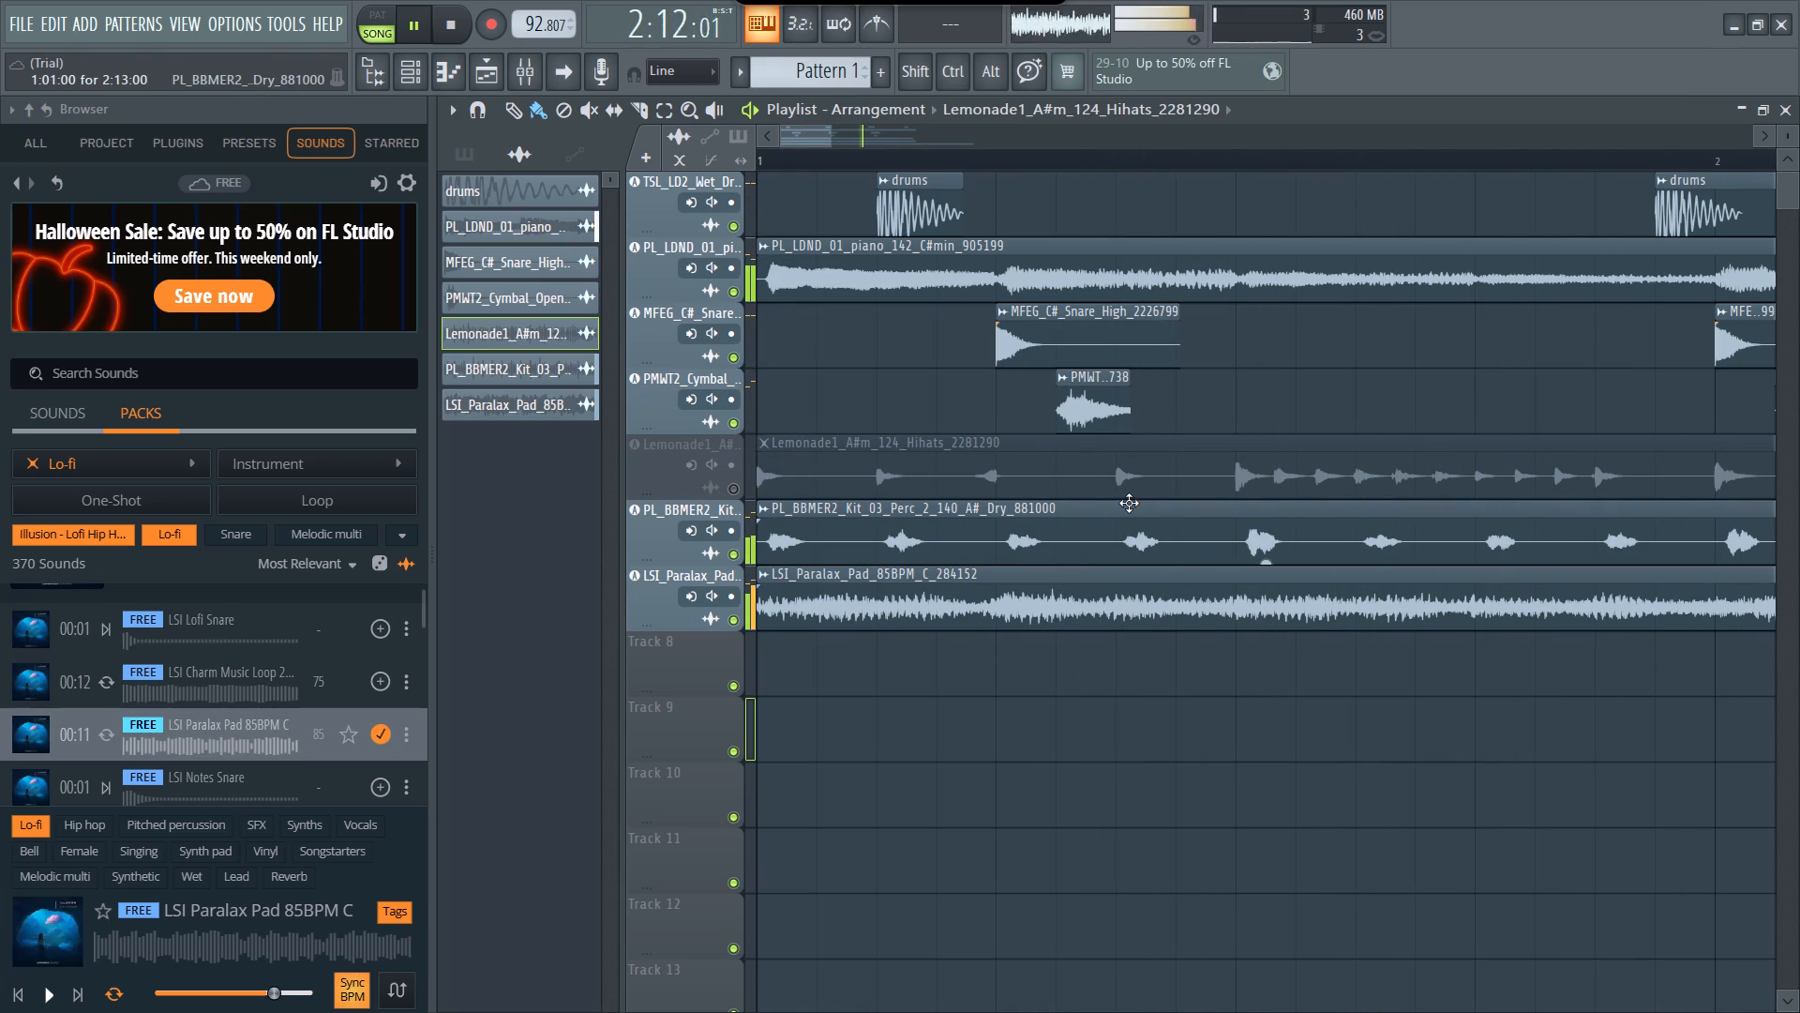
pyautogui.hscroll(-1, 1129, 477)
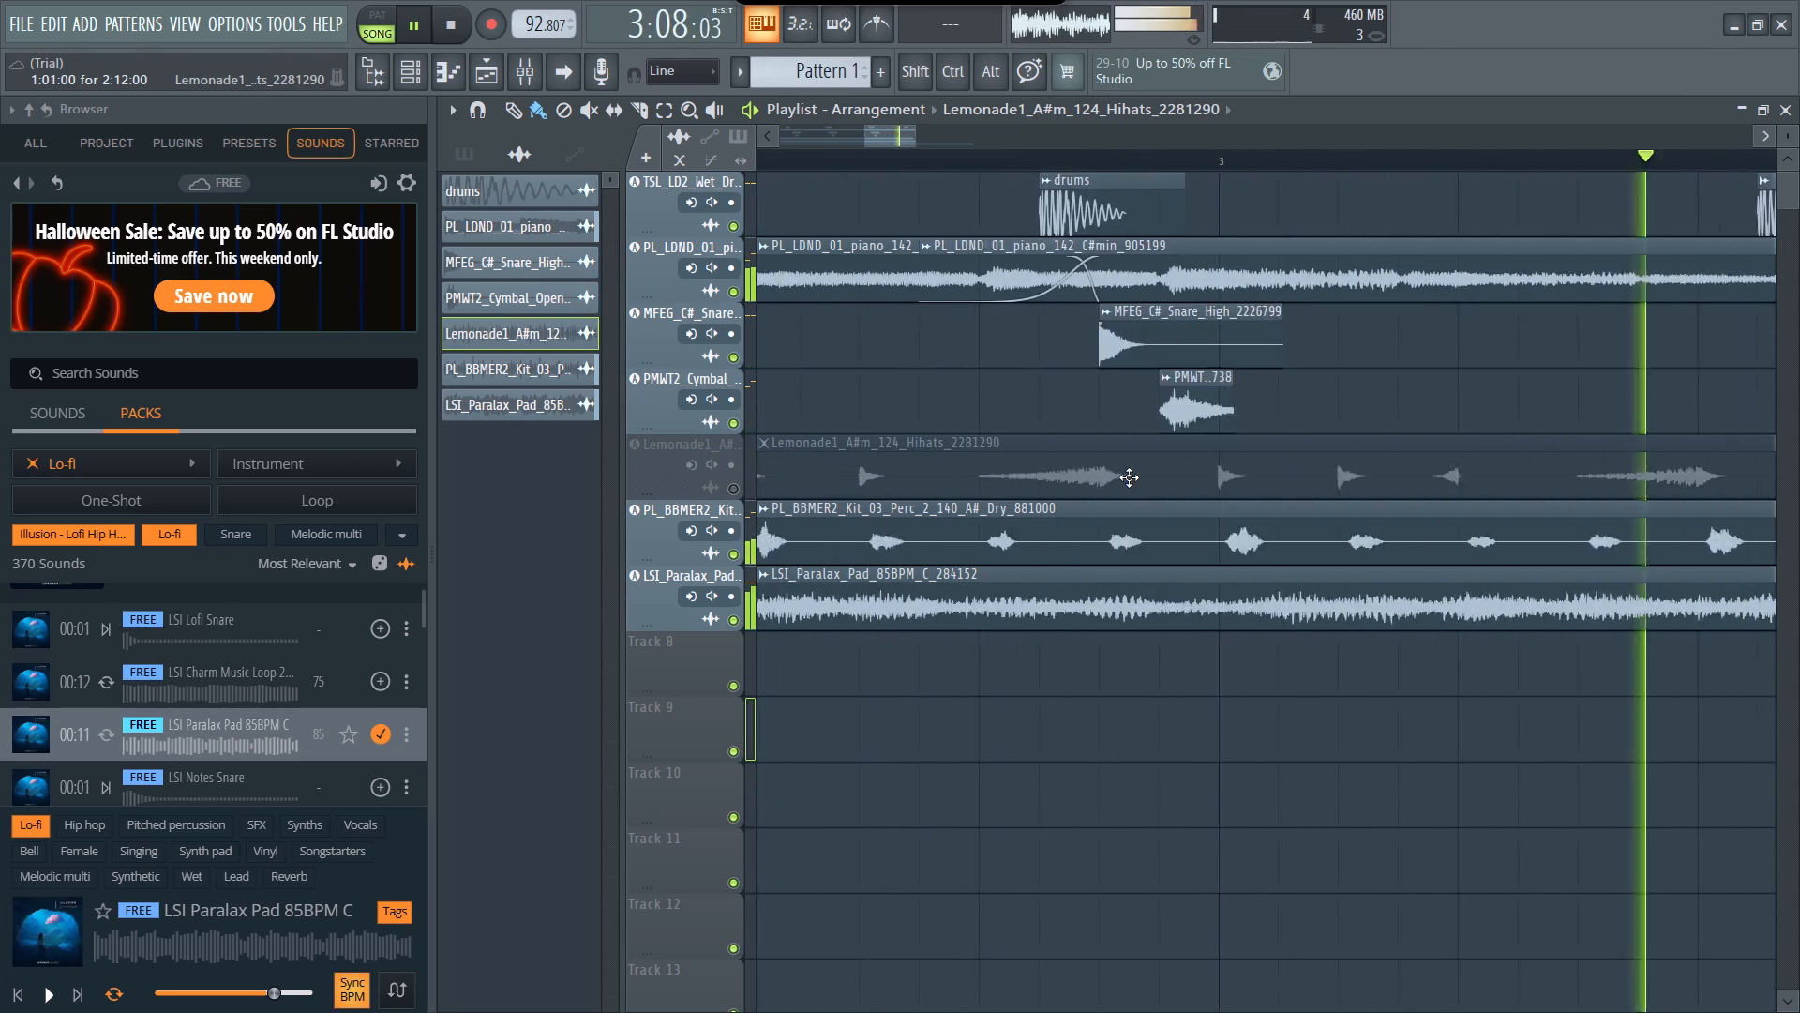
pyautogui.hscroll(-2, 1129, 477)
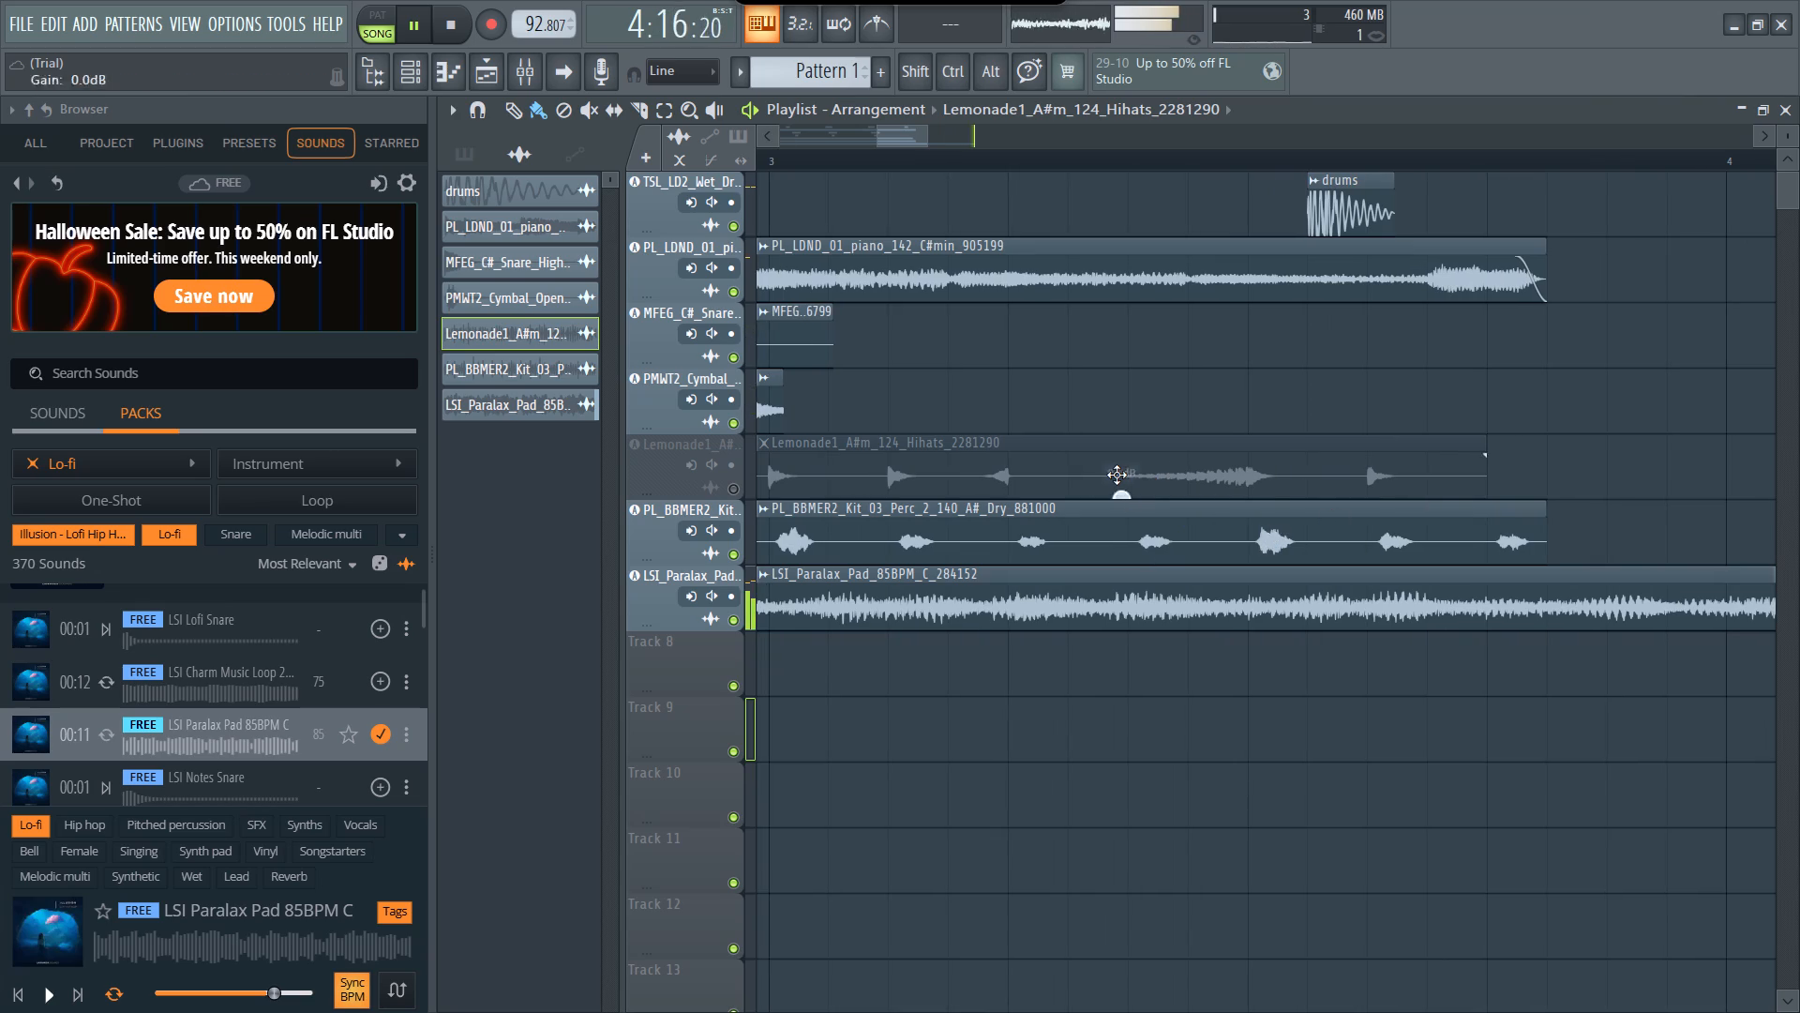
pyautogui.hscroll(3, 1117, 475)
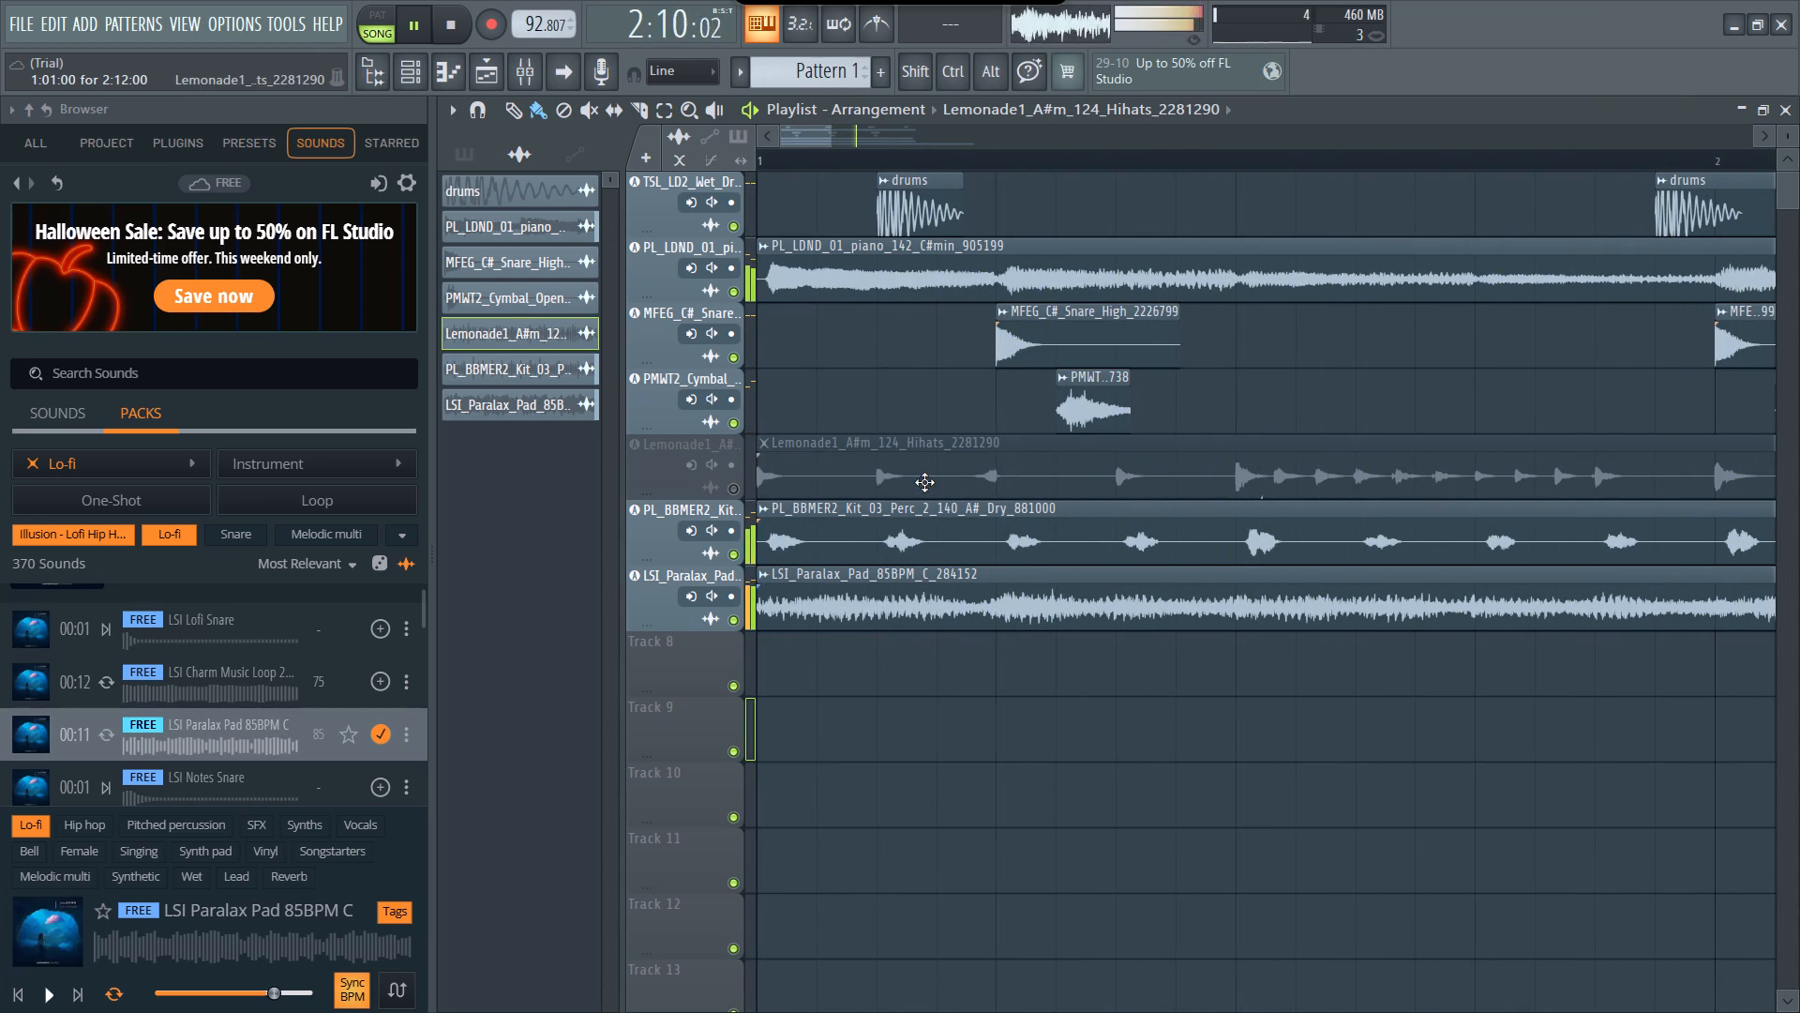
# Unmute the Lemonade1 Hihats track in the playlist.
pyautogui.click(729, 485)
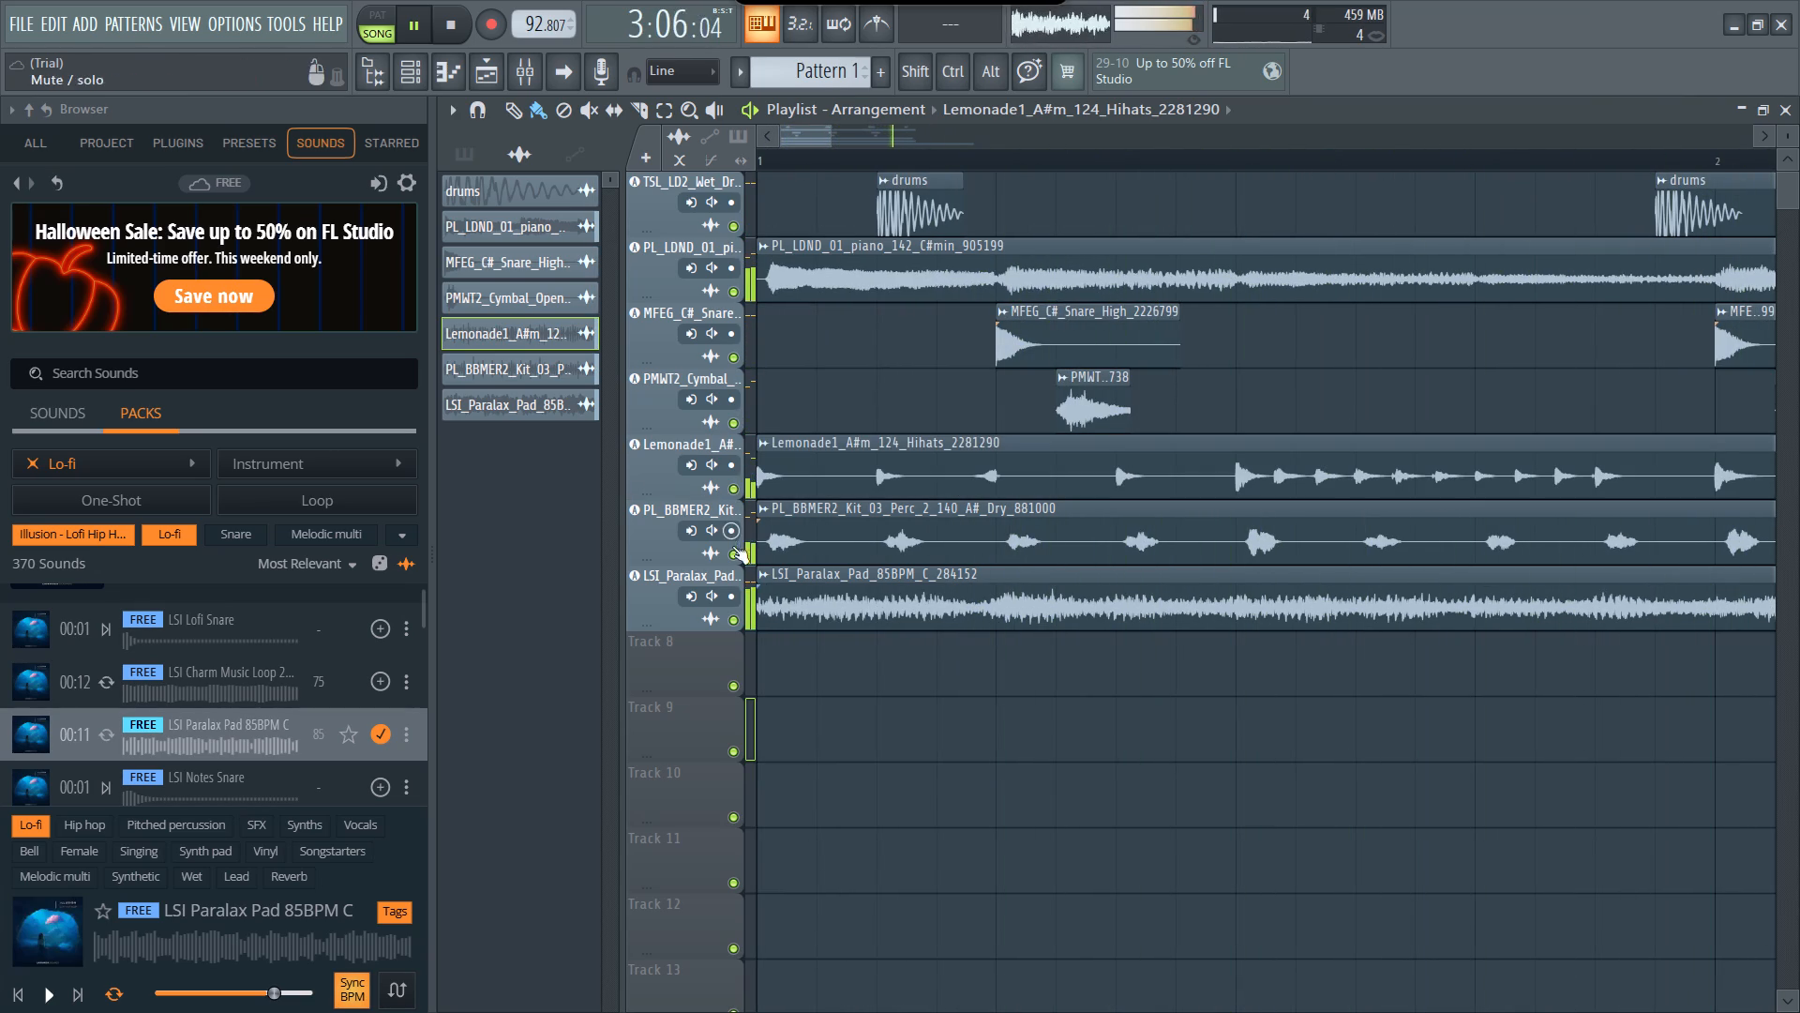
# Arm the PL_BBMER2 Kit 03 Perc track for recording, and mute that track.
pyautogui.click(731, 528)
pyautogui.hscroll(1, 812, 508)
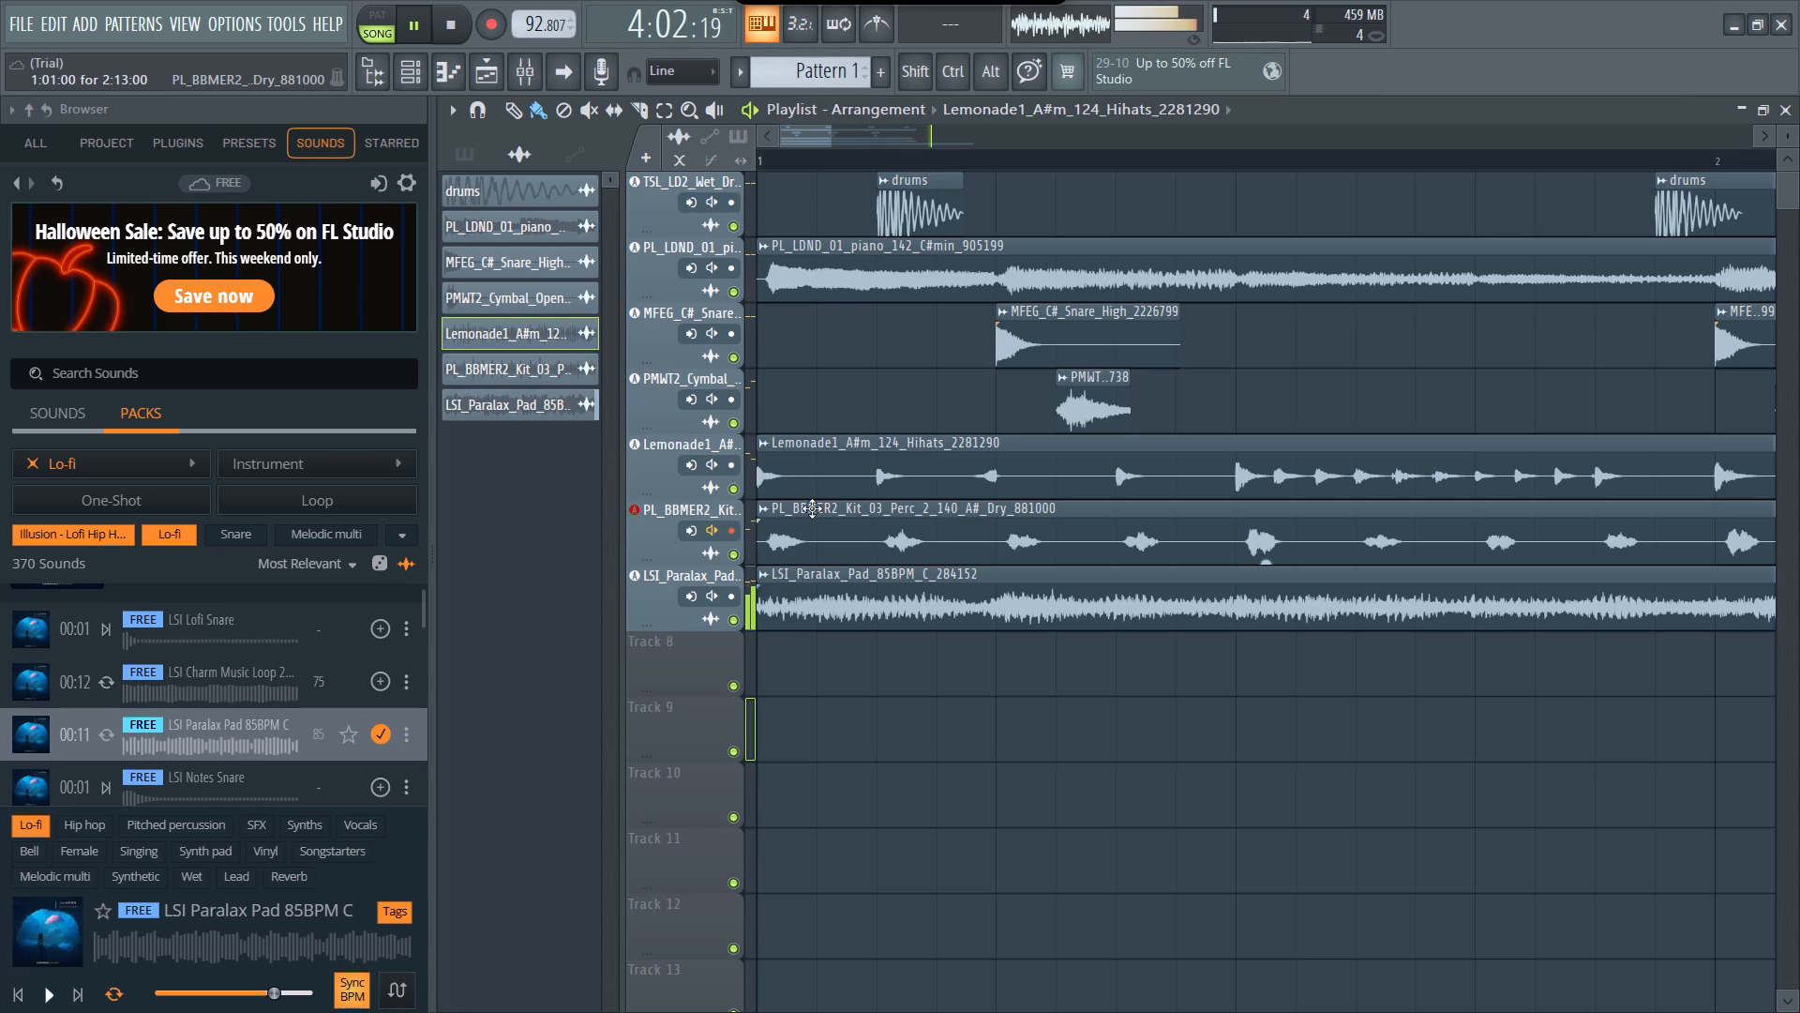
pyautogui.hscroll(1, 812, 508)
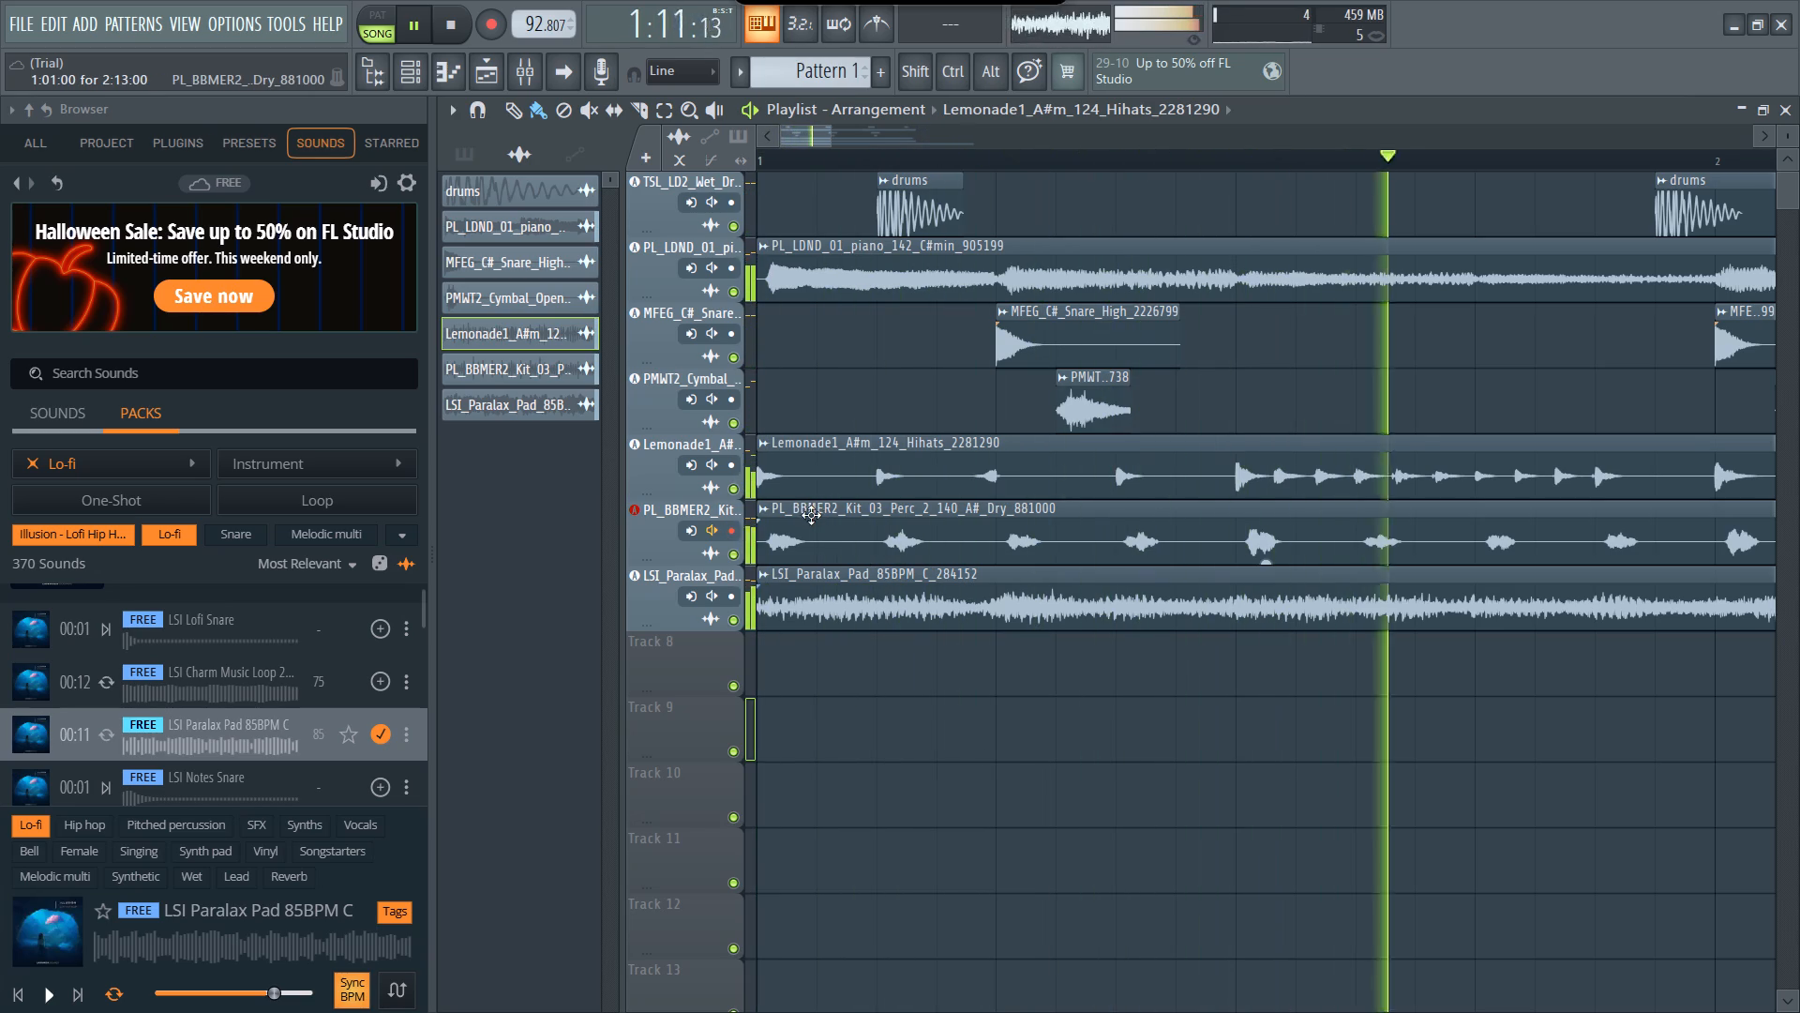
pyautogui.click(730, 559)
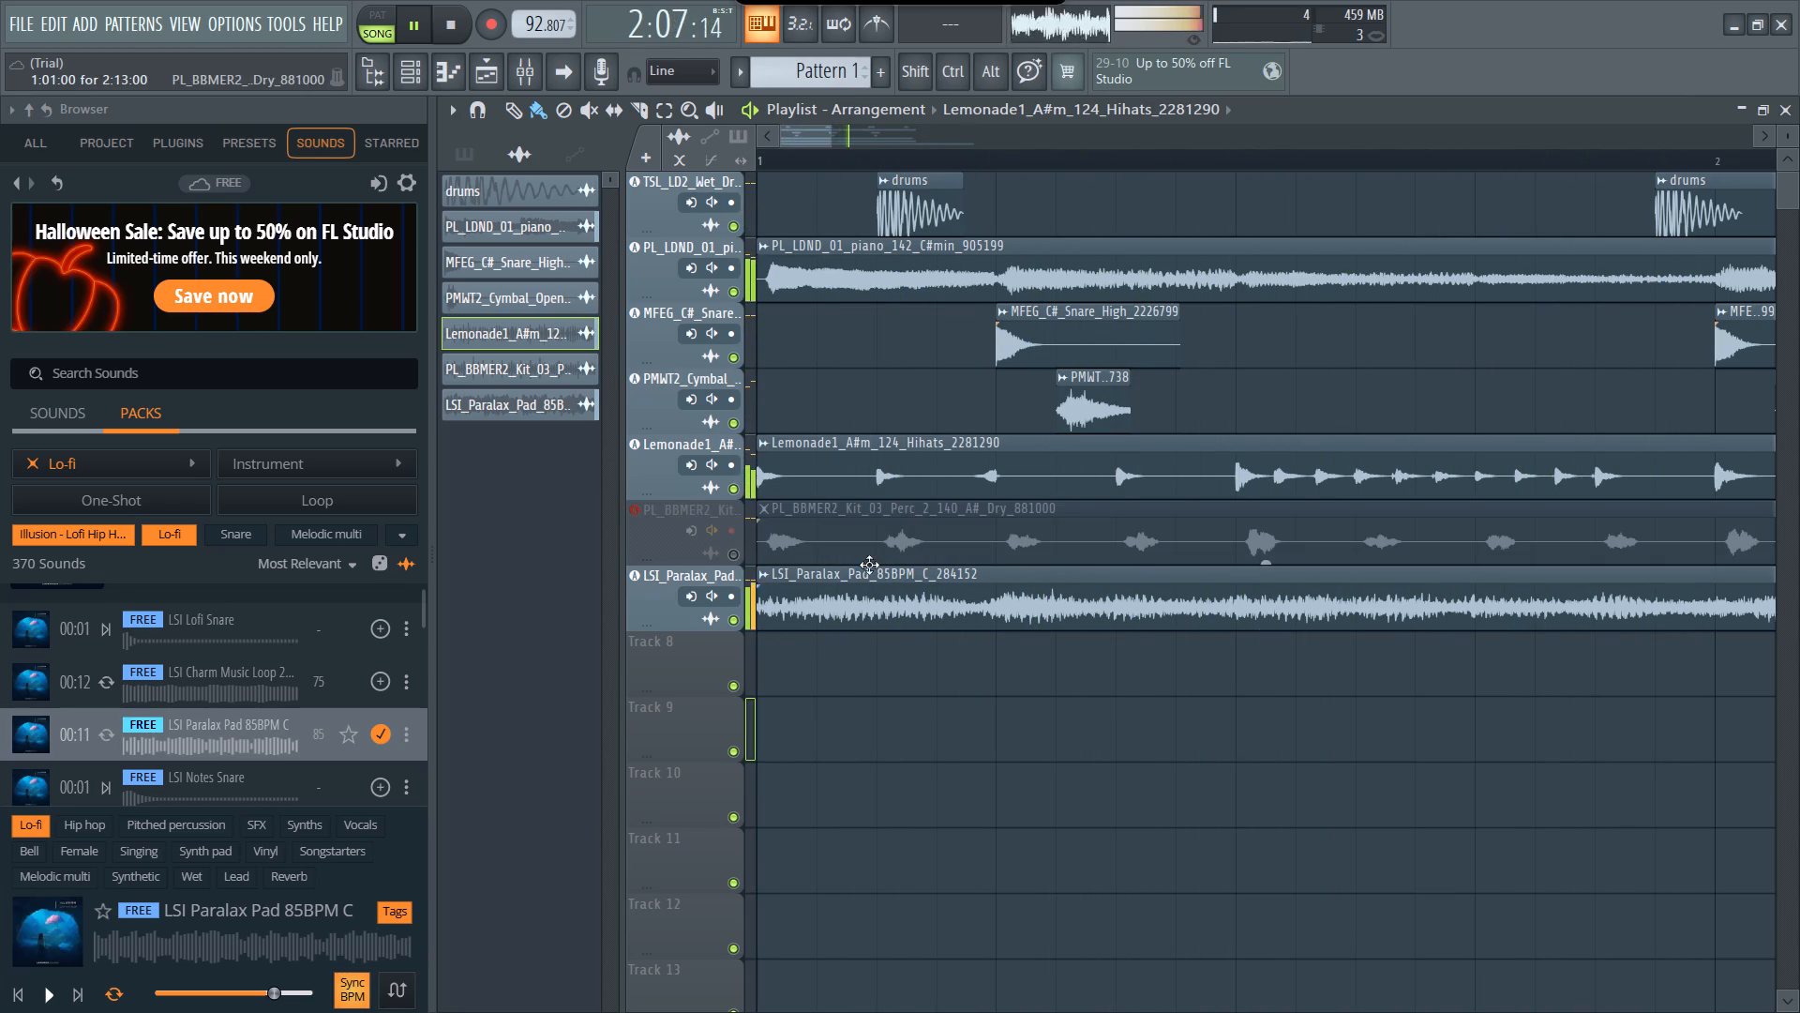
# Extend the Lemonade1 Hihats clip through bar 4 and trim its end back to just before bar 5.
pyautogui.hscroll(-1, 887, 566)
pyautogui.hscroll(2, 887, 566)
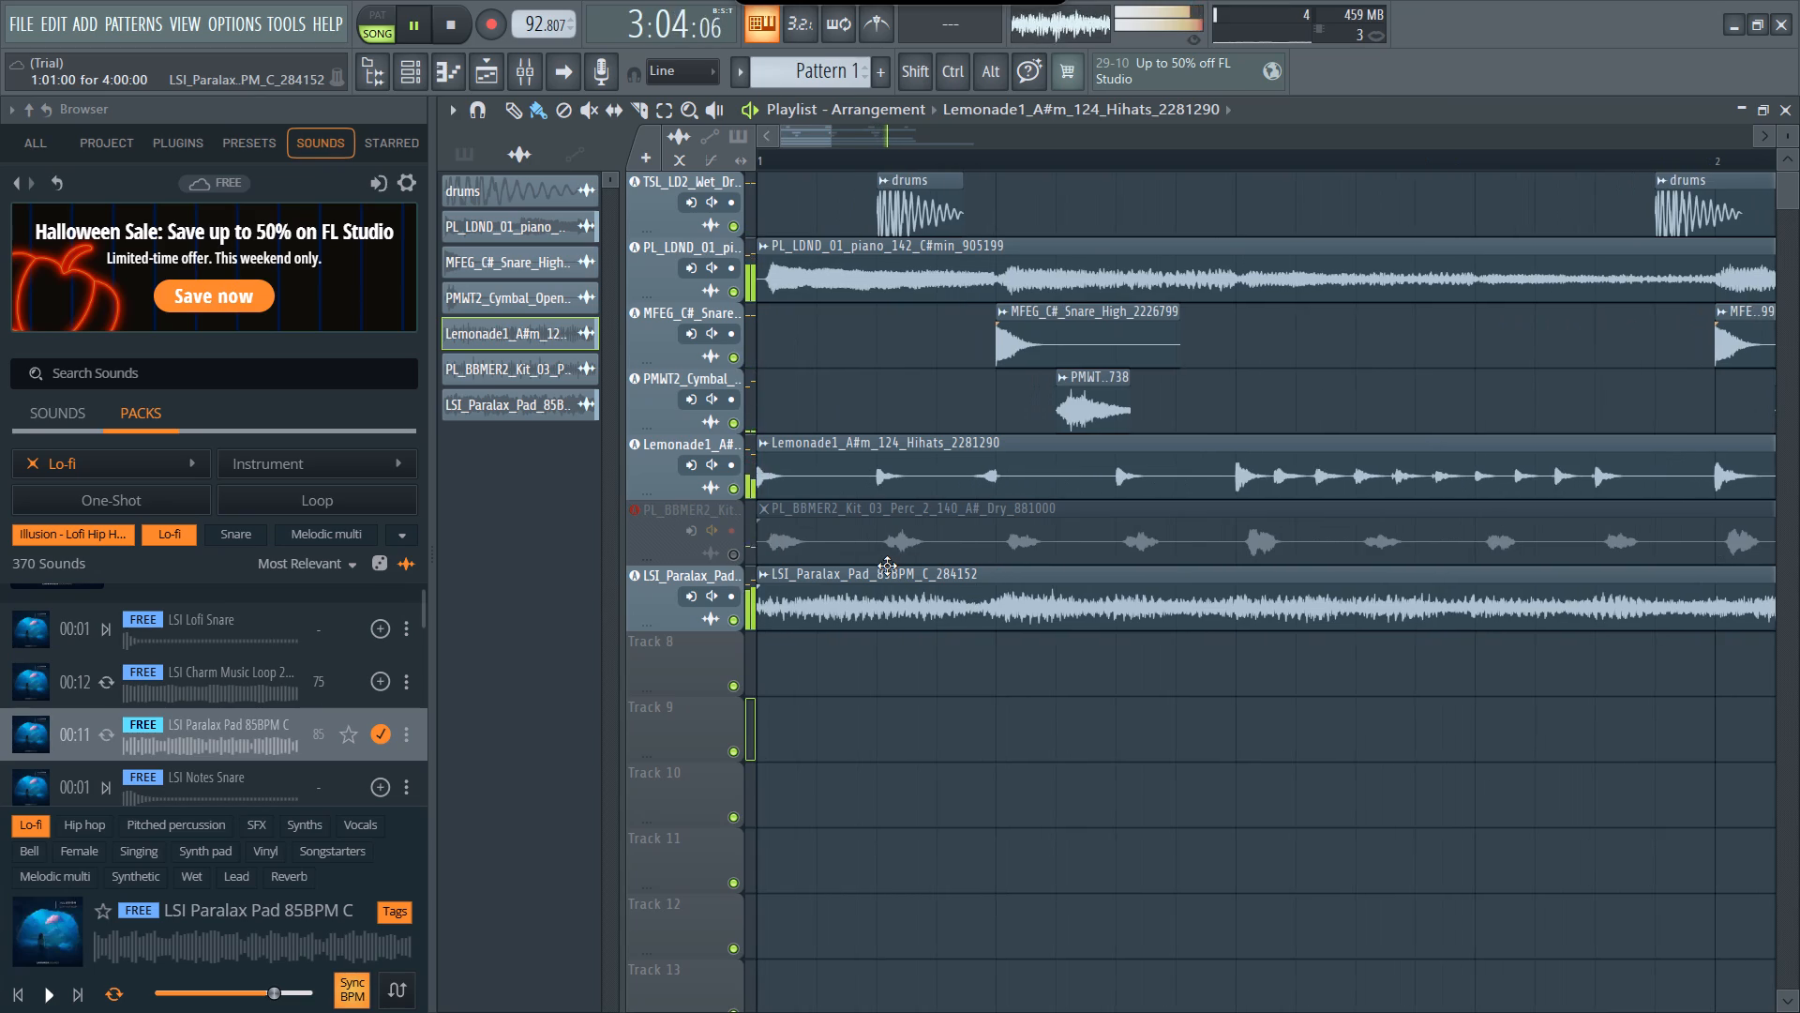
pyautogui.hscroll(1, 887, 566)
pyautogui.hscroll(-5, 856, 575)
pyautogui.hscroll(1, 856, 575)
pyautogui.hscroll(-1, 856, 575)
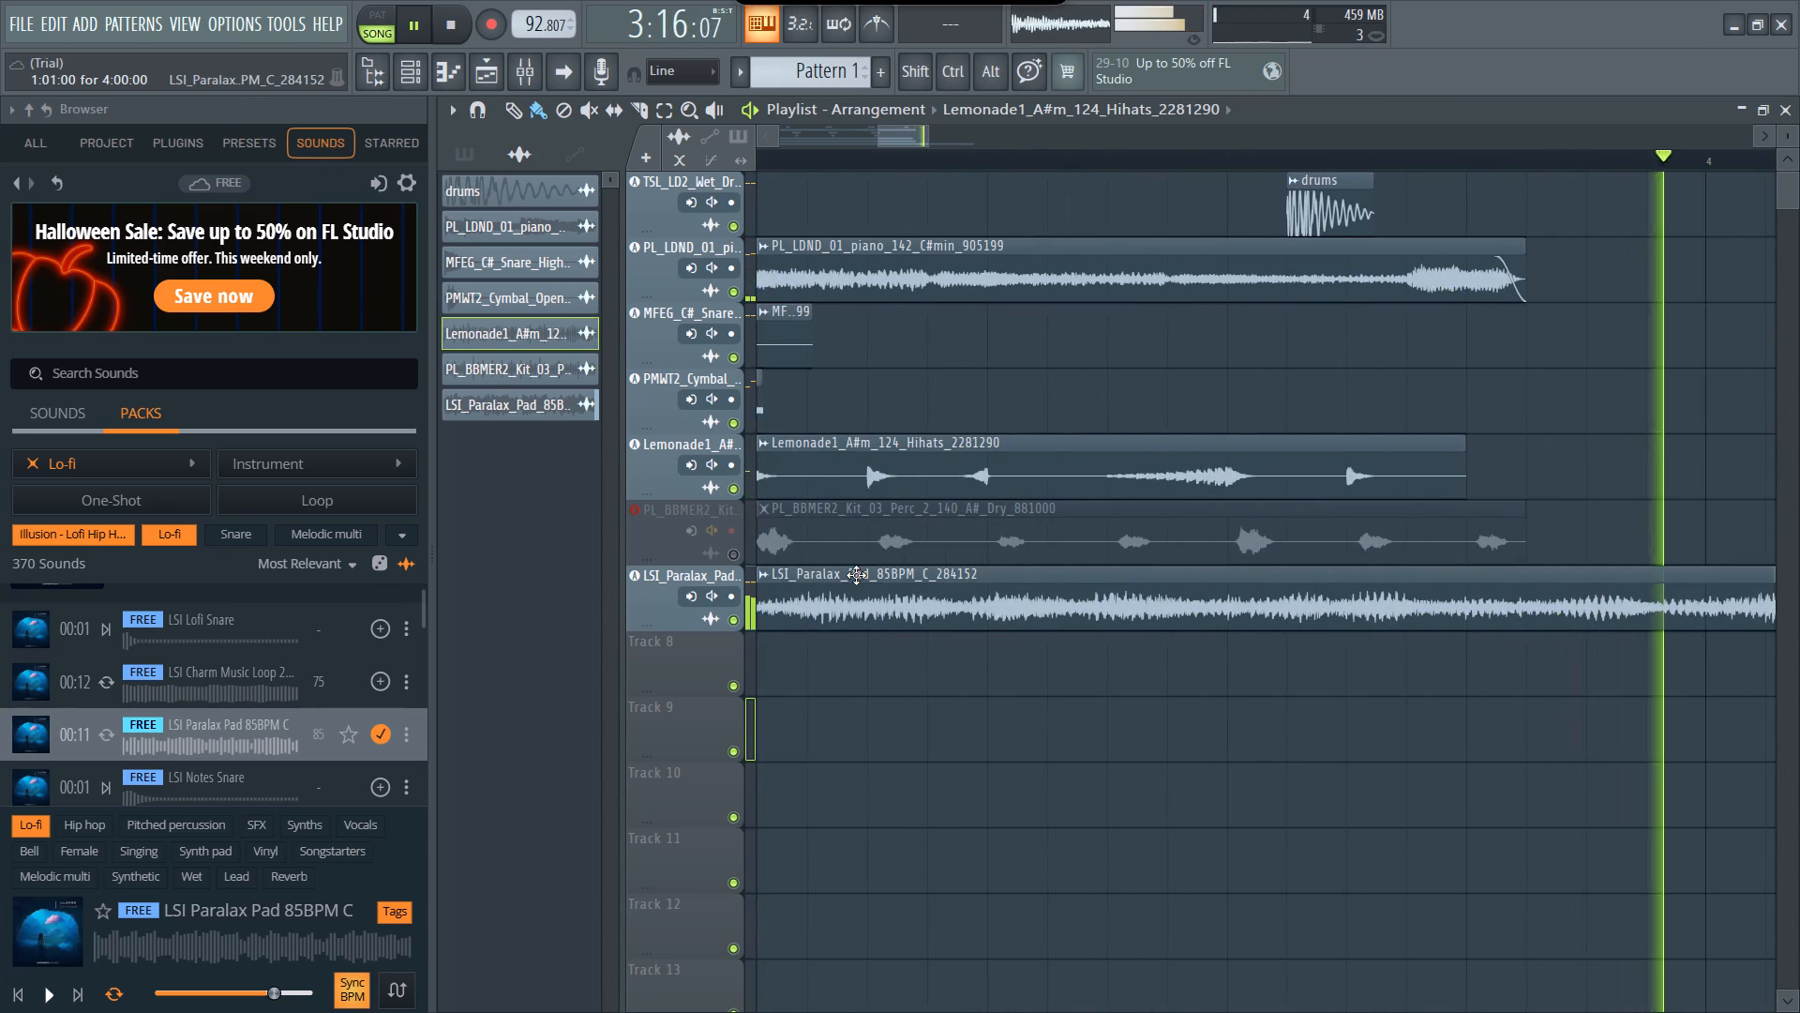
pyautogui.hscroll(-1, 856, 575)
pyautogui.hscroll(1, 1138, 612)
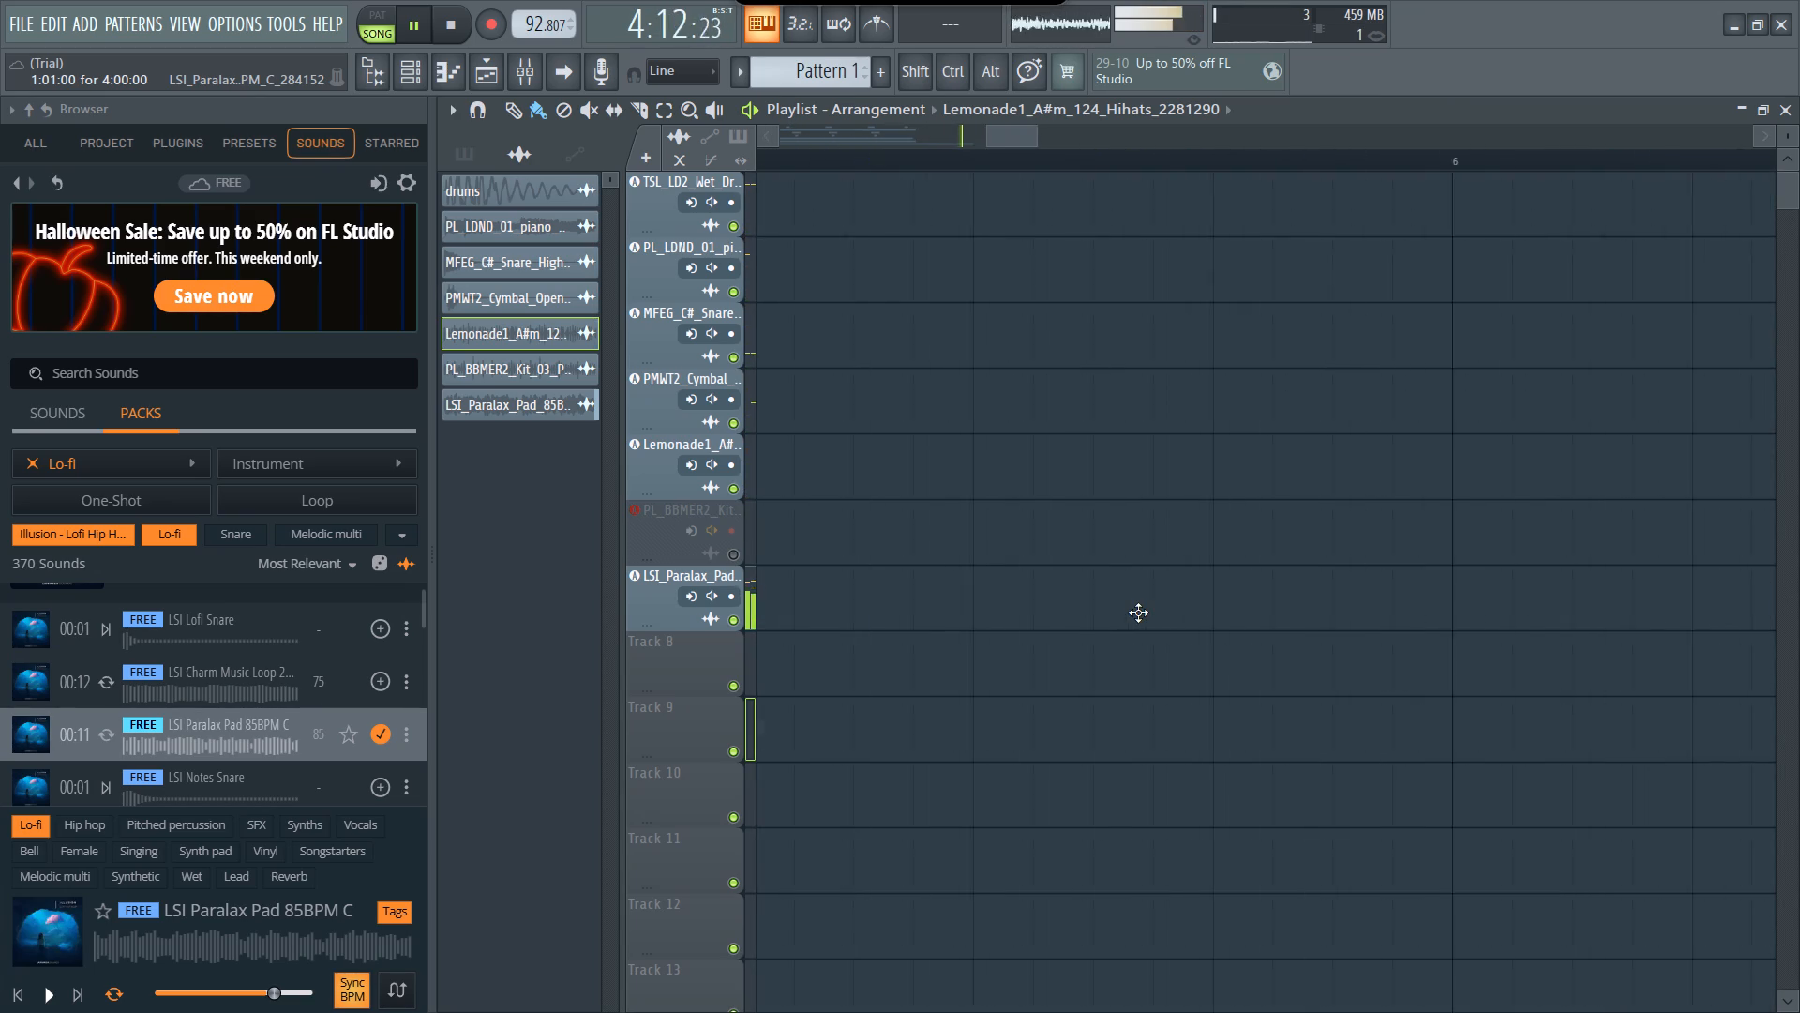
pyautogui.hscroll(1, 1138, 612)
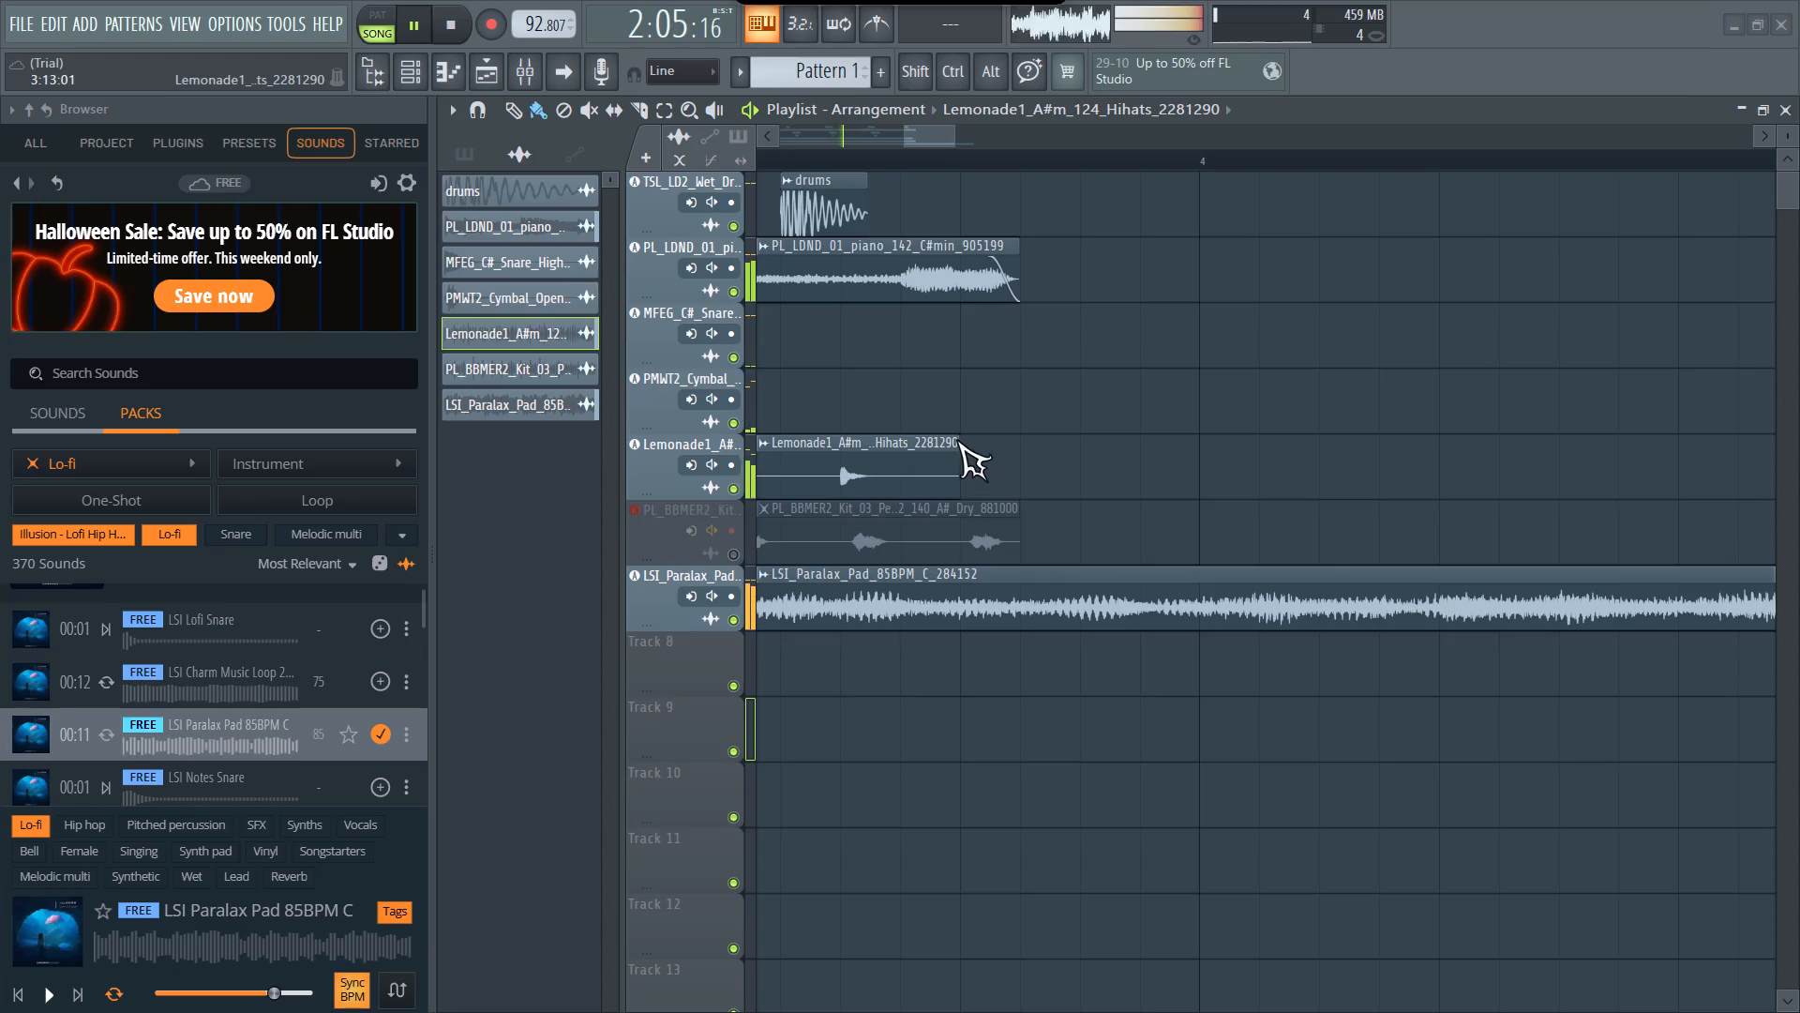
pyautogui.click(911, 683)
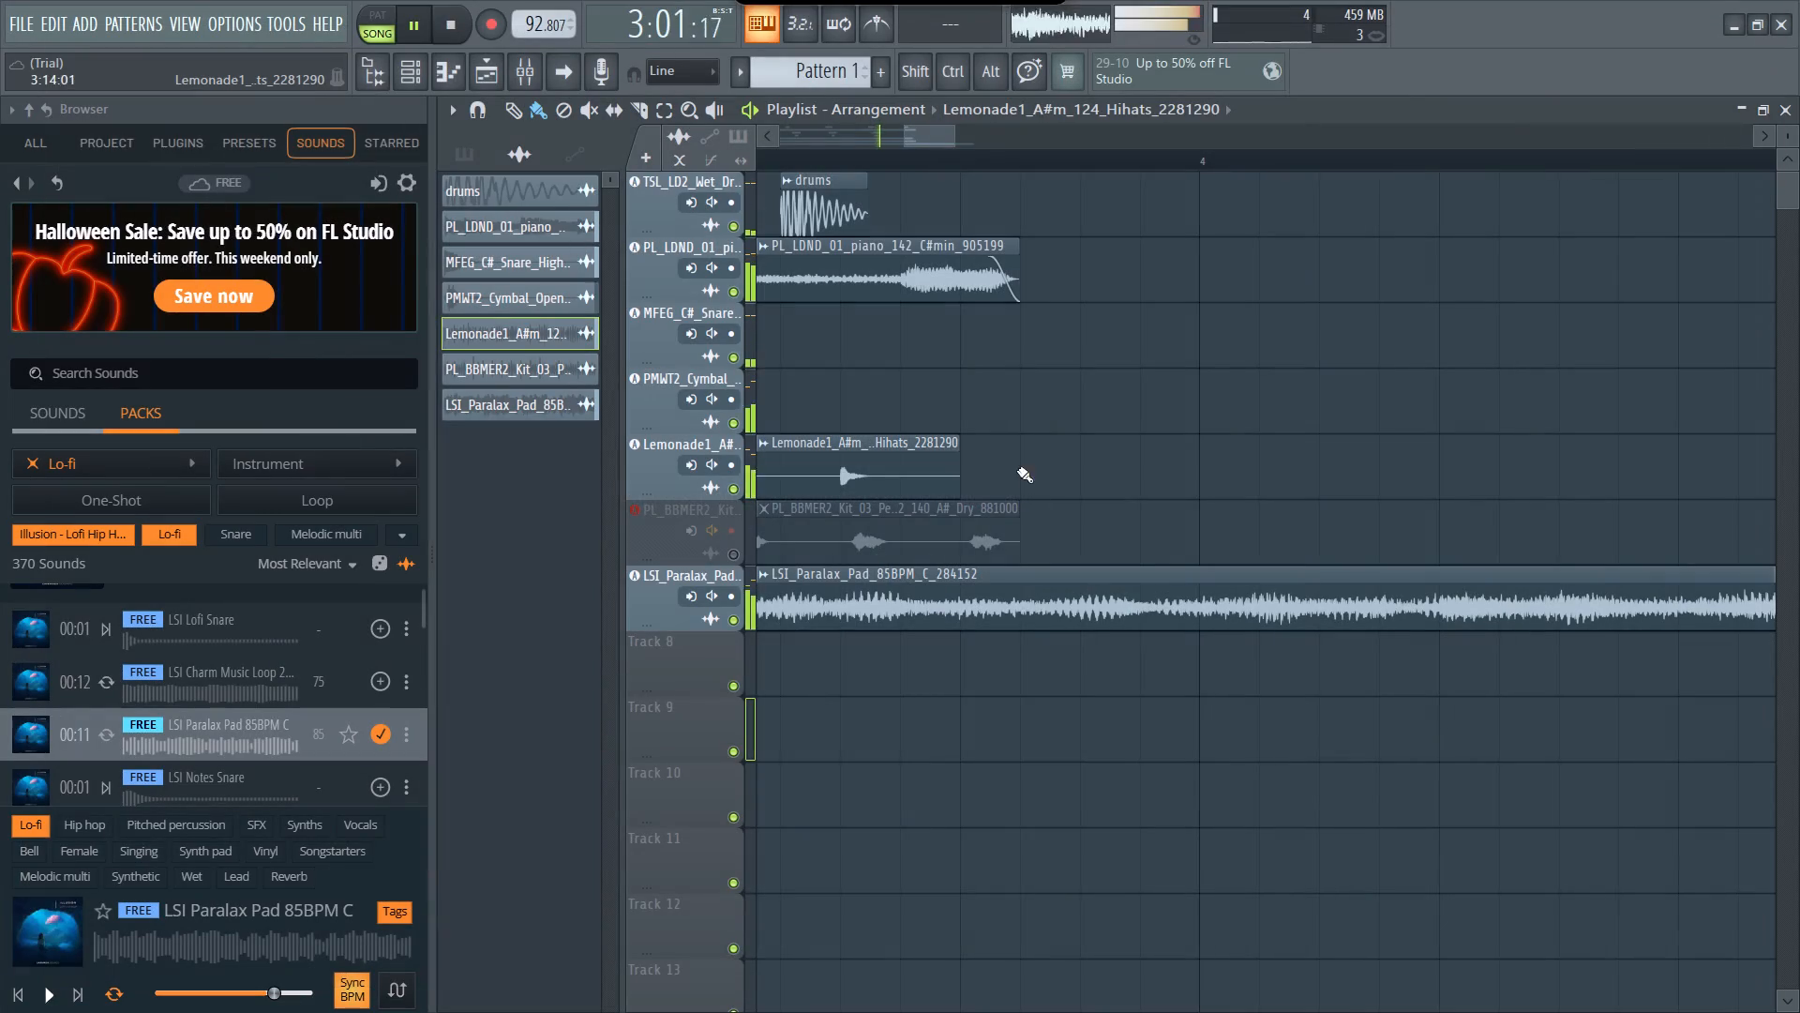
pyautogui.moveTo(960, 446); pyautogui.dragTo(1695, 510)
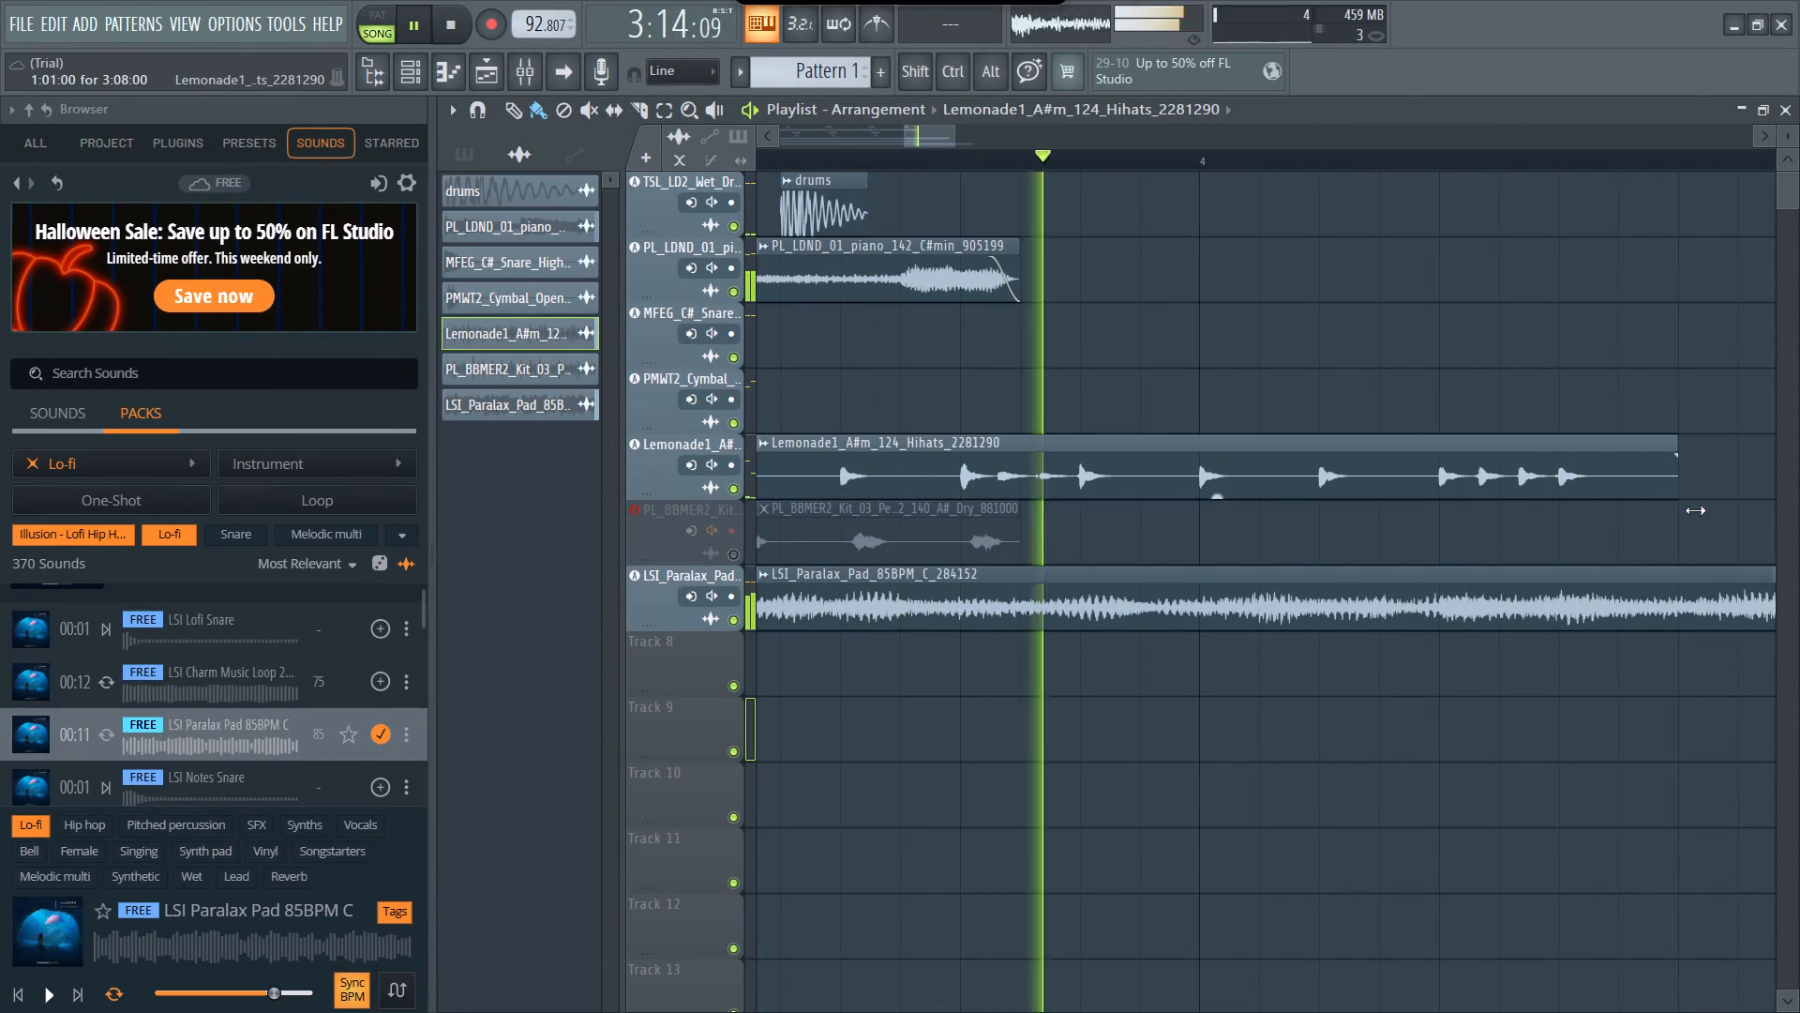
pyautogui.moveTo(1695, 510); pyautogui.dragTo(1799, 510)
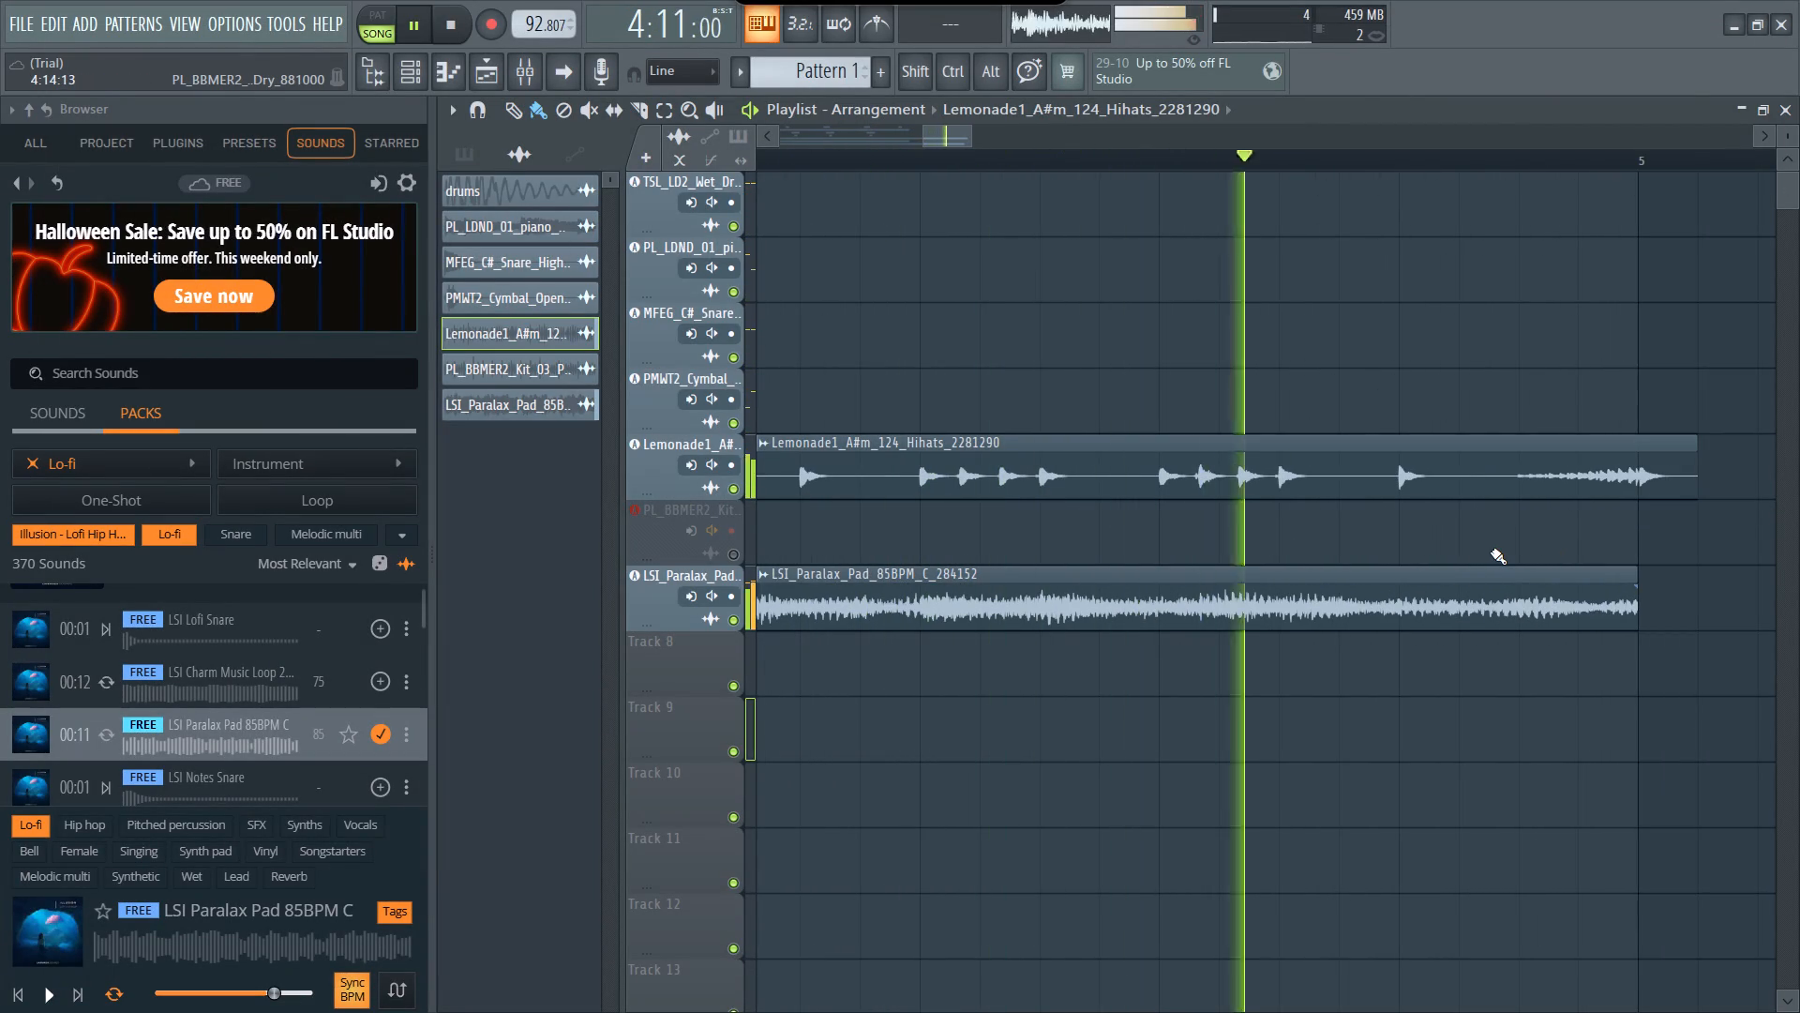
pyautogui.hscroll(1, 1491, 552)
pyautogui.hscroll(-1, 1491, 552)
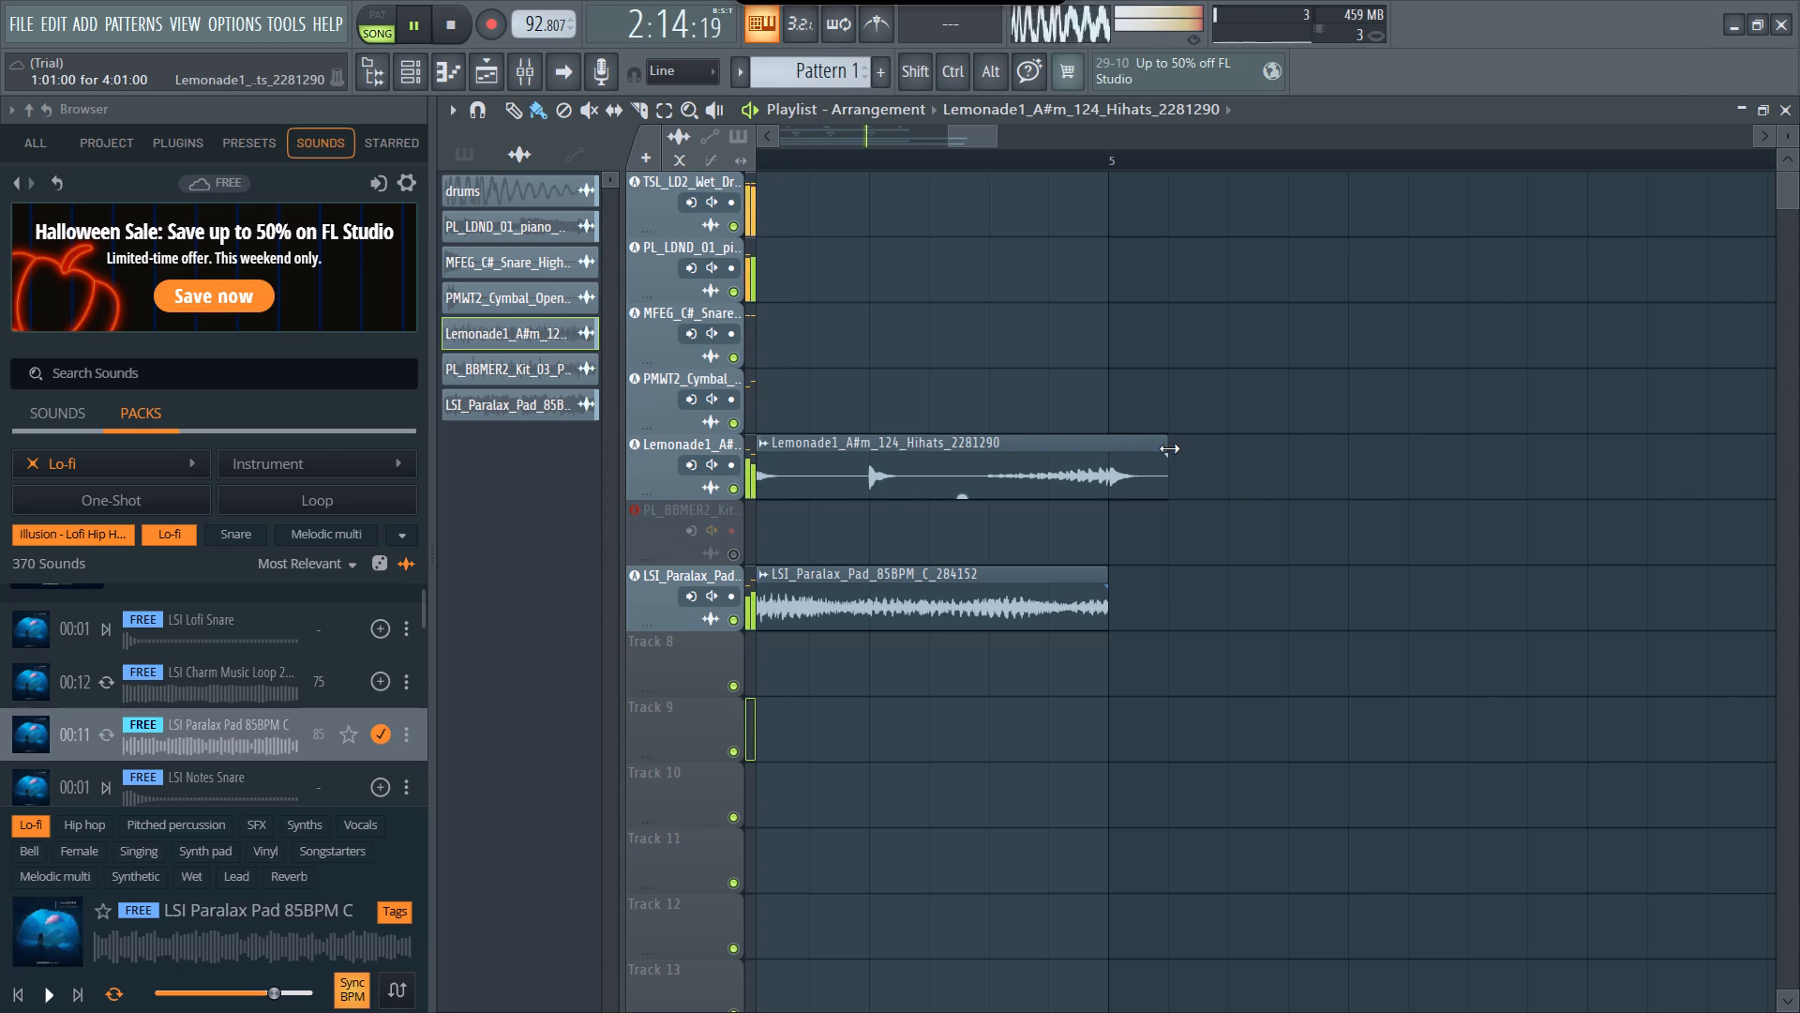
pyautogui.moveTo(1169, 448); pyautogui.dragTo(1013, 466)
# Delete the LSI Paralax Pad 85BPM clip from the playlist.
pyautogui.hscroll(7, 1013, 466)
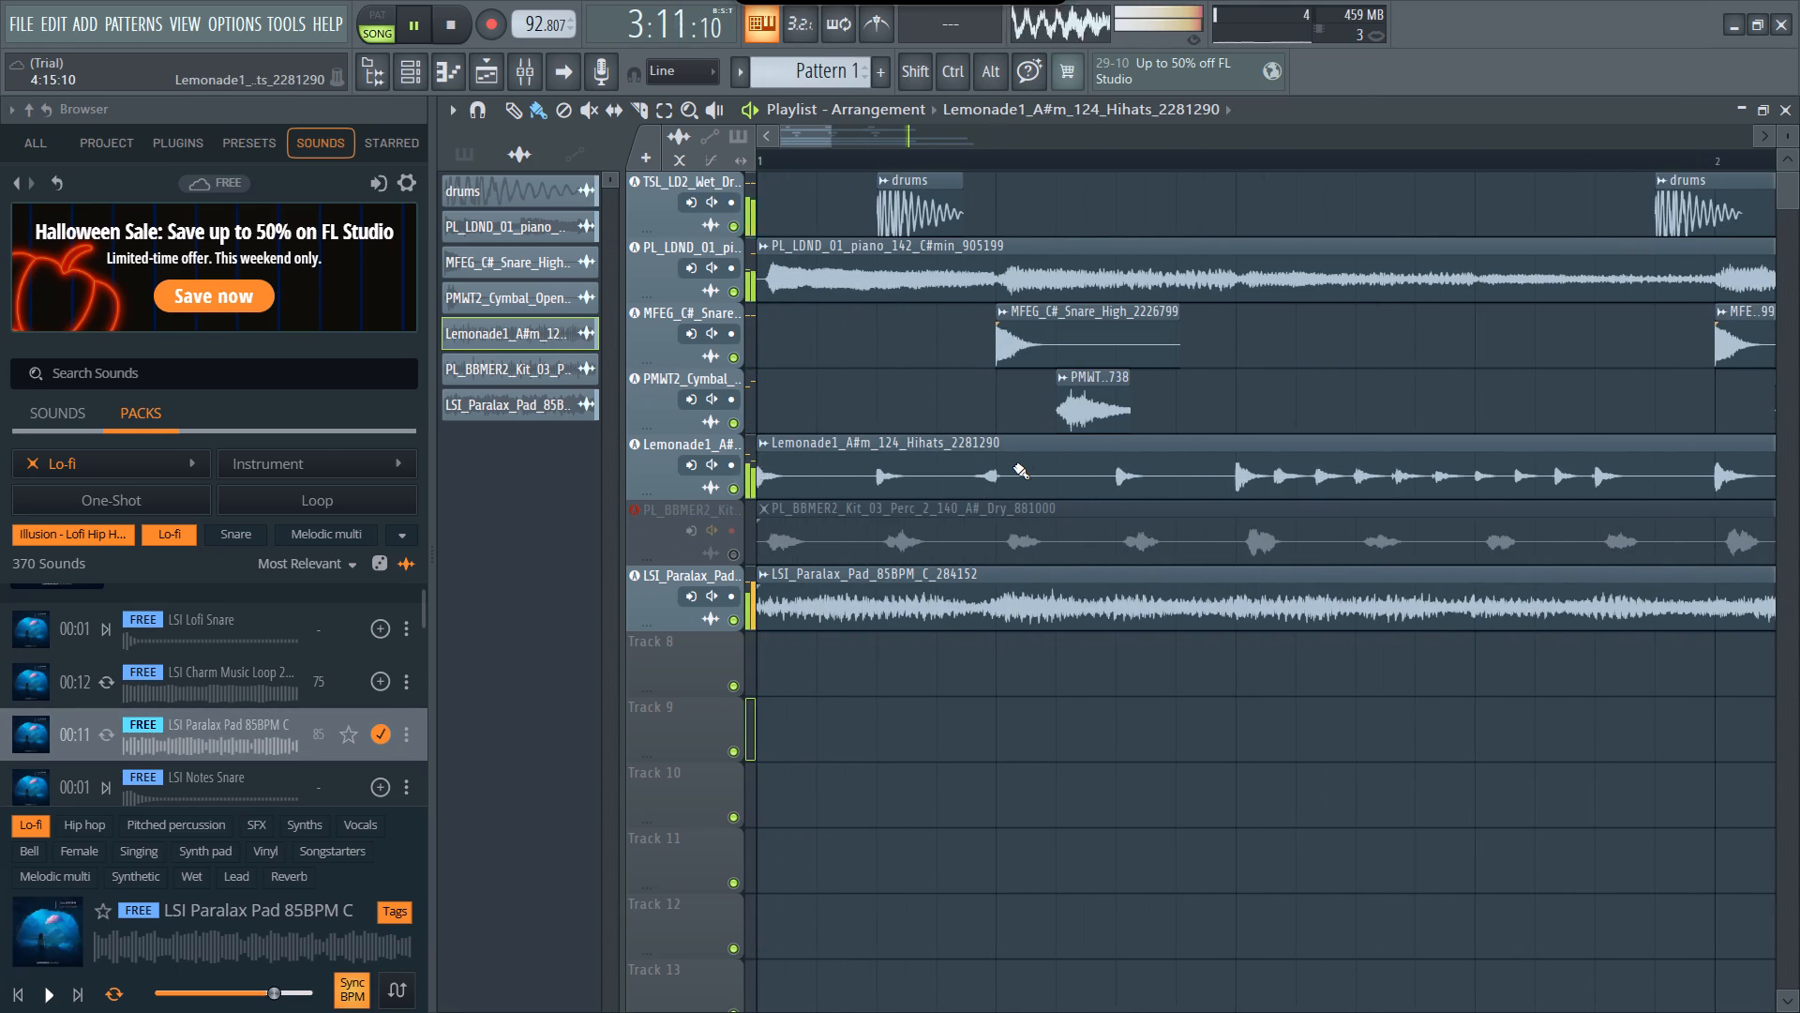
pyautogui.hscroll(7, 1013, 466)
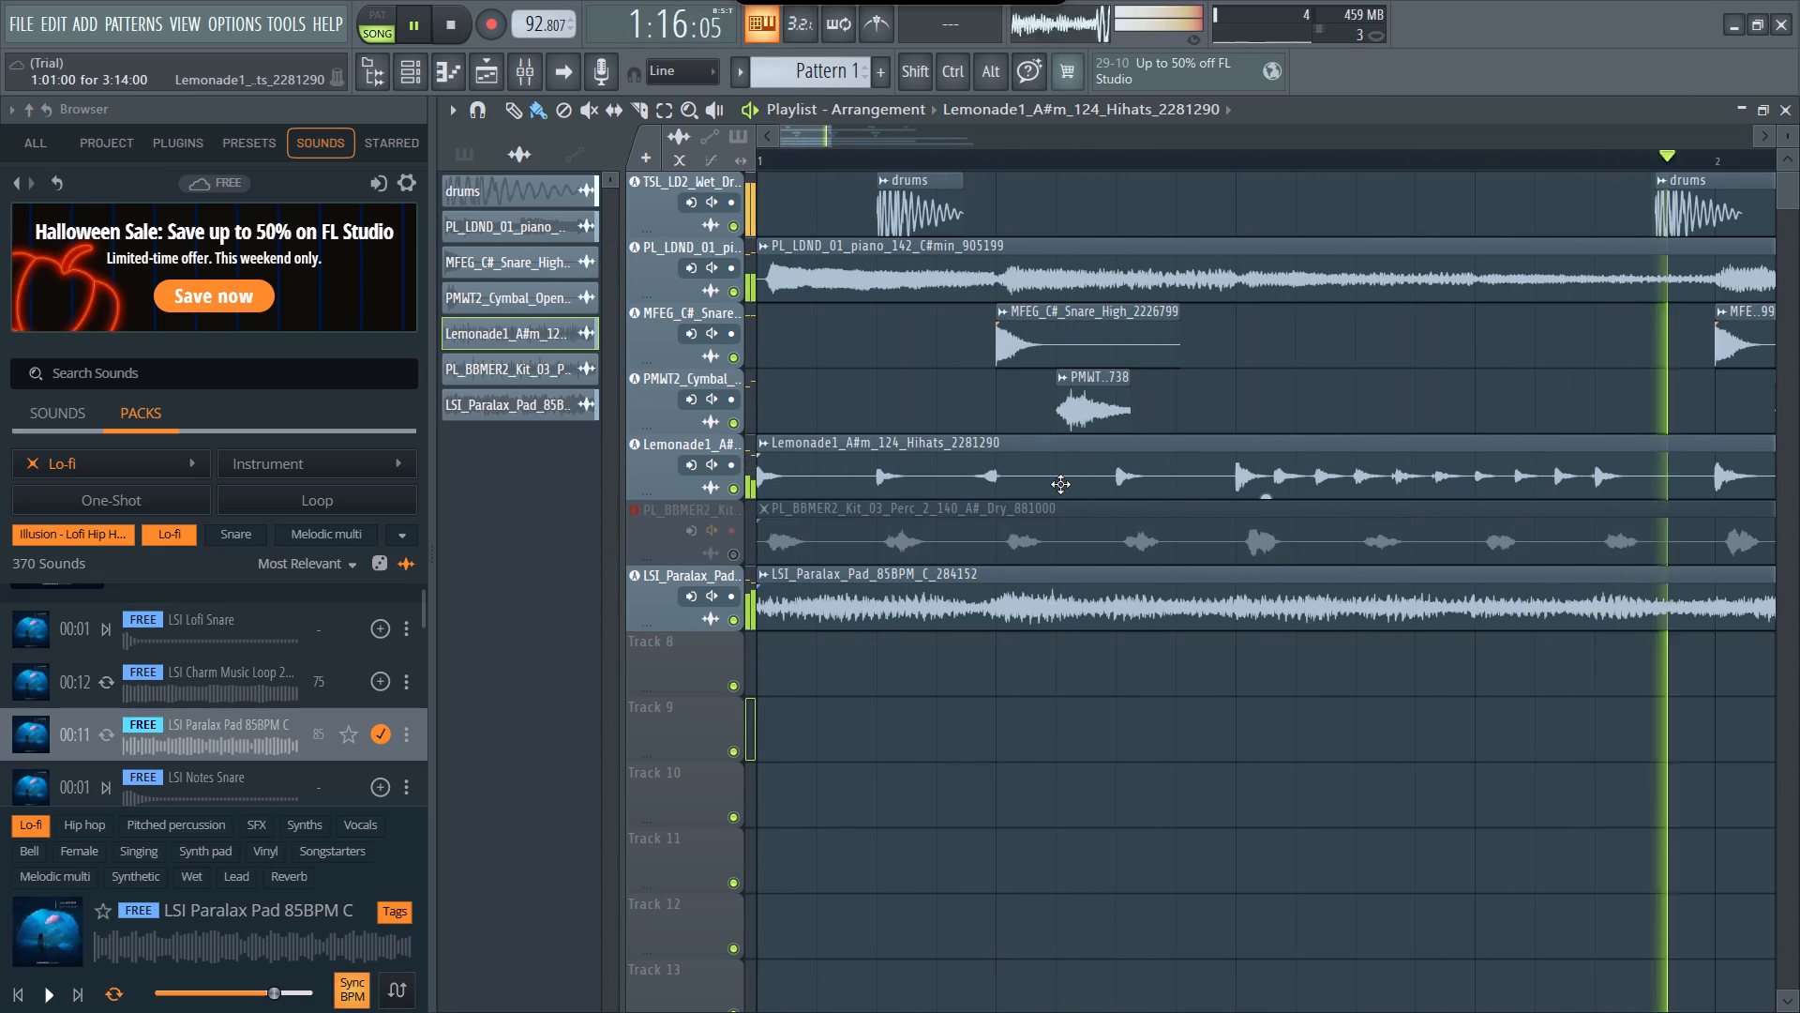
pyautogui.rightClick(1153, 591)
# Unmute the PL_BBMER2 Kit 03 Perc track in the playlist.
pyautogui.hscroll(2, 1108, 646)
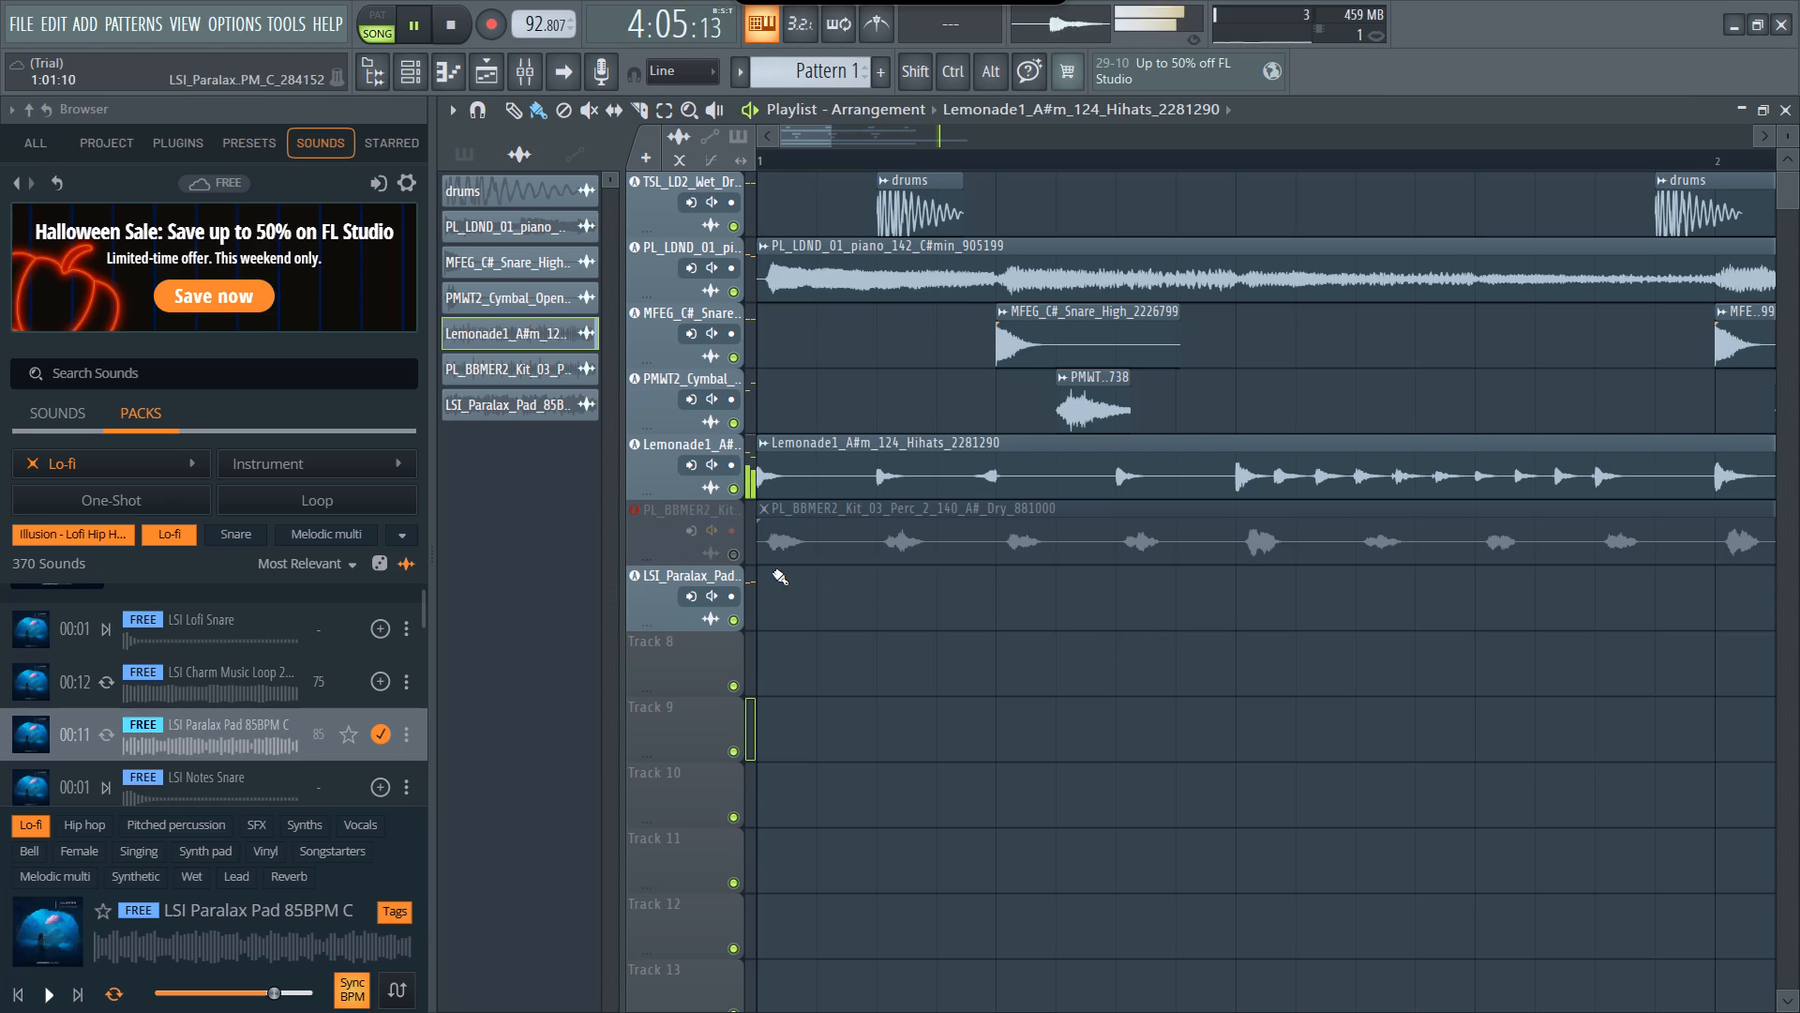
pyautogui.click(724, 552)
pyautogui.click(733, 553)
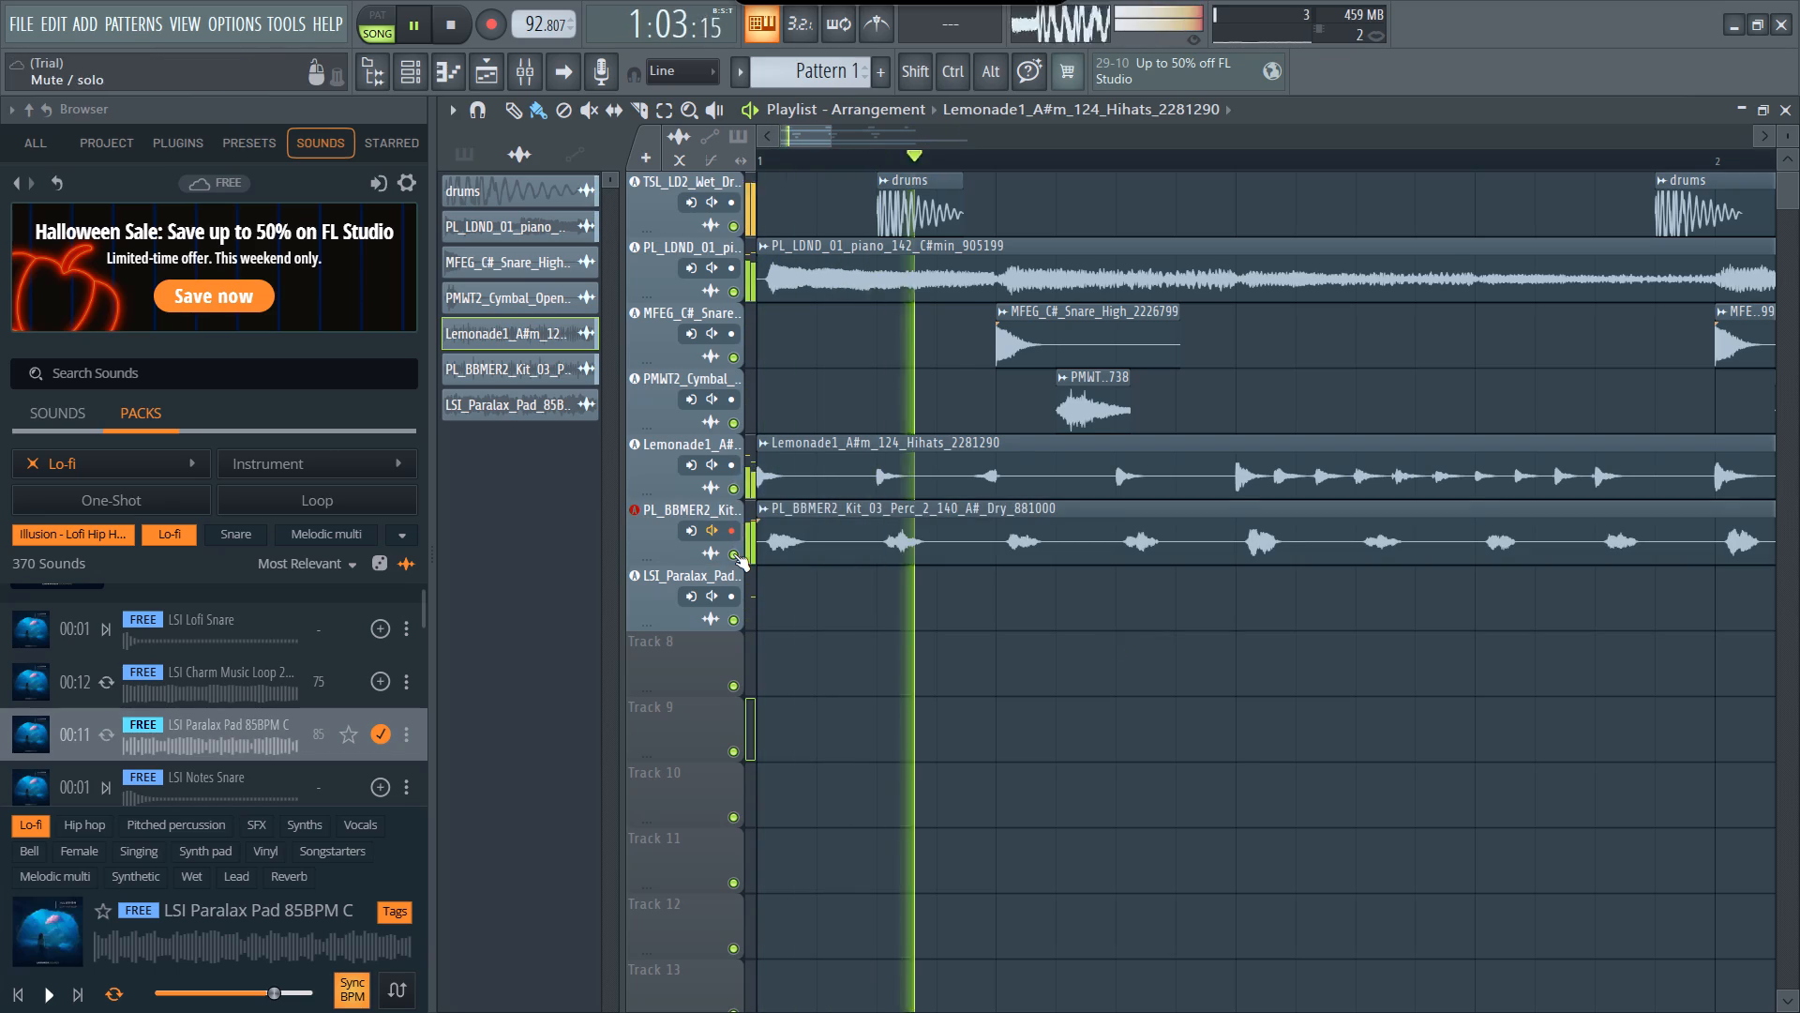
# Preview the LSI Notes Snare sample from the Illusion - Lofi Hip Hop pack, and pause song playback.
pyautogui.scroll(-1, 265, 729)
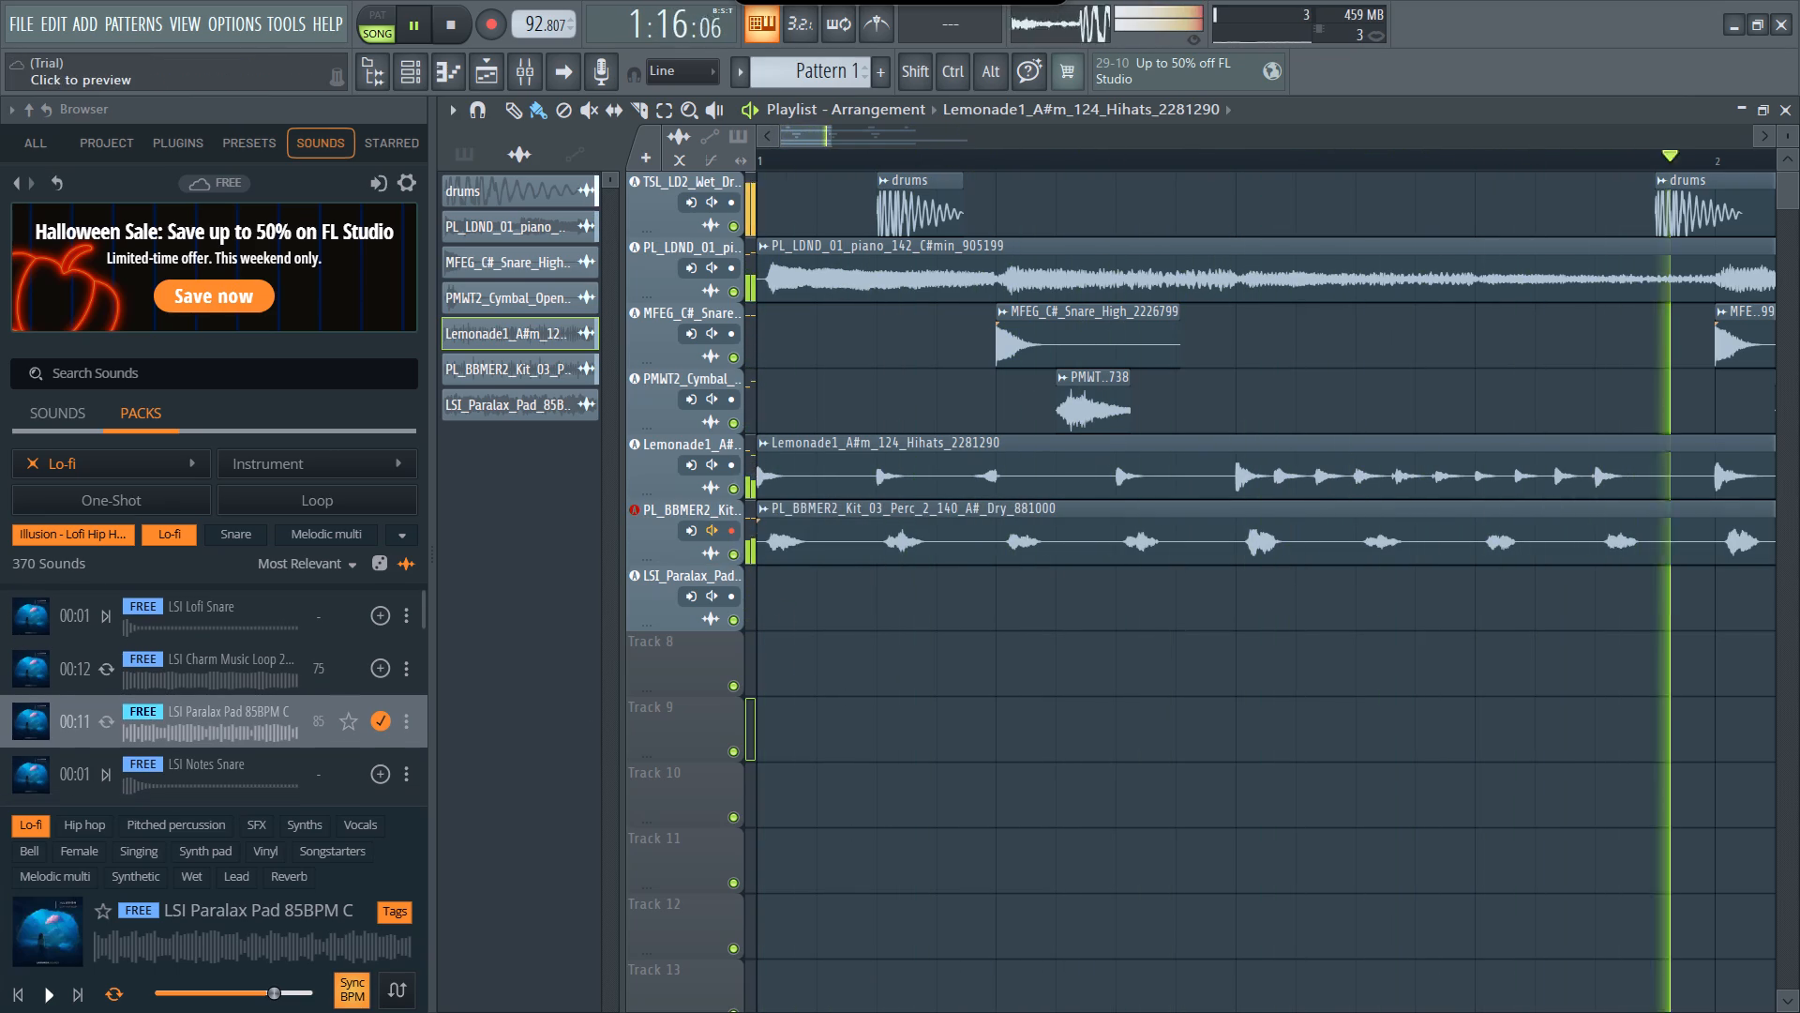
pyautogui.scroll(-1, 230, 787)
pyautogui.click(102, 754)
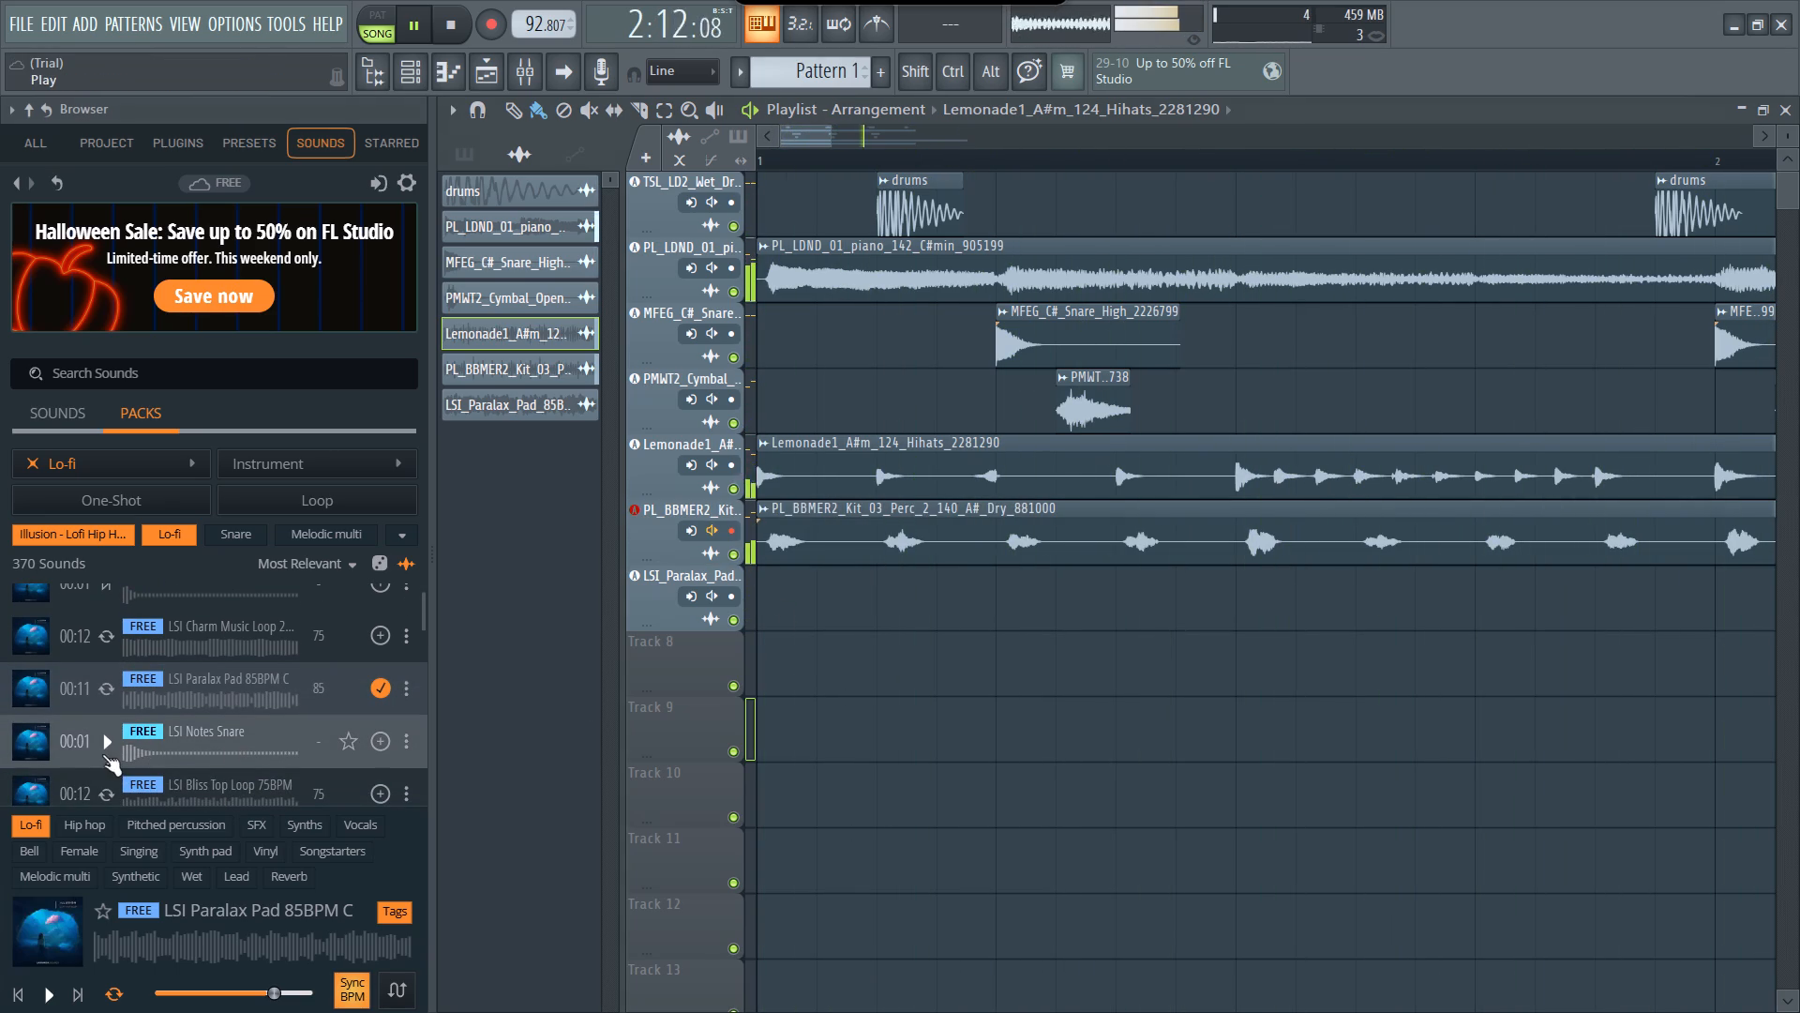
pyautogui.scroll(-1, 102, 754)
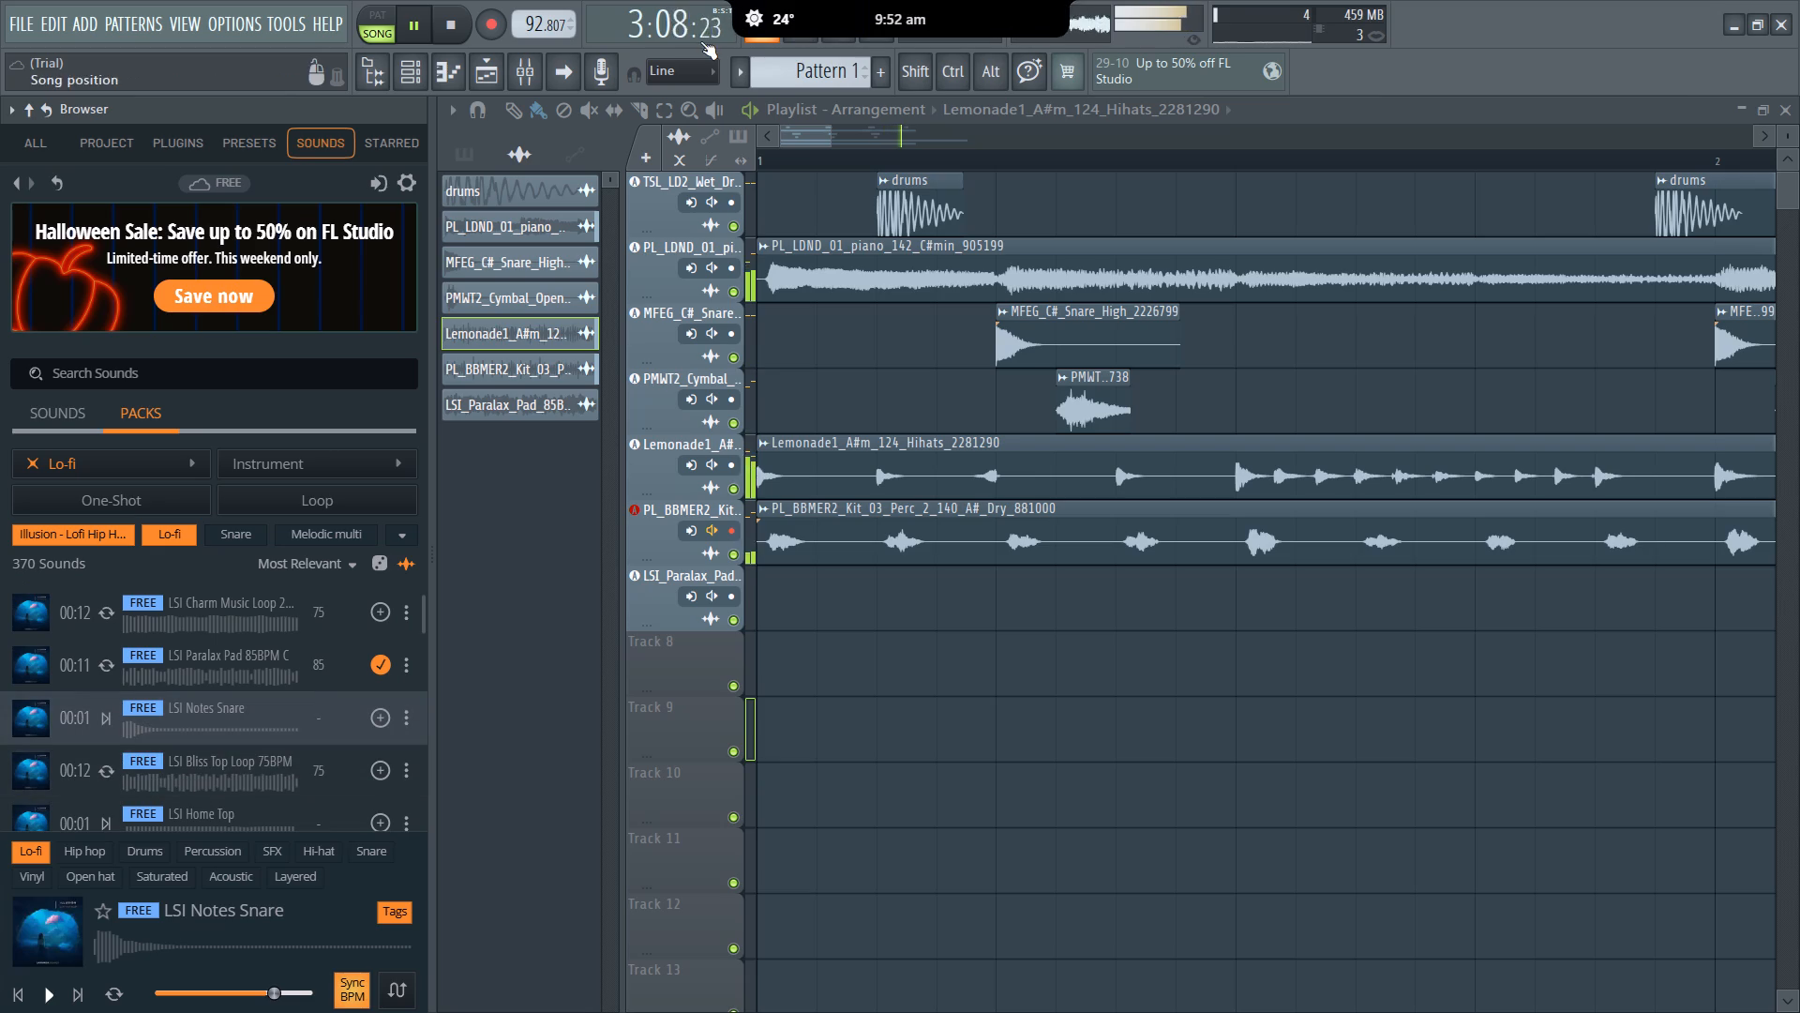
pyautogui.click(405, 23)
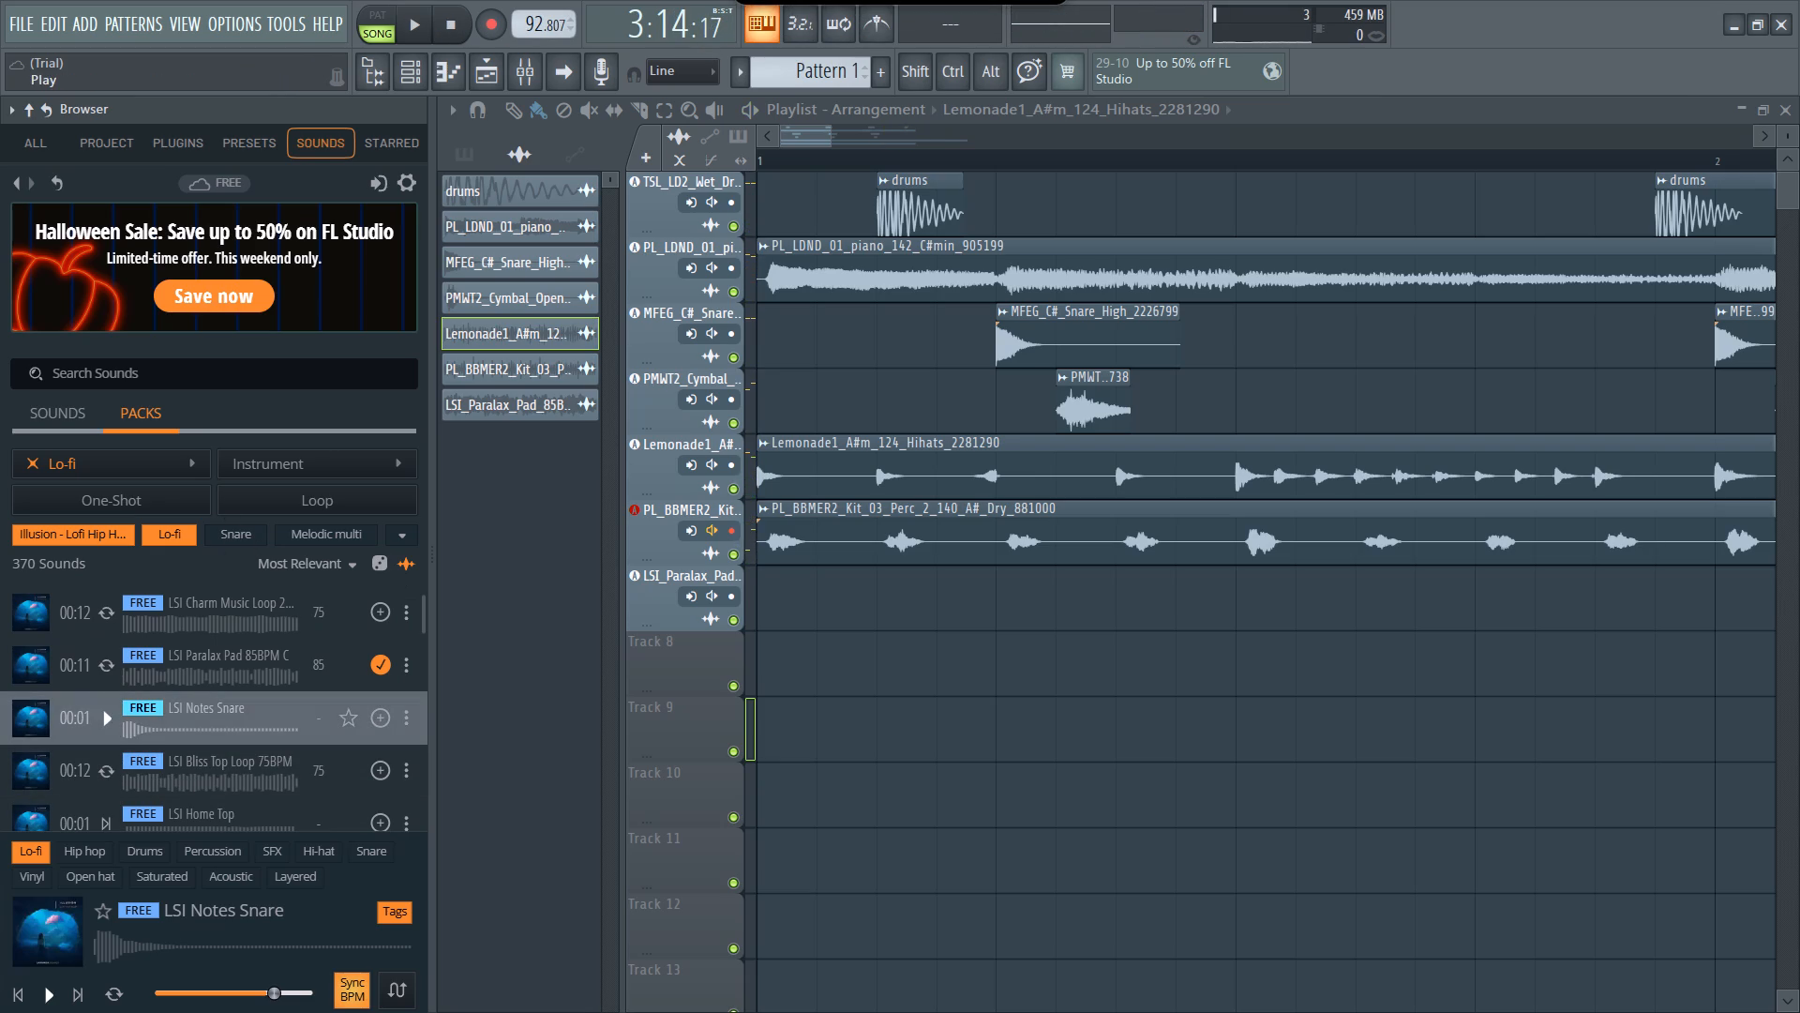
pyautogui.click(112, 728)
# Preview the LSI Bliss Top Loop 75BPM, LSI Home Top and LSI Jaws Snare 2 samples.
pyautogui.scroll(-1, 112, 728)
pyautogui.click(97, 718)
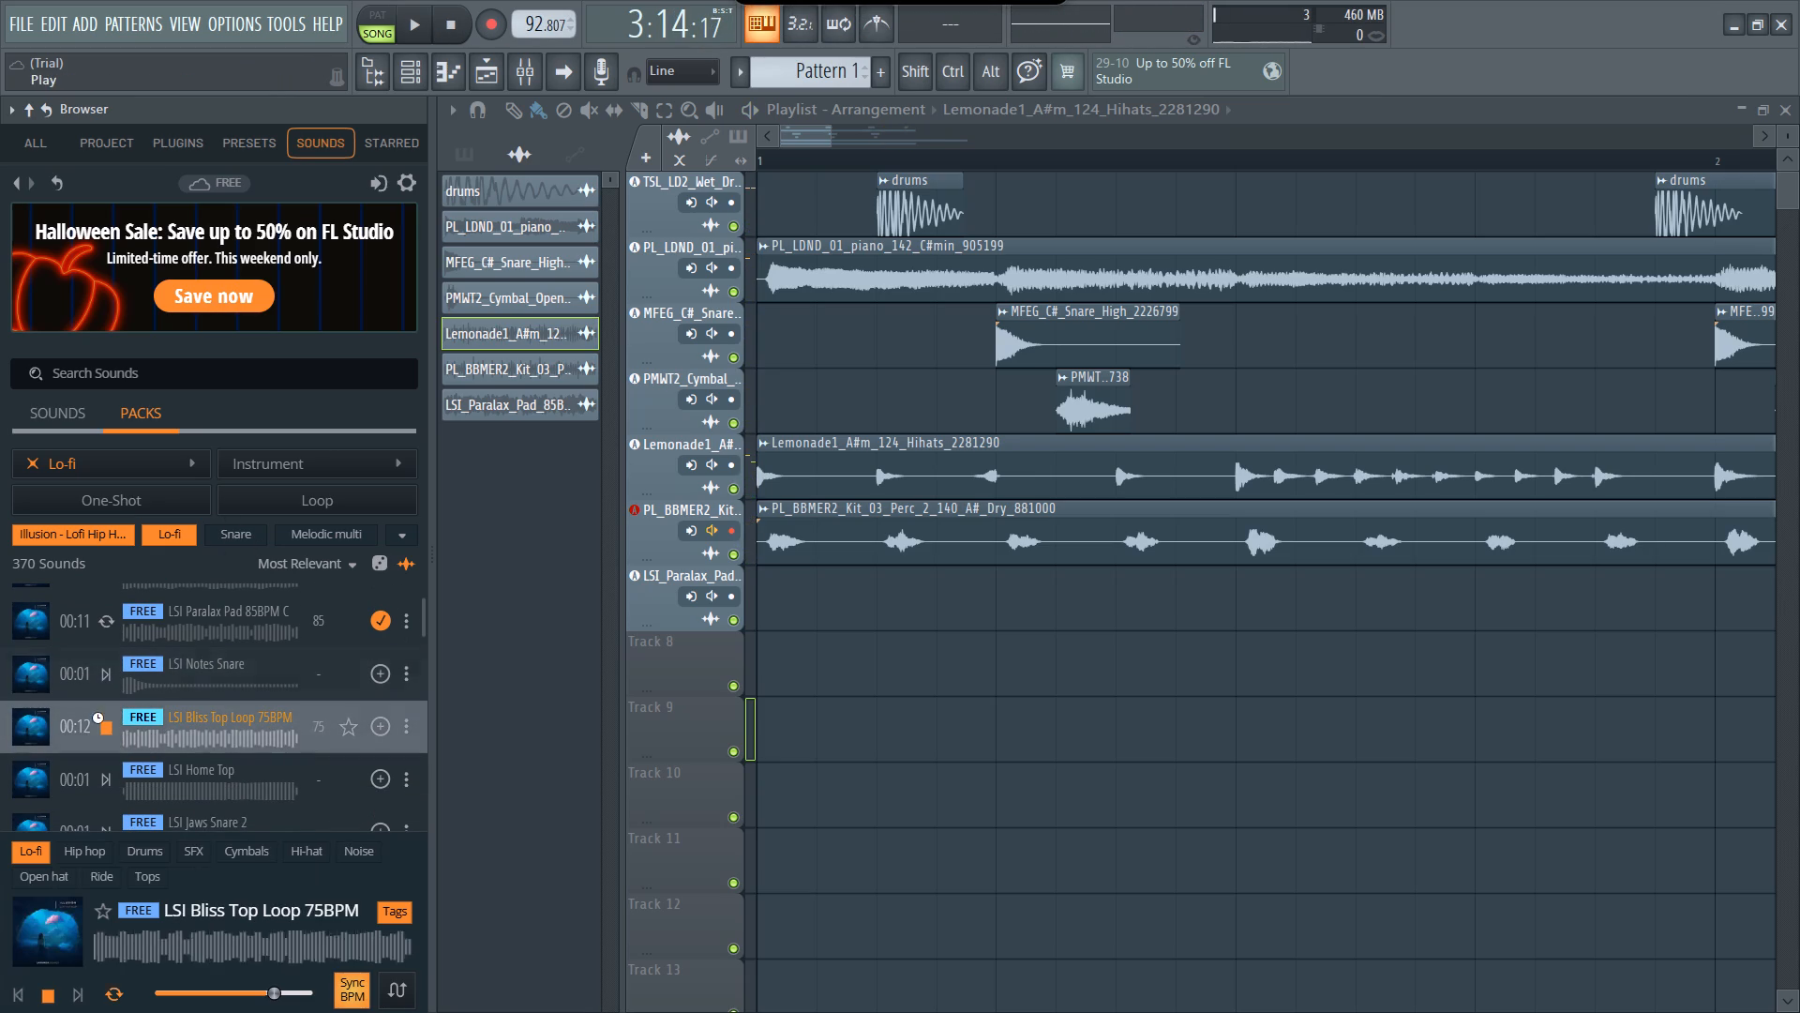
pyautogui.scroll(-1, 97, 718)
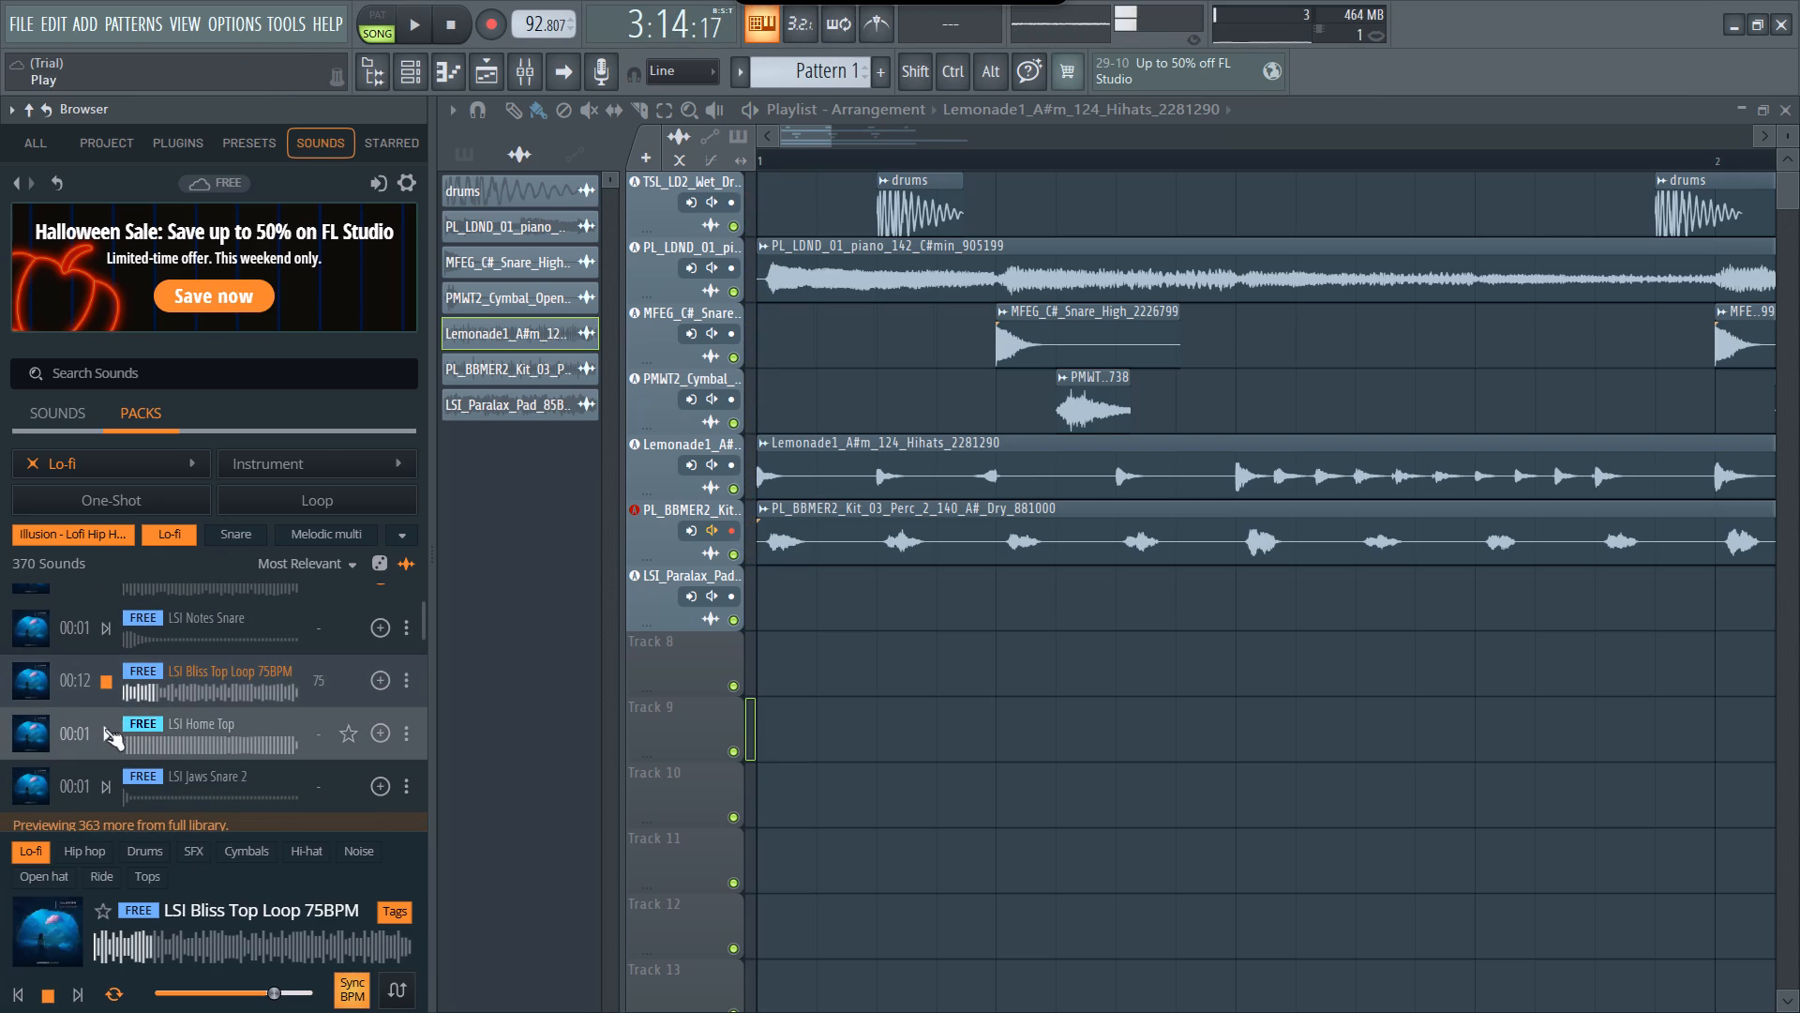
pyautogui.click(98, 732)
pyautogui.scroll(-1, 98, 732)
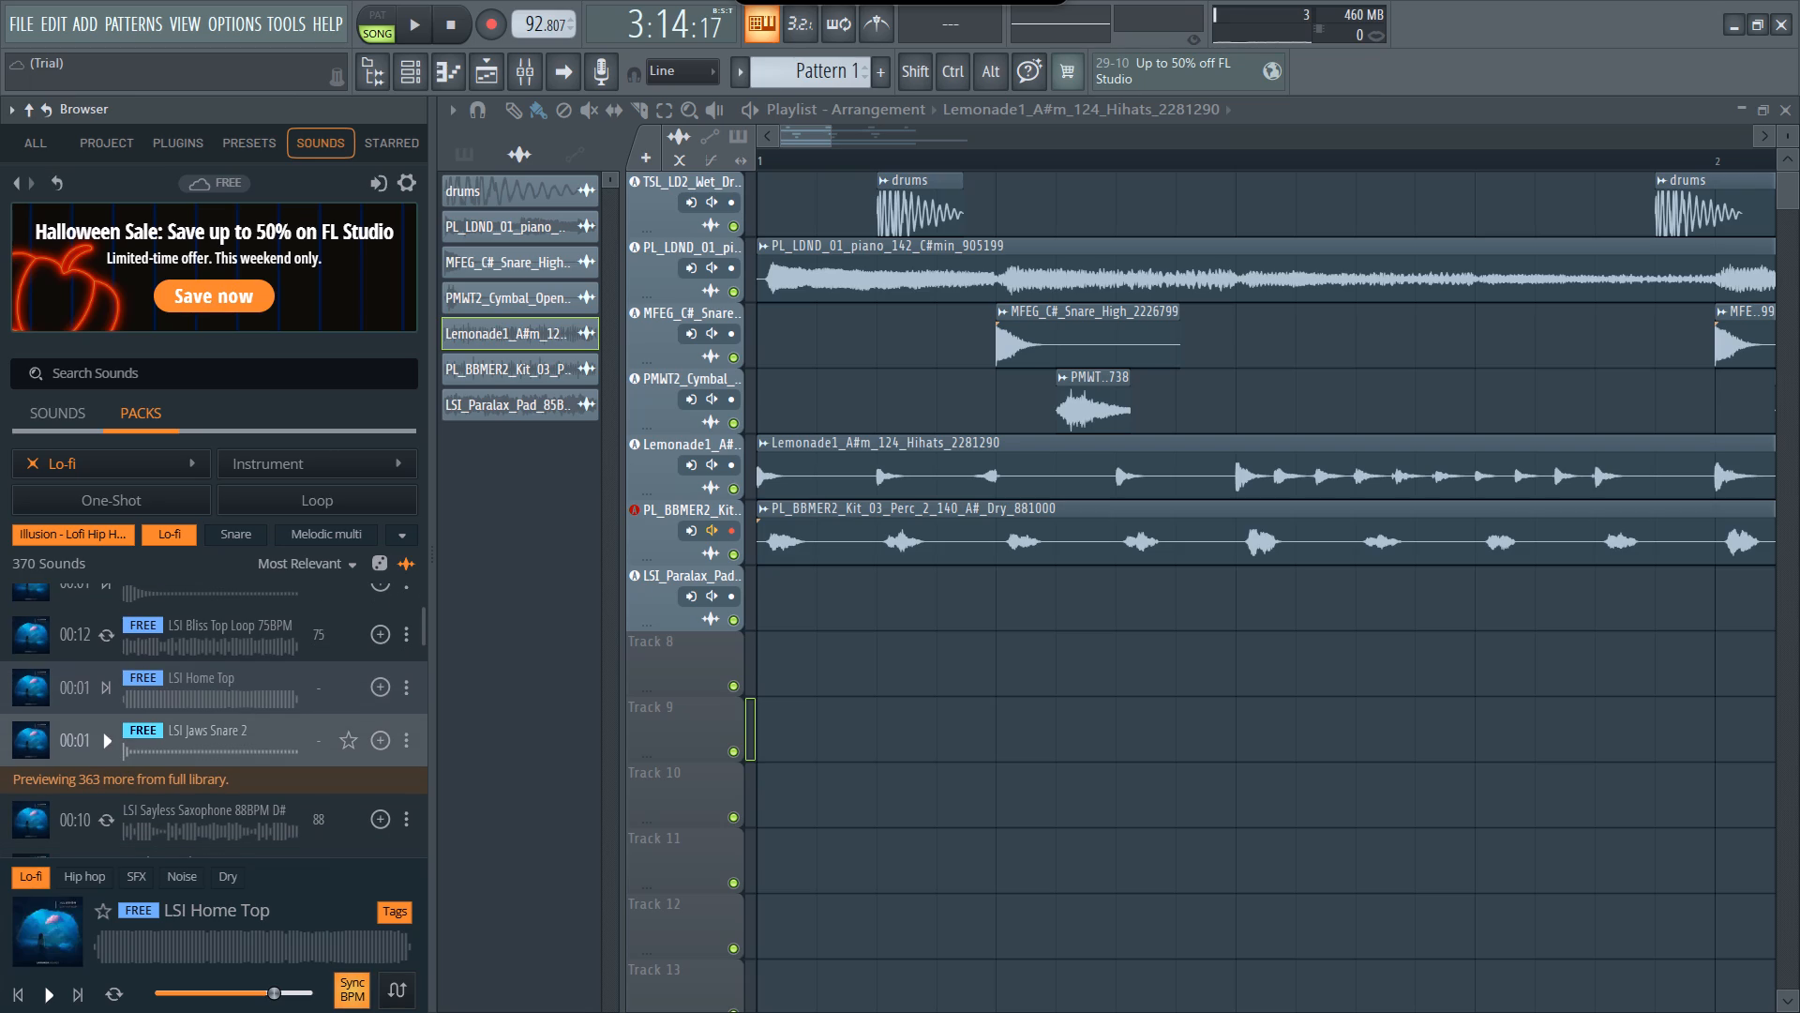
pyautogui.click(100, 740)
# Preview the LSI Lofi Snare and LSI Charm Music Loop 2 samples at the start of the pack.
pyautogui.scroll(1, 114, 716)
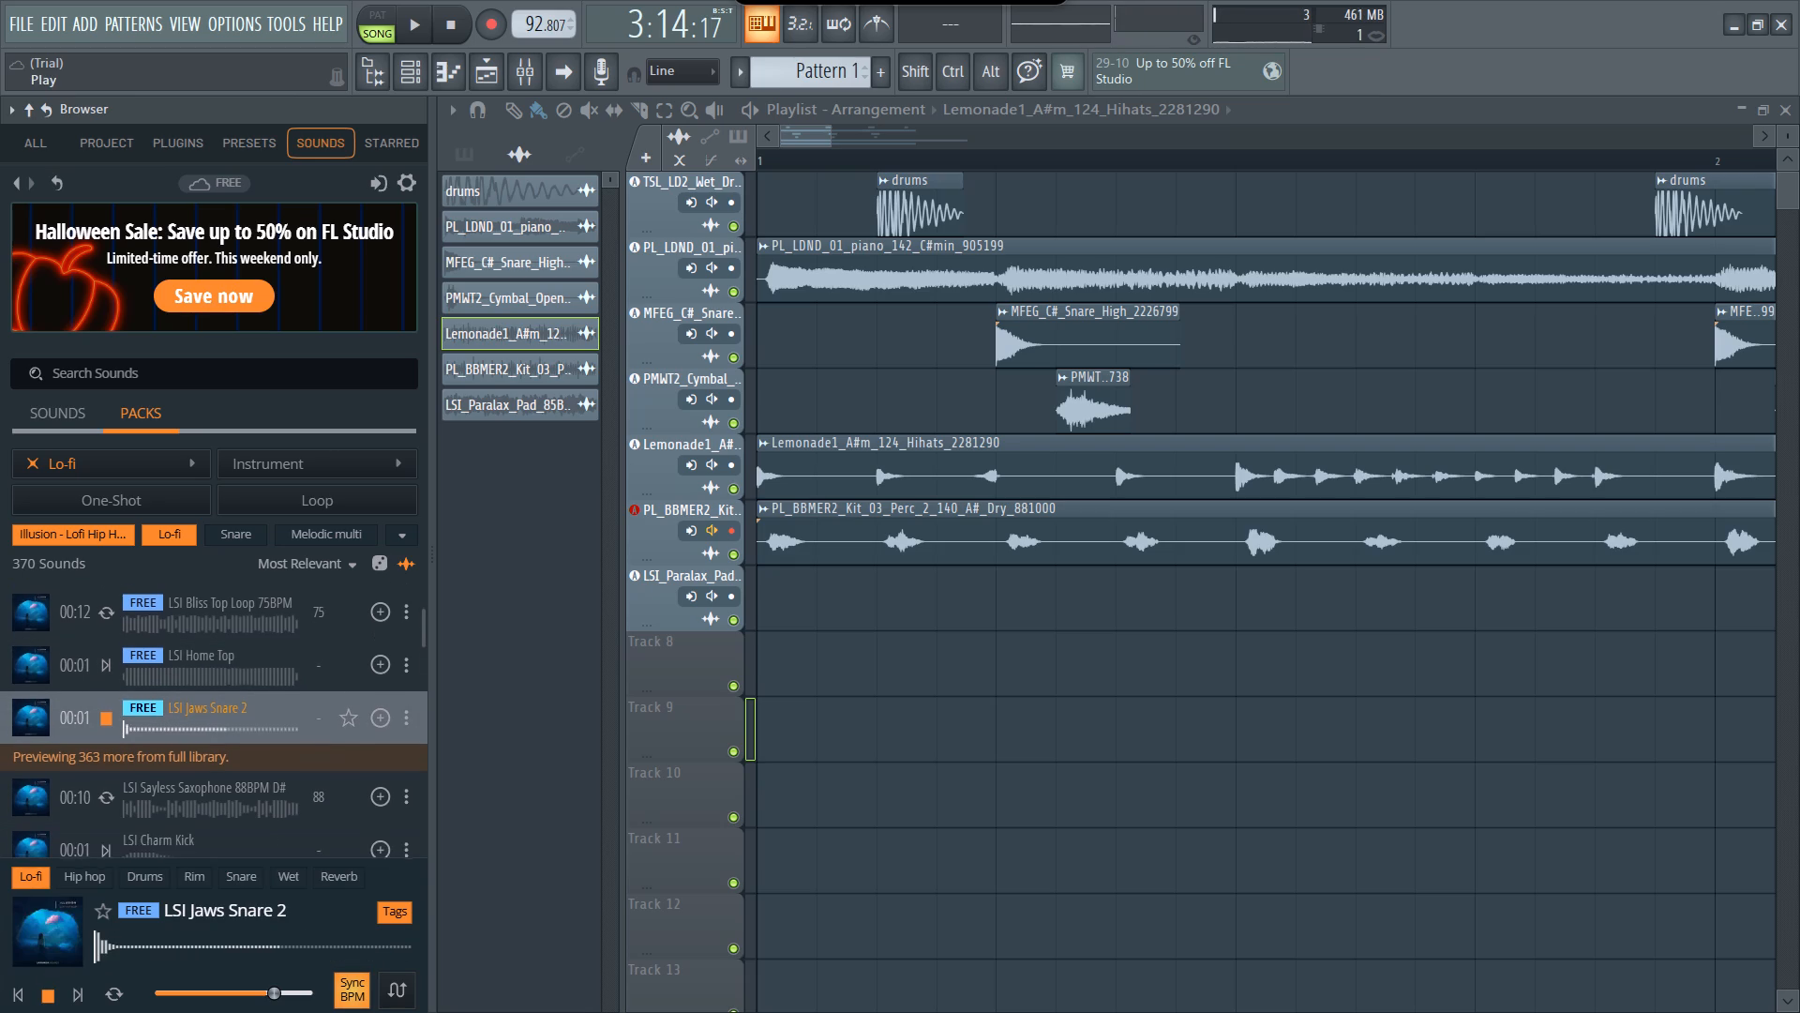
pyautogui.scroll(2, 114, 716)
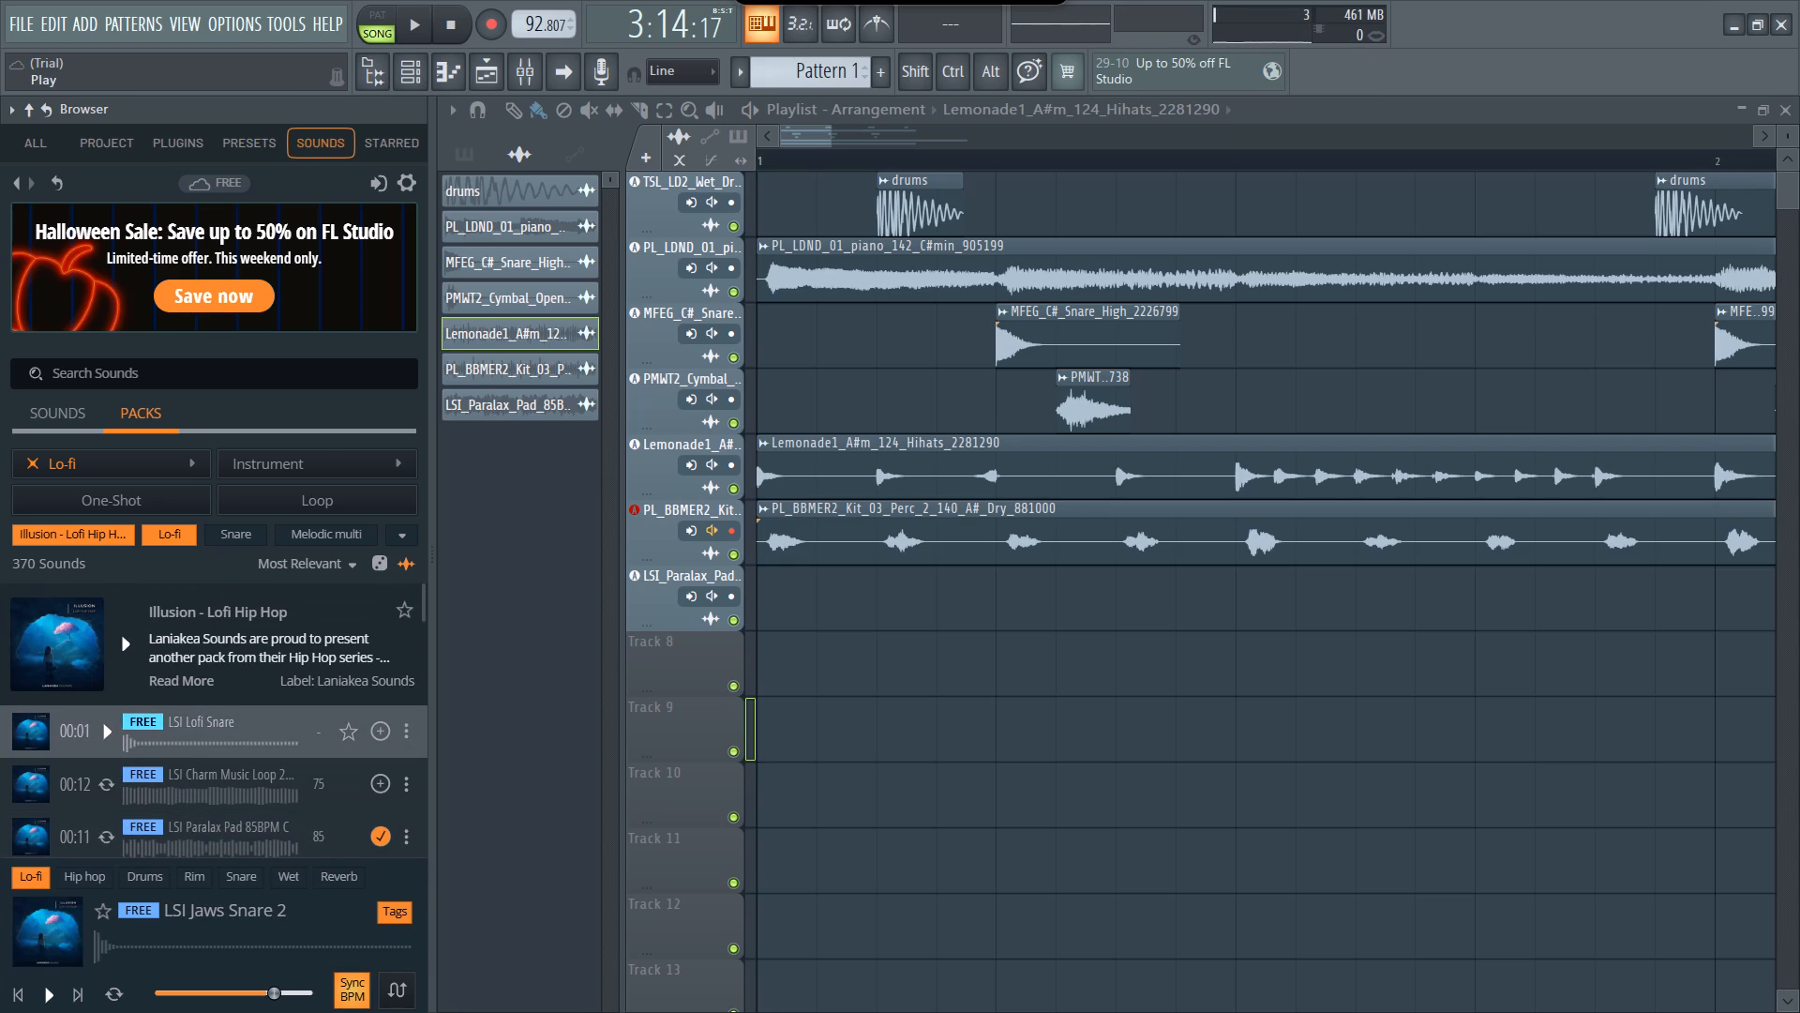
pyautogui.click(105, 748)
pyautogui.scroll(-1, 105, 748)
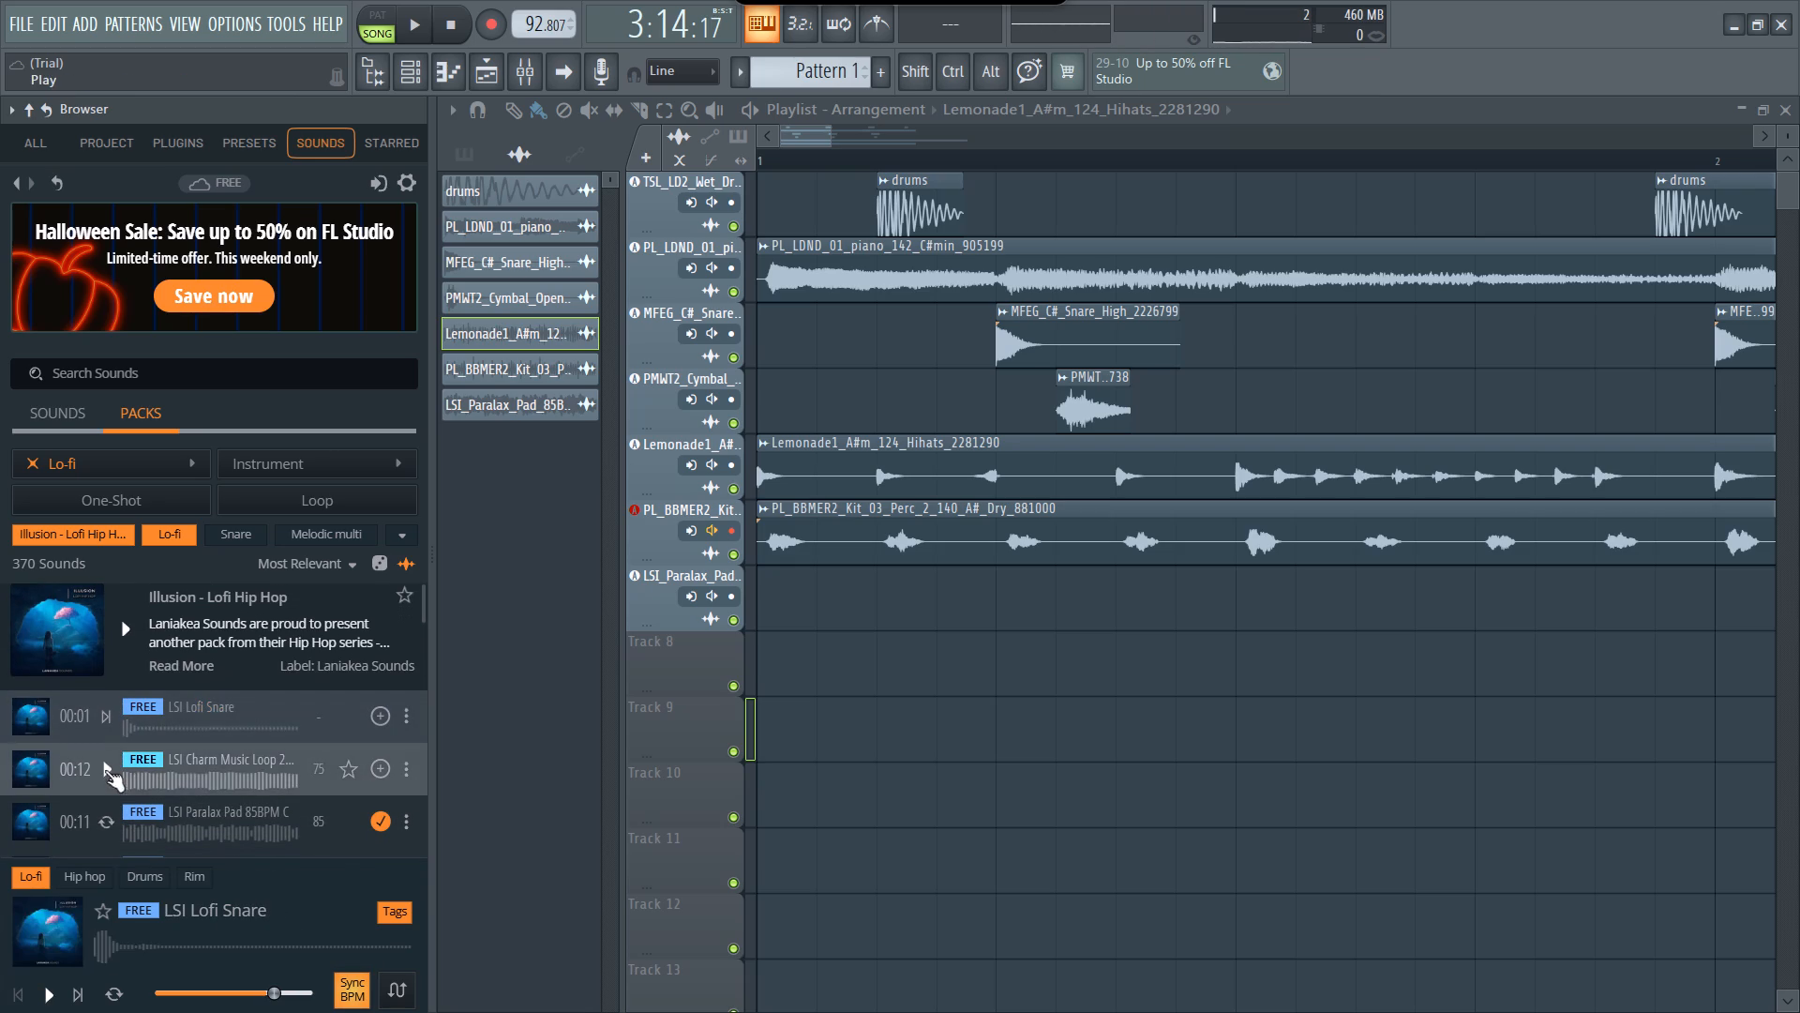
pyautogui.click(104, 773)
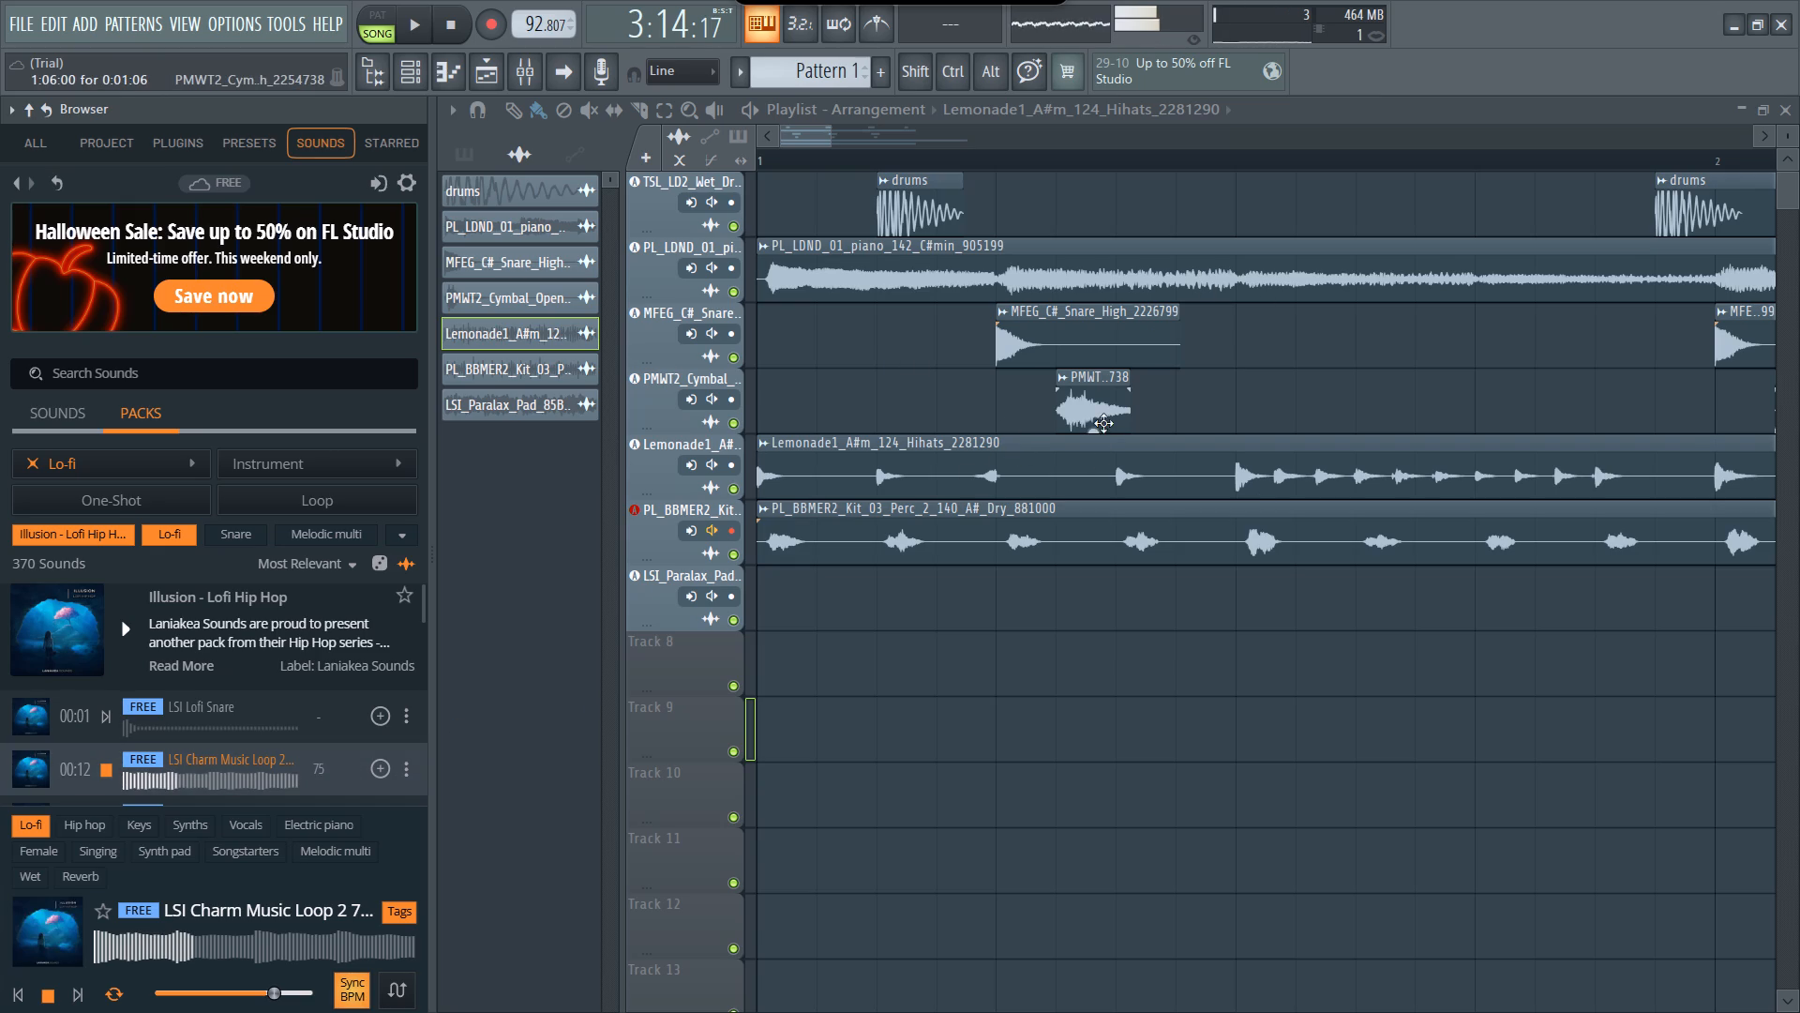
# Move the PMWT2 Cymbal Openhat clip from its own track to Track 9, starting at step 5 of bar 1.
pyautogui.moveTo(1104, 413); pyautogui.dragTo(1035, 764)
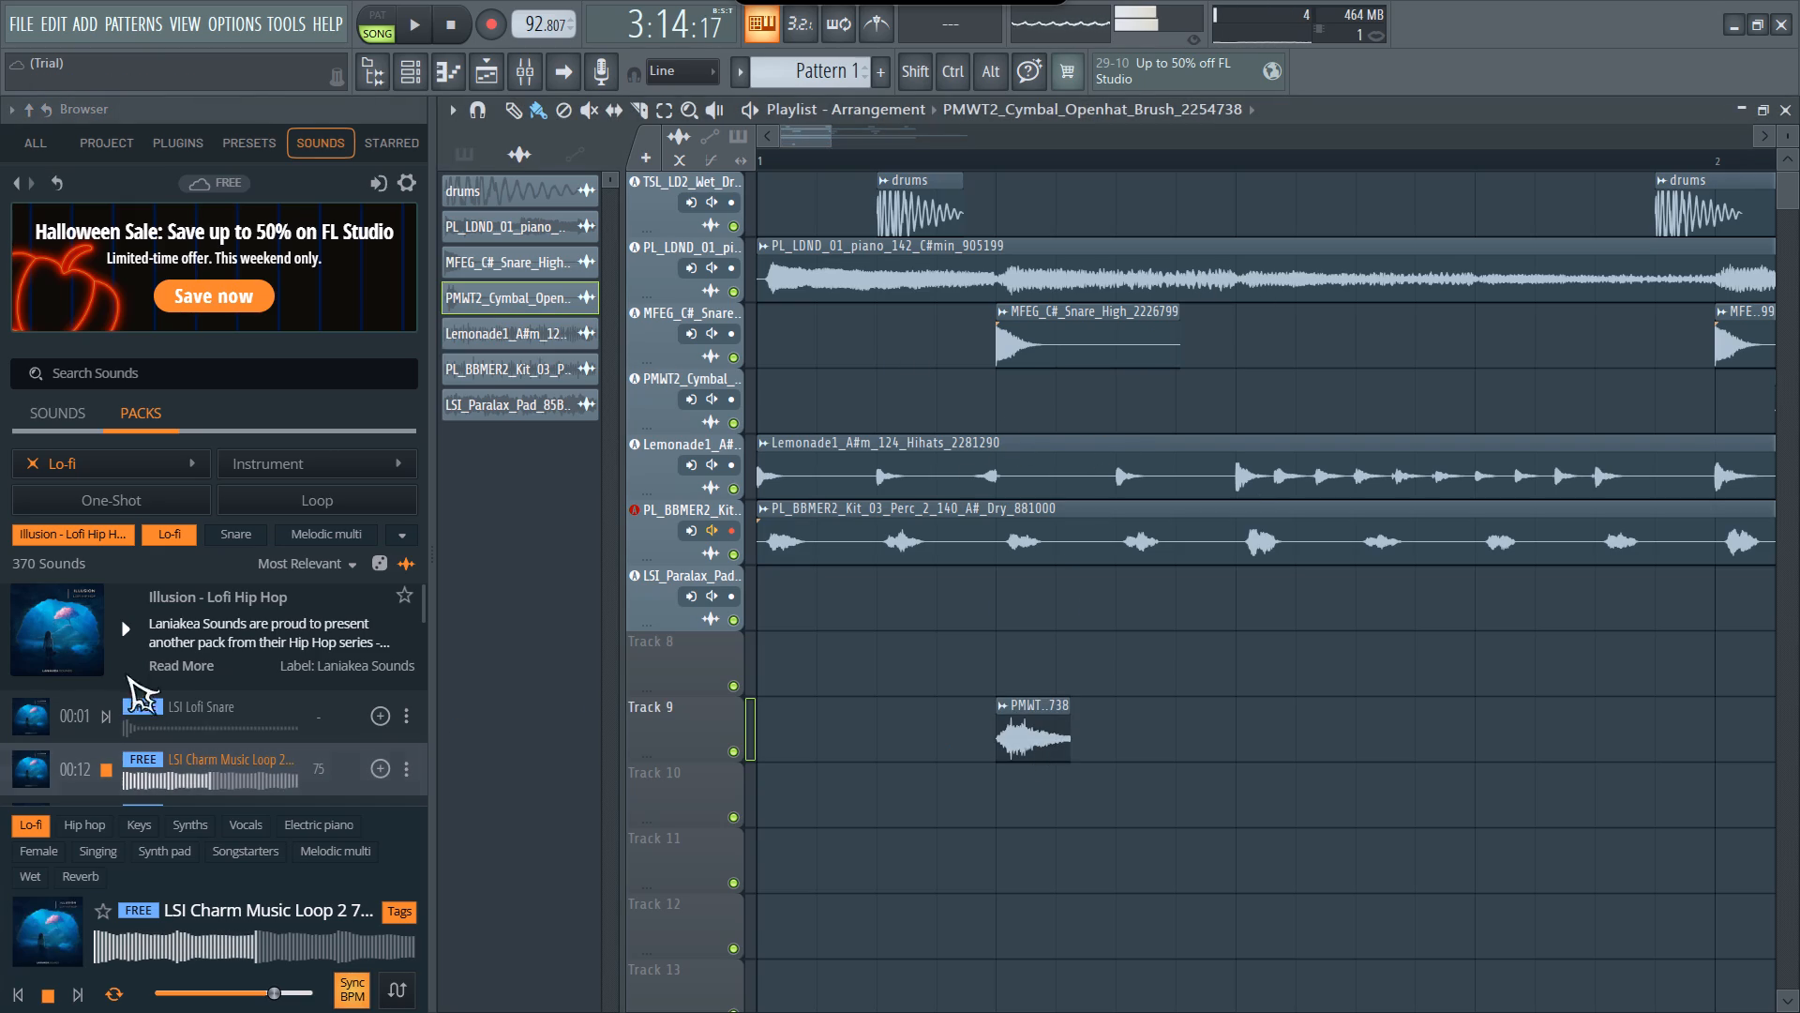
# Add the LSI Lofi Snare sample to Track 8 as an audio track.
pyautogui.moveTo(170, 735); pyautogui.dragTo(766, 400)
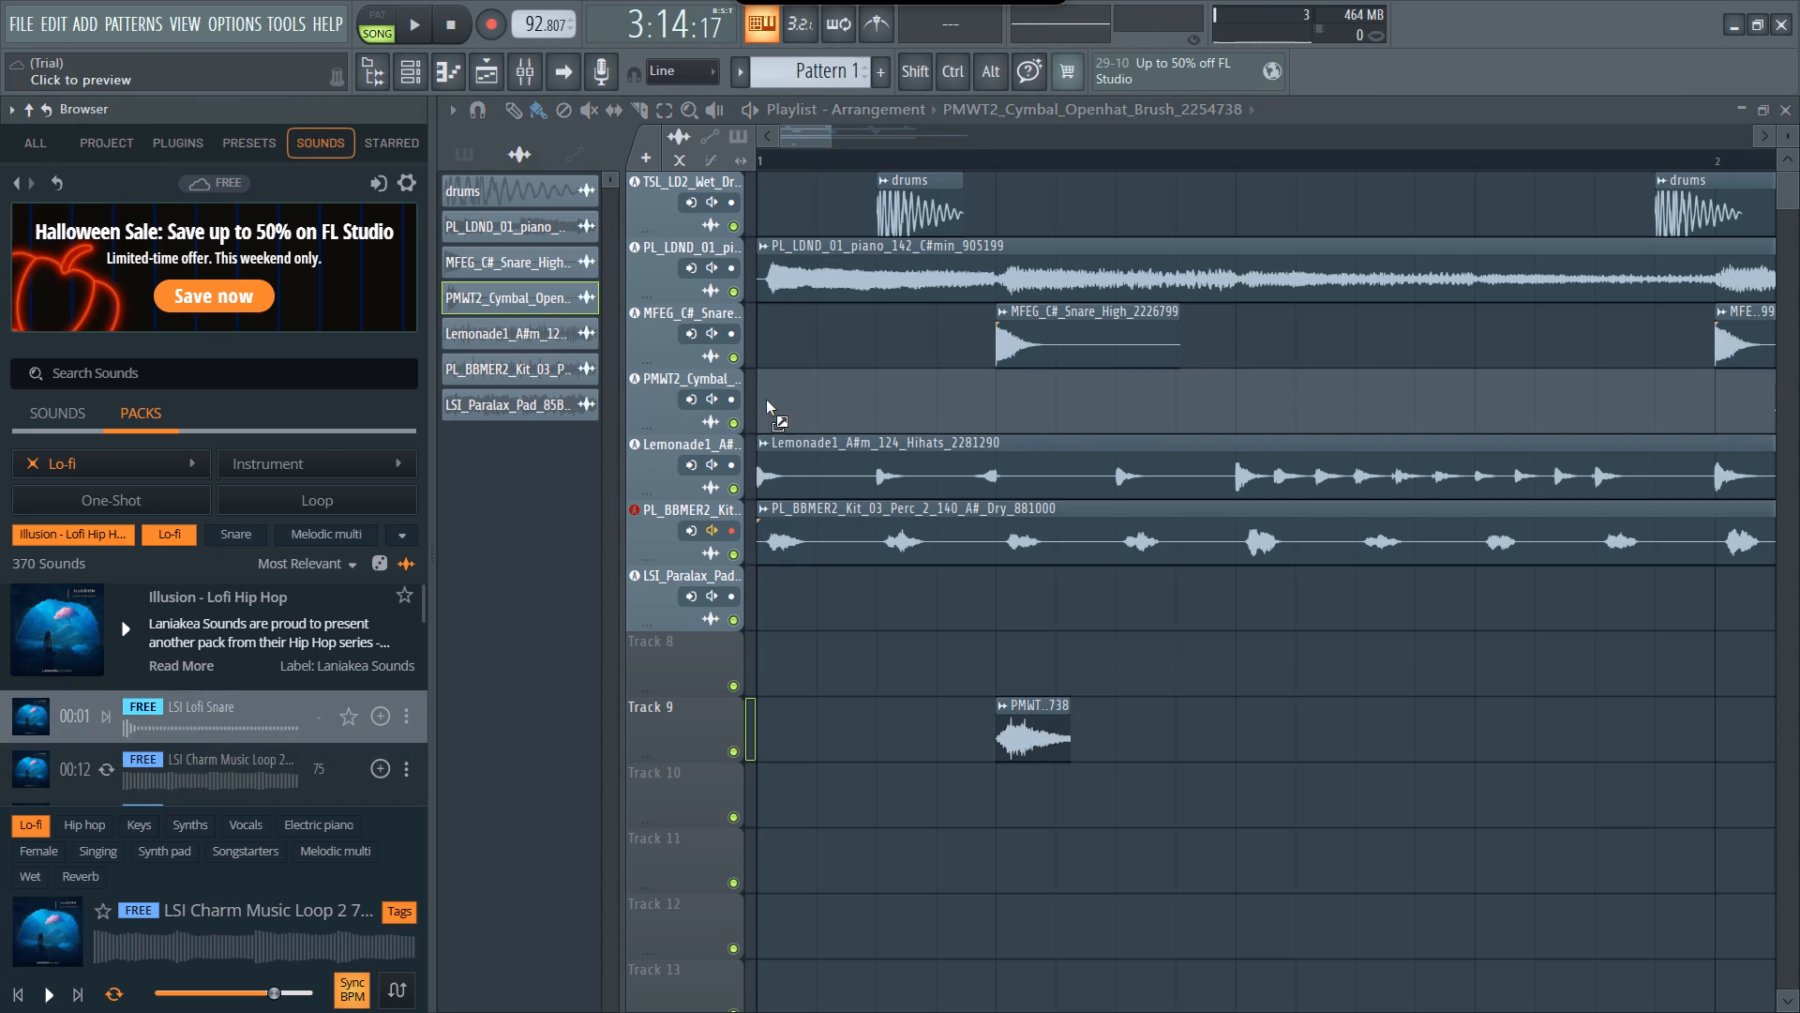
pyautogui.moveTo(766, 400); pyautogui.dragTo(677, 415)
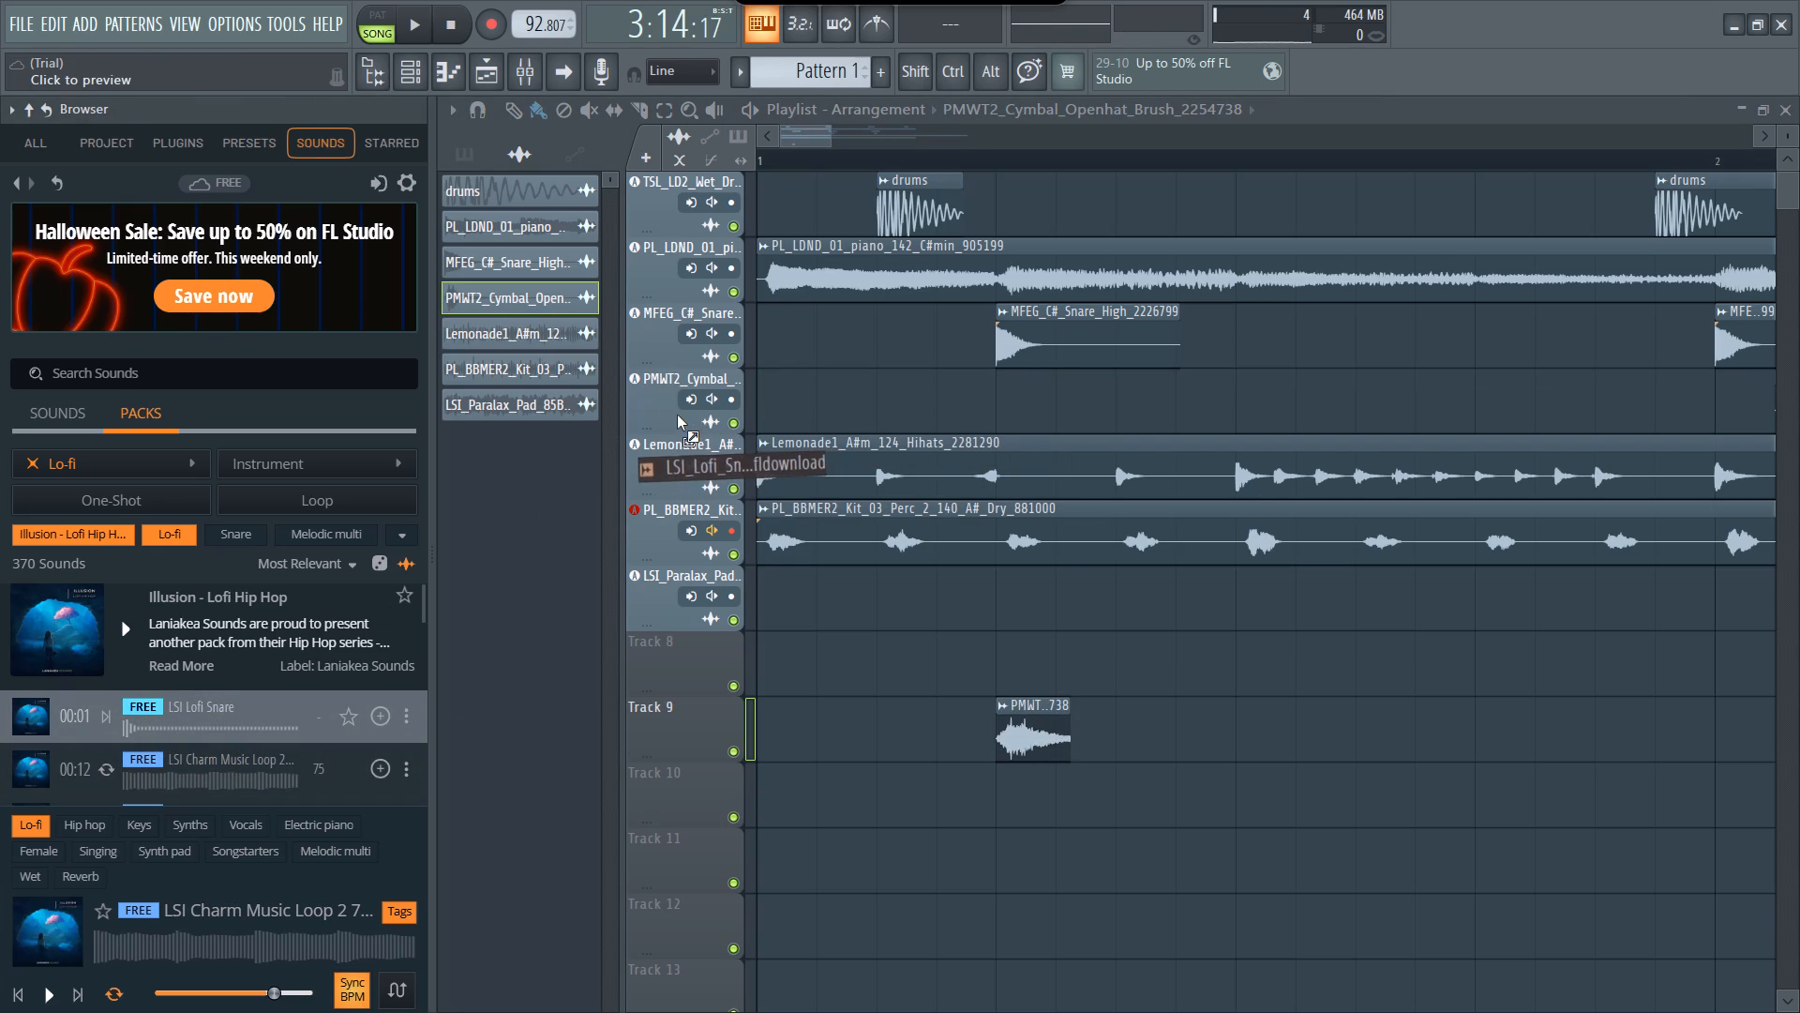
pyautogui.moveTo(677, 415); pyautogui.dragTo(682, 706)
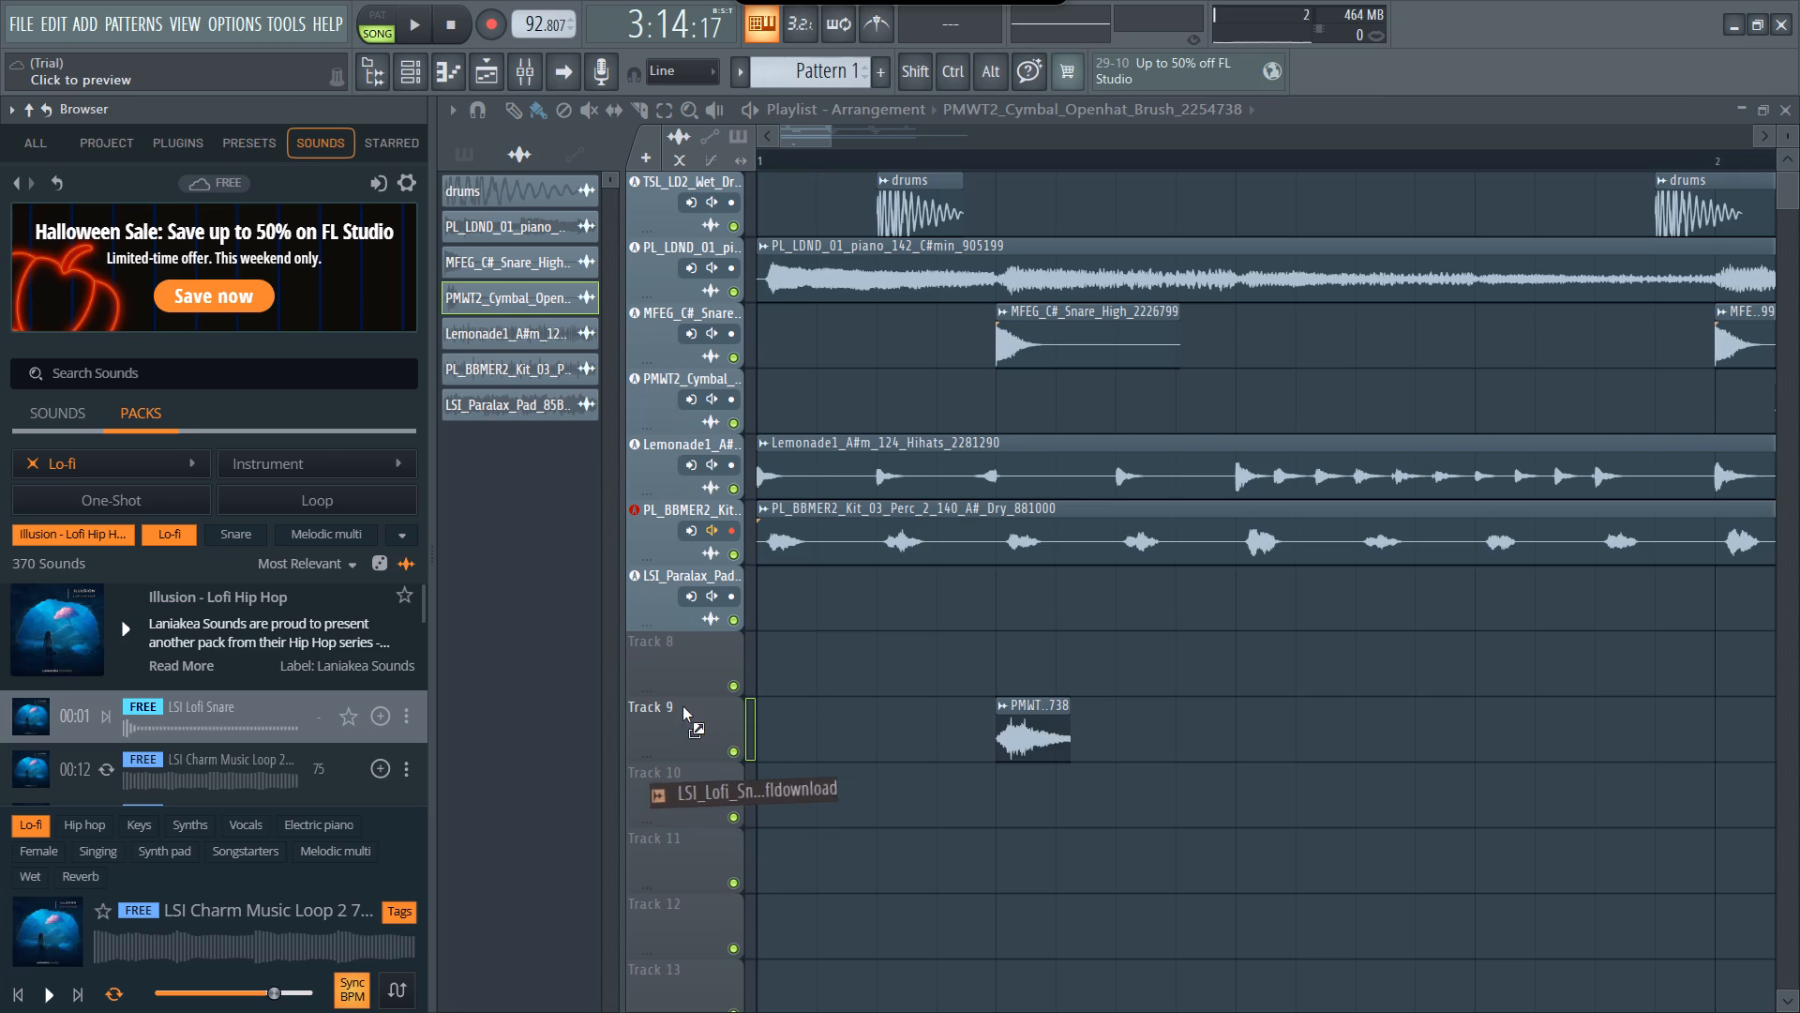
pyautogui.moveTo(682, 706); pyautogui.dragTo(680, 667)
pyautogui.click(862, 592)
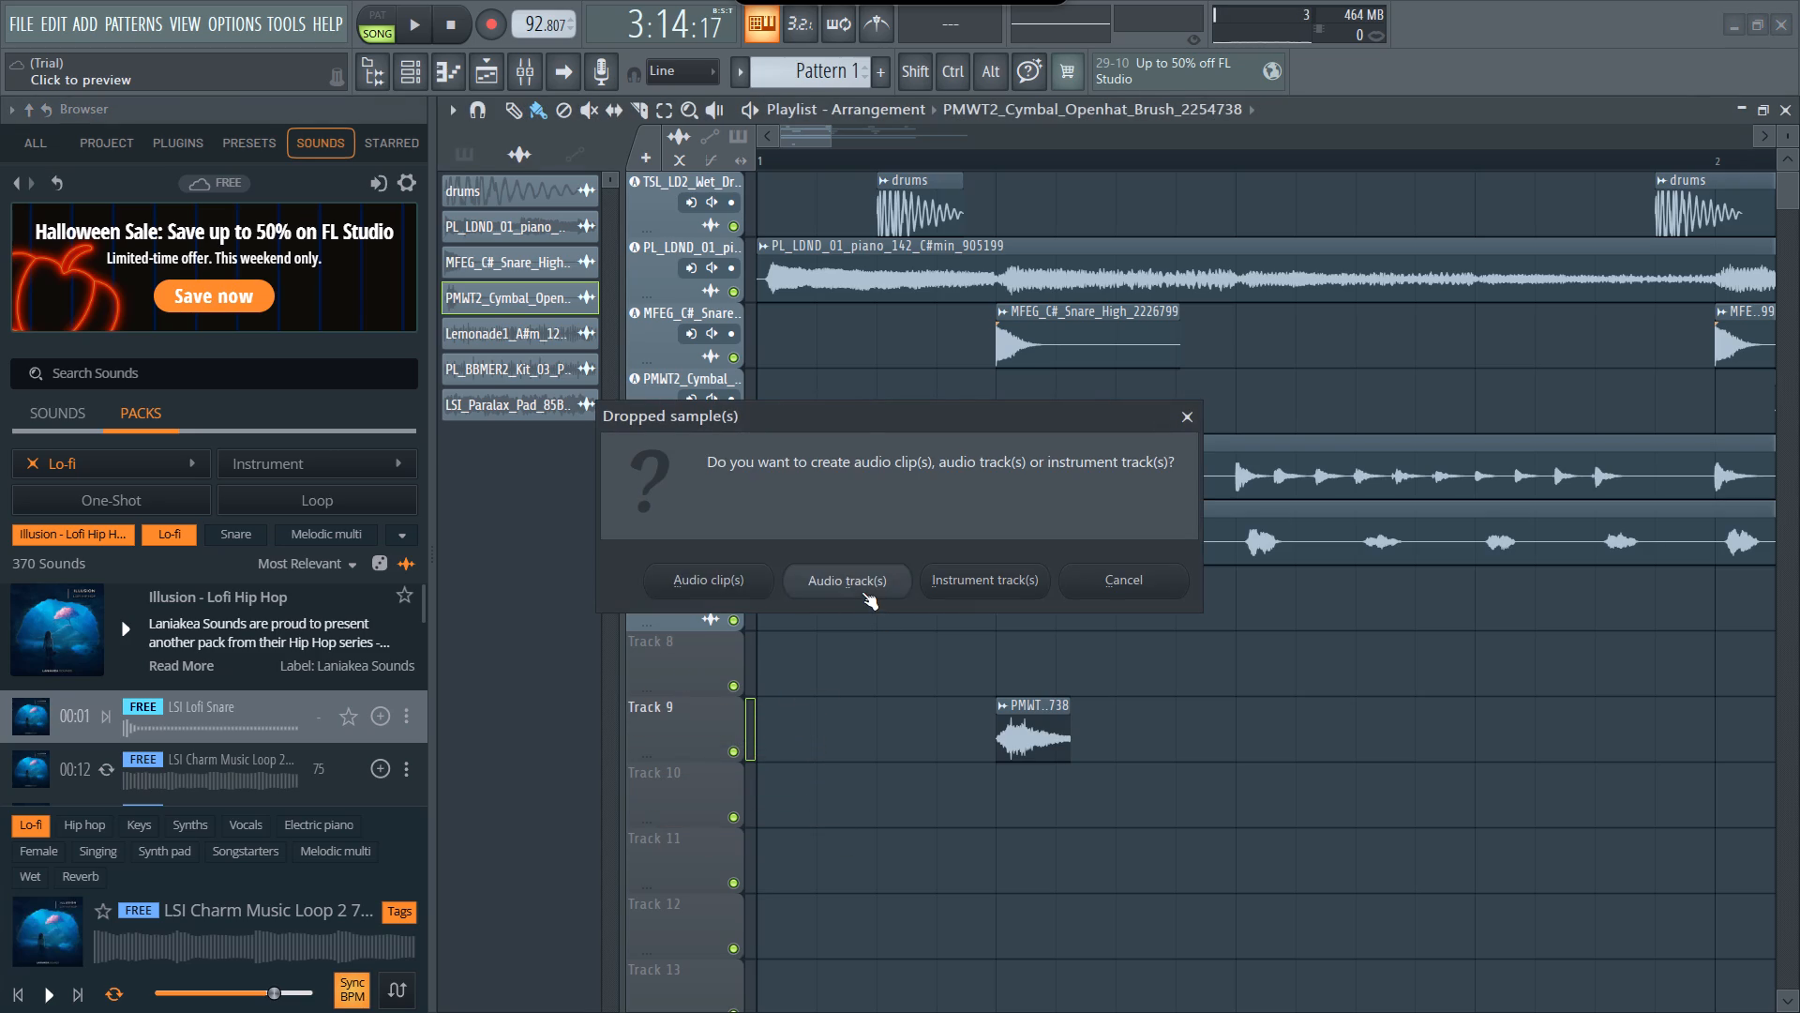
# Move the PMWT2 Cymbal Openhat clip back to its own track at step 6 of bar 1, and mute that track.
pyautogui.moveTo(1040, 731); pyautogui.dragTo(1097, 370)
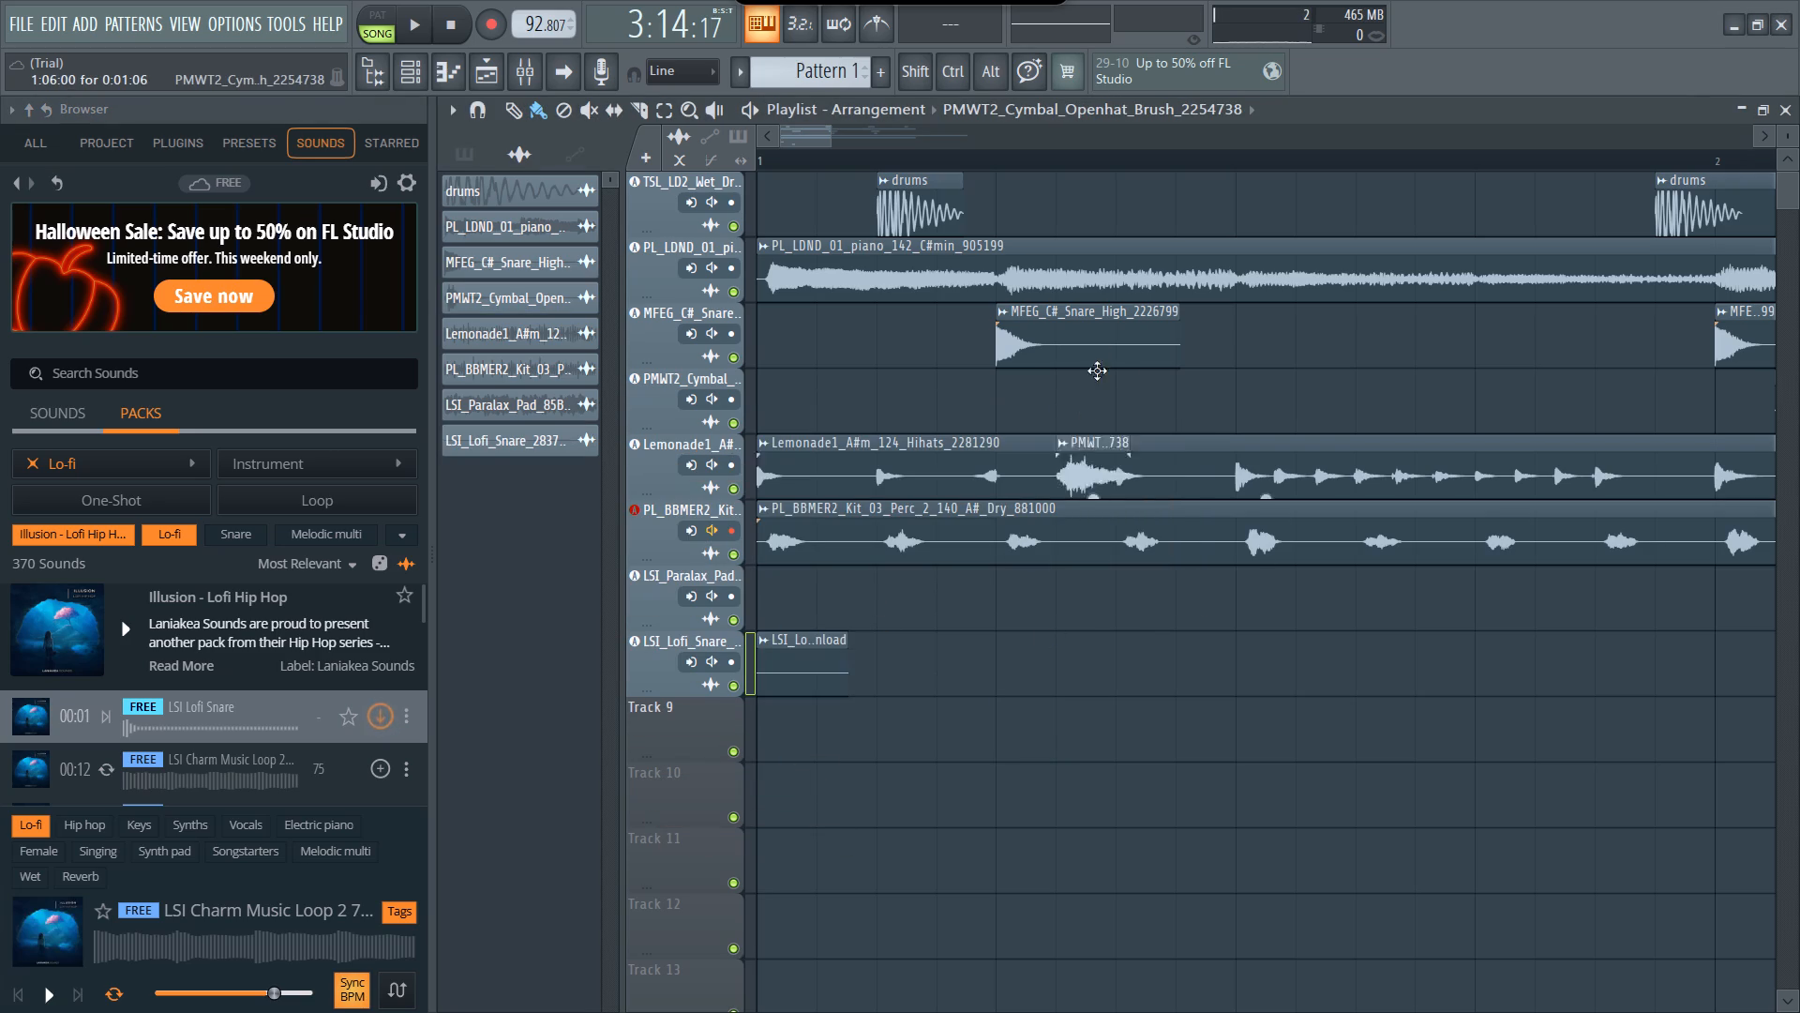
pyautogui.moveTo(1097, 370); pyautogui.dragTo(1085, 403)
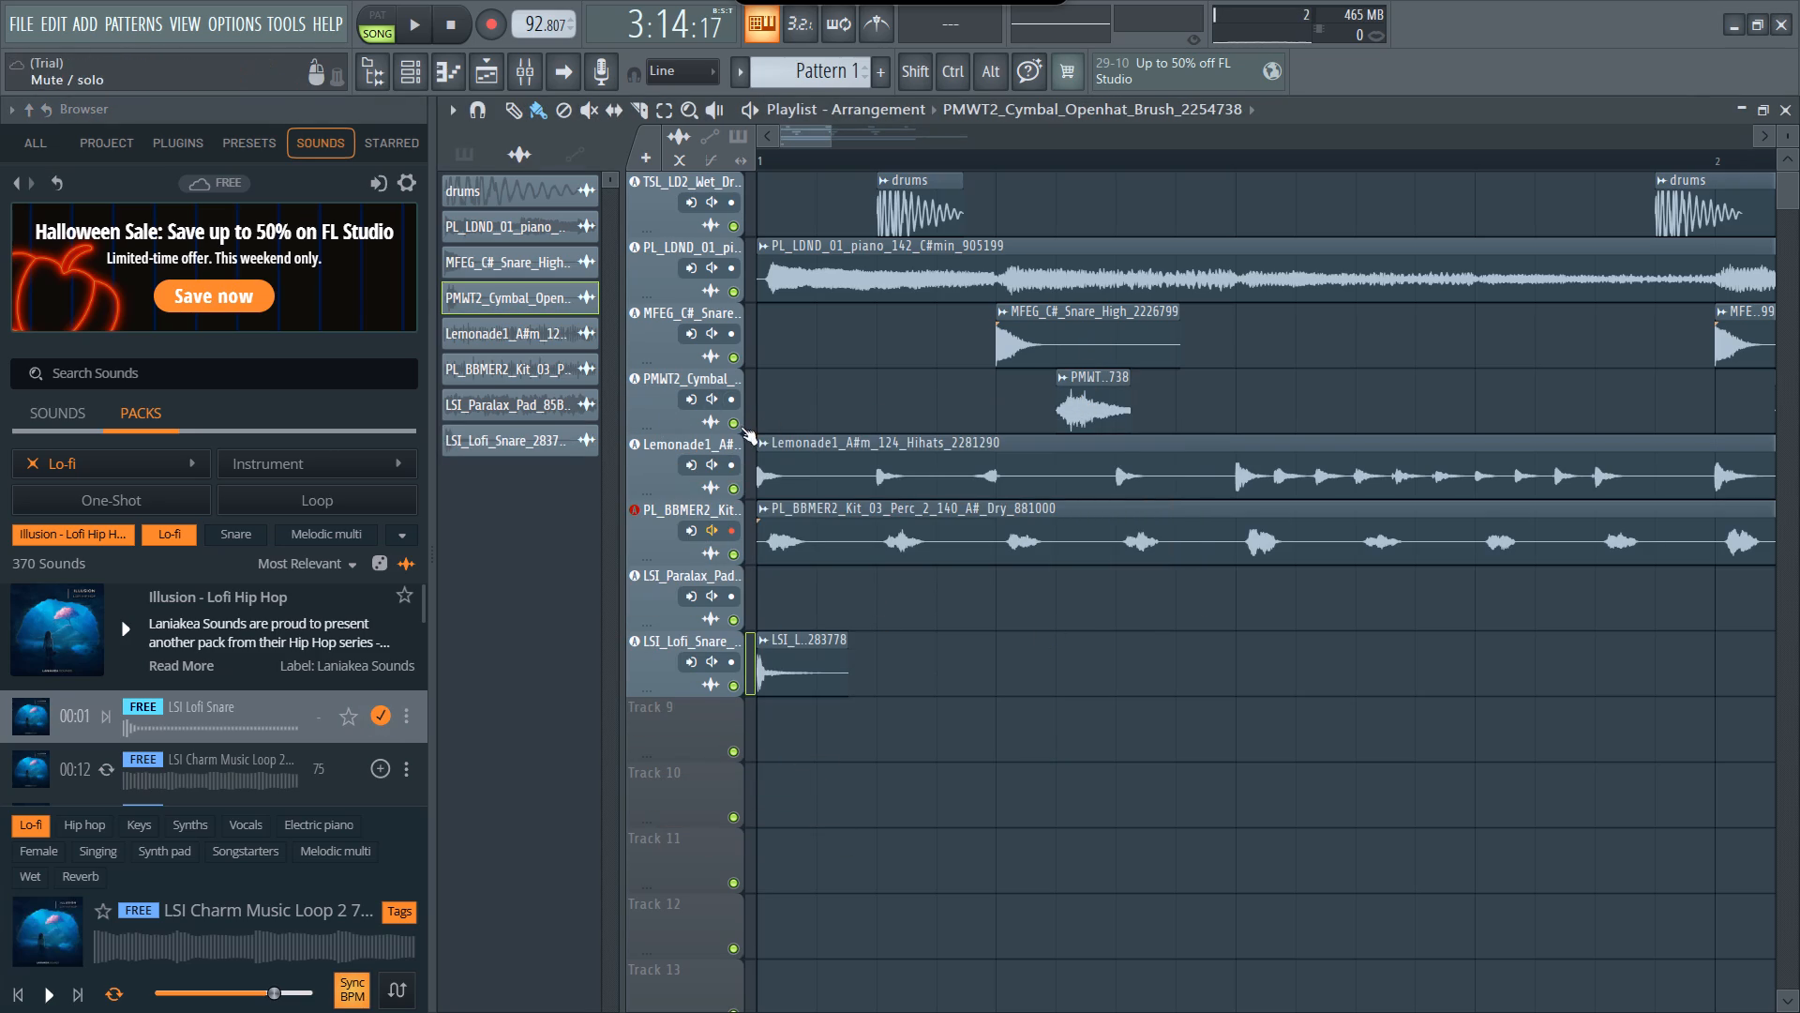
pyautogui.click(732, 423)
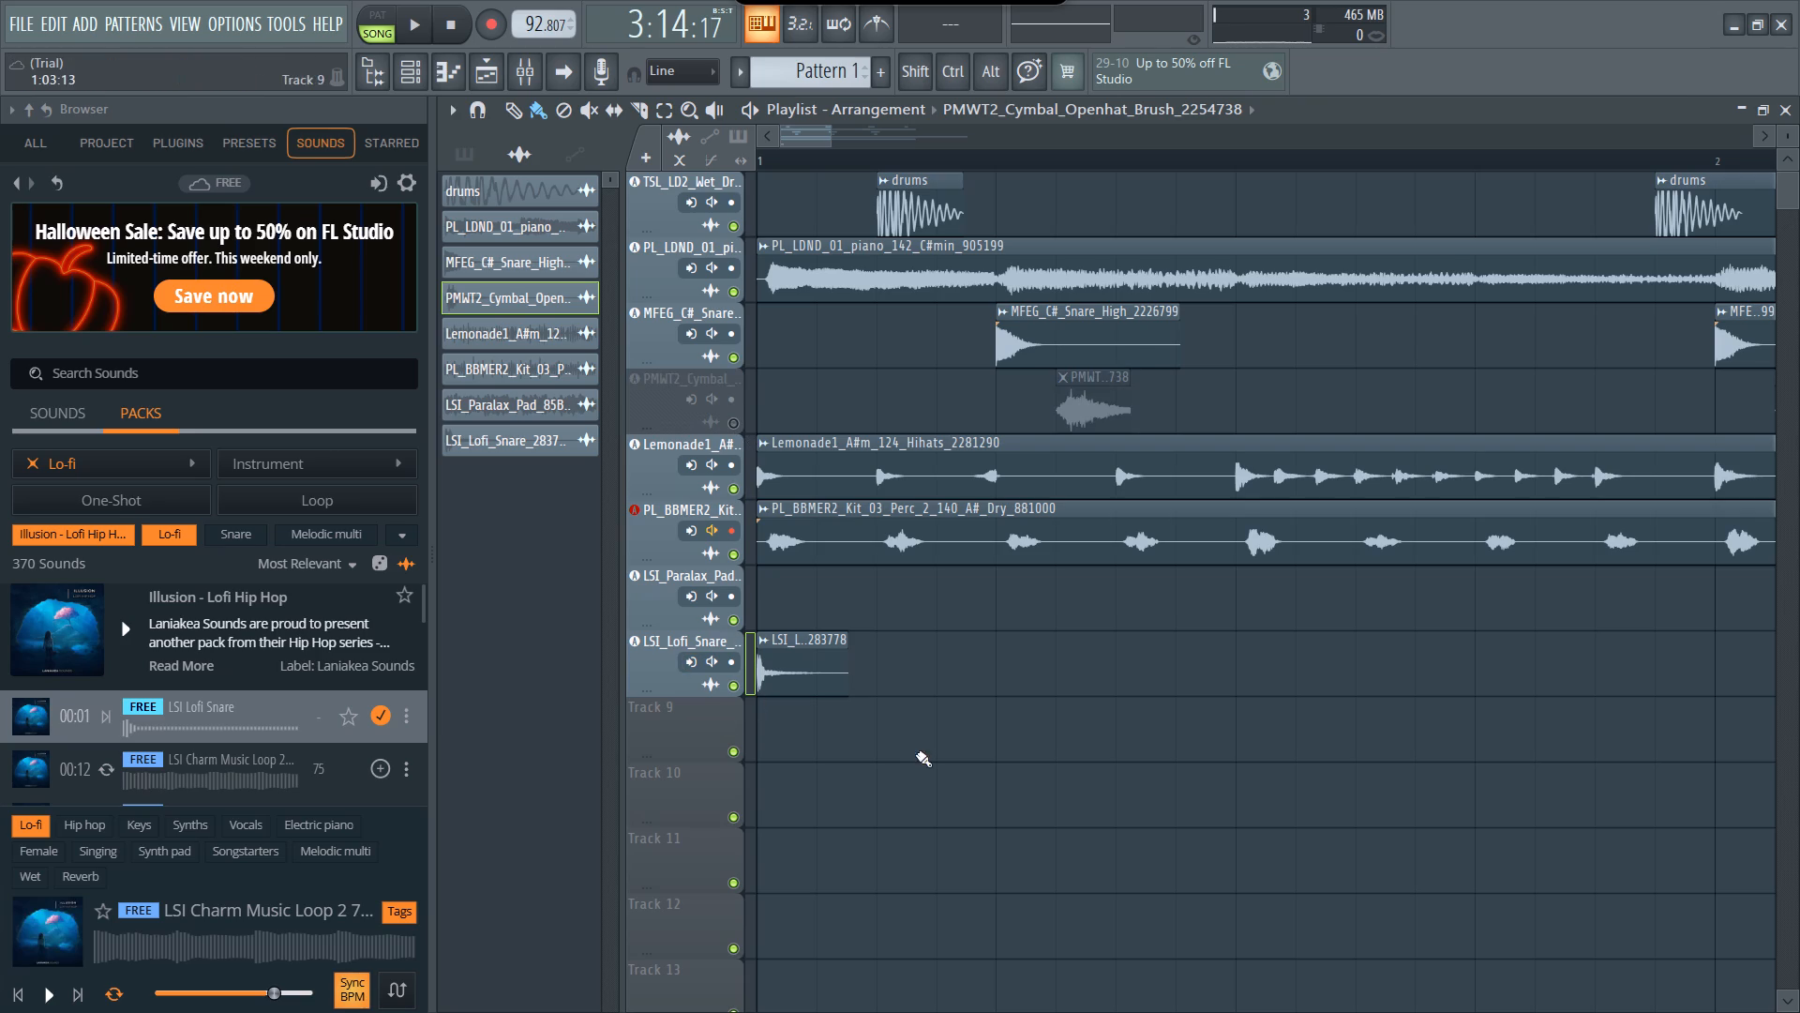
# Place LSI Lofi Snare clips on their track at step 6 of bar 1 and steps 2 and 16 of bar 2, deleting the stray Track 9 copy.
pyautogui.moveTo(816, 671); pyautogui.dragTo(832, 674)
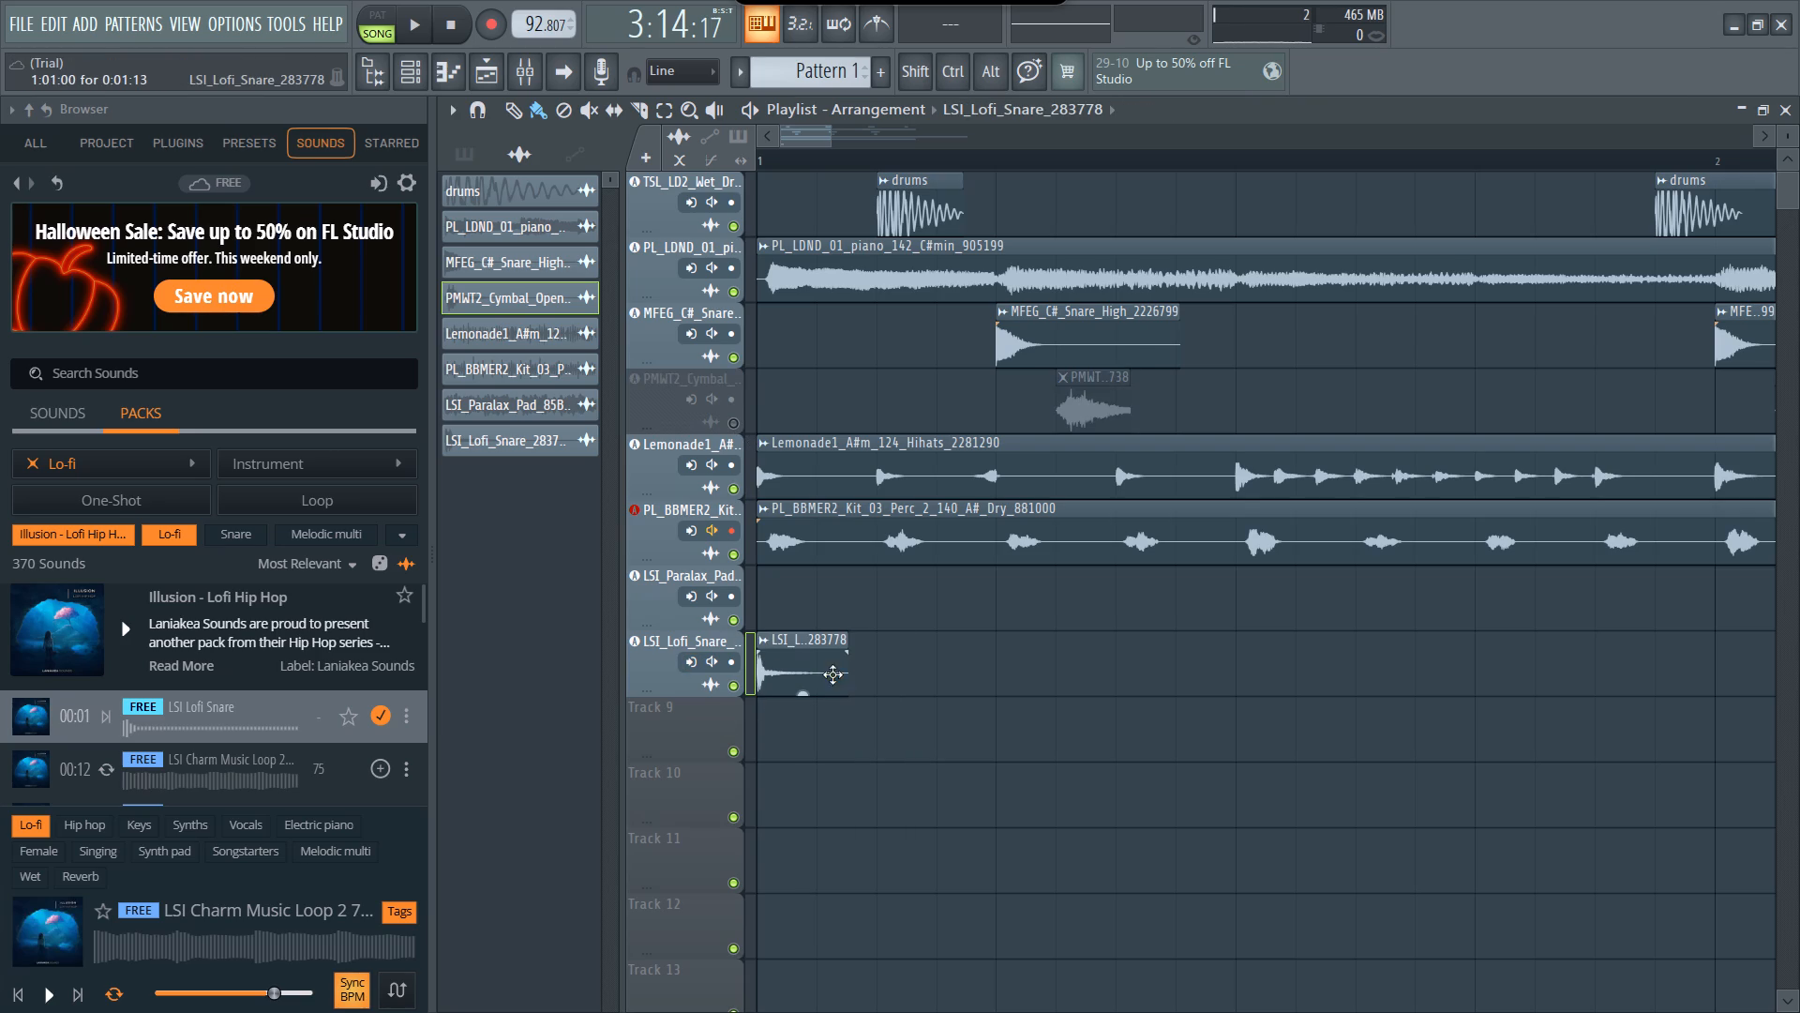
pyautogui.moveTo(832, 674); pyautogui.dragTo(1123, 673)
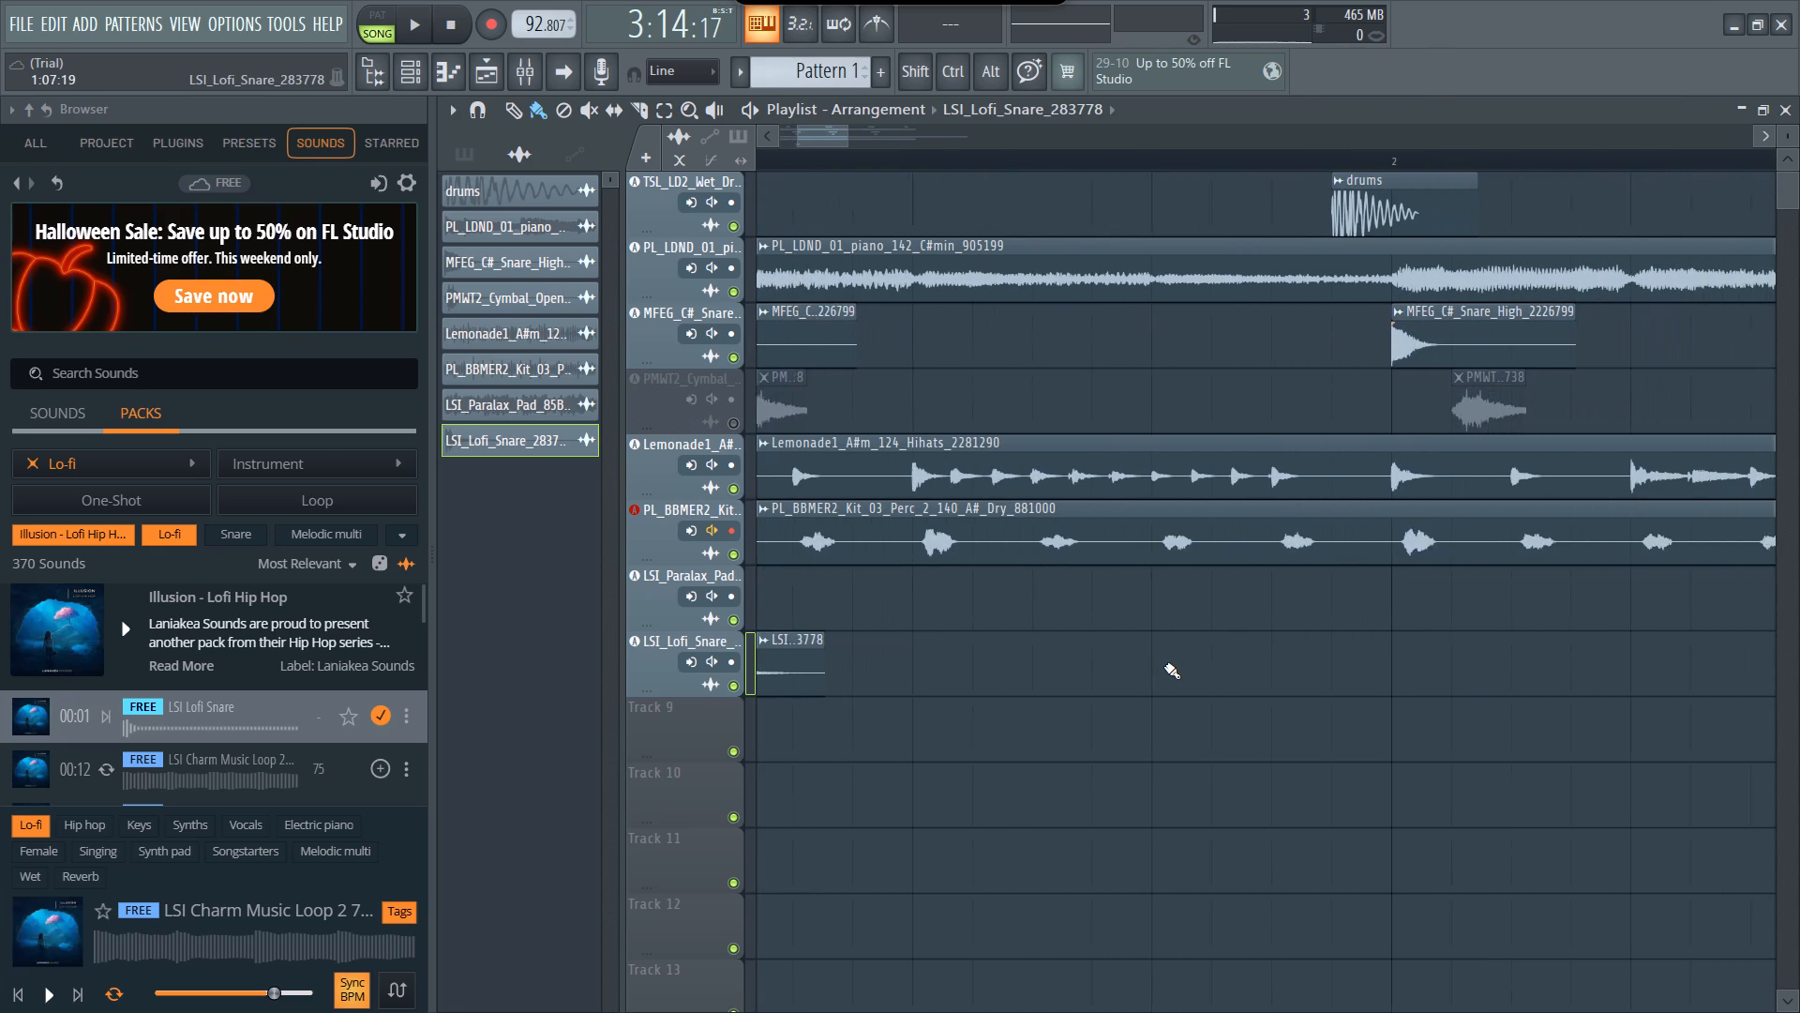
pyautogui.click(1449, 669)
pyautogui.hscroll(-1, 1449, 669)
pyautogui.hscroll(1, 1449, 669)
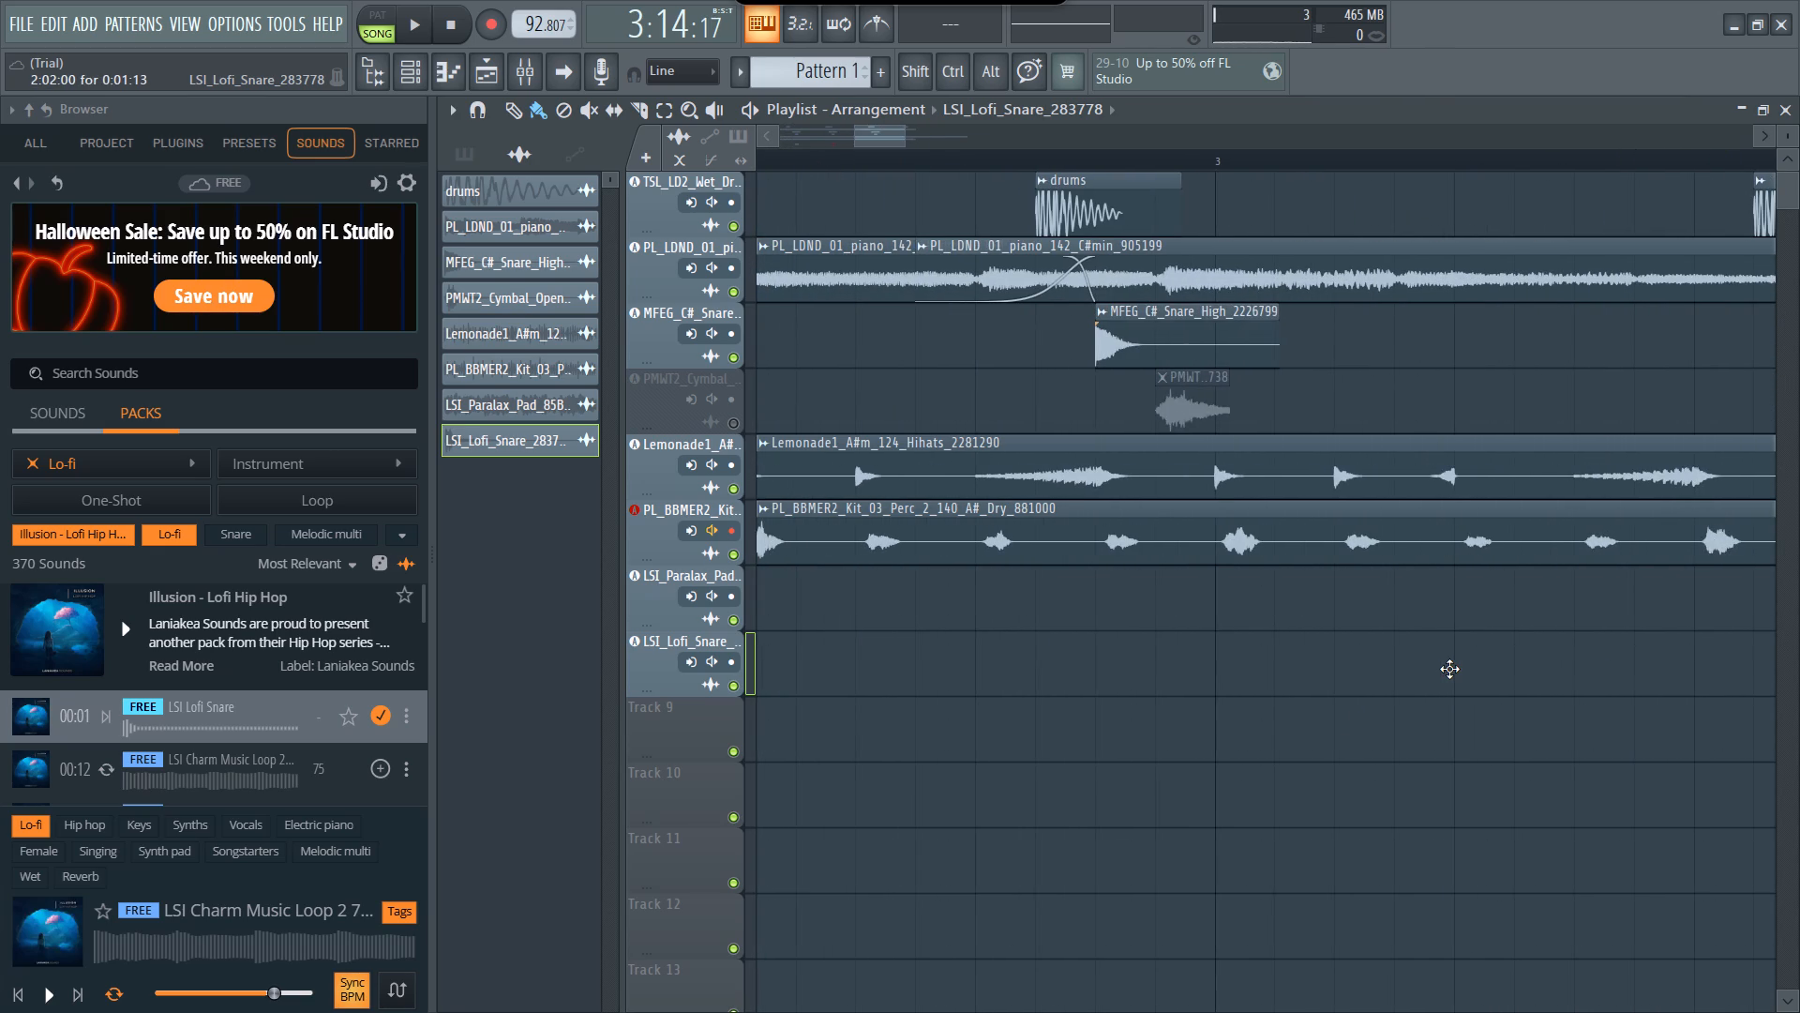
pyautogui.click(1197, 685)
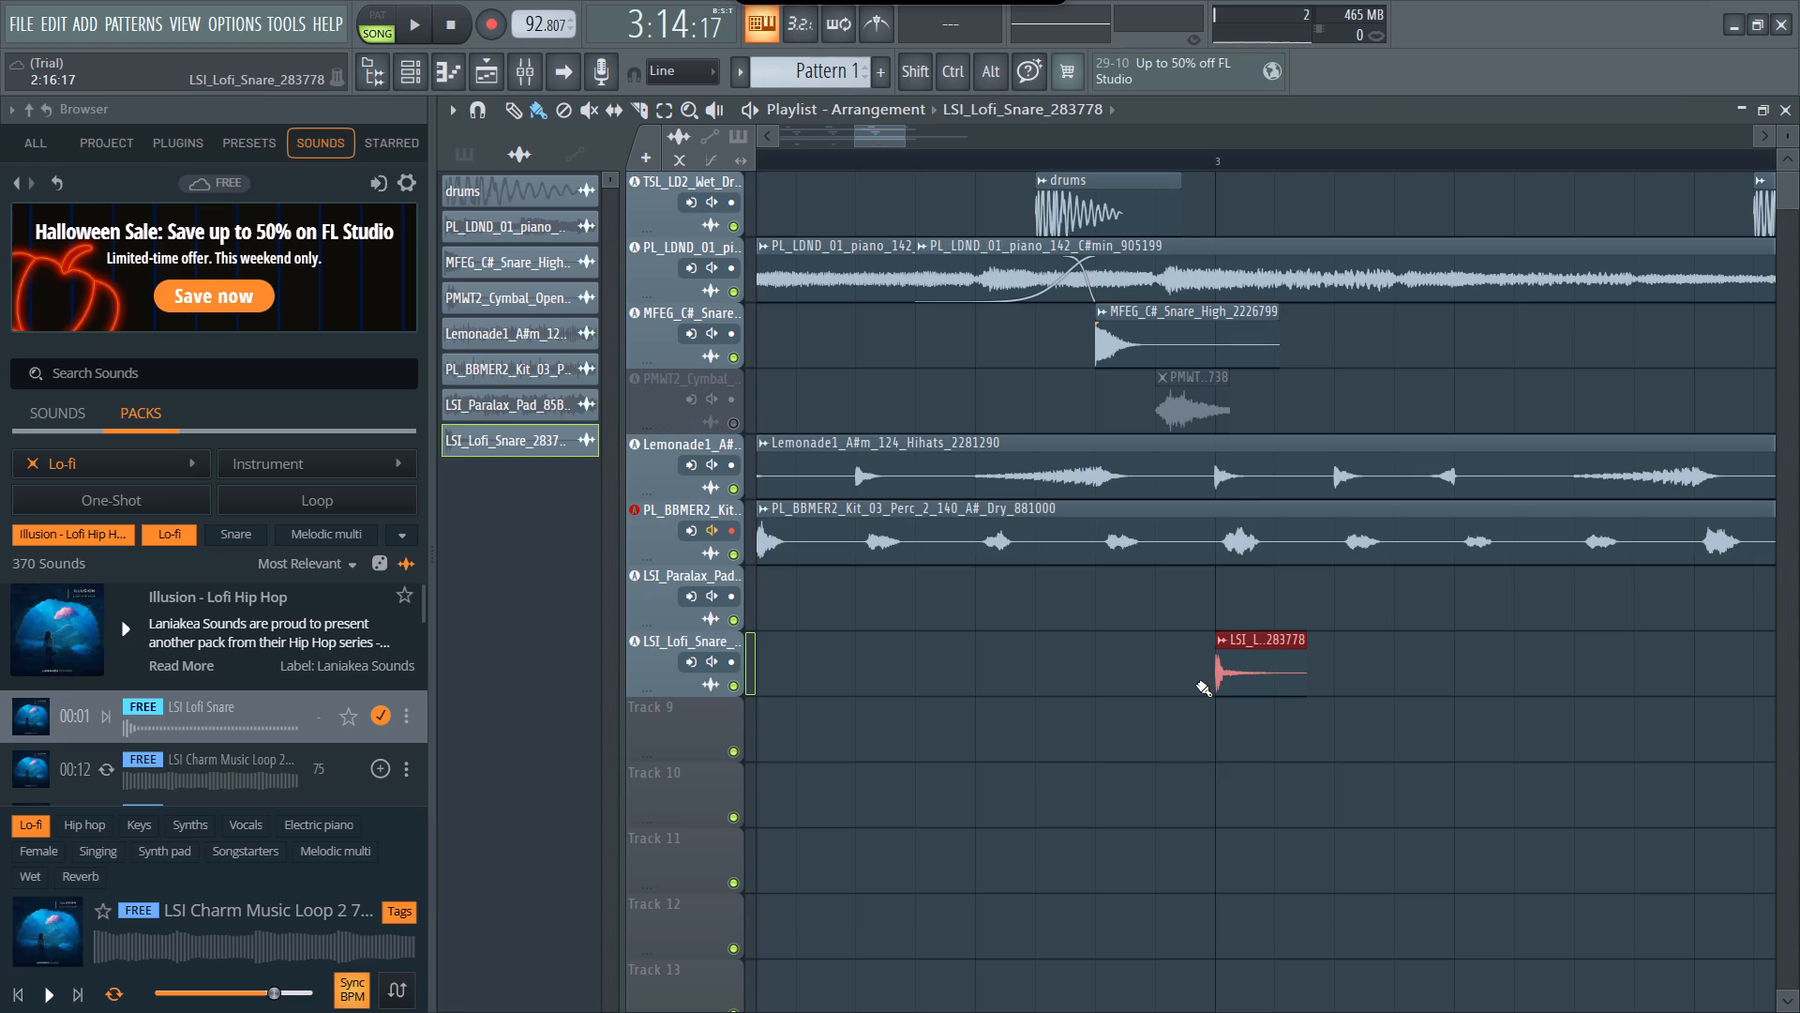
pyautogui.moveTo(1251, 679); pyautogui.dragTo(1207, 685)
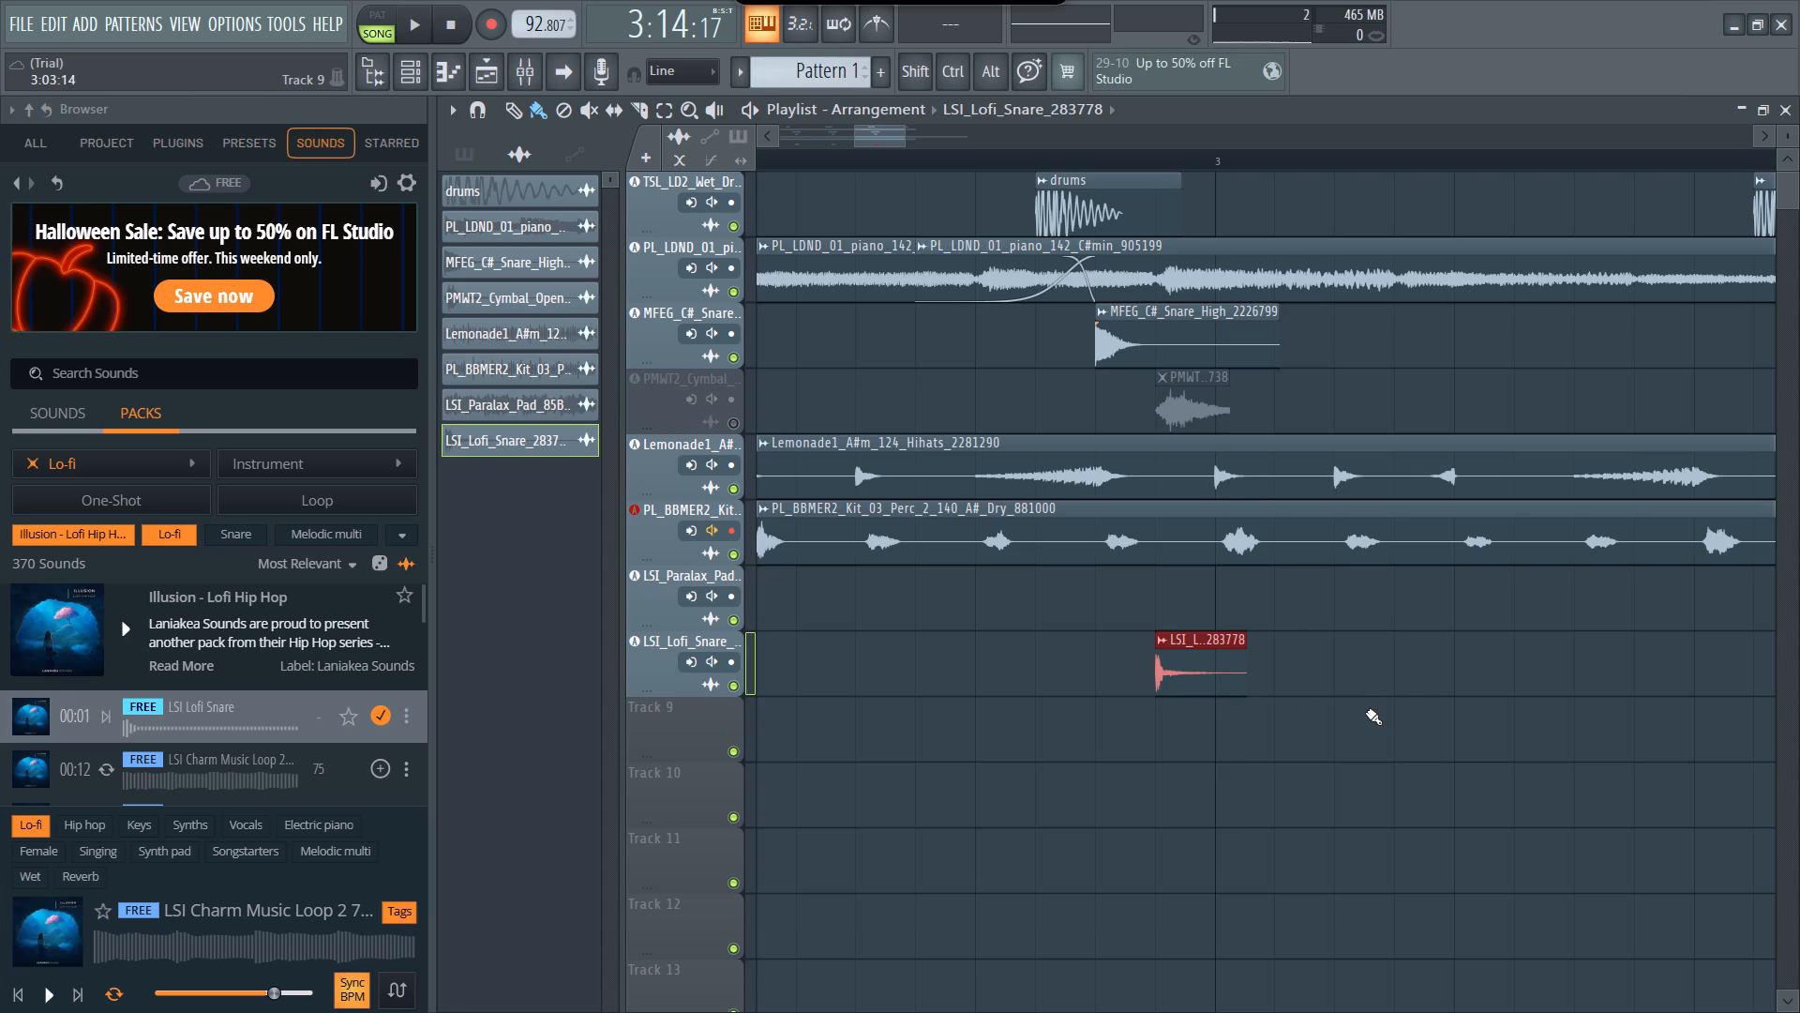
pyautogui.click(1360, 709)
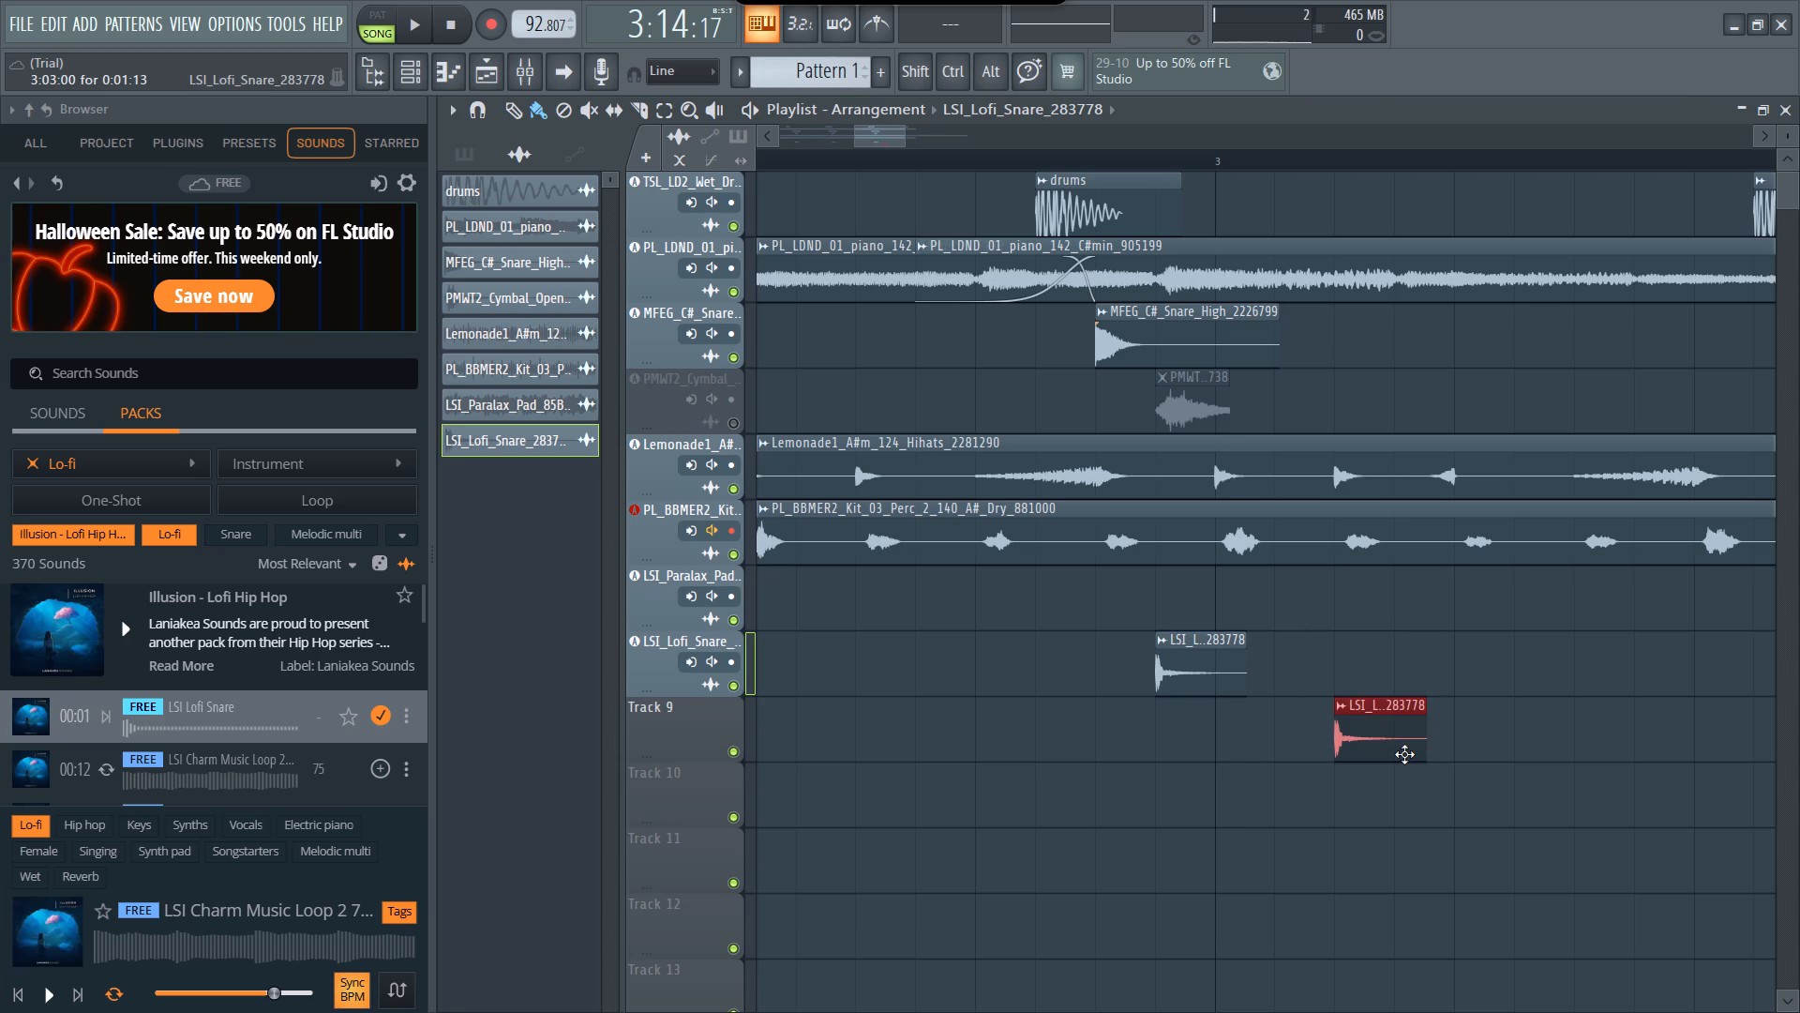
pyautogui.rightClick(1426, 751)
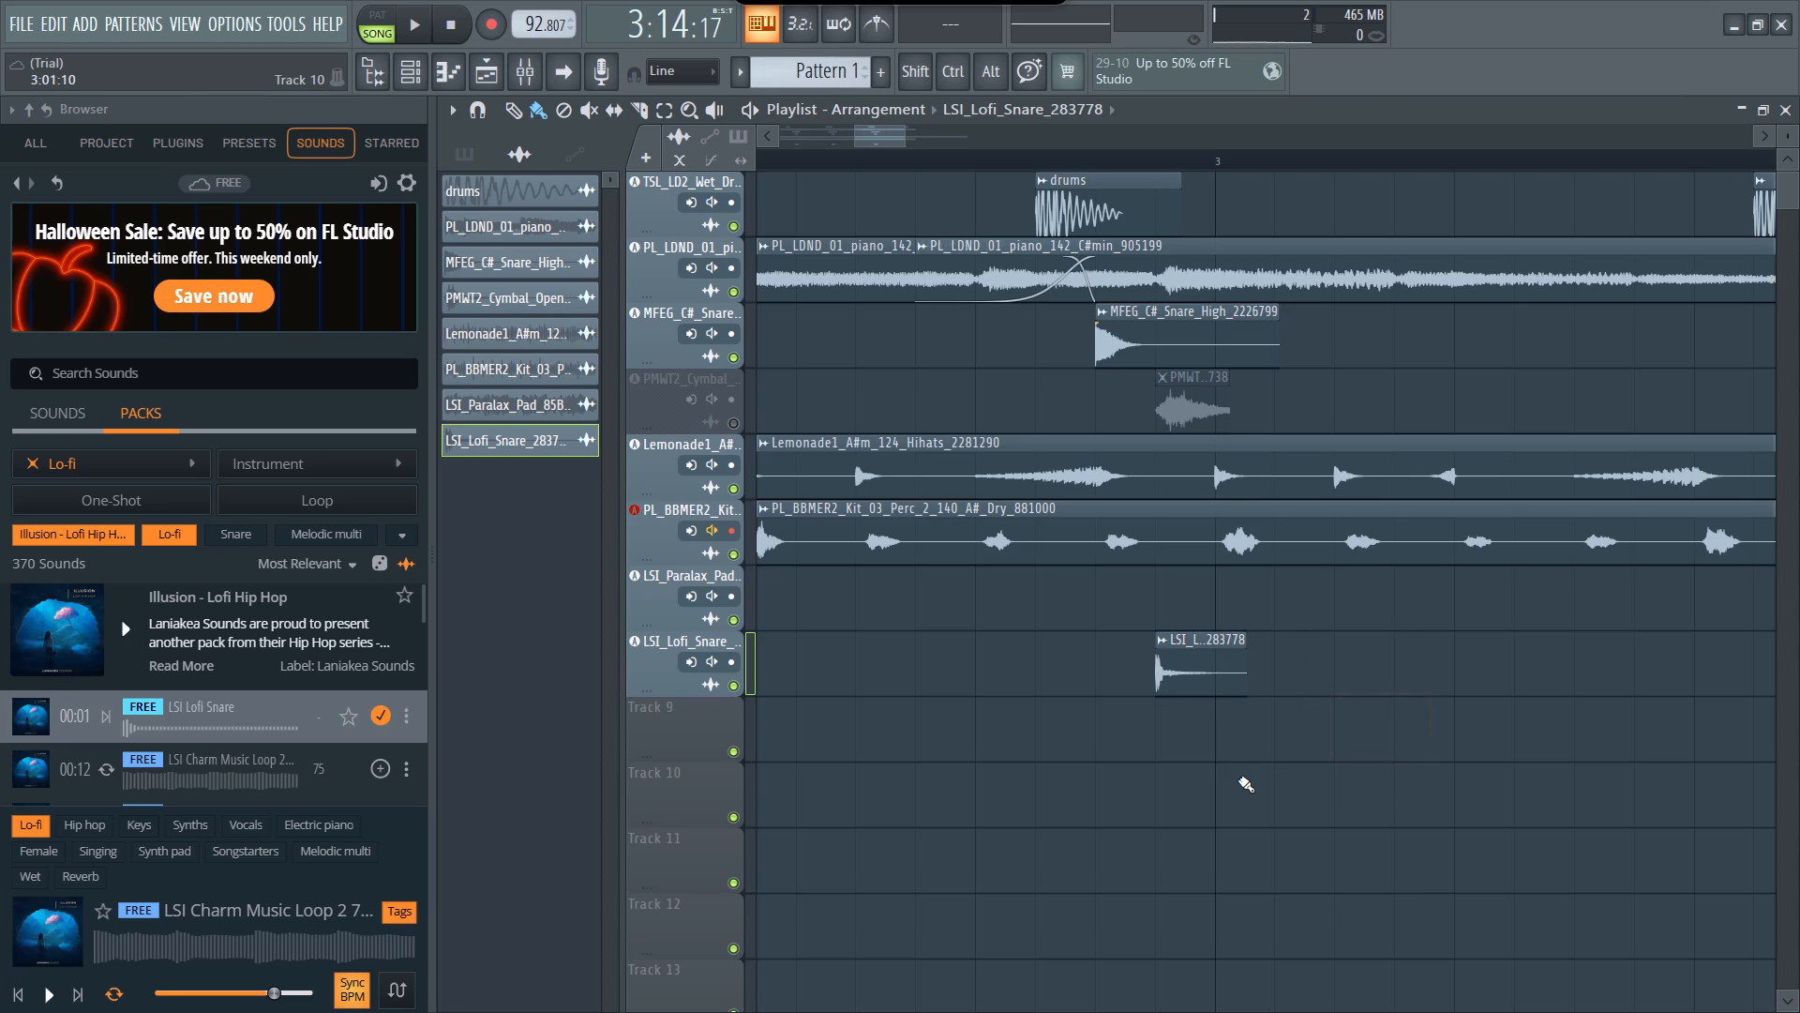
# Play the song to hear the lo-fi snare clips in the arrangement.
pyautogui.scroll(-2, 1380, 766)
pyautogui.hscroll(12, 1380, 766)
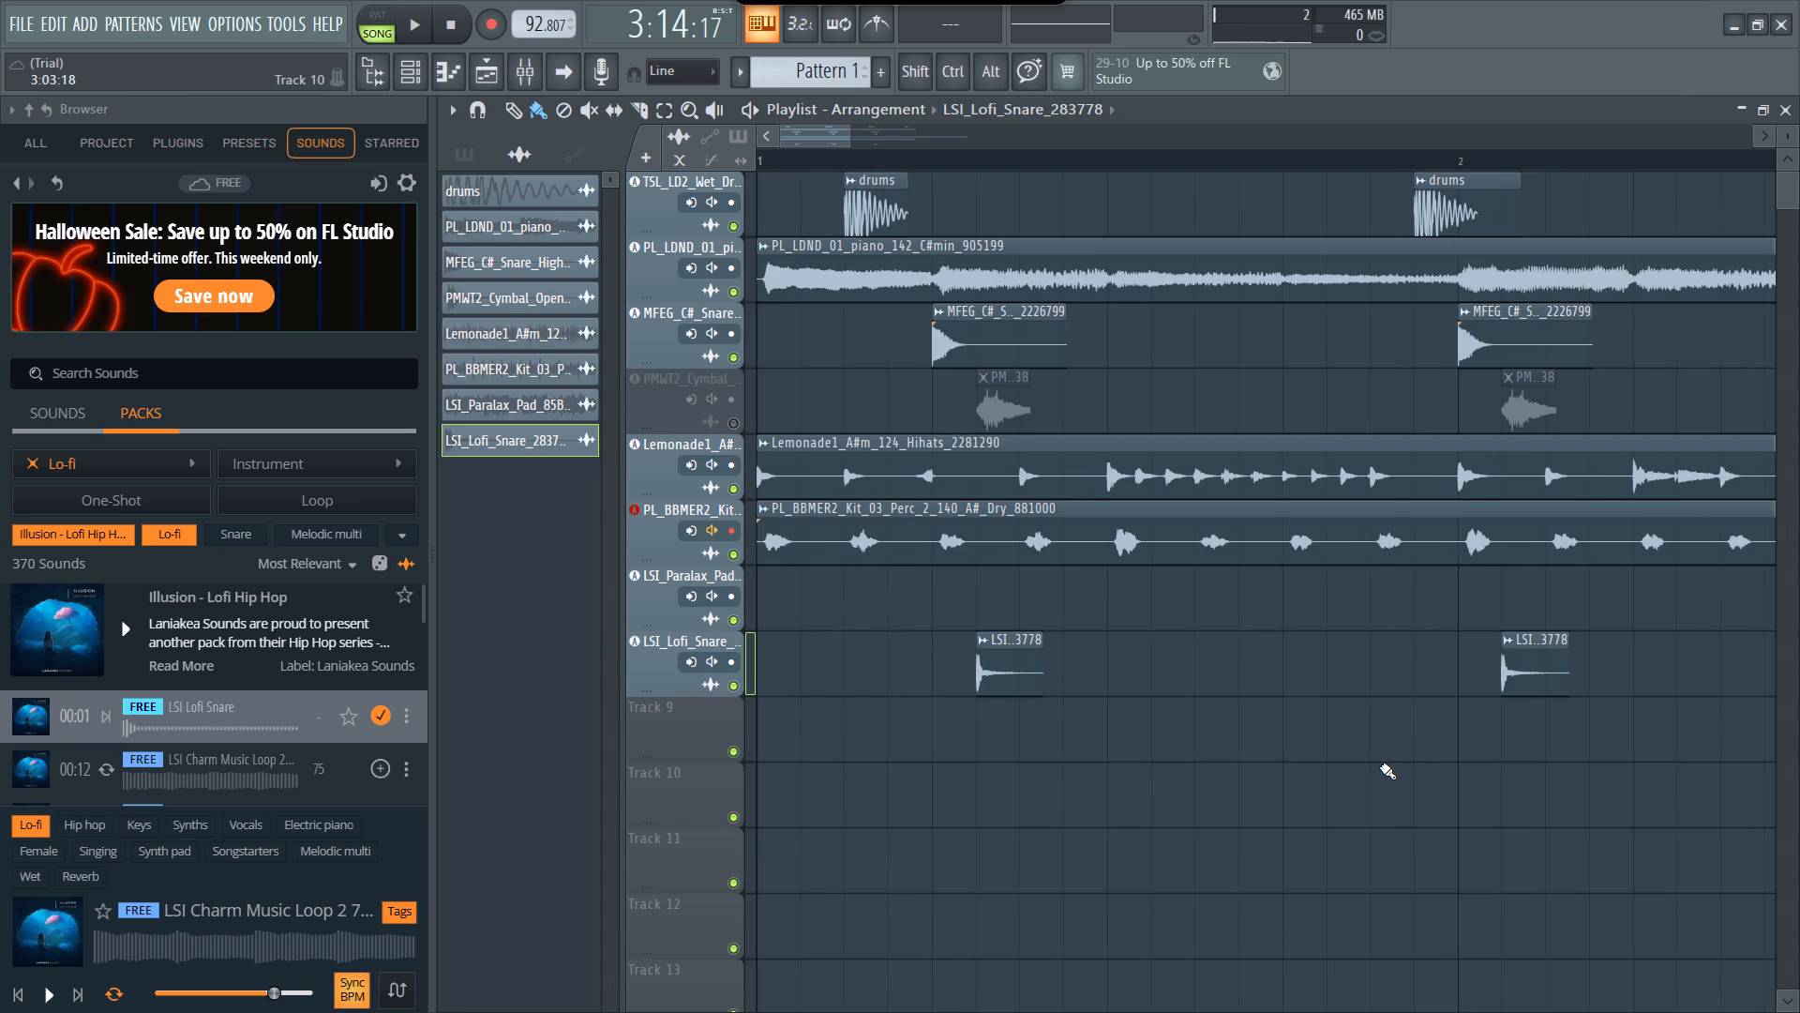
pyautogui.hscroll(1, 1380, 766)
pyautogui.click(413, 23)
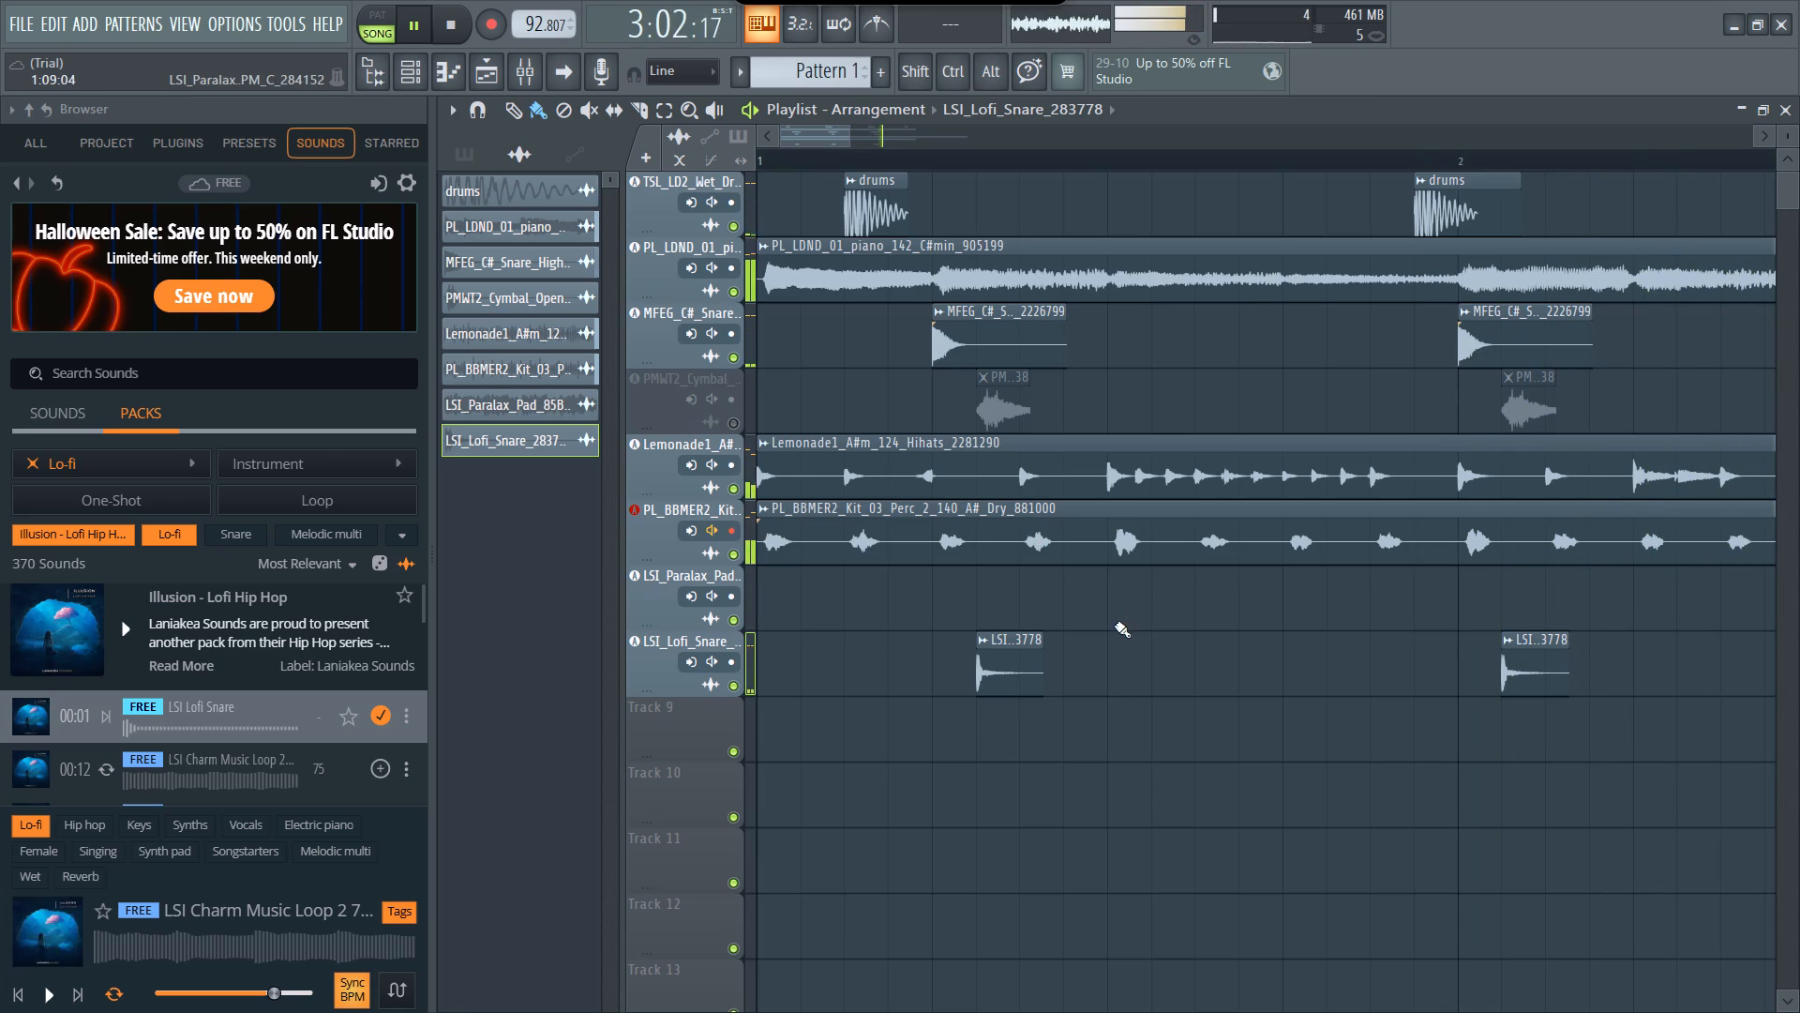
# Extend the PL_BBMER2_Kit_03_Perc_2 clip through bar 4 to about the end of the Lemonade1 hi-hats clip.
pyautogui.hscroll(-2, 1097, 658)
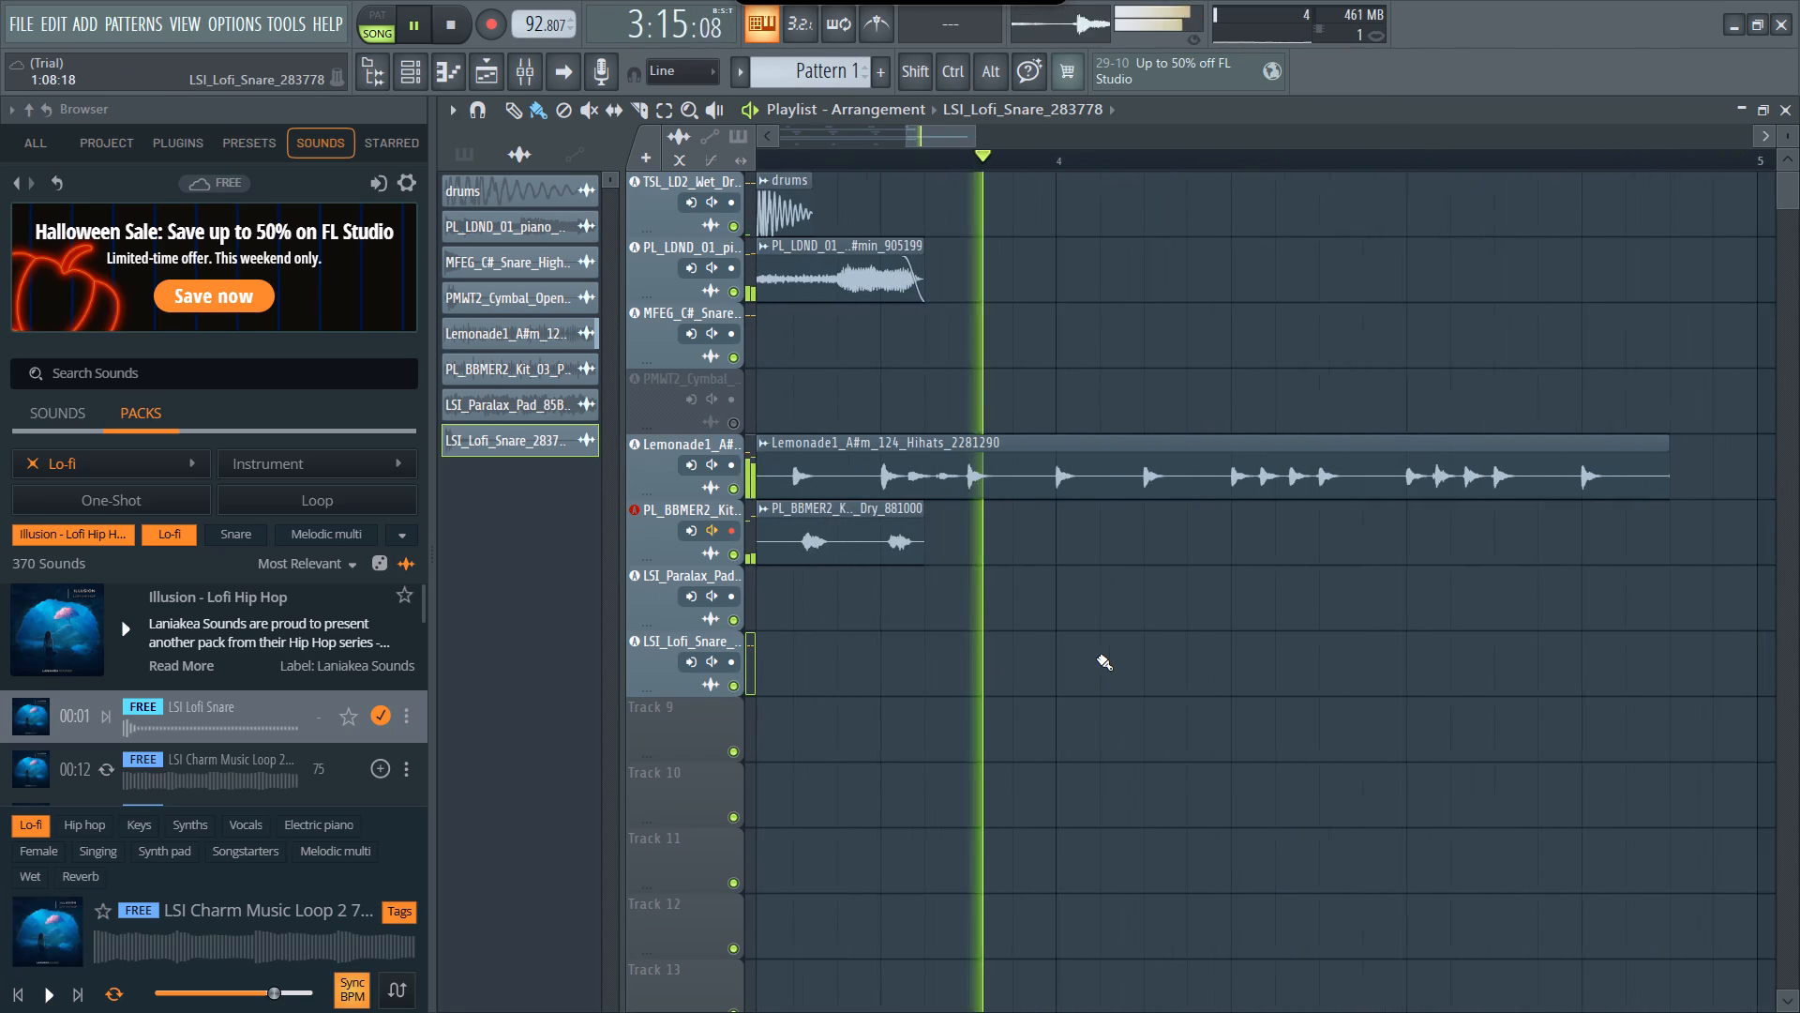
pyautogui.hscroll(-1, 1097, 658)
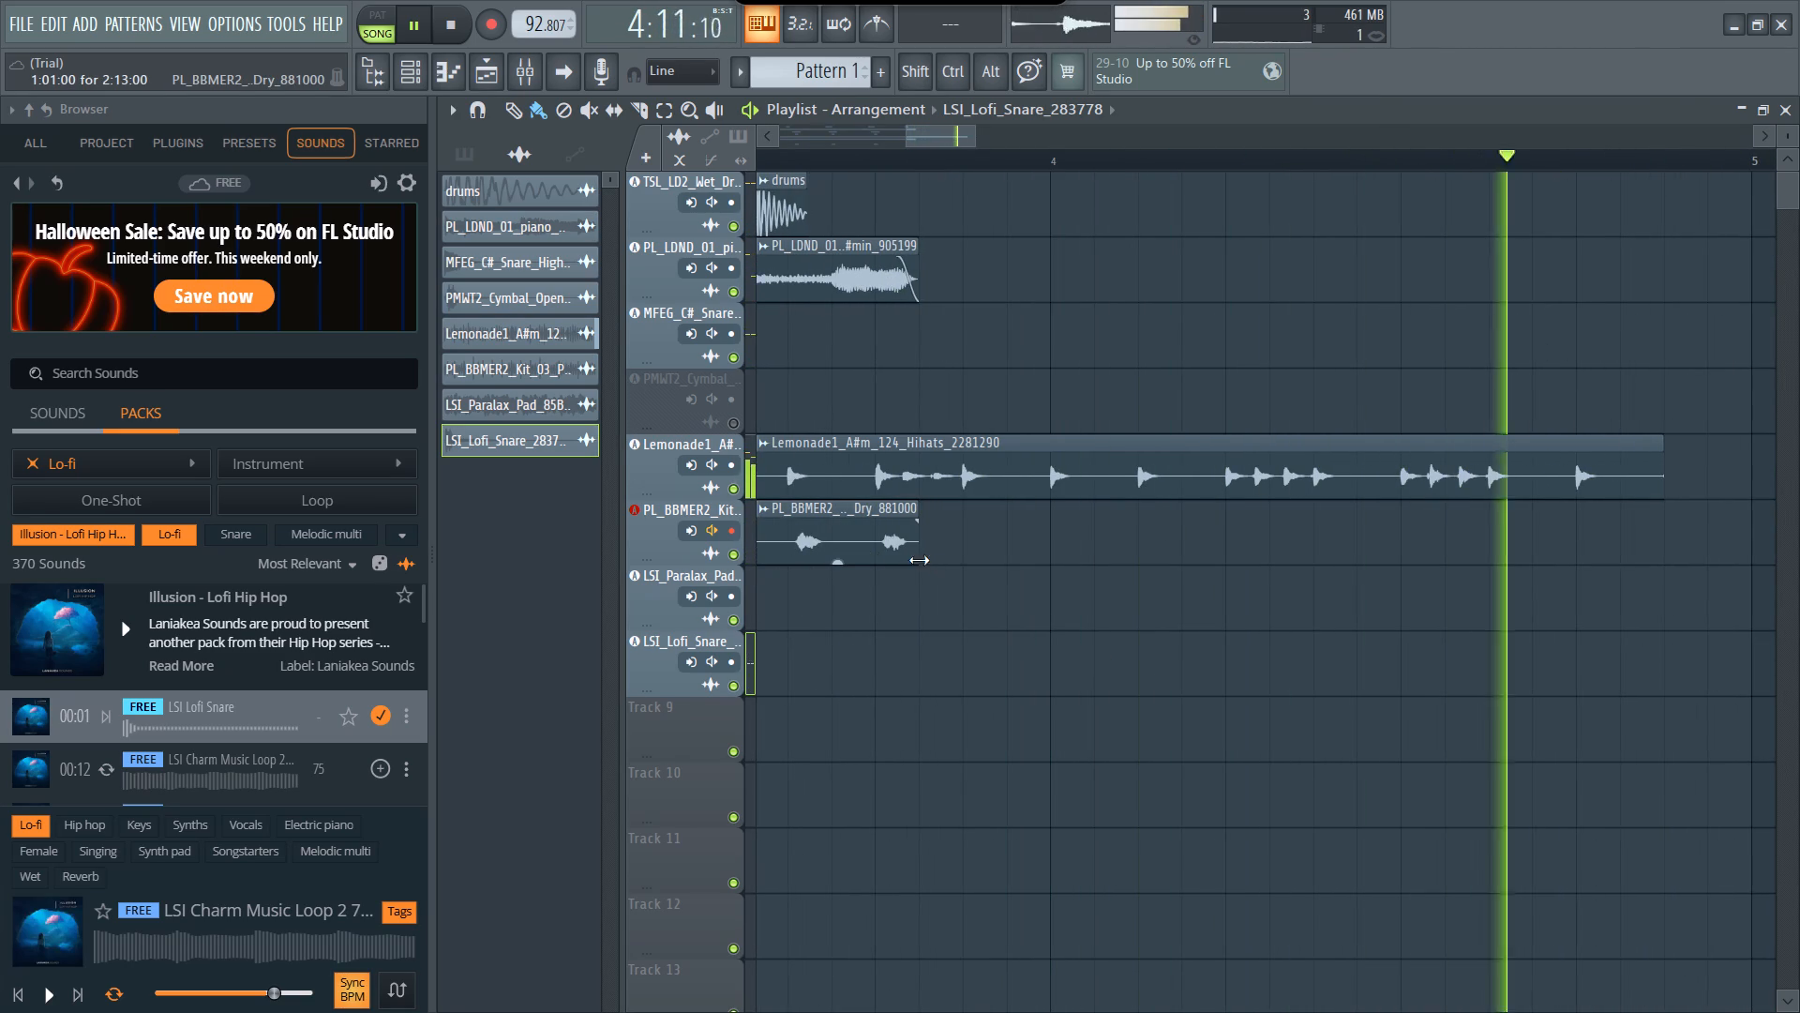
pyautogui.moveTo(919, 547); pyautogui.dragTo(1677, 590)
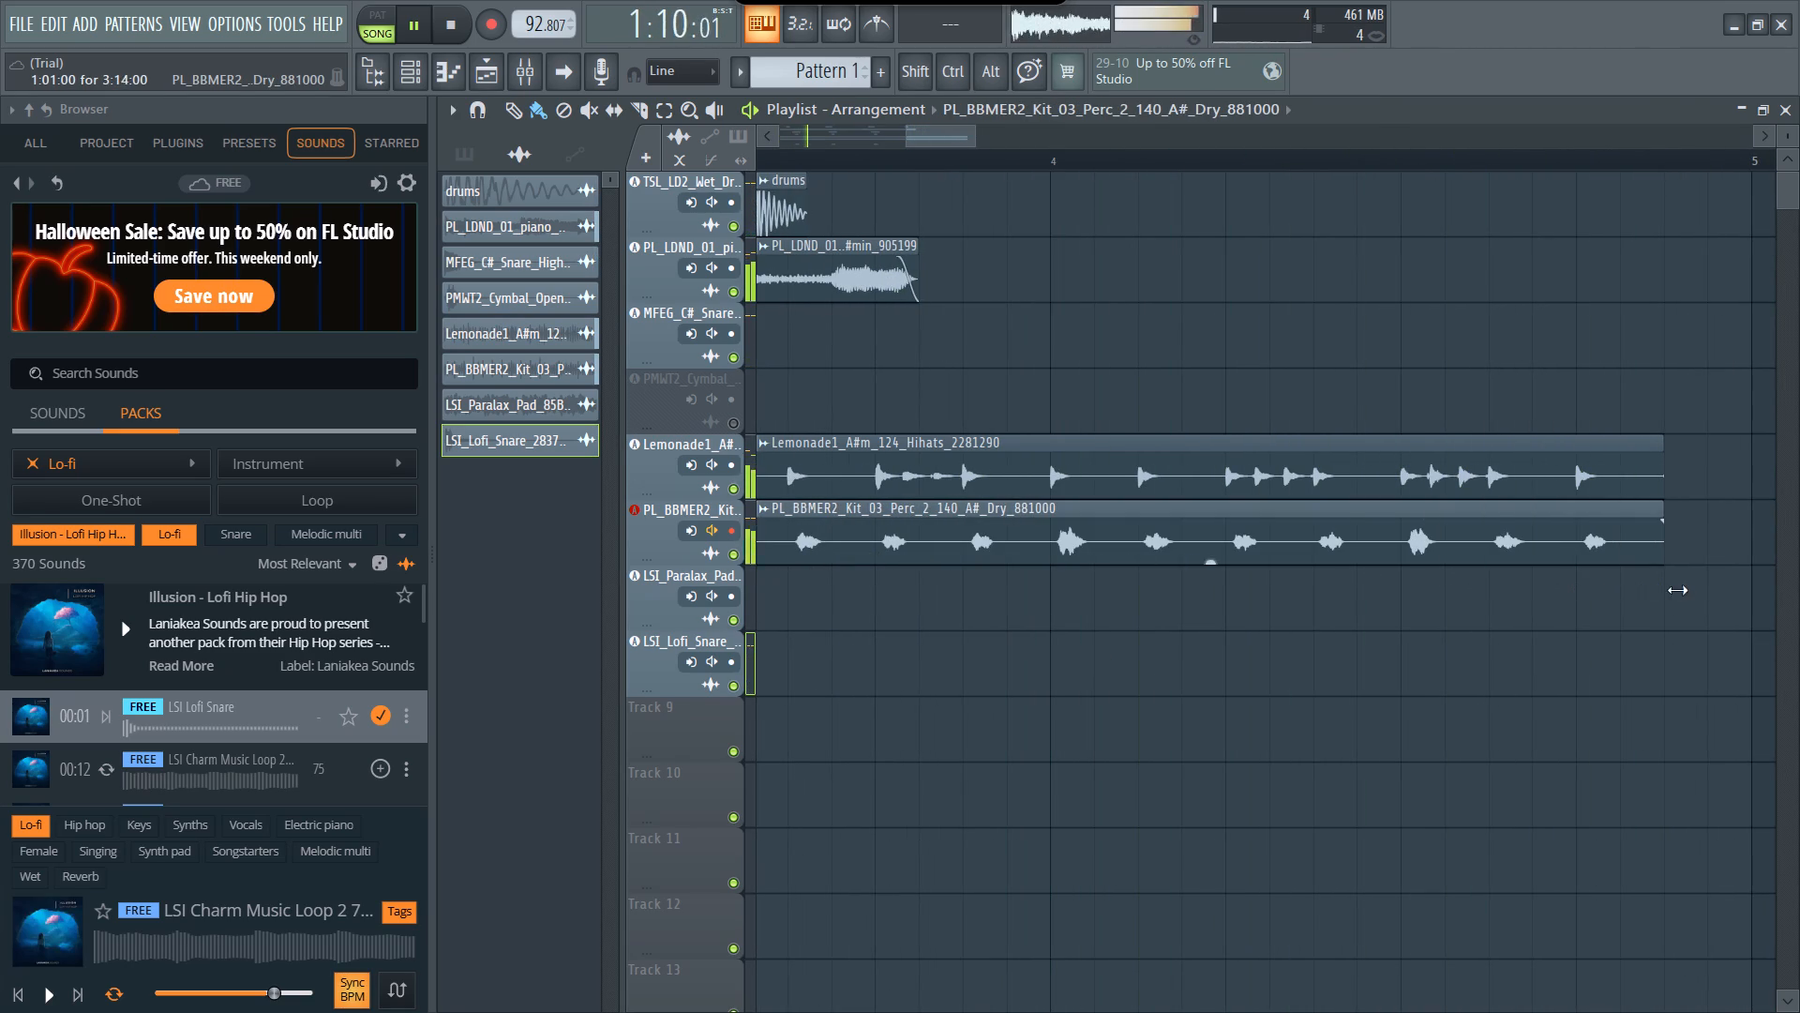
pyautogui.moveTo(1677, 590); pyautogui.dragTo(1718, 591)
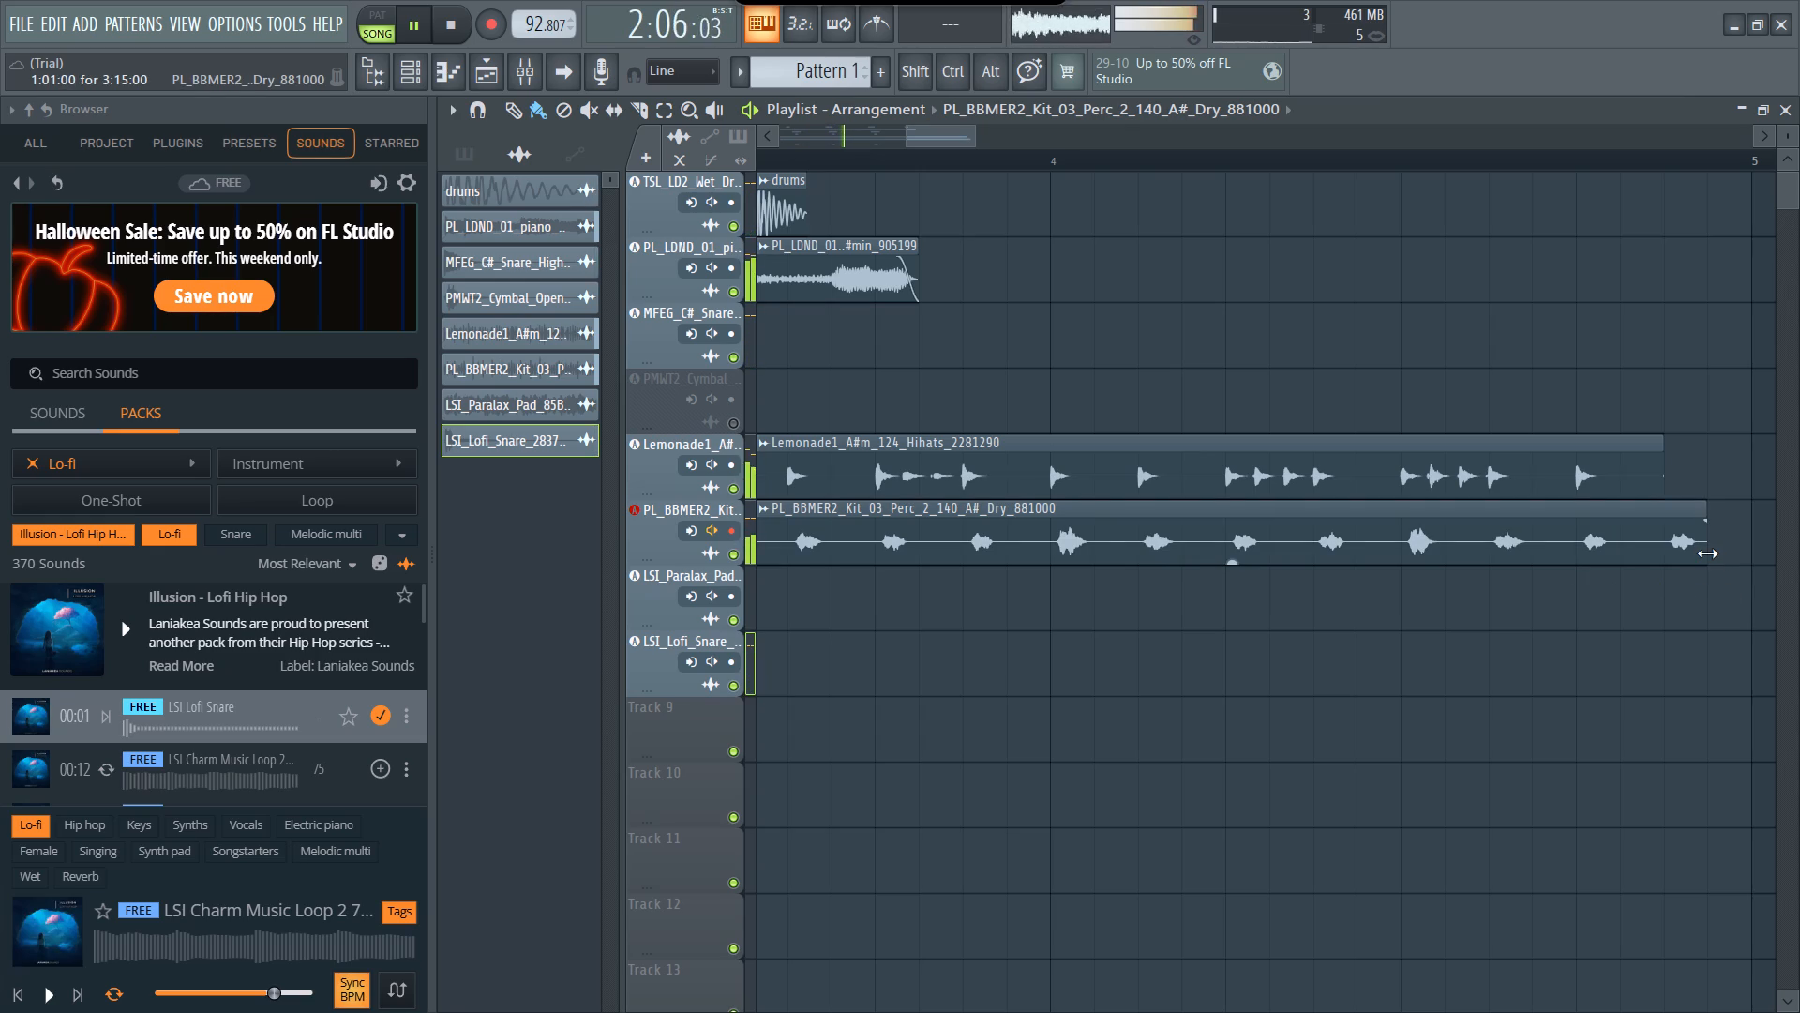
pyautogui.moveTo(1707, 553); pyautogui.dragTo(1686, 555)
# Delete the empty LSI_Paralax_Pad_85BPM track.
pyautogui.hscroll(7, 1405, 664)
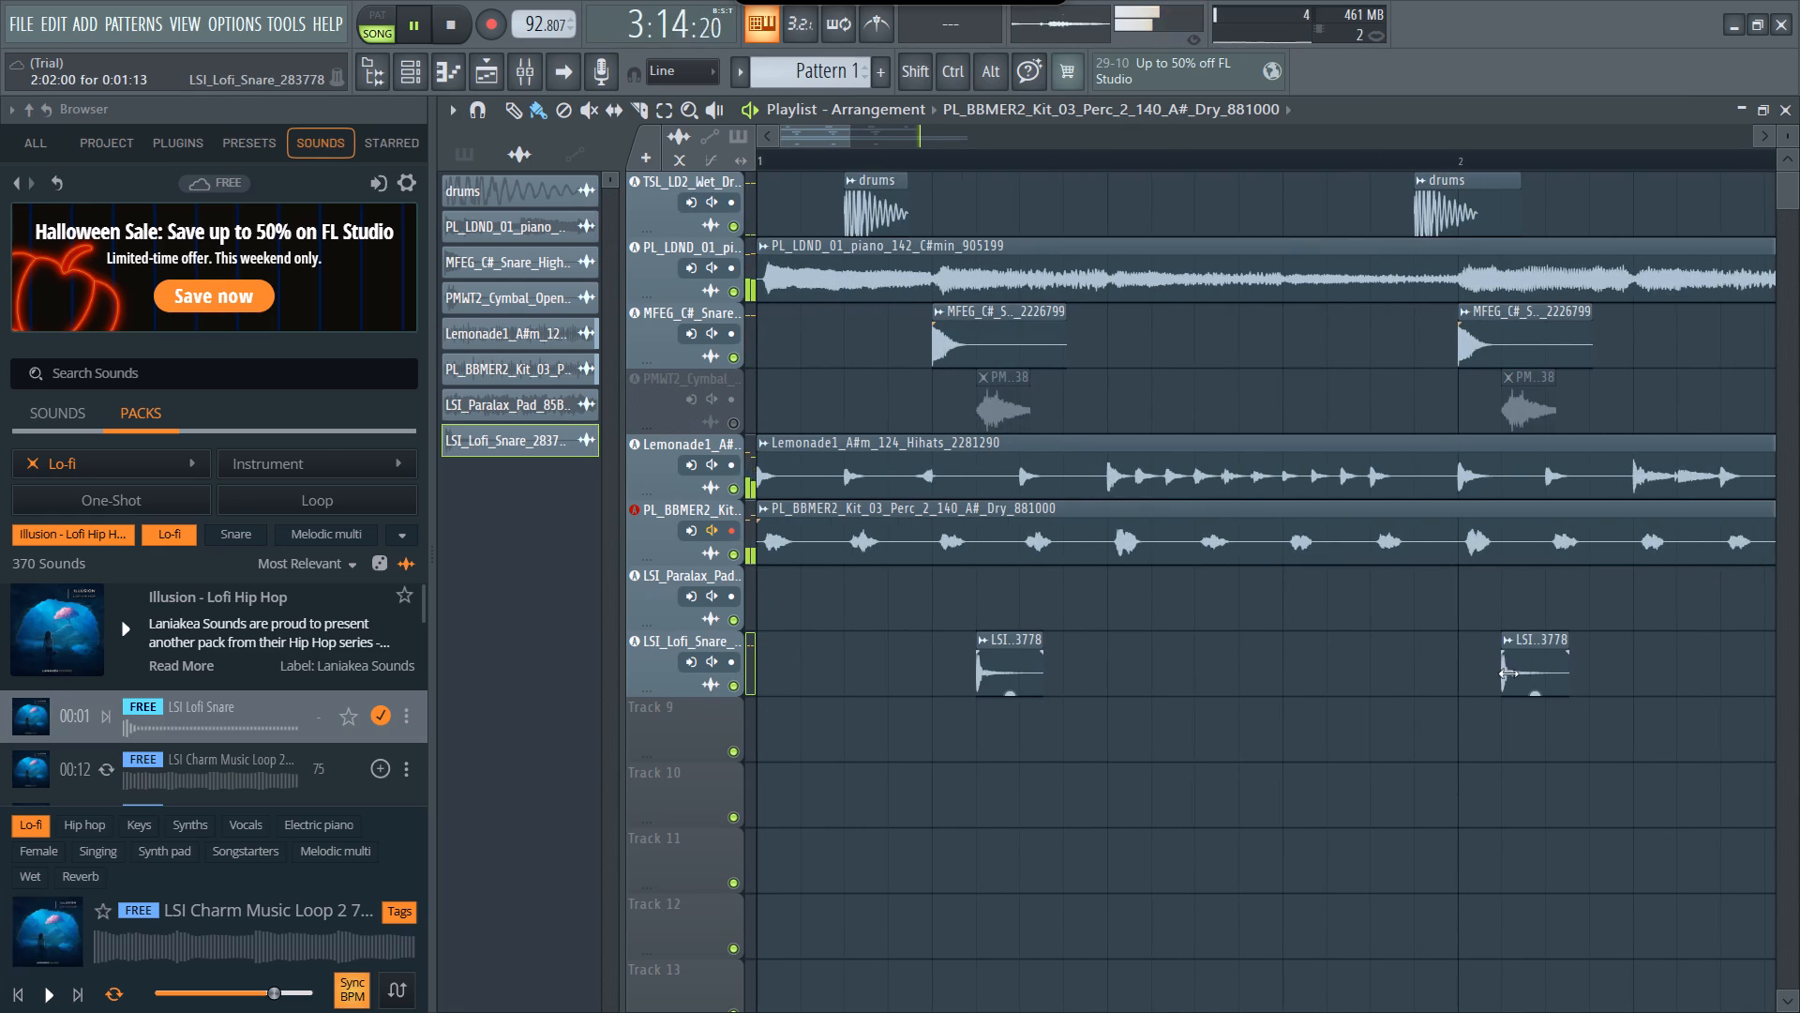
pyautogui.hscroll(3, 1003, 693)
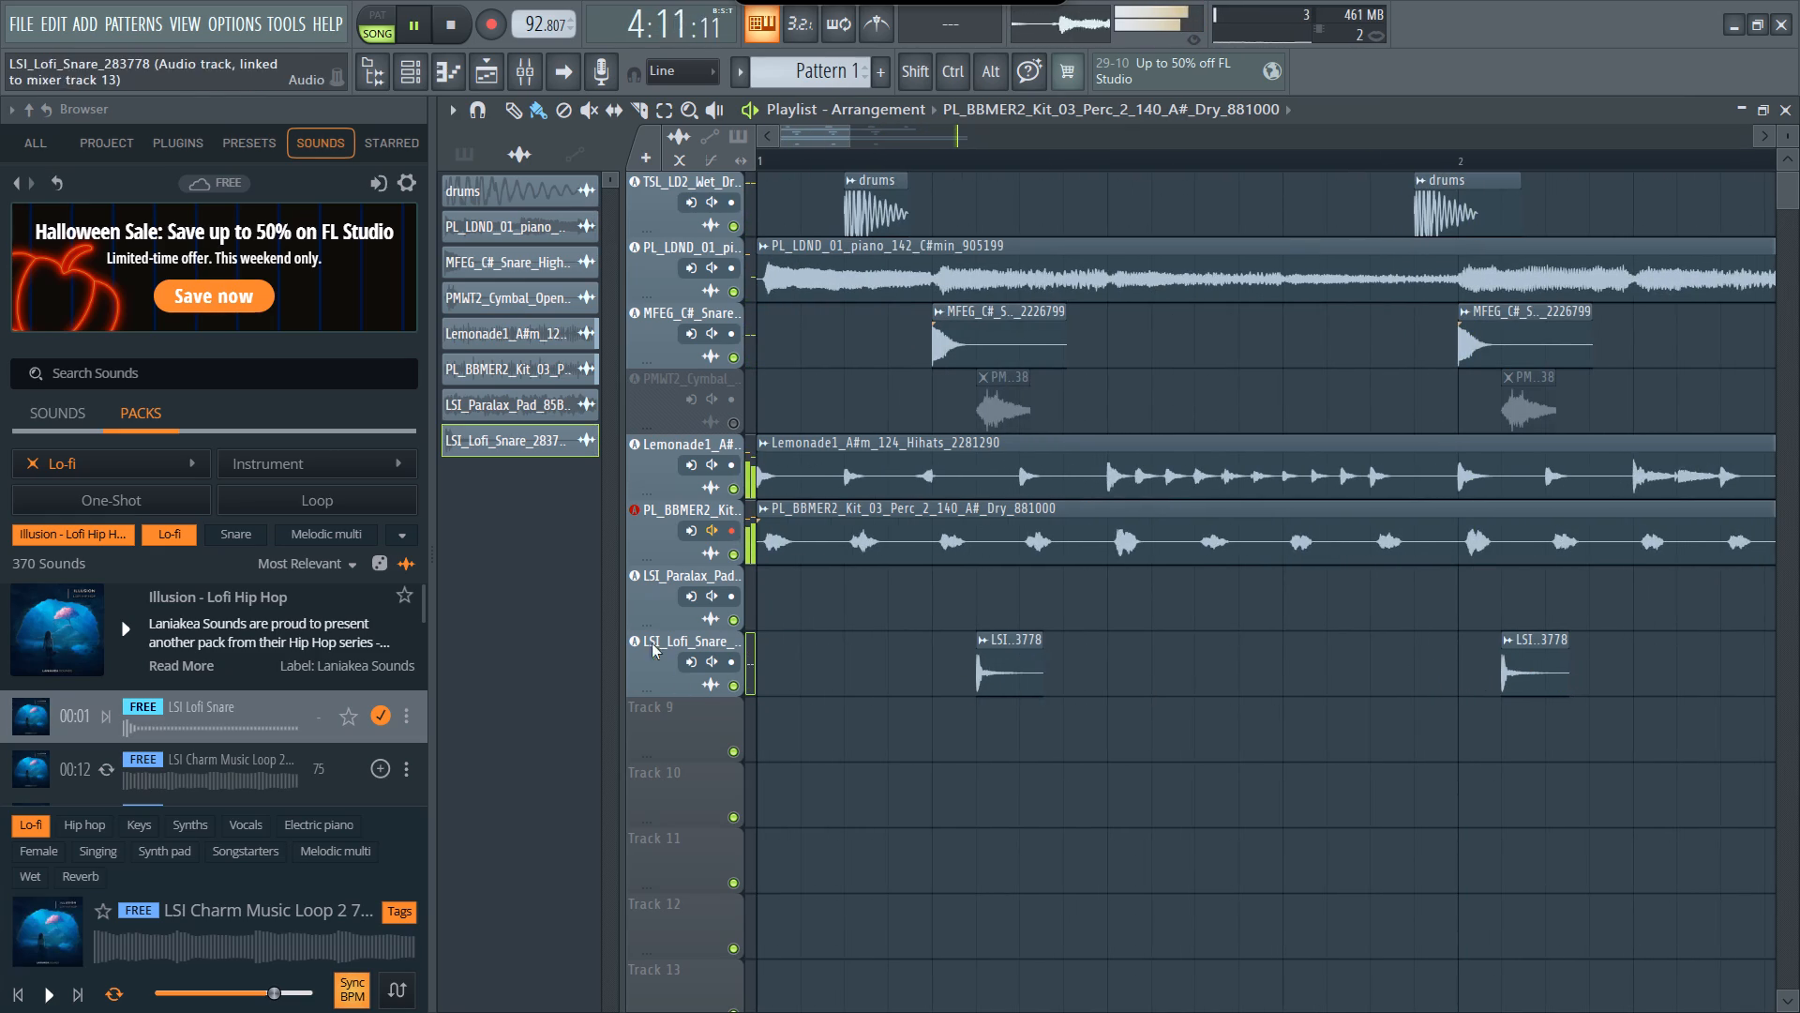
pyautogui.click(665, 587)
pyautogui.rightClick(665, 587)
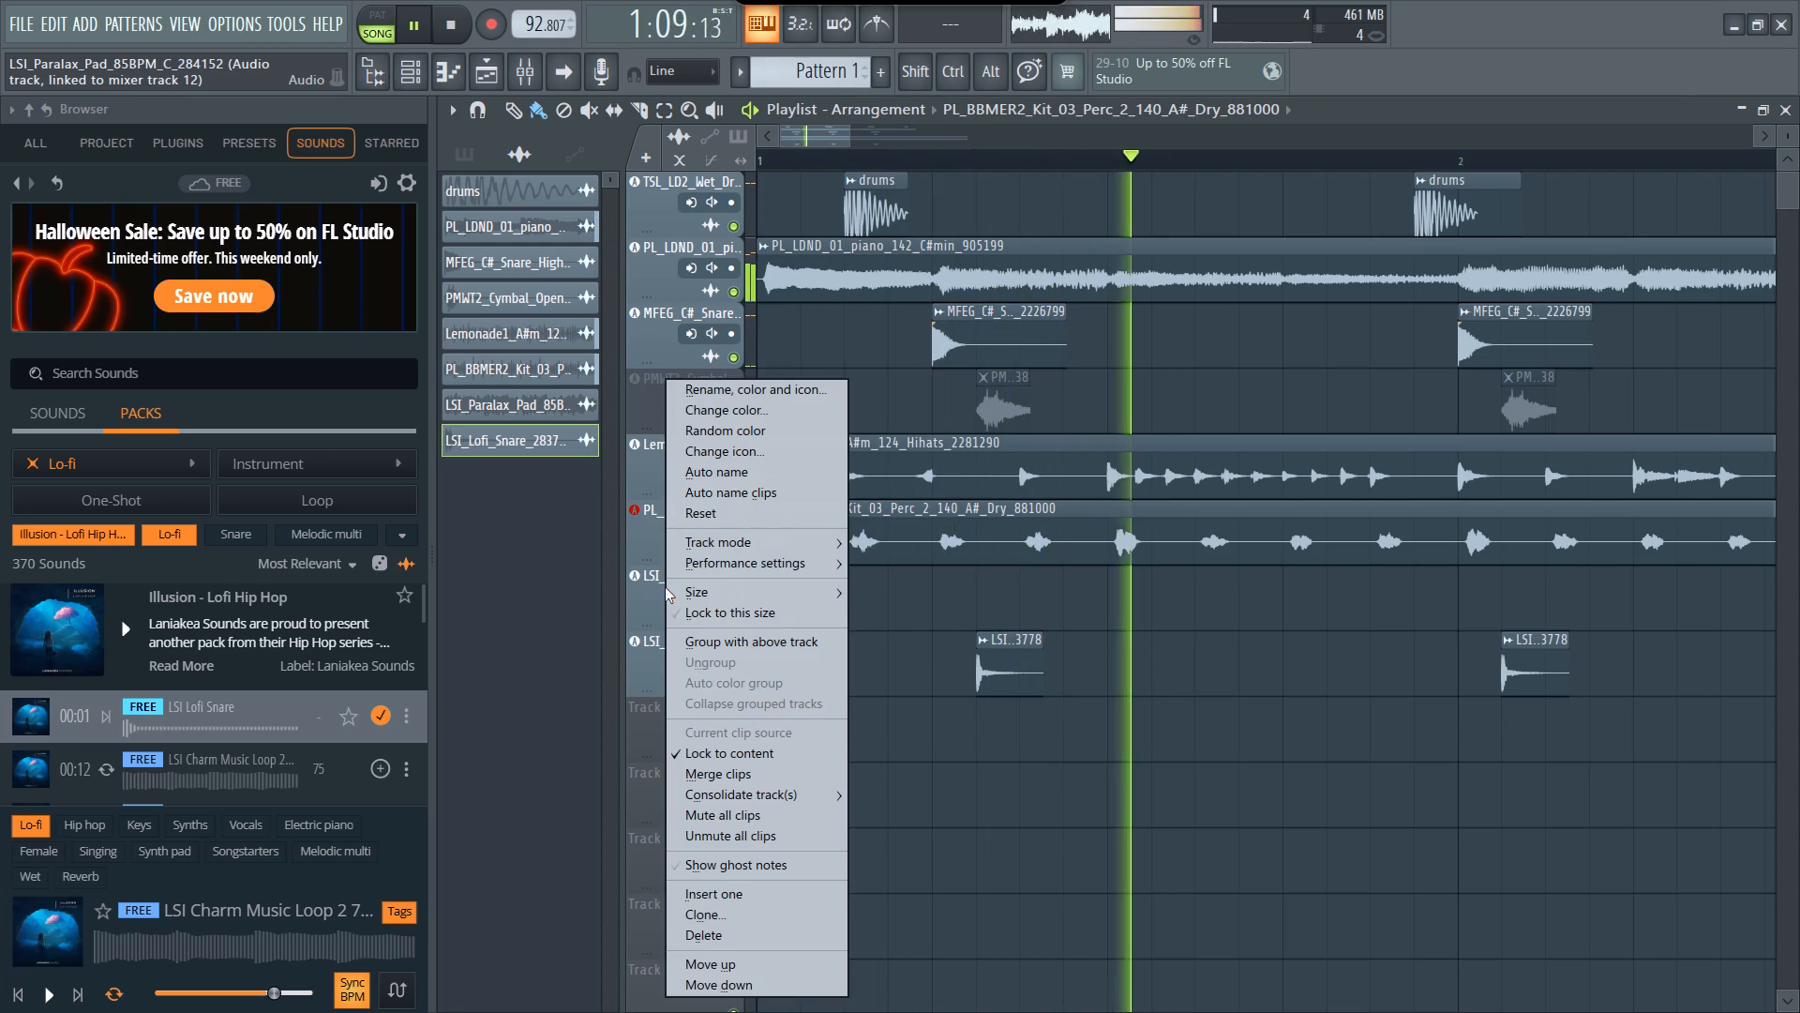
pyautogui.click(796, 939)
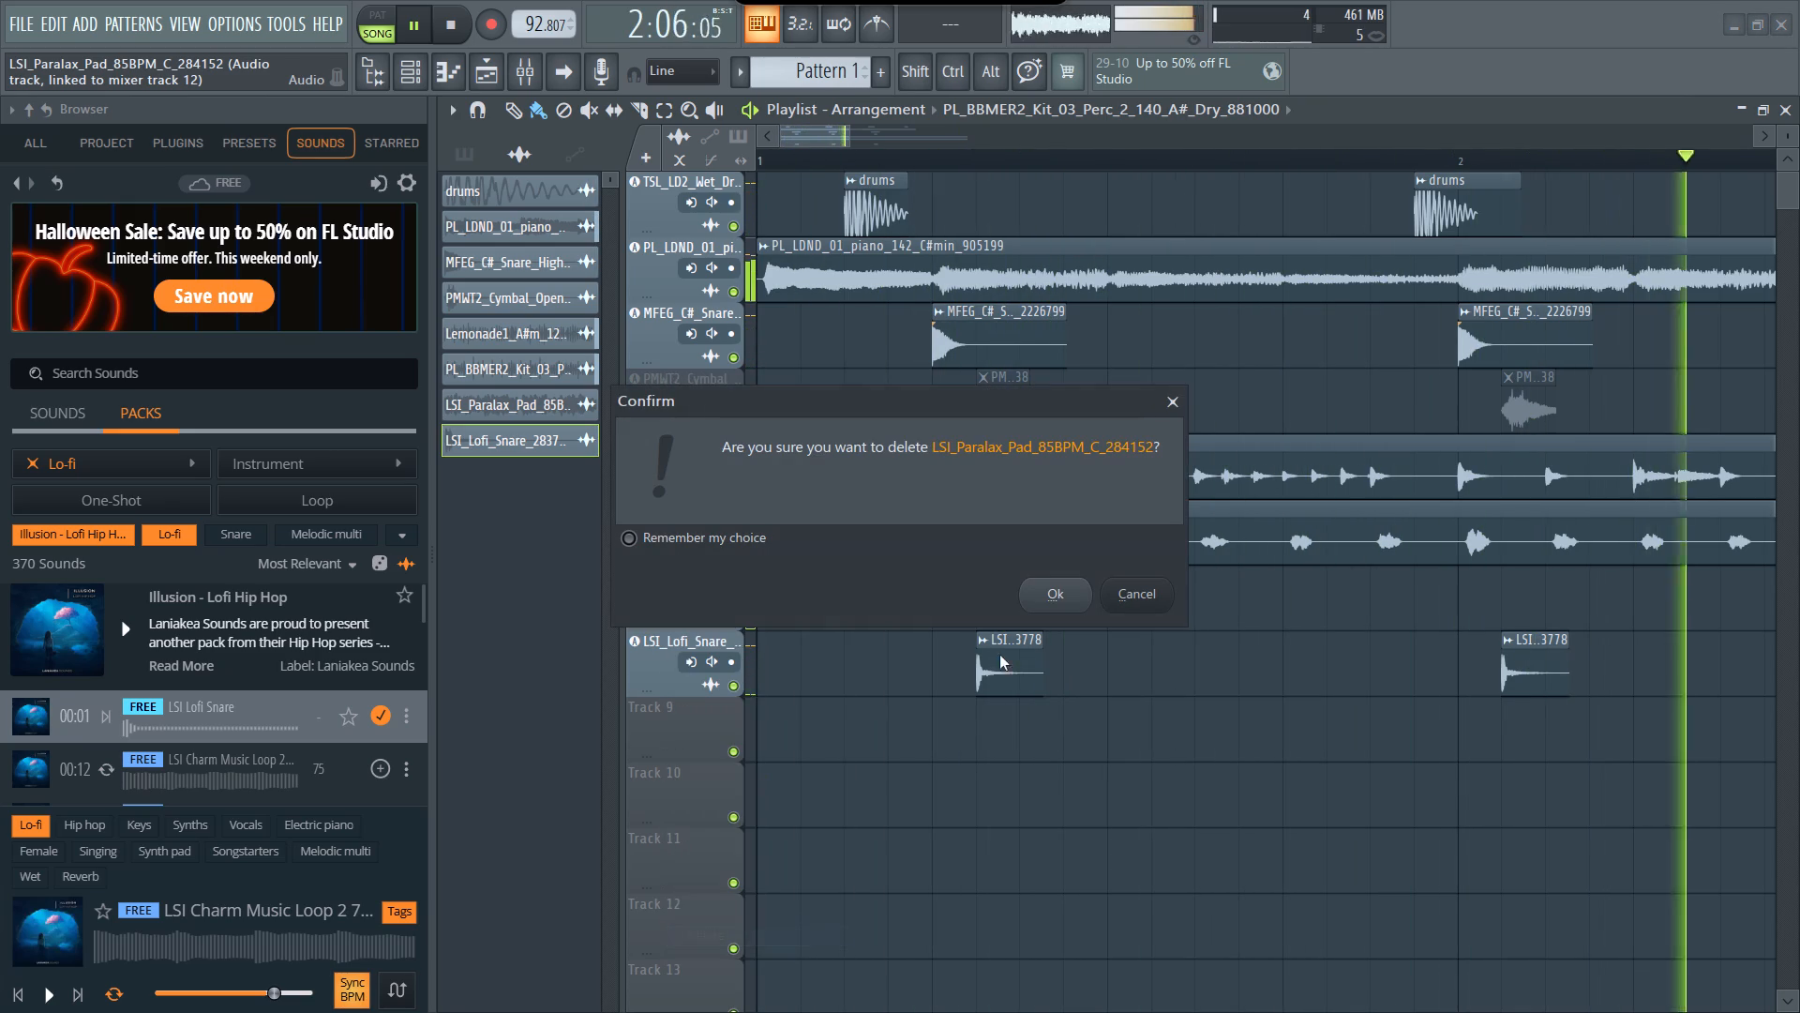
pyautogui.click(1049, 598)
pyautogui.click(1072, 629)
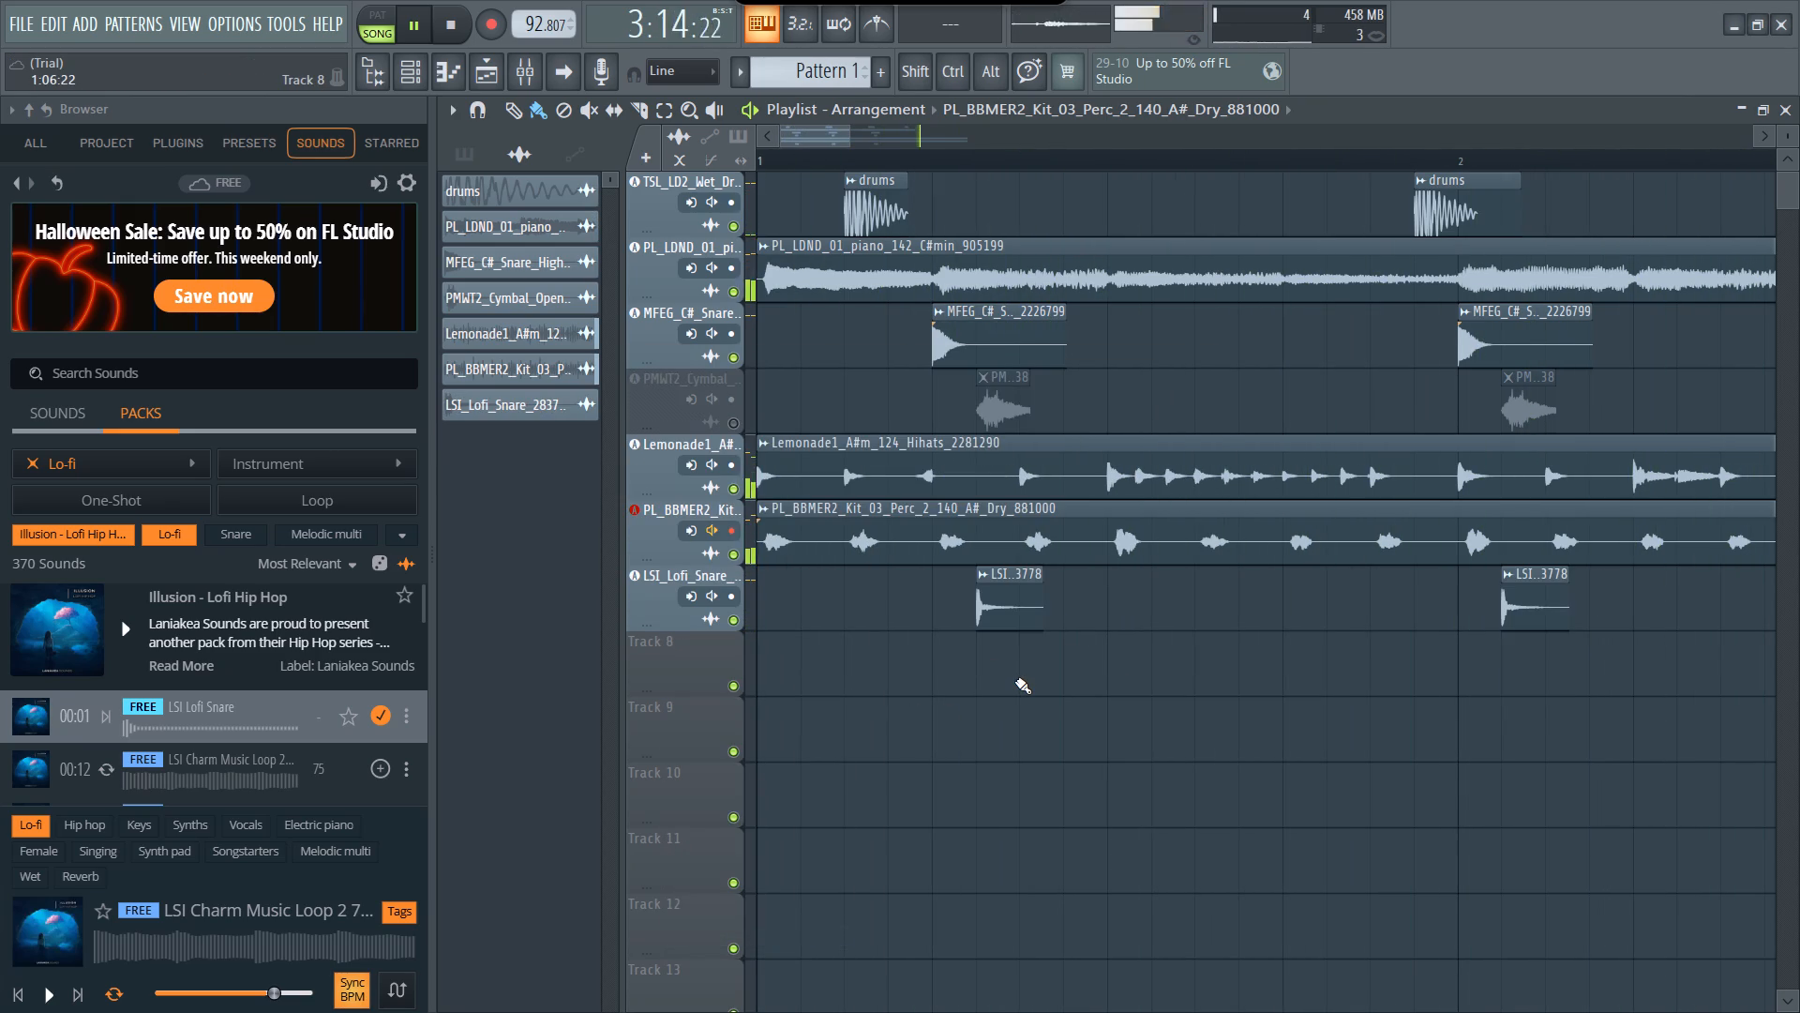
# Try the second lo-fi snare clip at steps 1 and 4 of bar 2, settling it on step 3.
pyautogui.hscroll(1, 1015, 681)
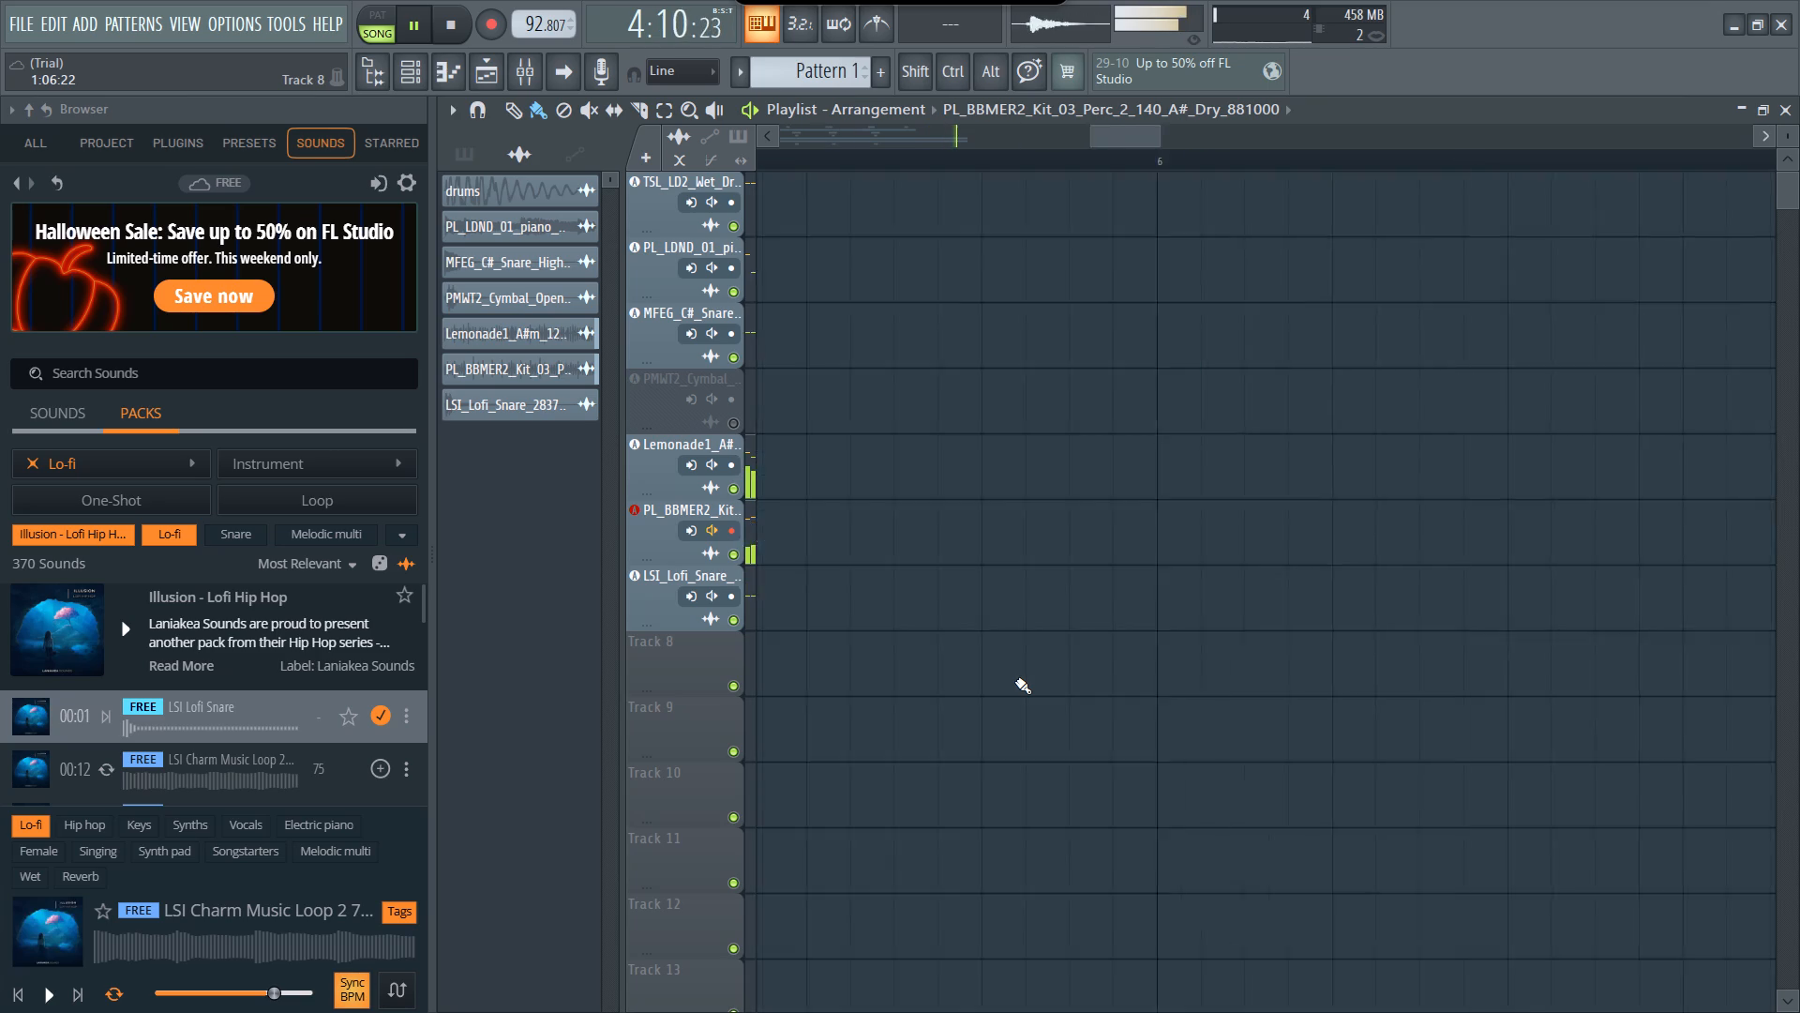
pyautogui.hscroll(2, 1015, 681)
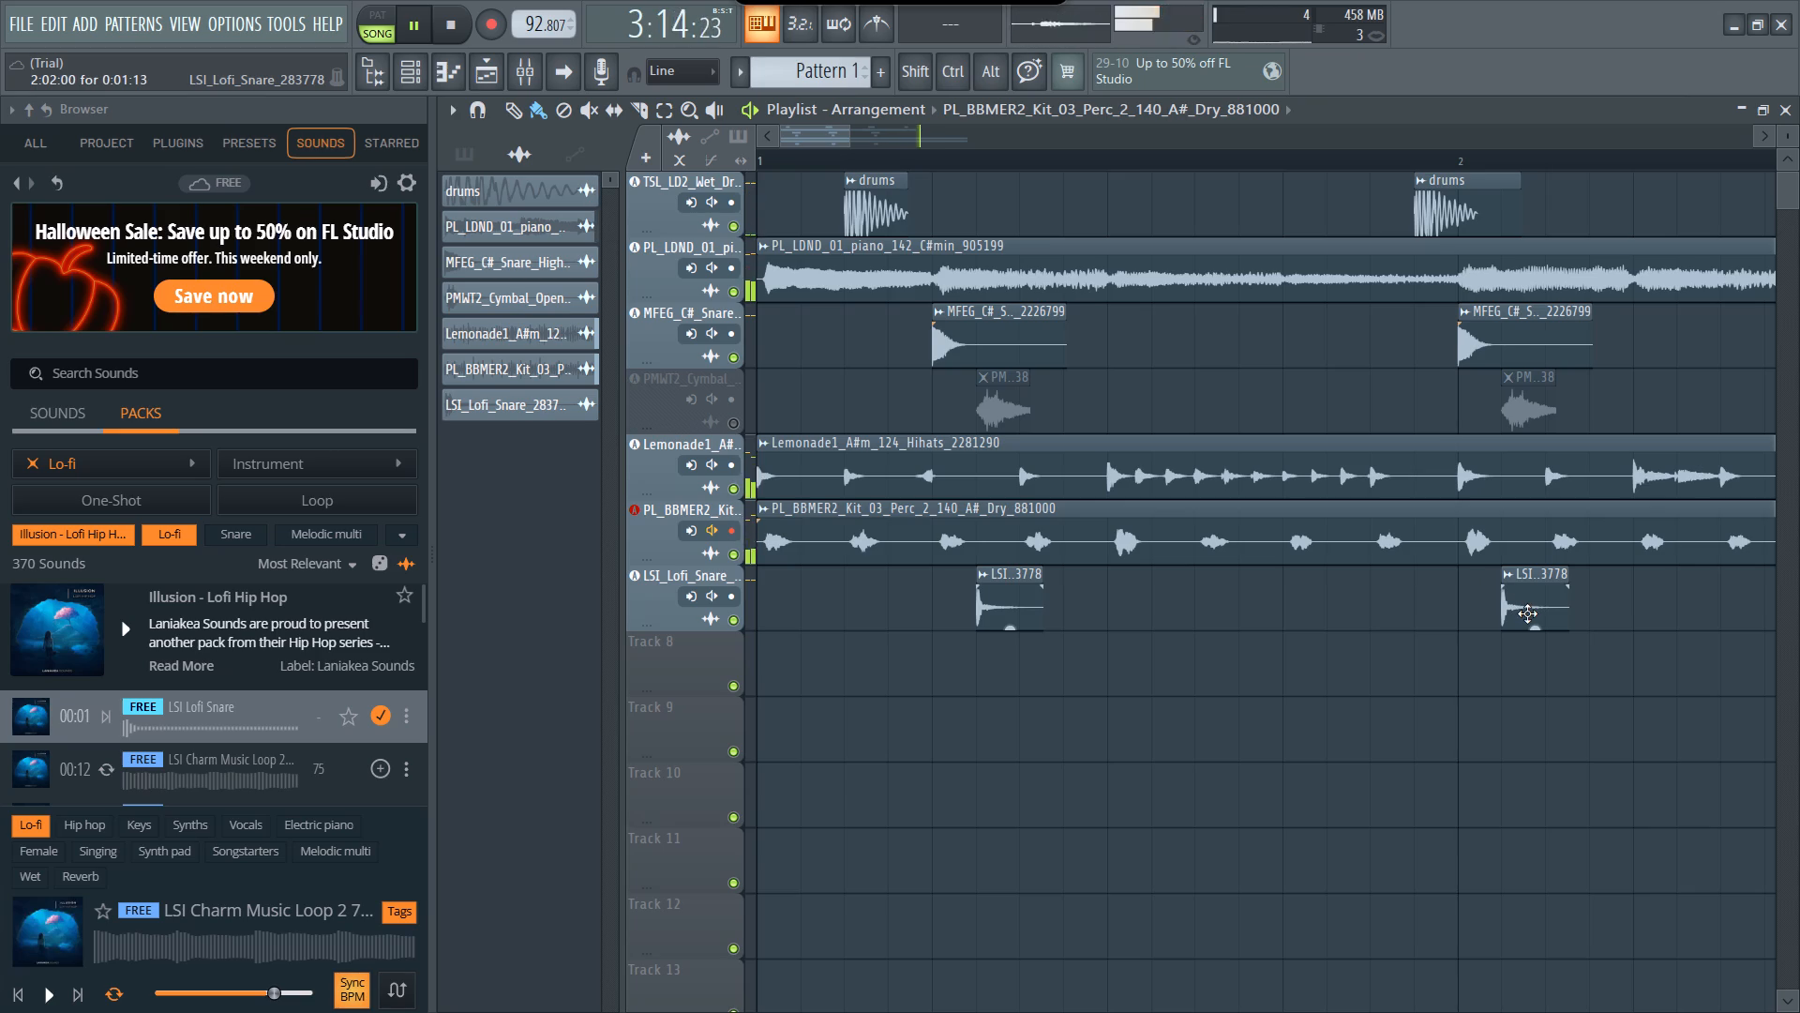
pyautogui.moveTo(1527, 613); pyautogui.dragTo(1491, 613)
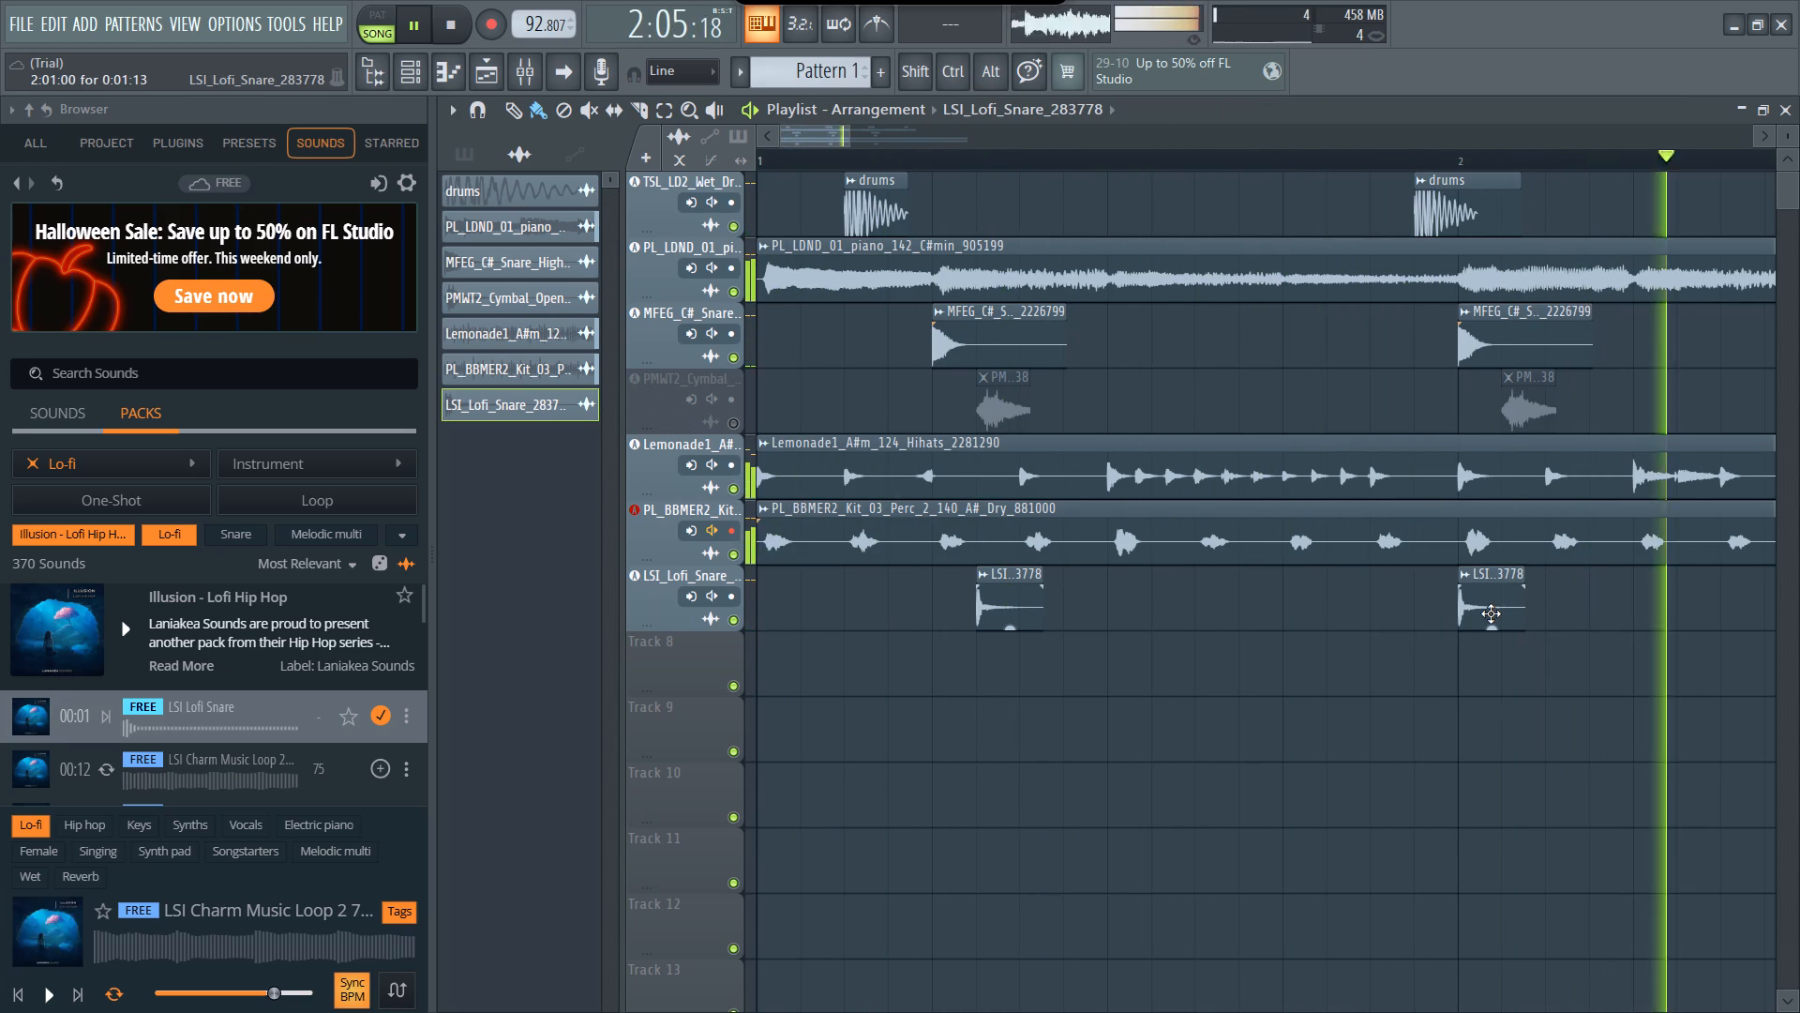
pyautogui.moveTo(1490, 588); pyautogui.dragTo(1640, 594)
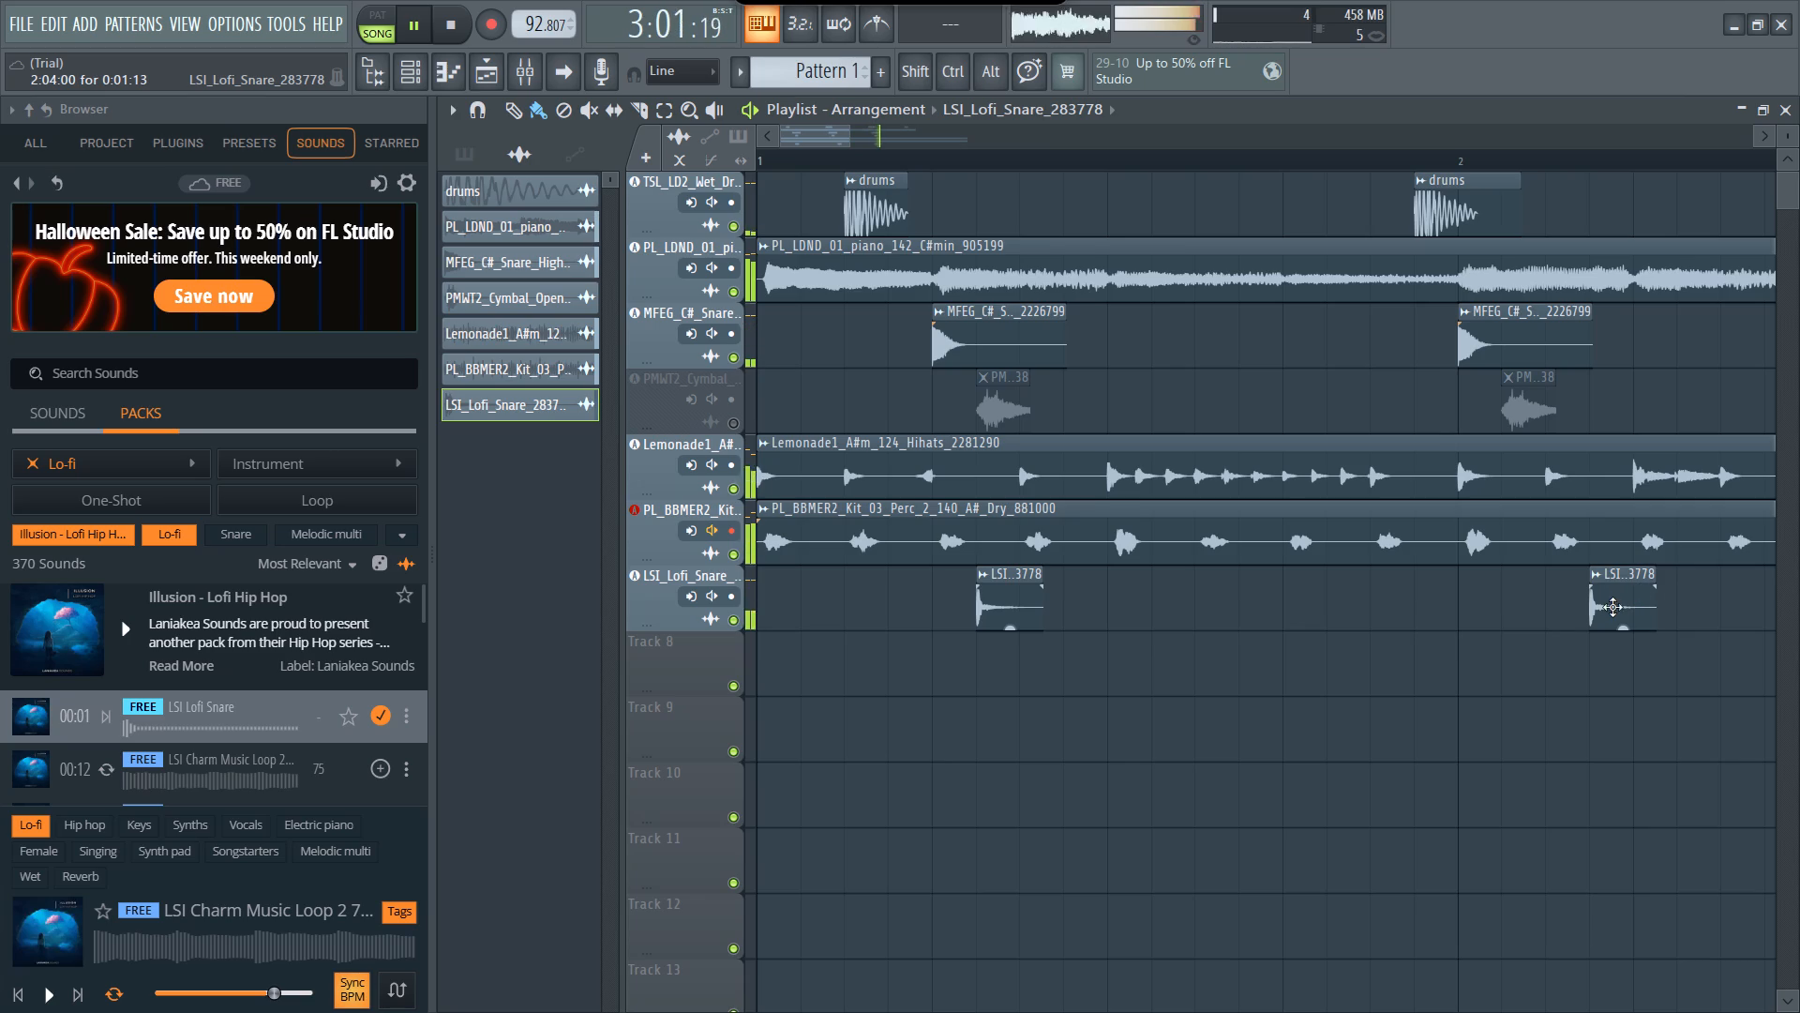
pyautogui.moveTo(1609, 608); pyautogui.dragTo(1566, 617)
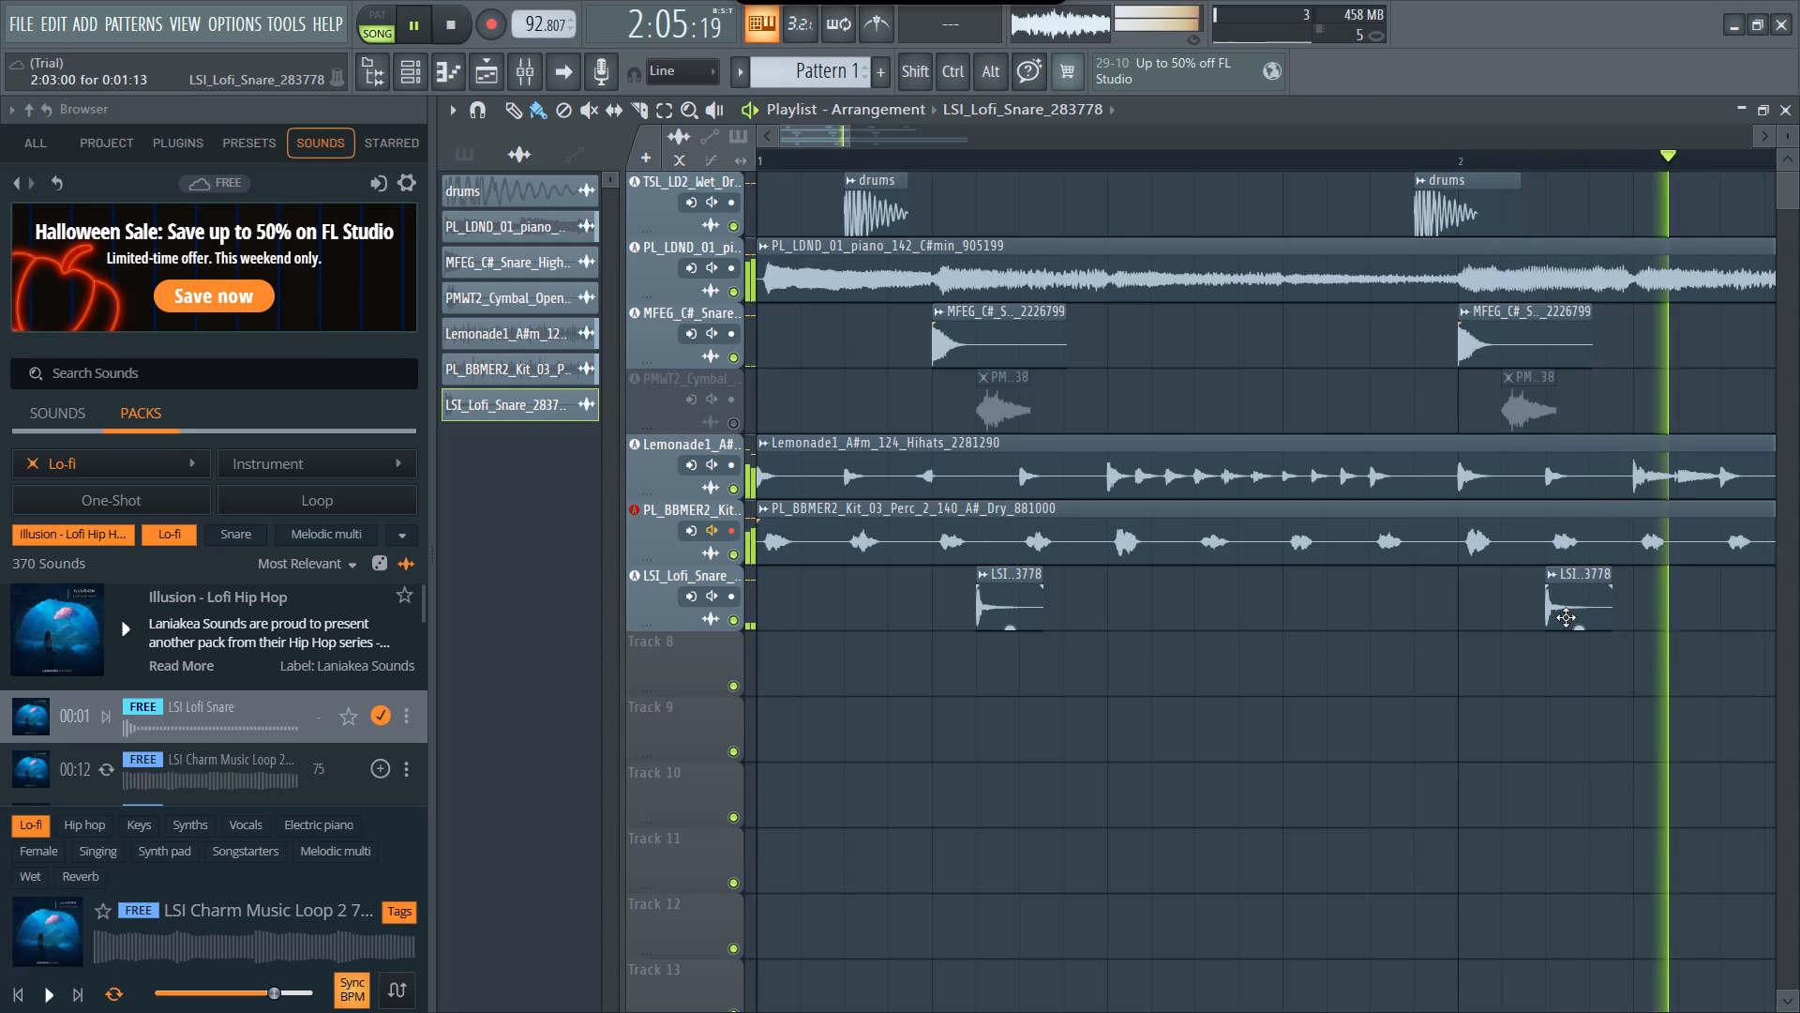
# Shift the third lo-fi snare clip, at the end of bar 2, about one step later.
pyautogui.hscroll(-1, 1633, 730)
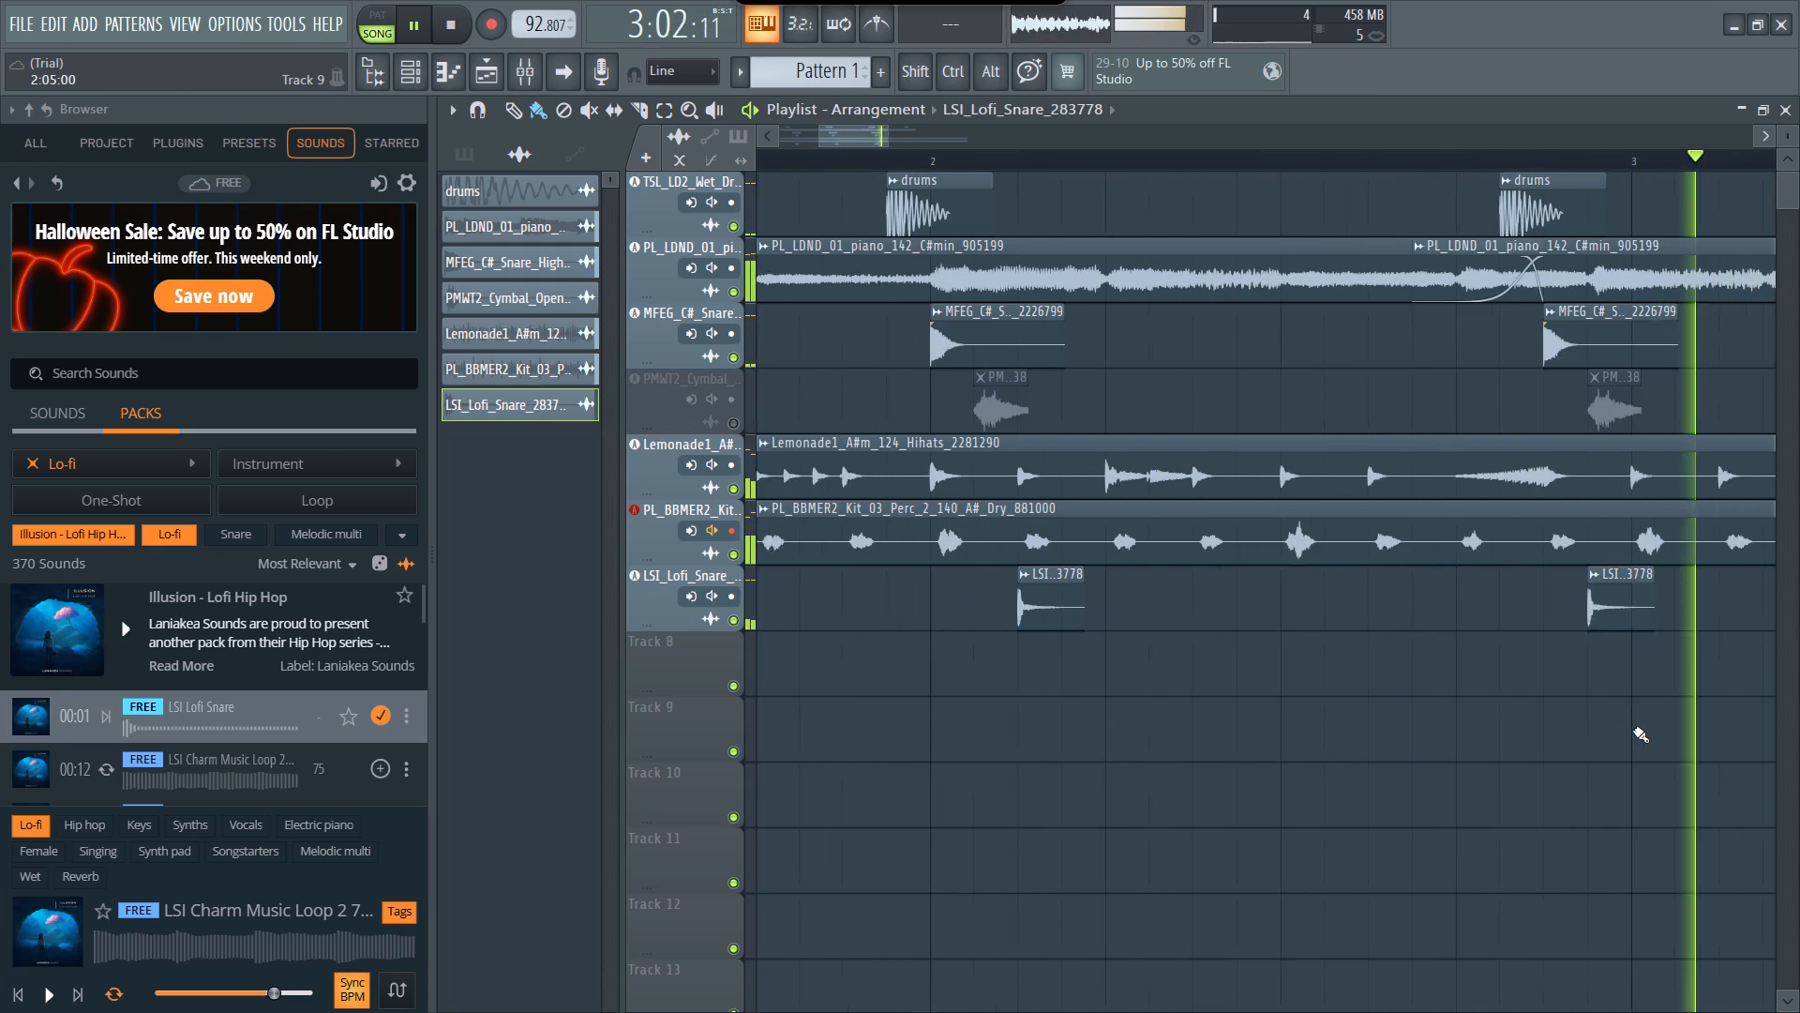
pyautogui.hscroll(-1, 1633, 730)
pyautogui.moveTo(1332, 604); pyautogui.dragTo(1387, 611)
# Unmute the PMWT2 Cymbal Openhat track and mute the LSI Lofi Snare track during playback.
pyautogui.hscroll(2, 1266, 664)
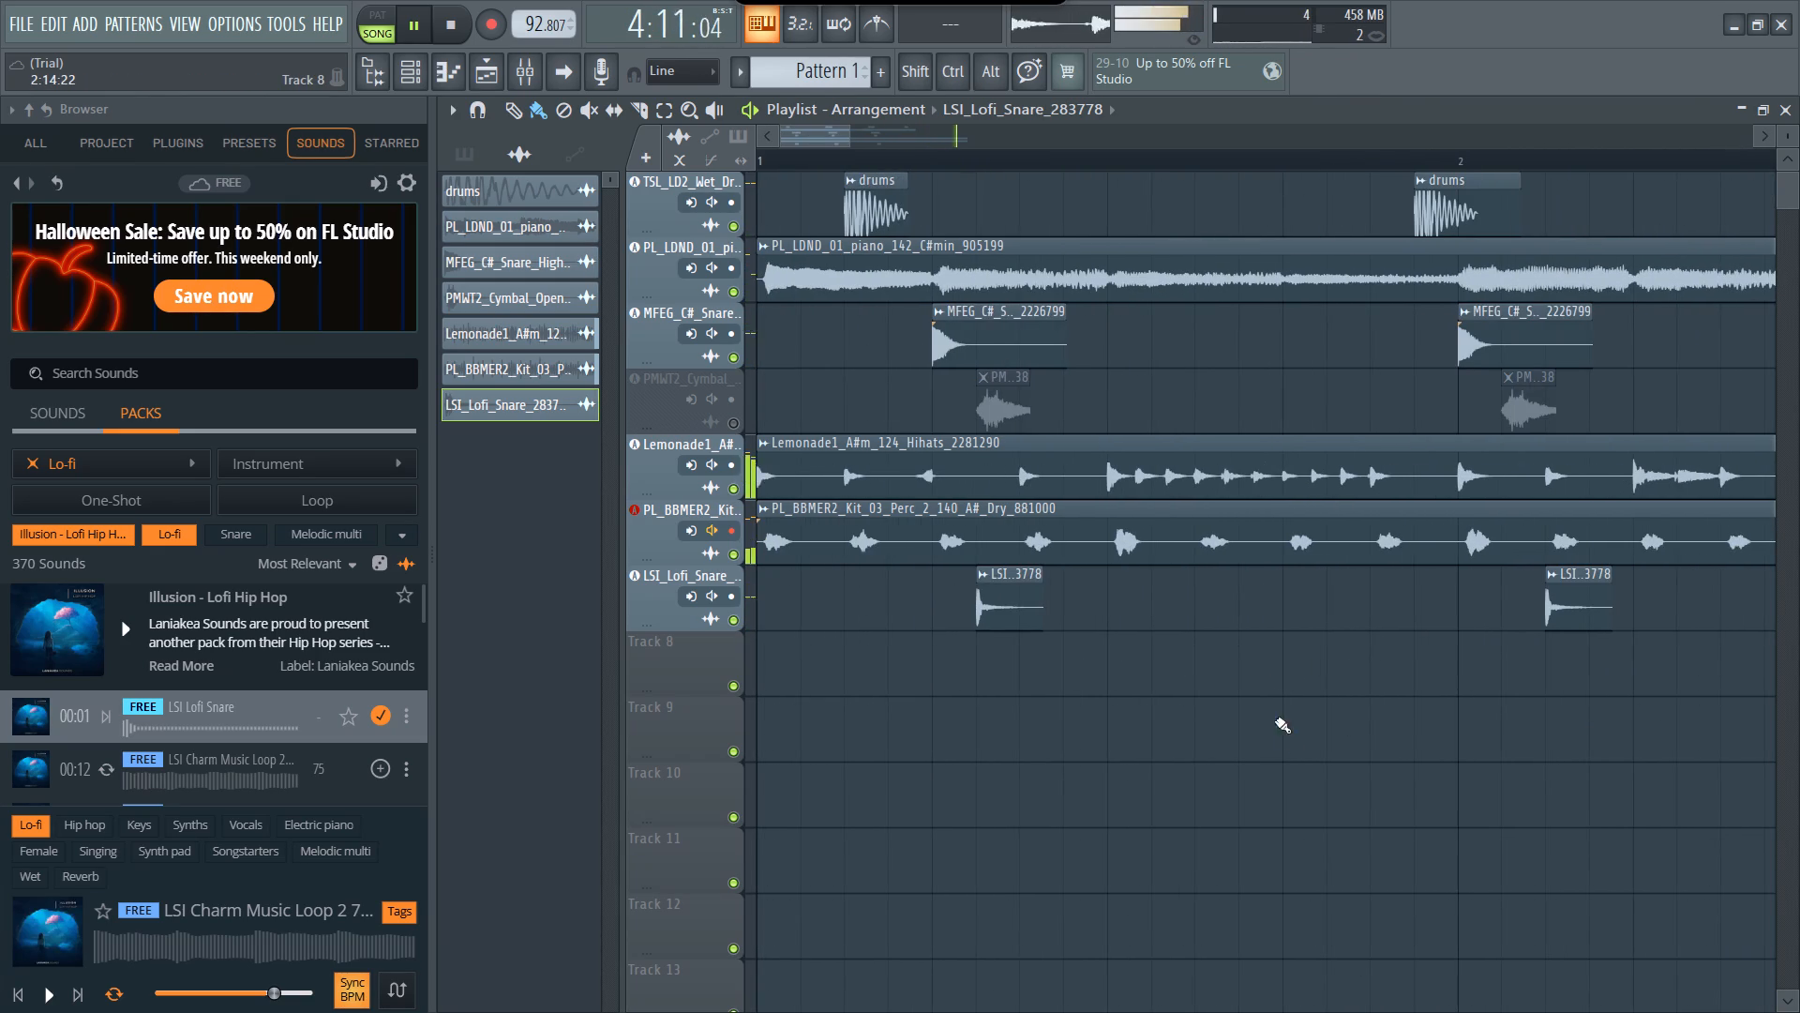
pyautogui.scroll(1, 1194, 554)
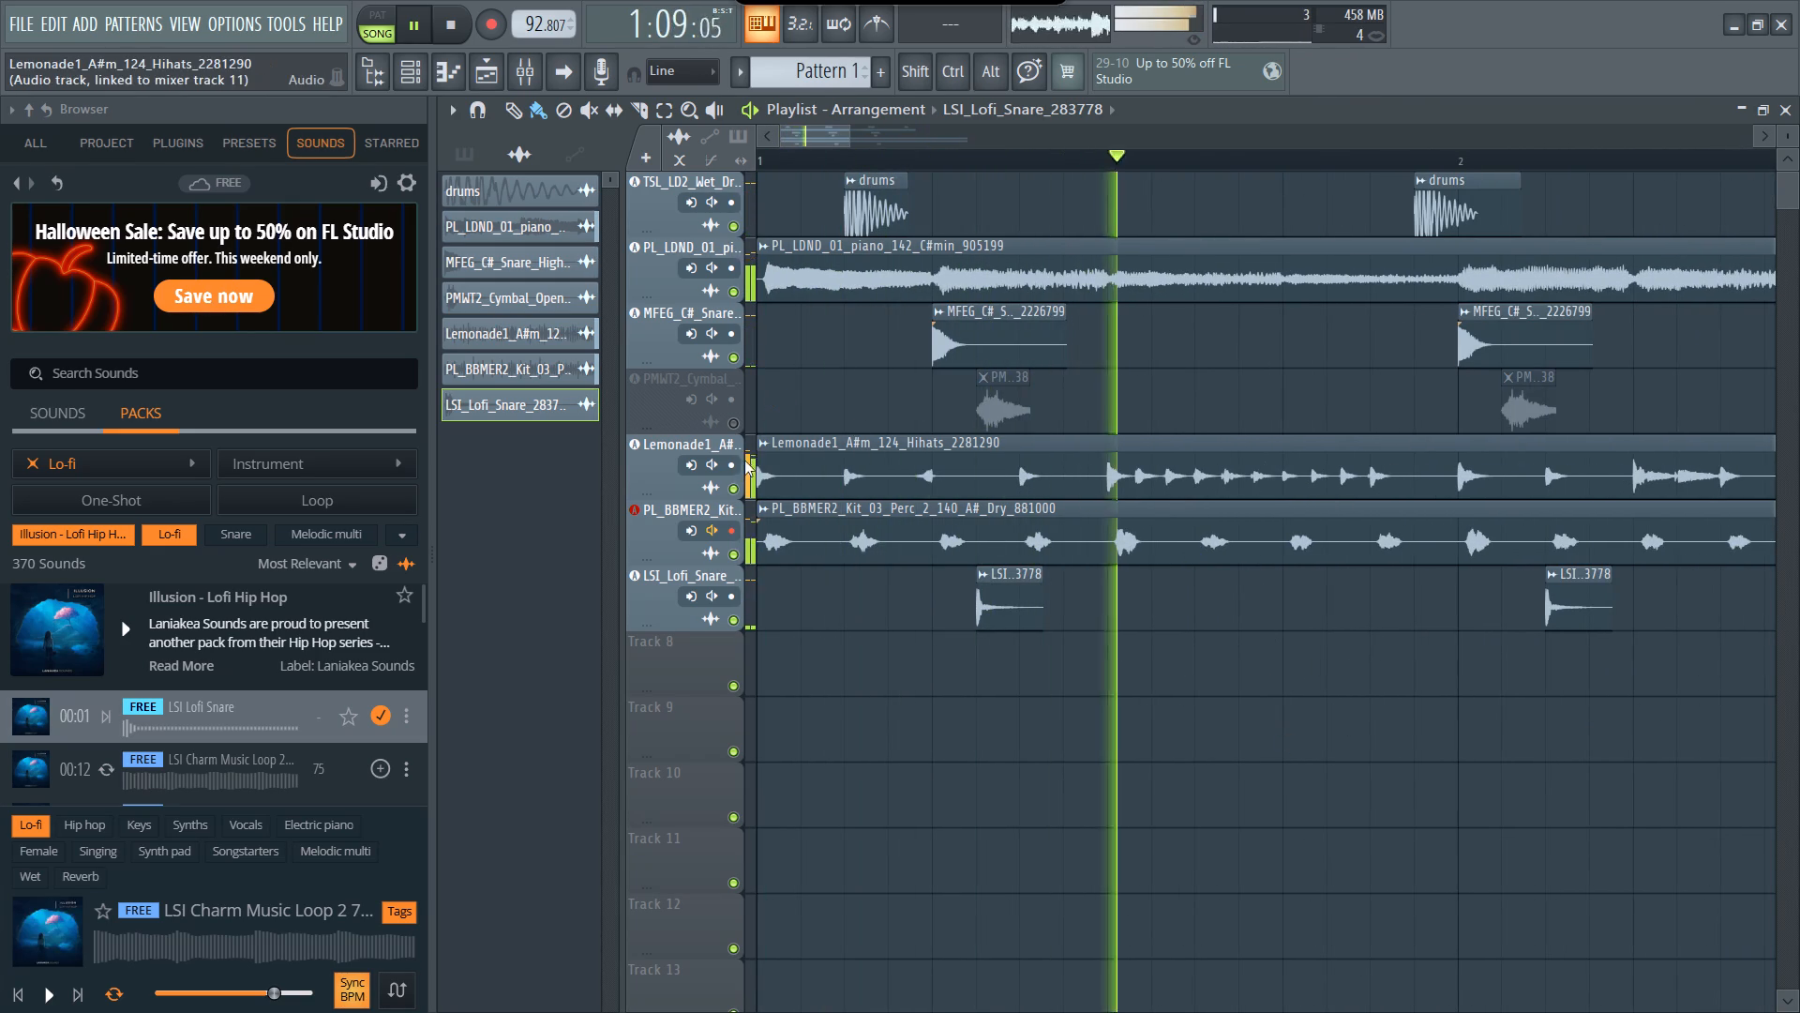
pyautogui.click(732, 421)
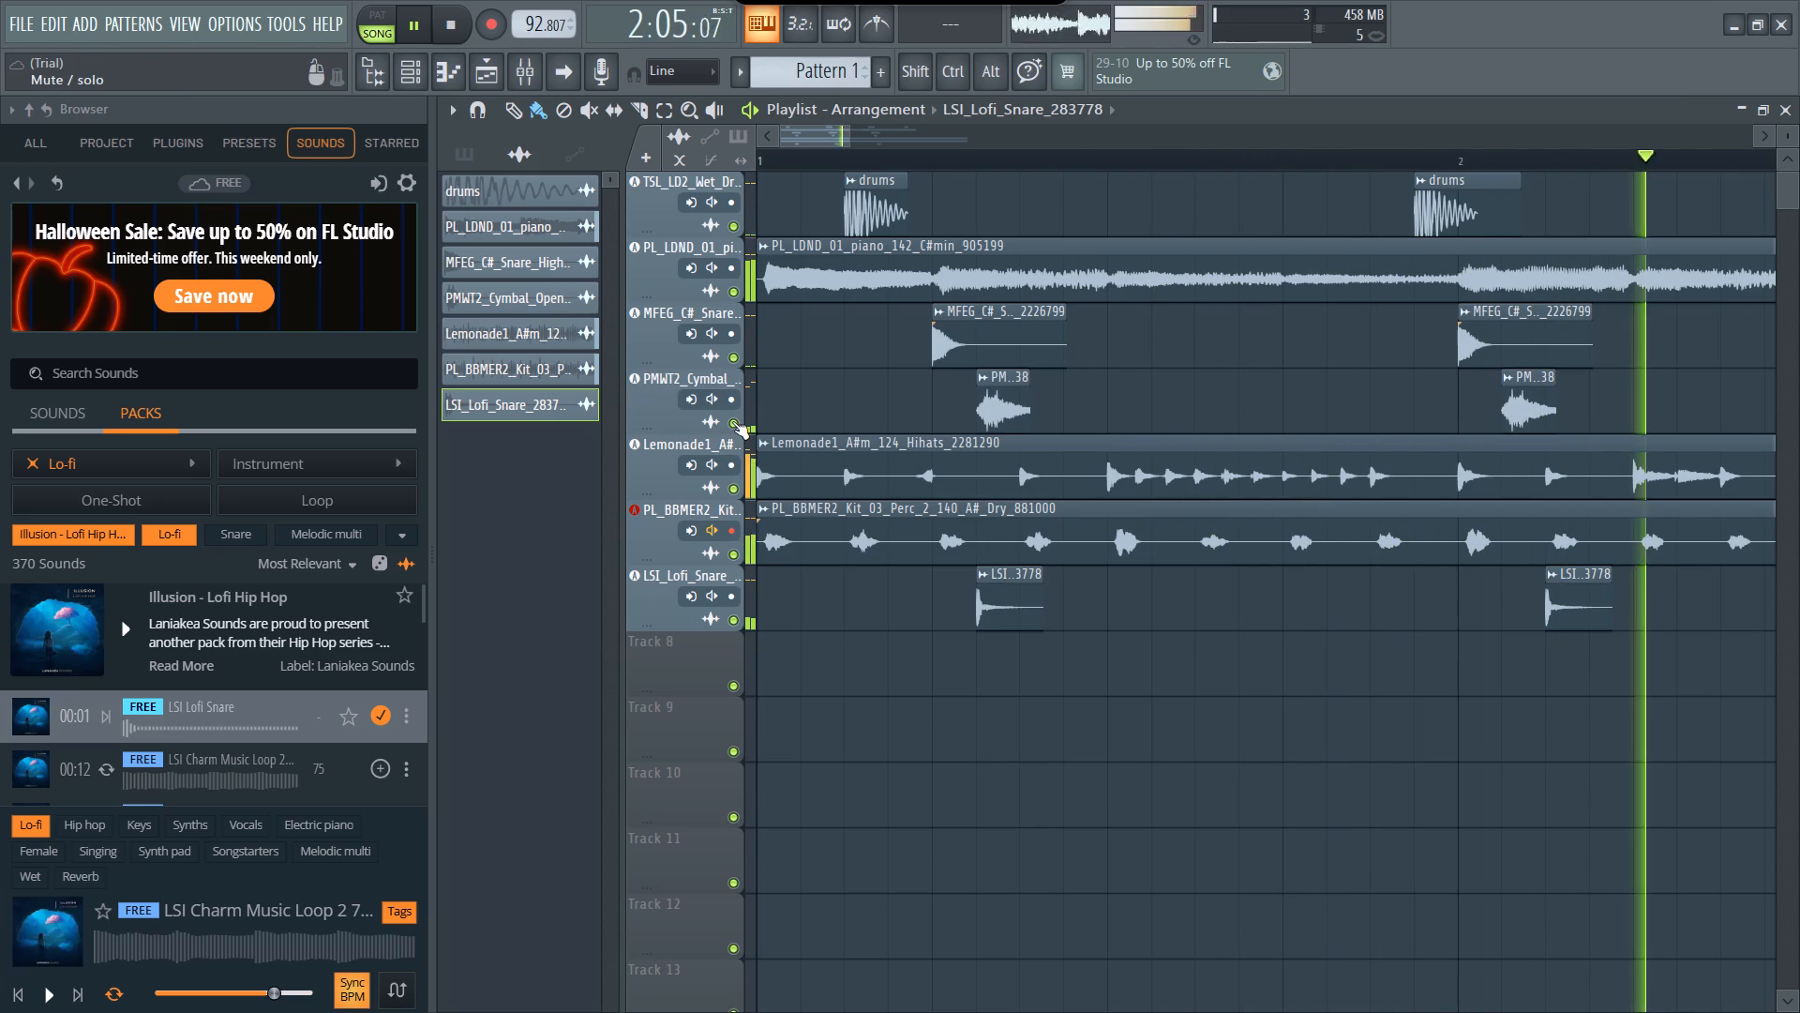
pyautogui.click(732, 621)
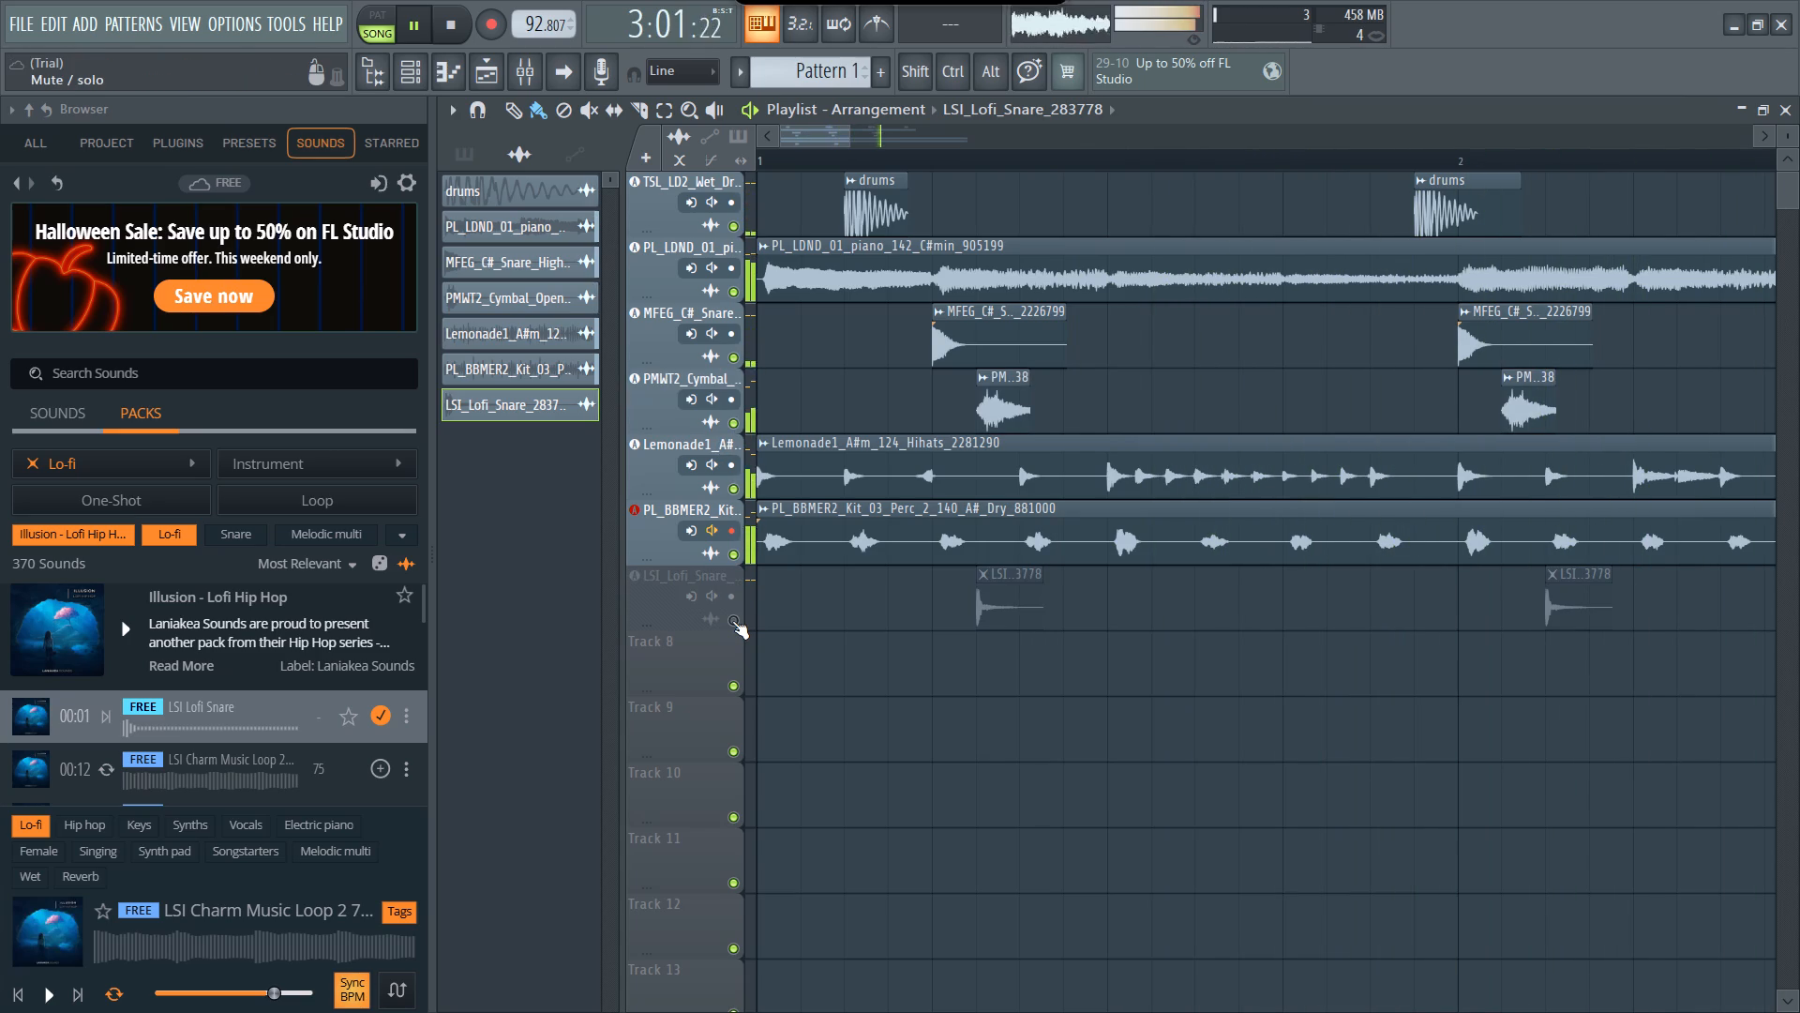
# Mute the MFEG C# Snare track and unmute the LSI Lofi Snare track during playback.
pyautogui.hscroll(1, 732, 621)
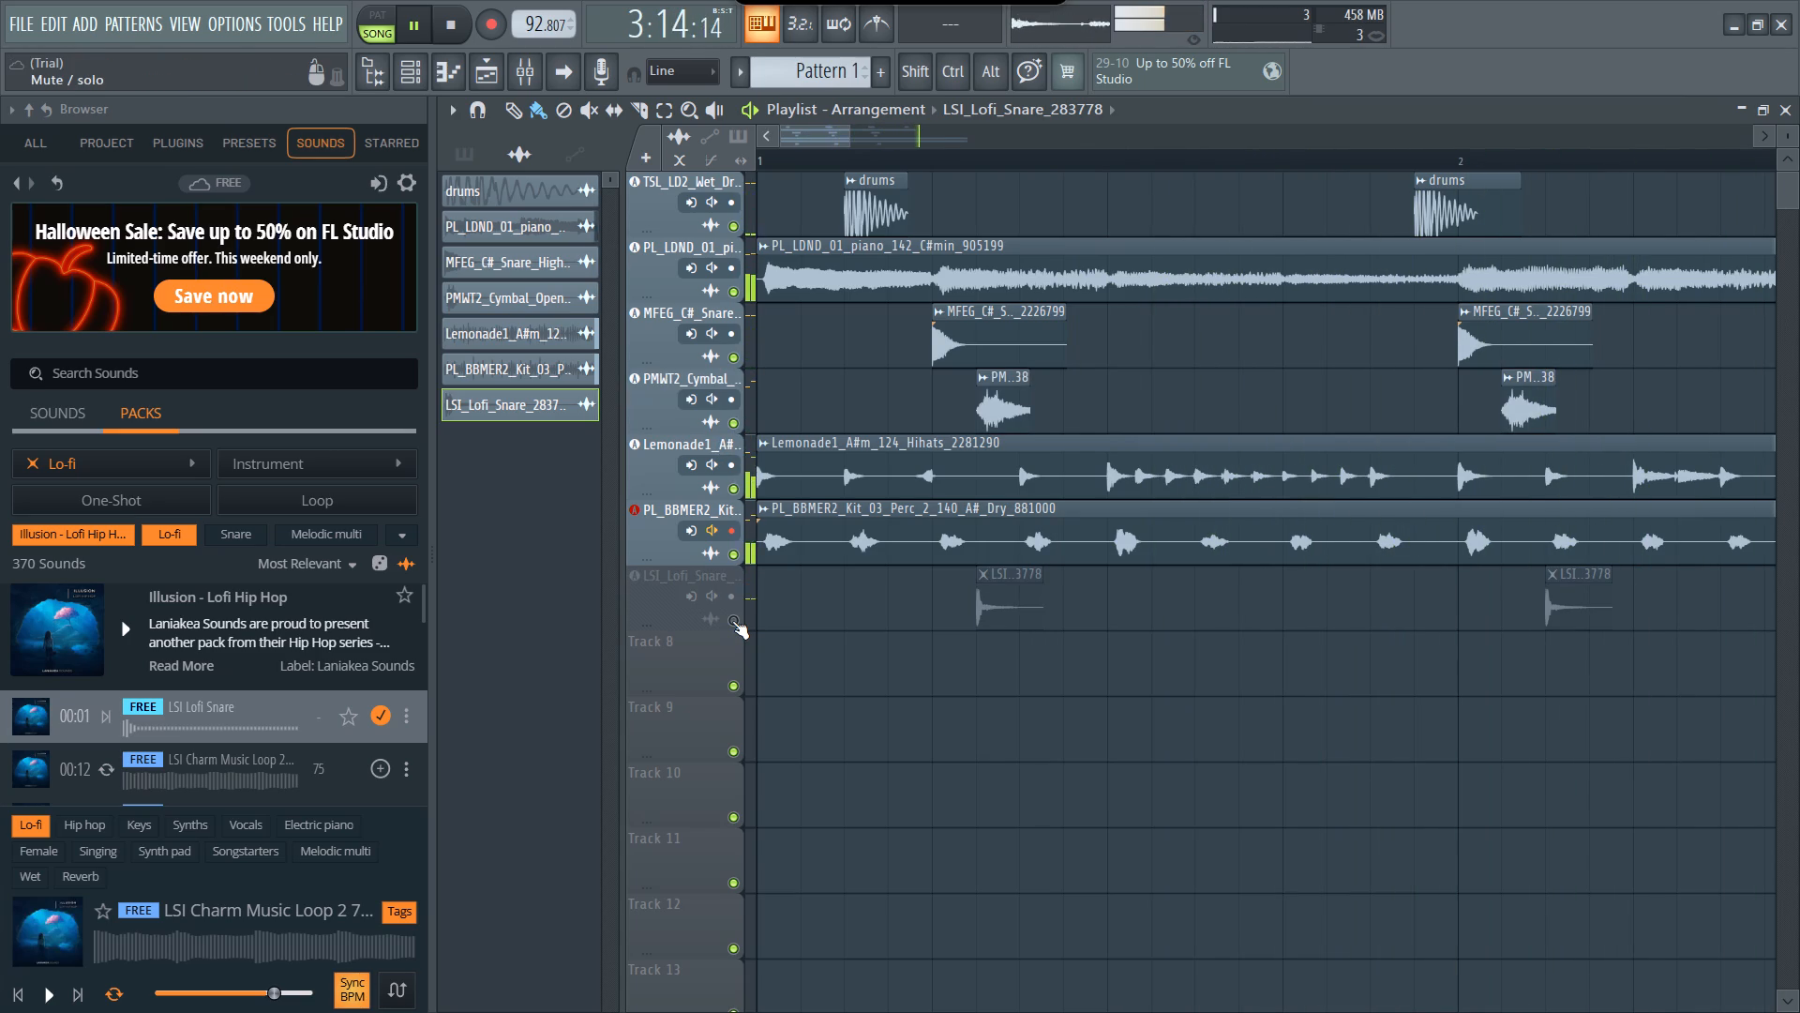
pyautogui.hscroll(1, 732, 621)
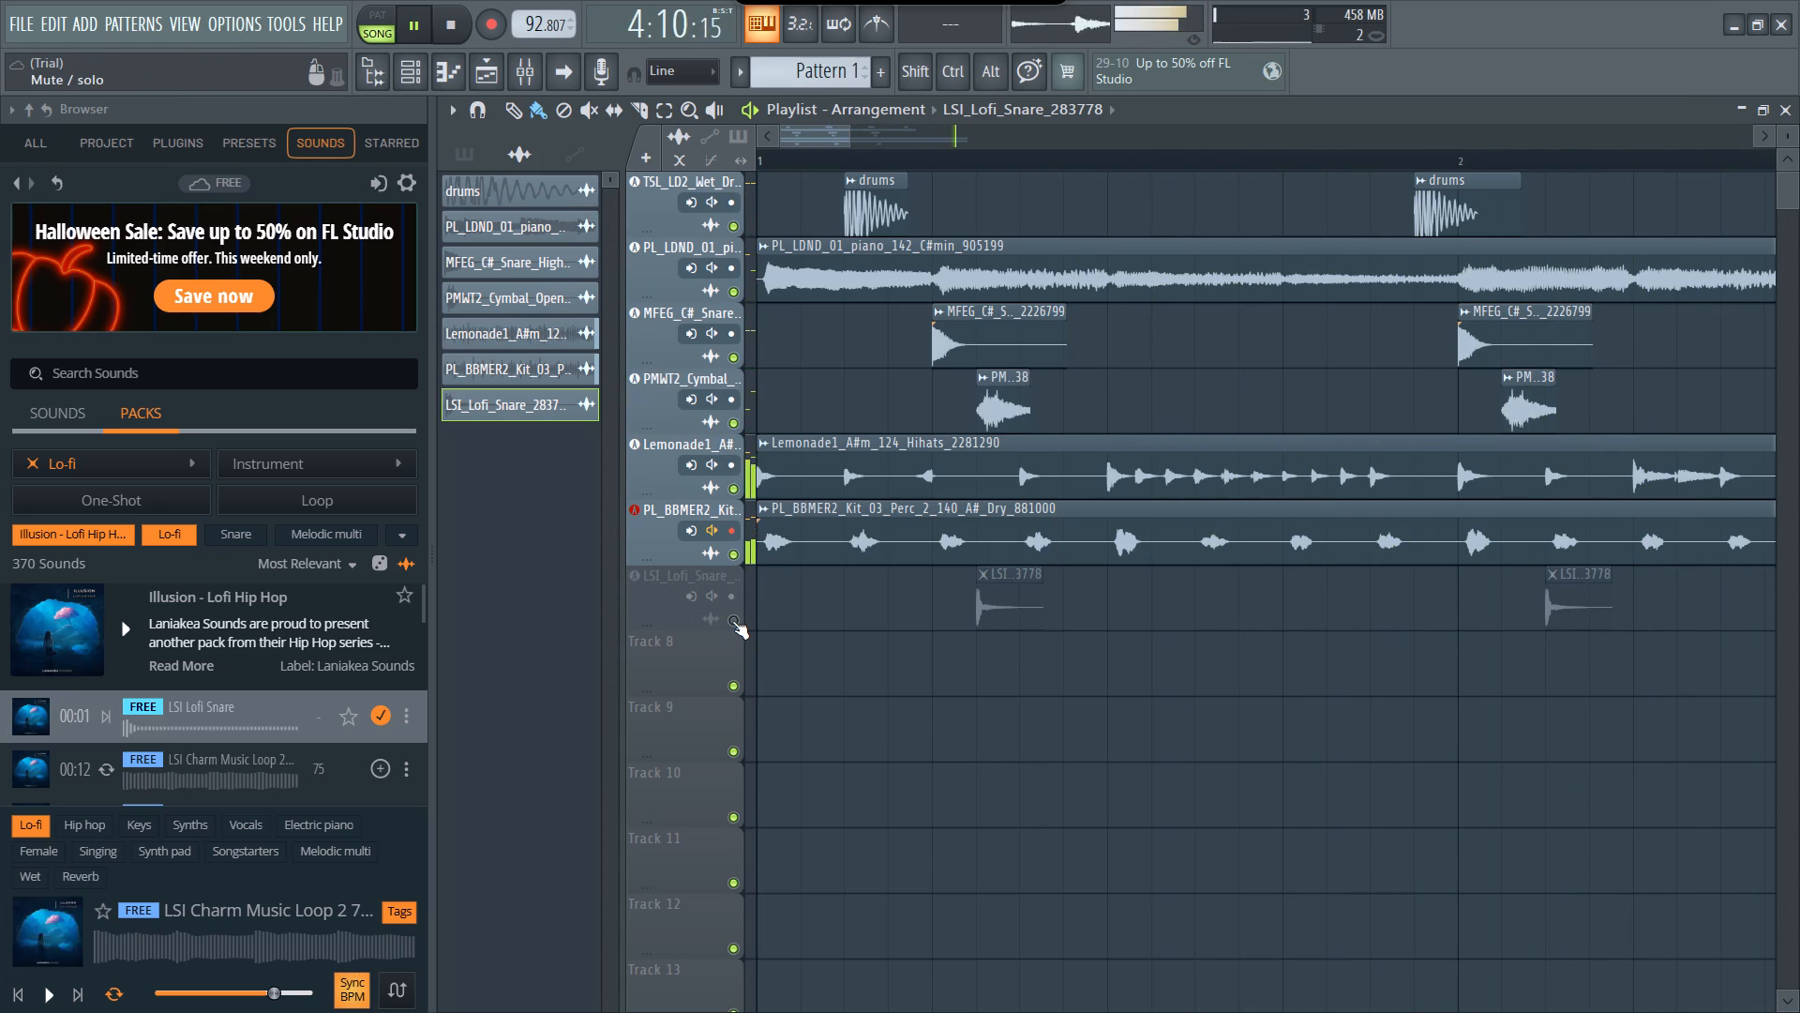
pyautogui.click(733, 357)
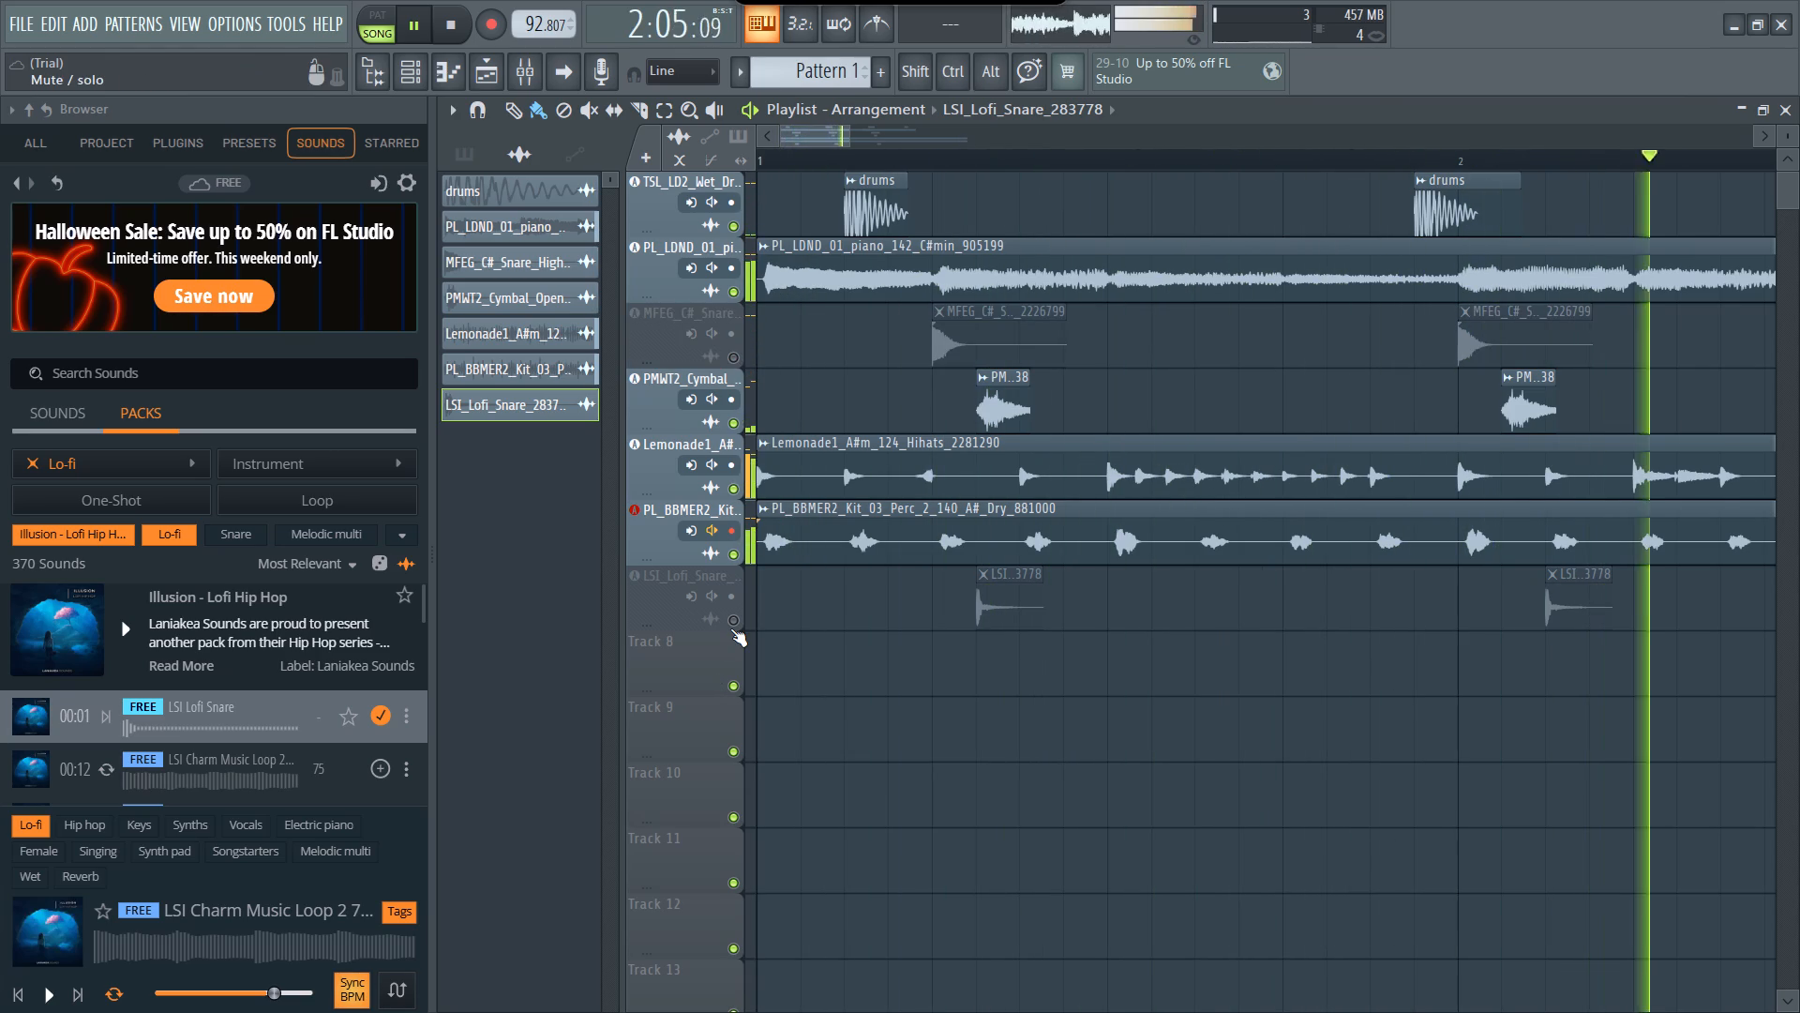
pyautogui.click(732, 616)
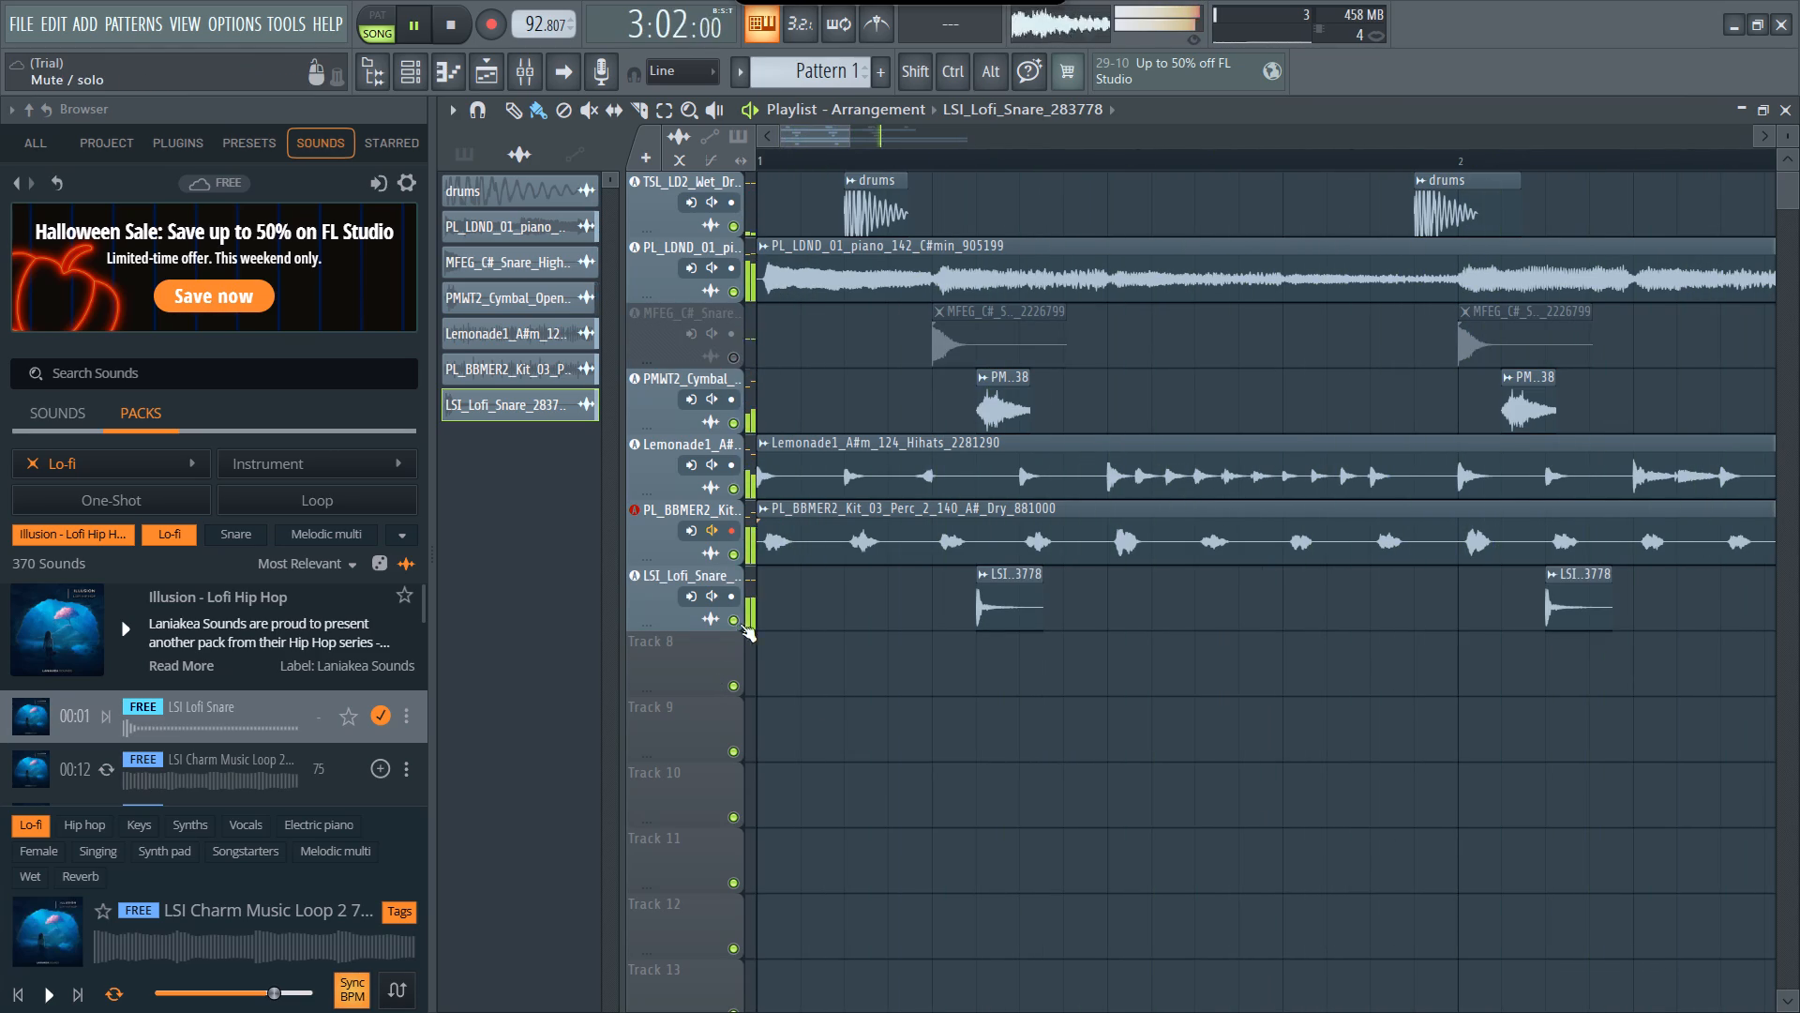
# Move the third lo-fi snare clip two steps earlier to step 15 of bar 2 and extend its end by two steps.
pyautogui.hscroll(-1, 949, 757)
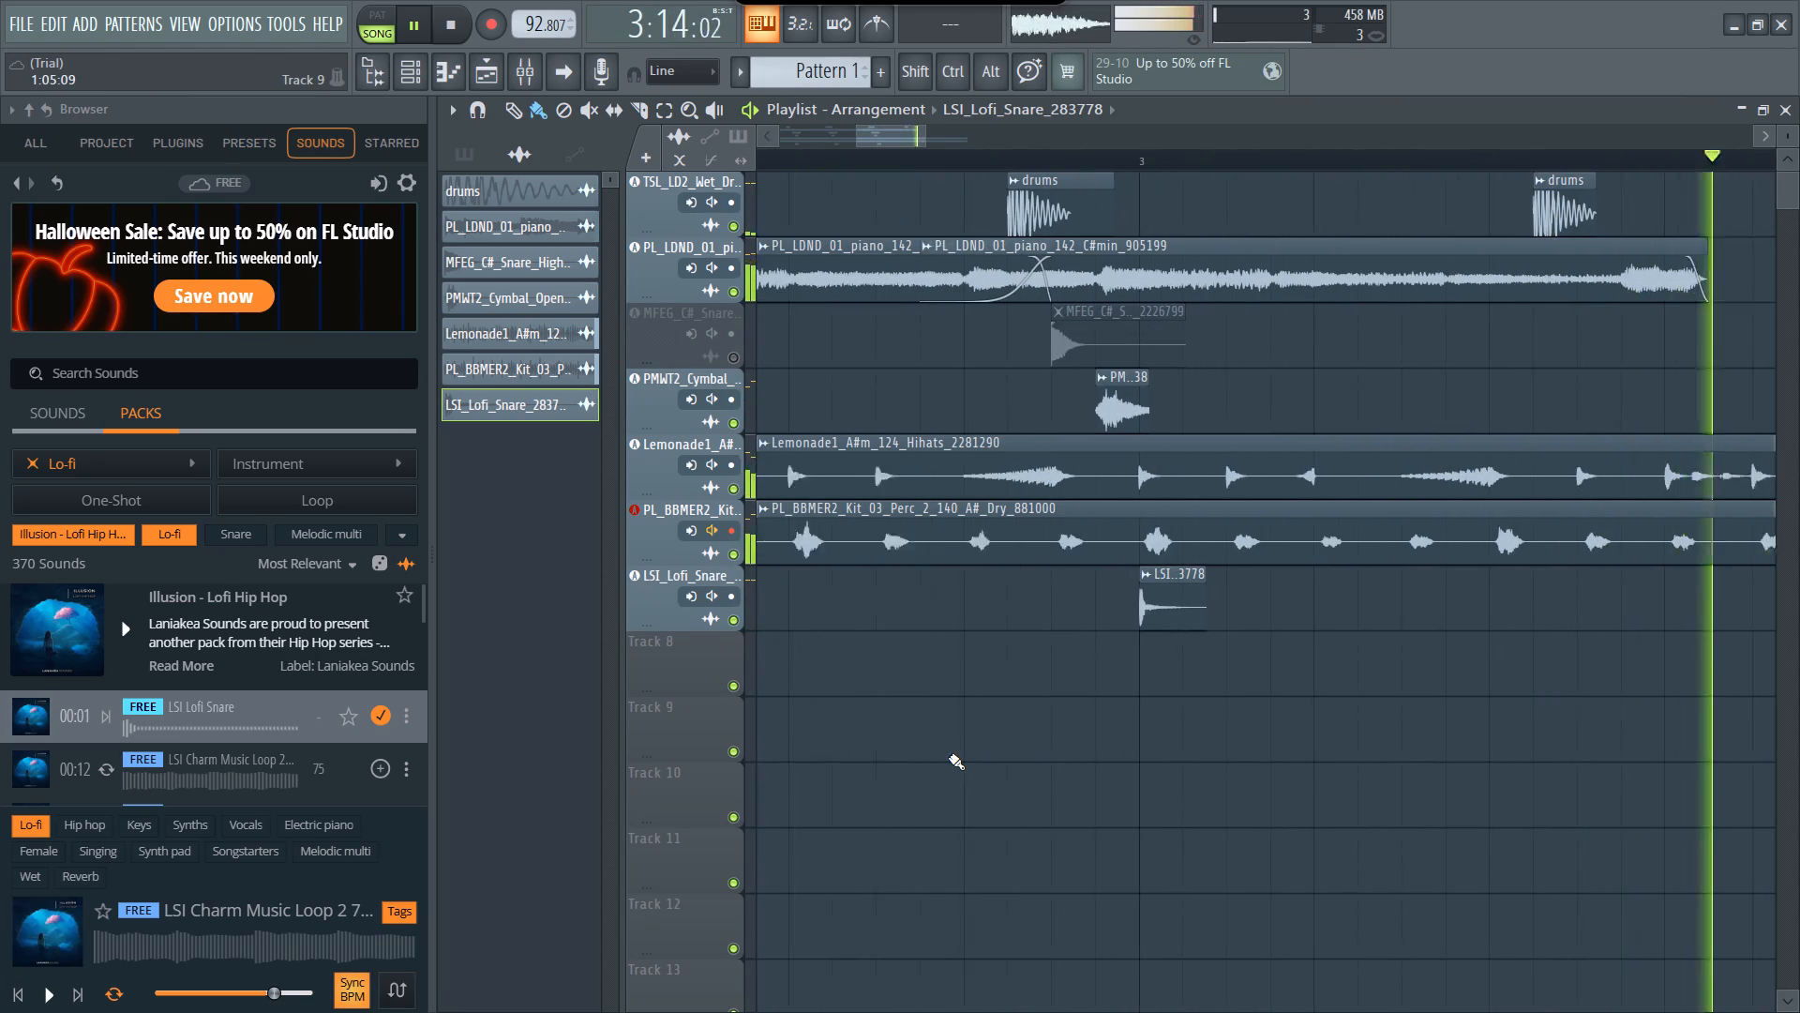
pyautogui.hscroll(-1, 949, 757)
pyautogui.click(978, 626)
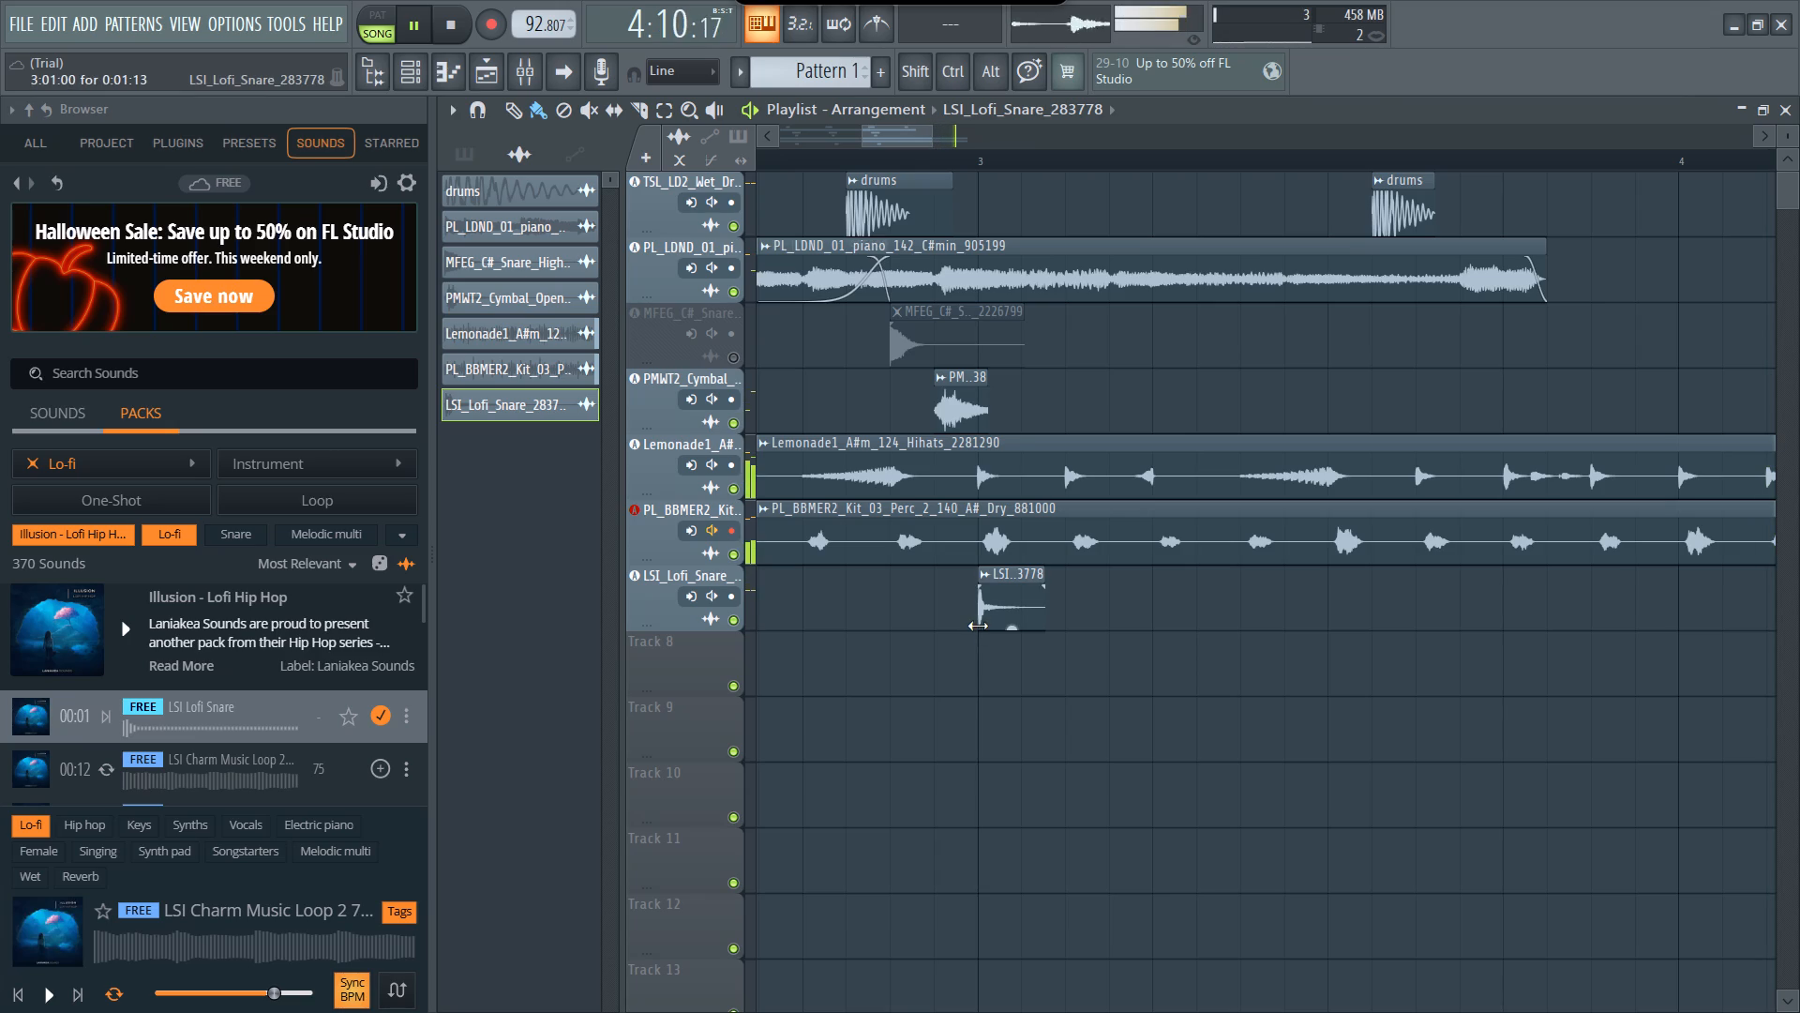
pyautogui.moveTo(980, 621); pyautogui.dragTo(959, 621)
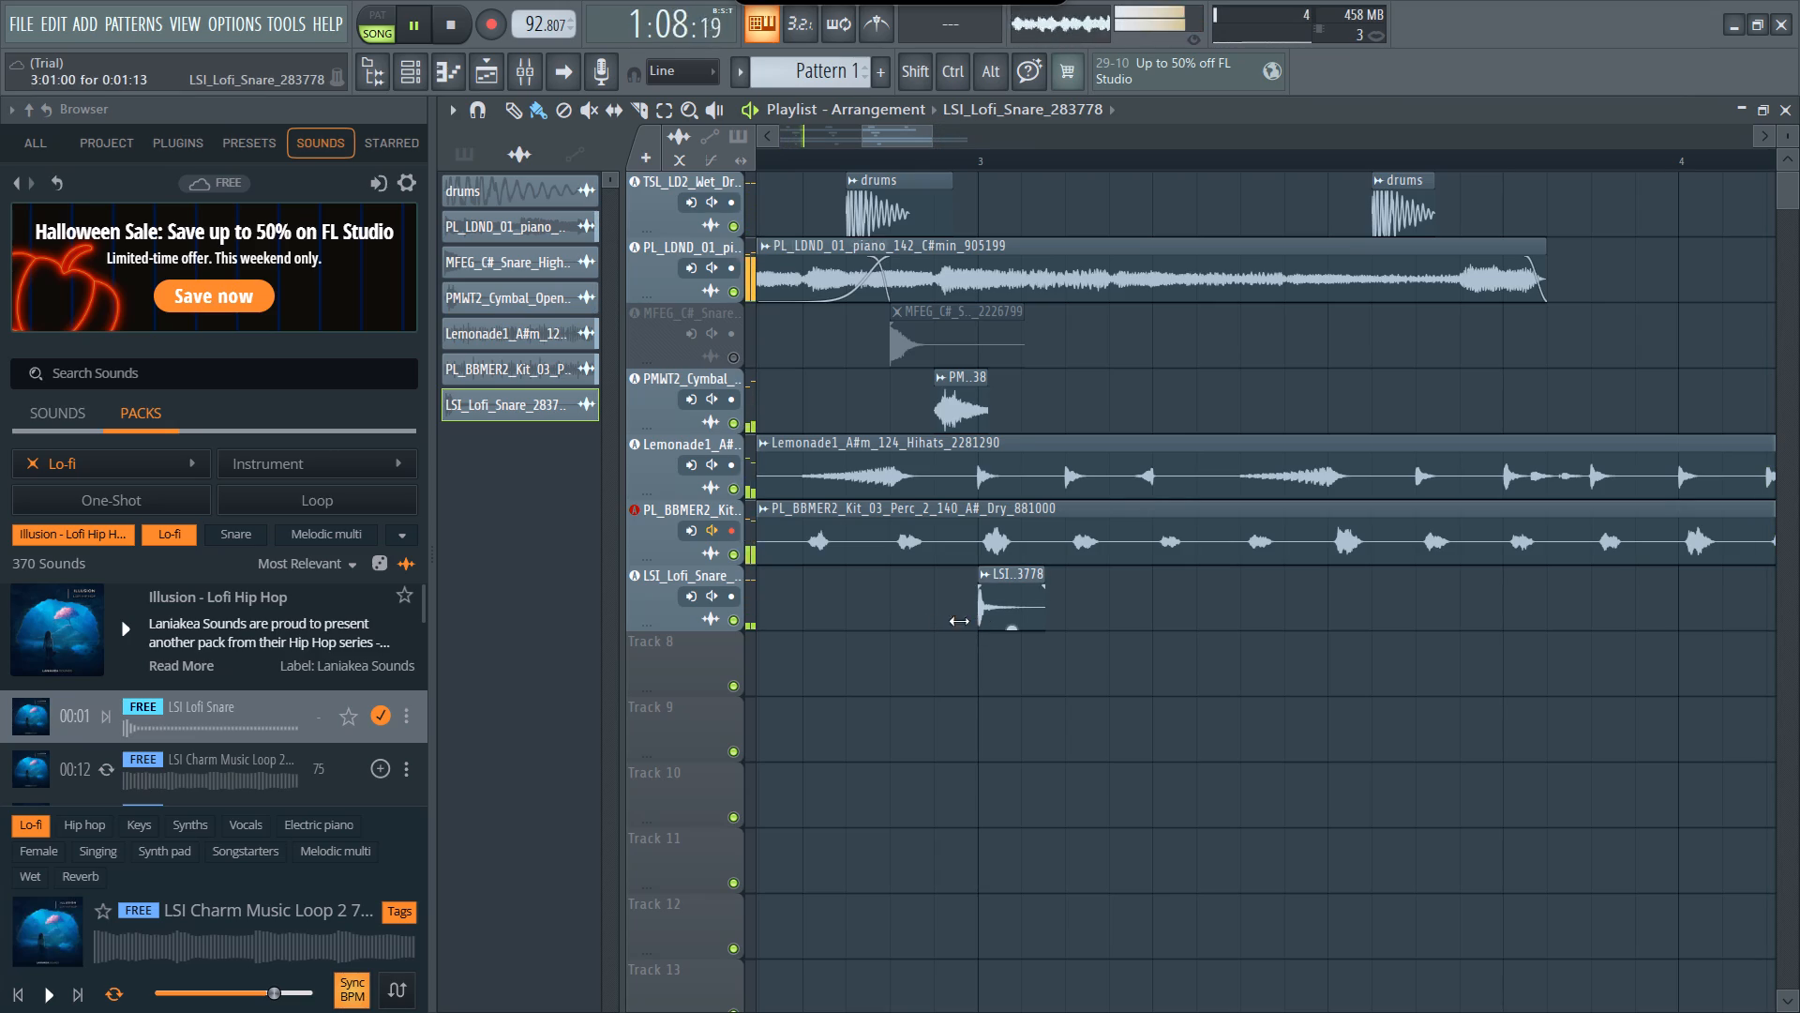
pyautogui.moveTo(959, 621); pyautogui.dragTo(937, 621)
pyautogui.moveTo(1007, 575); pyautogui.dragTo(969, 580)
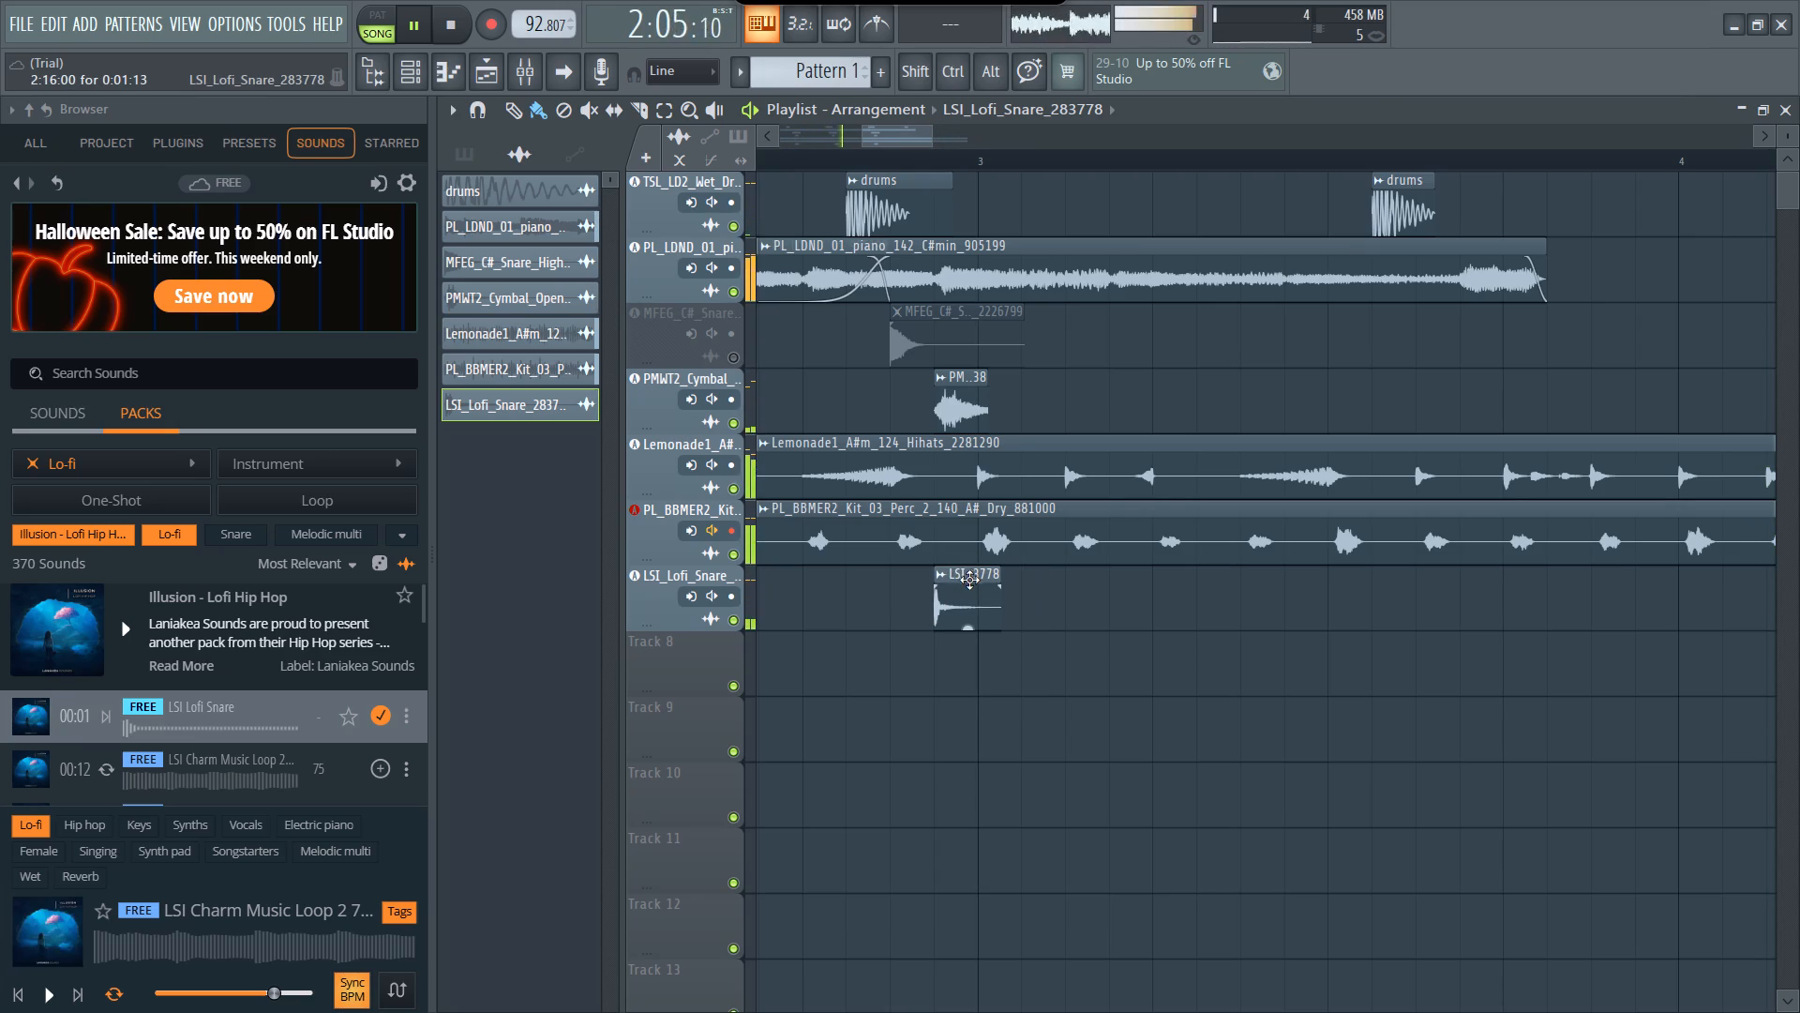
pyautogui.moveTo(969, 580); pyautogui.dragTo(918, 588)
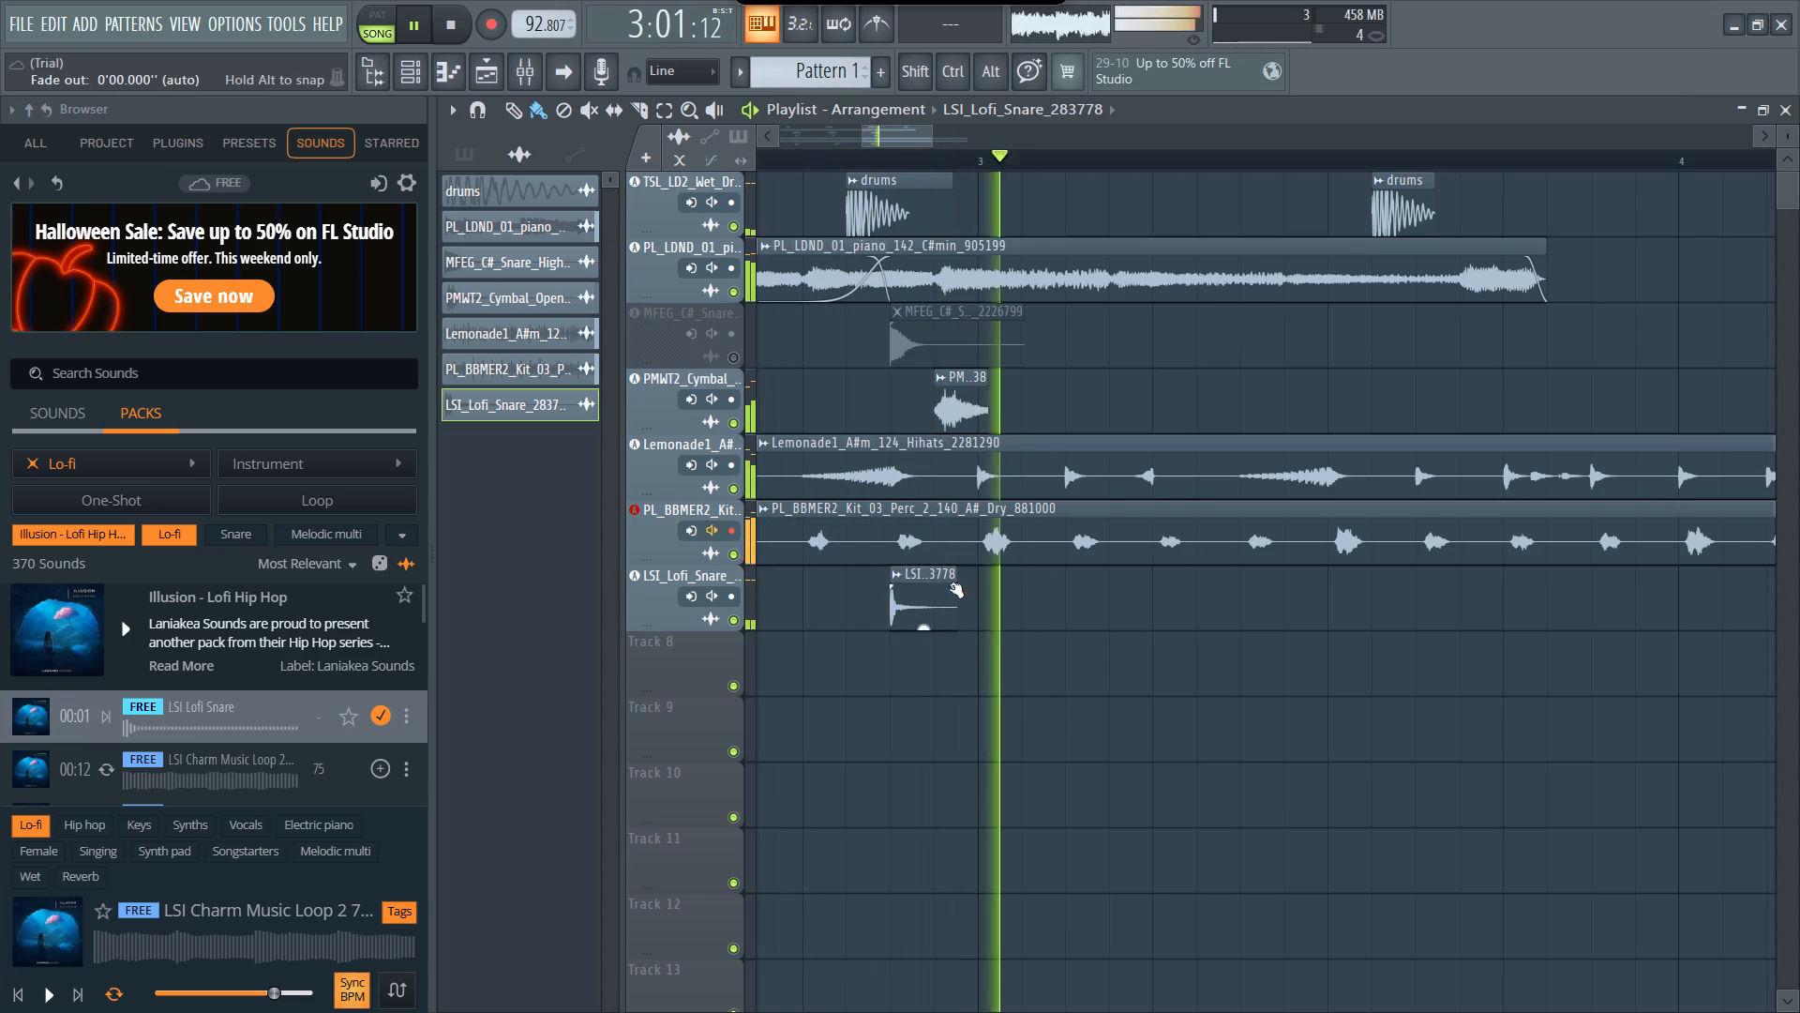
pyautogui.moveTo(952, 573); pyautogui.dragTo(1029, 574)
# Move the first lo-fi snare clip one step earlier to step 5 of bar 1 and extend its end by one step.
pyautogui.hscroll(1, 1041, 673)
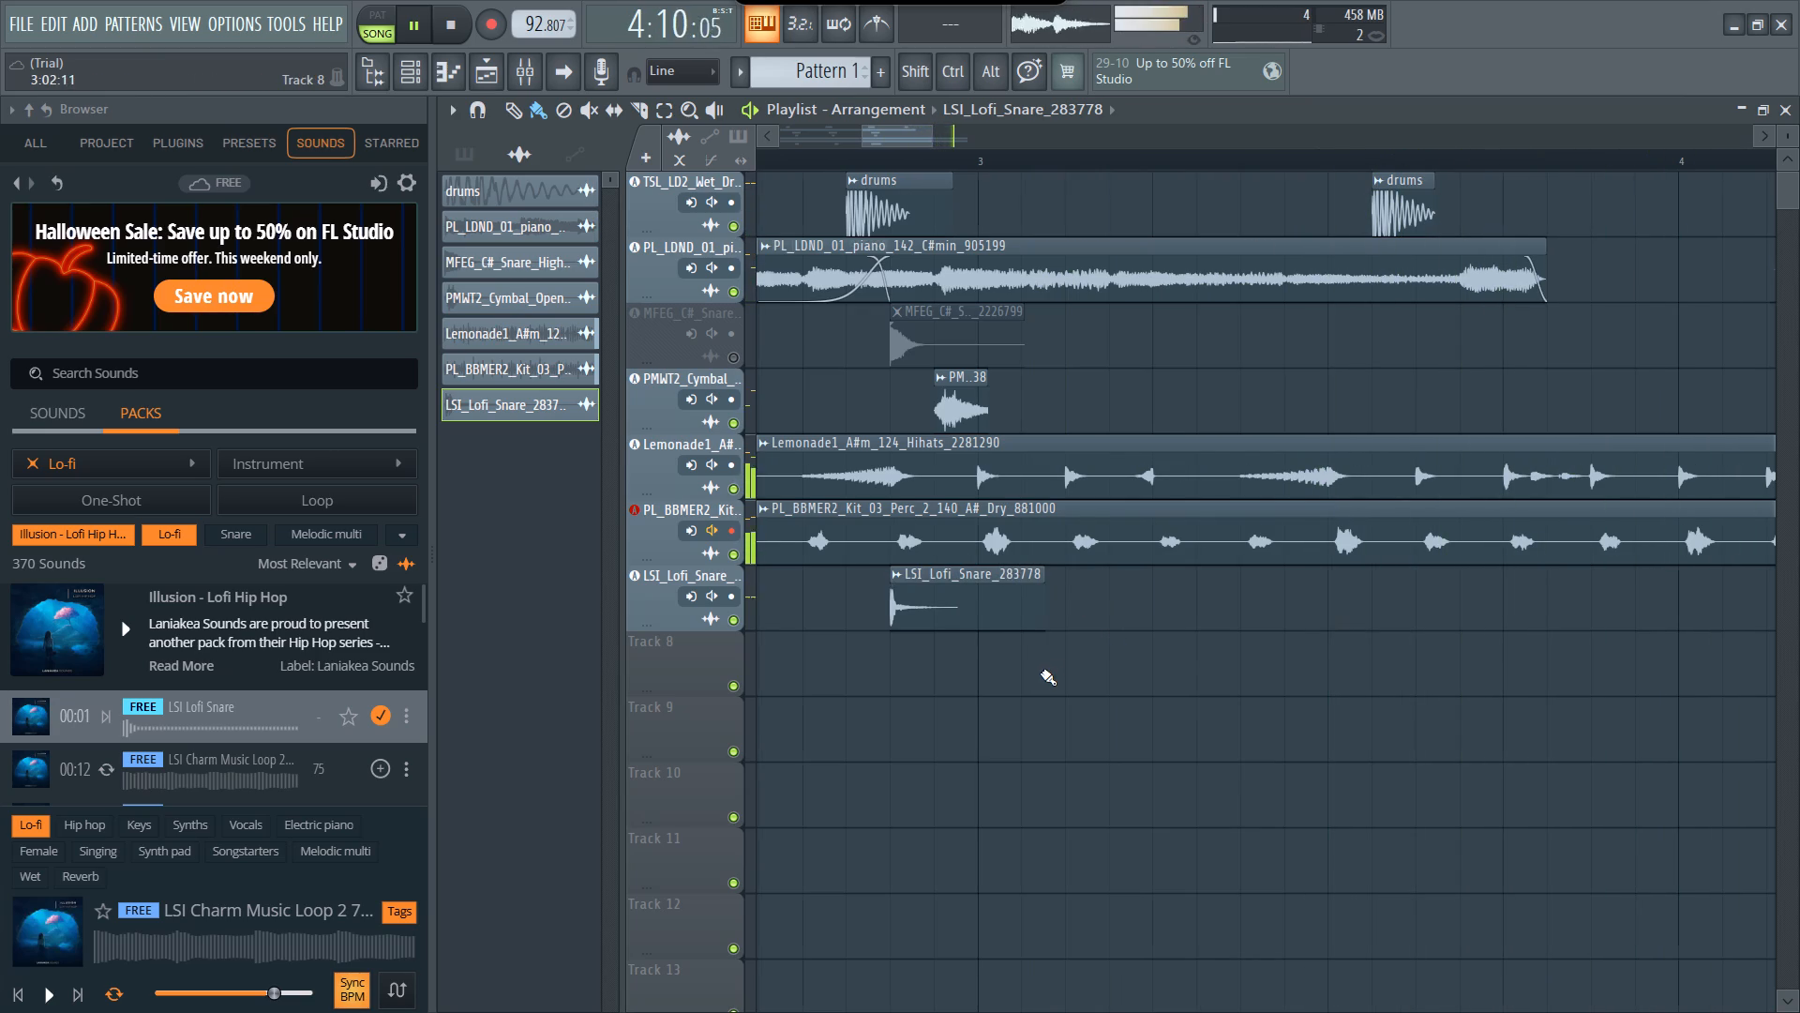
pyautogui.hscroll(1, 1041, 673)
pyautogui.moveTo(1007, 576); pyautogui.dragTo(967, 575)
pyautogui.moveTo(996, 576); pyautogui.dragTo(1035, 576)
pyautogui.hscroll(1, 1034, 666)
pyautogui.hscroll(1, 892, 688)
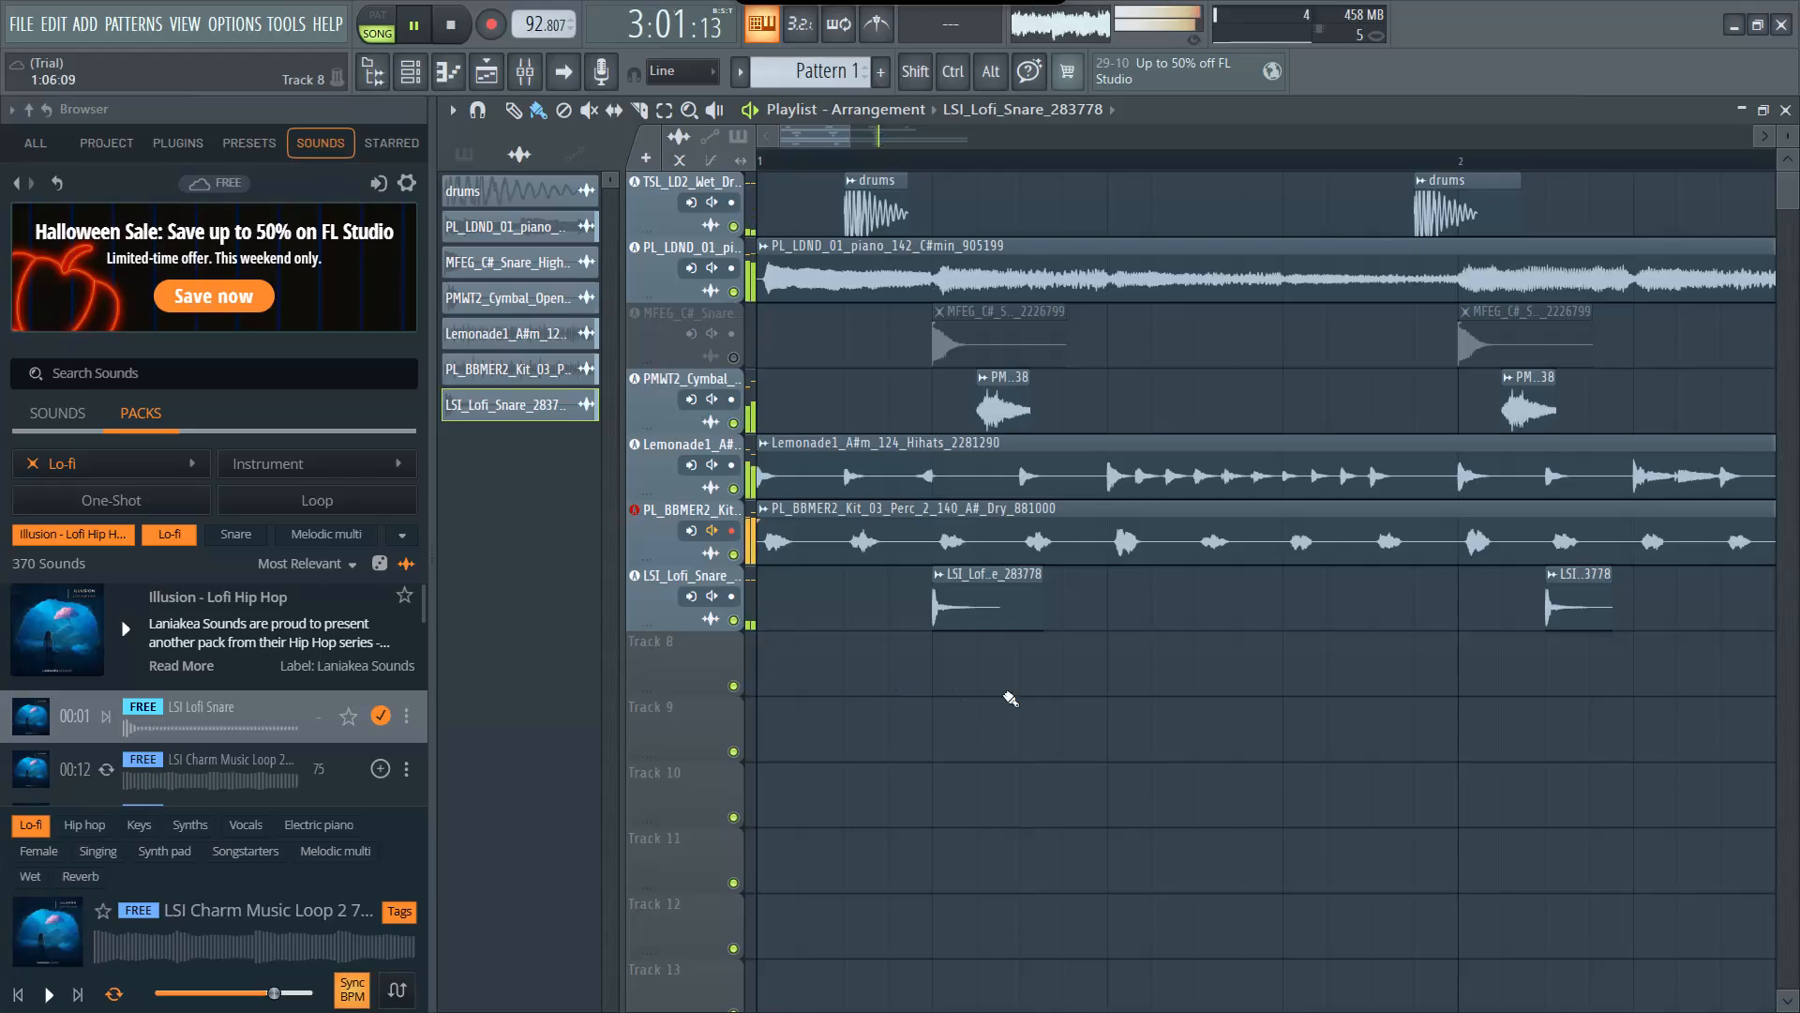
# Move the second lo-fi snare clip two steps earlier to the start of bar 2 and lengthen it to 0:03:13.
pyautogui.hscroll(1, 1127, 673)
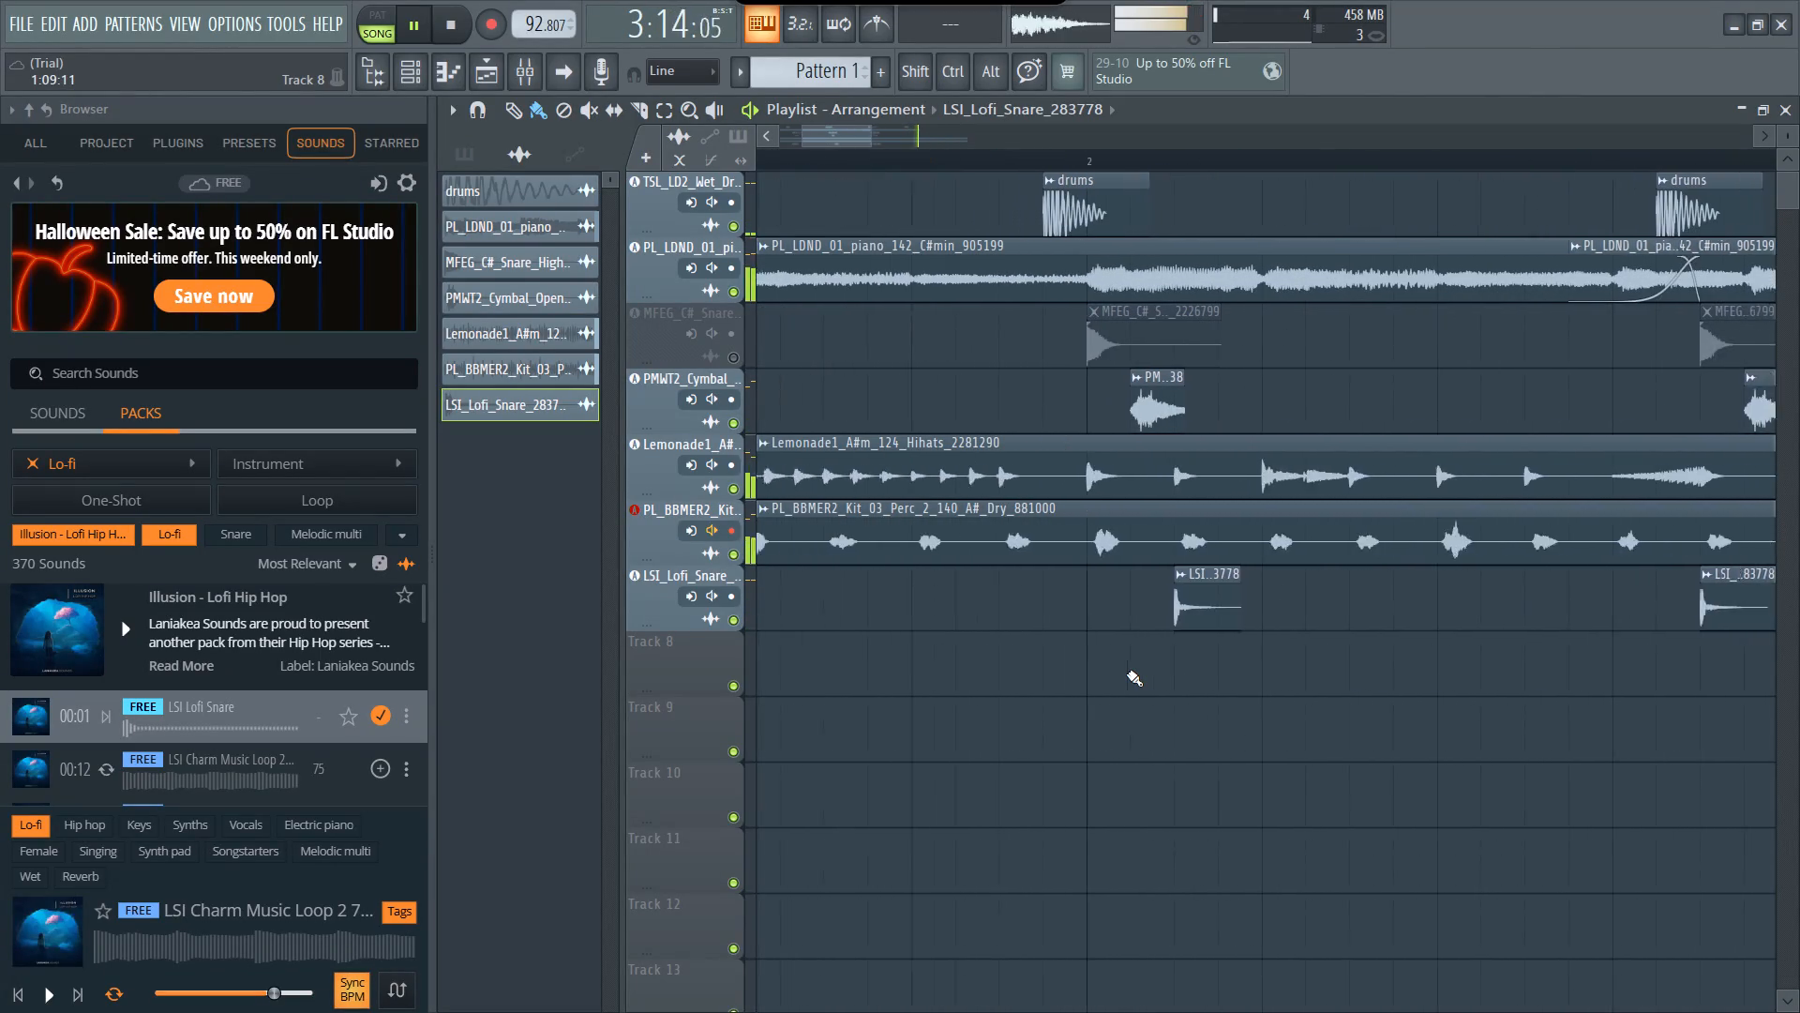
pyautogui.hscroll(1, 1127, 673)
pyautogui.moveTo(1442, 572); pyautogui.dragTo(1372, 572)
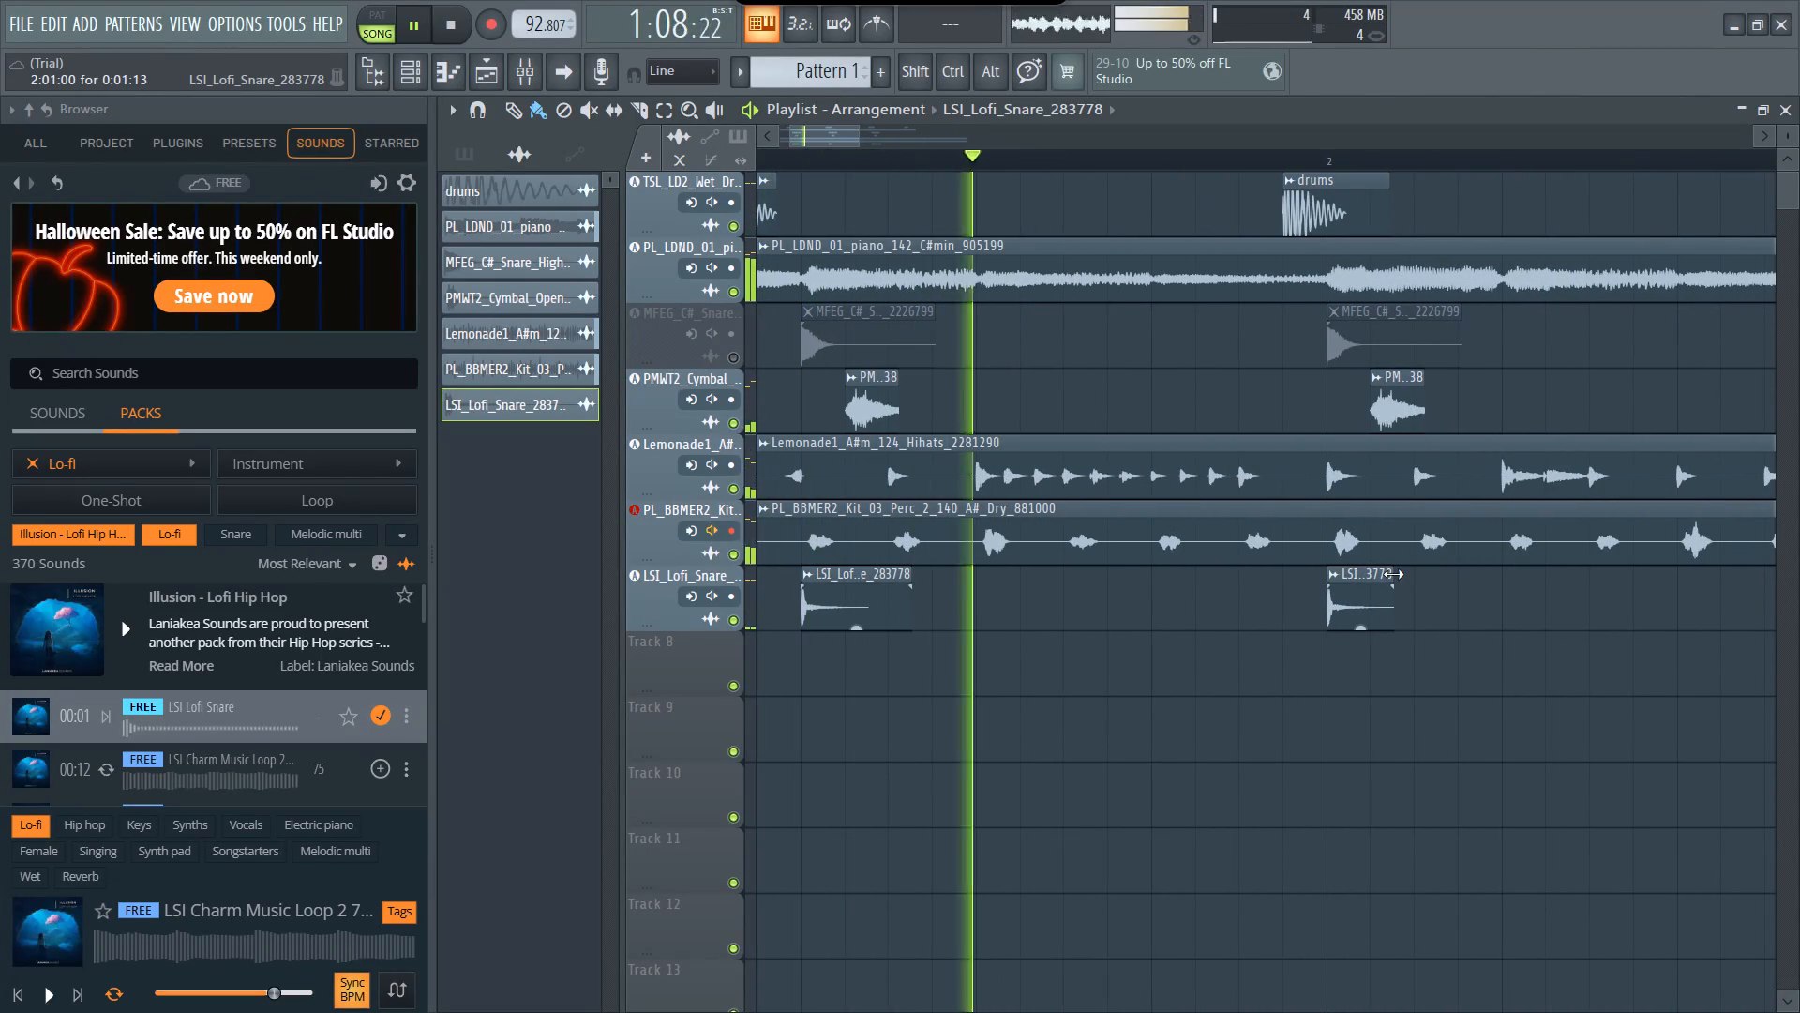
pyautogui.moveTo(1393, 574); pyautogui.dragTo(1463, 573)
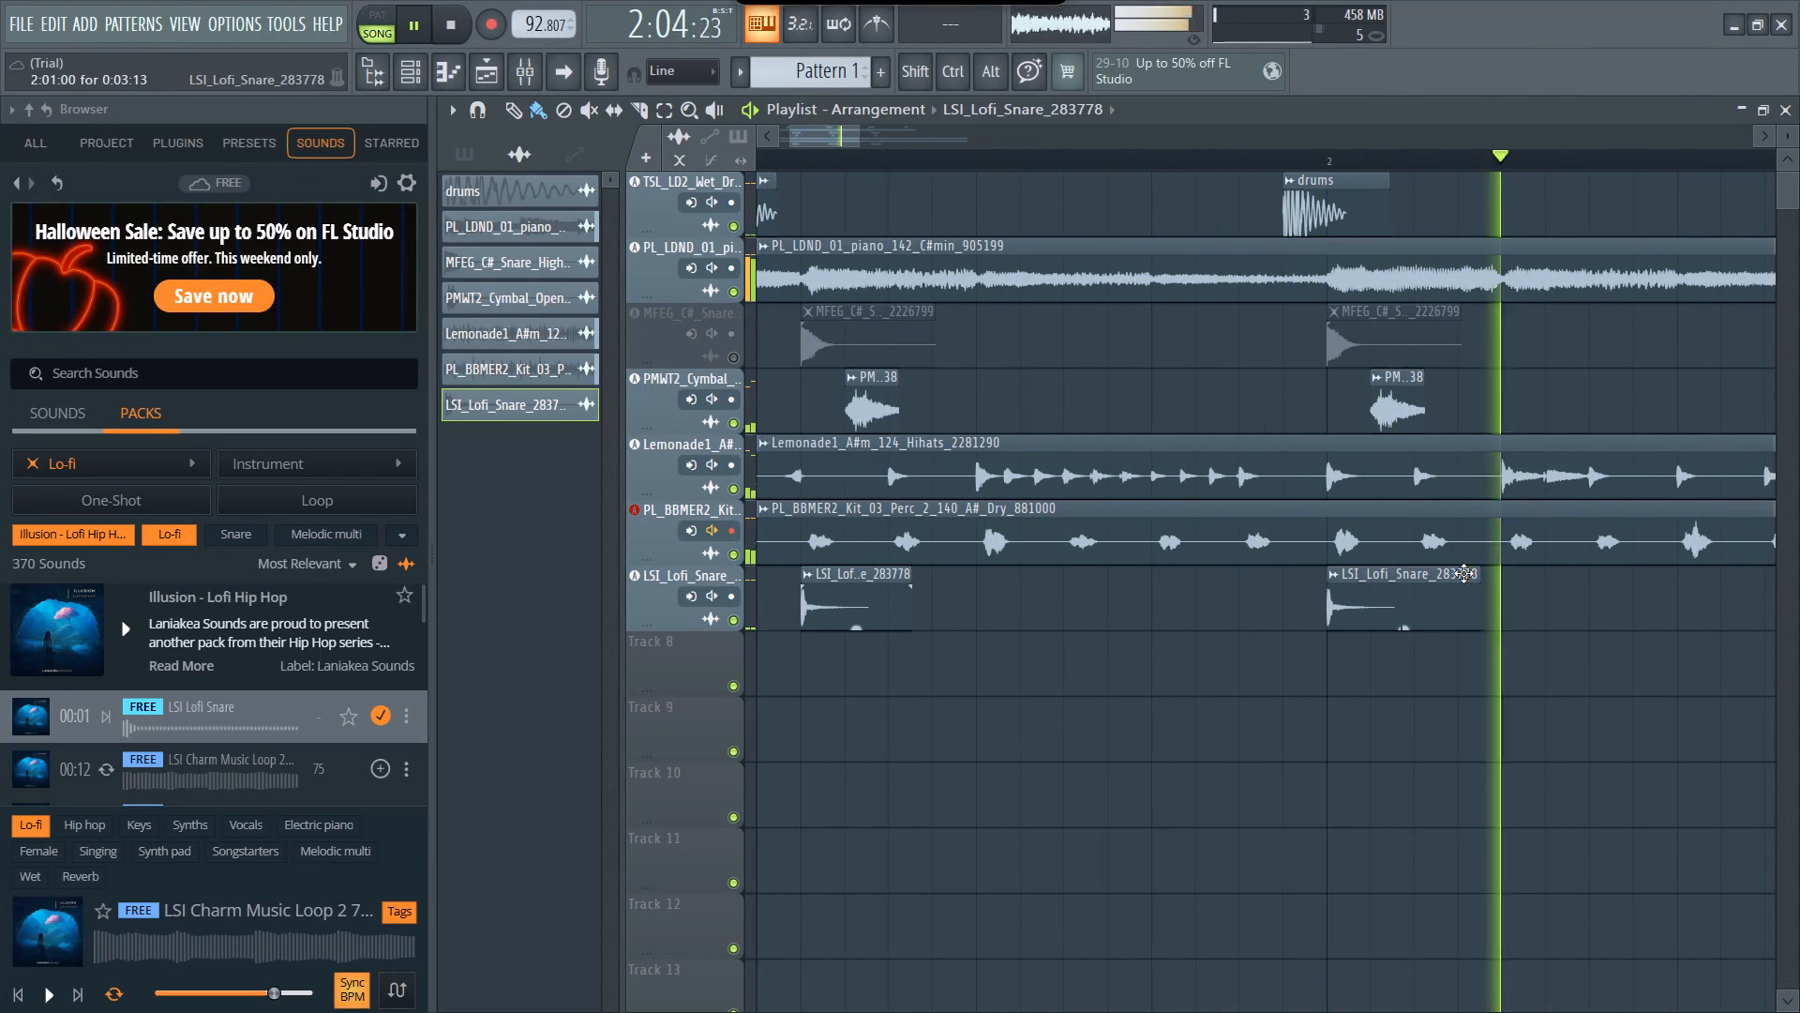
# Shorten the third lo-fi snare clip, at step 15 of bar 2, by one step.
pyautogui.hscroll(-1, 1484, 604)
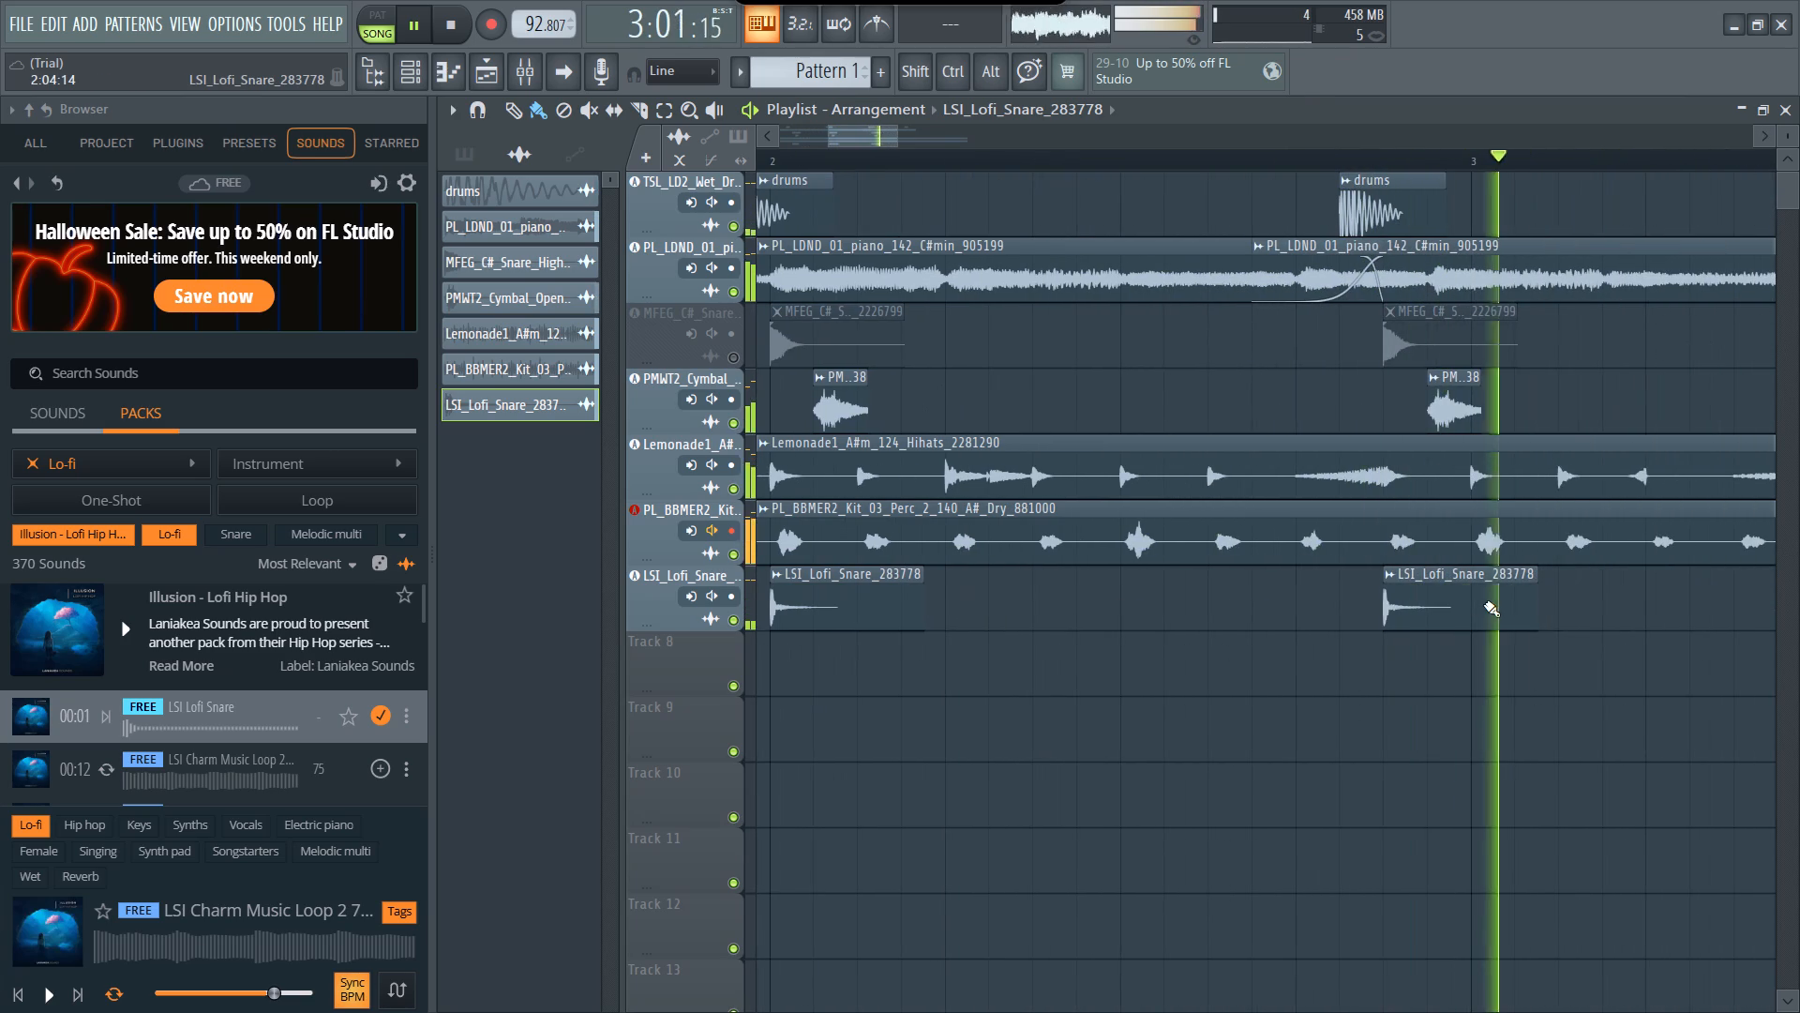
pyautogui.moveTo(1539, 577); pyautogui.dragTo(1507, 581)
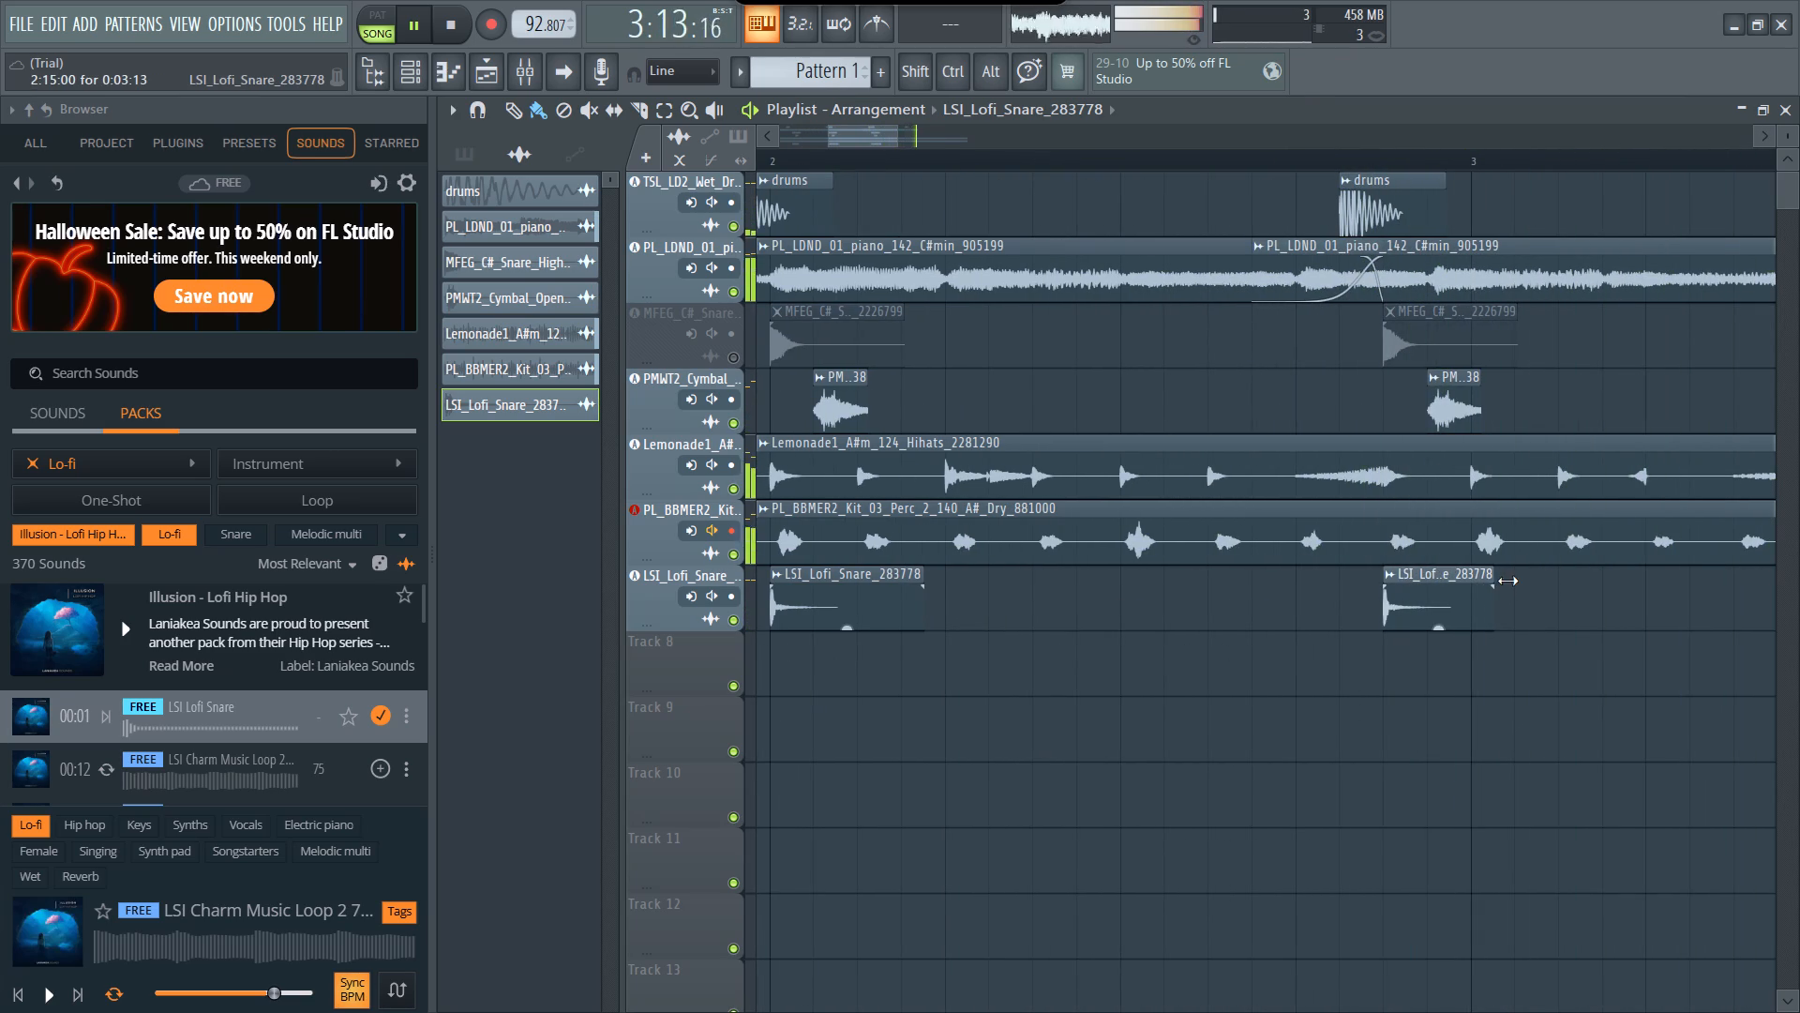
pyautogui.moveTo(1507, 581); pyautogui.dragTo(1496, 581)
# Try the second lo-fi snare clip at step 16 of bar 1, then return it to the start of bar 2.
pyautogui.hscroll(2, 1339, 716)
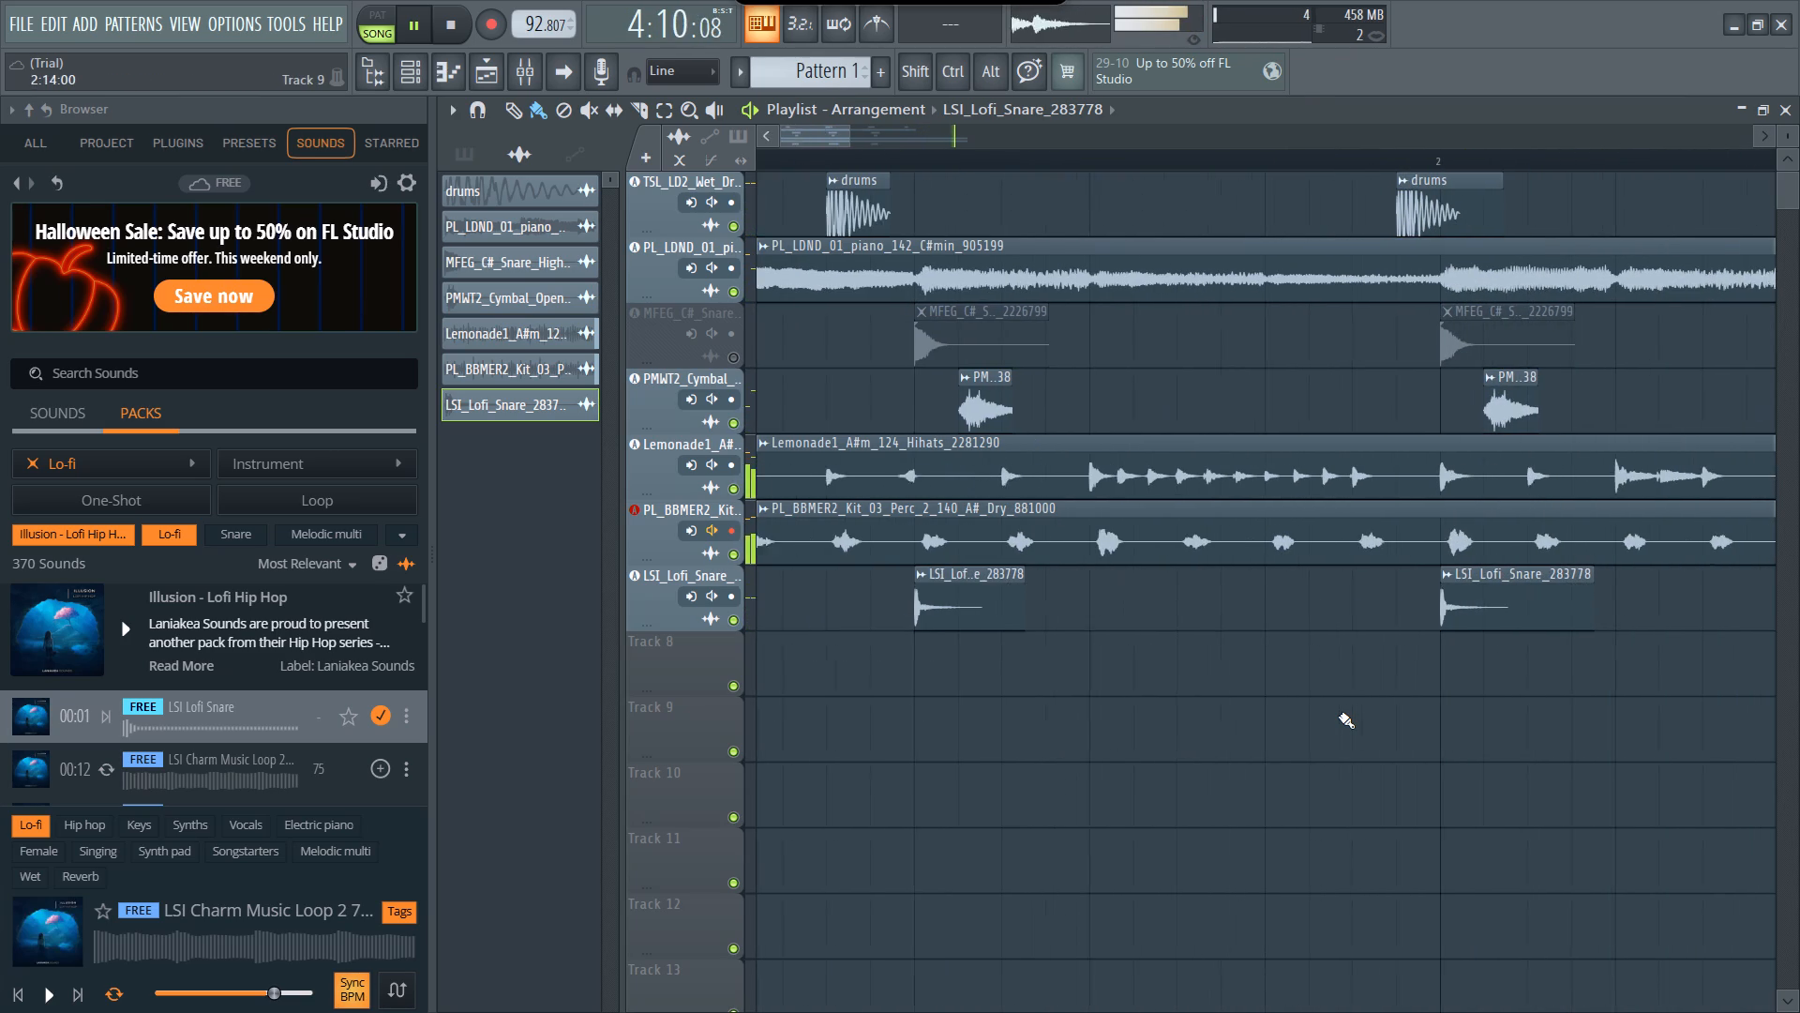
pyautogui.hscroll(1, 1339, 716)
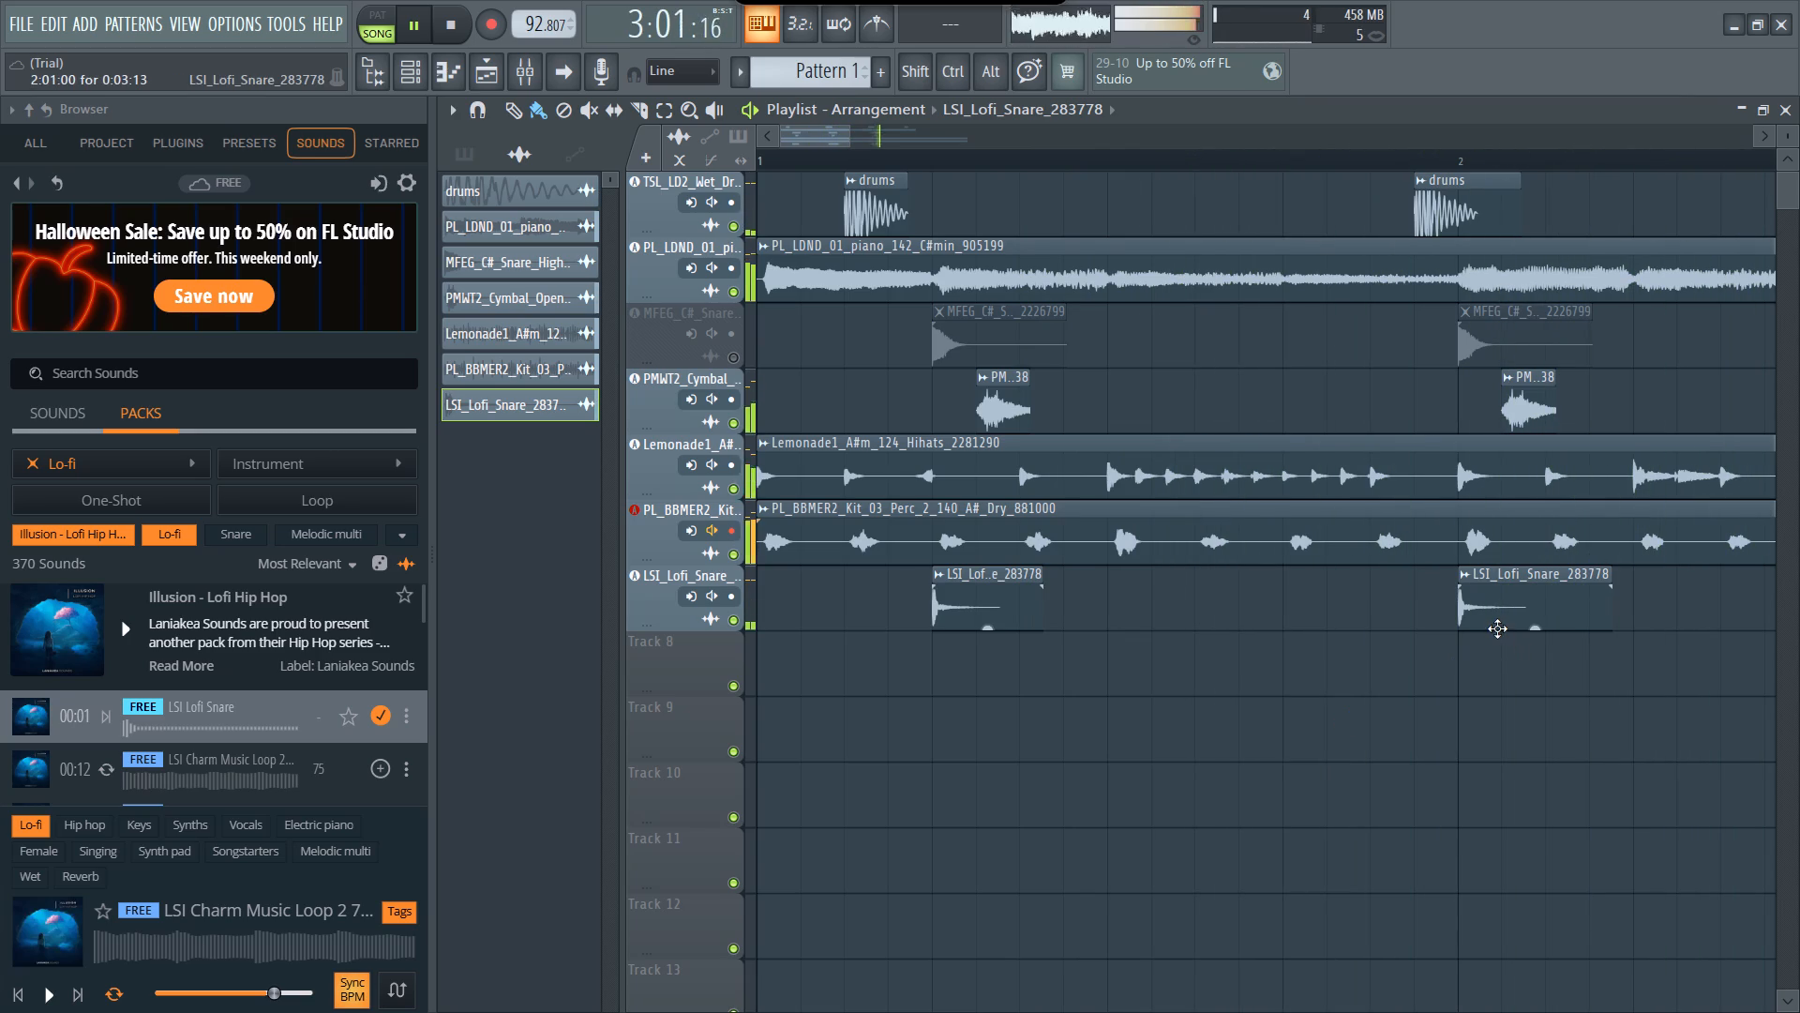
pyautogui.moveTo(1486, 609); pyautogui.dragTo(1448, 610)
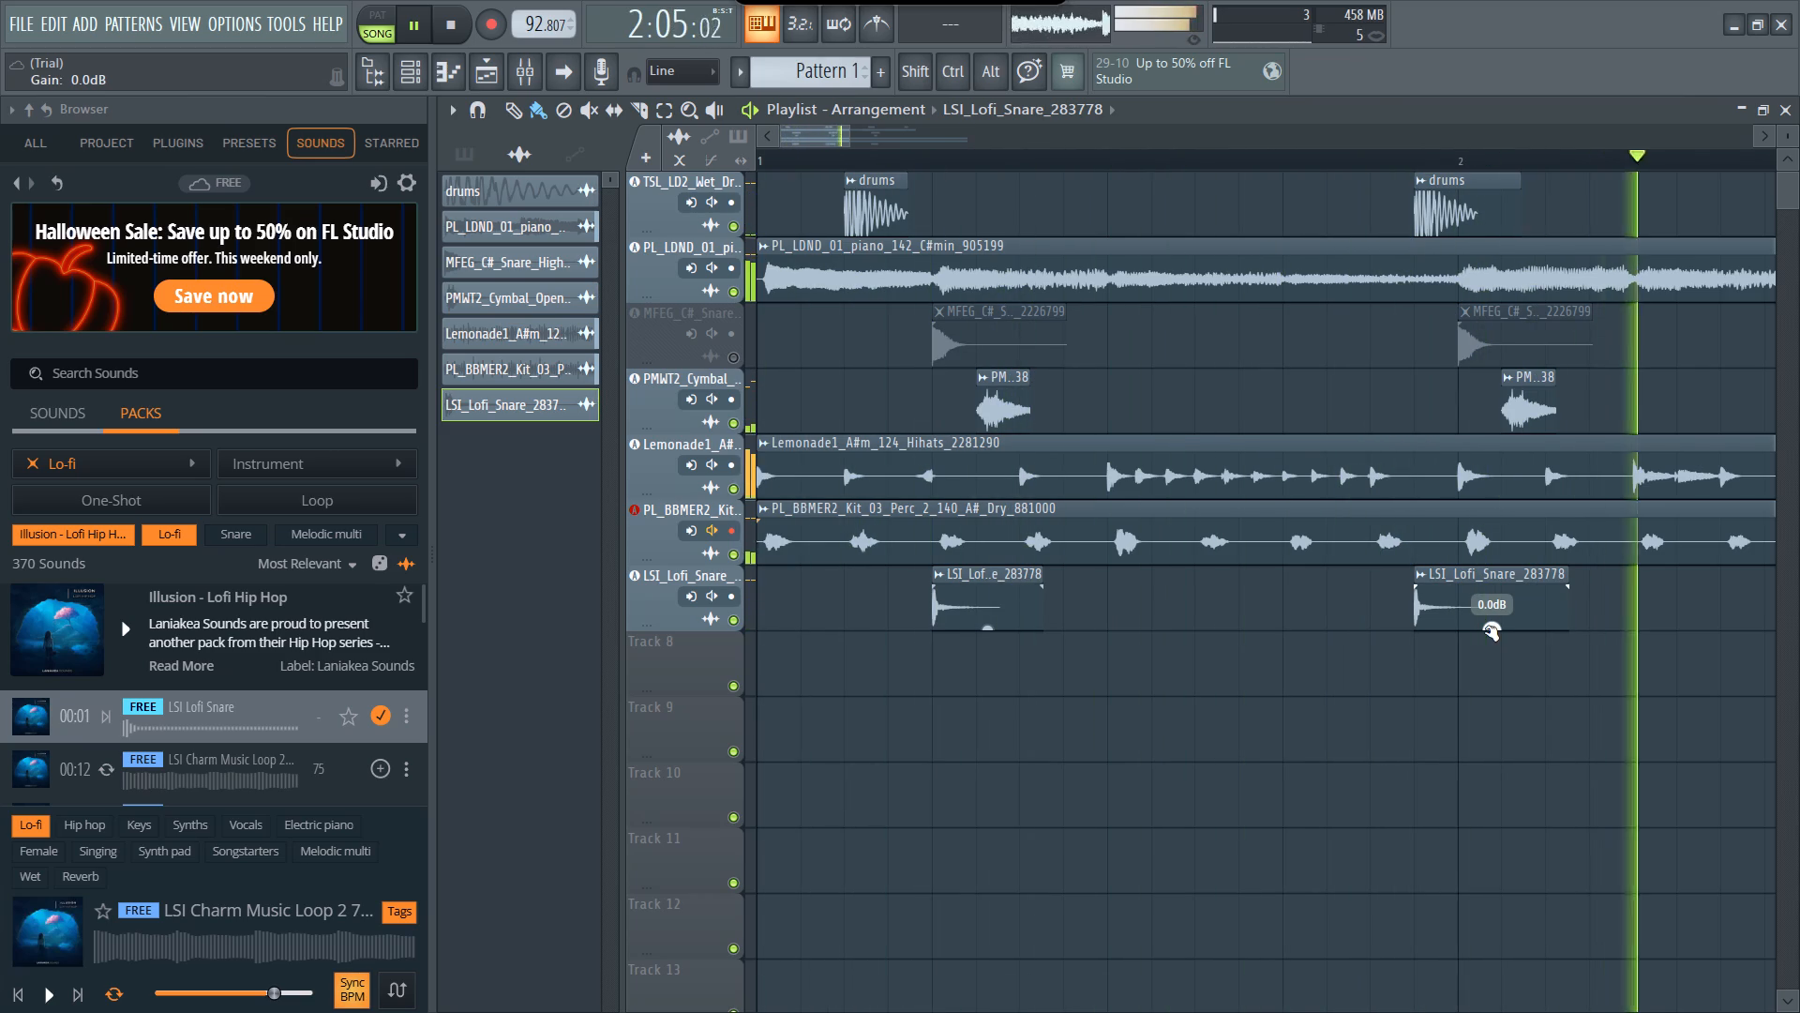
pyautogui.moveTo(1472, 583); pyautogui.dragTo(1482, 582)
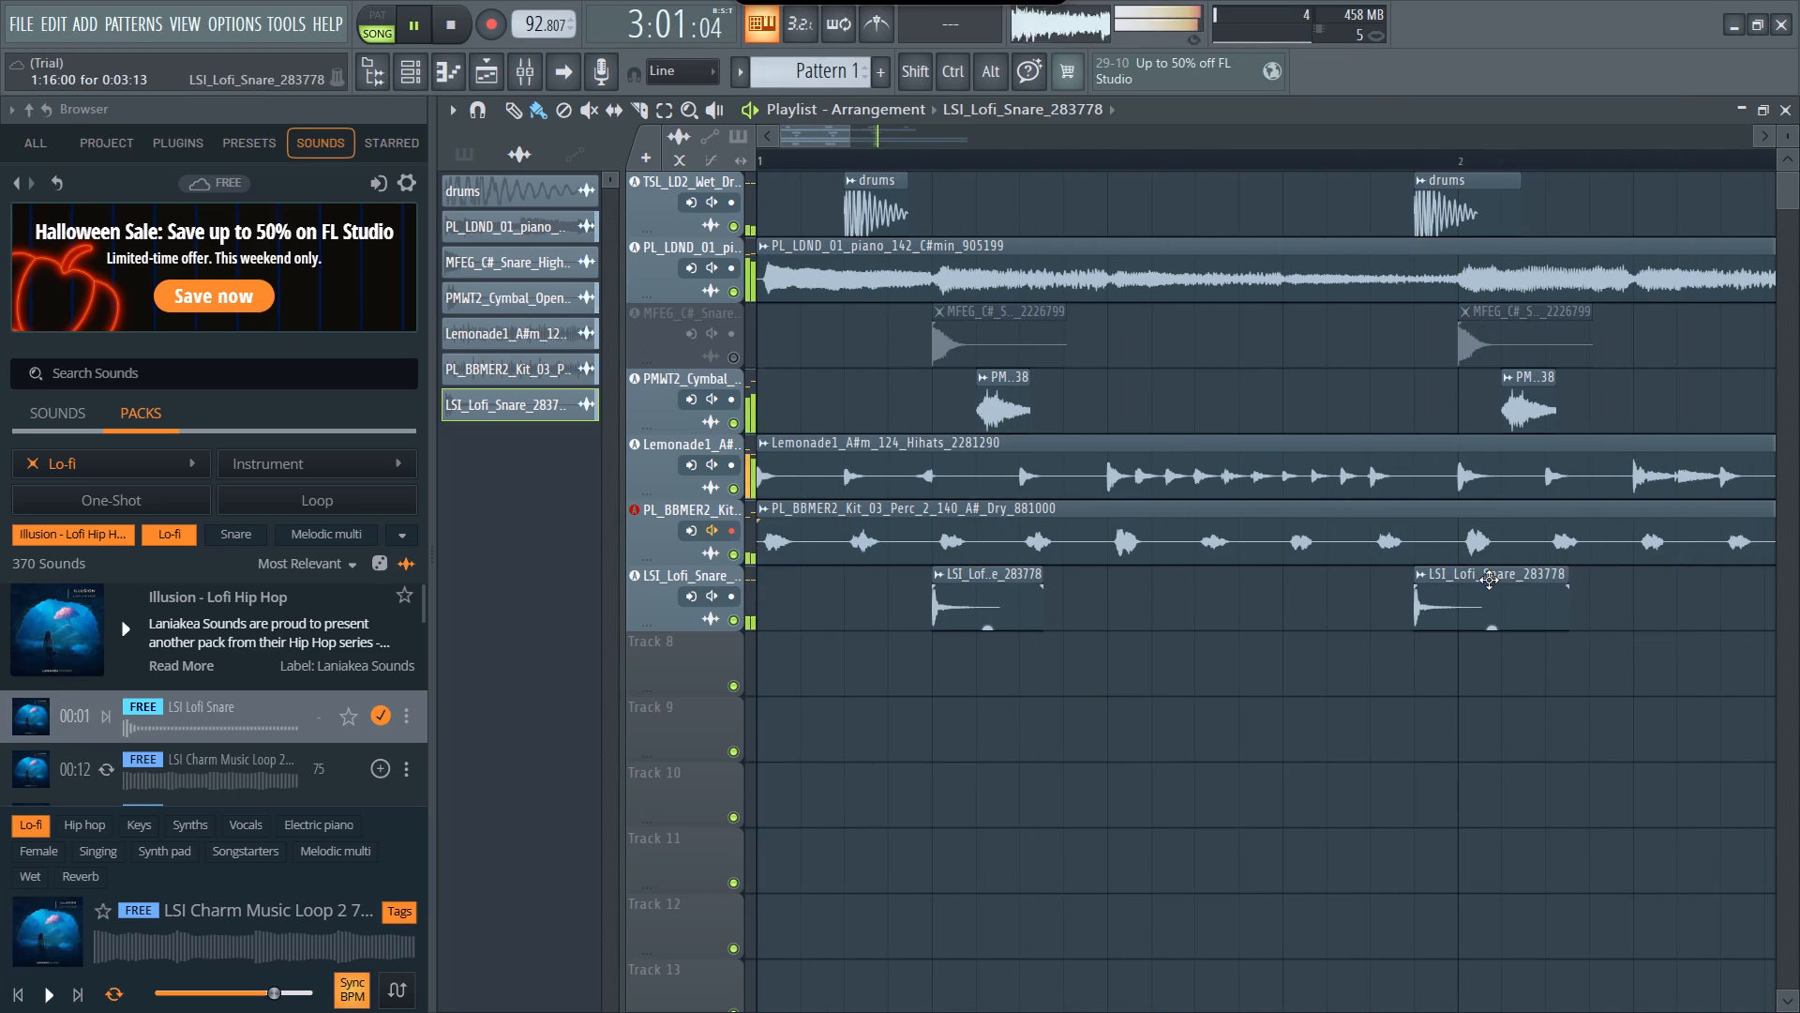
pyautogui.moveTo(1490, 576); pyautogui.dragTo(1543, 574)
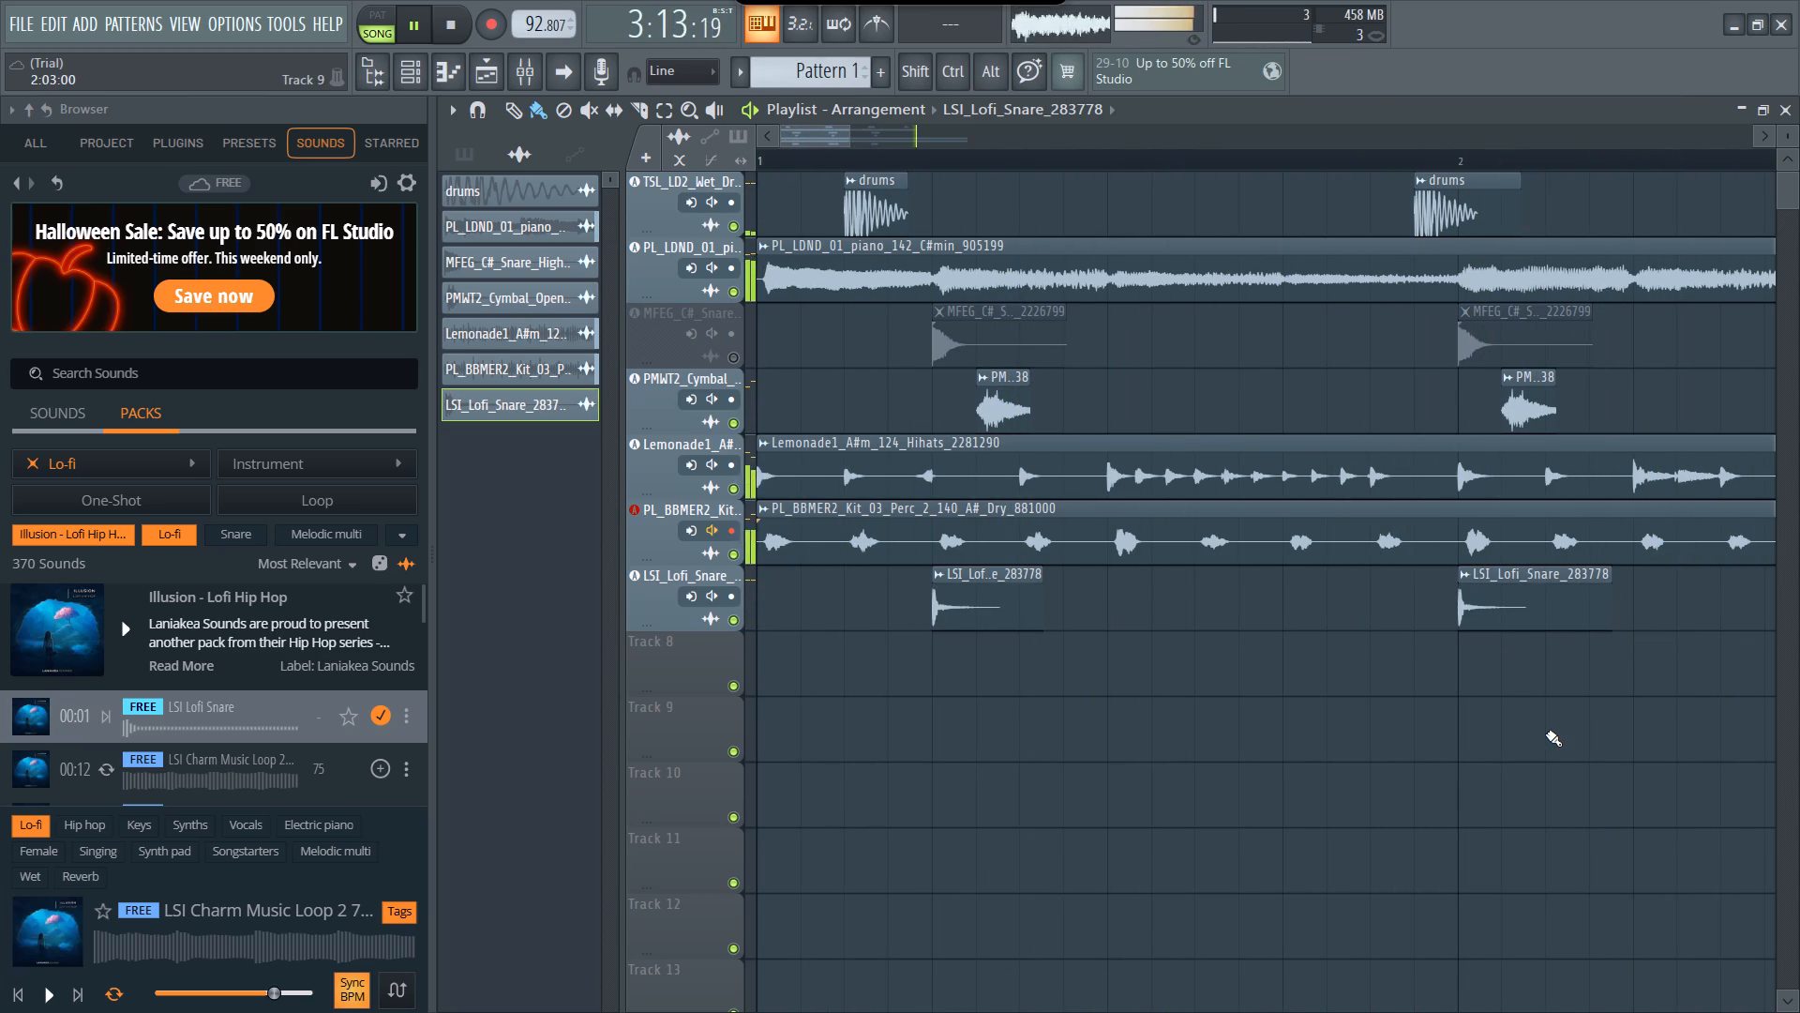
# Listen to the loop while examining how the lo-fi snare clips line up with the other tracks across bars 1 to 3.
pyautogui.hscroll(-1, 1546, 733)
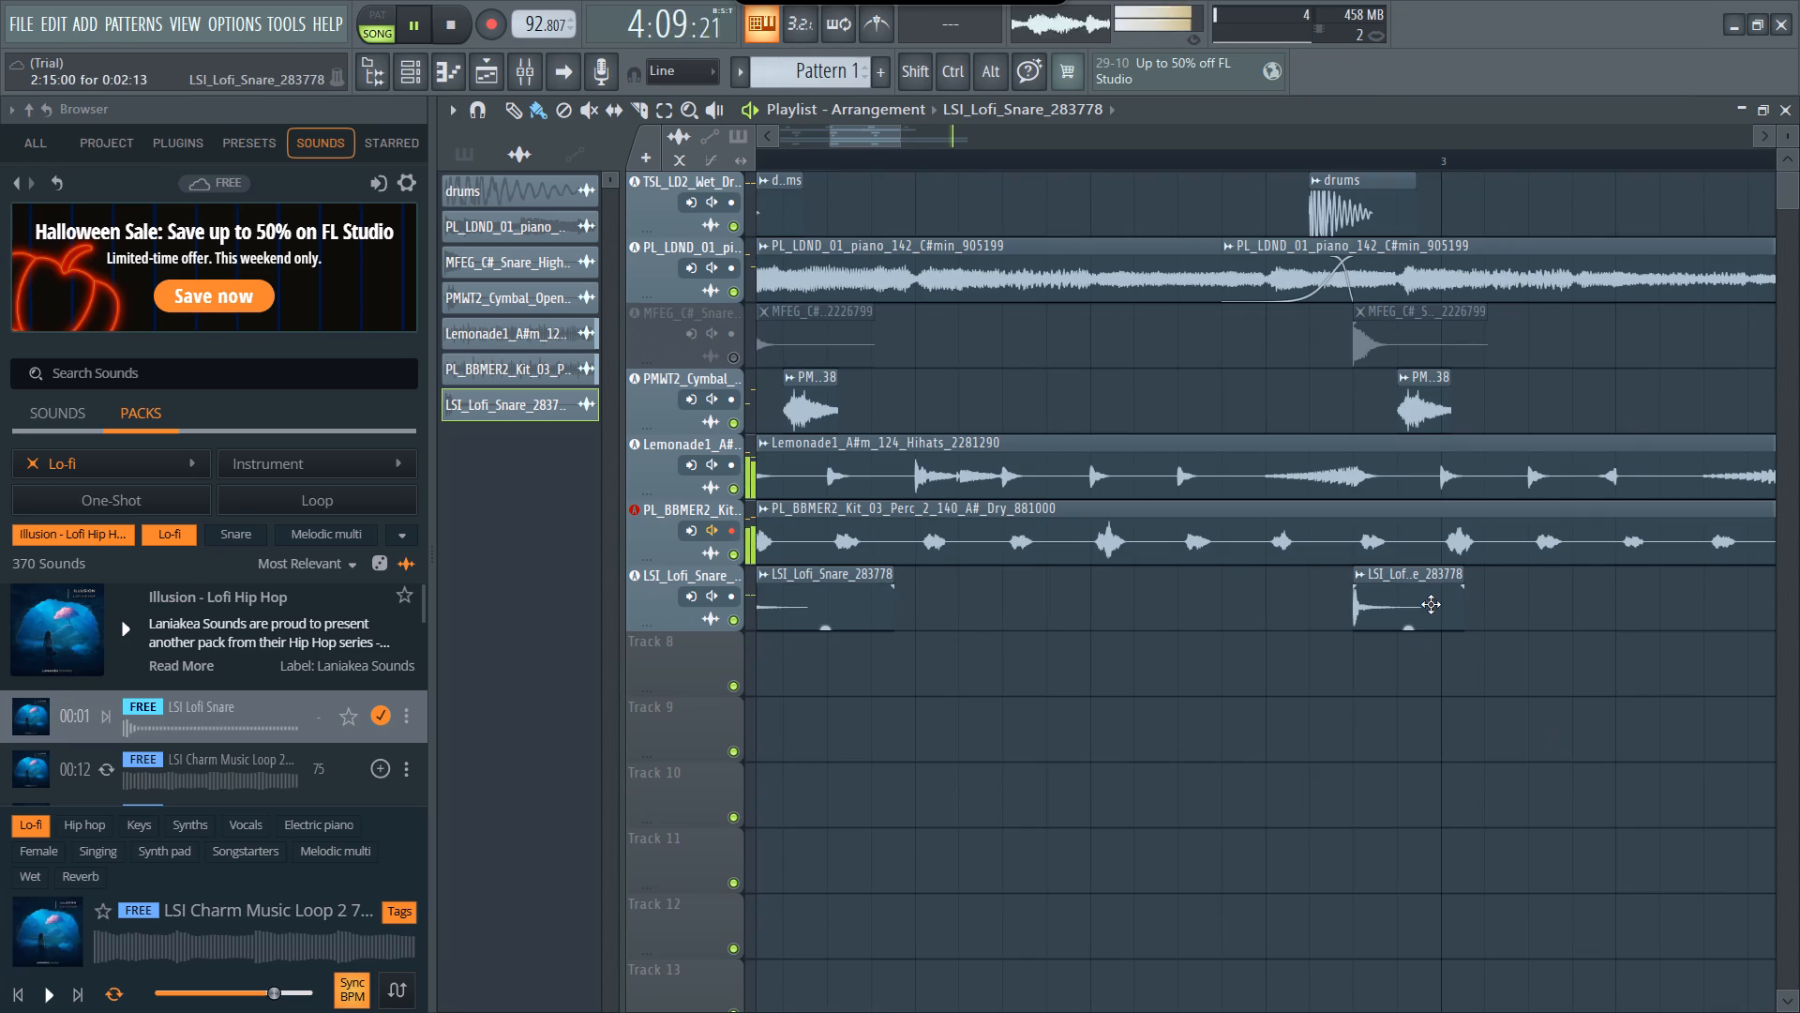
pyautogui.click(1431, 579)
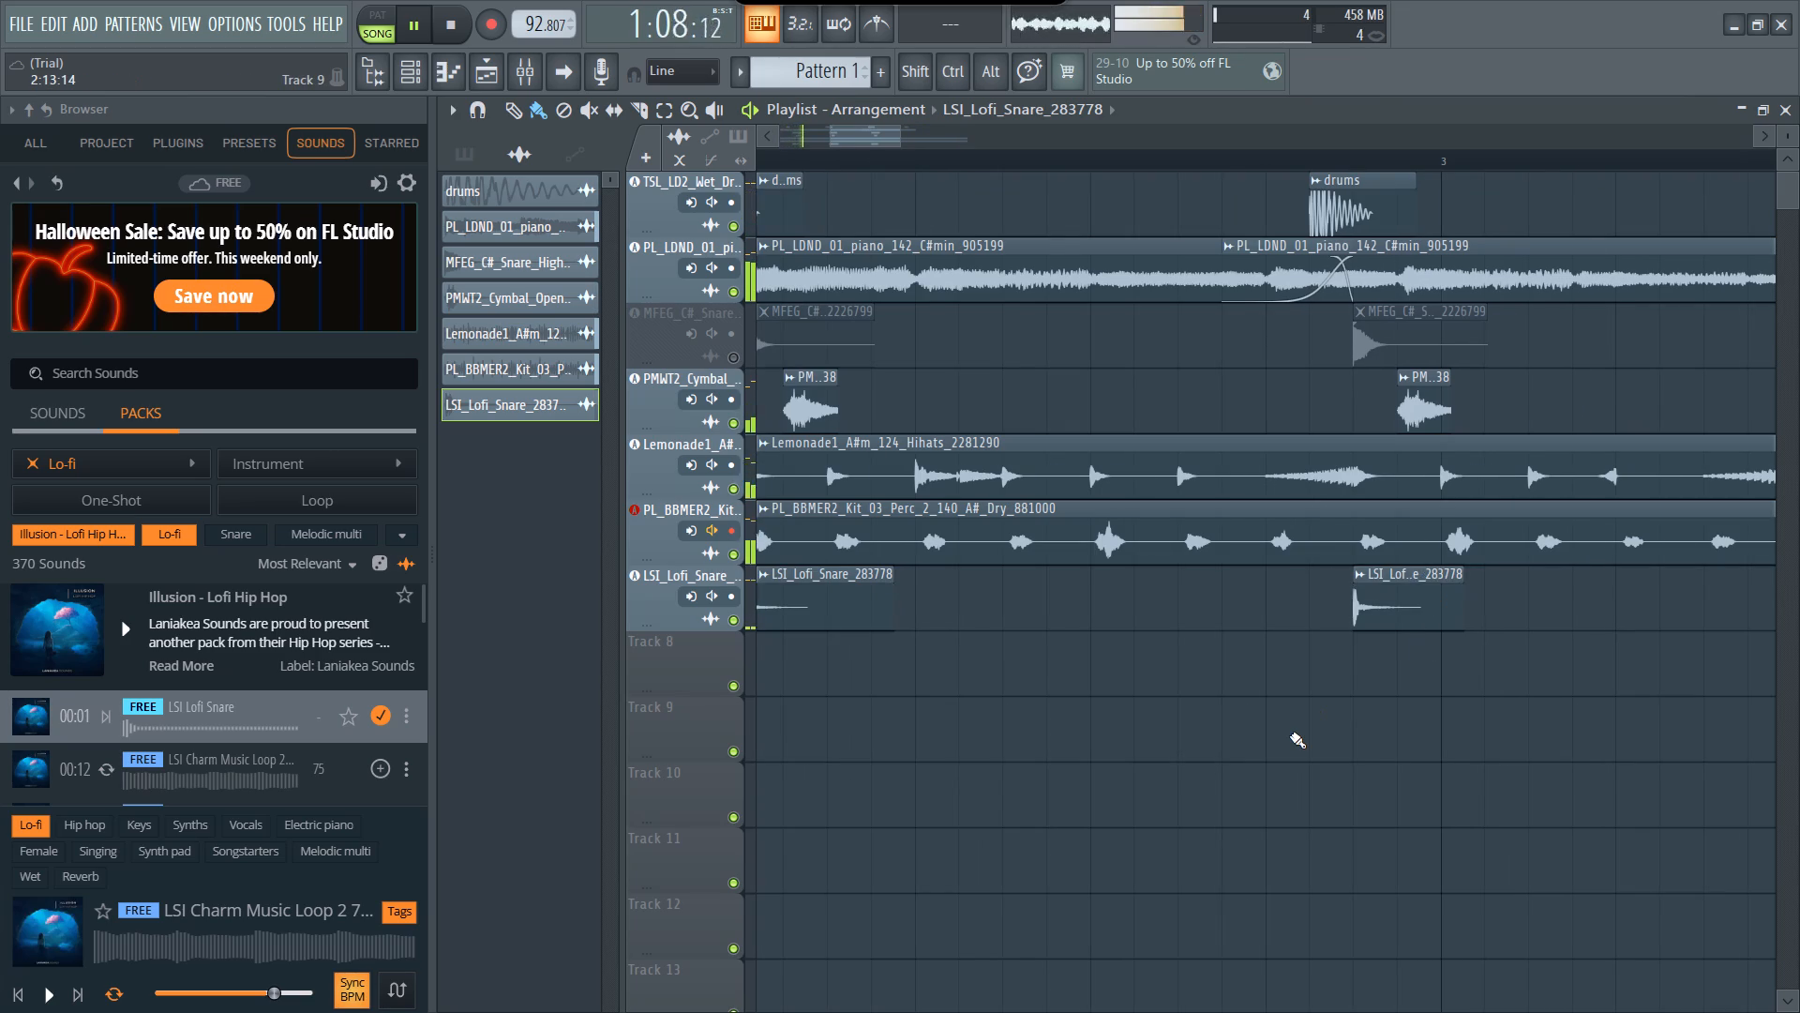
pyautogui.hscroll(1, 1290, 735)
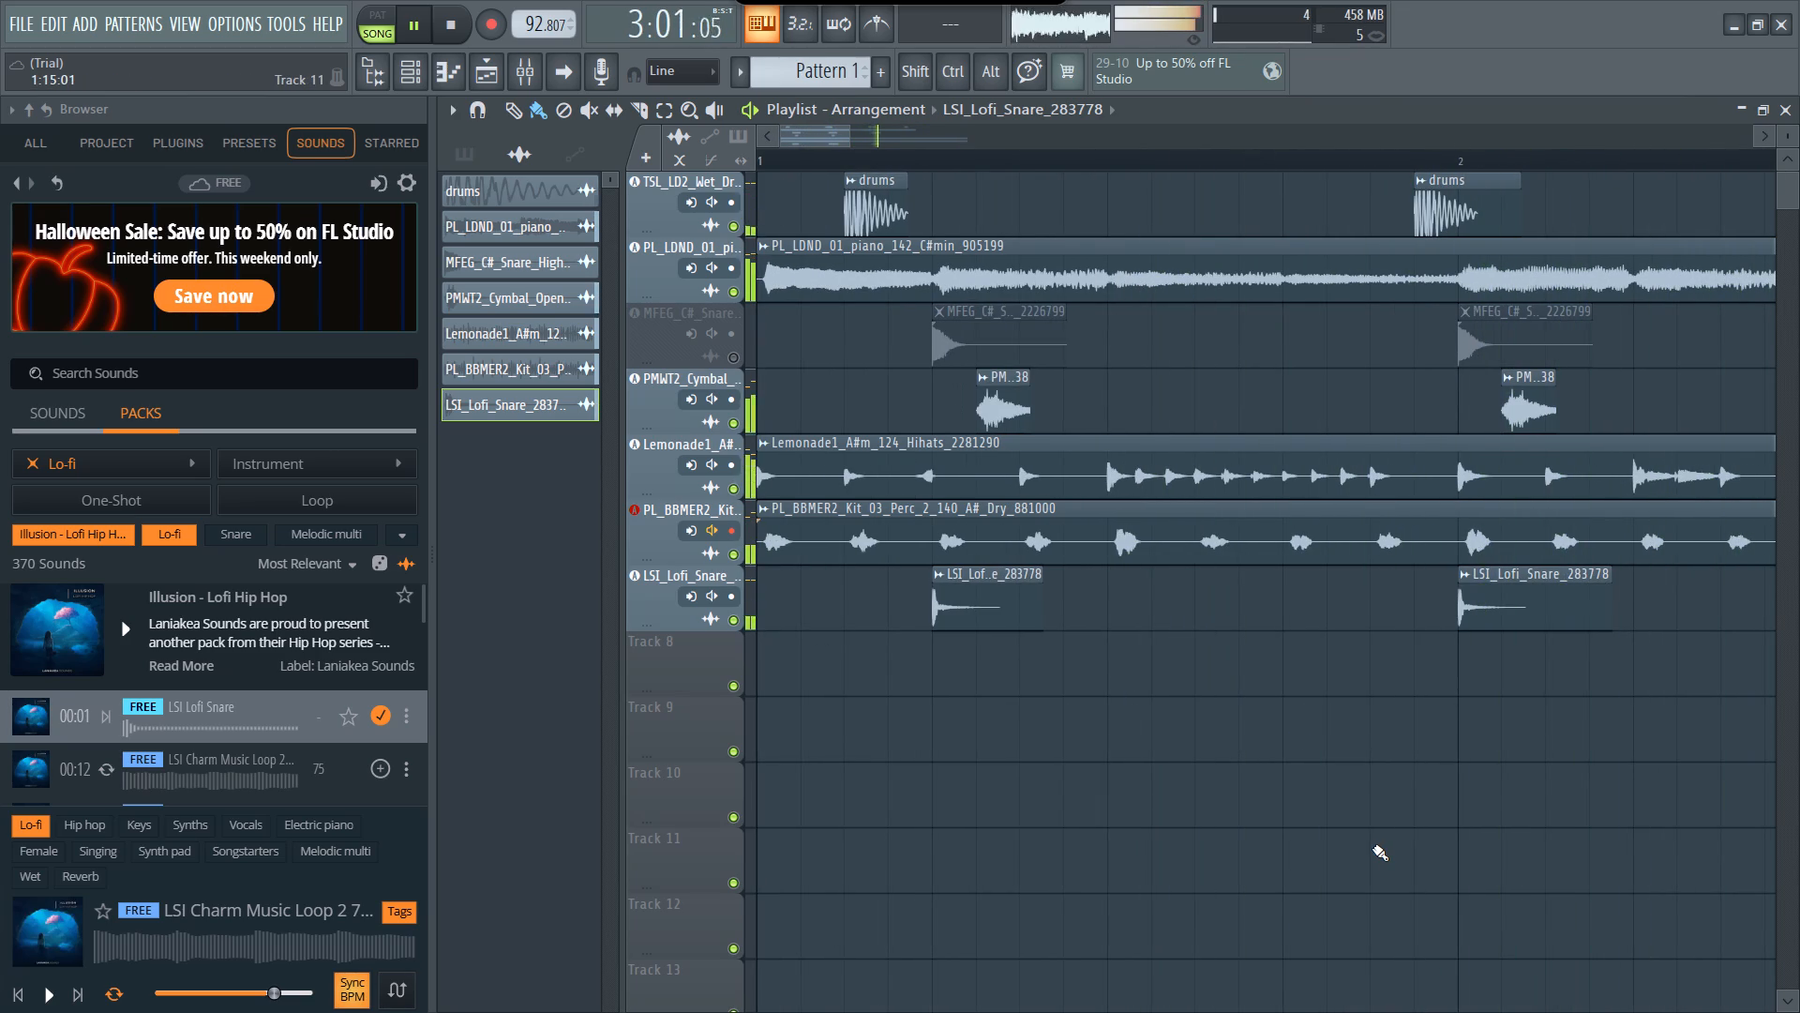
pyautogui.hscroll(-1, 1372, 848)
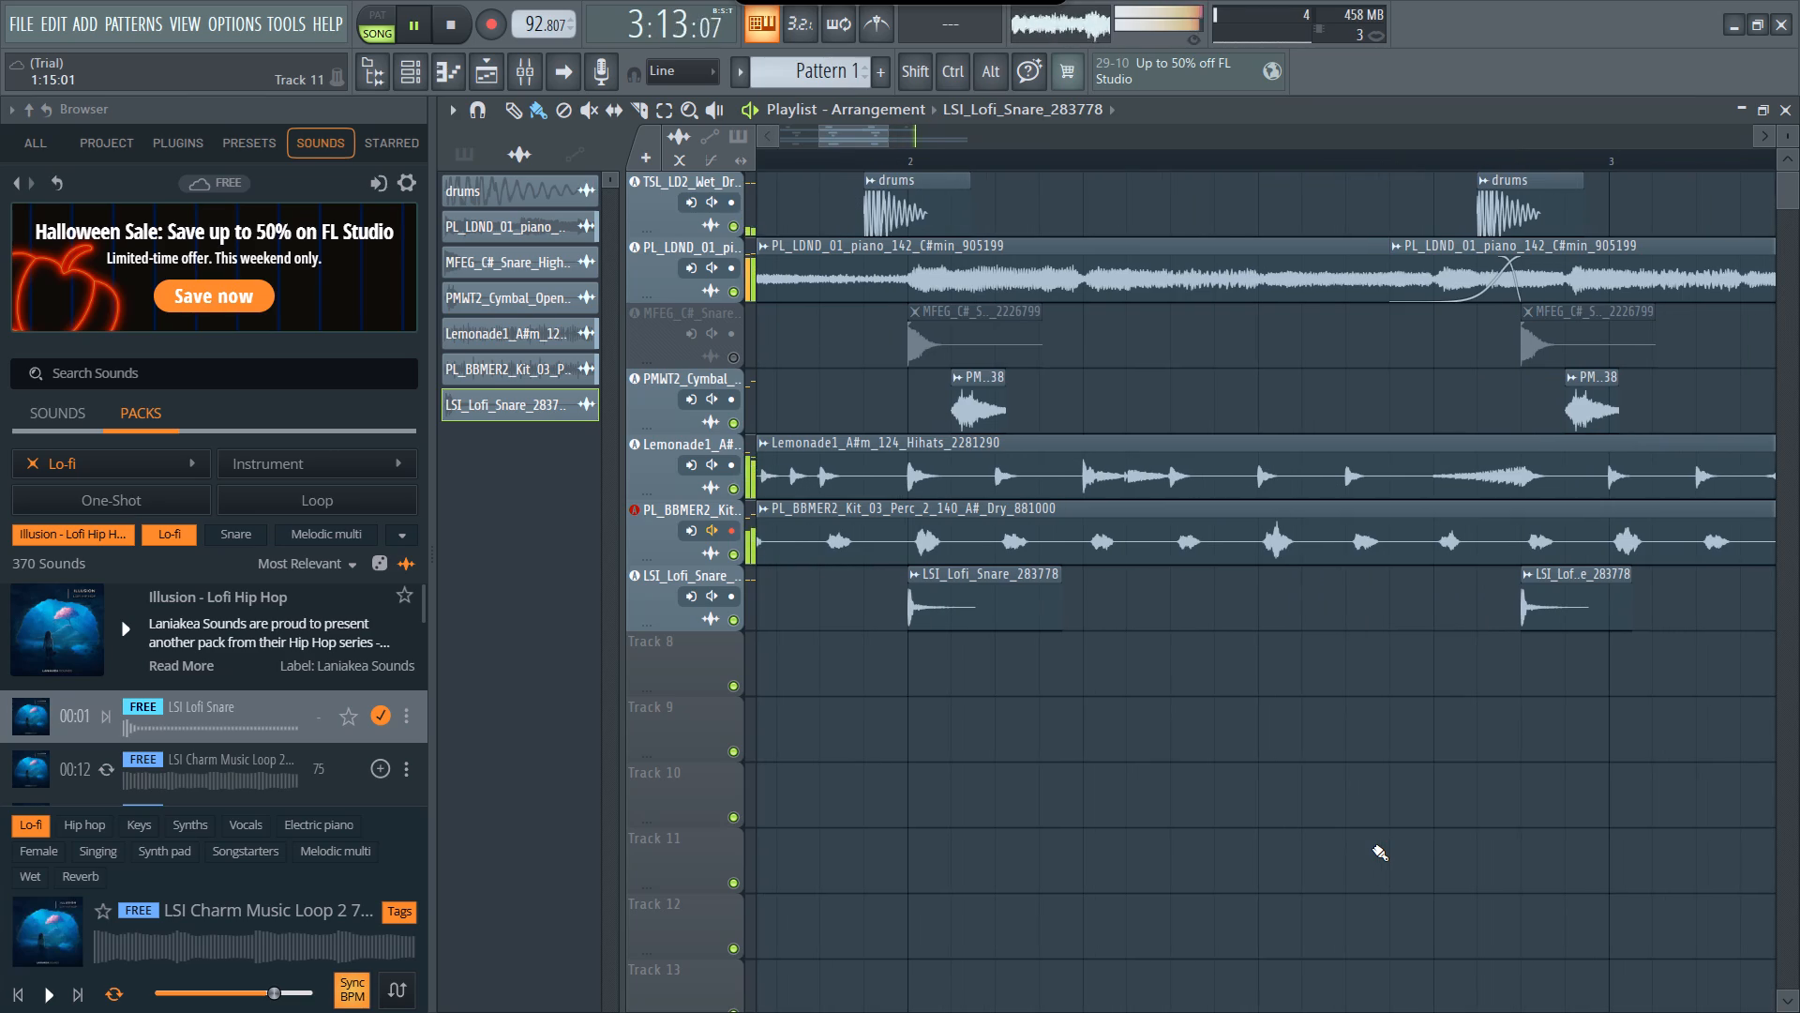
pyautogui.hscroll(-2, 1372, 848)
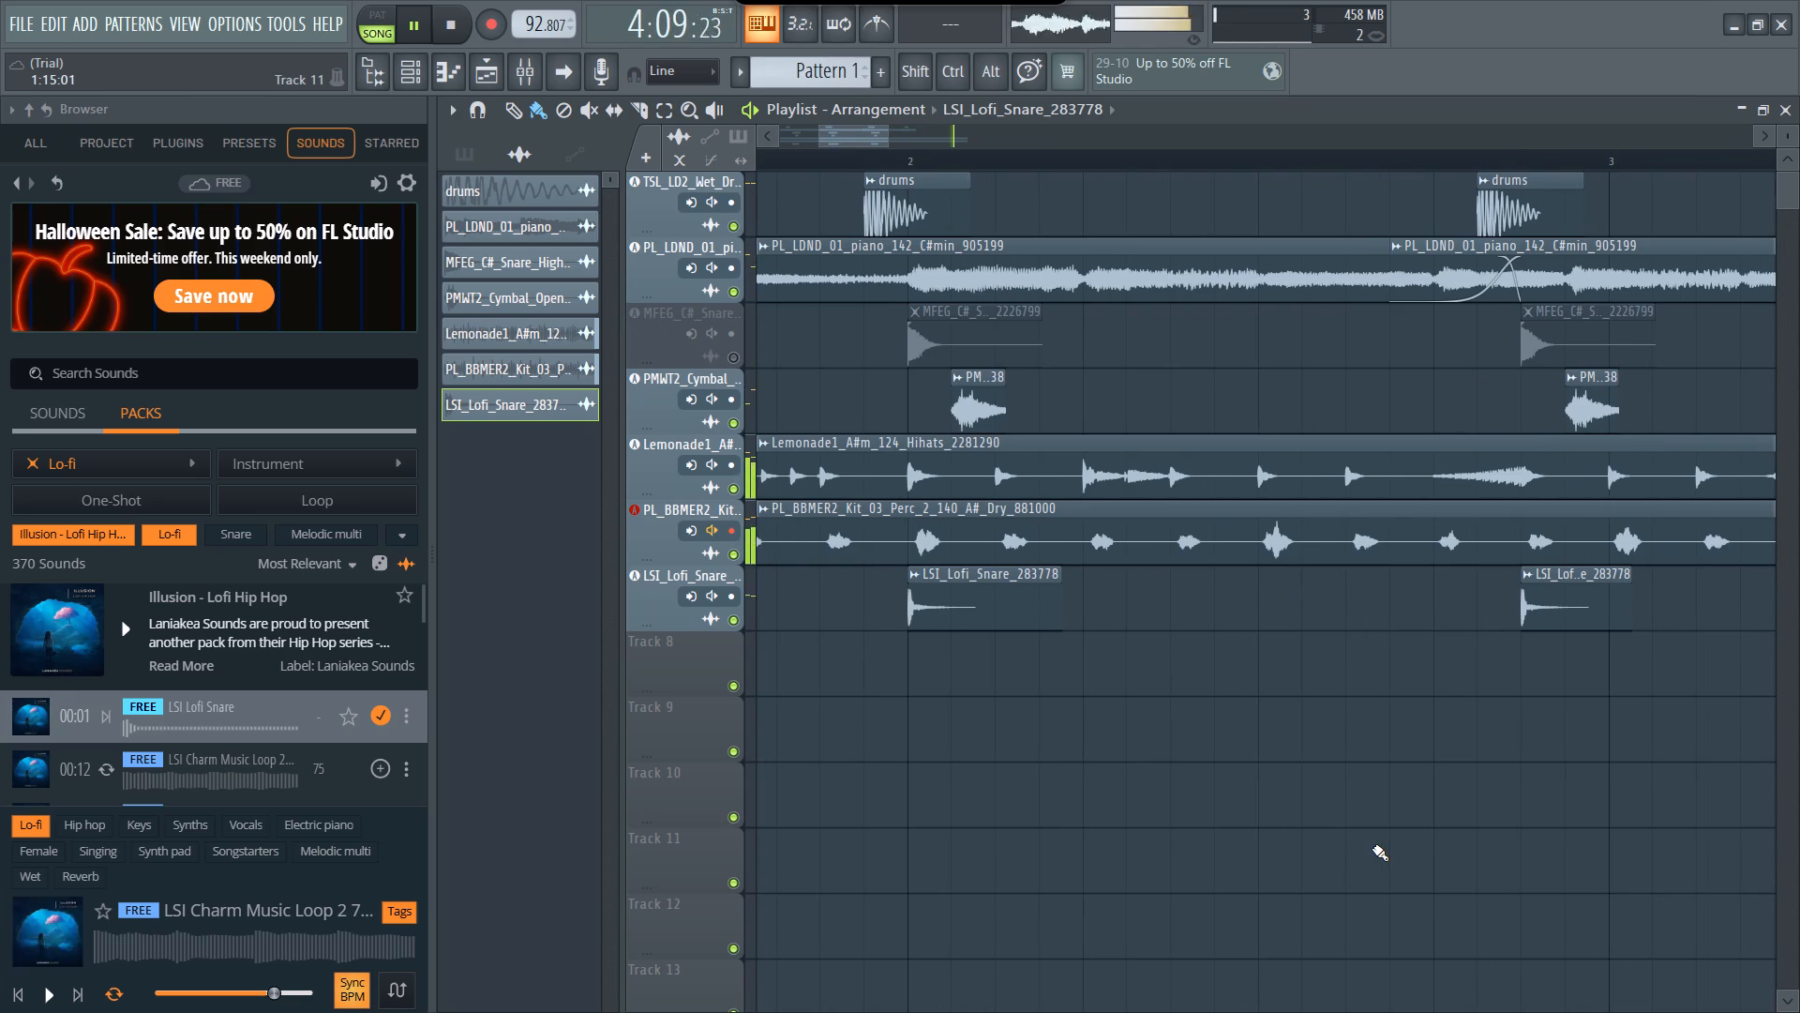
pyautogui.hscroll(2, 1372, 848)
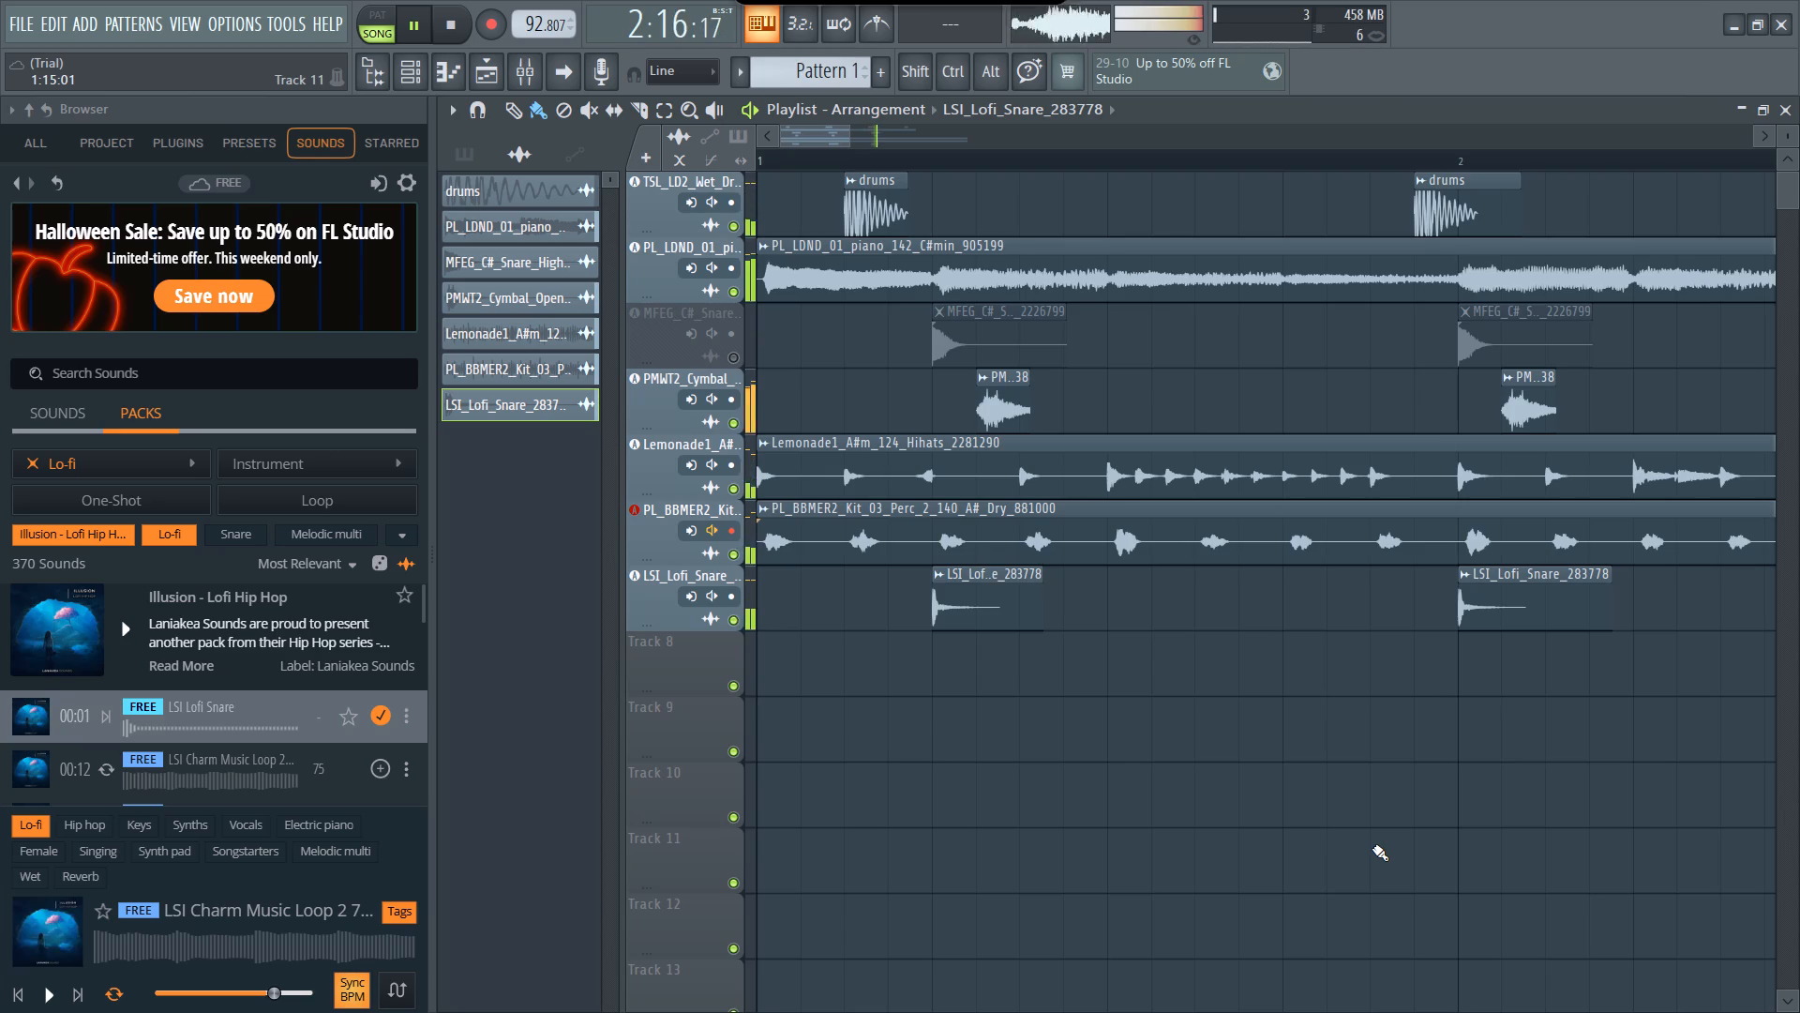
pyautogui.hscroll(3, 1372, 848)
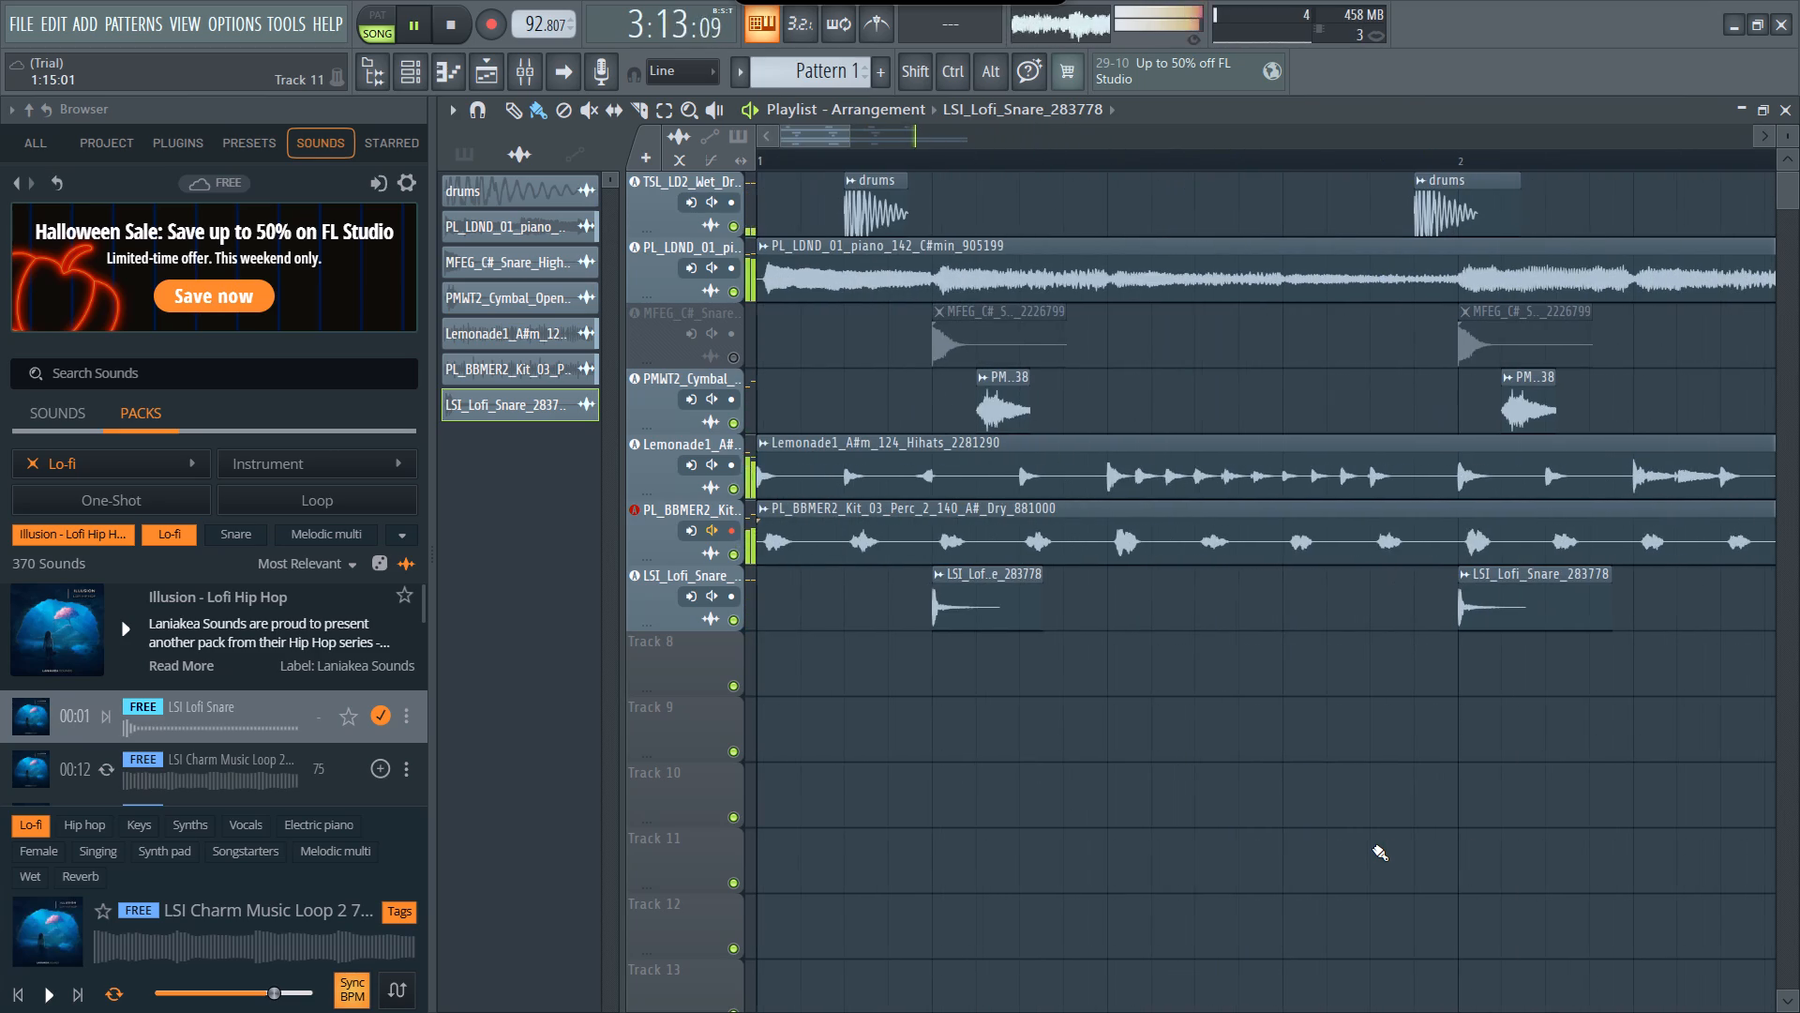
pyautogui.hscroll(1, 1372, 848)
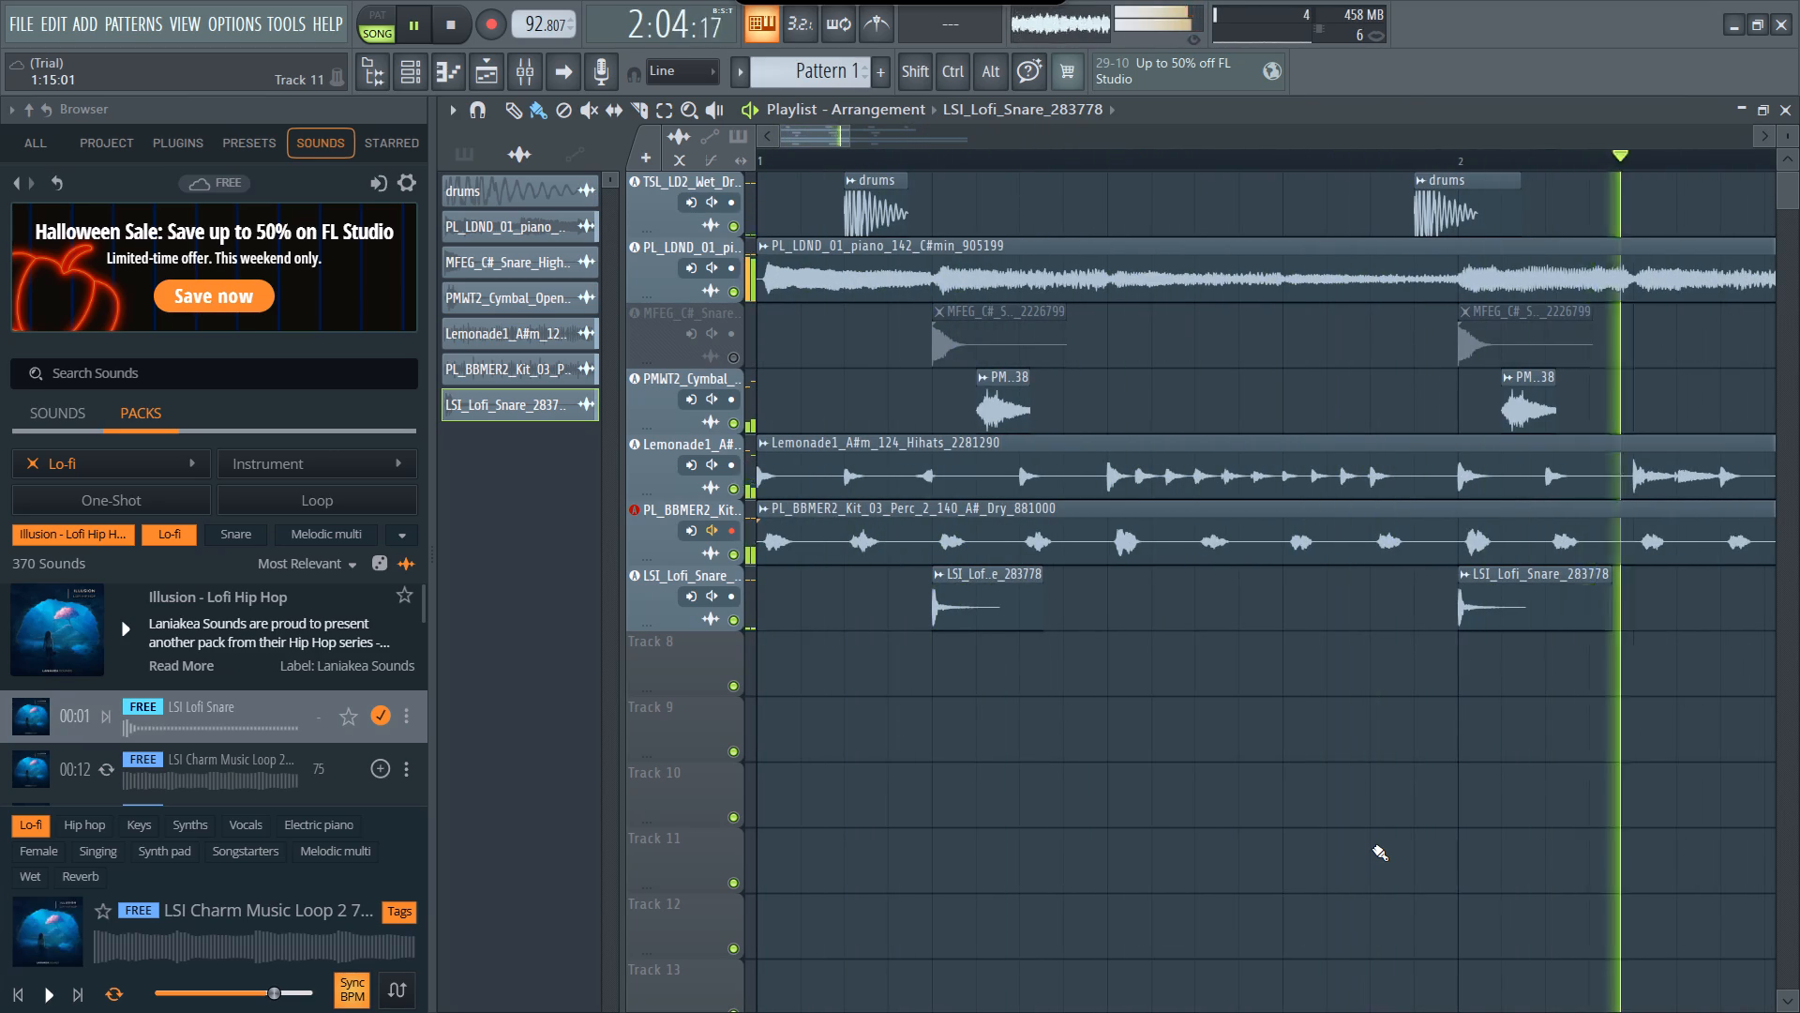
pyautogui.hscroll(-1, 1372, 848)
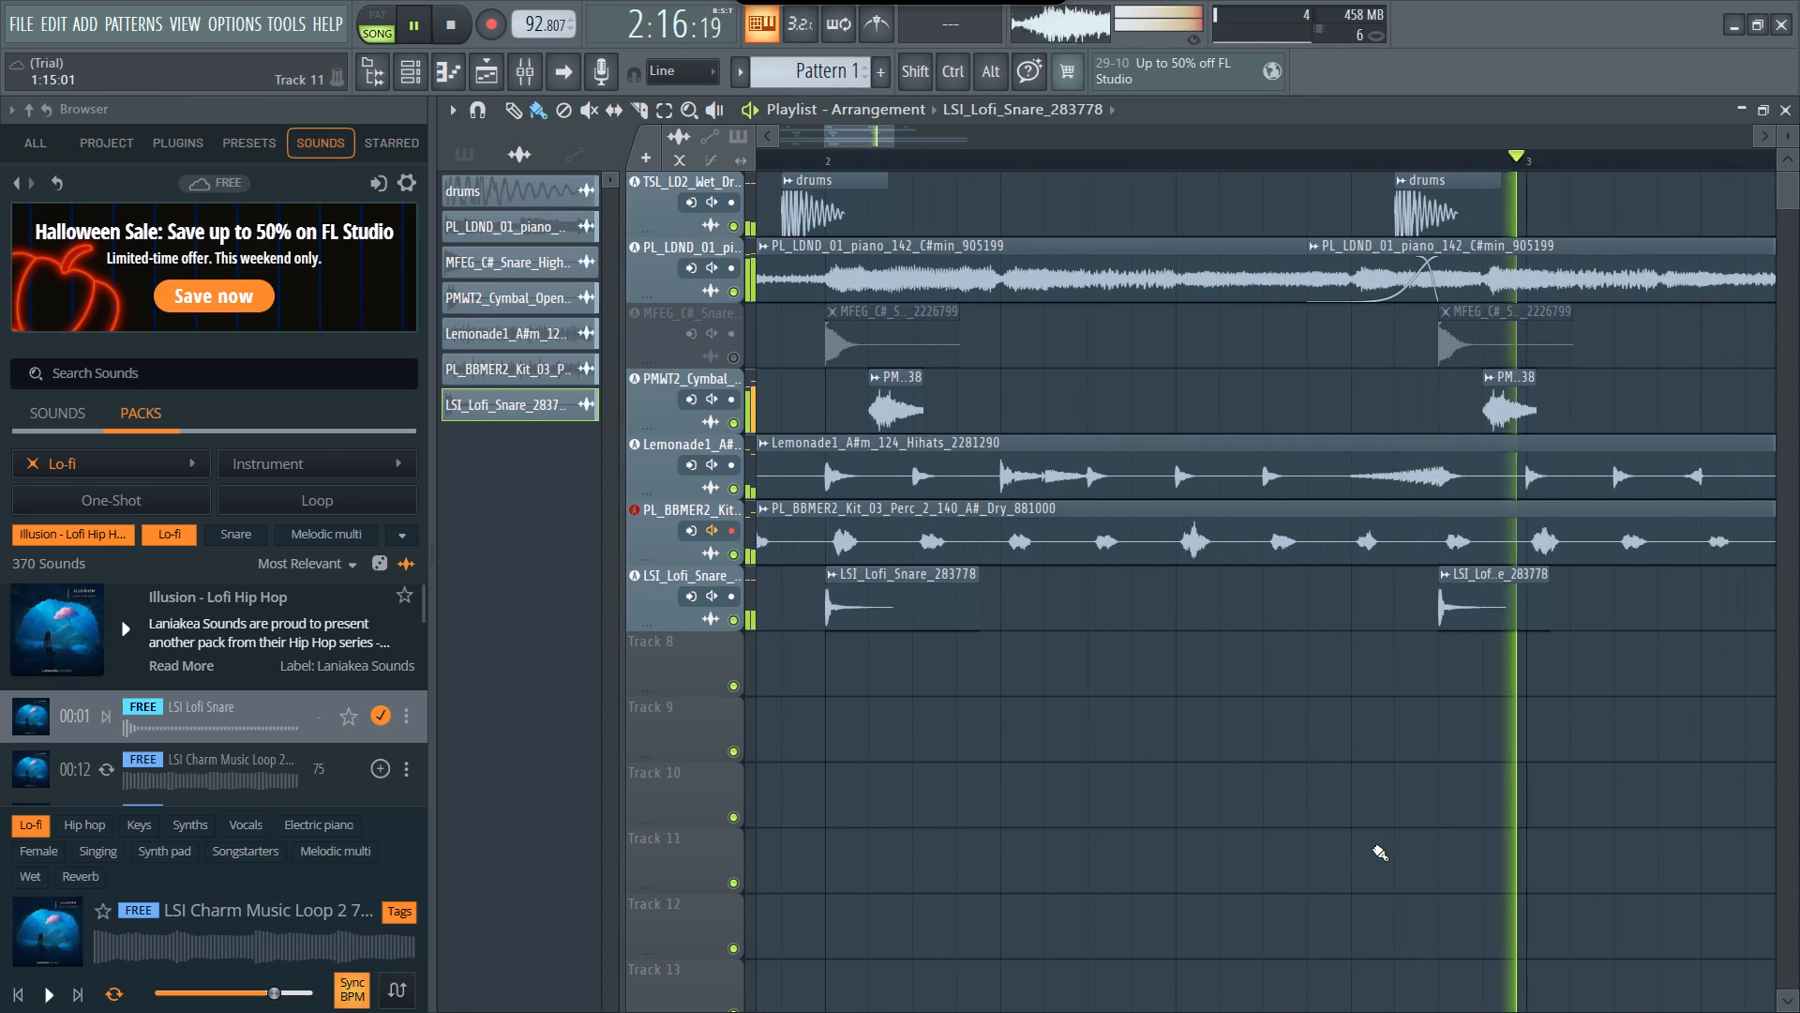
pyautogui.hscroll(1, 1372, 848)
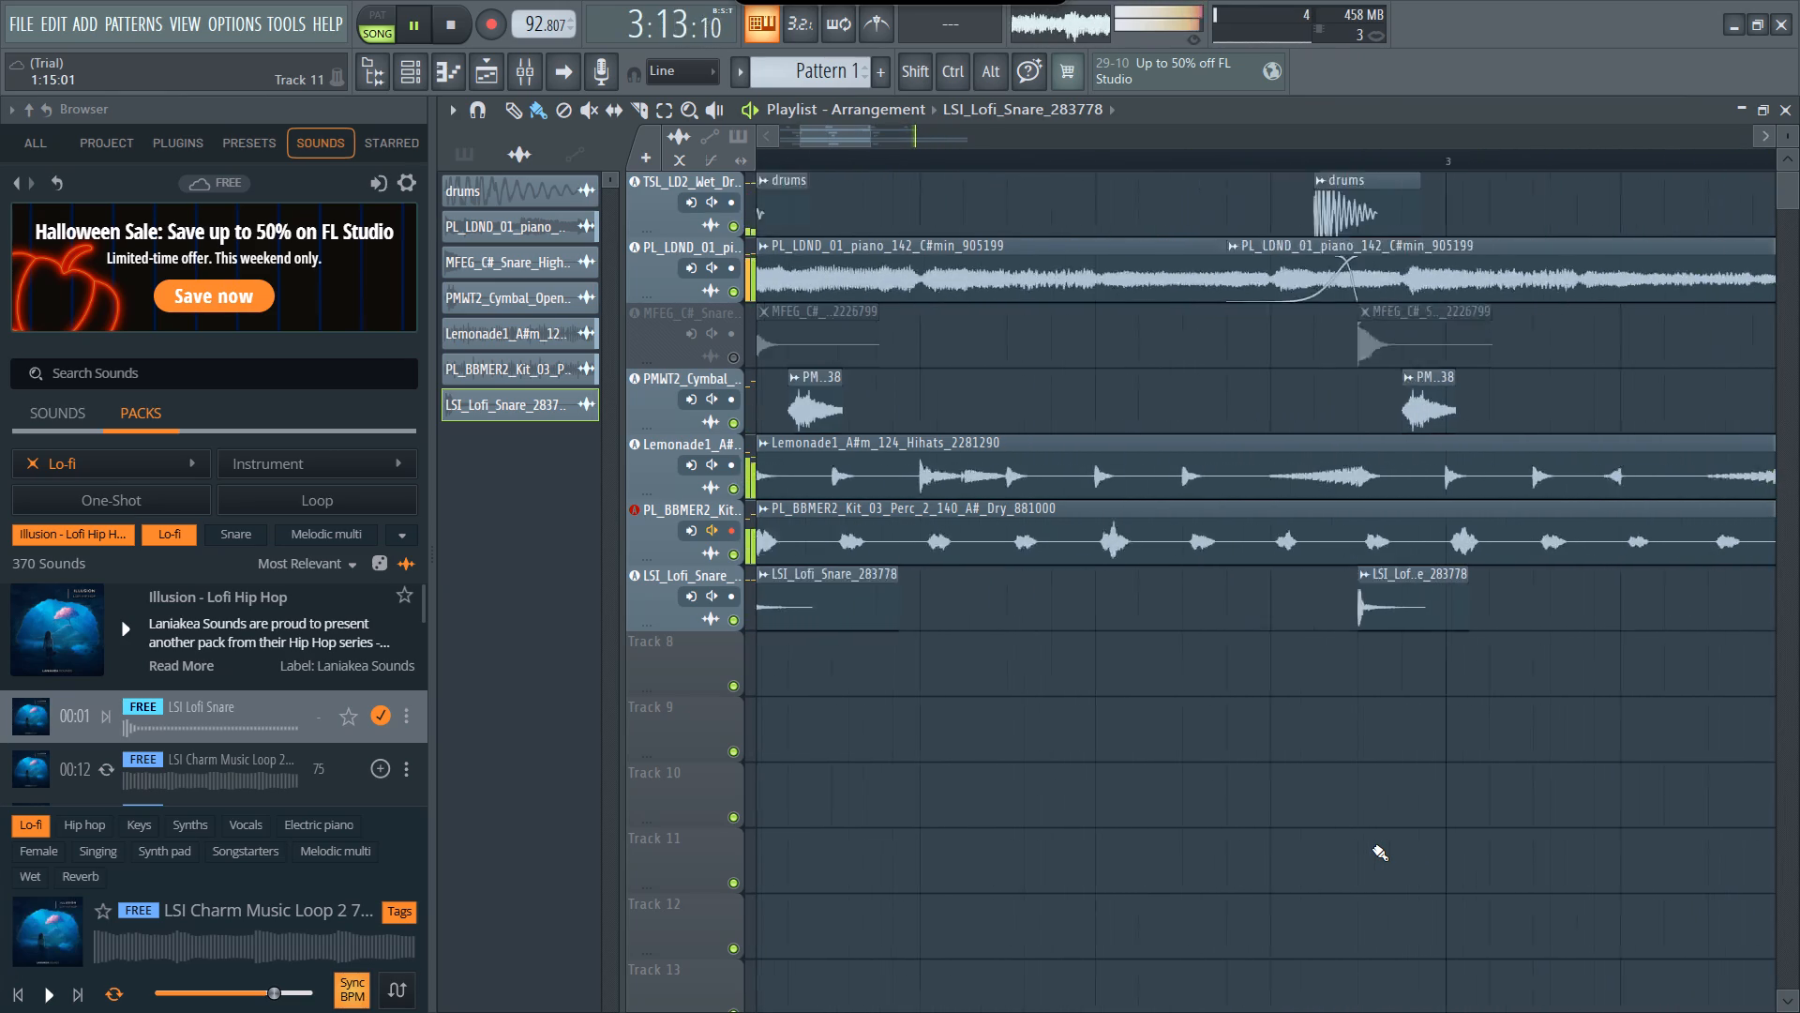
pyautogui.hscroll(1, 1372, 848)
pyautogui.hscroll(6, 1035, 747)
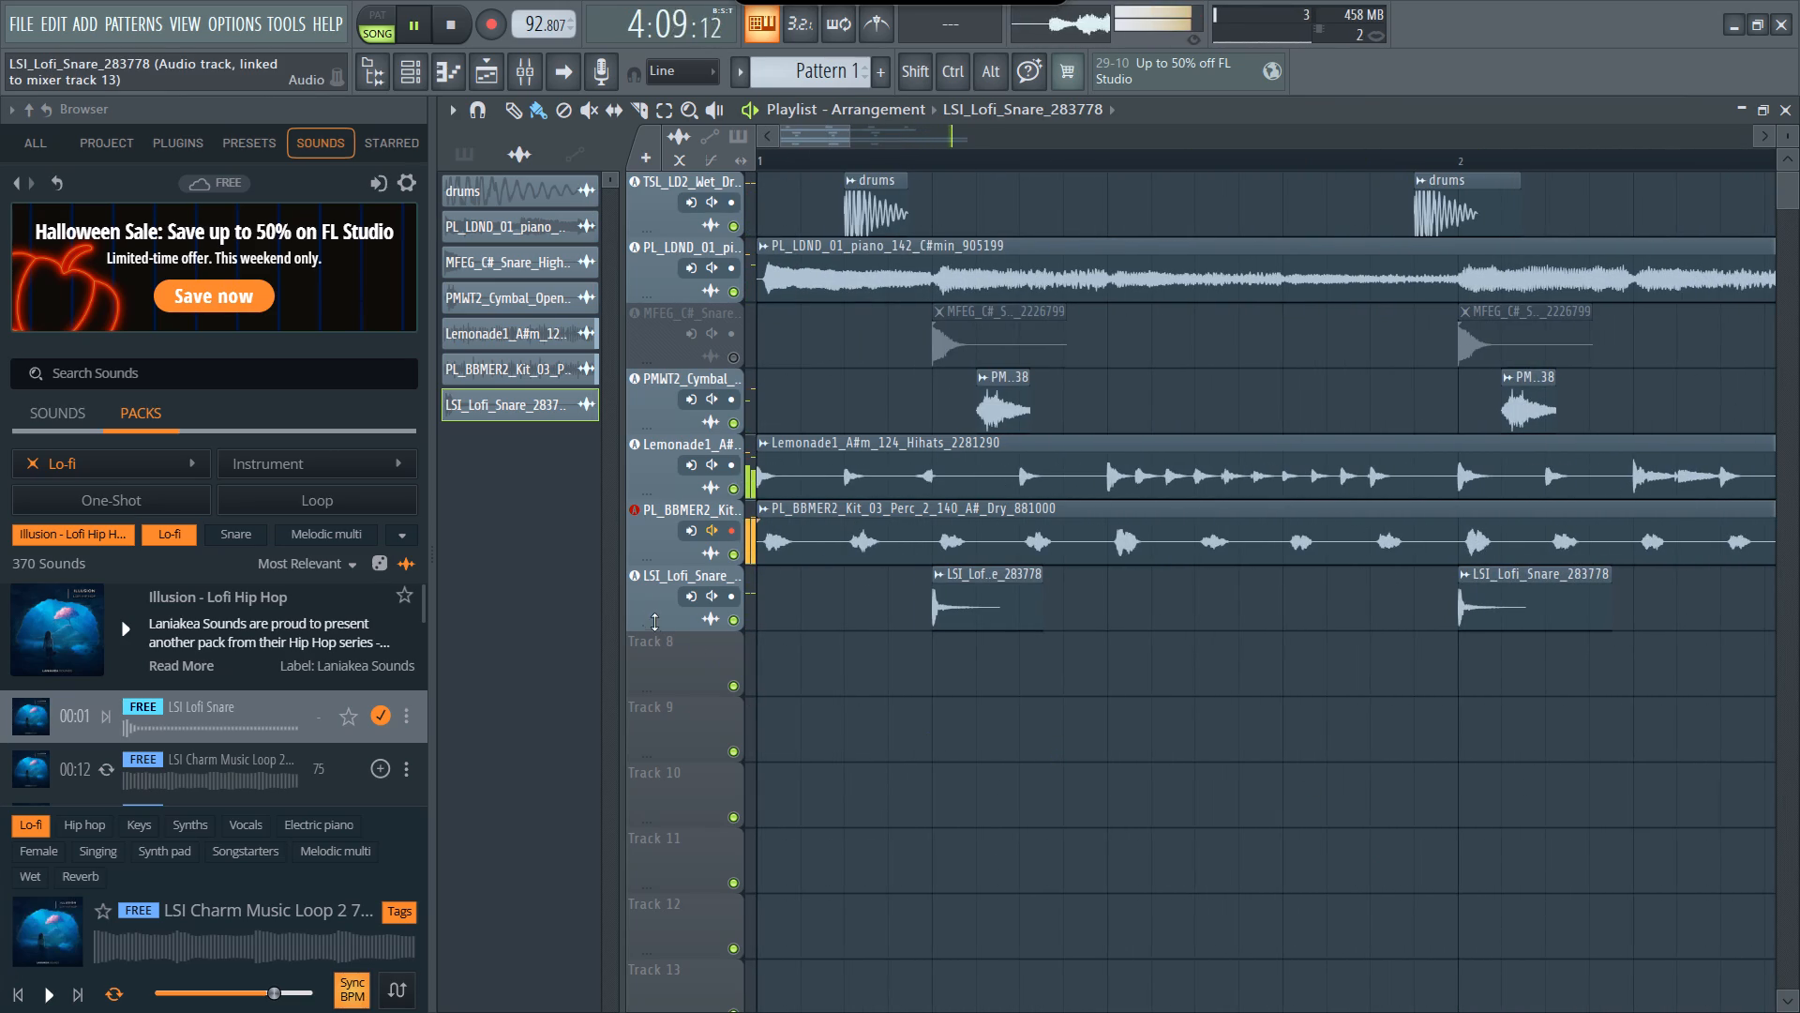
# Delete the LSI_Lofi_Snare track together with its associated automation and audio clips, resetting its linked mixer track.
pyautogui.rightClick(652, 614)
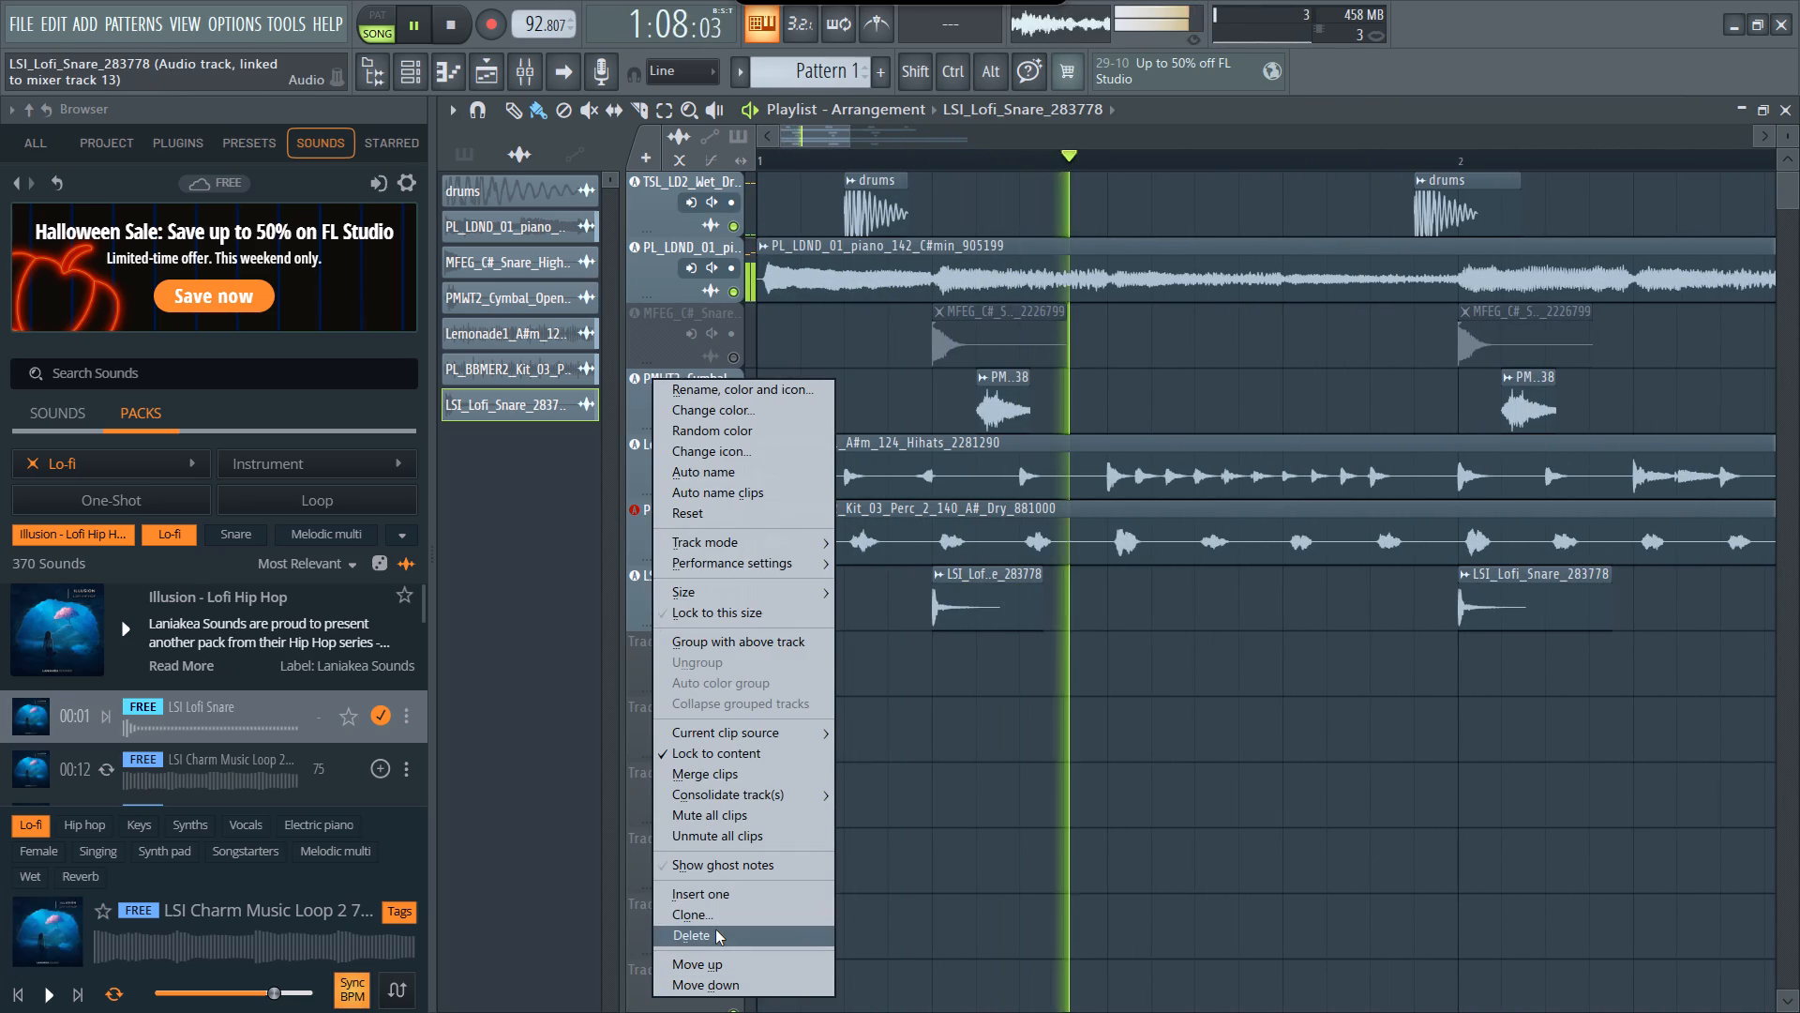
pyautogui.click(715, 930)
pyautogui.click(1012, 602)
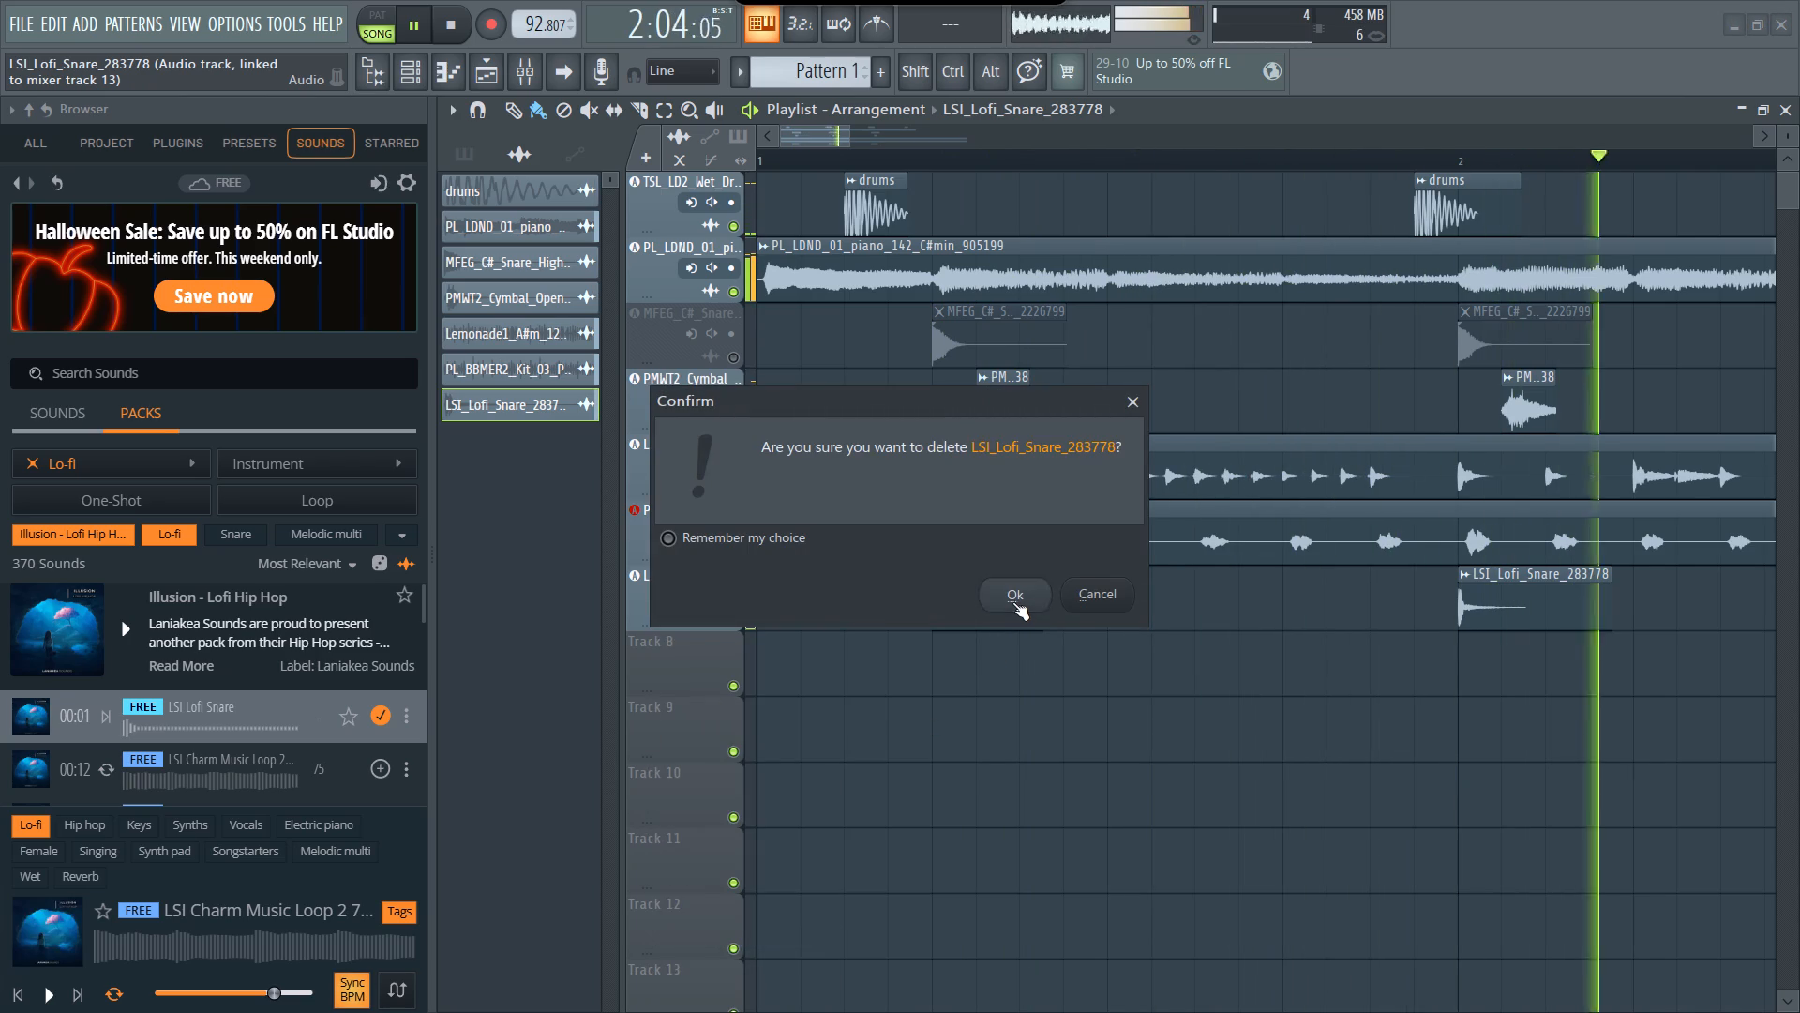
pyautogui.click(1074, 643)
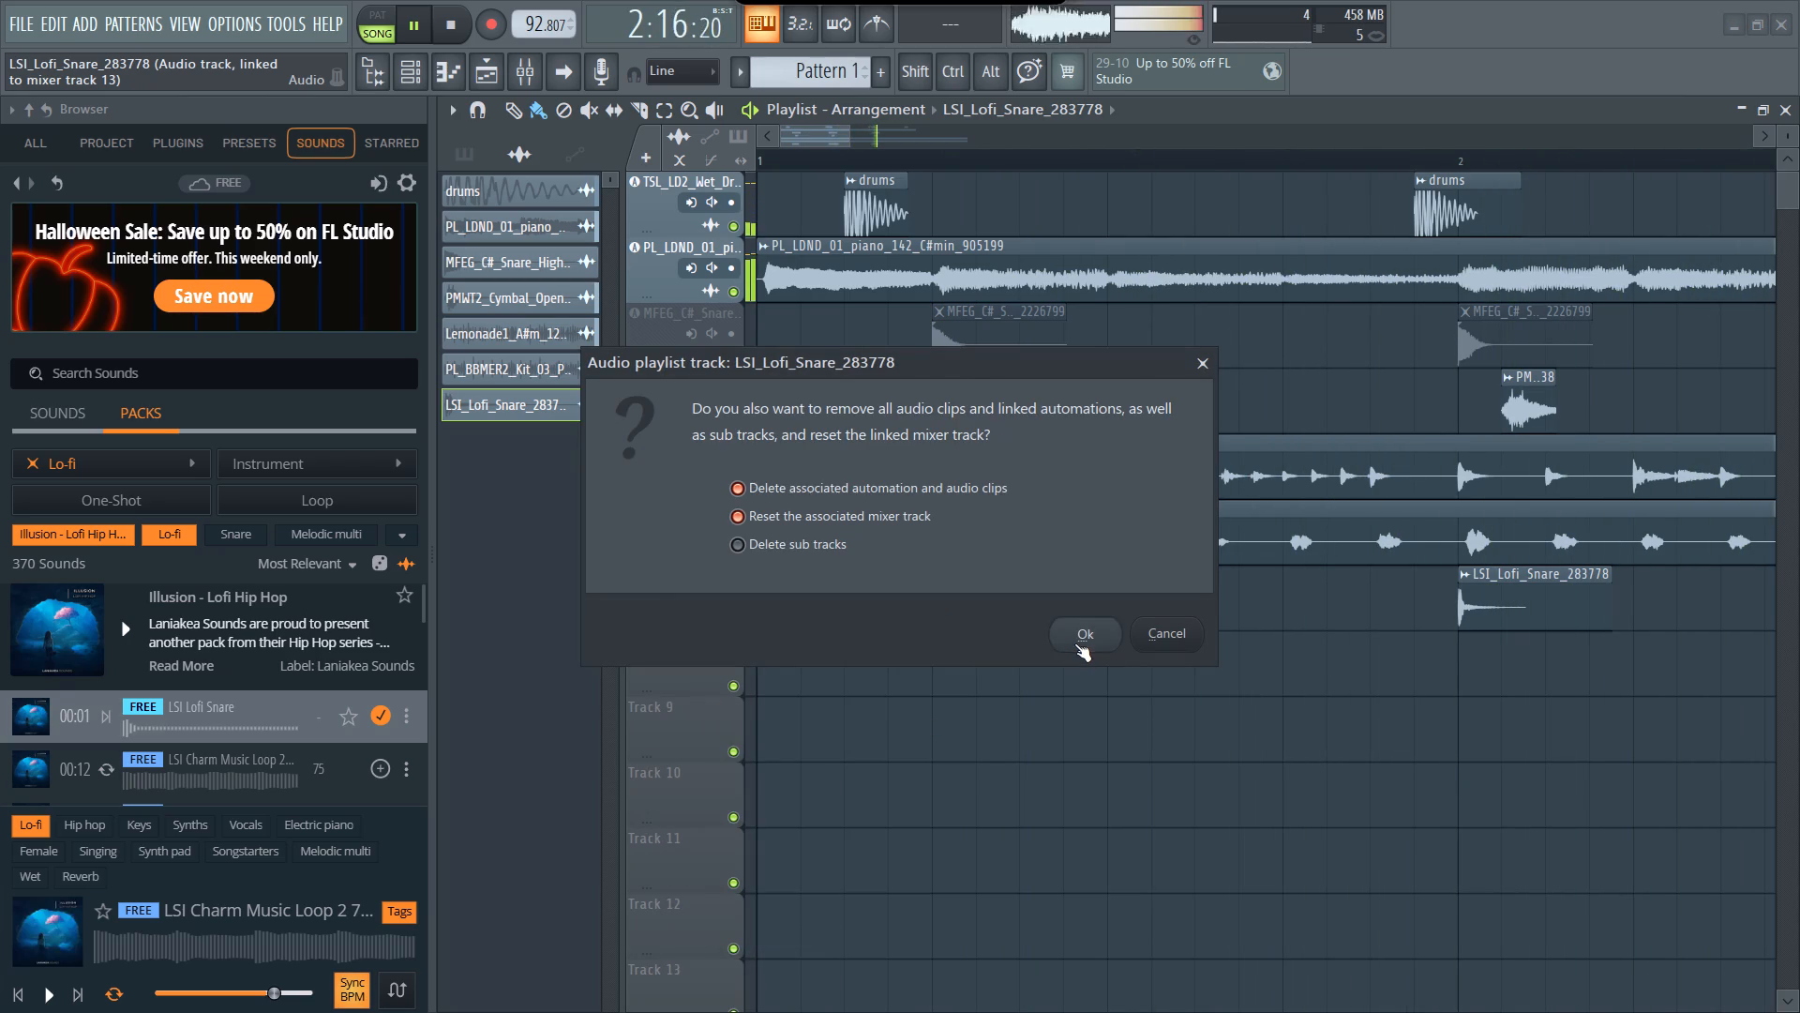
# Preview the LSI Paralax Pad 85BPM C loop from the Illusion - Lofi Hip Hop pack and pause song playback.
pyautogui.scroll(1, 781, 679)
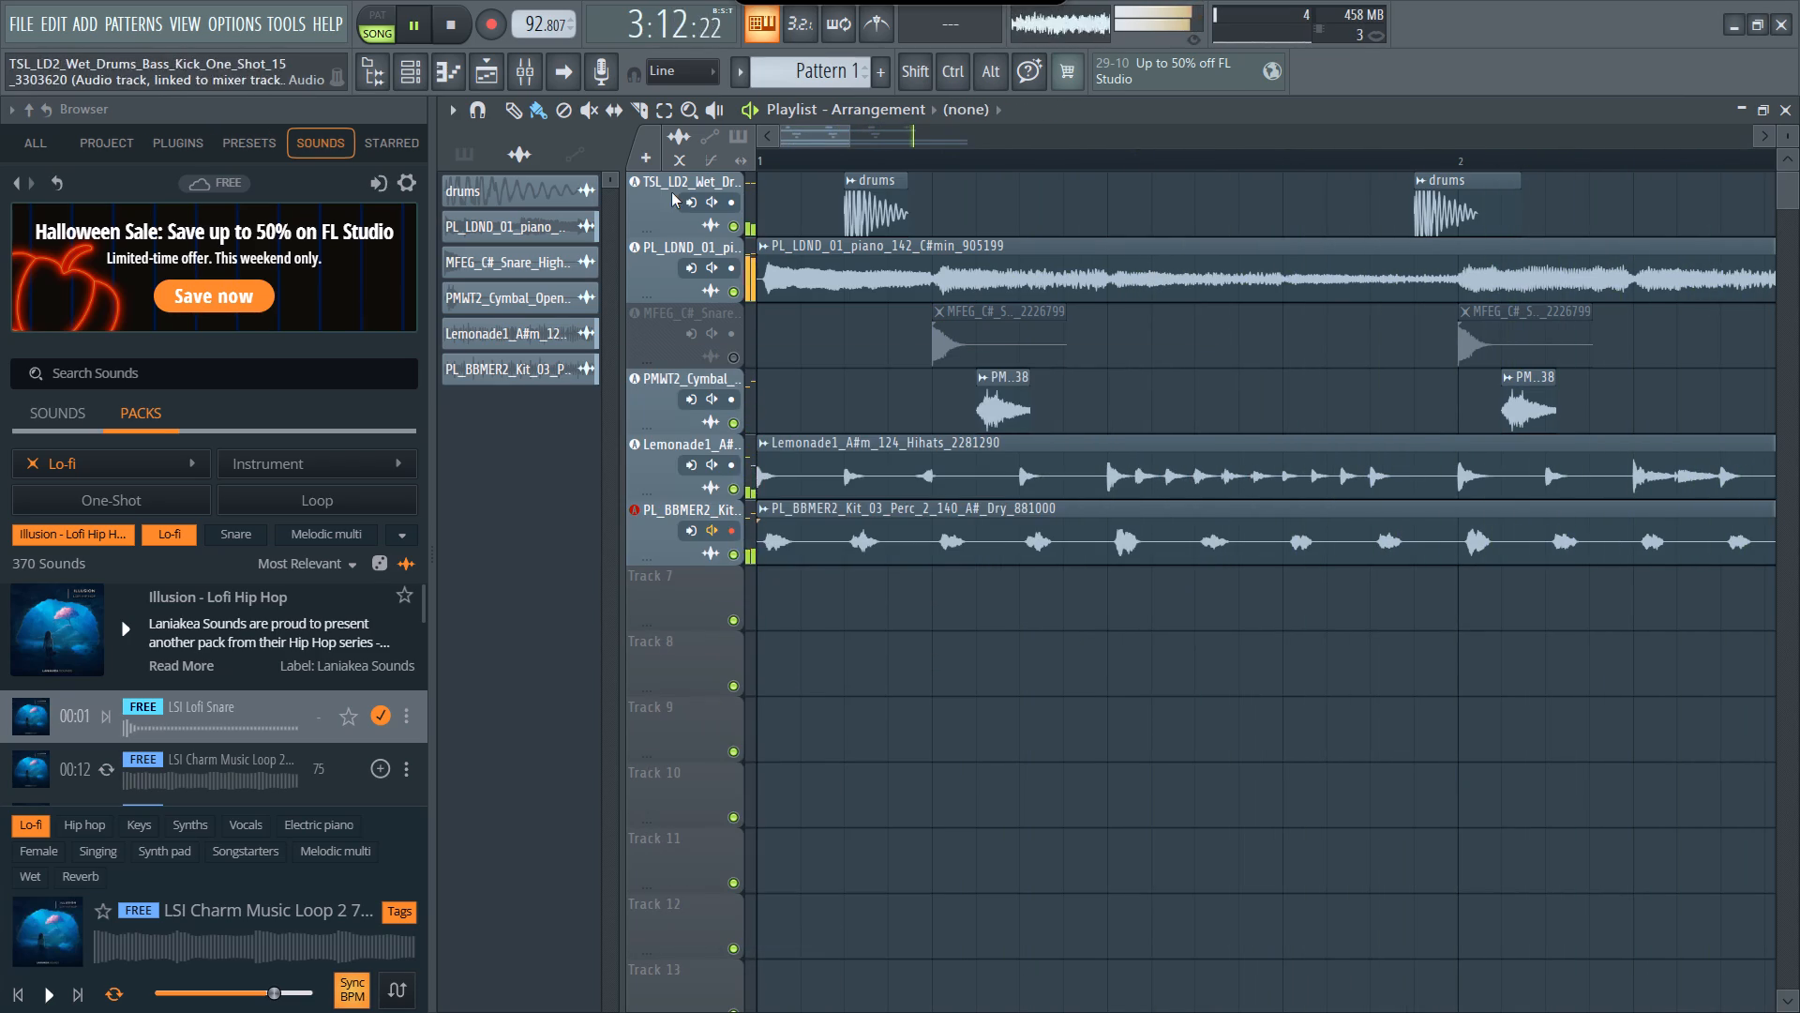
pyautogui.scroll(-1, 319, 694)
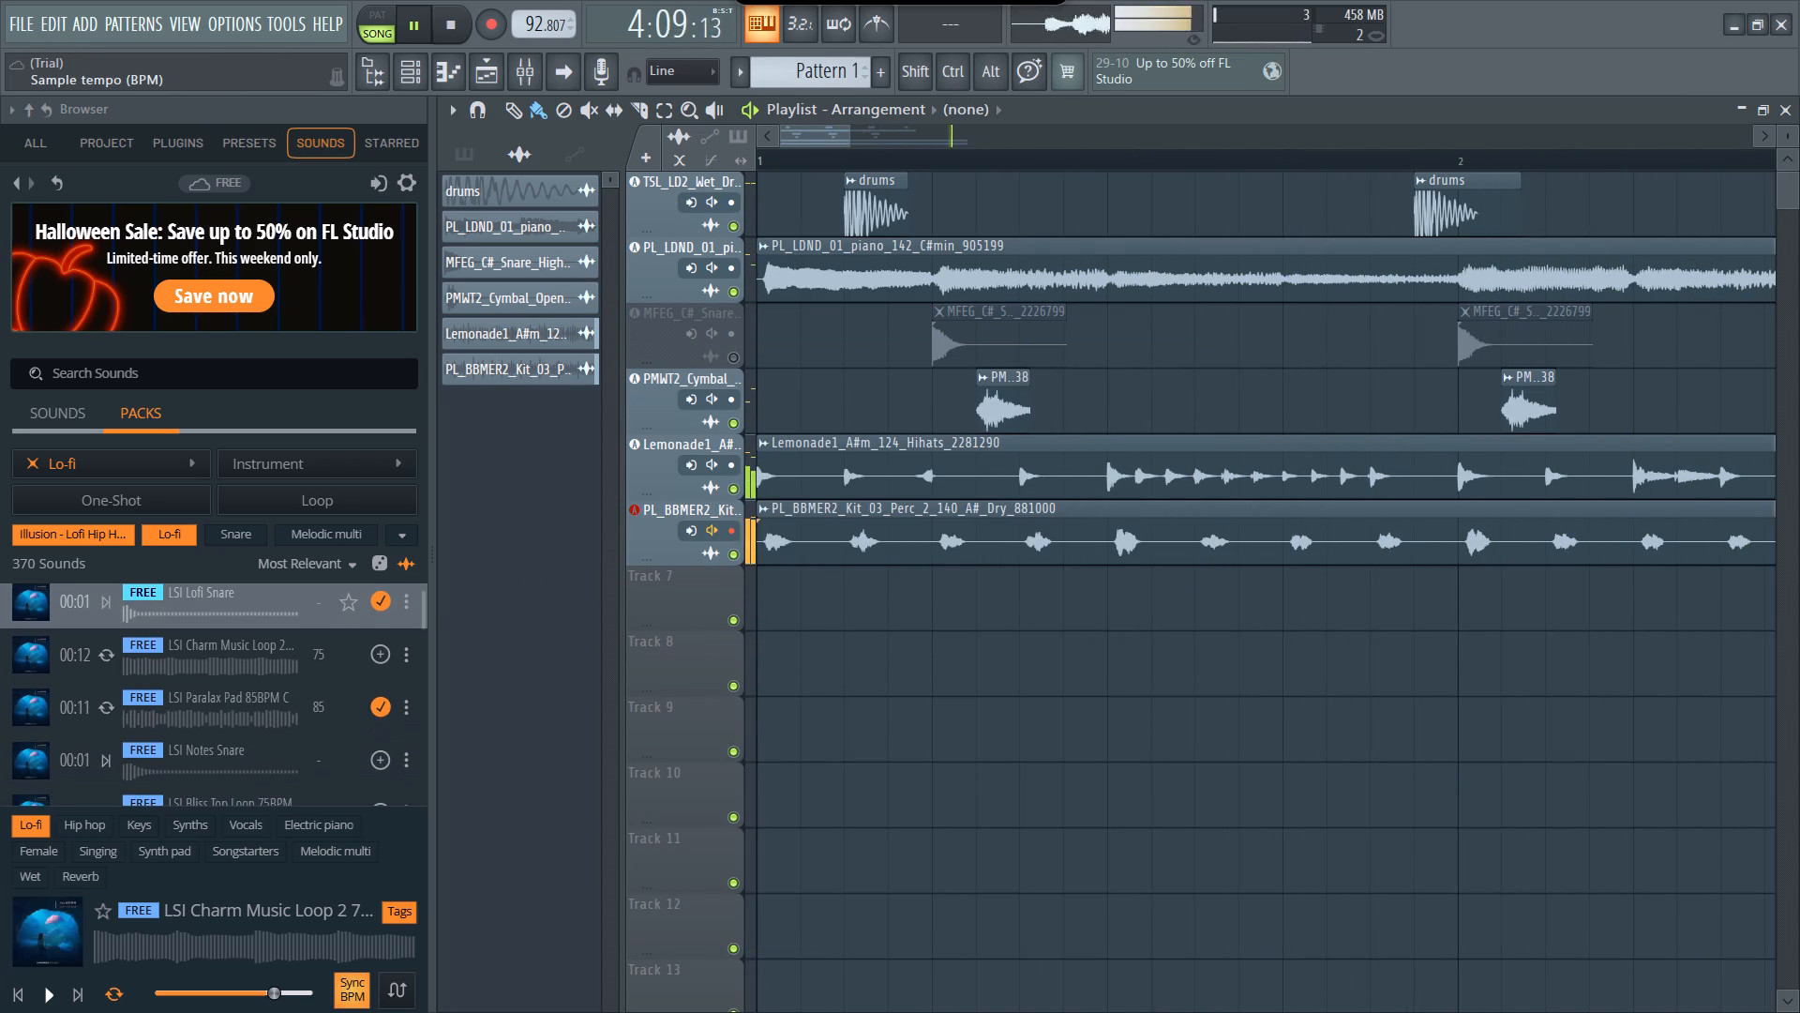
pyautogui.scroll(-1, 126, 658)
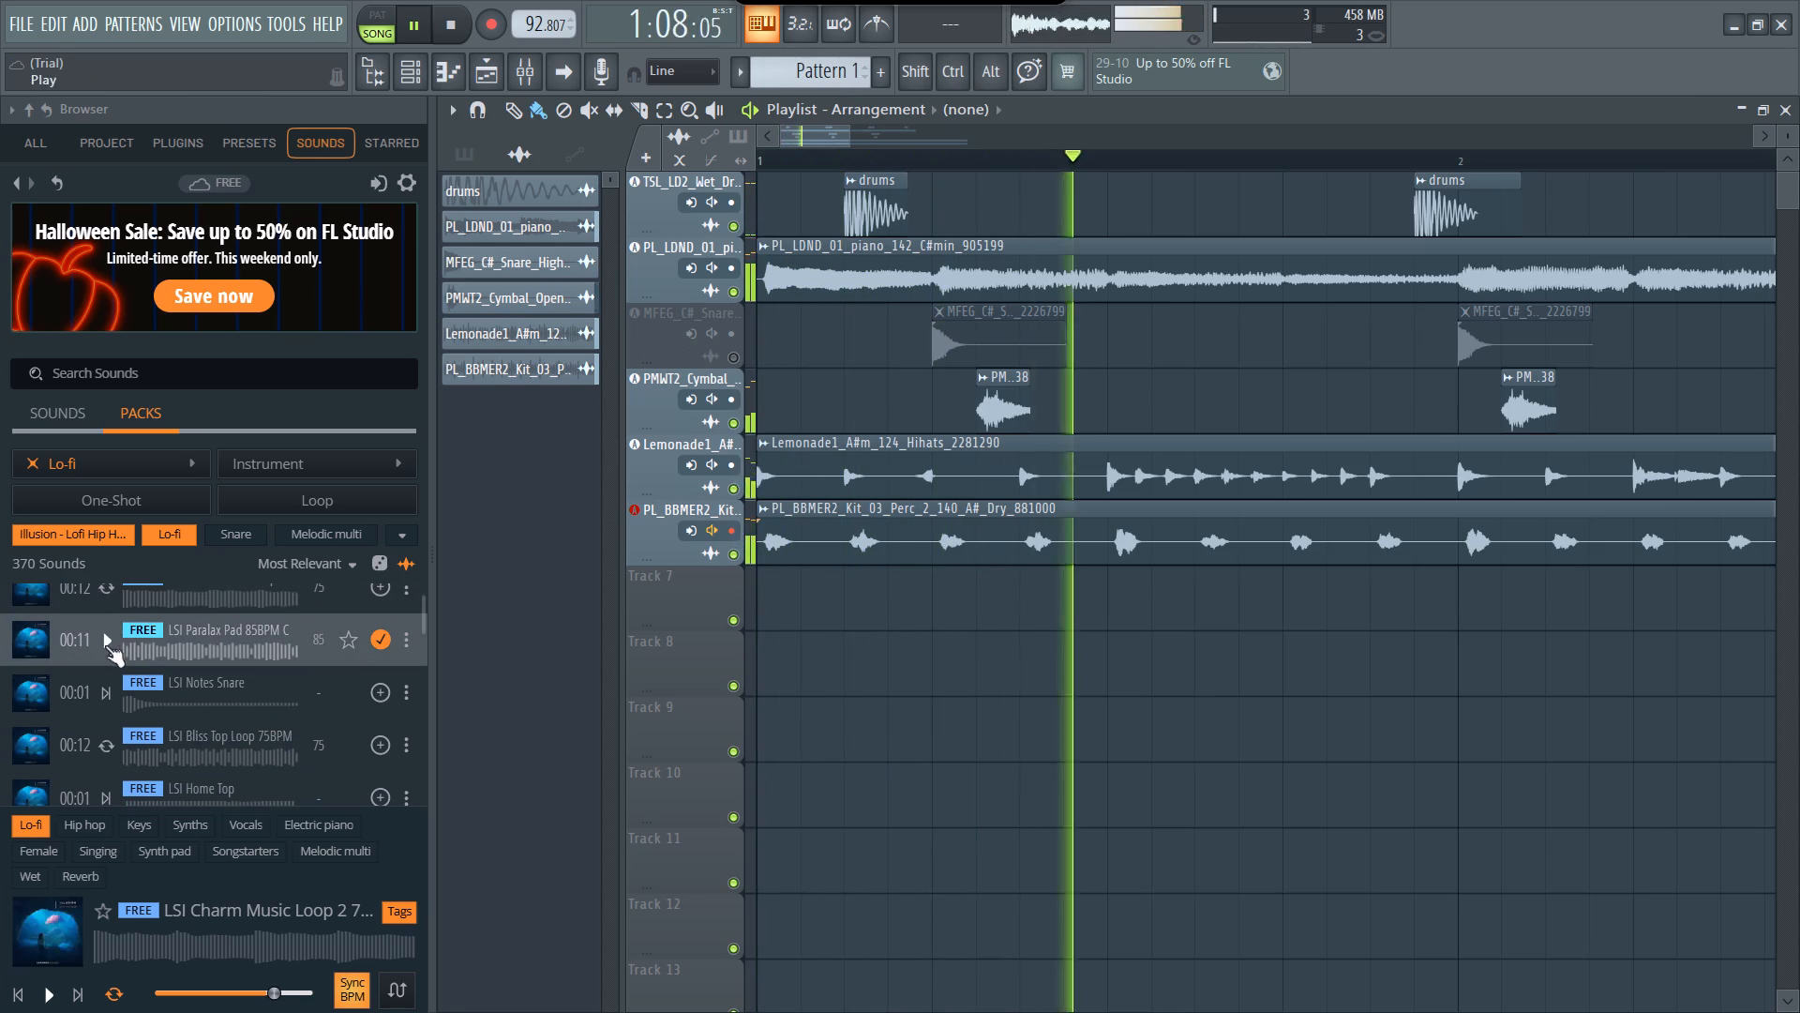
pyautogui.click(103, 649)
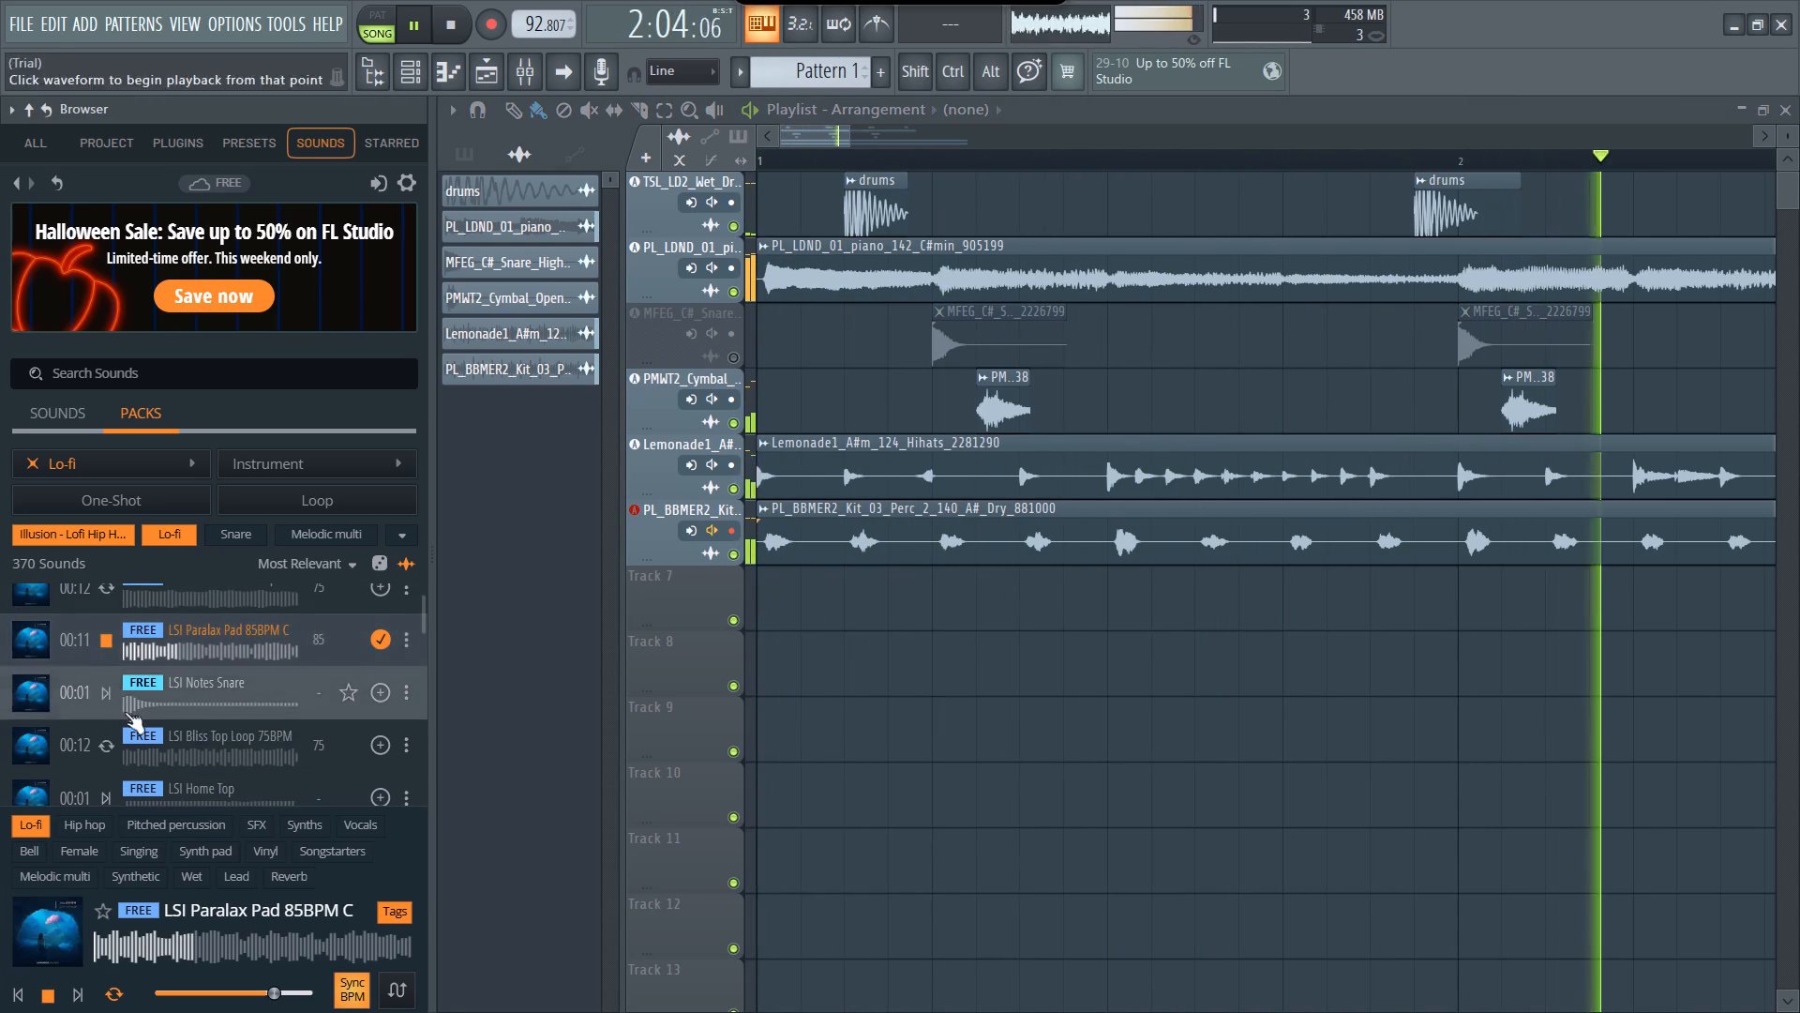
pyautogui.click(417, 27)
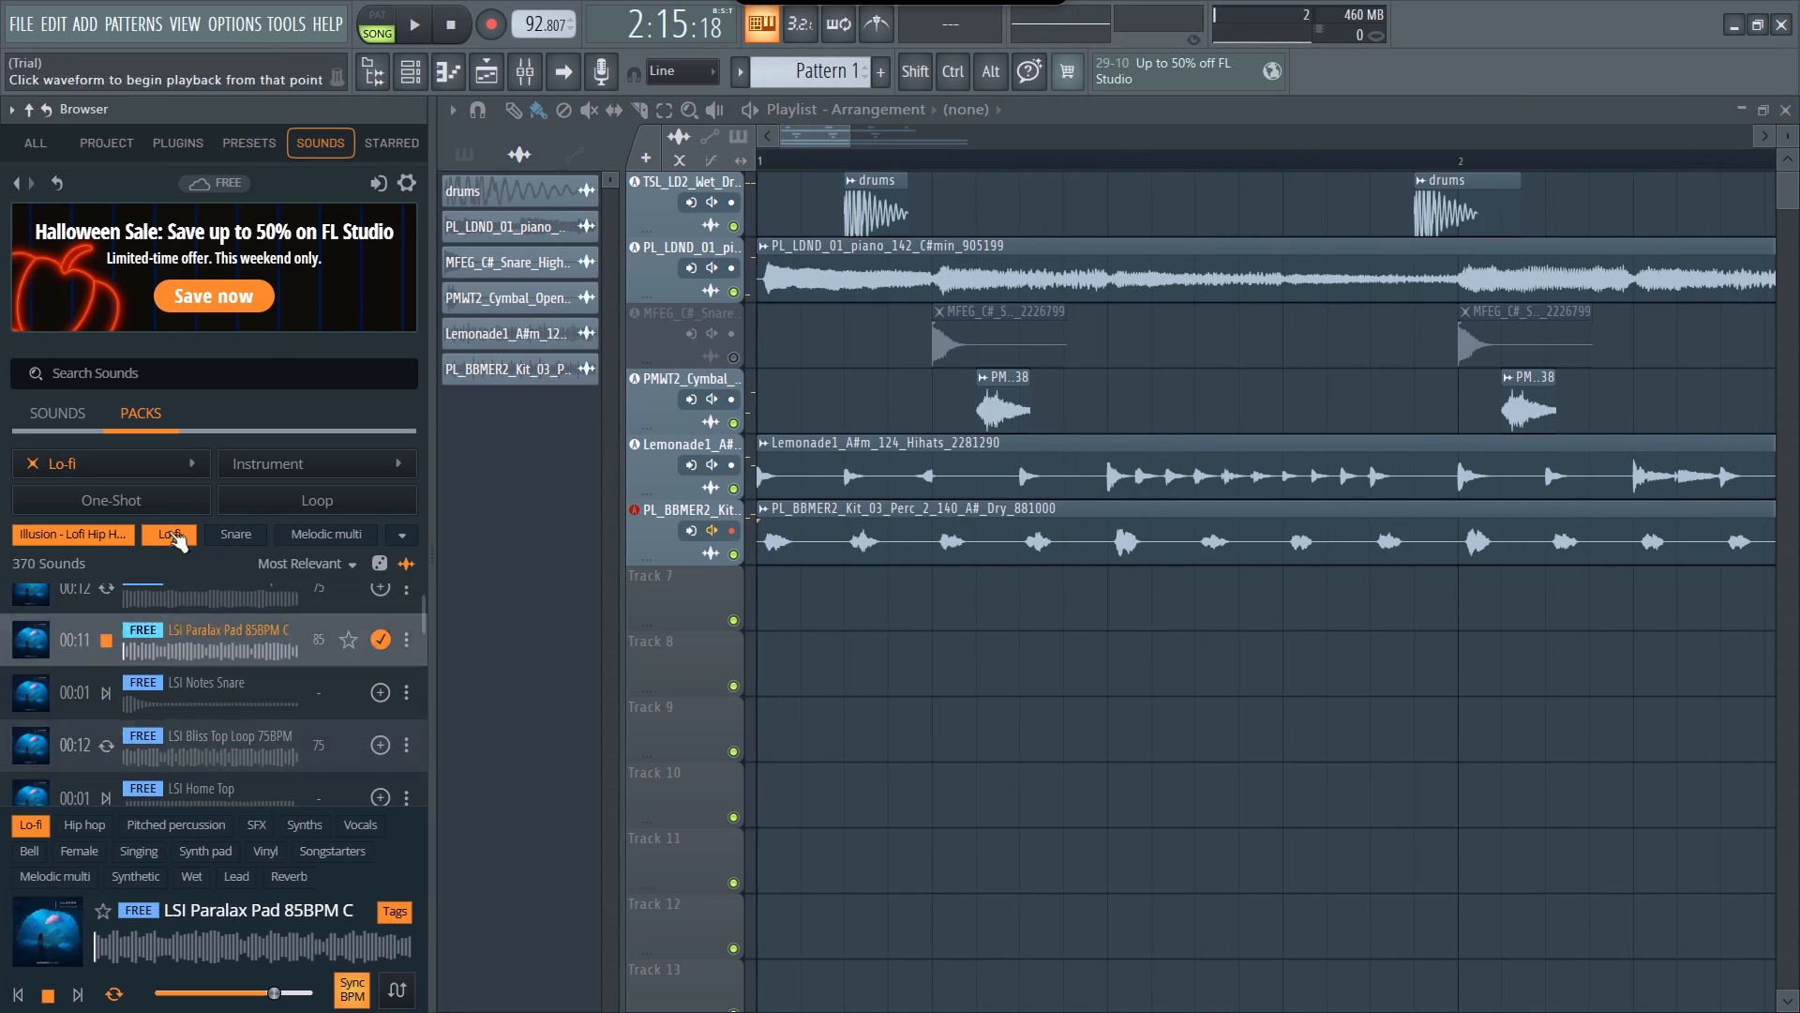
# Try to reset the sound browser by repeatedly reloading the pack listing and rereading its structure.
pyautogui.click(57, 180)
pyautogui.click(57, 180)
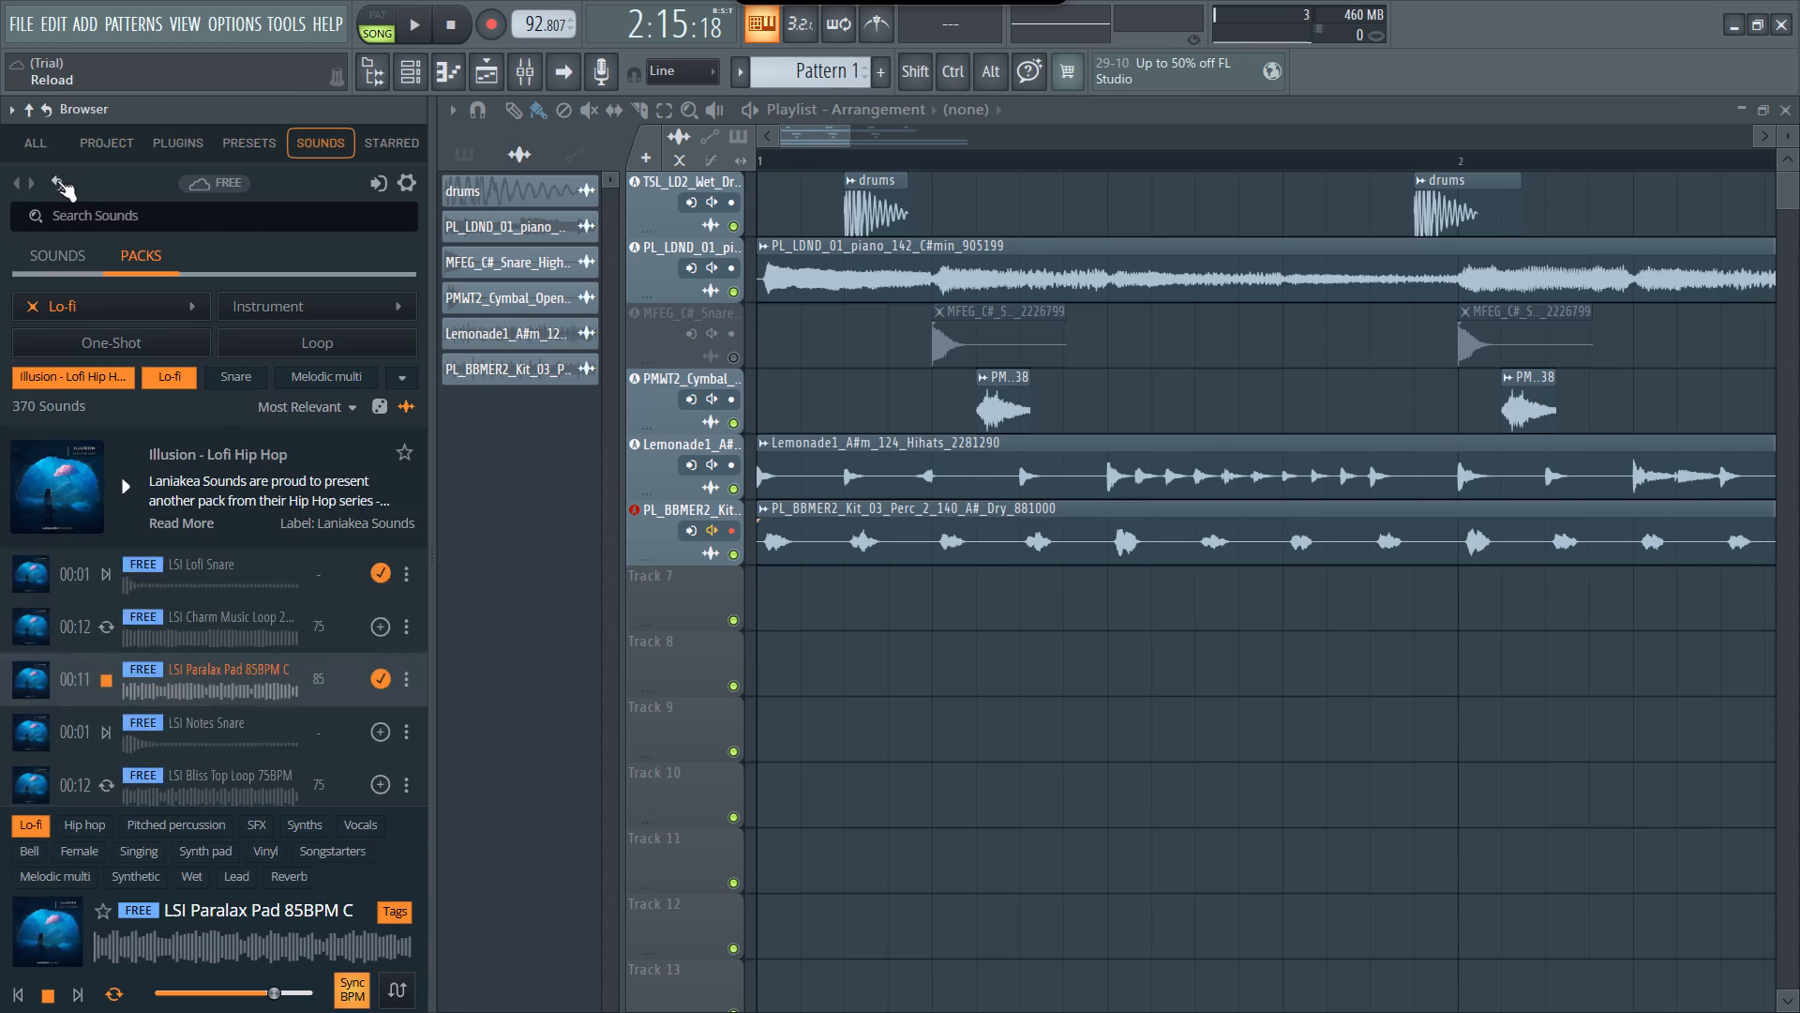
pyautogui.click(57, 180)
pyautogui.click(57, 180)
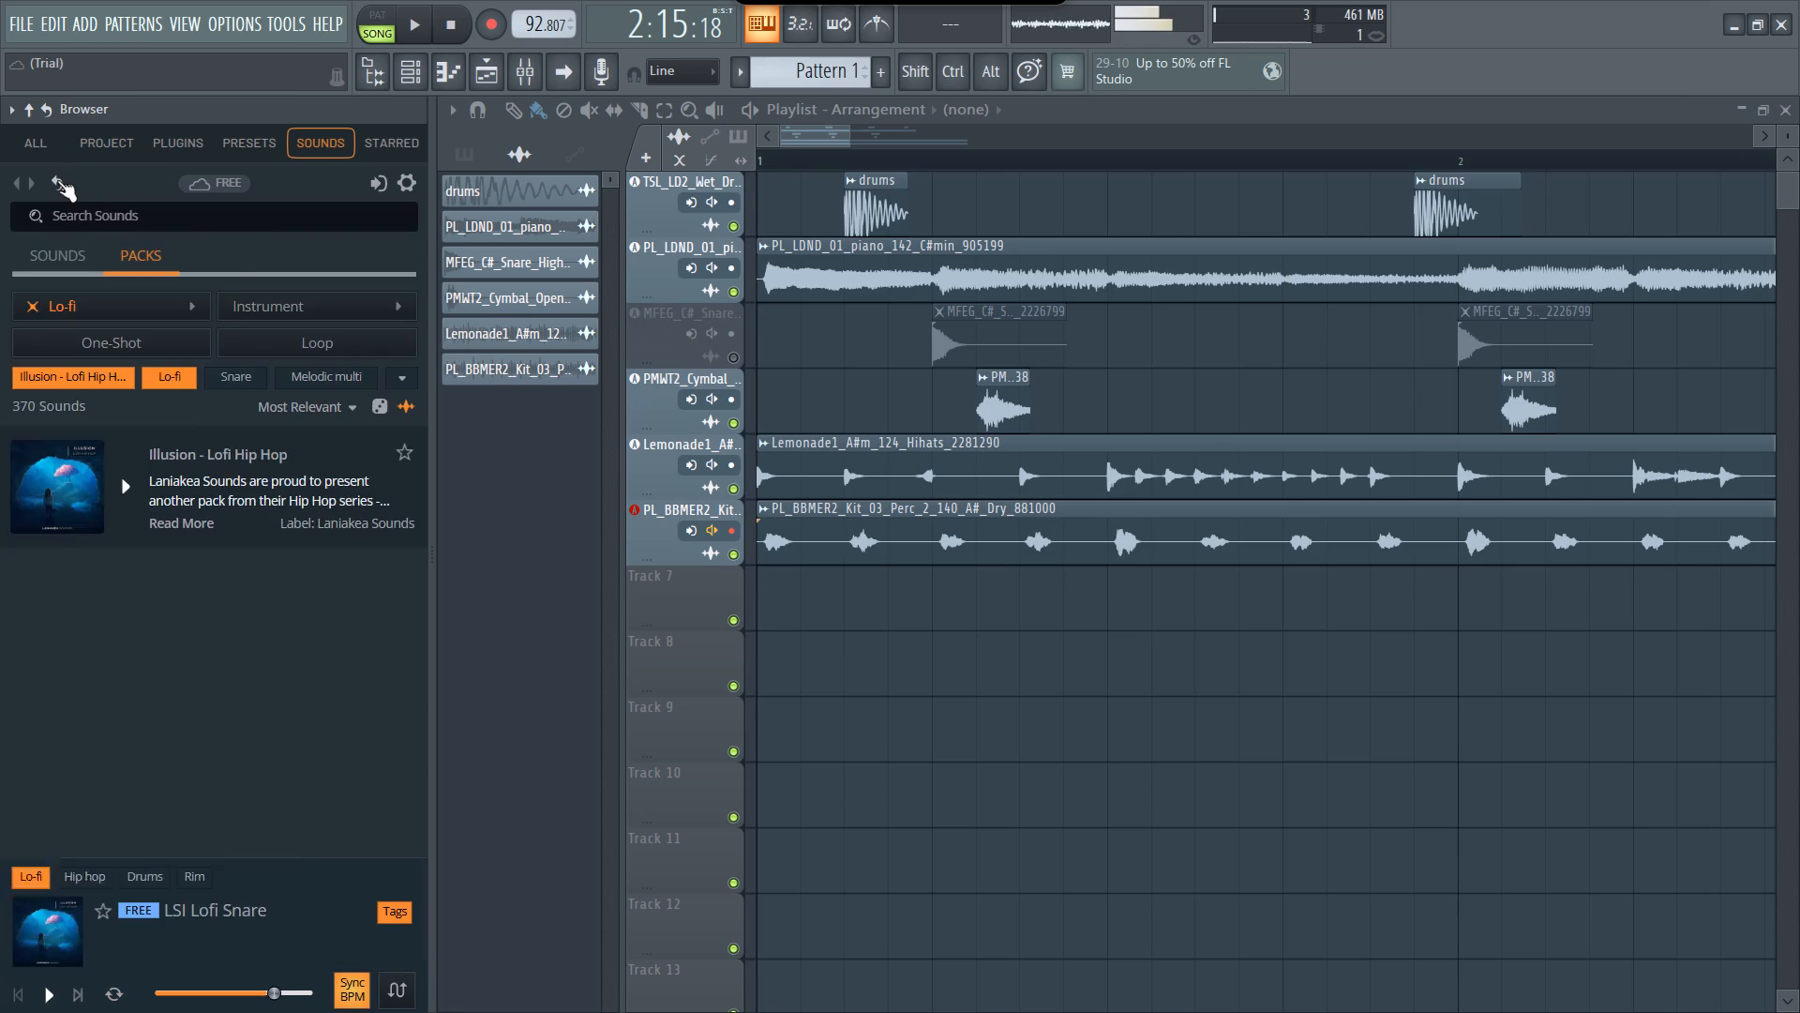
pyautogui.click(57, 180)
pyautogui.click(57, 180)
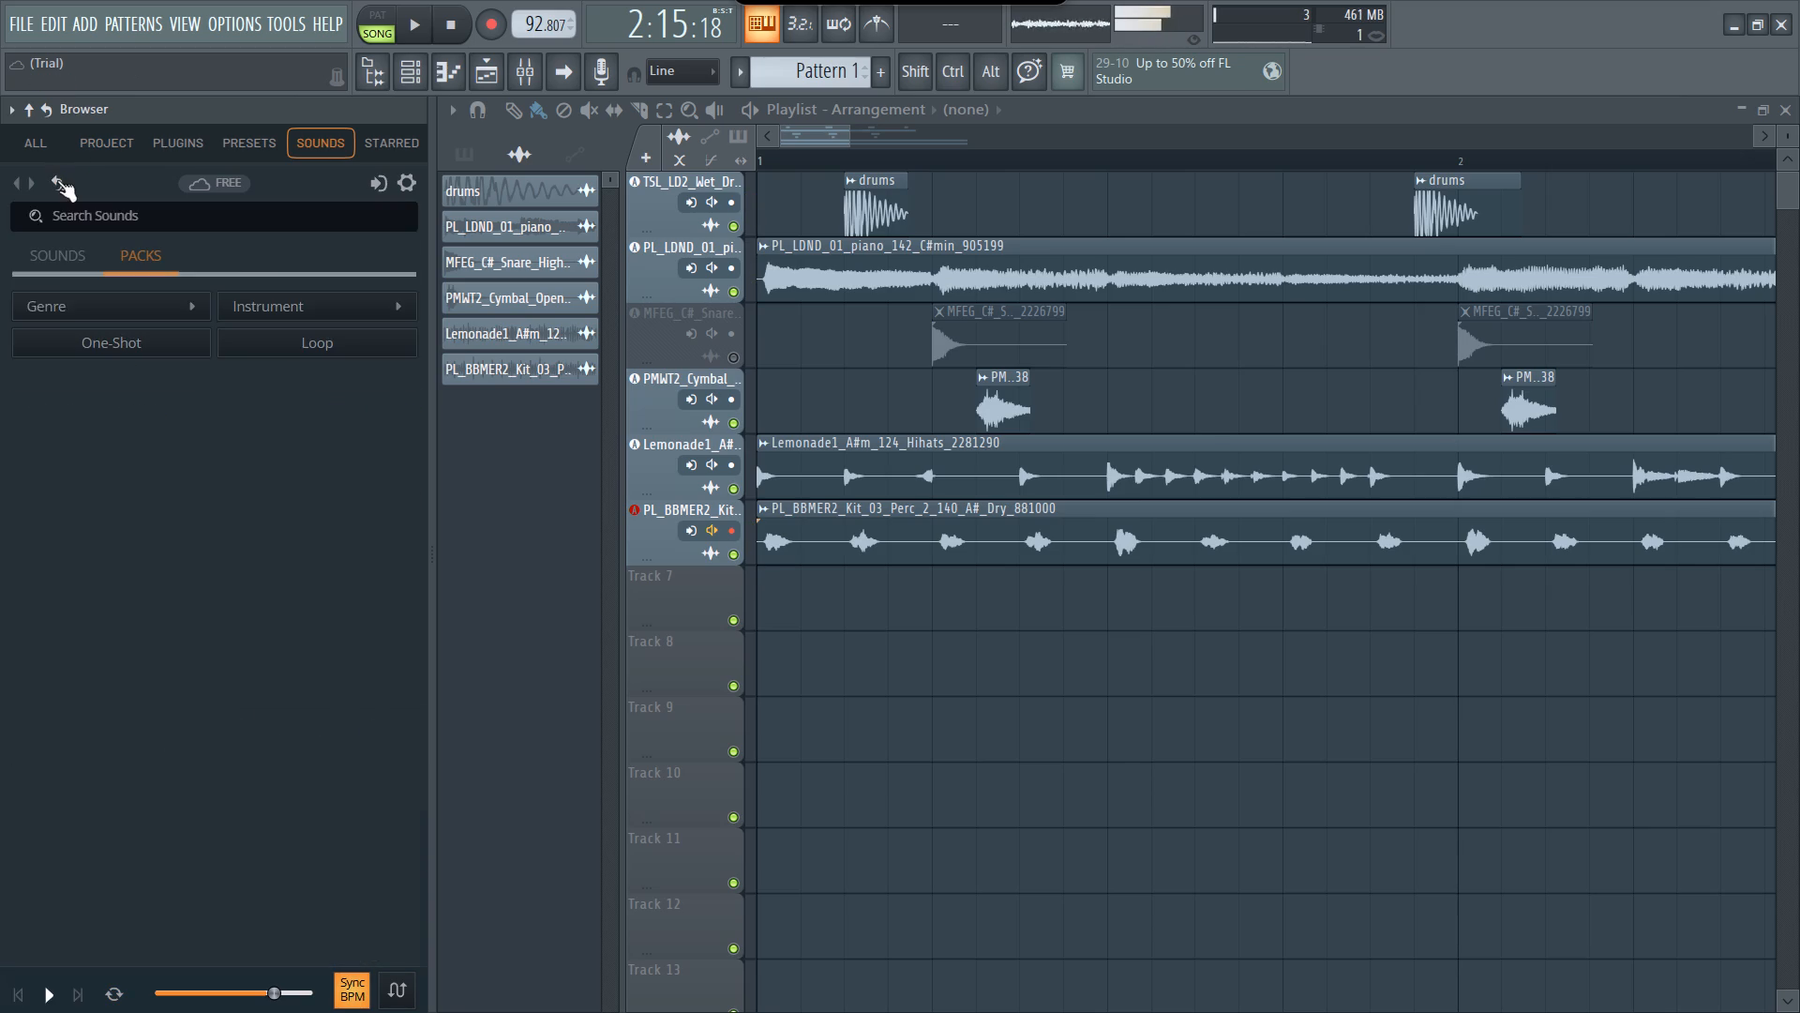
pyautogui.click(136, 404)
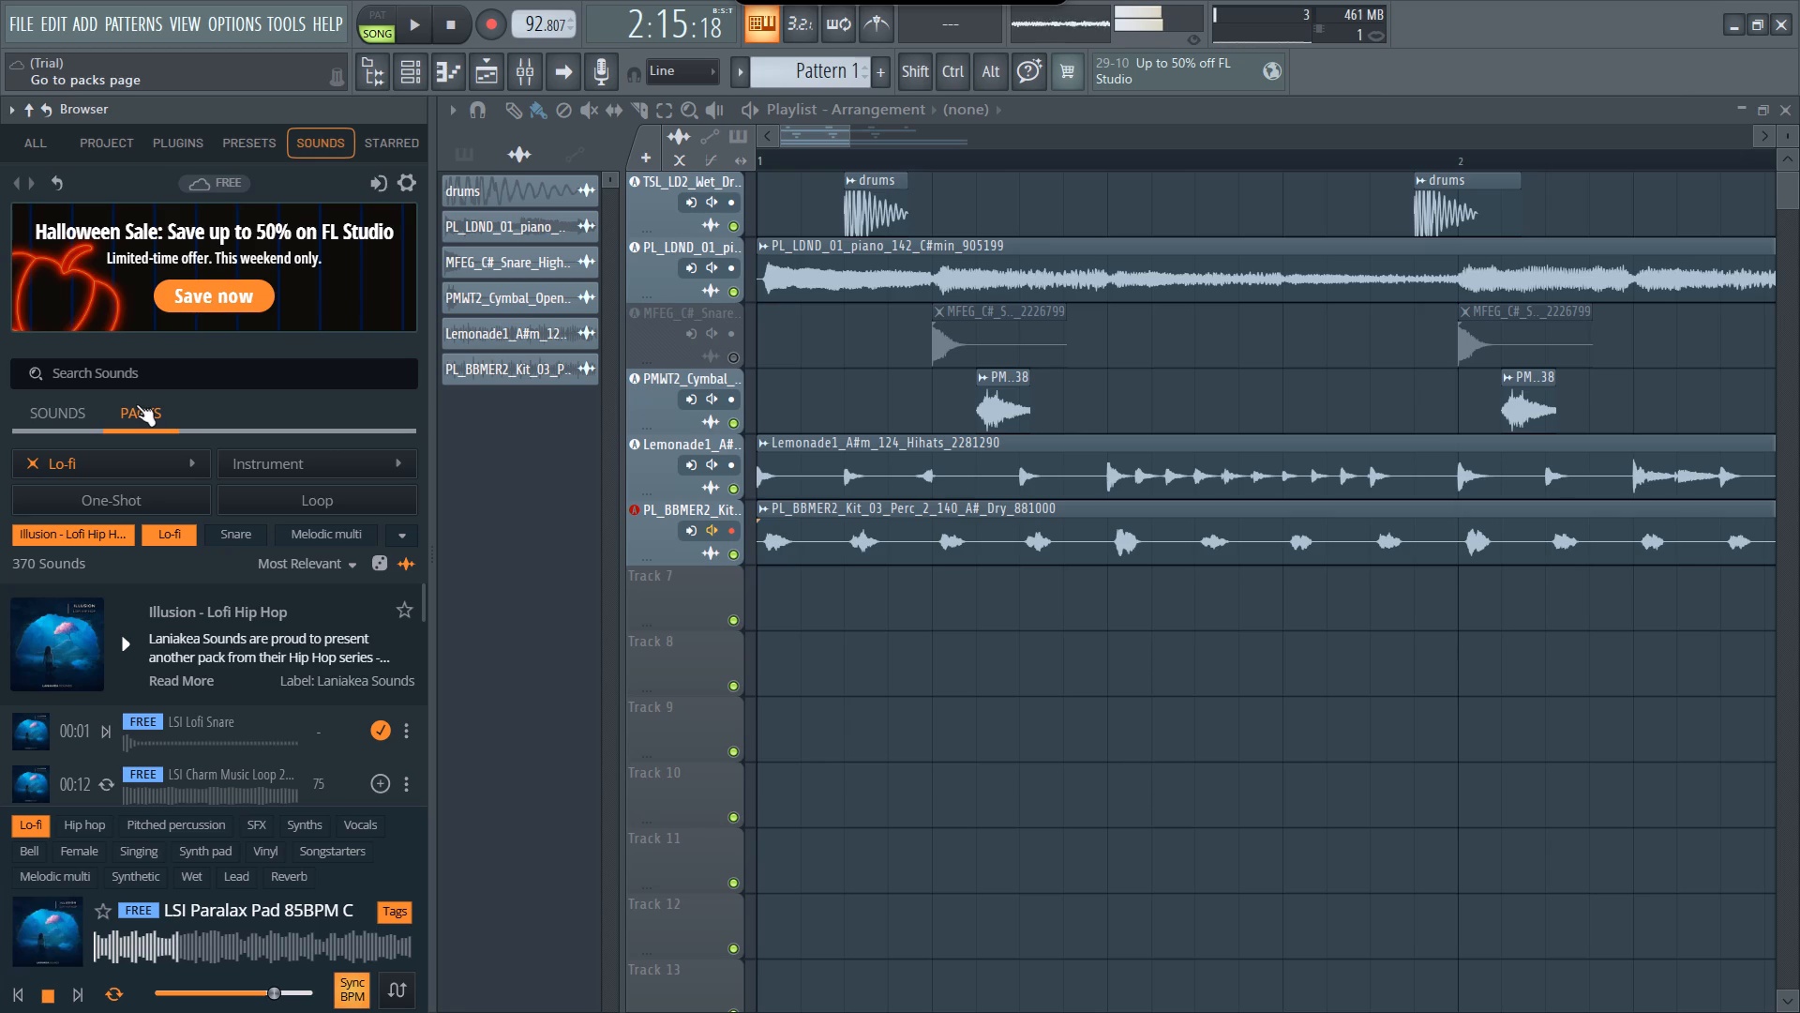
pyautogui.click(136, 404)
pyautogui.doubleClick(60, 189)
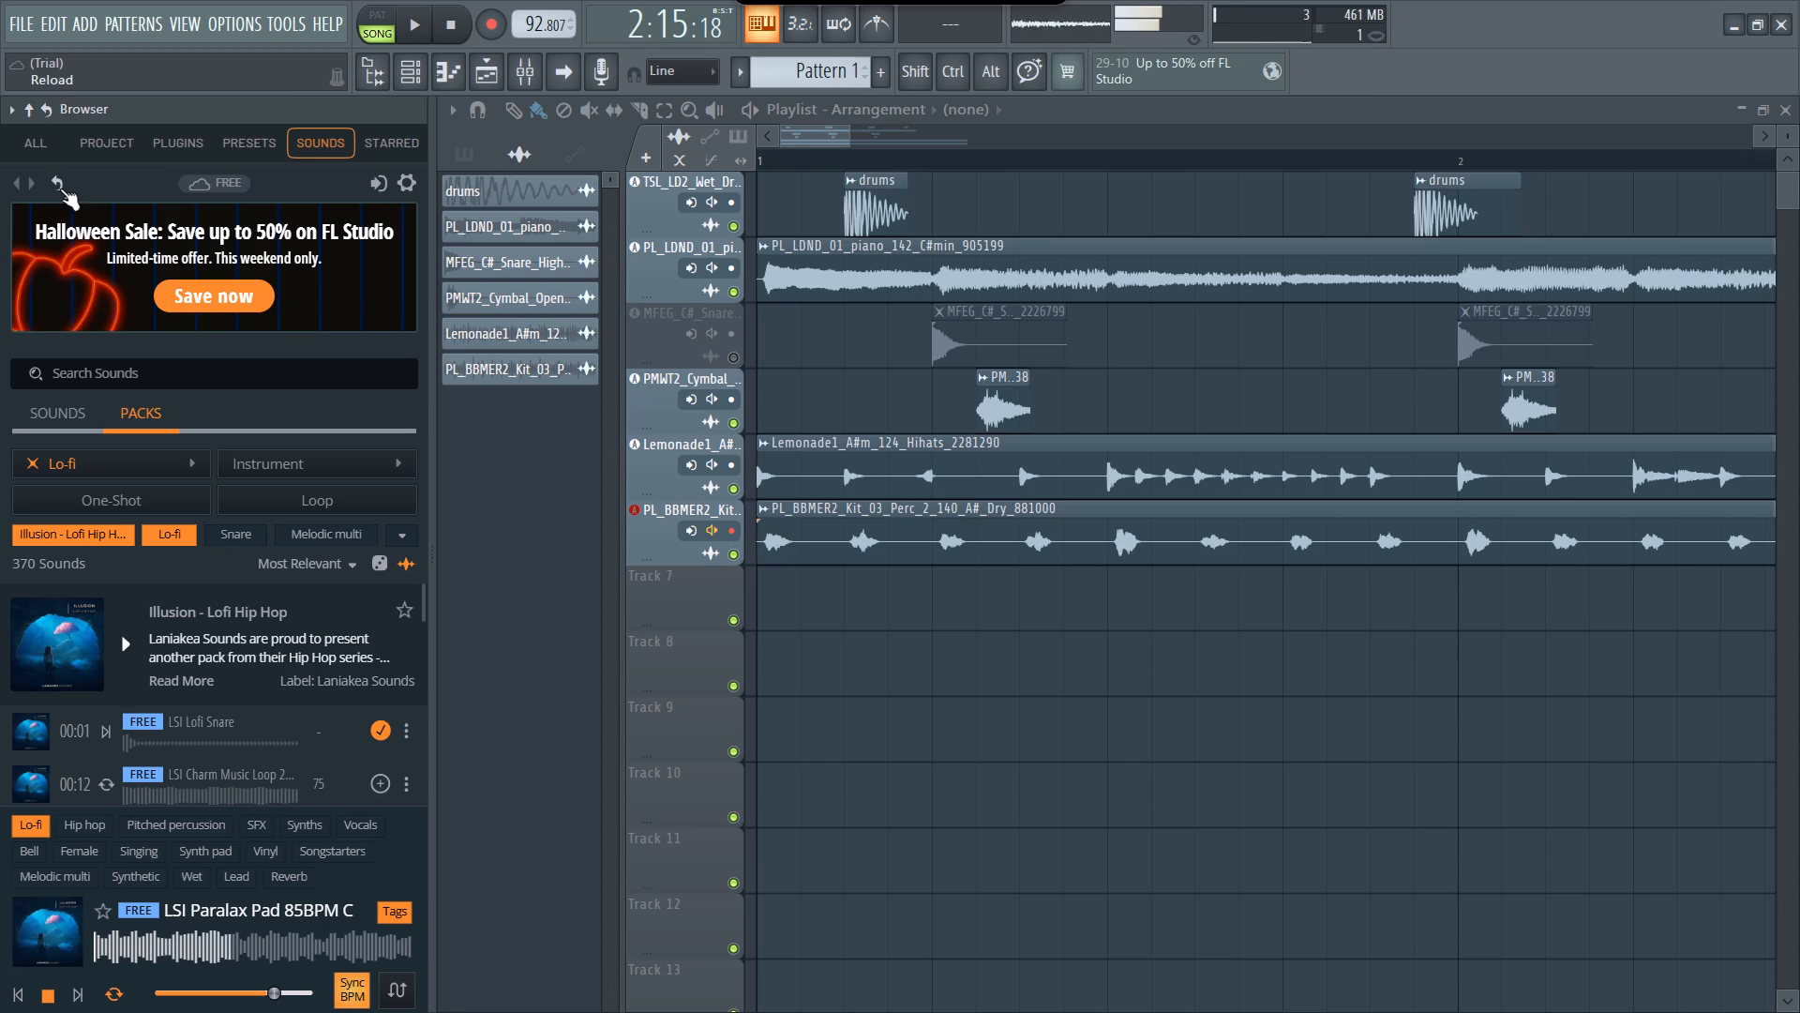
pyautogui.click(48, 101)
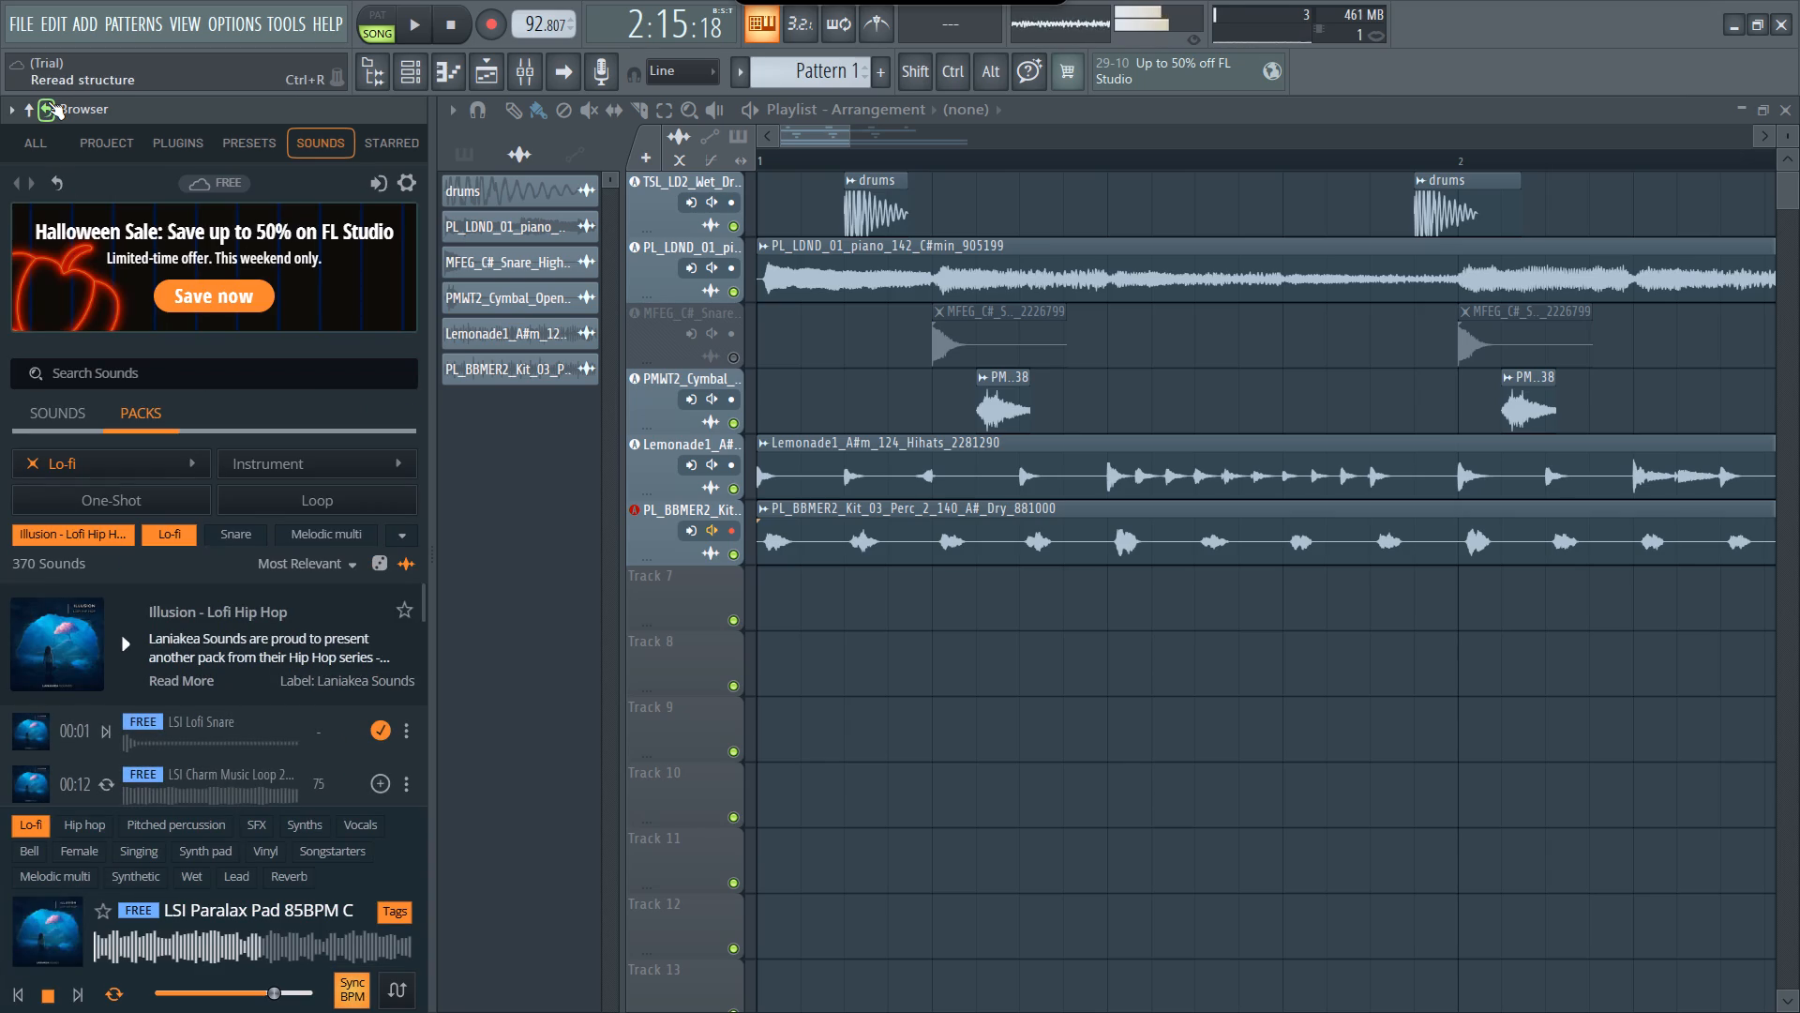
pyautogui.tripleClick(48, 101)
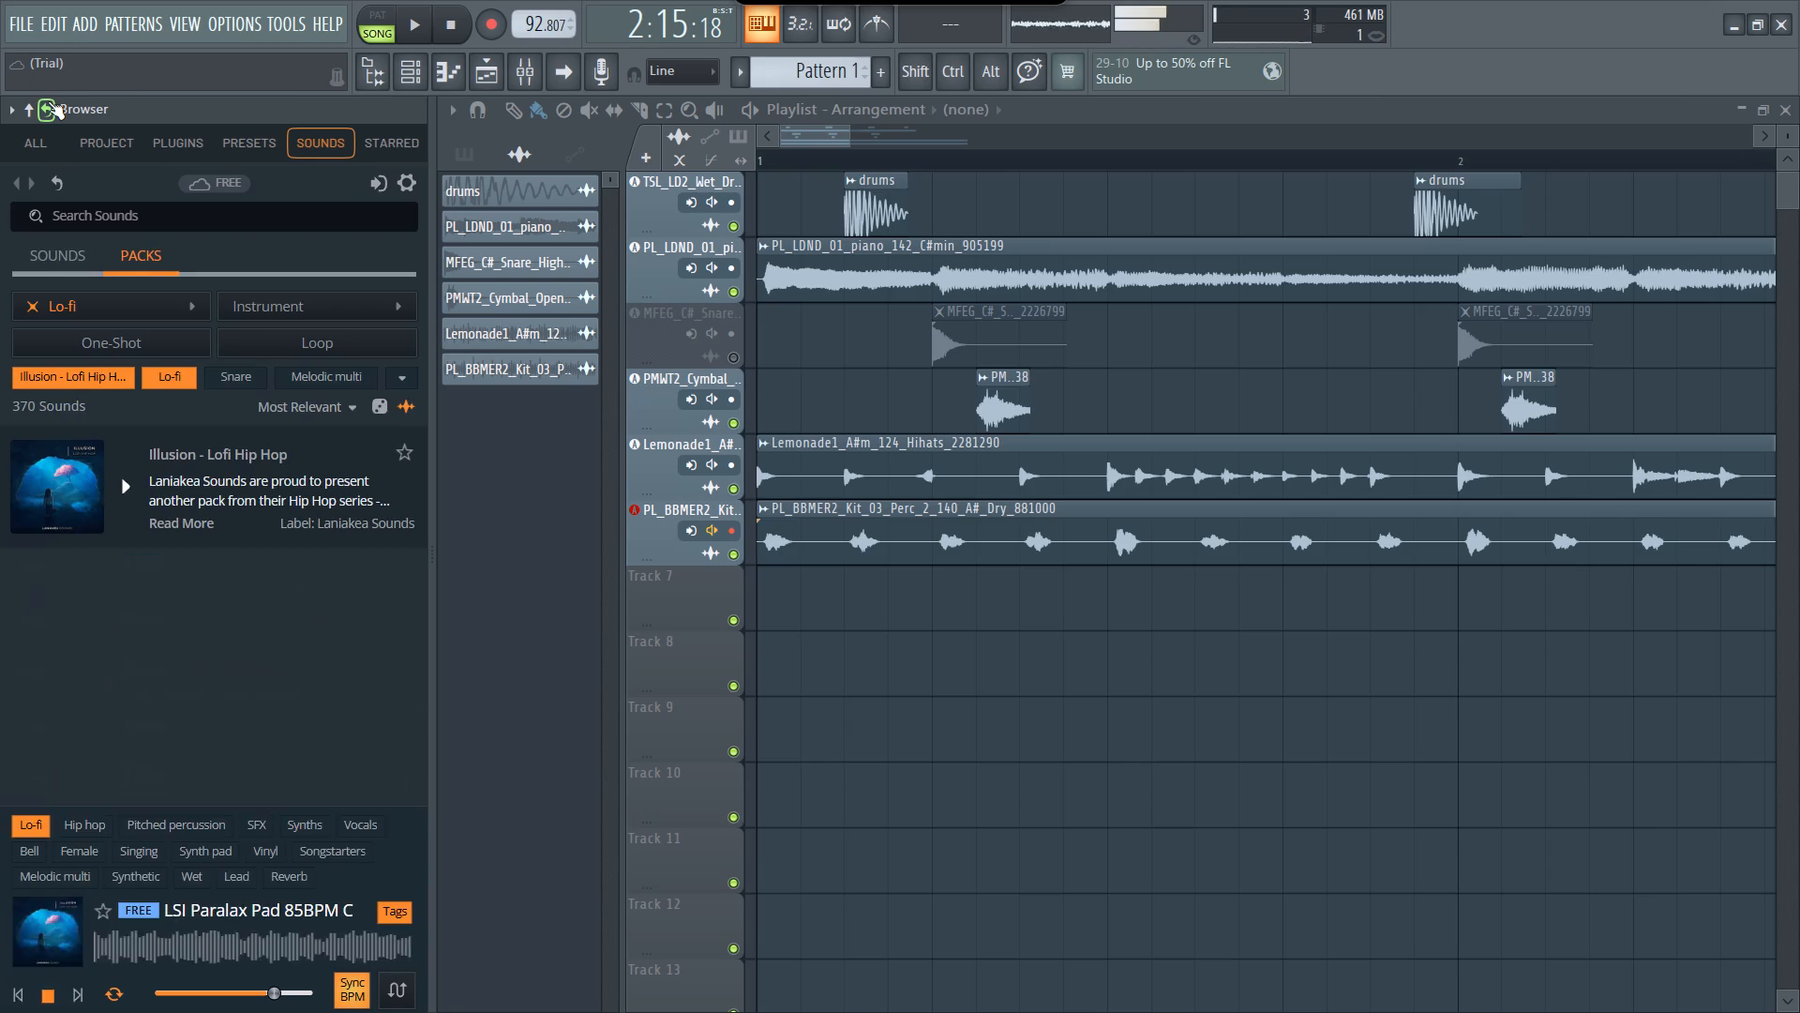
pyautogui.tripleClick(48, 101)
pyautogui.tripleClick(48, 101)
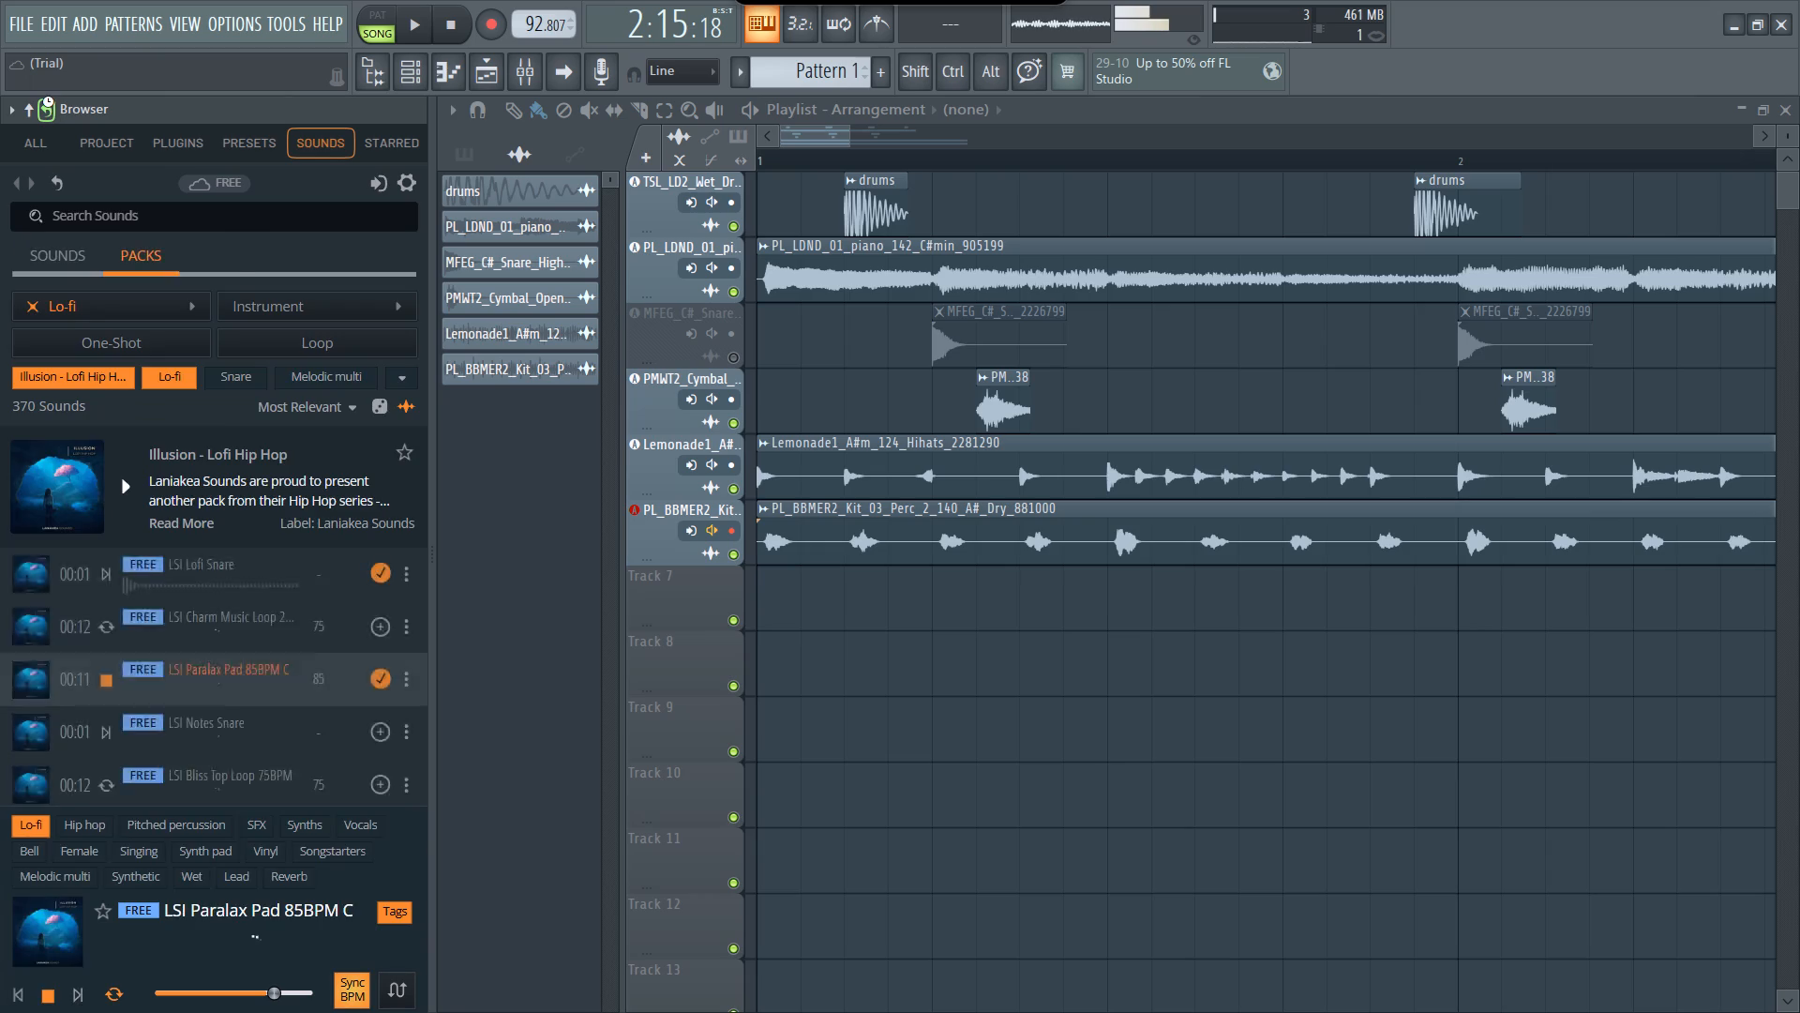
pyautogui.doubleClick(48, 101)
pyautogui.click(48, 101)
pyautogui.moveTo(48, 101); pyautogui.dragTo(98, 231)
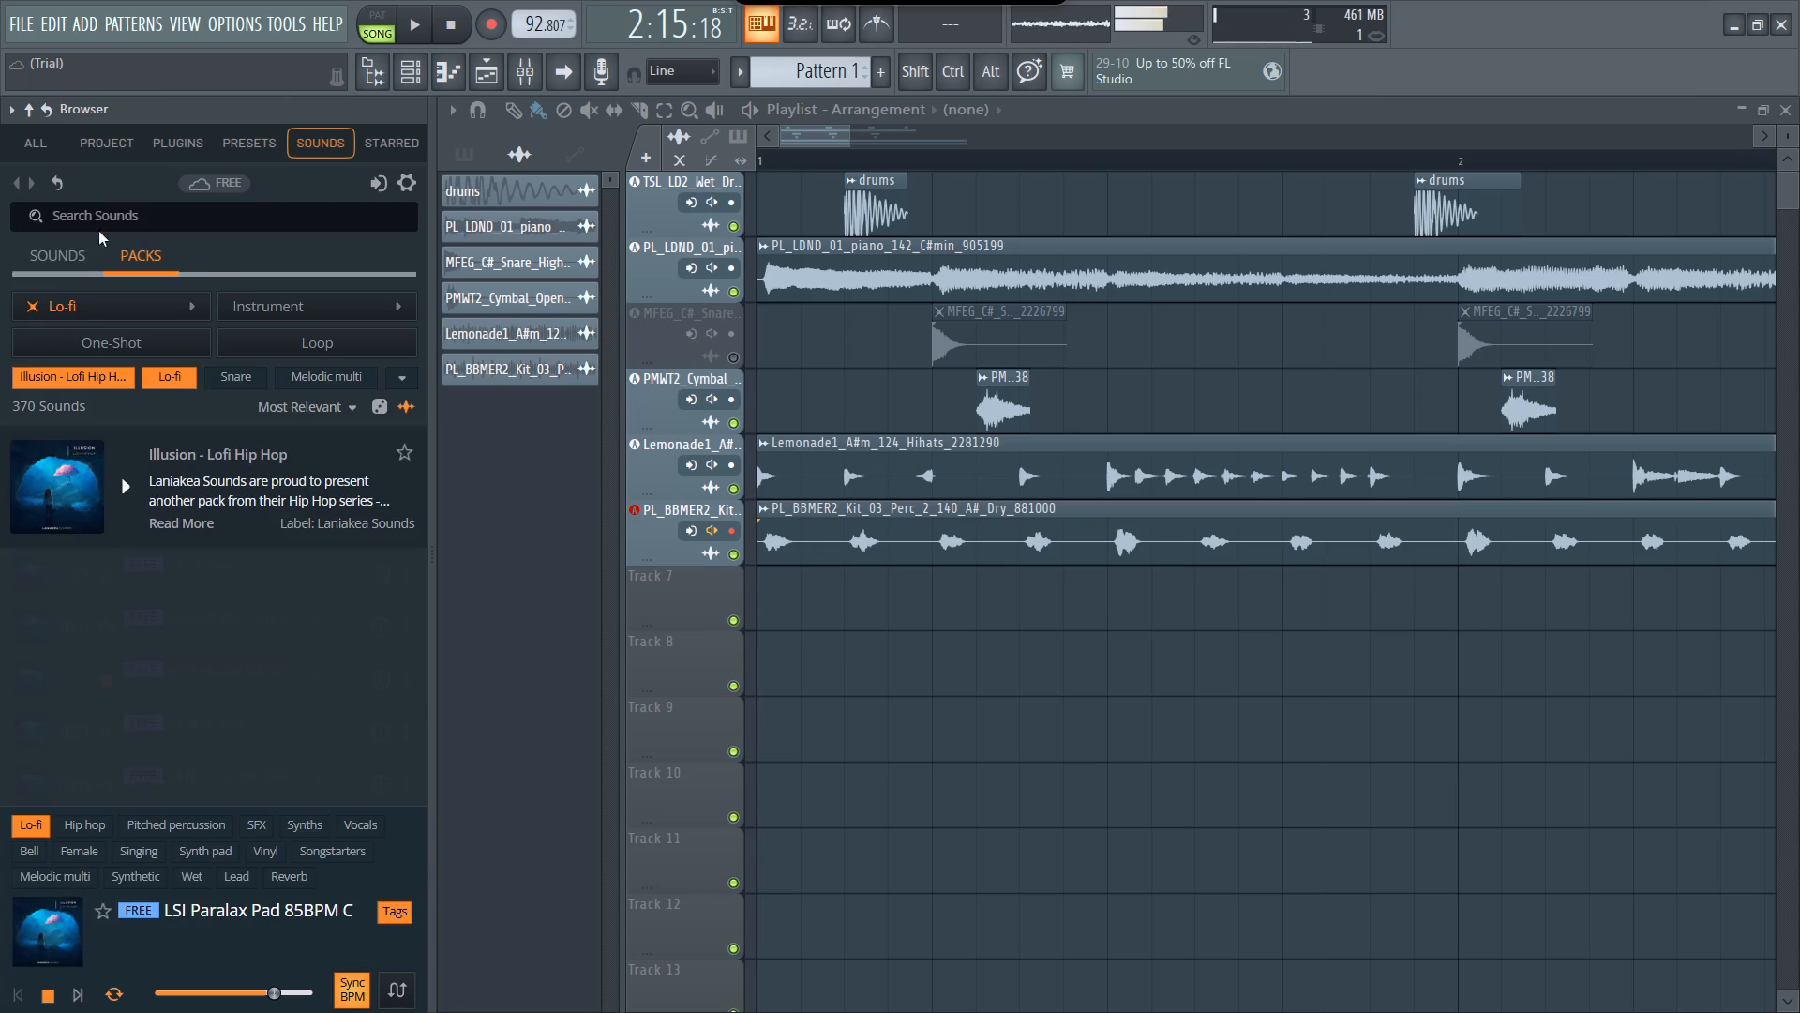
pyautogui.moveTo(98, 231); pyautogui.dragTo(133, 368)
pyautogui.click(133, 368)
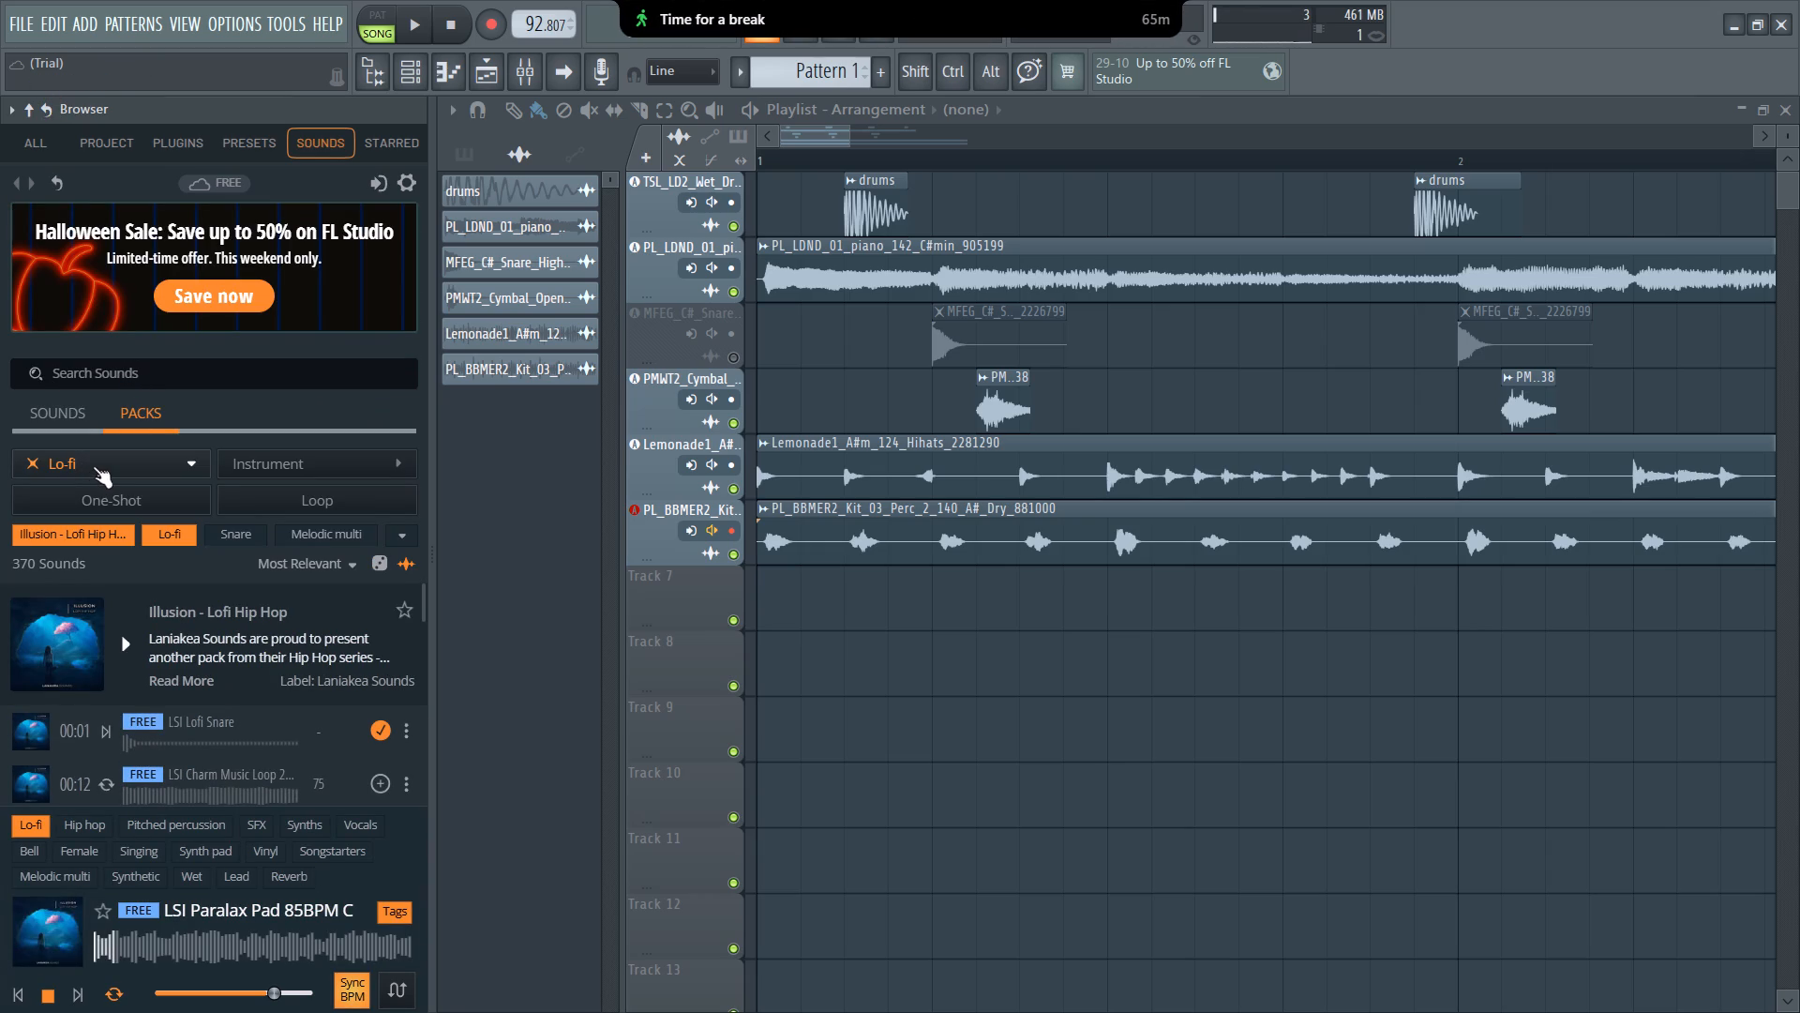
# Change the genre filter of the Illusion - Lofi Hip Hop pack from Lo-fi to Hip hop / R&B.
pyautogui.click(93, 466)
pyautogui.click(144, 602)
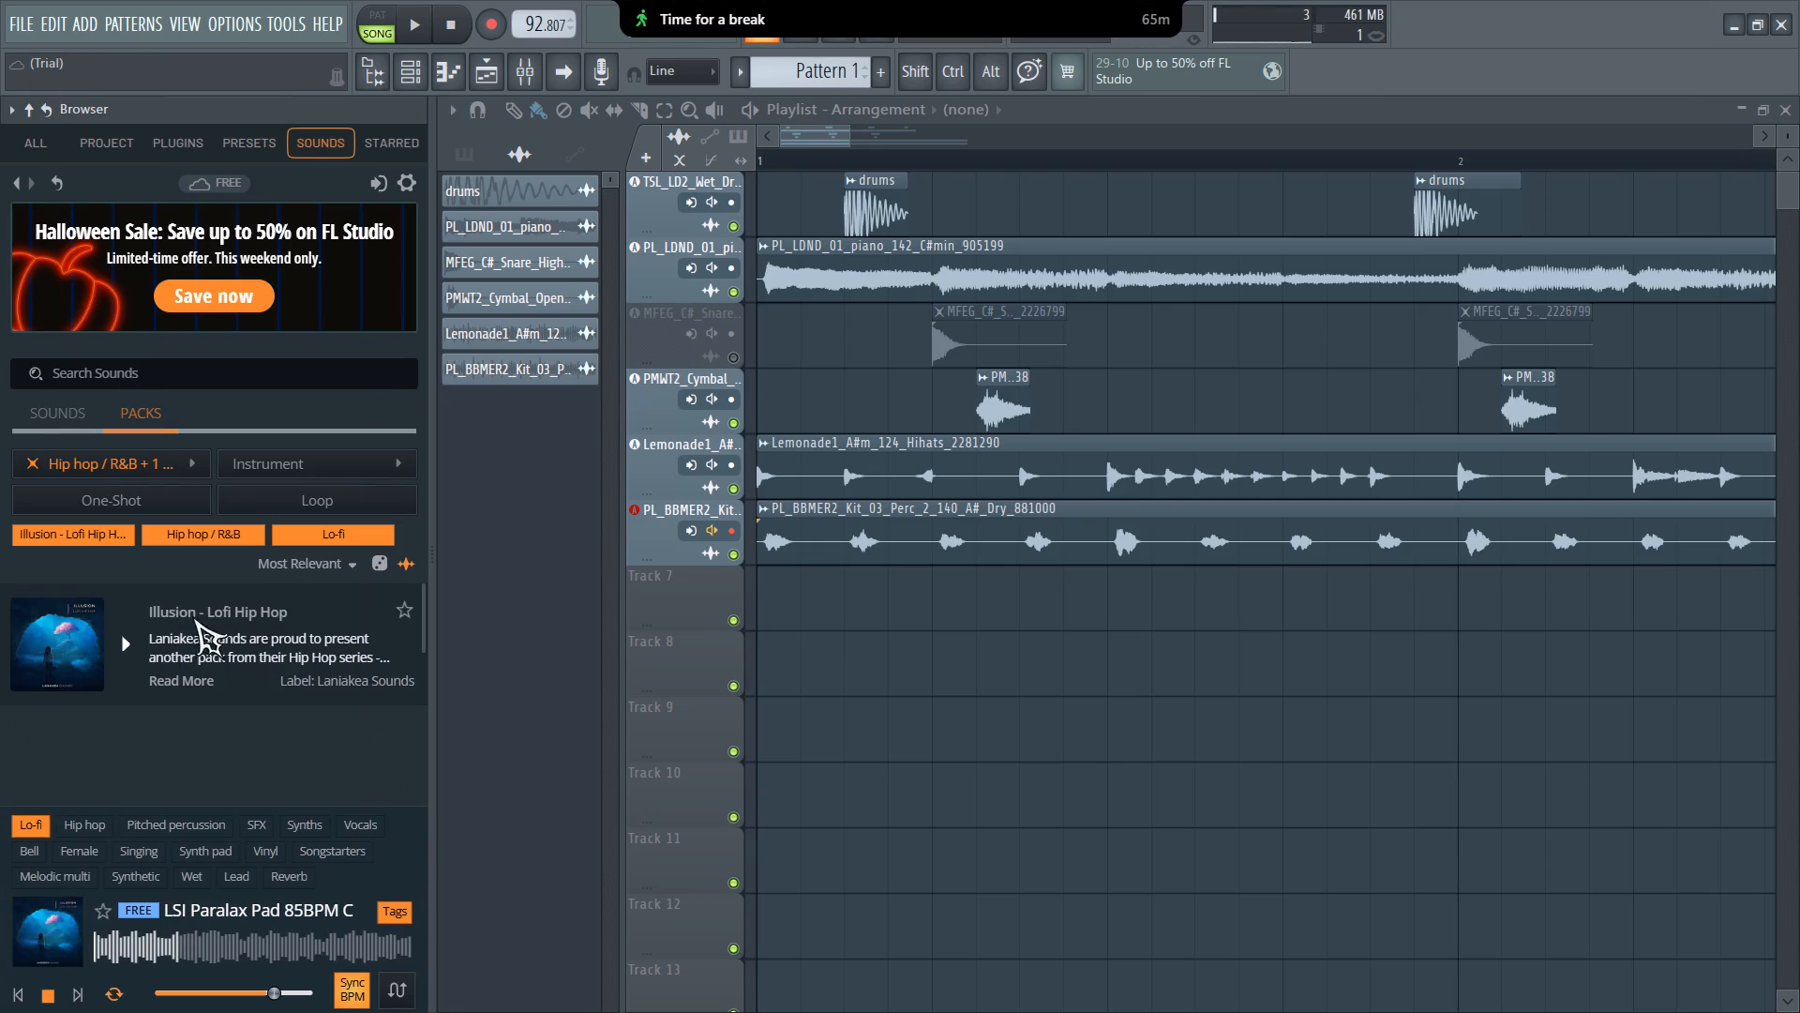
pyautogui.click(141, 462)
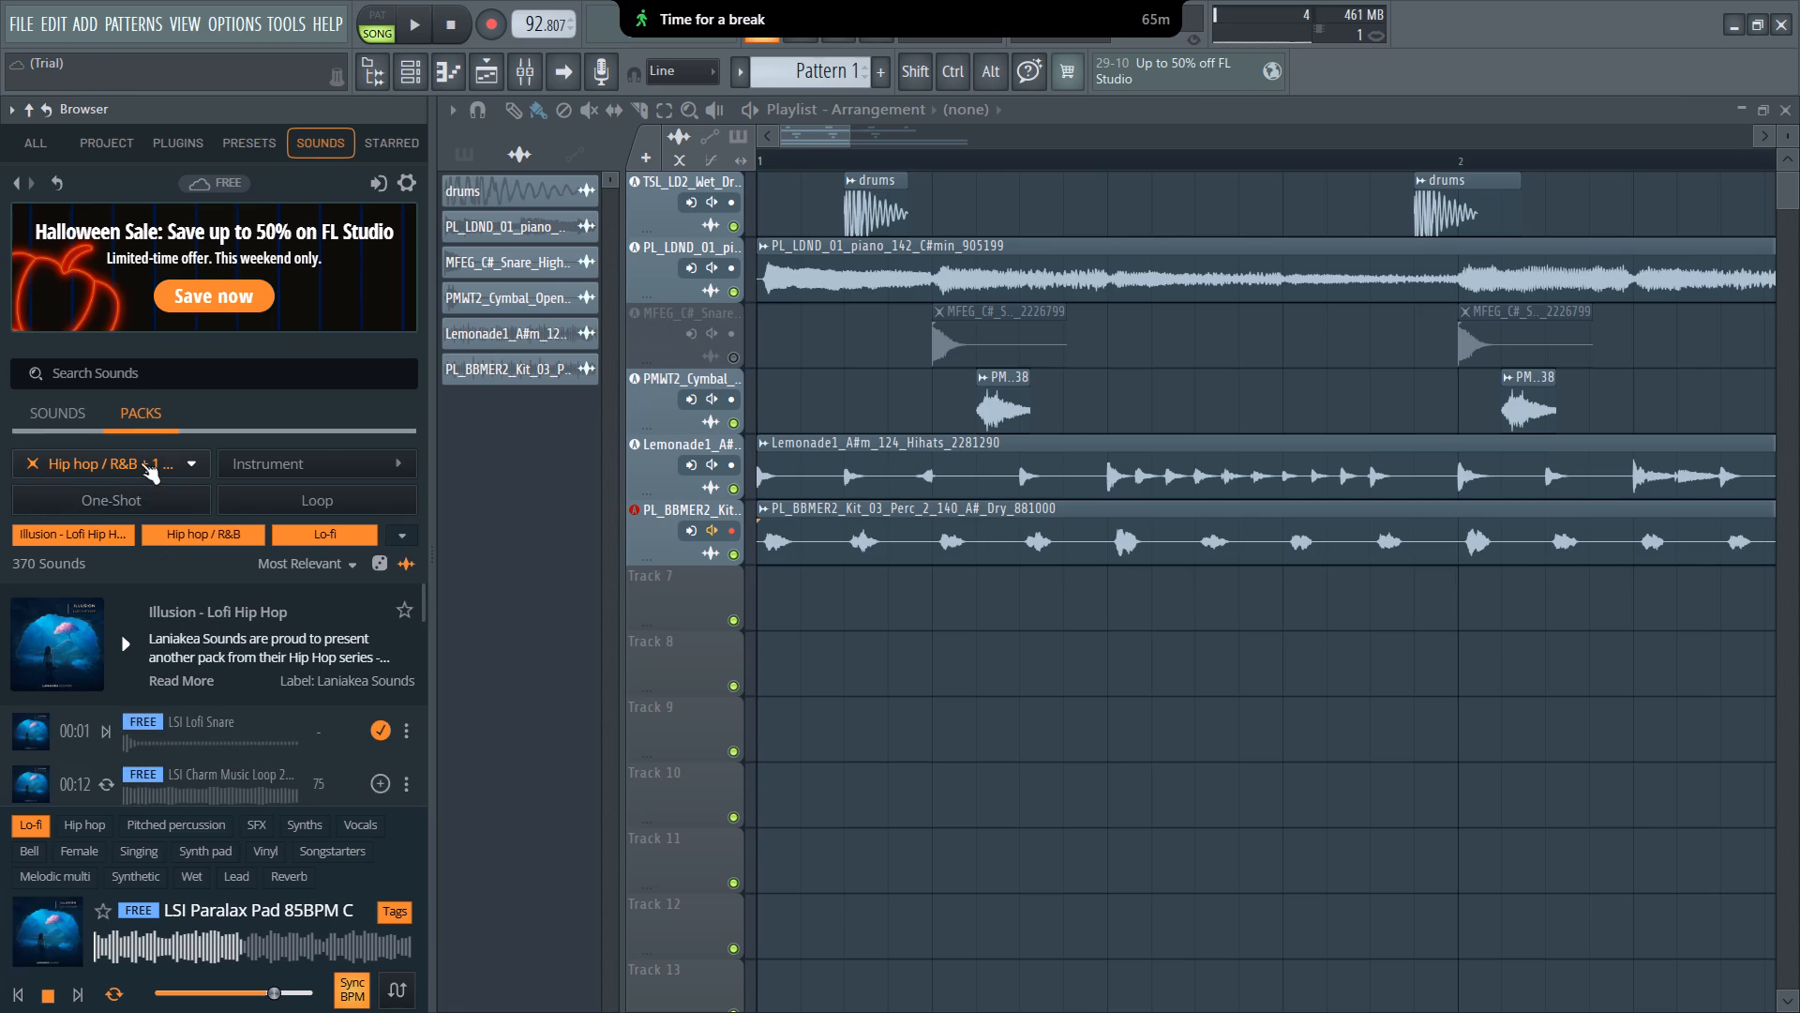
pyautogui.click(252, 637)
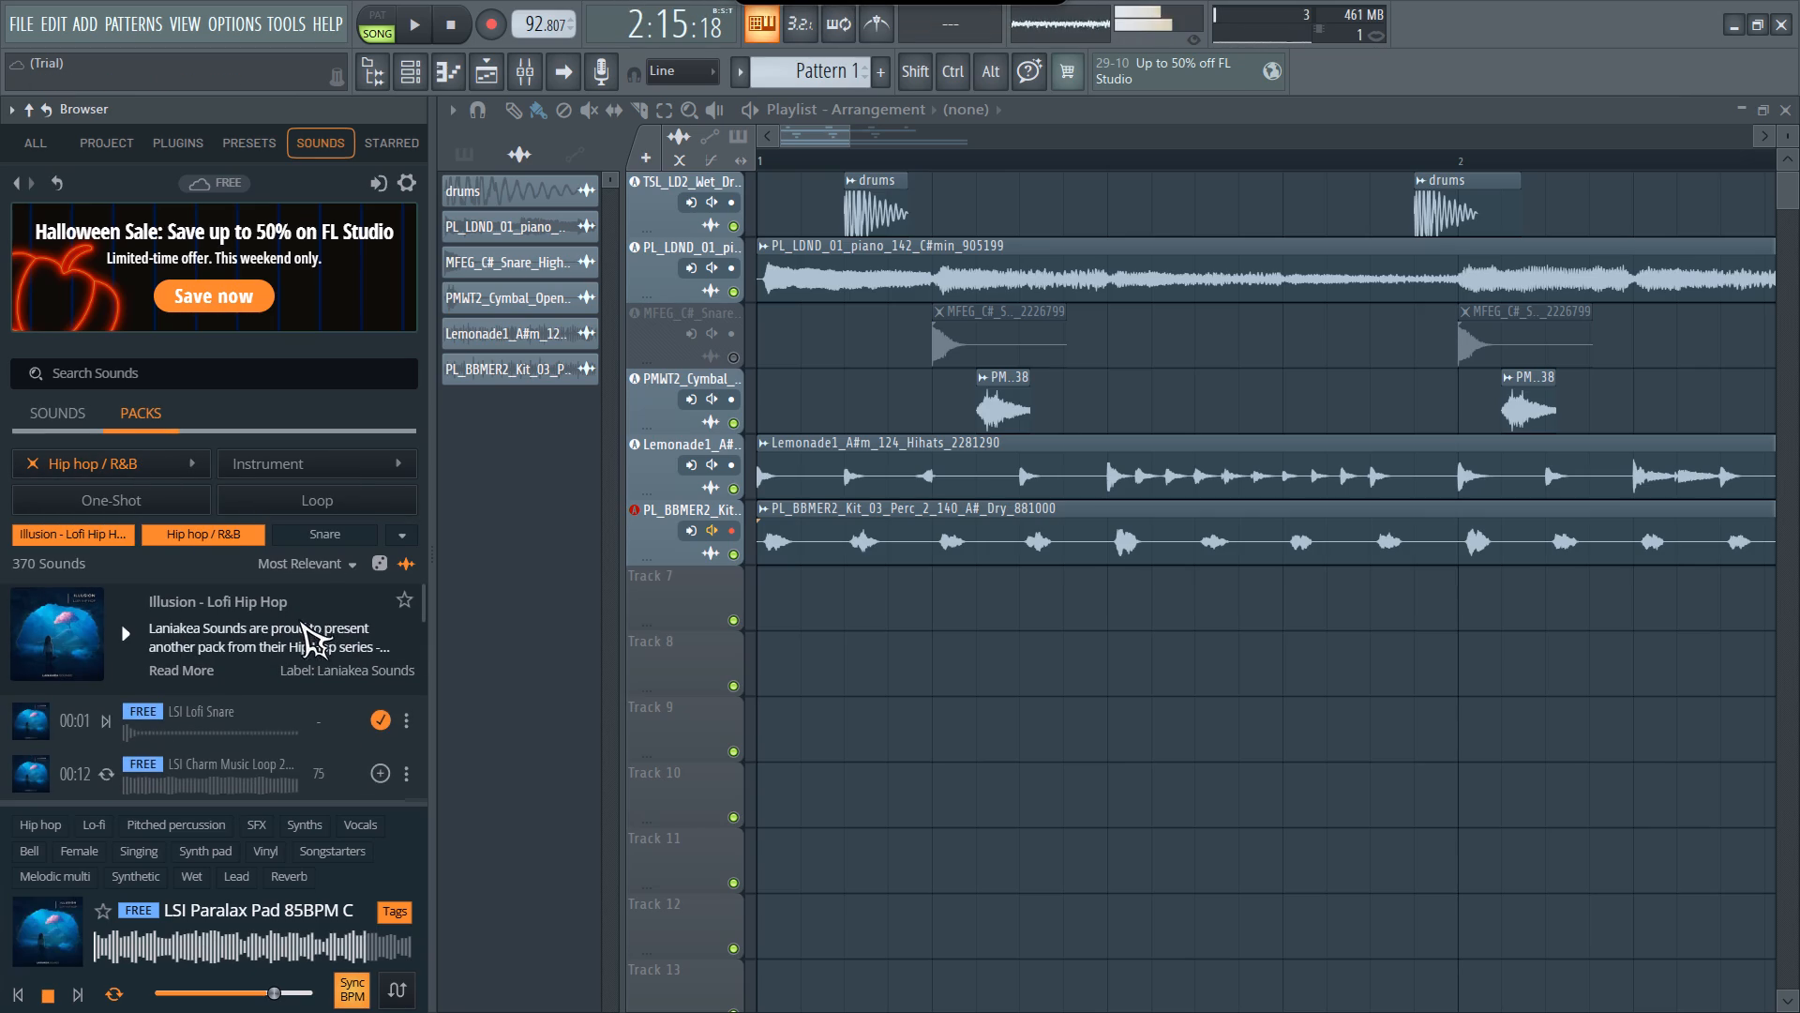
# Remove the Hip hop / R&B and Illusion - Lofi Hip Hop tags to browse Lo-fi loops across all sounds.
pyautogui.click(186, 533)
pyautogui.click(111, 535)
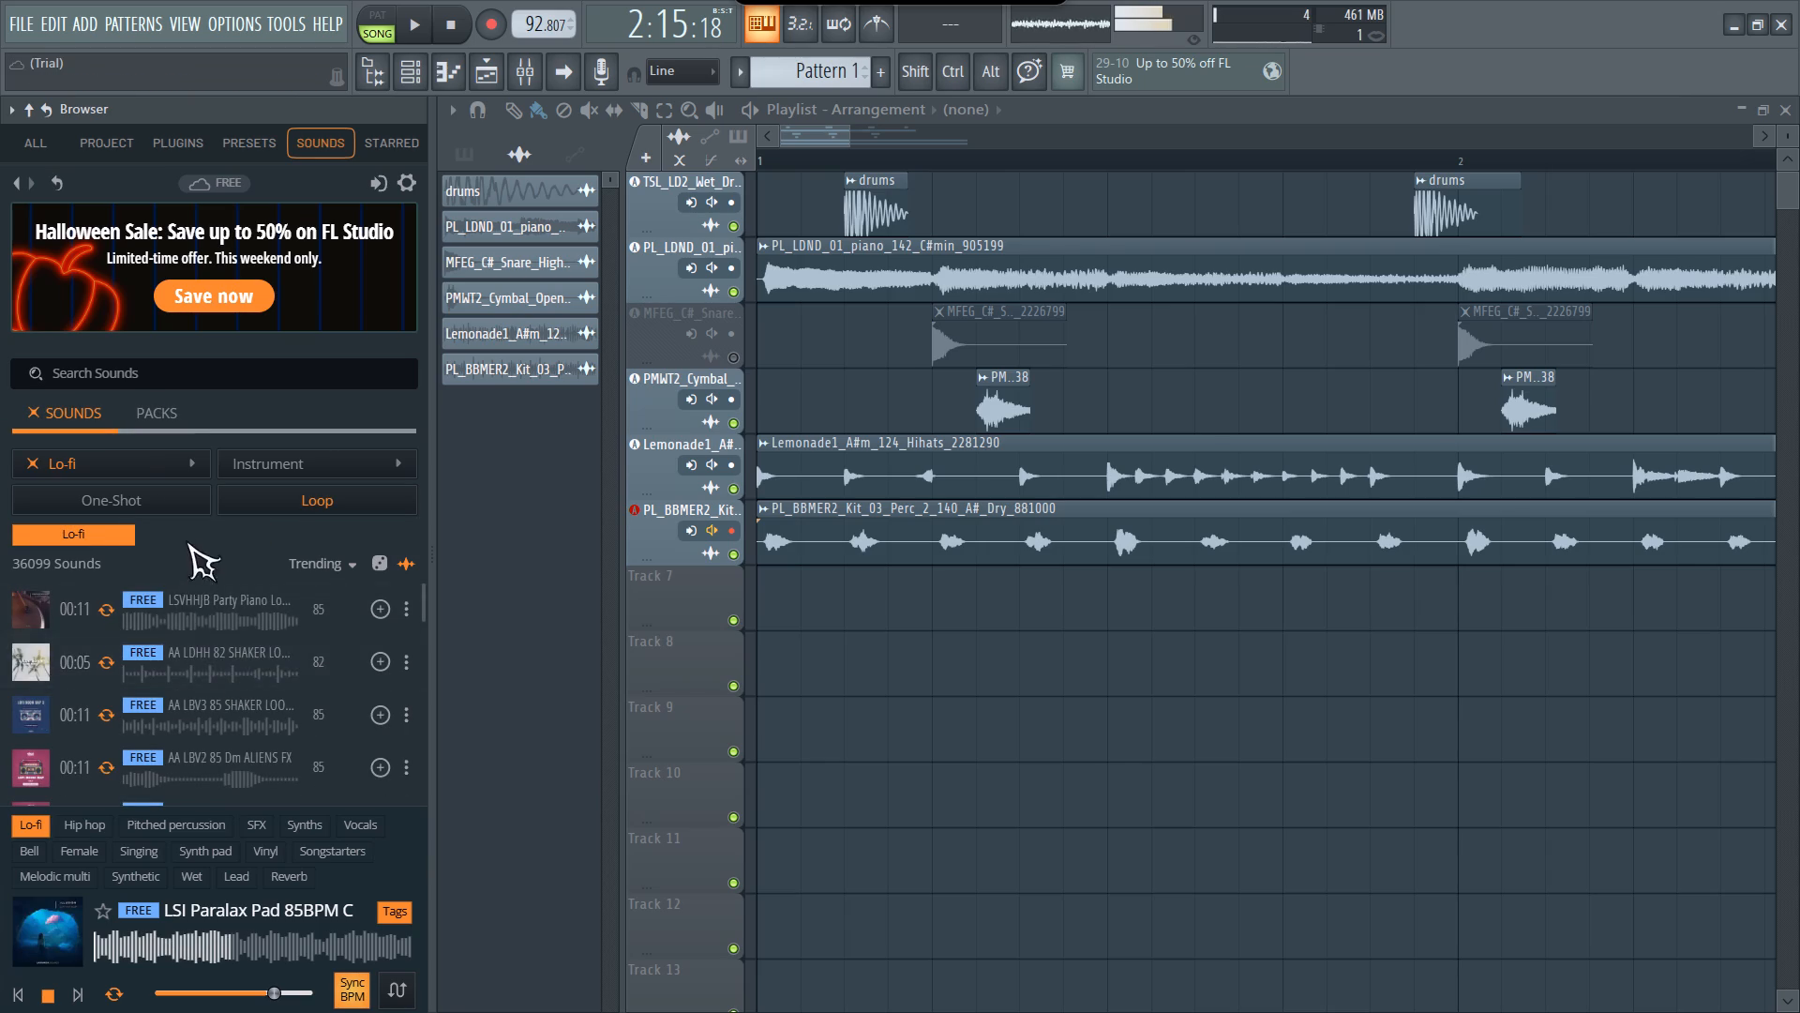
# Audition the trending Lo-fi loops: the Party Piano, the 82 and 85 shakers, the Aliens FX and the 86 tambourine.
pyautogui.click(107, 619)
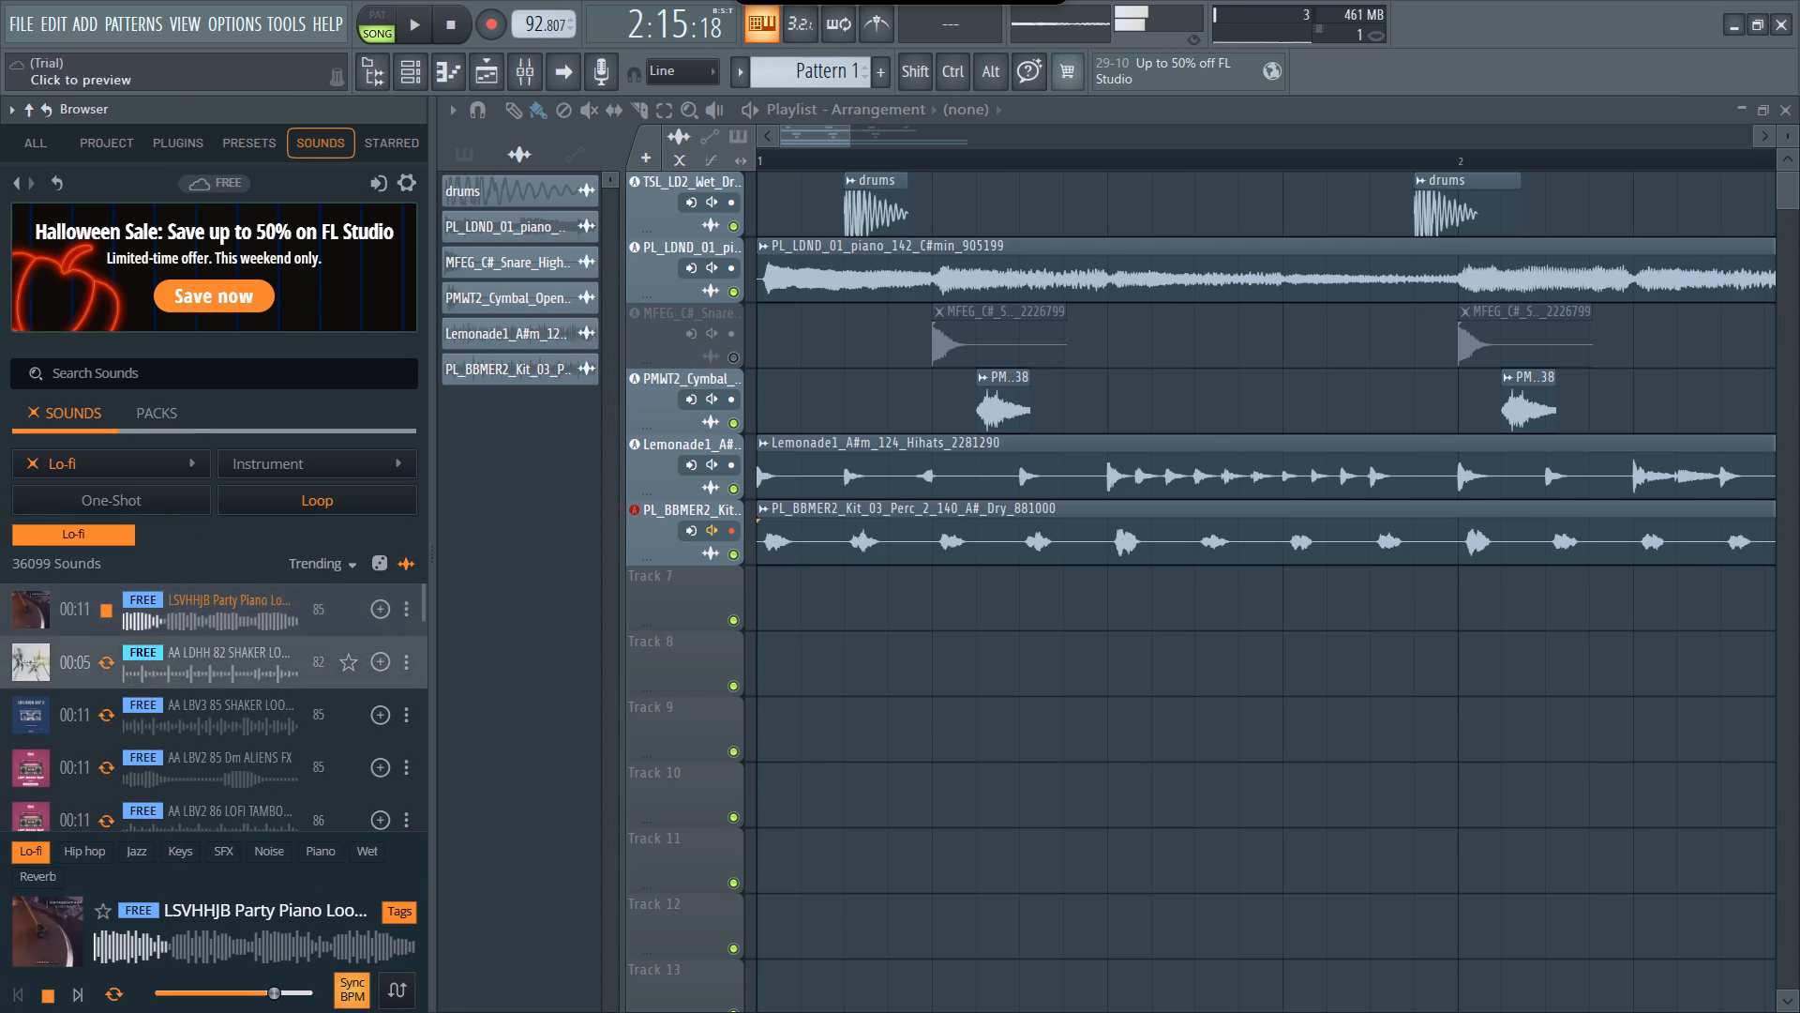
pyautogui.click(110, 669)
pyautogui.scroll(-1, 110, 669)
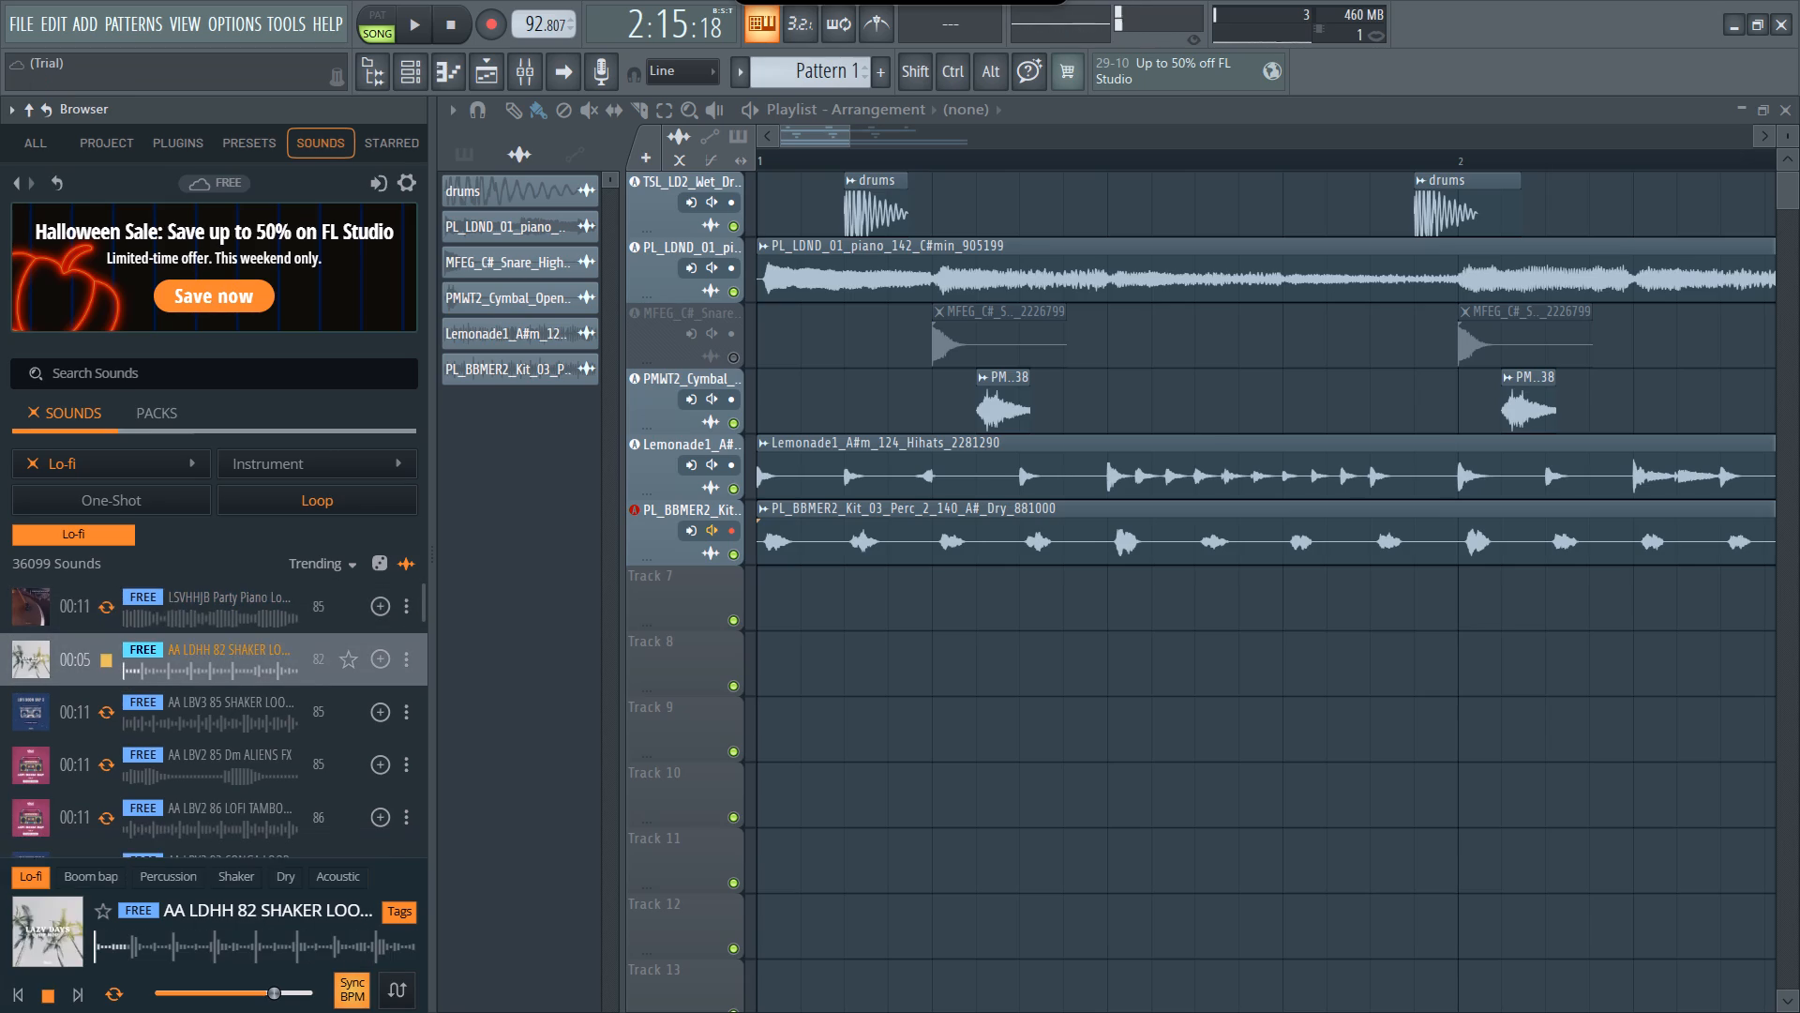
pyautogui.scroll(-1, 110, 669)
pyautogui.click(104, 692)
pyautogui.scroll(-1, 104, 692)
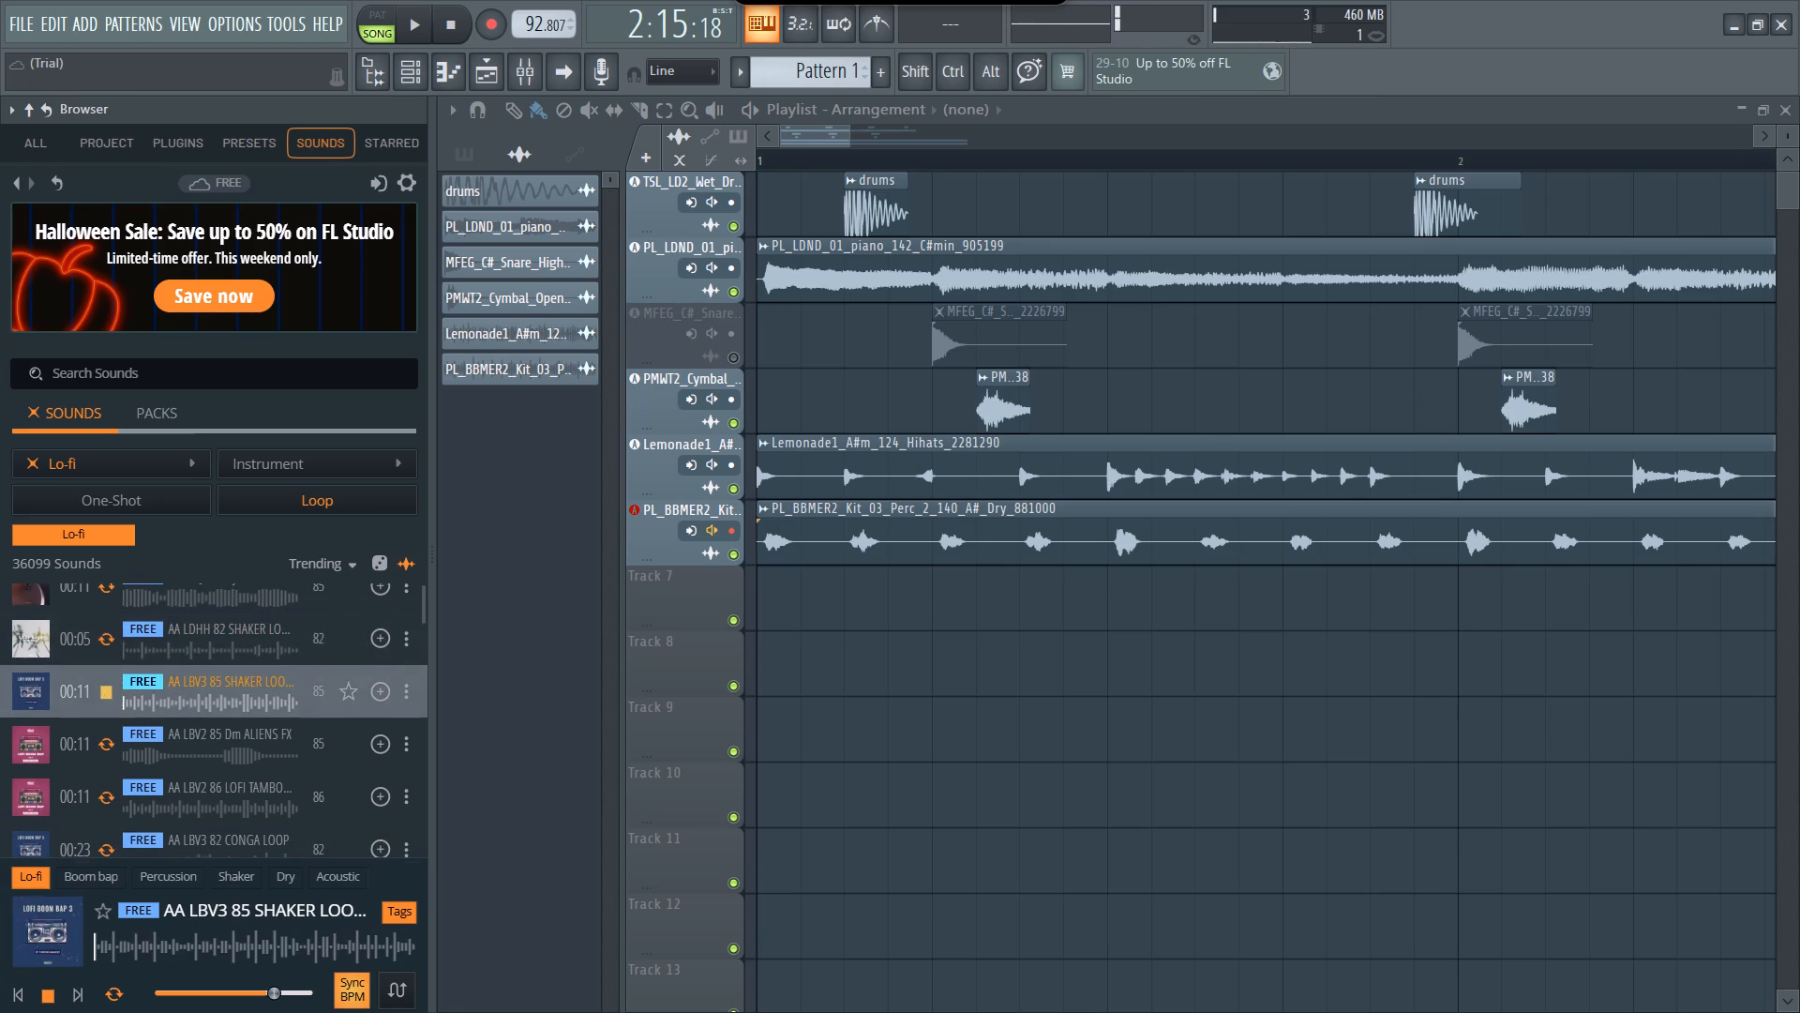
pyautogui.scroll(-2, 104, 692)
pyautogui.click(105, 702)
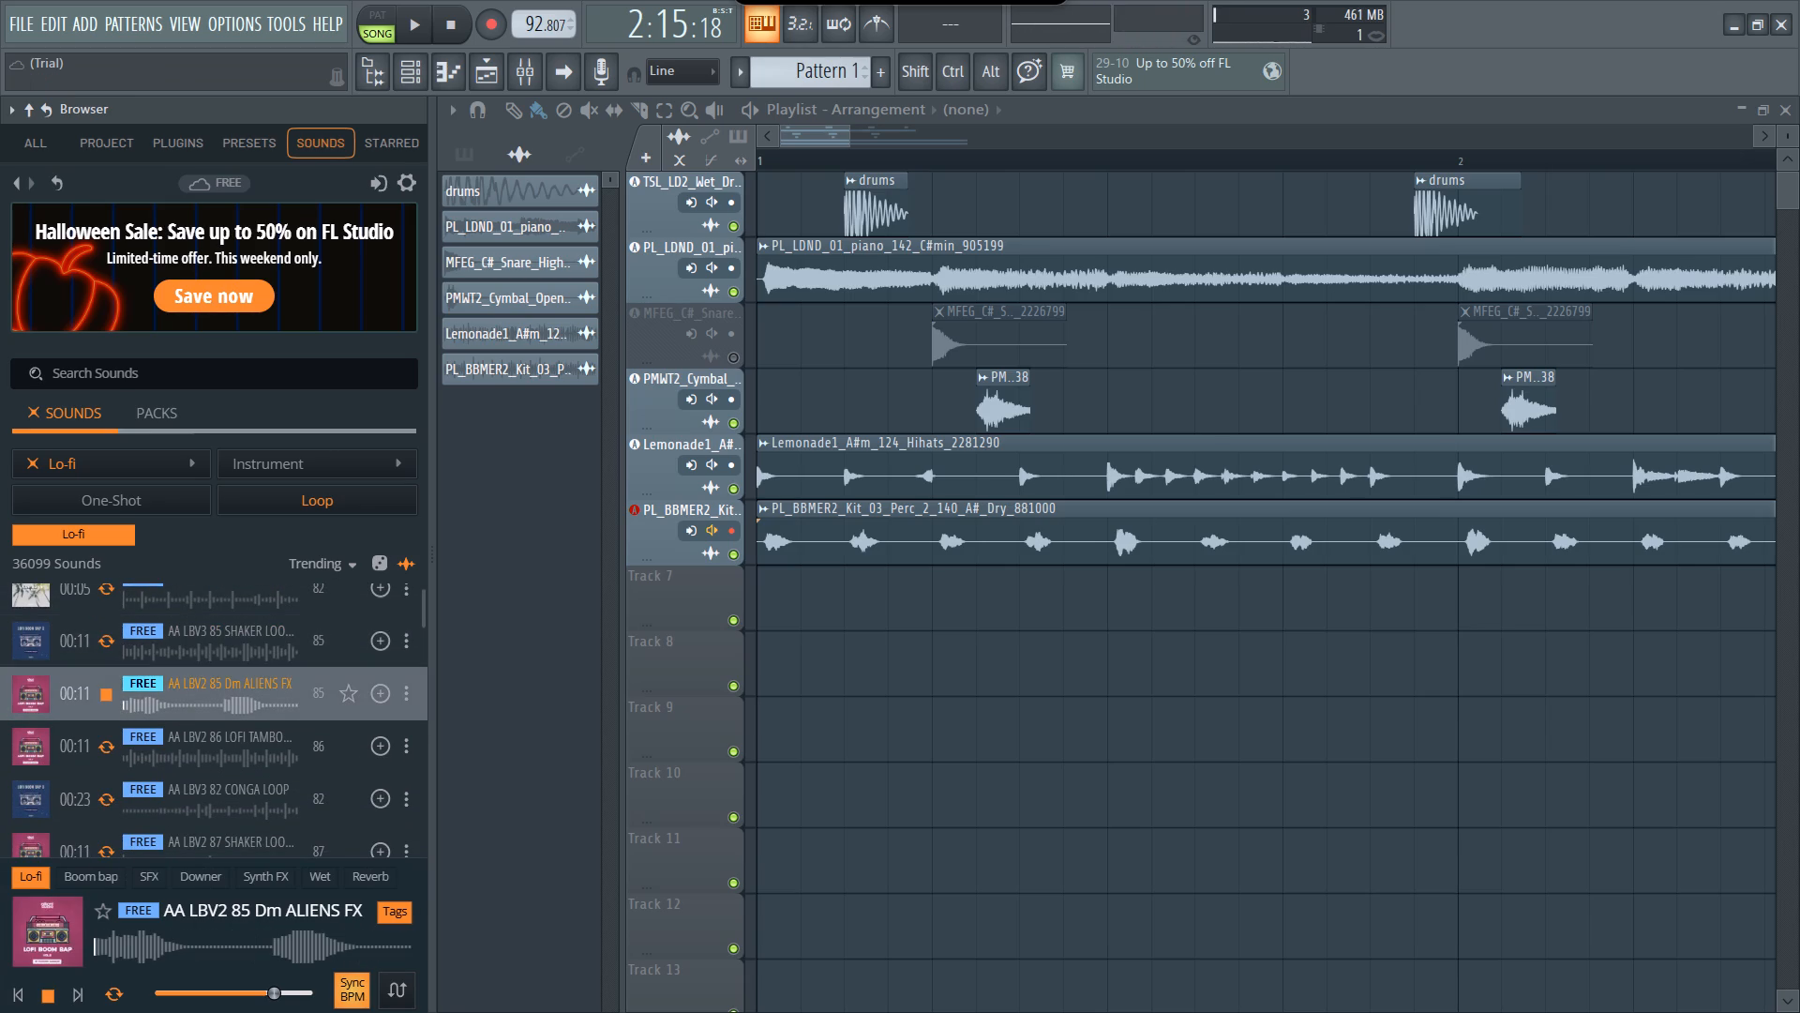
pyautogui.scroll(-1, 105, 702)
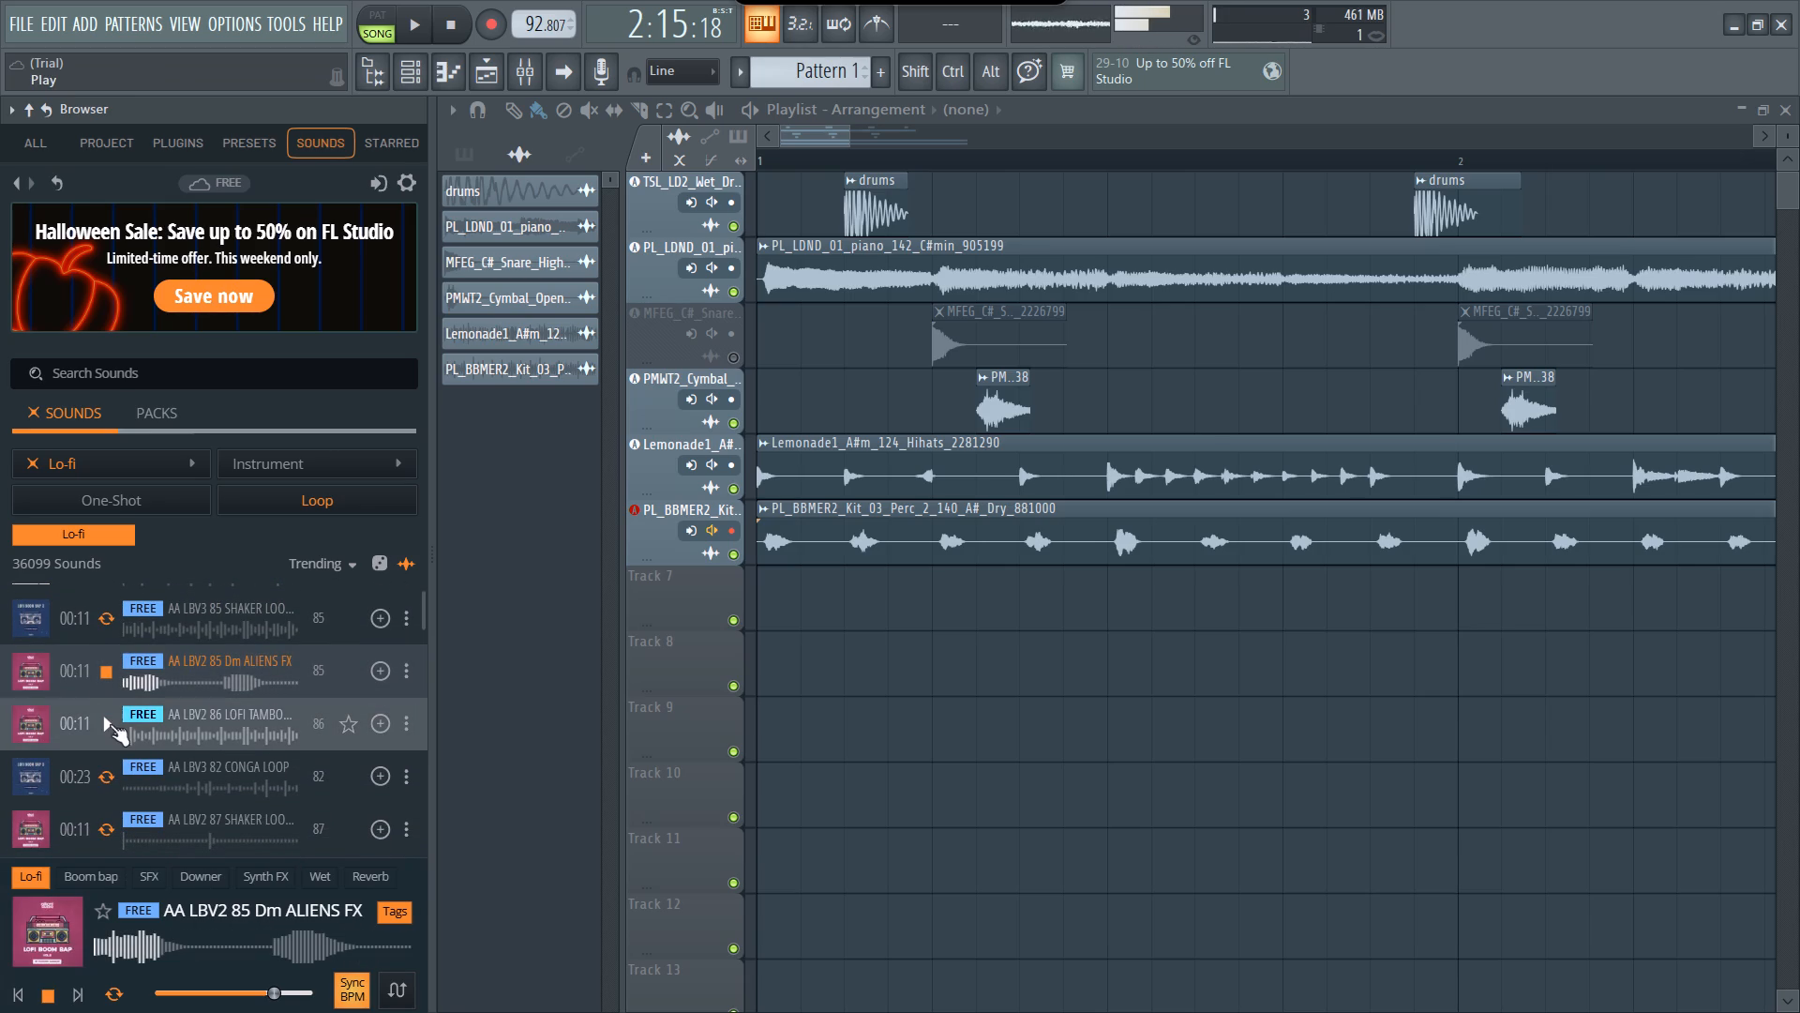
pyautogui.click(110, 725)
# Audition the AA LBV3 82 conga loop and the AA LBV2 84 and 90 woodblock loops.
pyautogui.scroll(-1, 114, 696)
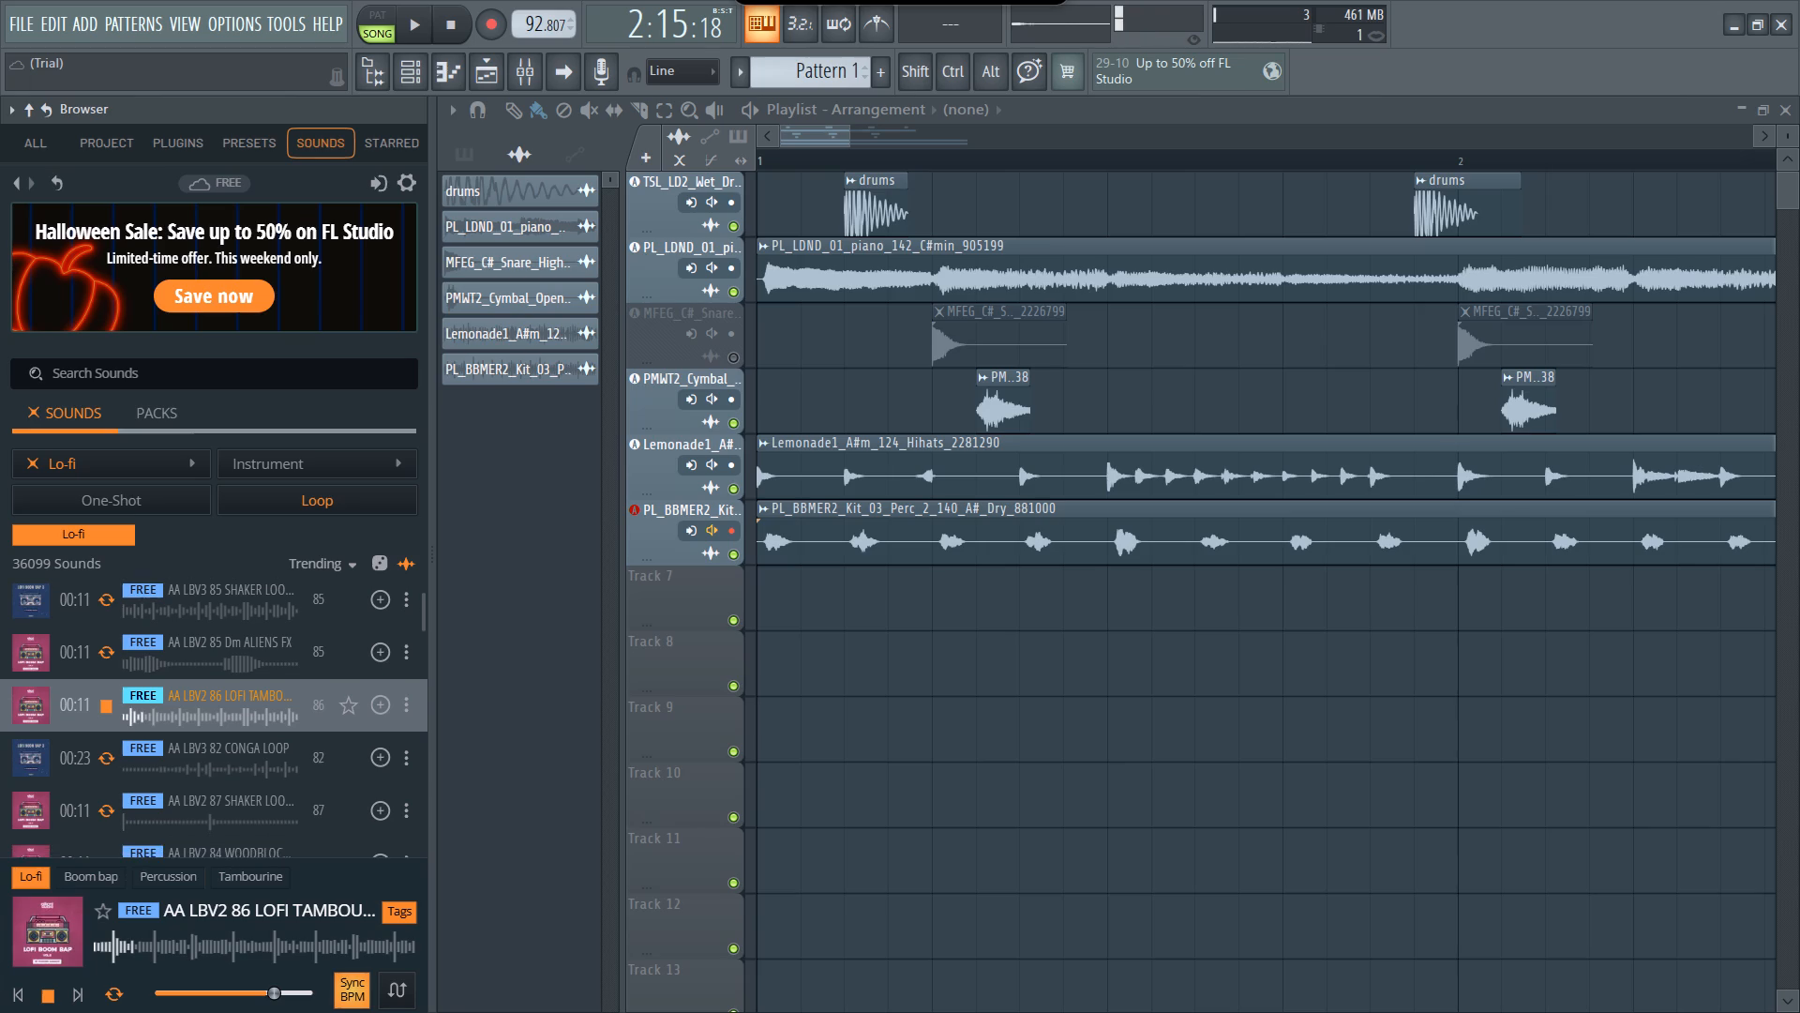
pyautogui.scroll(-1, 114, 696)
pyautogui.click(112, 740)
pyautogui.scroll(-1, 112, 740)
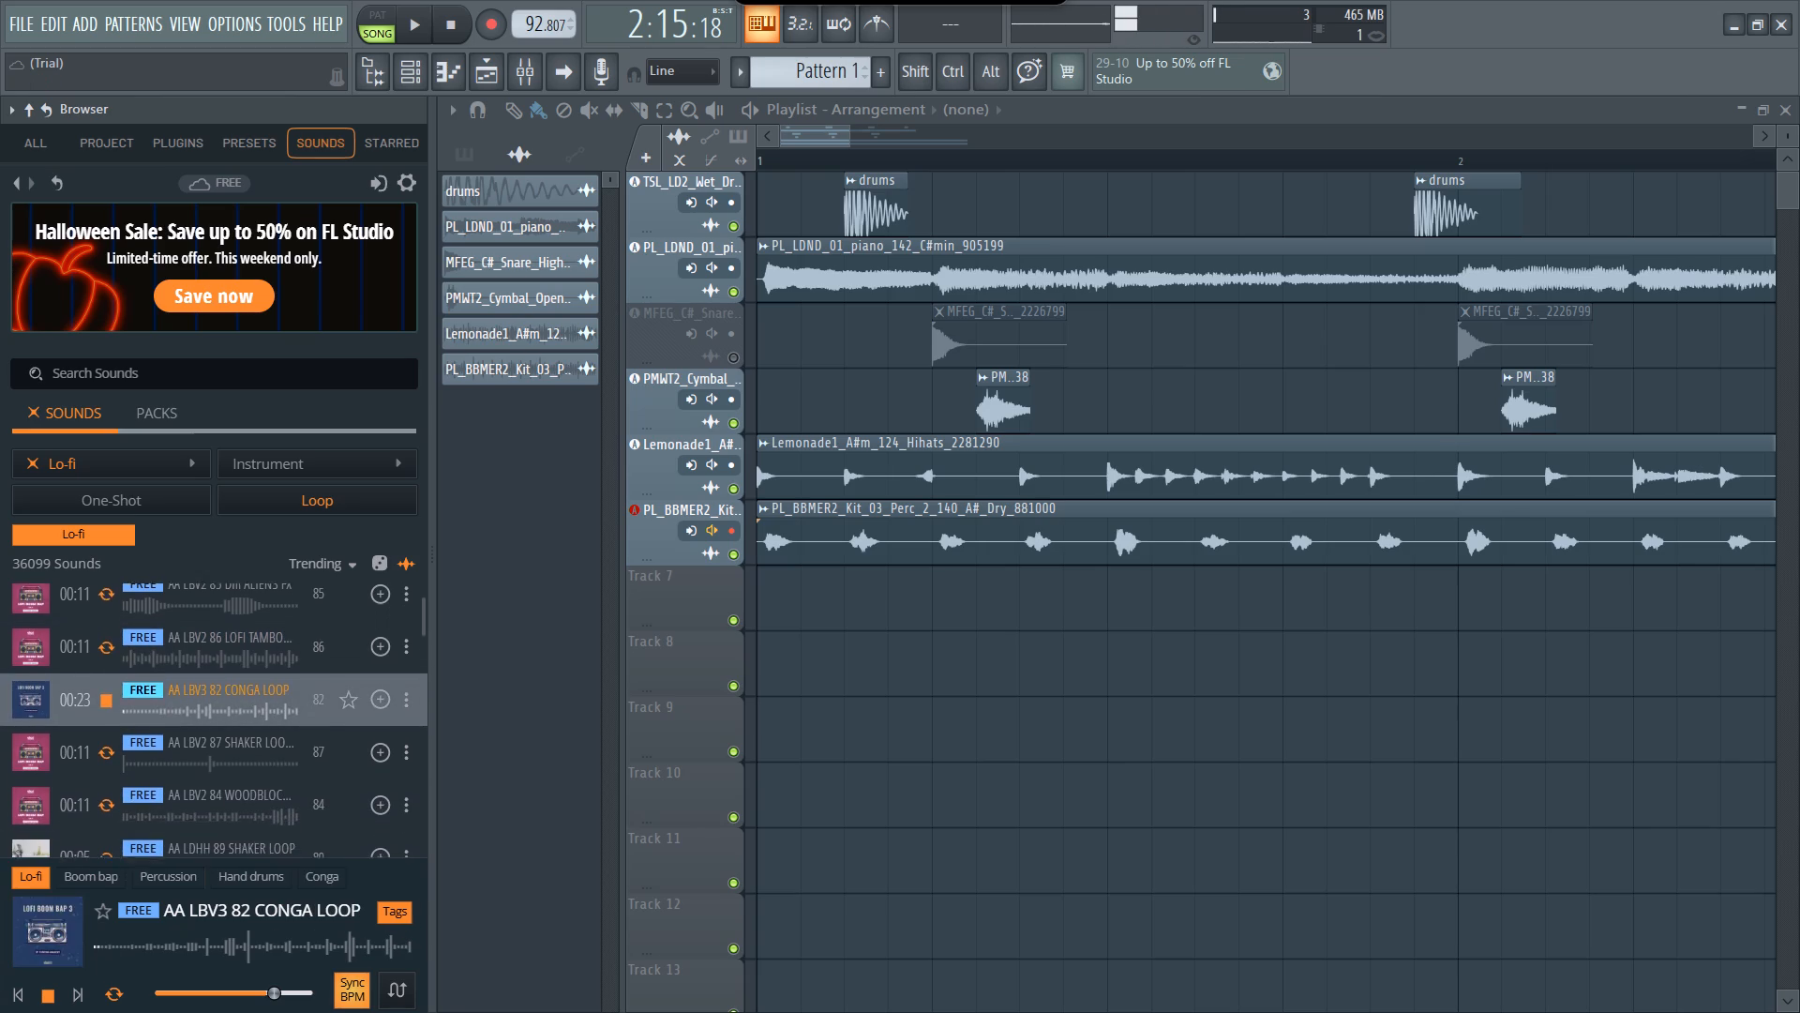
pyautogui.scroll(-2, 112, 740)
pyautogui.click(112, 740)
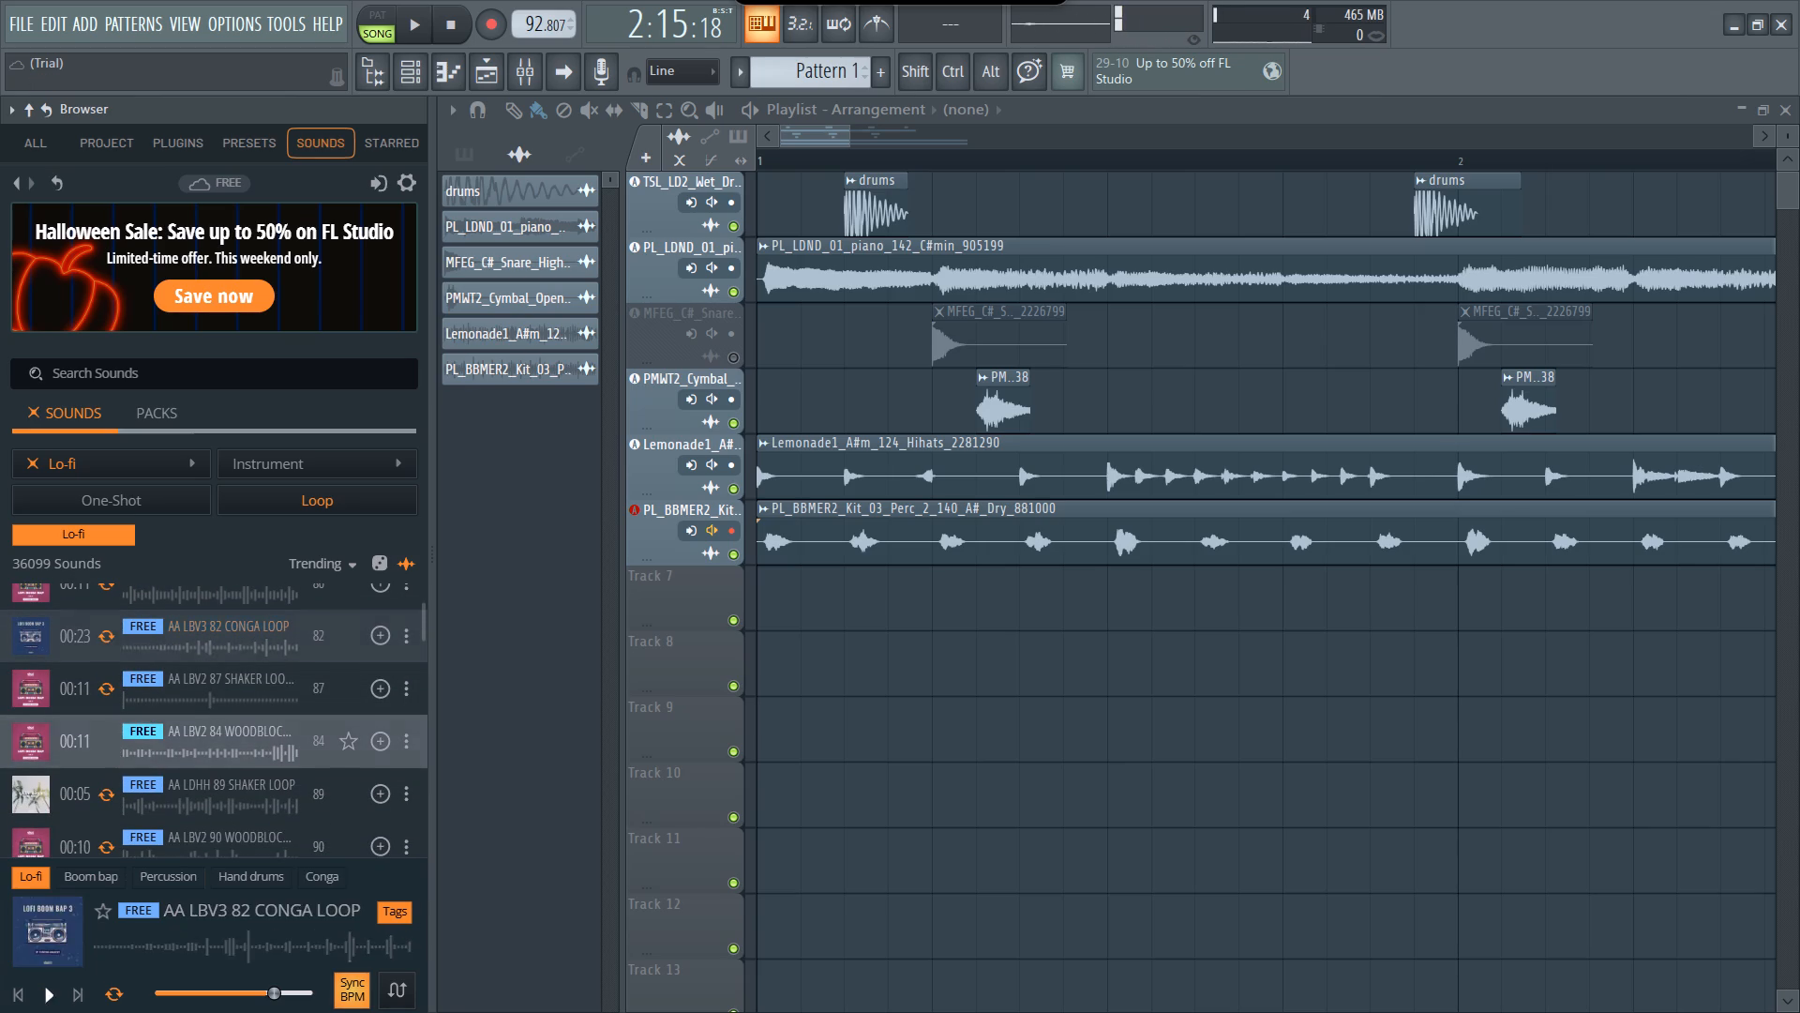
pyautogui.click(106, 745)
pyautogui.scroll(-2, 106, 745)
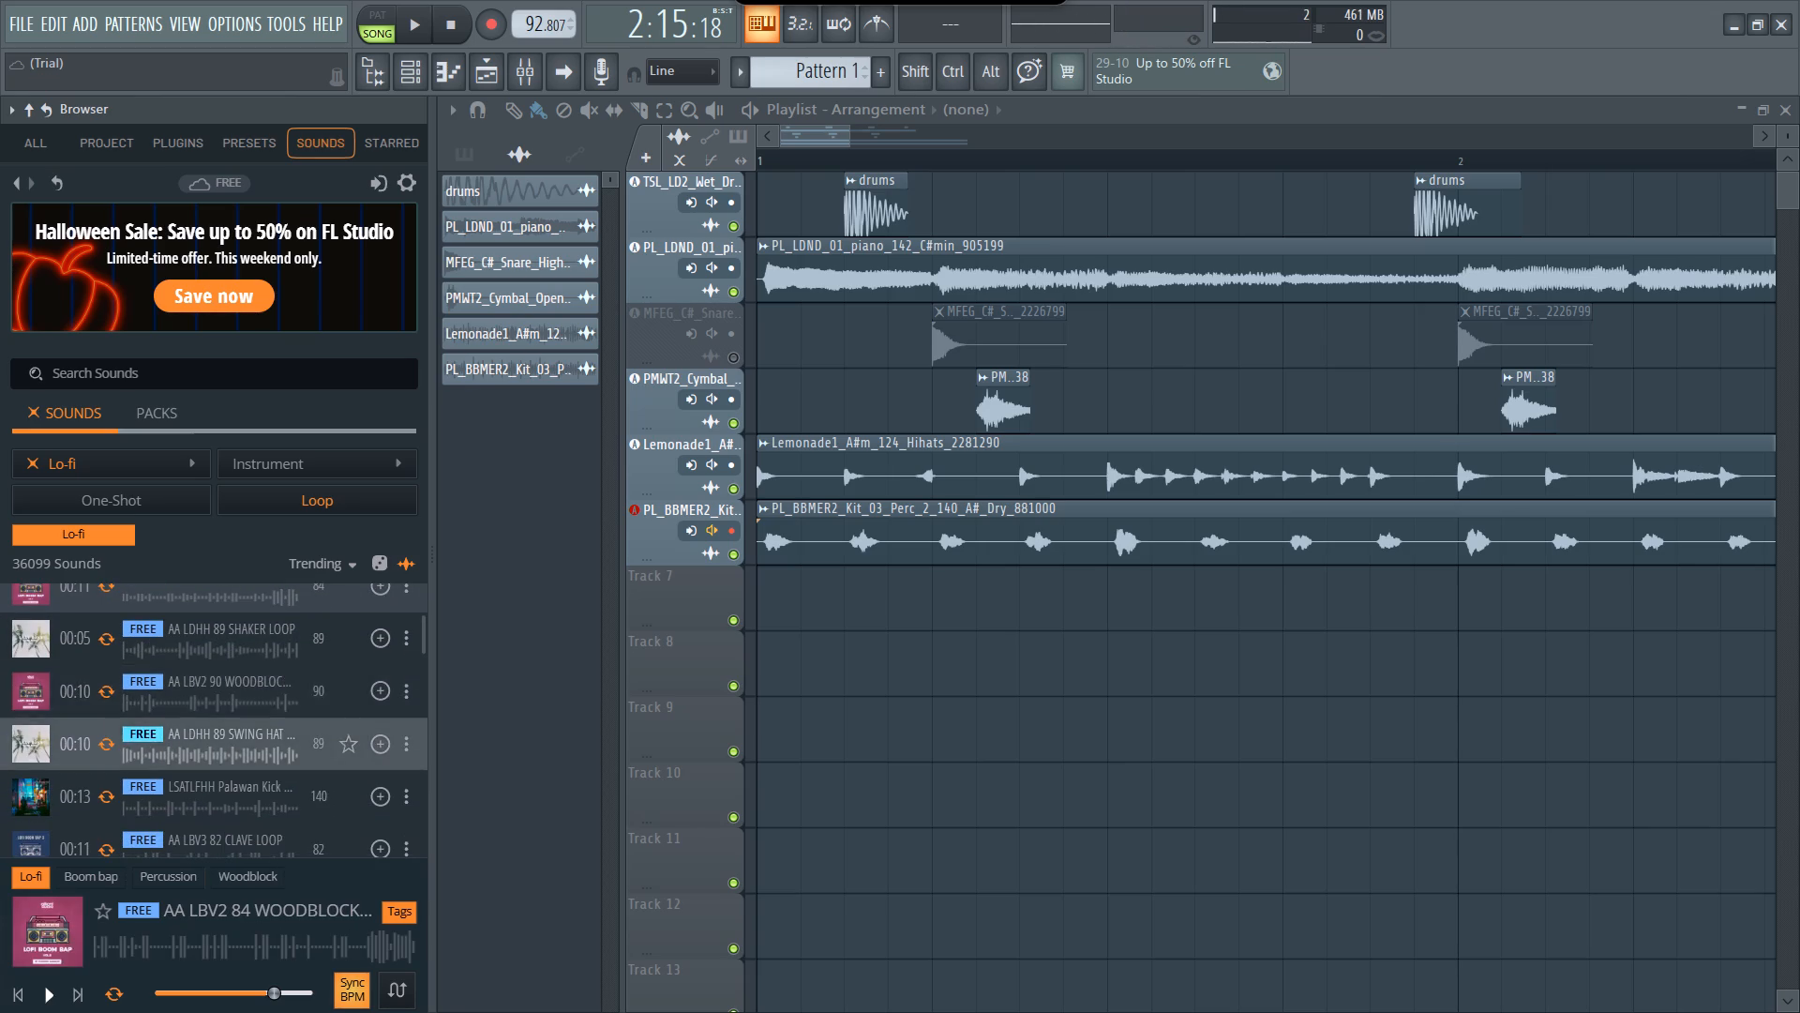
pyautogui.click(107, 693)
# Audition the LSATLFHH Palawan kick, AA FLJH jazz brush snare, MLT 80 hihat screams and MSXII LM3 Tokyo 03 synth loops.
pyautogui.scroll(-1, 107, 693)
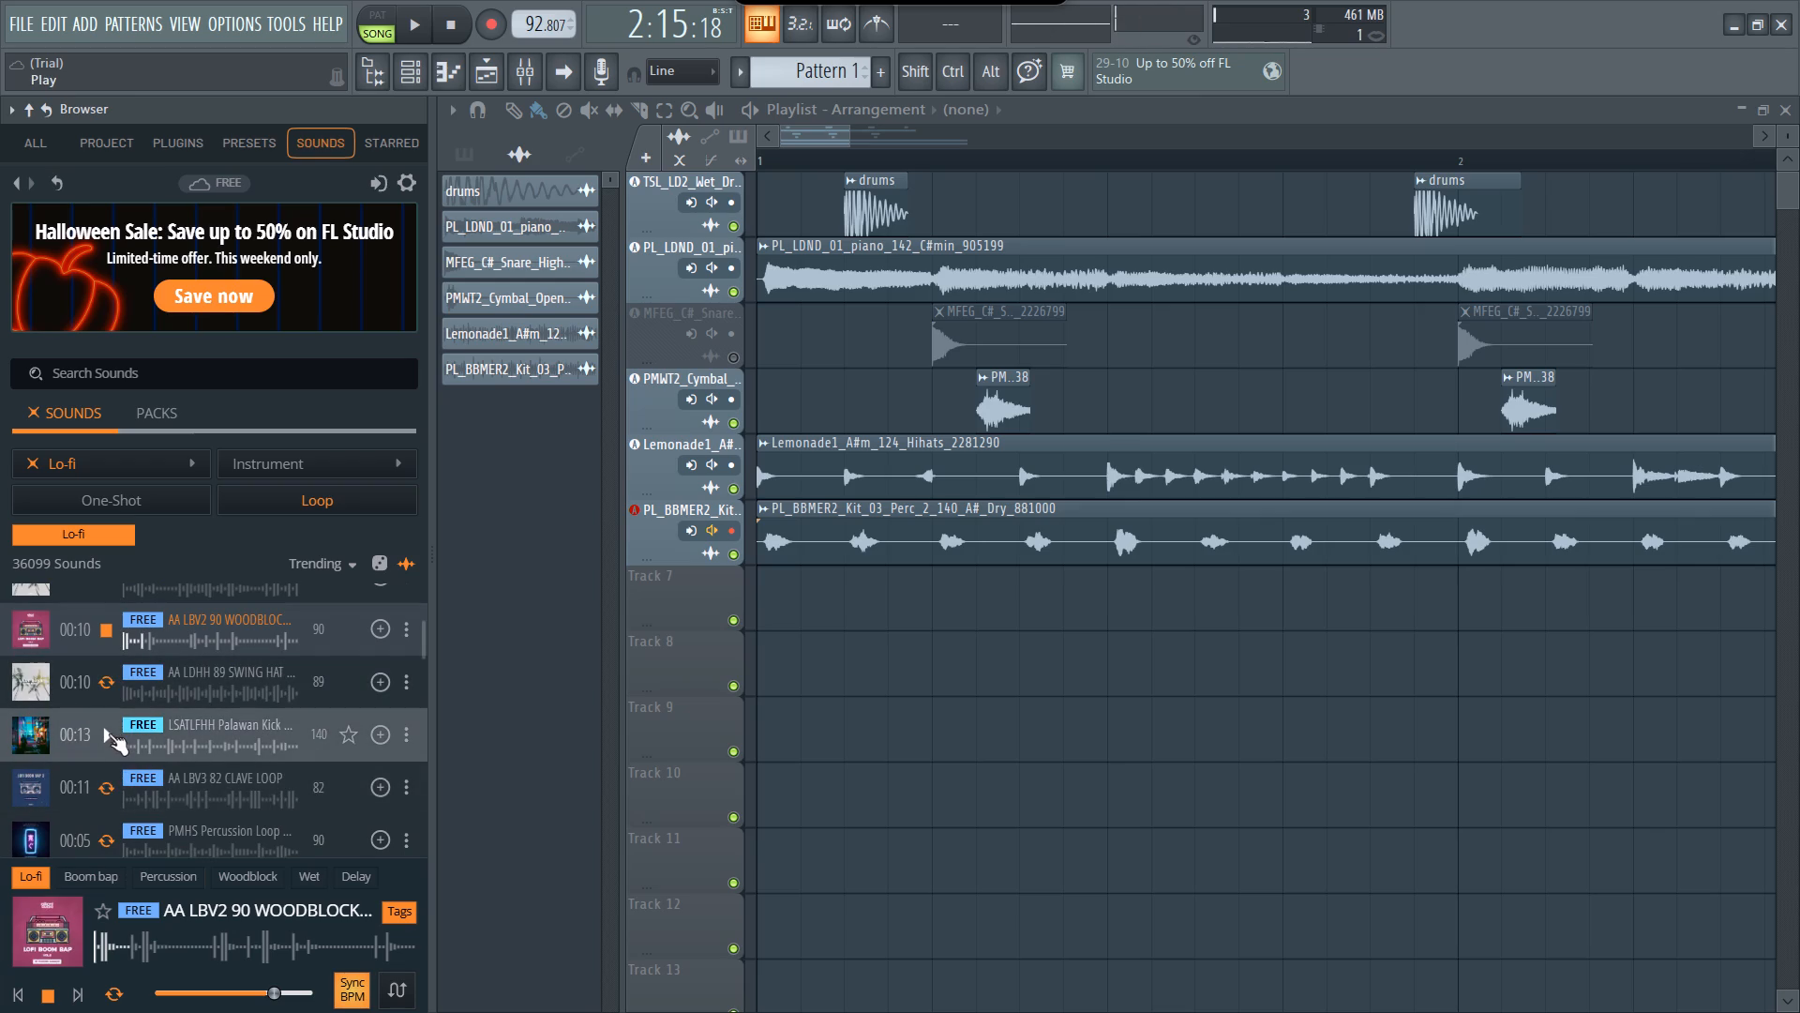
pyautogui.click(108, 734)
pyautogui.scroll(-1, 108, 734)
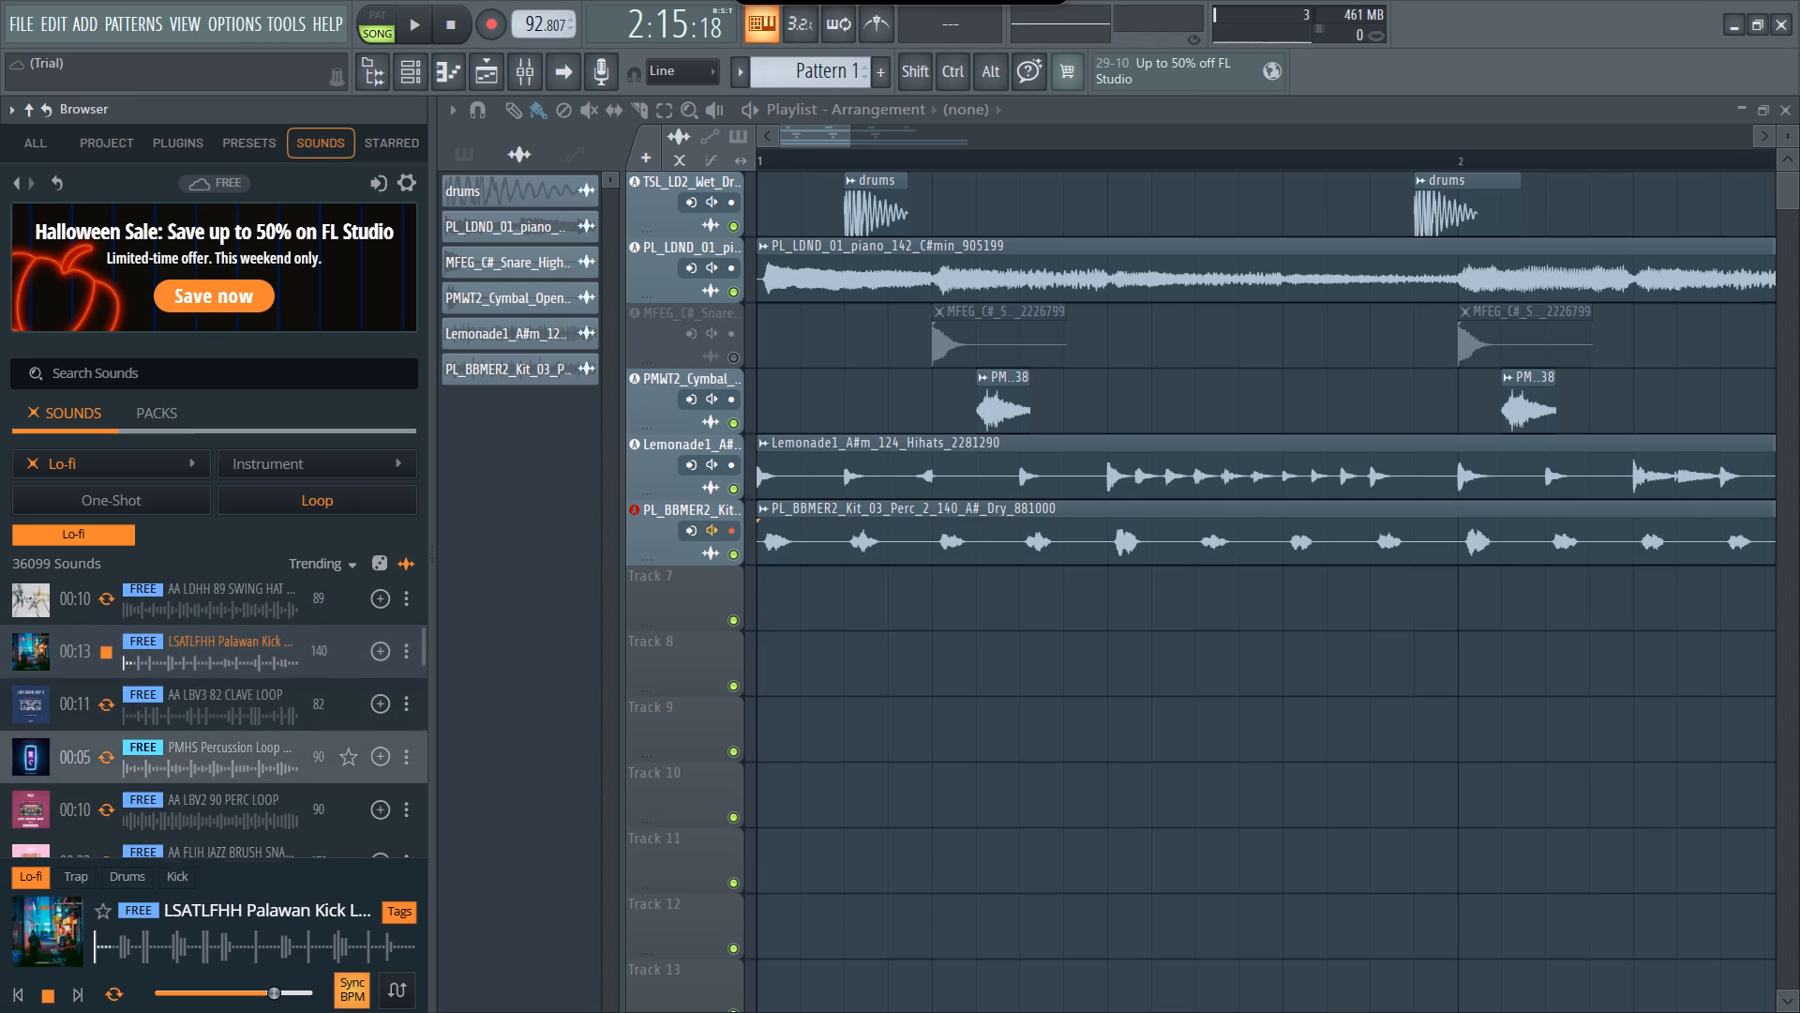
pyautogui.scroll(-1, 108, 734)
pyautogui.click(107, 737)
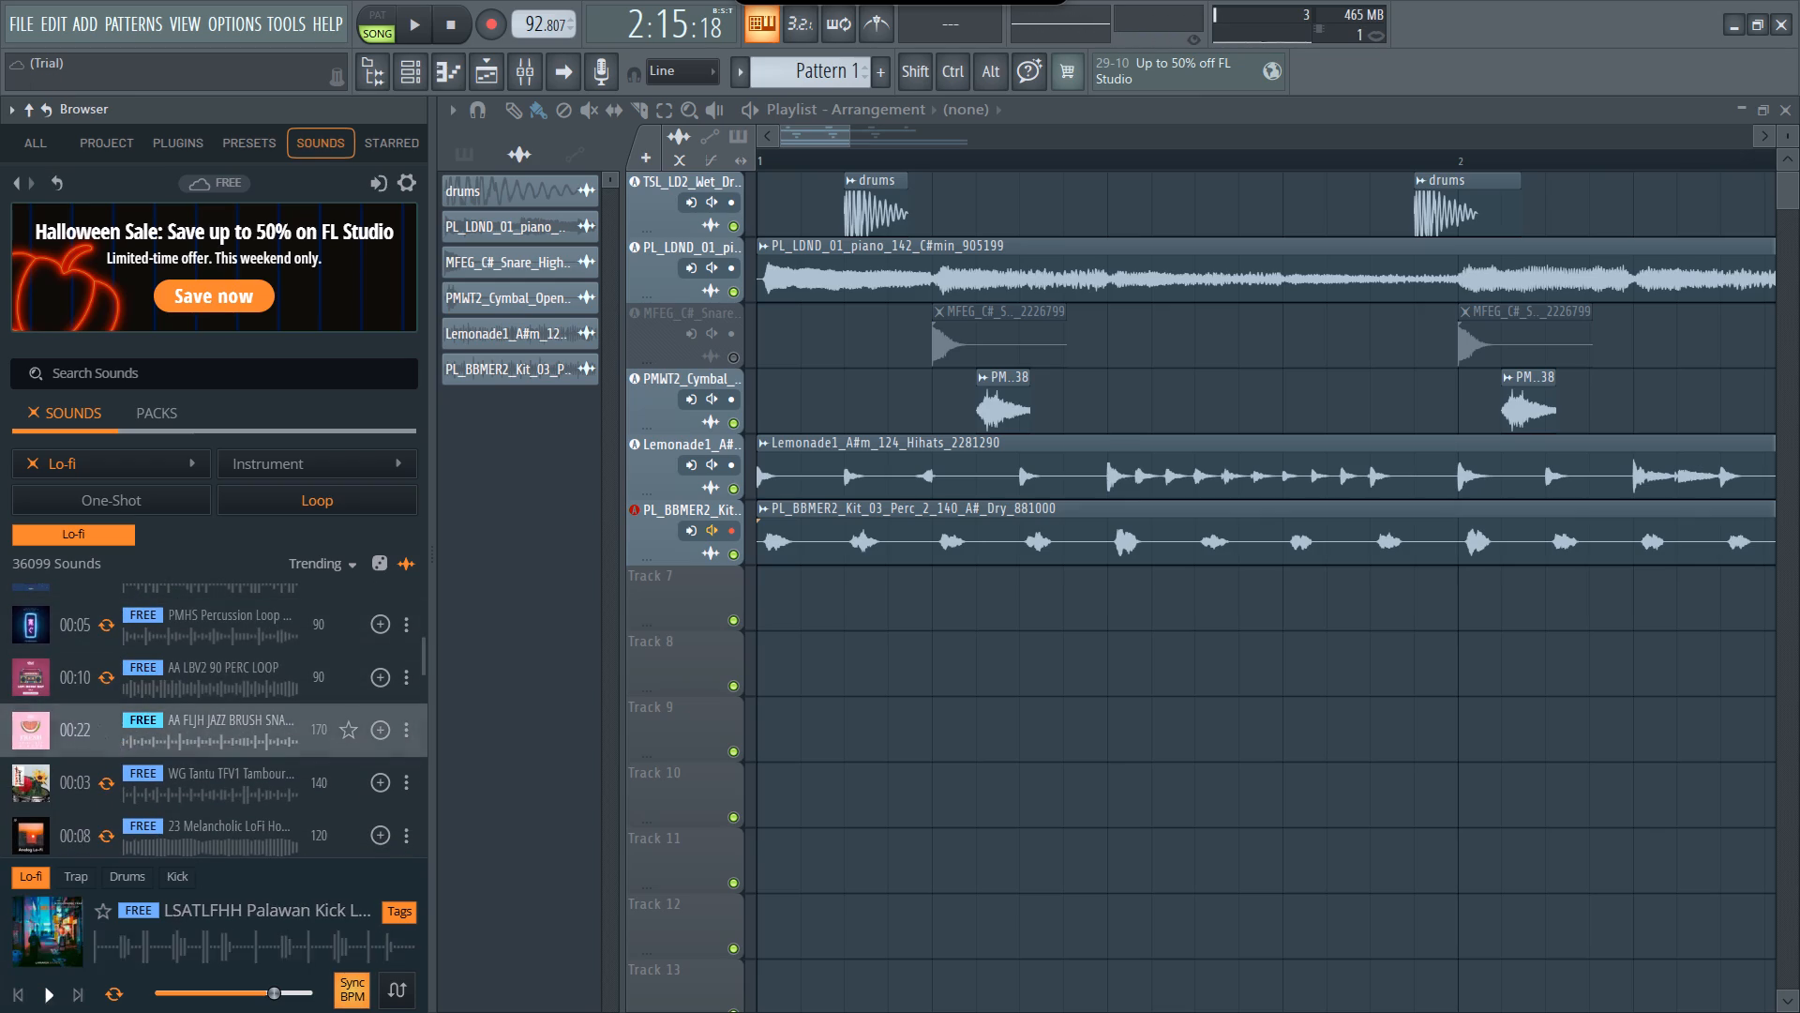
pyautogui.scroll(-3, 107, 737)
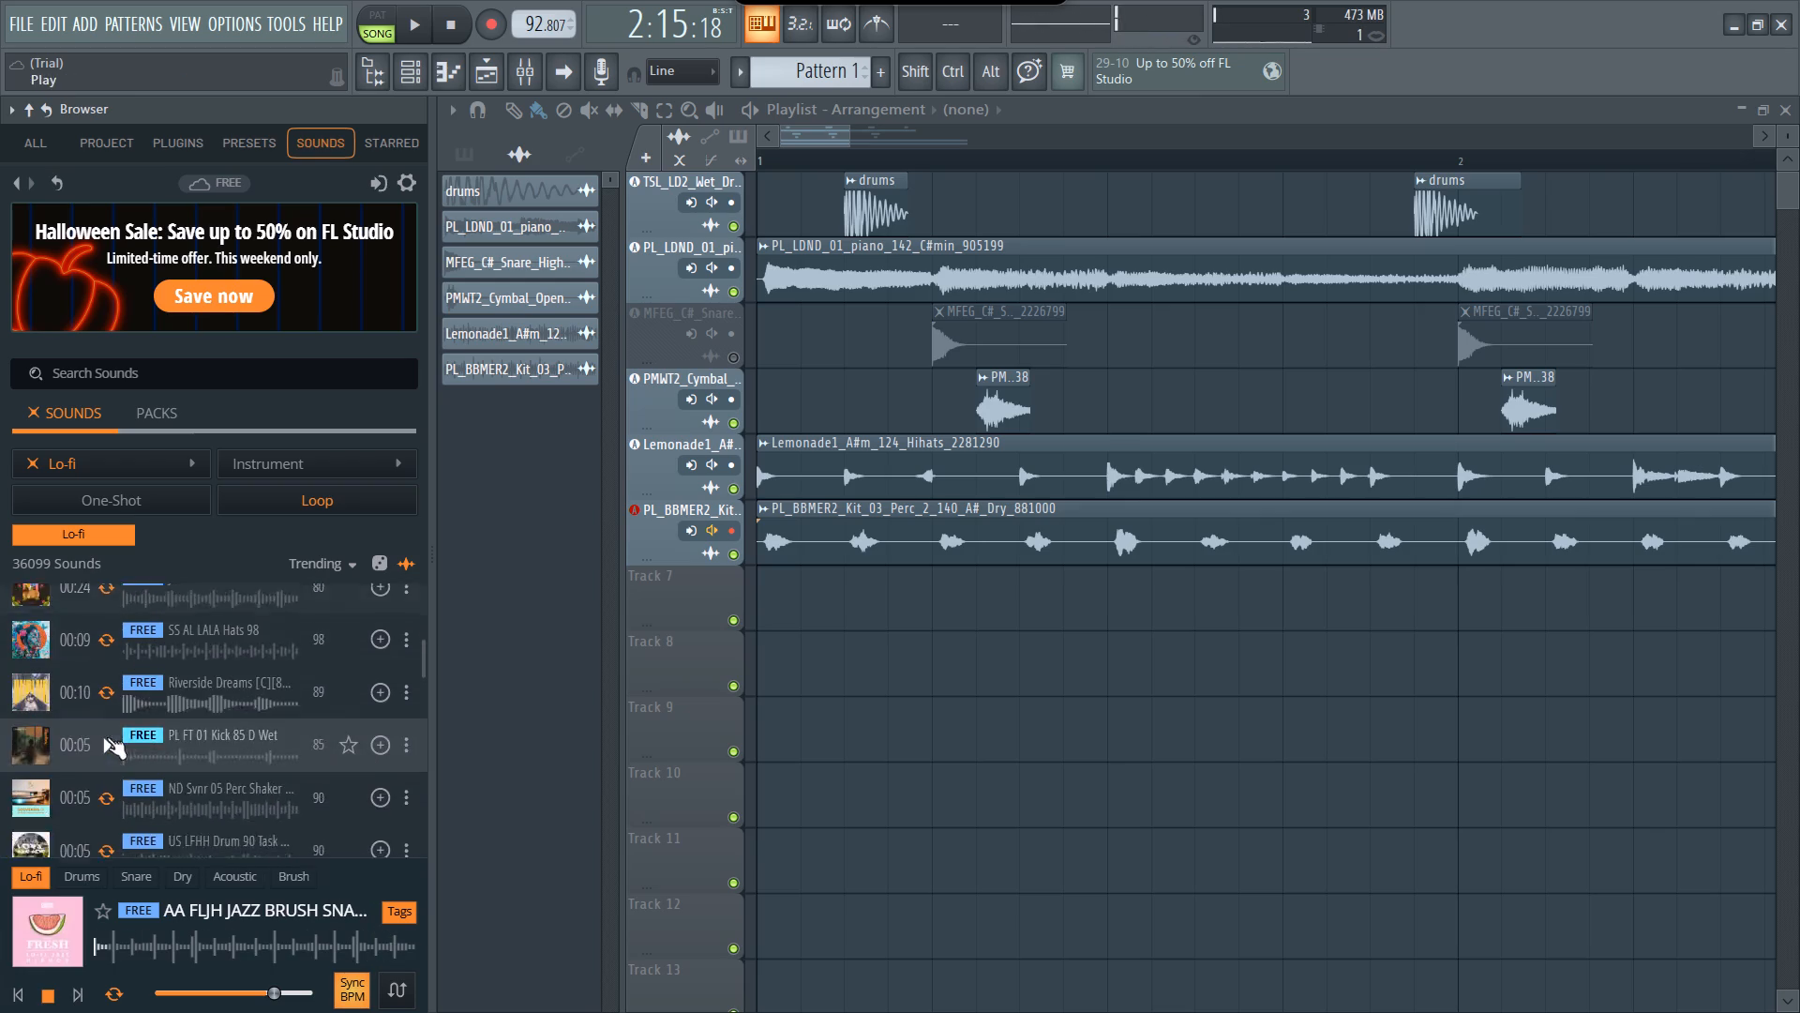
pyautogui.scroll(-1, 107, 737)
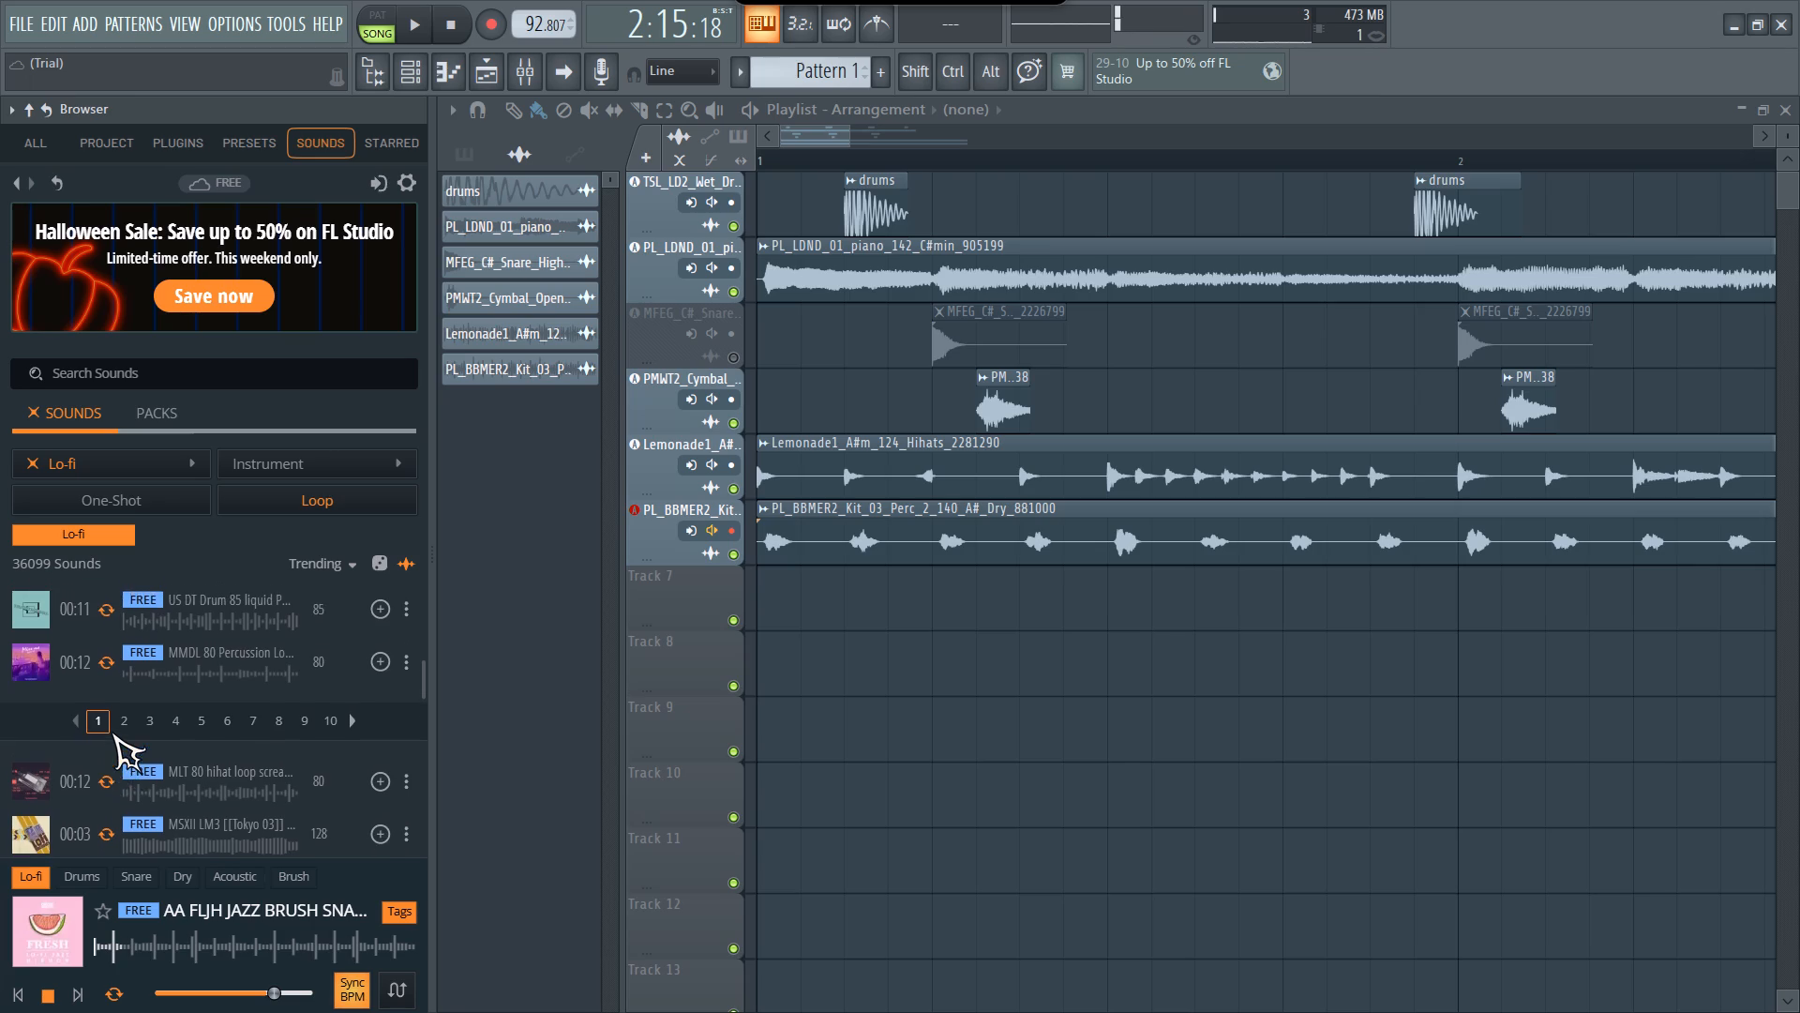
pyautogui.click(111, 749)
pyautogui.scroll(-1, 111, 749)
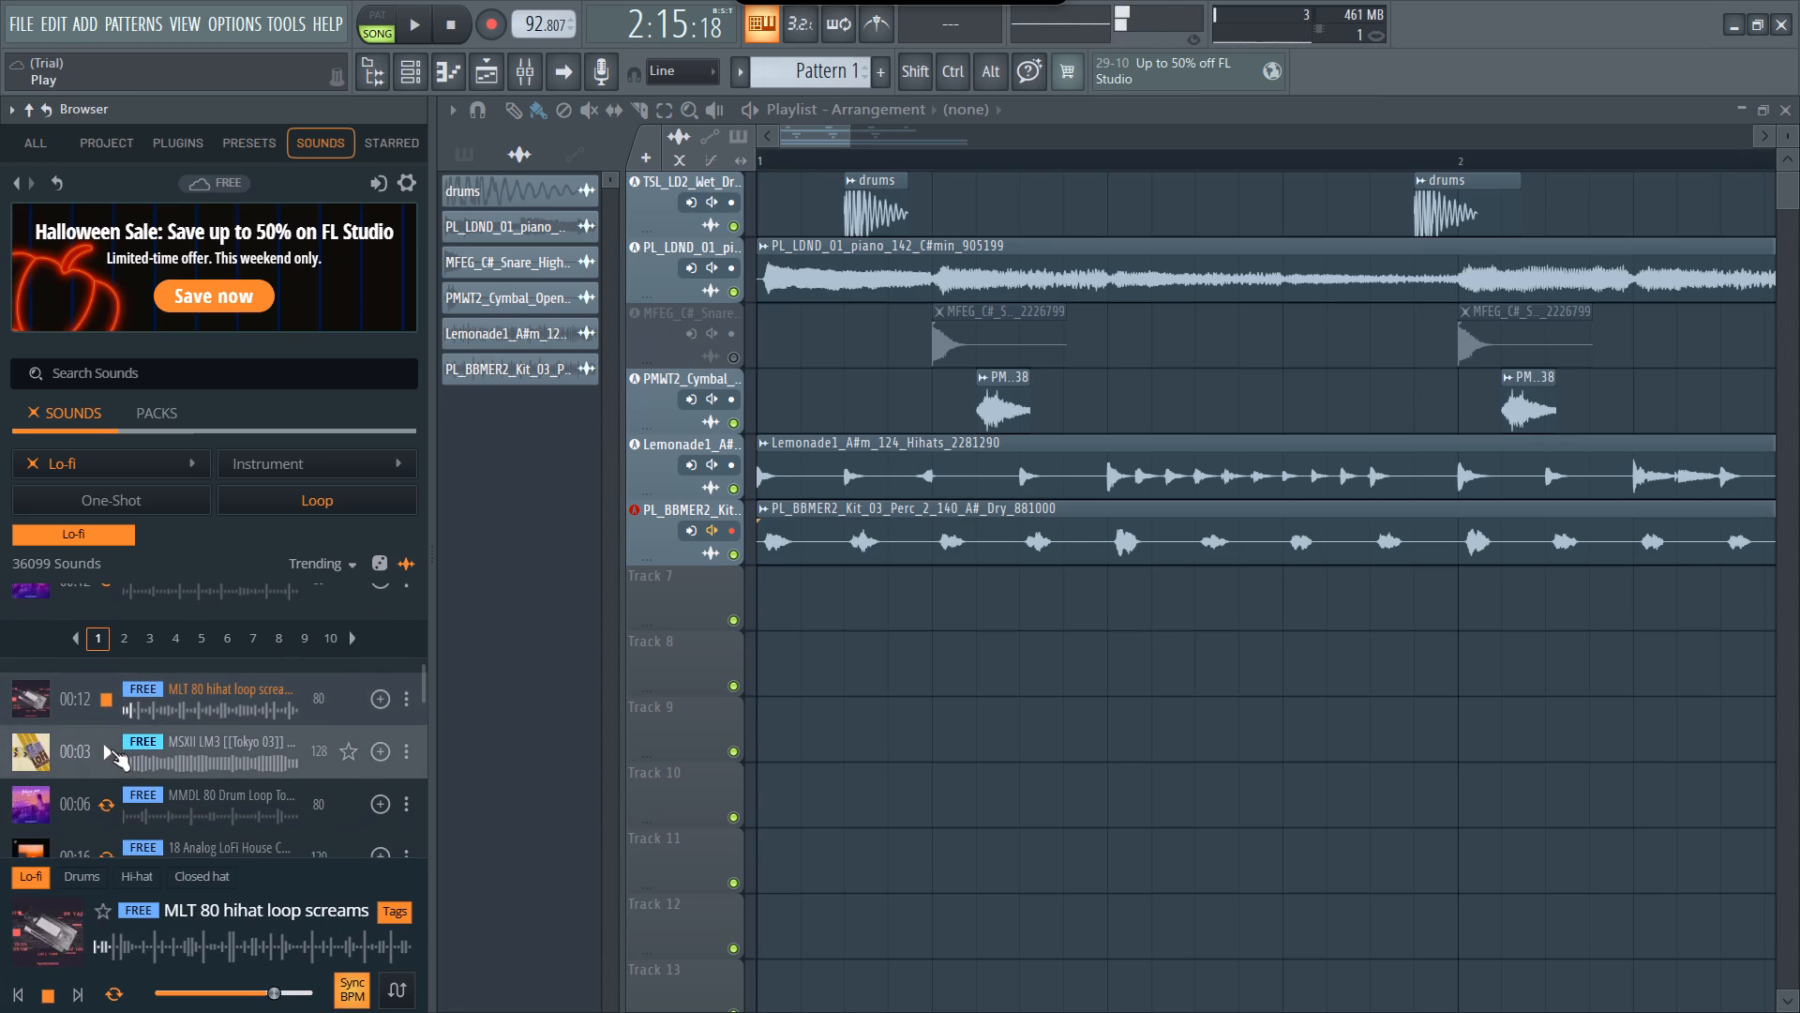
pyautogui.click(103, 746)
pyautogui.scroll(-1, 103, 746)
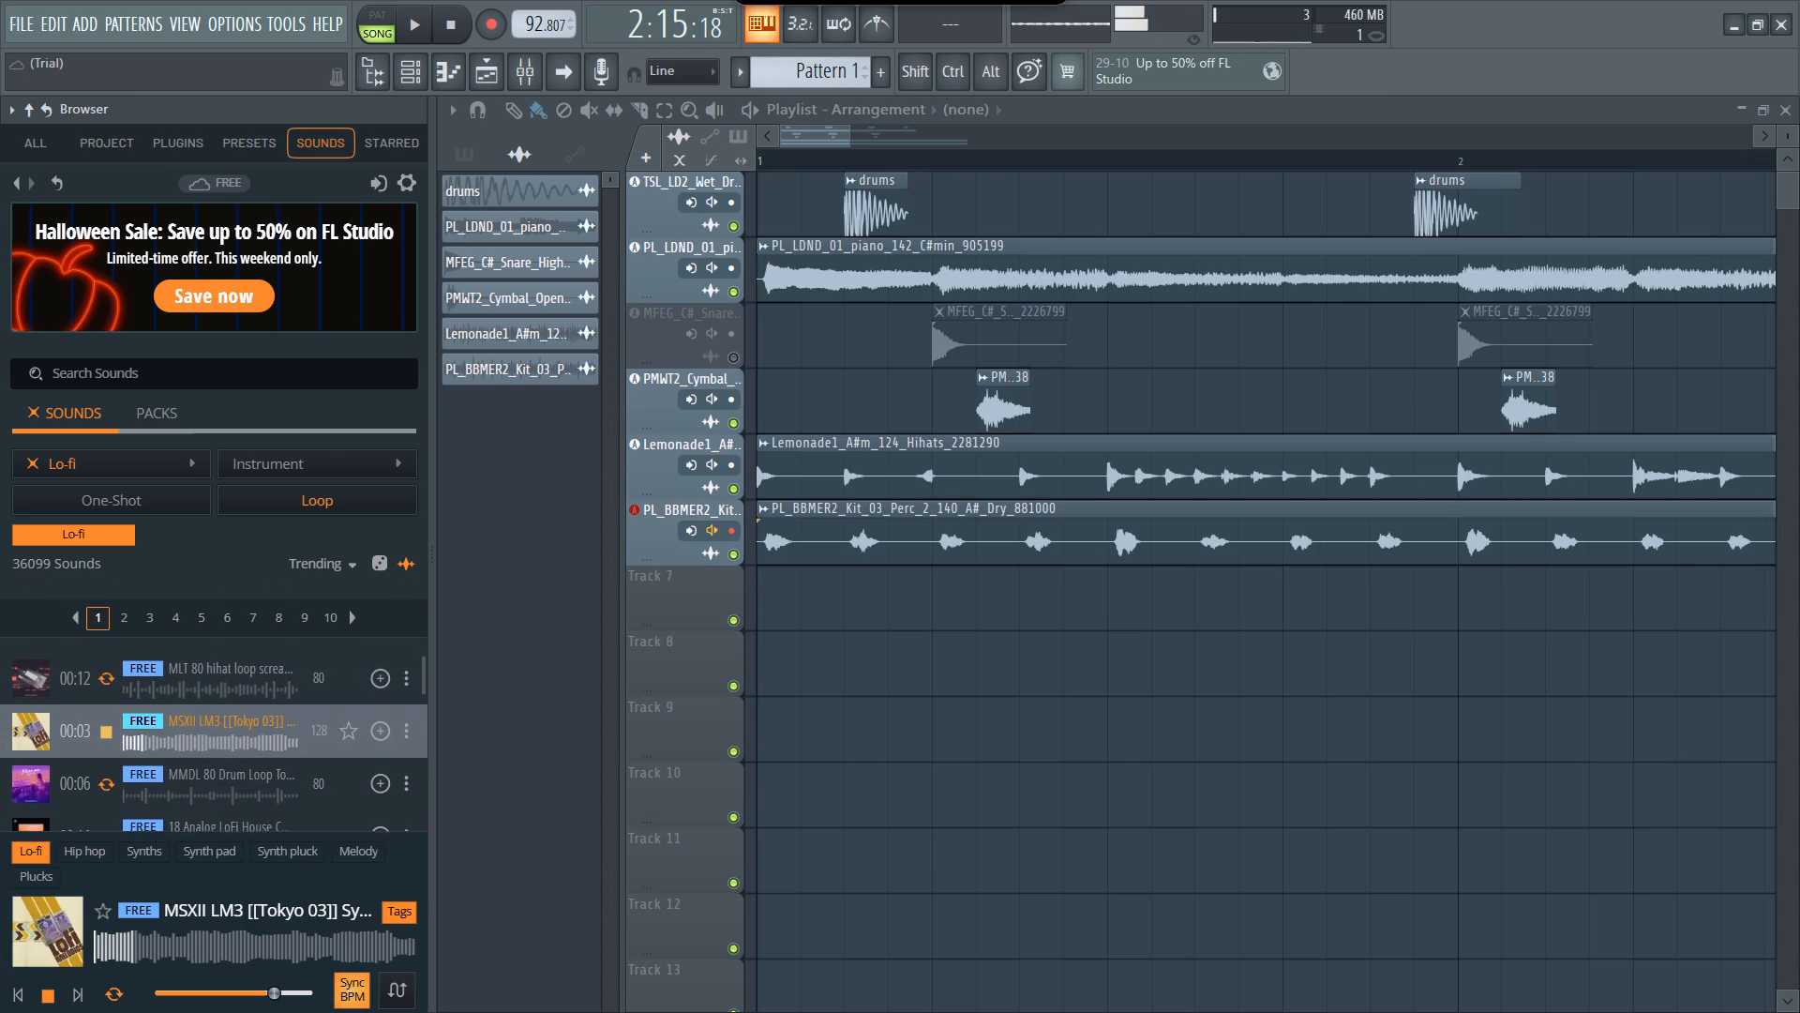
pyautogui.scroll(-1, 103, 746)
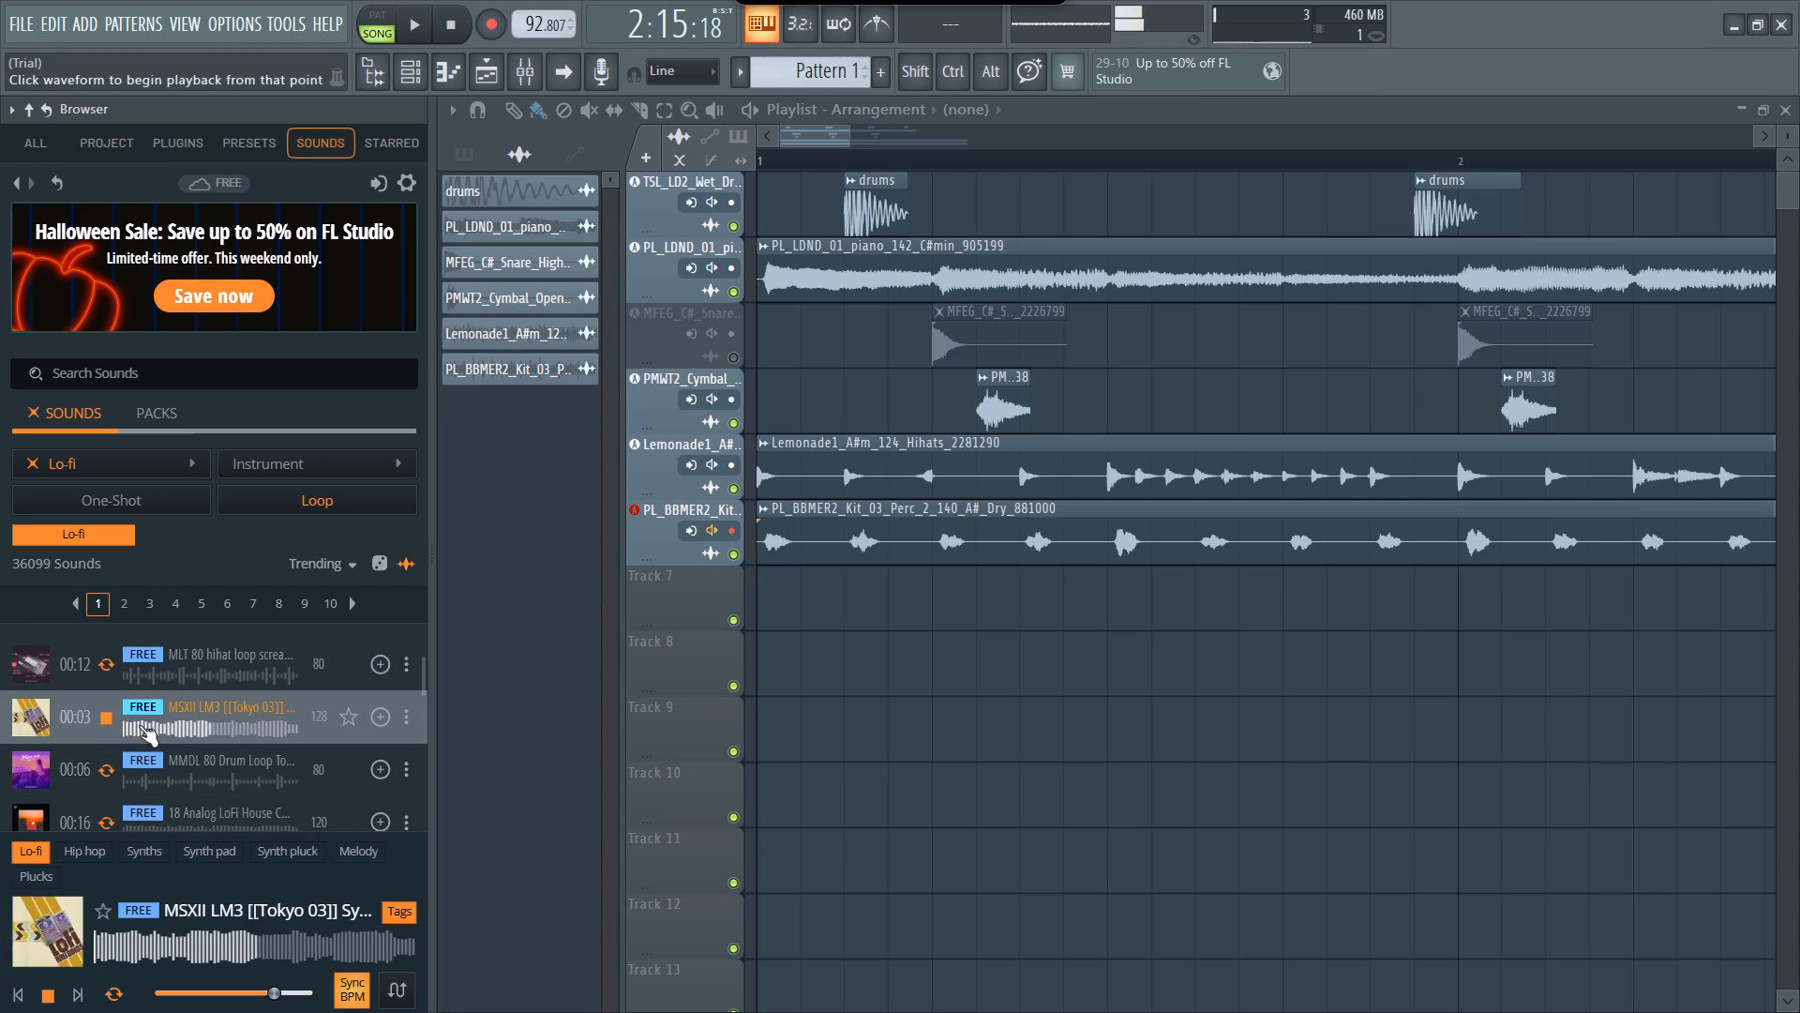
# Add the MSXII LM3 Tokyo 03 synth pluck loop to the Playlist as an audio track on Track 7.
pyautogui.moveTo(139, 725); pyautogui.dragTo(680, 604)
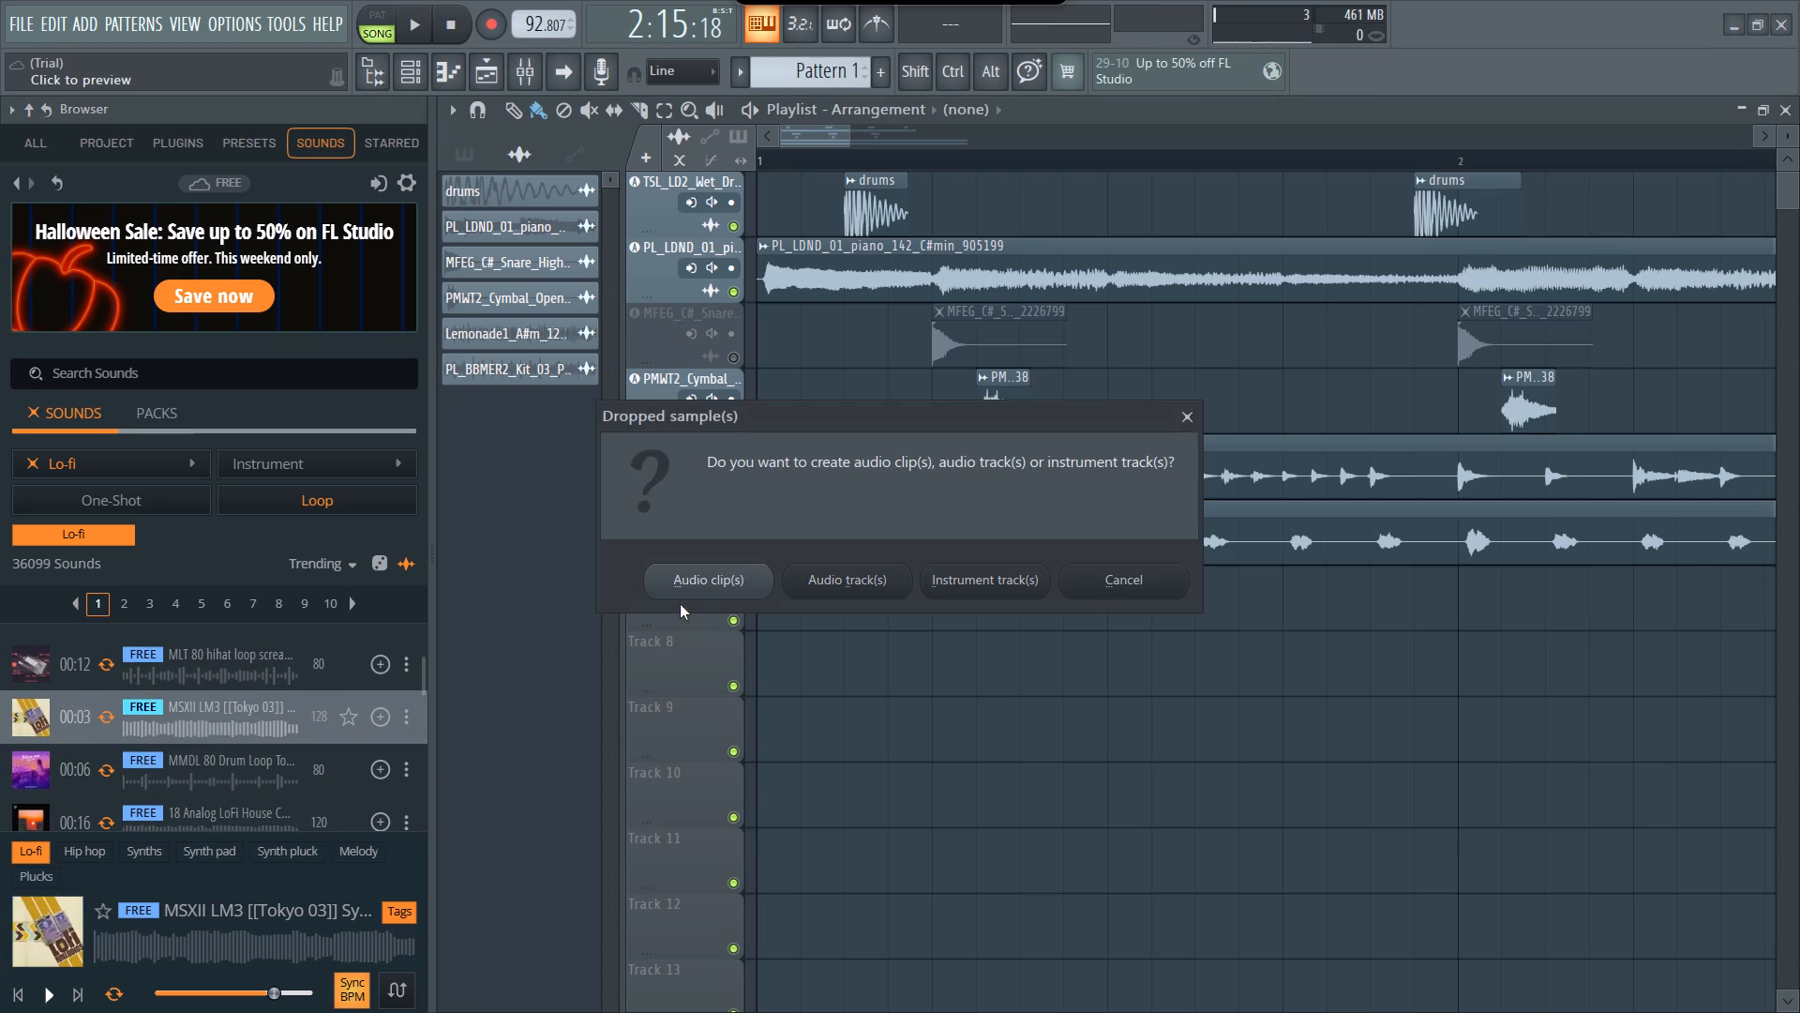
pyautogui.click(831, 590)
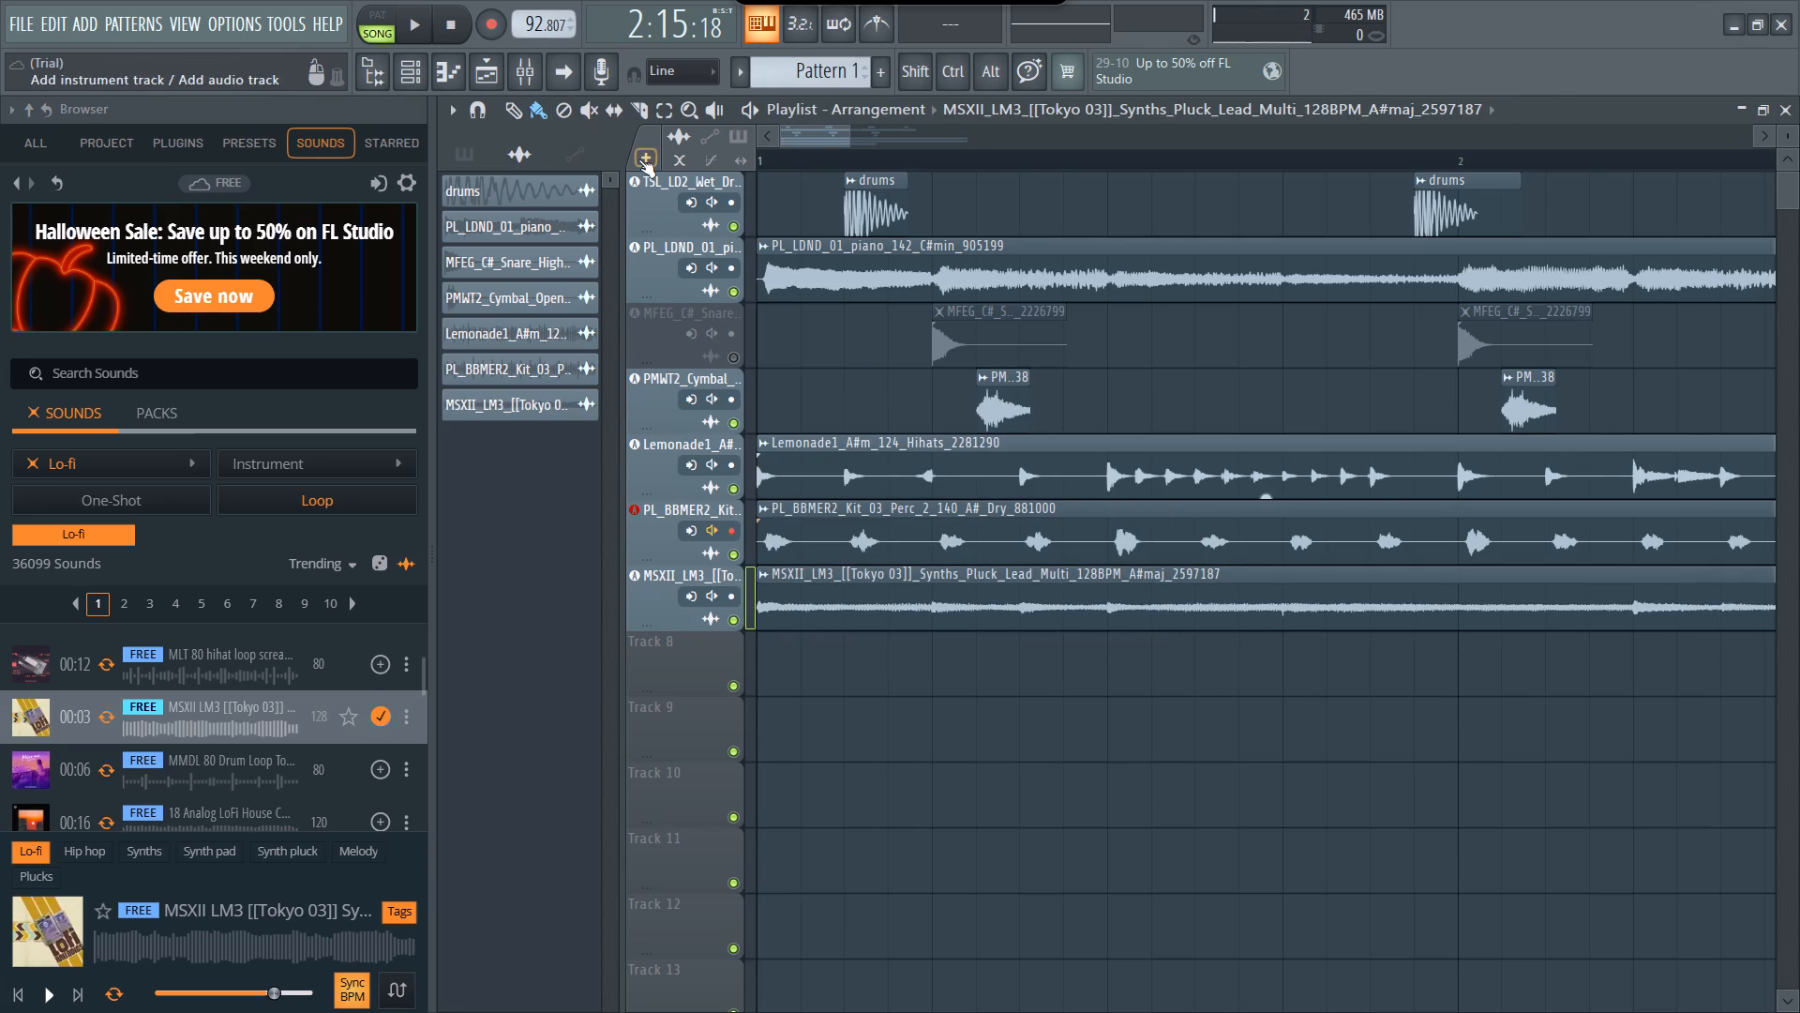
# Play the arrangement and check how the Tokyo 03 synth pluck clip lines up with the other tracks through bar 4.
pyautogui.moveTo(846, 144); pyautogui.dragTo(809, 139)
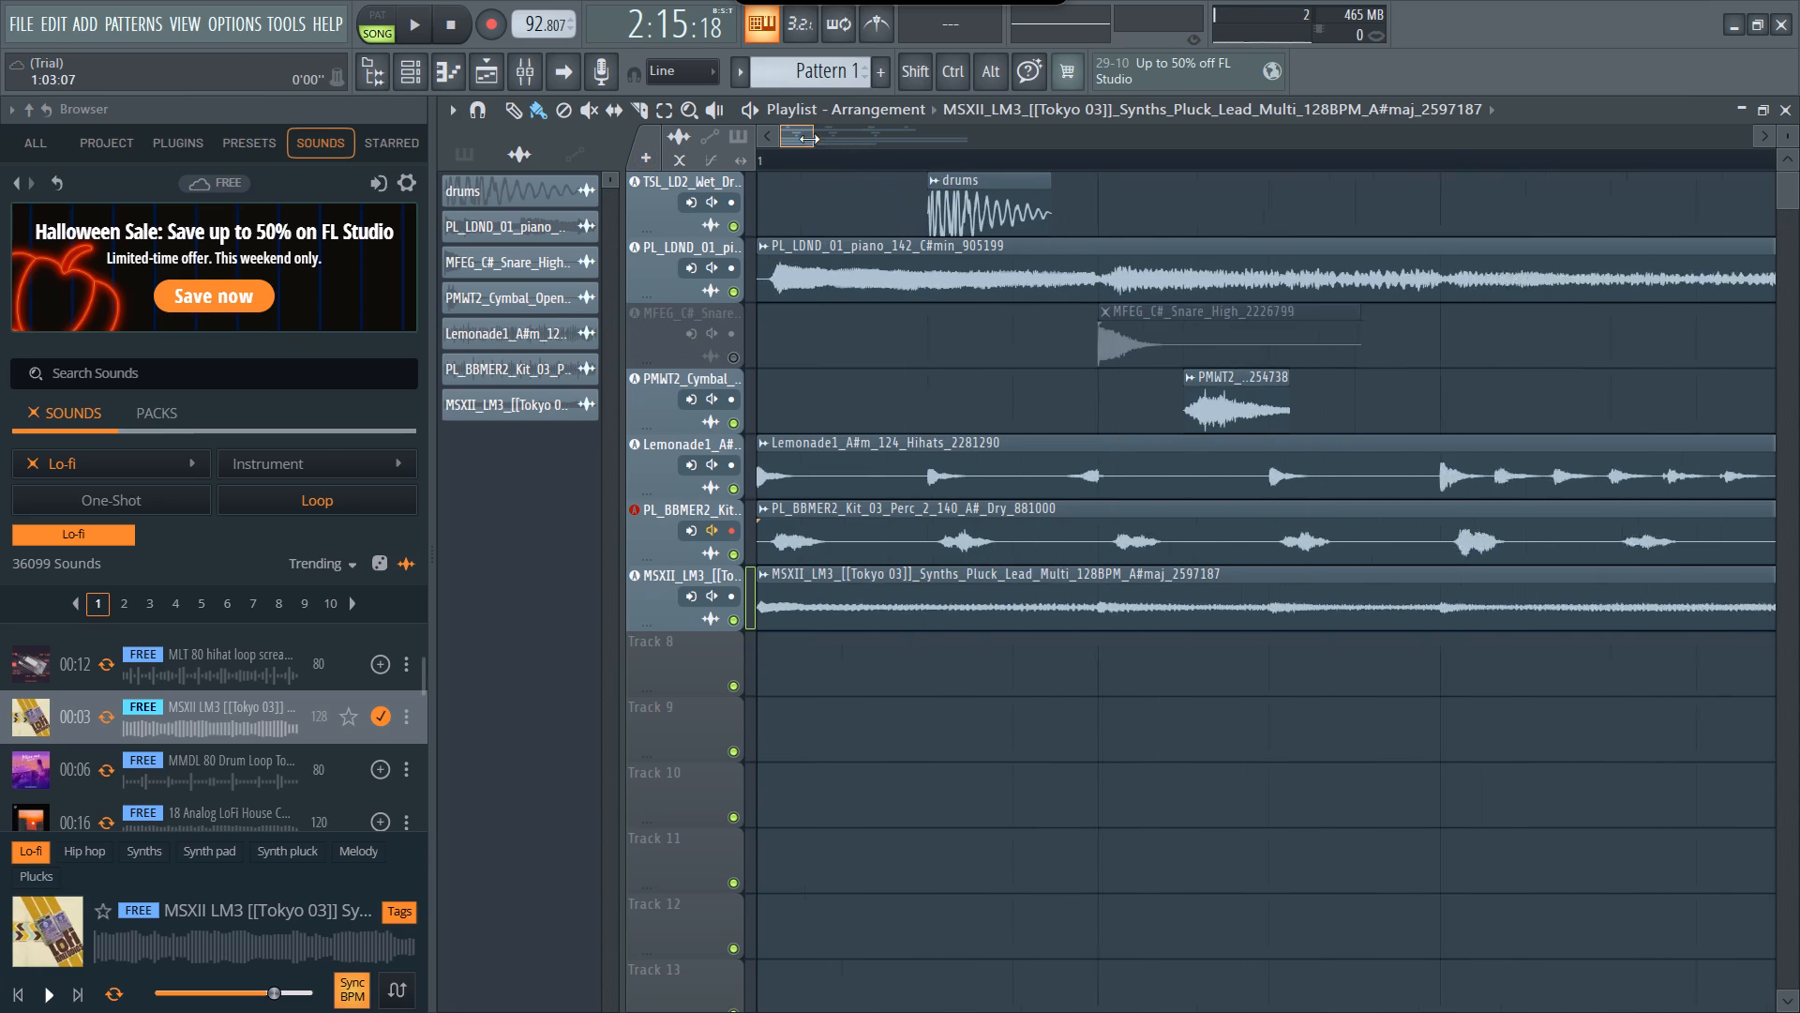
pyautogui.moveTo(809, 139); pyautogui.dragTo(808, 139)
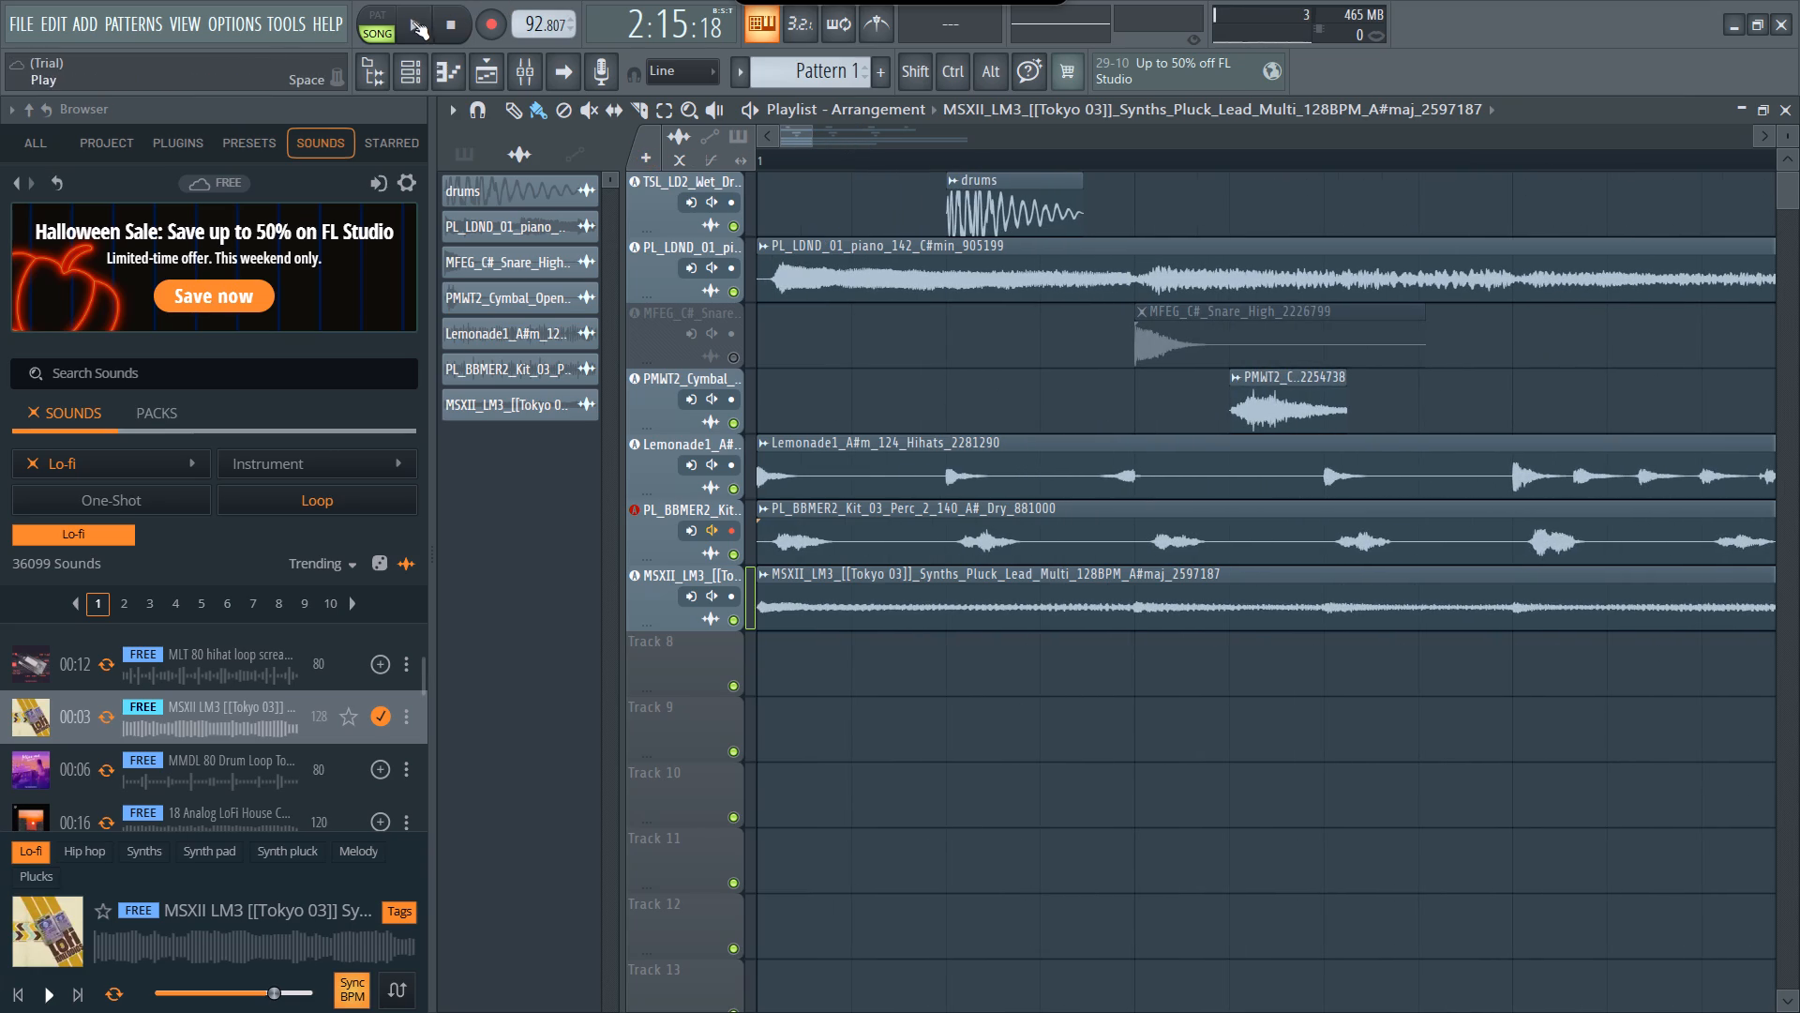
pyautogui.click(410, 22)
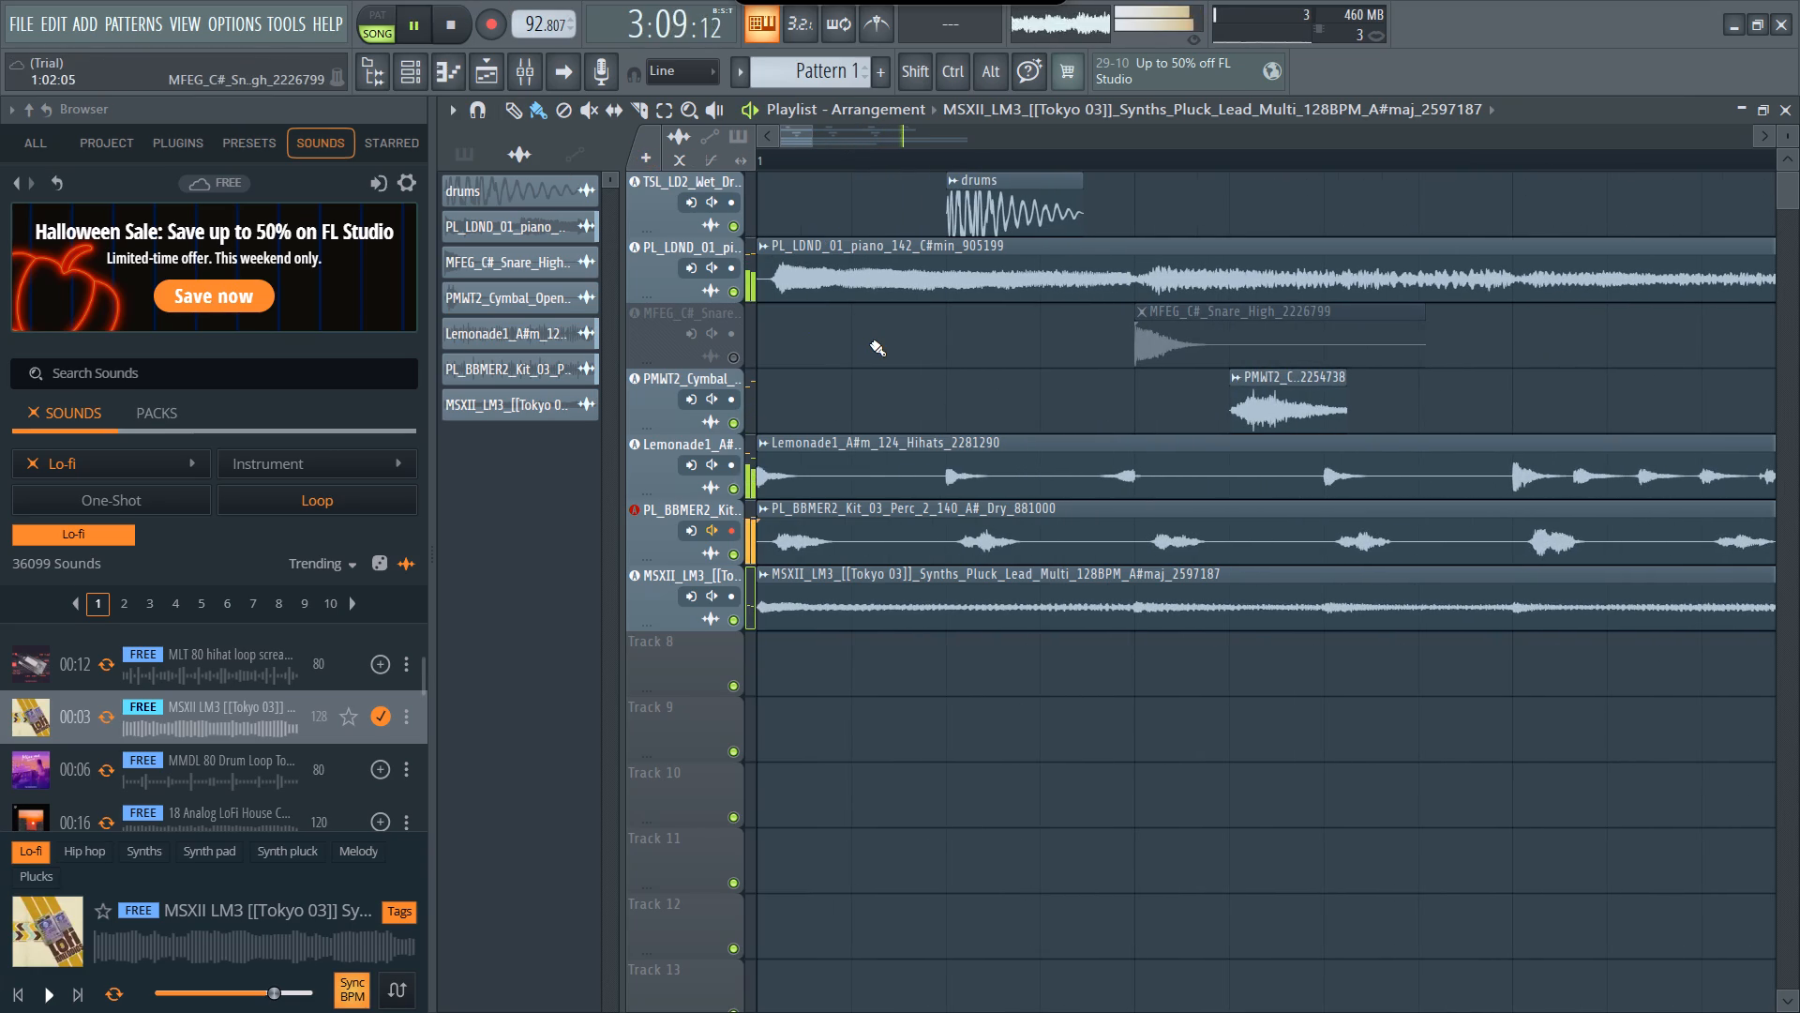
pyautogui.hscroll(-3, 870, 343)
pyautogui.hscroll(1, 870, 343)
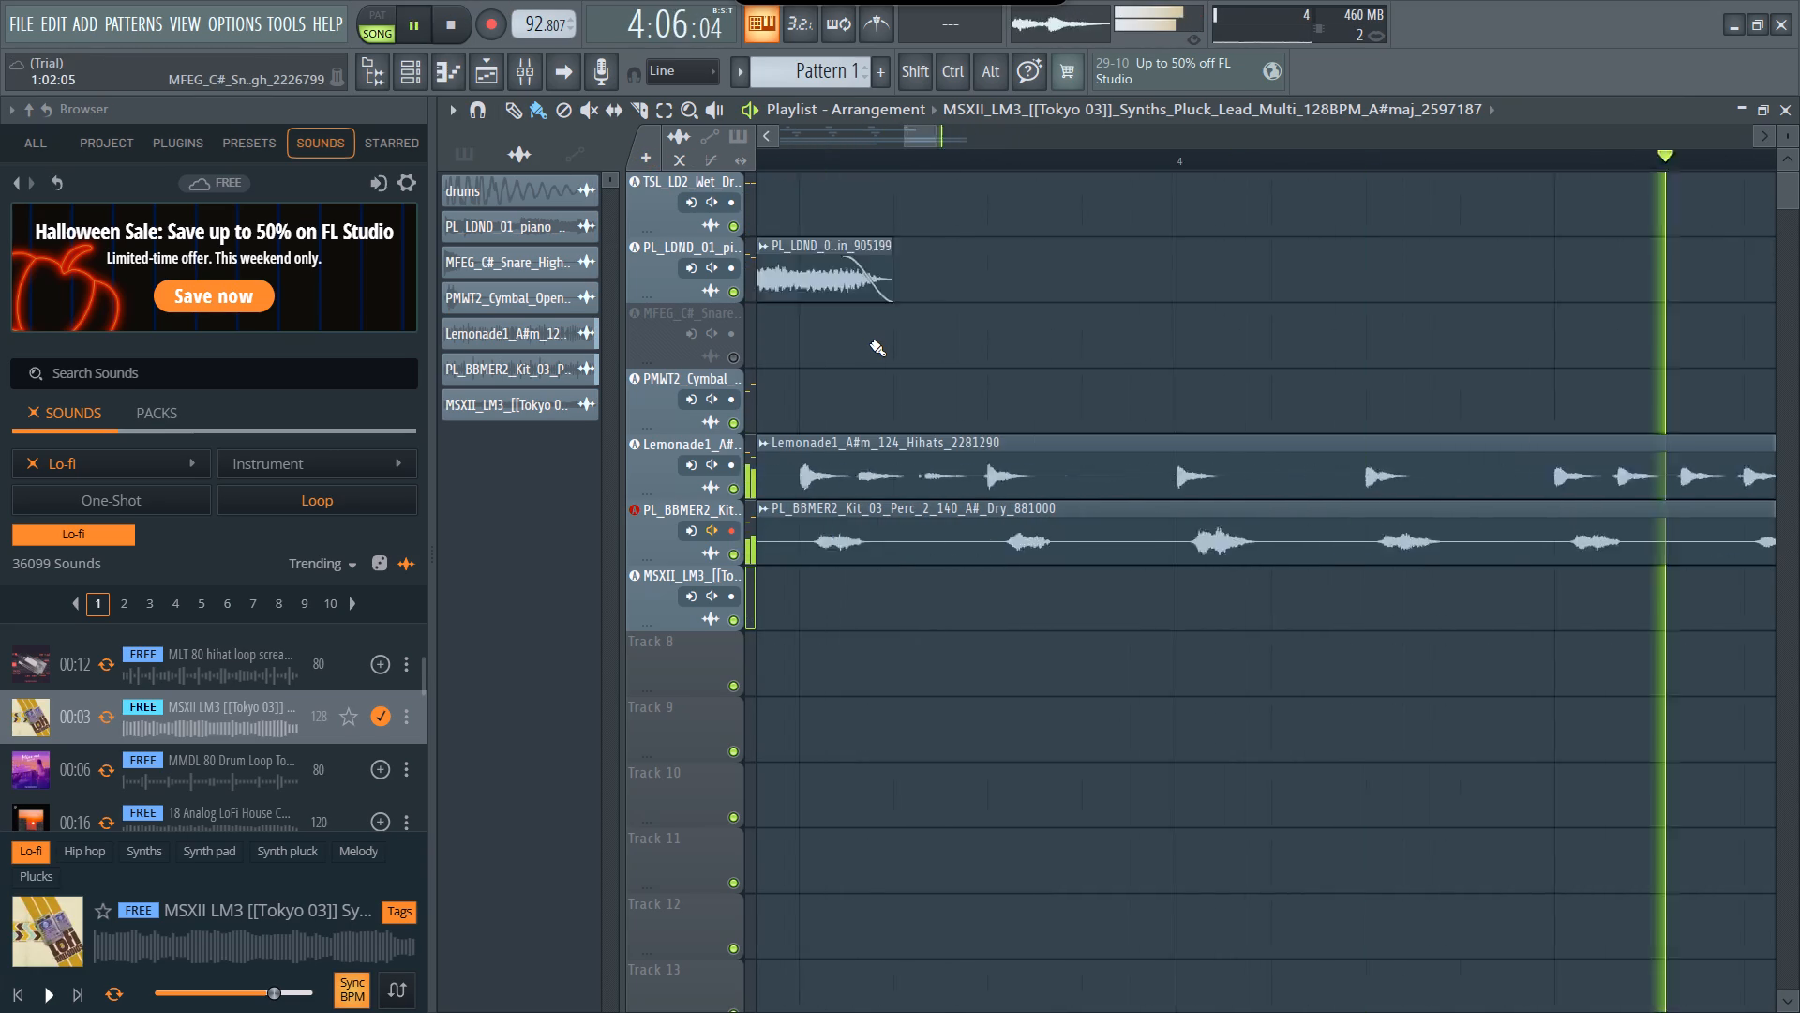
pyautogui.hscroll(4, 870, 343)
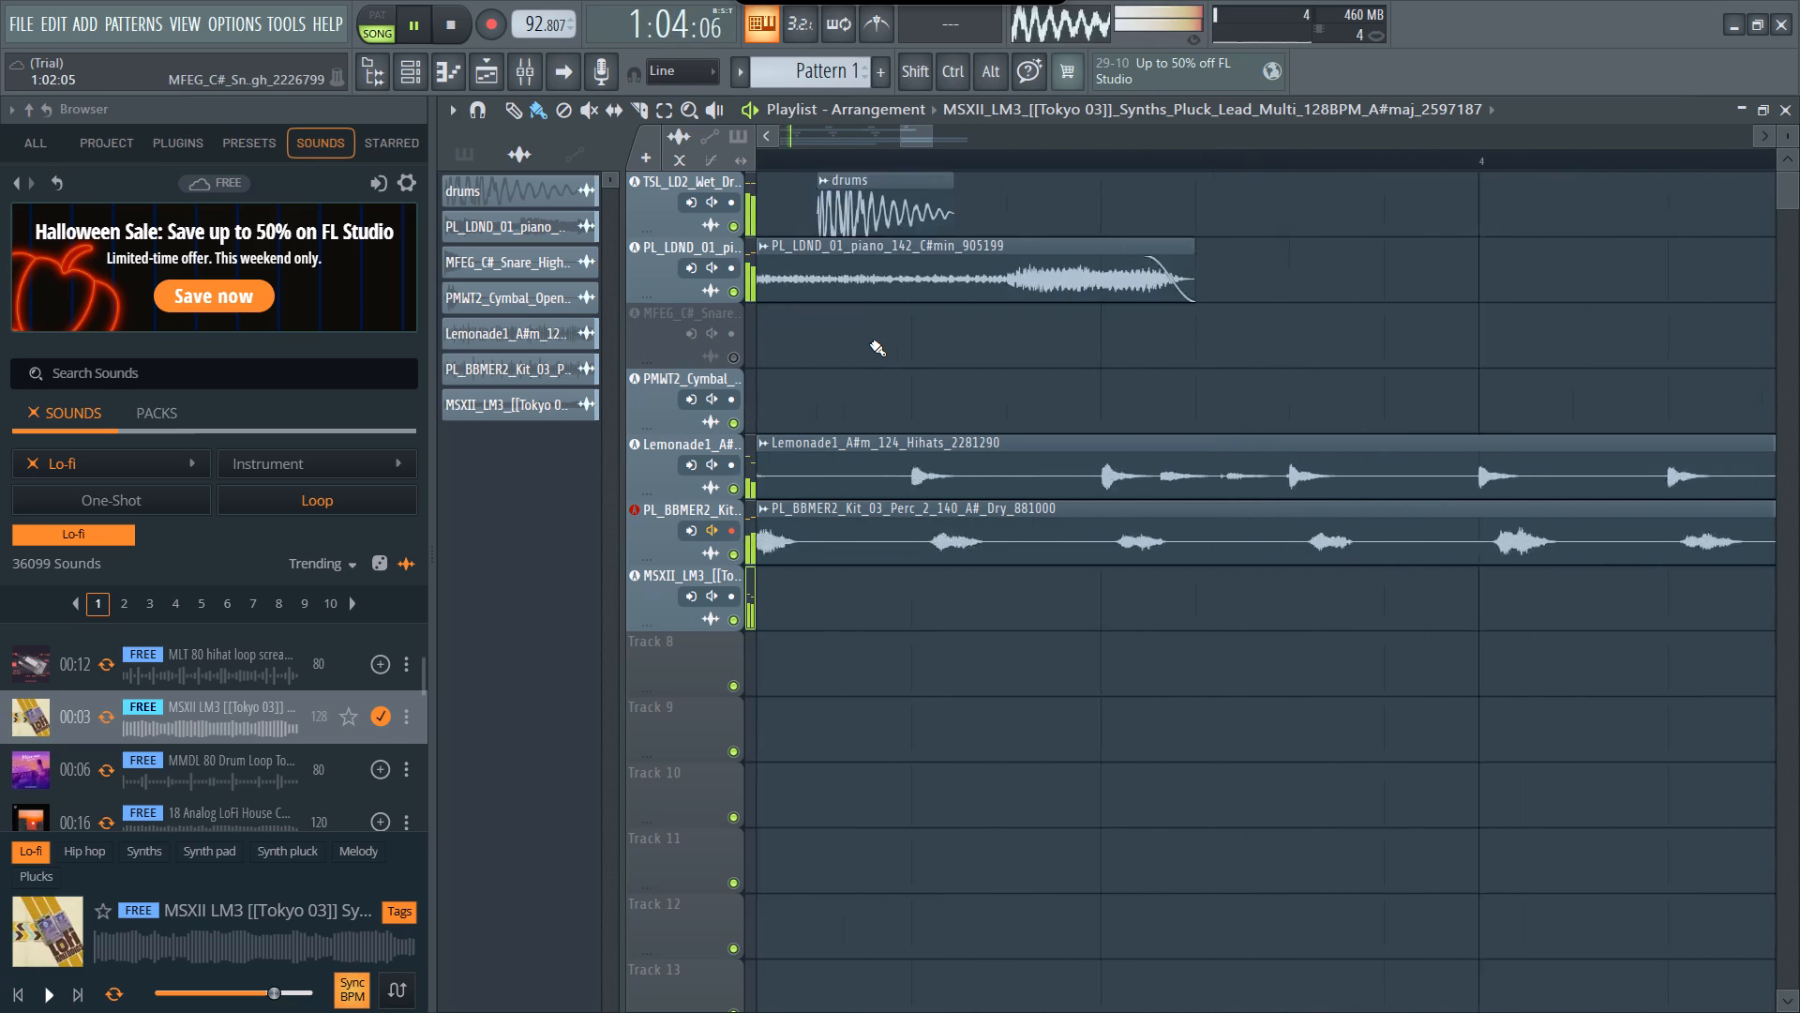
pyautogui.hscroll(4, 870, 343)
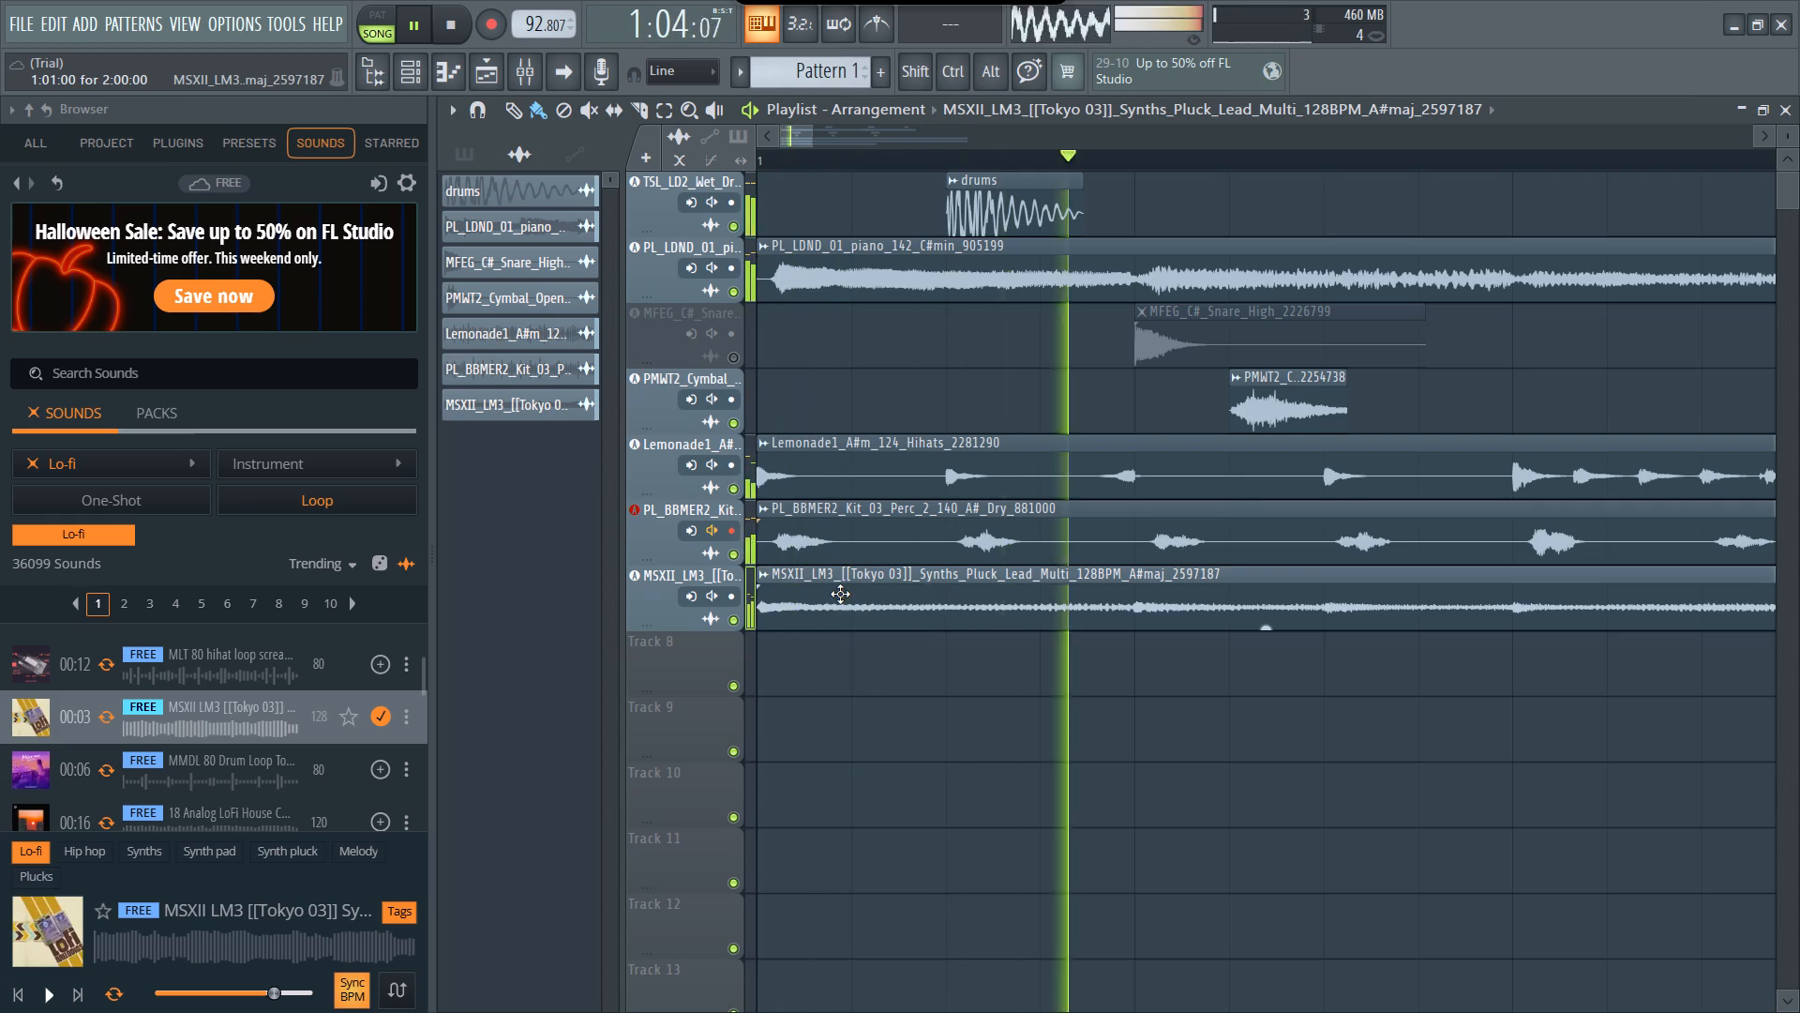
# Unmute the MFEG C# snare track.
pyautogui.click(730, 360)
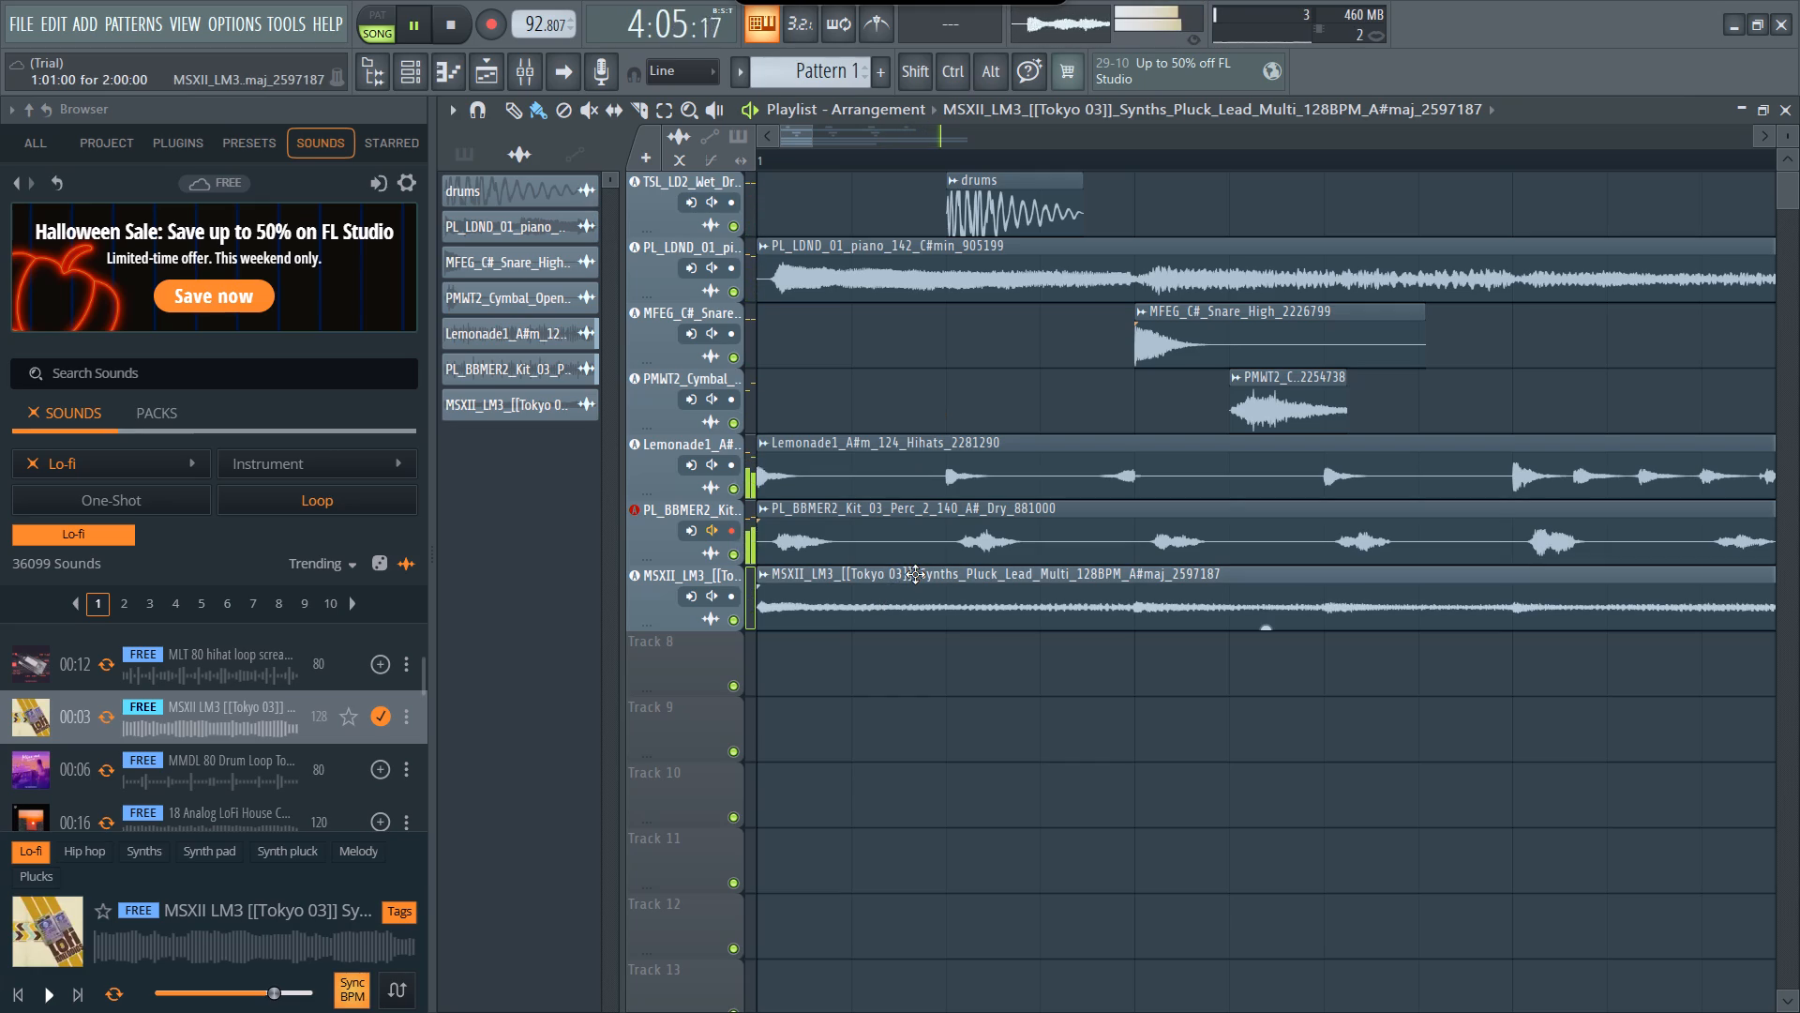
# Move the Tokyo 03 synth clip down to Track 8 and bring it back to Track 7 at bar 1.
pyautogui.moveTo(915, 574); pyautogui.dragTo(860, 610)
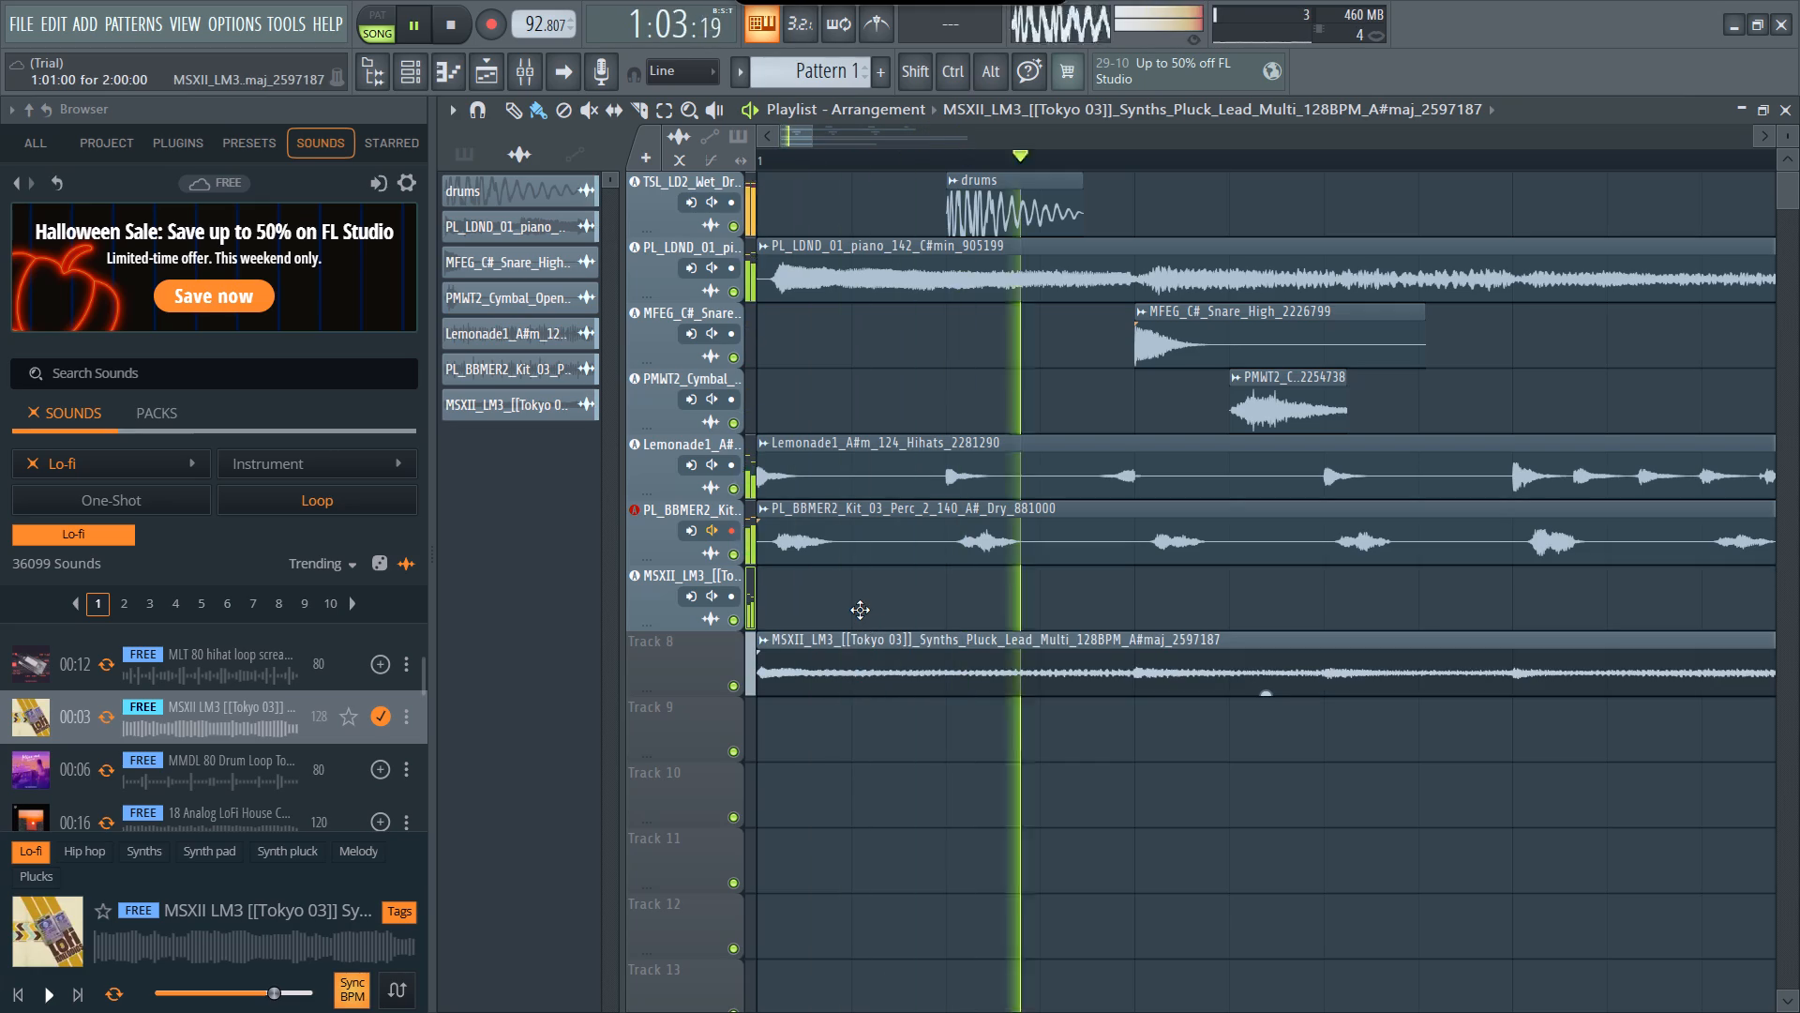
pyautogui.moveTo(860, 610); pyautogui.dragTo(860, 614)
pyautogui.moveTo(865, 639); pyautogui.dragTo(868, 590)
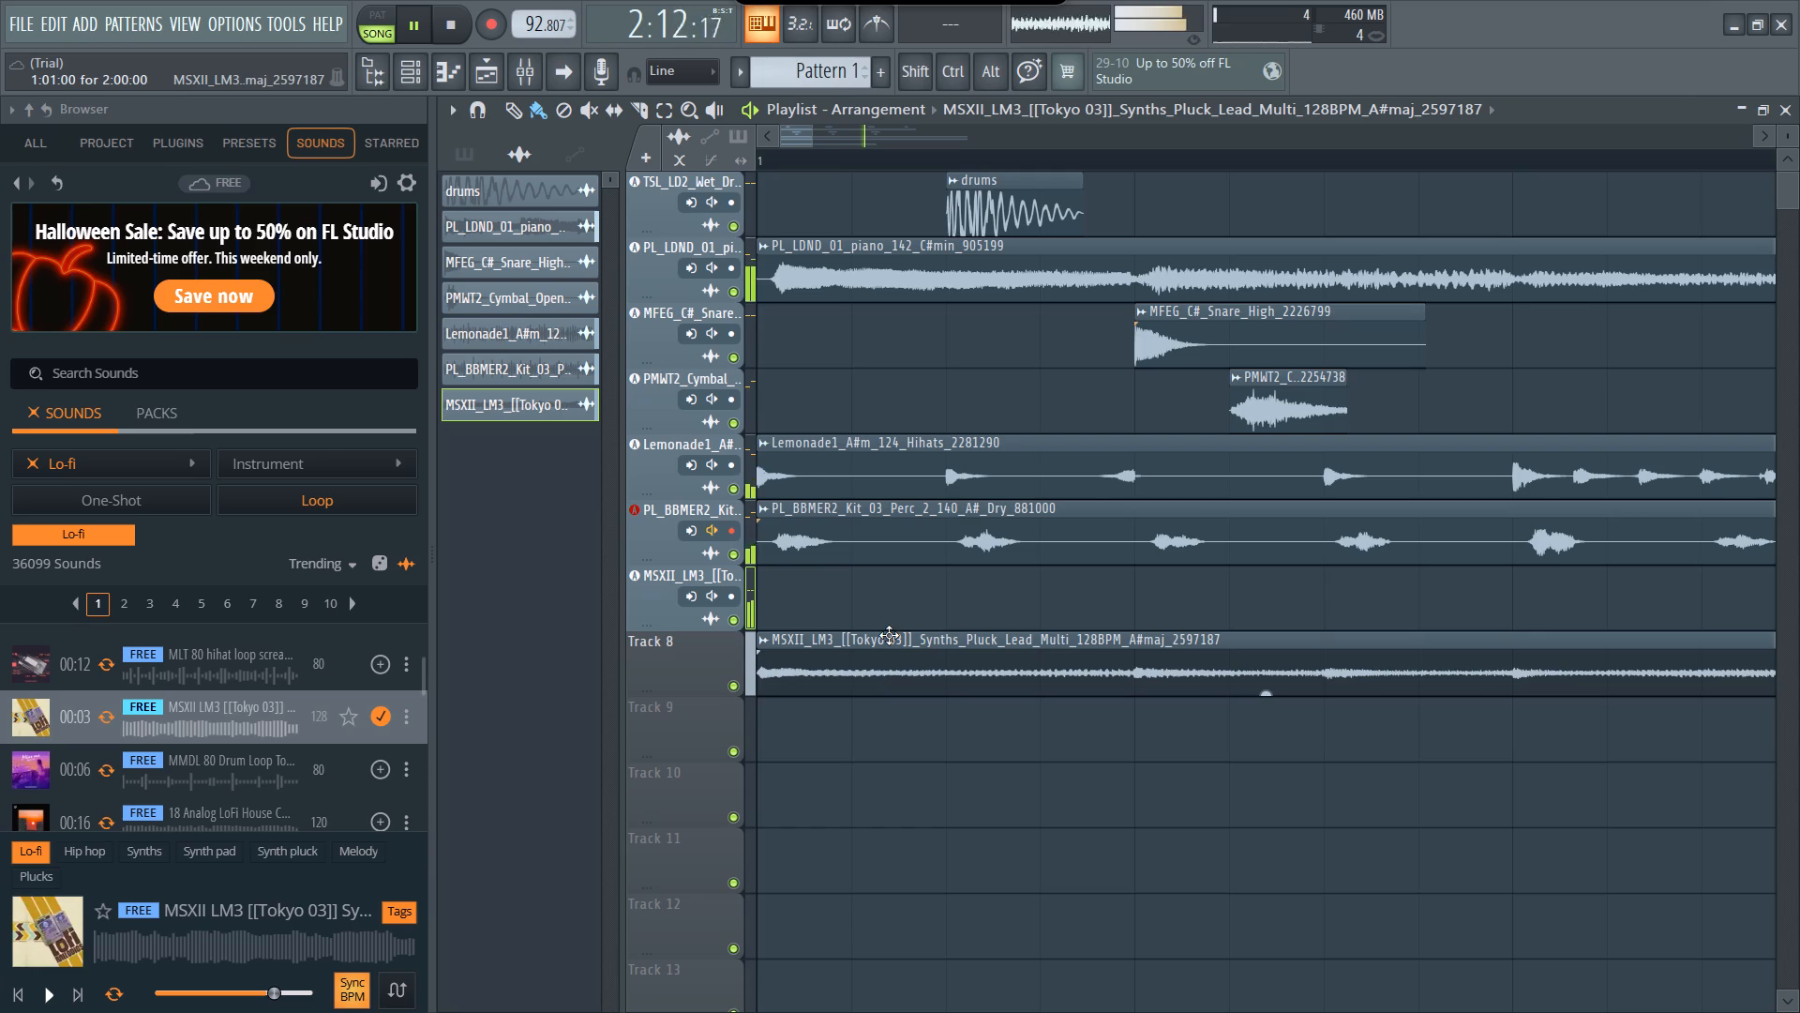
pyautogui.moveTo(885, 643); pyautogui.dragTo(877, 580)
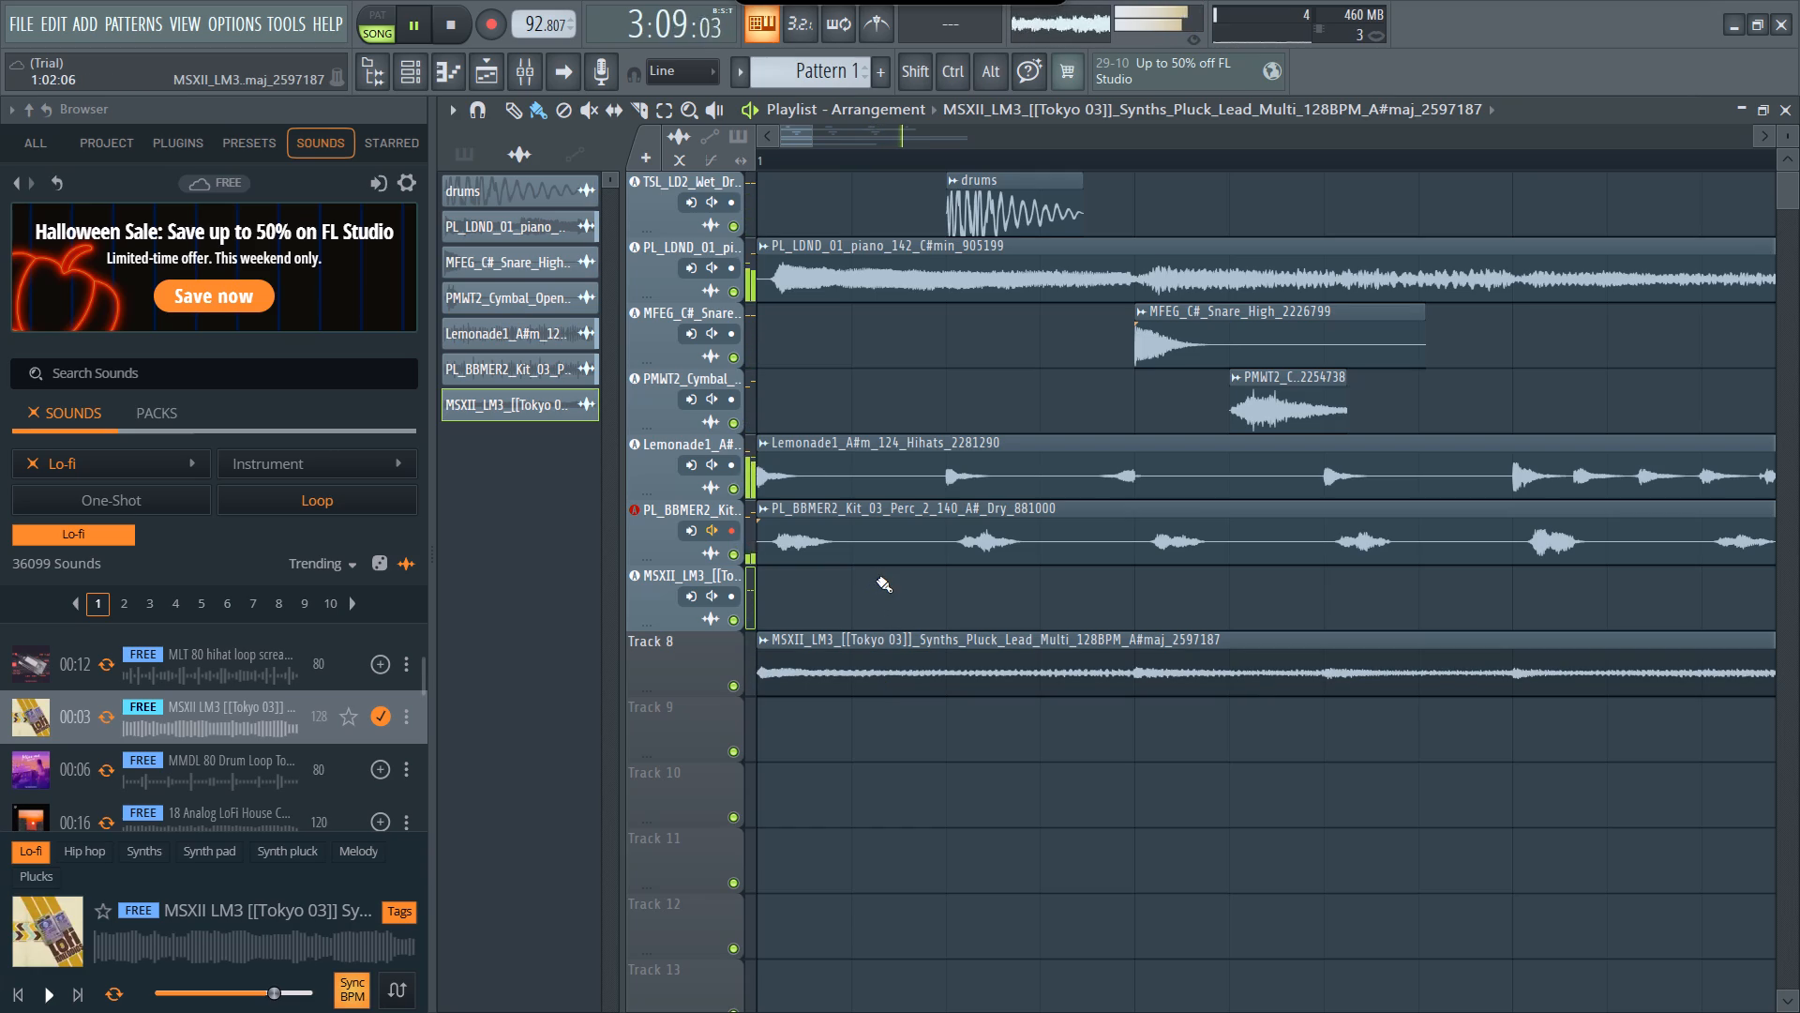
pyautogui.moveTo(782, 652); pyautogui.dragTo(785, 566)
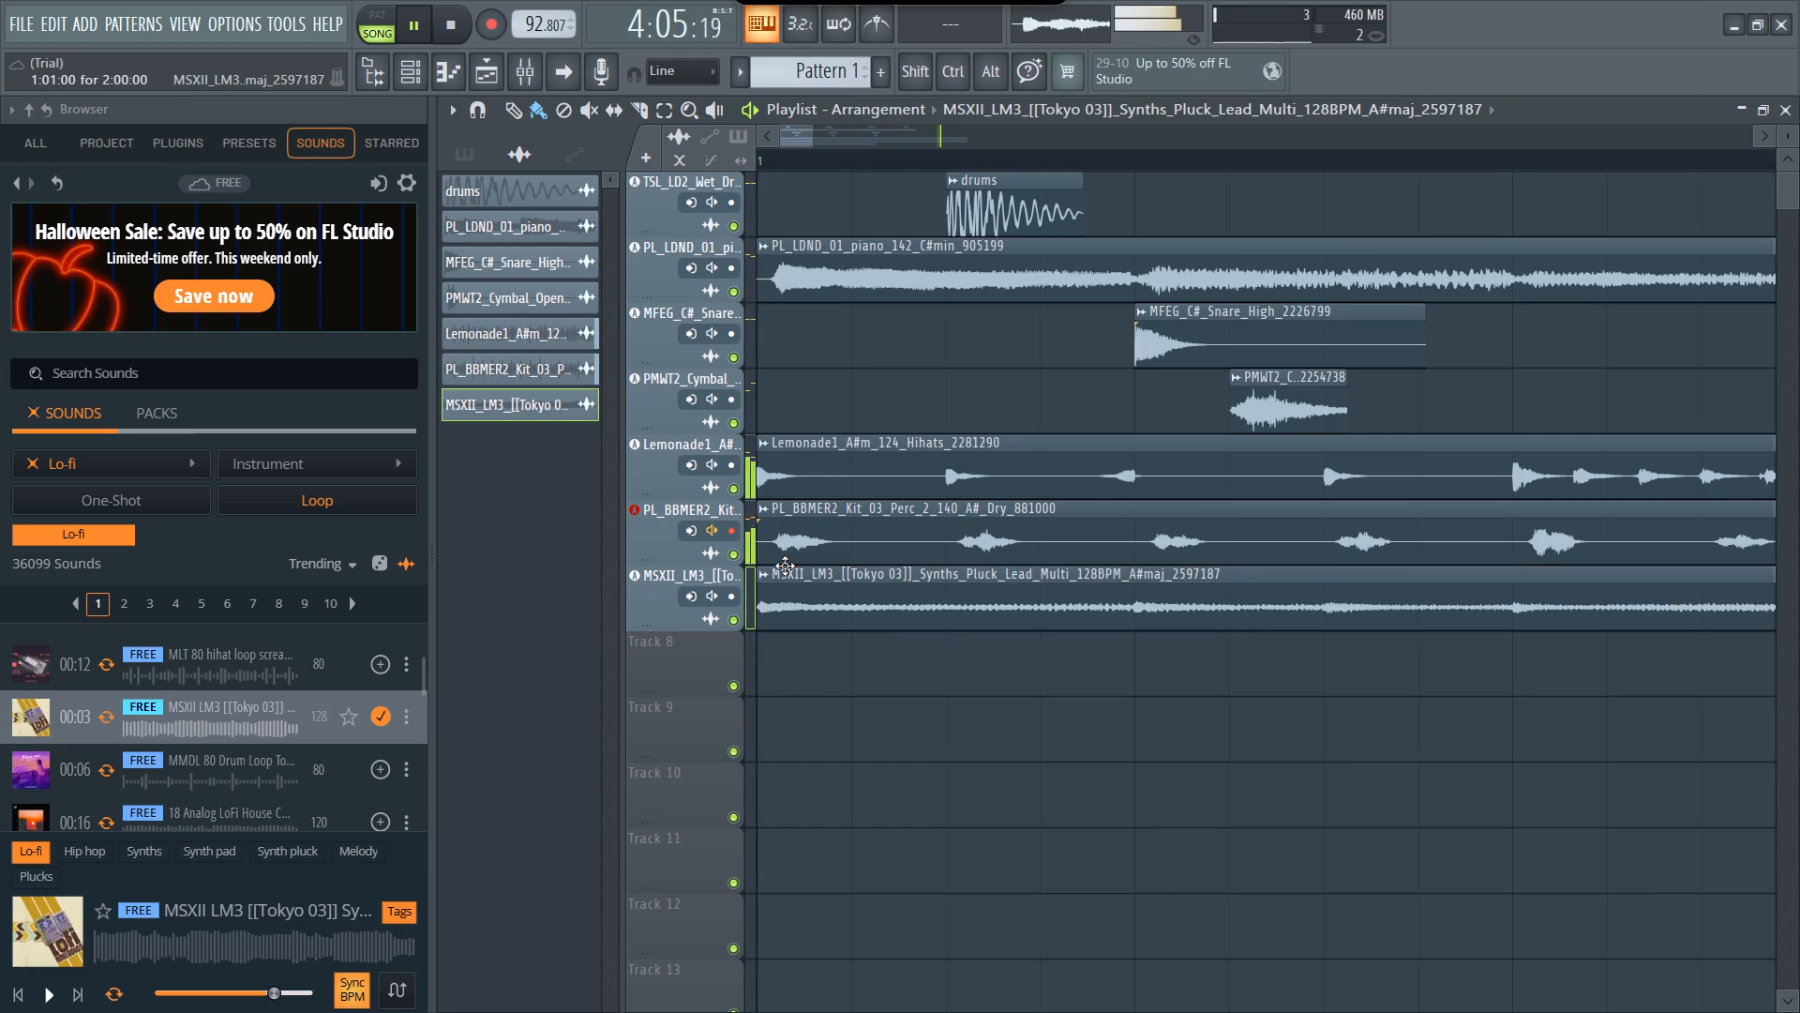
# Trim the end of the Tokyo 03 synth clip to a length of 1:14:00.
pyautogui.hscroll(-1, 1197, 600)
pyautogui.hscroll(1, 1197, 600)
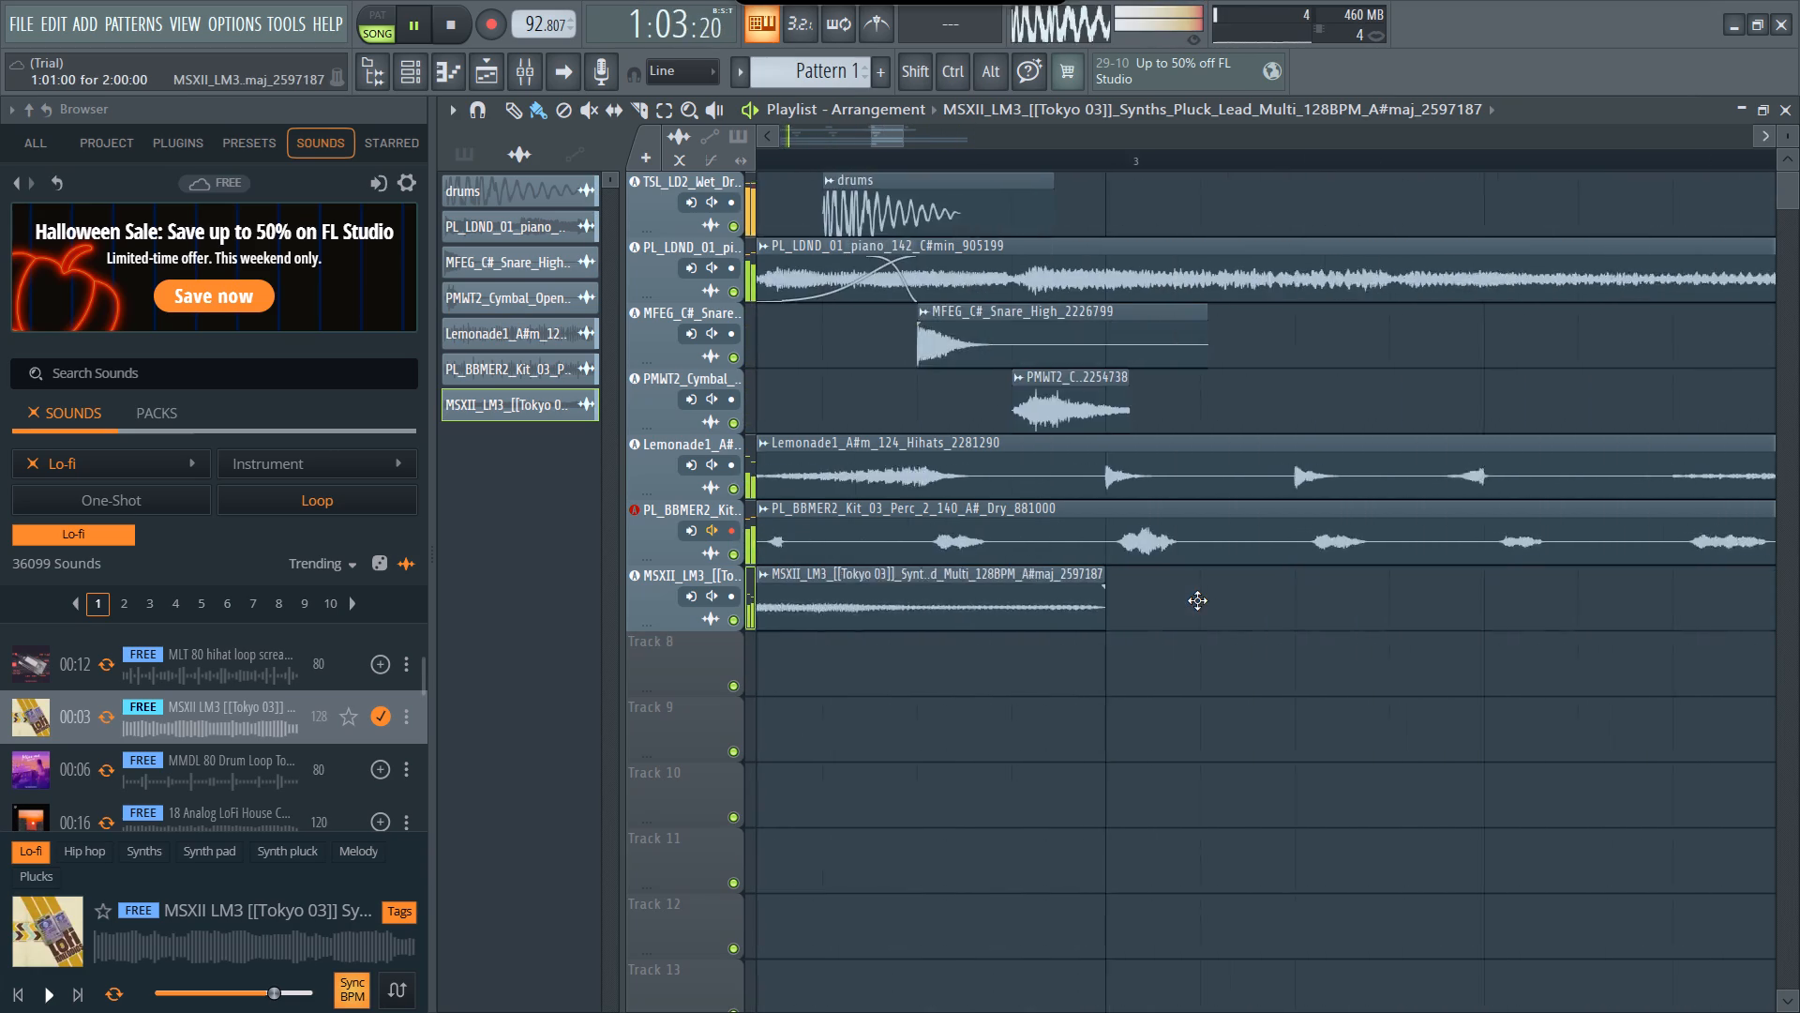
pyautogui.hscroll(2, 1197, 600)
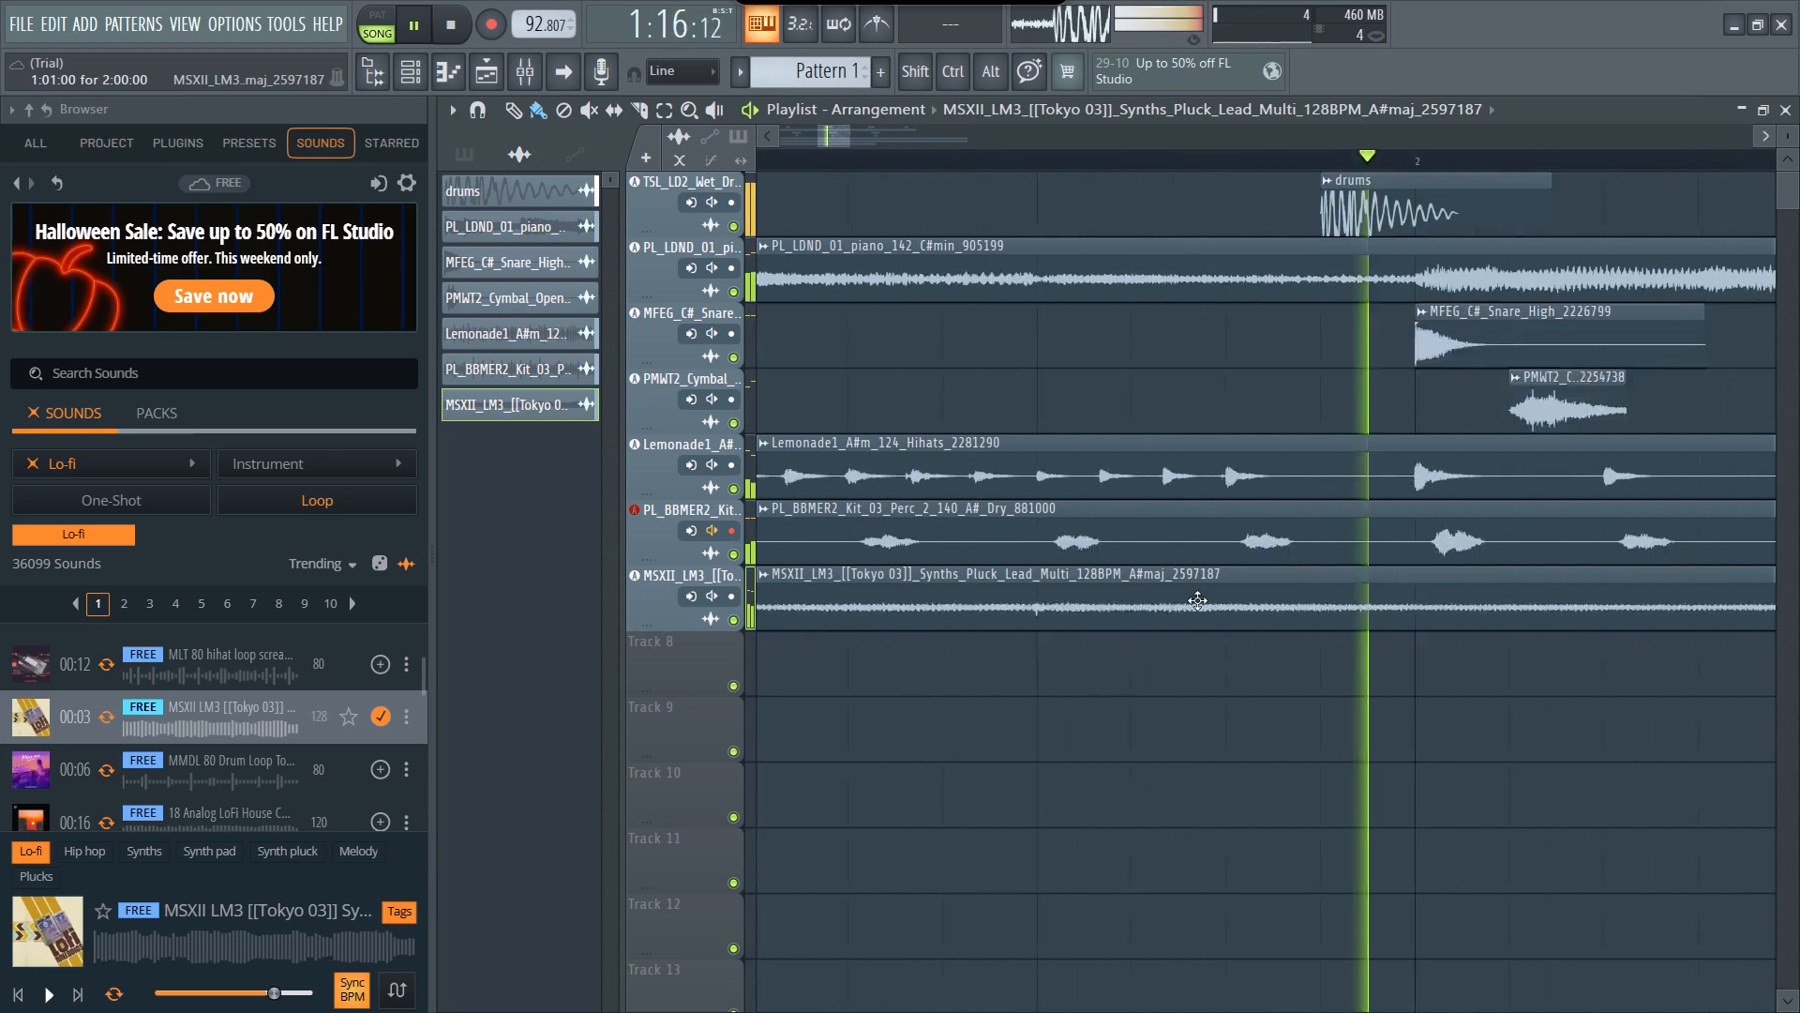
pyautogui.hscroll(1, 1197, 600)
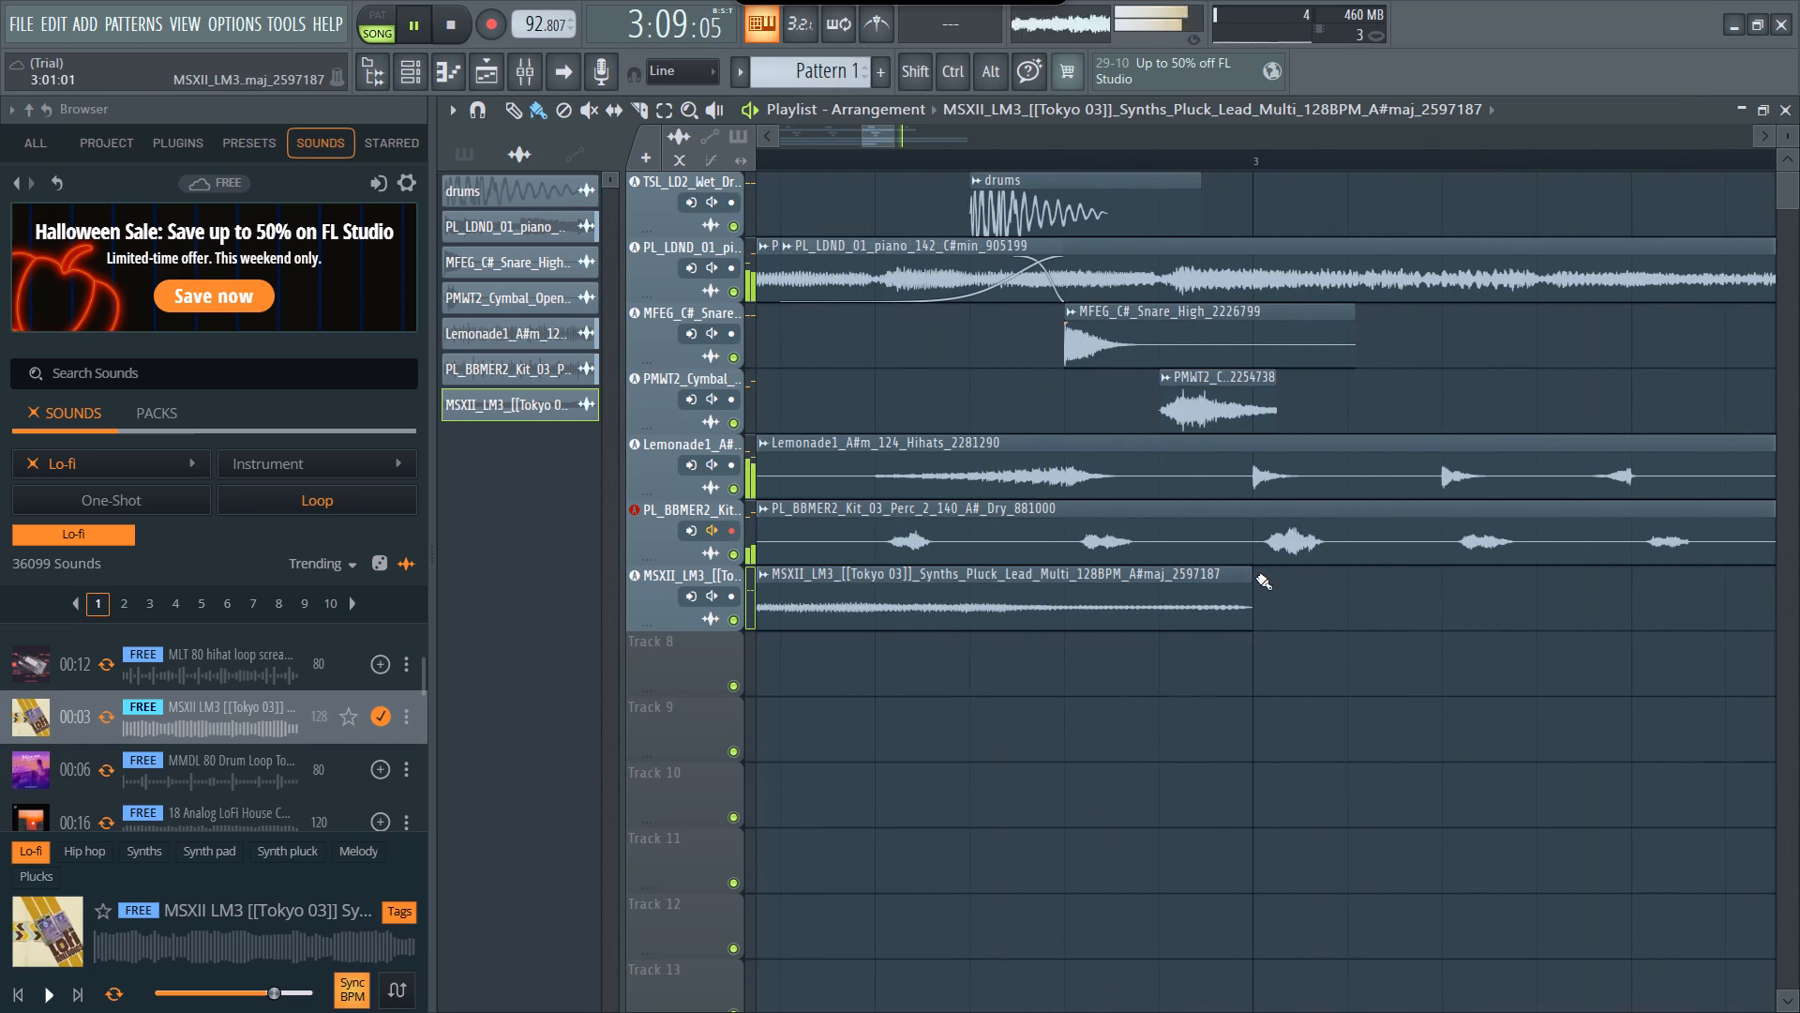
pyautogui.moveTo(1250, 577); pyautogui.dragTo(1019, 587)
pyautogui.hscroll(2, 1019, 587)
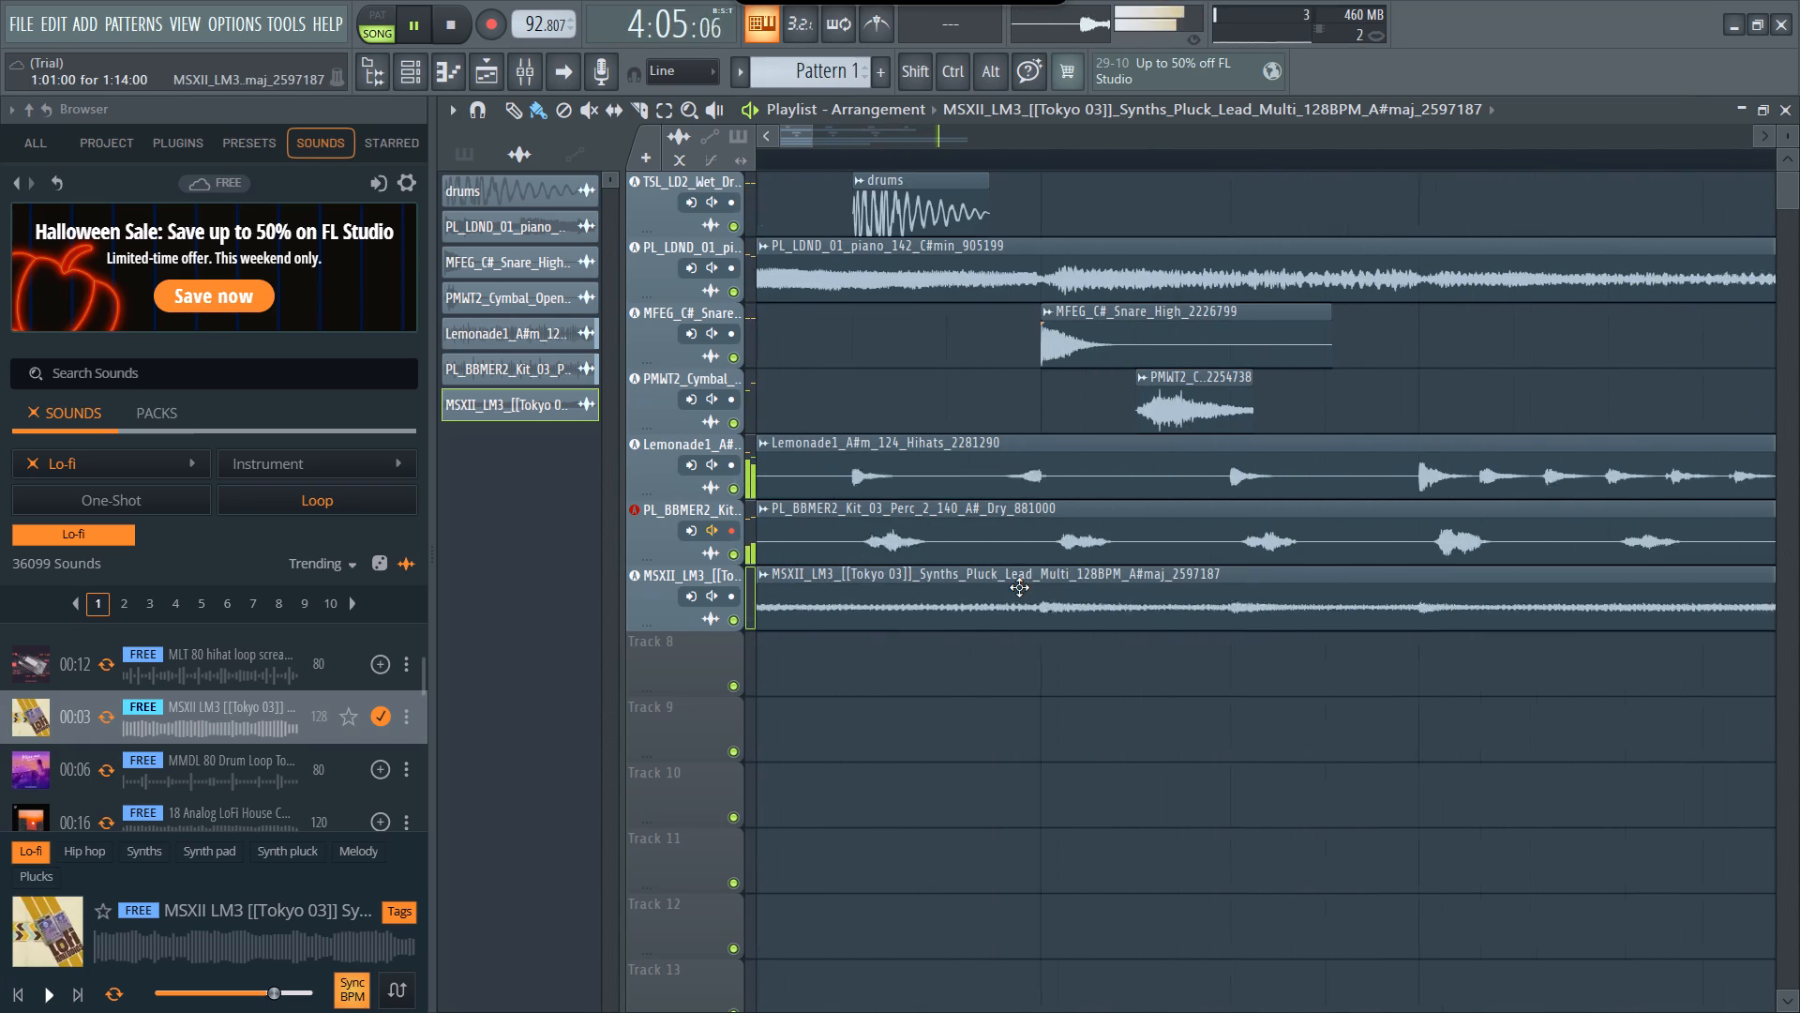
# Raise the gain of the Tokyo 03 synth clip to 9.2 dB.
pyautogui.hscroll(4, 1019, 587)
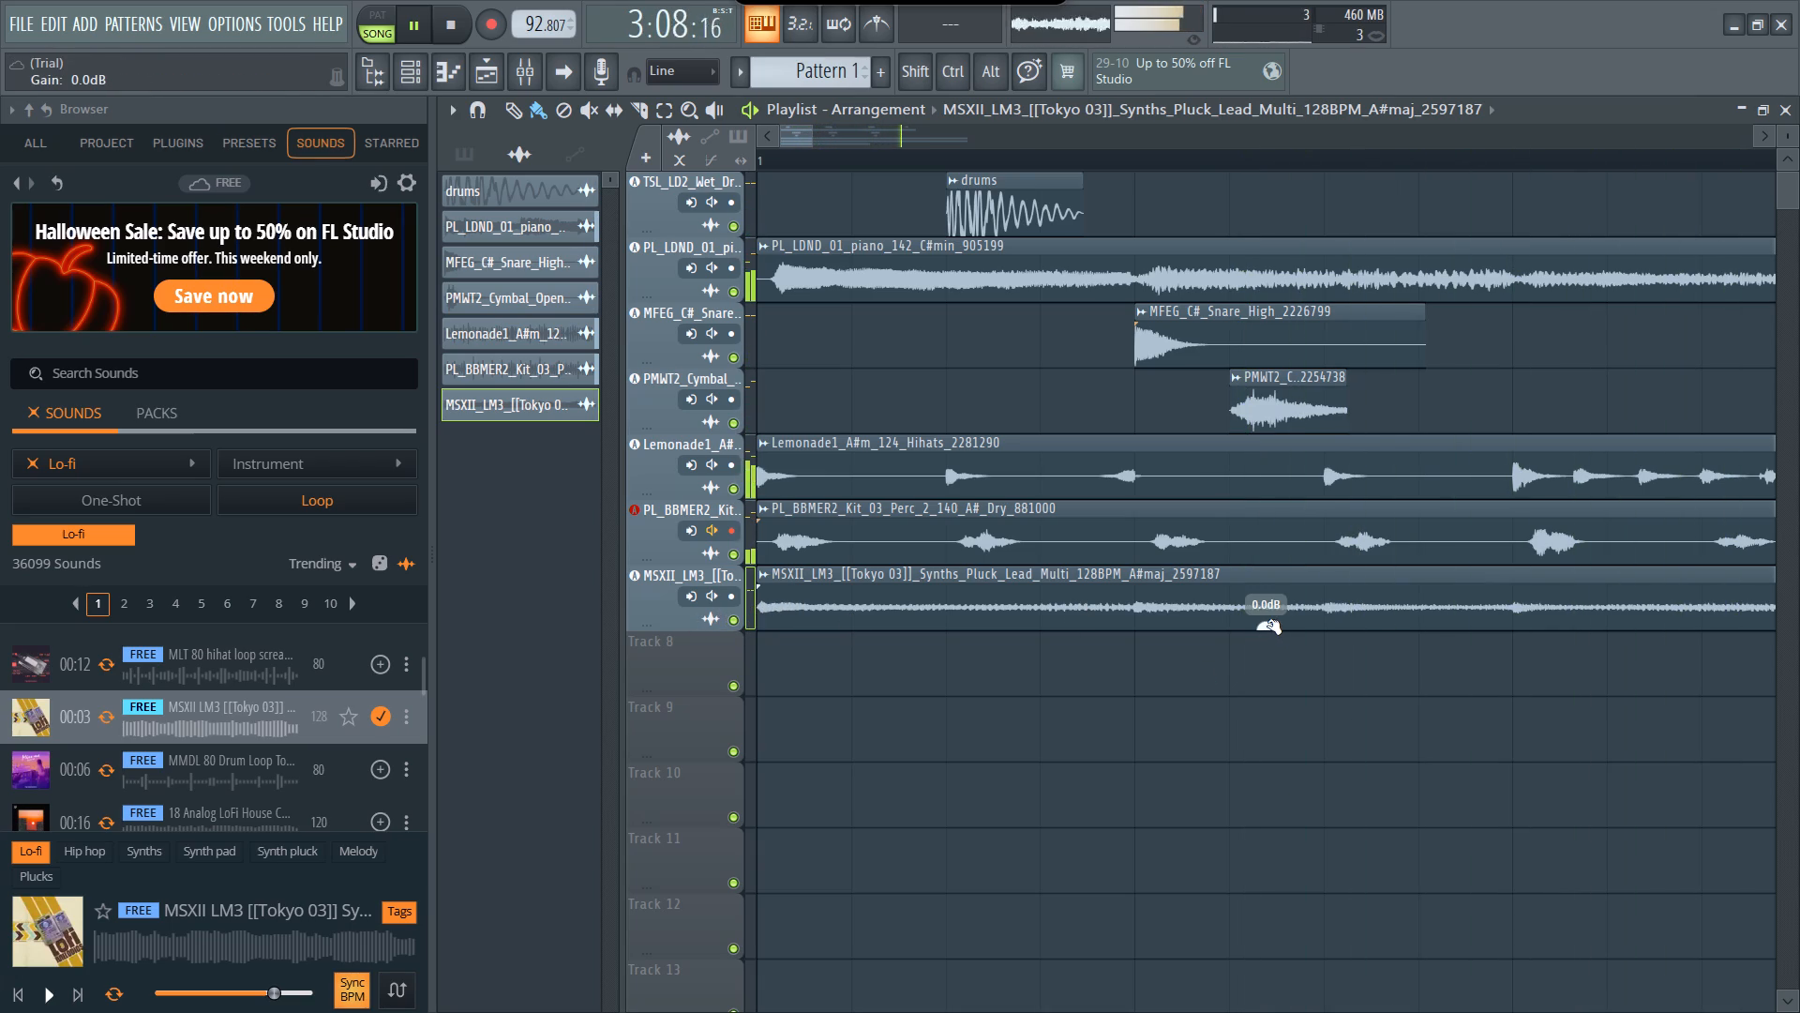
pyautogui.moveTo(1268, 624); pyautogui.dragTo(1263, 580)
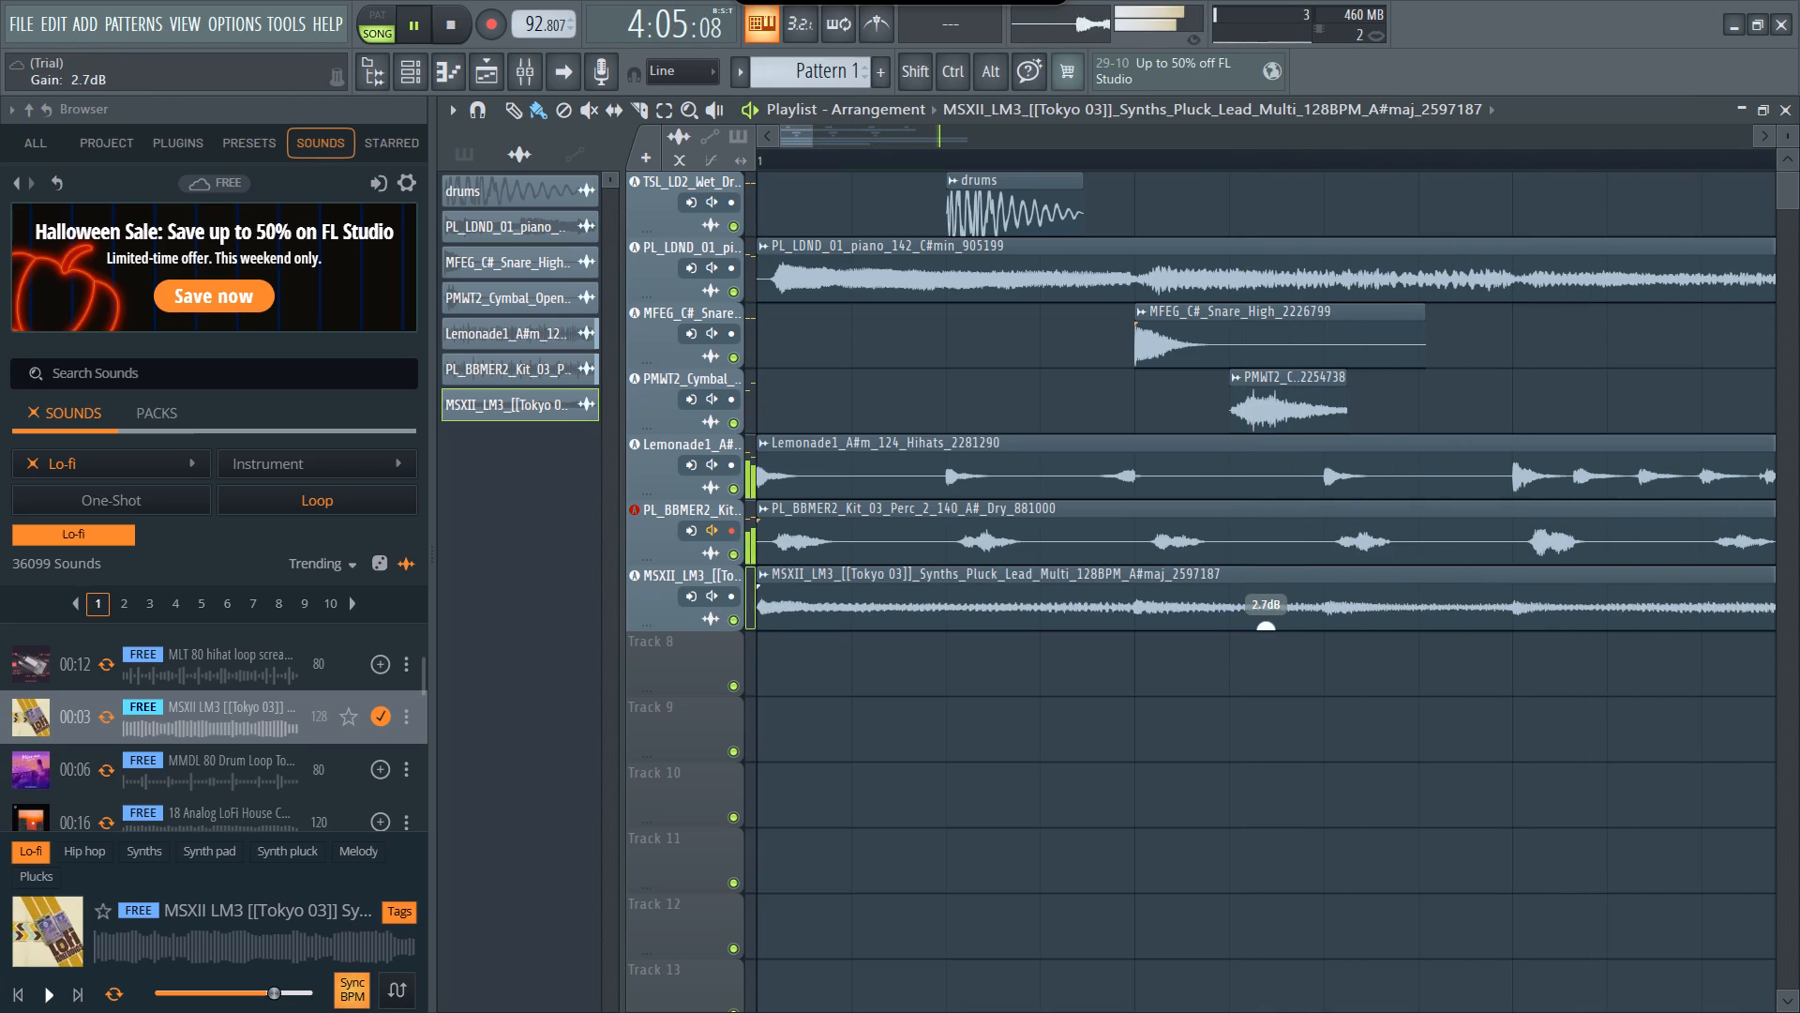
pyautogui.moveTo(1263, 580); pyautogui.dragTo(1259, 570)
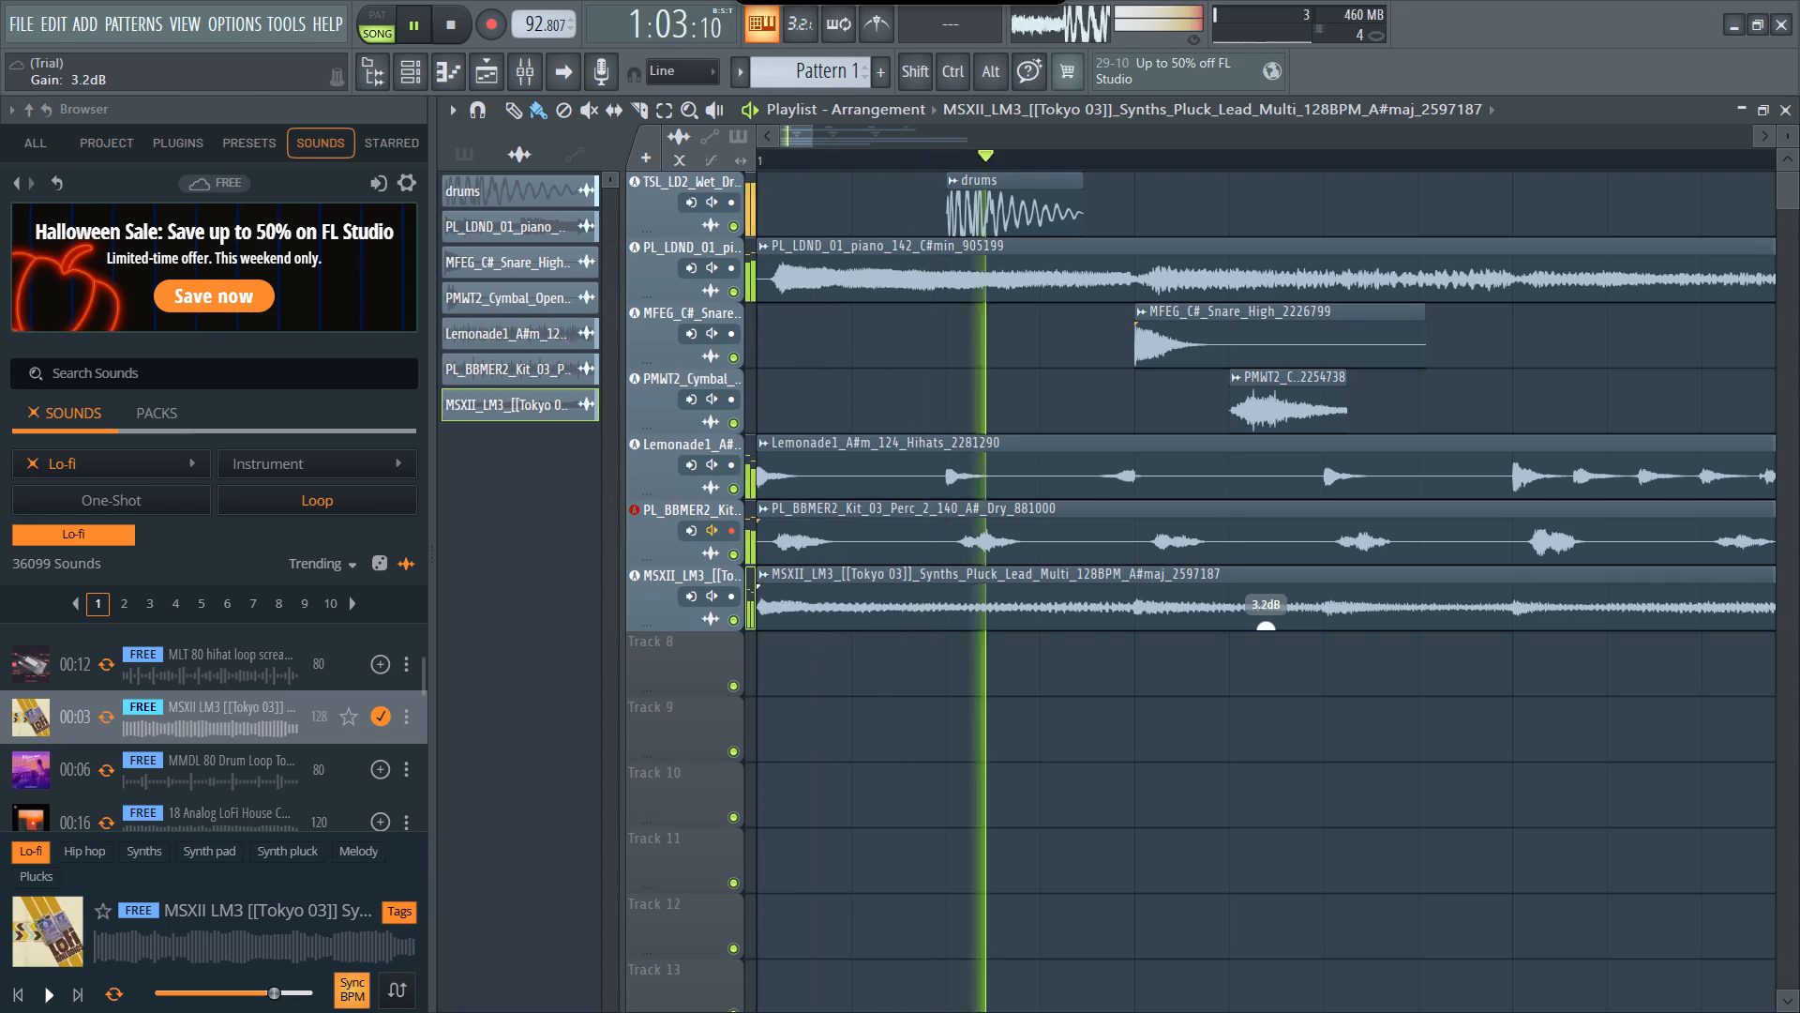
pyautogui.moveTo(1259, 570); pyautogui.dragTo(1239, 465)
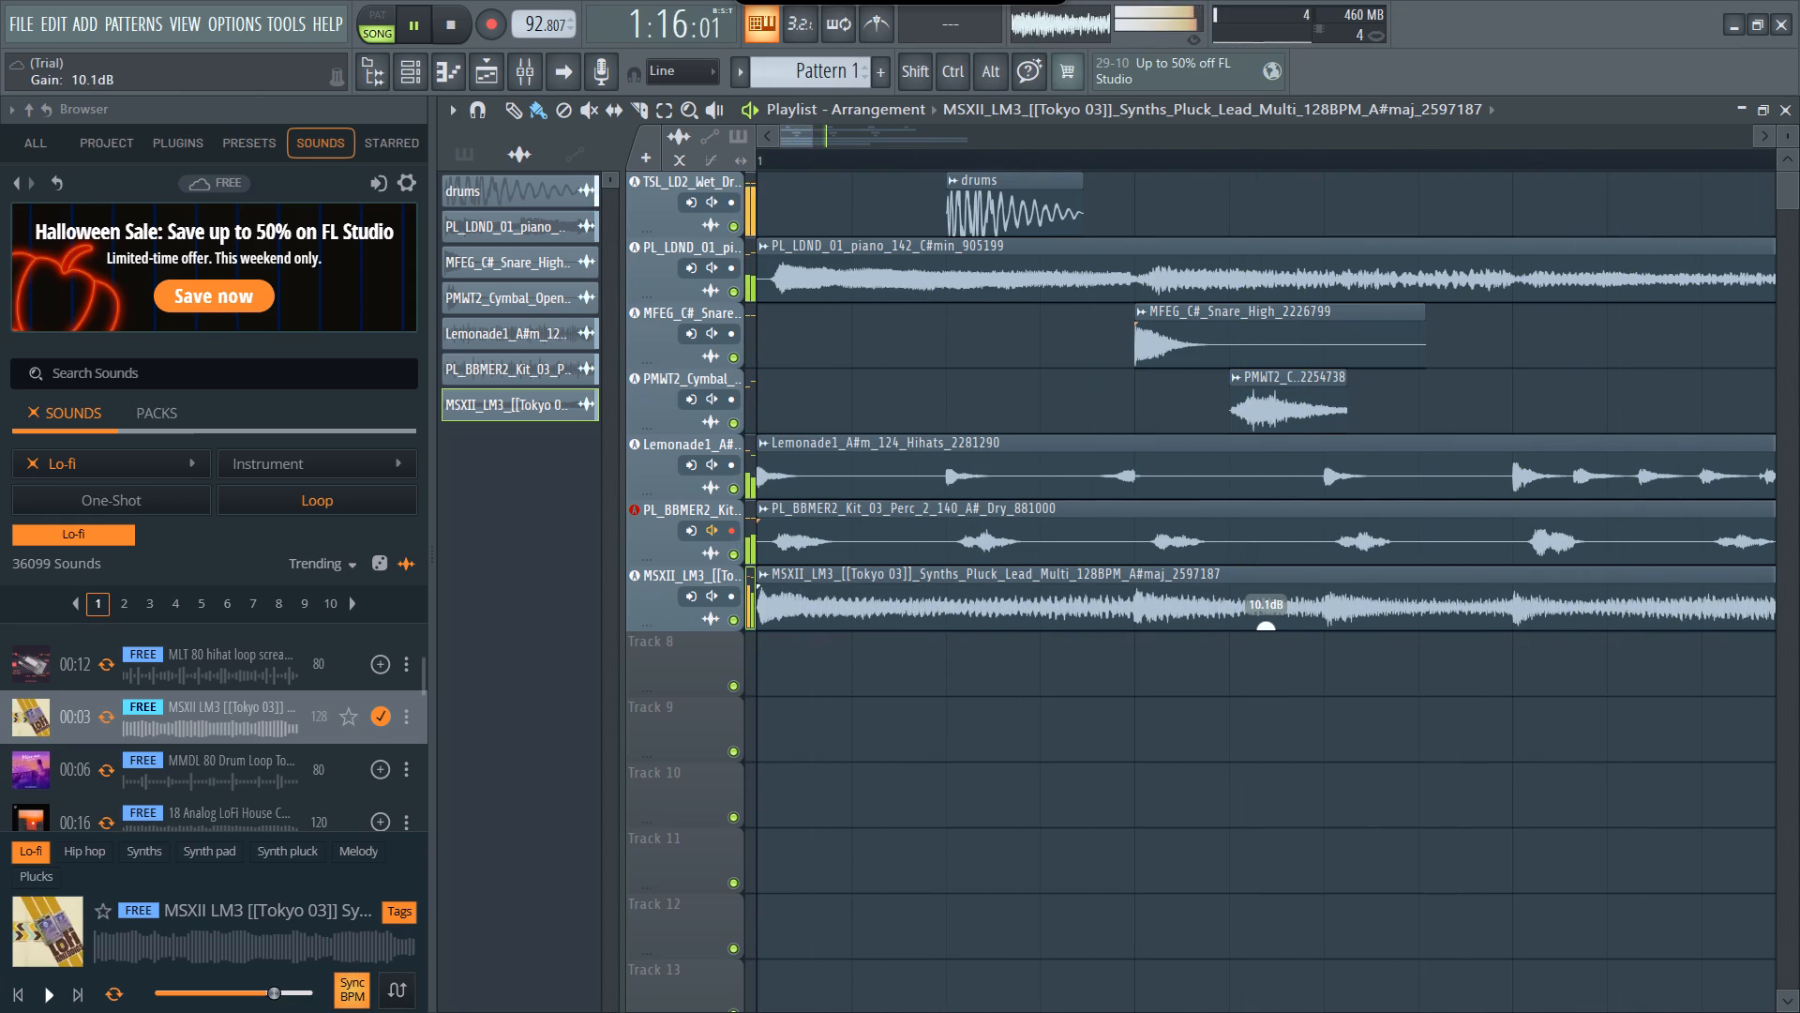
pyautogui.moveTo(1239, 465); pyautogui.dragTo(1241, 470)
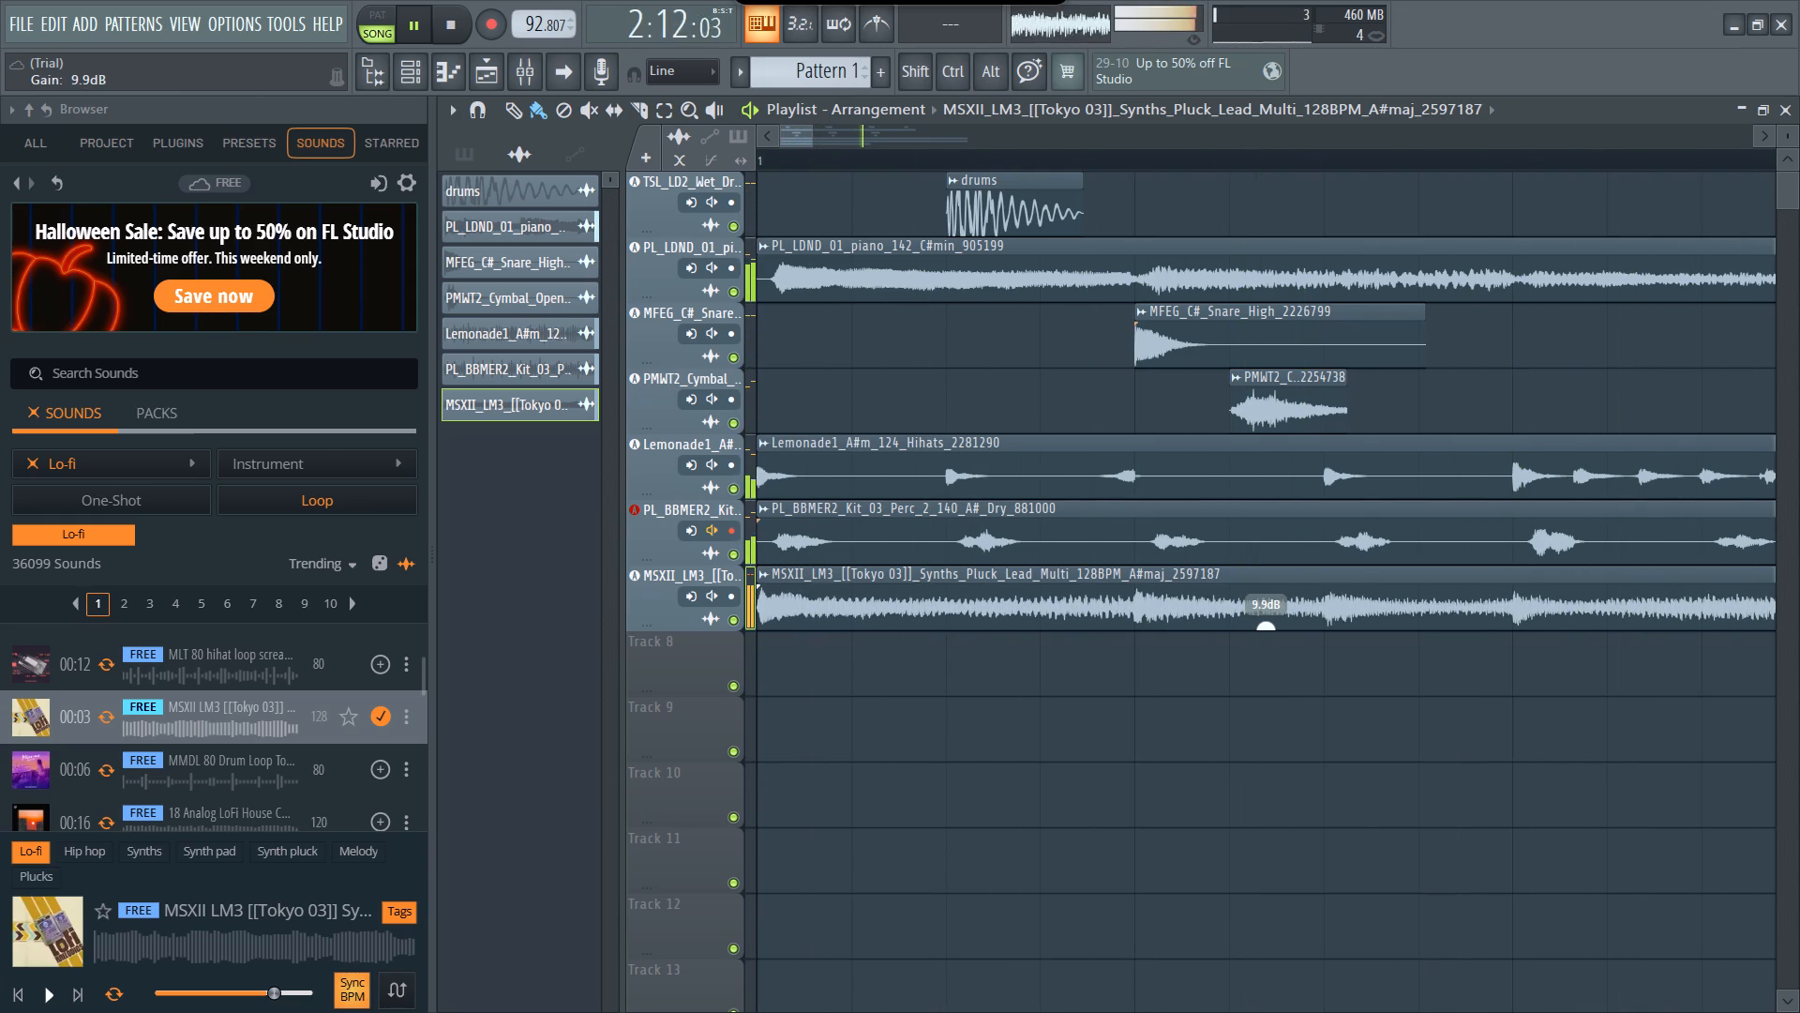
pyautogui.moveTo(1241, 470); pyautogui.dragTo(1252, 486)
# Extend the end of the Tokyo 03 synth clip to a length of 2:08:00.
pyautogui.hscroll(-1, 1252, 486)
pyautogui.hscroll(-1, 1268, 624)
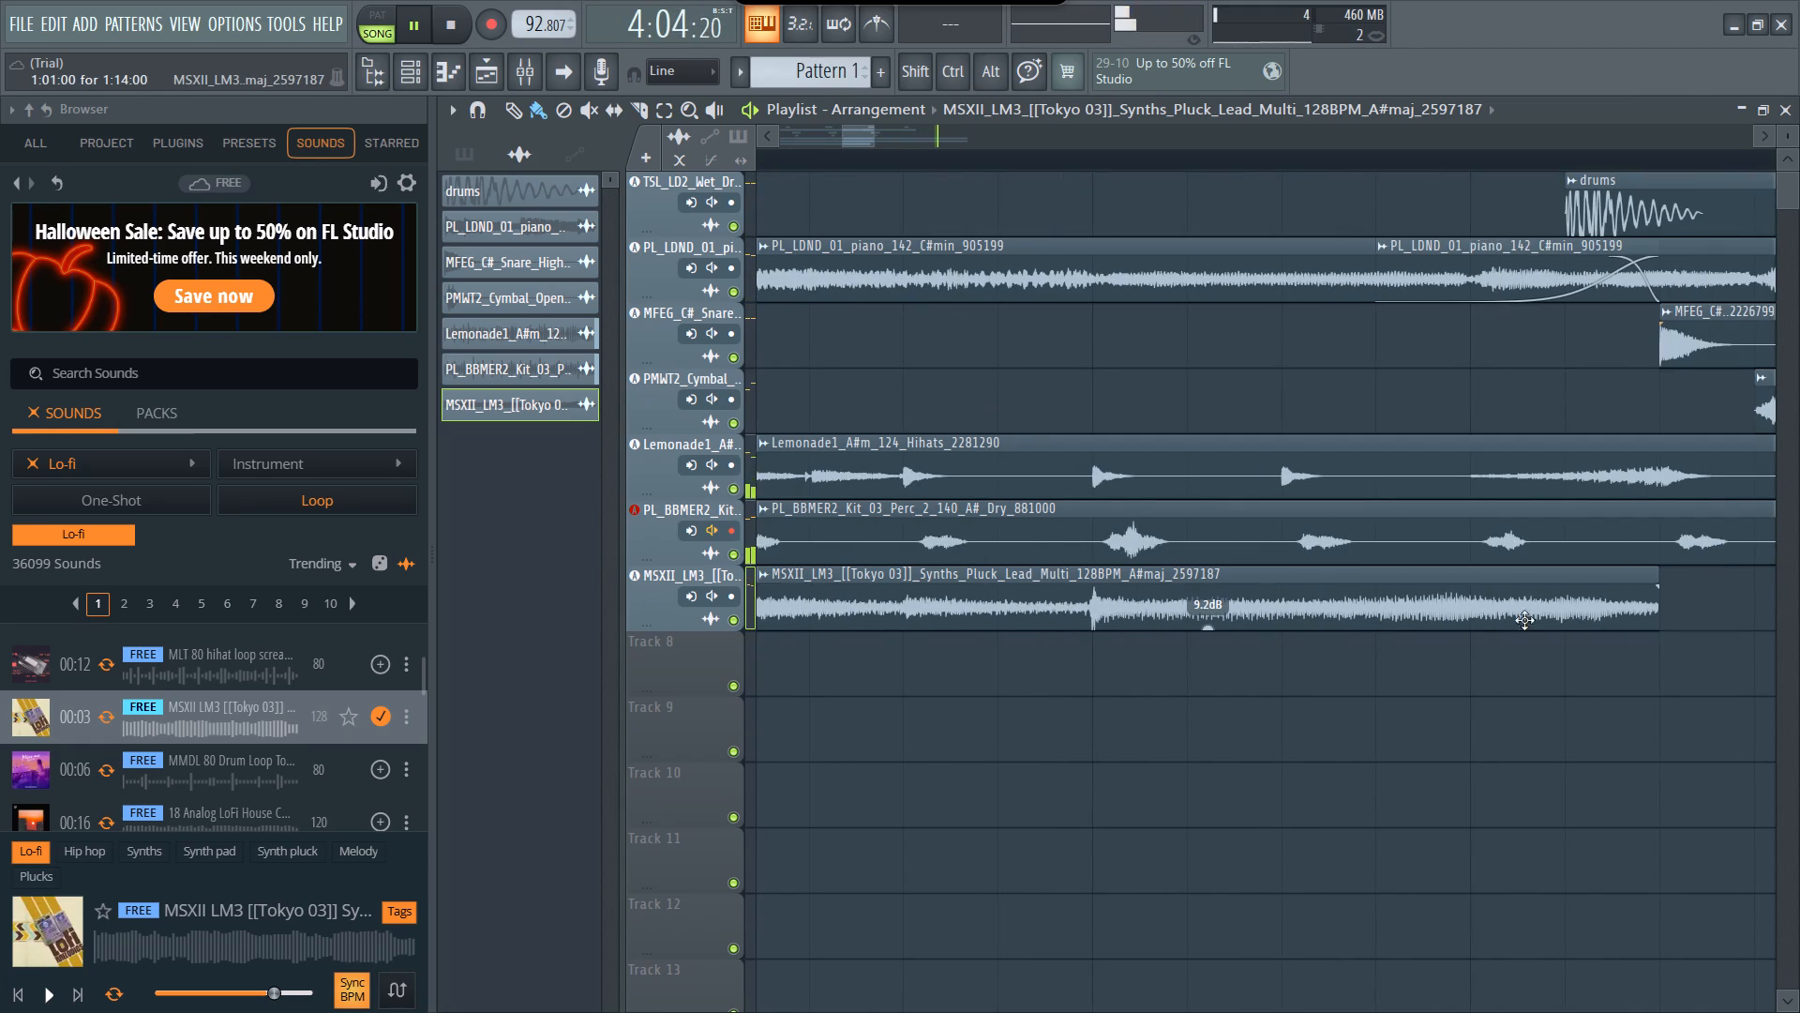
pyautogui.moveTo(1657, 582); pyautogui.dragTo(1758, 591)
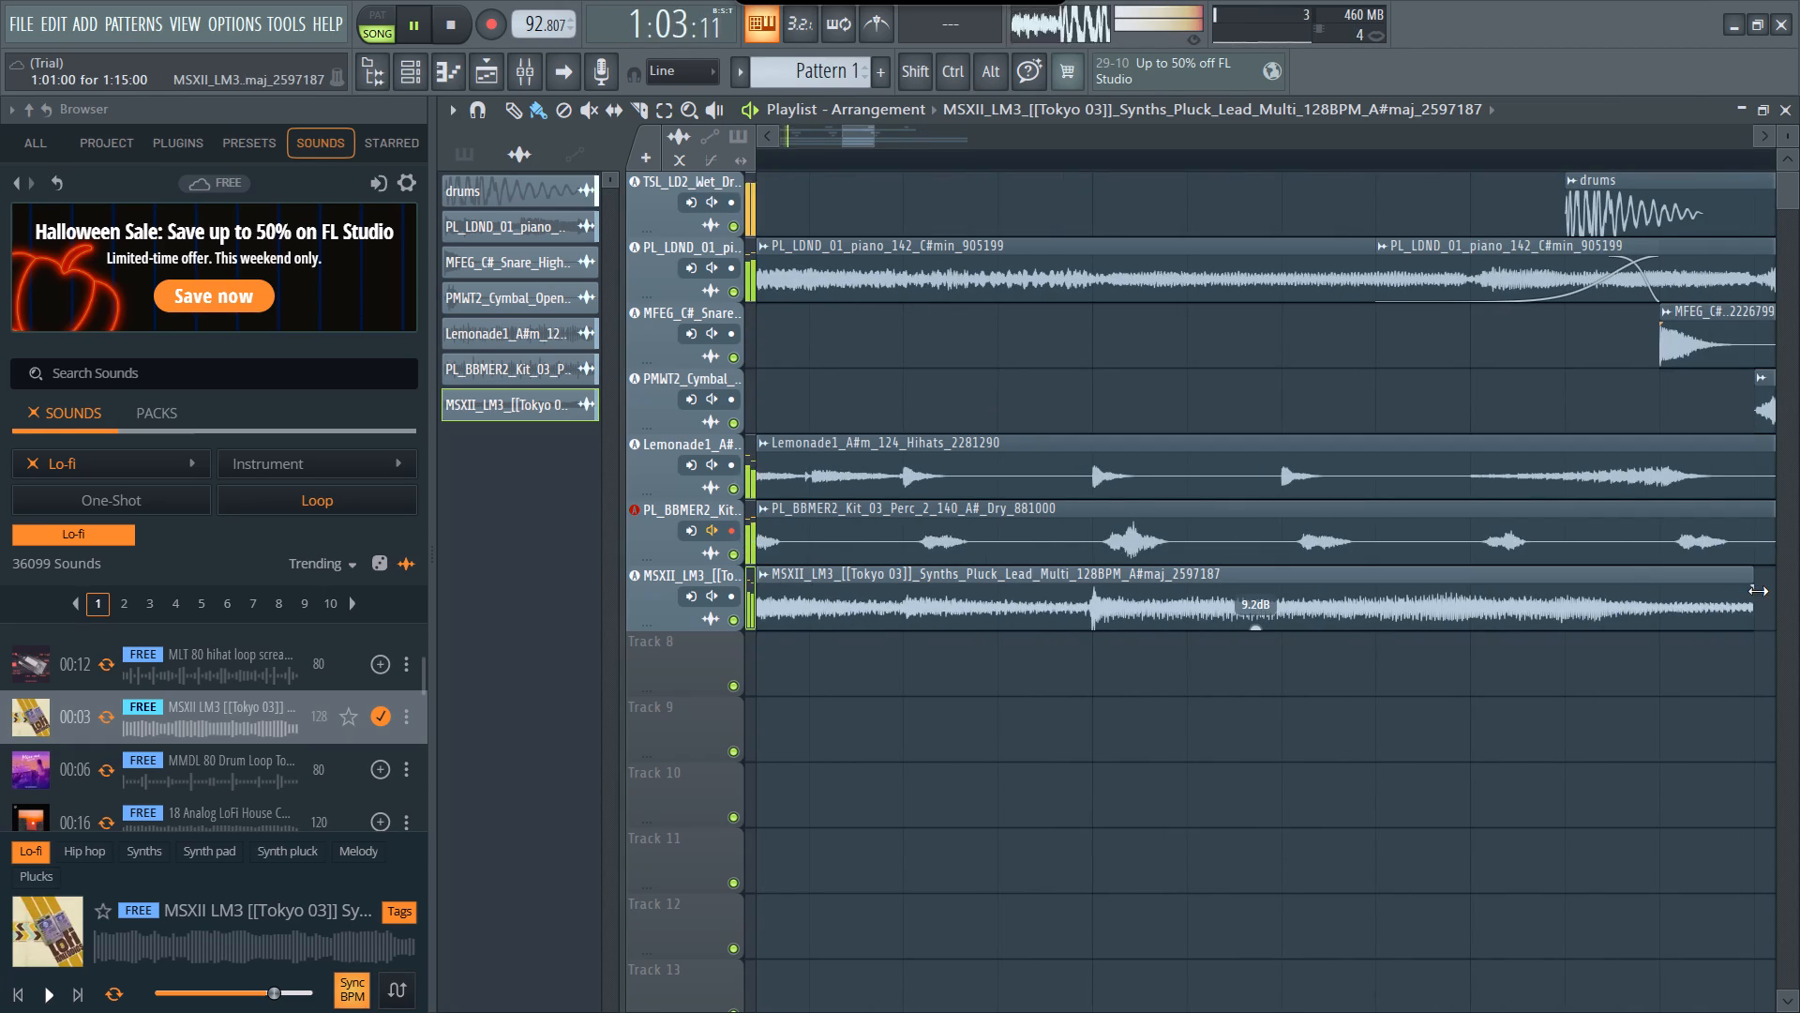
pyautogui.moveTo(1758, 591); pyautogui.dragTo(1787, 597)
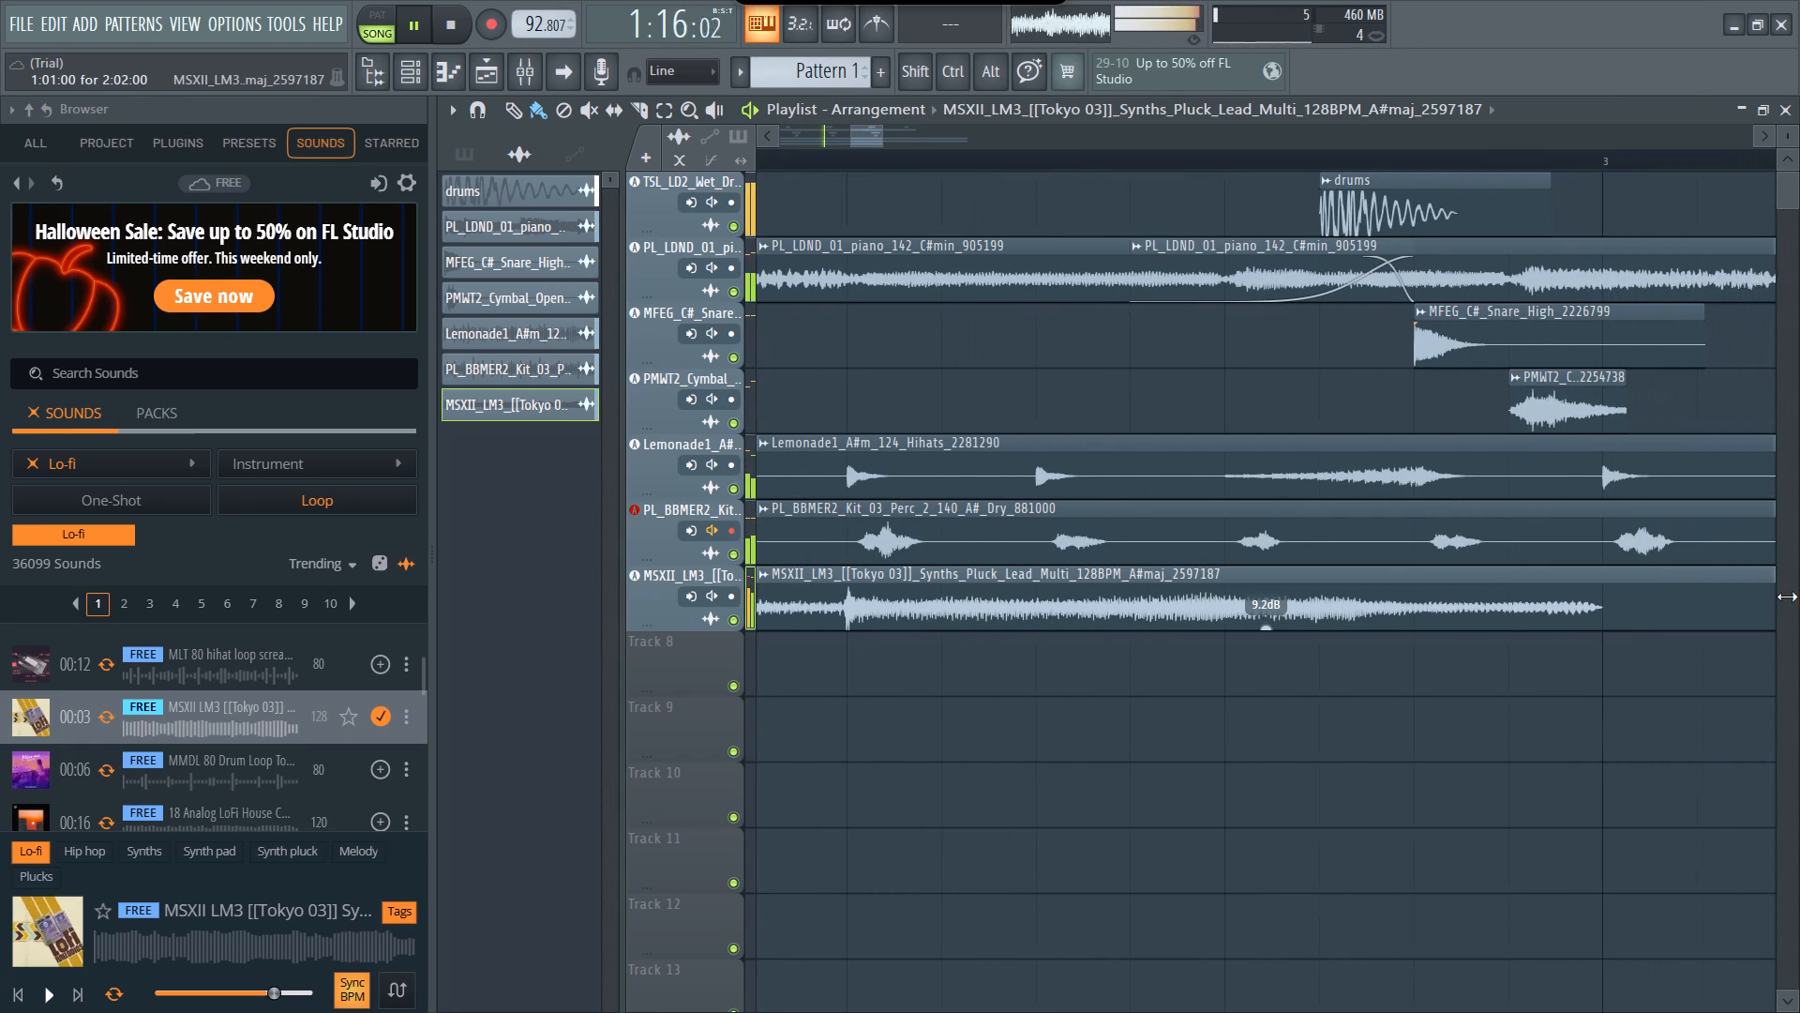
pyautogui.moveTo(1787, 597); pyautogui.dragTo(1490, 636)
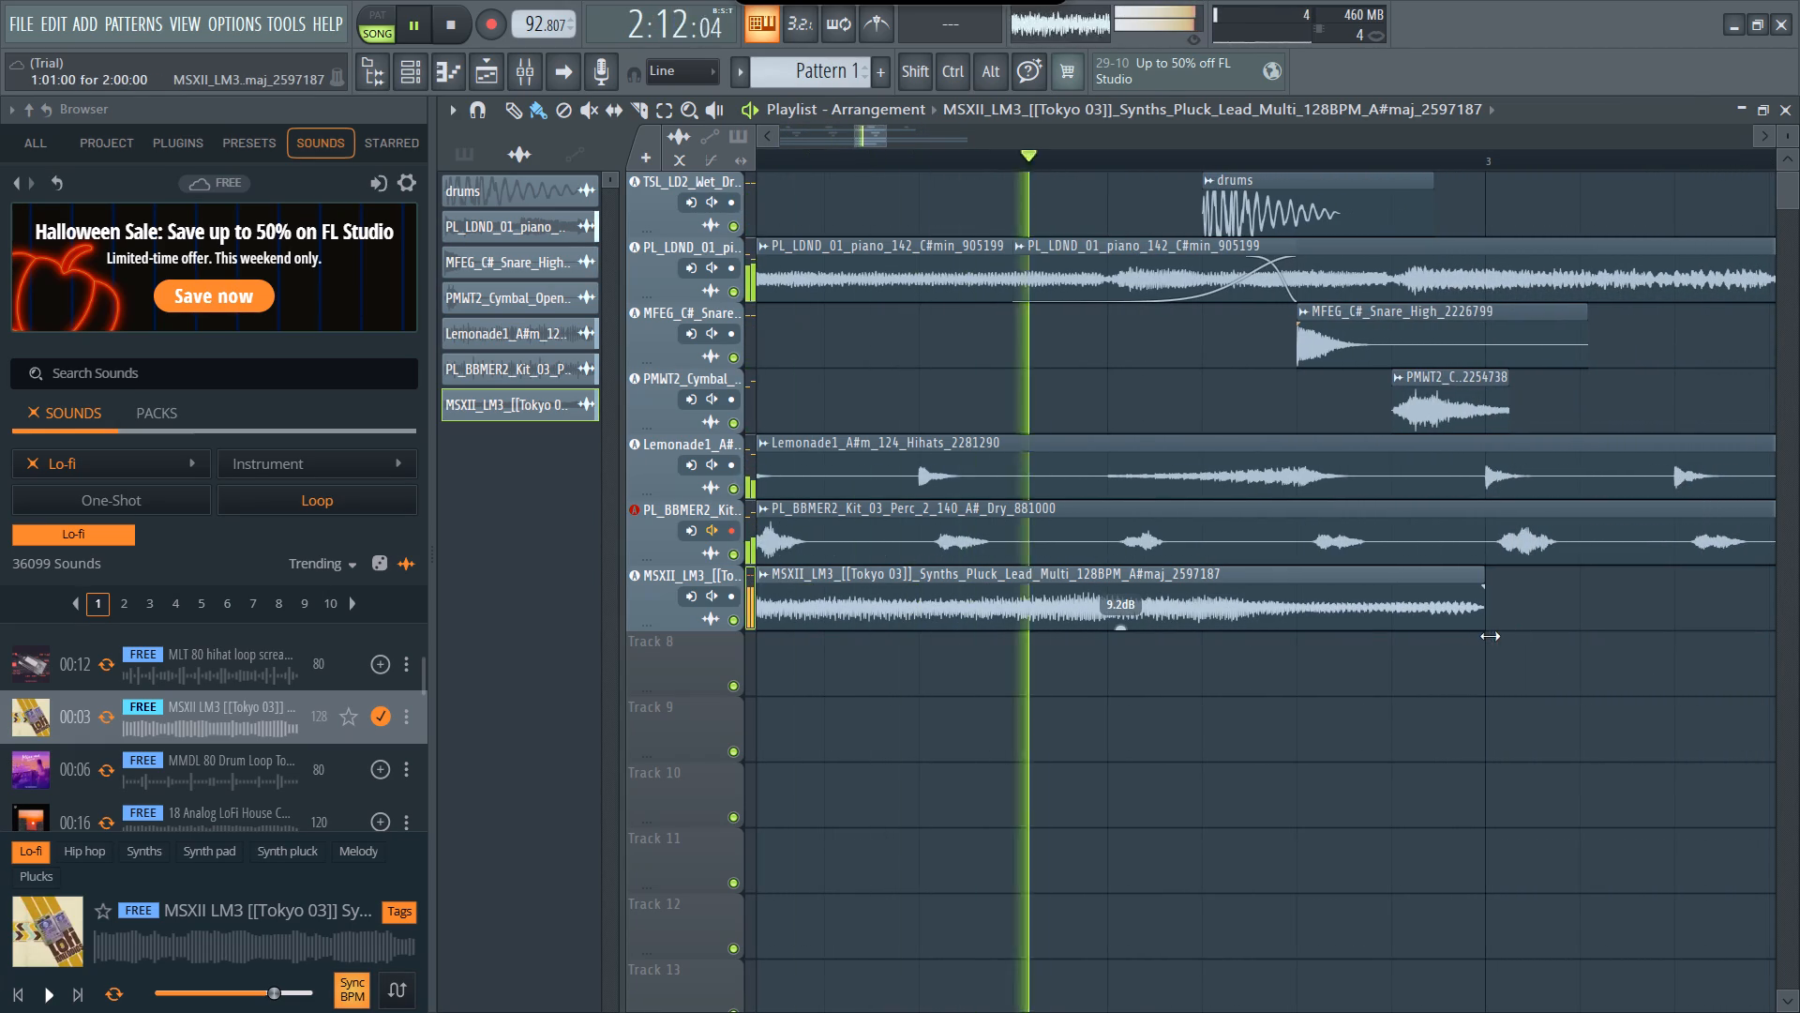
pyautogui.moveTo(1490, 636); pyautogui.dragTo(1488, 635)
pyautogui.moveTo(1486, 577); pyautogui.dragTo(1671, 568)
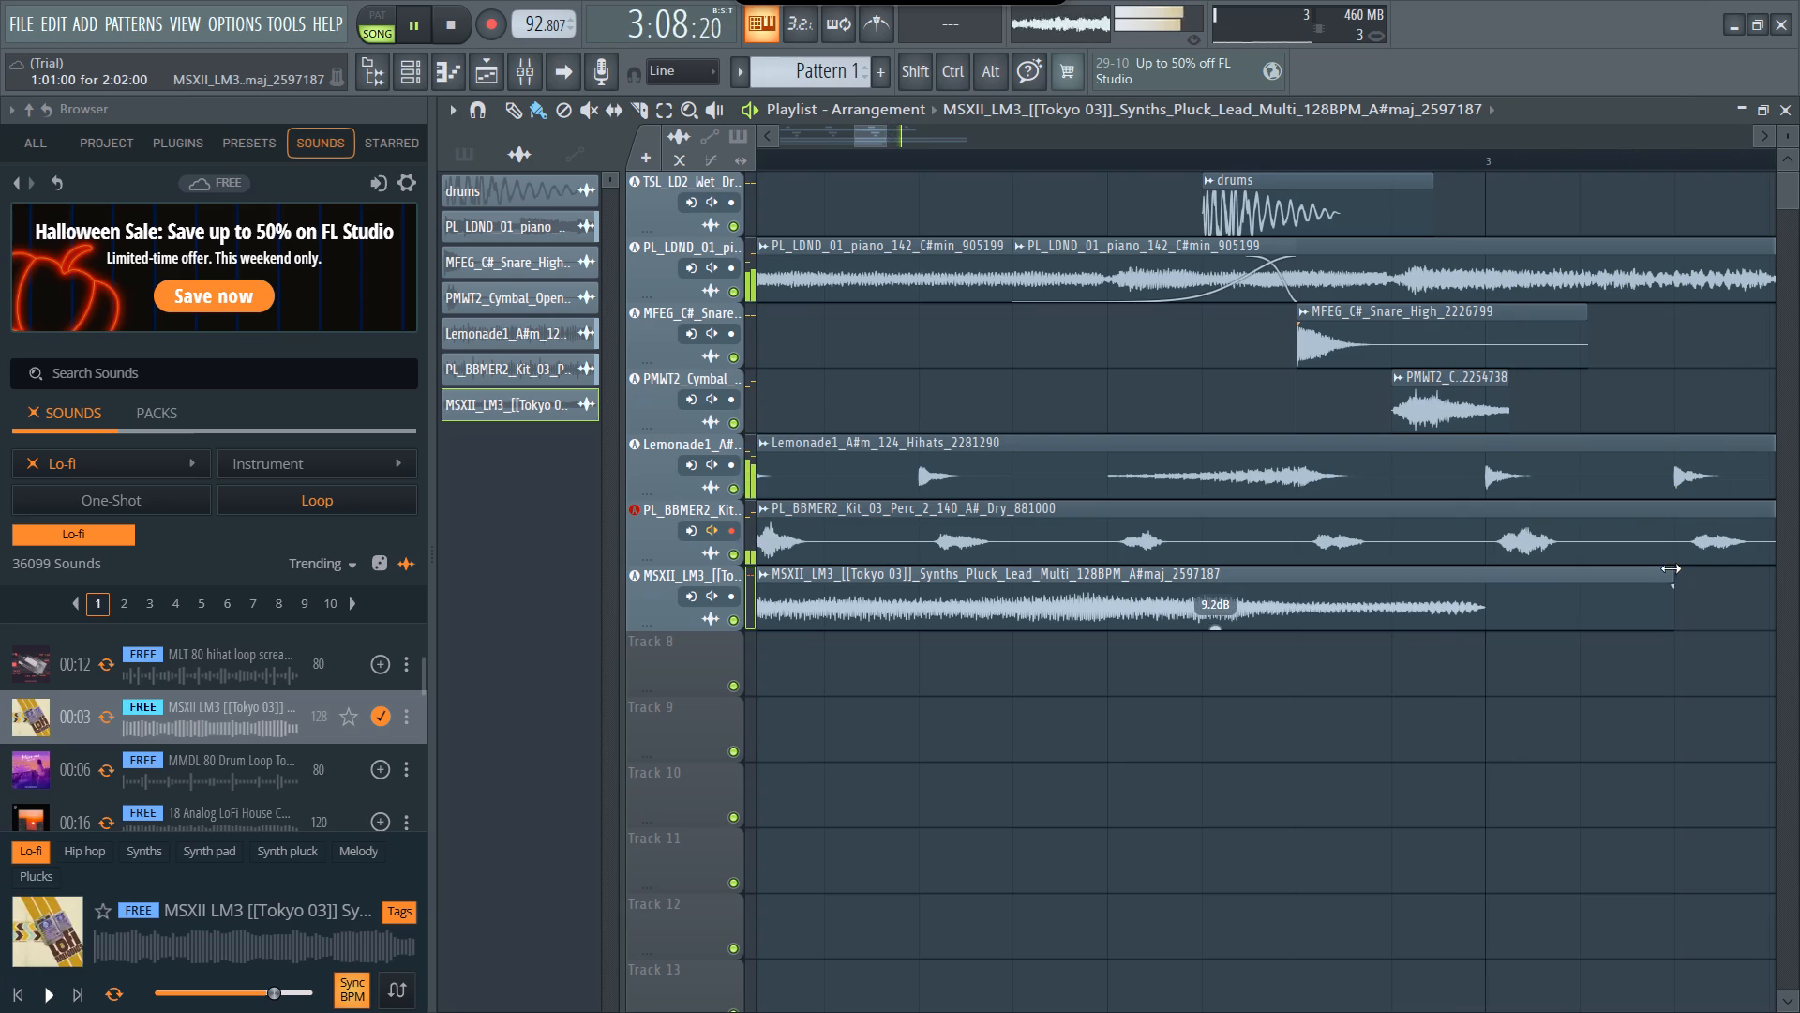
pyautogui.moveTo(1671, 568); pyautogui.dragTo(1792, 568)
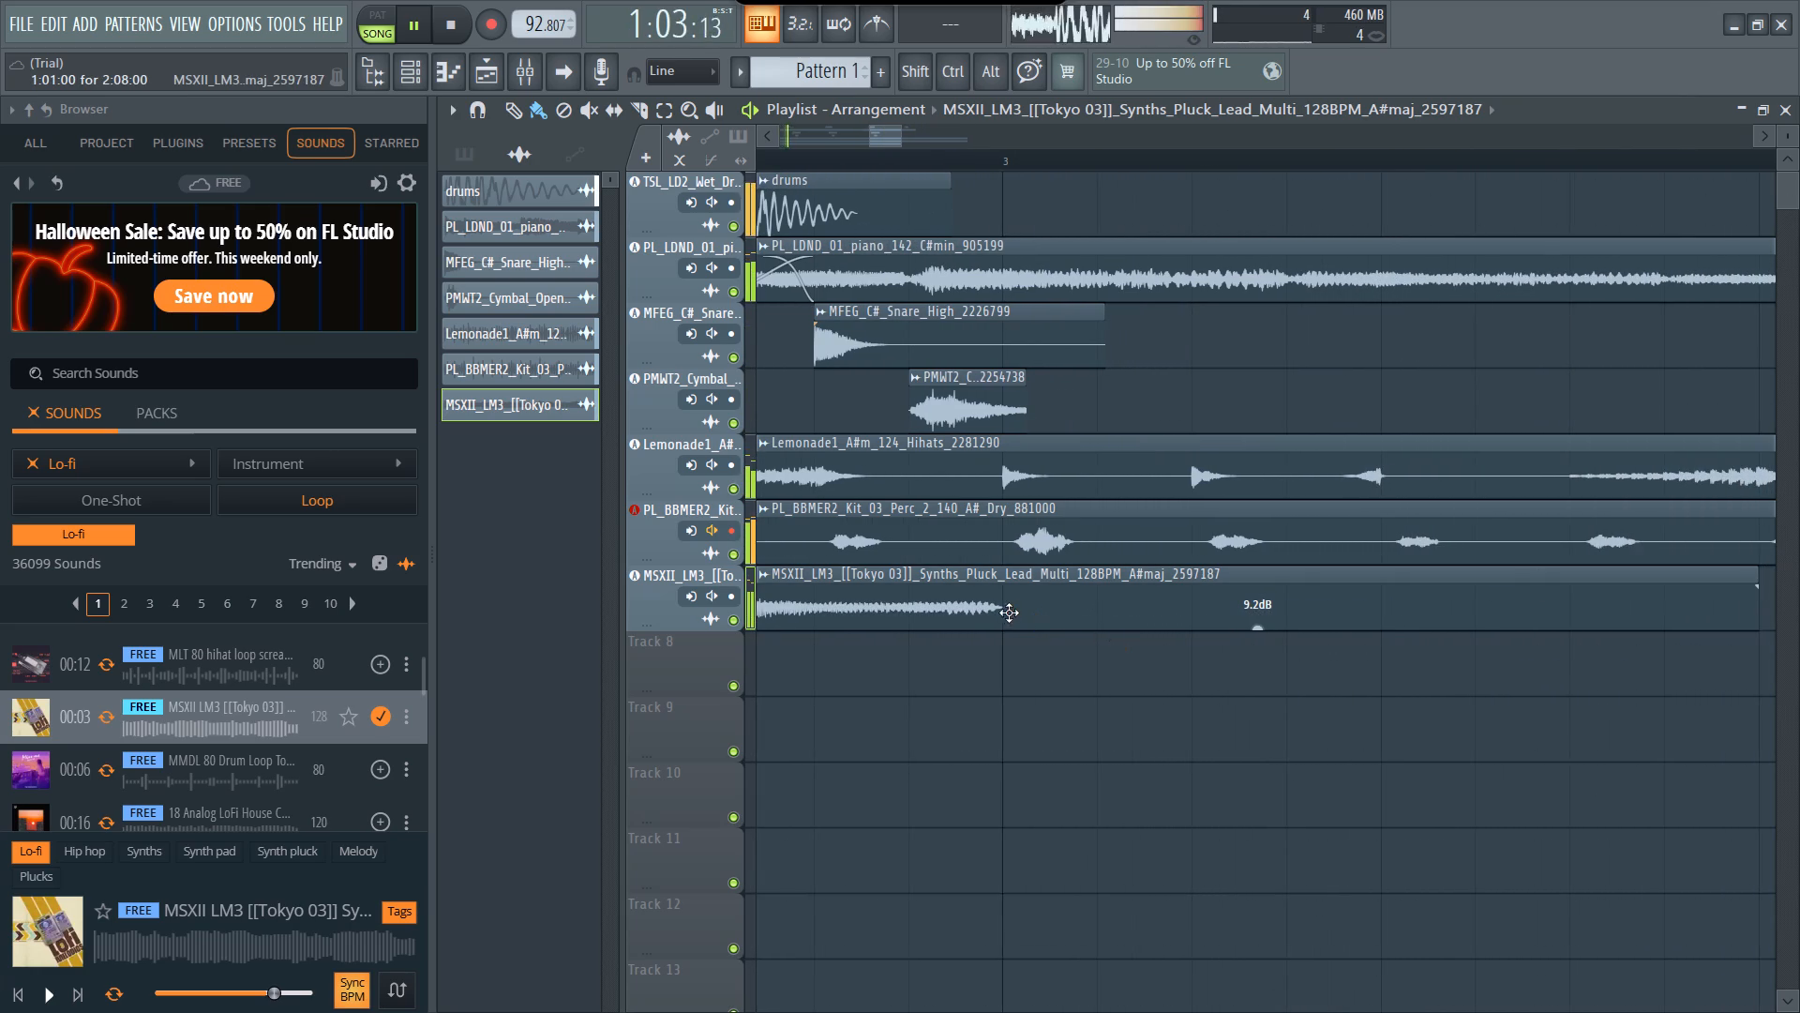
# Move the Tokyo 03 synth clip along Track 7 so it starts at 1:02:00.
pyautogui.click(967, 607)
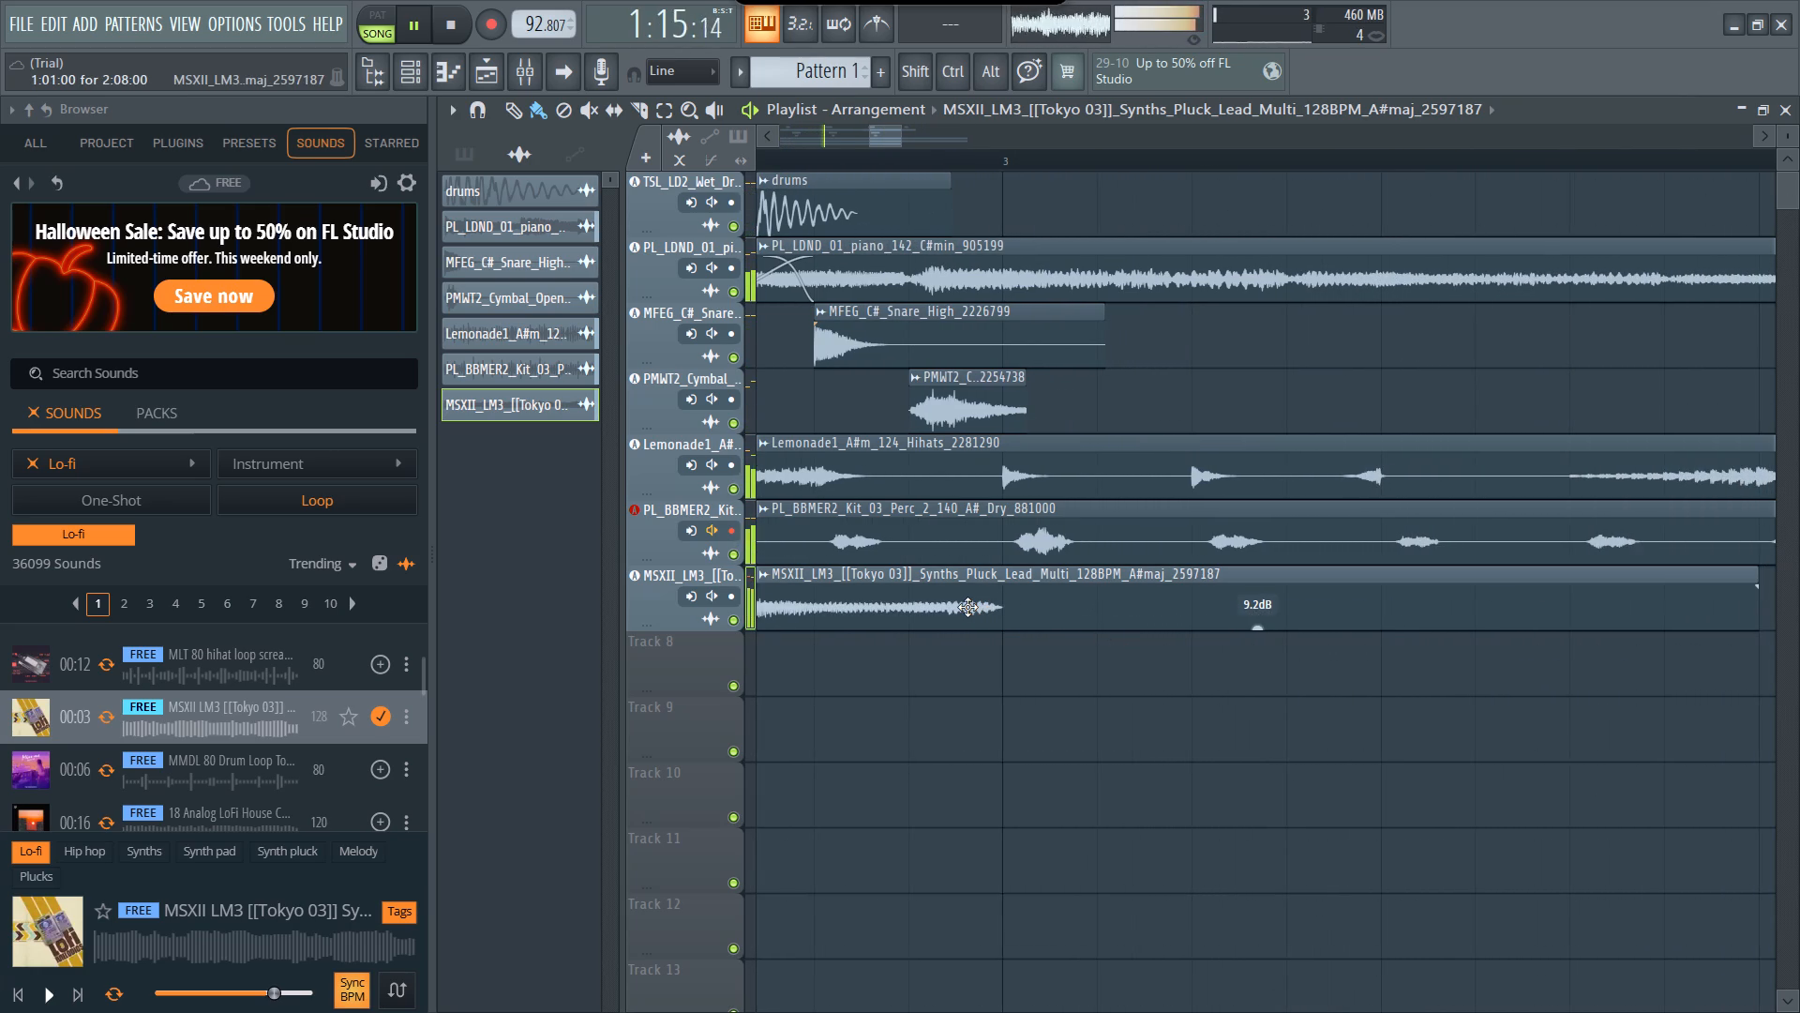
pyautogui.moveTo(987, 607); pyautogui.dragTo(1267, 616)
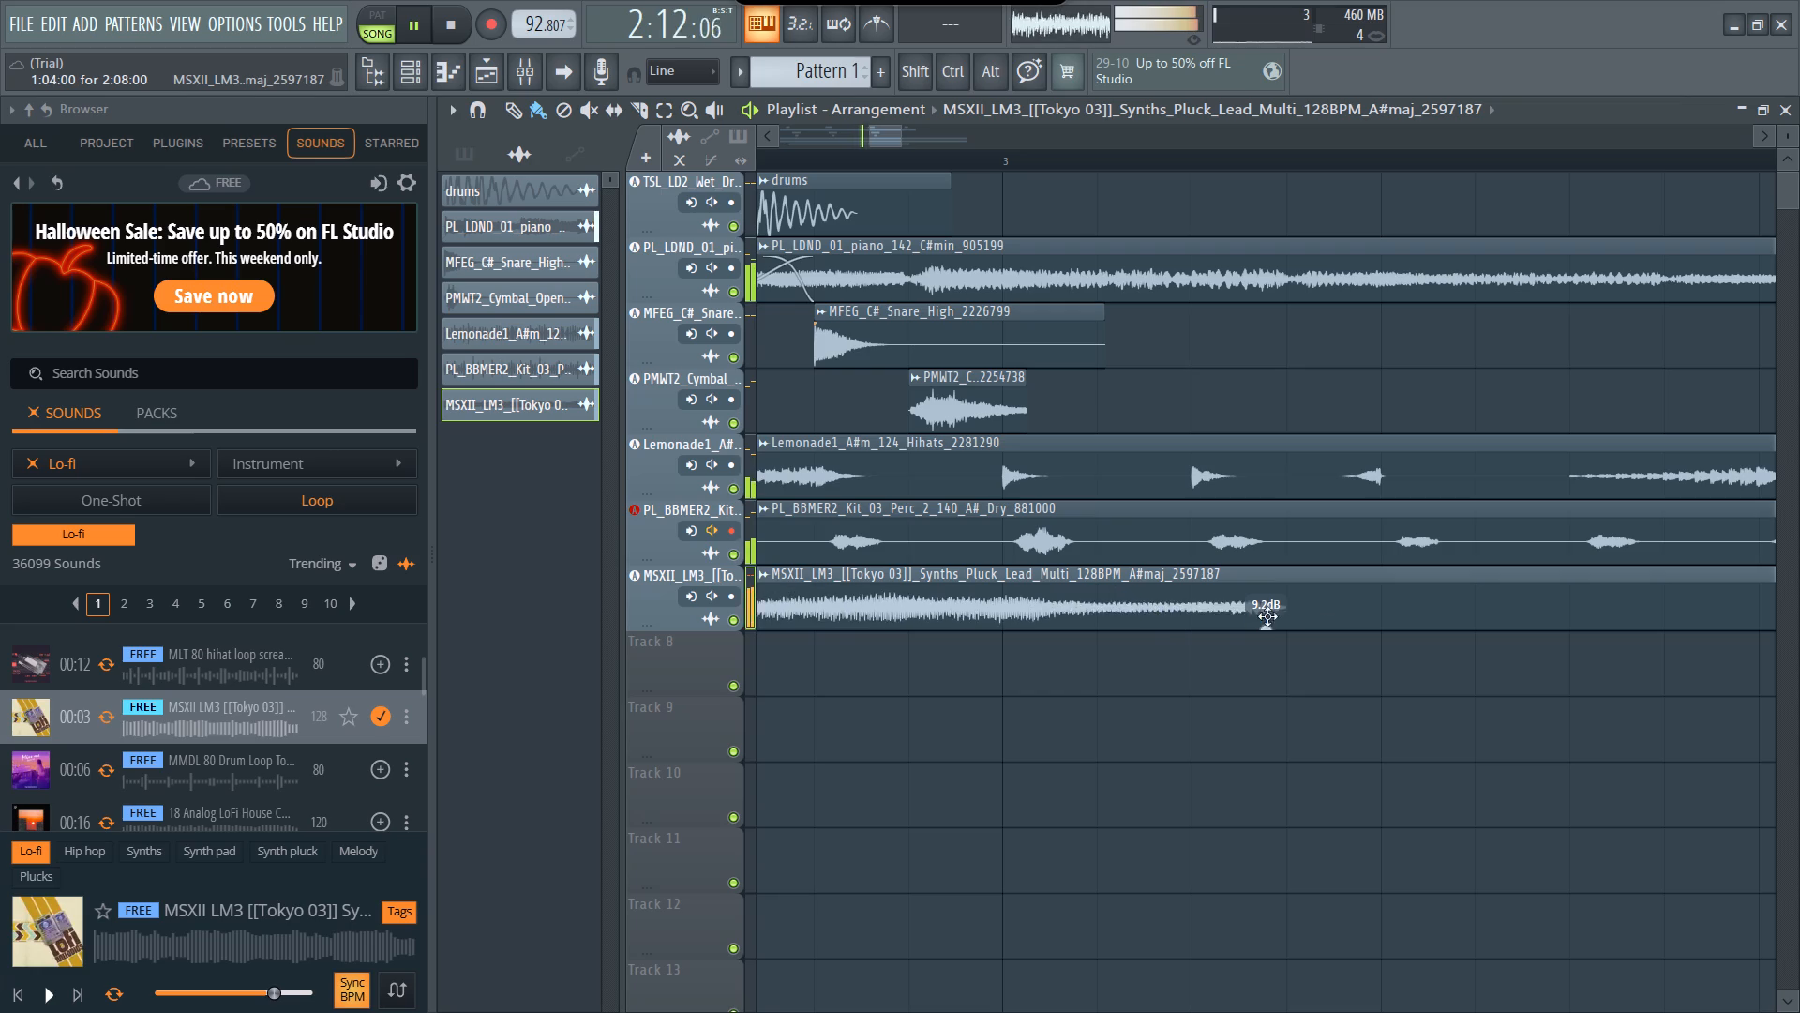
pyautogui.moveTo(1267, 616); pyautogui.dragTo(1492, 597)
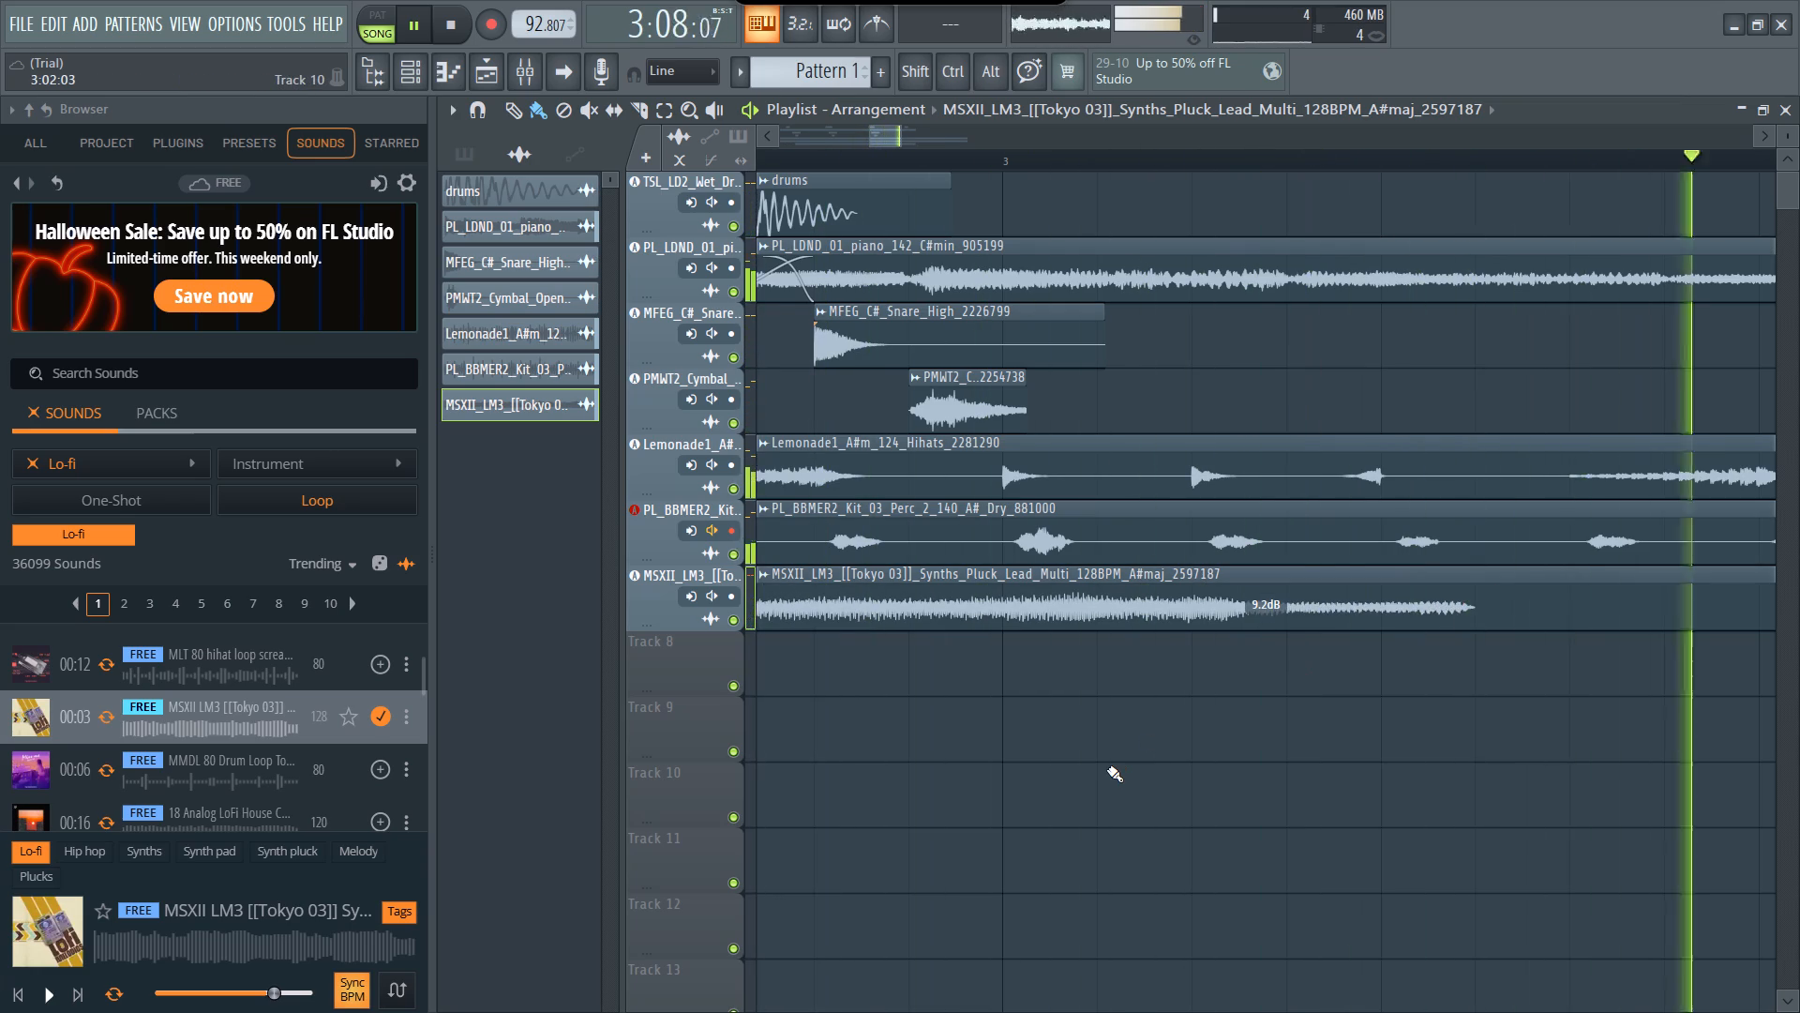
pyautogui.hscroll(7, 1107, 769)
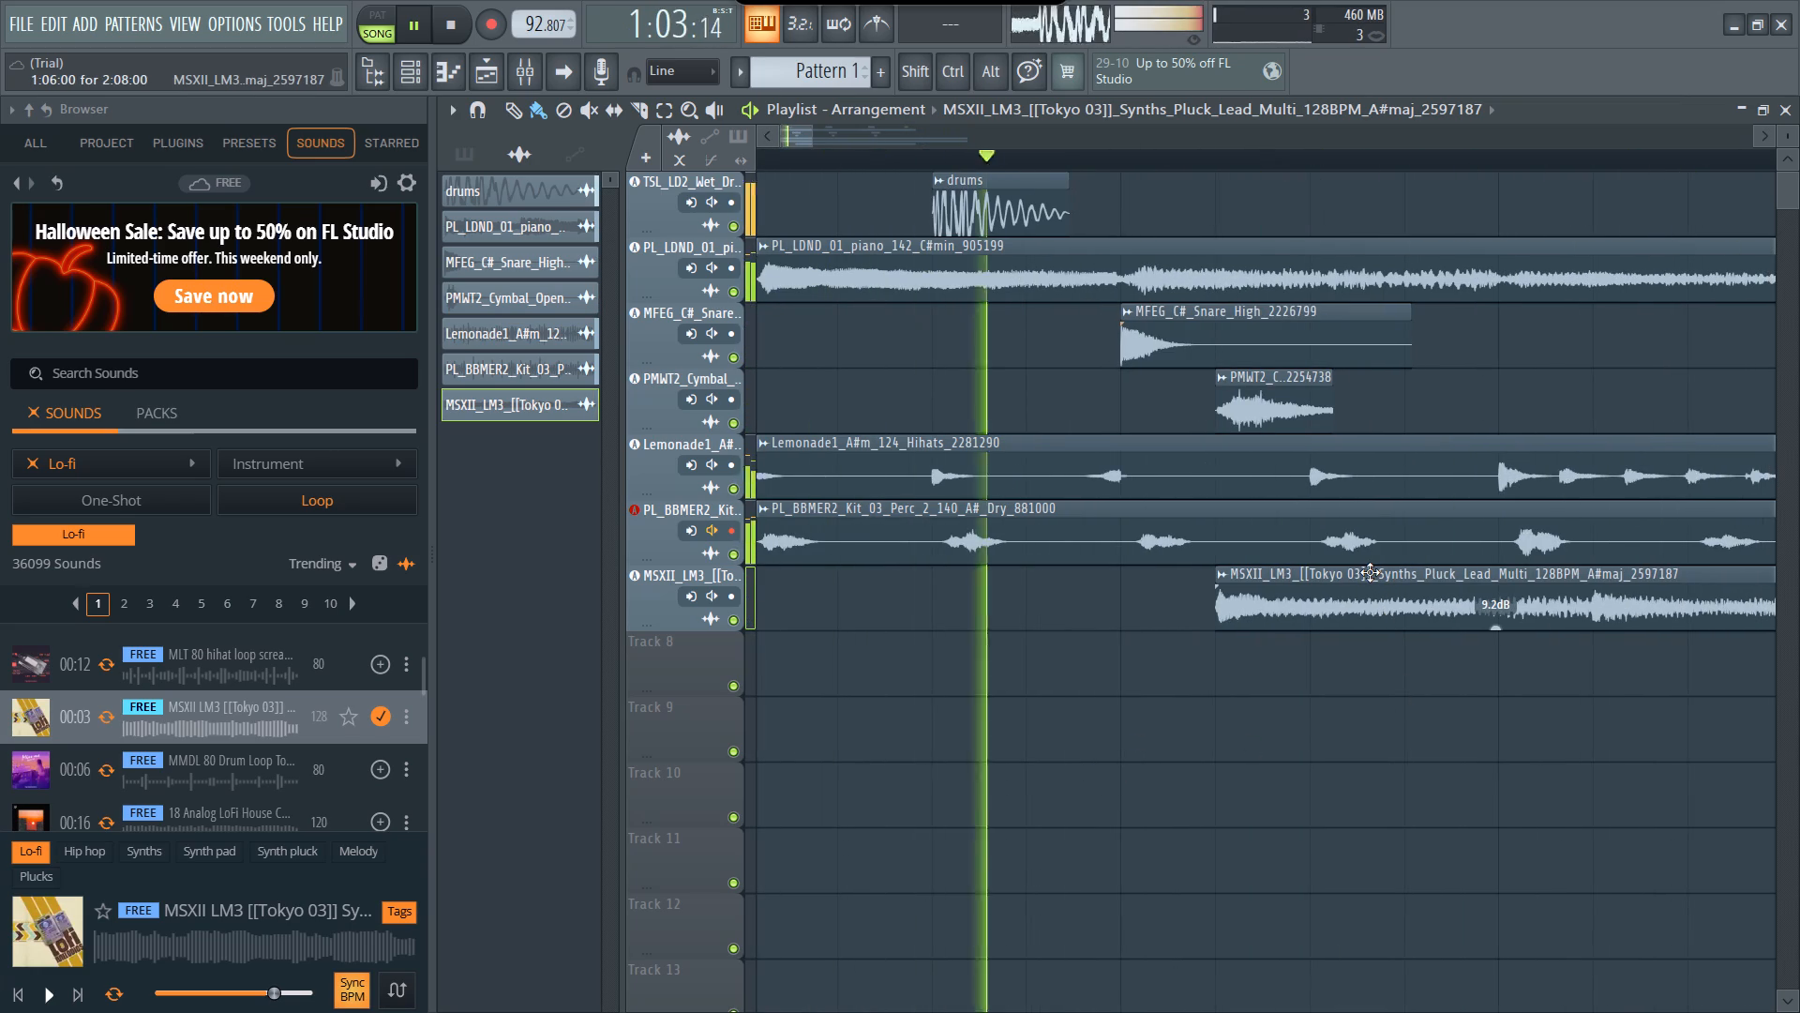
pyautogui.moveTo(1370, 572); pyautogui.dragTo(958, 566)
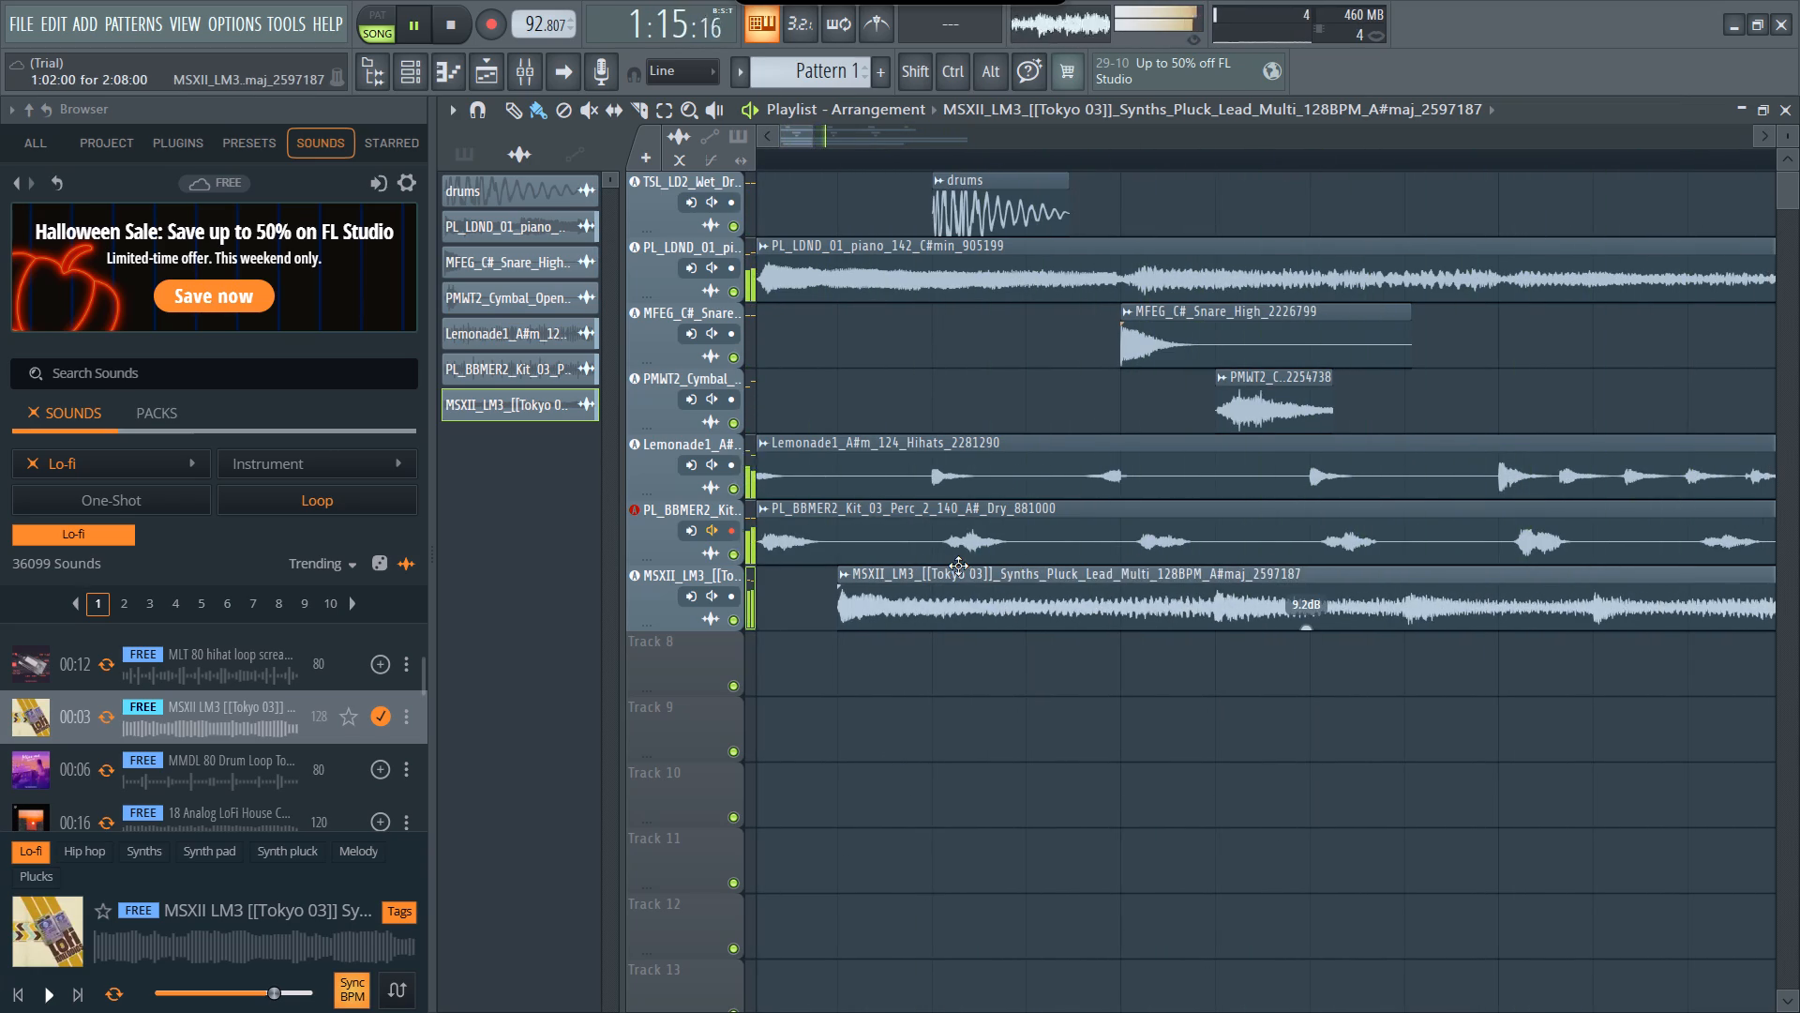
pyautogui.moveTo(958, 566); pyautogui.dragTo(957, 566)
# Shorten the Tokyo 03 synth clip from its end to a length of 0:09:00.
pyautogui.hscroll(-1, 1180, 773)
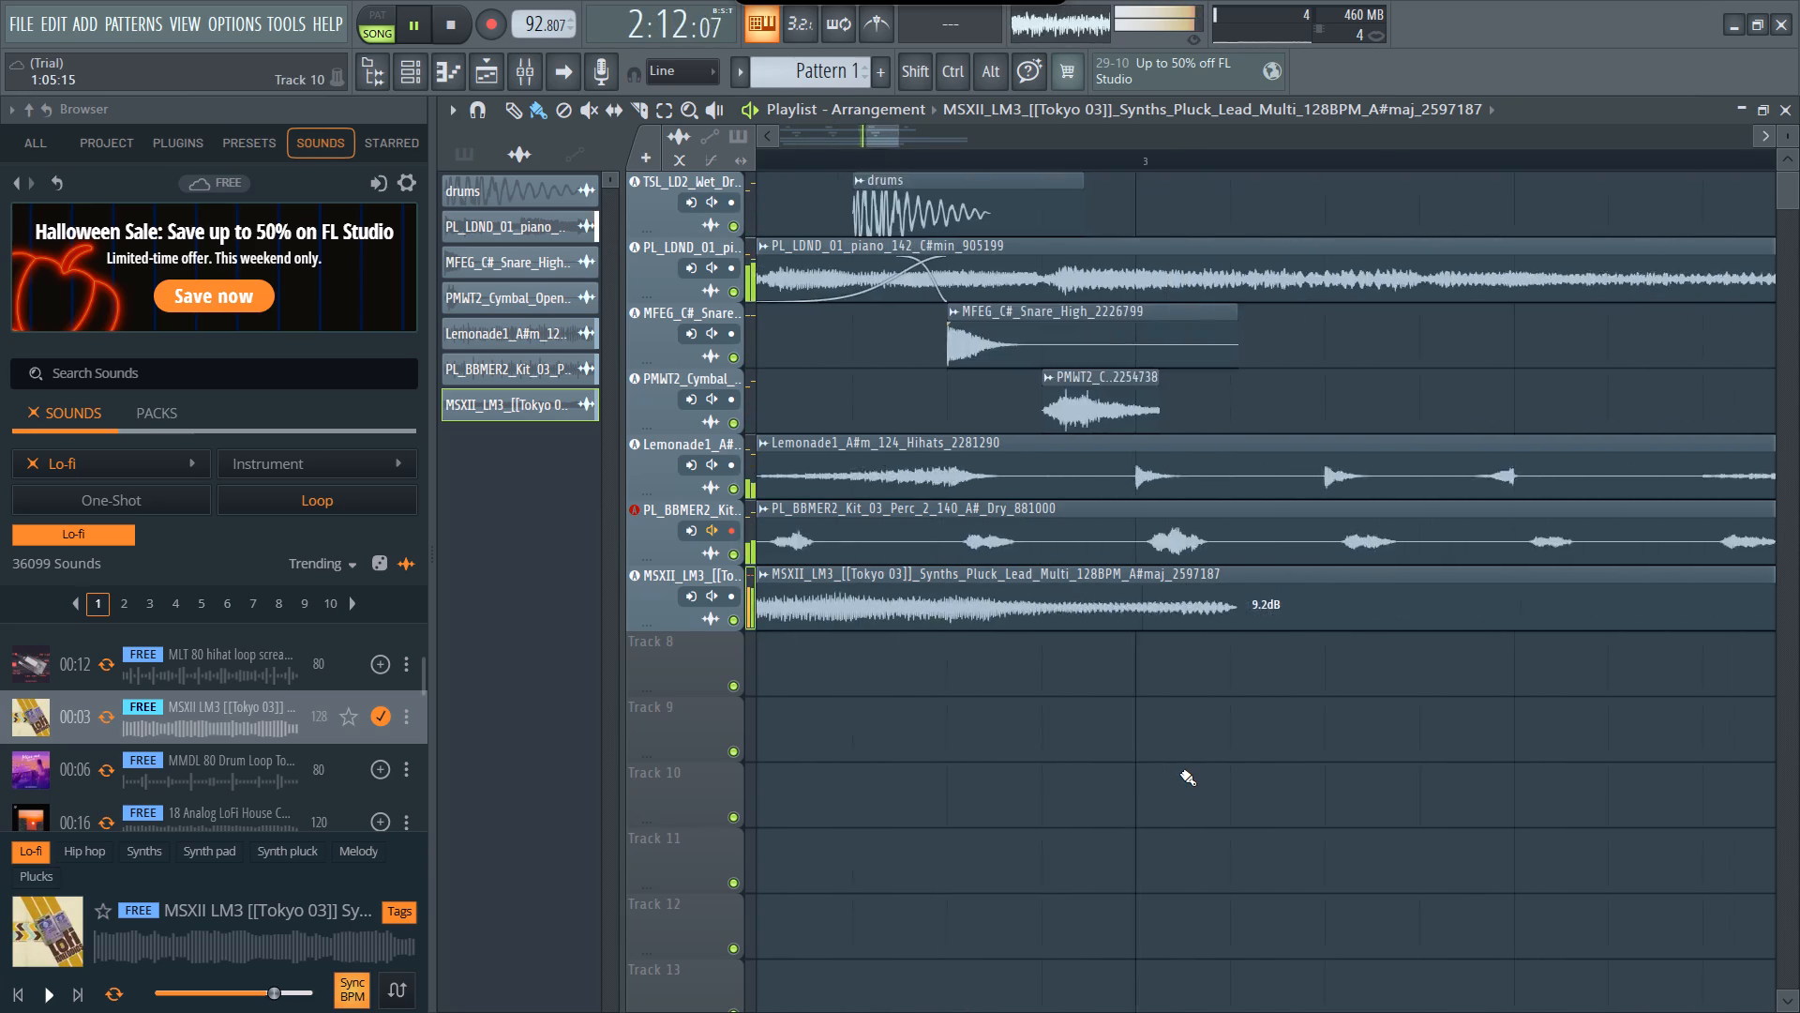
pyautogui.hscroll(-1, 1180, 773)
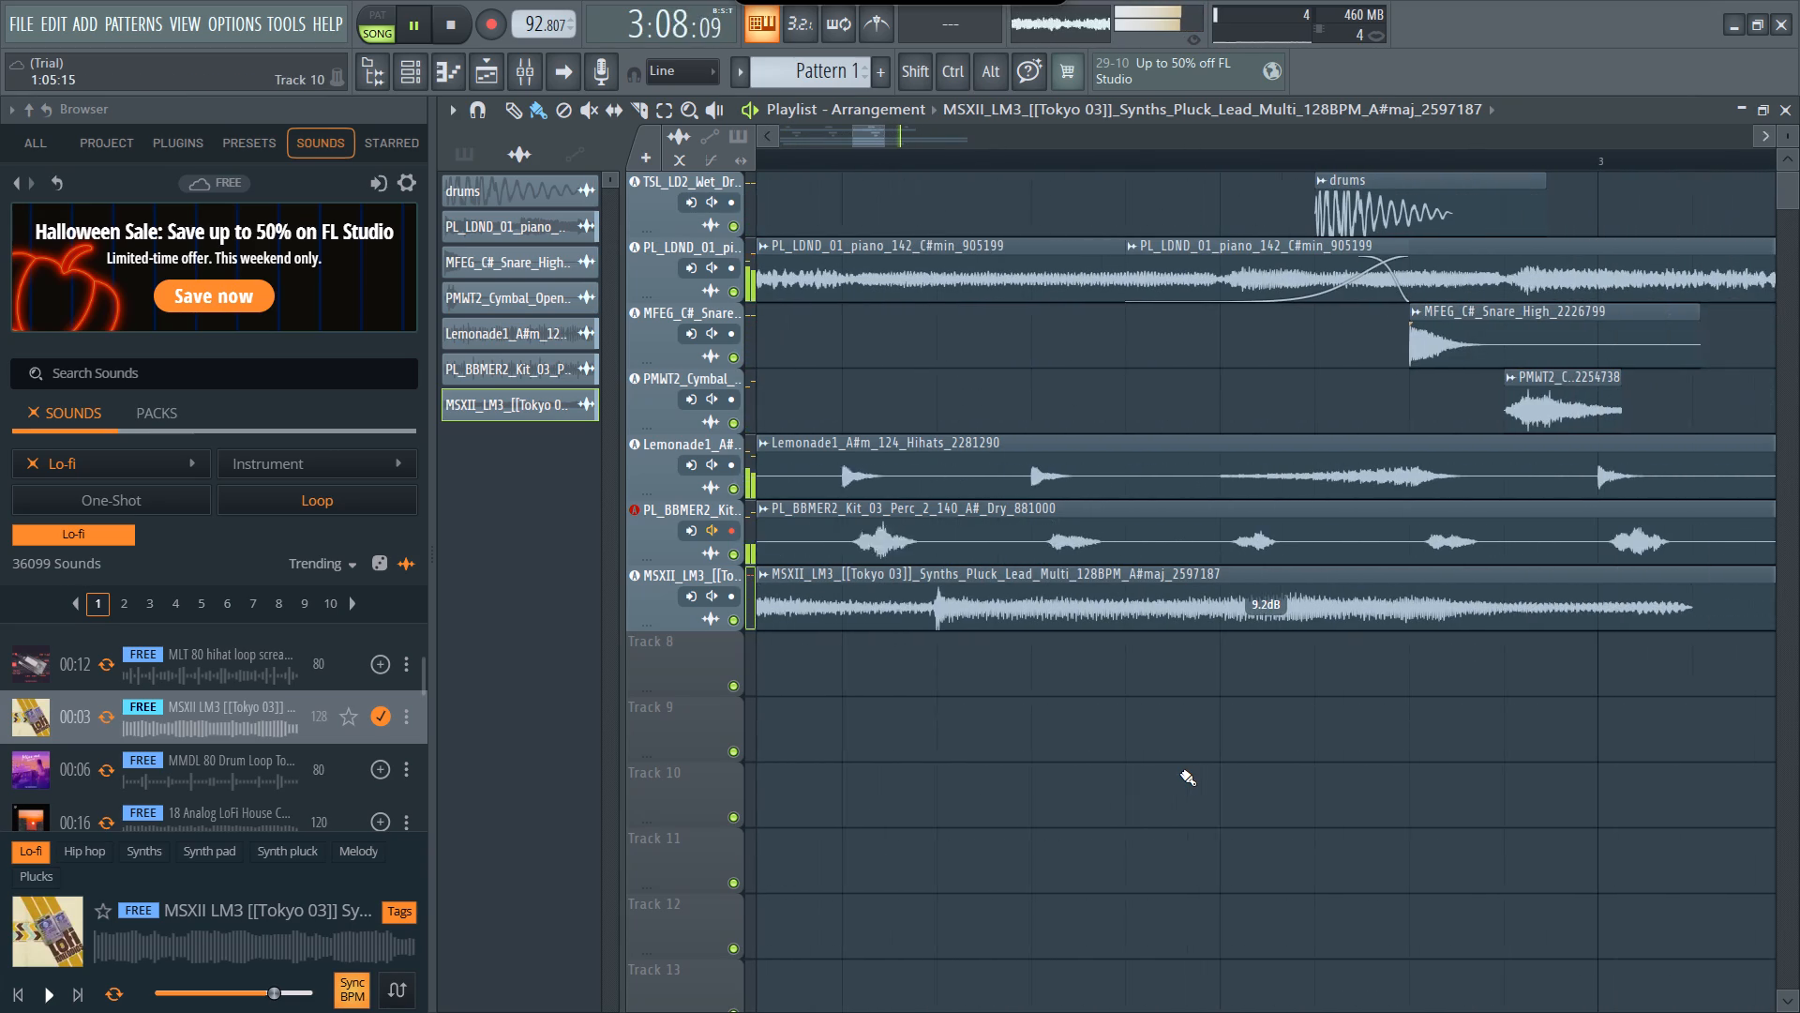
pyautogui.hscroll(-2, 1180, 773)
pyautogui.hscroll(1, 1180, 773)
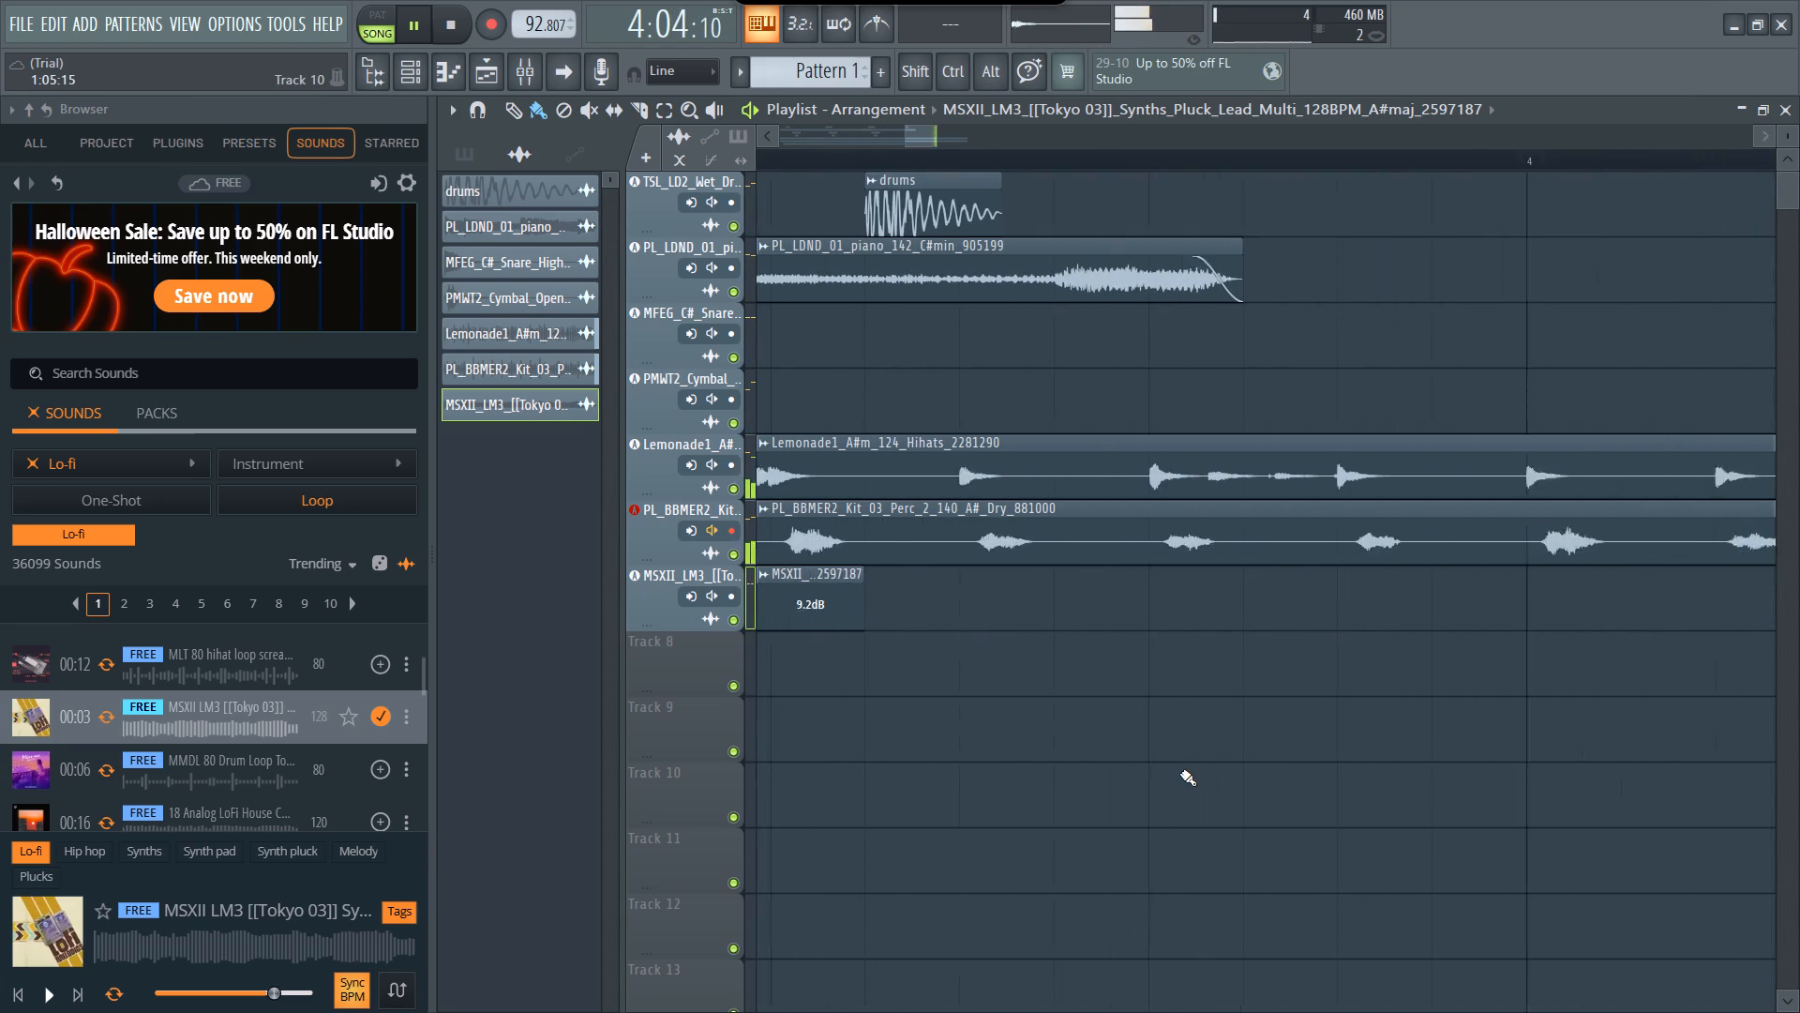
pyautogui.hscroll(1, 1180, 773)
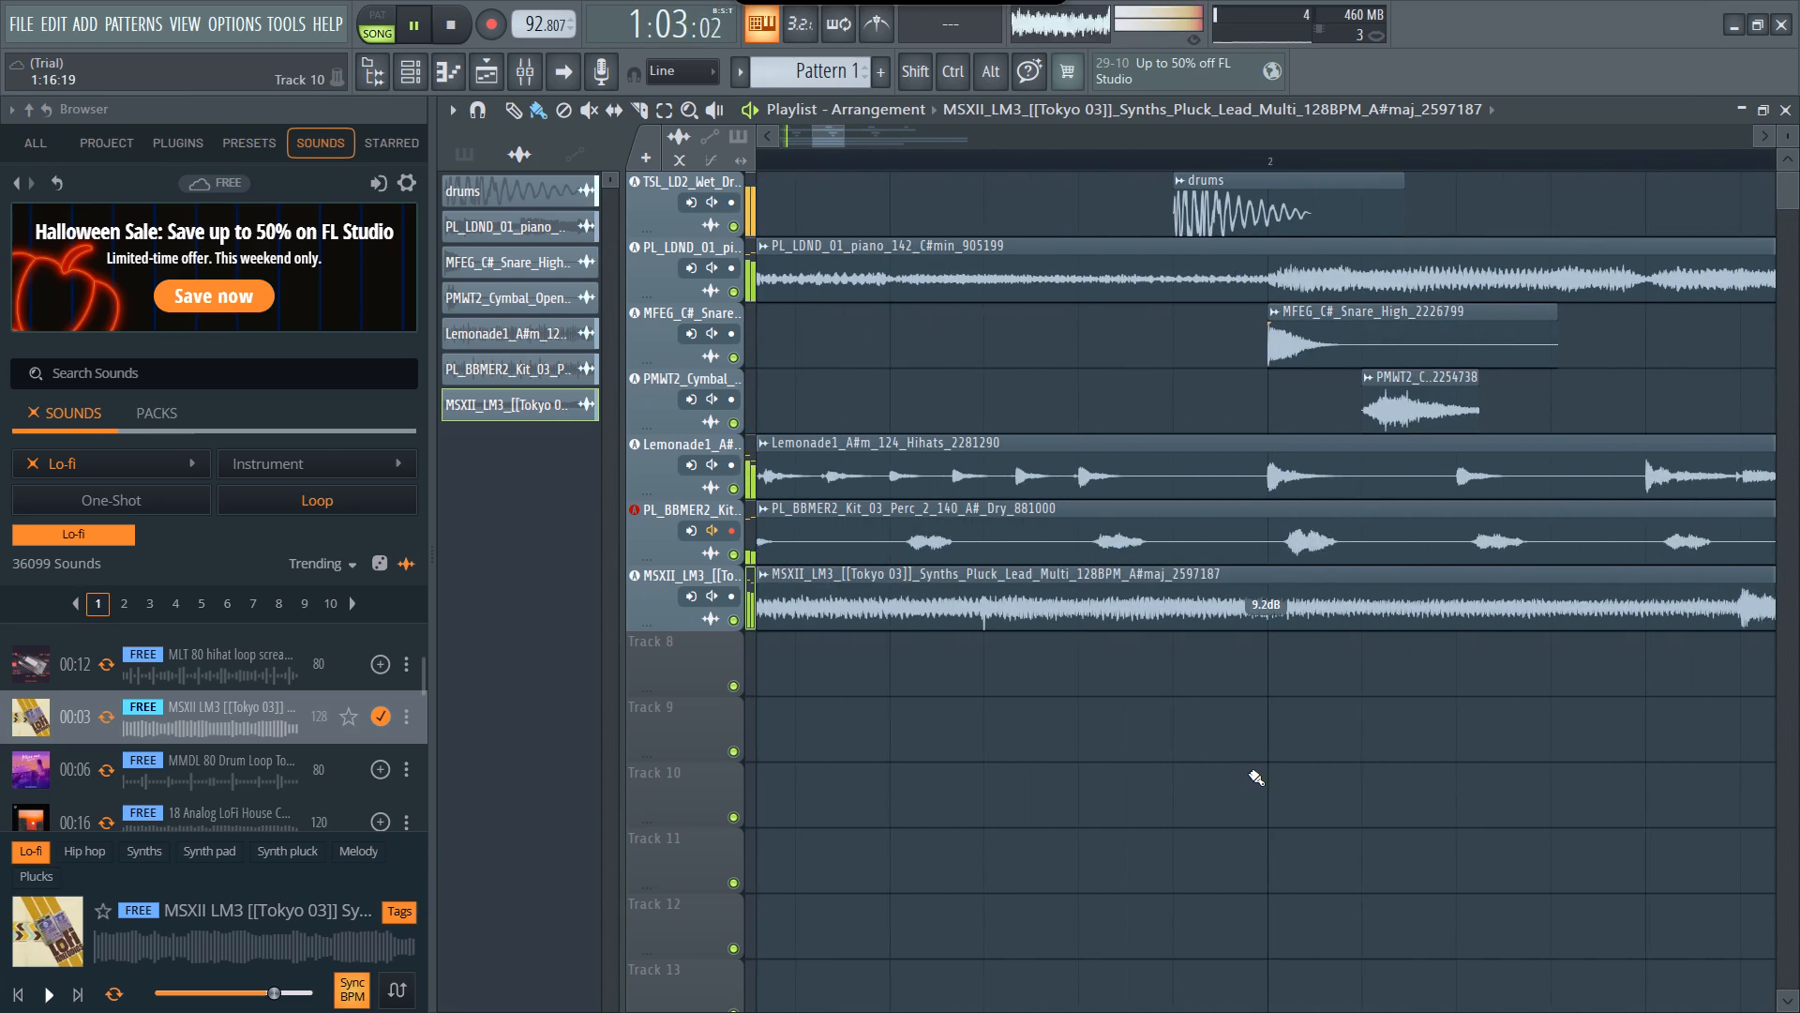
pyautogui.hscroll(-1, 1249, 773)
pyautogui.hscroll(1, 1077, 673)
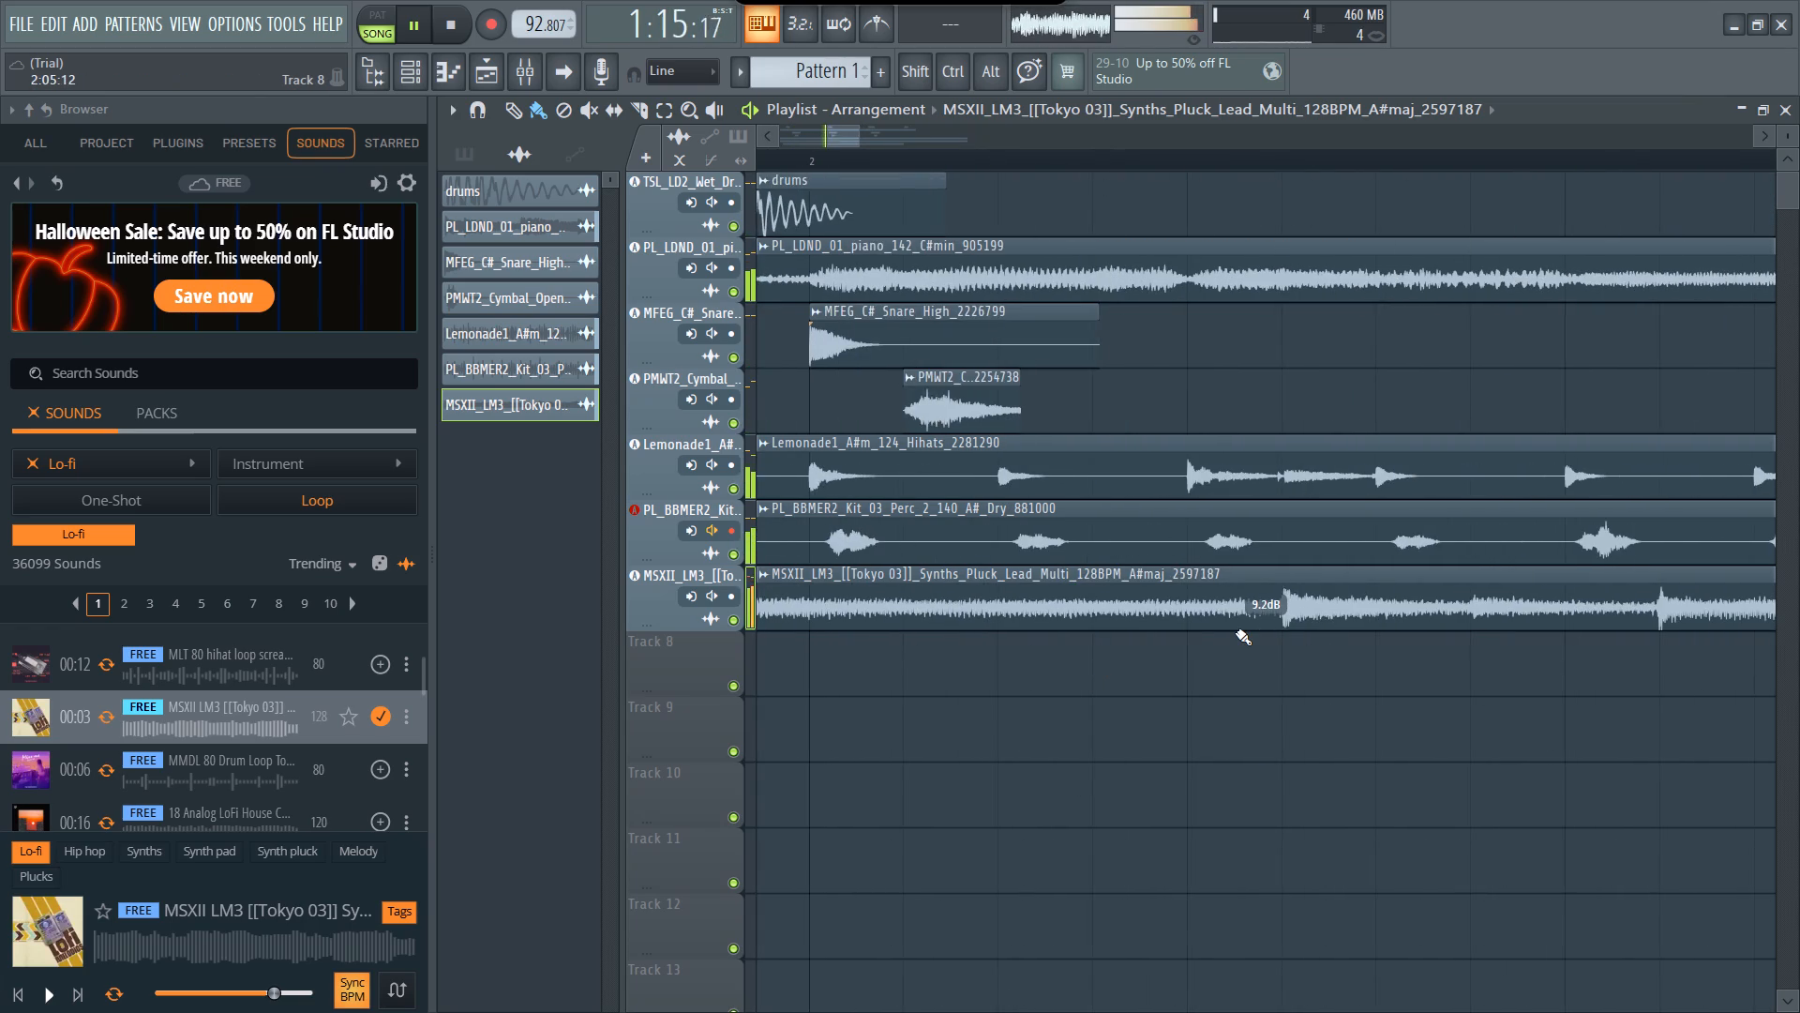
pyautogui.hscroll(-1, 1236, 632)
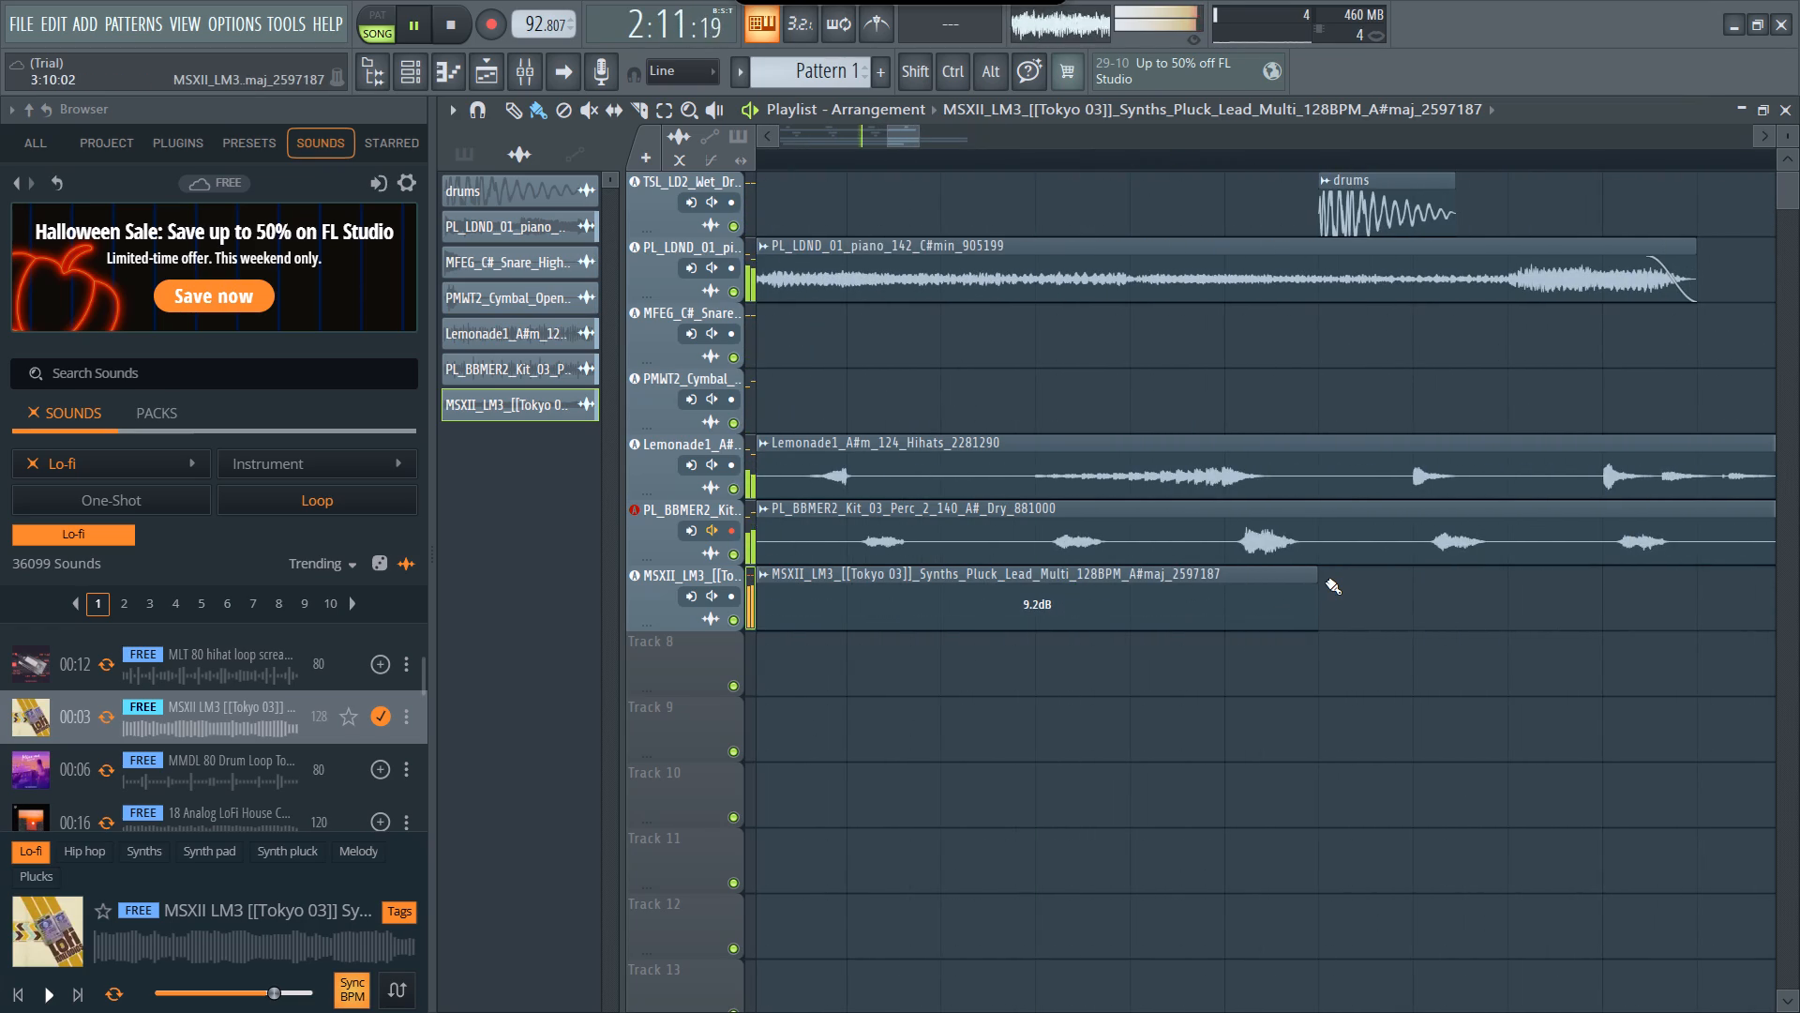
pyautogui.moveTo(1316, 579); pyautogui.dragTo(681, 605)
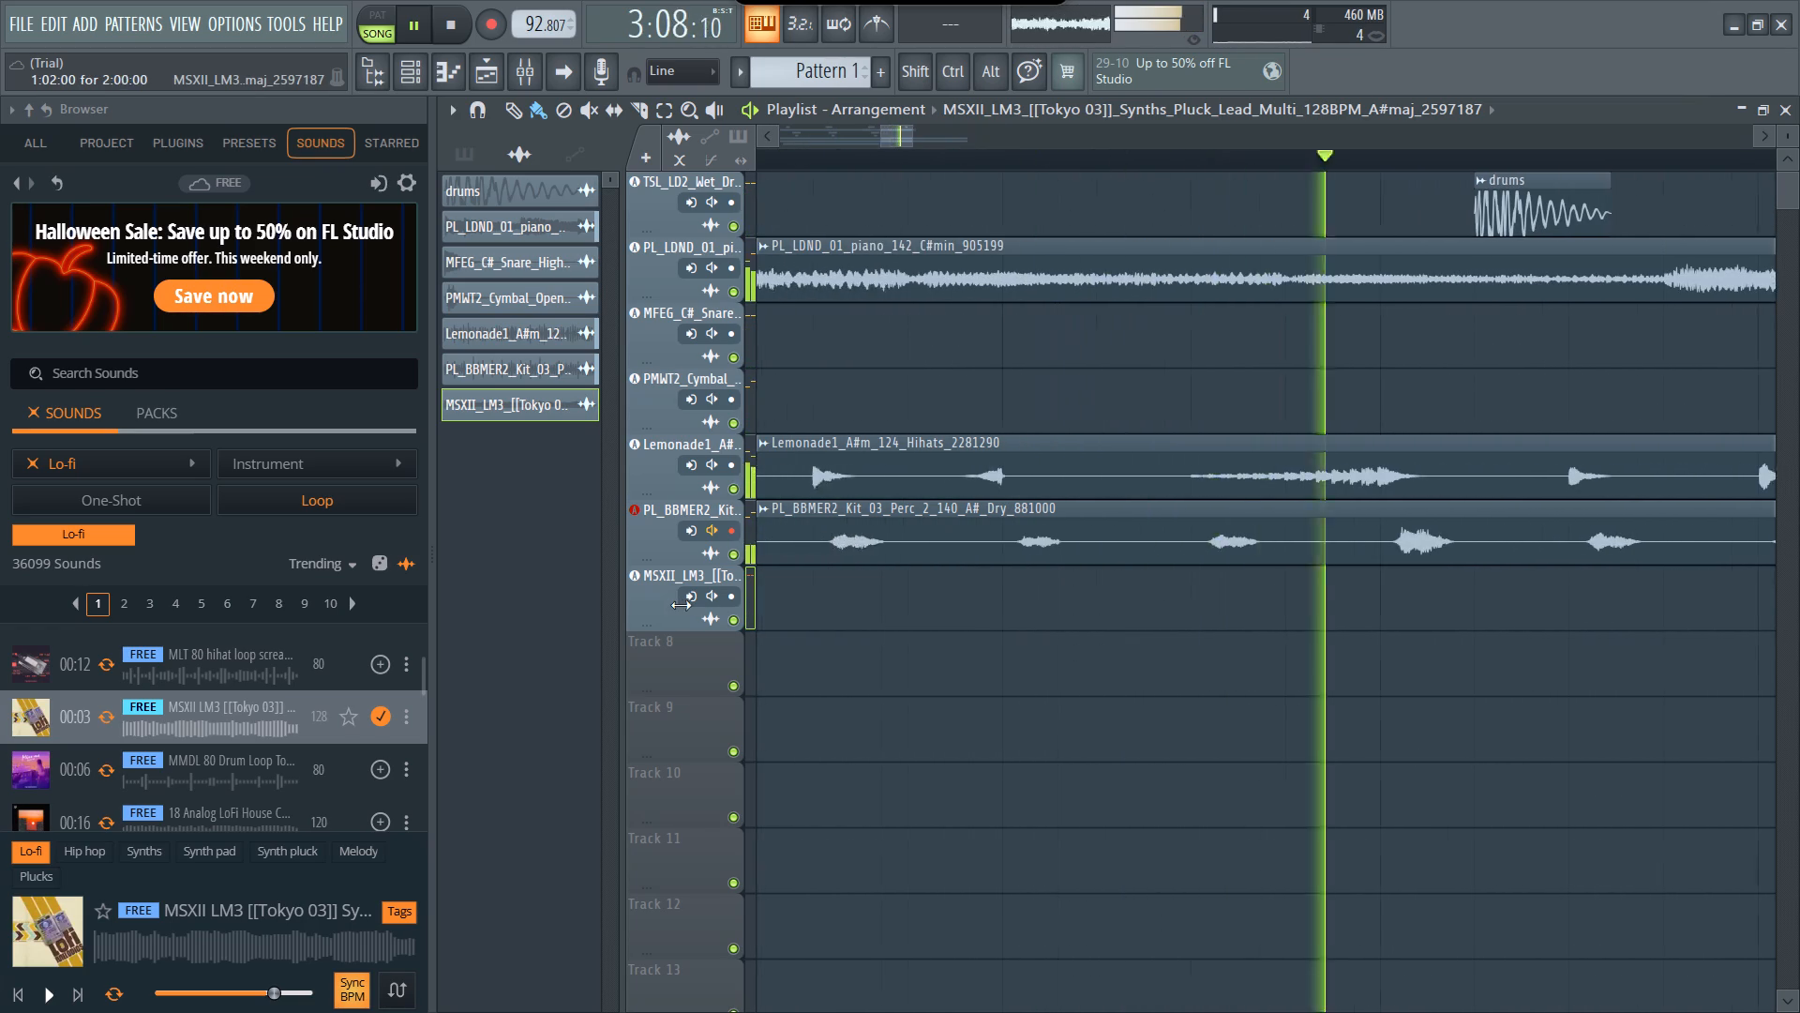
pyautogui.moveTo(681, 605); pyautogui.dragTo(659, 611)
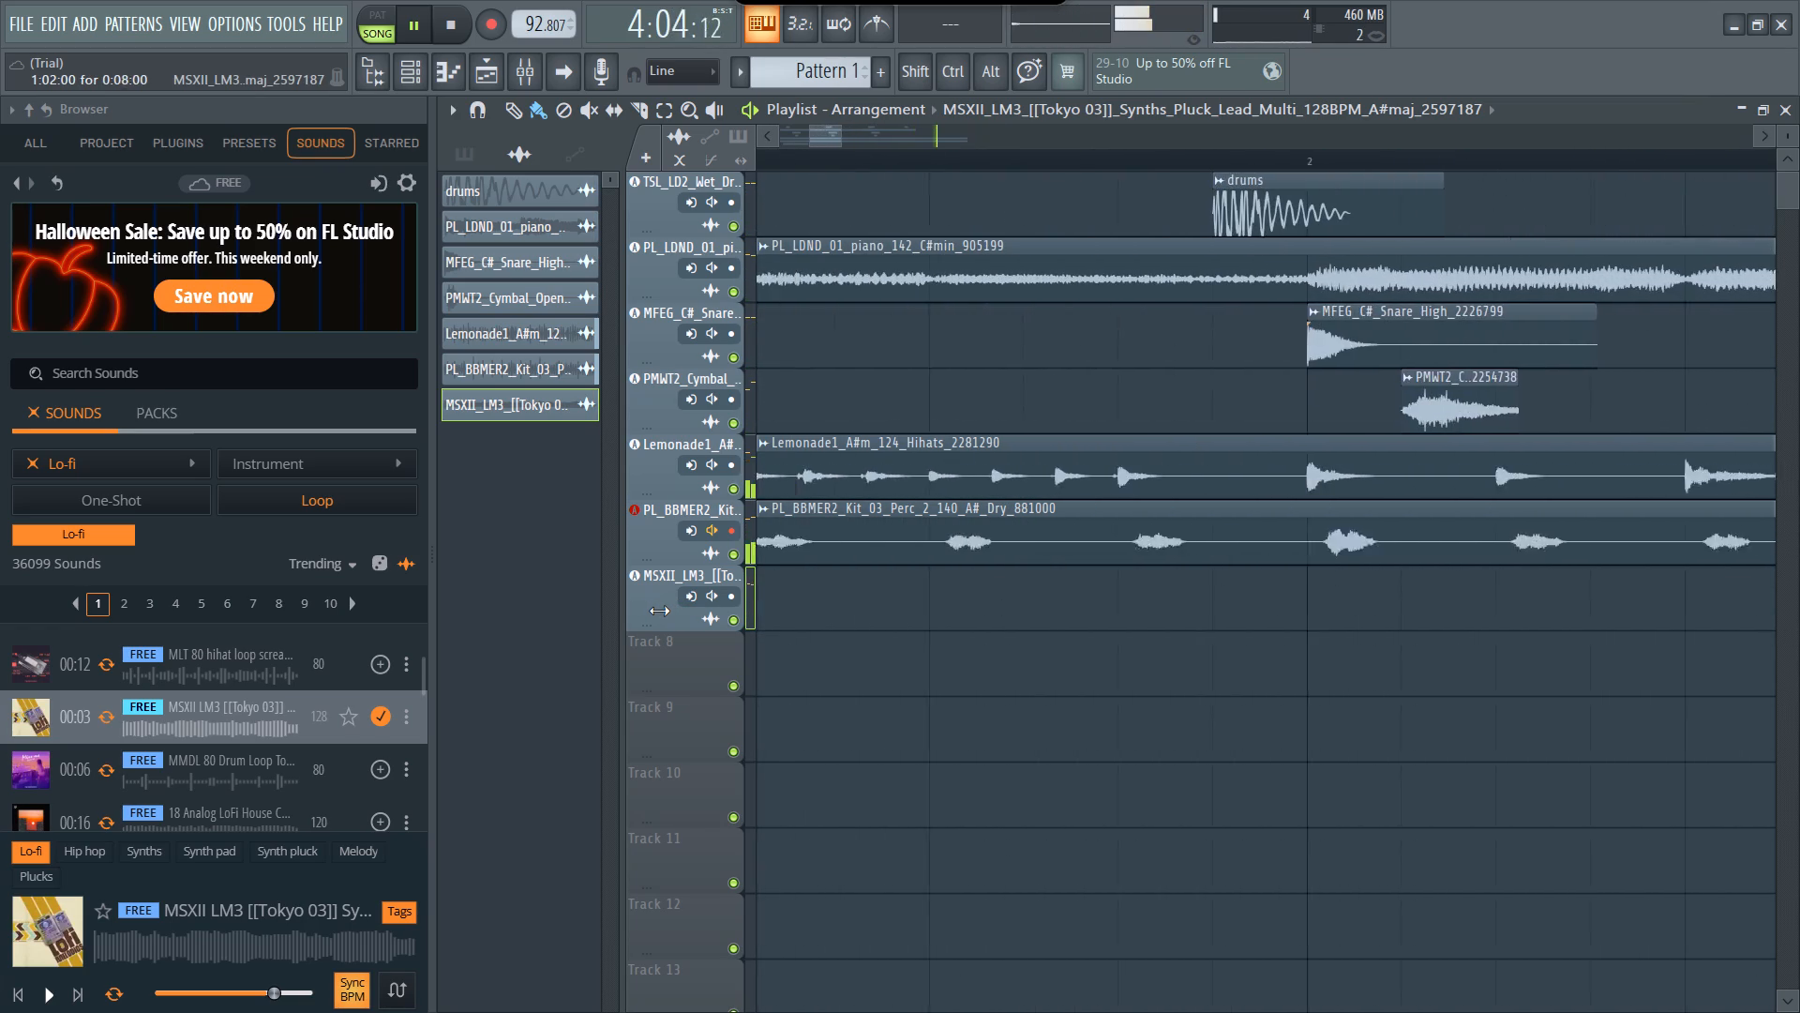
pyautogui.moveTo(659, 611); pyautogui.dragTo(1042, 609)
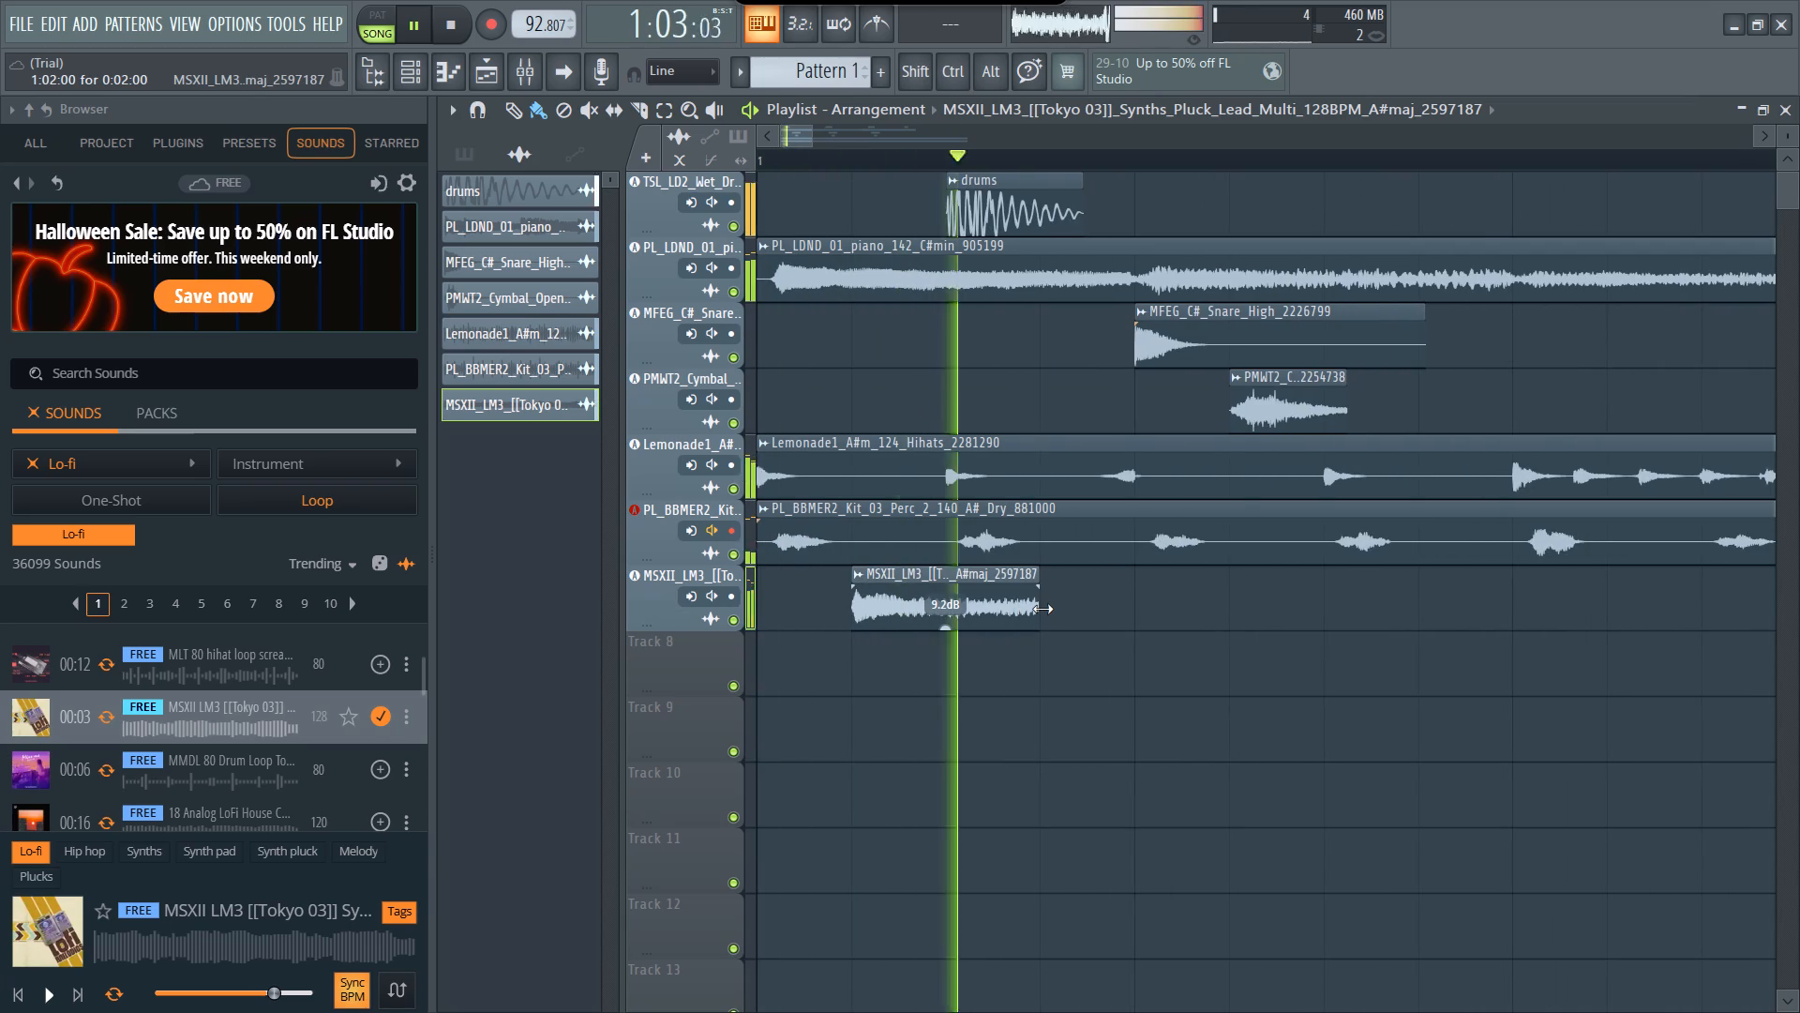
pyautogui.moveTo(1042, 609); pyautogui.dragTo(1254, 574)
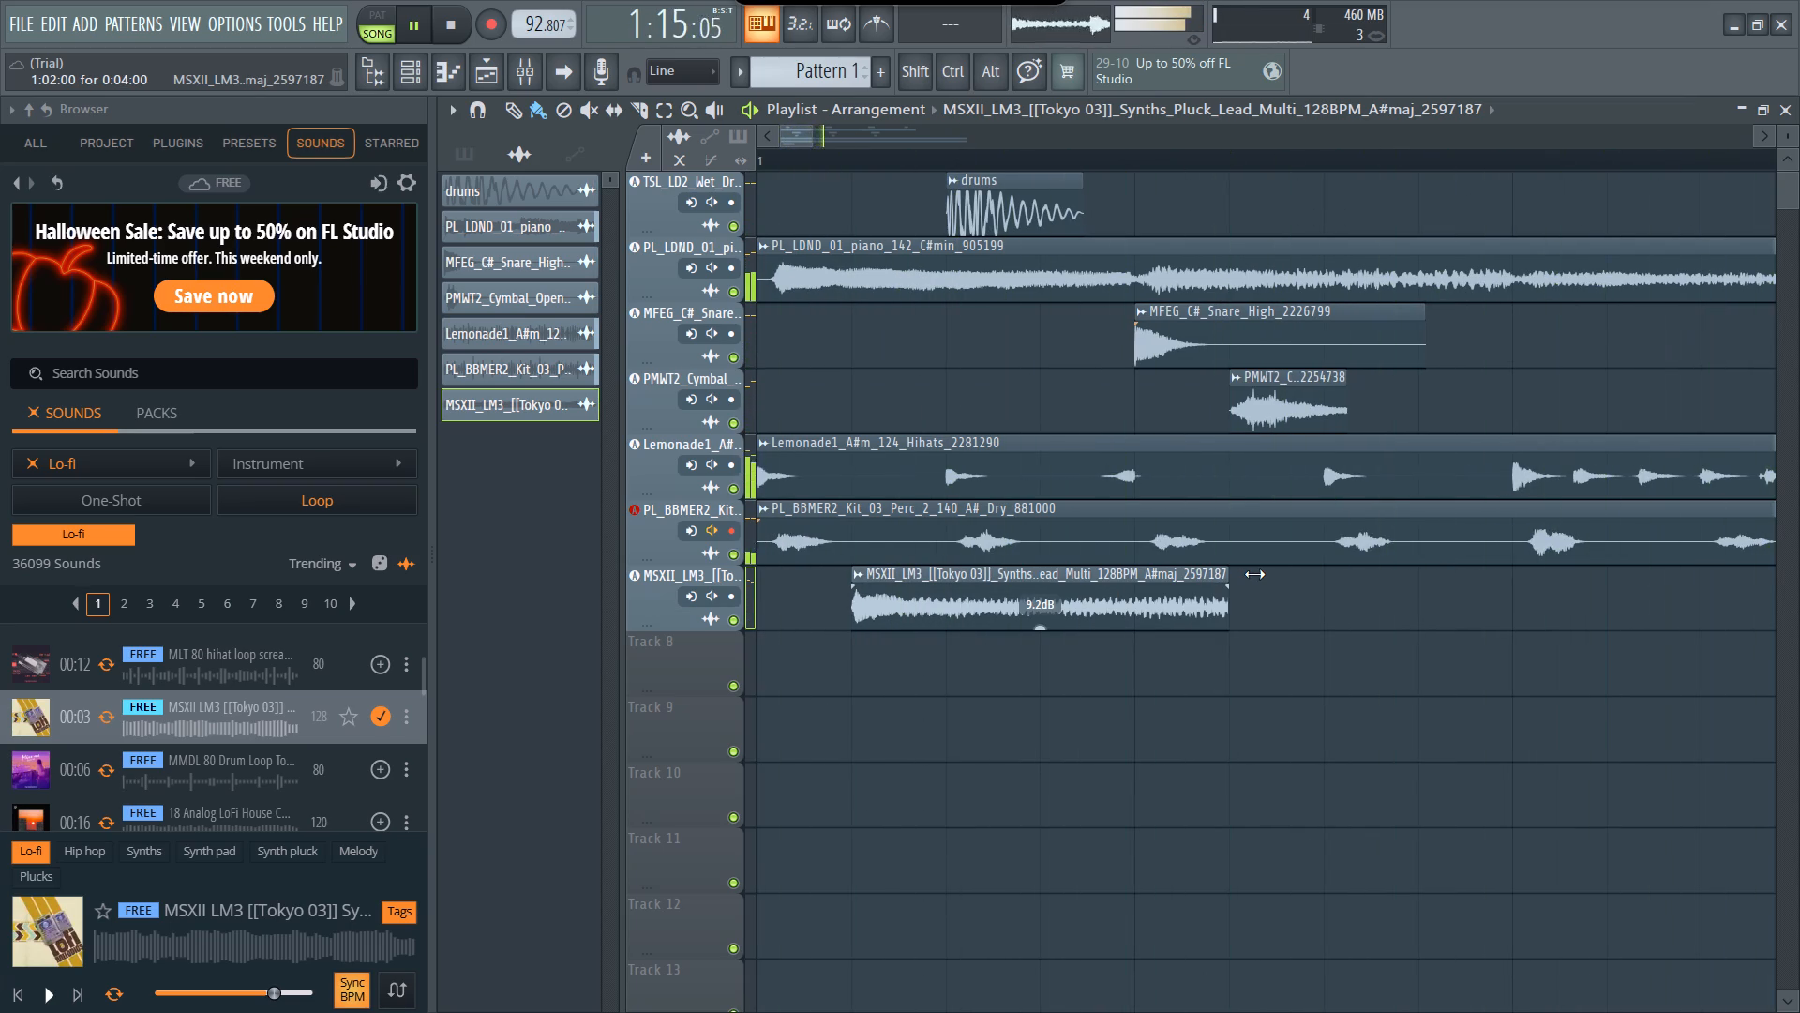
pyautogui.moveTo(1254, 574); pyautogui.dragTo(1364, 591)
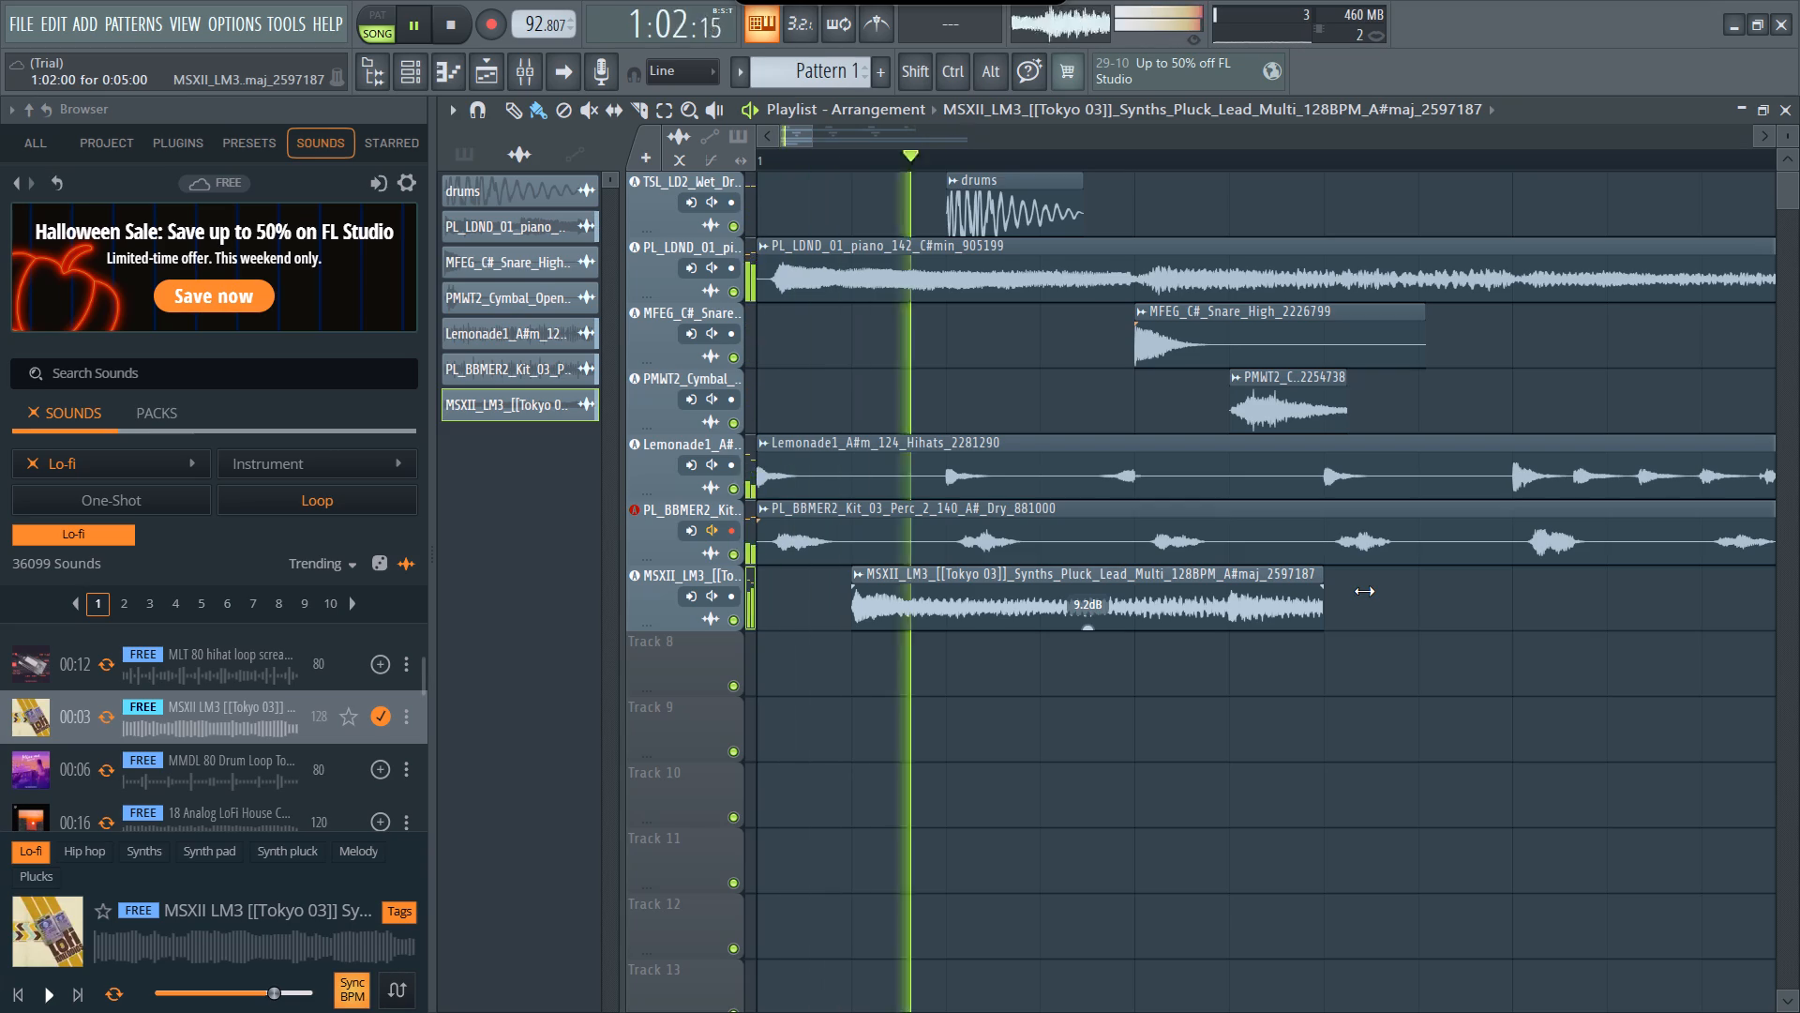
pyautogui.moveTo(1364, 591); pyautogui.dragTo(1509, 614)
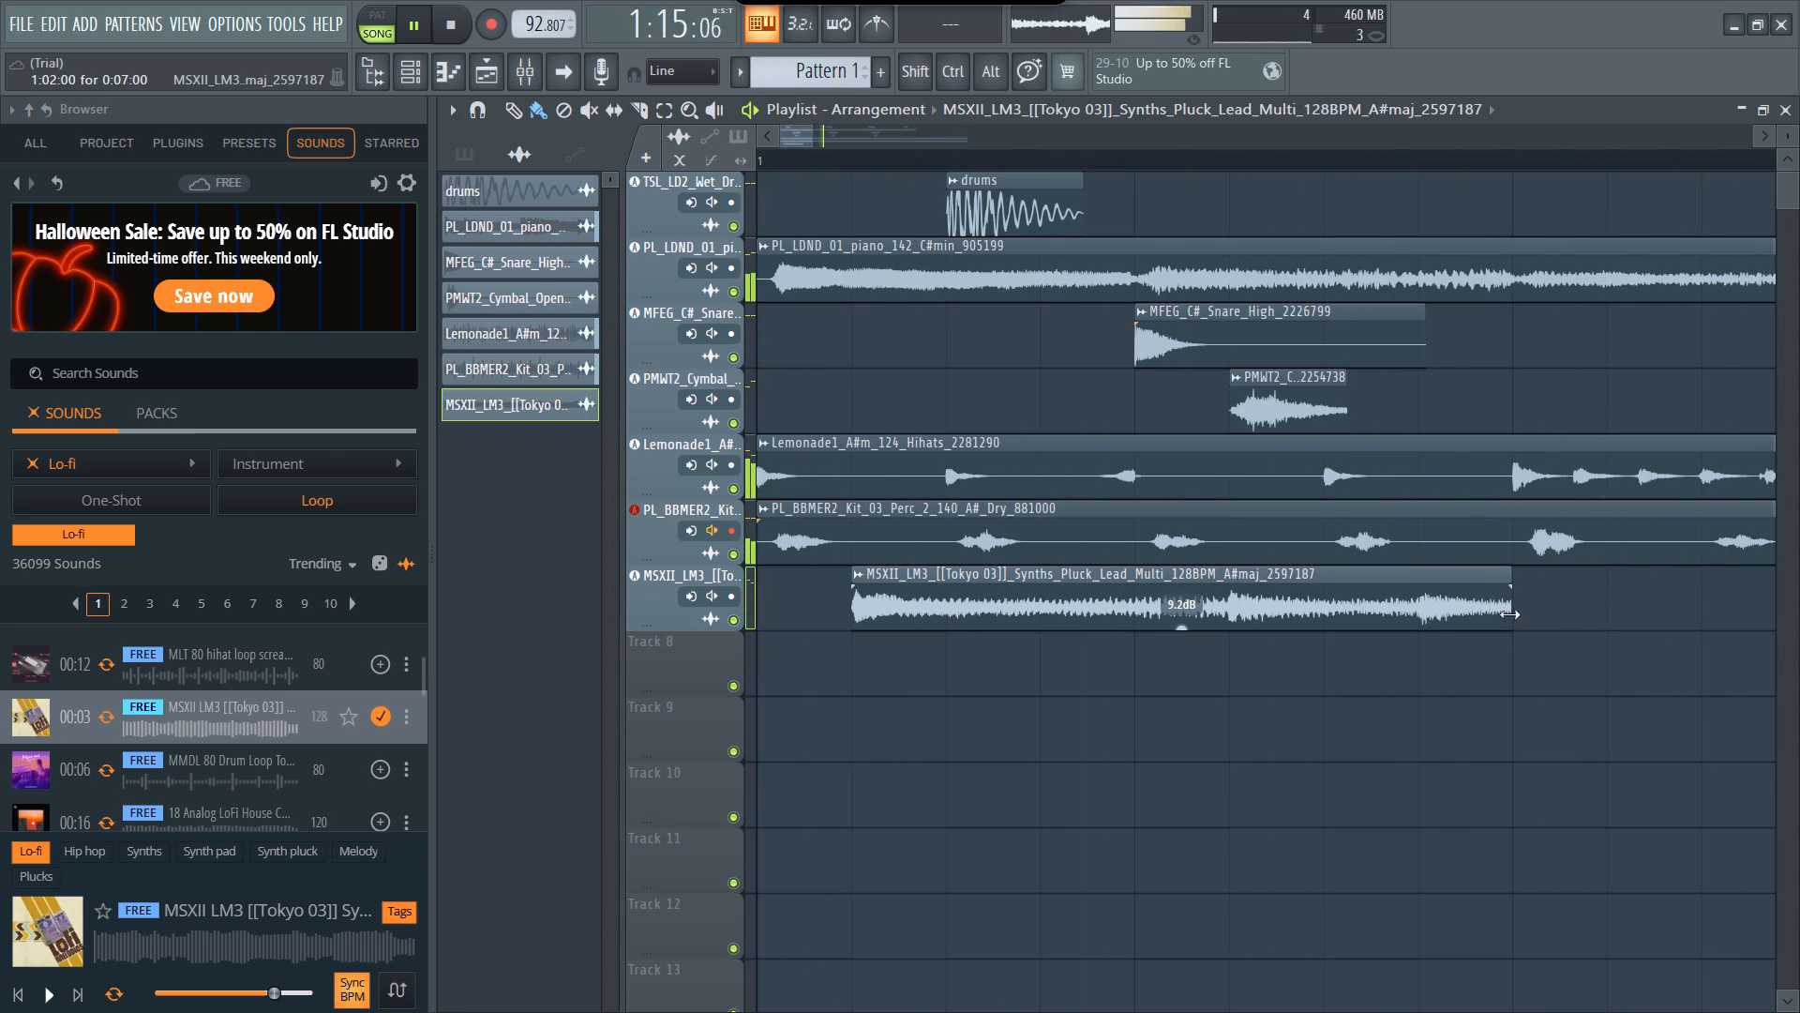
pyautogui.moveTo(1509, 614); pyautogui.dragTo(1666, 631)
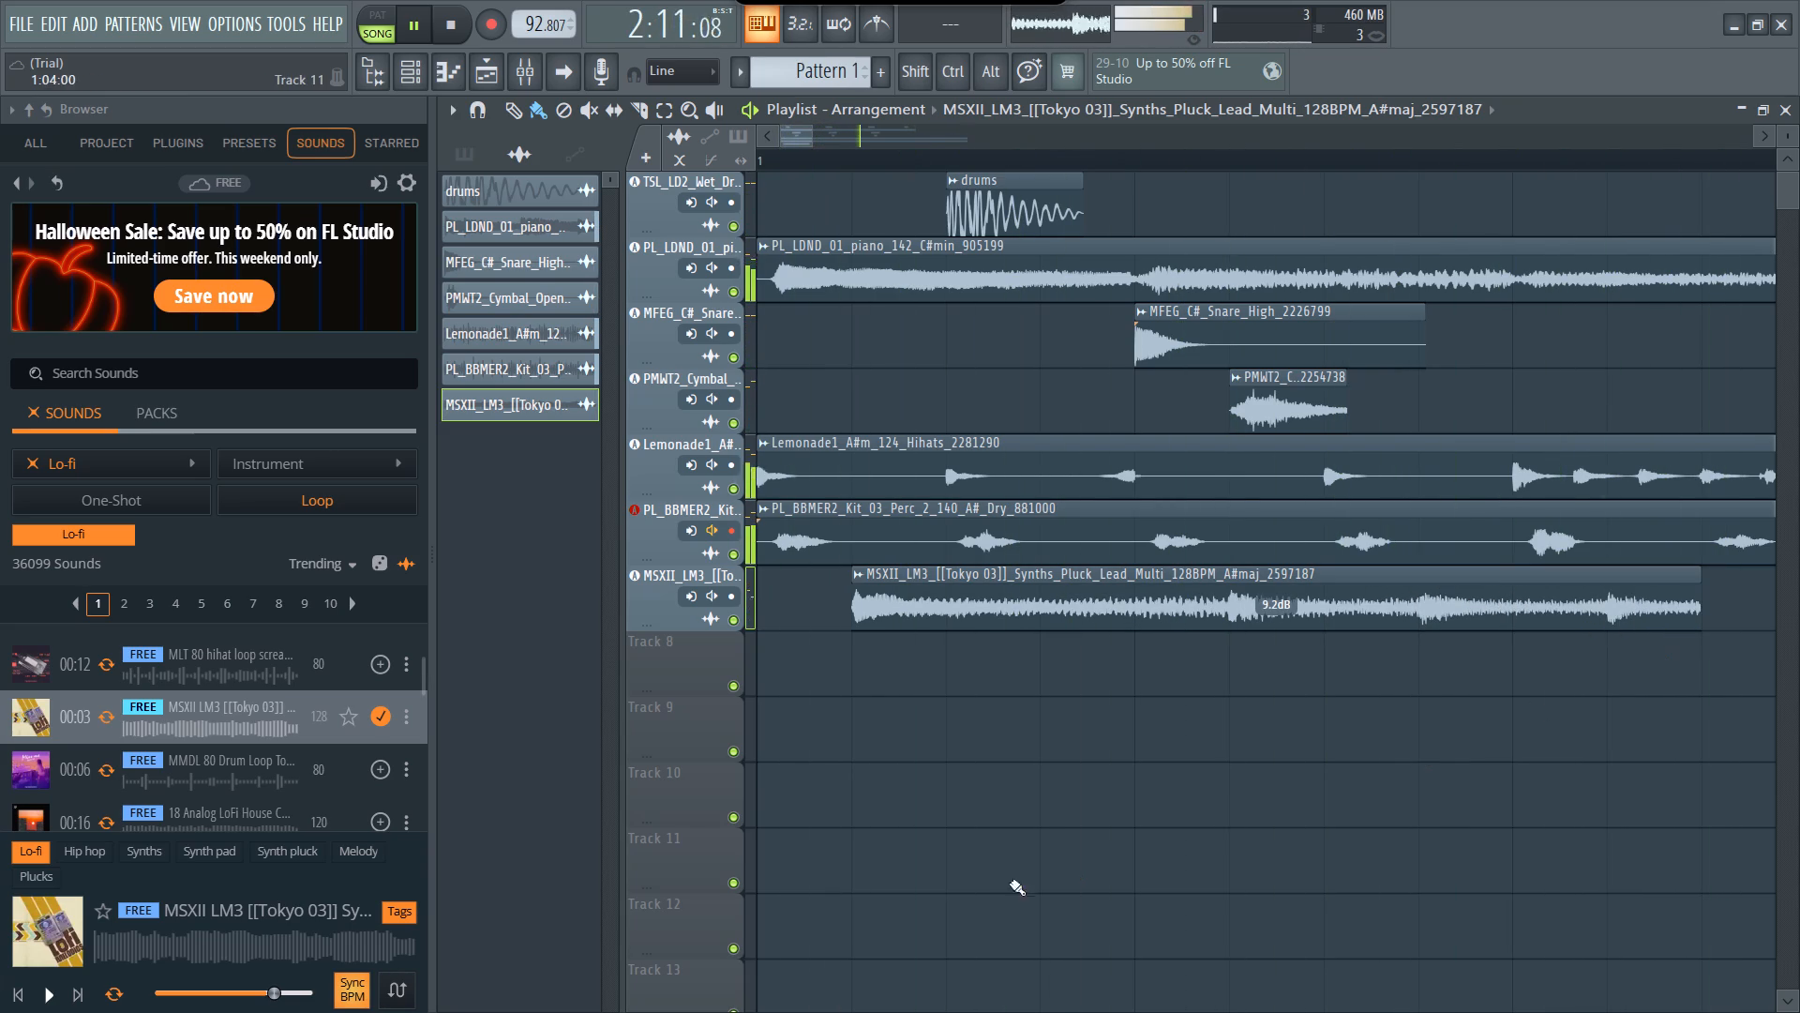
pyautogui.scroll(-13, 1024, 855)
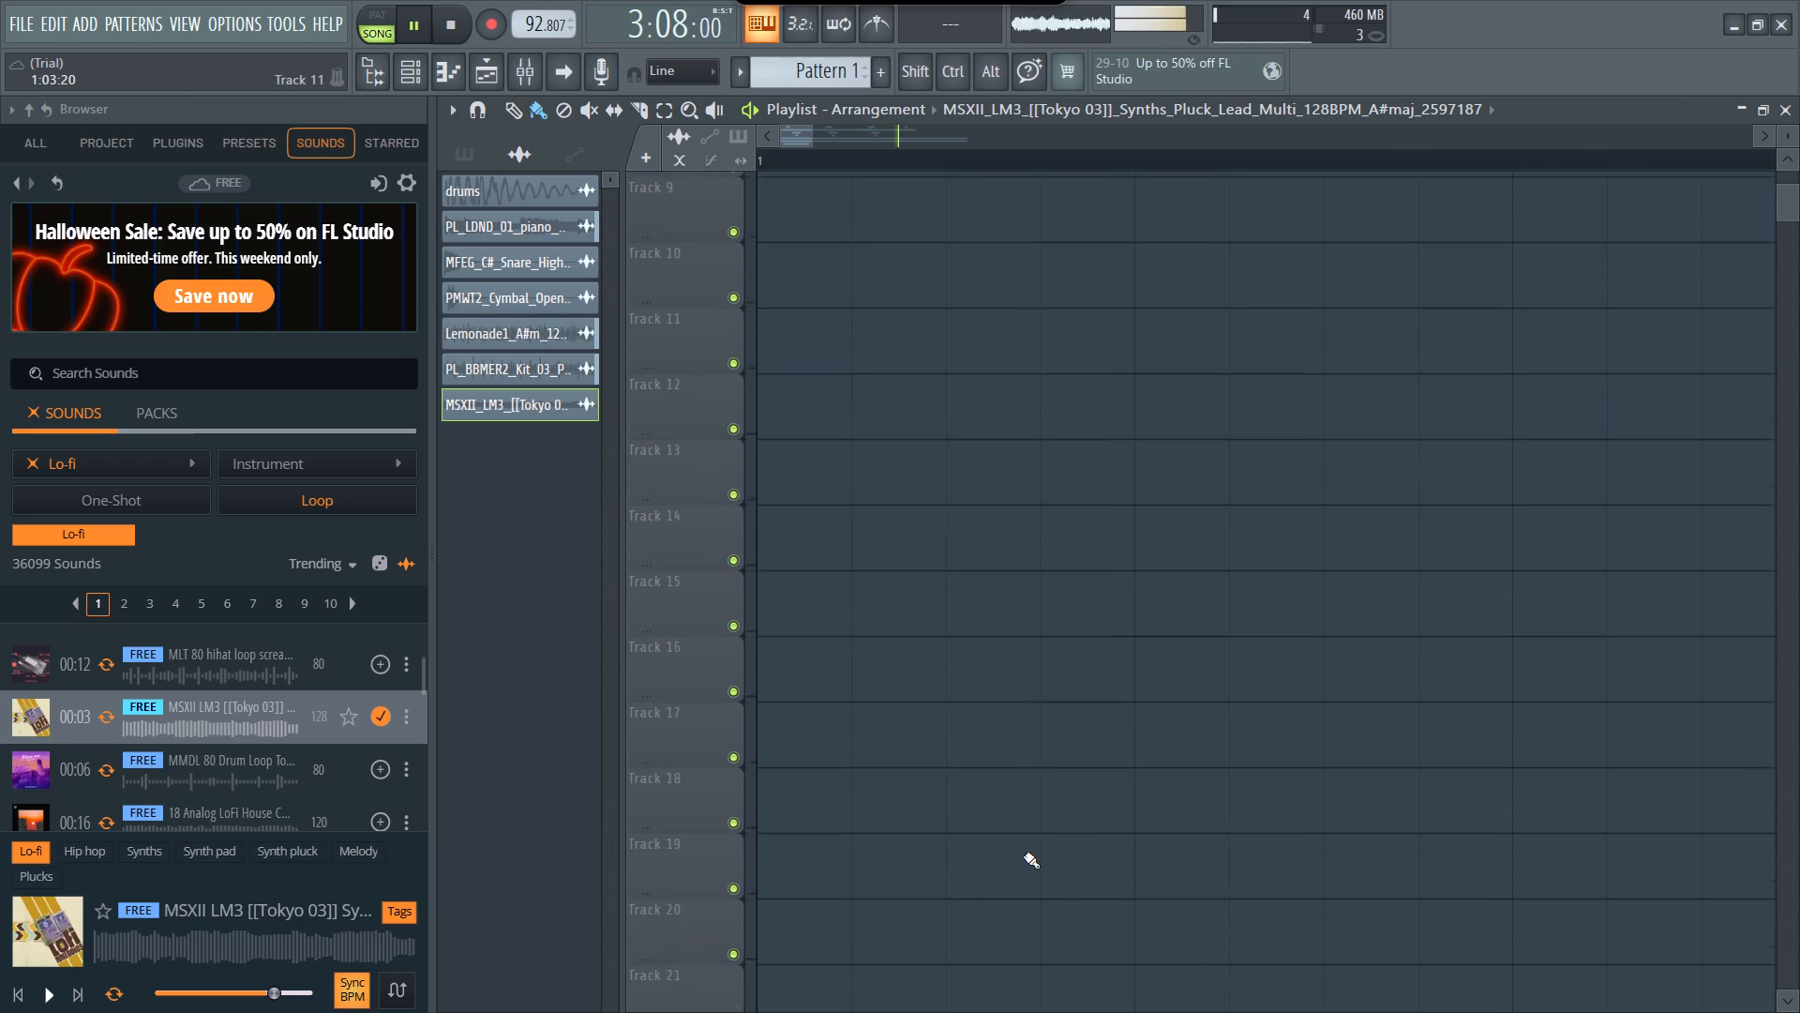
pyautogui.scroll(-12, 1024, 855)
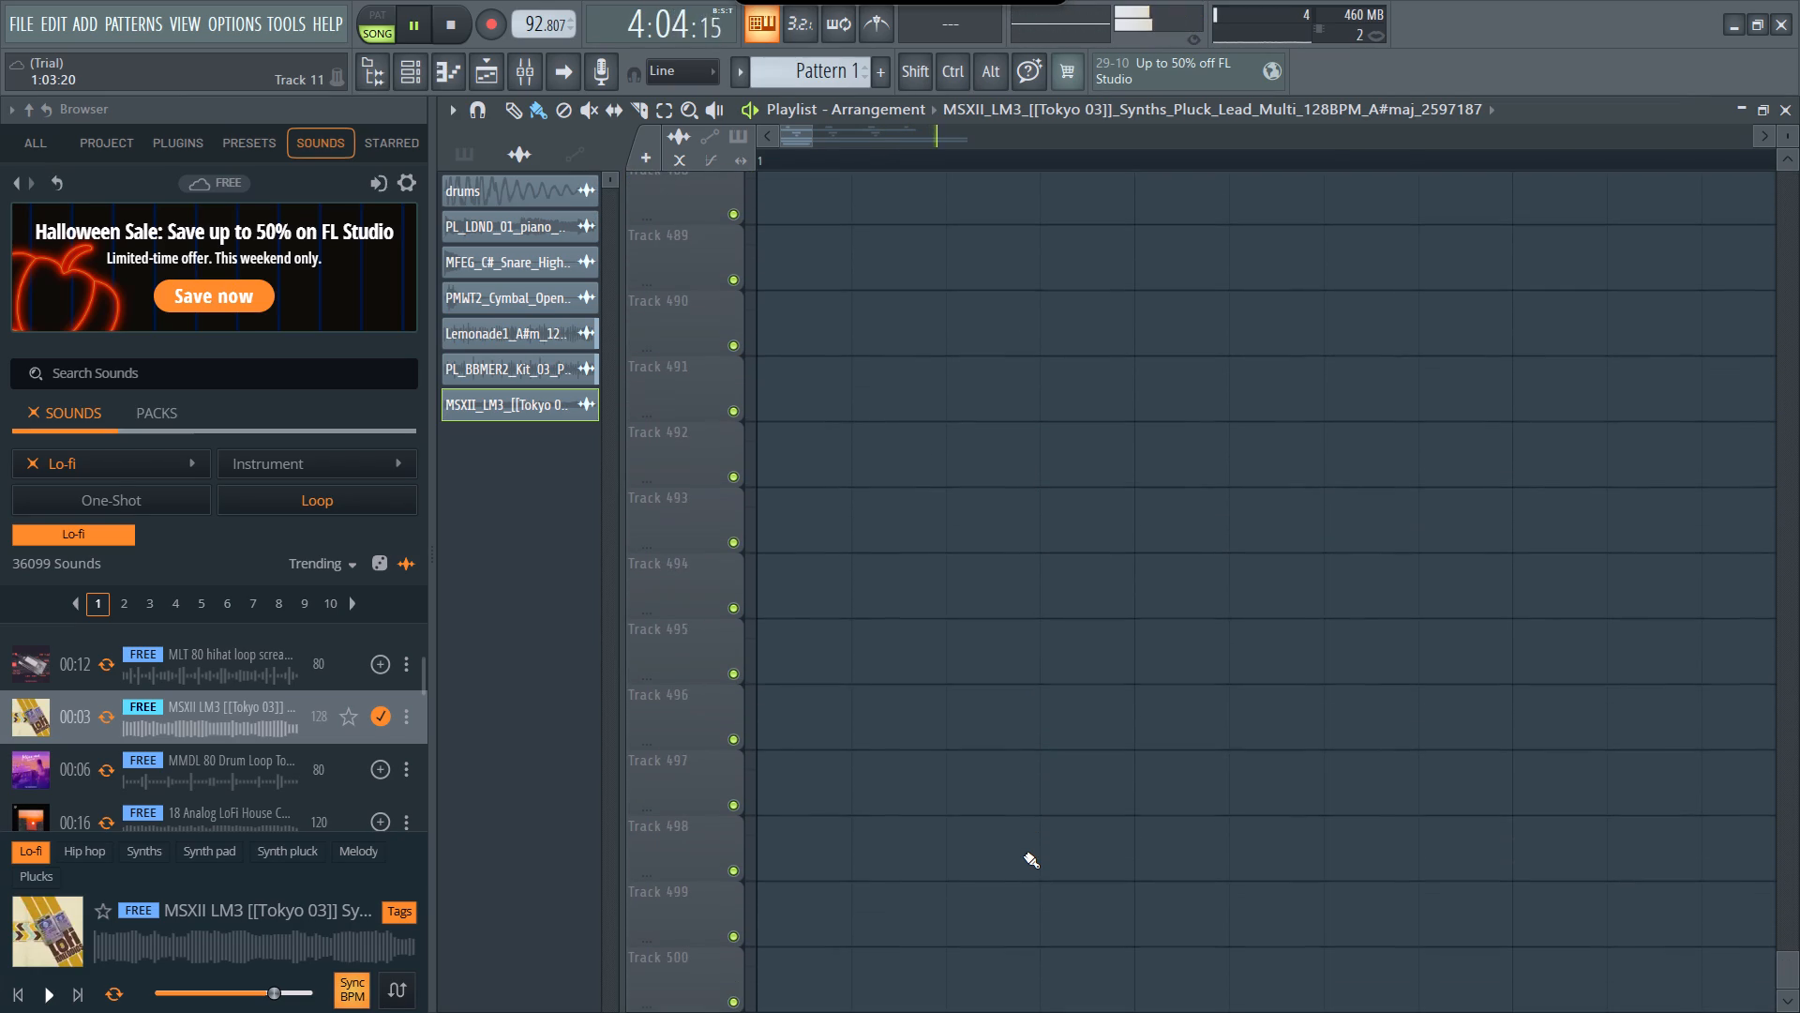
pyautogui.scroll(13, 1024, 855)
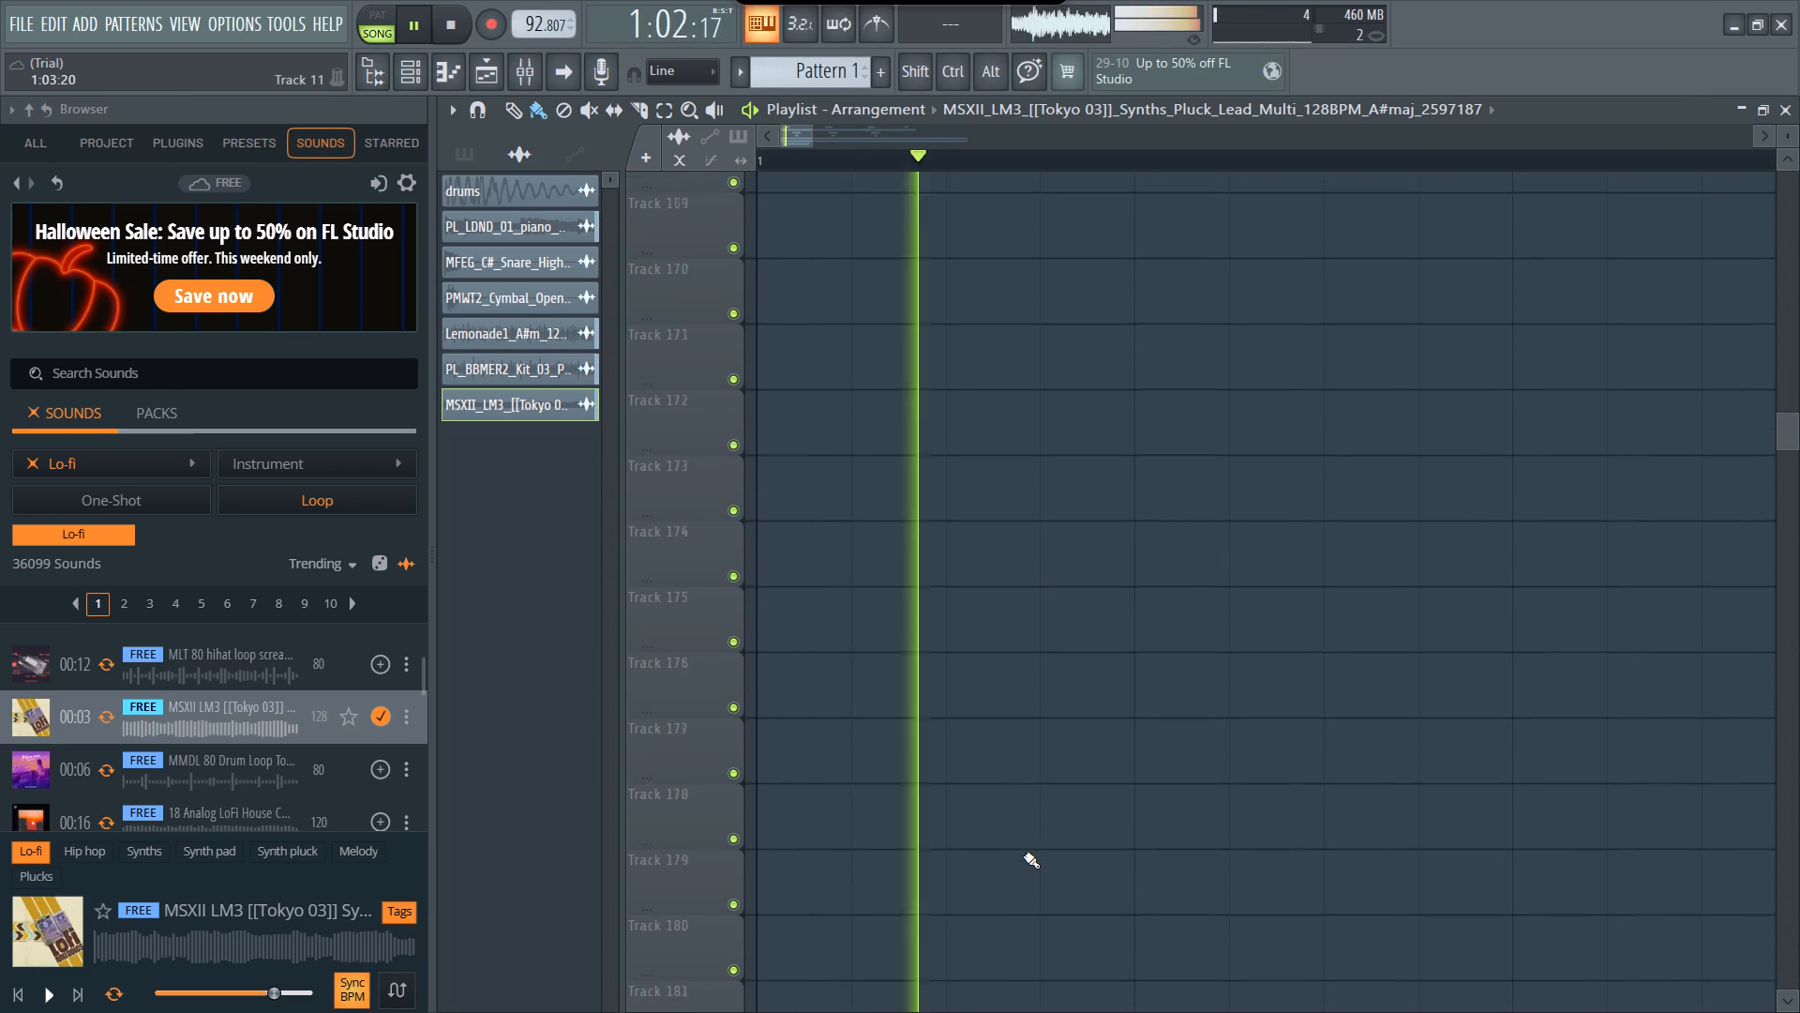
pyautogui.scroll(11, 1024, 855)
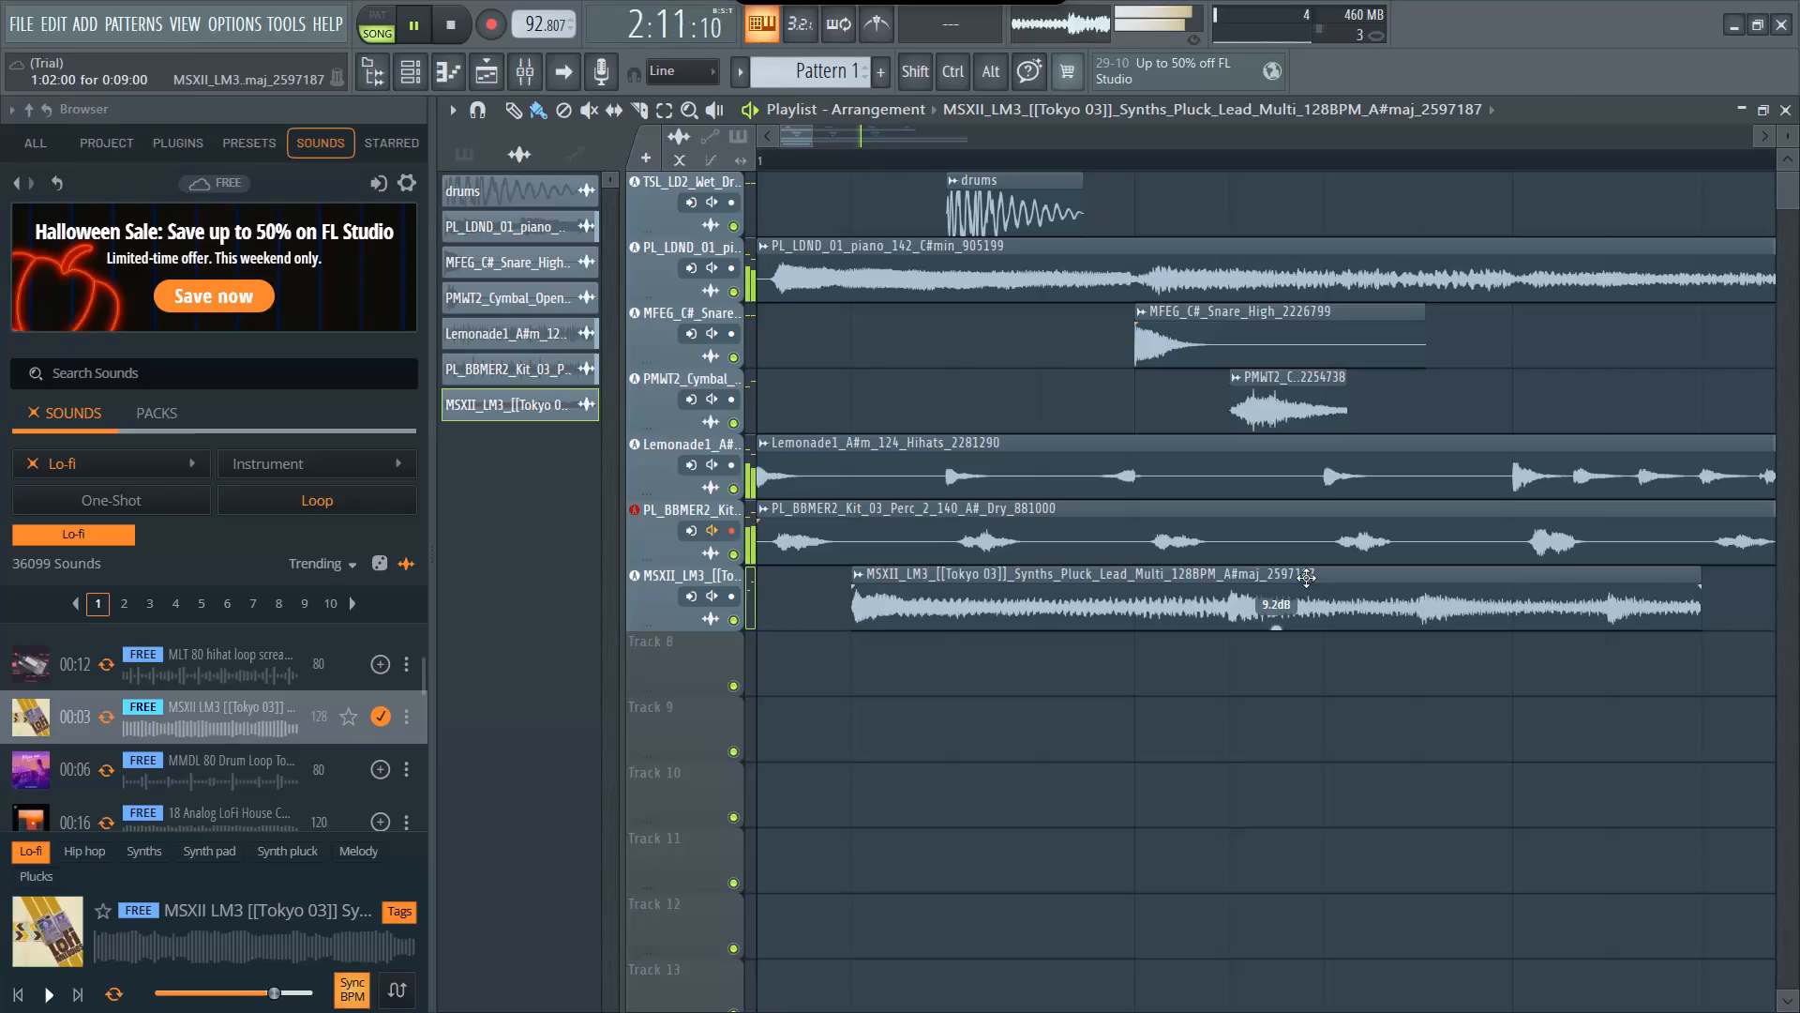
# Shift the Tokyo 03 synth clip on Track 7 so it starts at 1:03:00.
pyautogui.moveTo(1306, 578); pyautogui.dragTo(1372, 589)
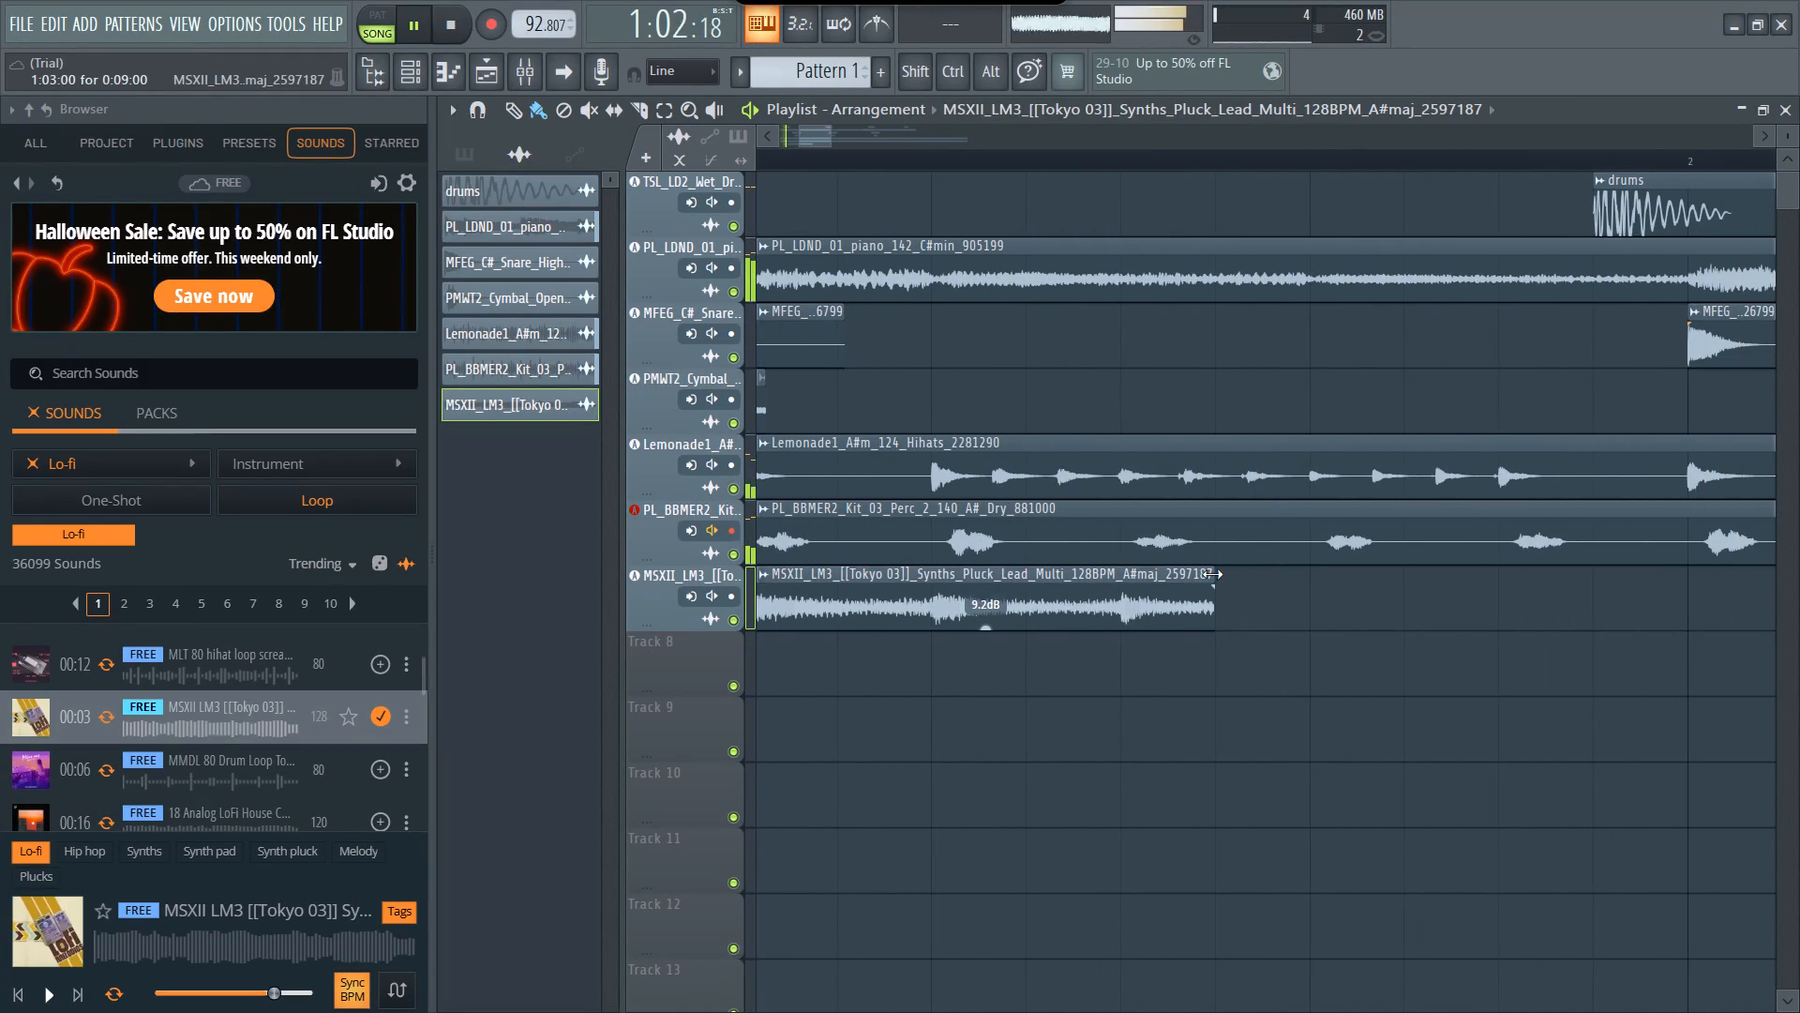
# Extend the end of the Tokyo 03 synth clip to about two steps before bar 2.
pyautogui.moveTo(1212, 574); pyautogui.dragTo(1478, 559)
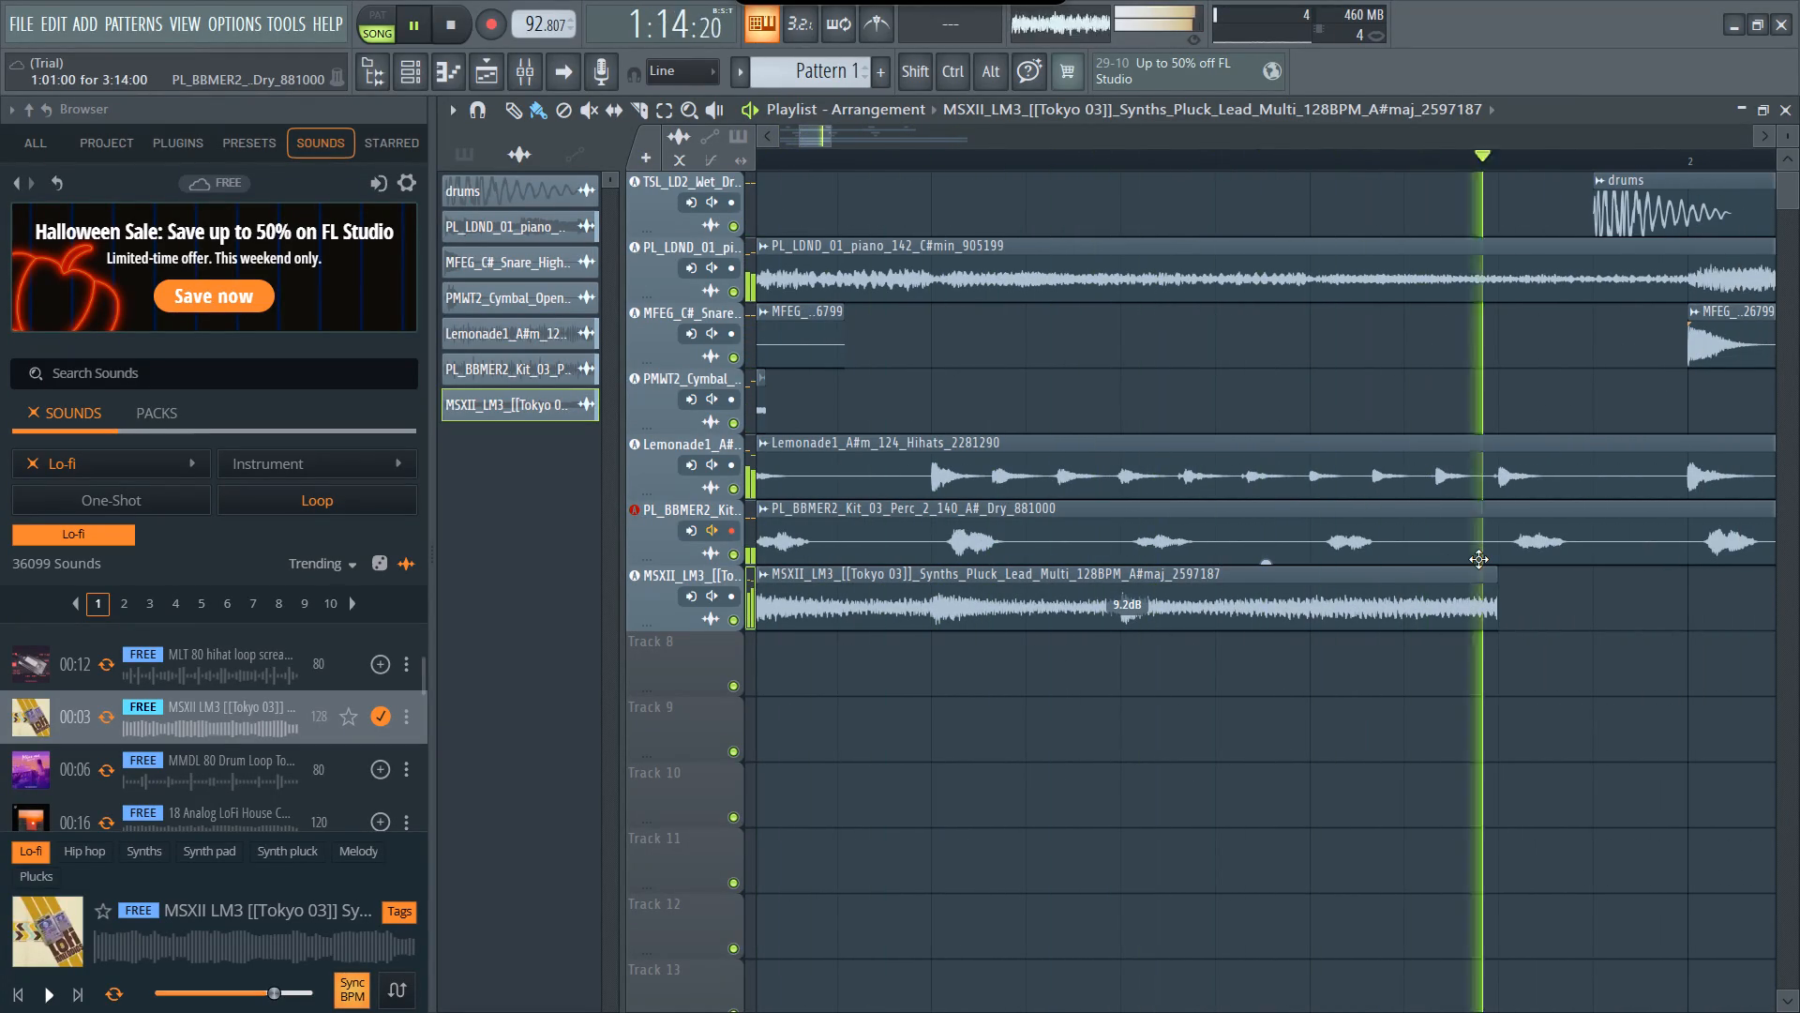
# Extend the end of the Tokyo 03 synth clip on Track 7 to the start of bar 2.
pyautogui.moveTo(1496, 577); pyautogui.dragTo(1699, 552)
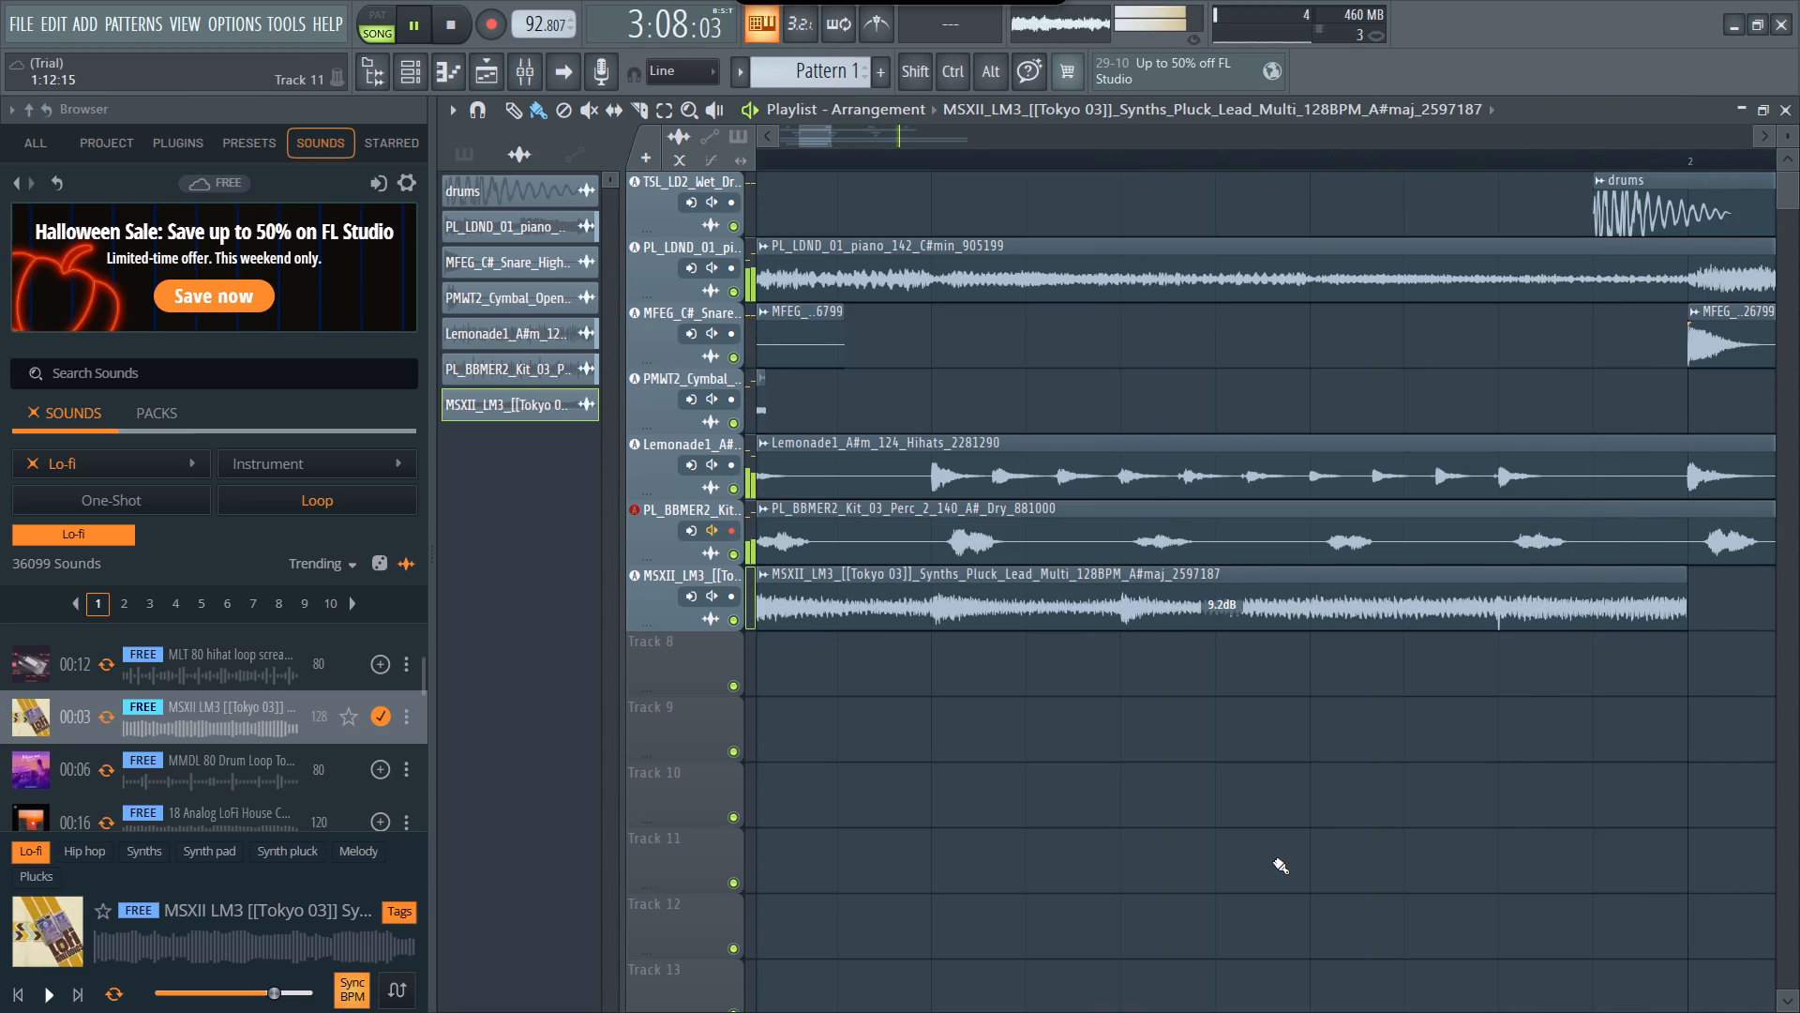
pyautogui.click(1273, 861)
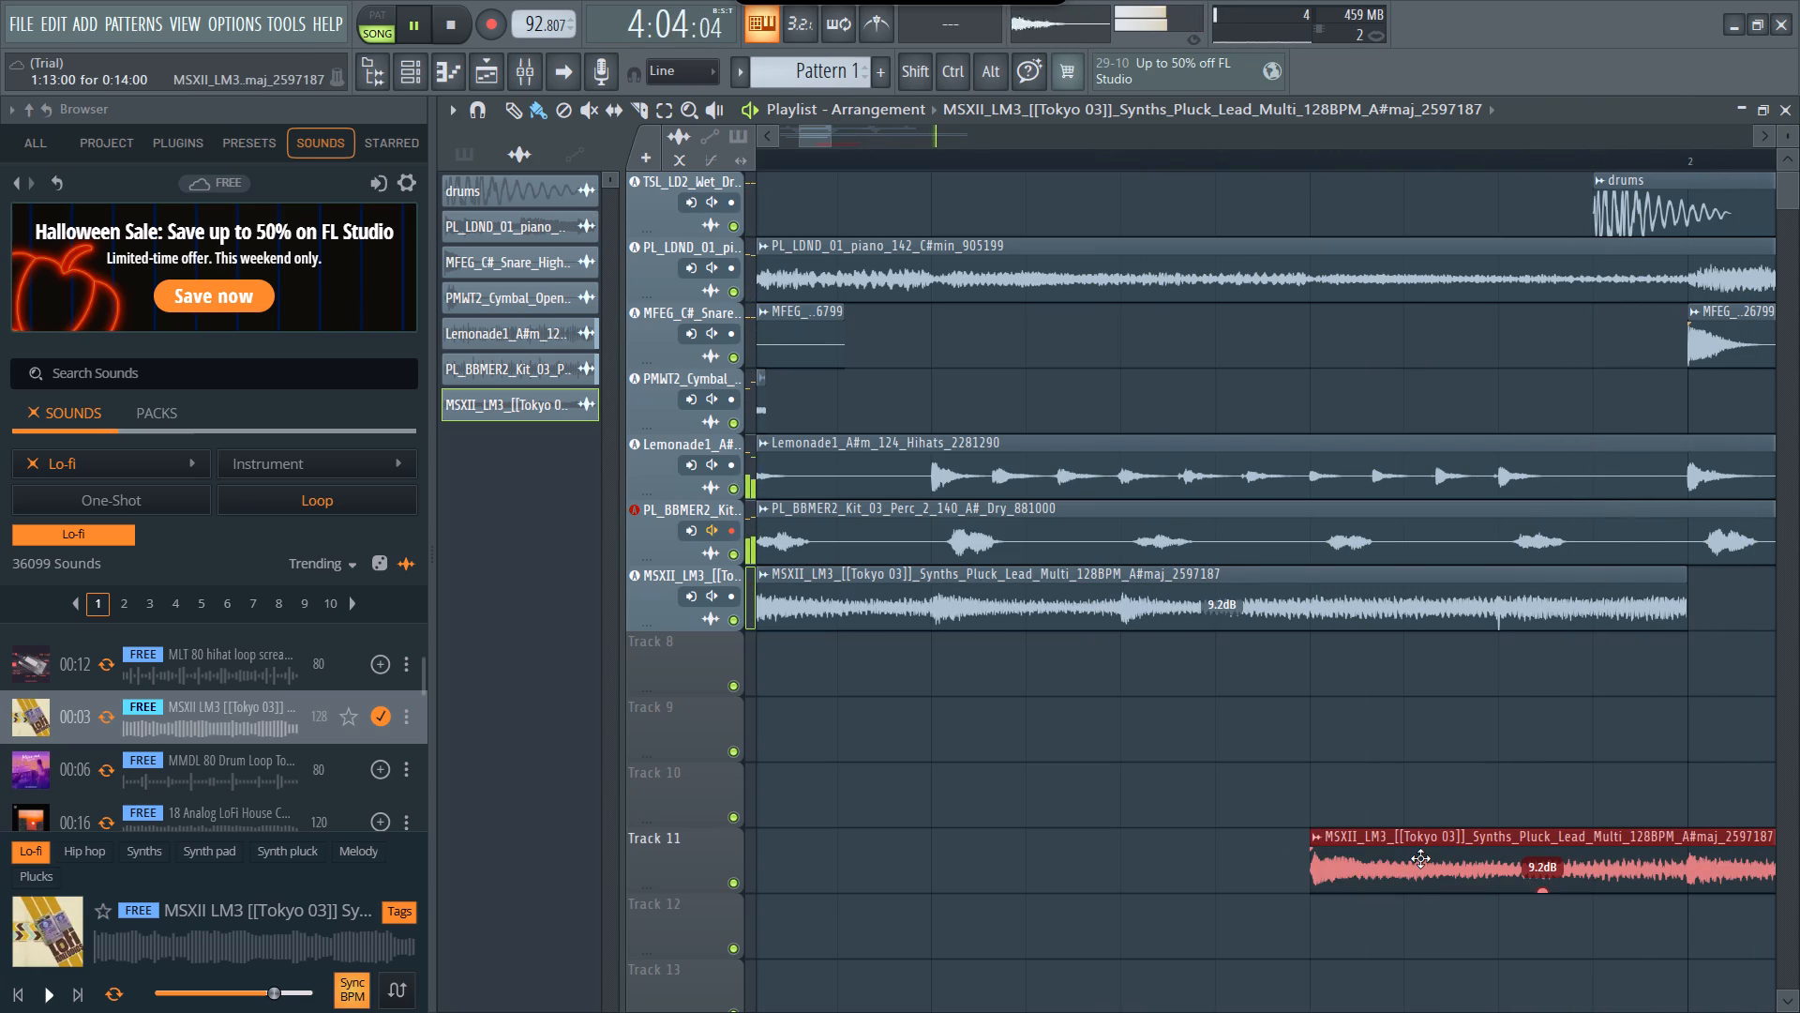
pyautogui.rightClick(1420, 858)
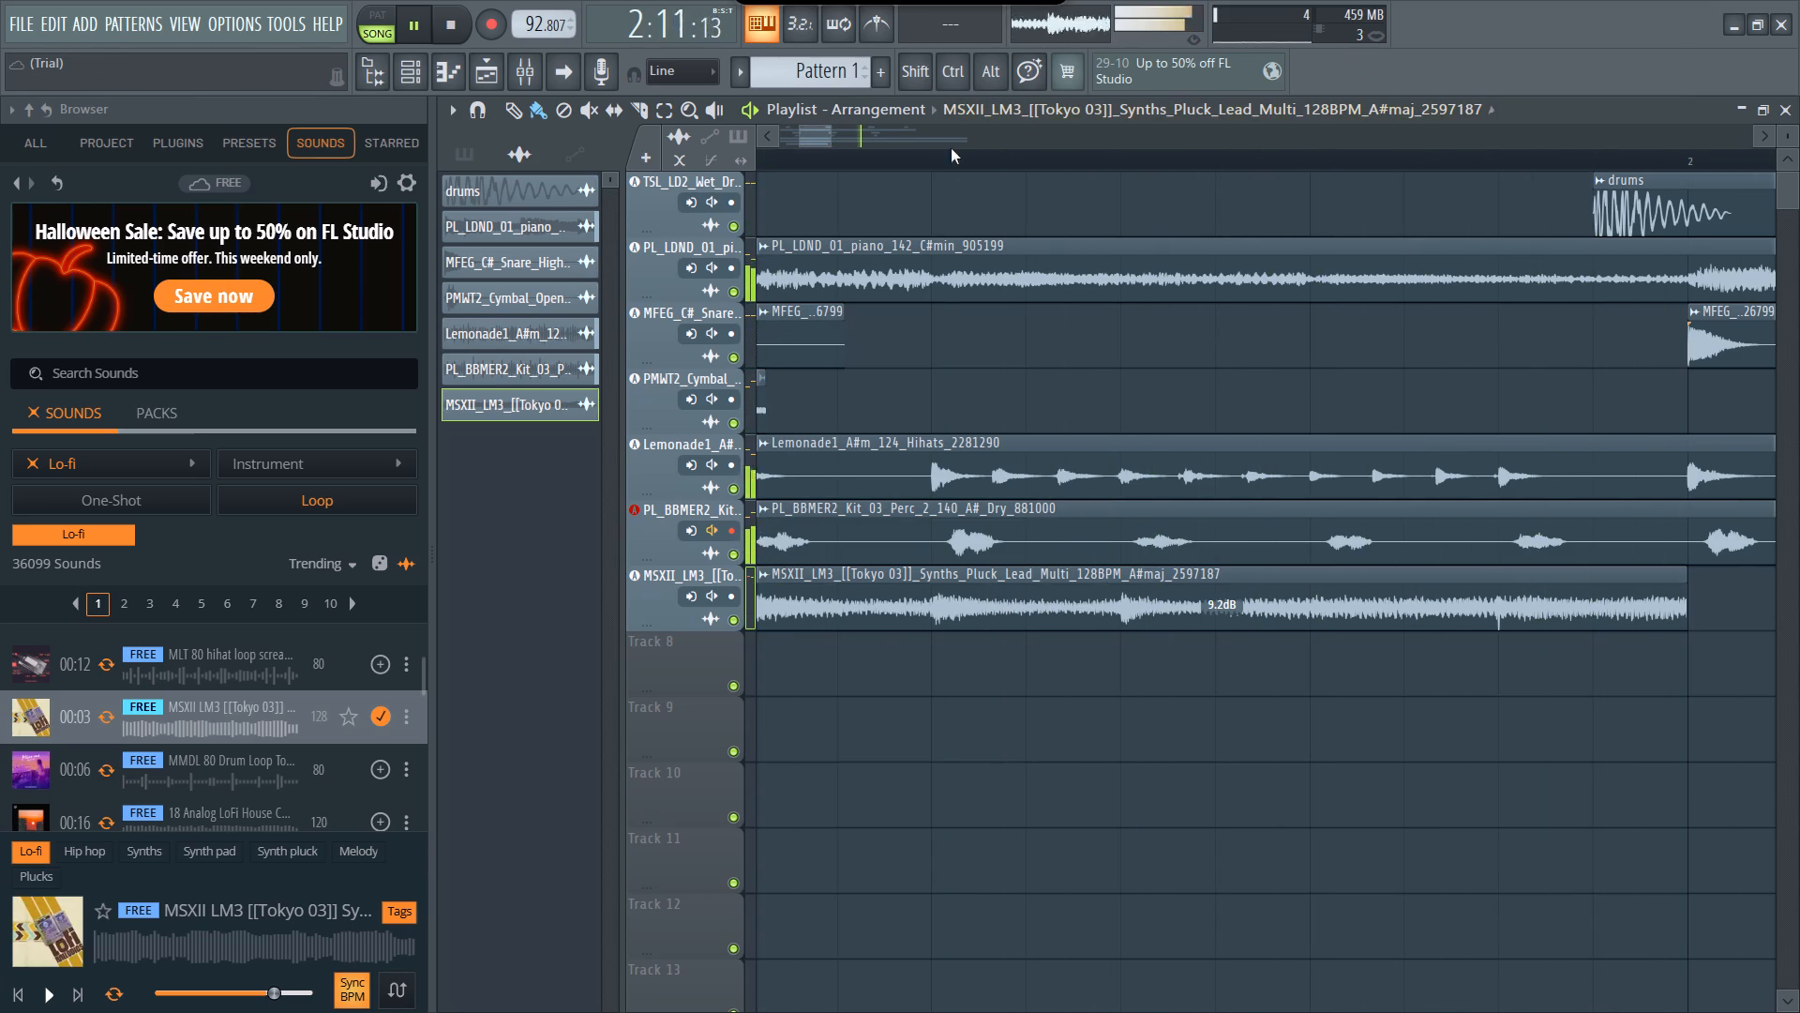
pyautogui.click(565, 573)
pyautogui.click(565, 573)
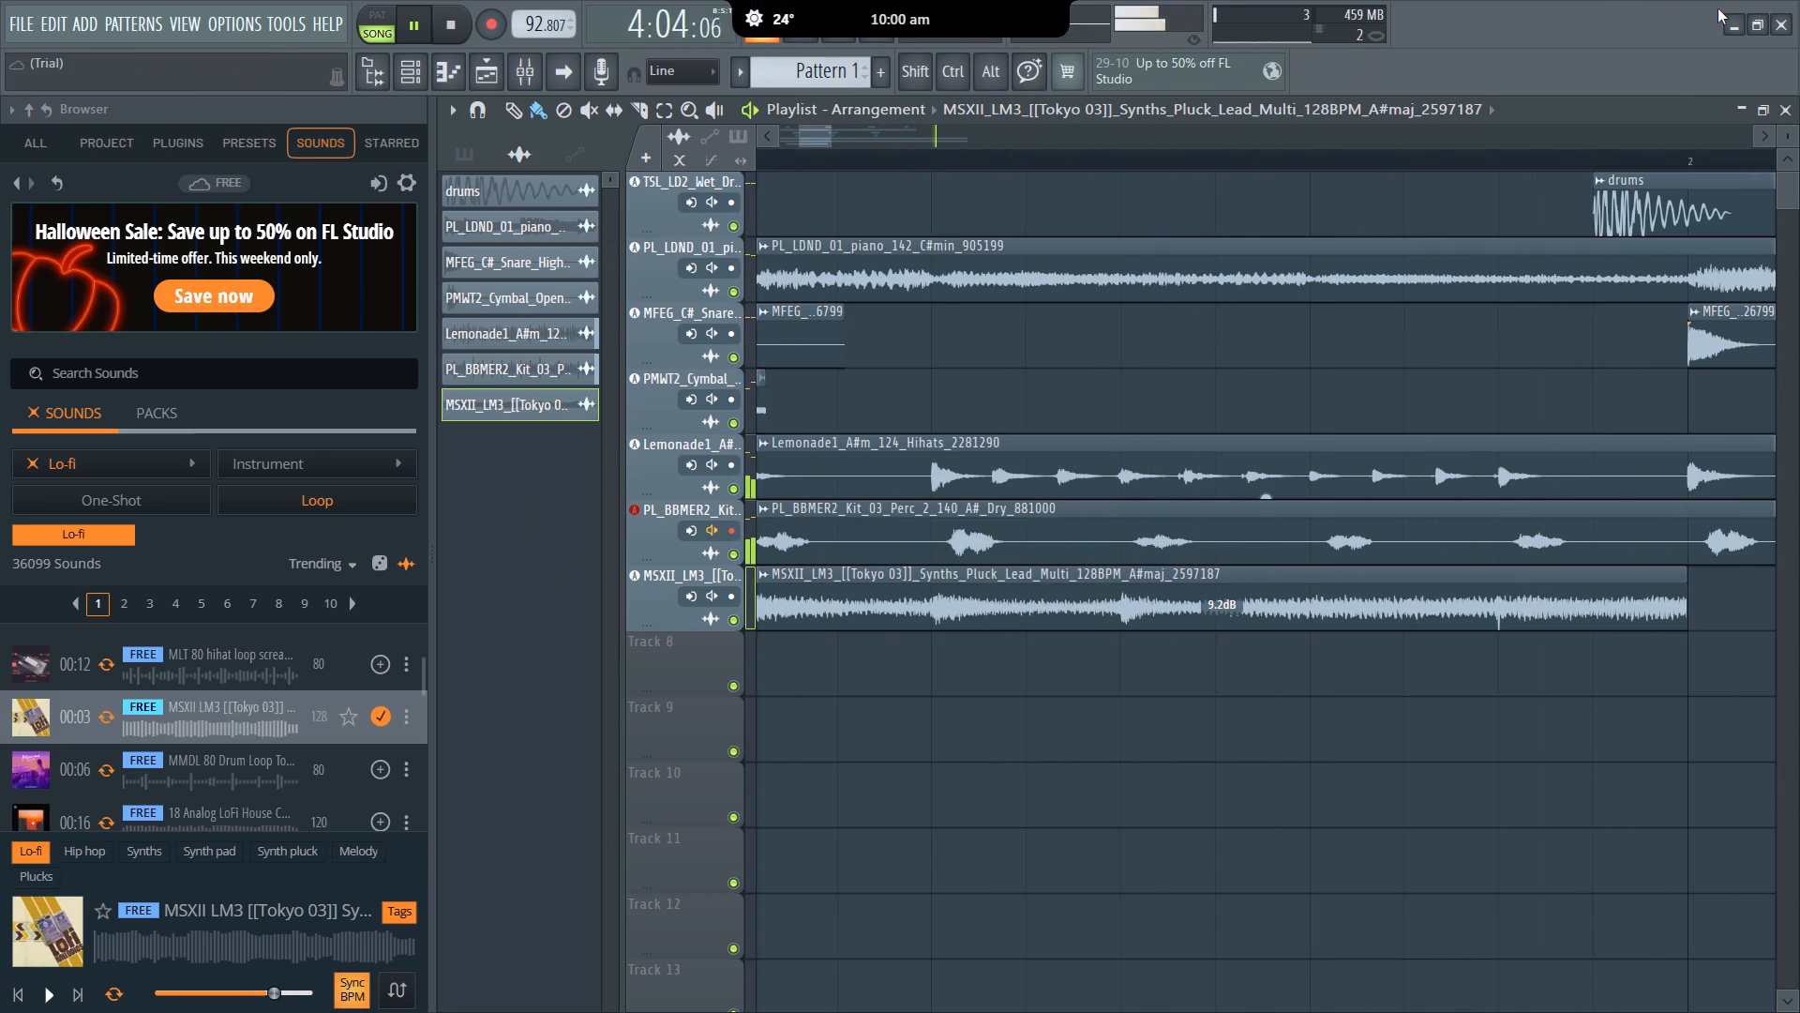